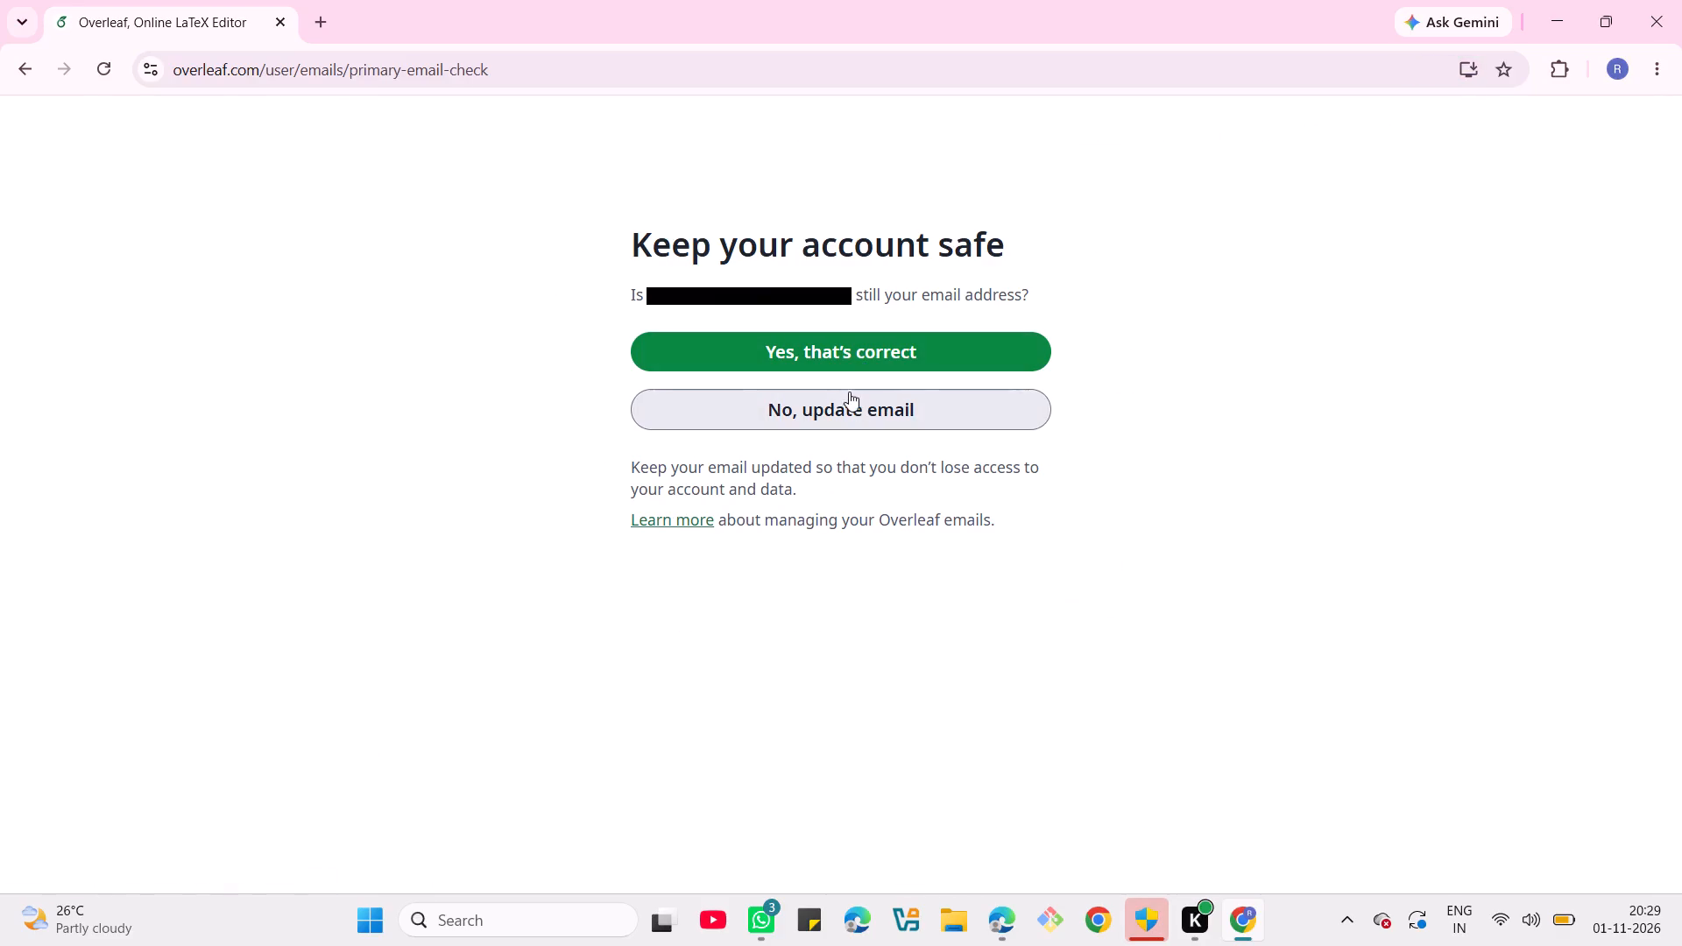
Confirm that the account email address is still correct and dismiss the discounted plan offer.
click(857, 366)
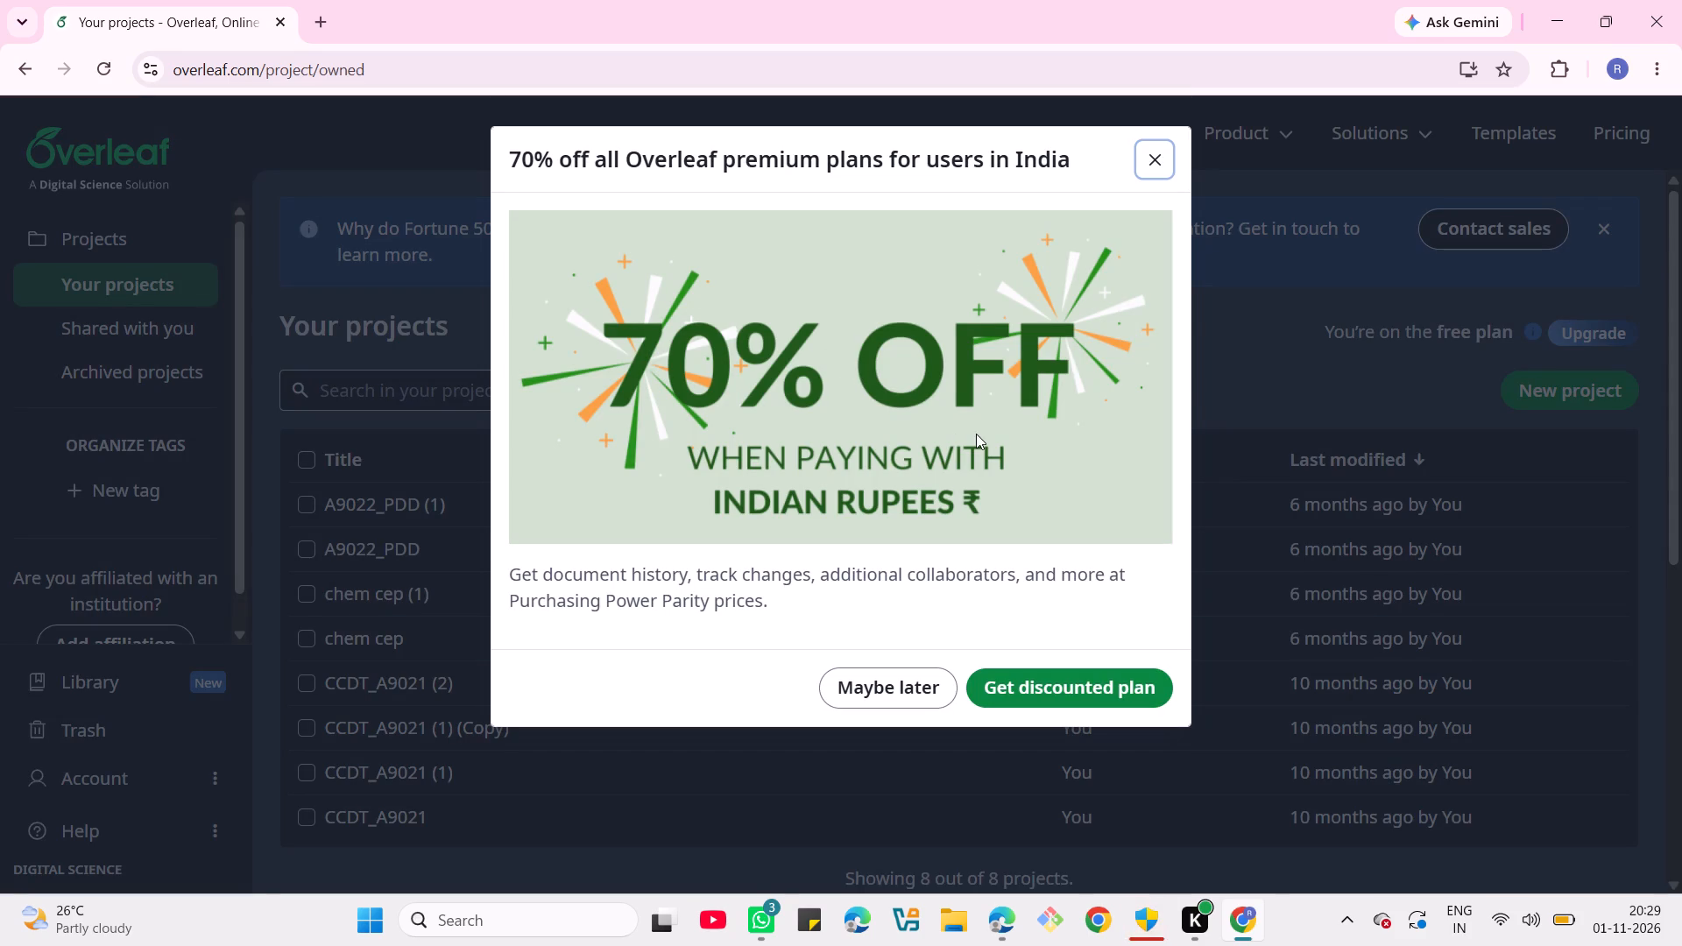
click(1155, 149)
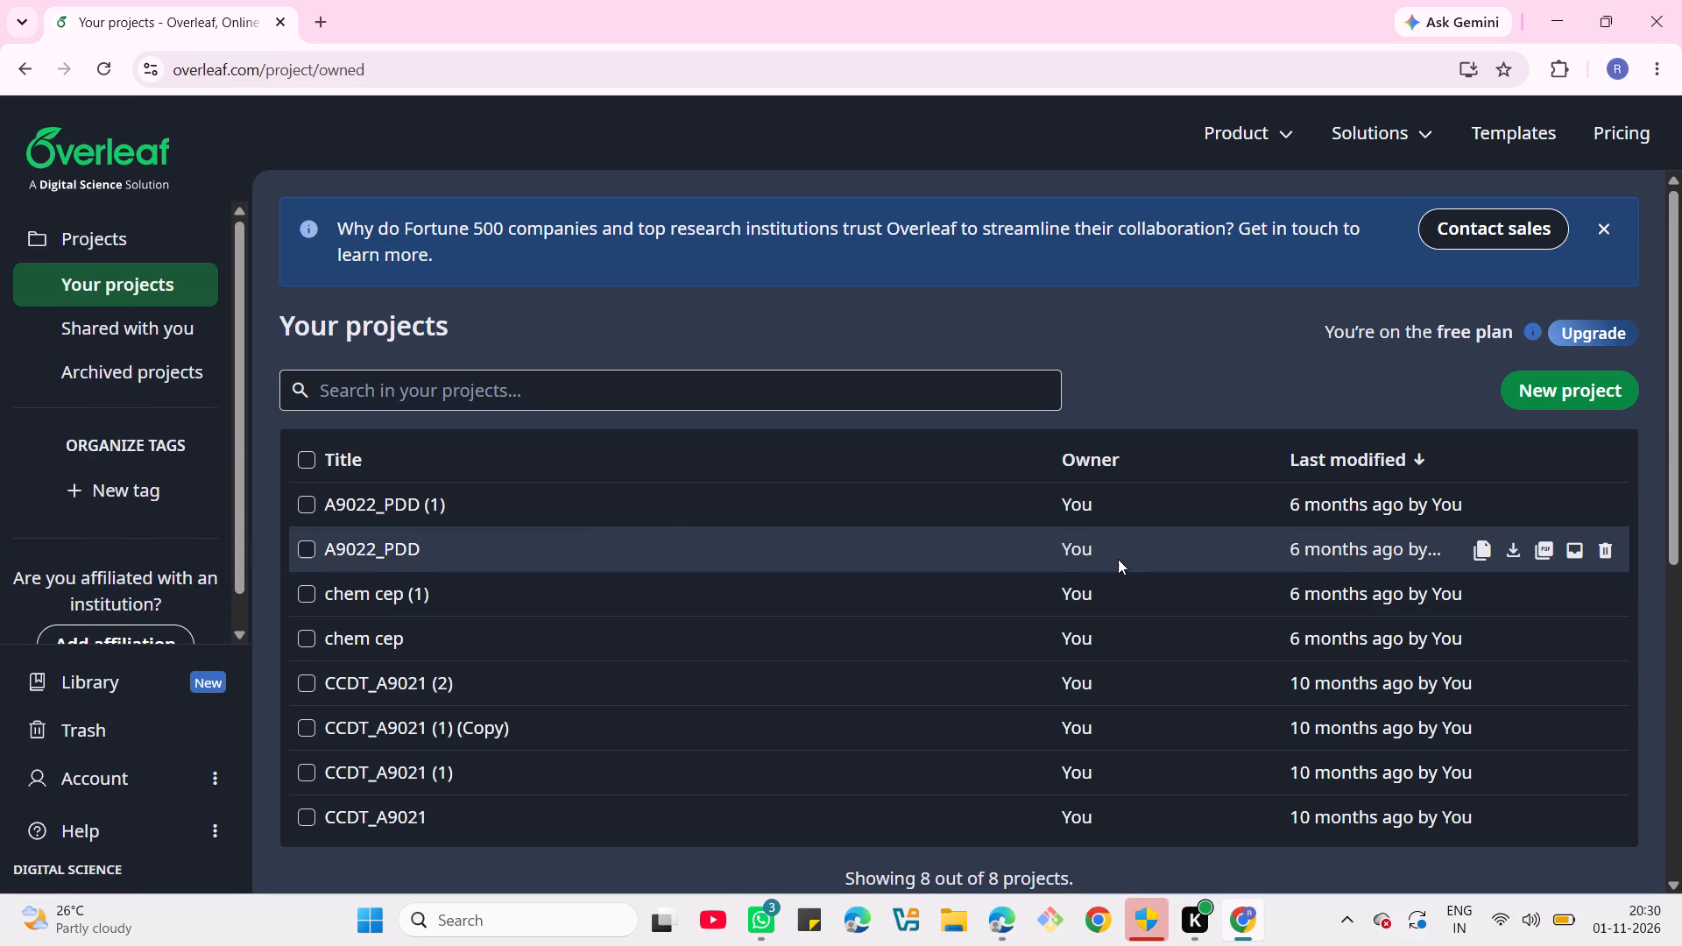
Create a new project by importing the existing zipped project TEP_Report_Template from the Downloads folder.
click(1569, 384)
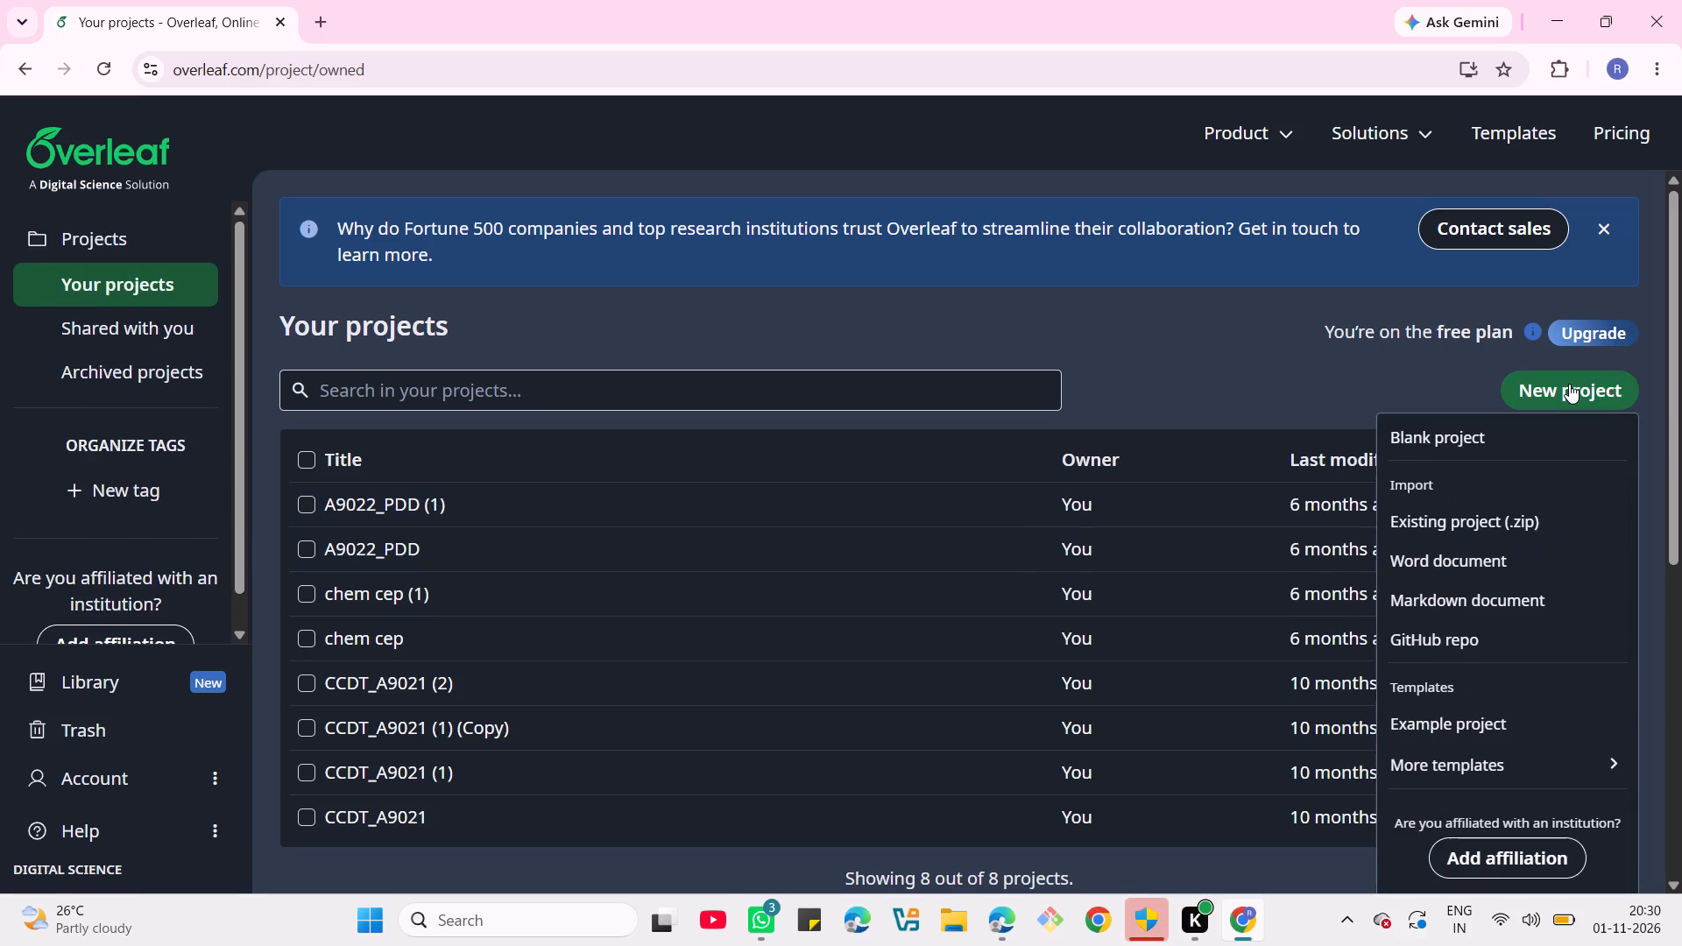
click(1520, 512)
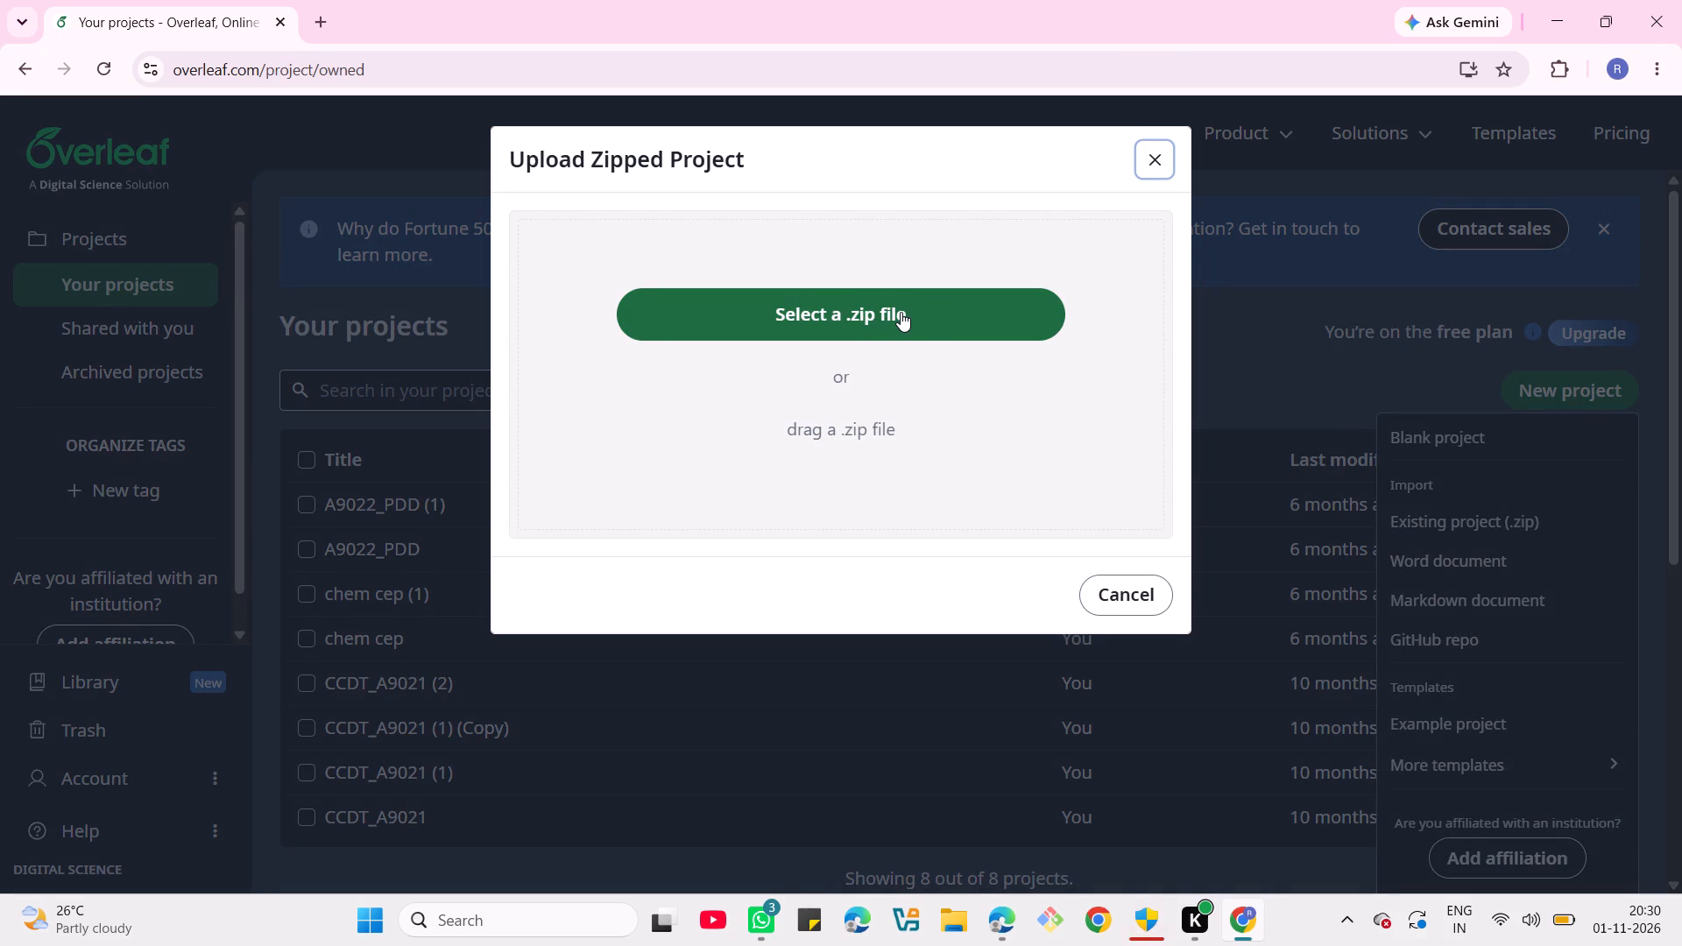
click(901, 312)
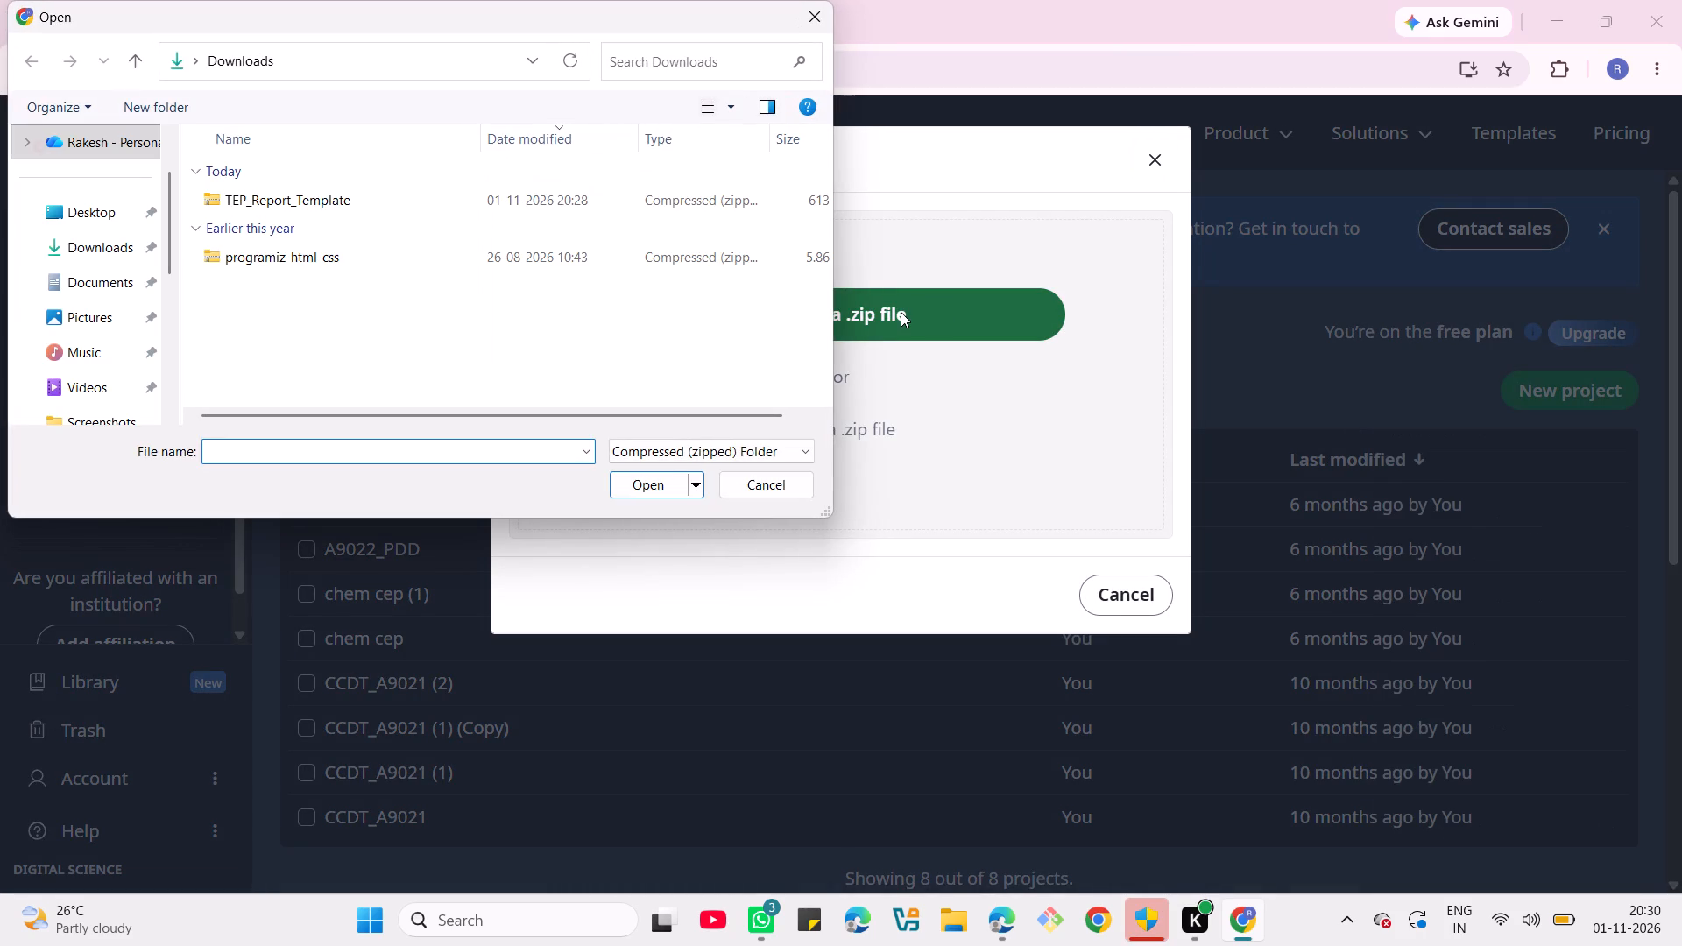
click(643, 200)
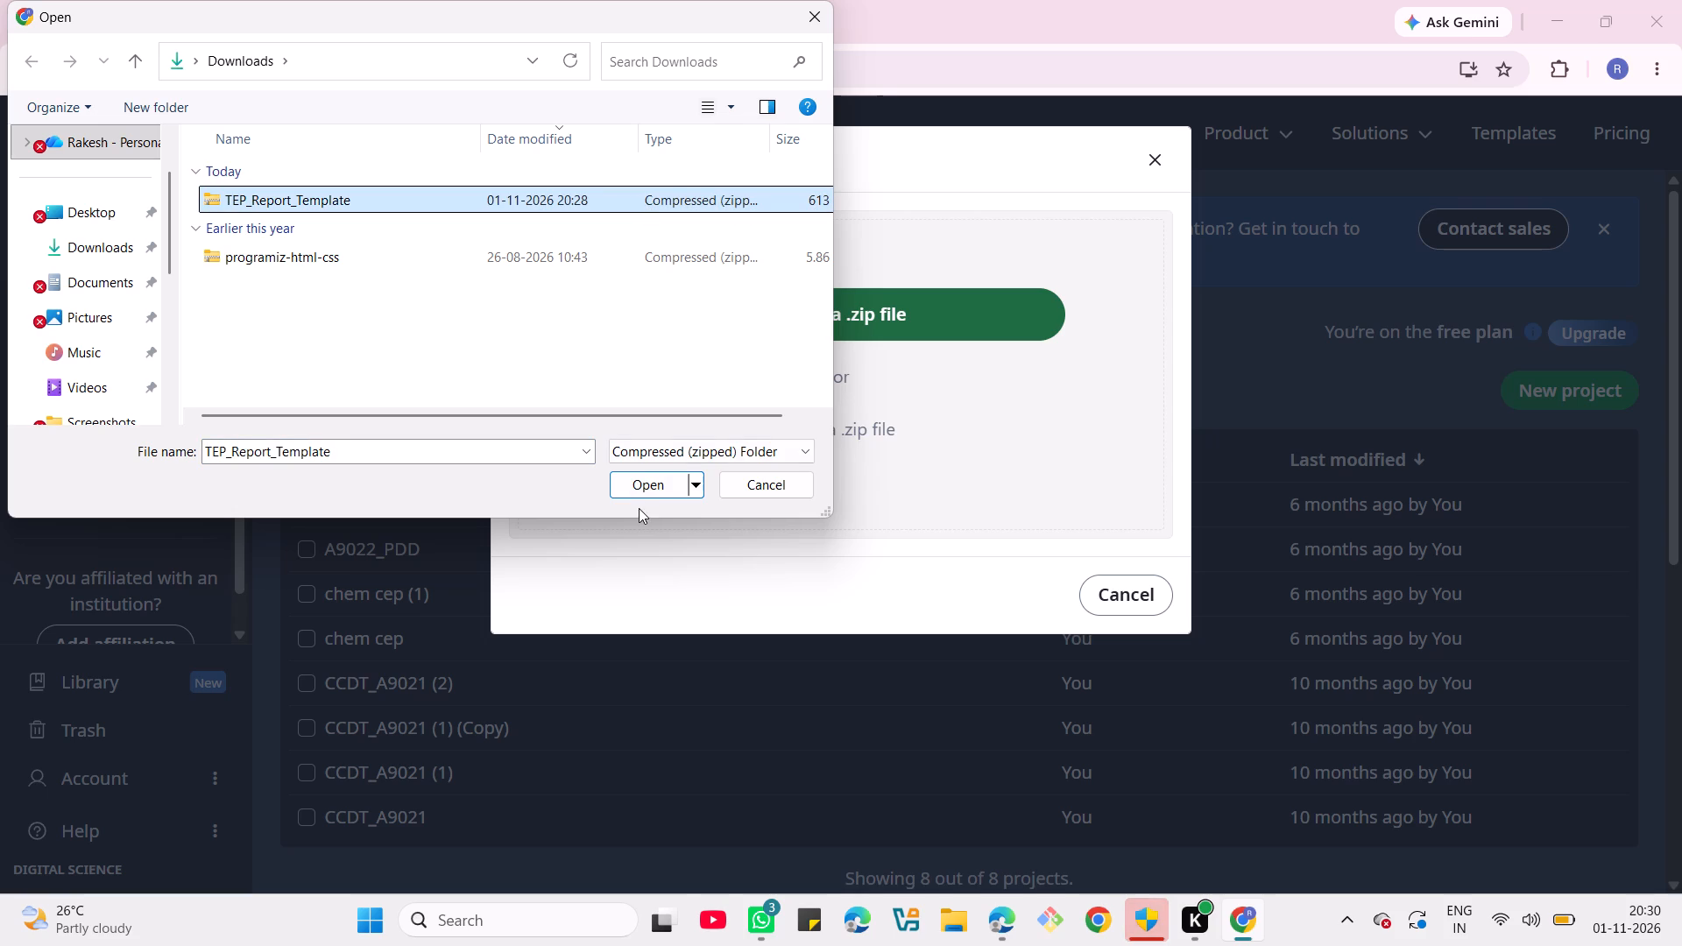
click(660, 484)
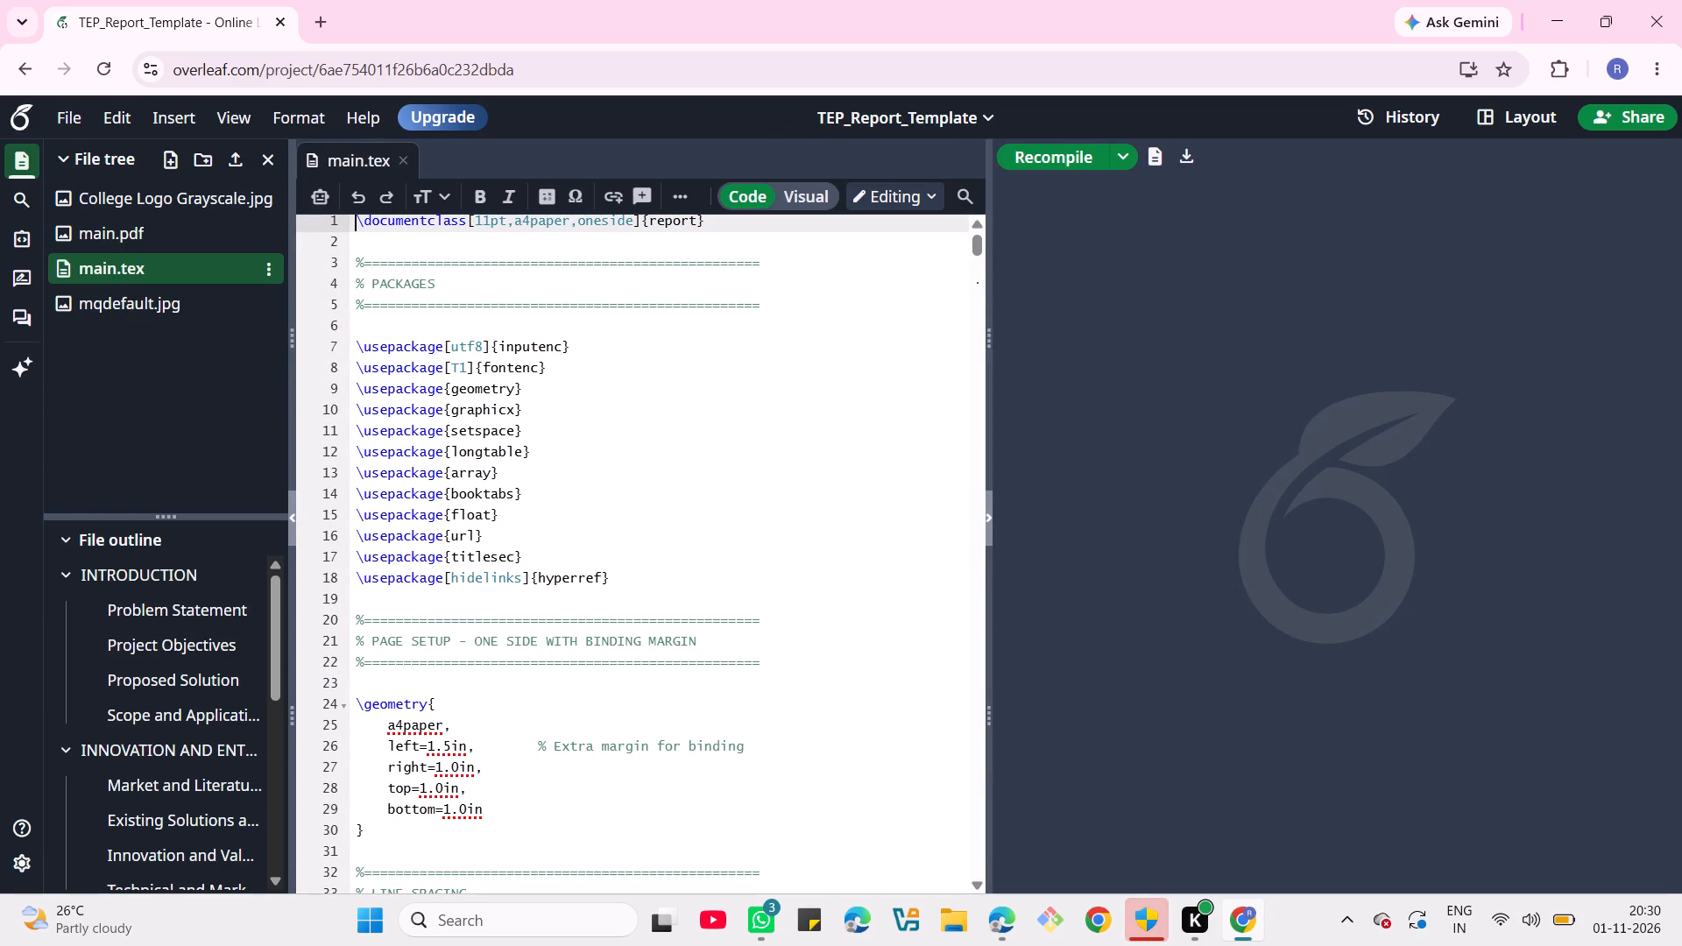
Look over the package and page setup lines at the start of main.tex and the compiled title page.
scroll(1147, 615, down, 1)
scroll(1147, 615, up, 1)
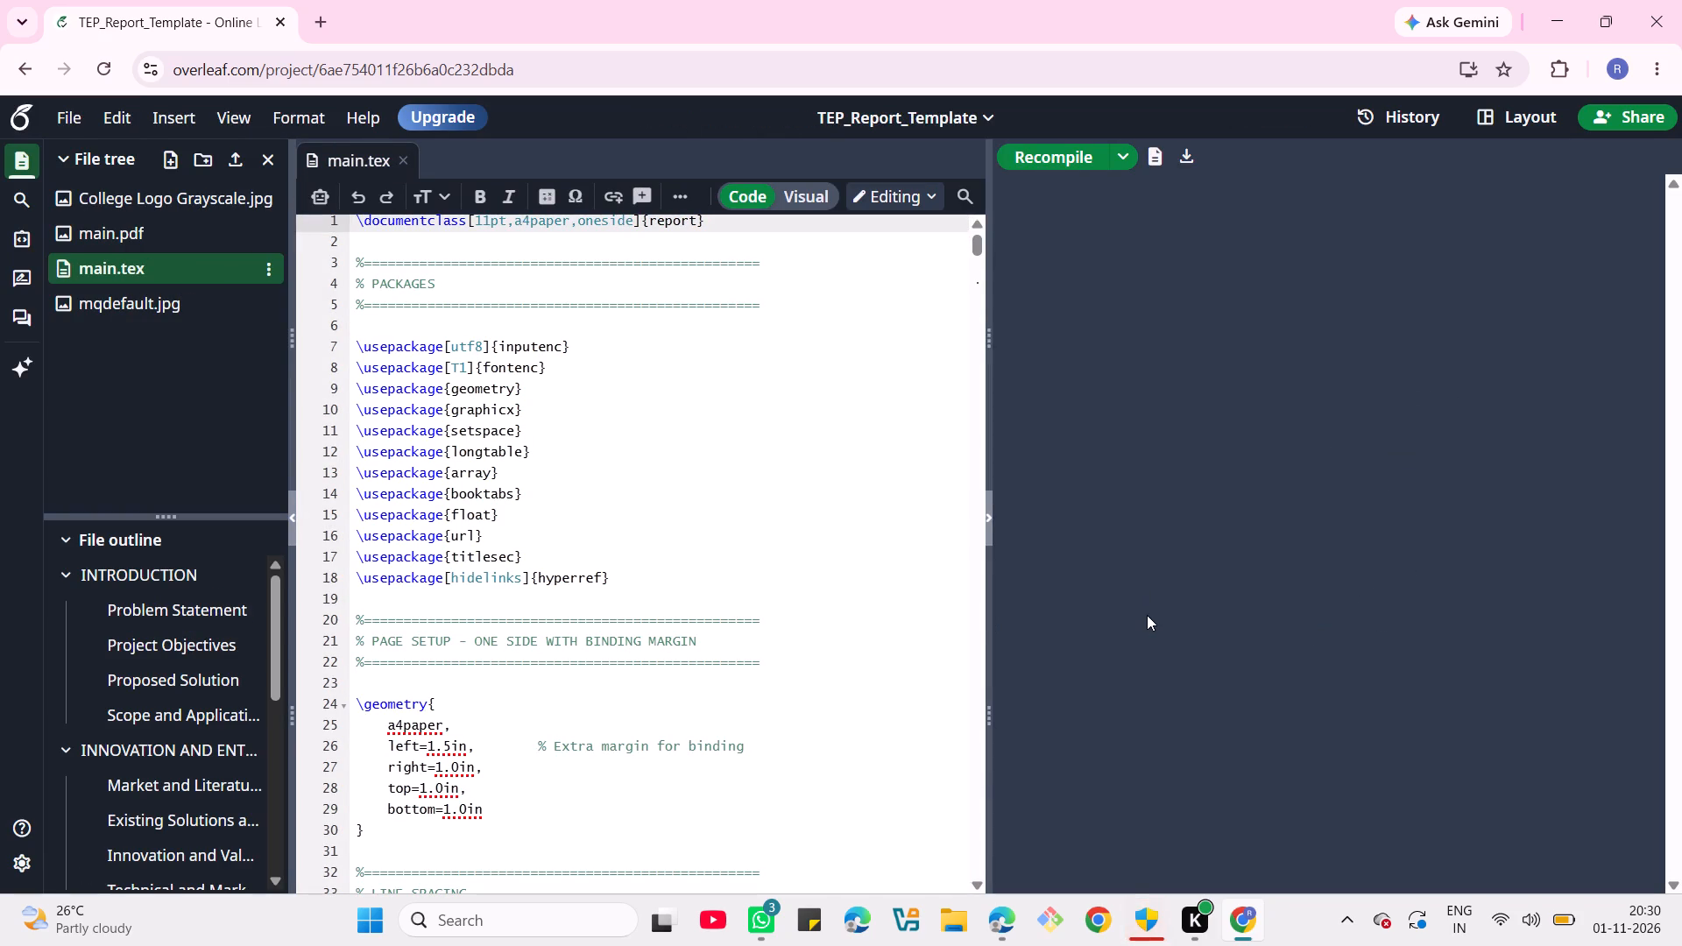
scroll(1147, 615, up, 2)
scroll(772, 600, up, 3)
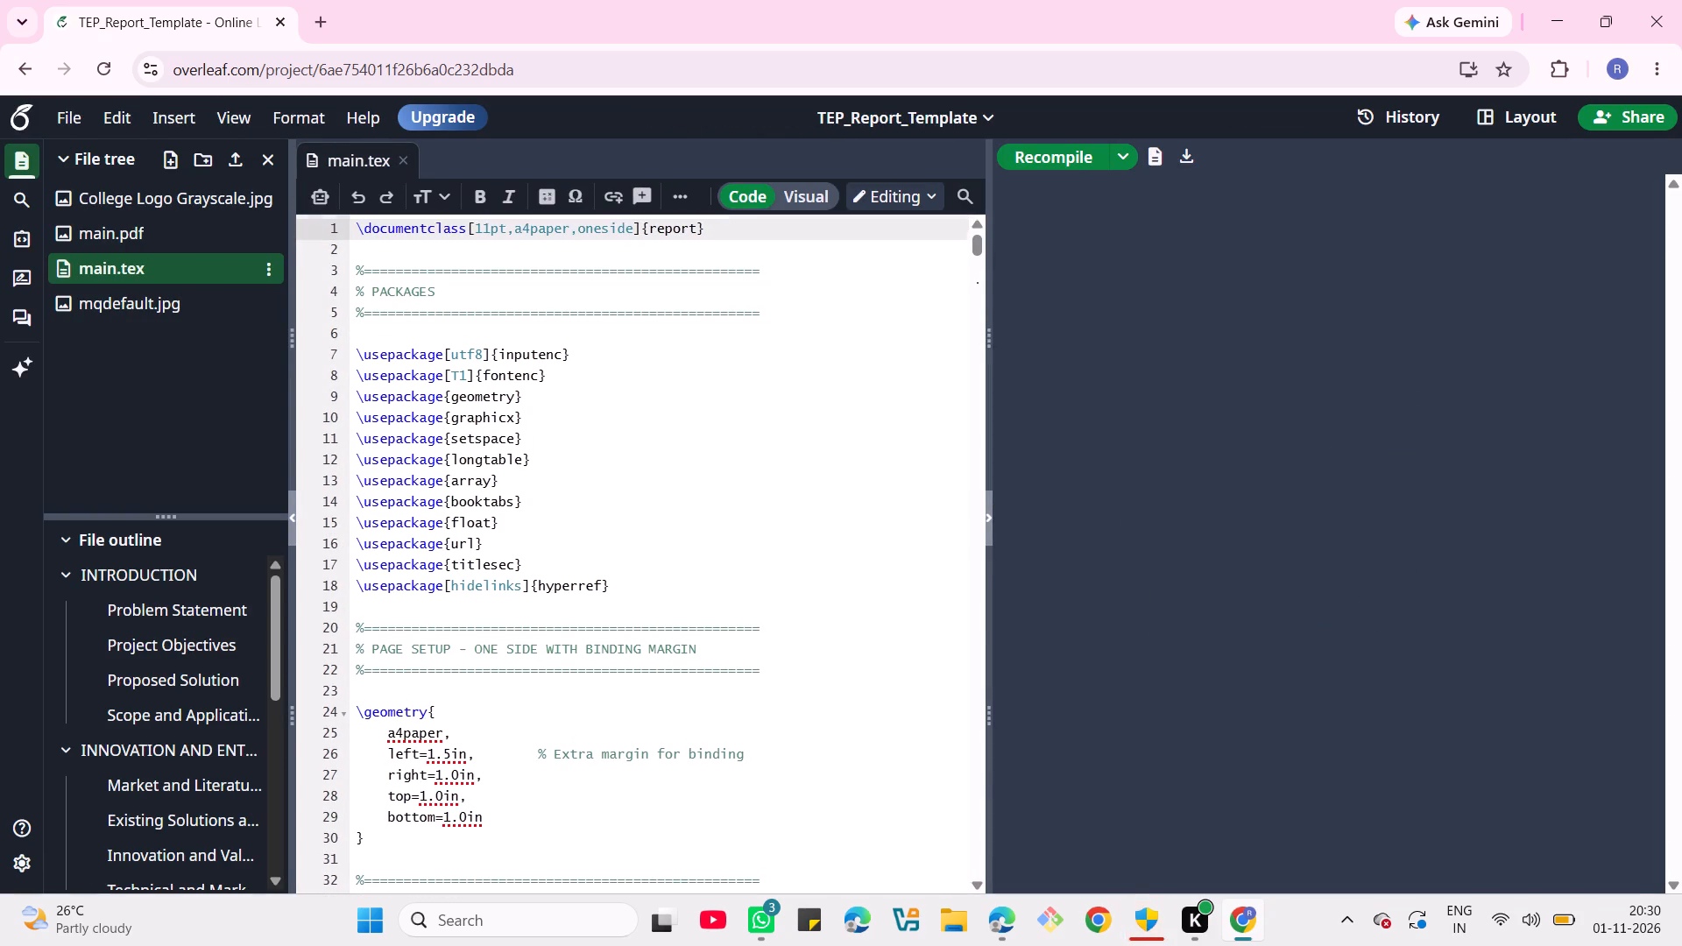
scroll(772, 600, down, 2)
scroll(772, 600, up, 2)
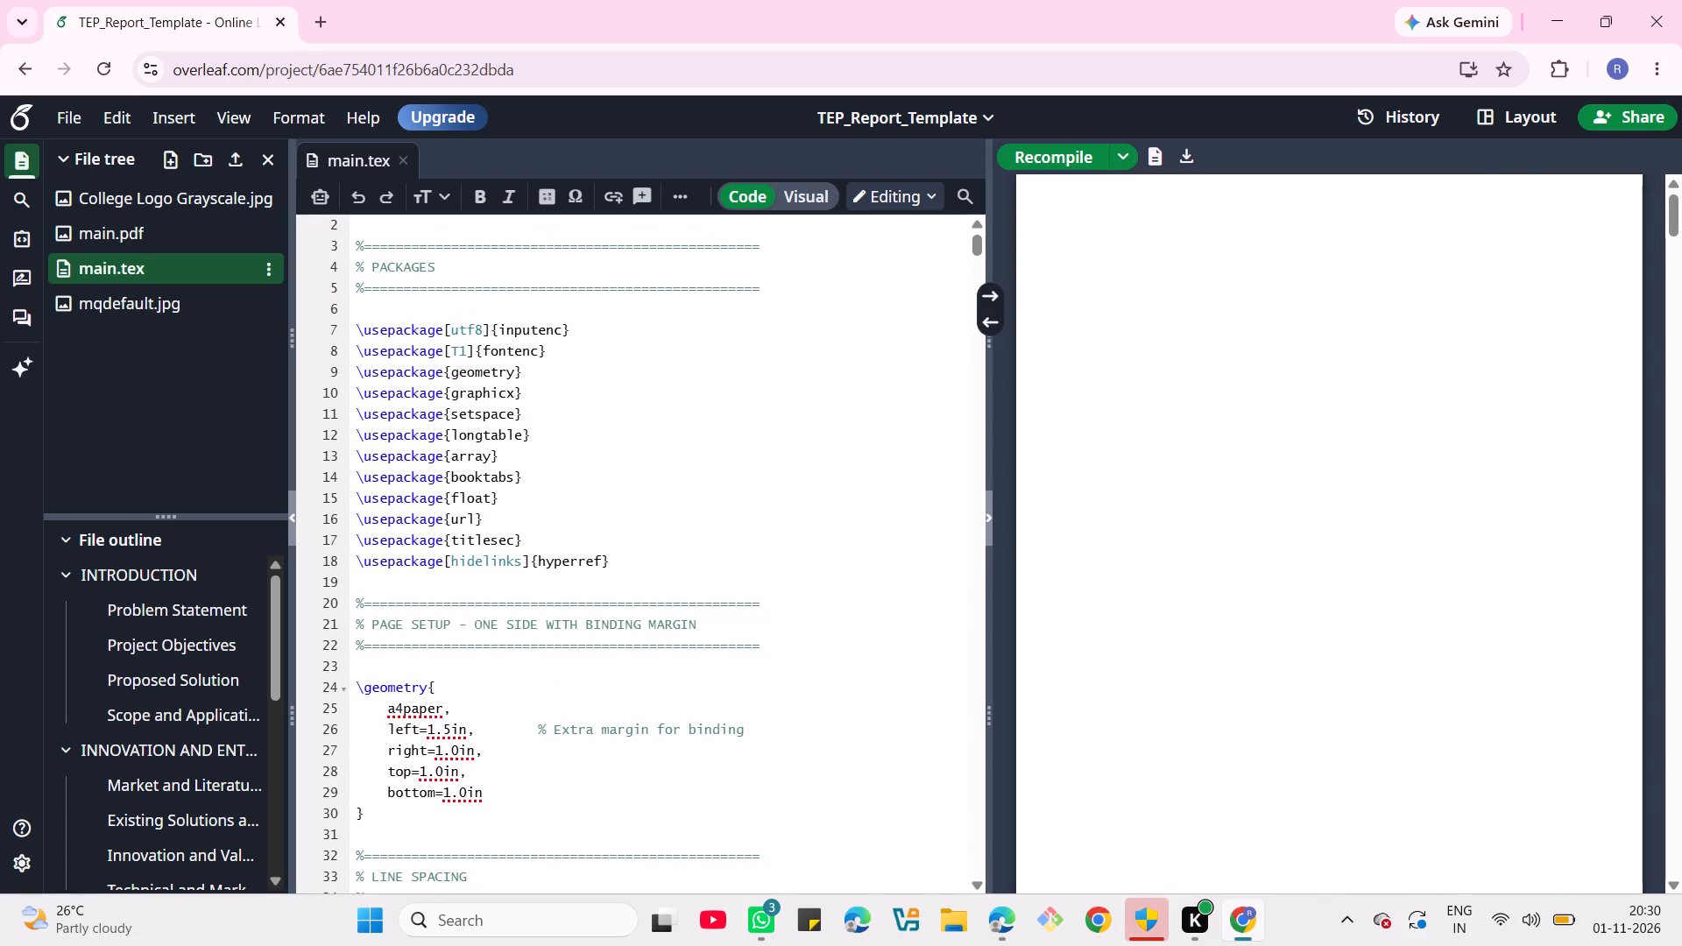
scroll(772, 600, down, 1)
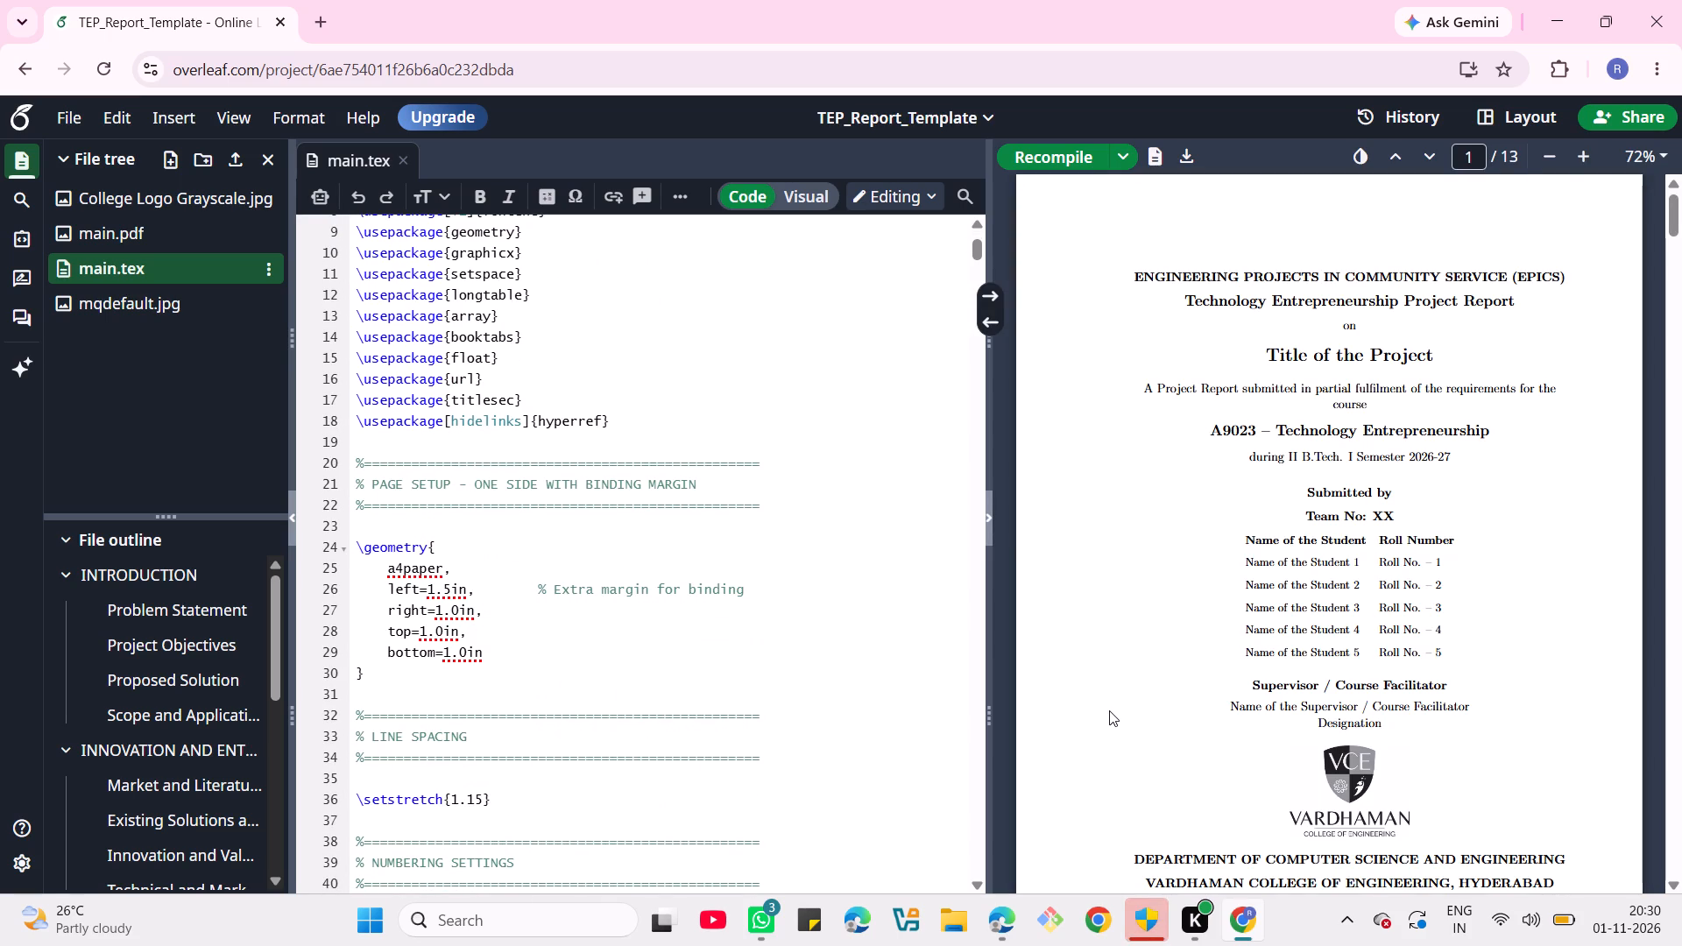
scroll(562, 547, up, 10)
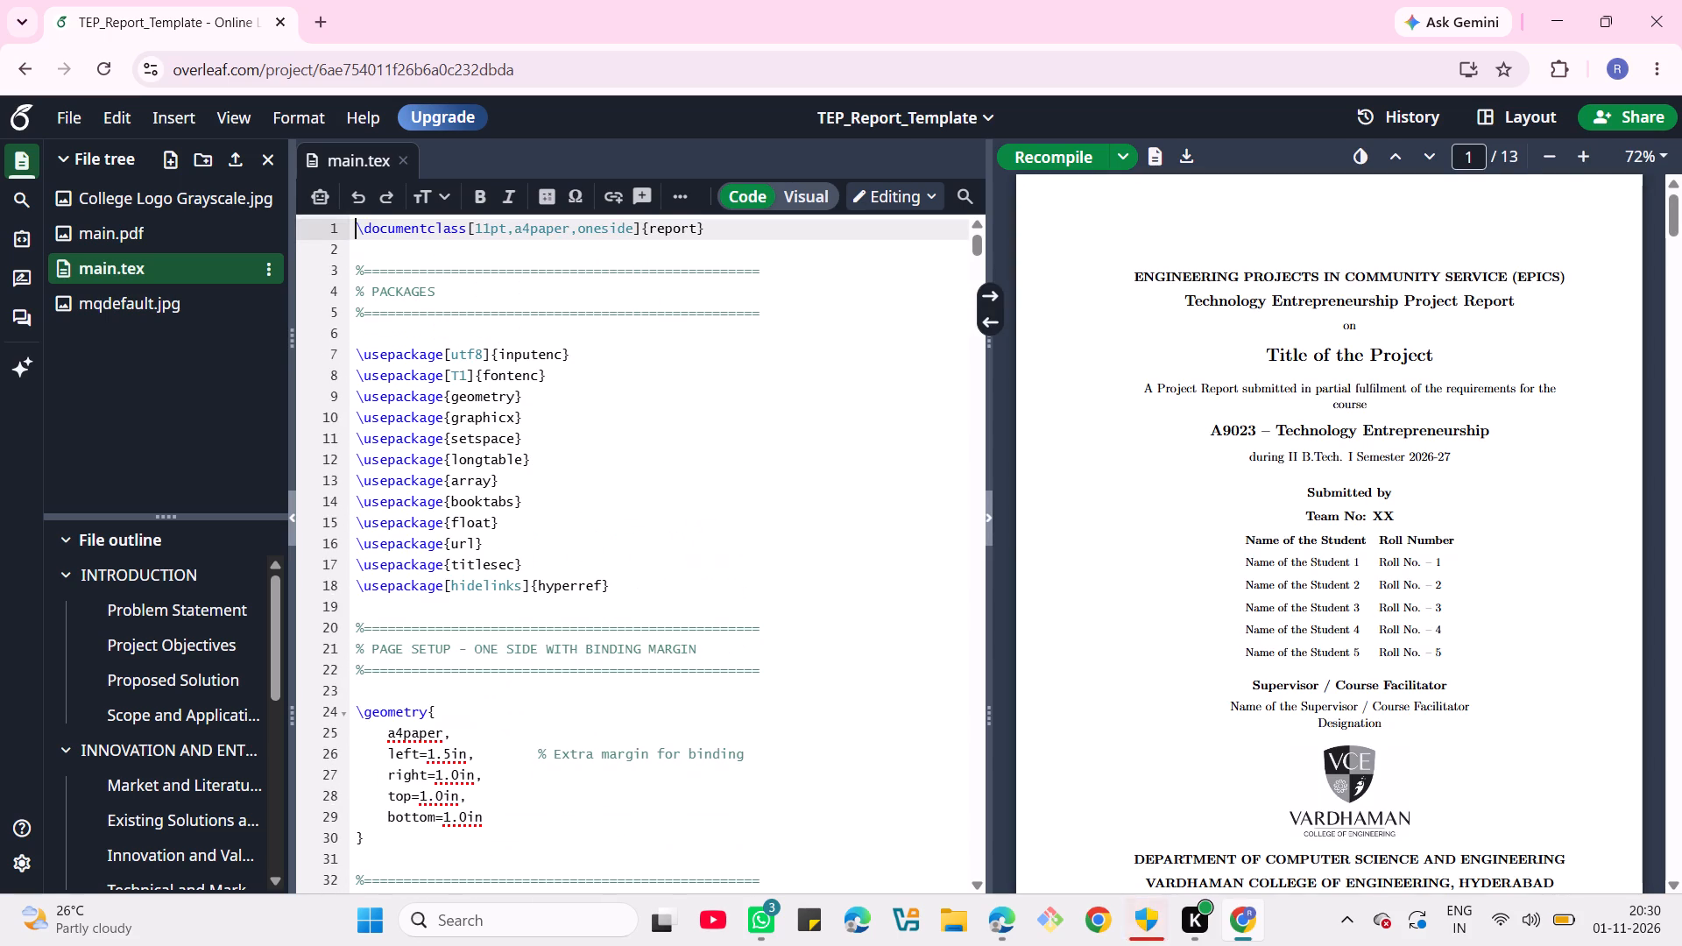
scroll(430, 469, down, 1)
scroll(430, 469, up, 11)
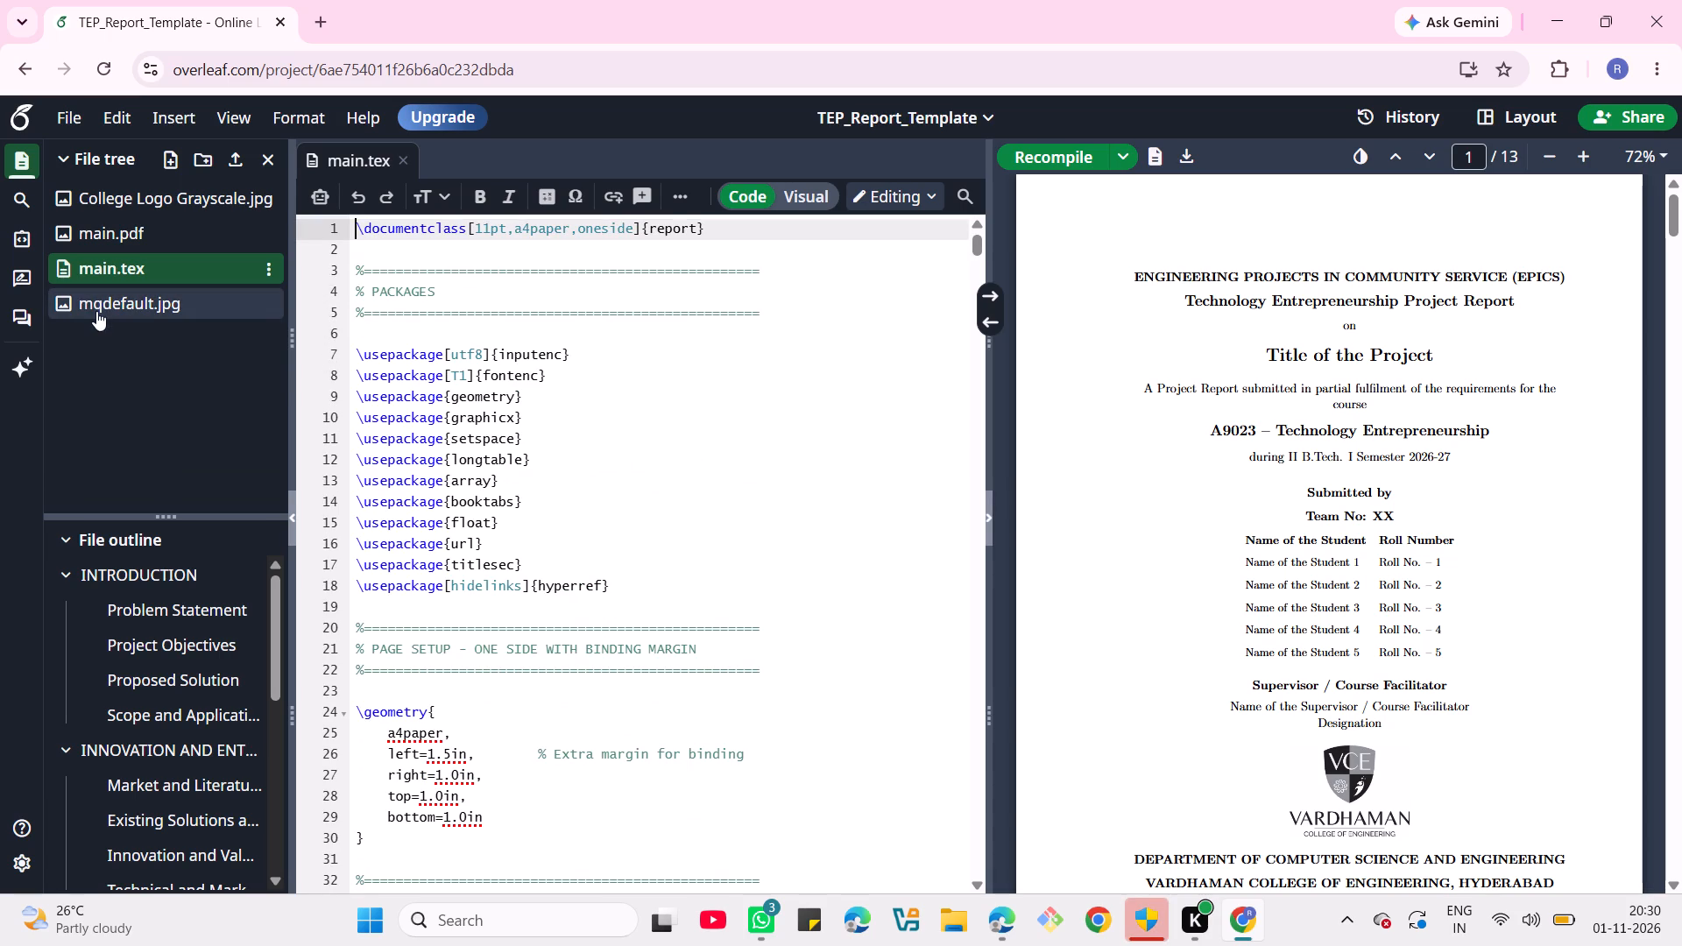
scroll(96, 311, up, 5)
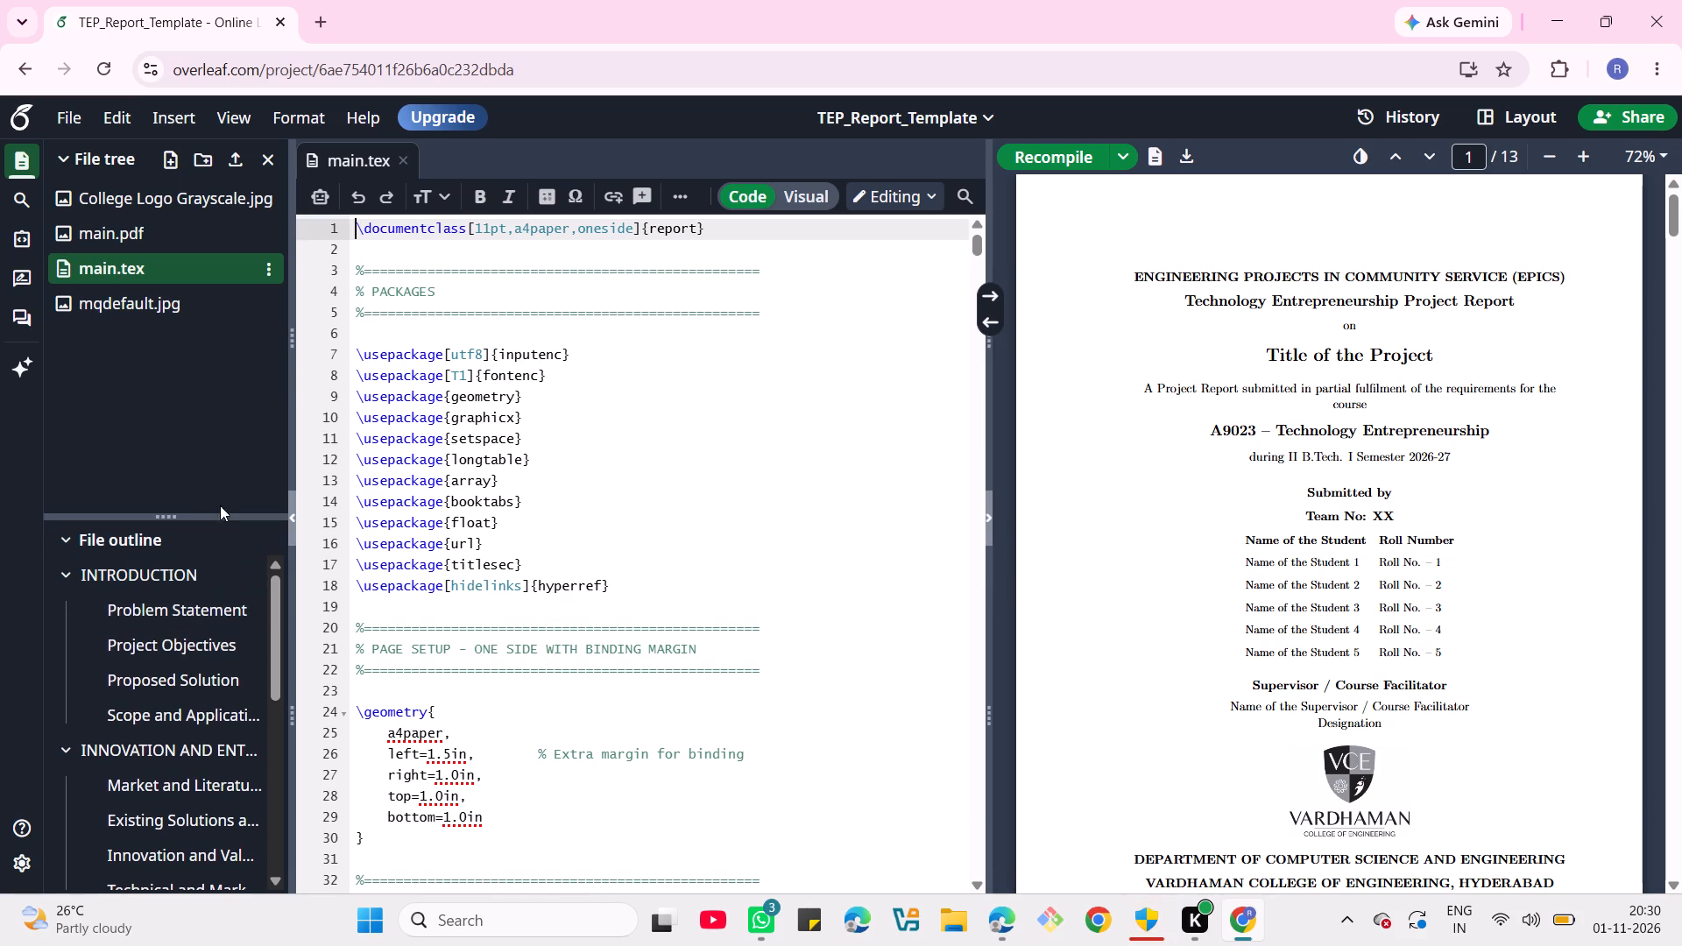
Examine the report's outline from the Problem Statement section through to the Conclusion and Future Scope section.
click(177, 625)
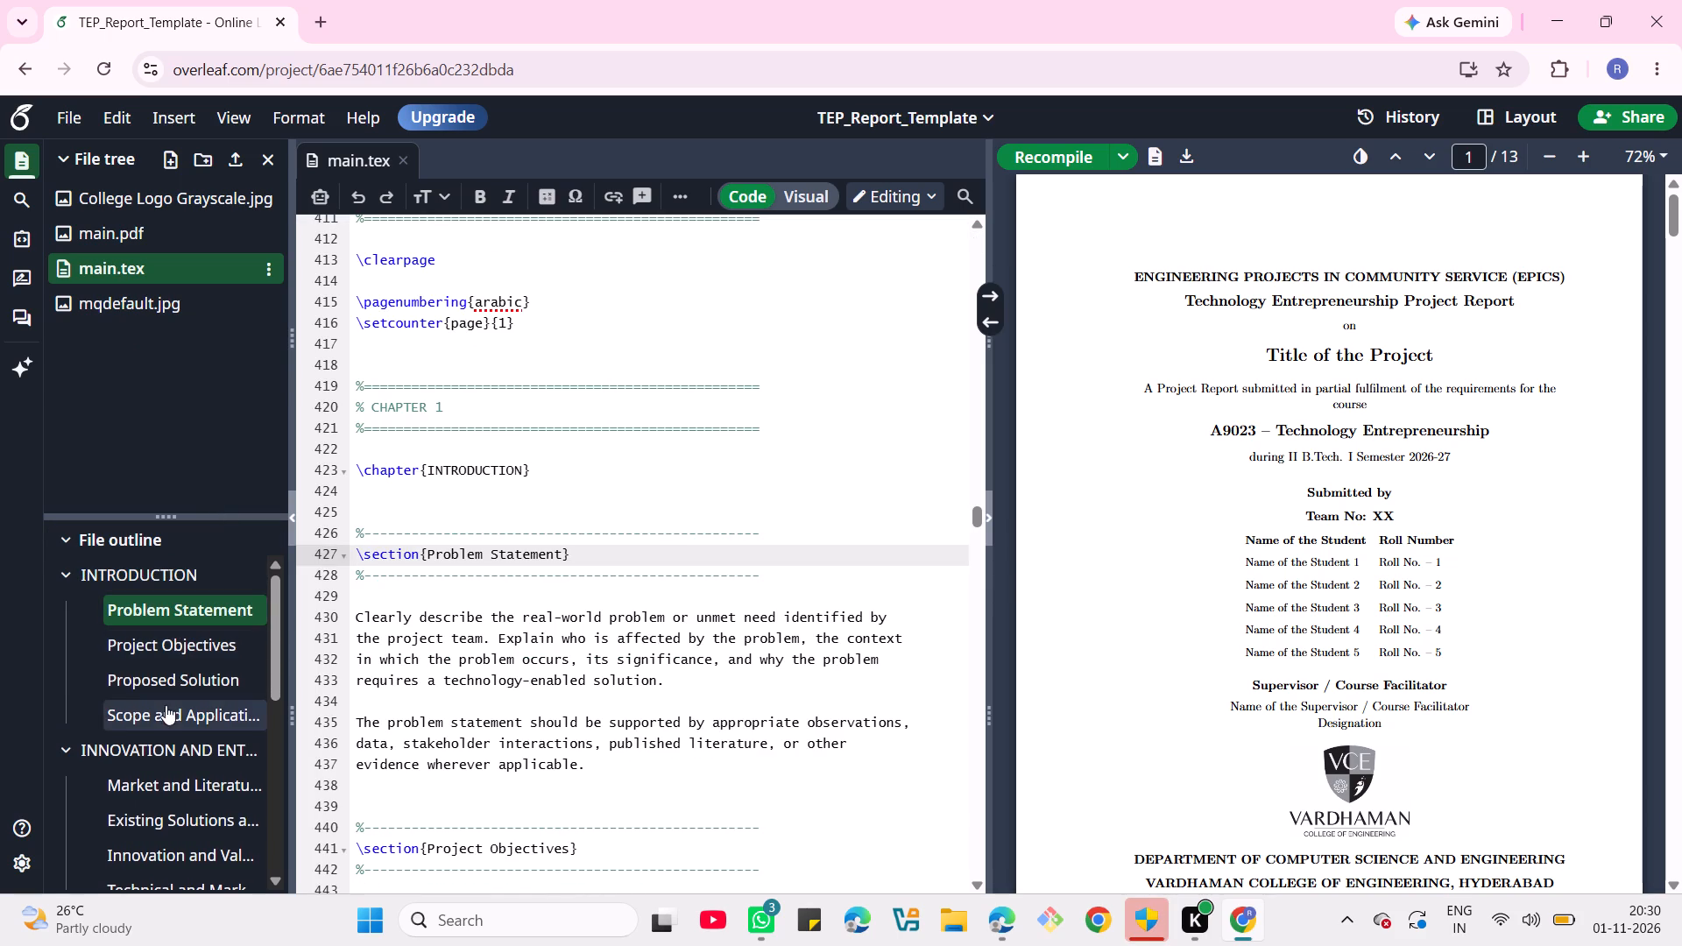
scroll(165, 687, up, 1)
scroll(165, 687, down, 1)
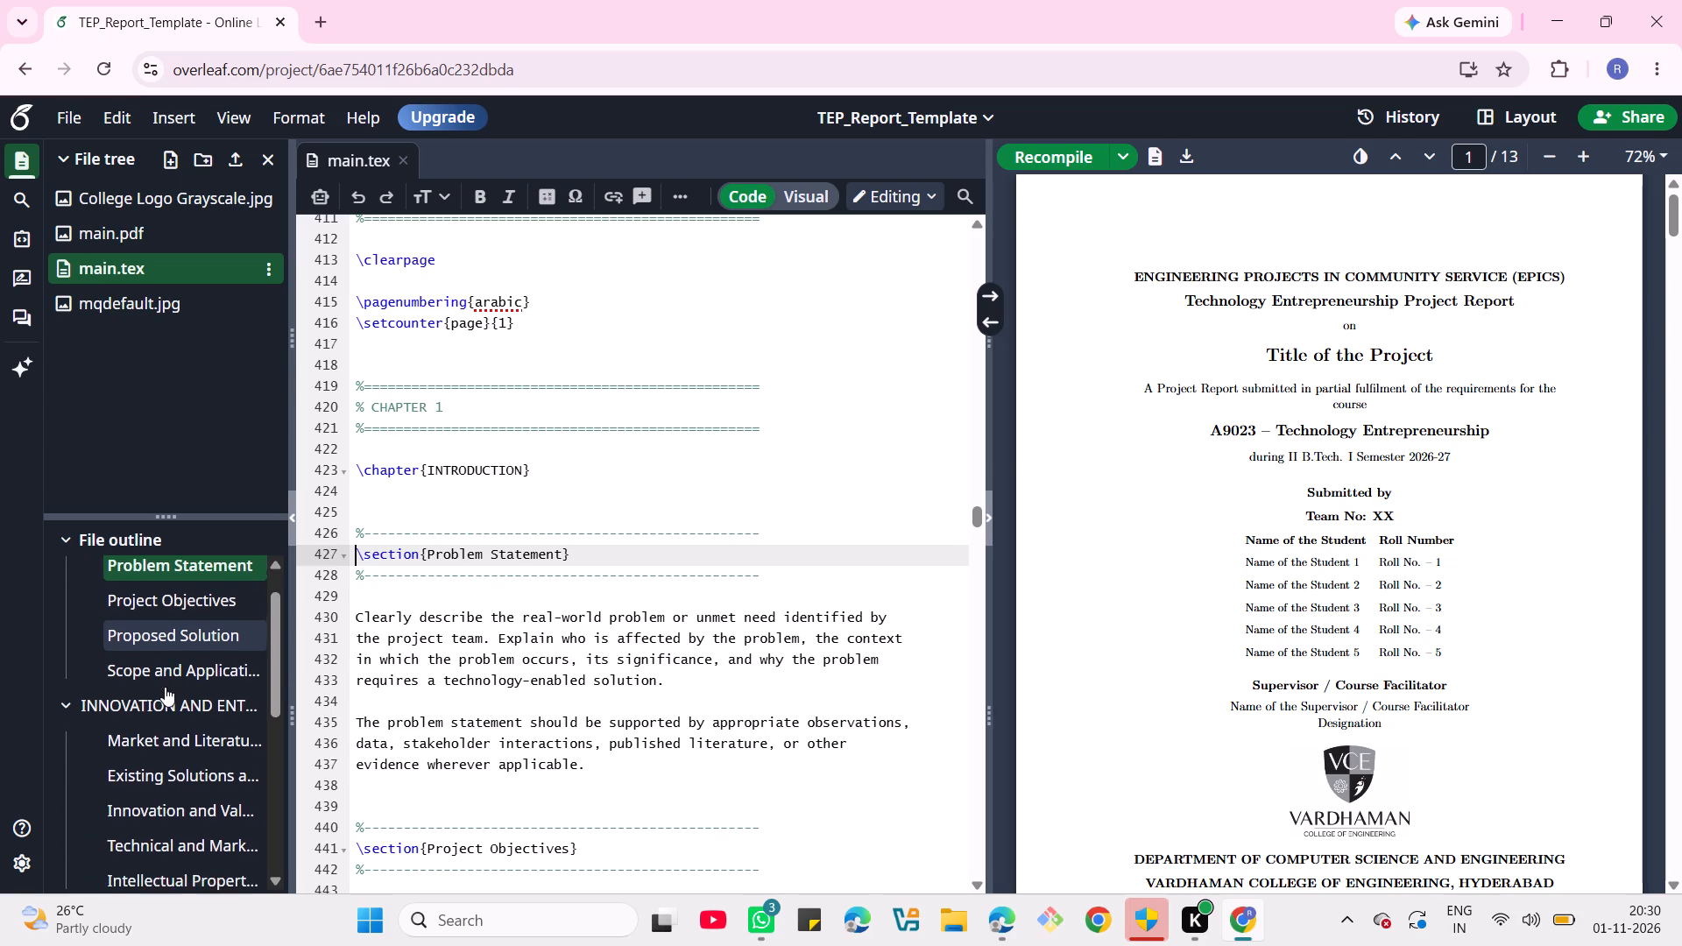
scroll(165, 687, down, 2)
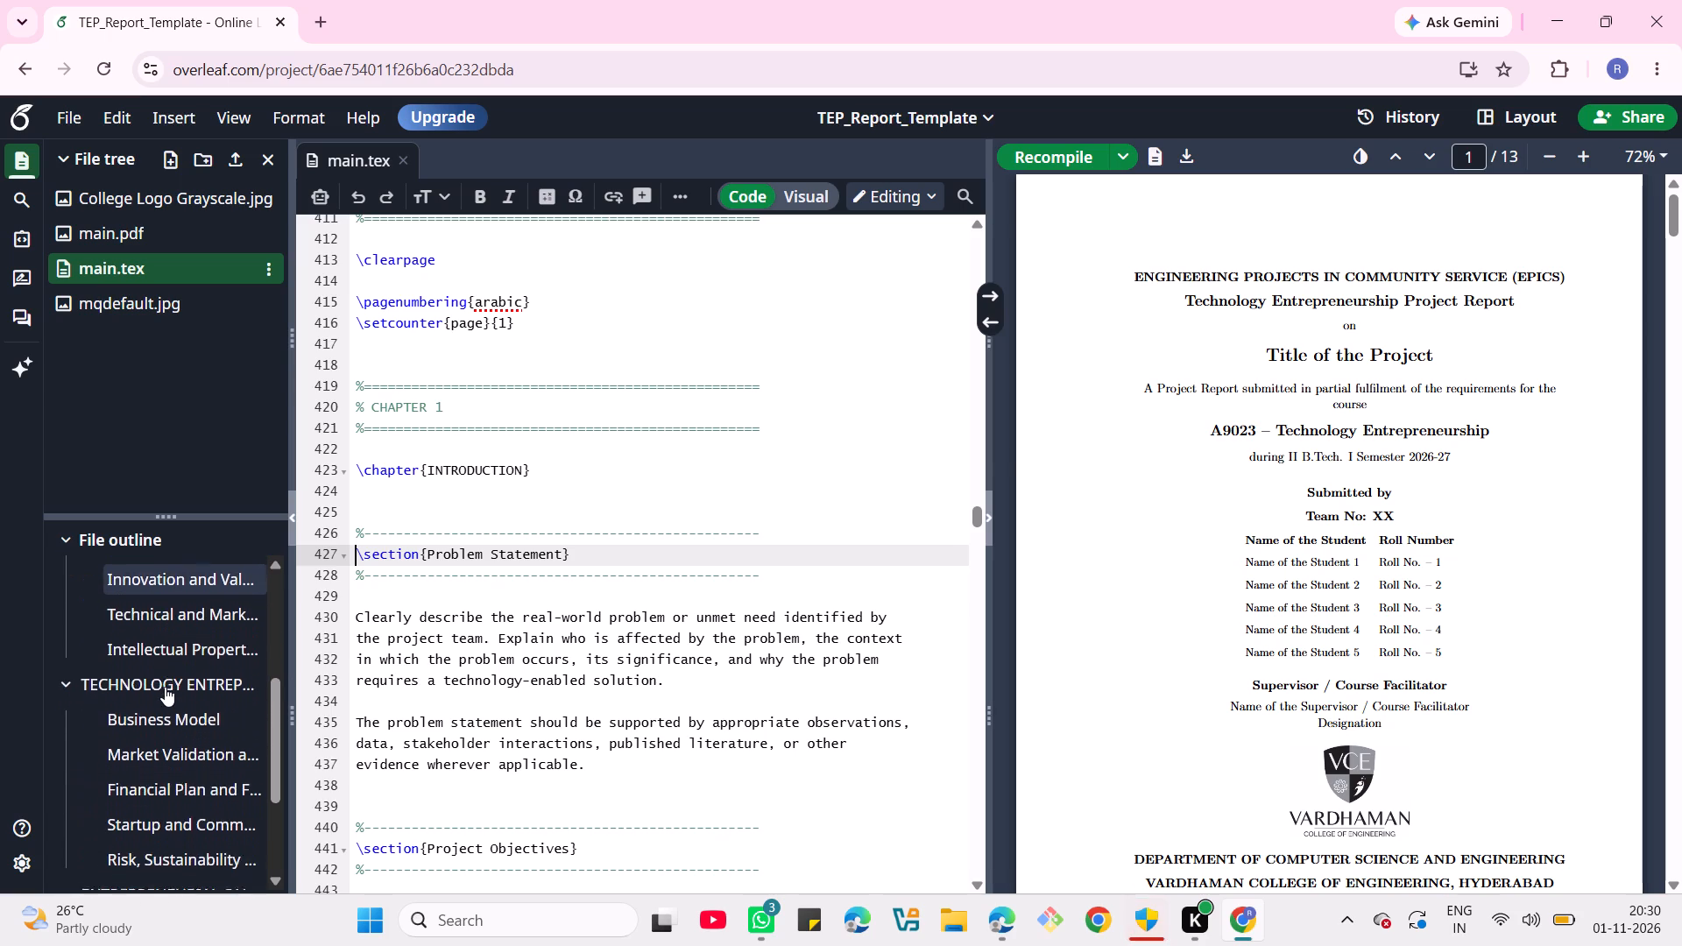
scroll(165, 687, down, 4)
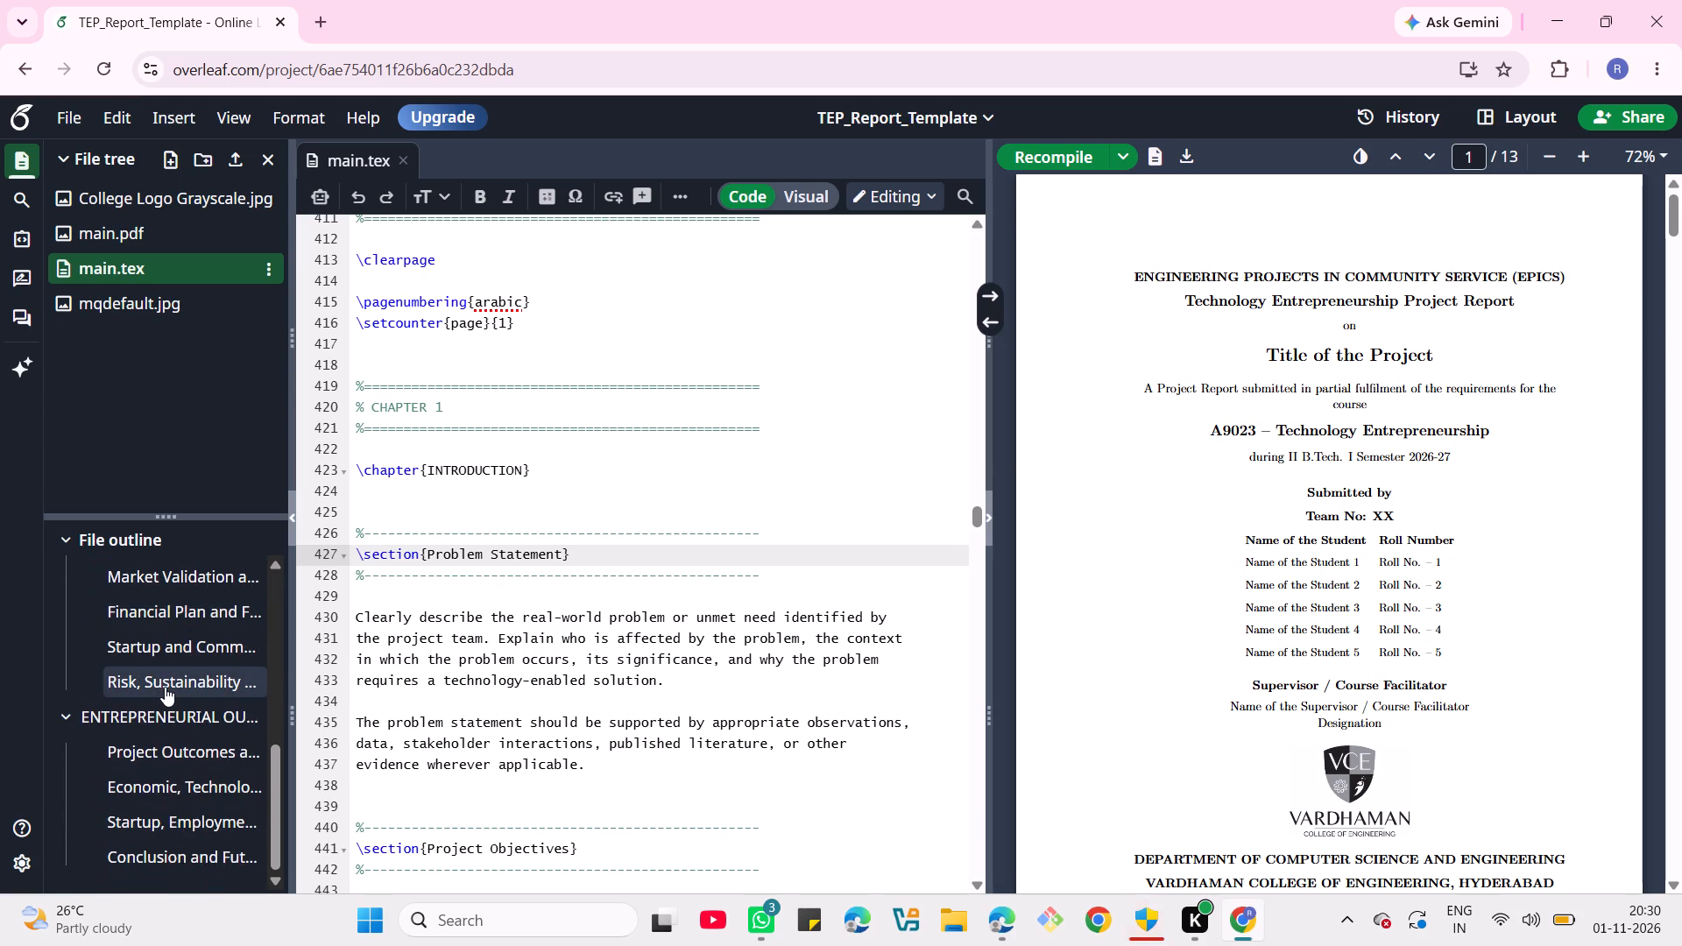
click(160, 851)
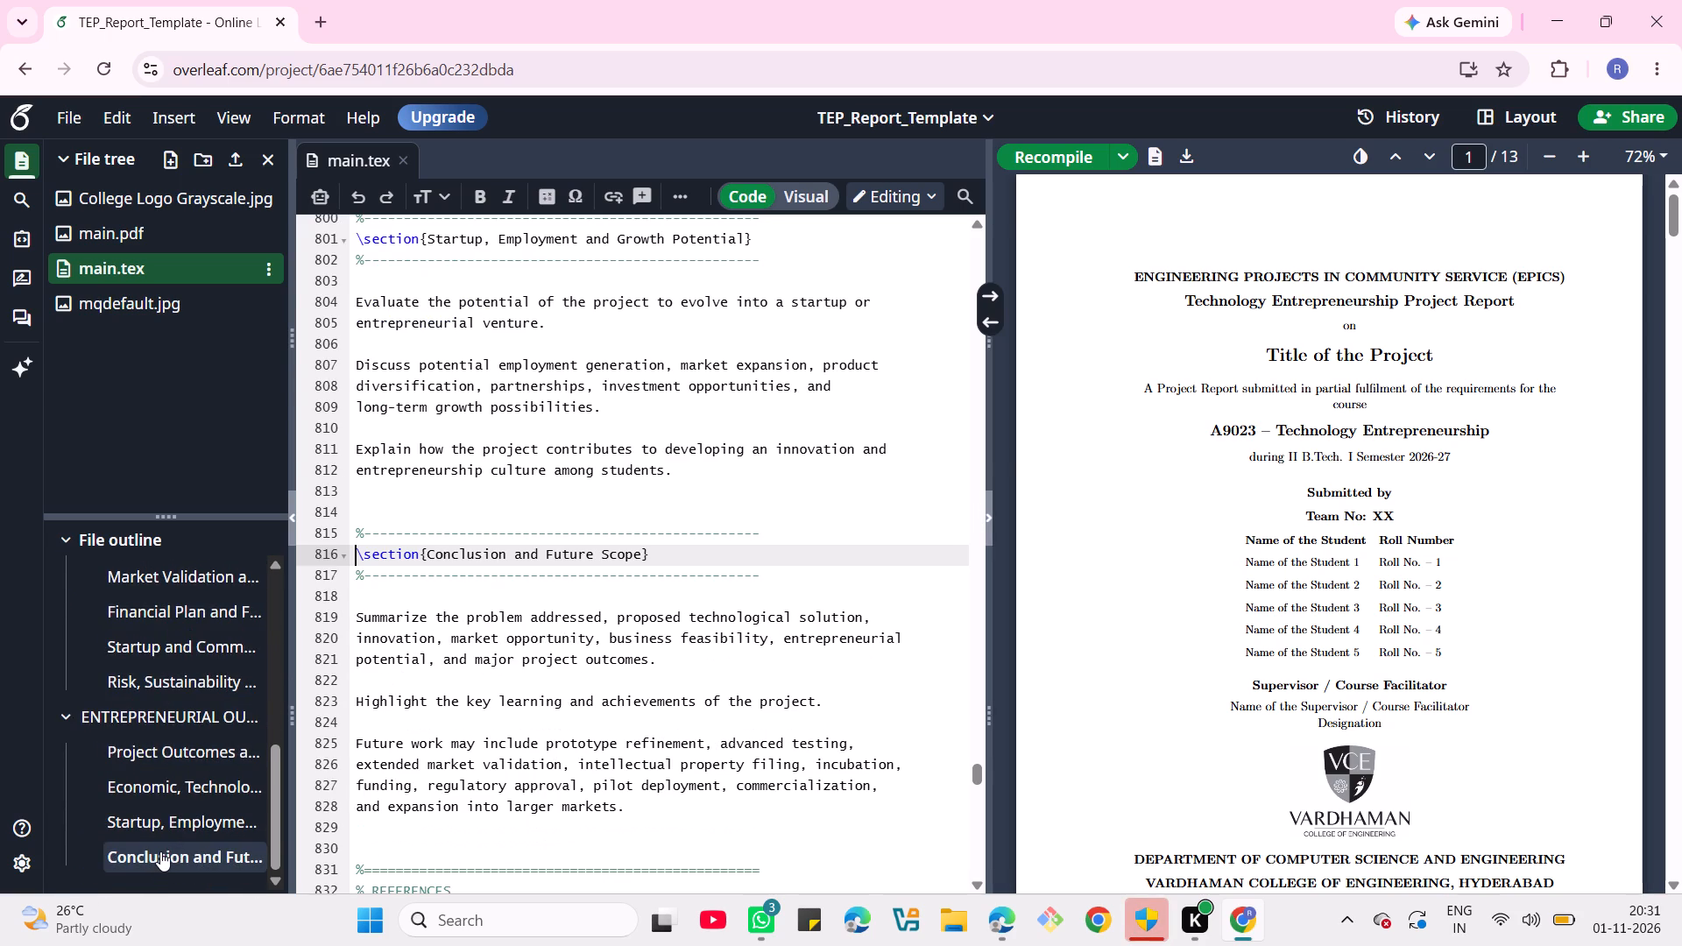
Review the compiled report's front matter up to the Contents page, and revisit the Problem Statement section in the source.
scroll(1283, 710, down, 6)
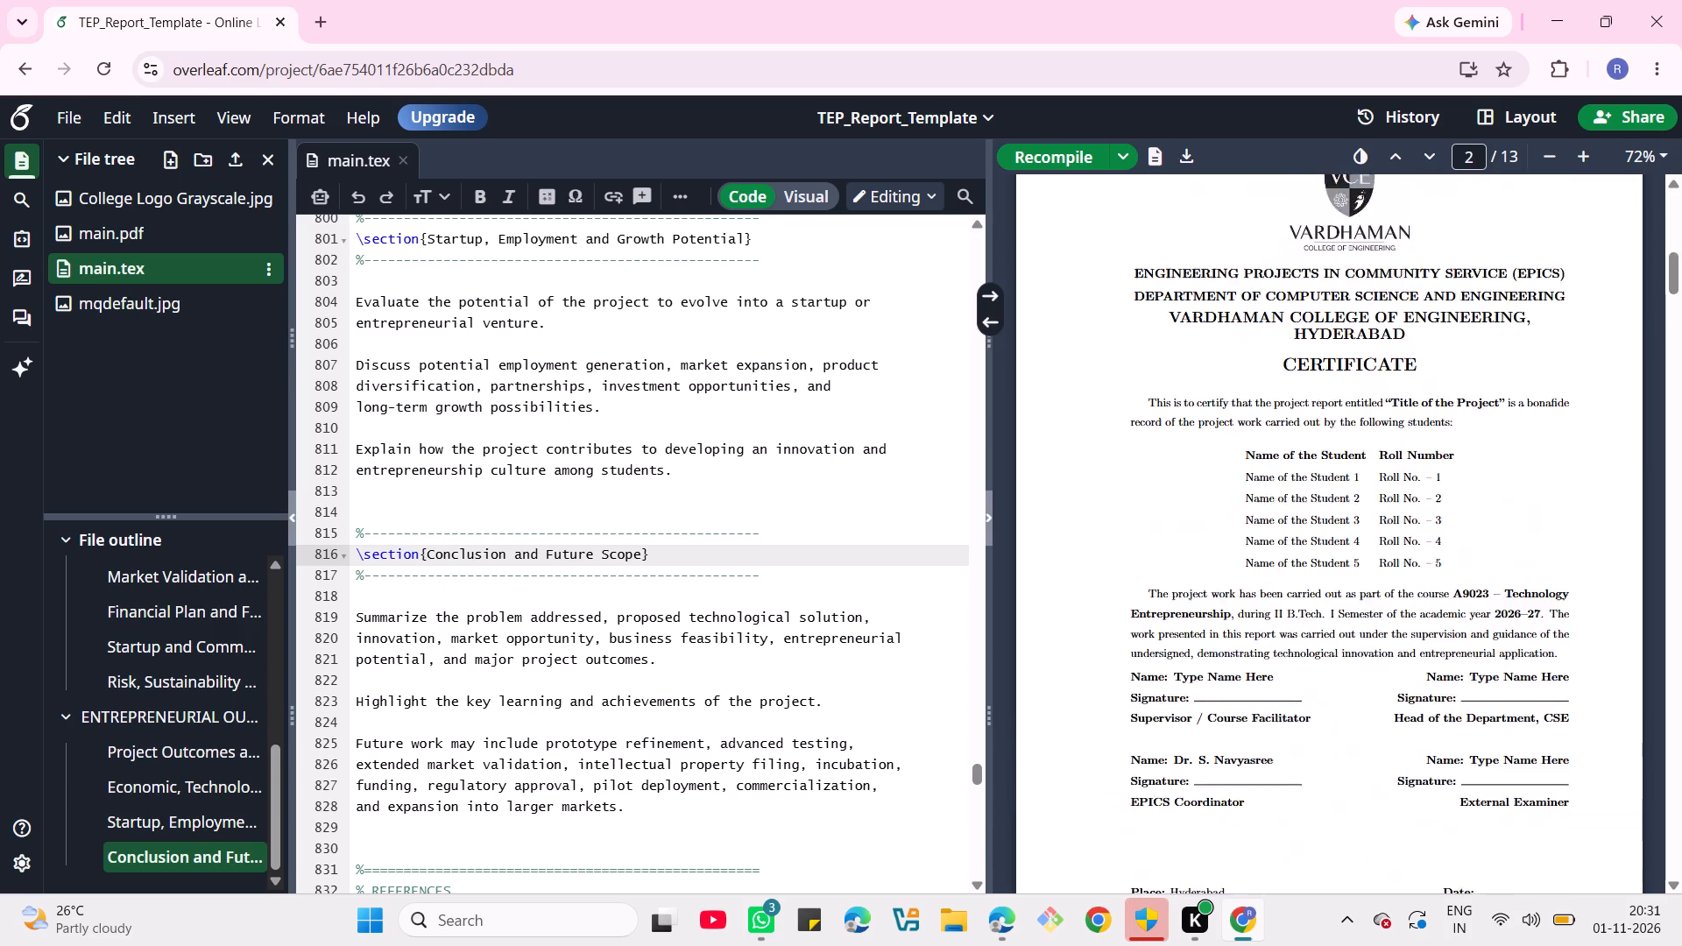
scroll(1283, 710, down, 3)
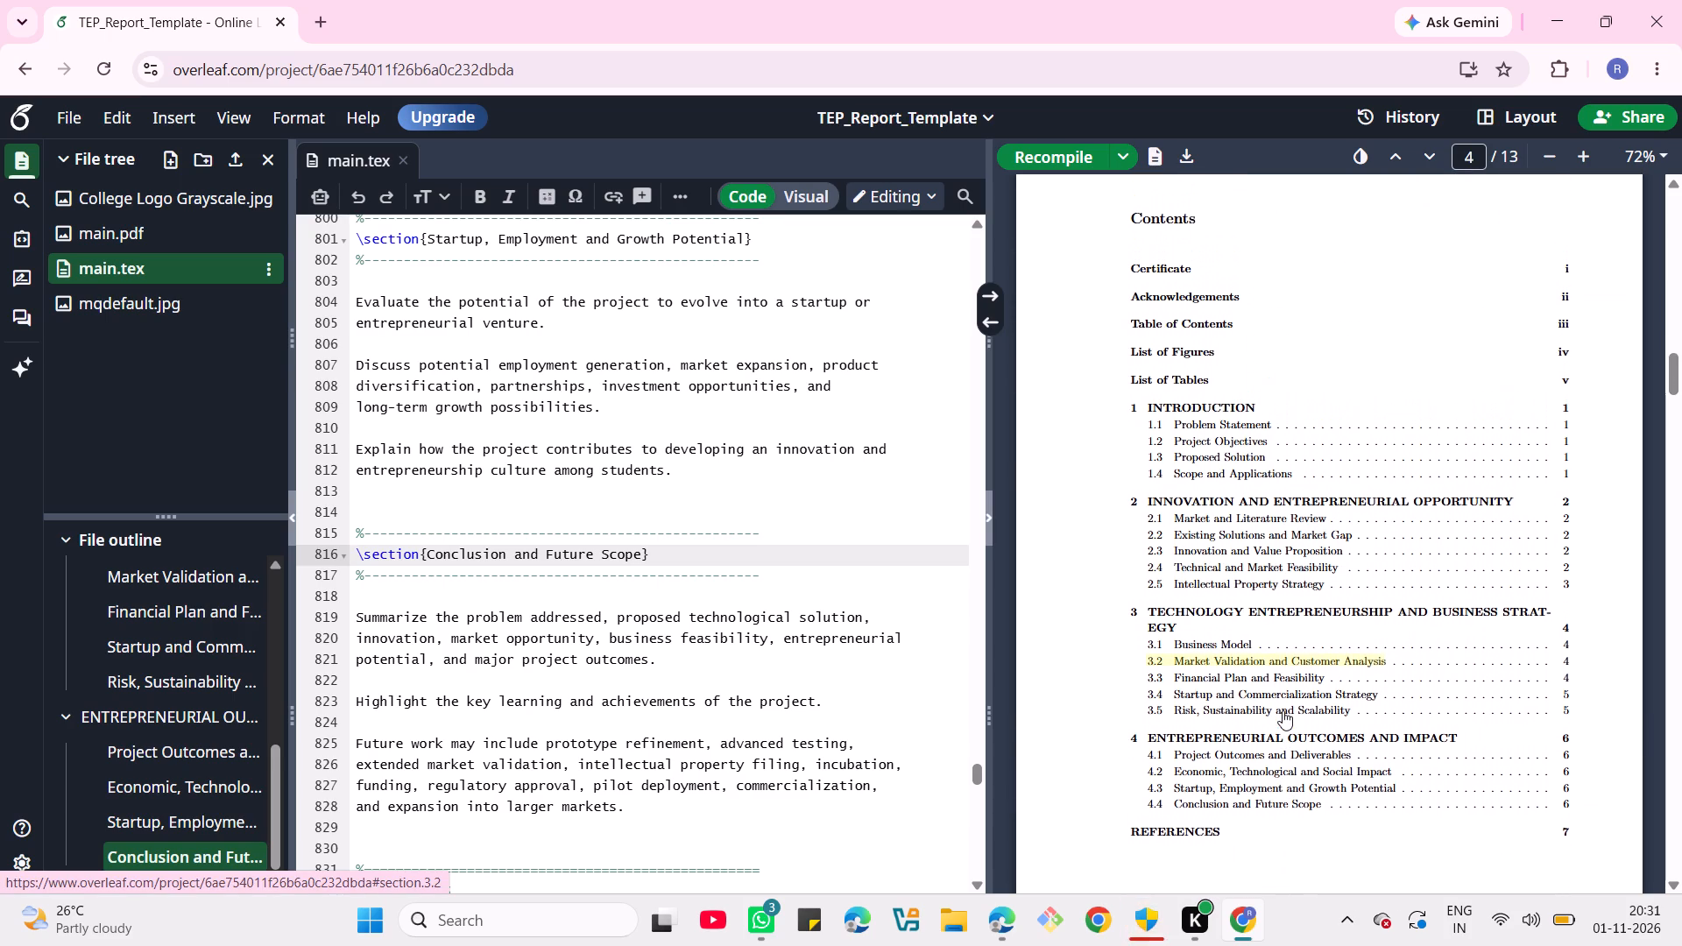
scroll(1283, 710, up, 1)
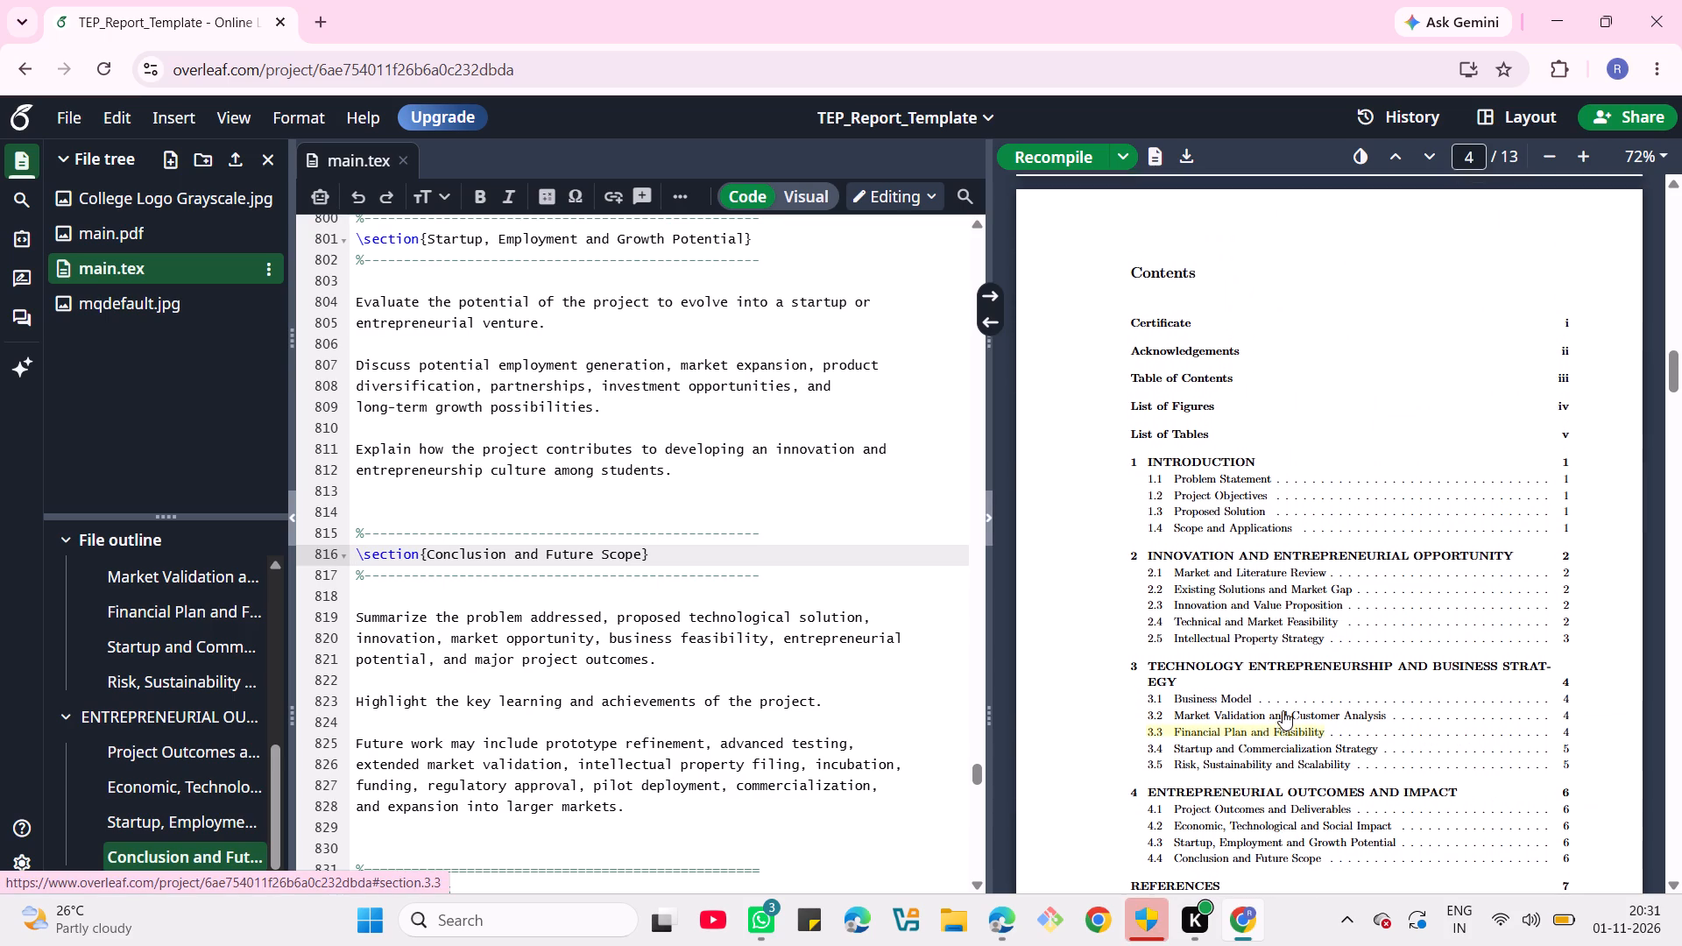
scroll(1283, 710, up, 1)
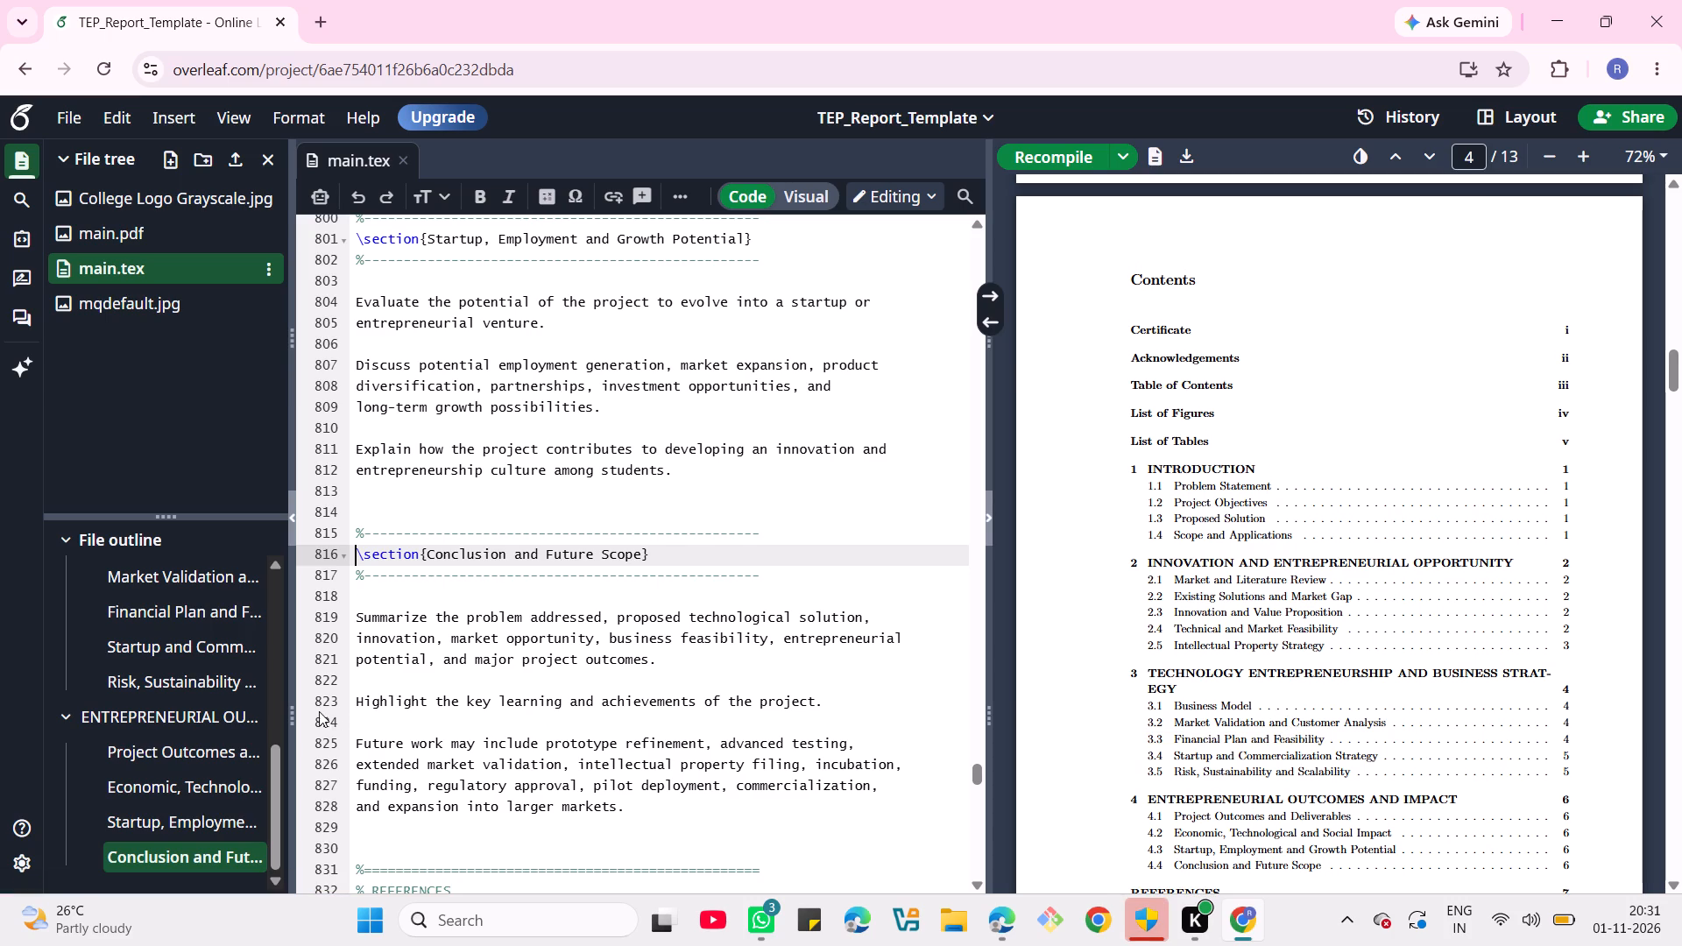
scroll(150, 802, up, 2)
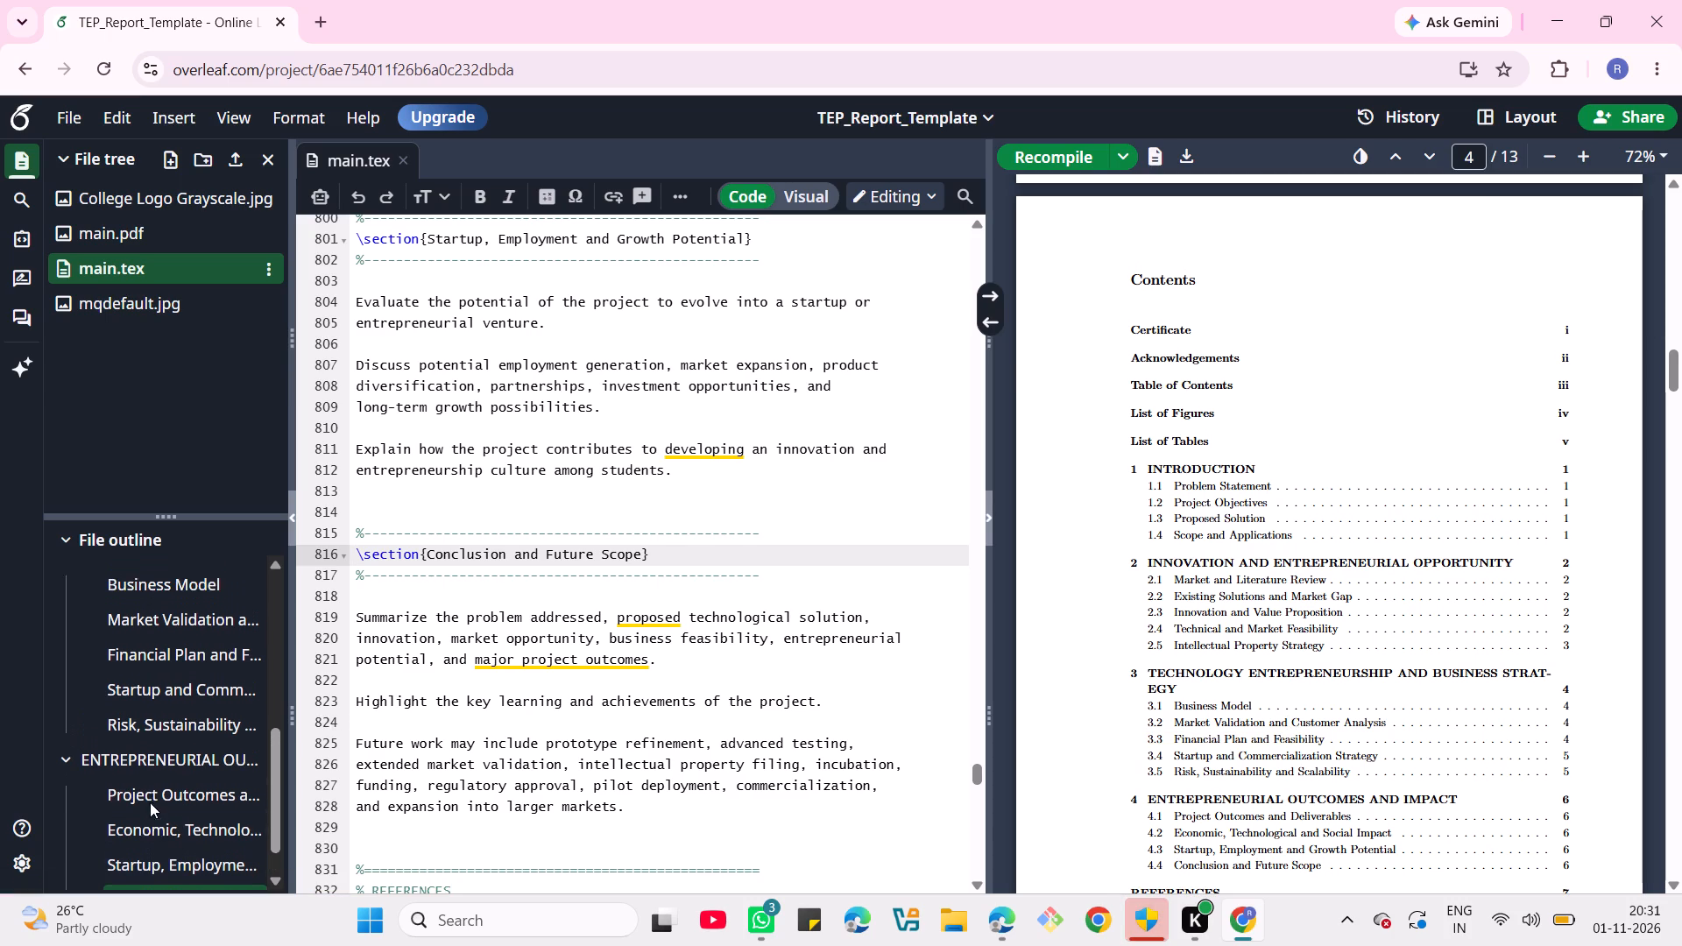
scroll(150, 802, up, 4)
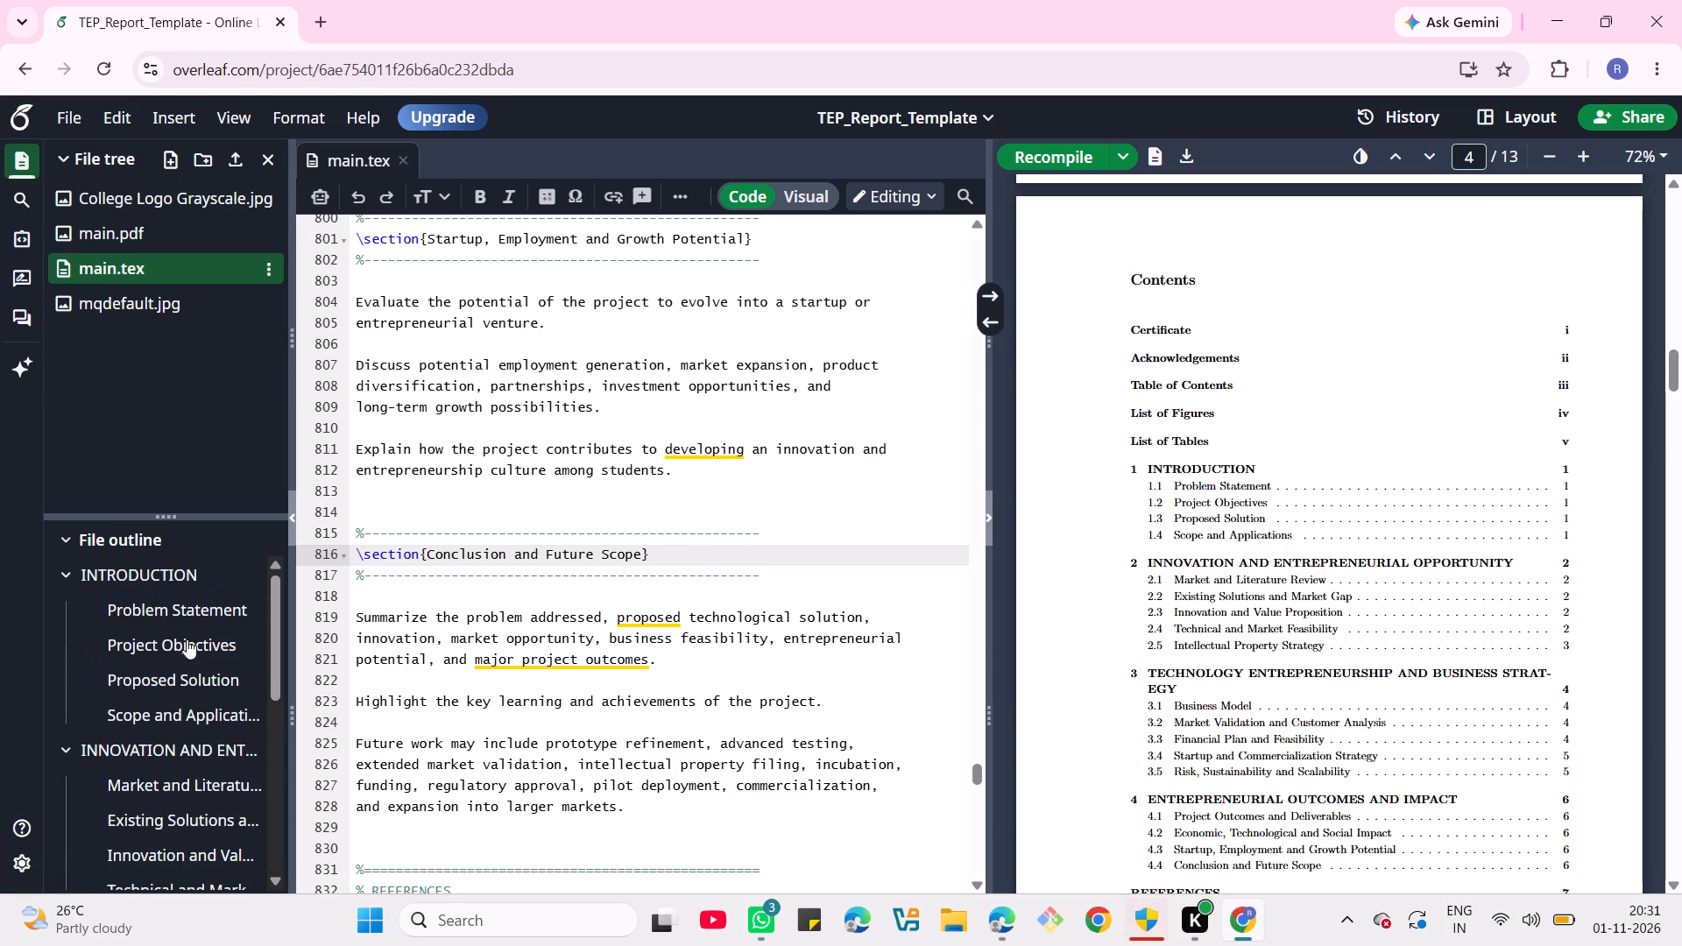
click(194, 617)
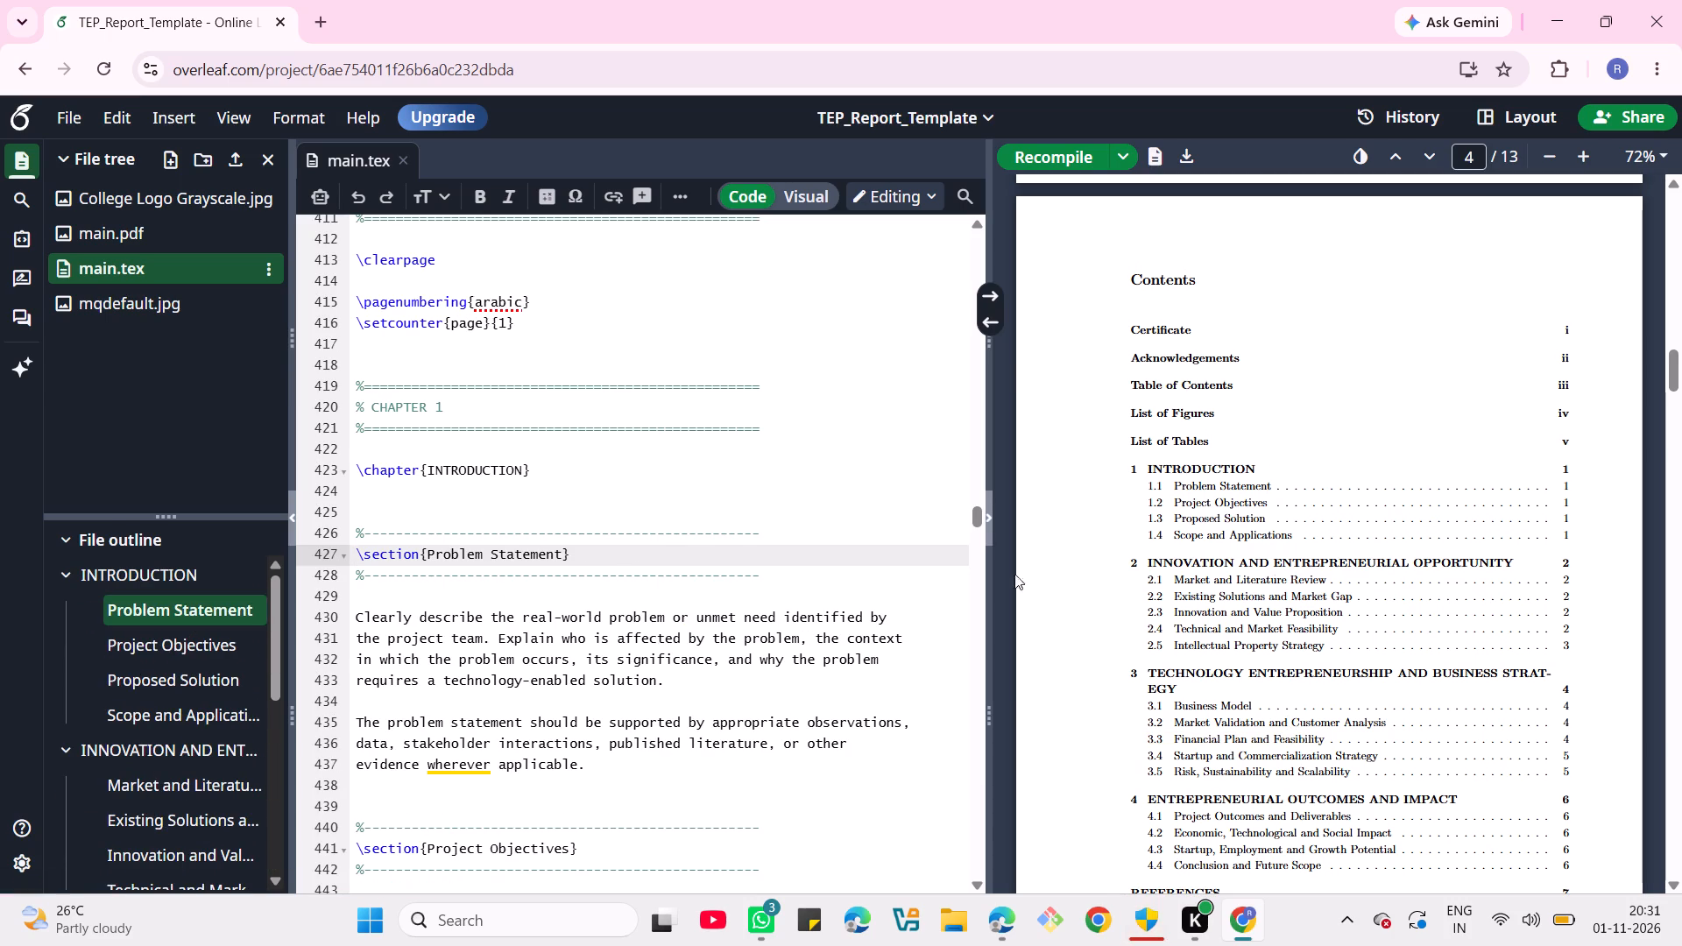
scroll(1304, 563, up, 8)
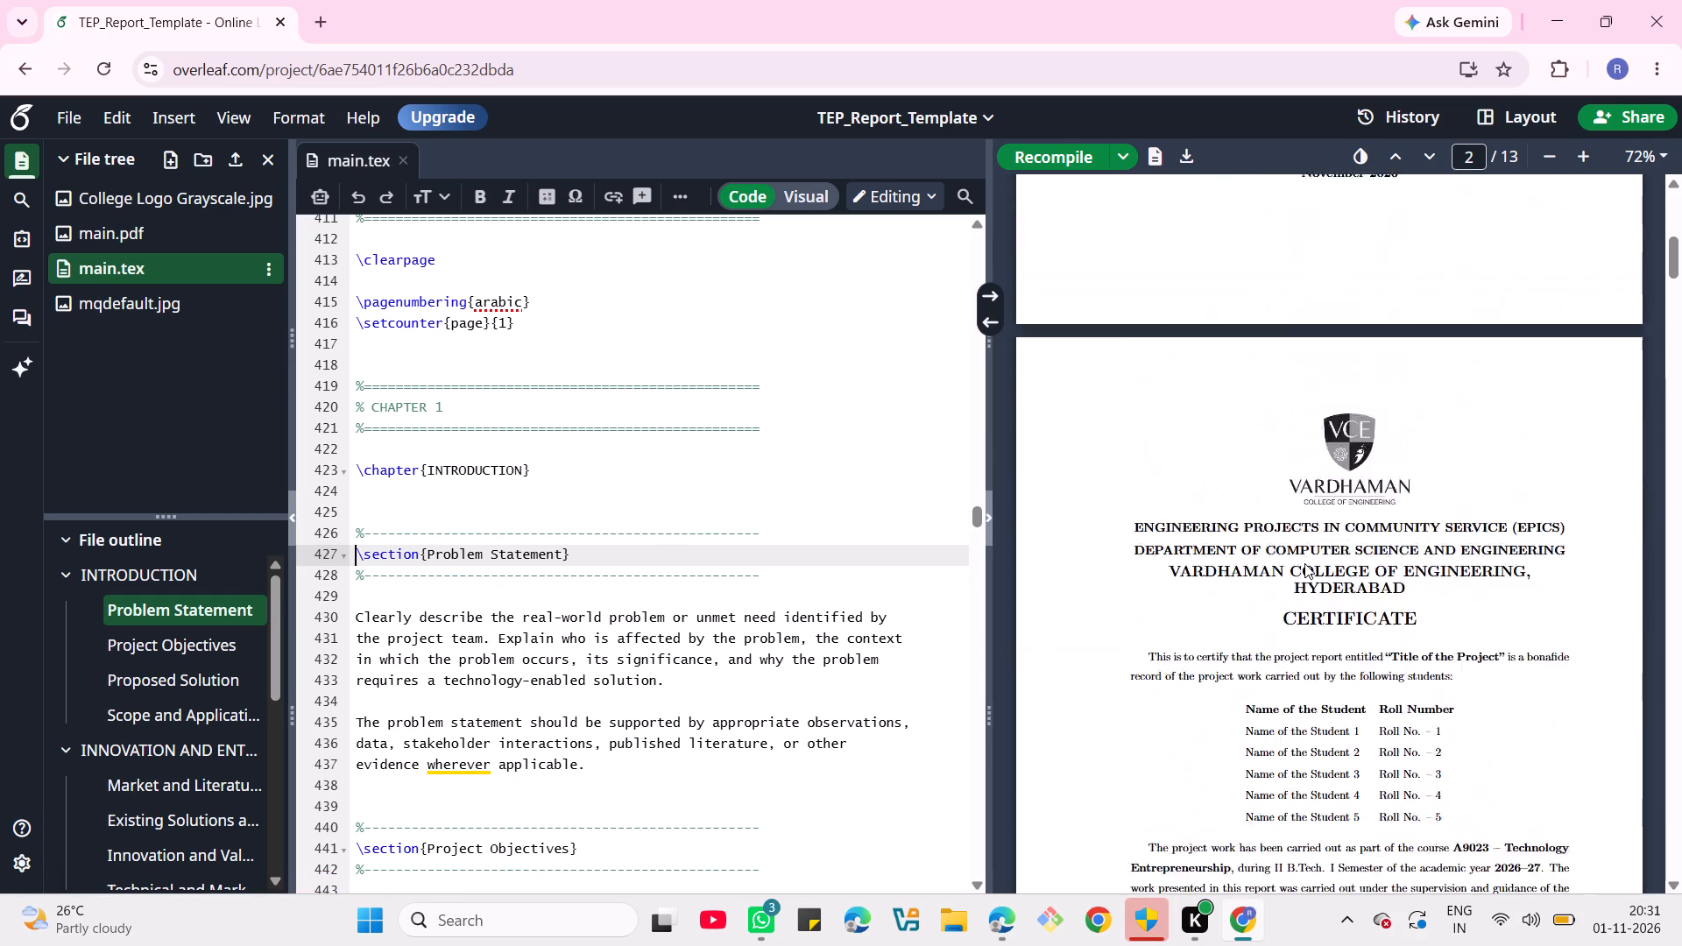
Examine the compiled report's title page alongside the title page of the existing main.pdf file.
scroll(1304, 563, up, 2)
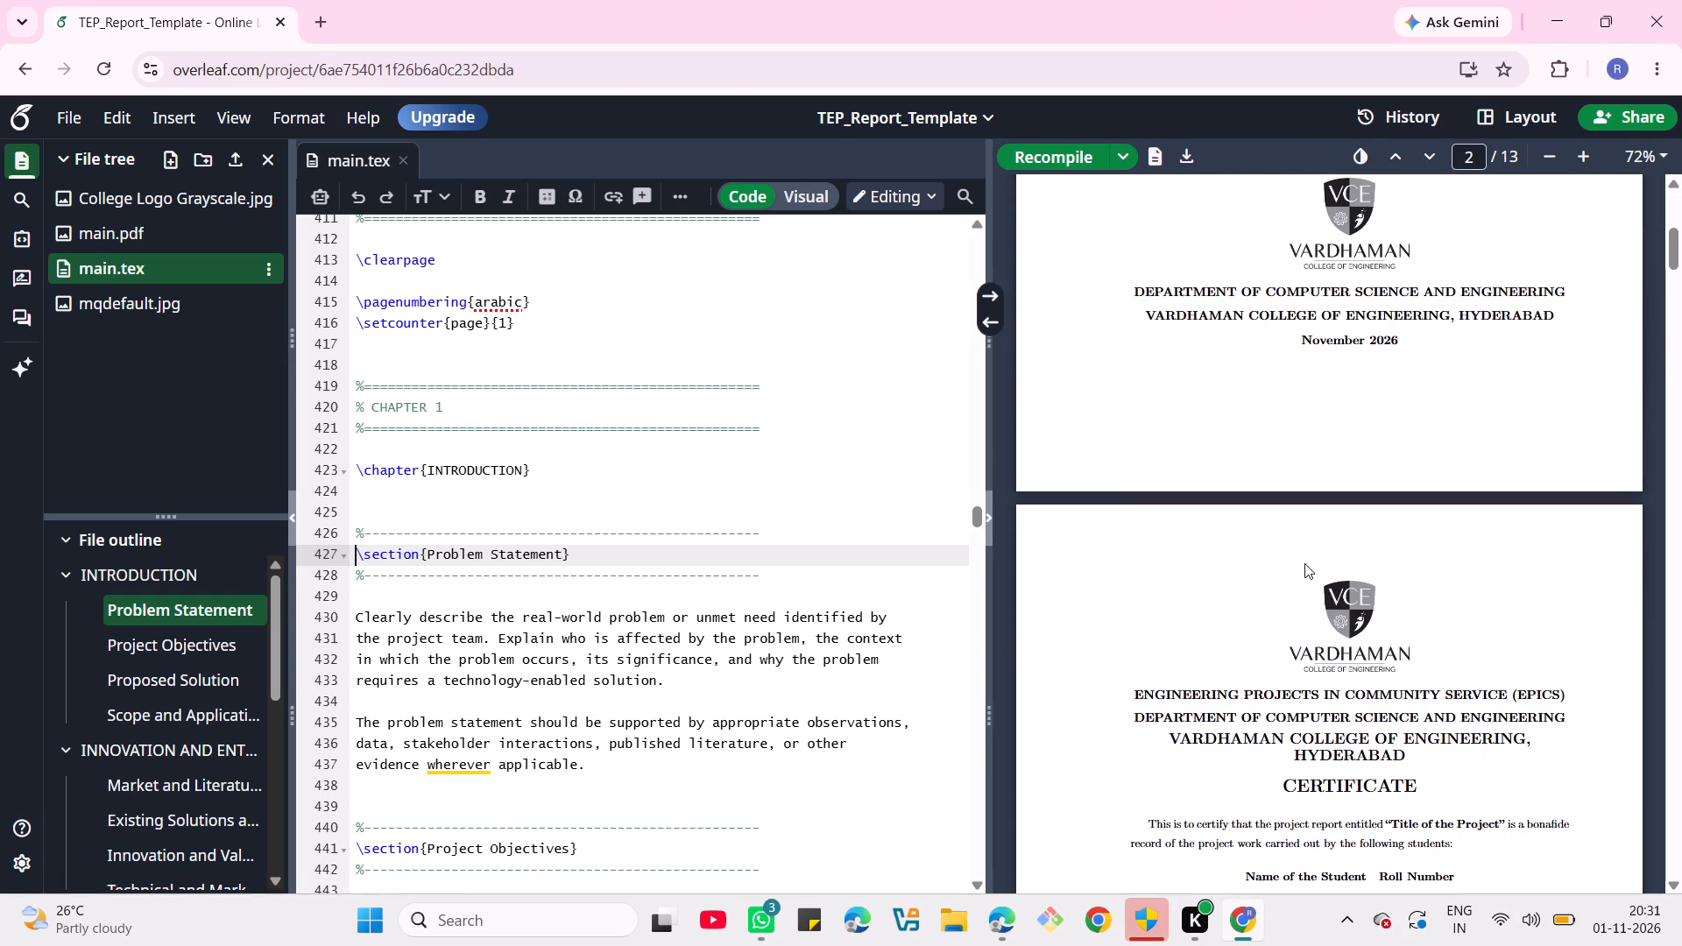
scroll(1304, 563, up, 2)
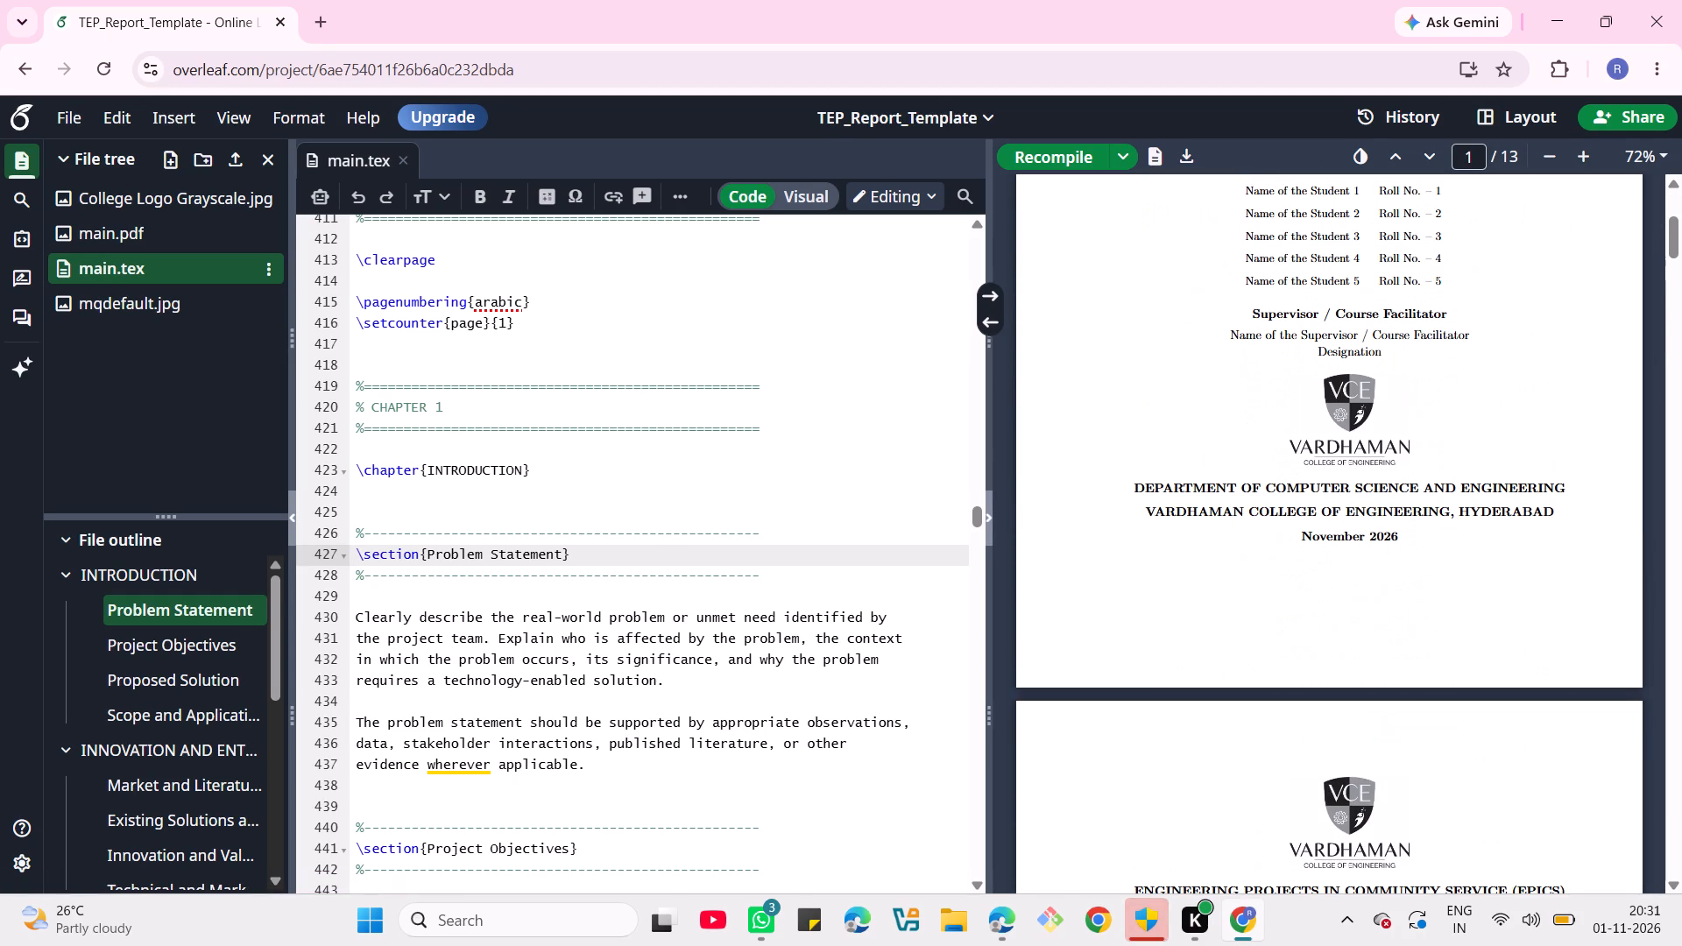
scroll(251, 696, up, 1)
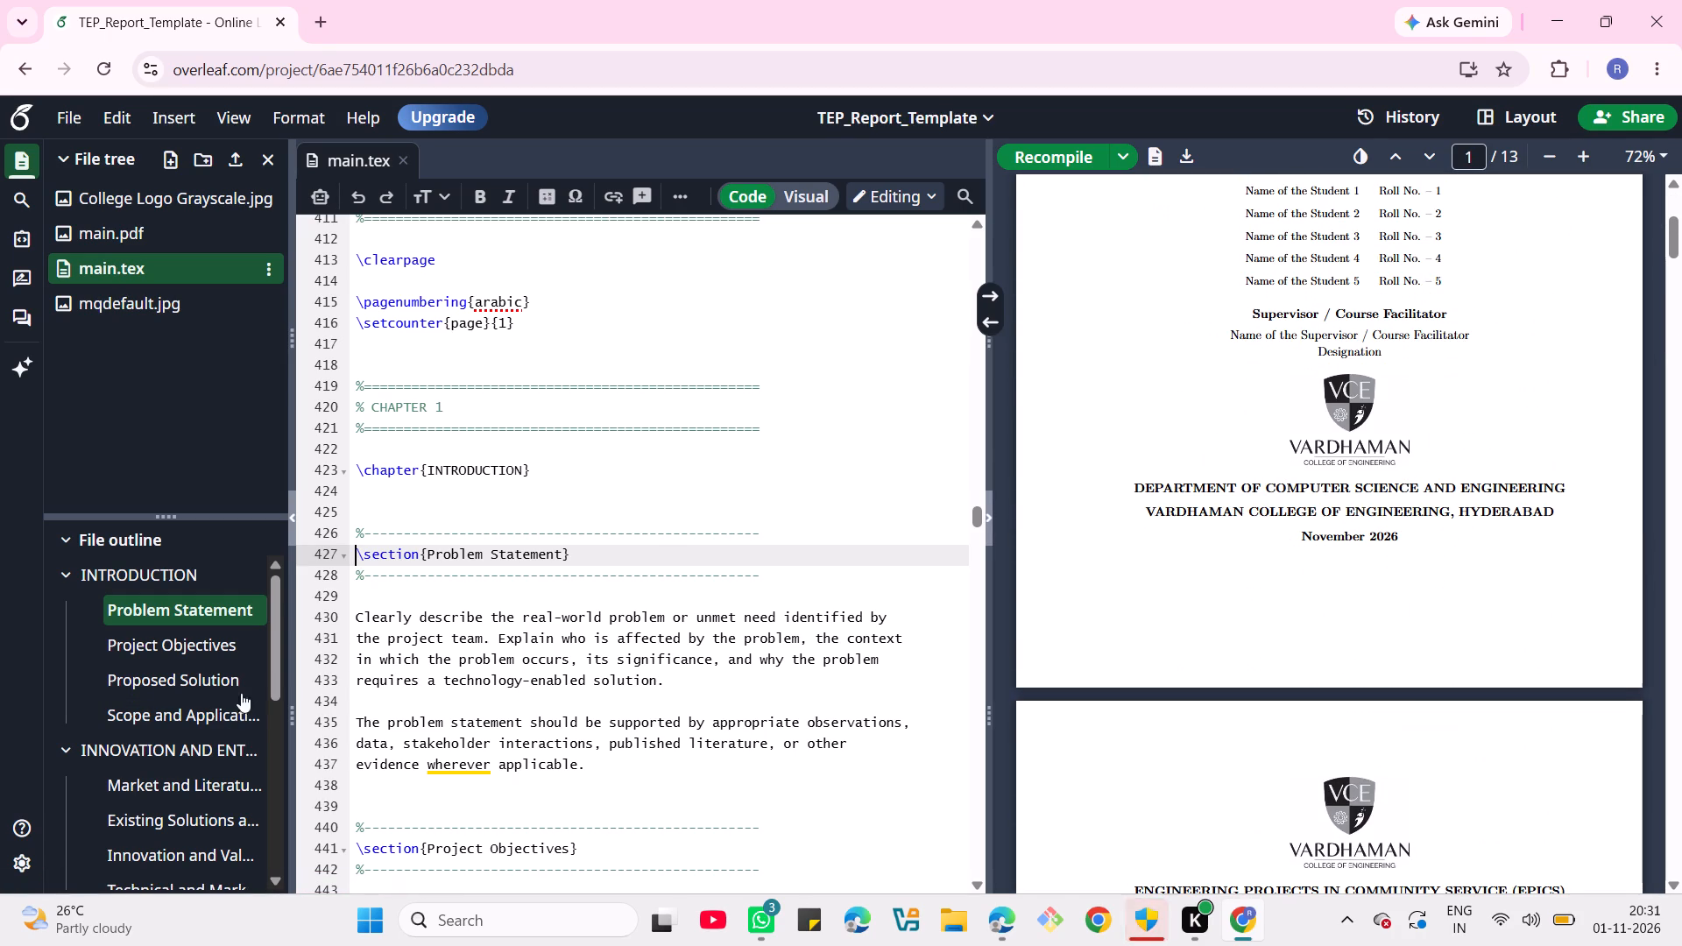
click(171, 241)
click(173, 229)
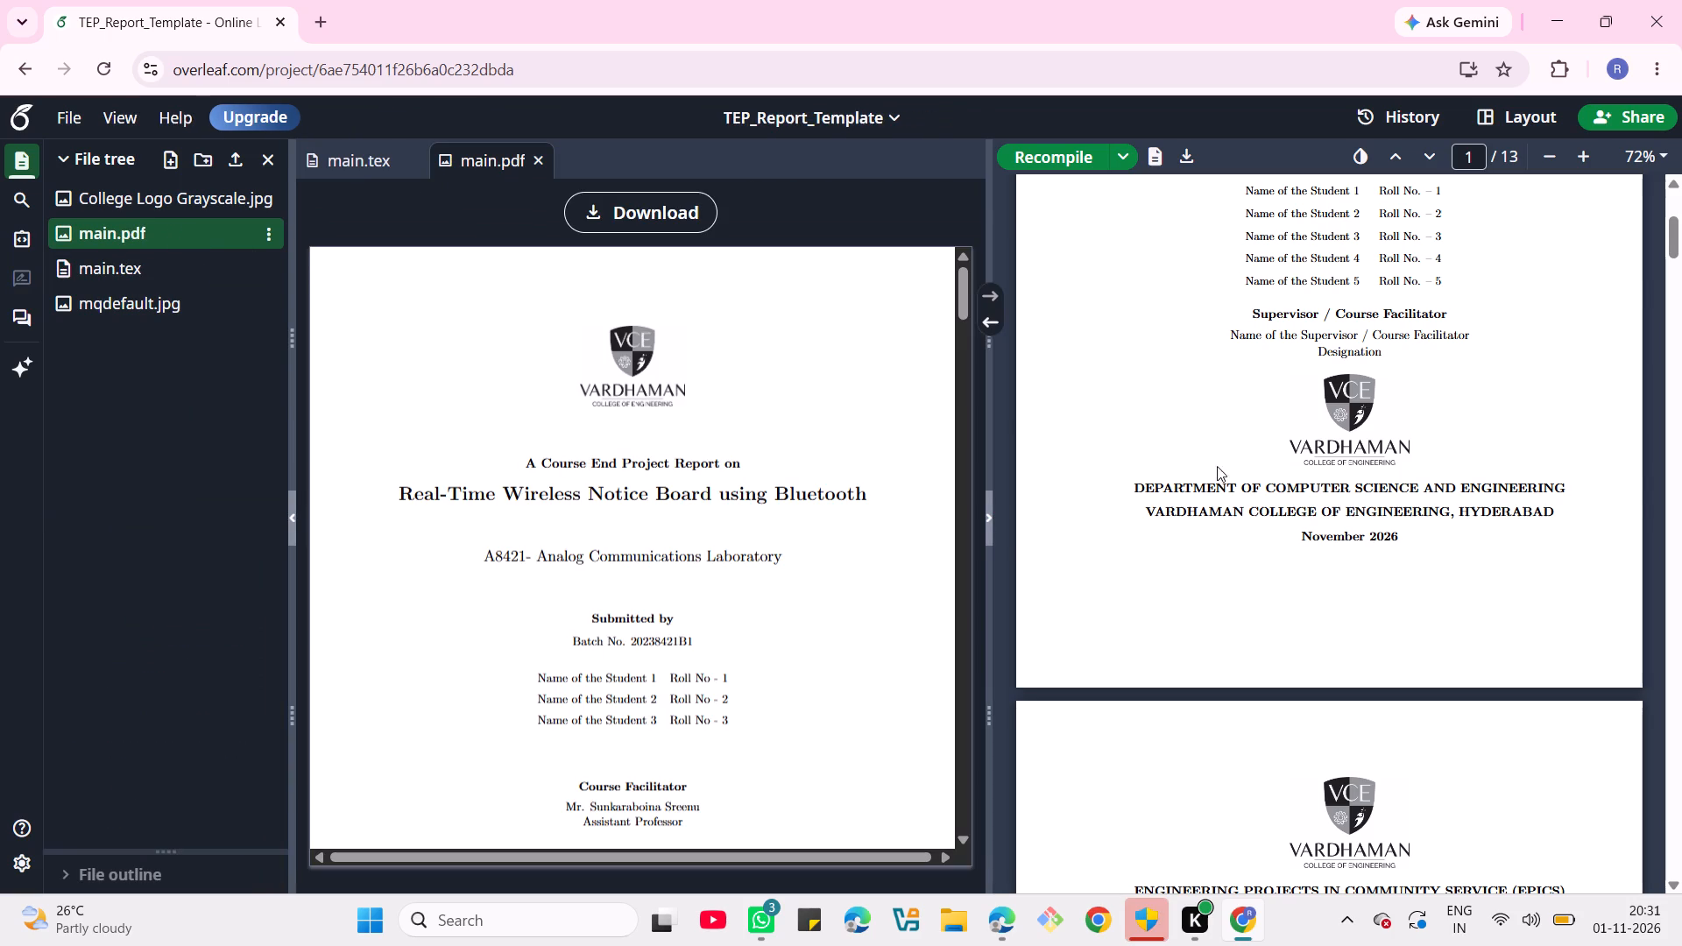
scroll(1218, 437, up, 7)
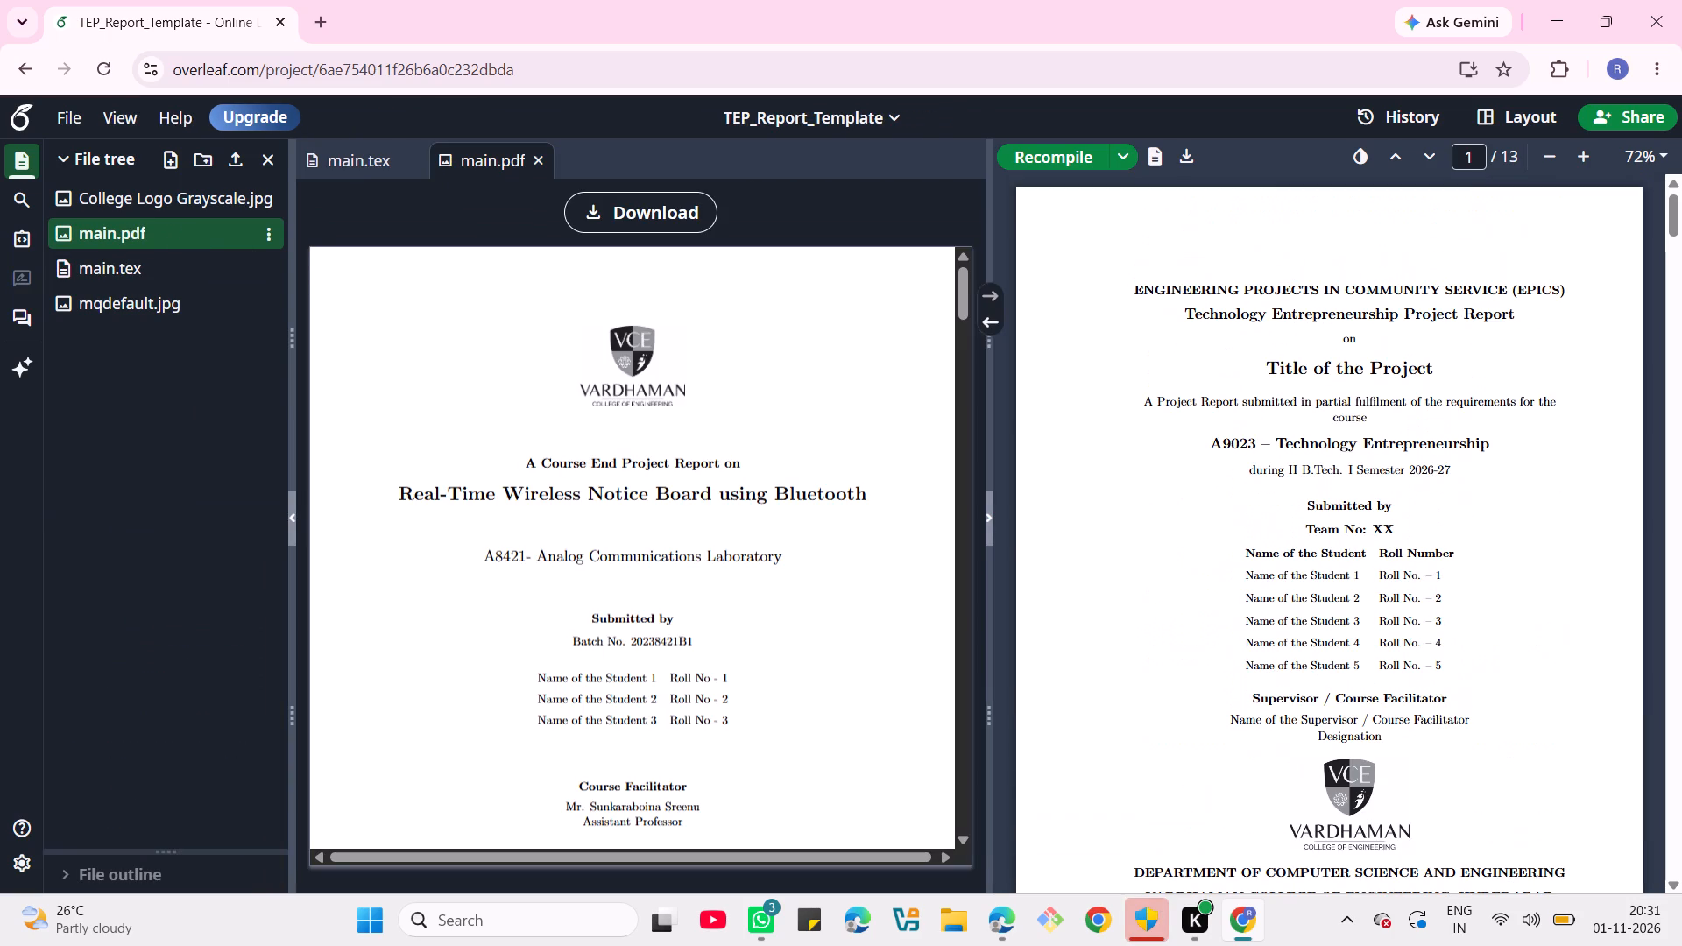
scroll(785, 533, down, 1)
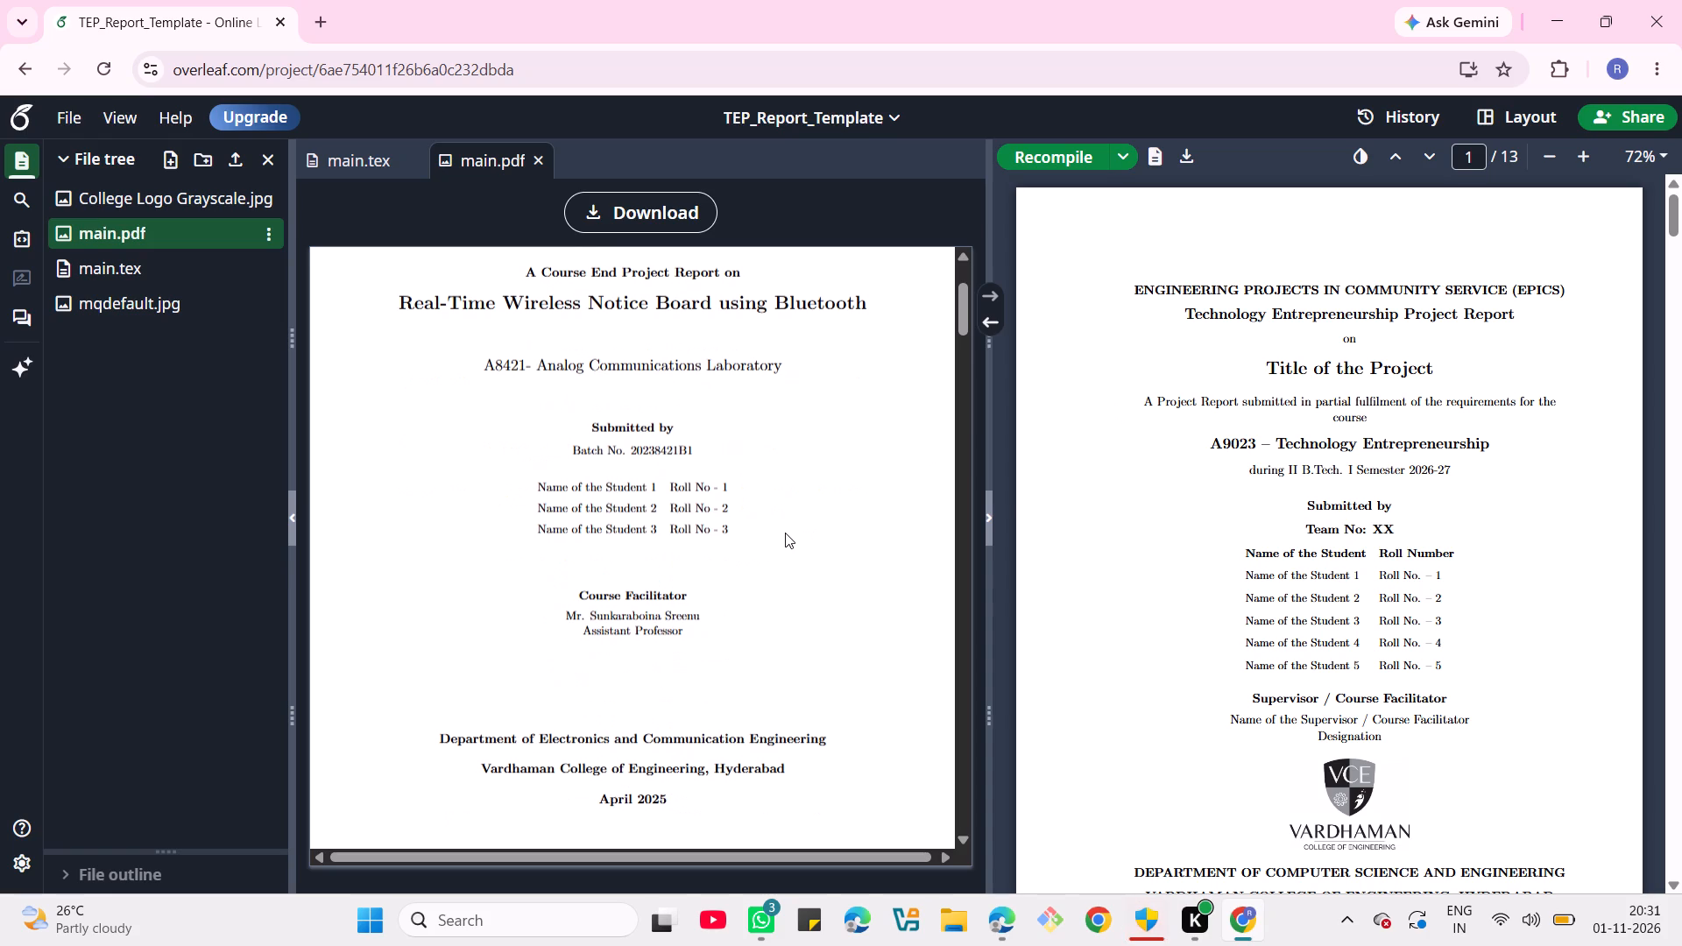
scroll(785, 533, down, 1)
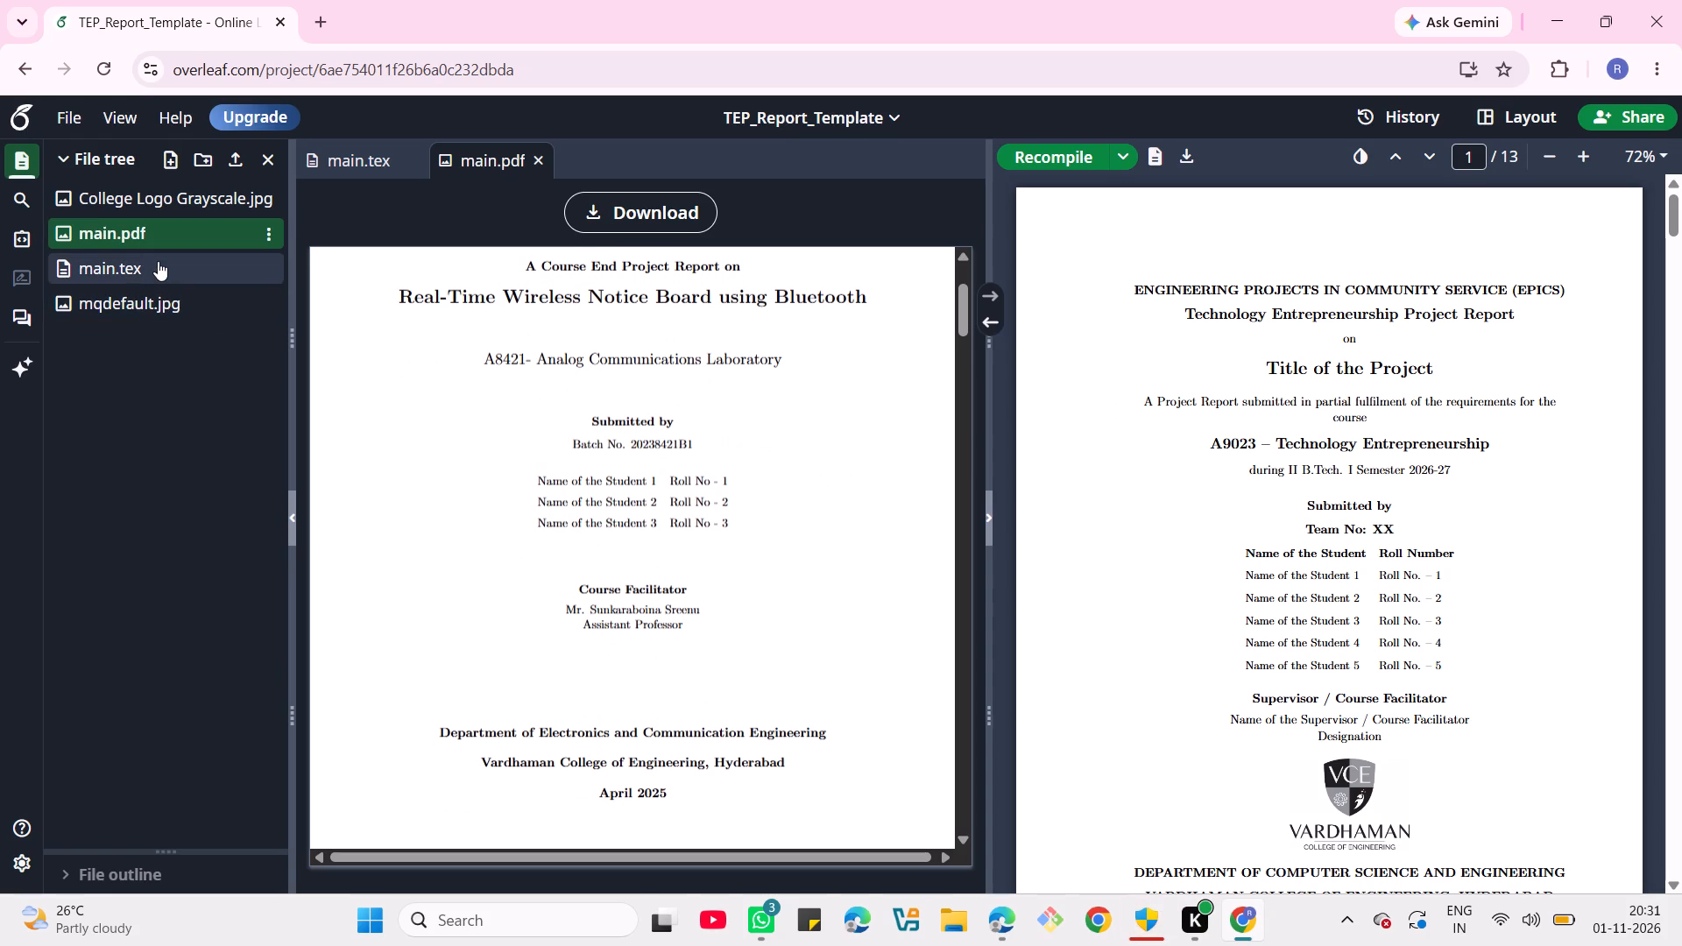
Look at the project's image files College Logo Grayscale.jpg and mqdefault.jpg, and return to the main.tex source.
click(158, 261)
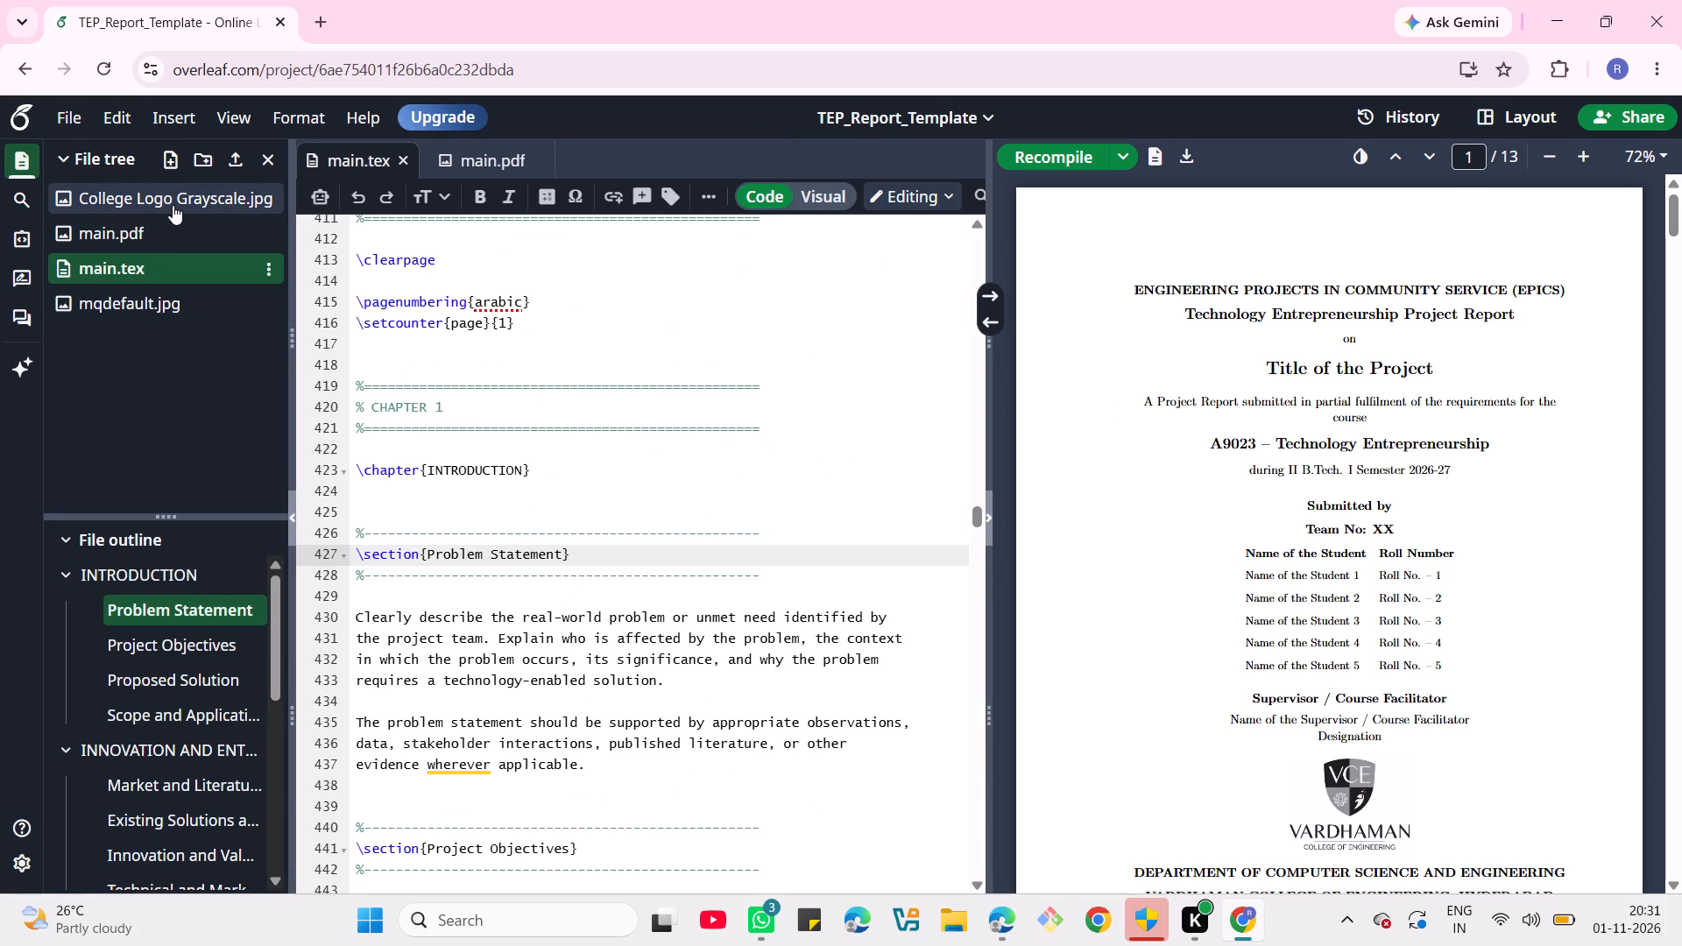
click(173, 205)
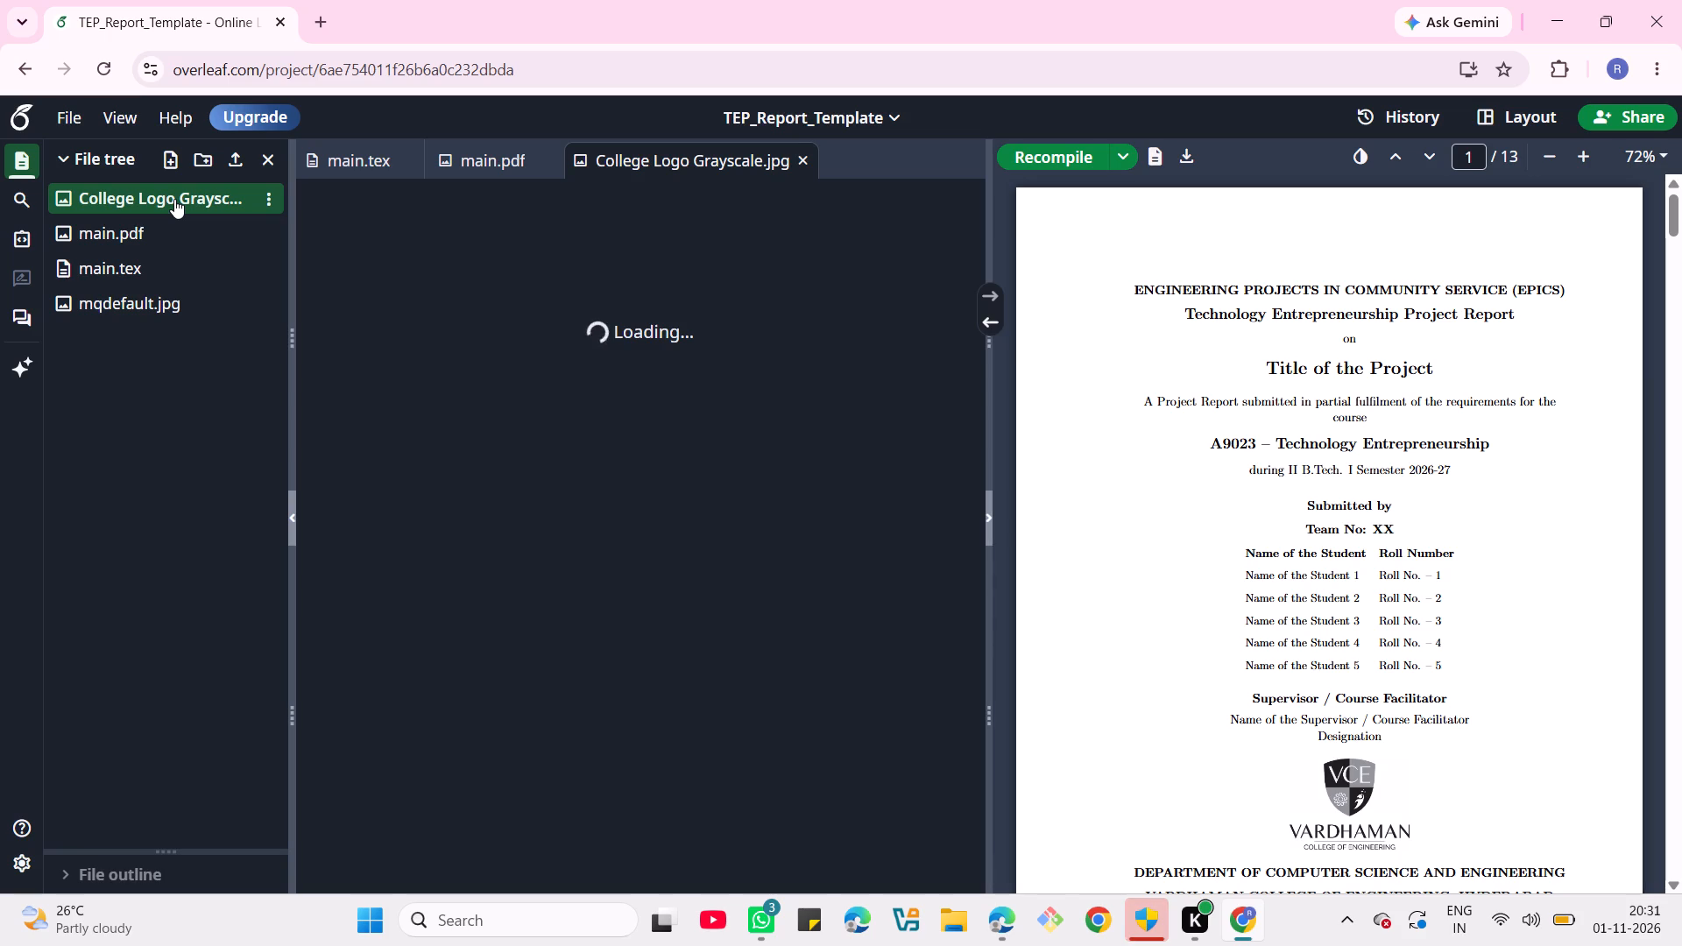
scroll(677, 411, down, 1)
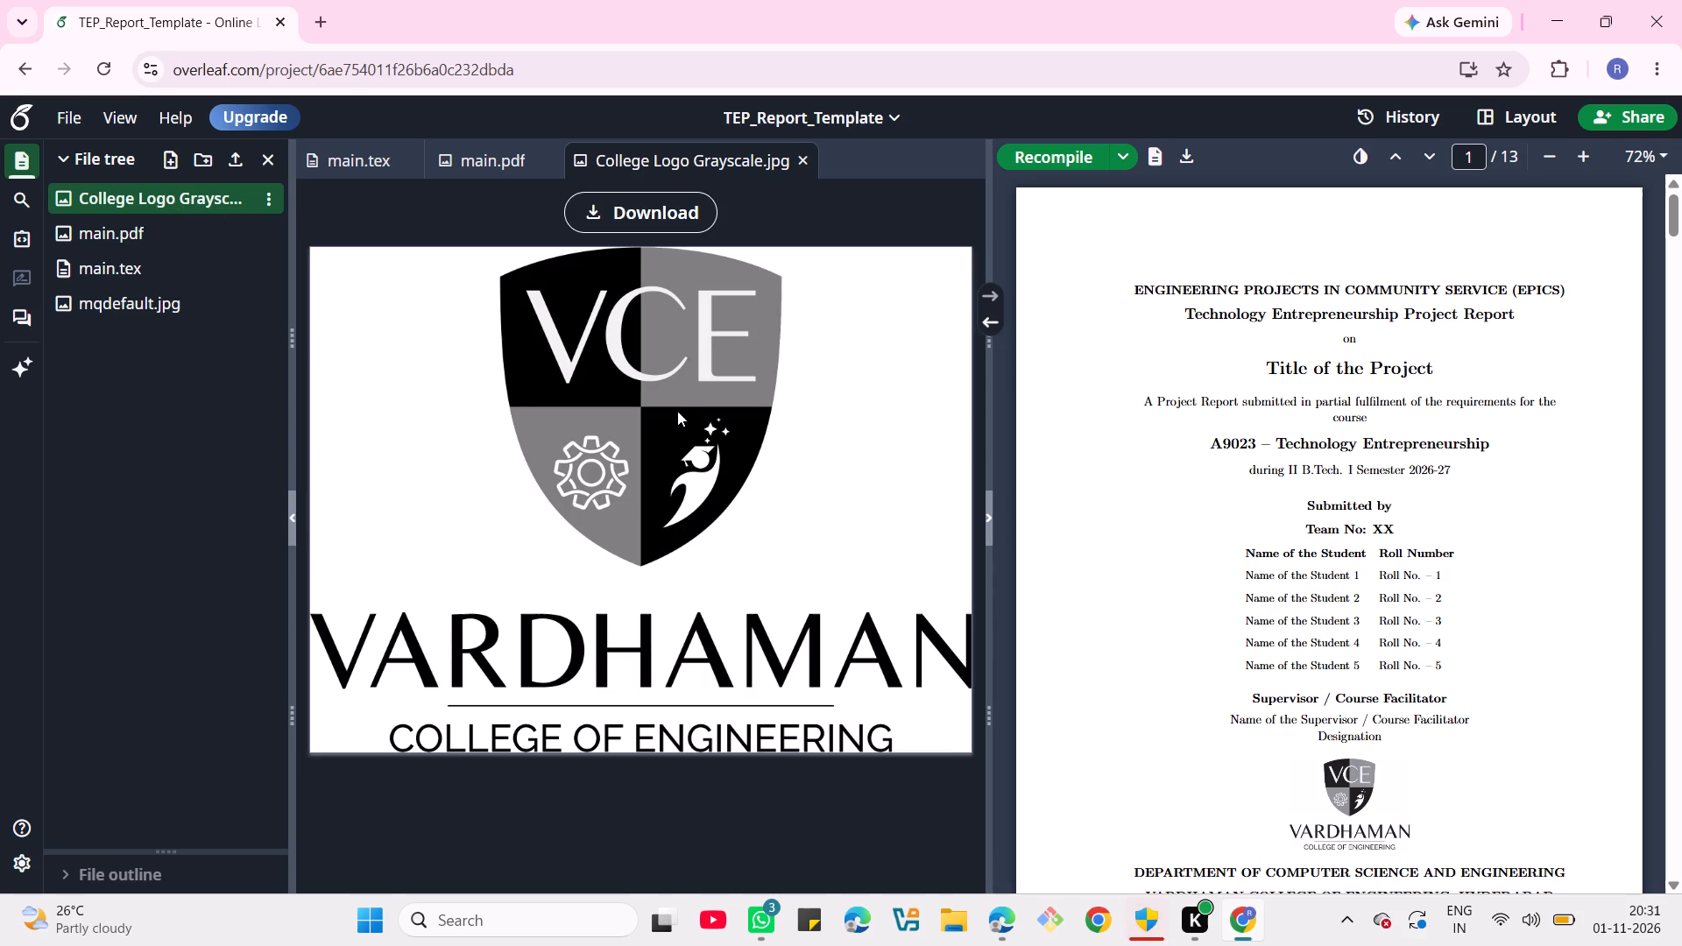
scroll(677, 411, down, 1)
click(169, 304)
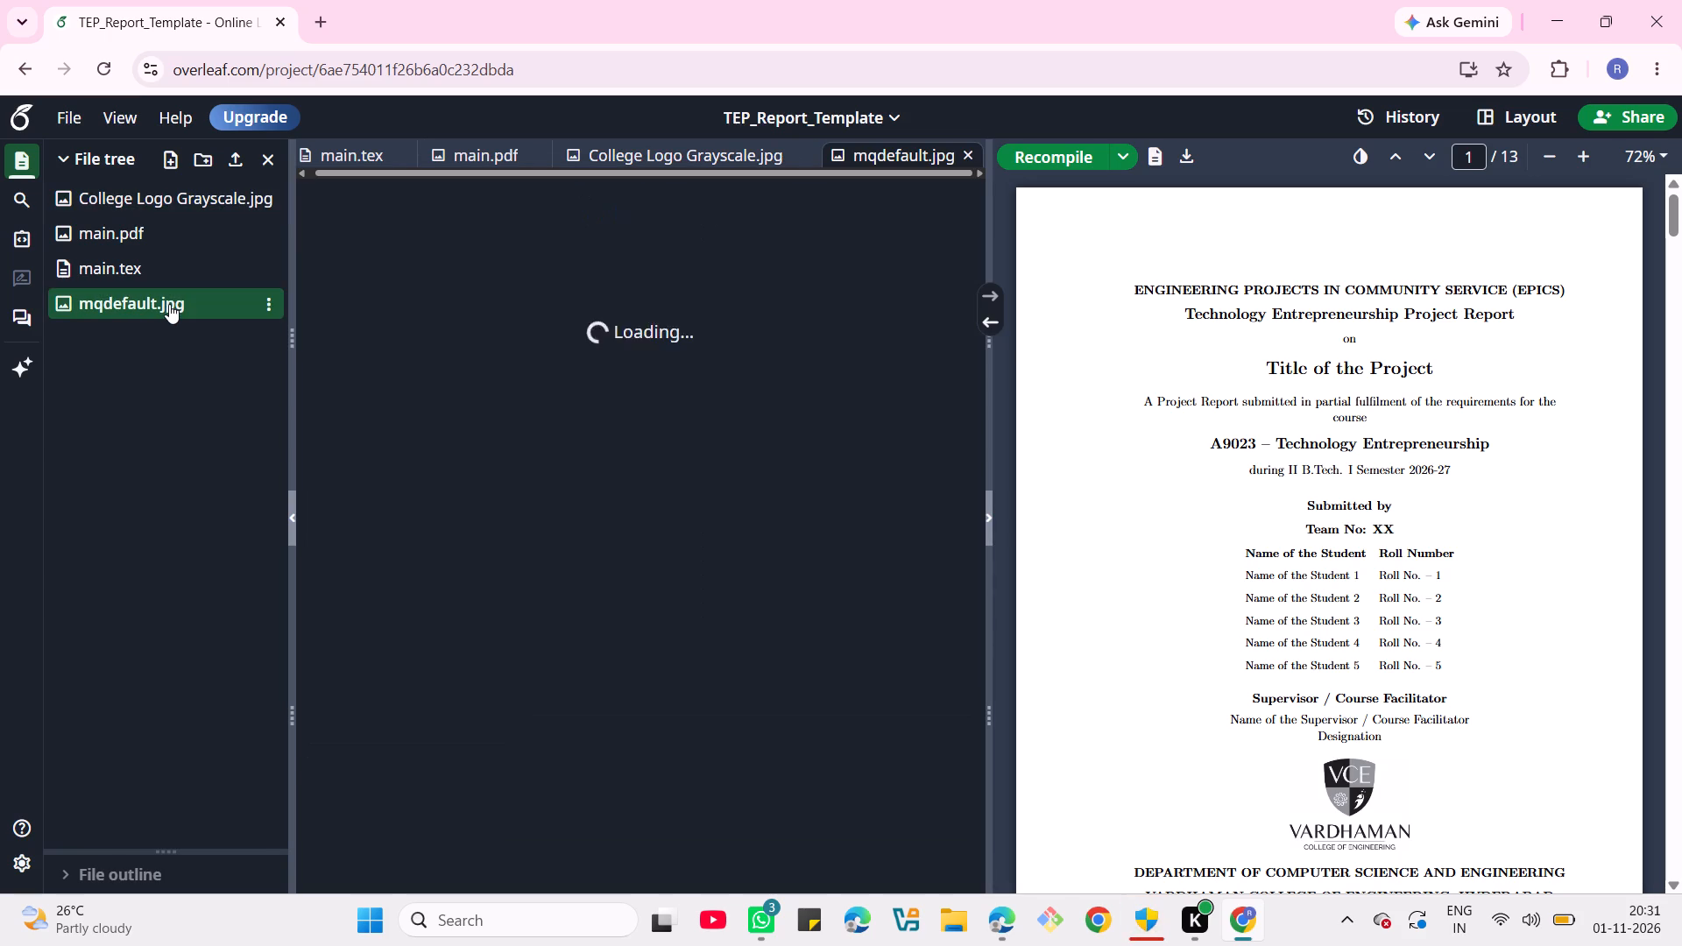
click(154, 258)
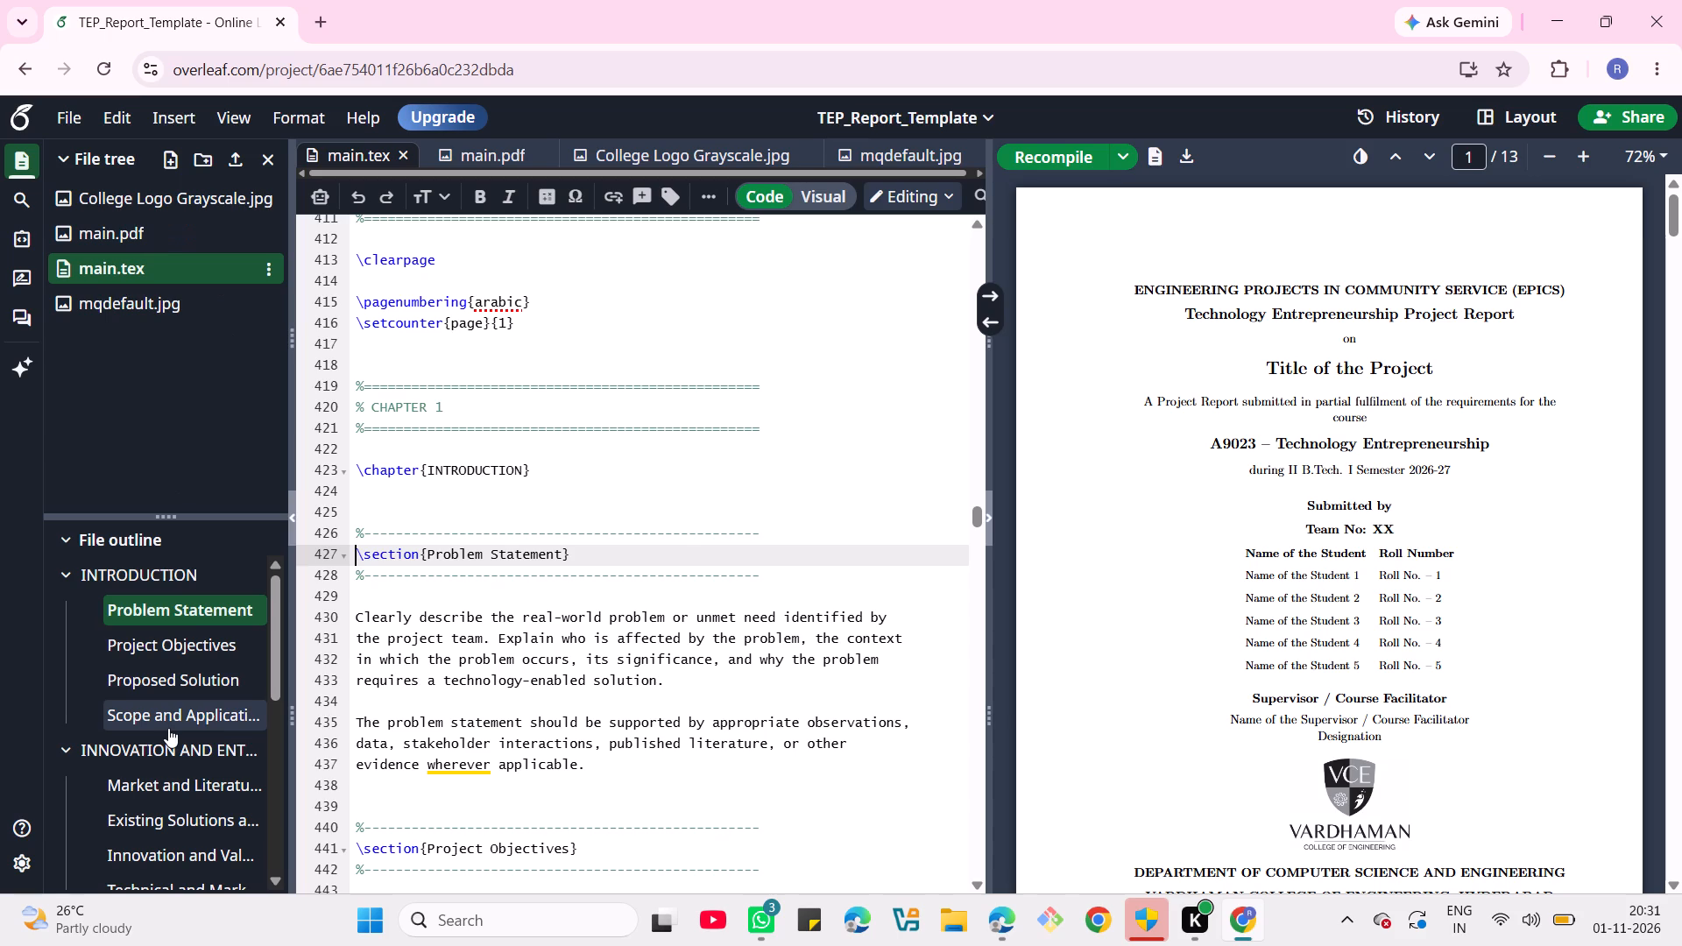
Examine the main.tex source backwards from the Problem Statement section to the document class line.
scroll(562, 655, up, 5)
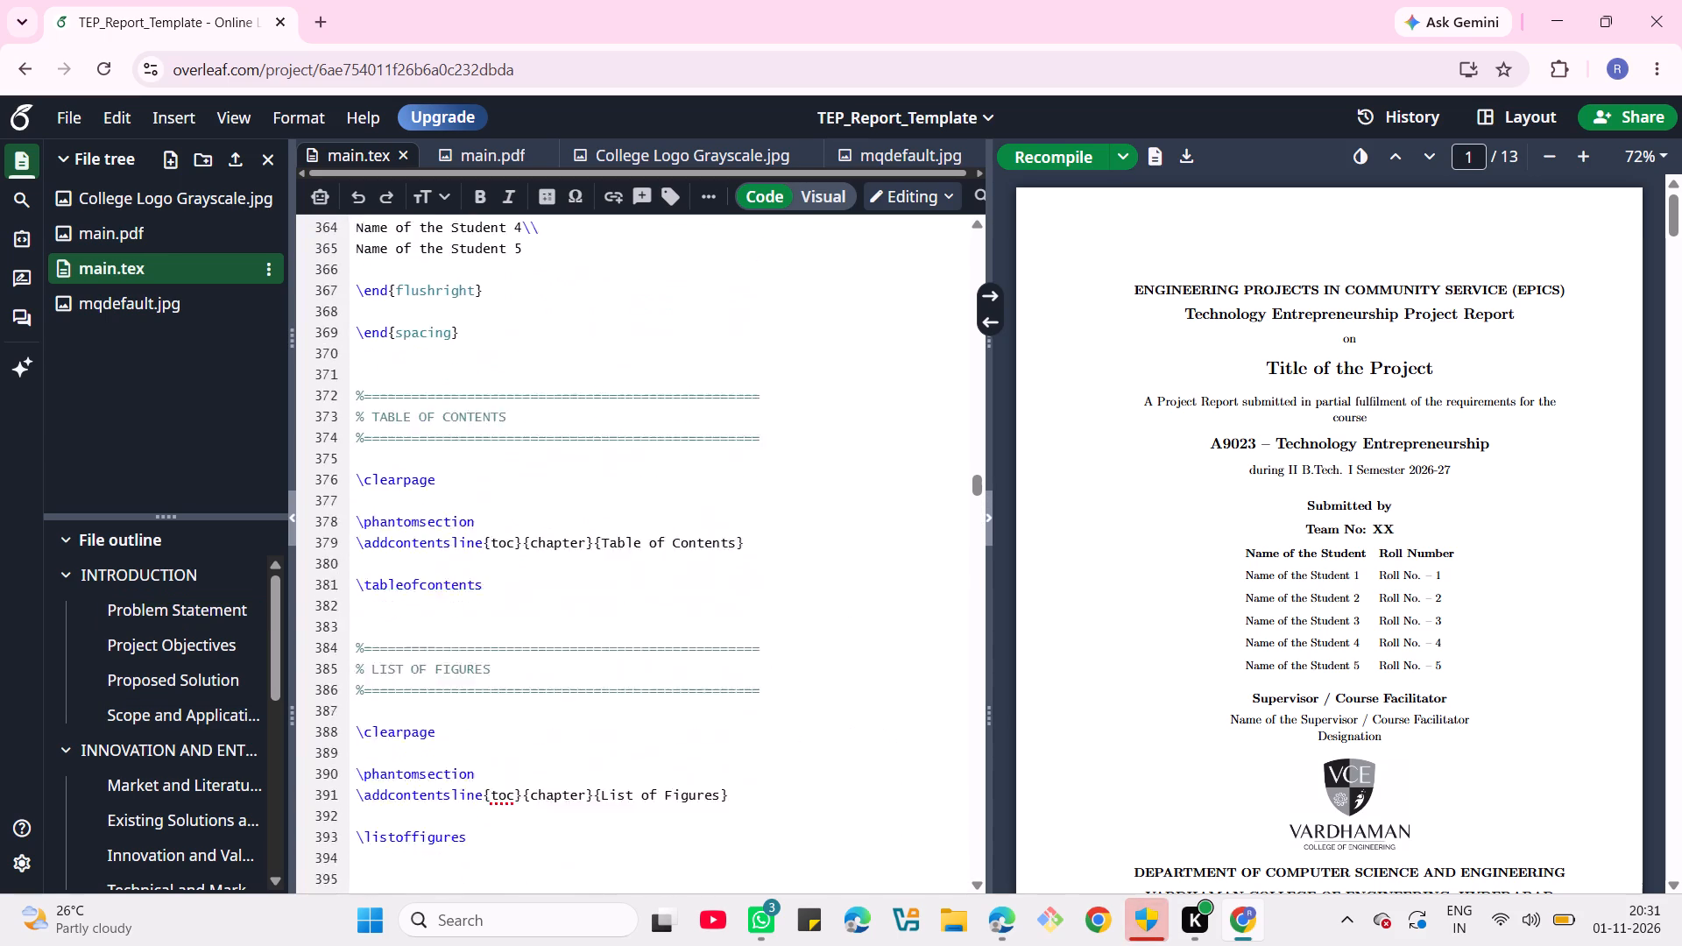
scroll(562, 655, up, 12)
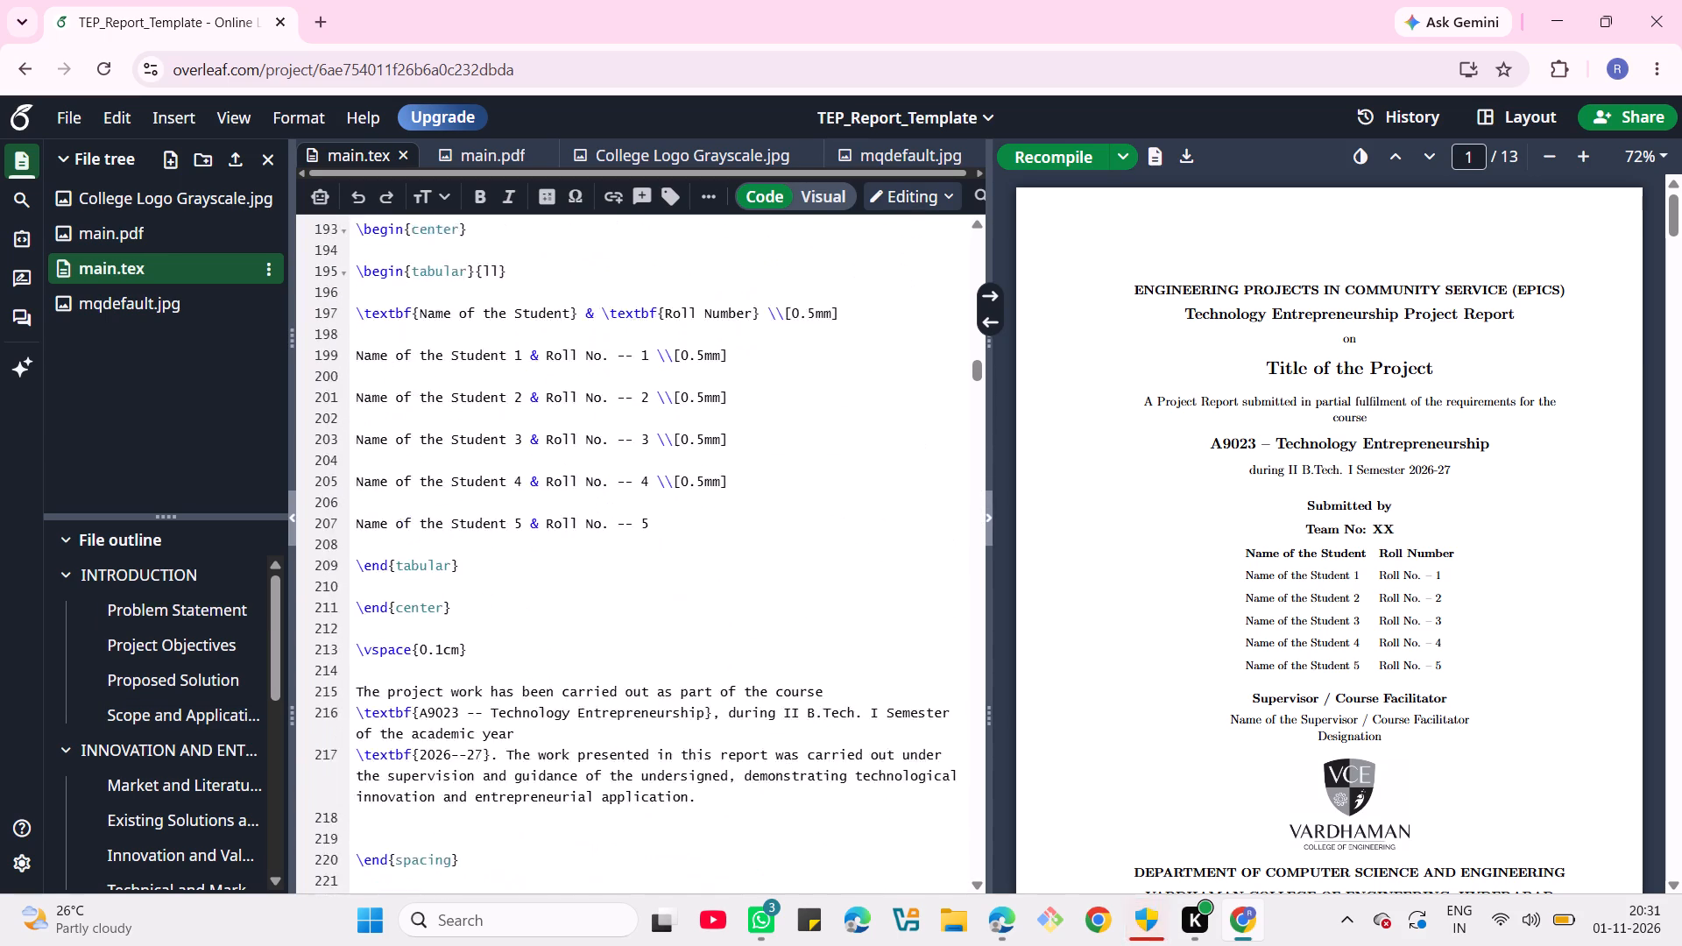
scroll(562, 655, up, 6)
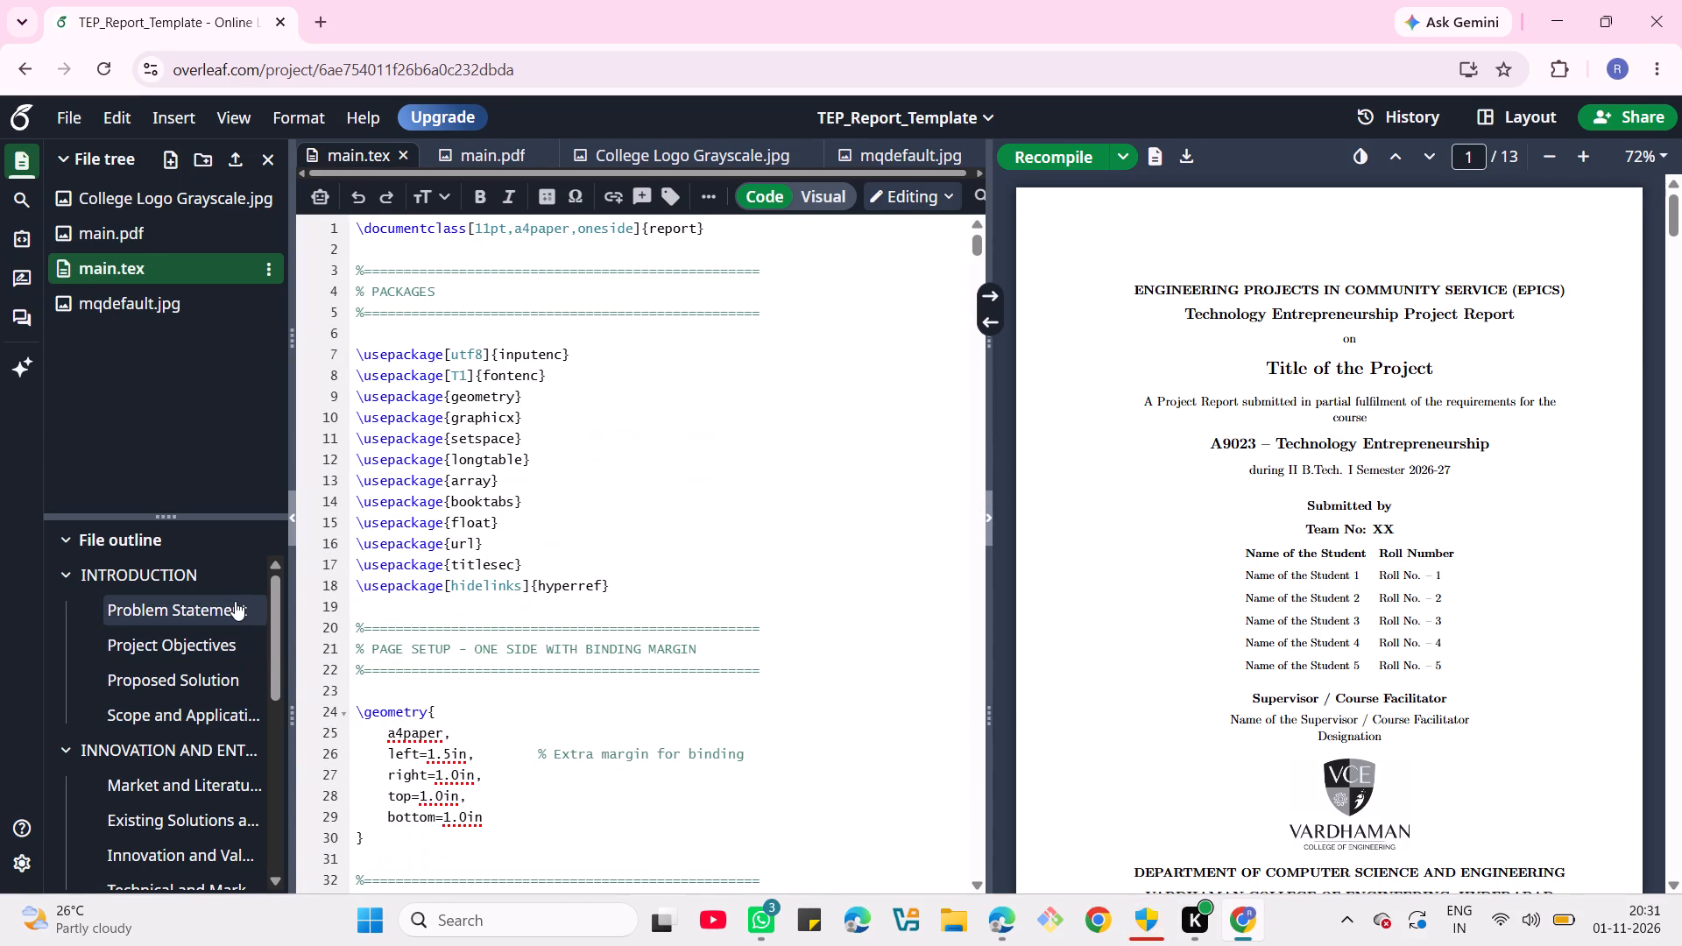
Examine the main.tex source backwards from the Problem Statement section through the contents lists to the Acknowledgements heading.
click(235, 601)
scroll(577, 638, up, 2)
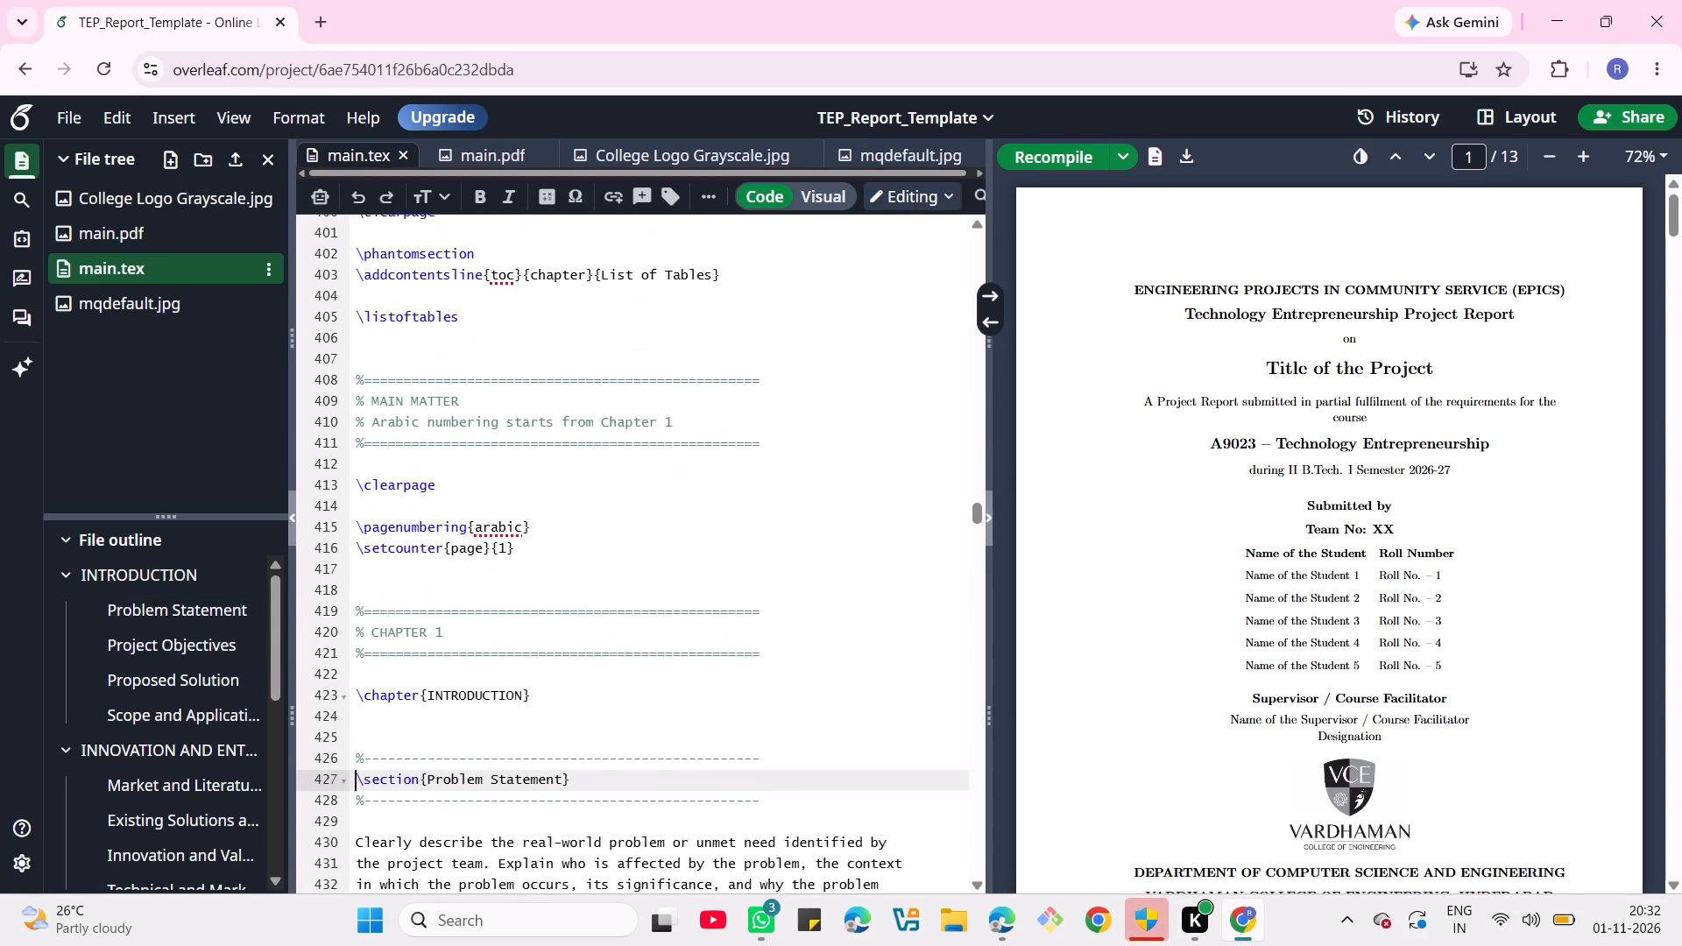
scroll(577, 638, up, 8)
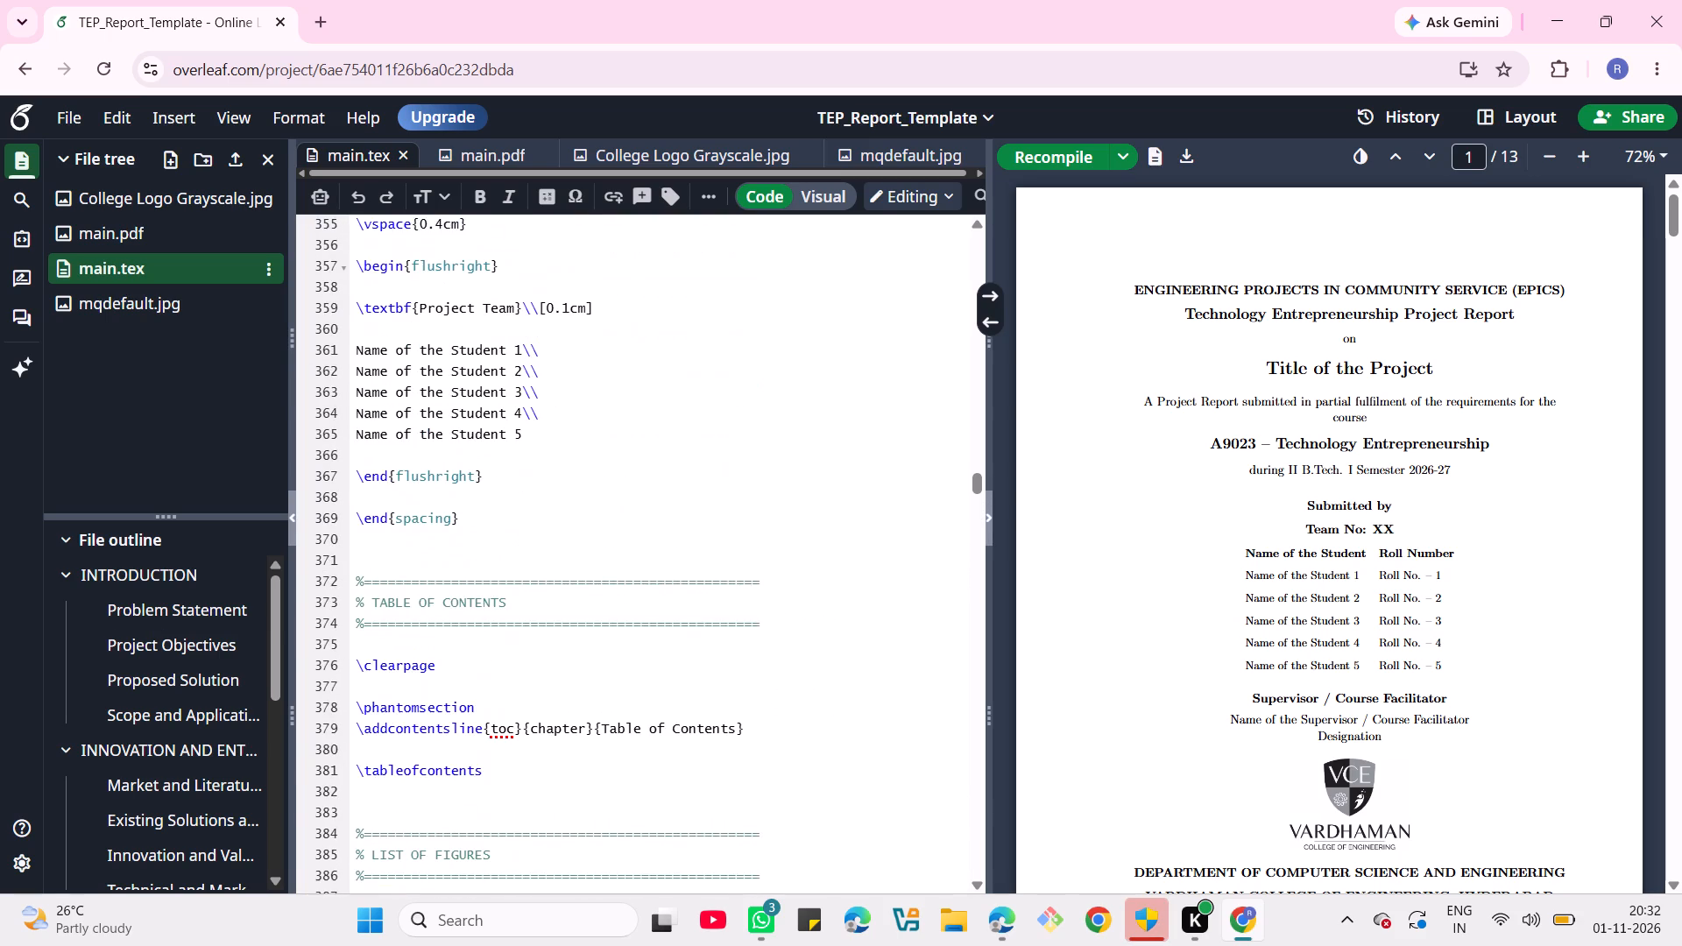
scroll(577, 638, up, 6)
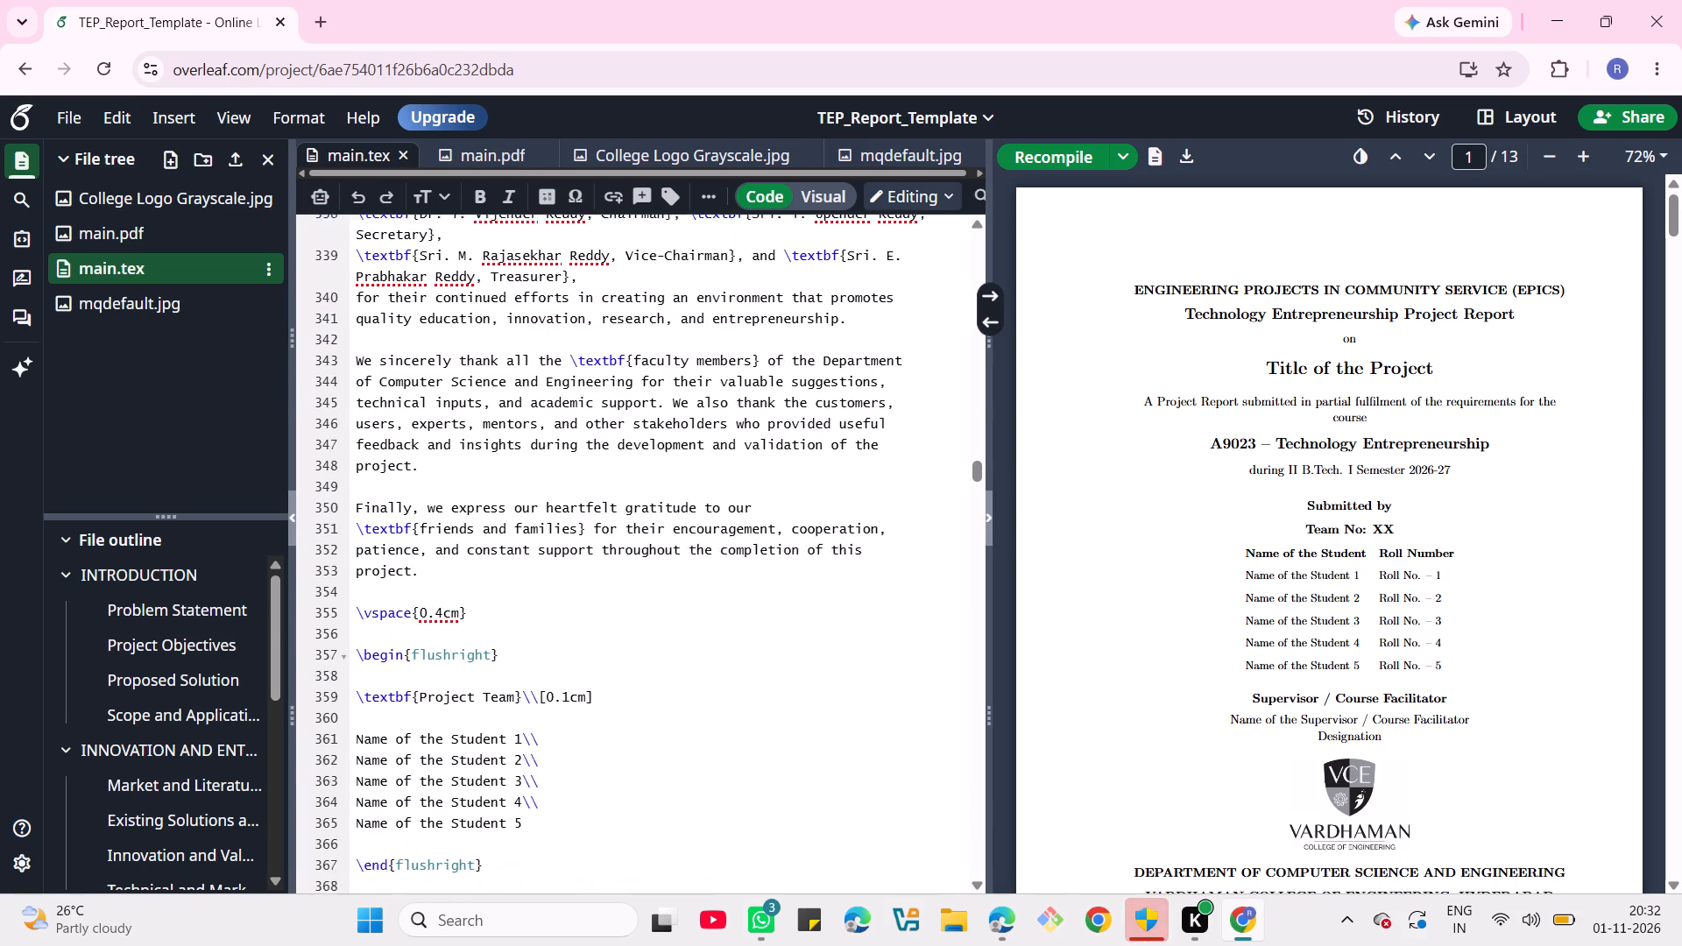
scroll(577, 638, up, 6)
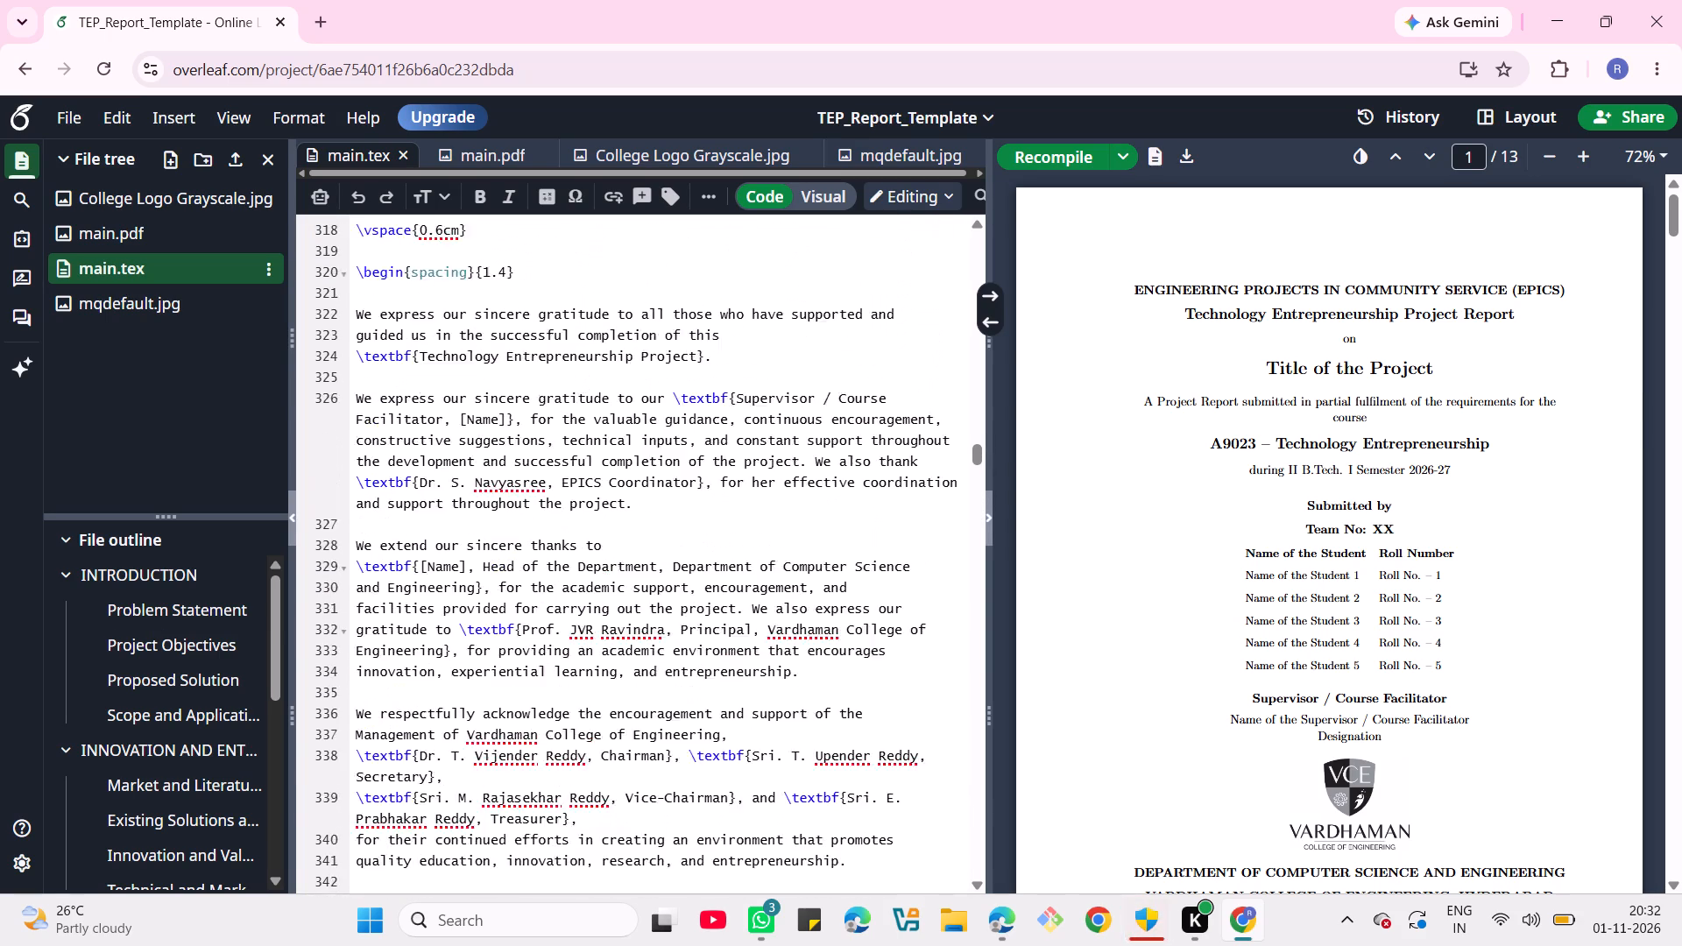
scroll(577, 638, up, 4)
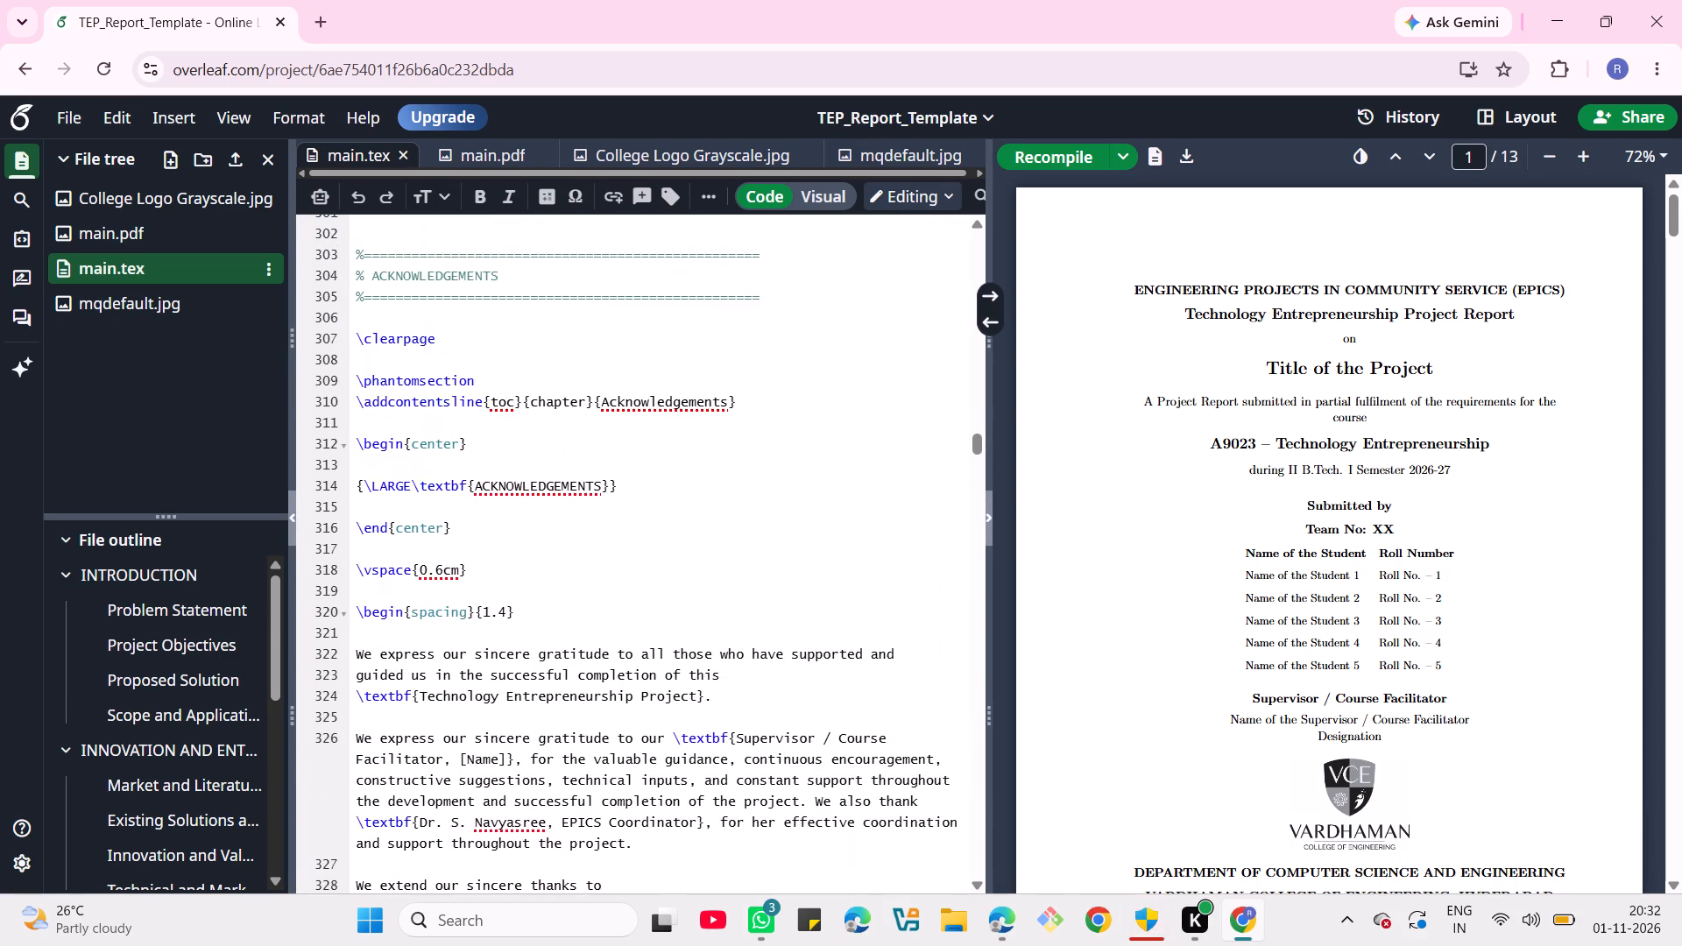
scroll(577, 638, up, 2)
scroll(1104, 554, up, 1)
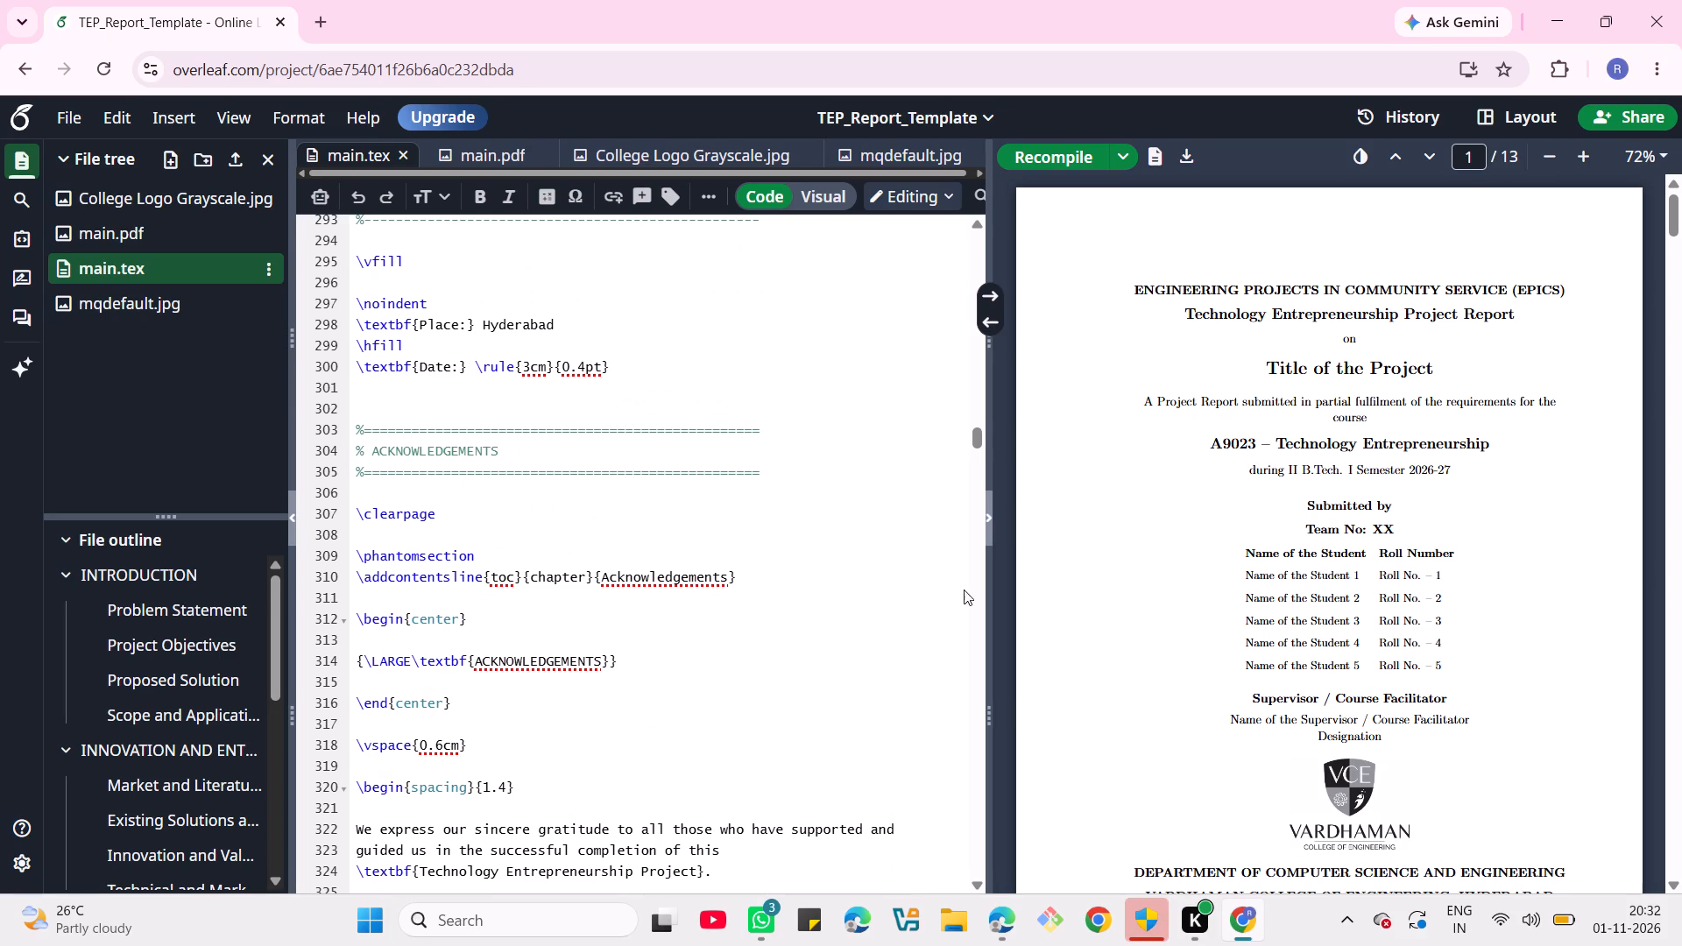
Examine the Certificate page source in main.tex, from the place and date lines back to its college logo and header.
scroll(622, 644, up, 6)
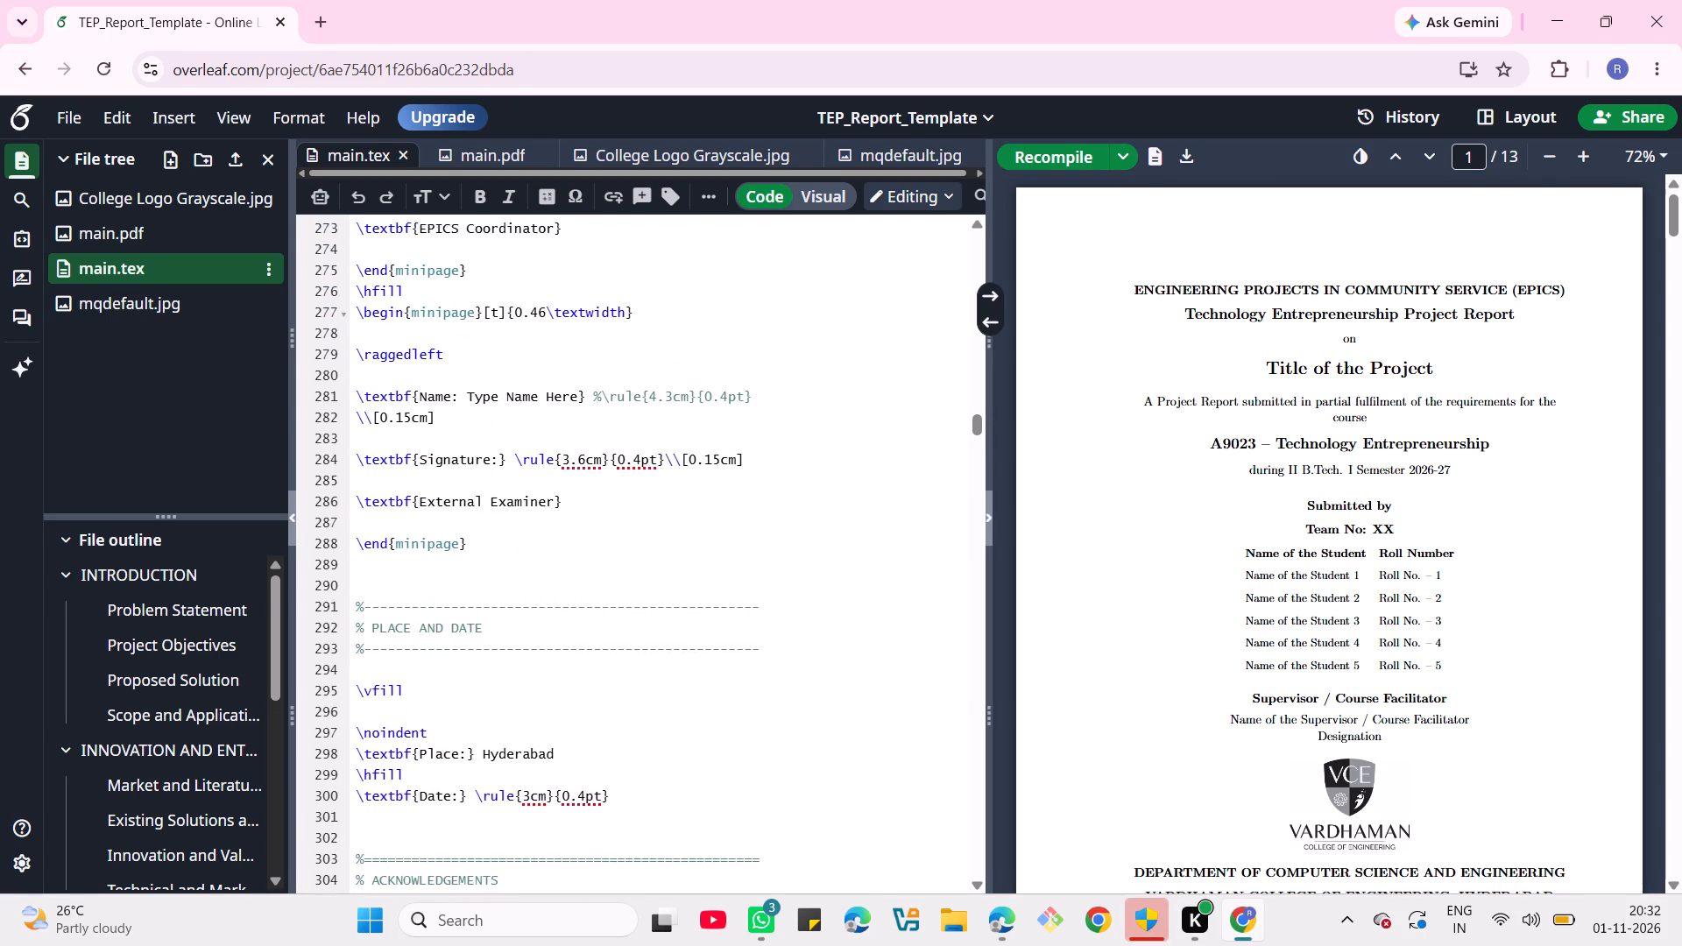
scroll(622, 644, up, 11)
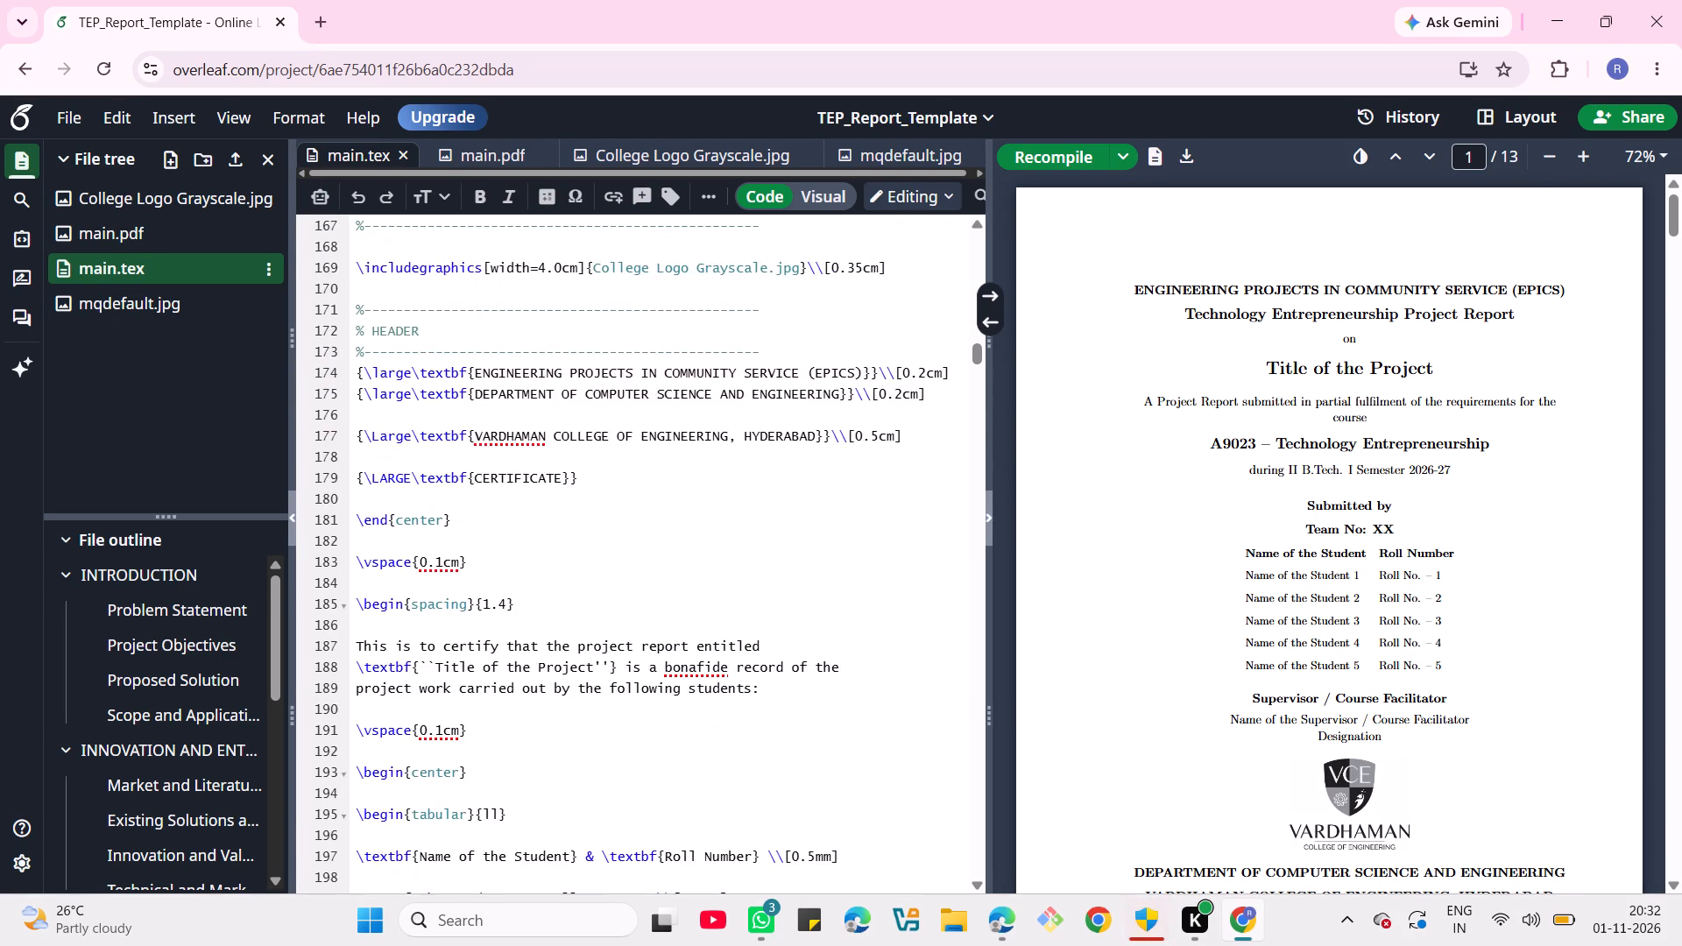
scroll(622, 644, up, 3)
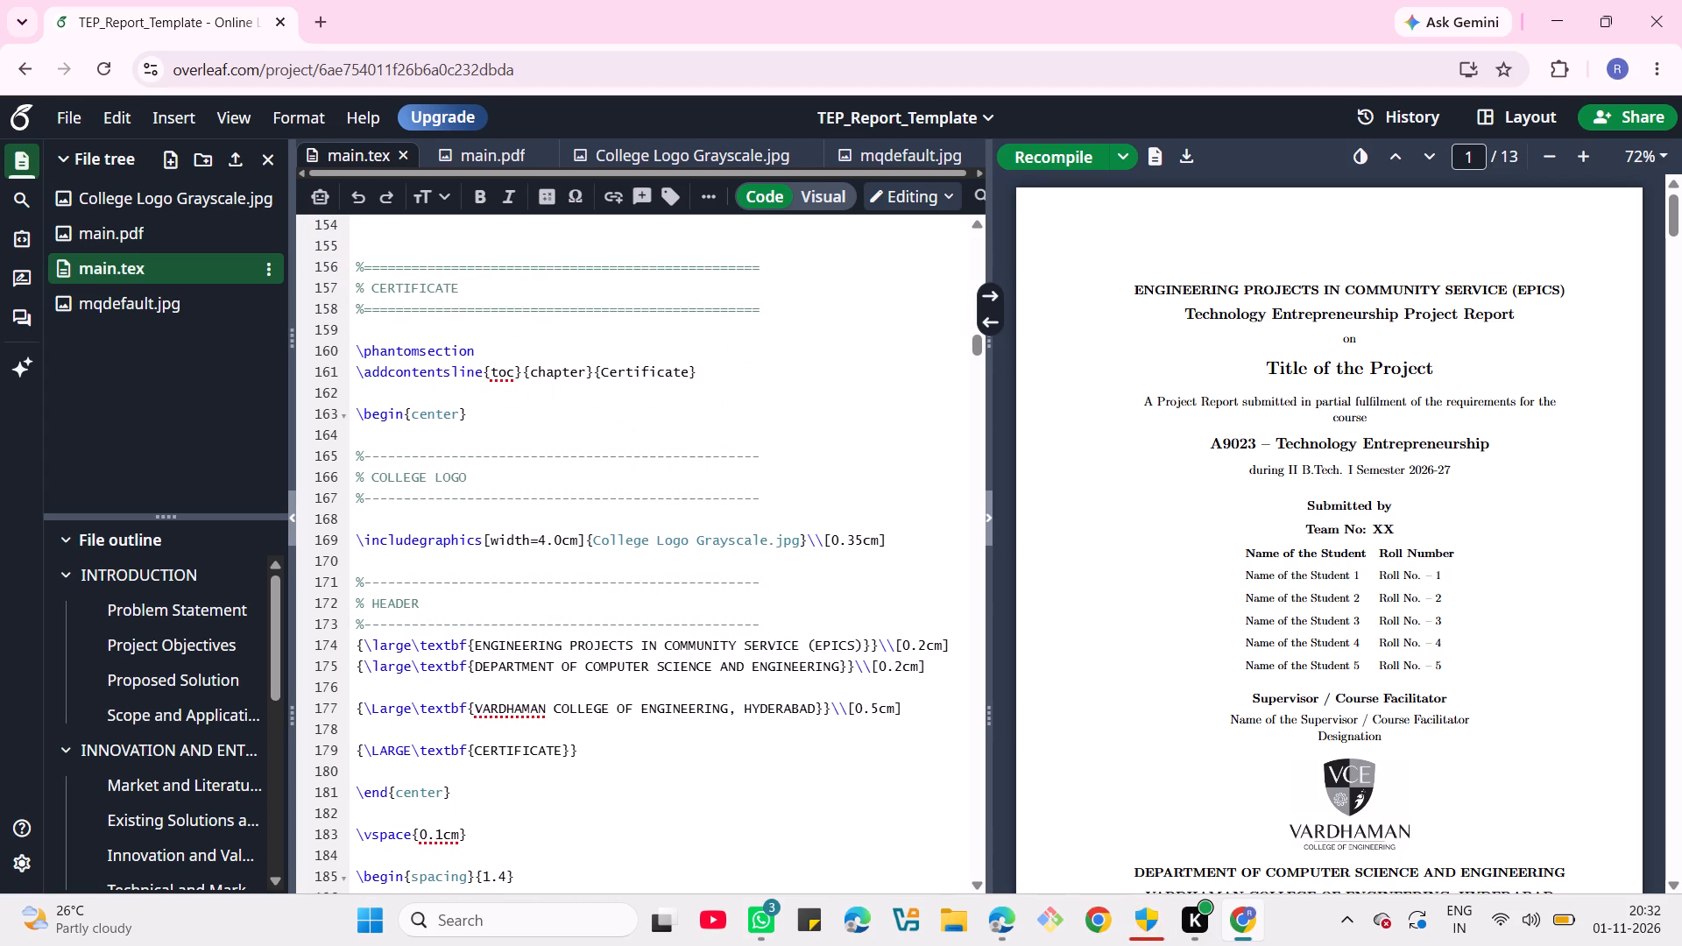
scroll(622, 644, up, 2)
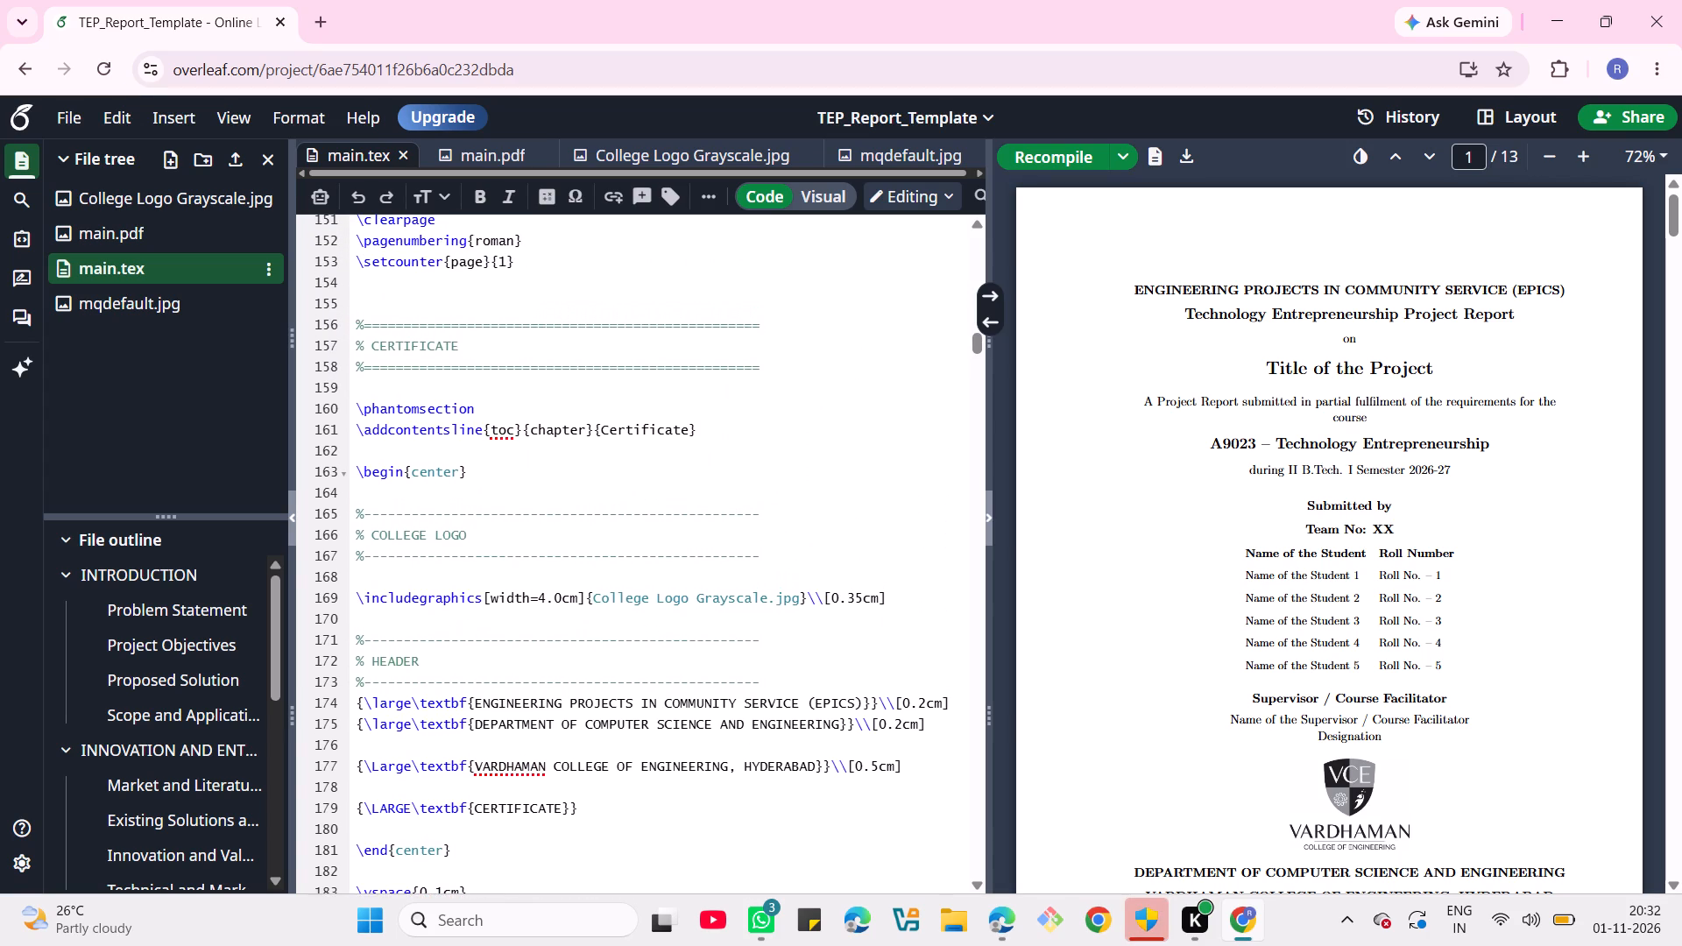
scroll(622, 644, up, 1)
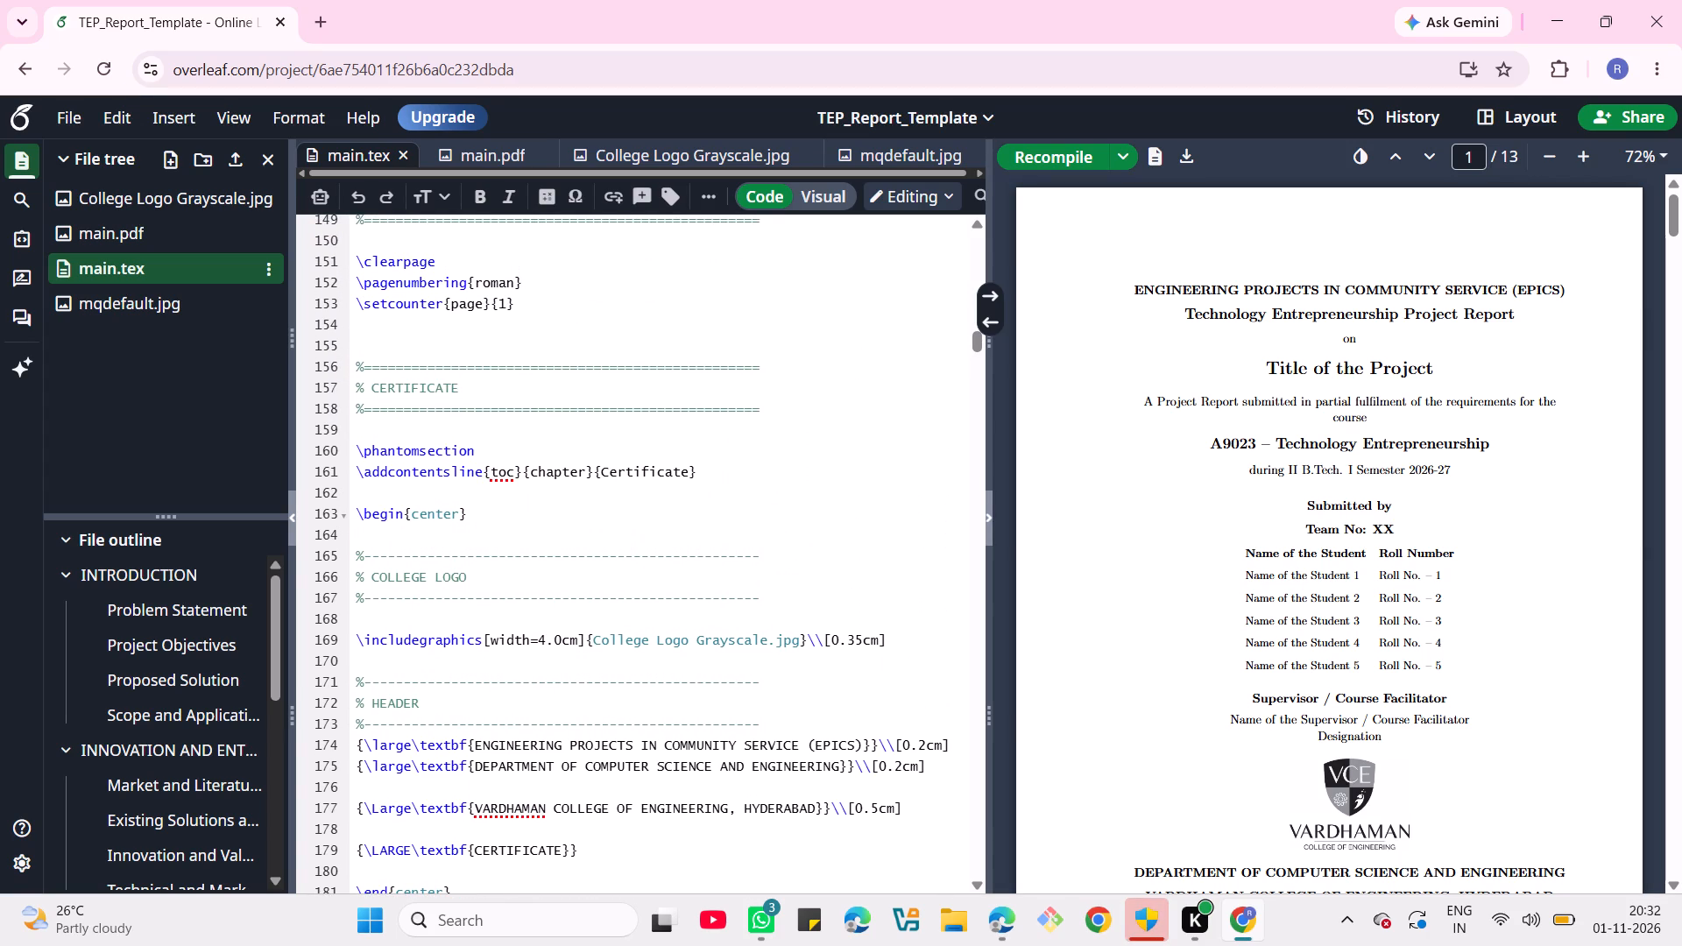
Examine the title page source and the chapter heading format lines before it to locate the project title line.
scroll(676, 561, up, 5)
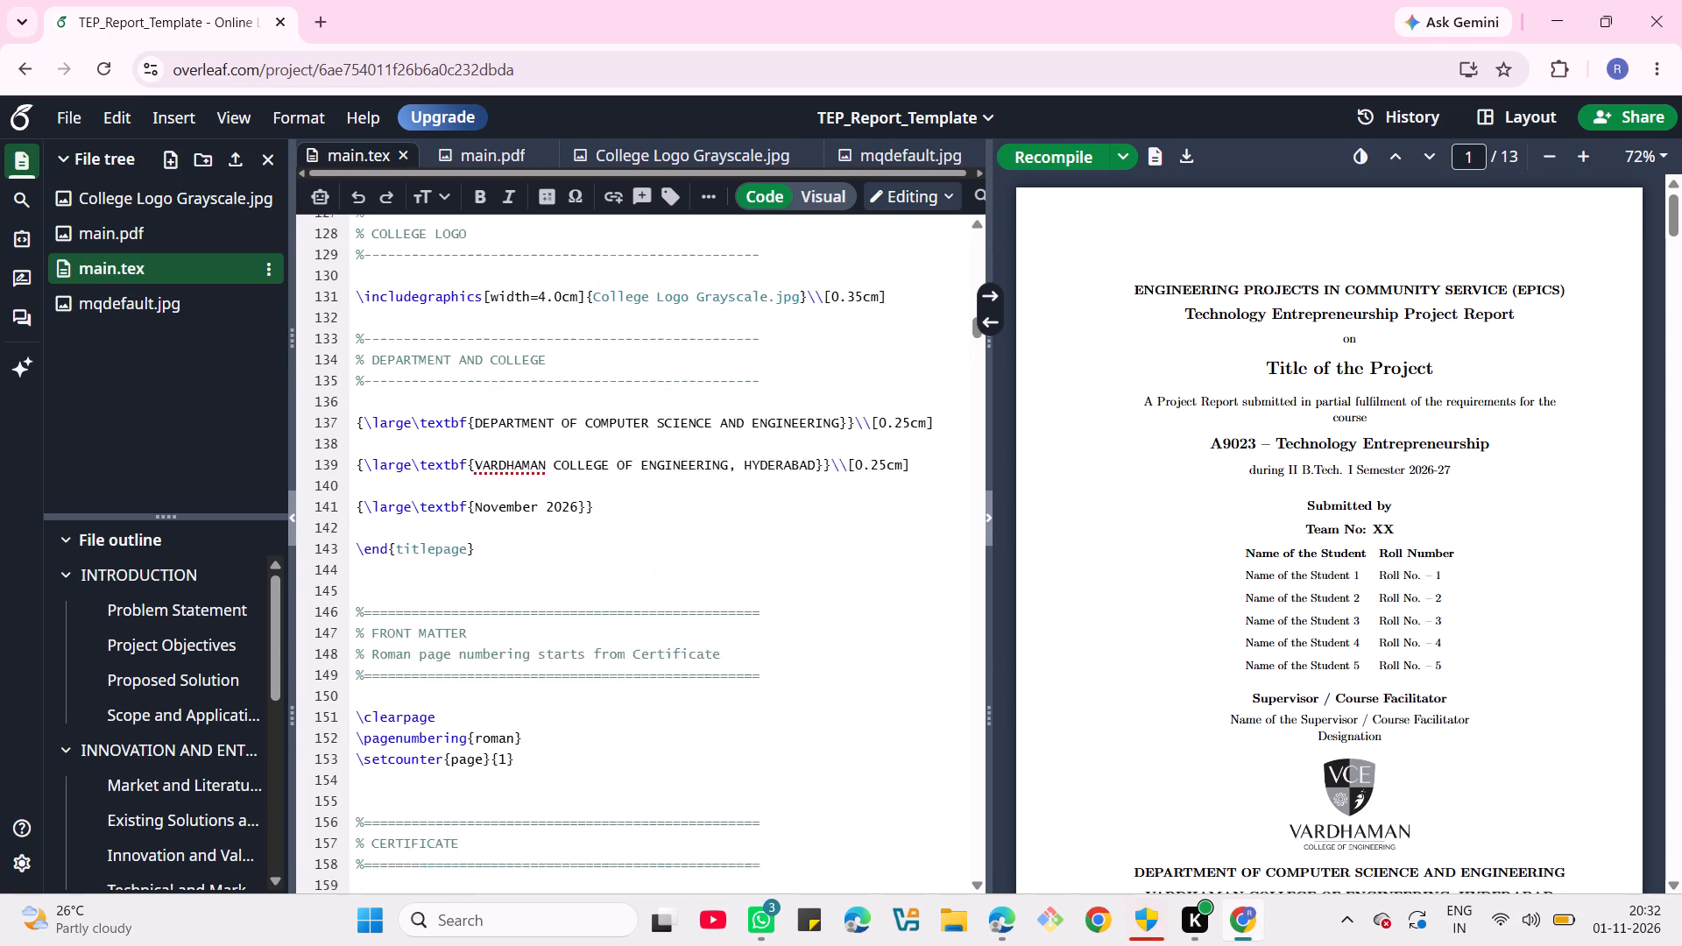
scroll(676, 561, up, 5)
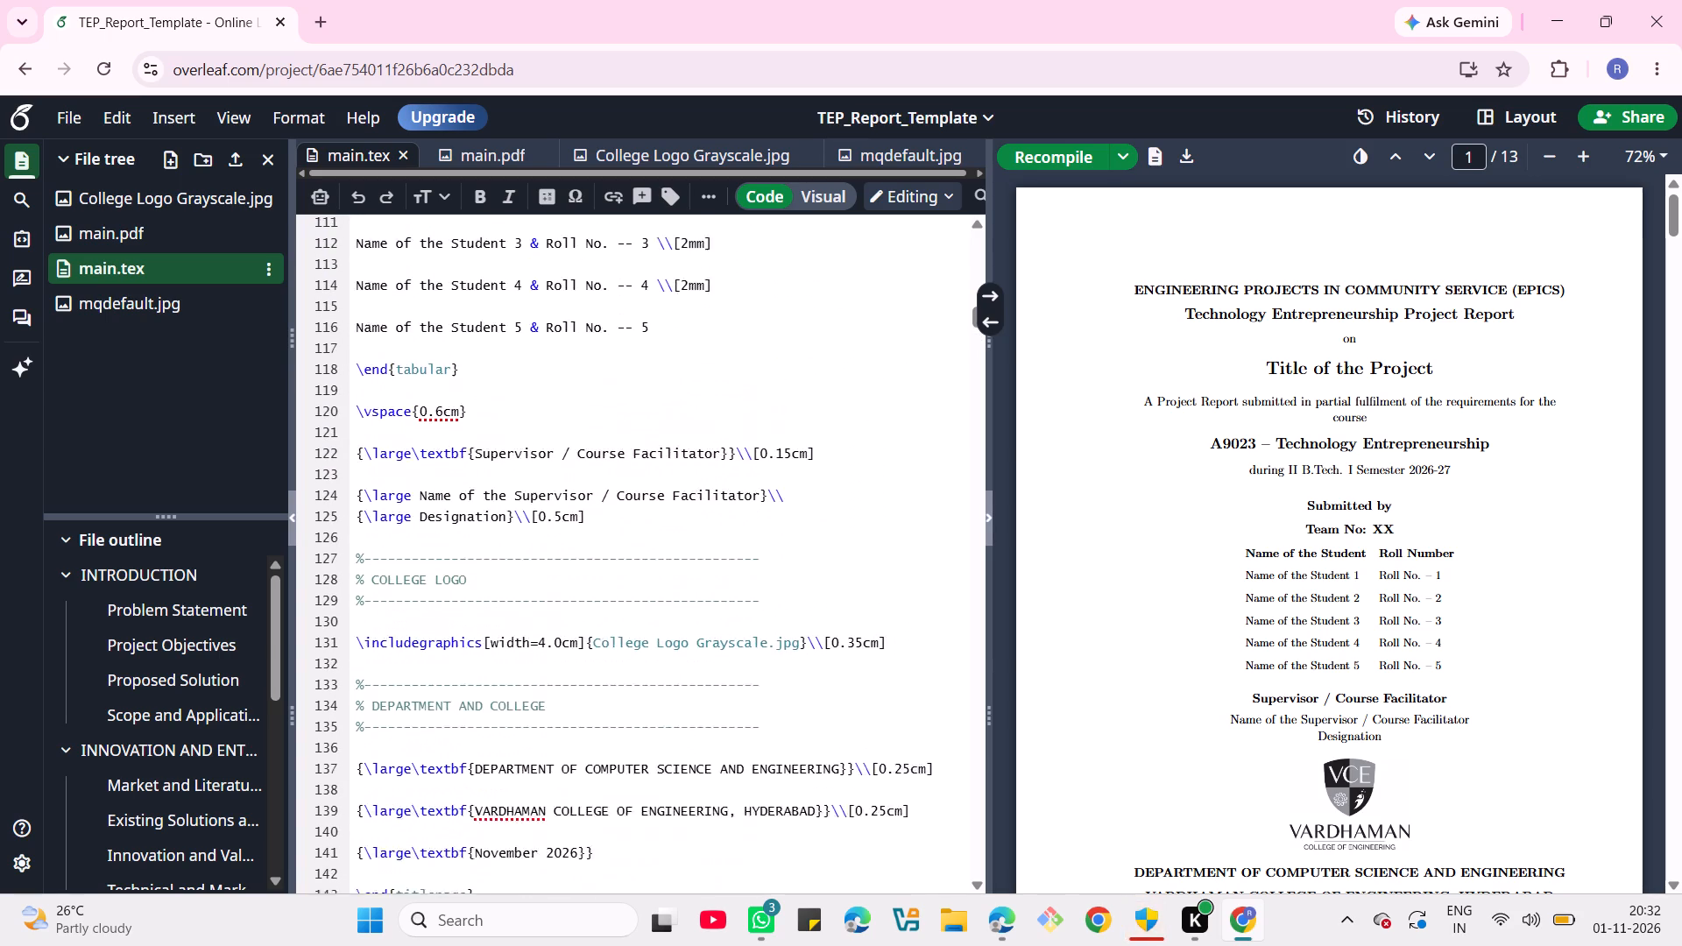
scroll(676, 561, up, 7)
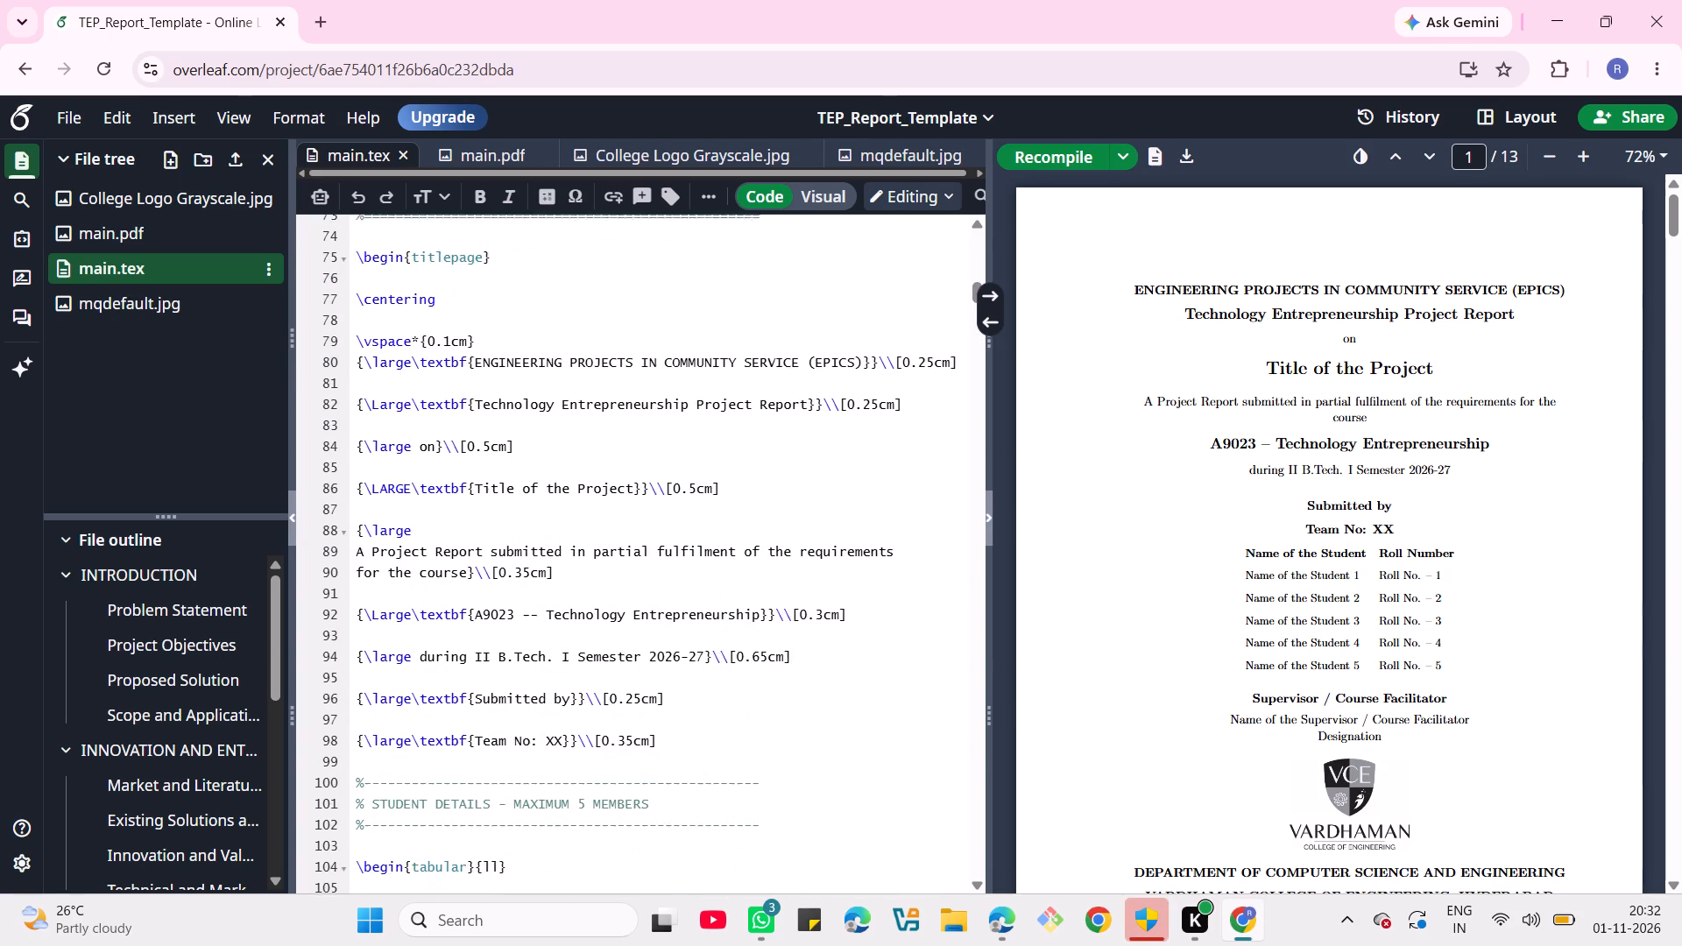
scroll(676, 561, right, 1)
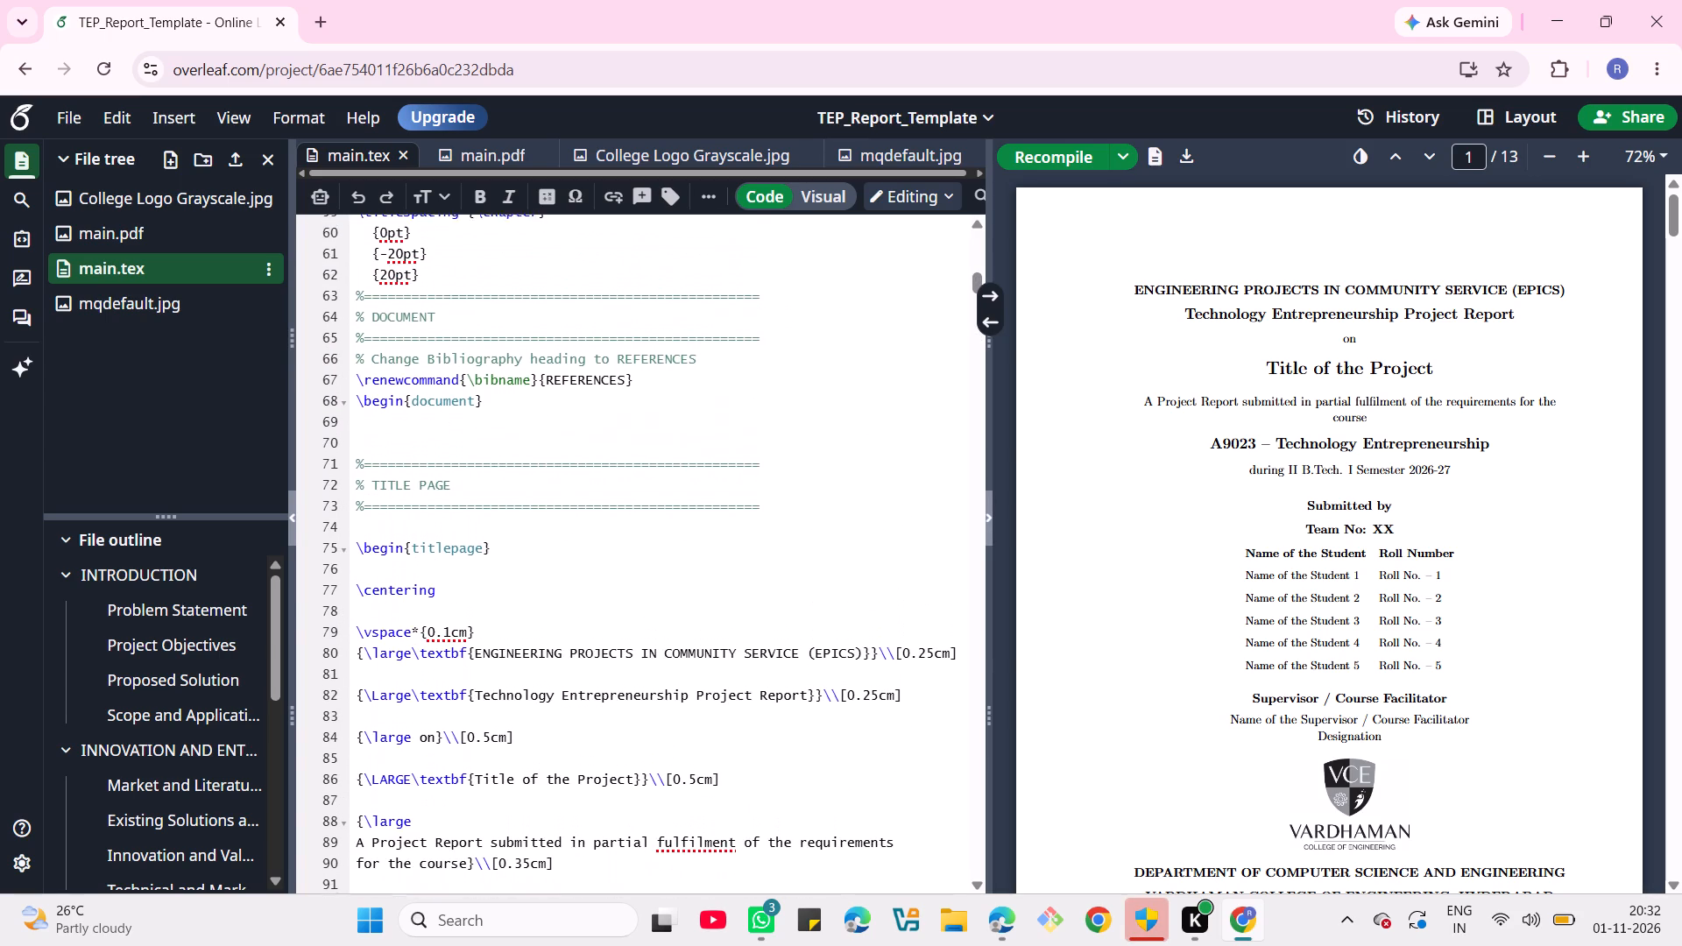
scroll(676, 561, right, 1)
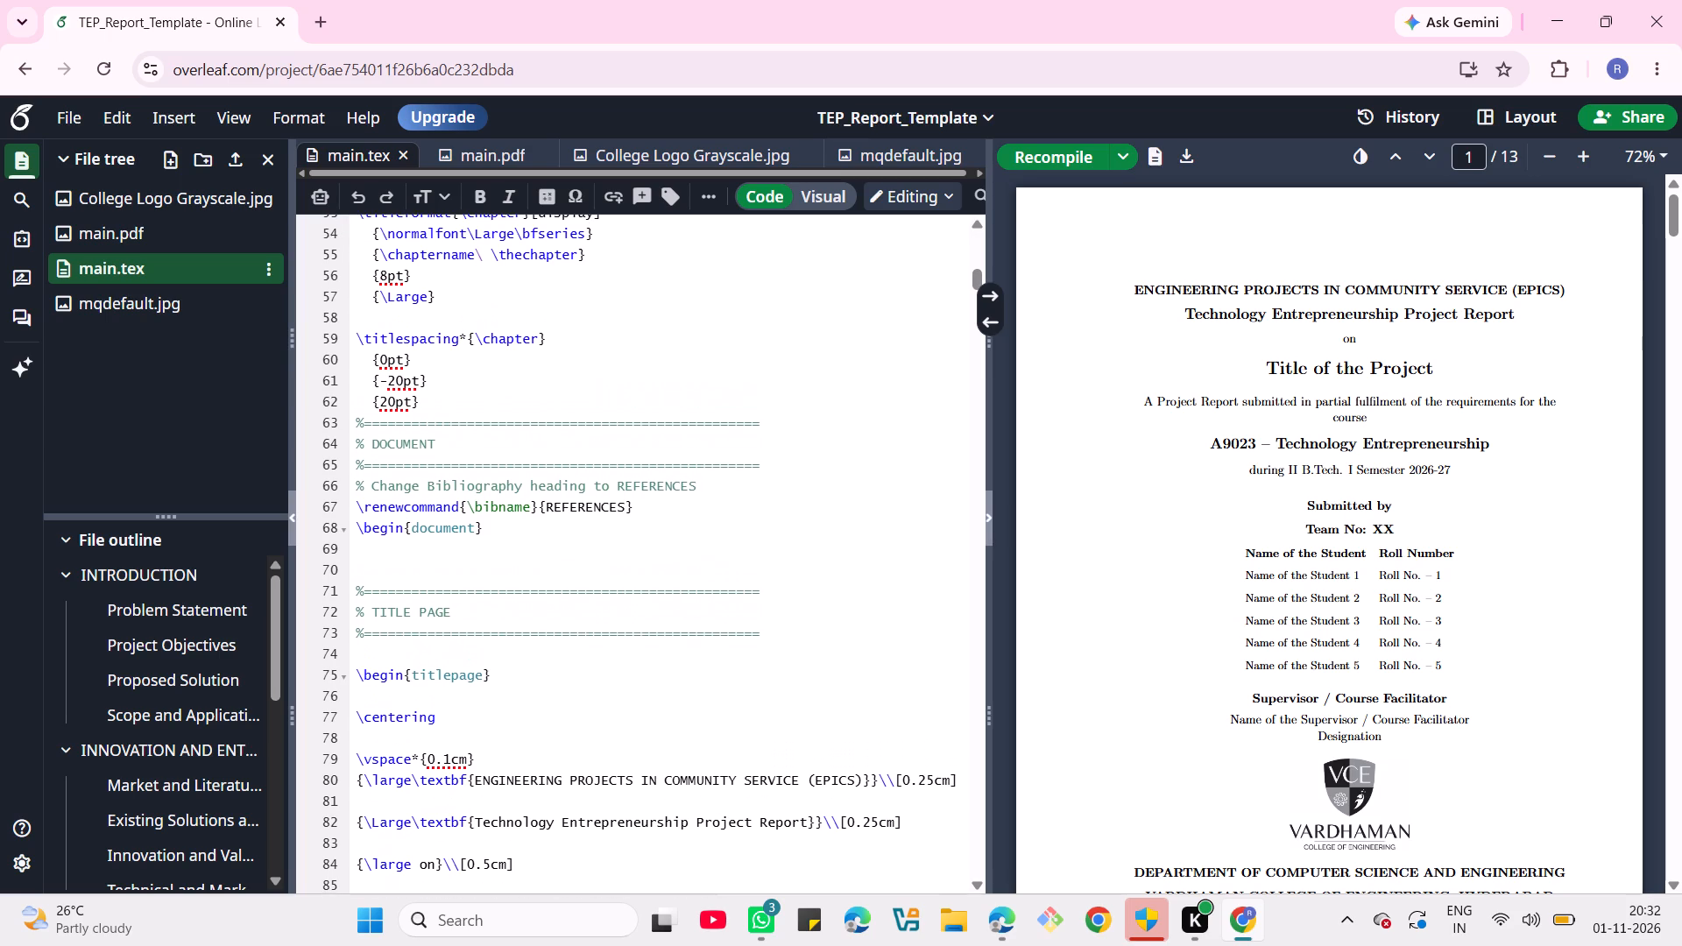
scroll(676, 561, right, 2)
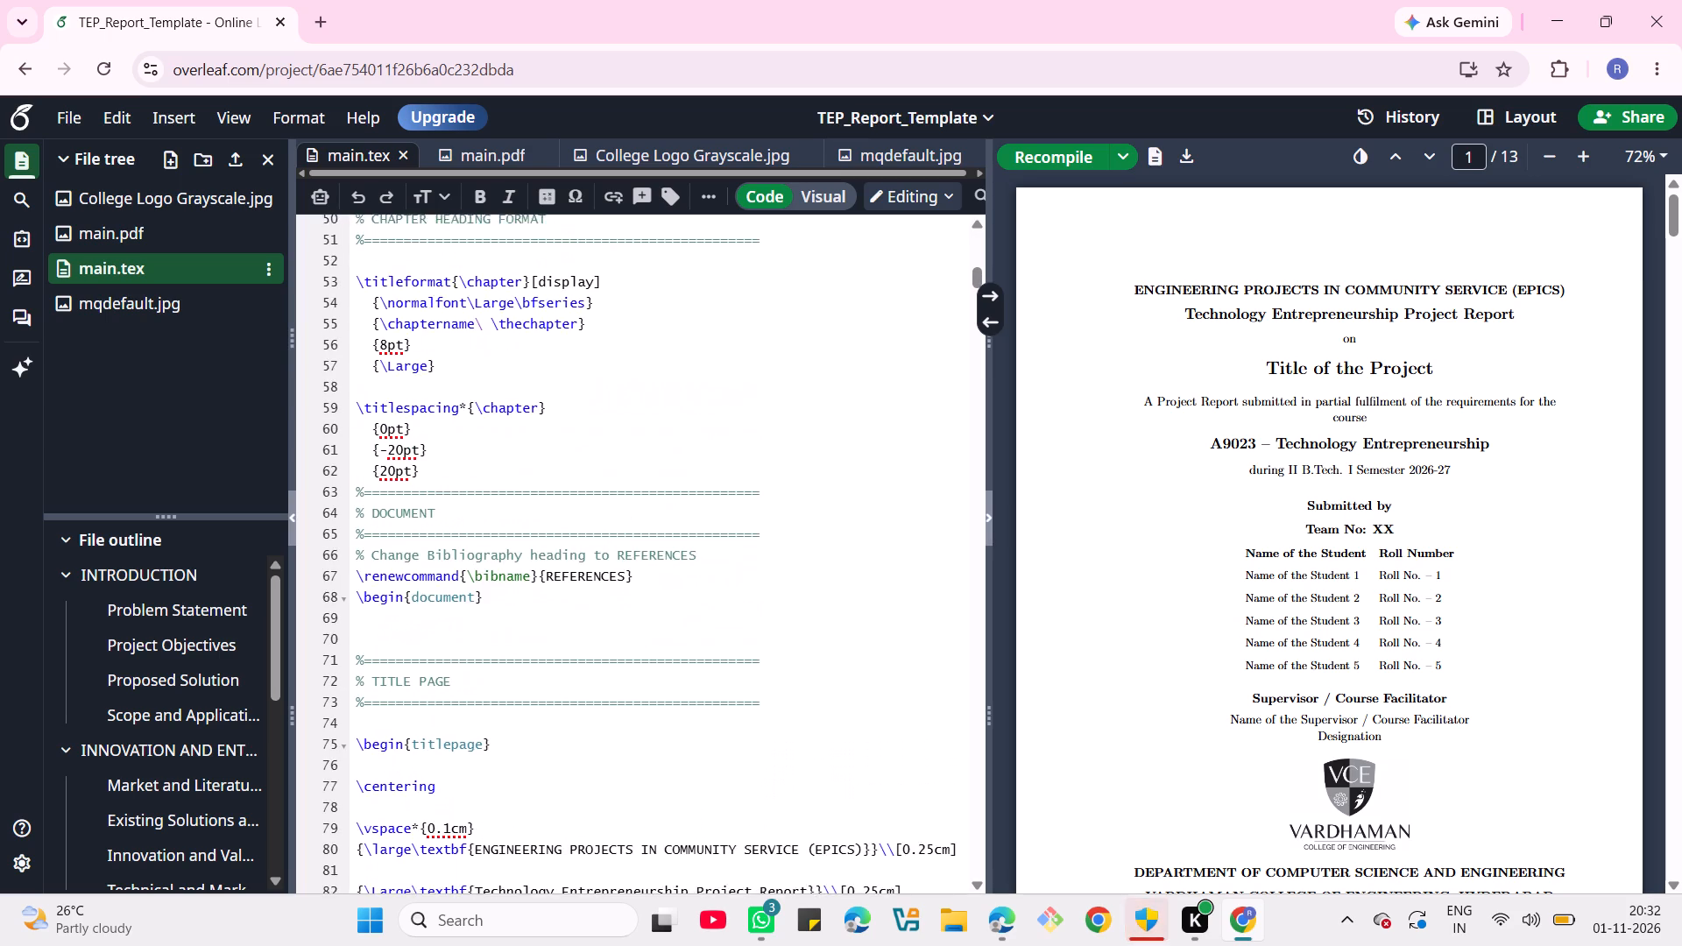
scroll(676, 561, right, 1)
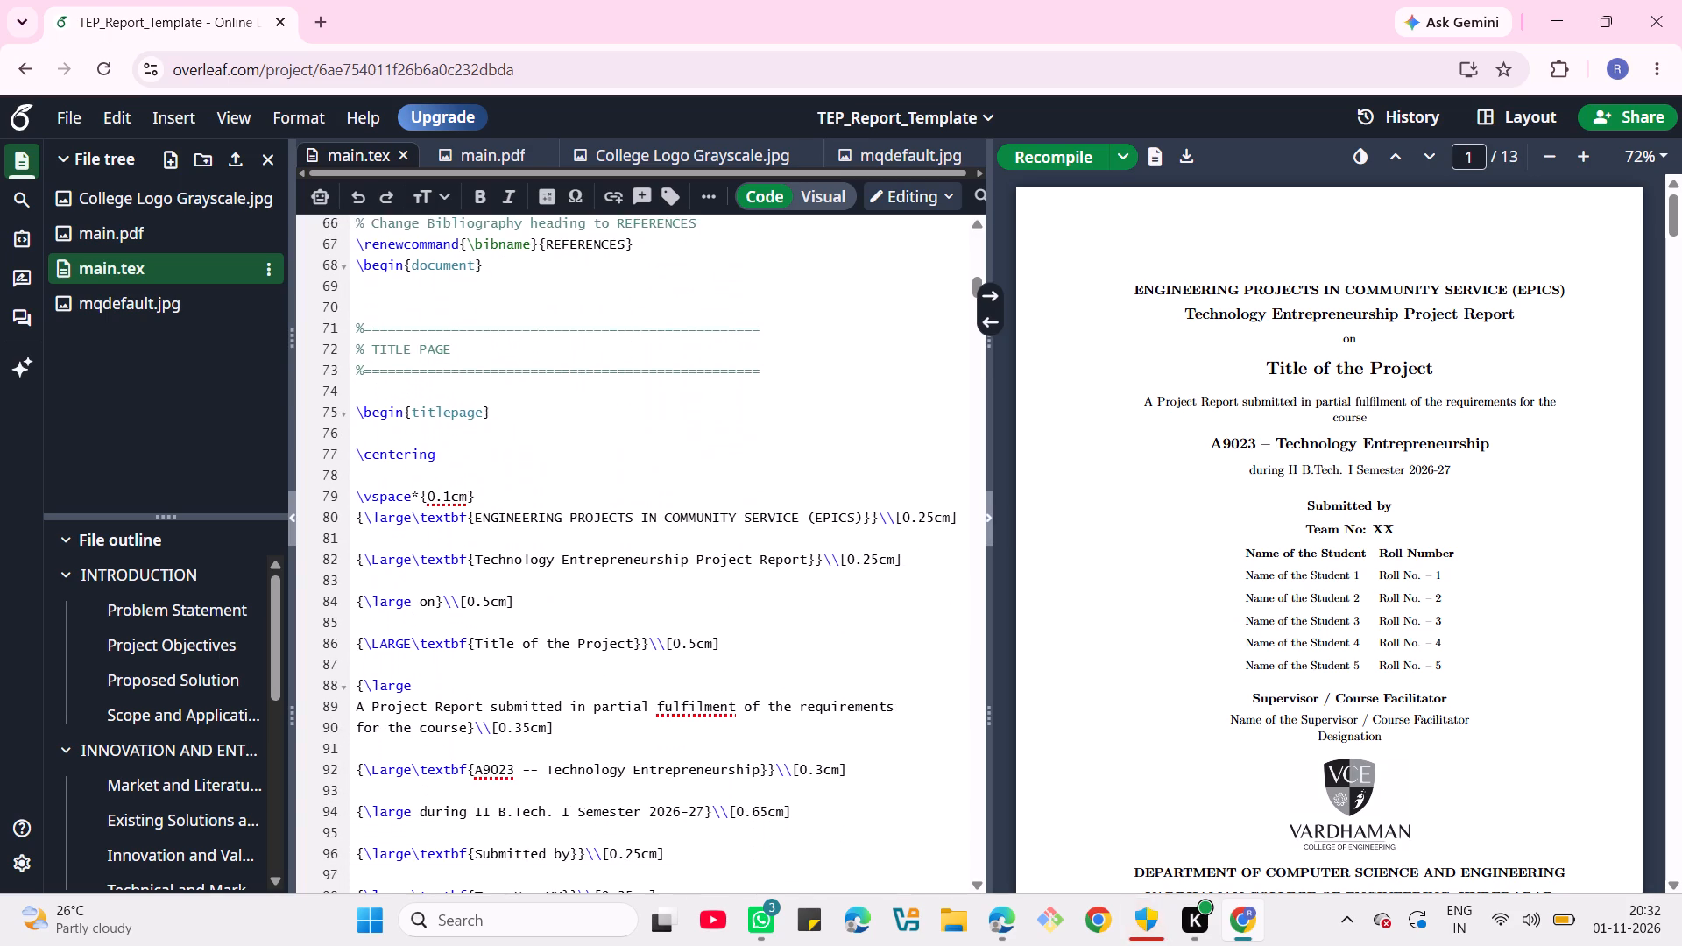
scroll(676, 561, right, 1)
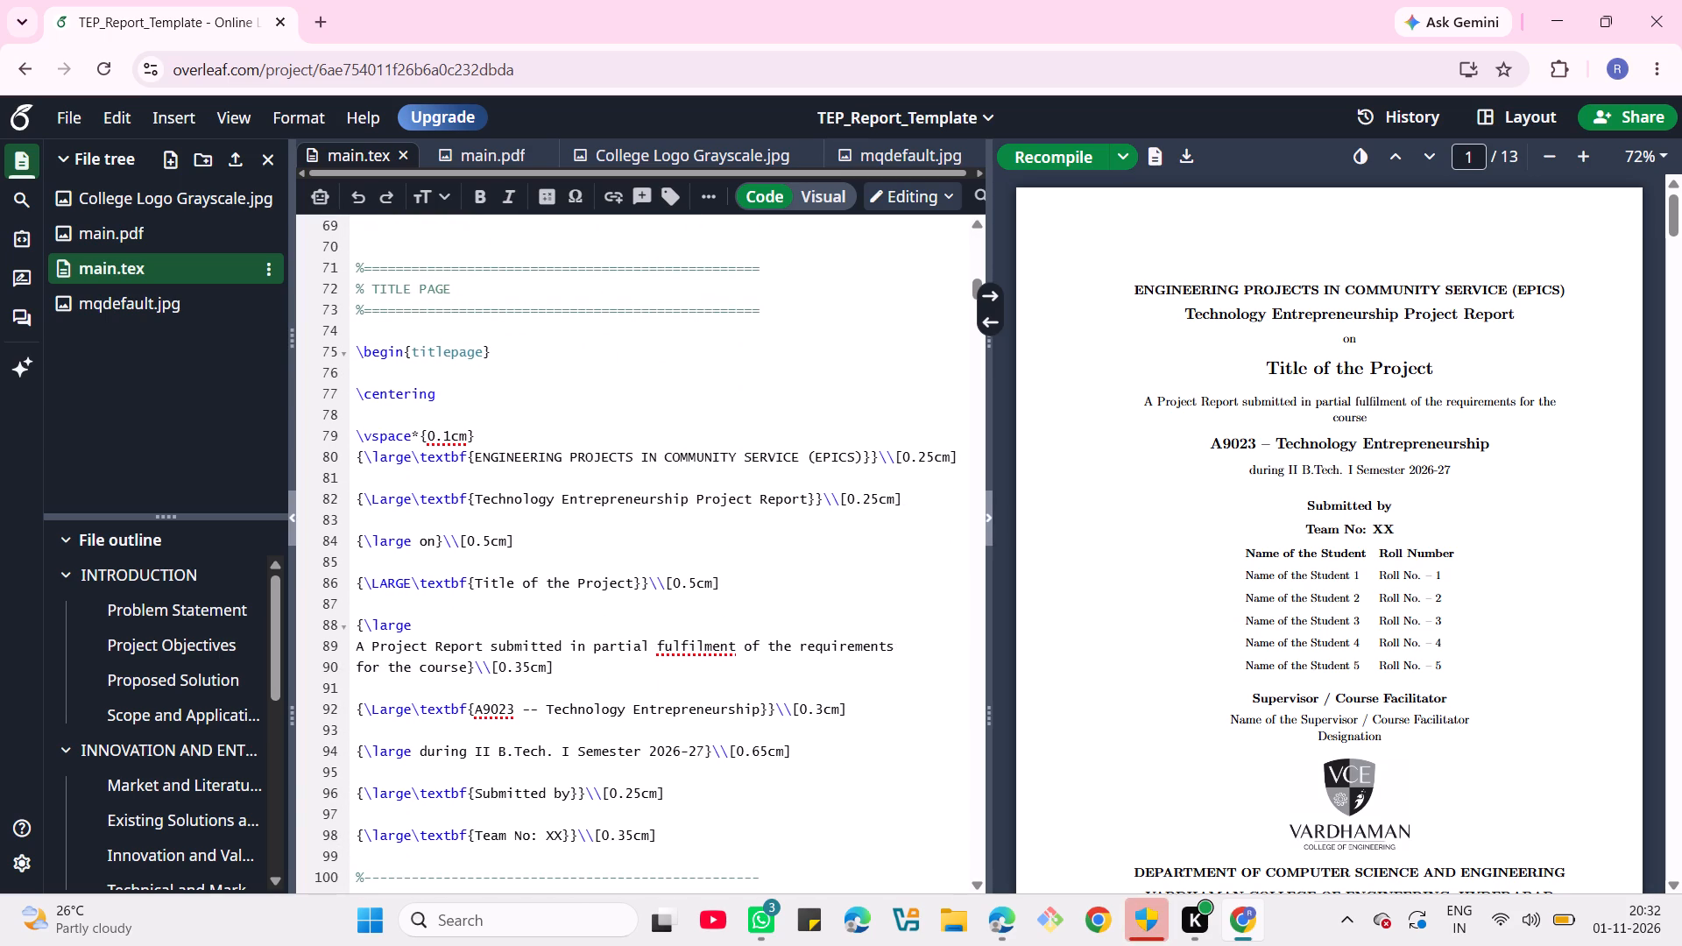
Delete the placeholder text "Title of the Project" from the bold title line of the title page source, keeping its LaTeX commands.
drag(486, 578, 523, 582)
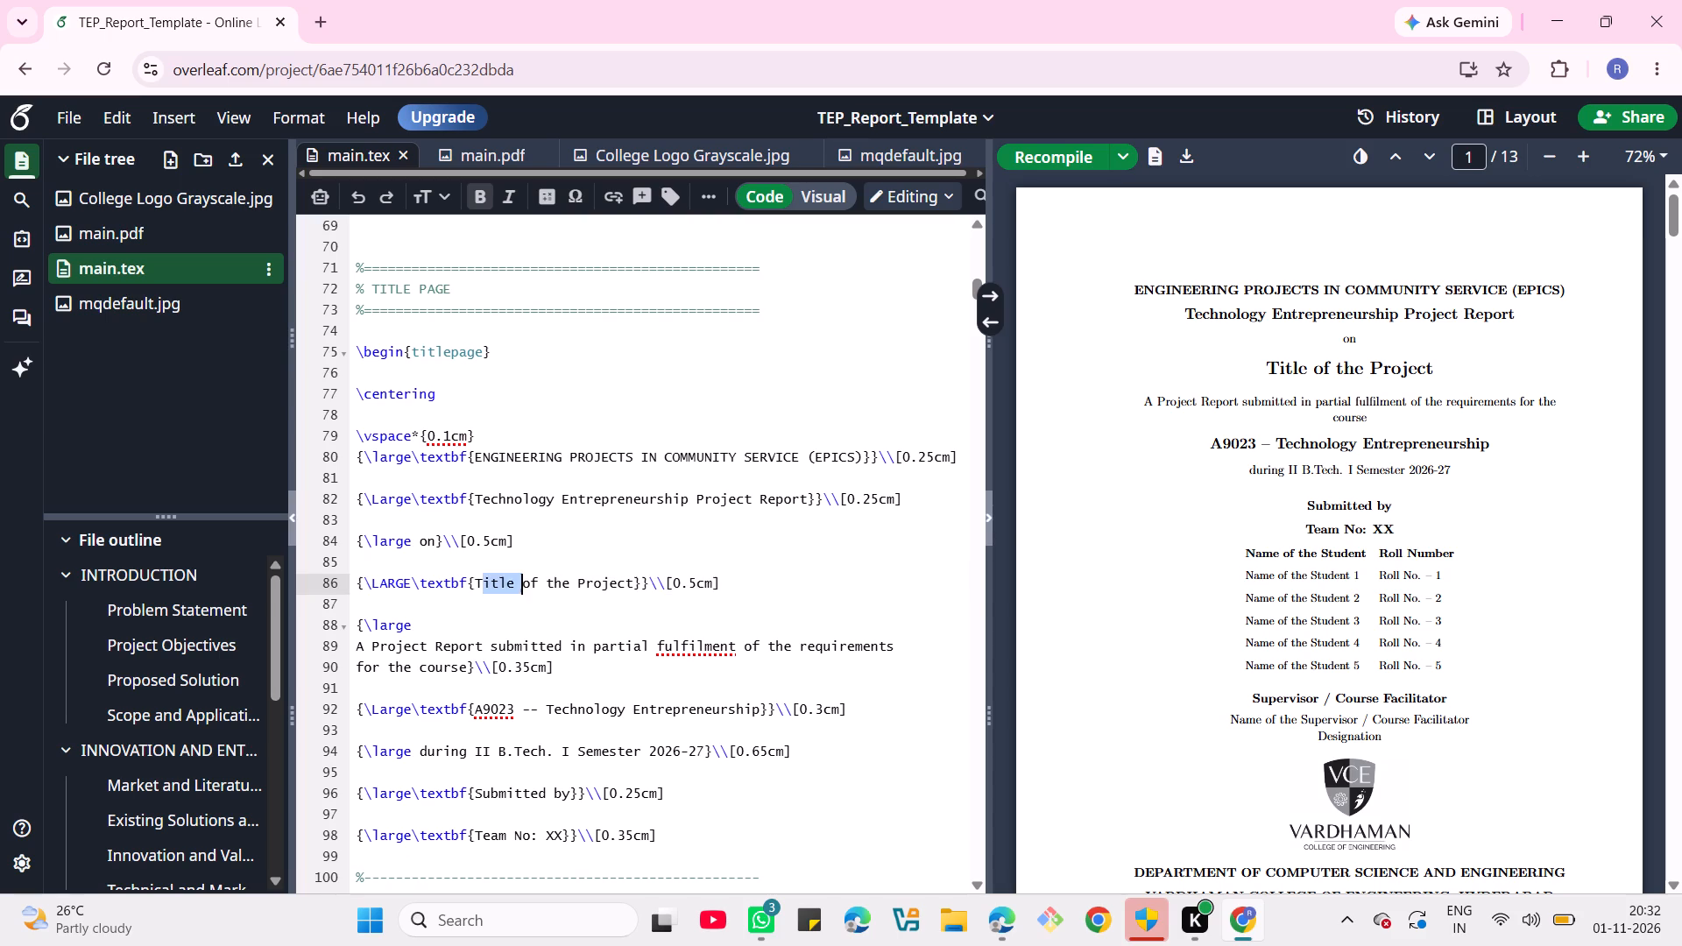
drag(523, 582, 505, 583)
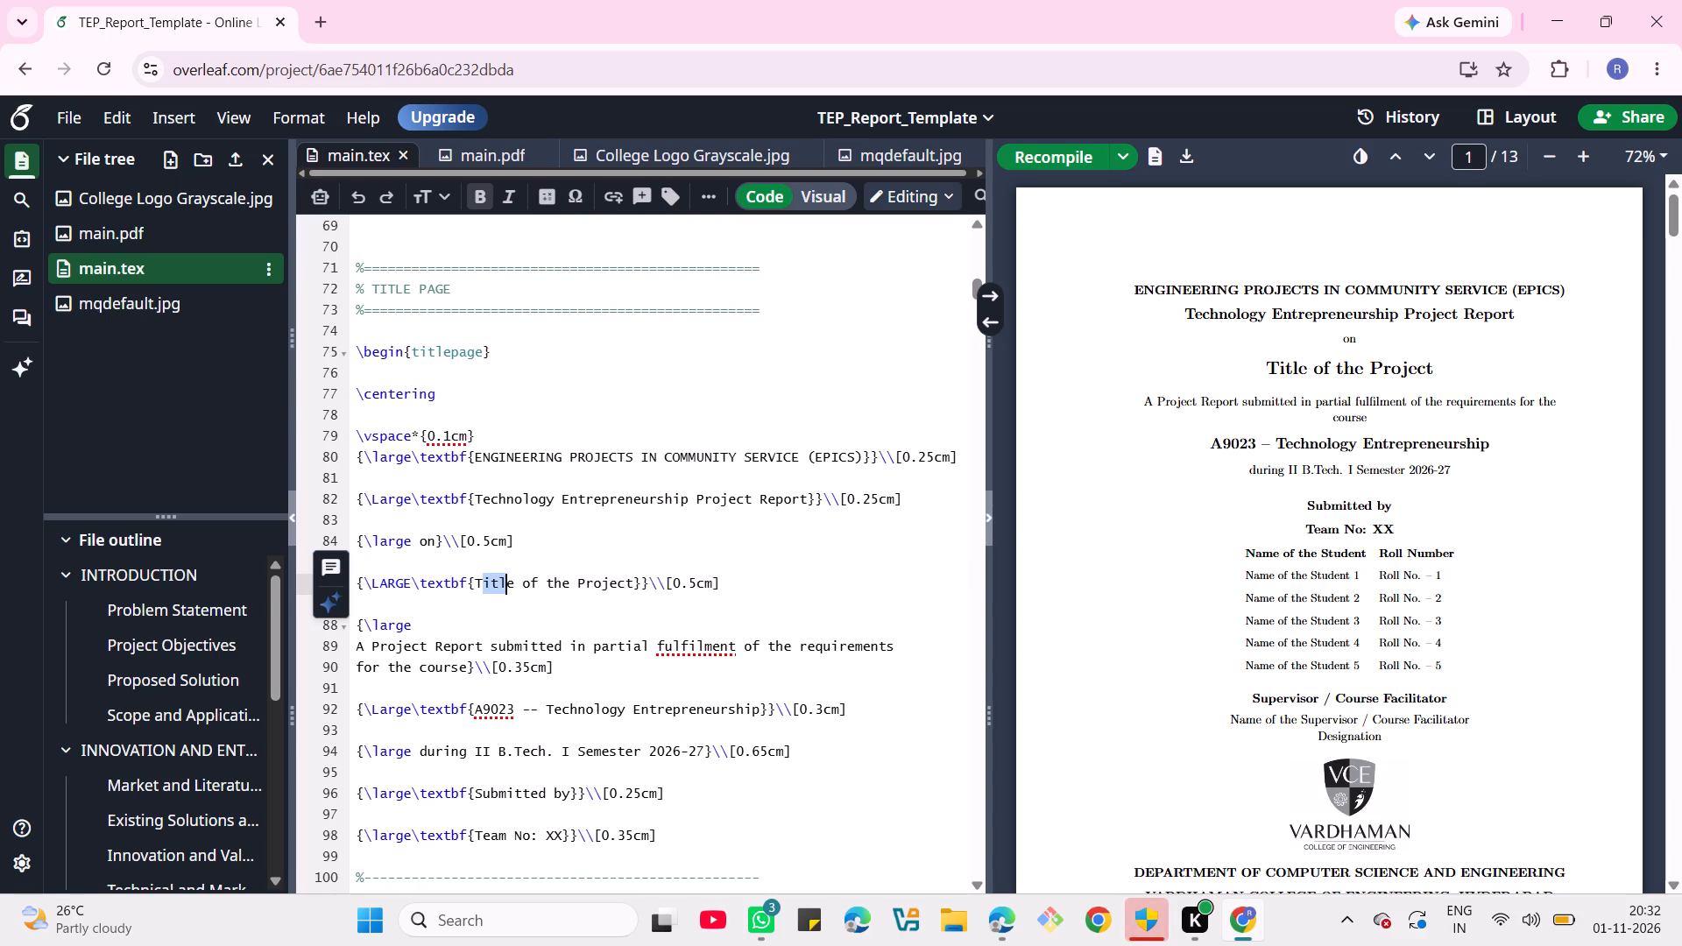
click(622, 582)
key(Right)
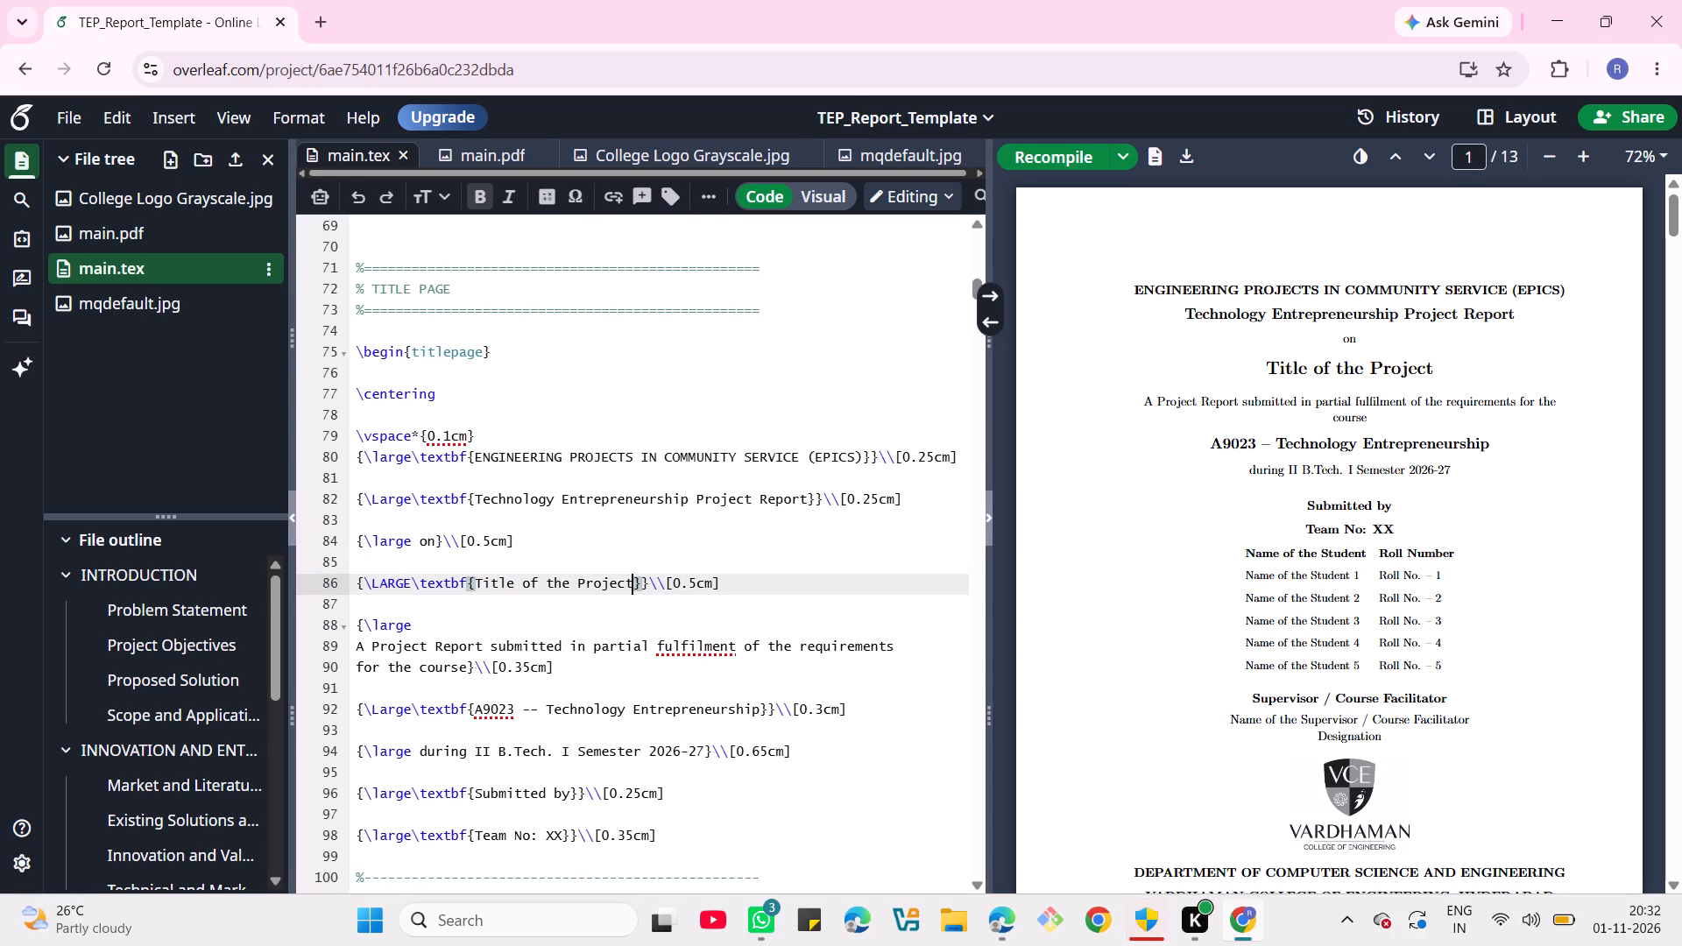
key(BackSpace)
key(BackSpace)
key(BackSpace)
key(BackSpace)
key(BackSpace)
key(BackSpace)
key(BackSpace)
key(BackSpace)
key(BackSpace)
key(BackSpace)
key(BackSpace)
key(BackSpace)
key(BackSpace)
key(BackSpace)
key(BackSpace)
key(BackSpace)
key(BackSpace)
key(BackSpace)
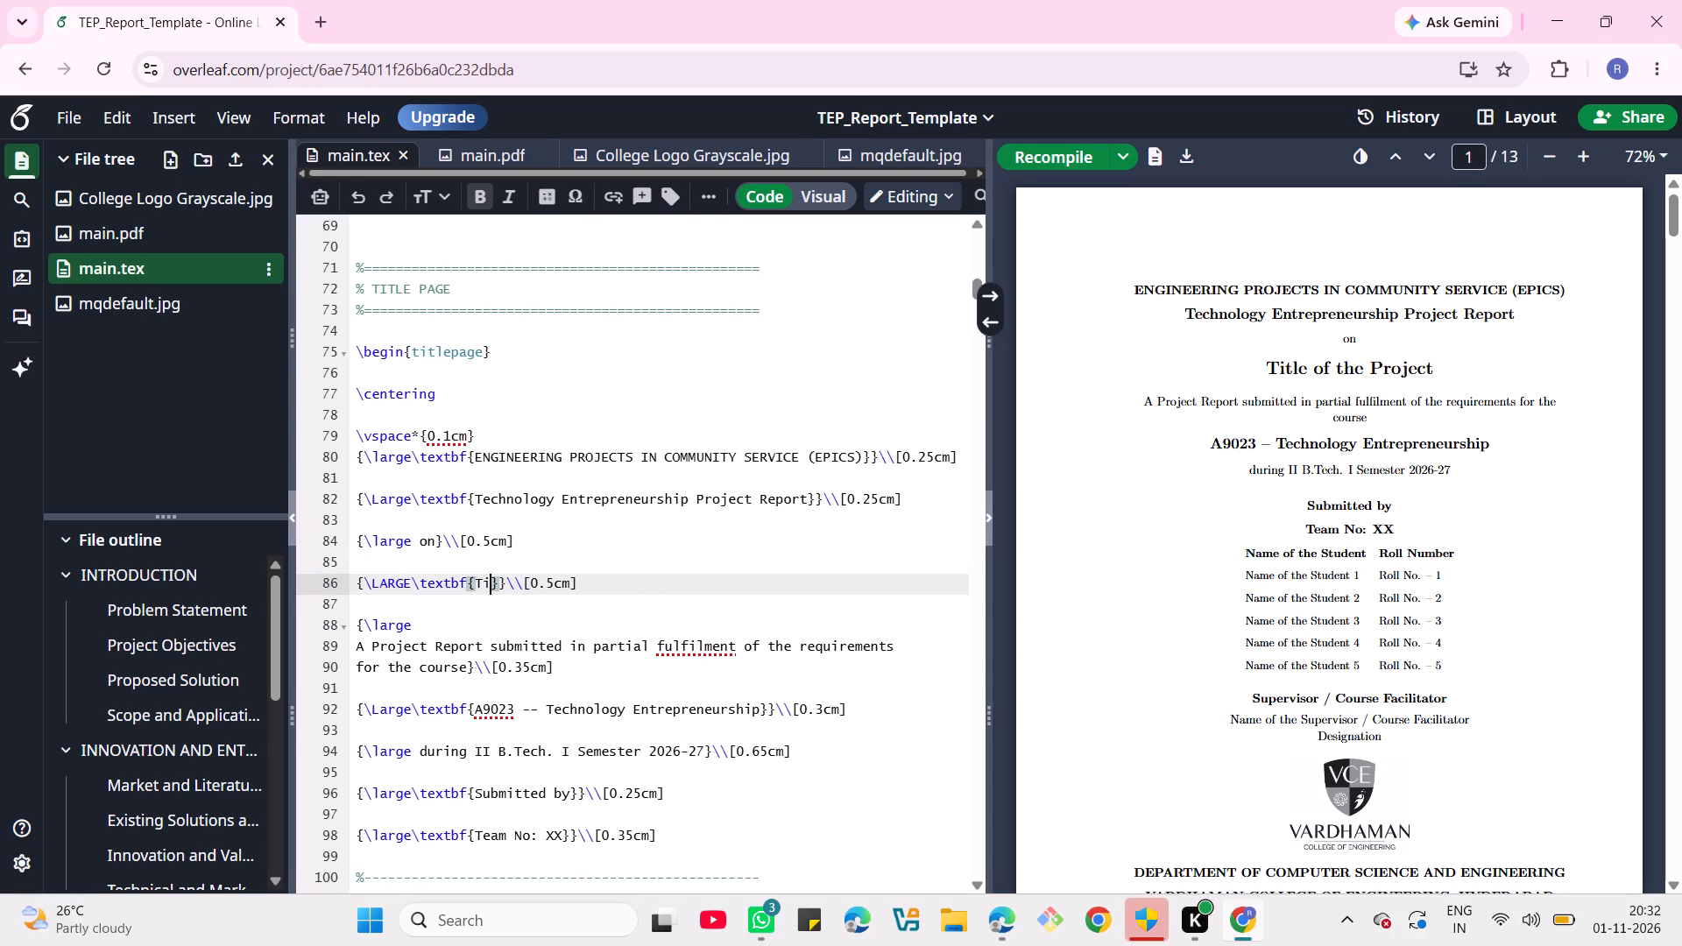
key(BackSpace)
key(BackSpace)
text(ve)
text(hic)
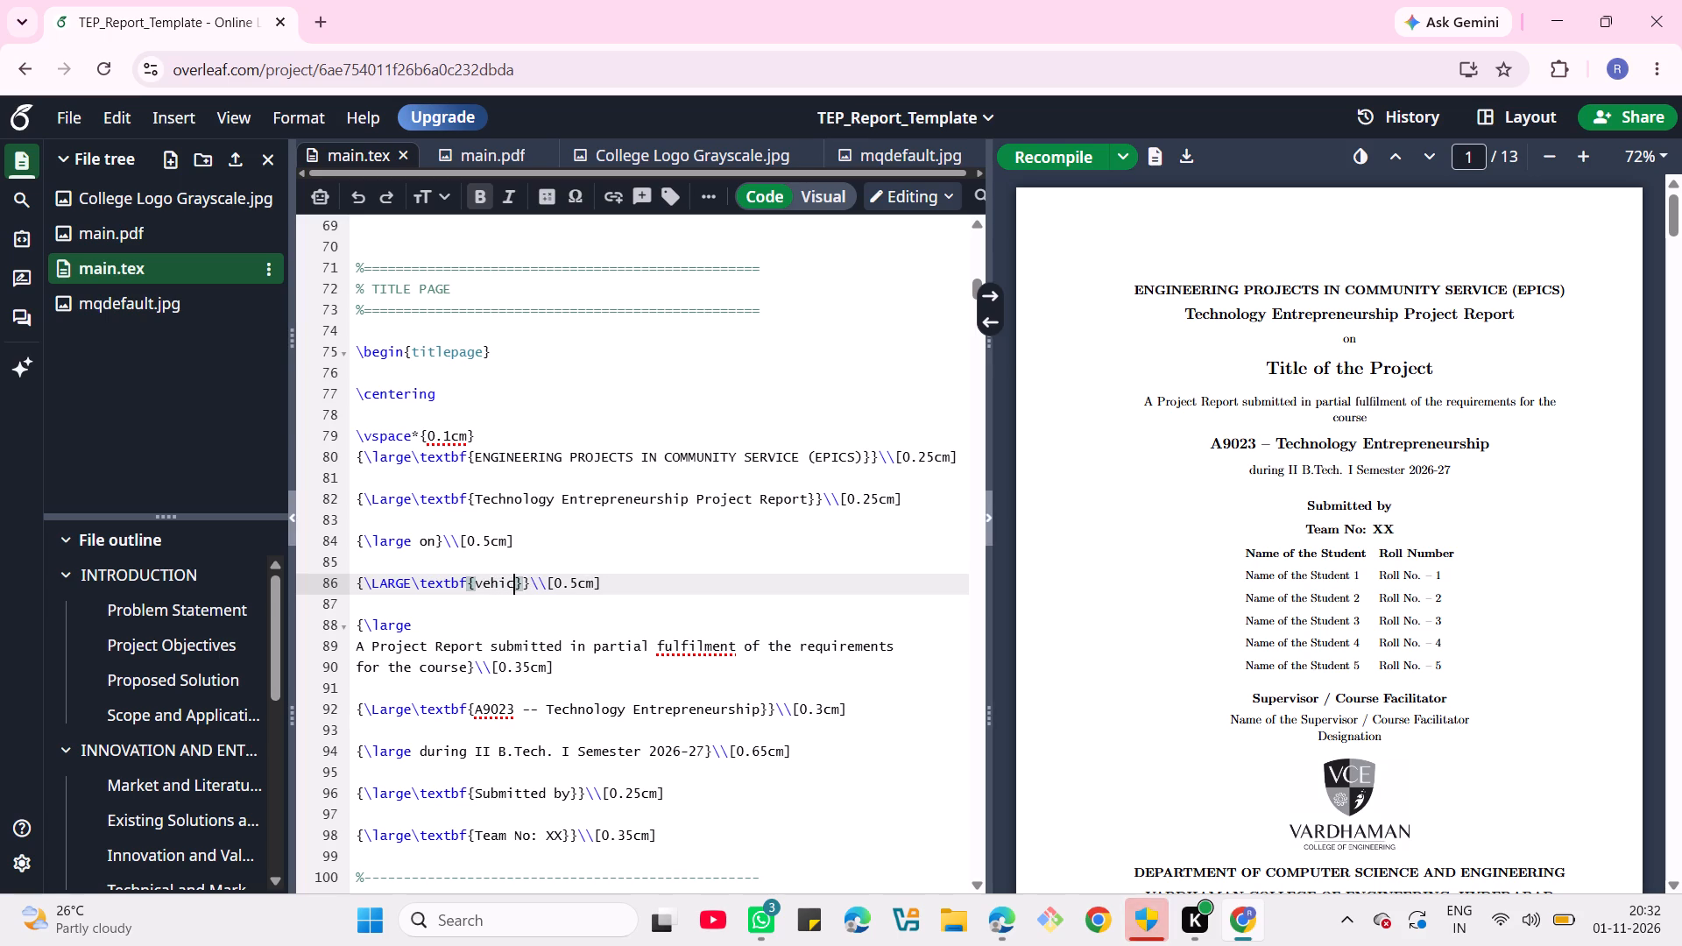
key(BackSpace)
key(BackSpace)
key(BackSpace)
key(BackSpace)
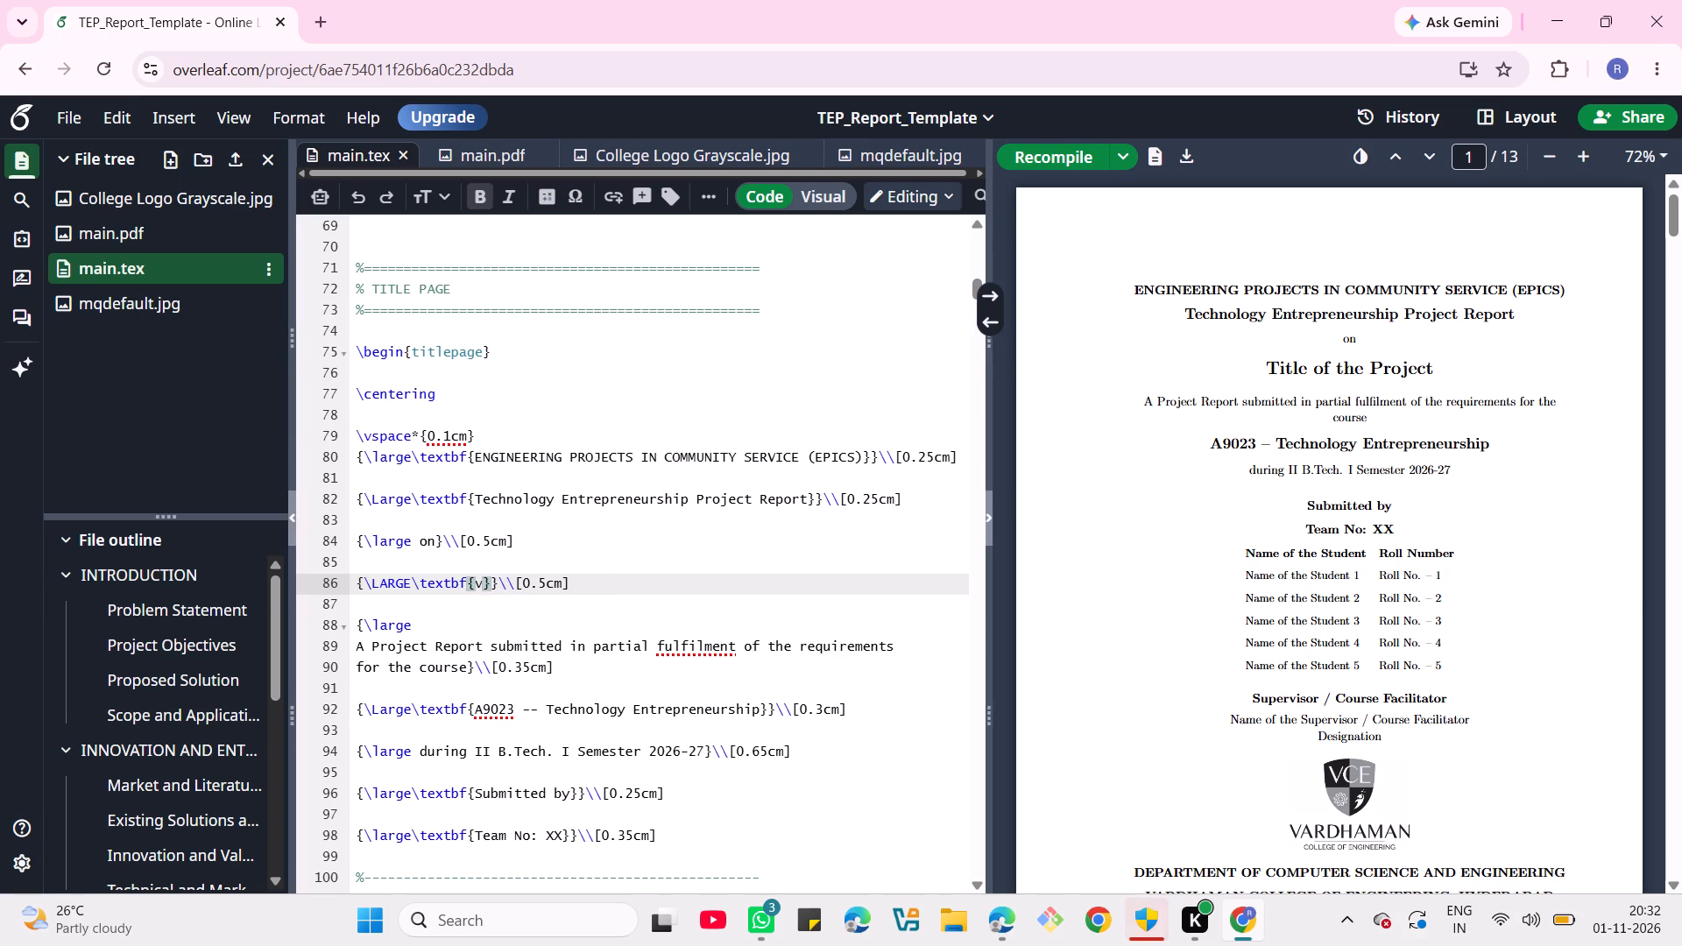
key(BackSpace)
Enter "Vehicle Theft Detection" as the project title inside the empty bold LARGE title line of the title page source.
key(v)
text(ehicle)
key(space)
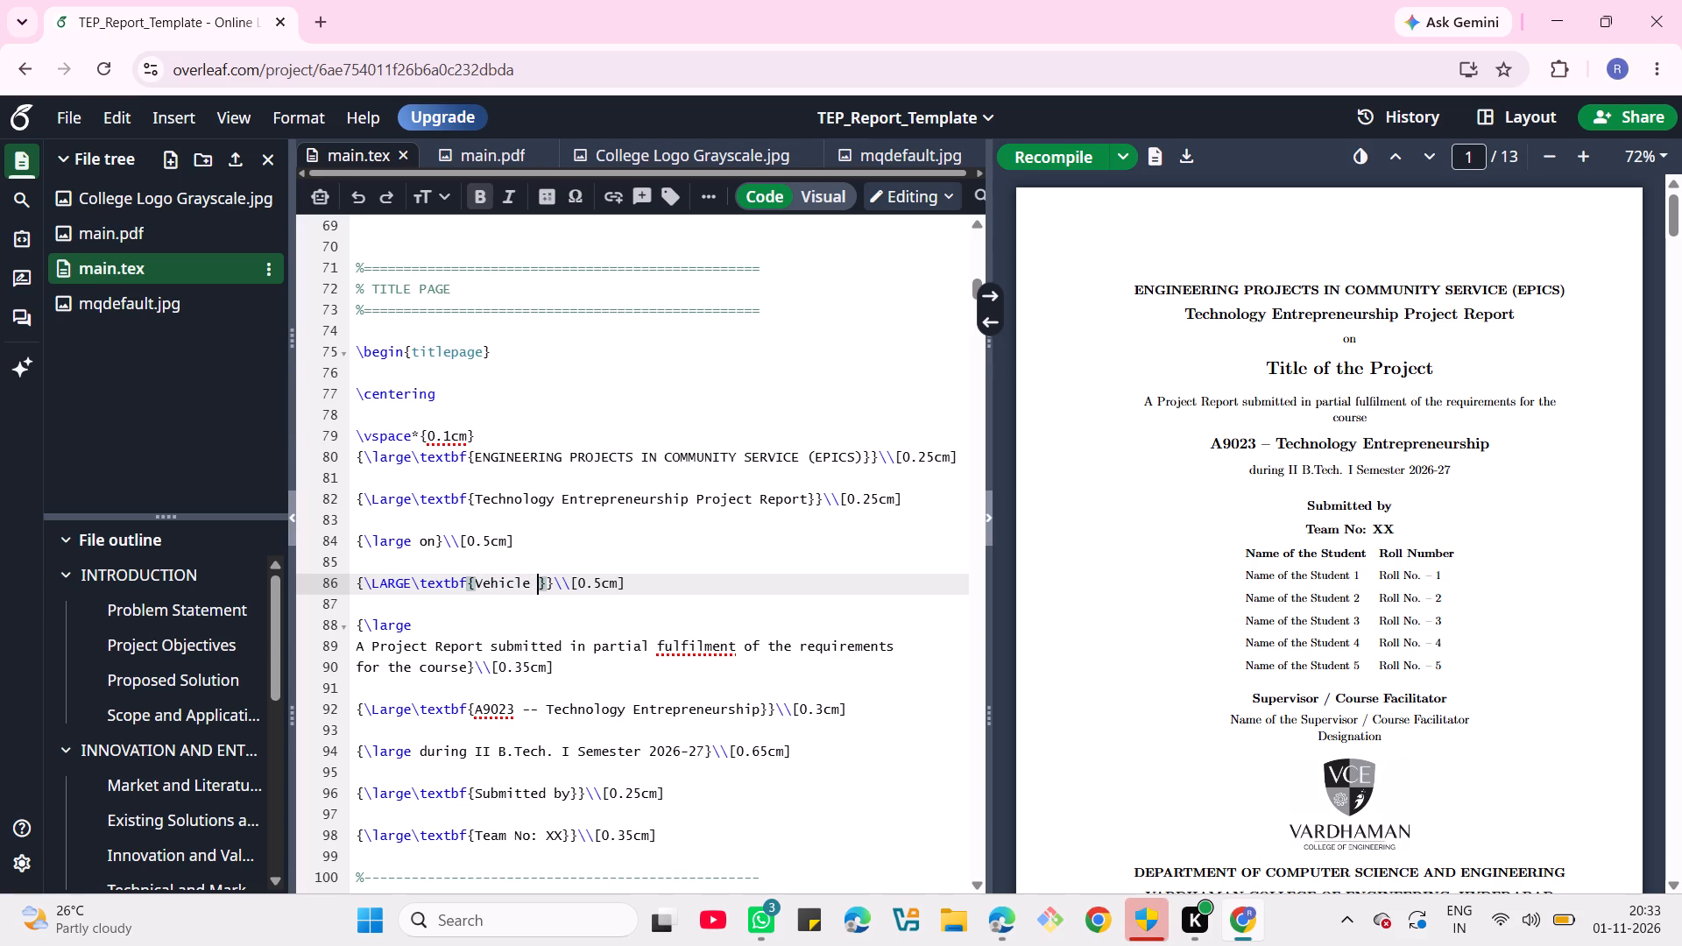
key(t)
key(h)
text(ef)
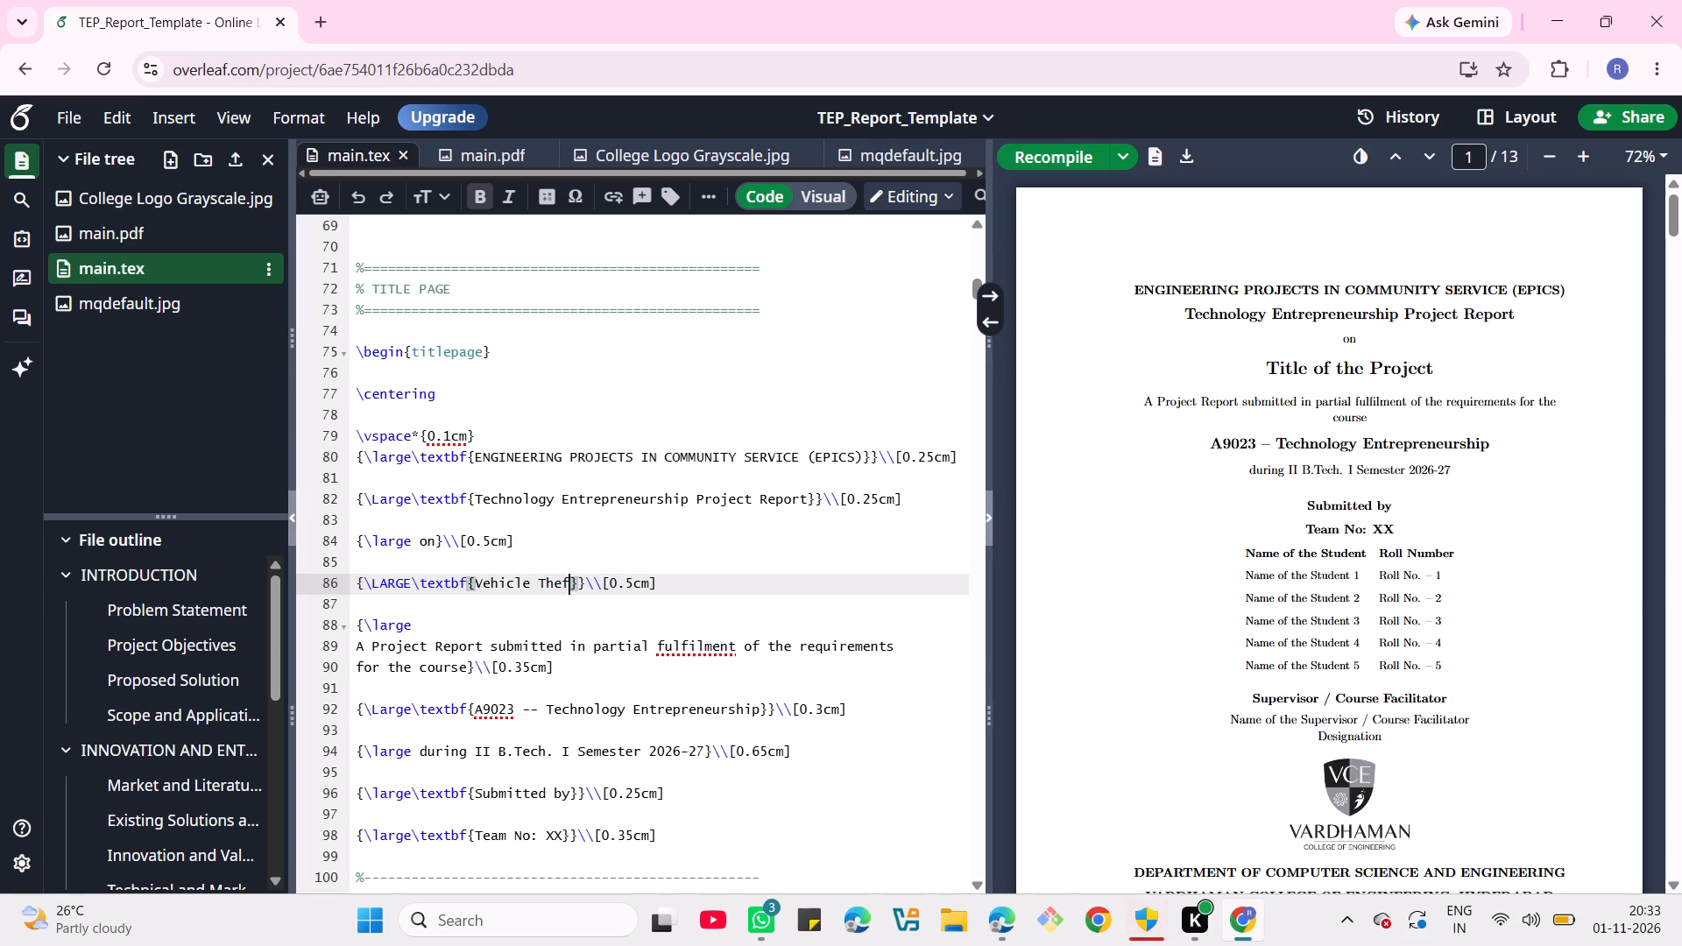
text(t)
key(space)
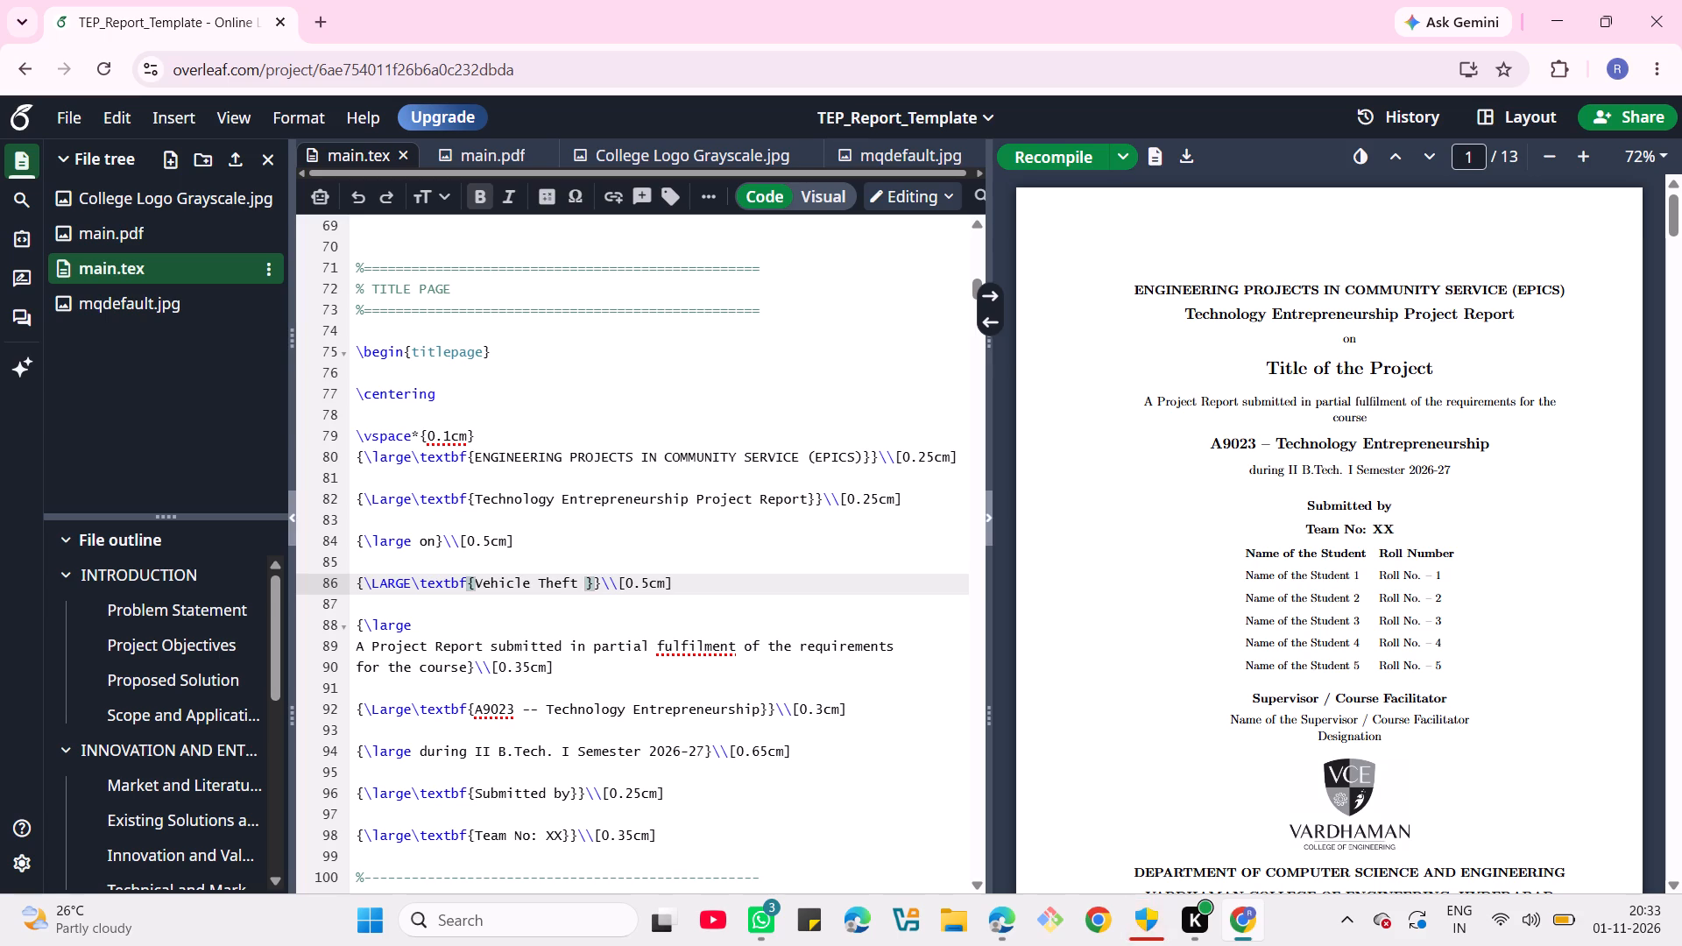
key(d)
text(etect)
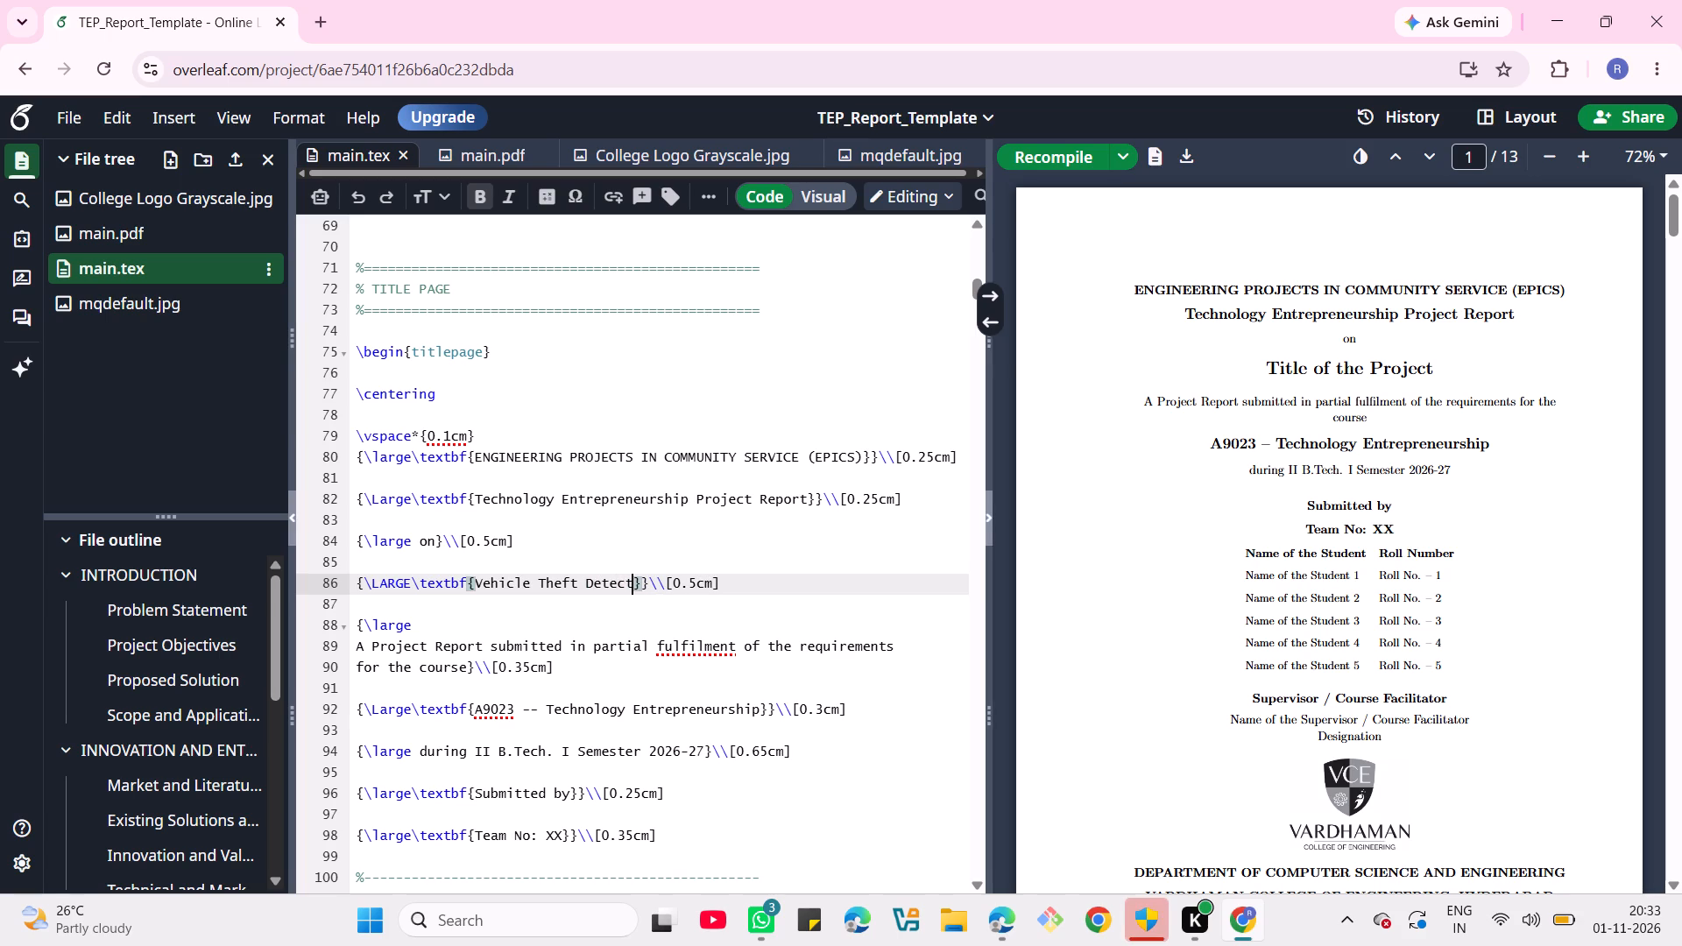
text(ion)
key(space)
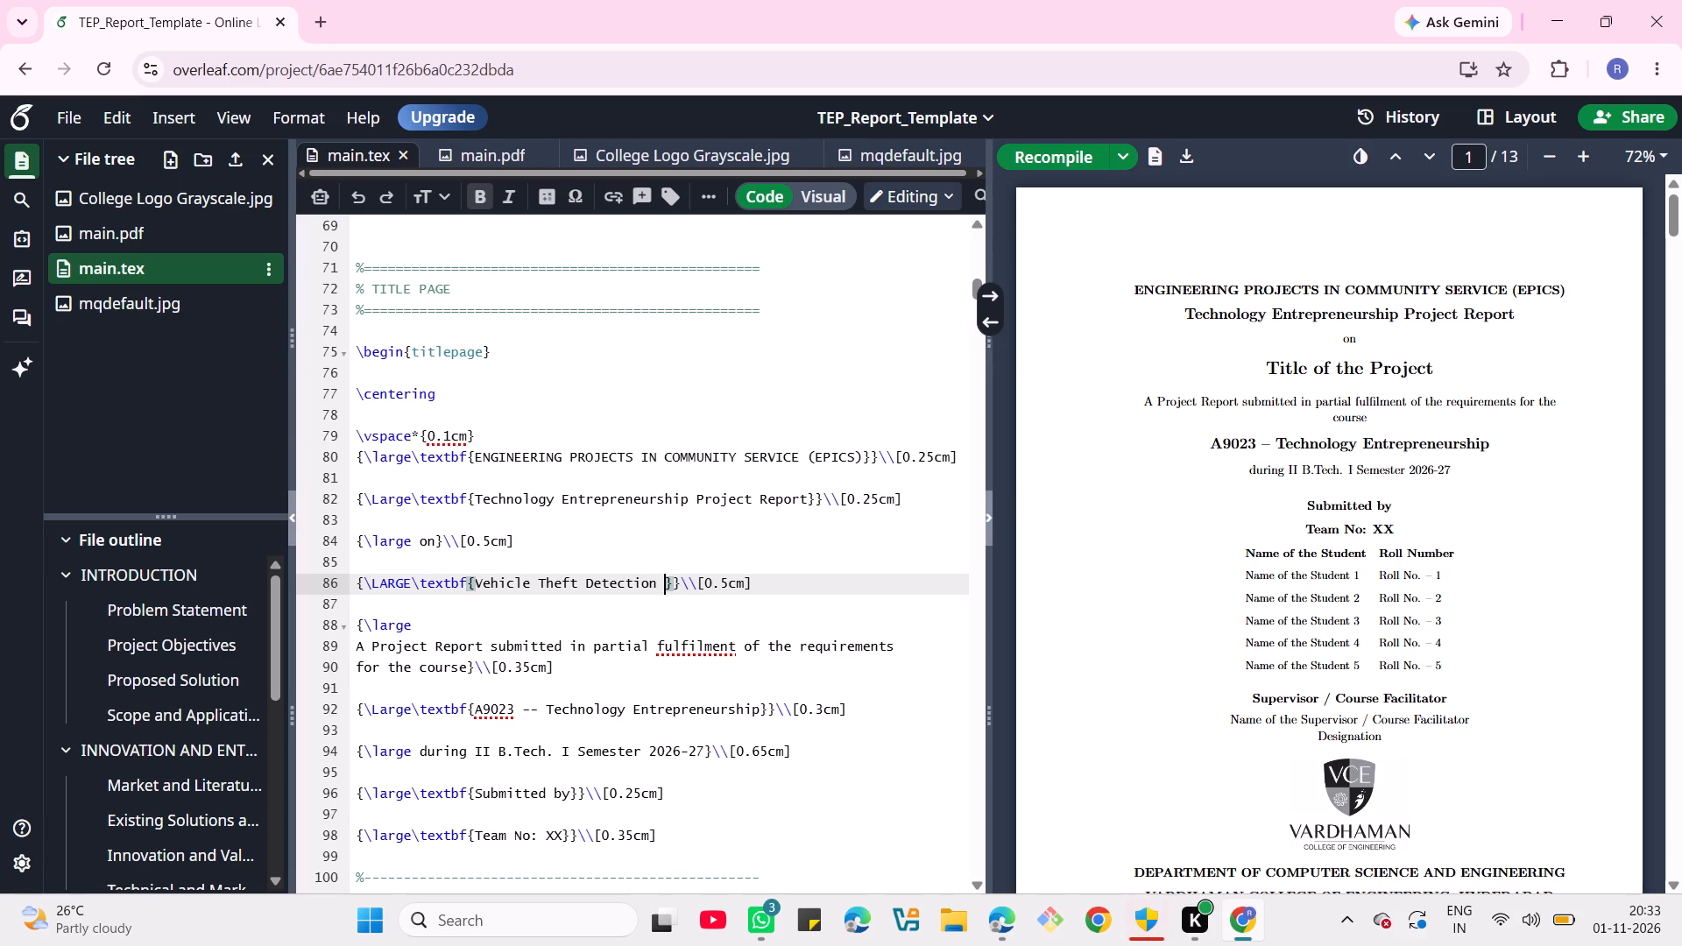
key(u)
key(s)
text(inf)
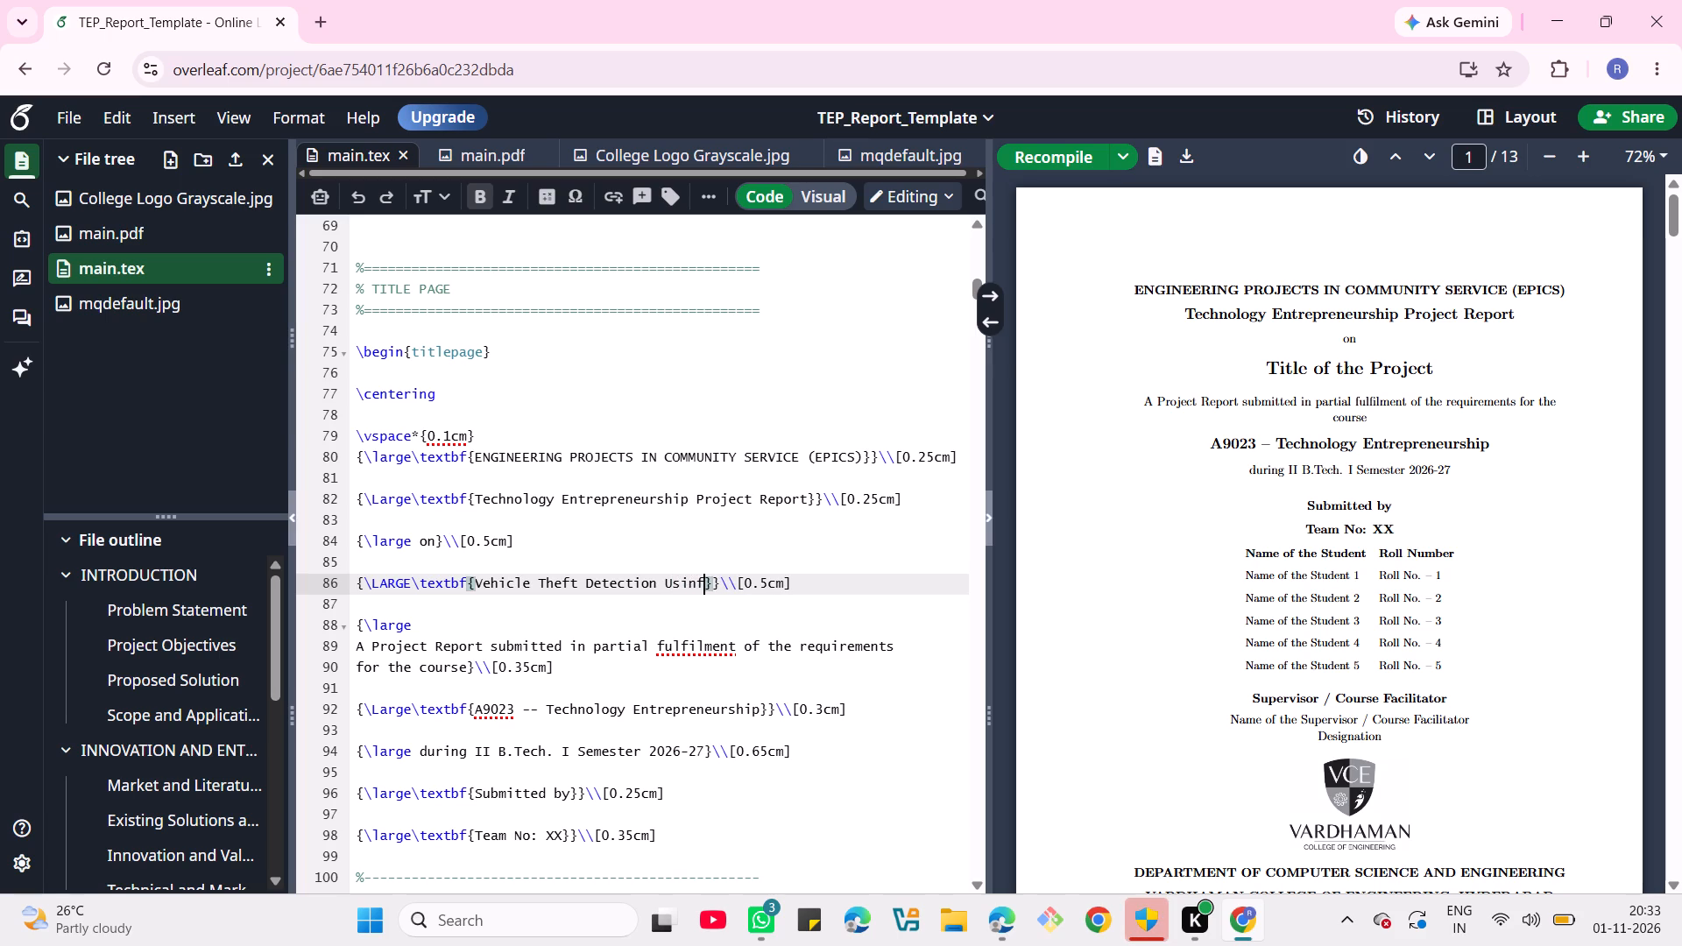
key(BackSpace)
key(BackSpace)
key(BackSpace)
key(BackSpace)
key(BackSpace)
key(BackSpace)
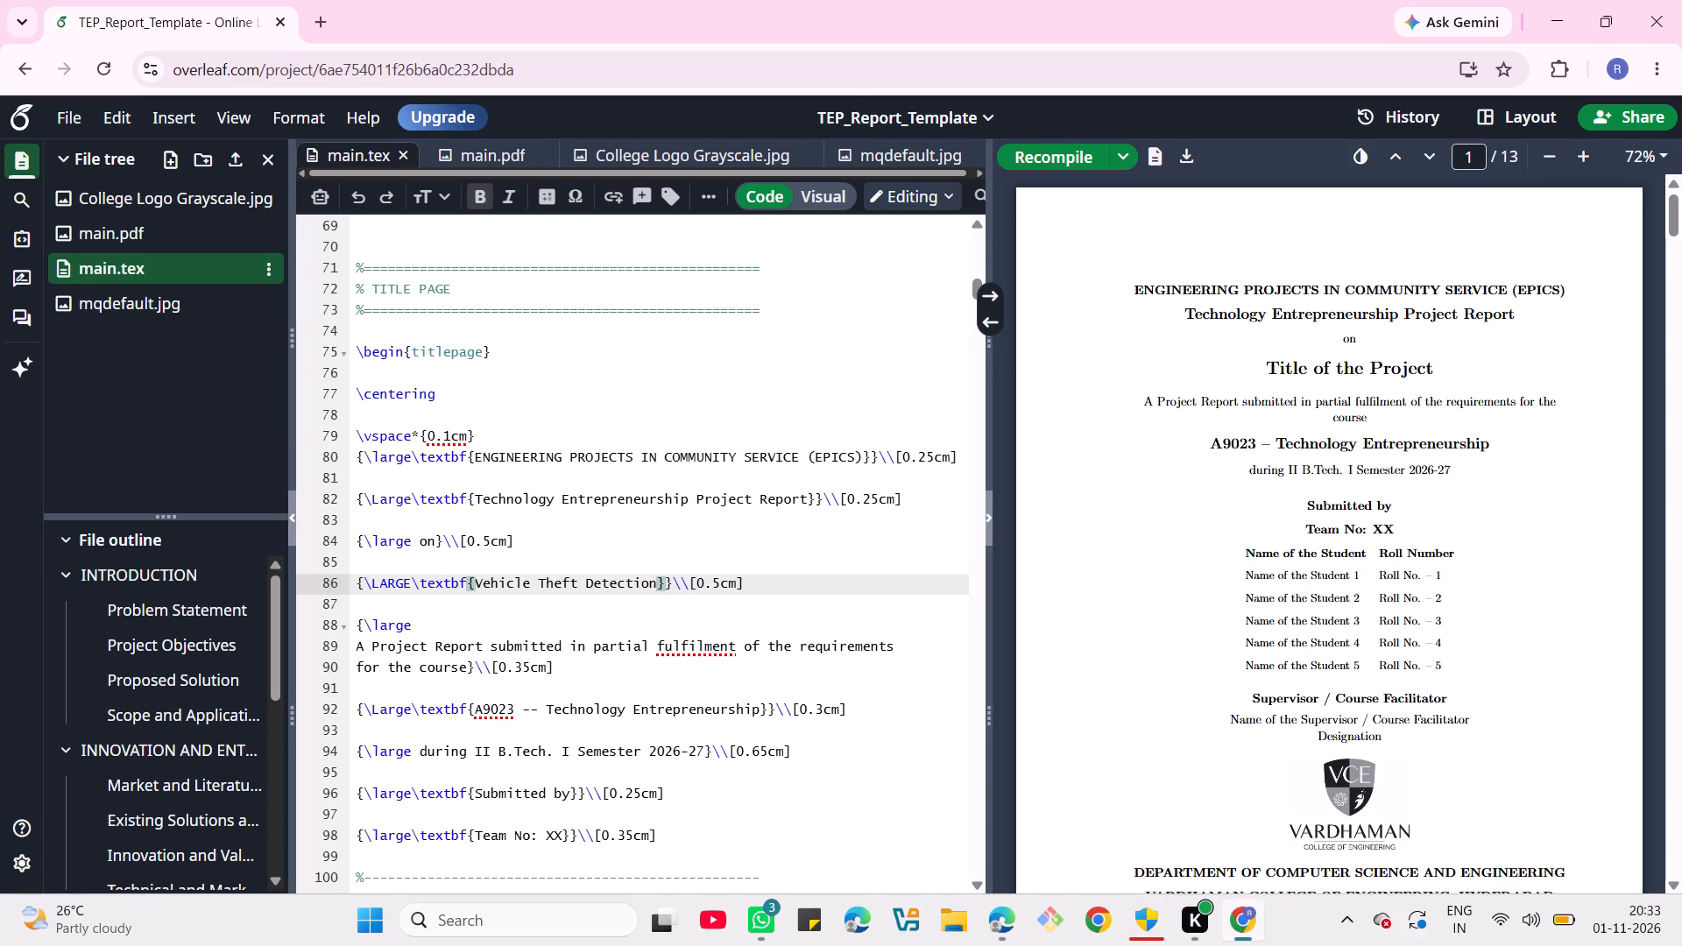
Replace the XX placeholder in the title page's Team No line with 29.
click(555, 841)
key(Right)
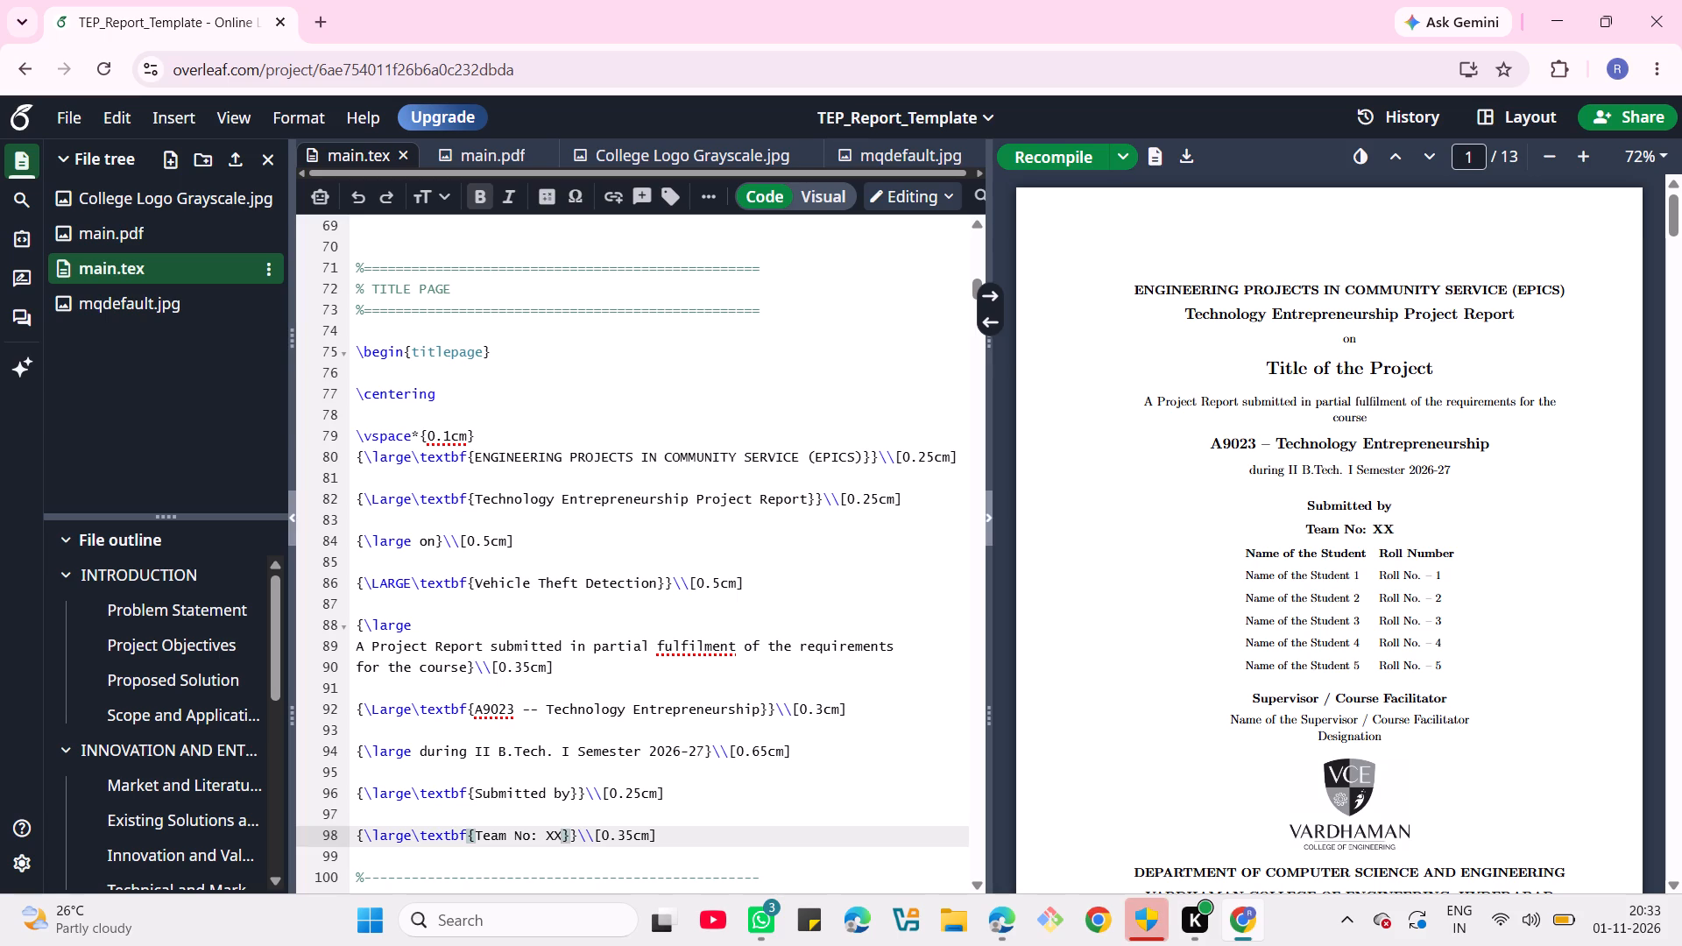
key(BackSpace)
key(BackSpace)
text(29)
Replace the "Name of the Student 1" placeholder in the student details table with the first team member's name.
scroll(614, 782, down, 1)
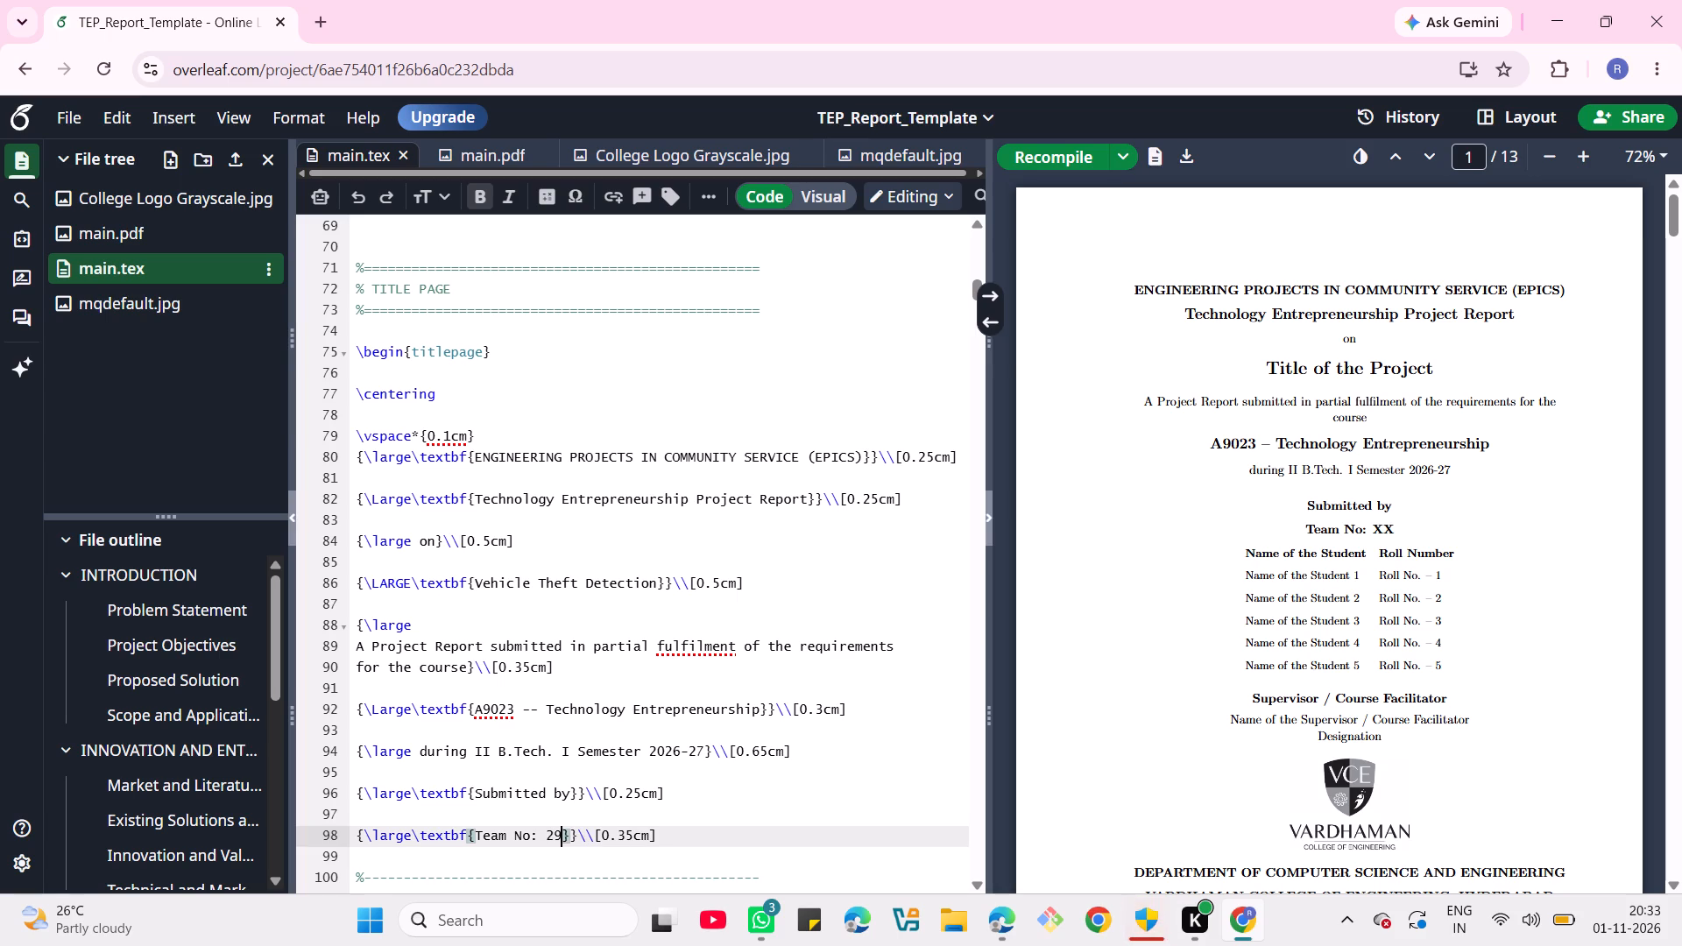
scroll(614, 782, down, 2)
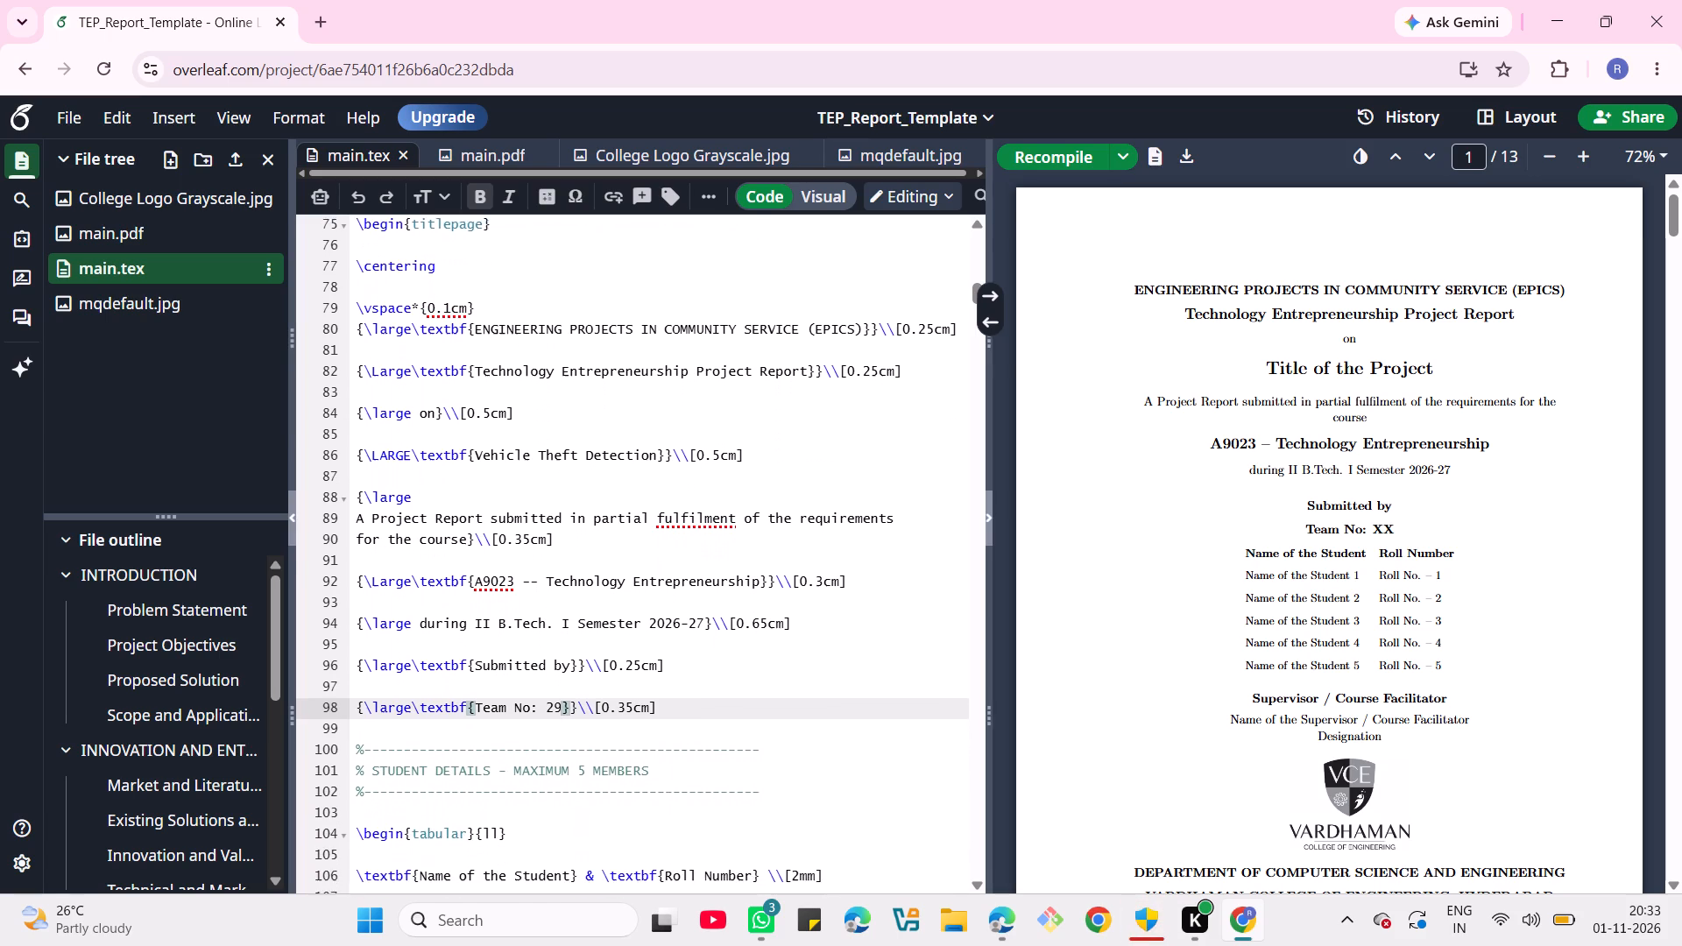
scroll(614, 782, down, 2)
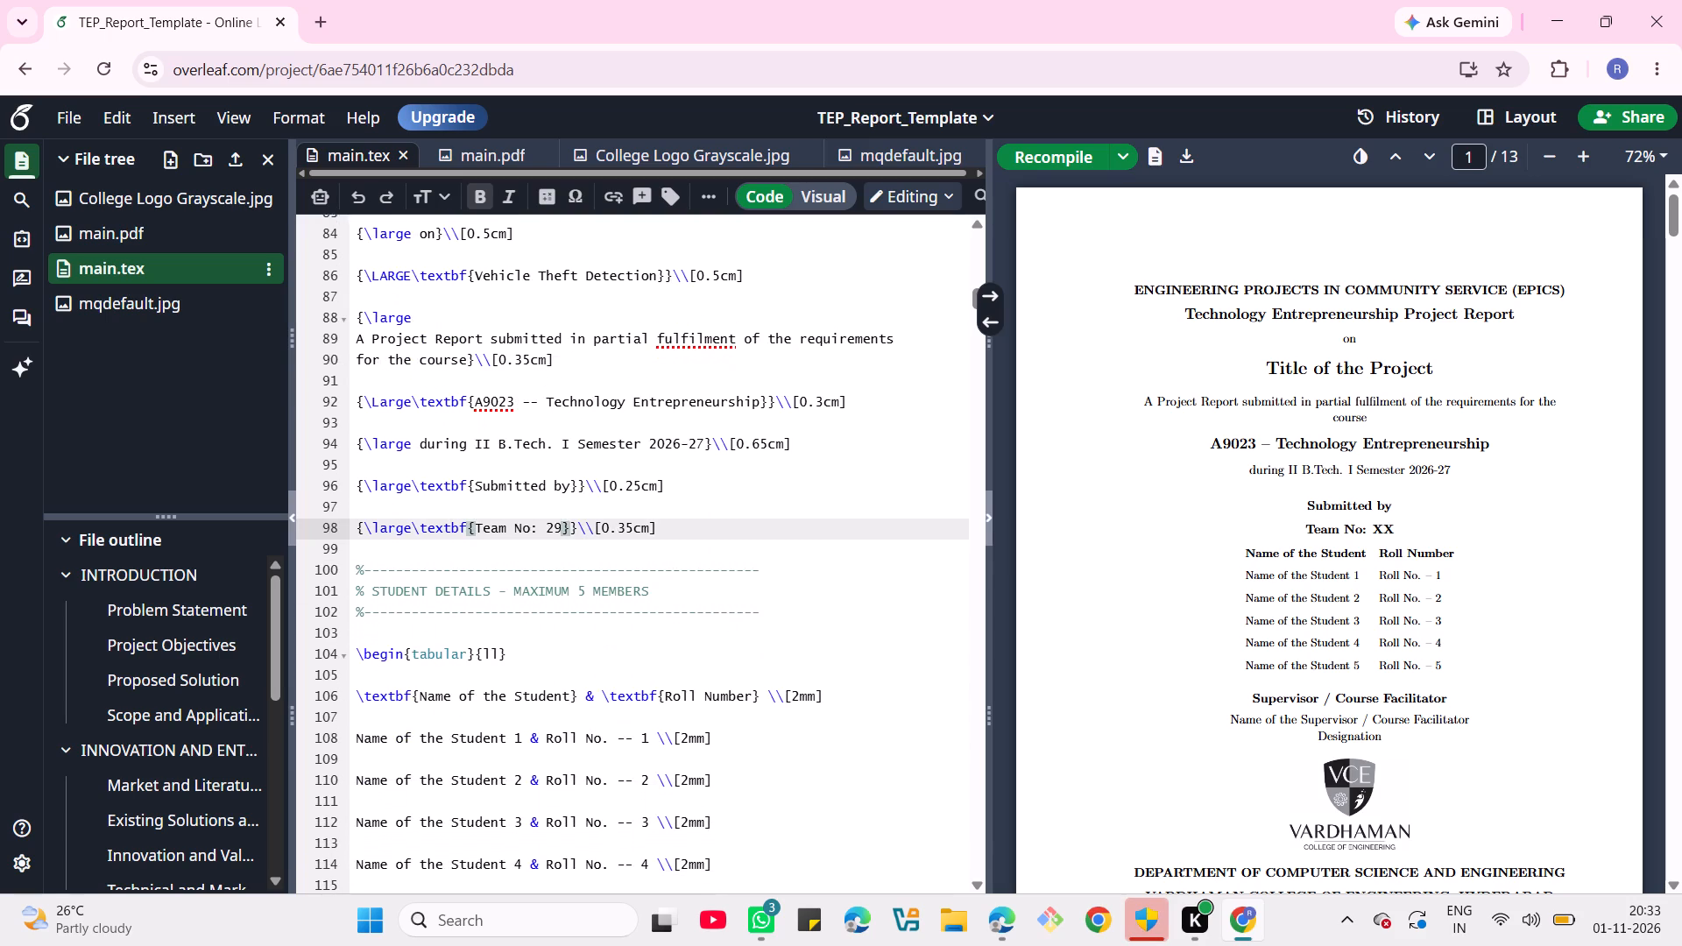
scroll(614, 782, down, 3)
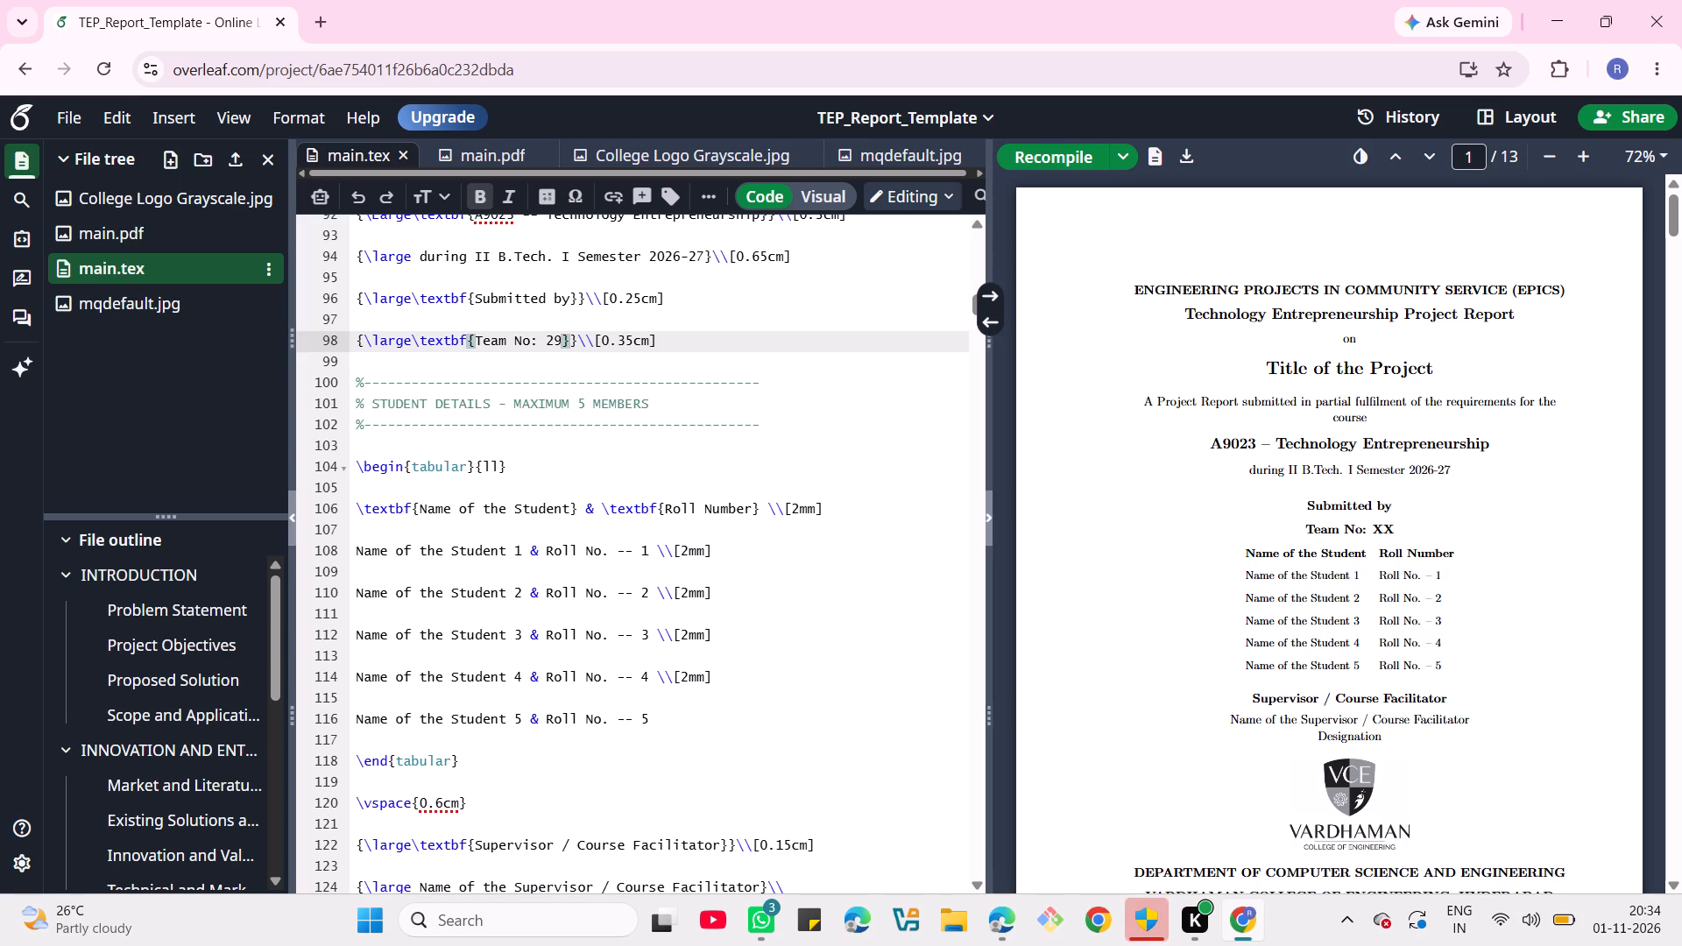
drag(526, 554, 354, 554)
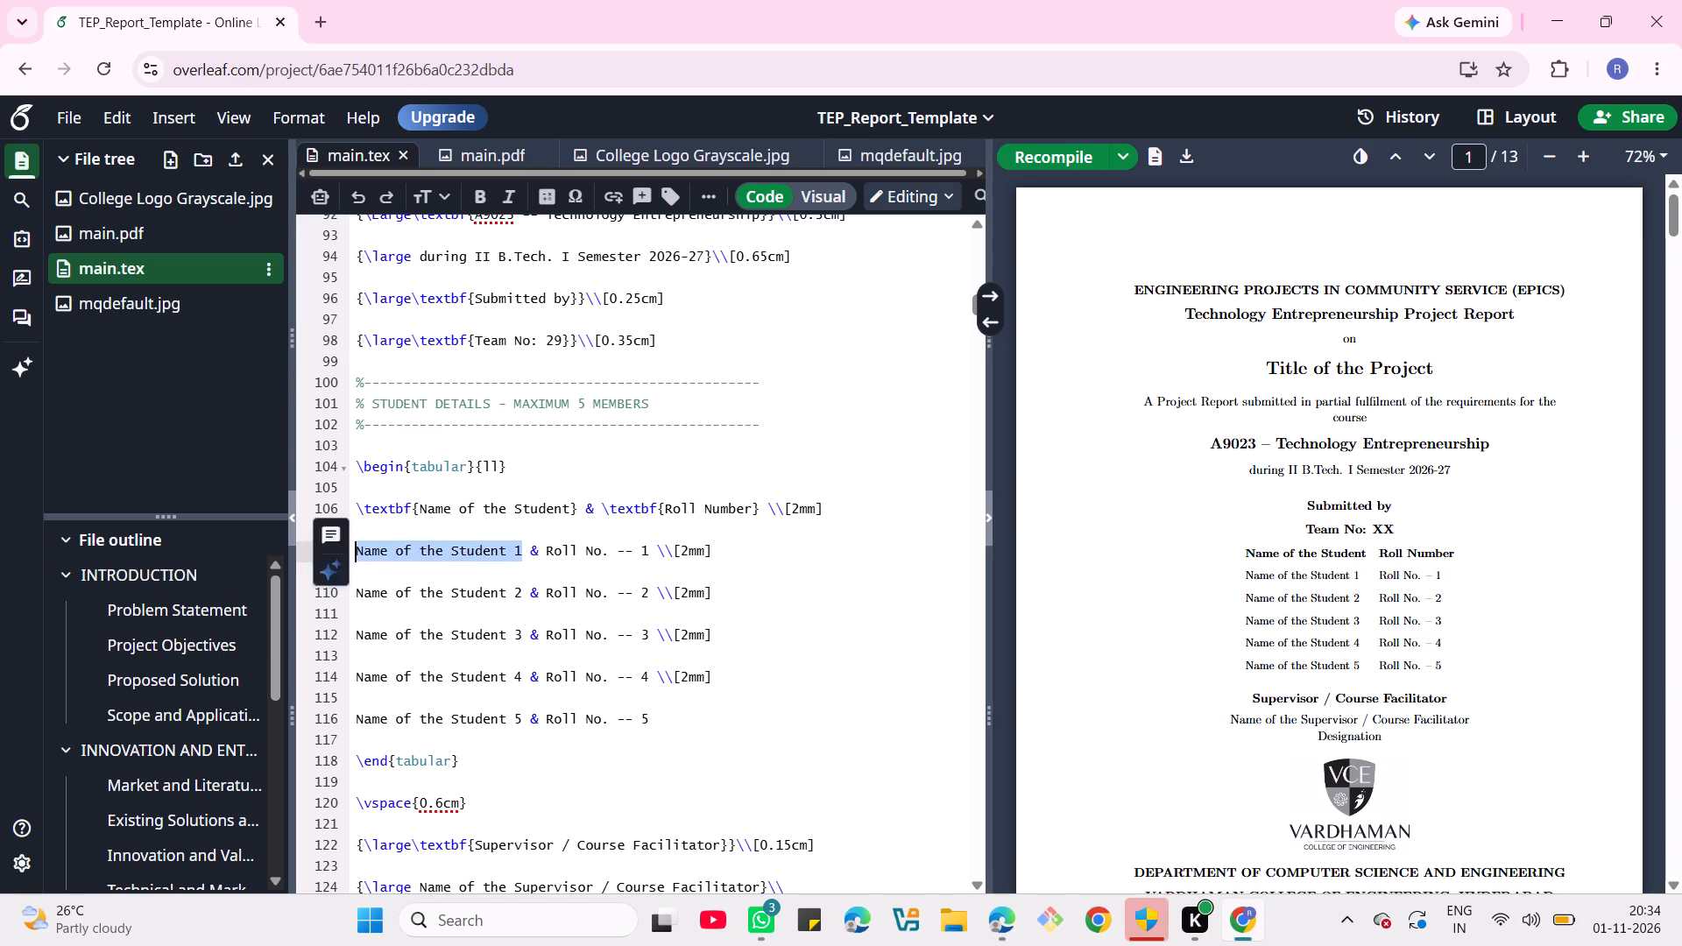
key(BackSpace)
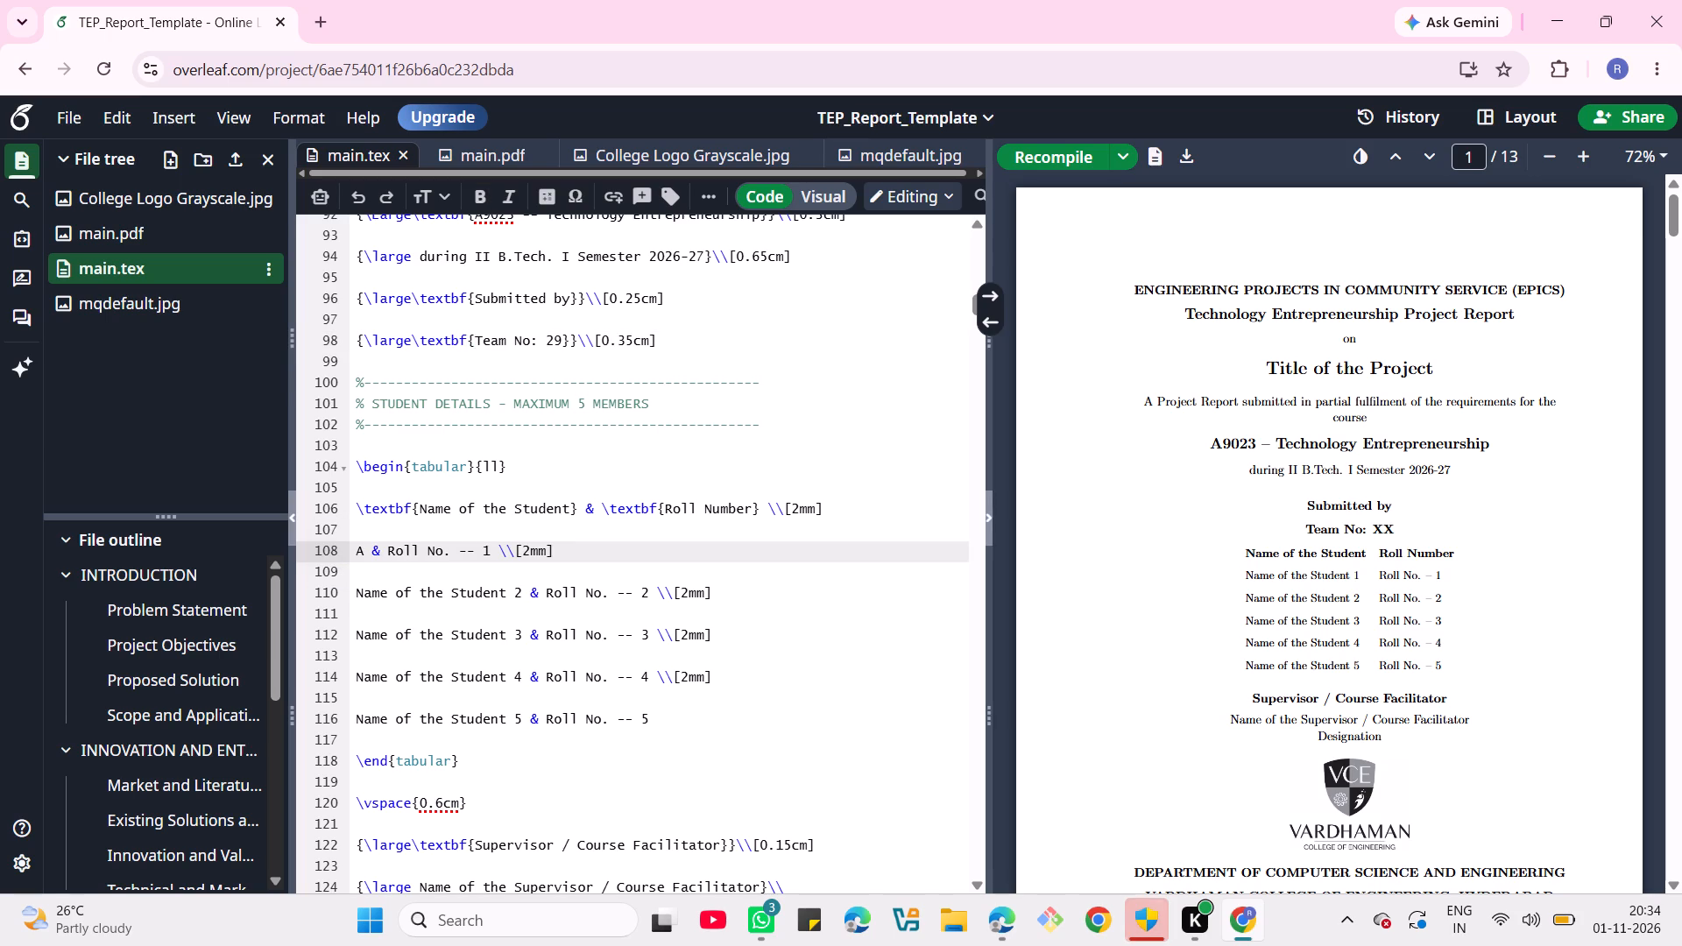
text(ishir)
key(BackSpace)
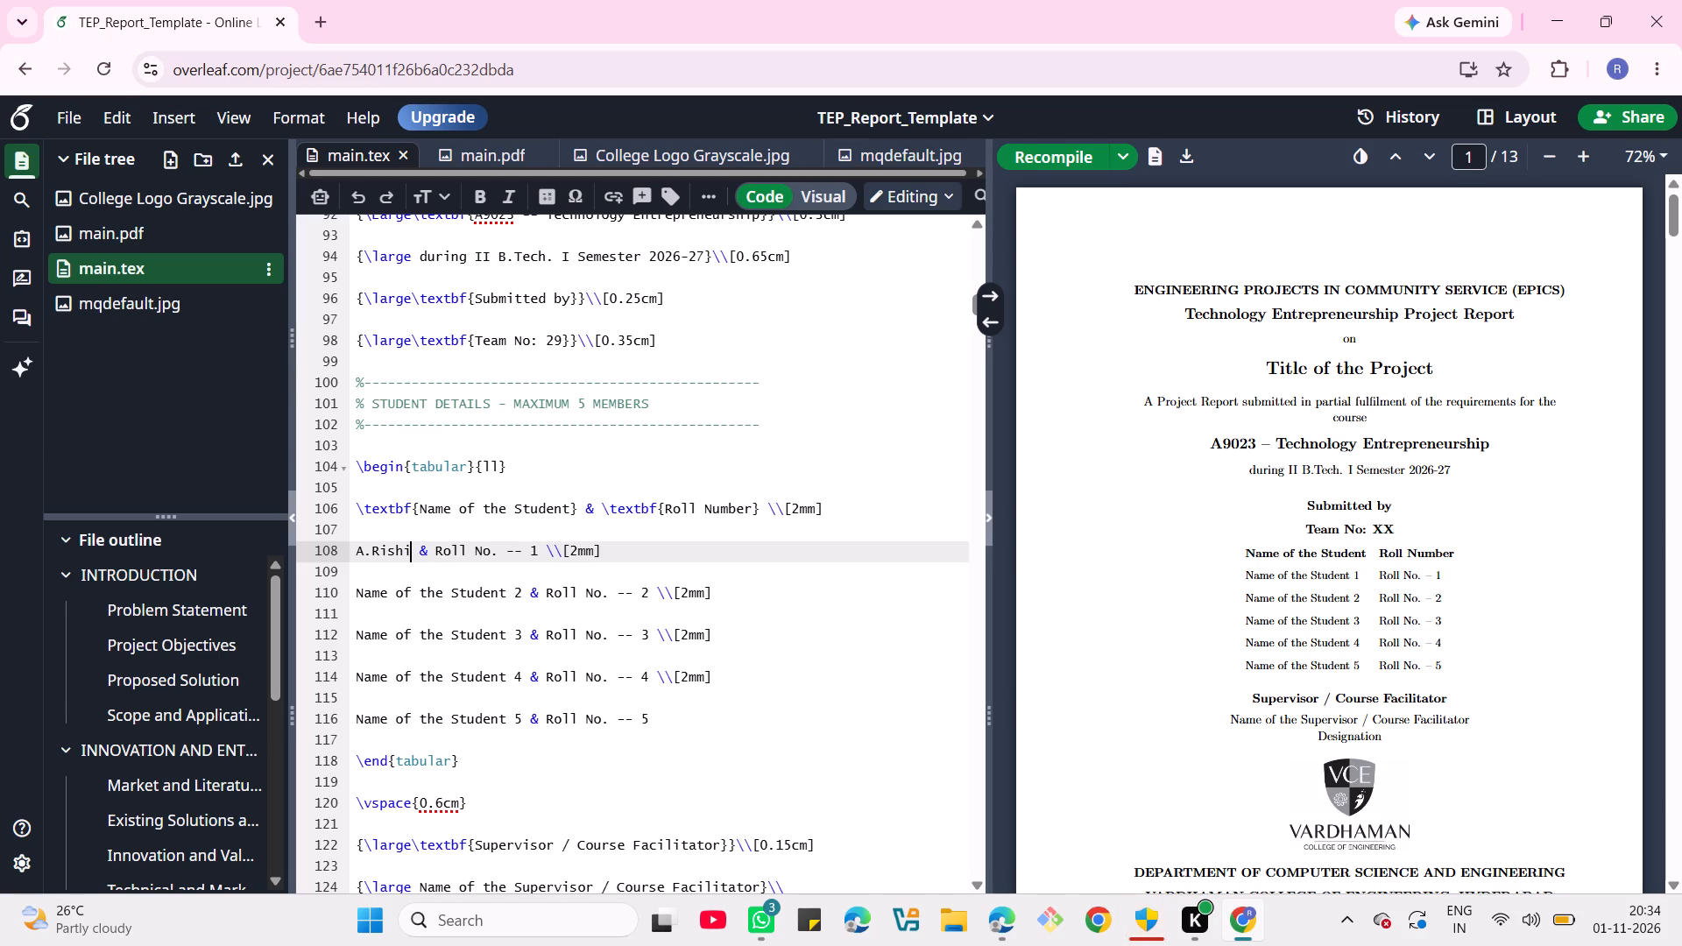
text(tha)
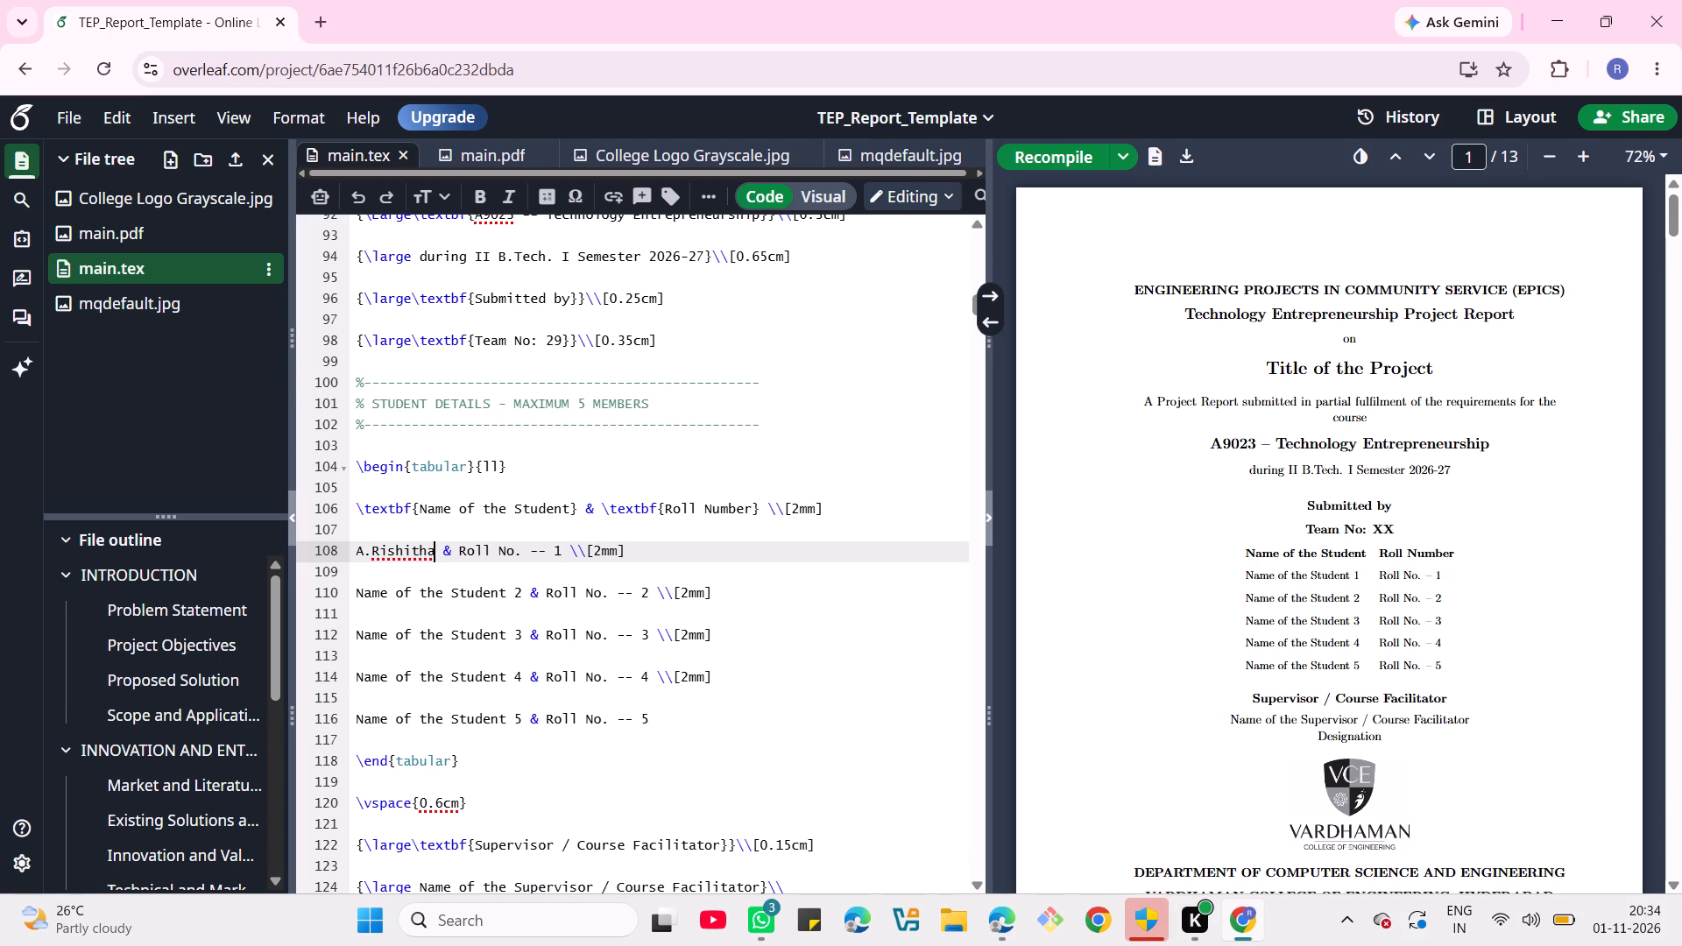
Replace the "Roll No. -- 1" placeholder in the first student row with that student's roll number, keeping the row-ending spacing command.
click(572, 557)
key(BackSpace)
key(BackSpace)
key(BackSpace)
key(BackSpace)
key(BackSpace)
key(BackSpace)
key(BackSpace)
key(BackSpace)
key(BackSpace)
key(BackSpace)
key(BackSpace)
key(BackSpace)
key(BackSpace)
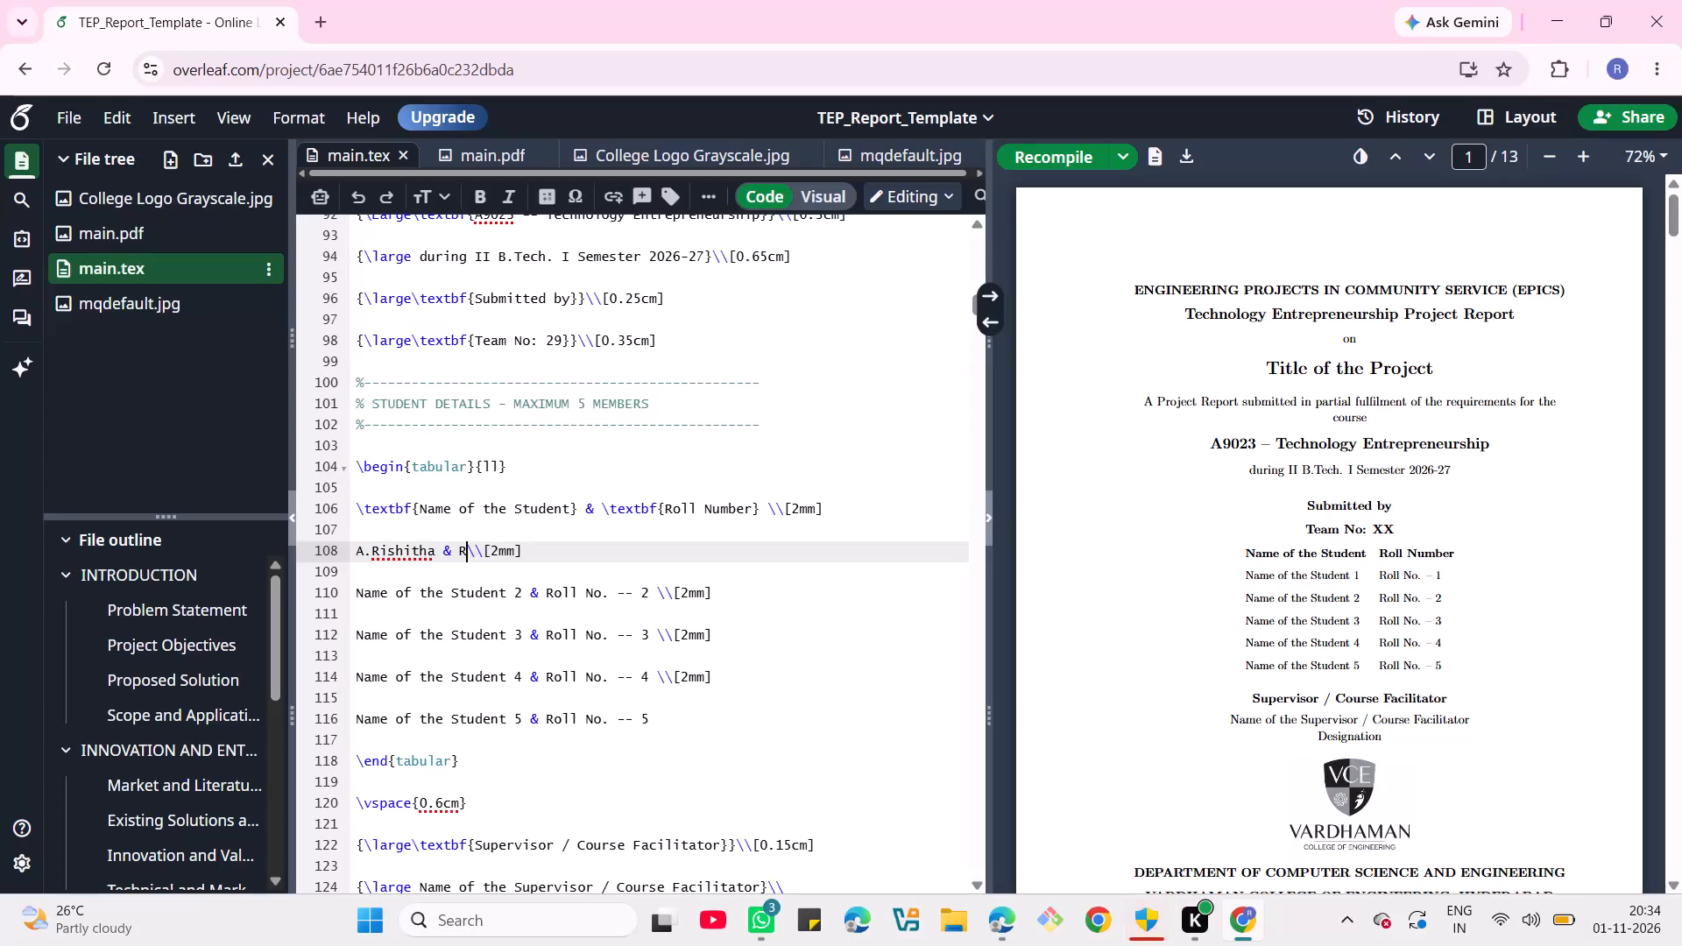
key(BackSpace)
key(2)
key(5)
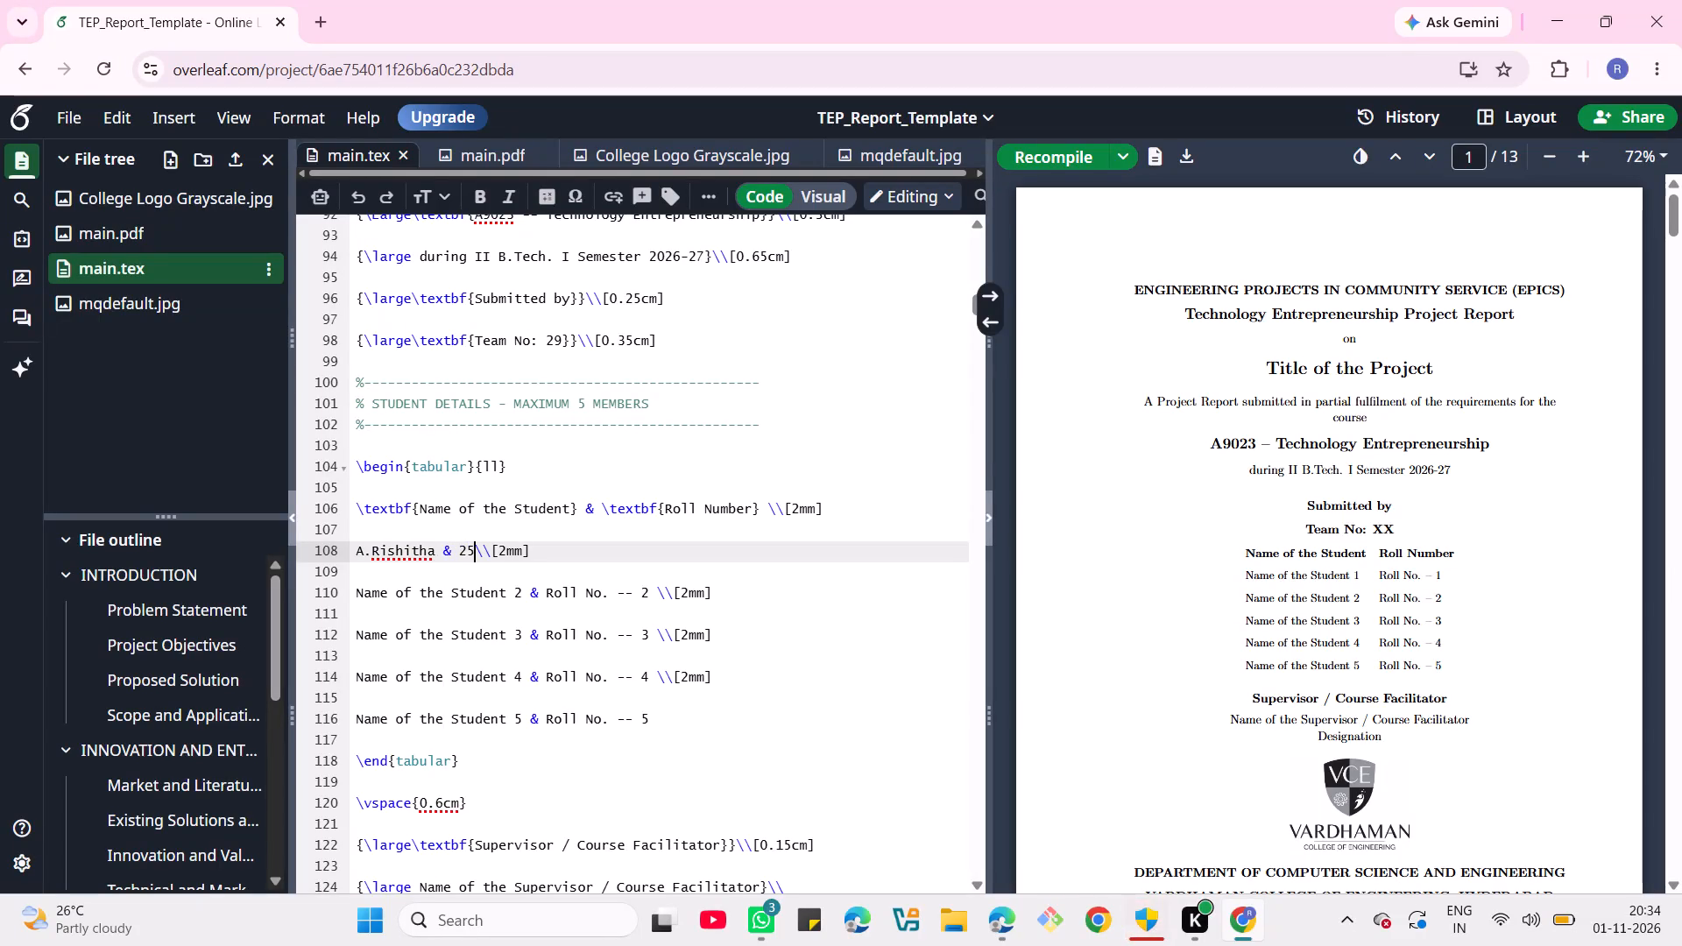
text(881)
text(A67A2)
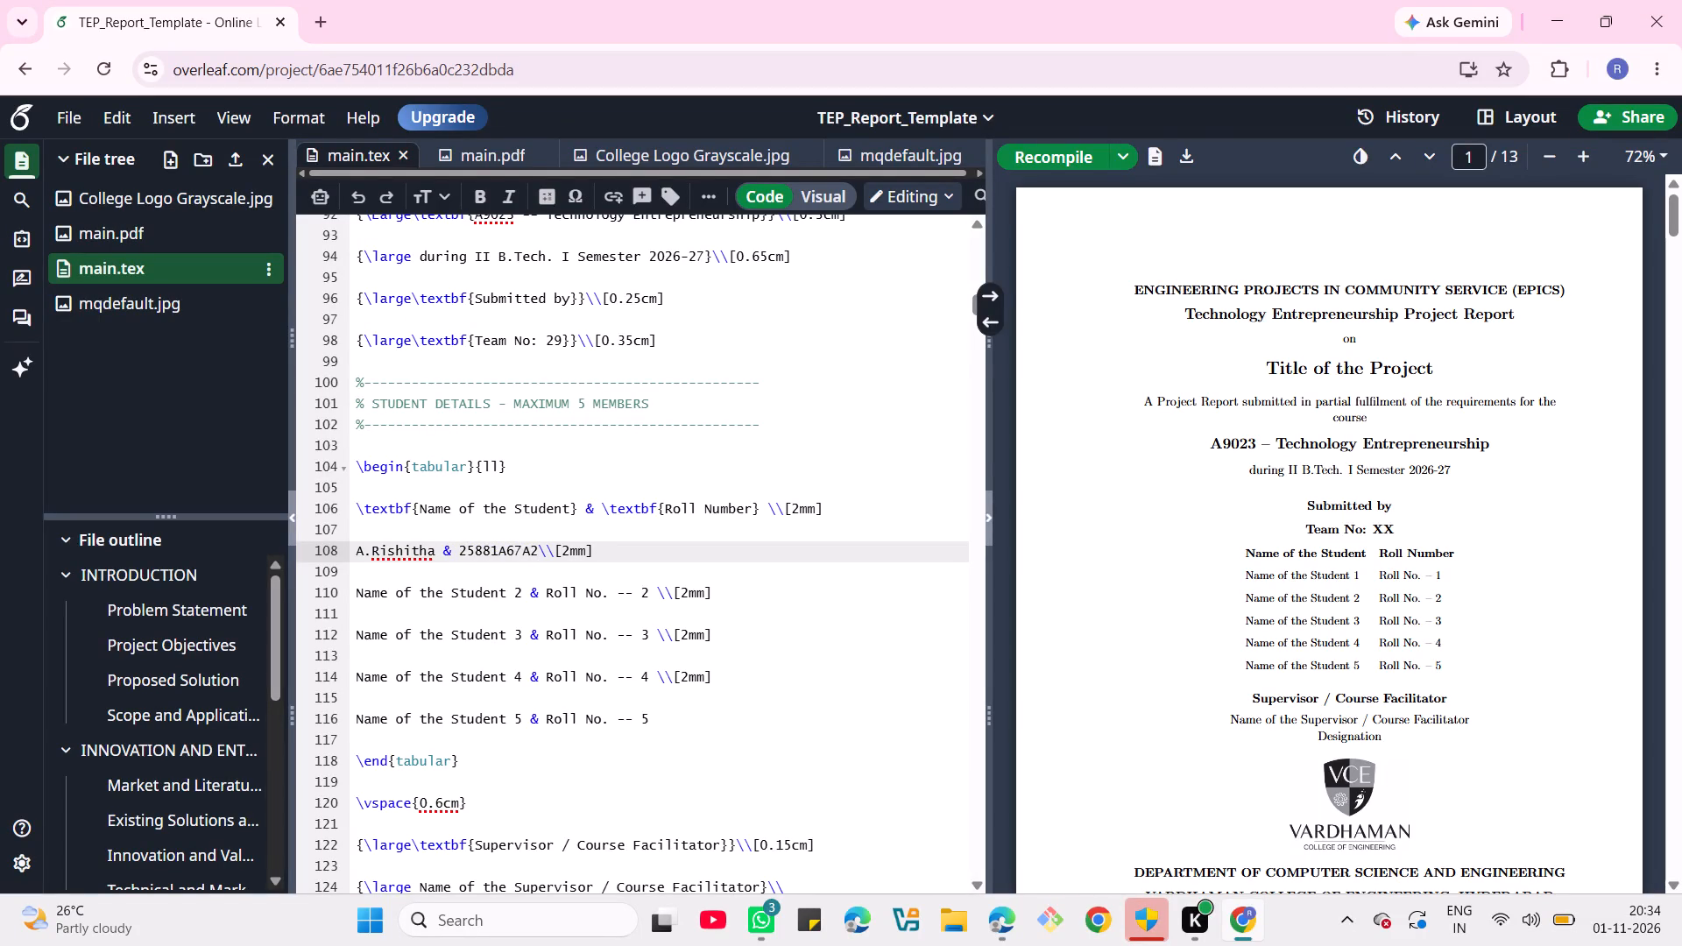
Replace the "Name of the Student 2" placeholder in the student details table with the second team member's name.
drag(508, 597, 510, 597)
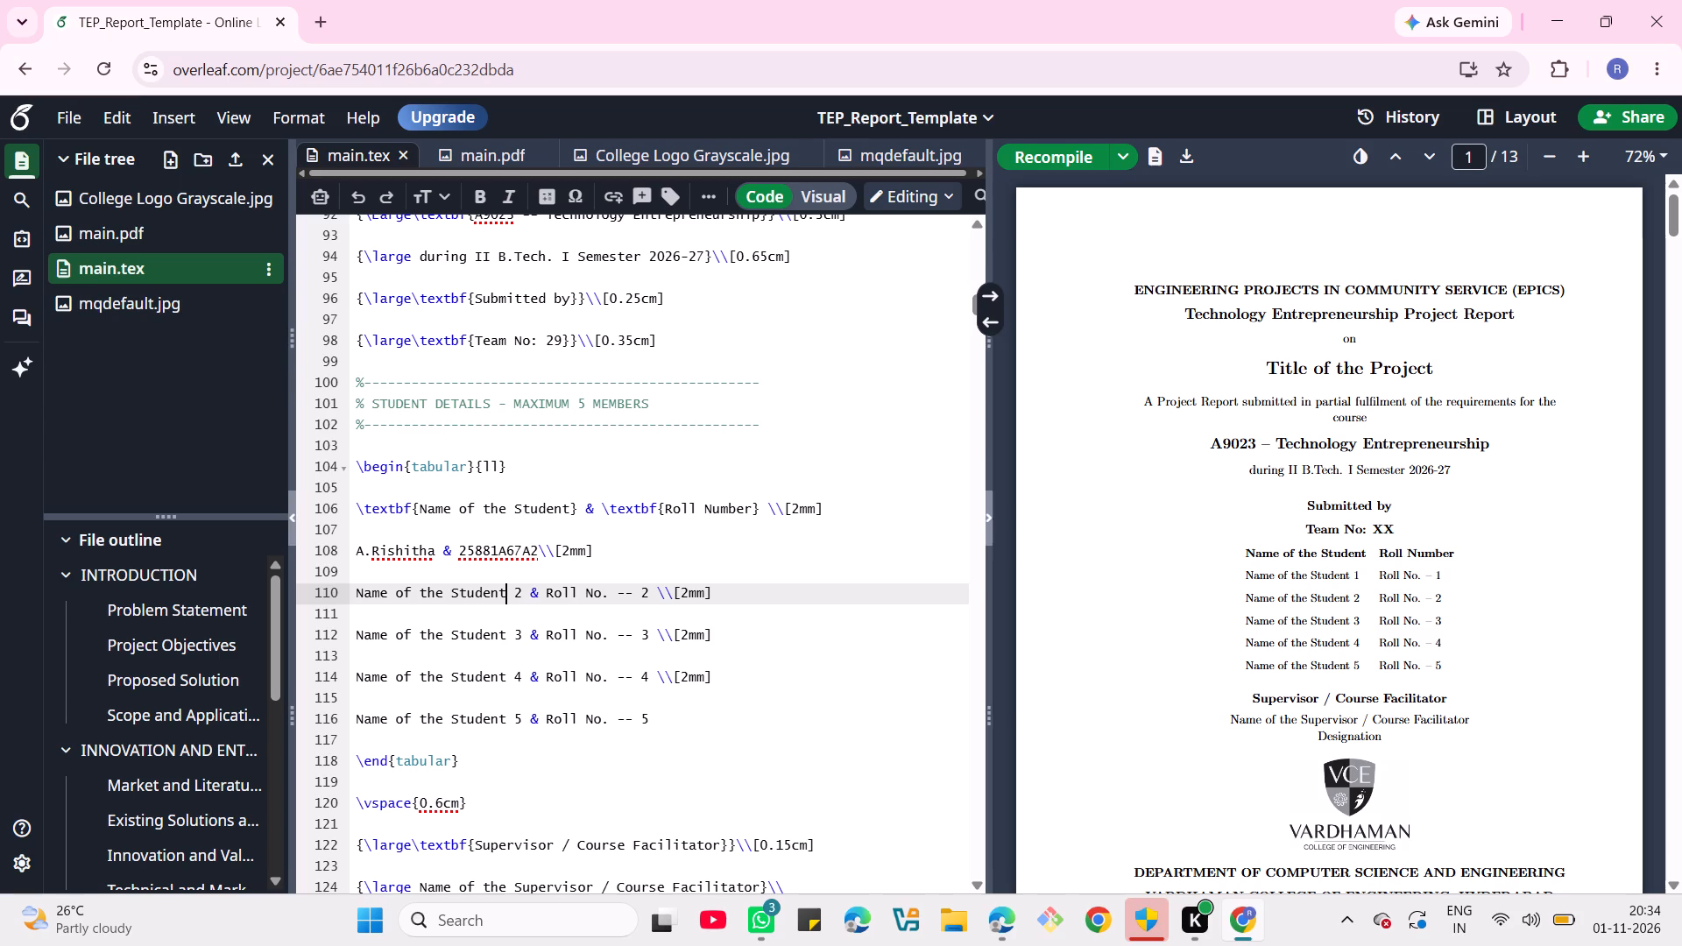
drag(510, 597, 520, 597)
click(520, 597)
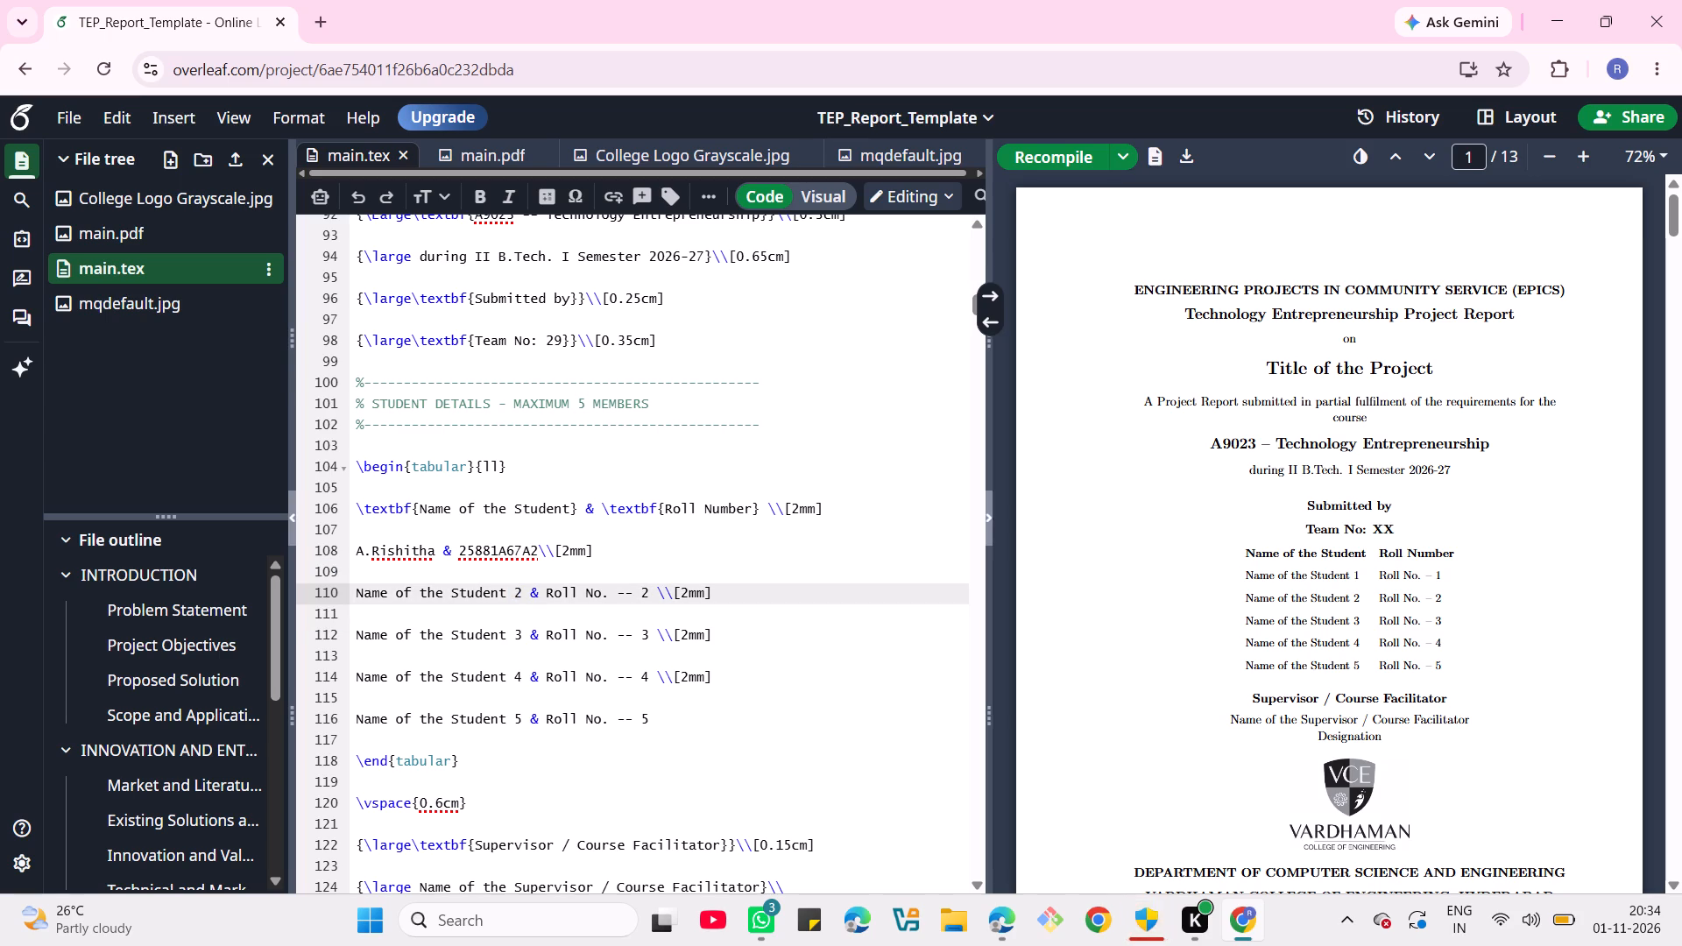
drag(531, 594, 494, 590)
drag(494, 590, 364, 590)
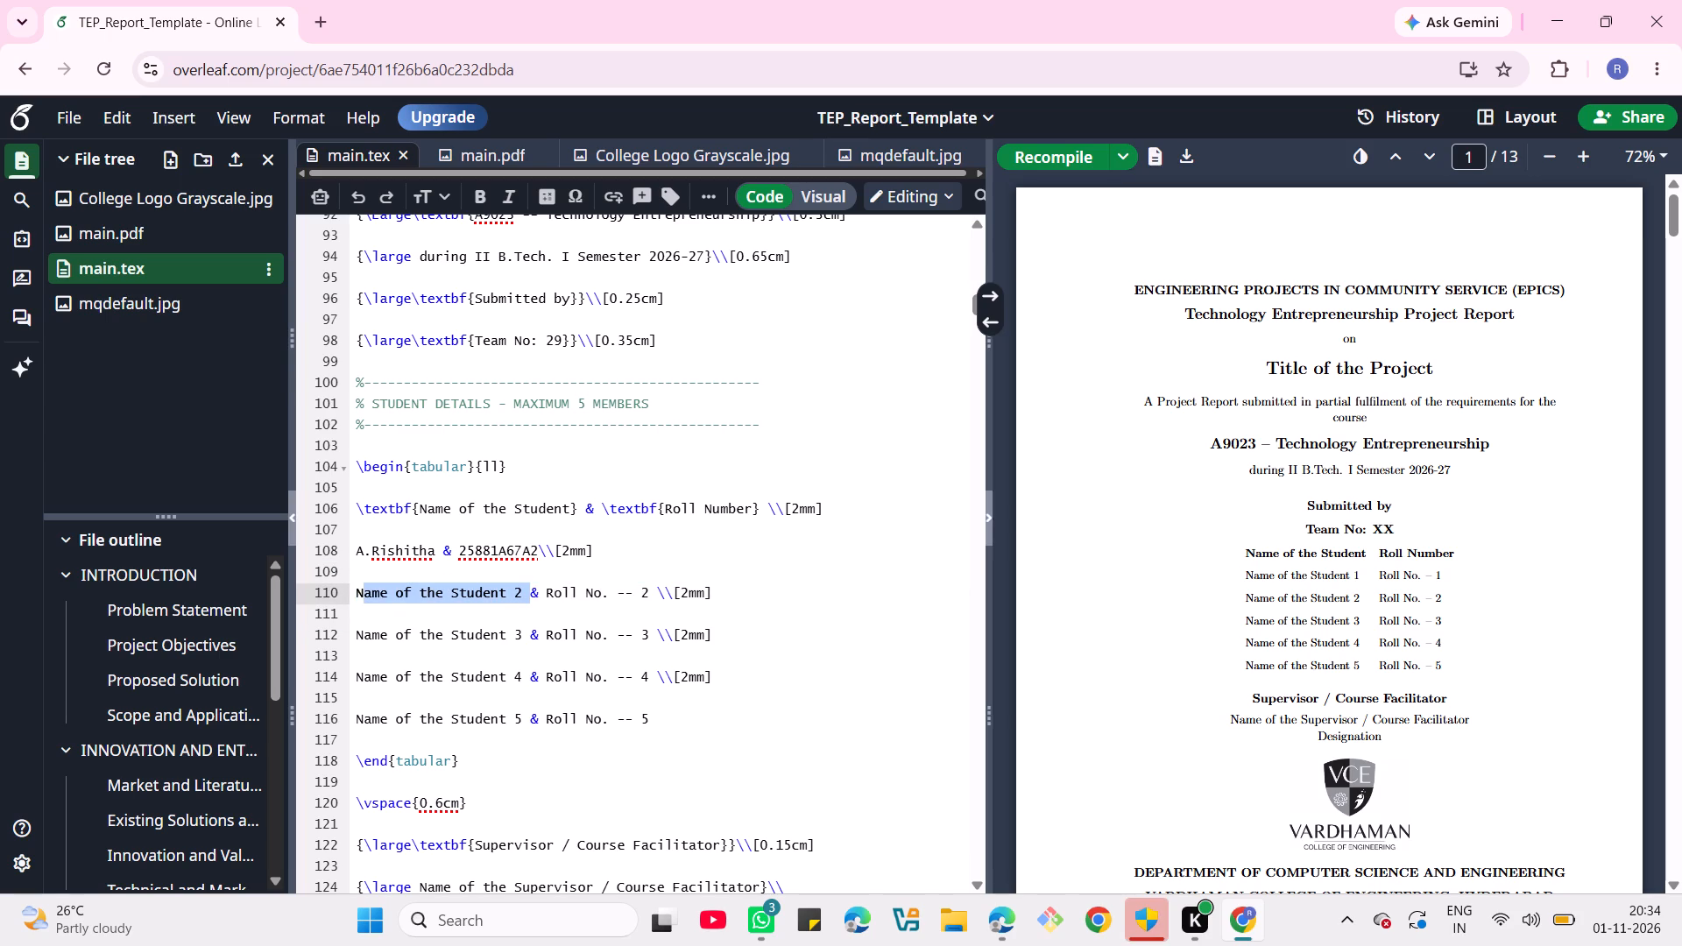
drag(364, 590, 357, 590)
key(BackSpace)
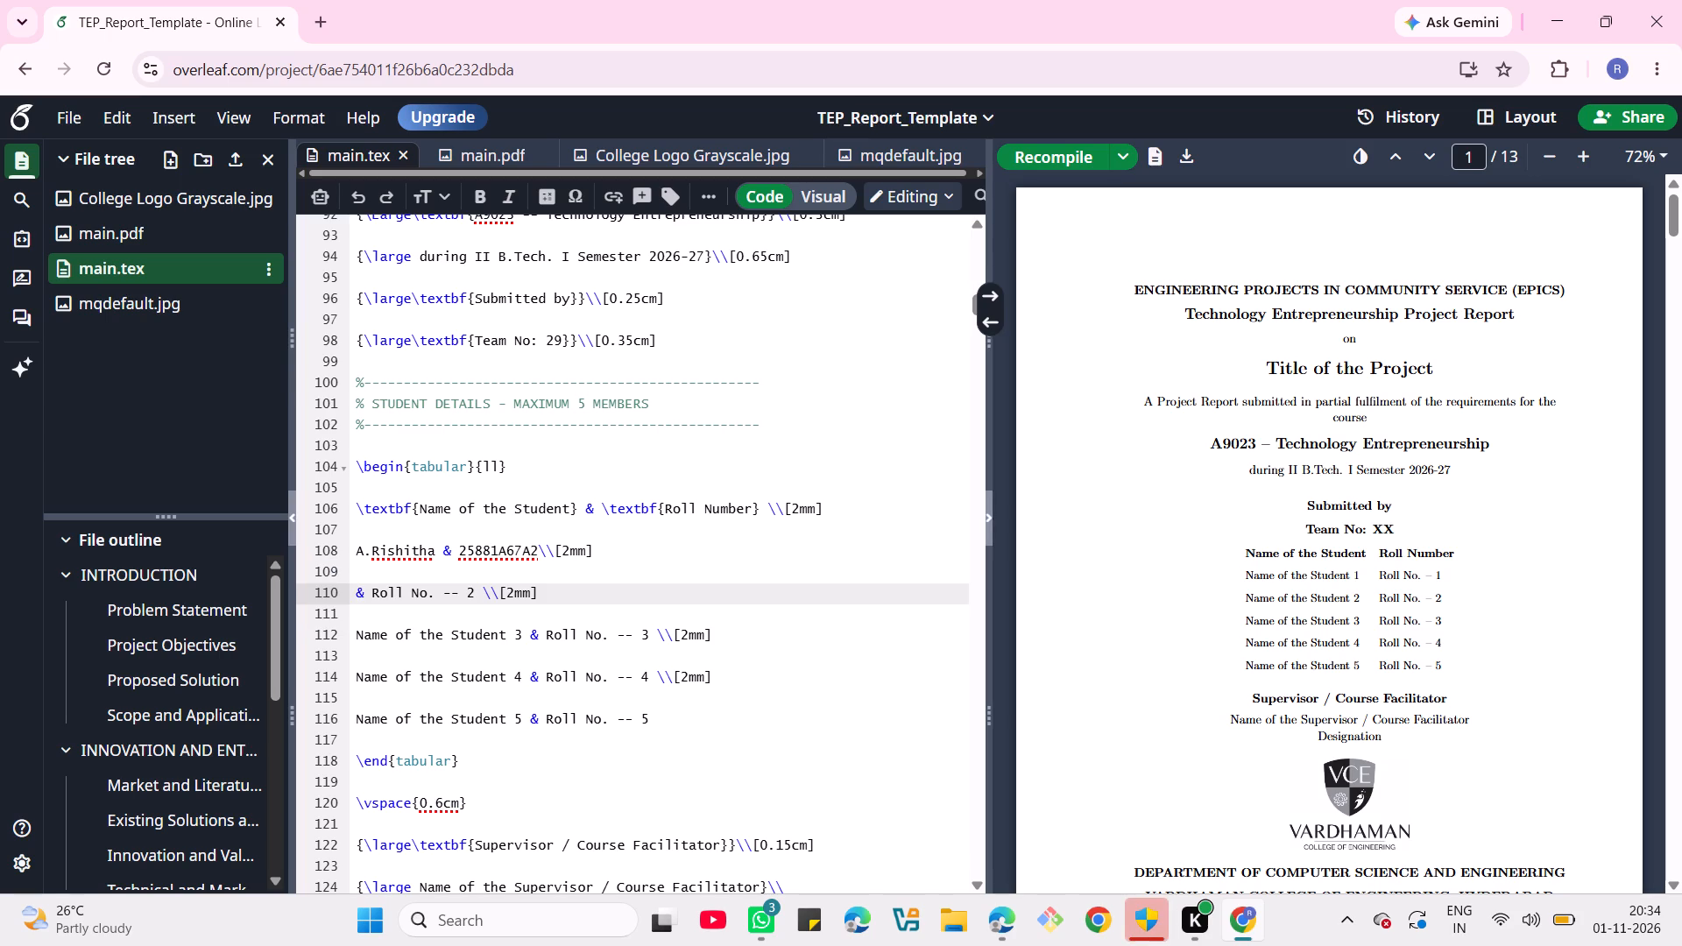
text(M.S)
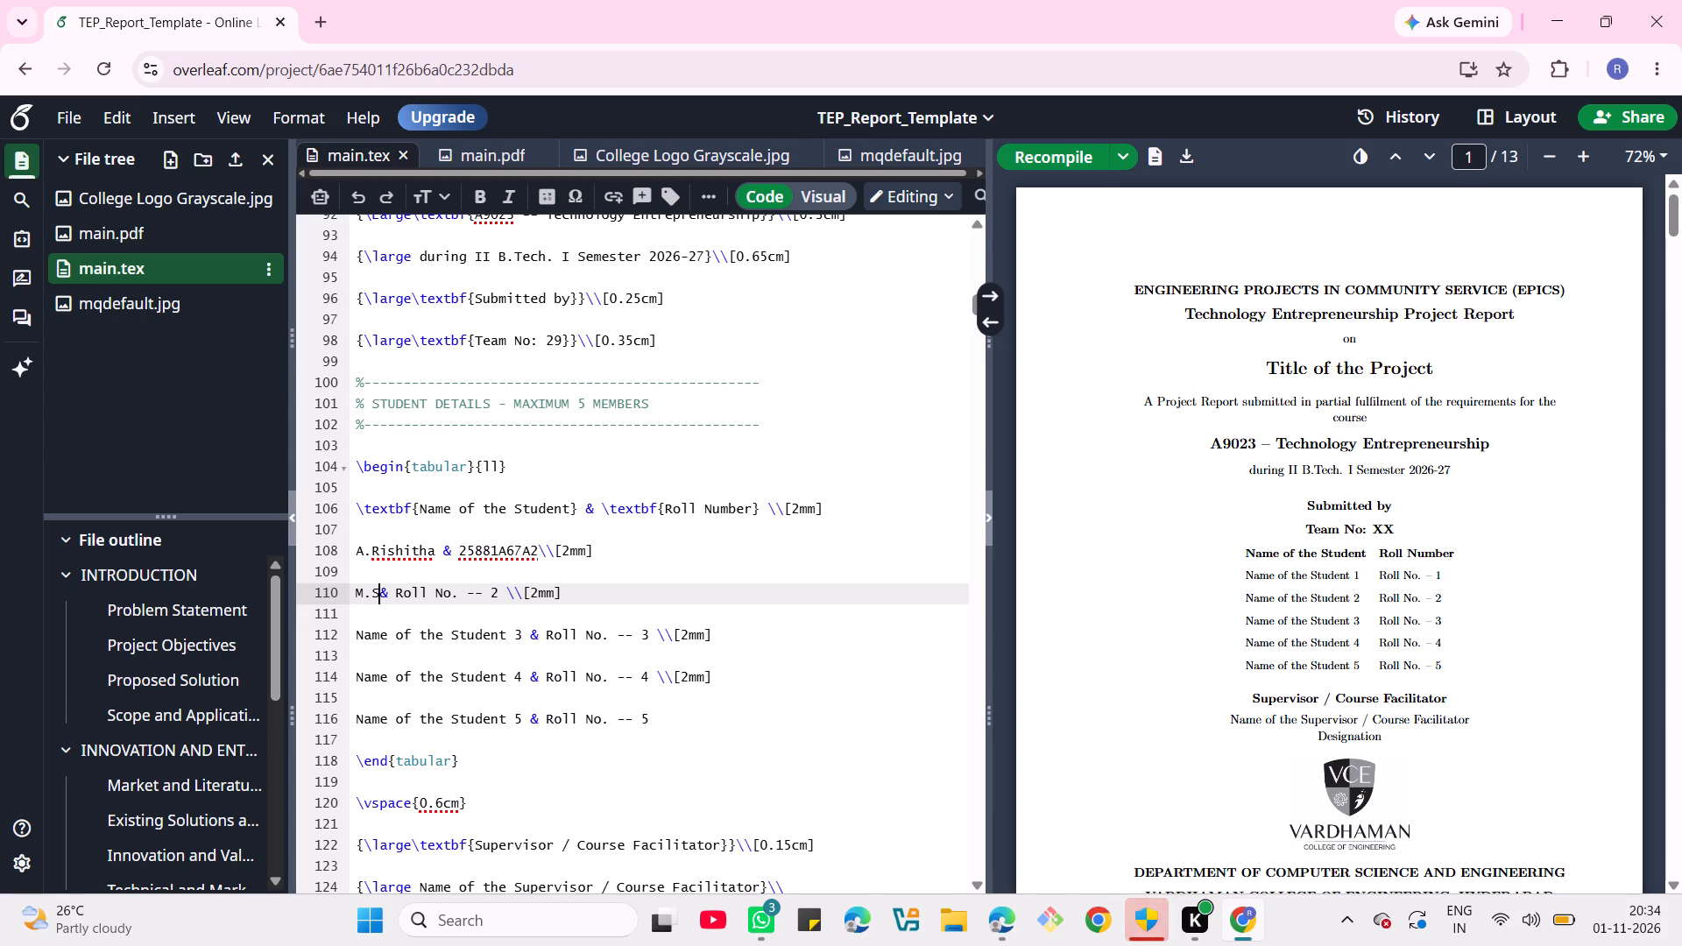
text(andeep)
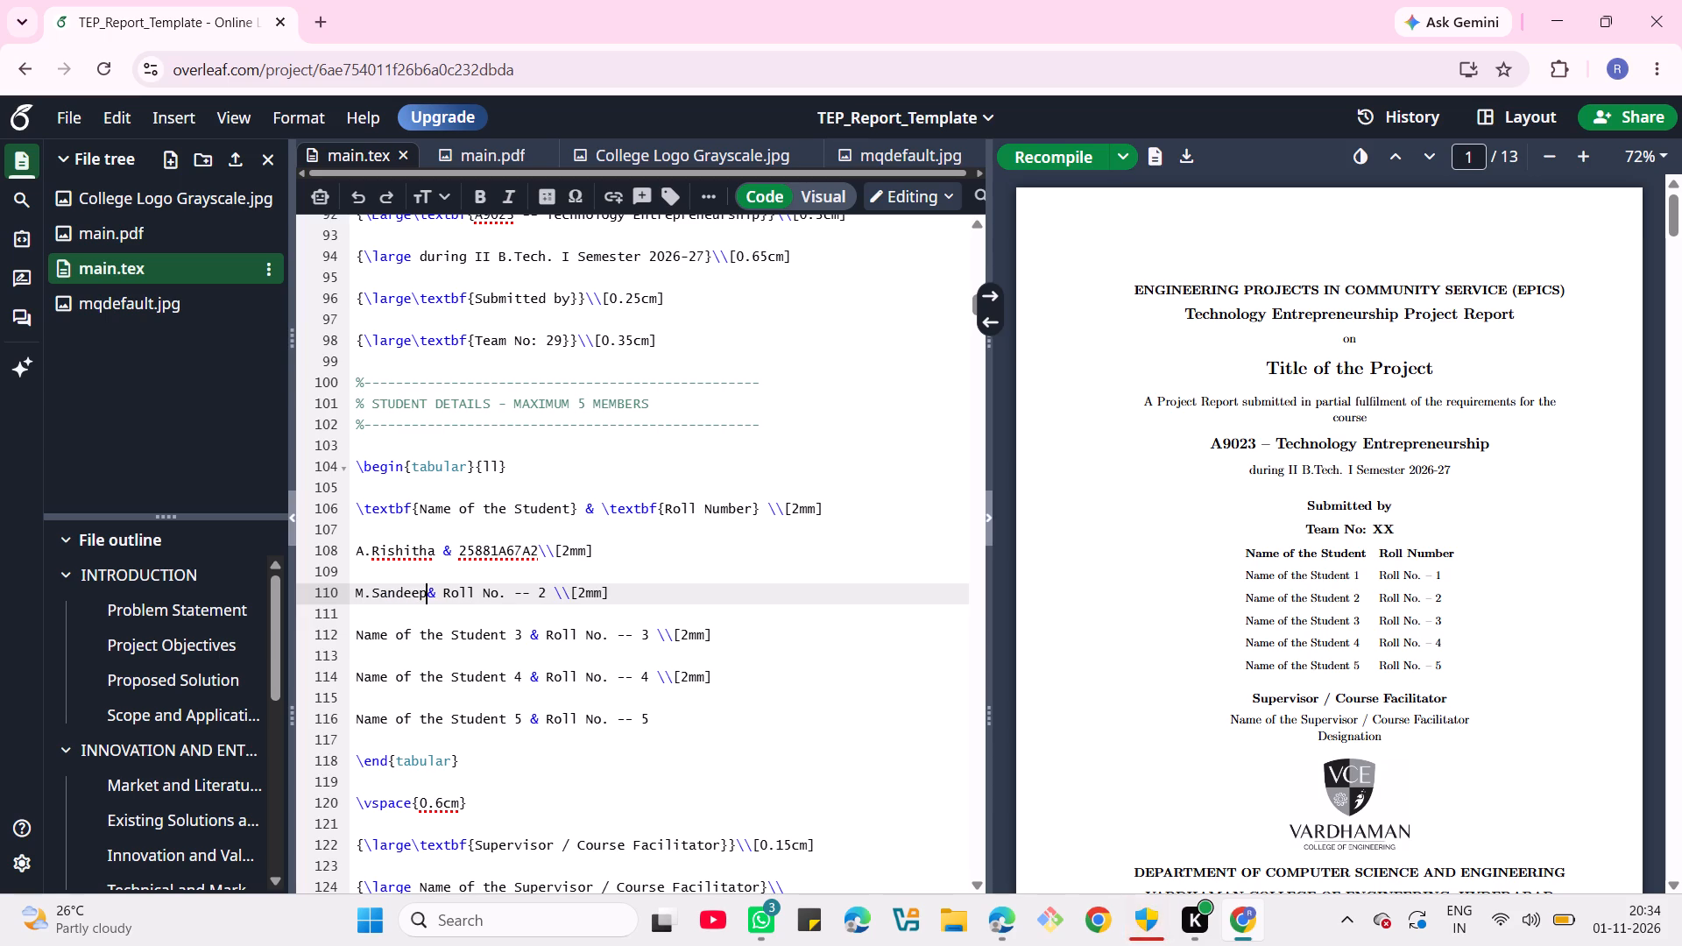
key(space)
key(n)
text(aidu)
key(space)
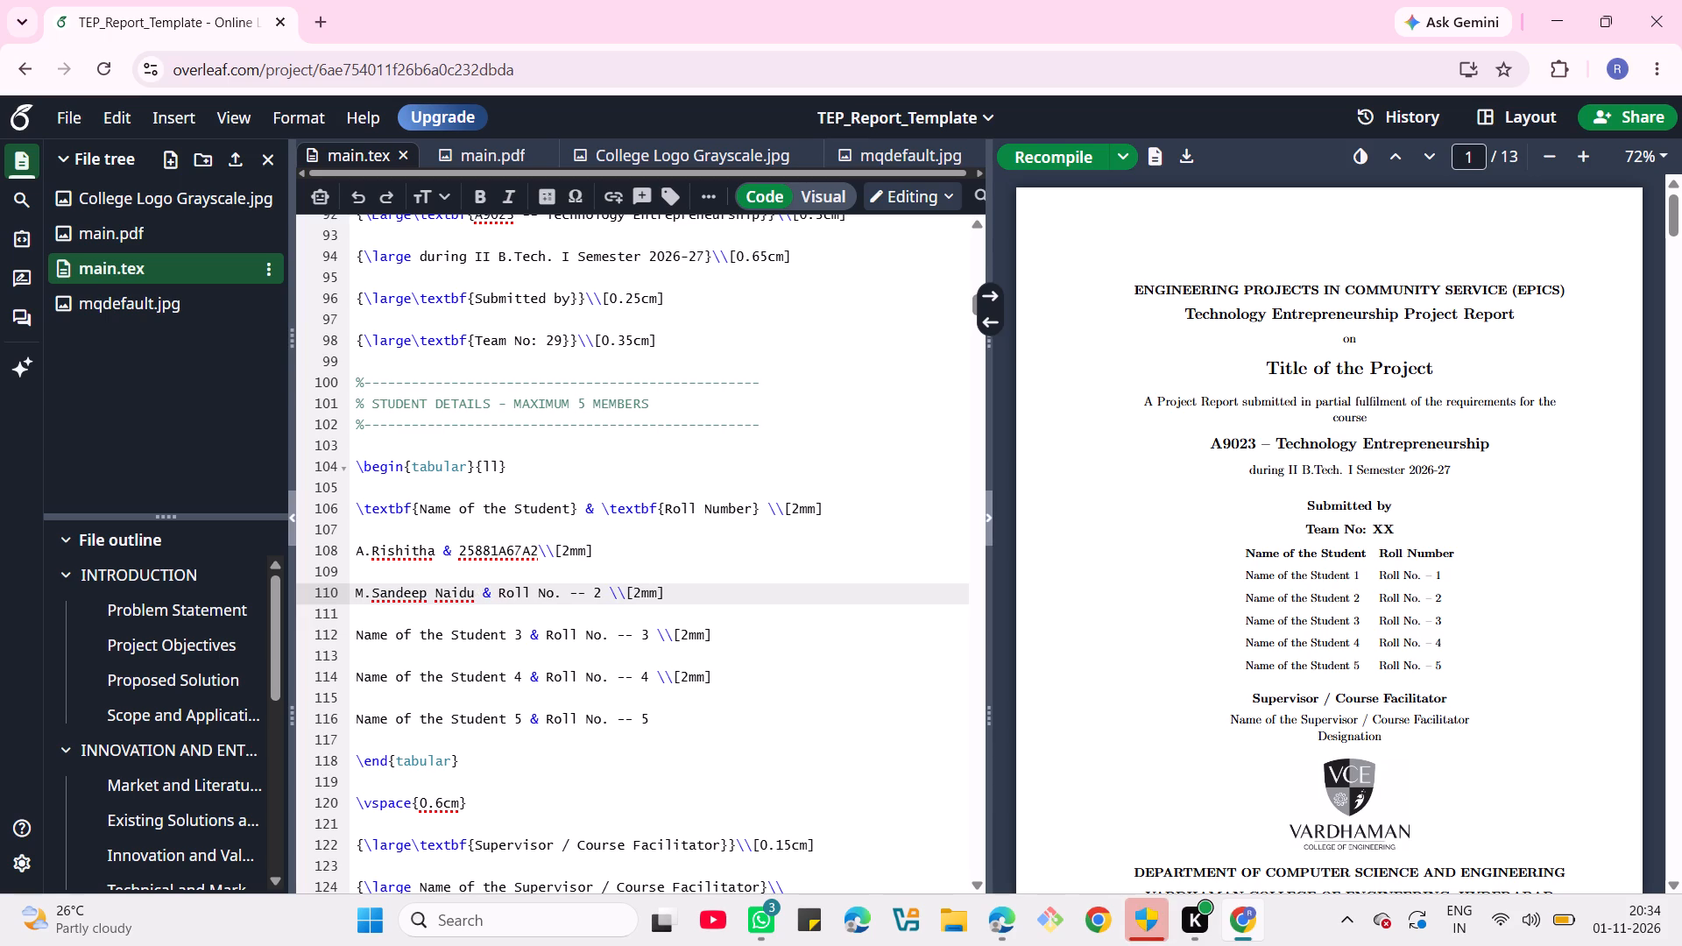
Replace the "Roll No. -- 2" placeholder in the second student row with that student's roll number, keeping the row-ending spacing command.
drag(600, 591, 510, 609)
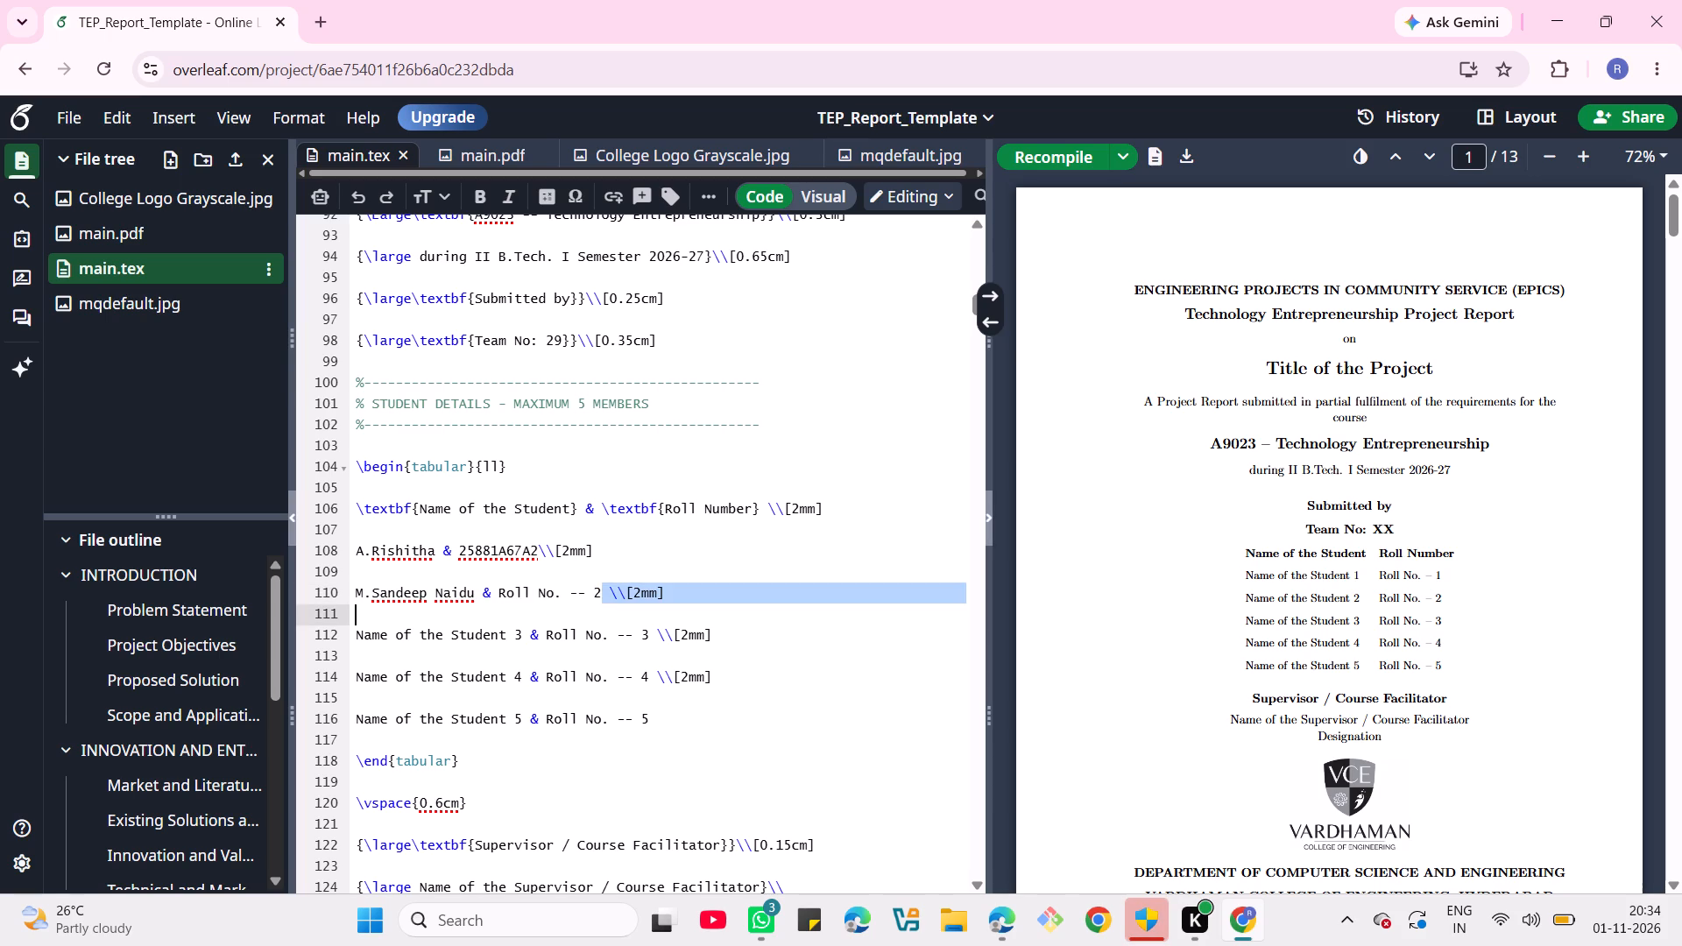
drag(510, 609, 497, 582)
key(BackSpace)
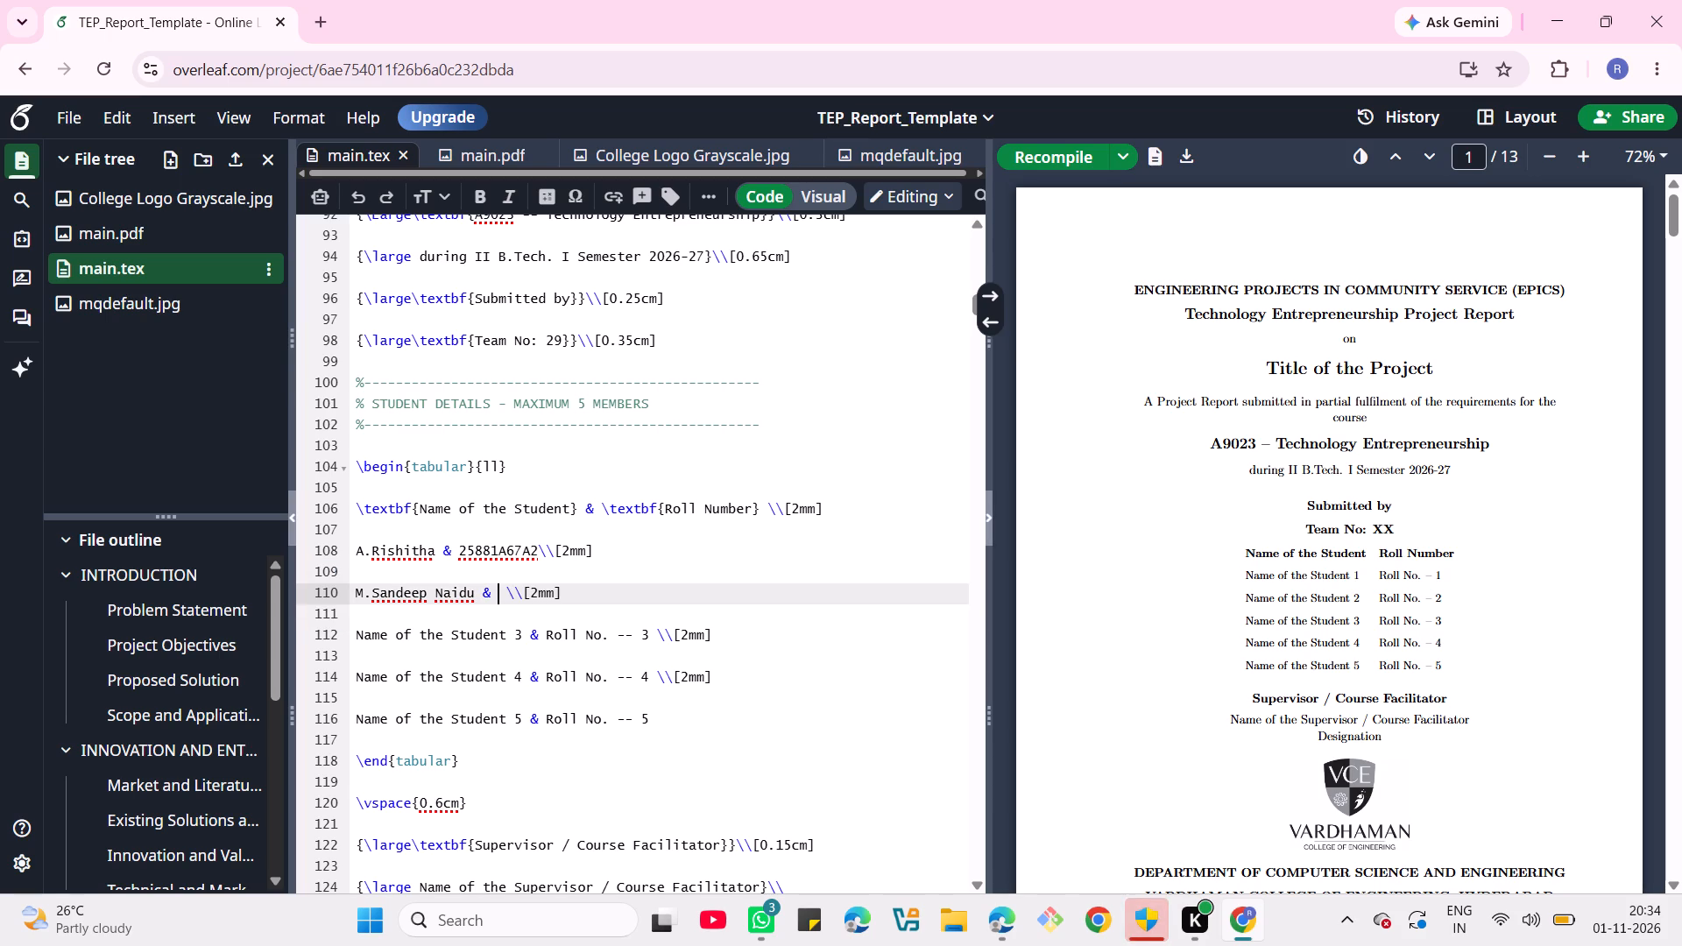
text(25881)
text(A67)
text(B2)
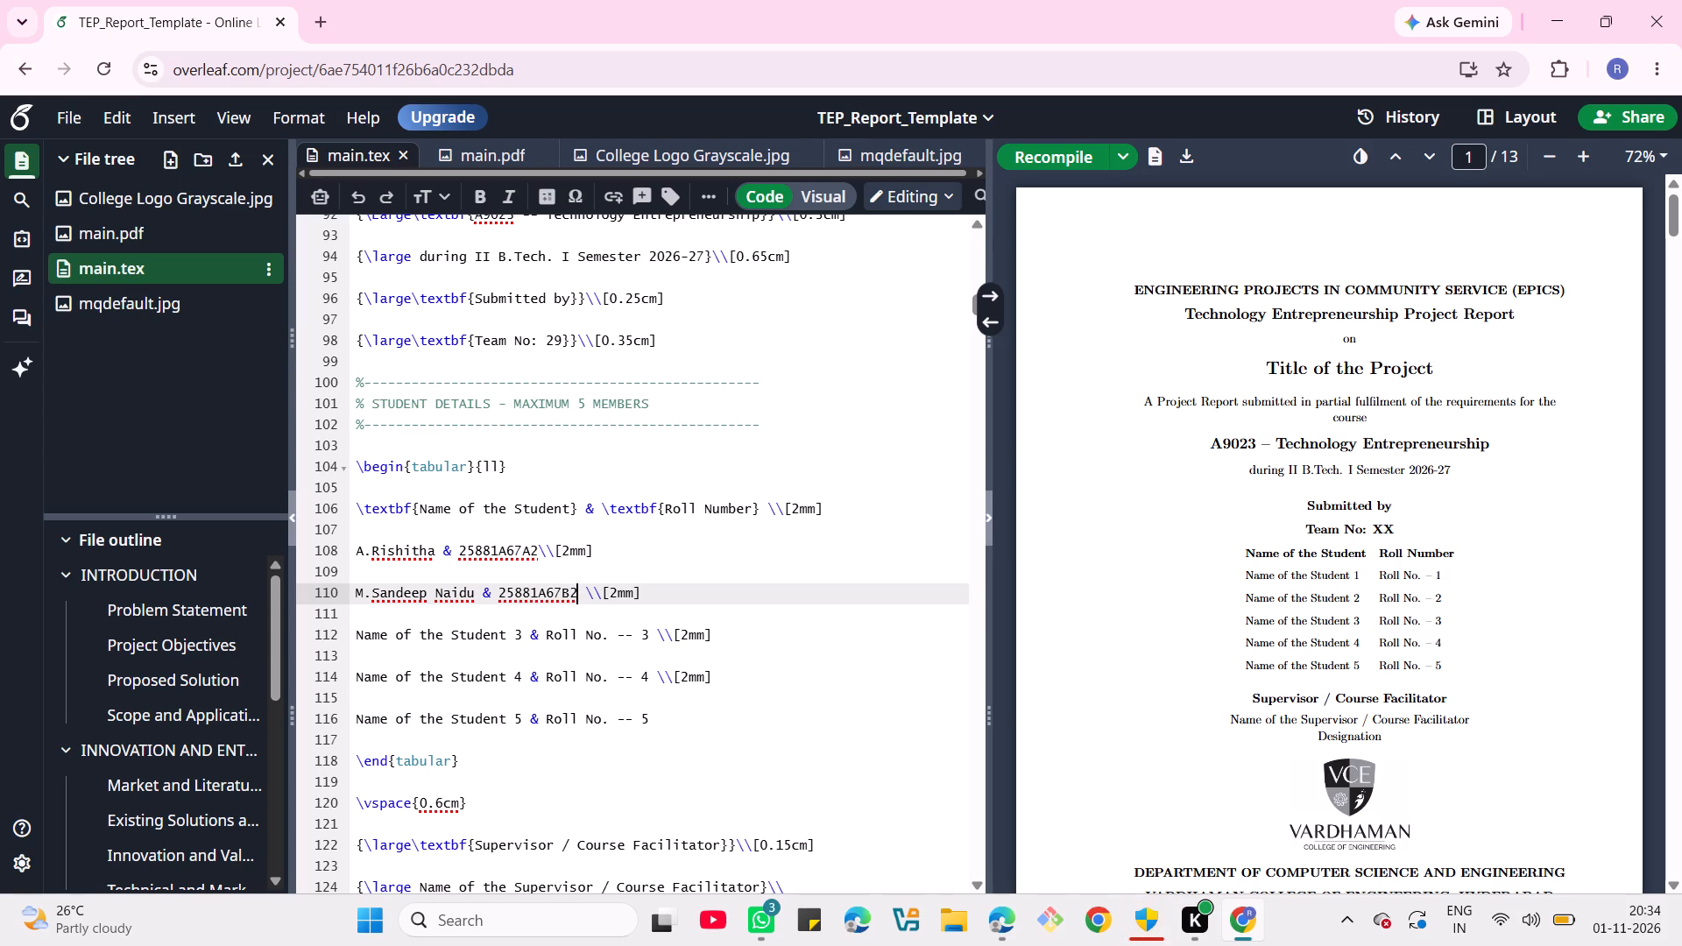
Replace the "Name of the Student 3" placeholder in the student details table with the third team member's name.
drag(507, 639, 354, 641)
key(BackSpace)
key(Right)
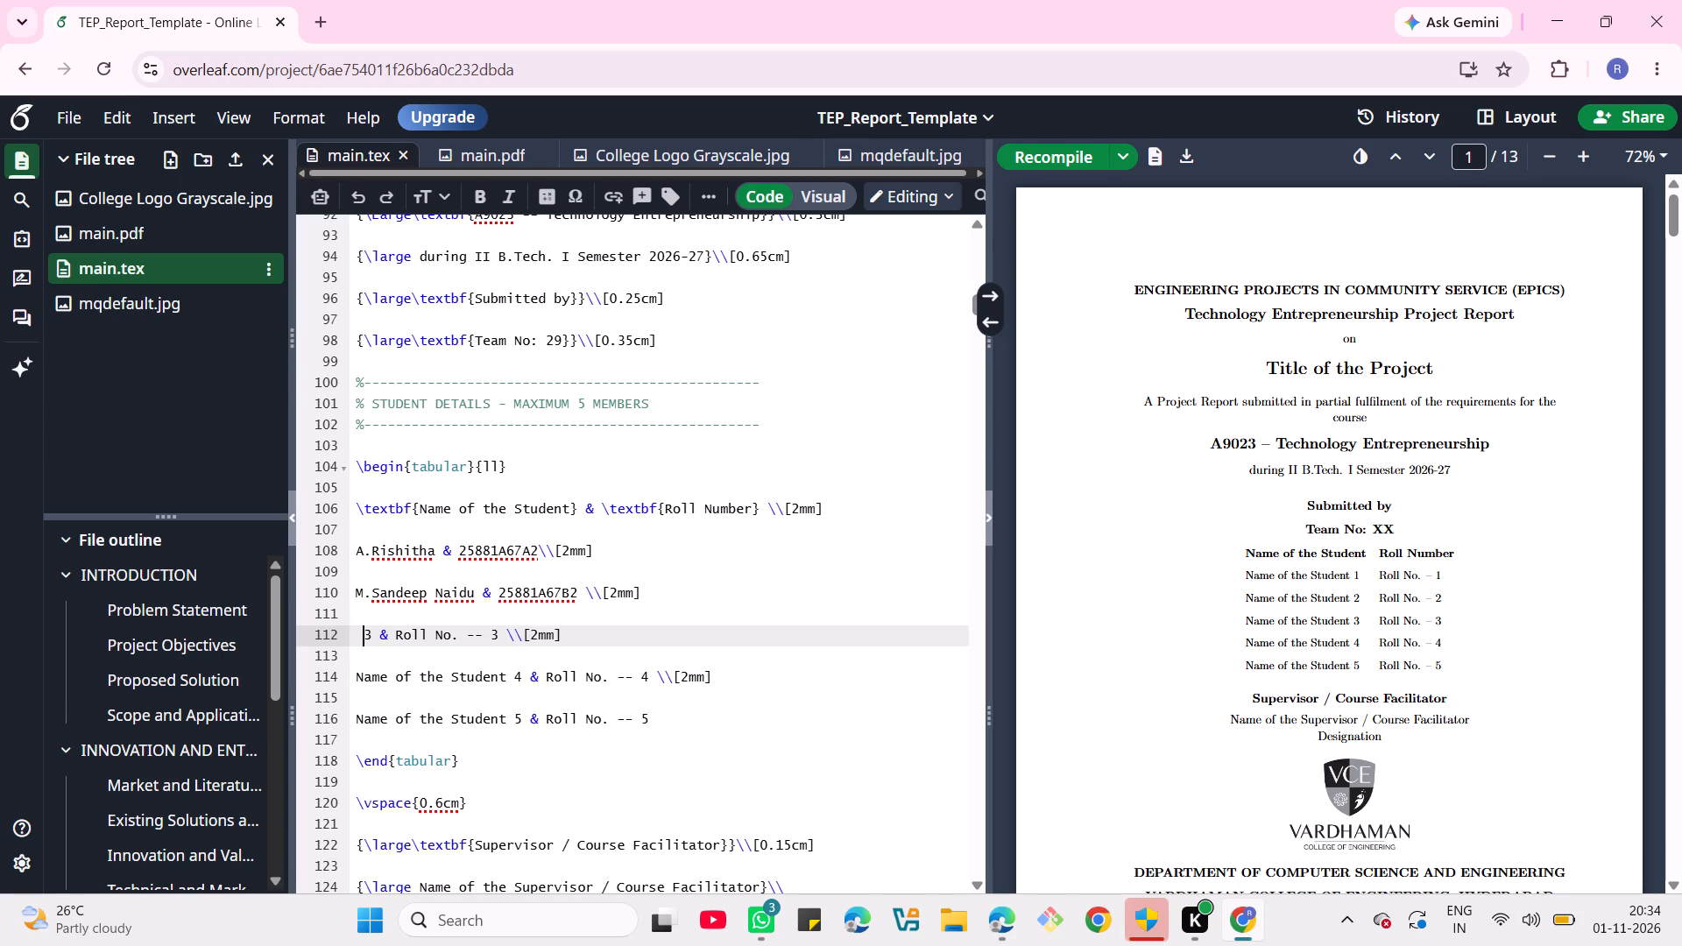
key(Right)
key(BackSpace)
key(BackSpace)
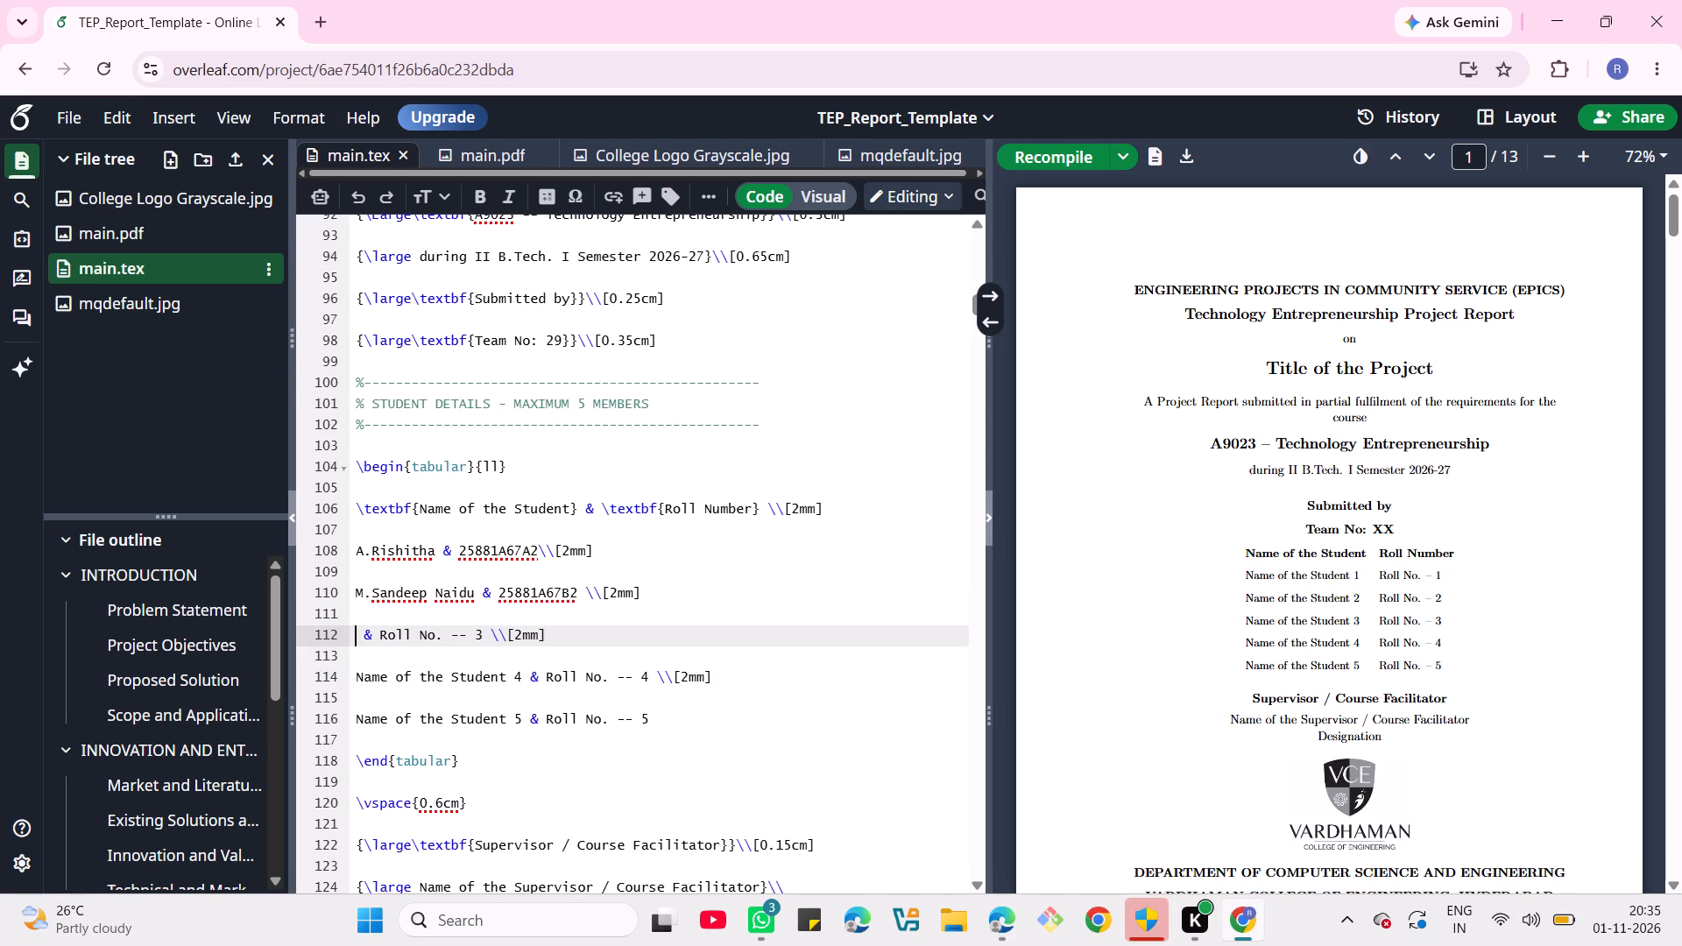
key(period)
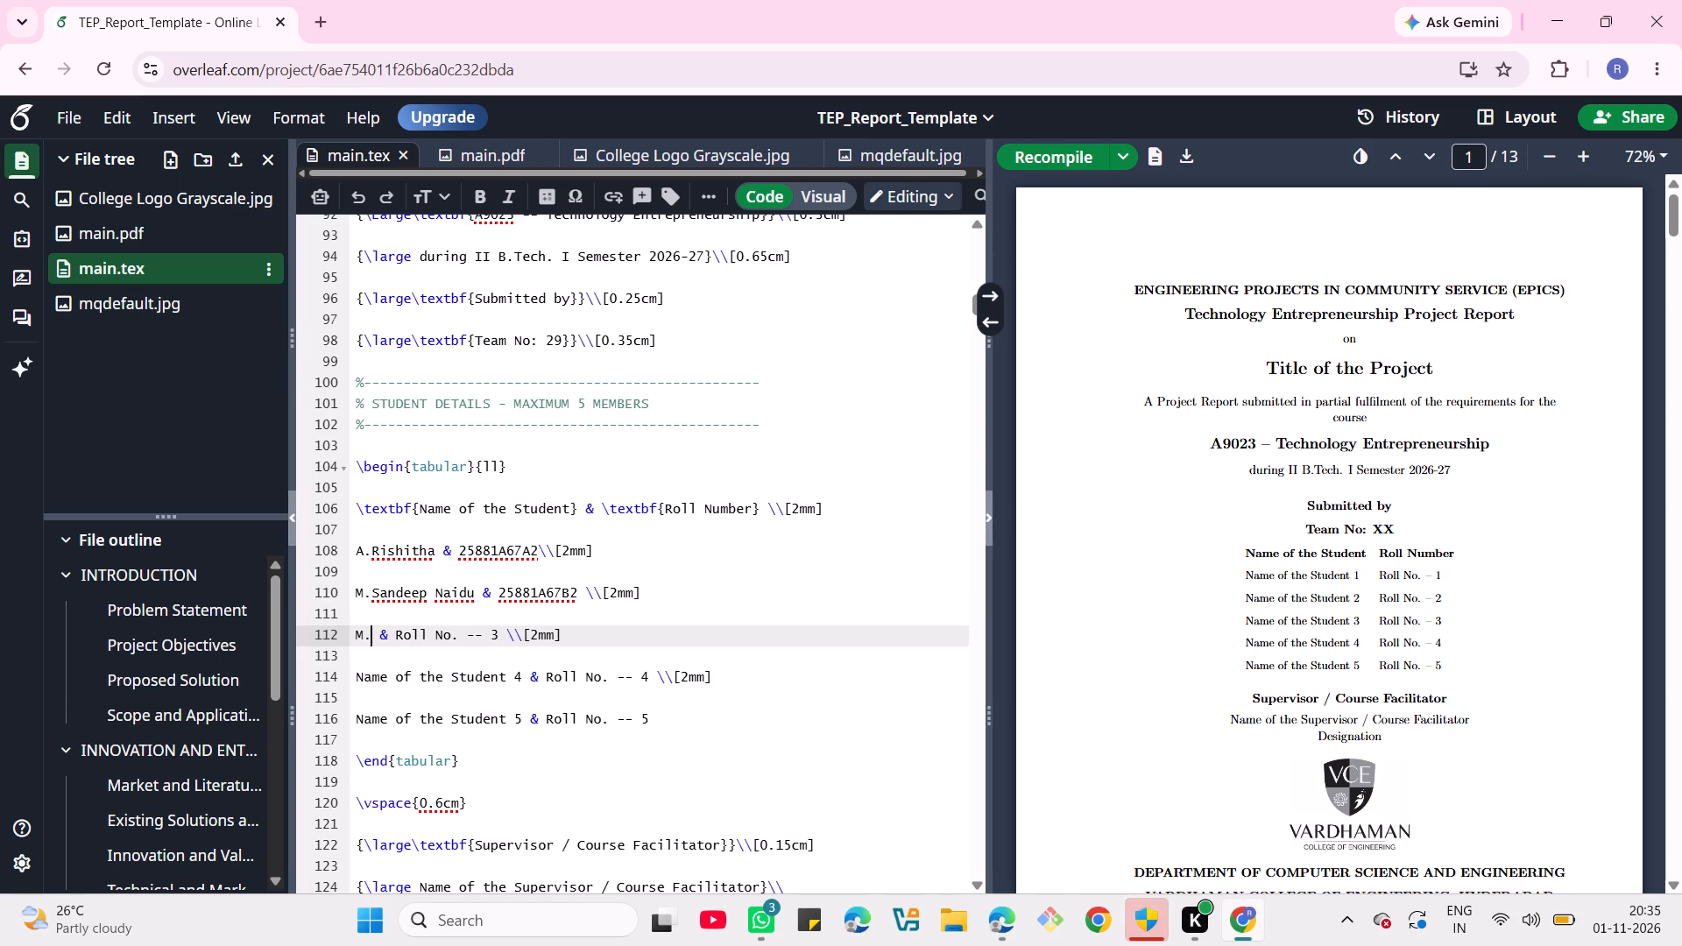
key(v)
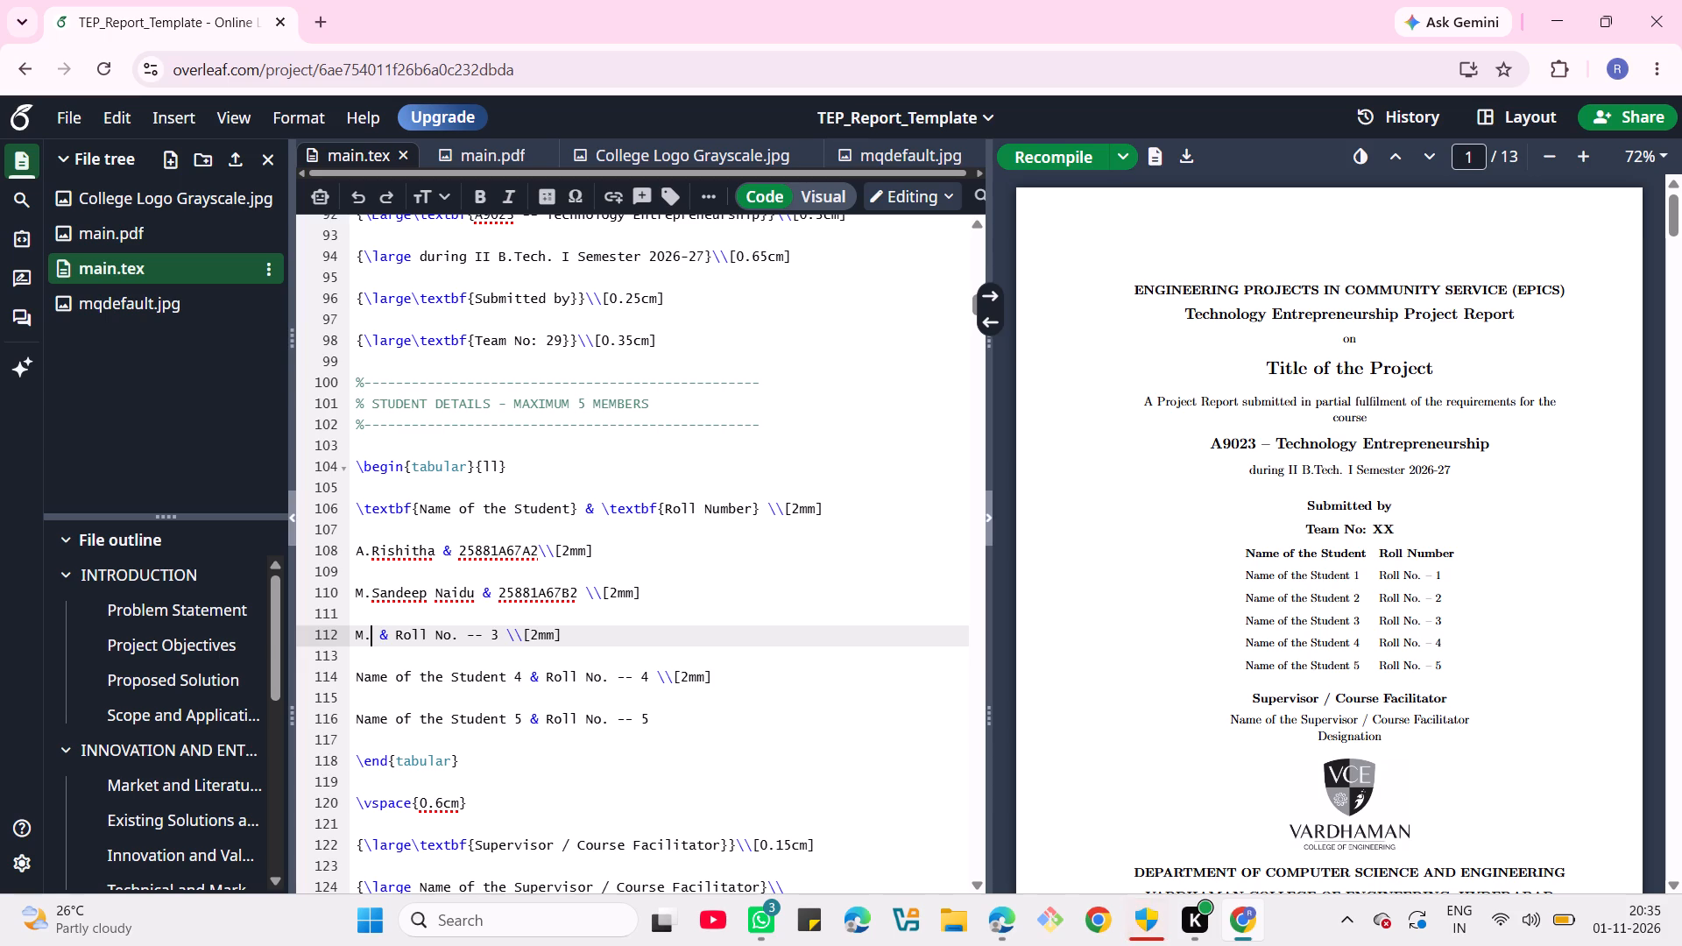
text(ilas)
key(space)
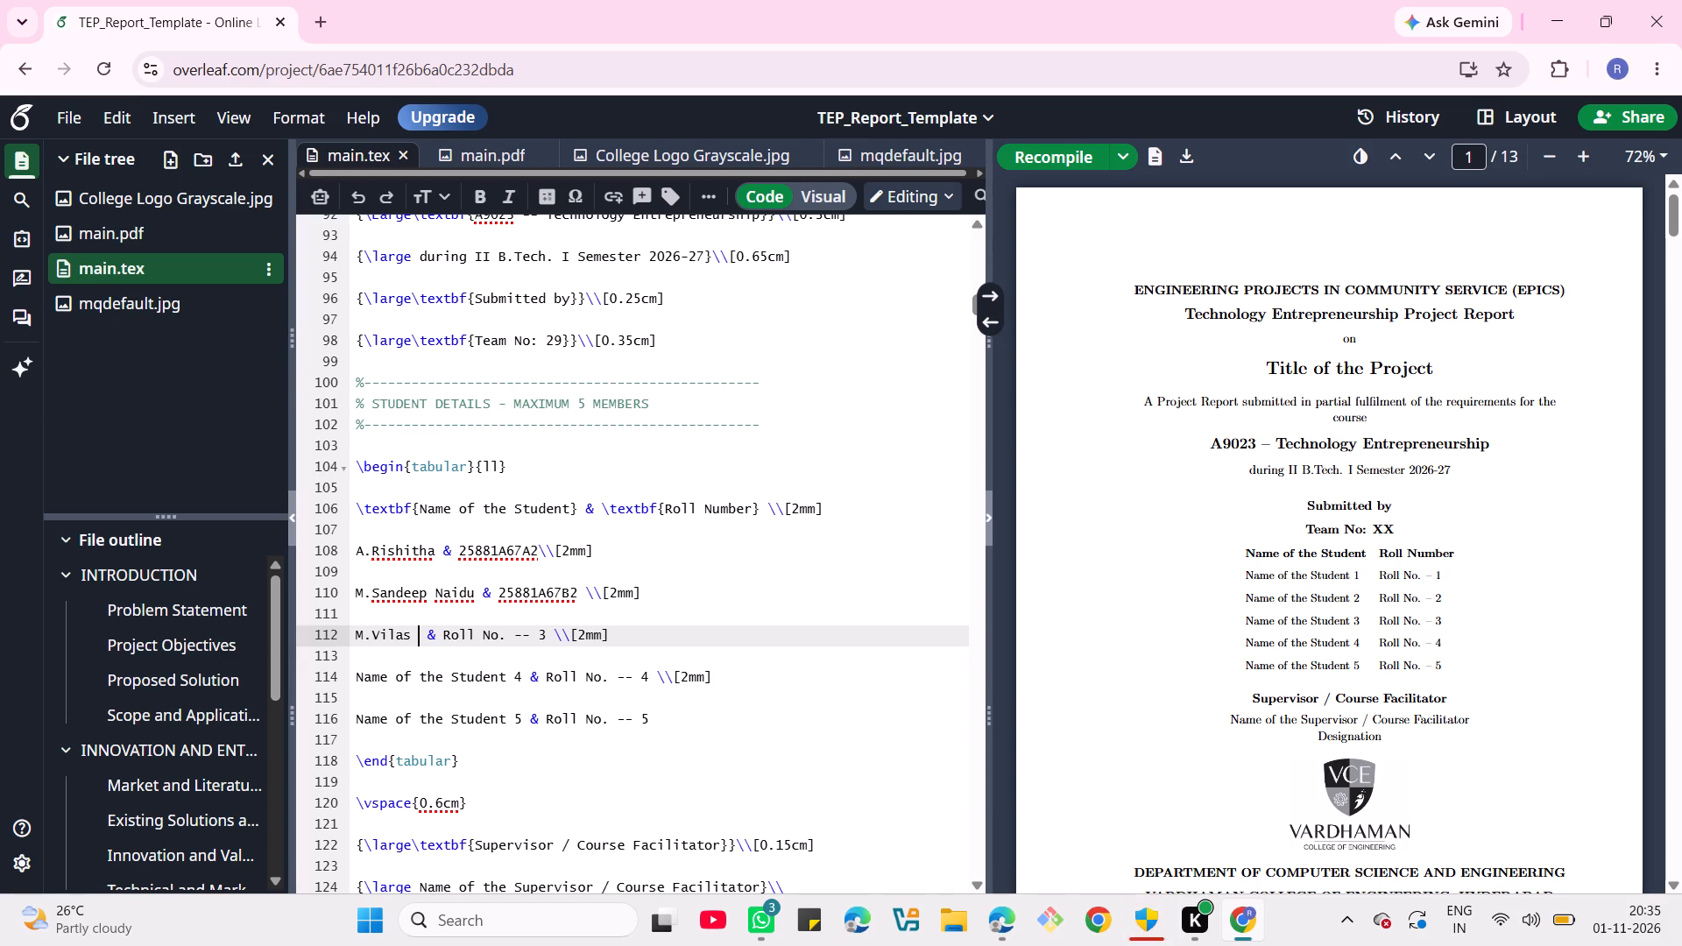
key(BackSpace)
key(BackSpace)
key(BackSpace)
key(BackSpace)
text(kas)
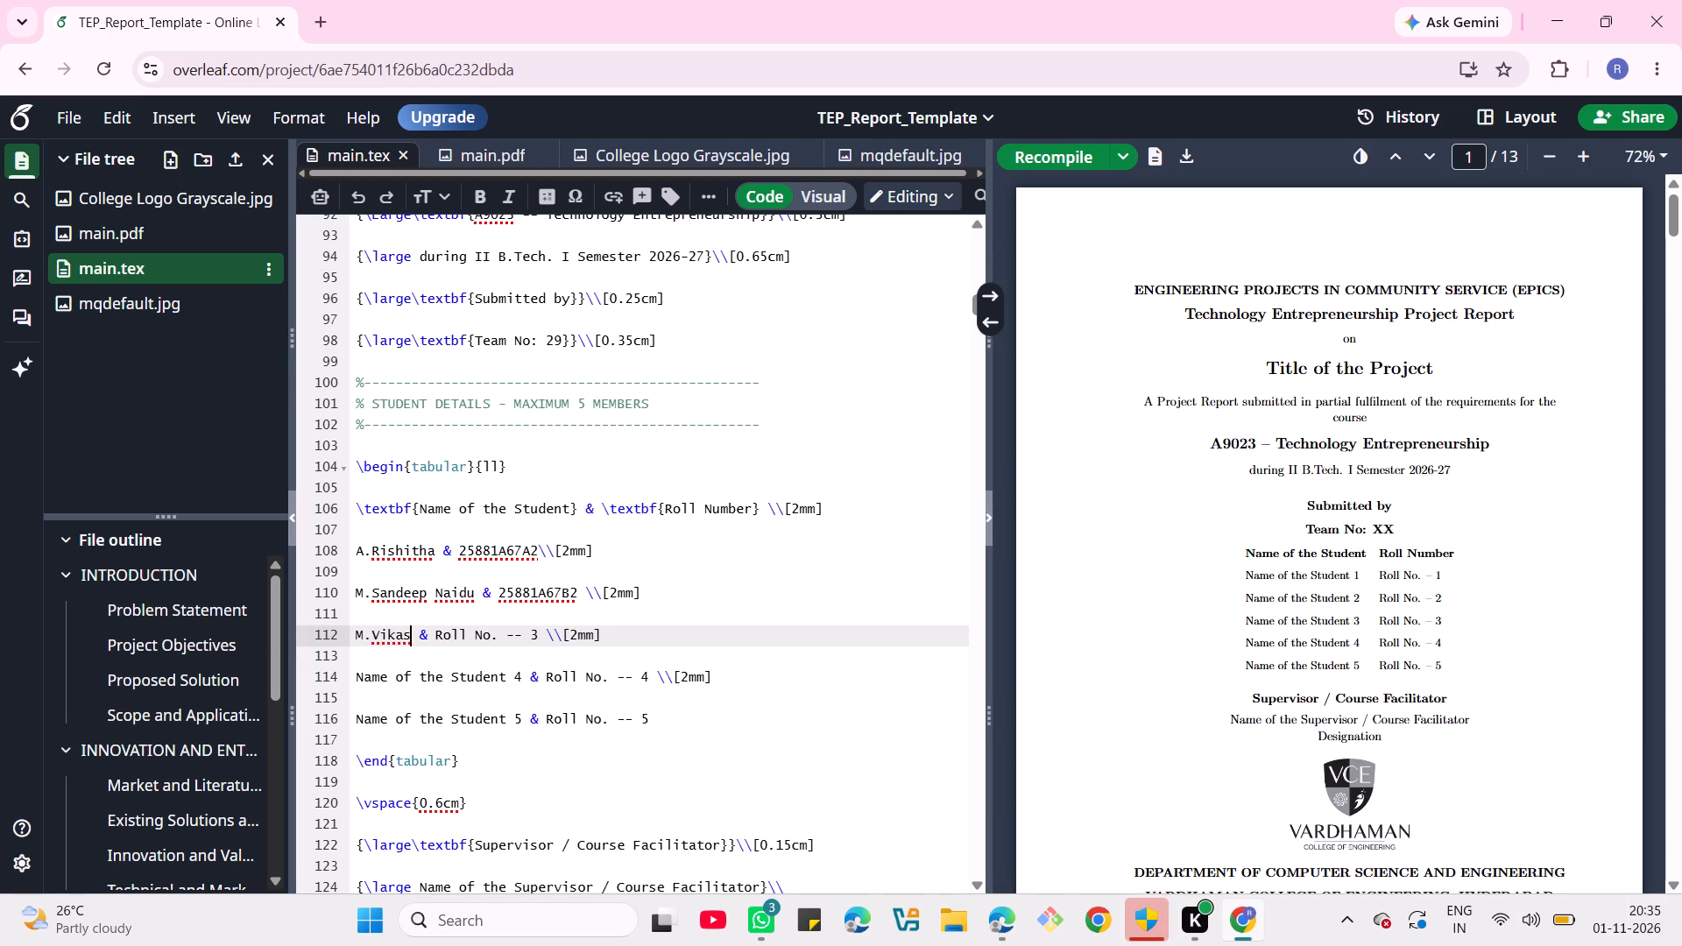
Replace the "Roll No. -- 3" placeholder in the third student row with that student's roll number, keeping the row-ending spacing command.
drag(534, 629, 435, 639)
key(BackSpace)
key(Right)
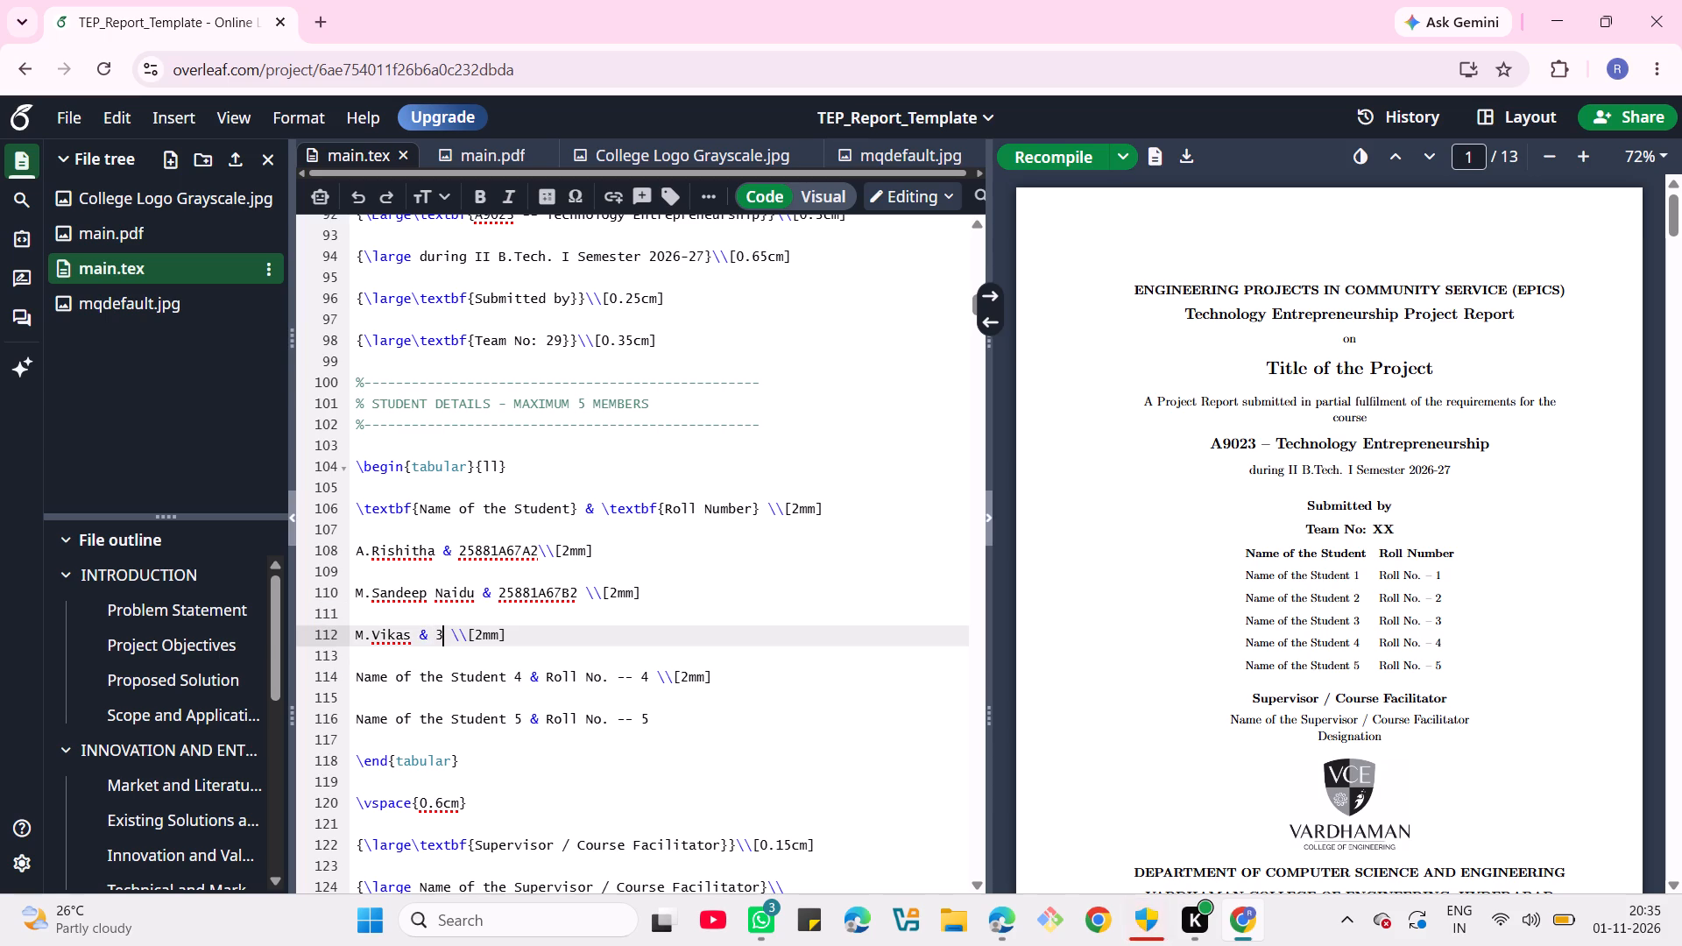
key(BackSpace)
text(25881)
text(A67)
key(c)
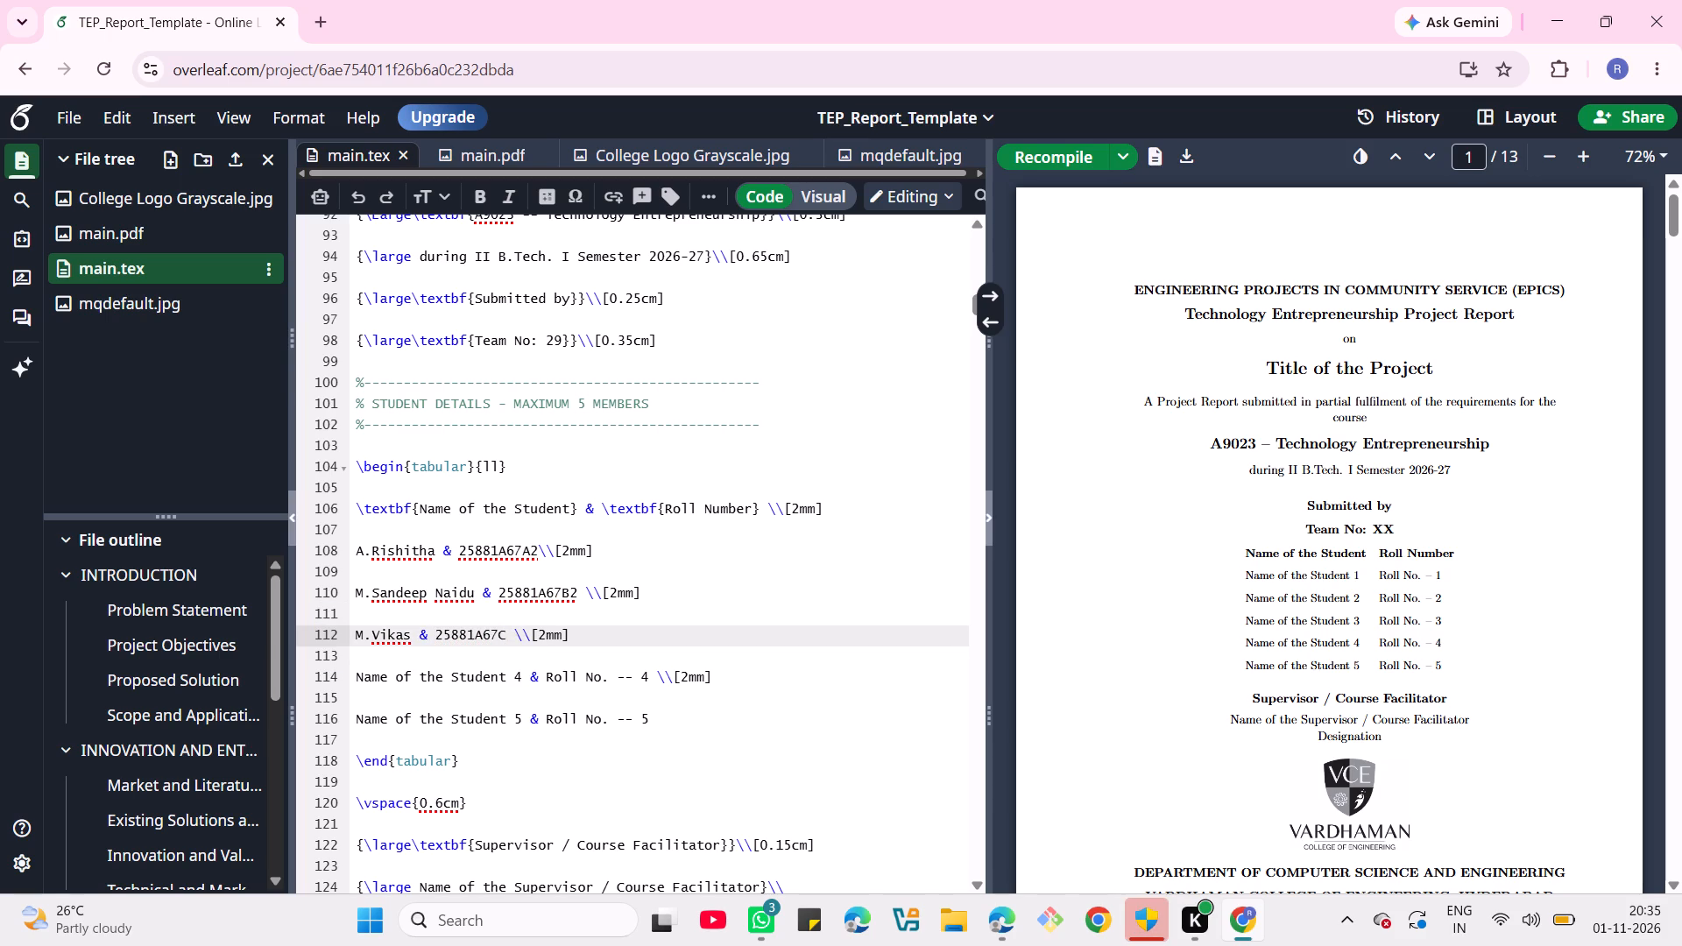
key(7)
Replace the "Name of the Student 4" placeholder in the student details table with the fourth team member's name.
drag(354, 679, 505, 676)
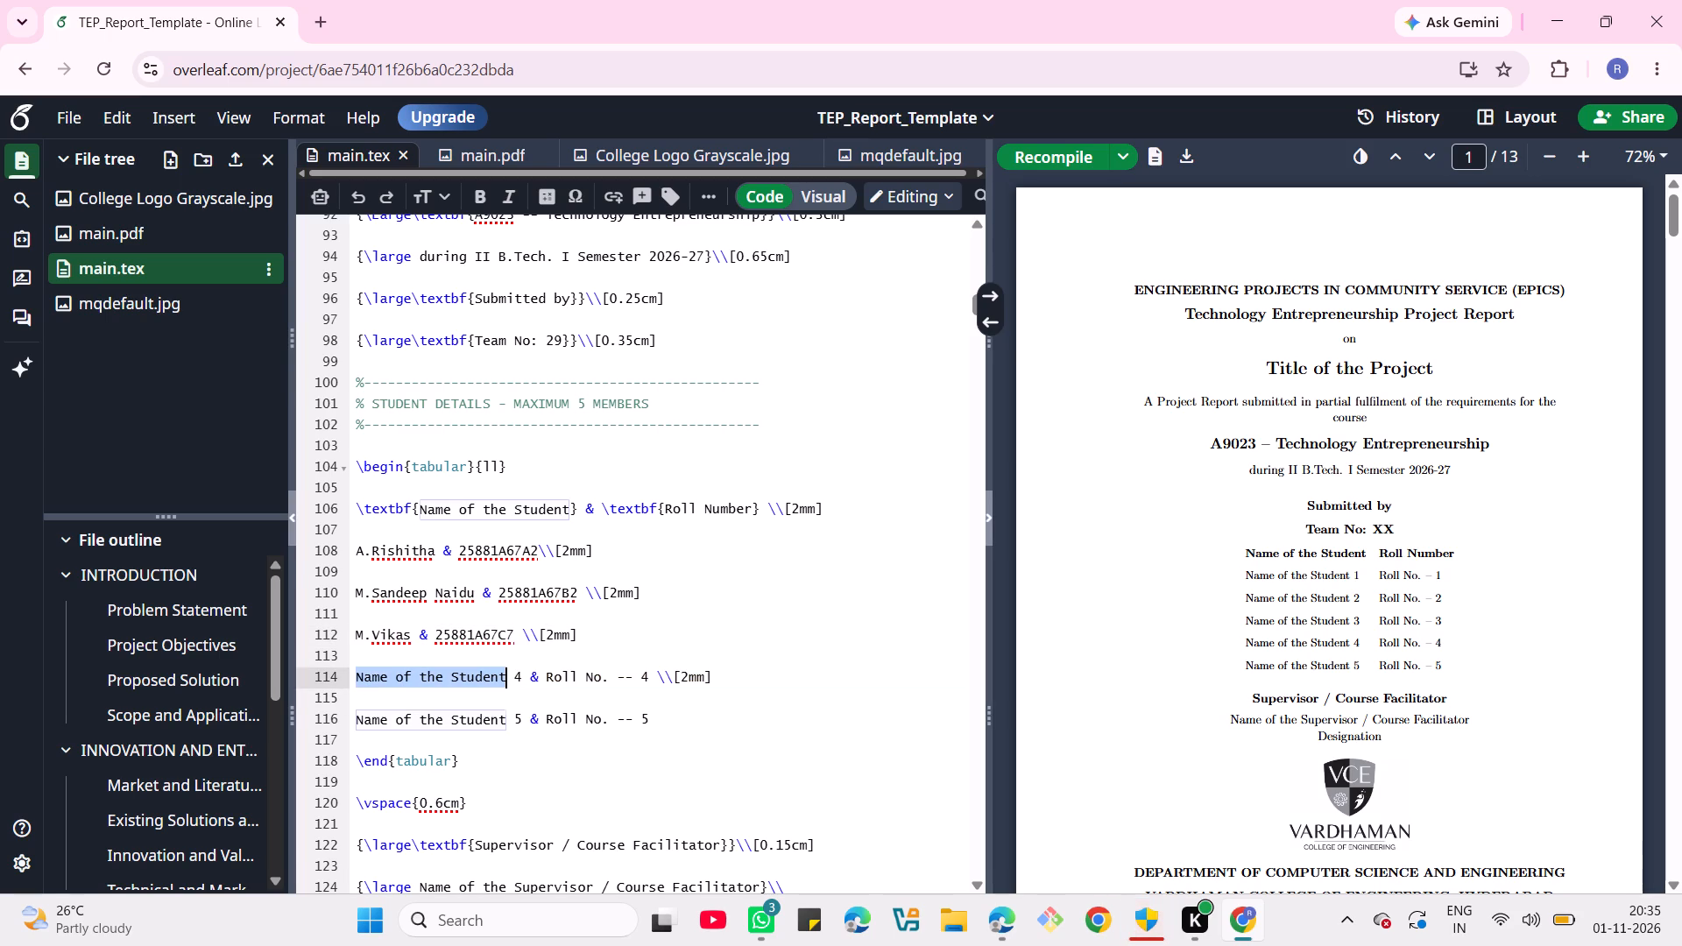
drag(505, 676, 525, 677)
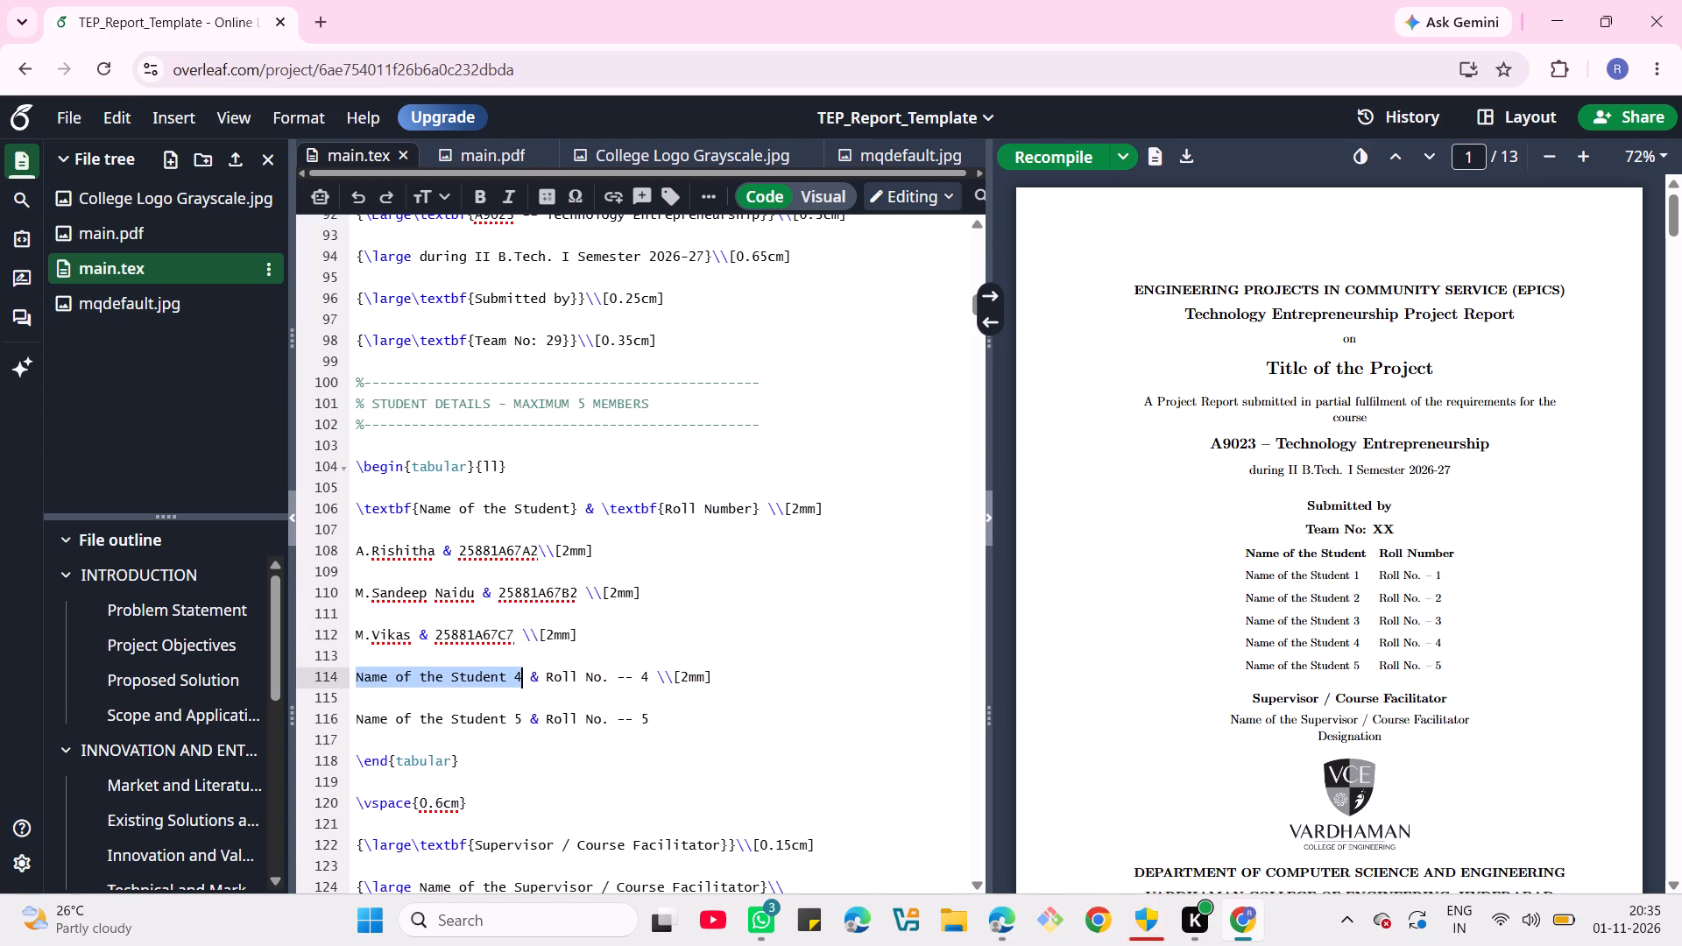
key(BackSpace)
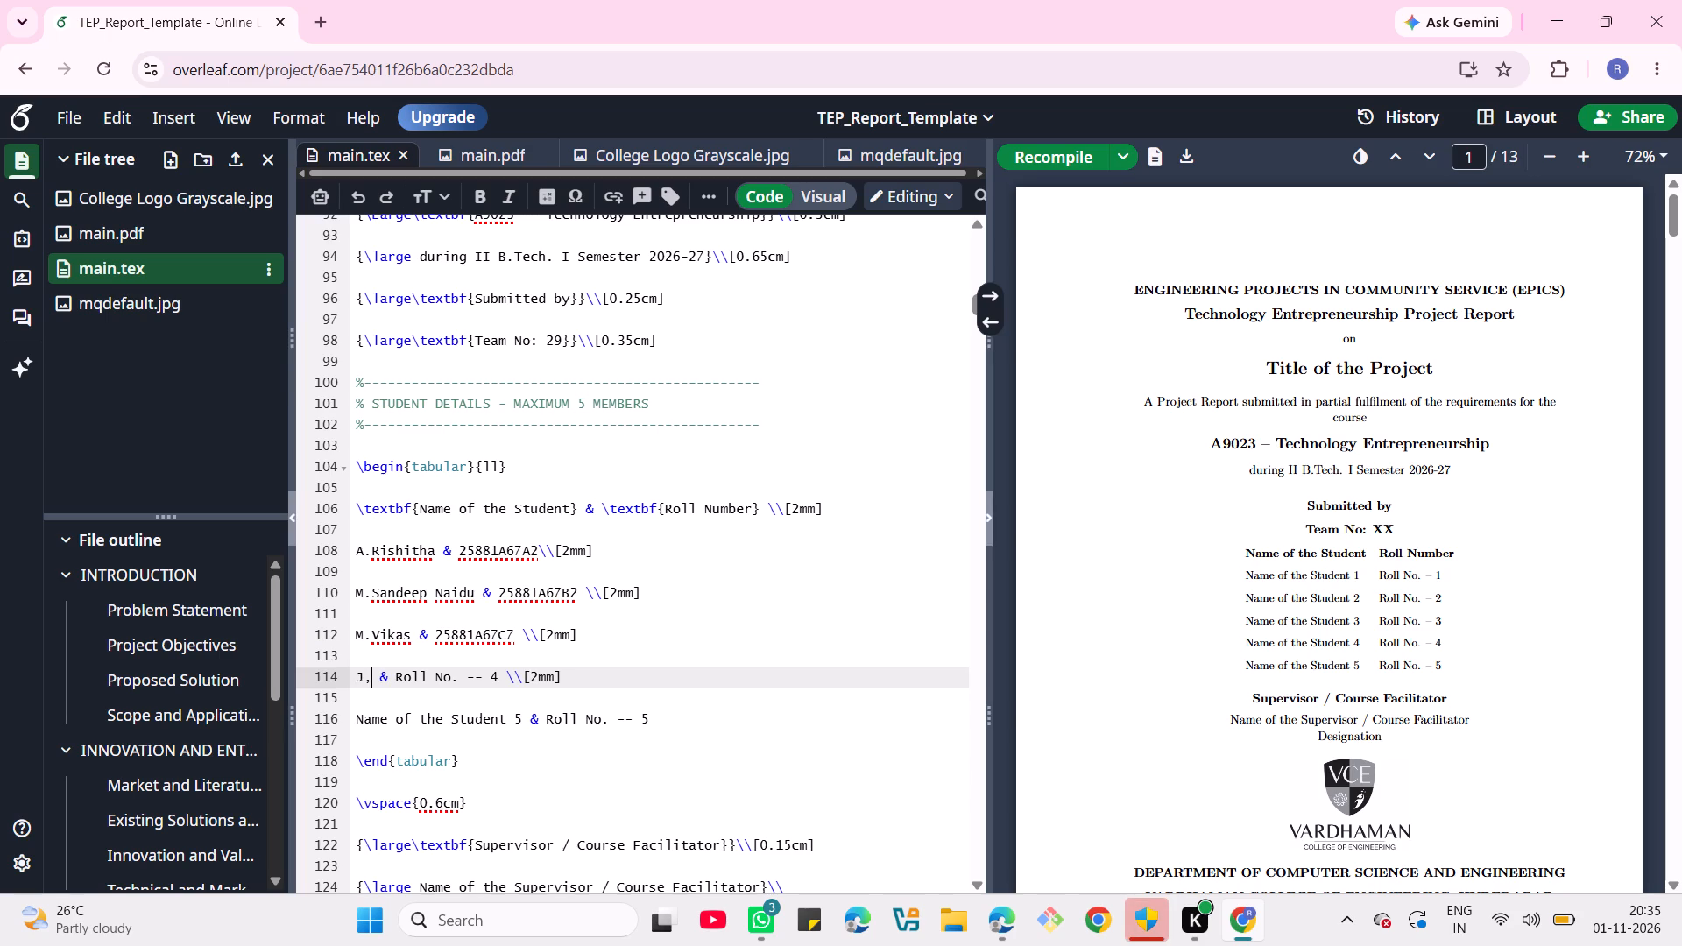
key(BackSpace)
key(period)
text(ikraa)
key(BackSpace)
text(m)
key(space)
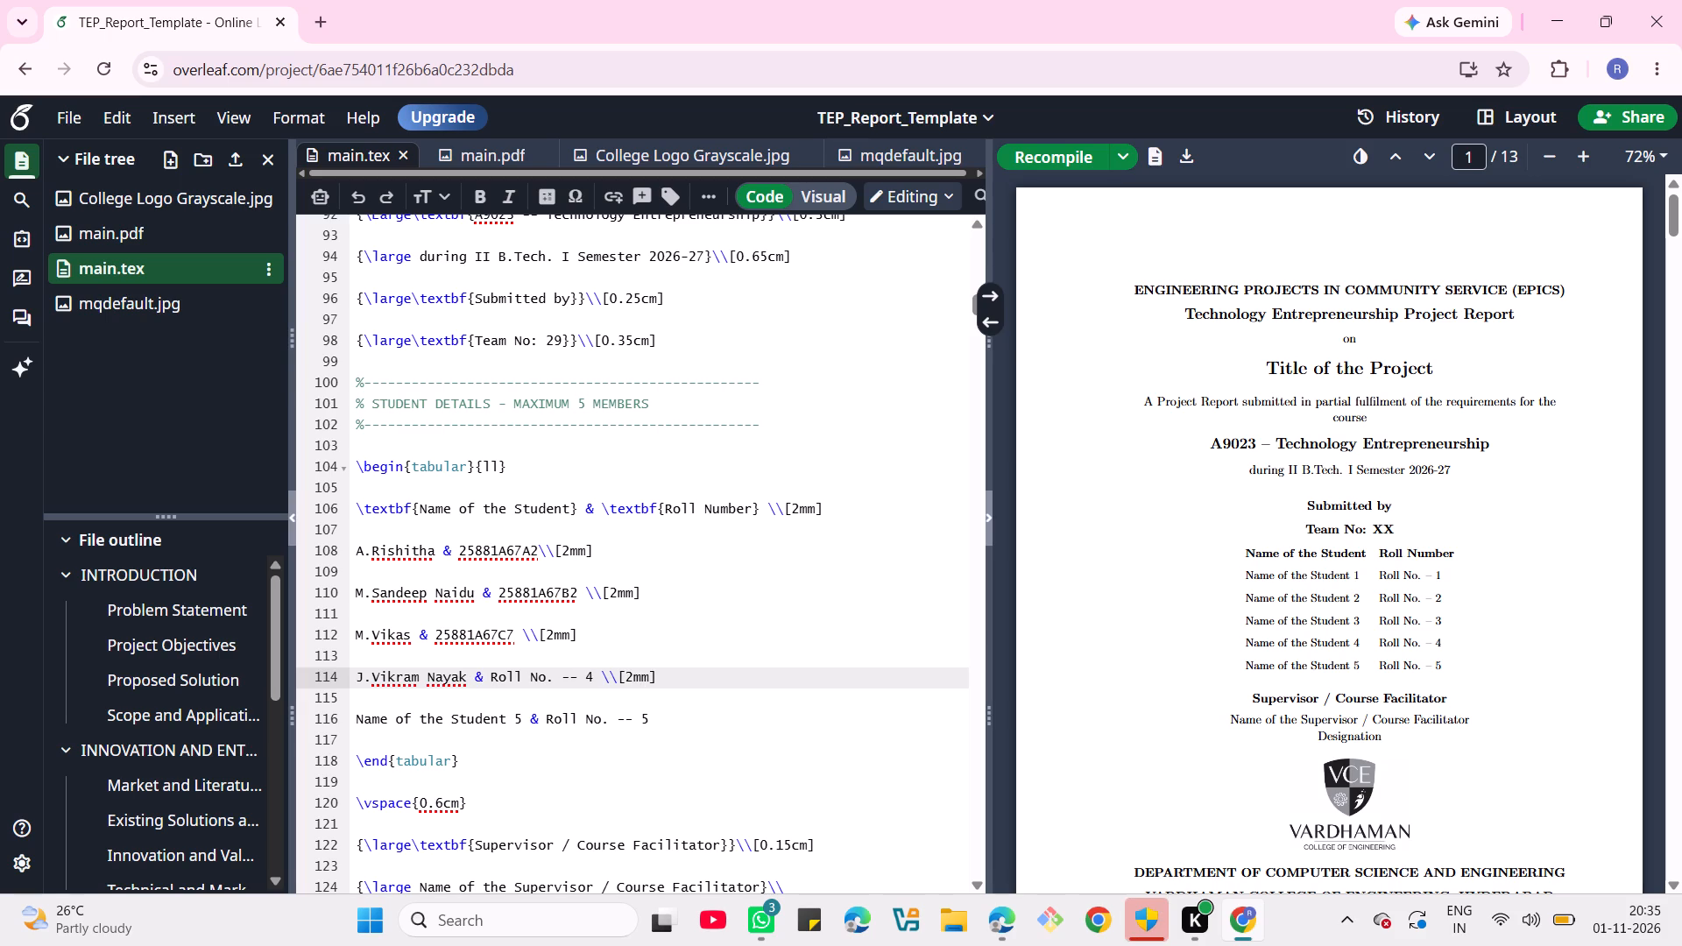
Replace the "Roll No. -- 4" placeholder in the fourth student row with that student's roll number, keeping the row-ending spacing command.
drag(590, 676, 490, 678)
key(BackSpace)
key(Right)
key(BackSpace)
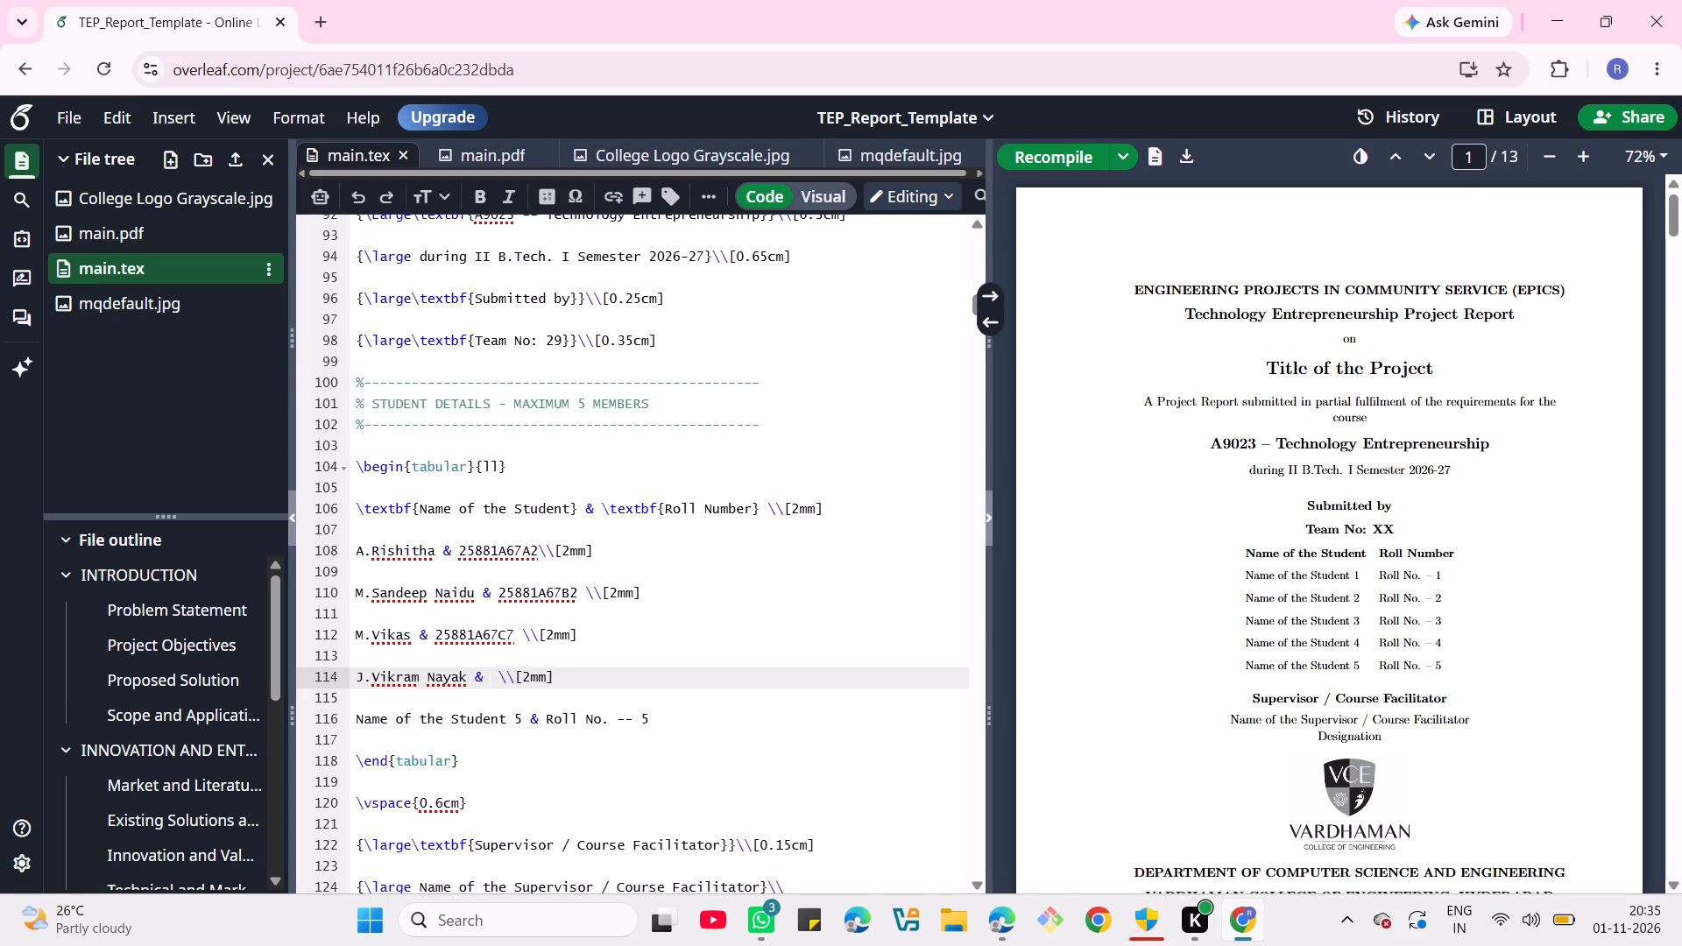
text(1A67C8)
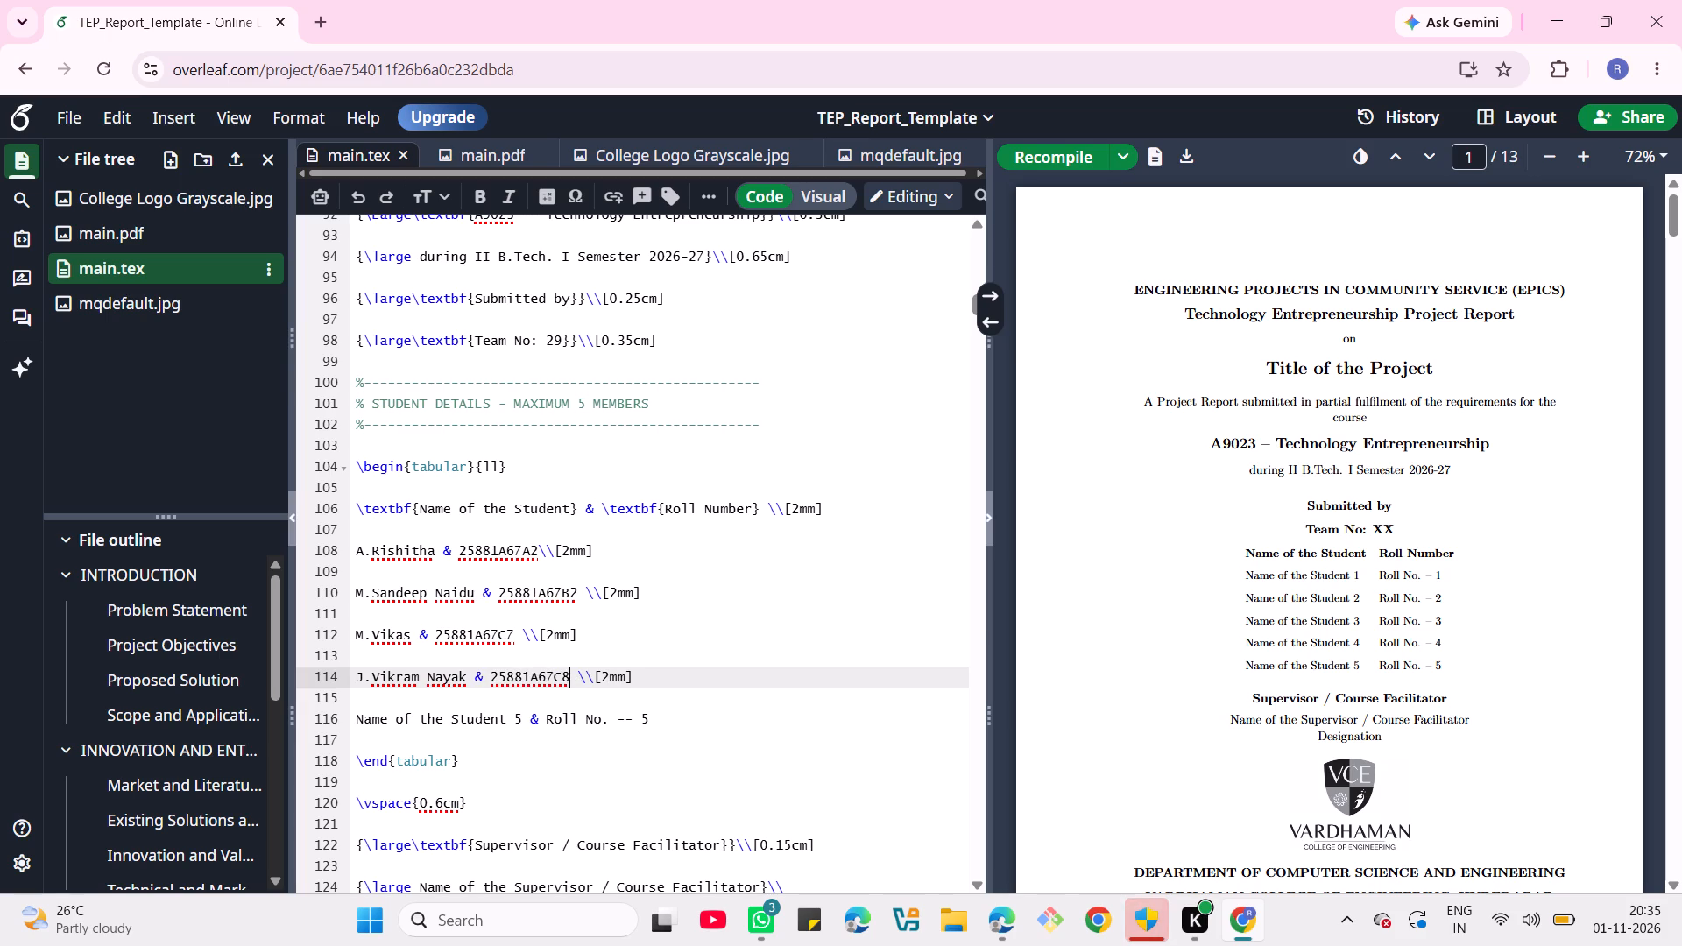
Delete the unused placeholder text for Student 5 and its roll number from the student details table.
drag(351, 718, 667, 723)
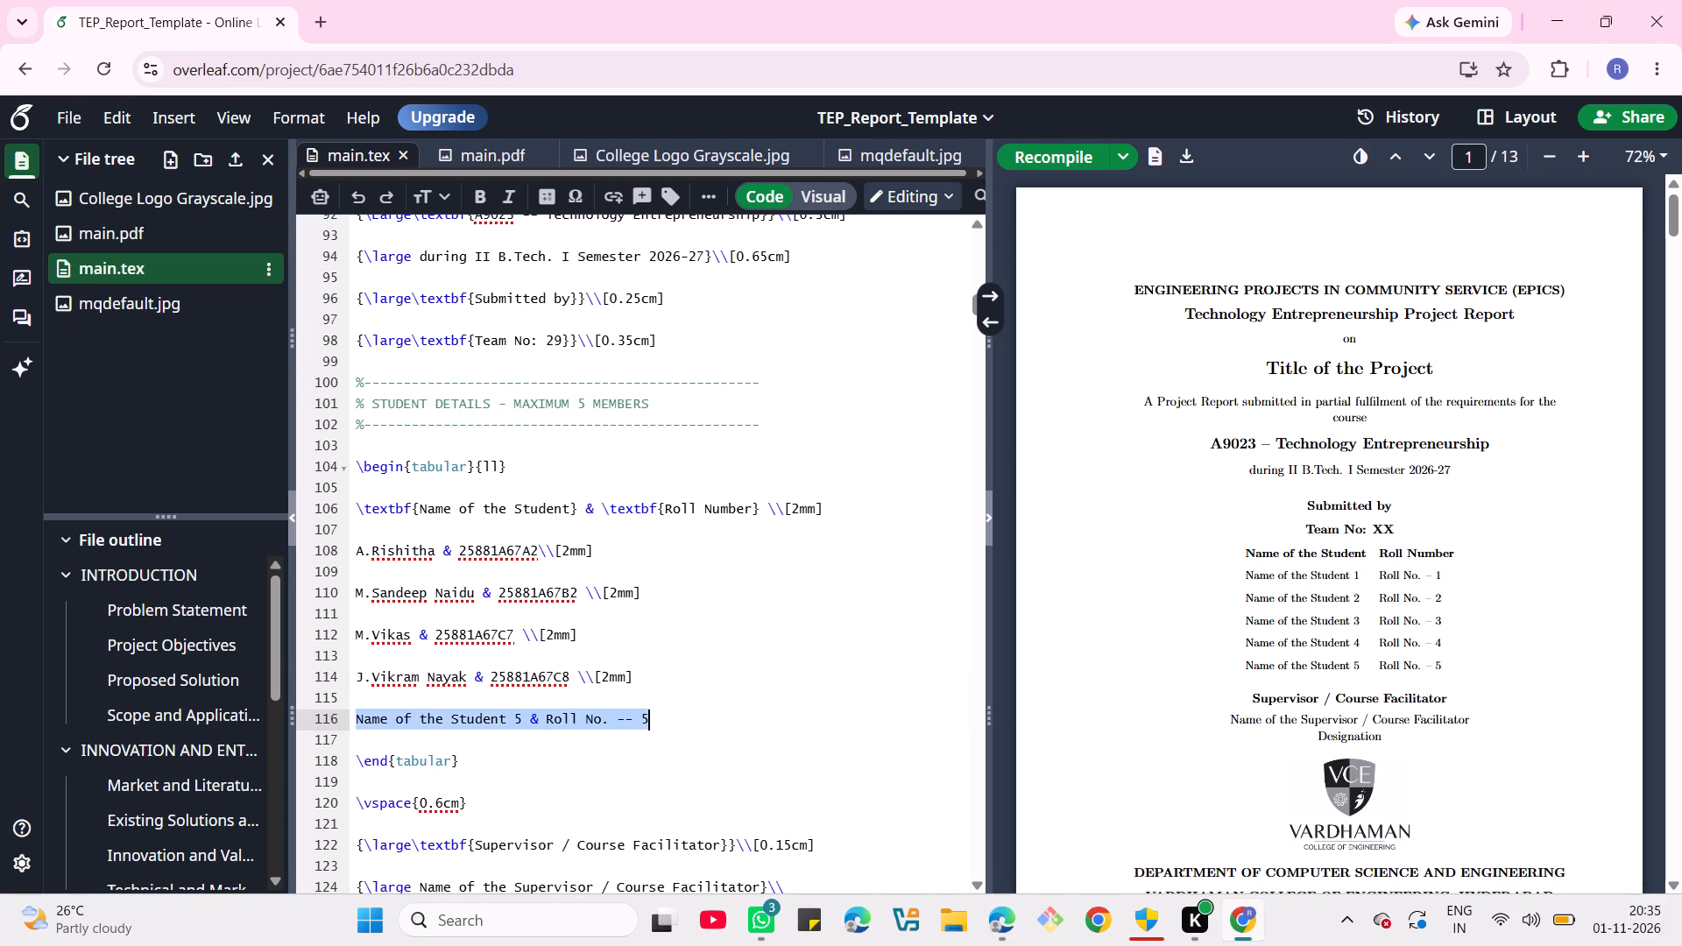
drag(667, 723, 668, 723)
key(BackSpace)
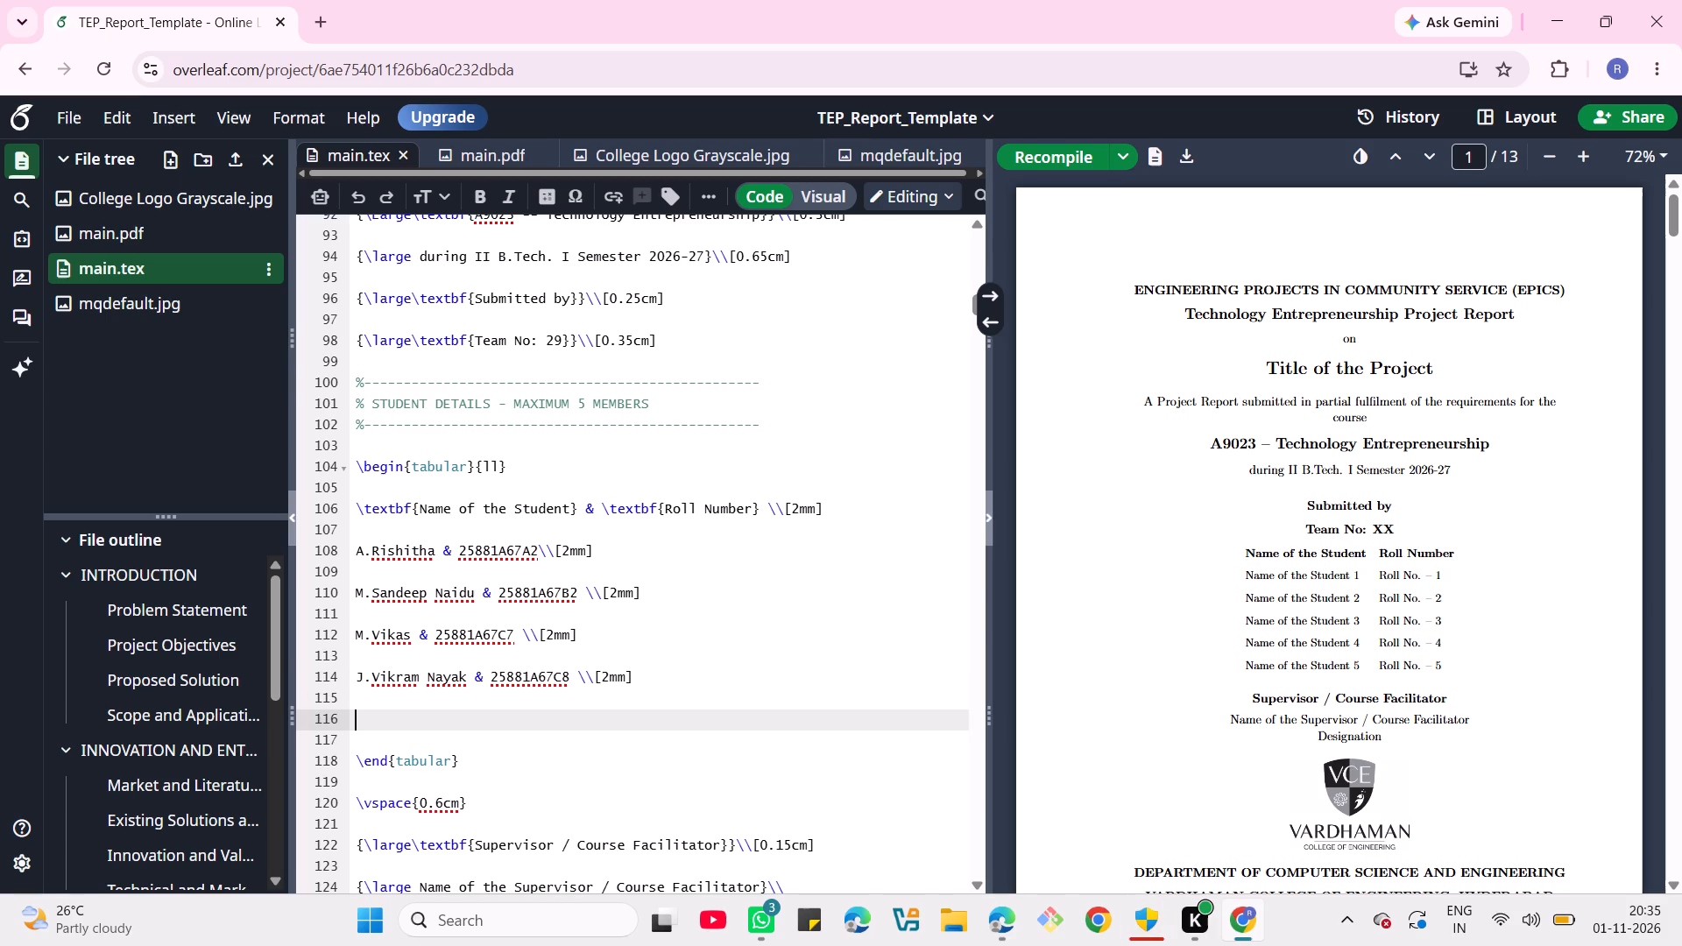
Replace the "Name of the Supervisor / Course Facilitator" placeholder on the title page with the supervisor's name, including the "Dr." title.
scroll(709, 655, down, 1)
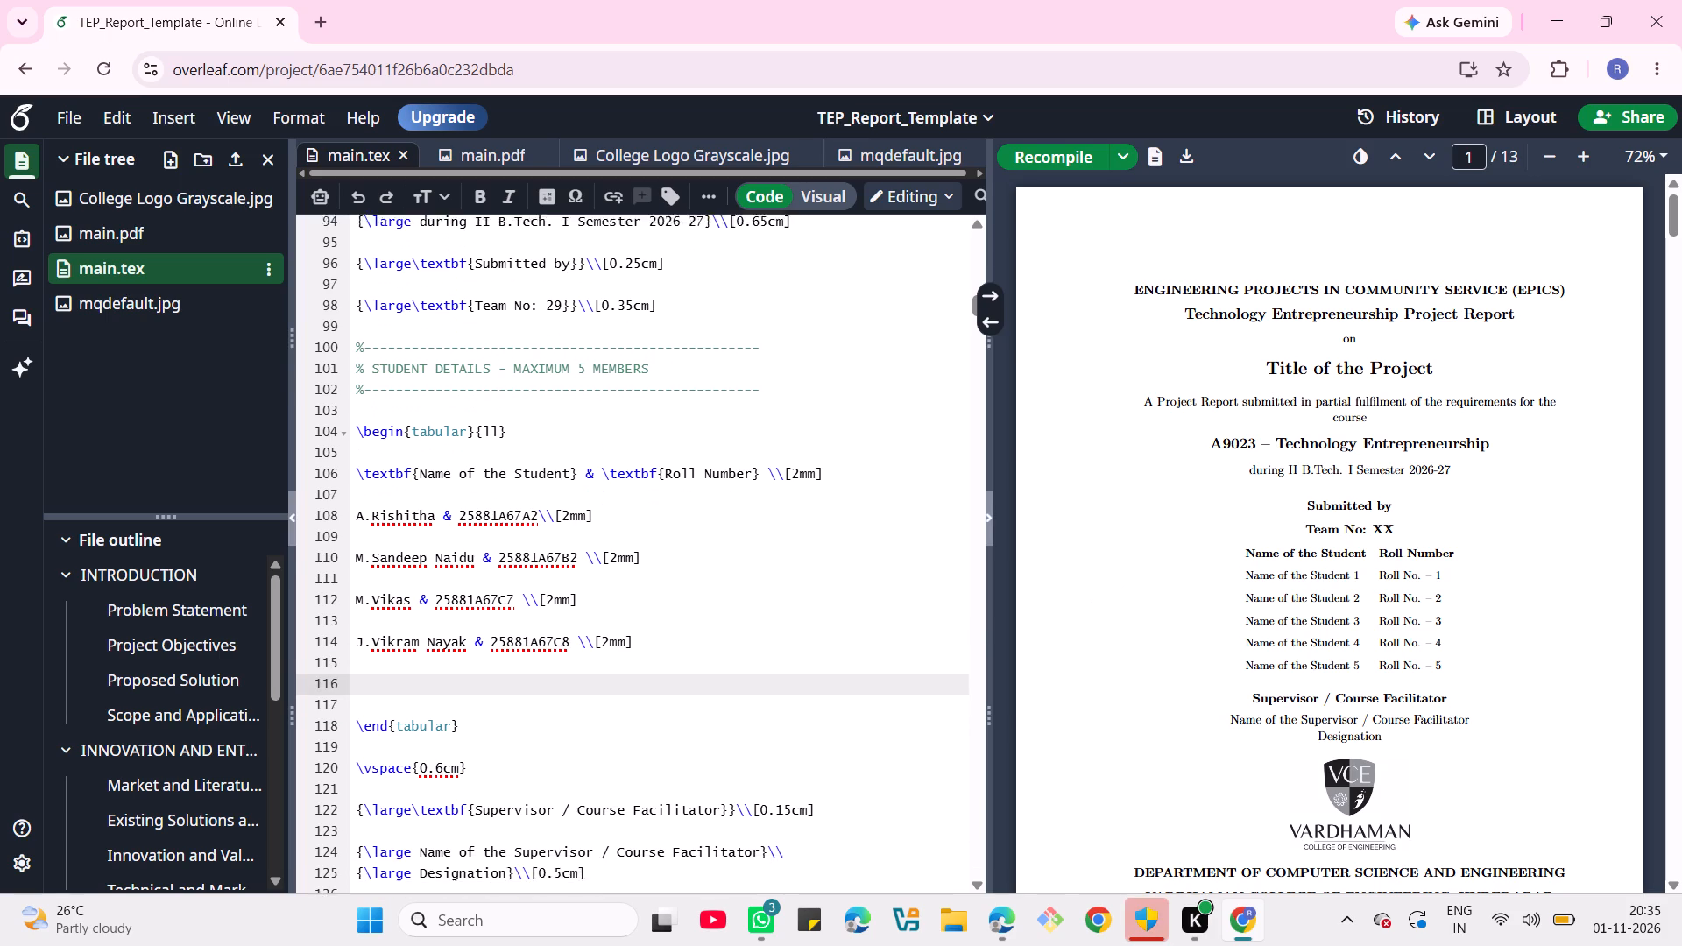
scroll(709, 655, down, 1)
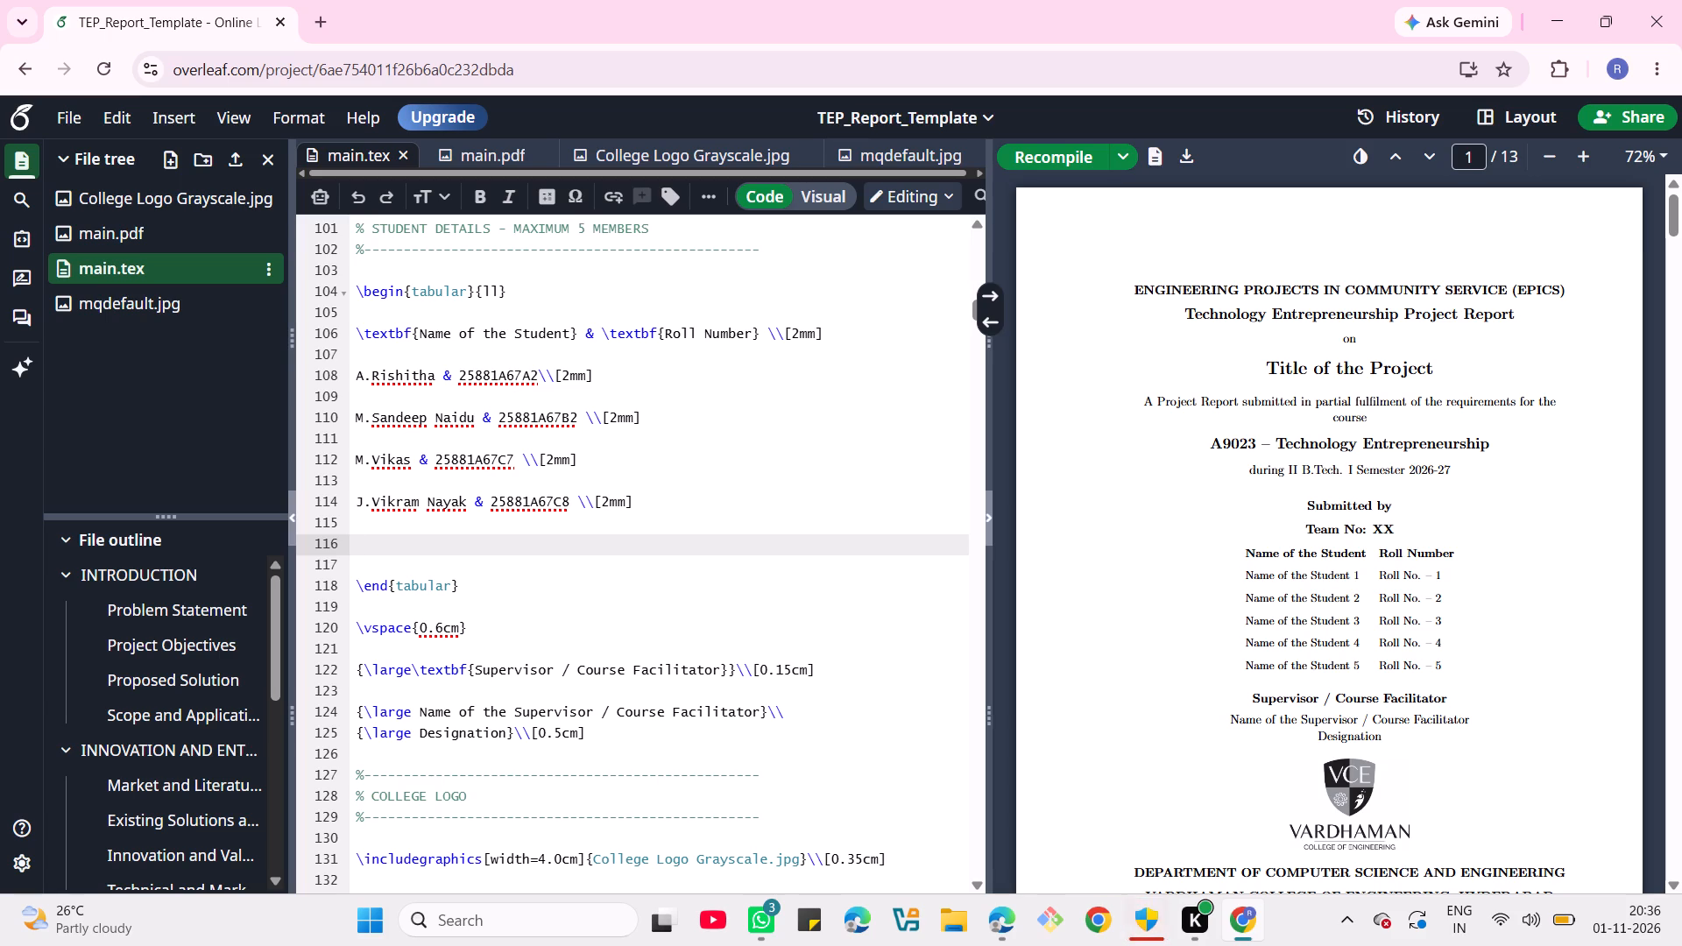
scroll(469, 721, down, 1)
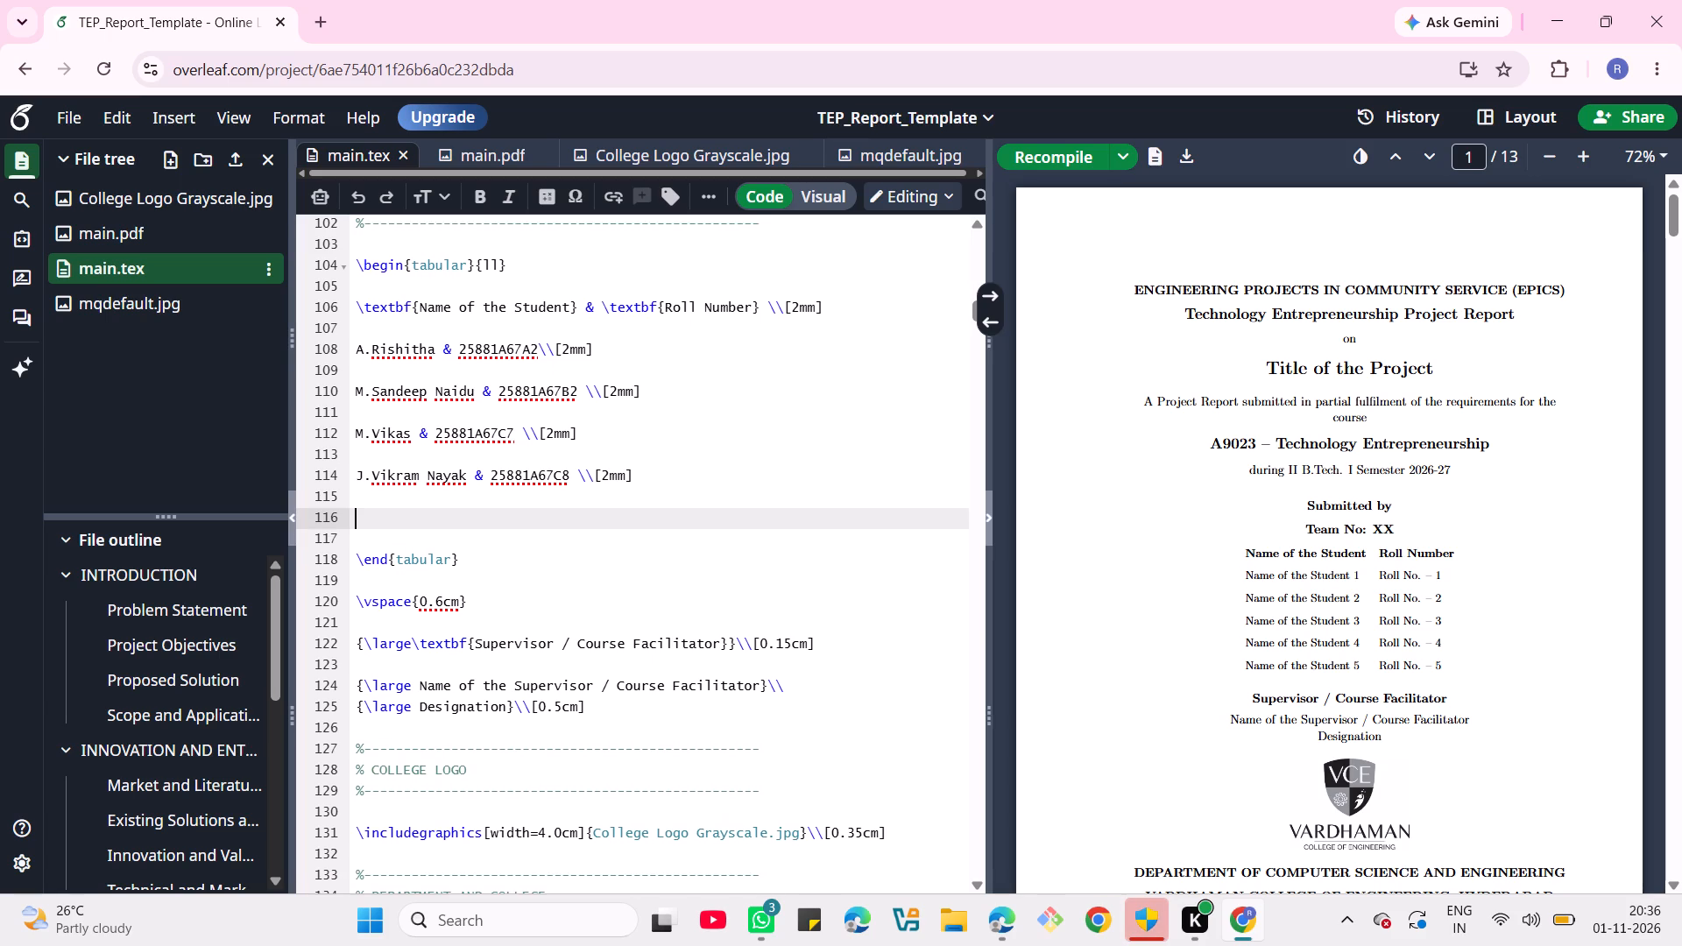
scroll(469, 721, down, 1)
drag(420, 682, 701, 687)
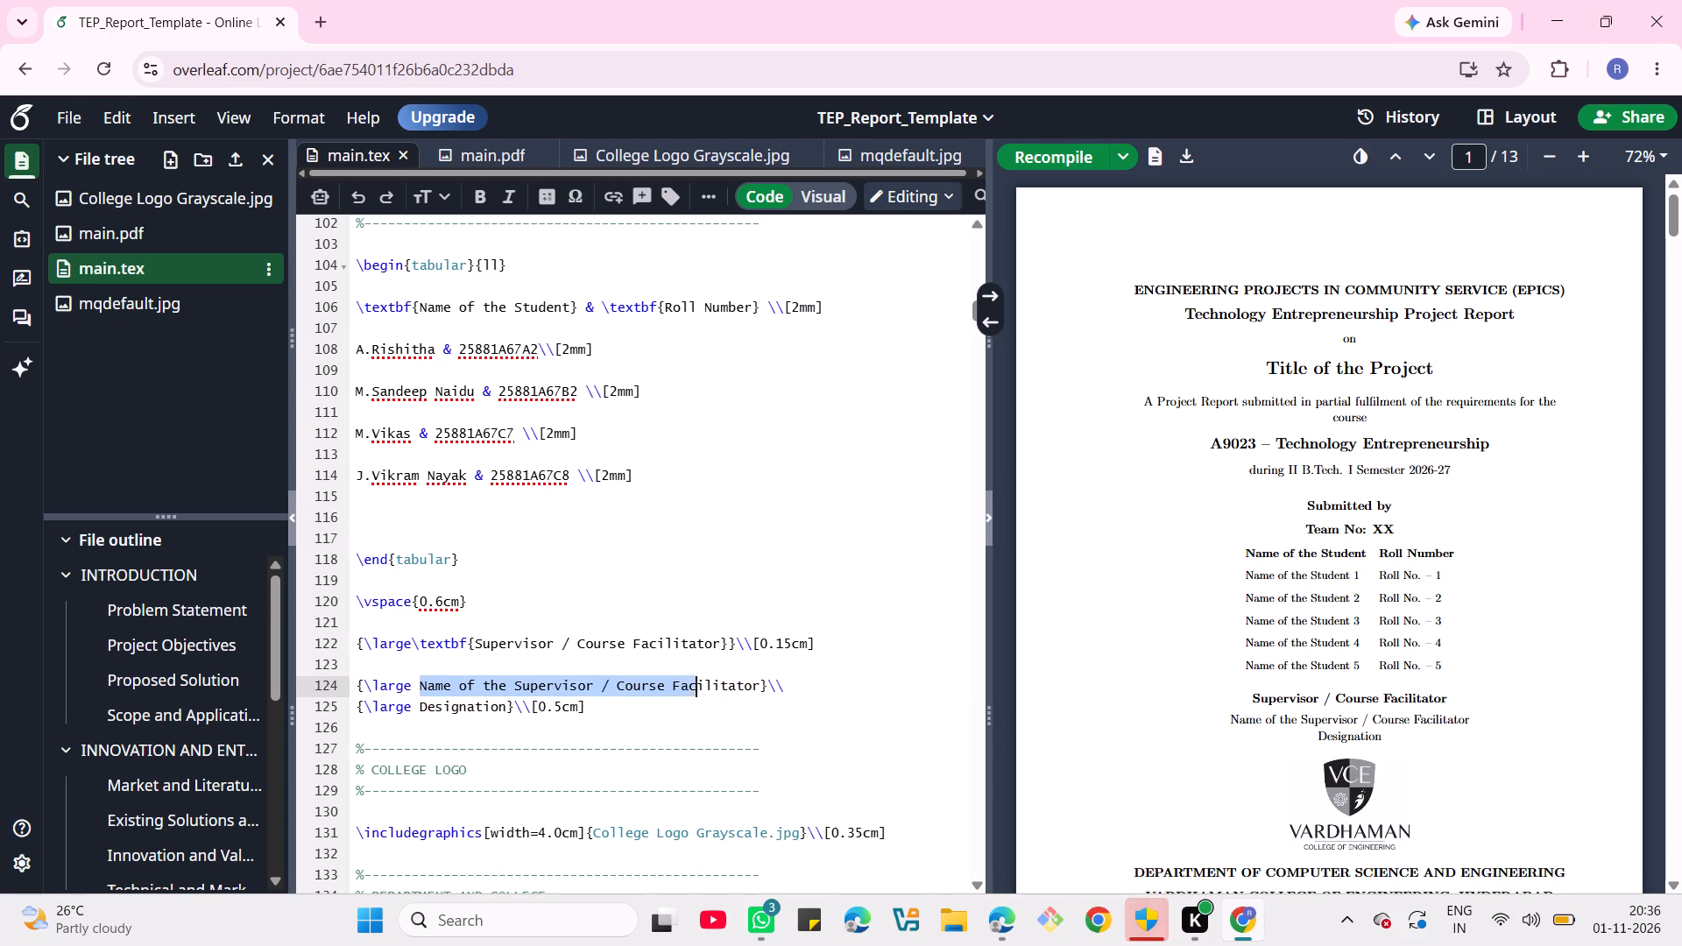
drag(701, 687, 764, 692)
key(BackSpace)
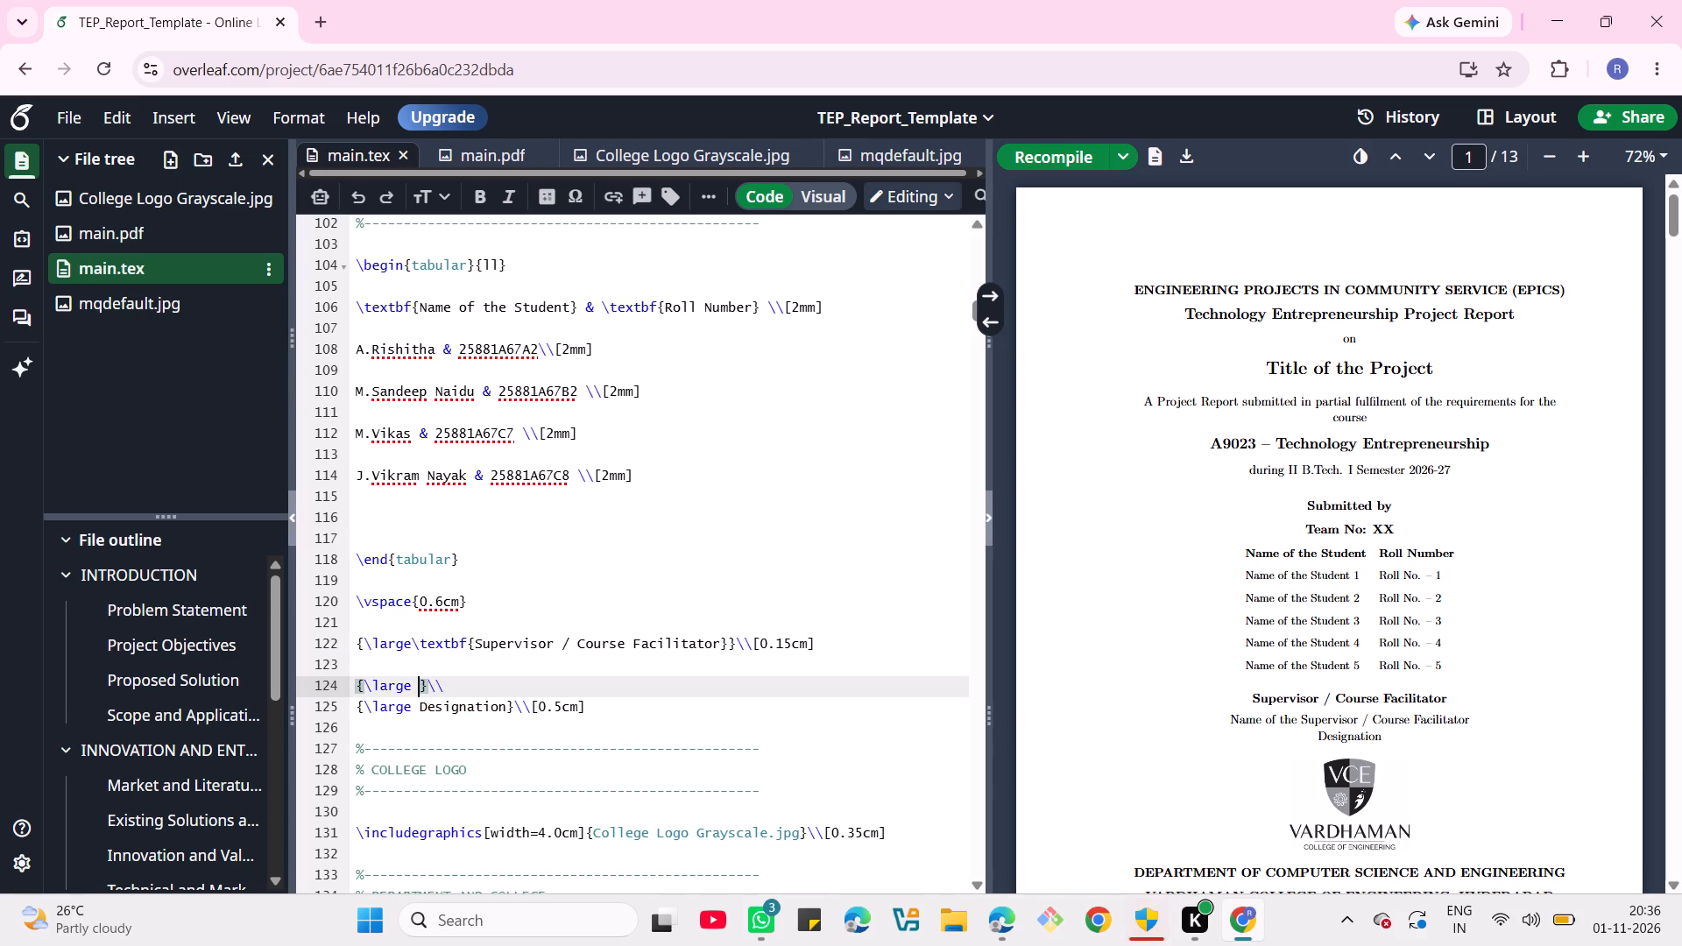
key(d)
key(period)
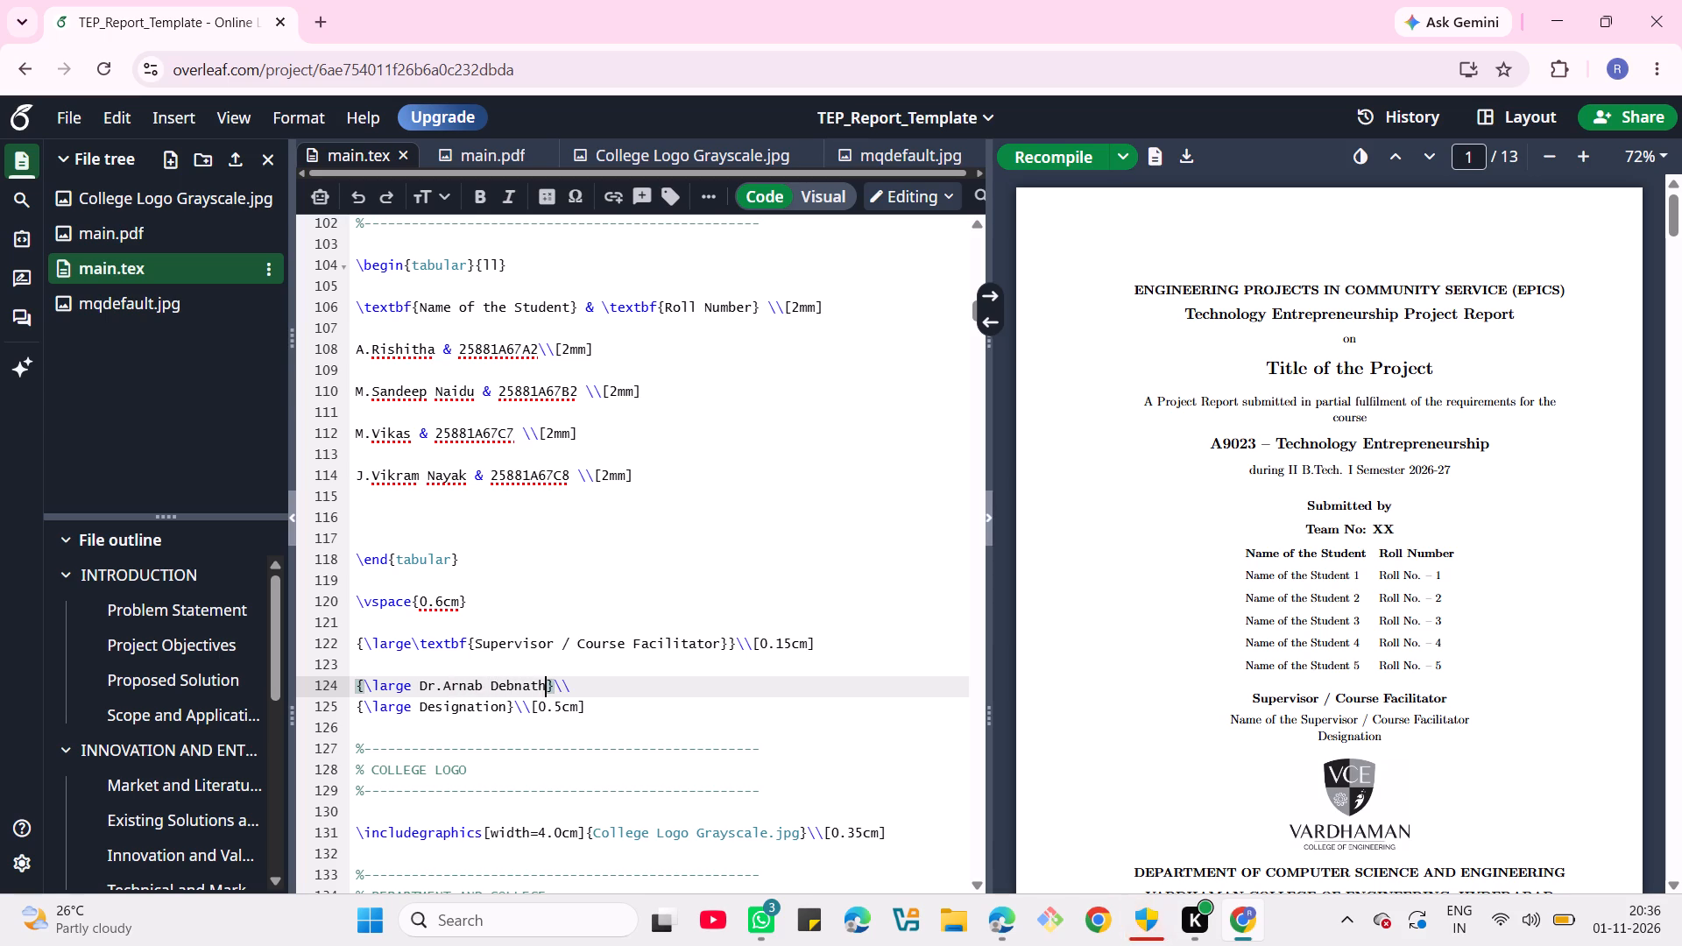
Replace the "Designation" placeholder under the supervisor's name with "Assisstant professor/civil", keeping the space after the \large command.
click(419, 703)
drag(419, 703, 478, 708)
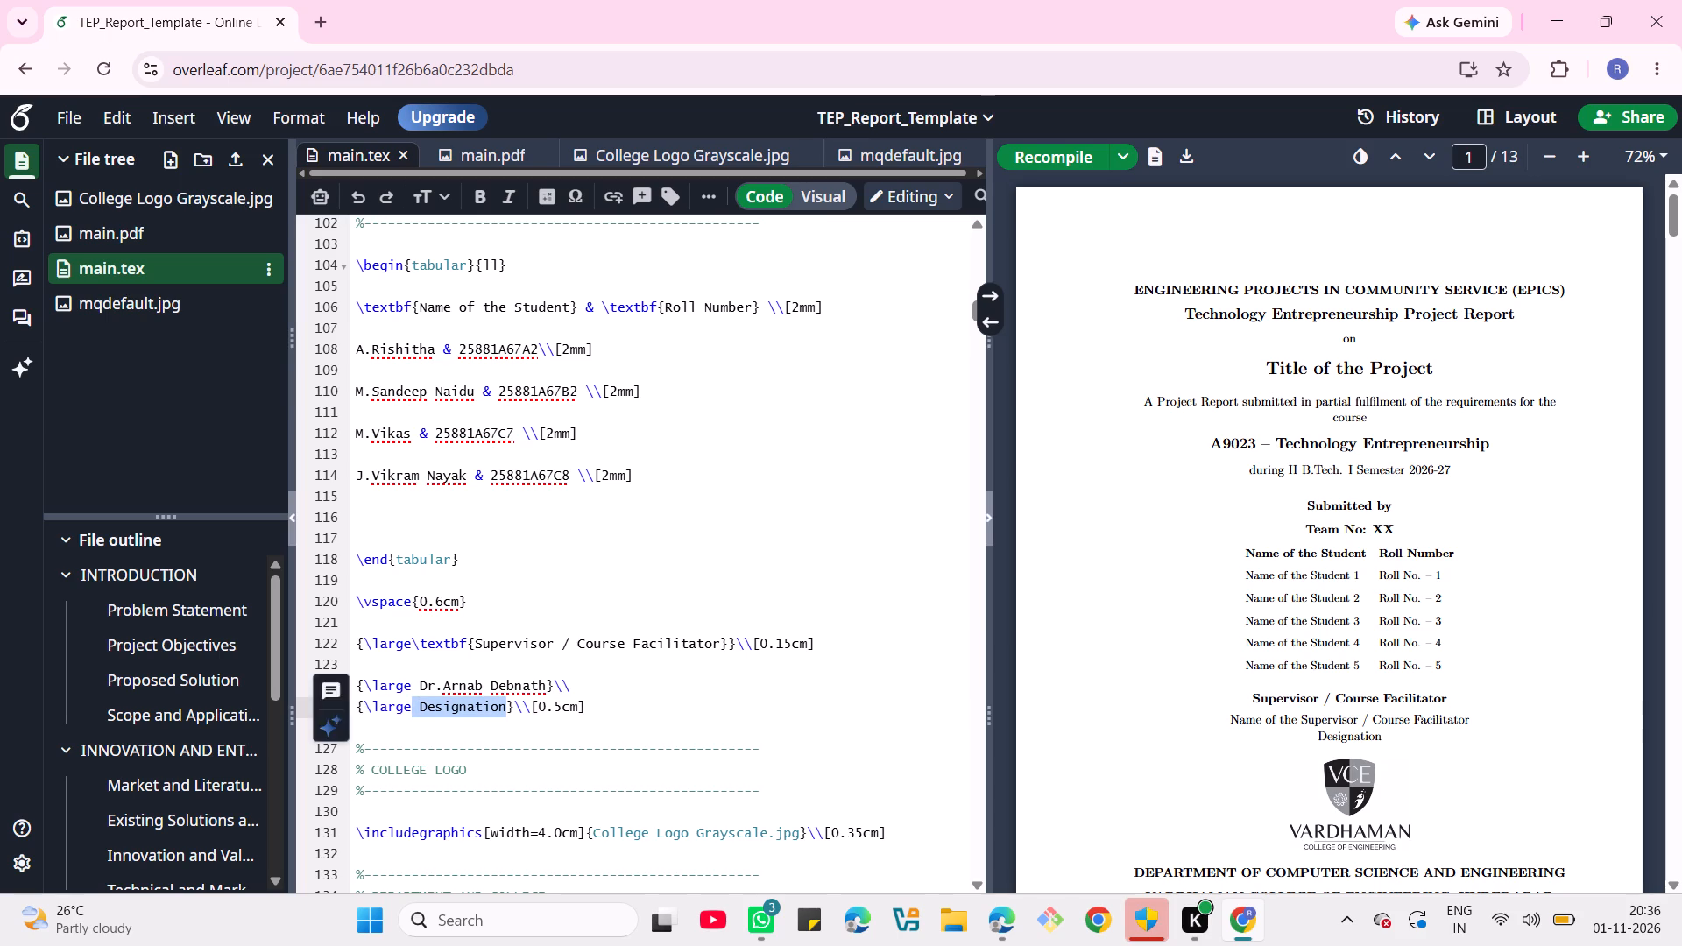
key(BackSpace)
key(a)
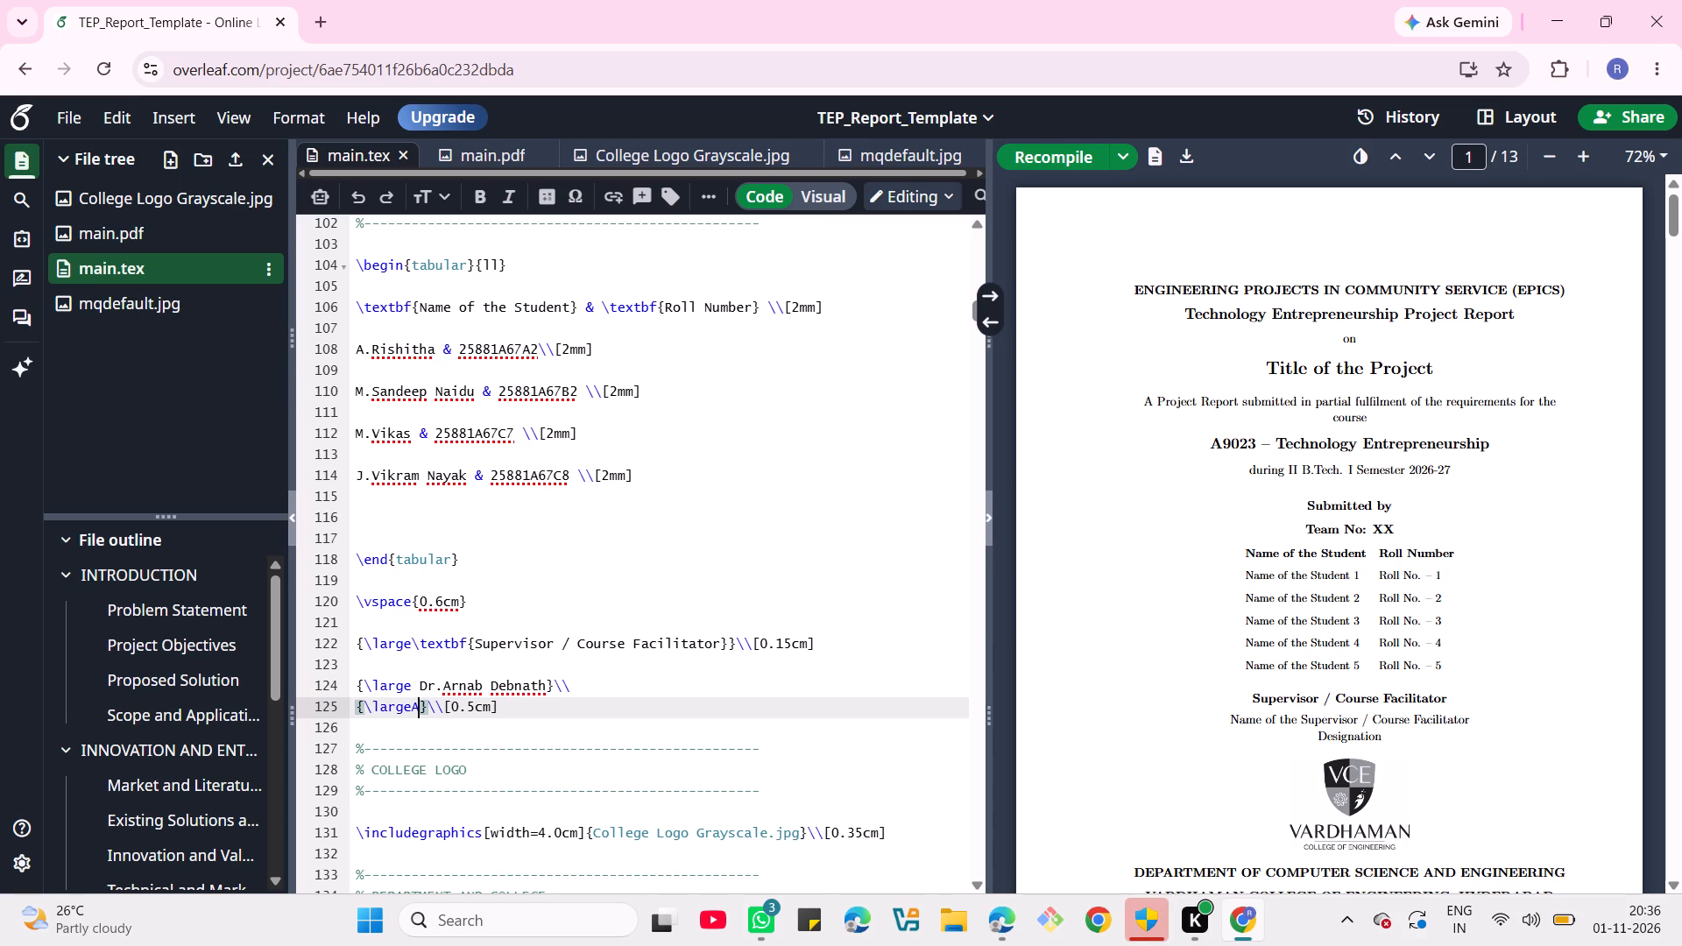
key(BackSpace)
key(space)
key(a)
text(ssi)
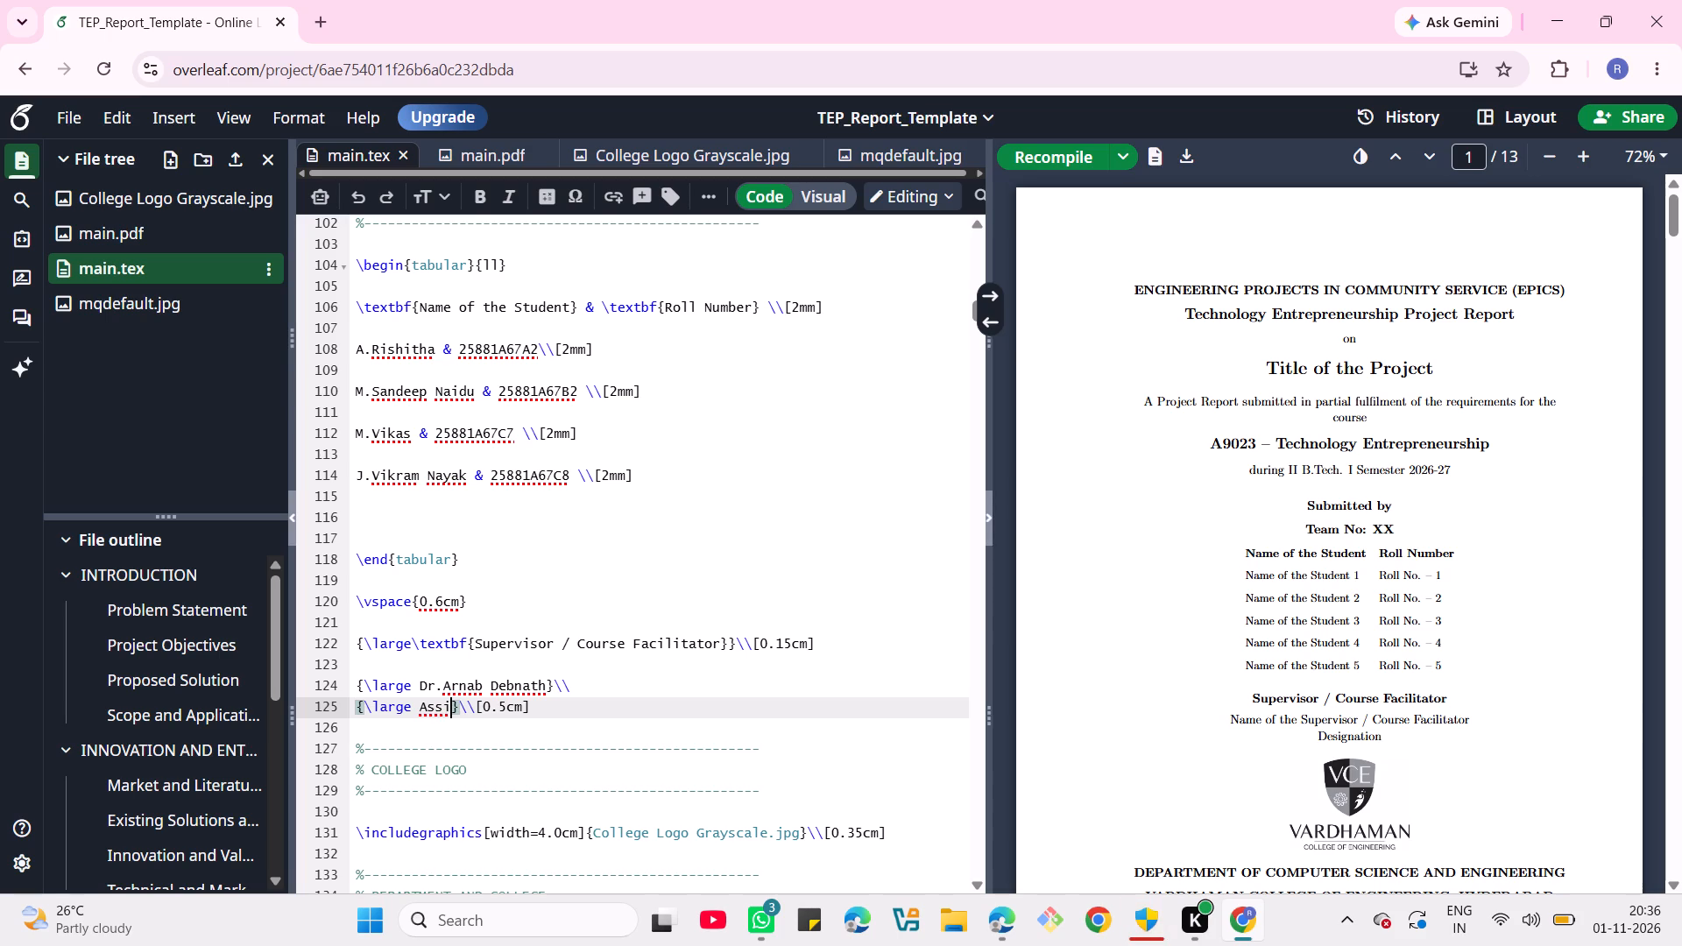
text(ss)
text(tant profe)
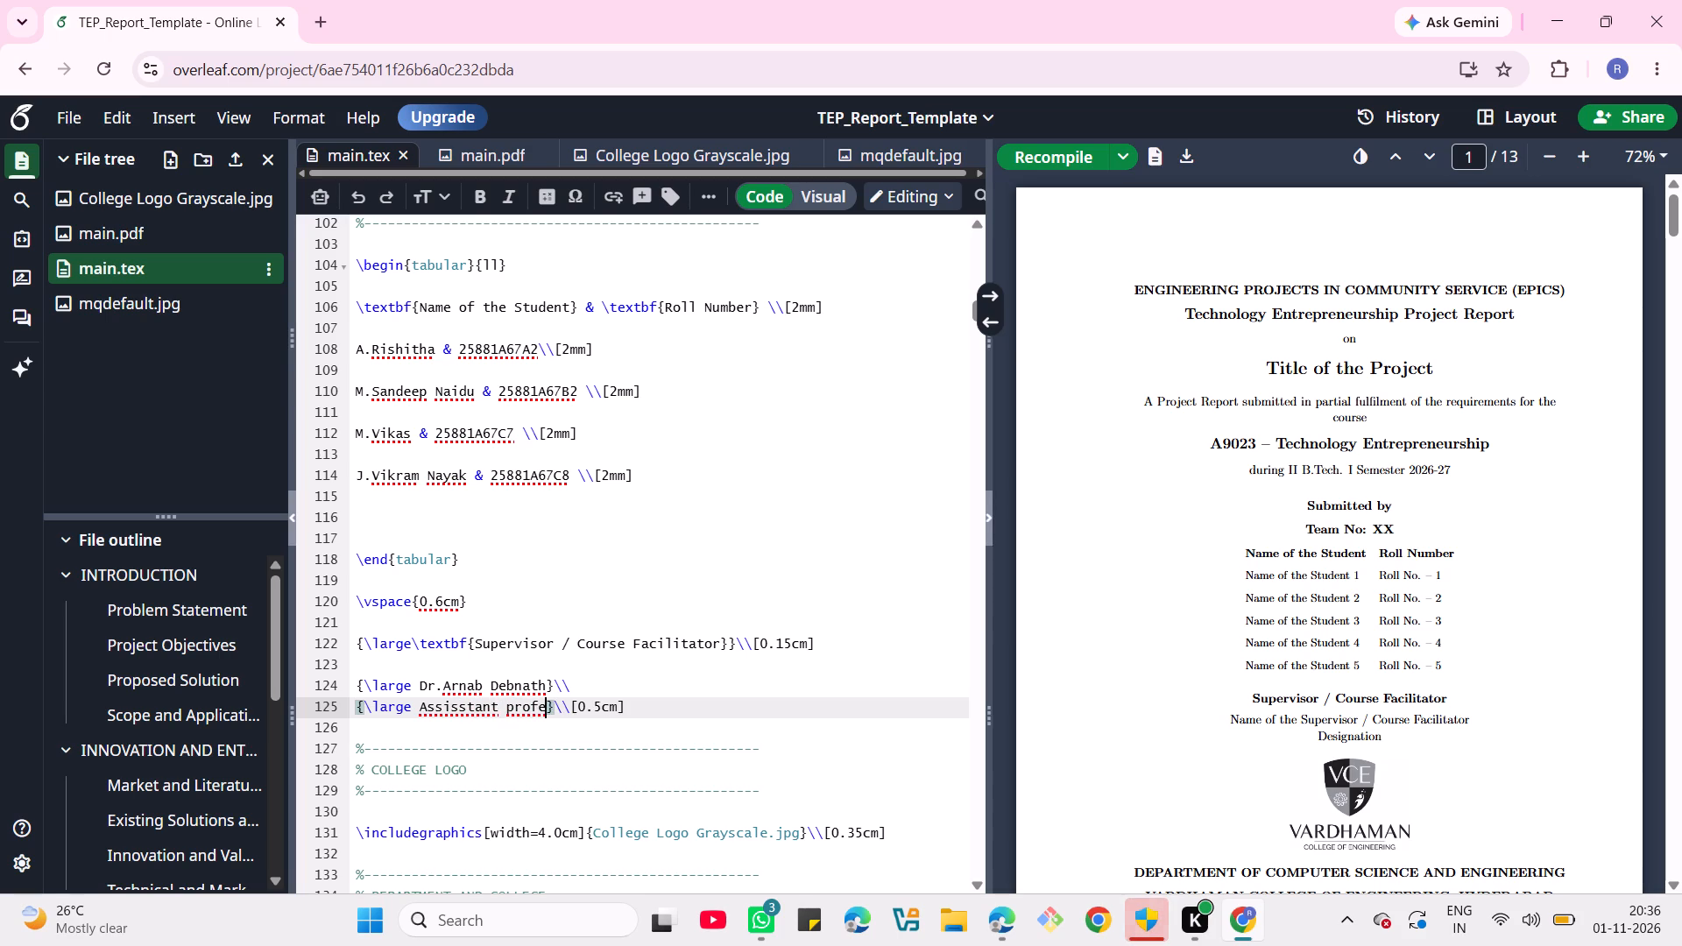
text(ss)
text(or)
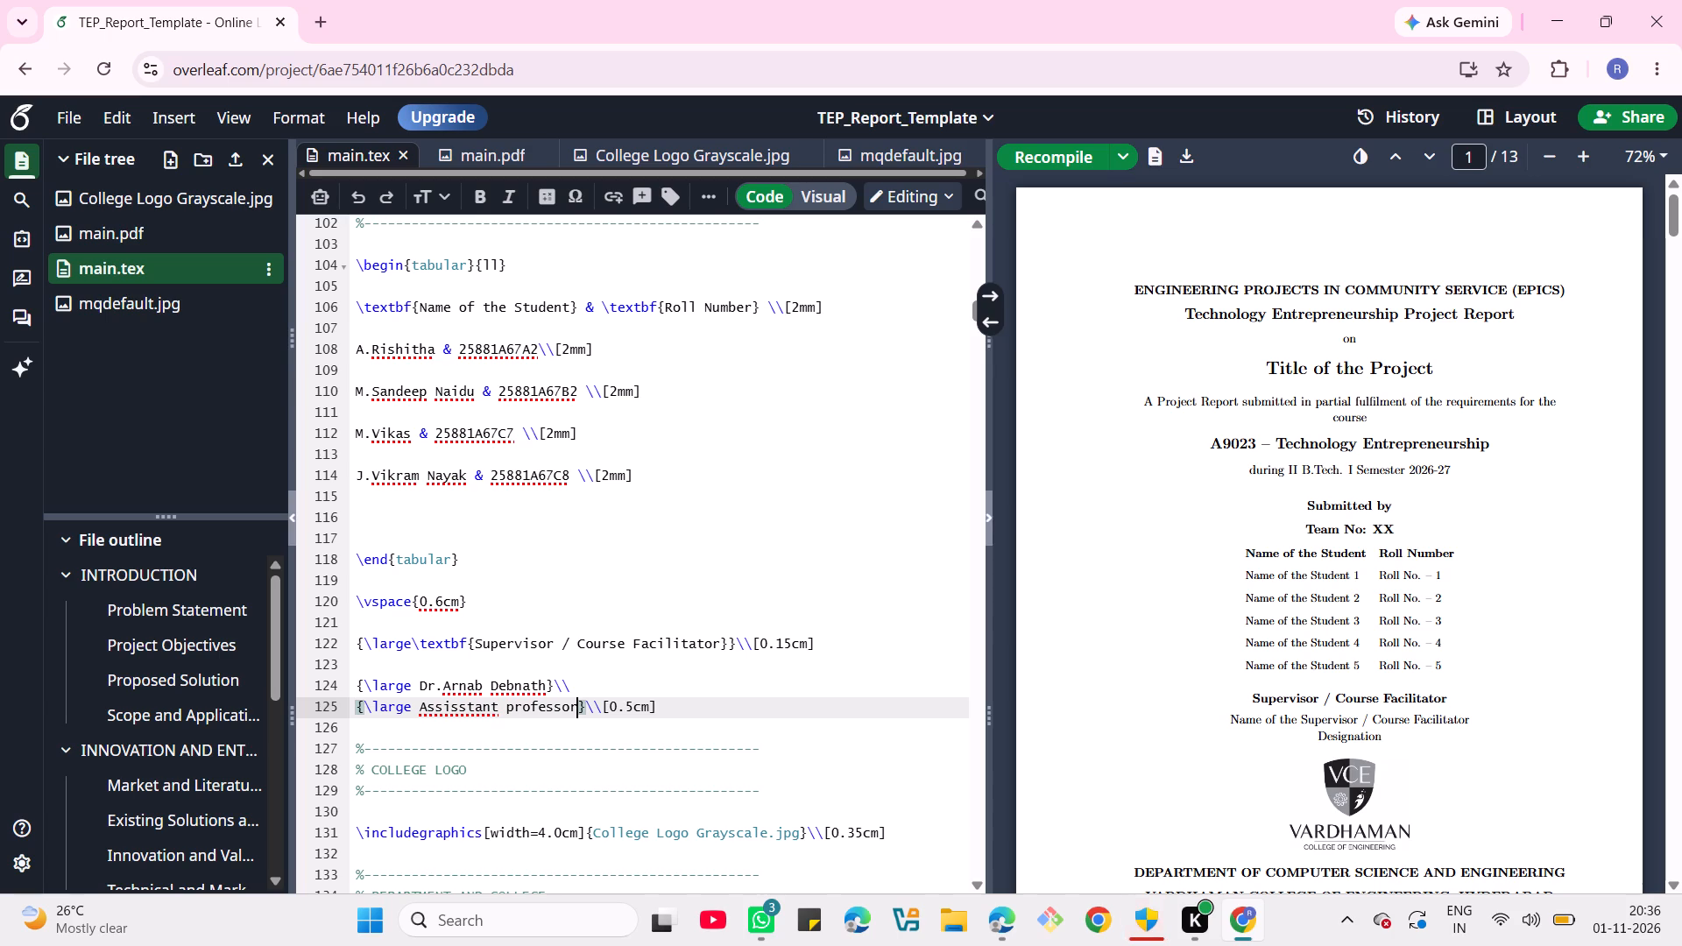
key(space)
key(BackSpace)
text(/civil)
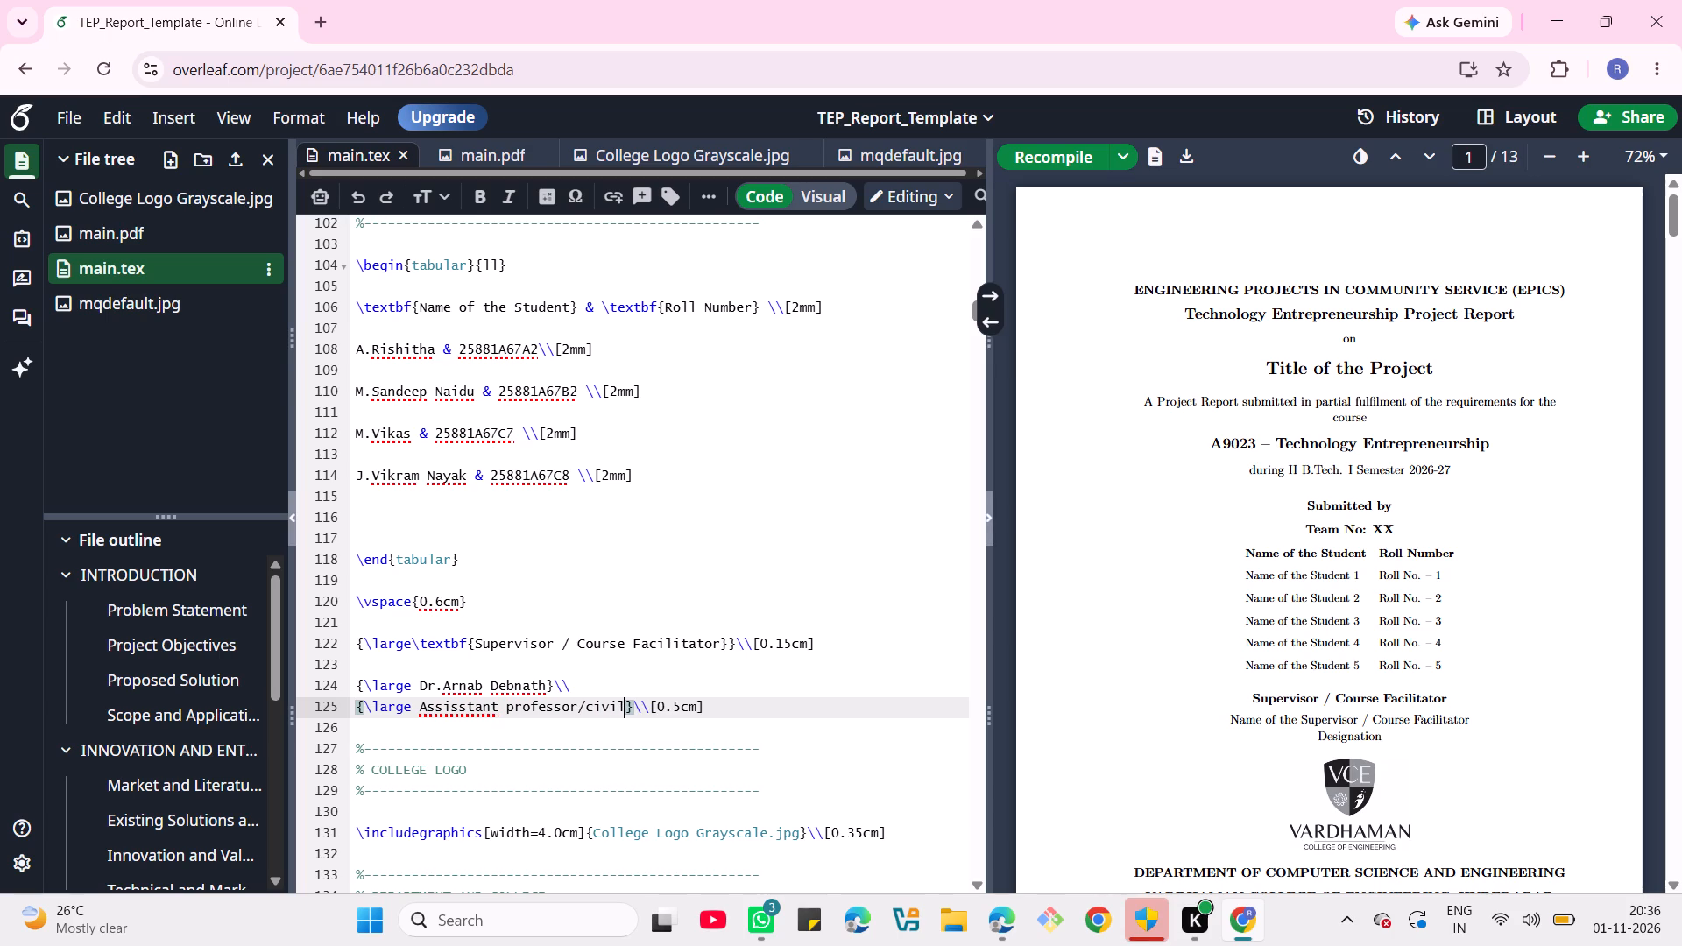
Append "-Data science" to the DEPARTMENT OF COMPUTER SCIENCE AND ENGINEERING line on the title page.
scroll(505, 749, down, 1)
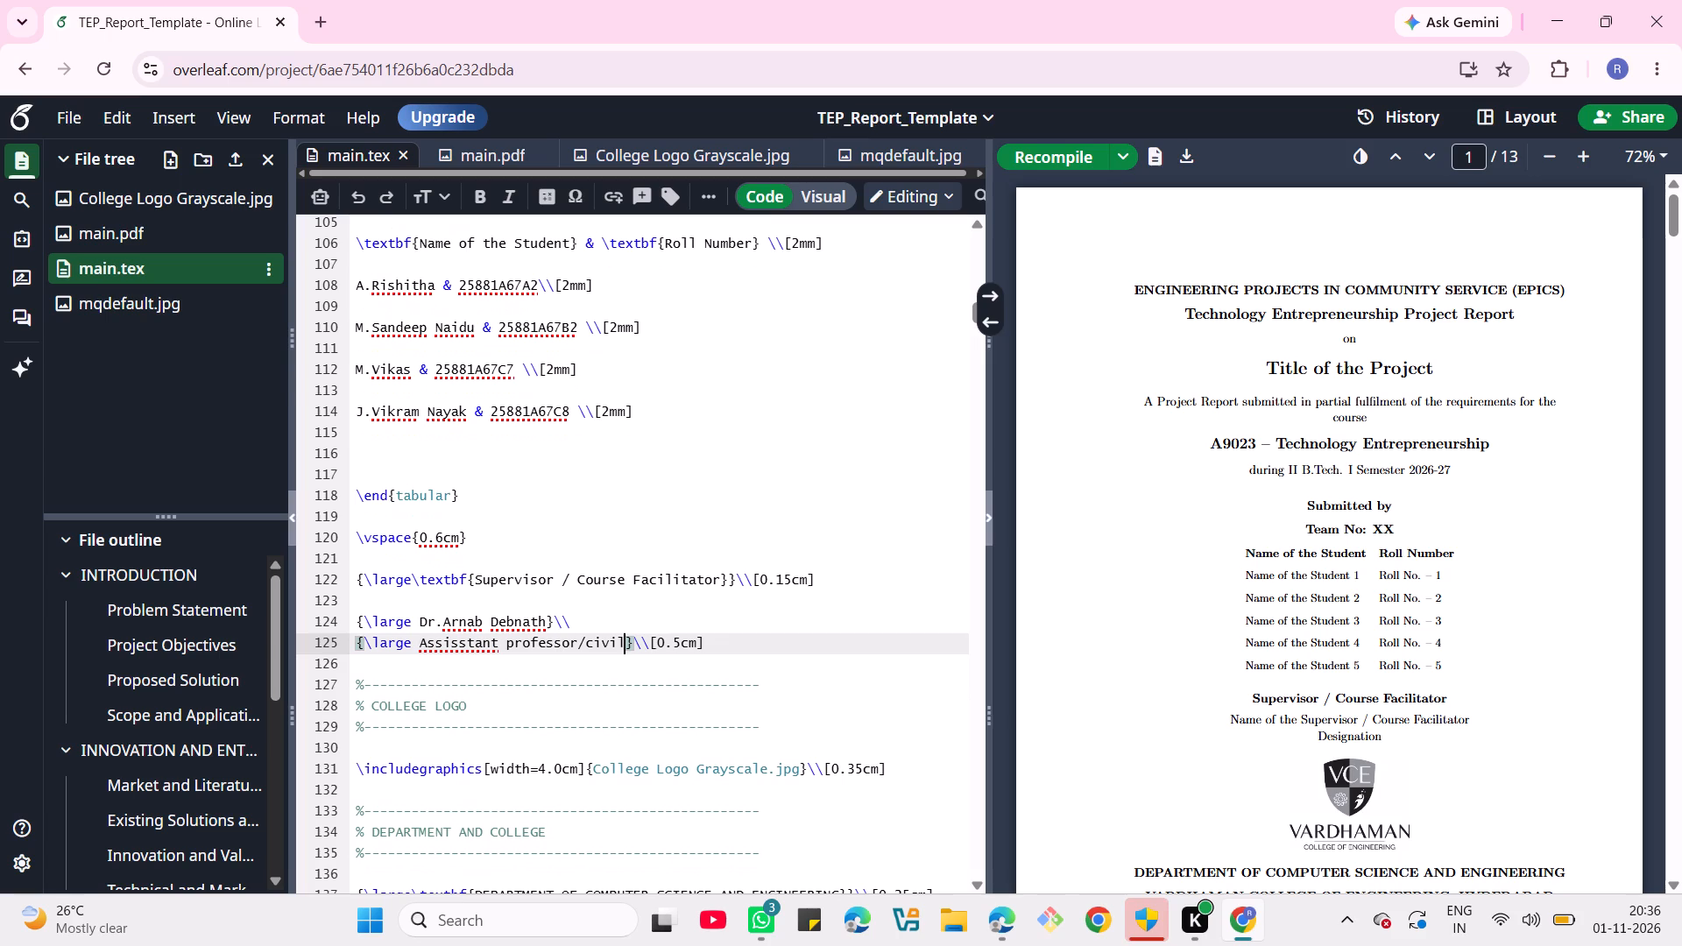
scroll(1290, 779, down, 1)
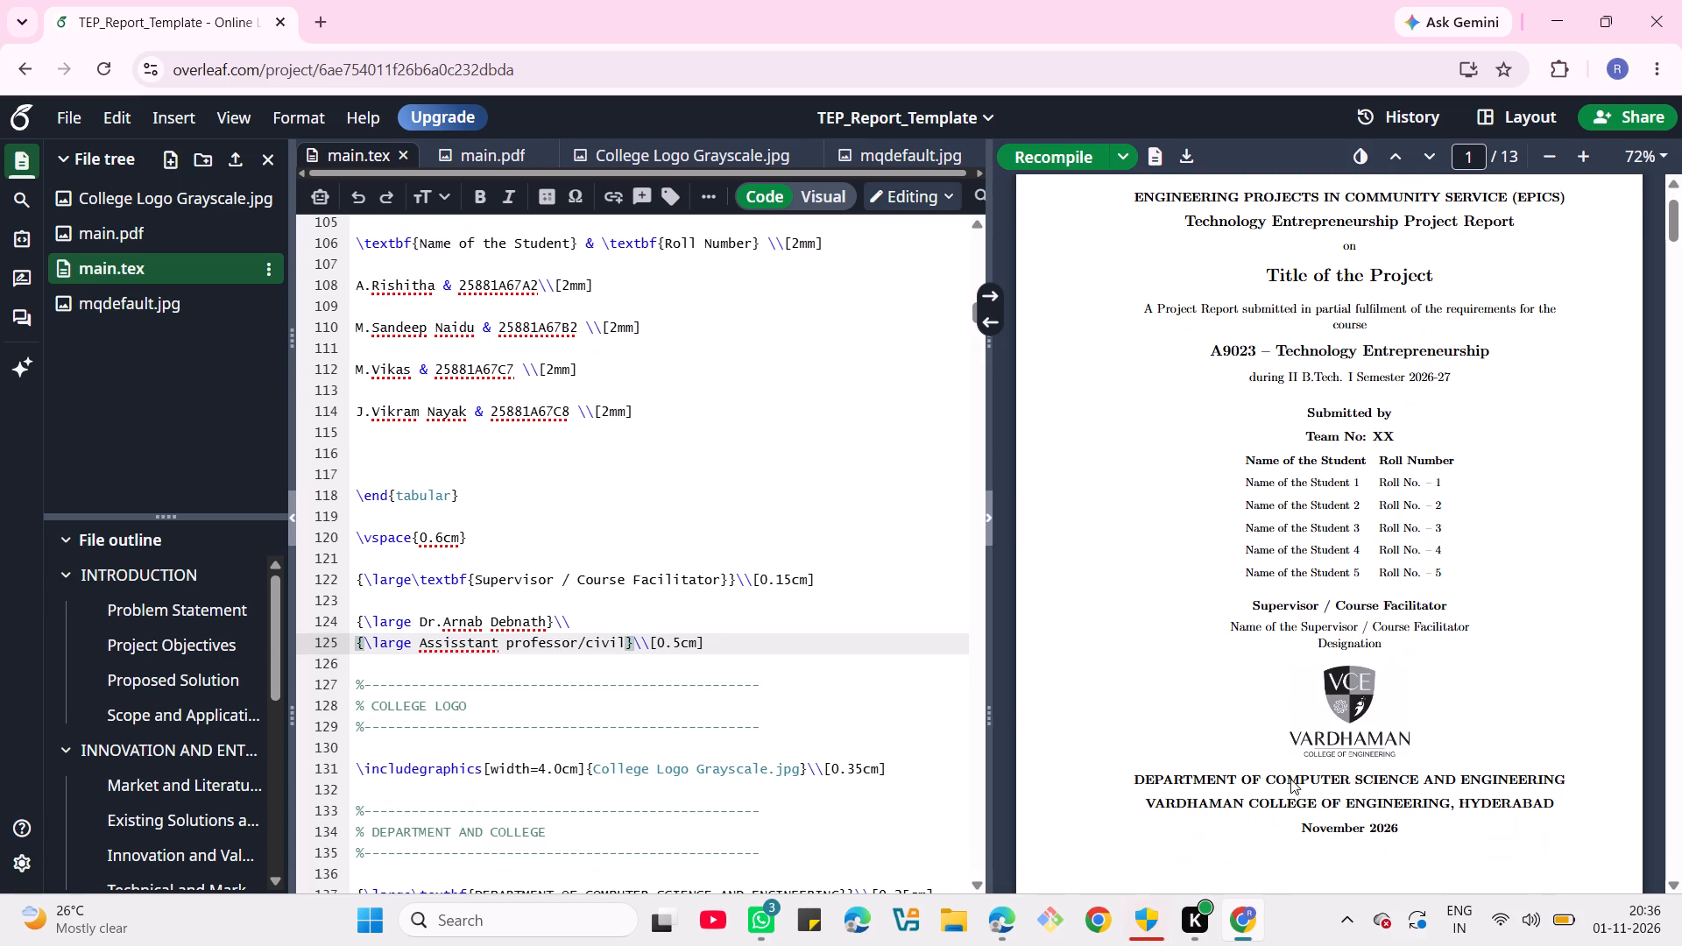
scroll(1290, 779, down, 1)
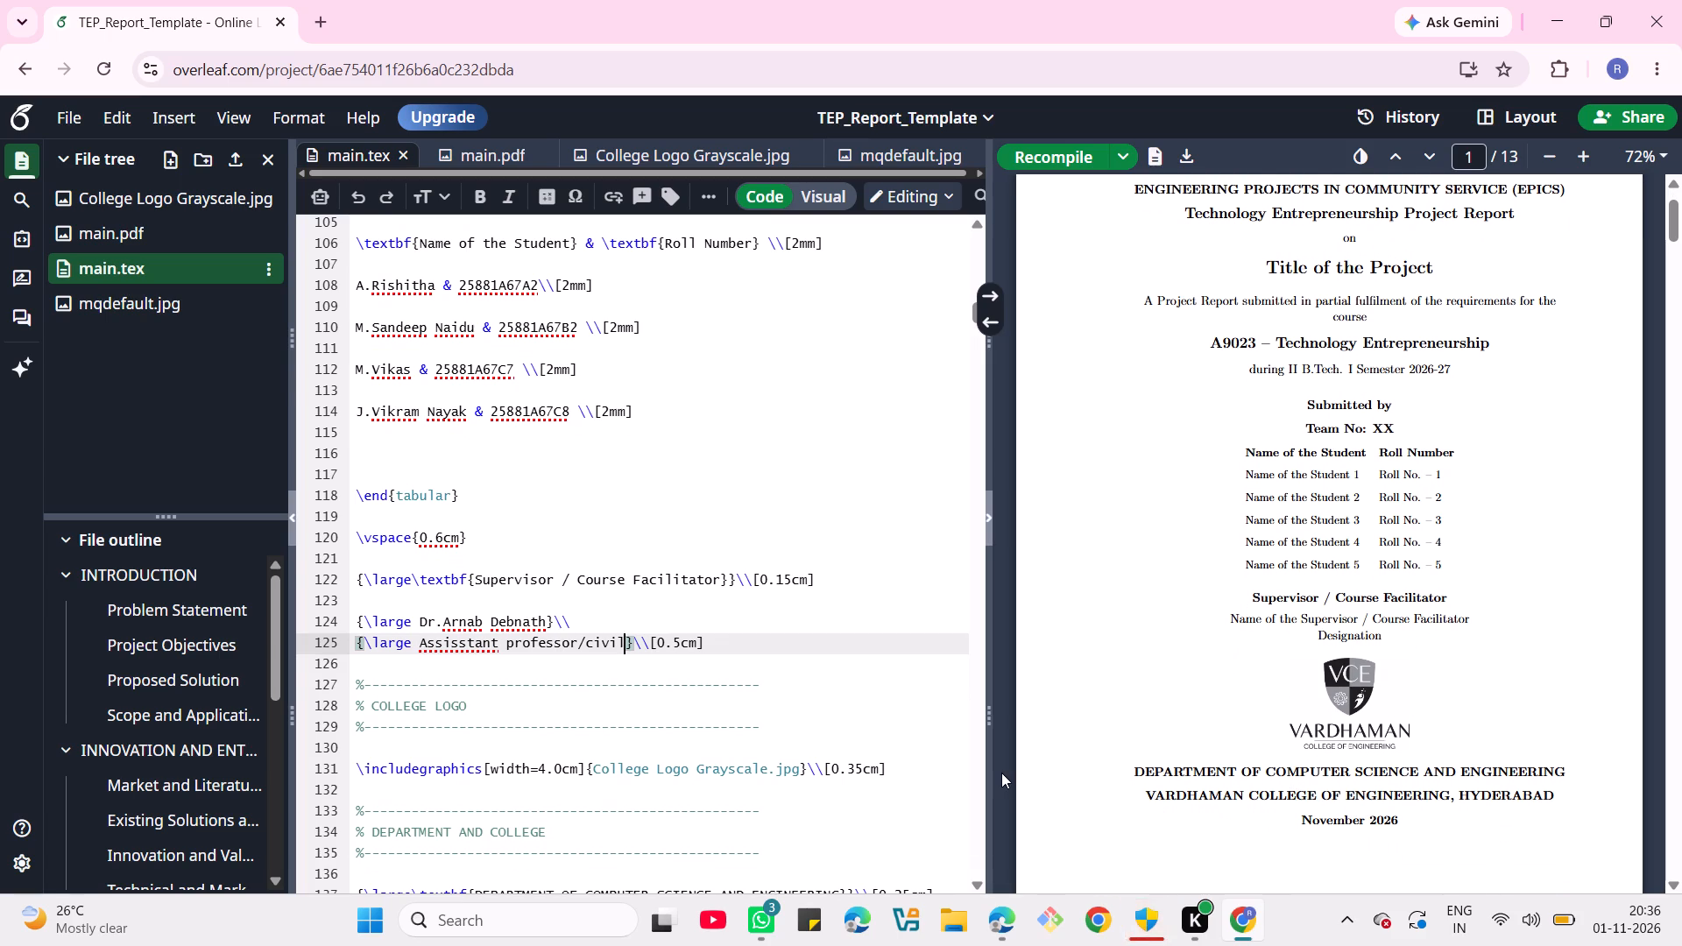
scroll(1001, 773, down, 1)
scroll(856, 814, down, 1)
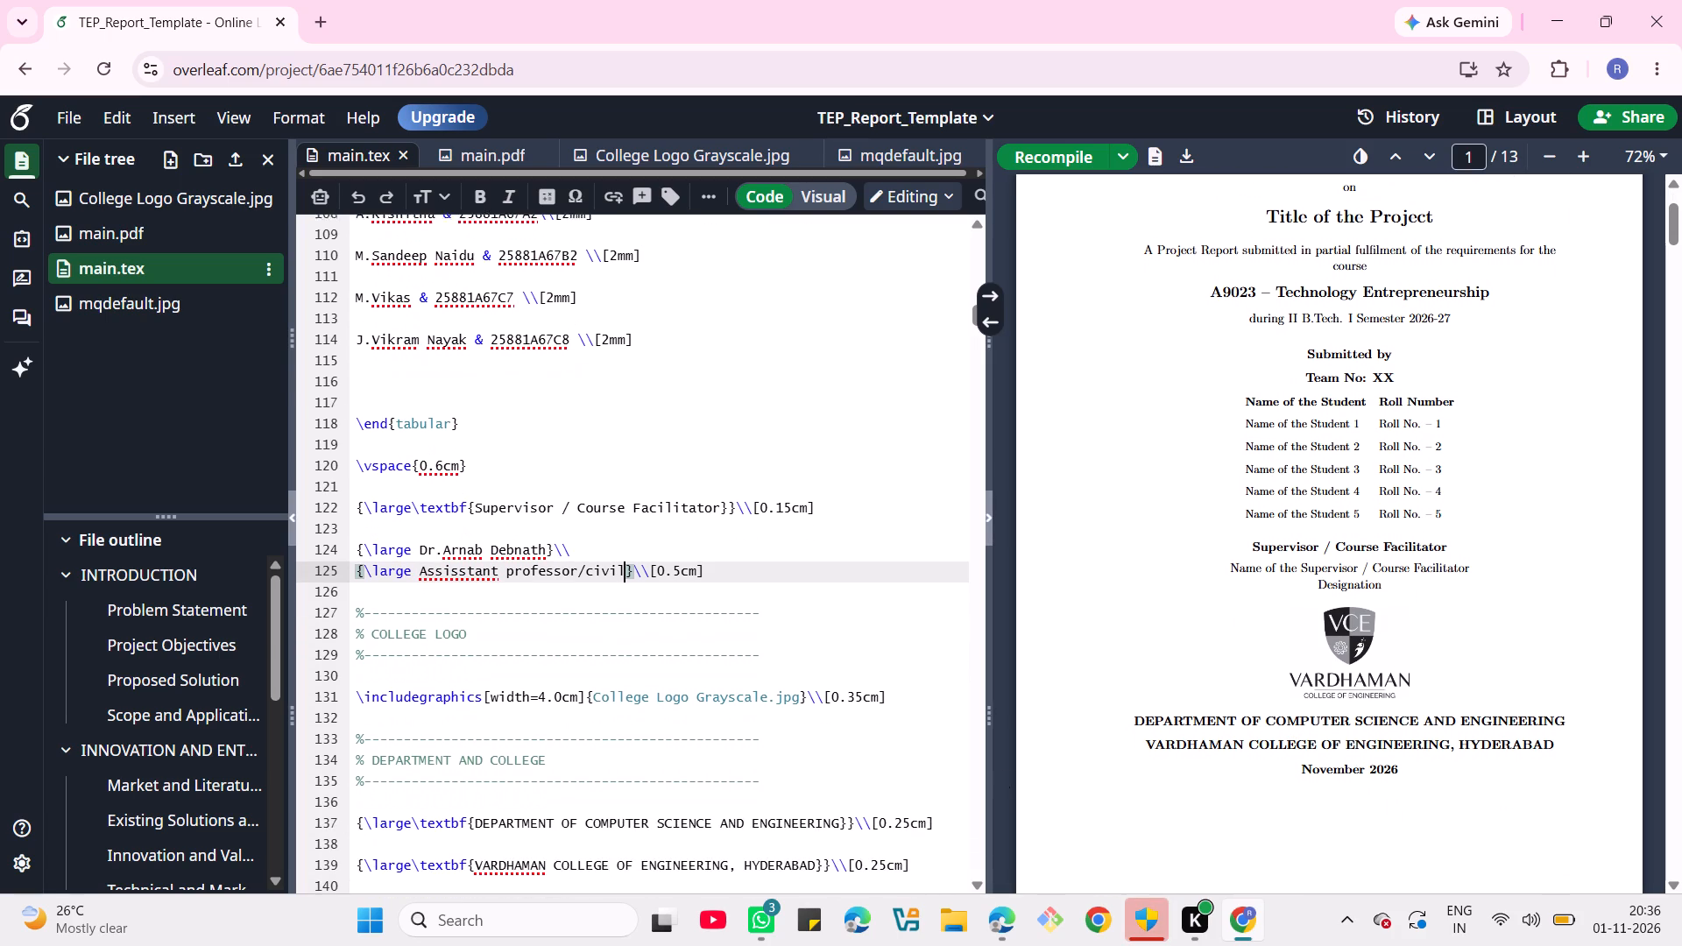
scroll(856, 814, down, 1)
click(842, 815)
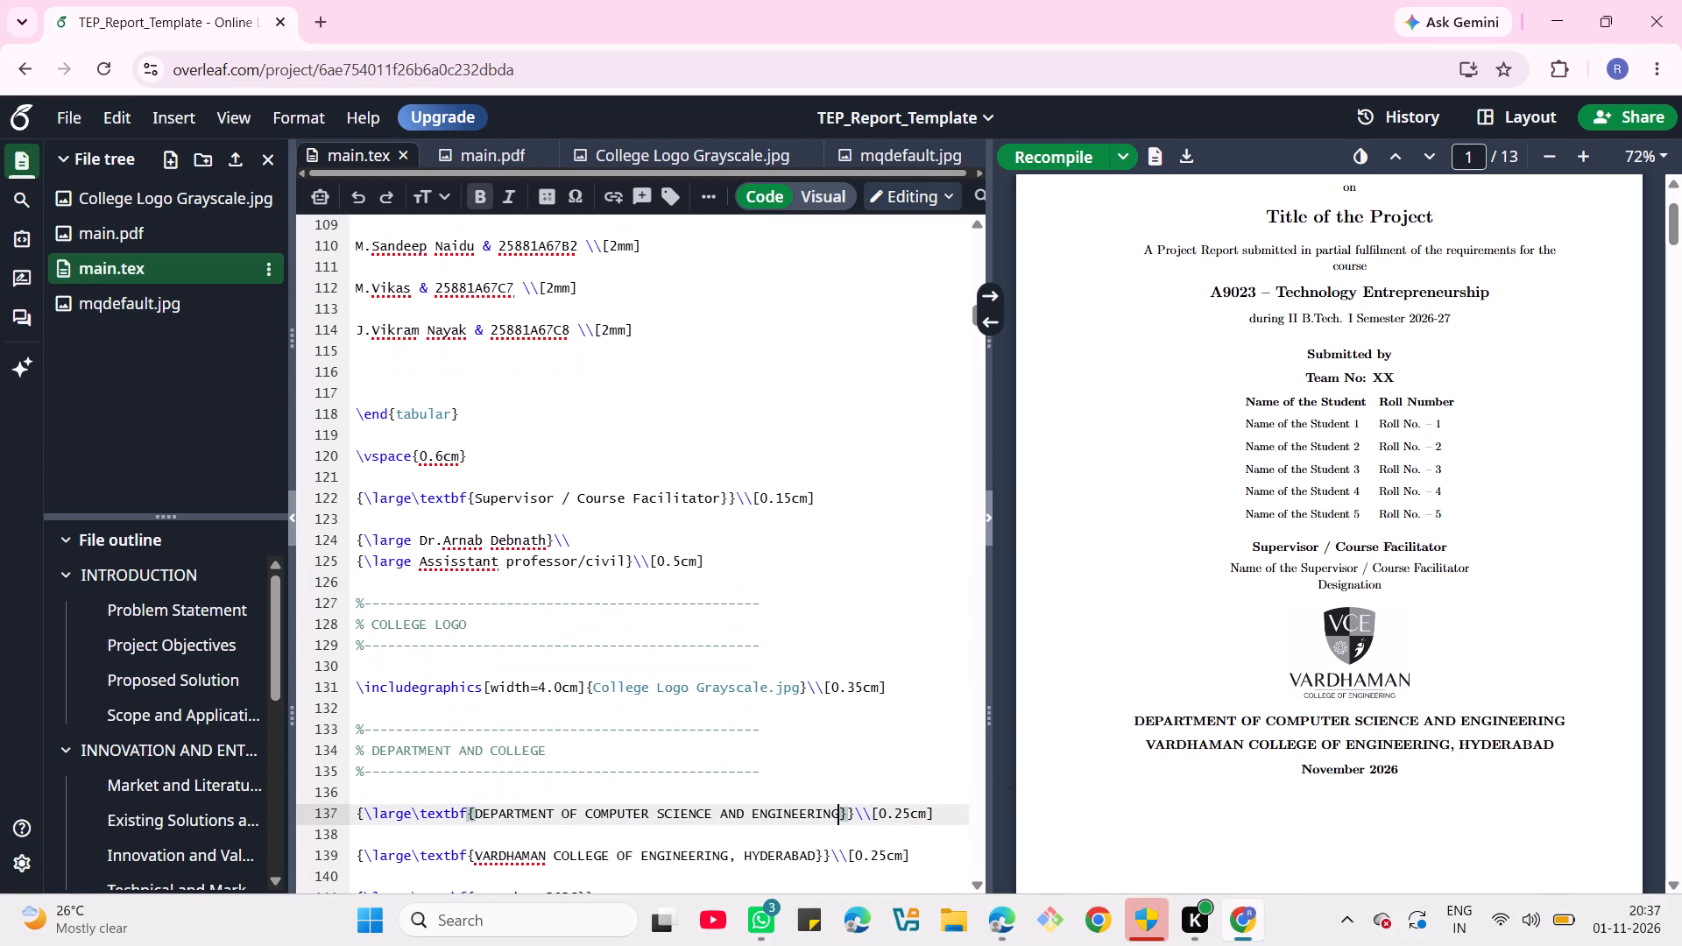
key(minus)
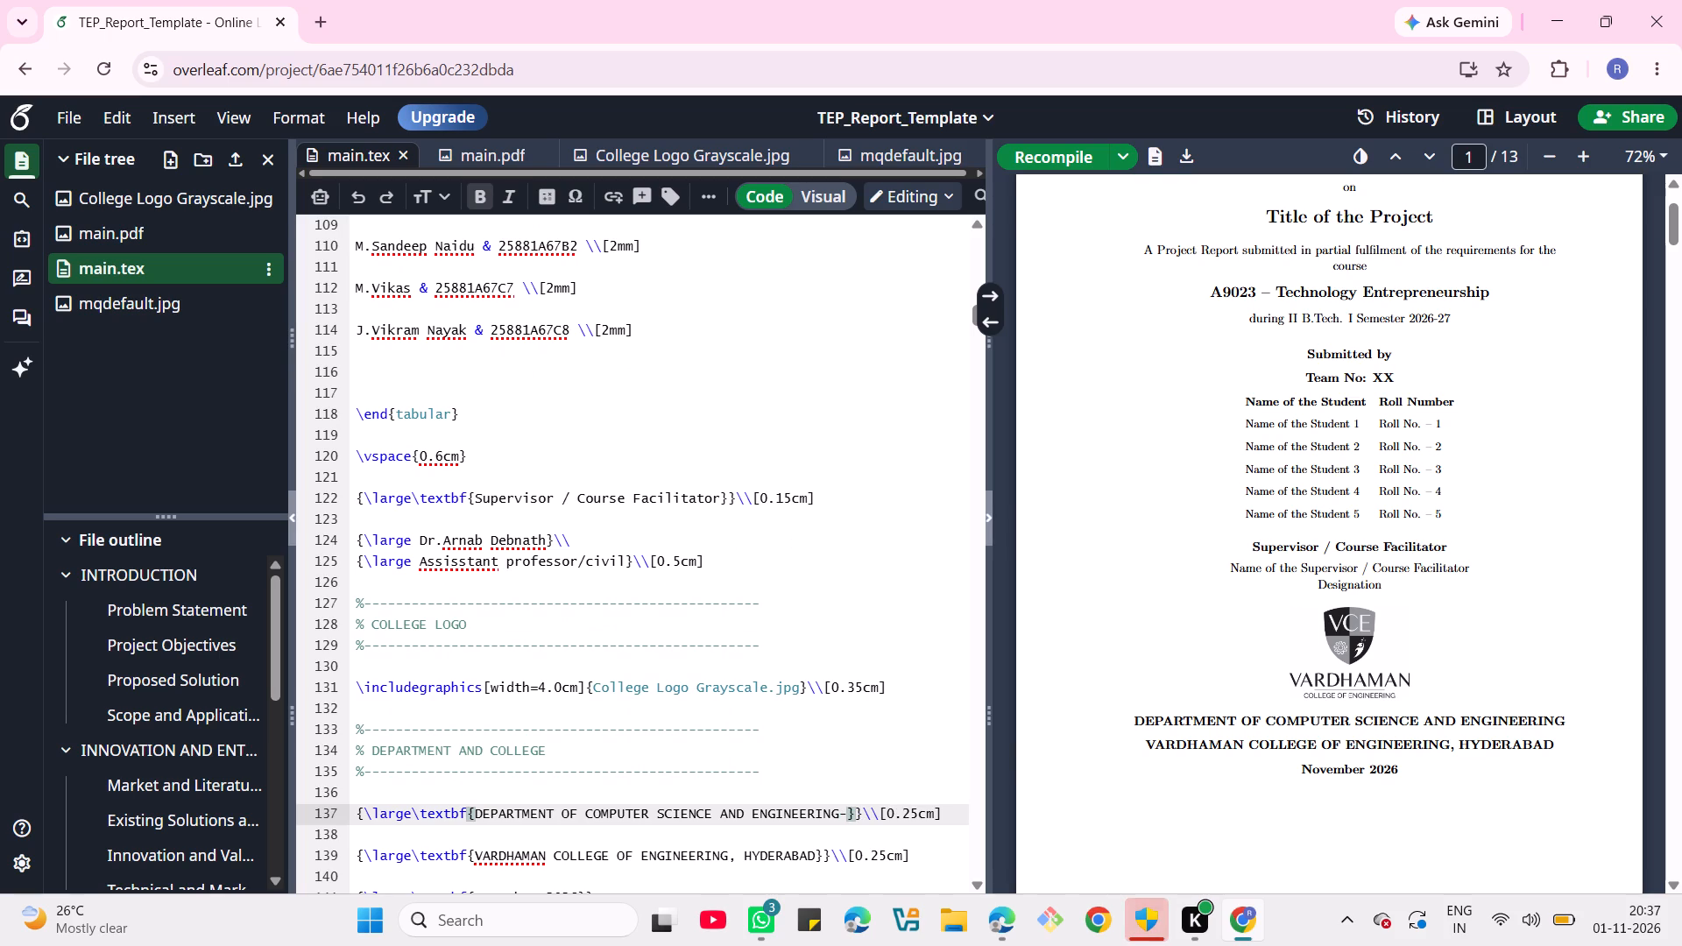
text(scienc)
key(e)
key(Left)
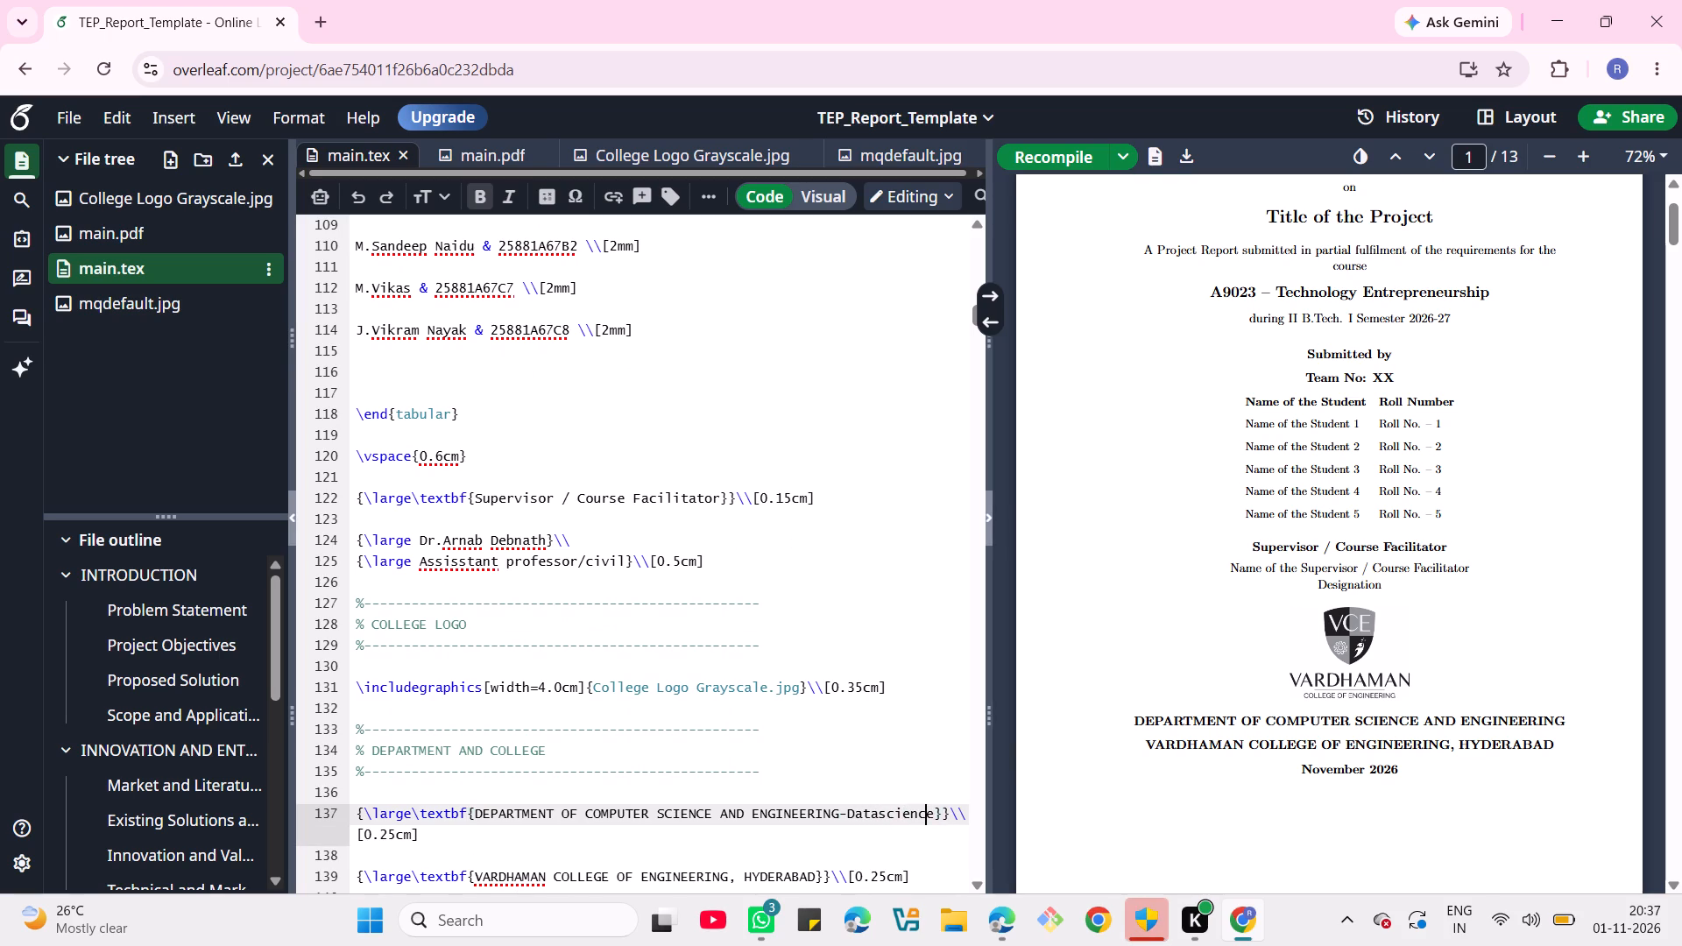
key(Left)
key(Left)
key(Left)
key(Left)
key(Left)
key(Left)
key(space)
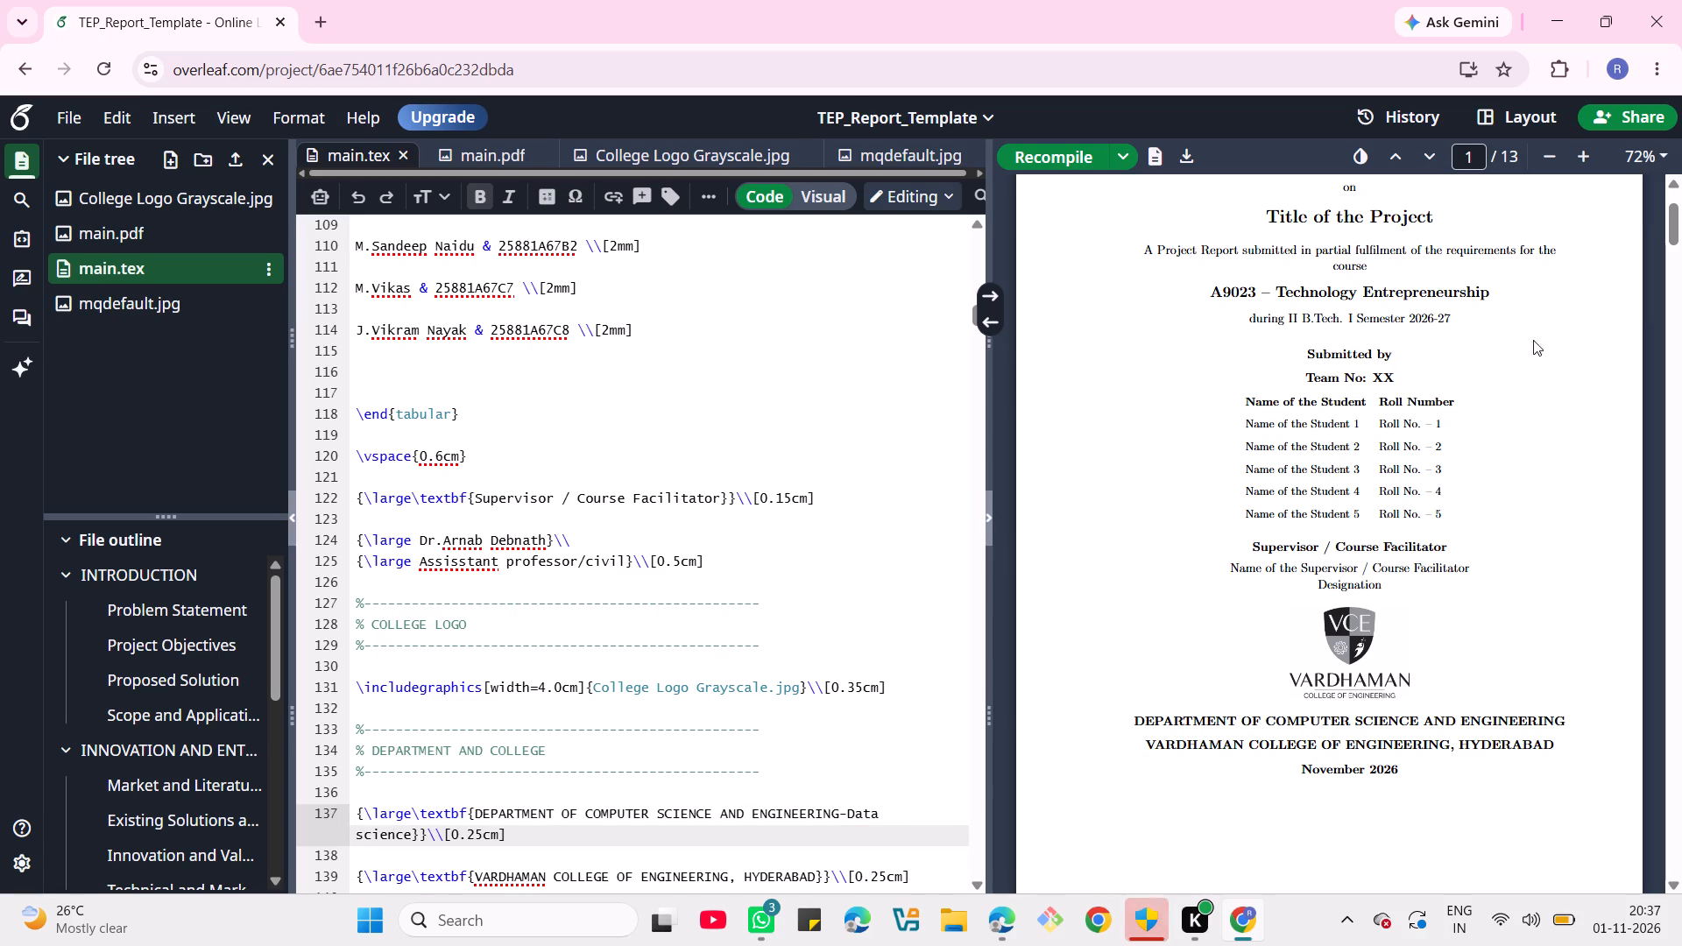
Recompile the report and check the filled-in title page in the PDF preview.
click(1073, 156)
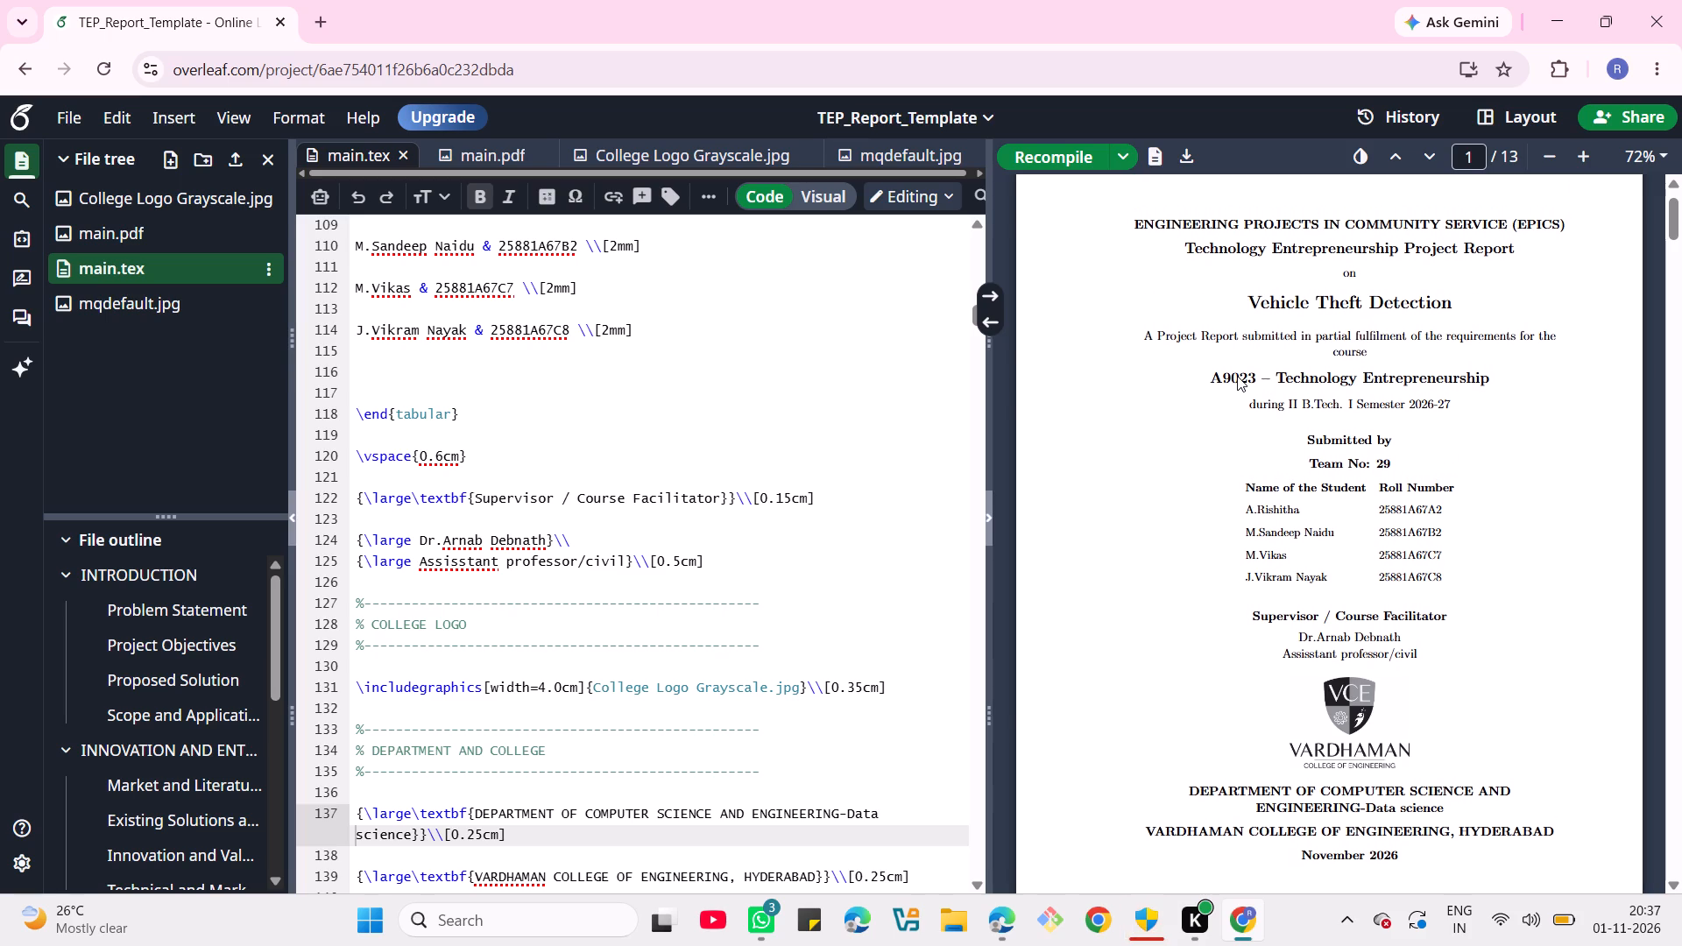
scroll(1237, 376, down, 1)
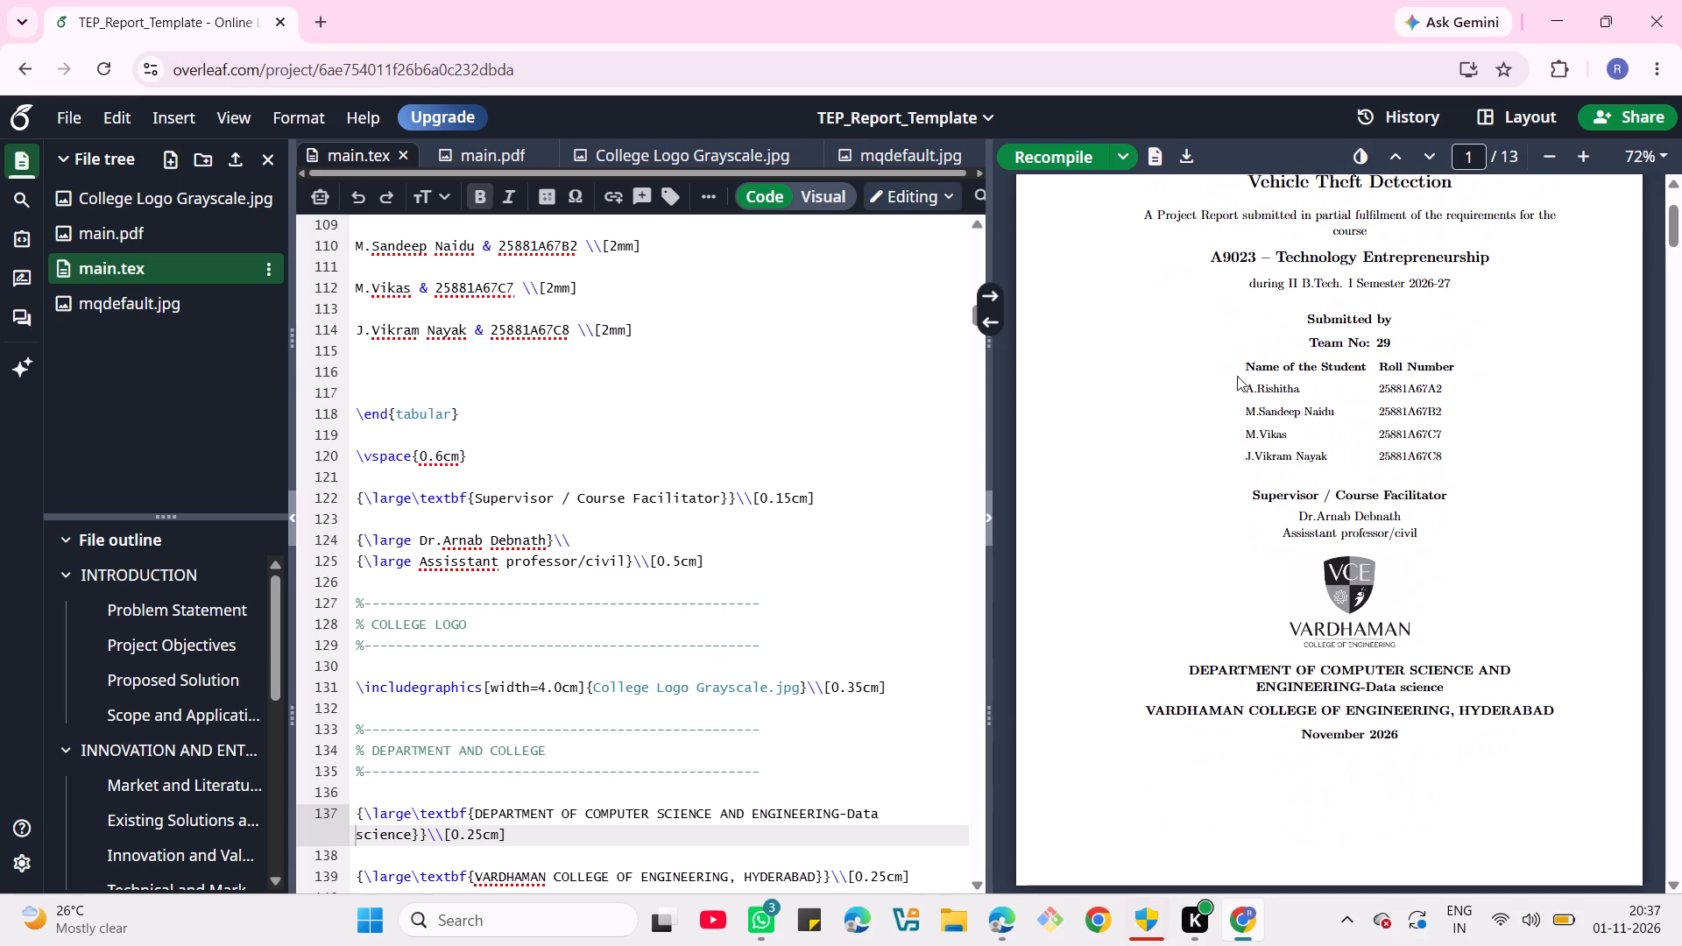
scroll(1237, 376, down, 2)
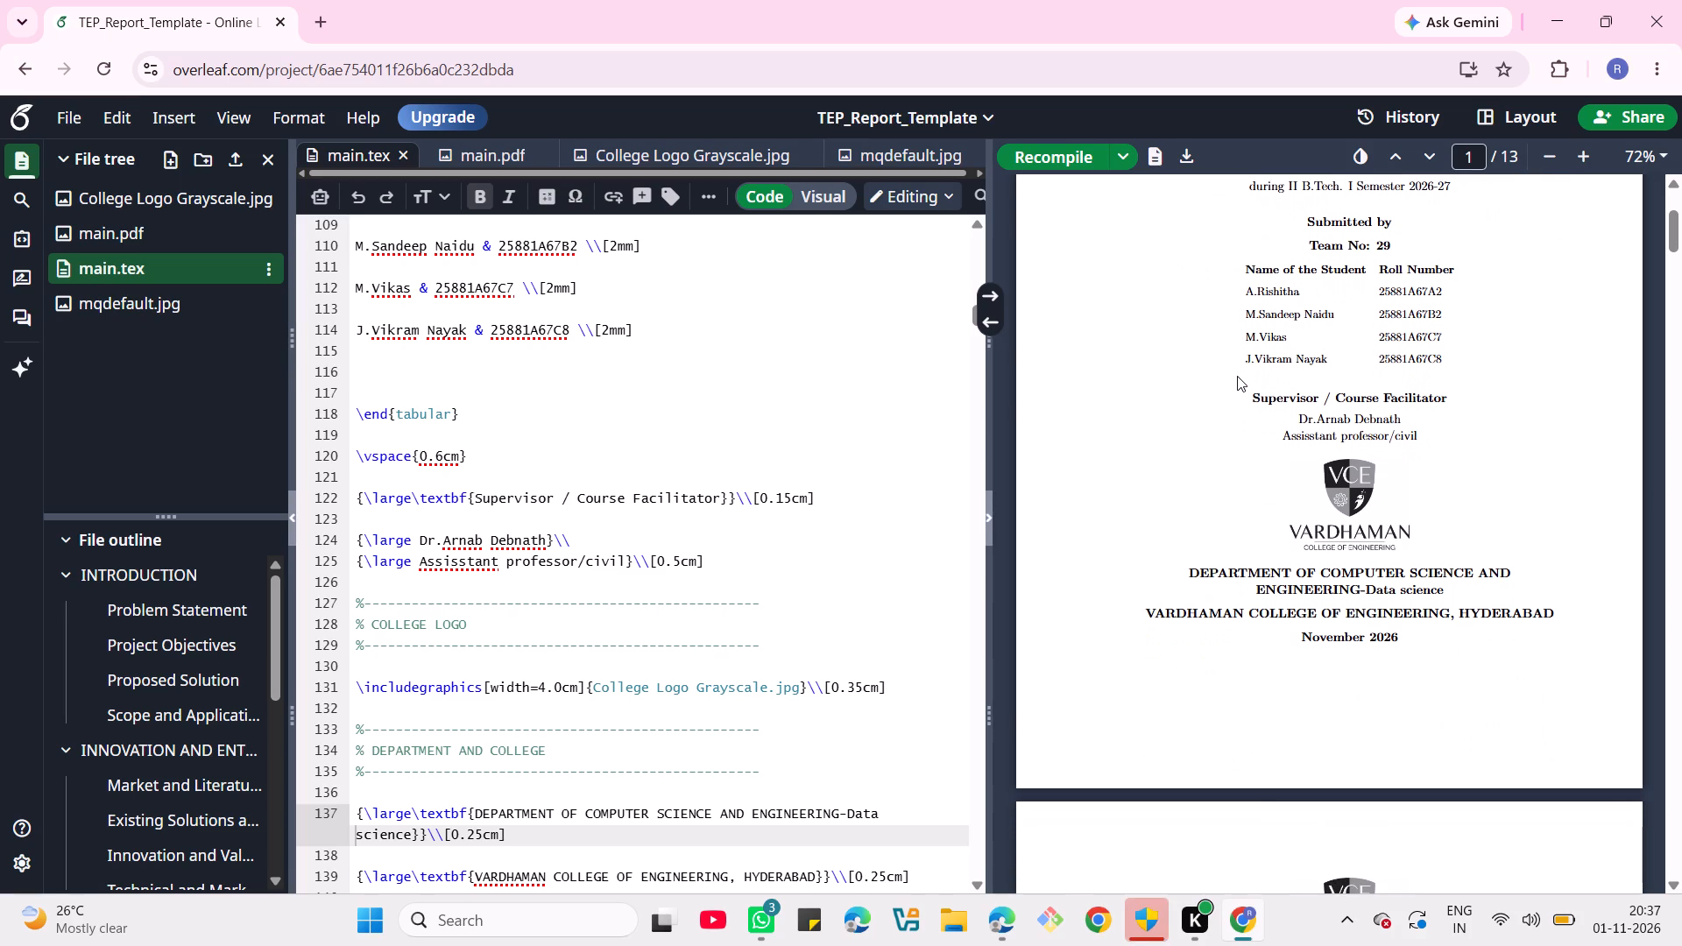
scroll(1237, 376, down, 1)
scroll(661, 740, down, 1)
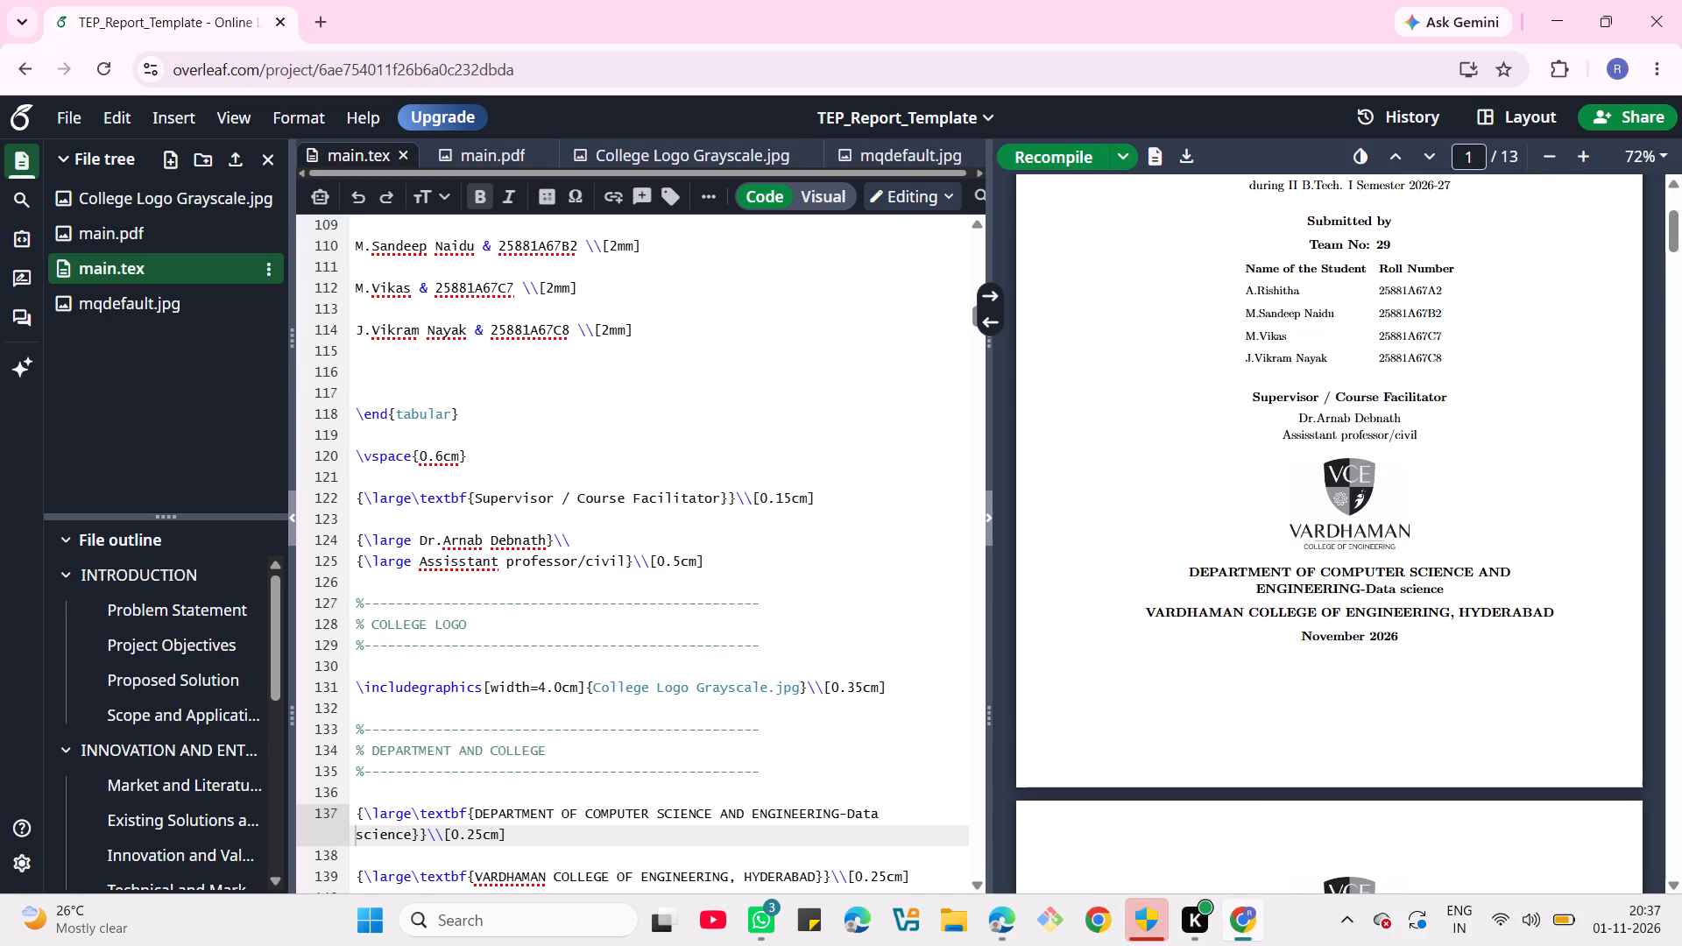
Replace "-Data" at the end of the title page's department line with uppercase "-DATA".
scroll(661, 740, down, 1)
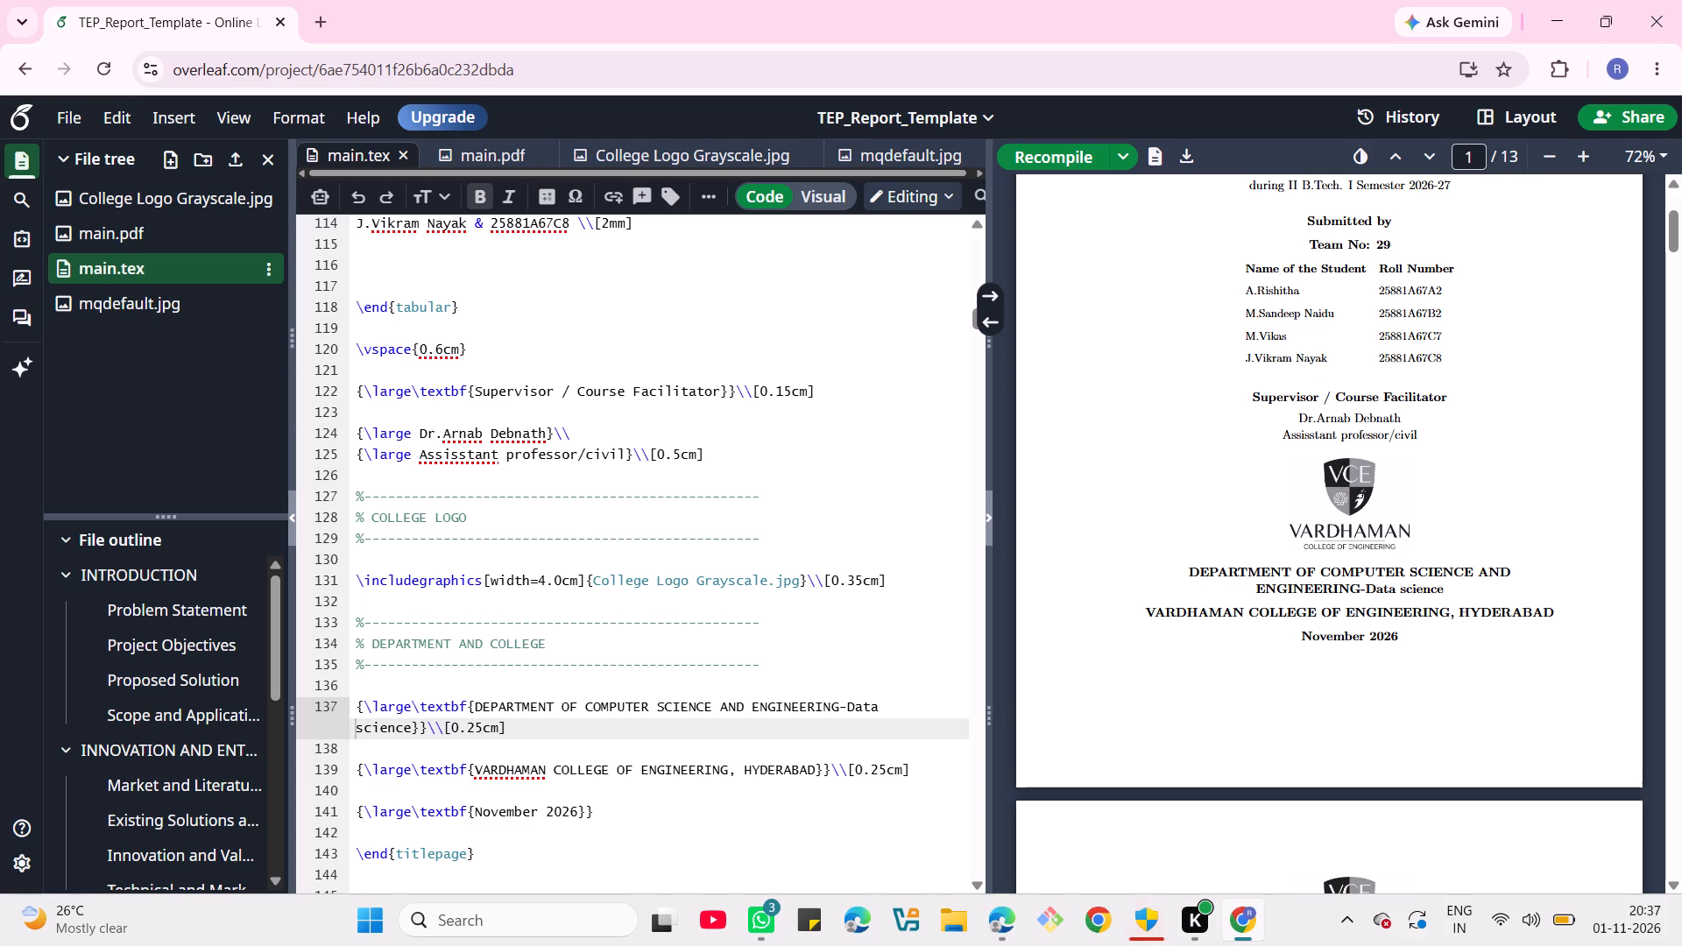
drag(842, 702, 849, 708)
drag(849, 708, 880, 712)
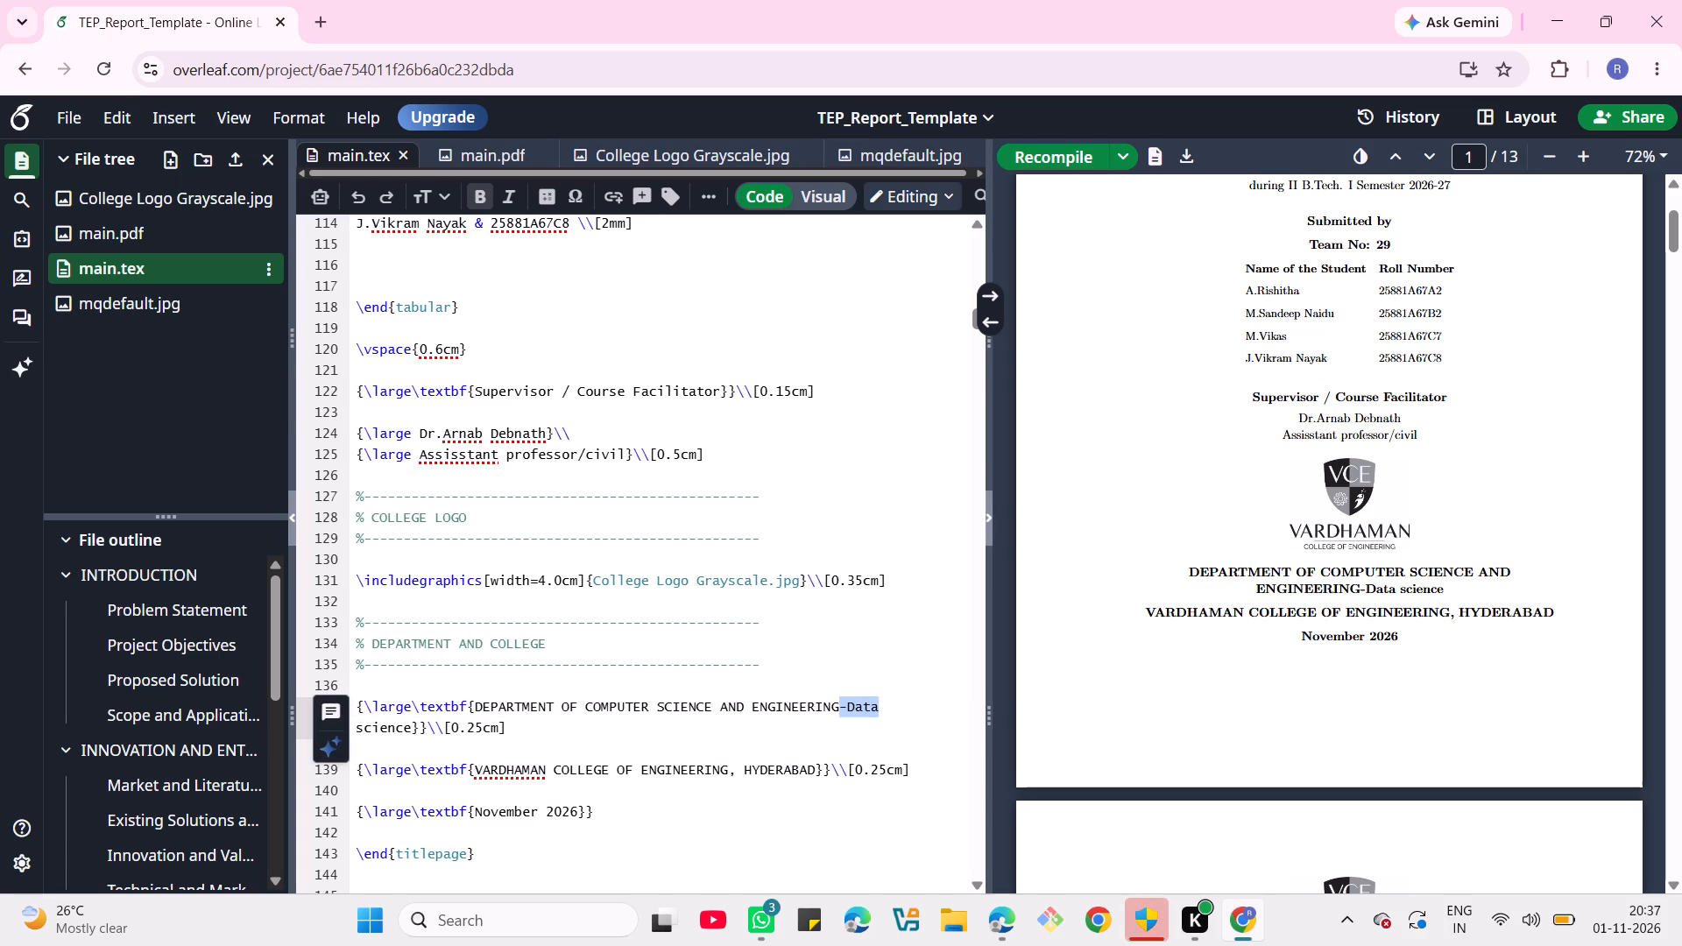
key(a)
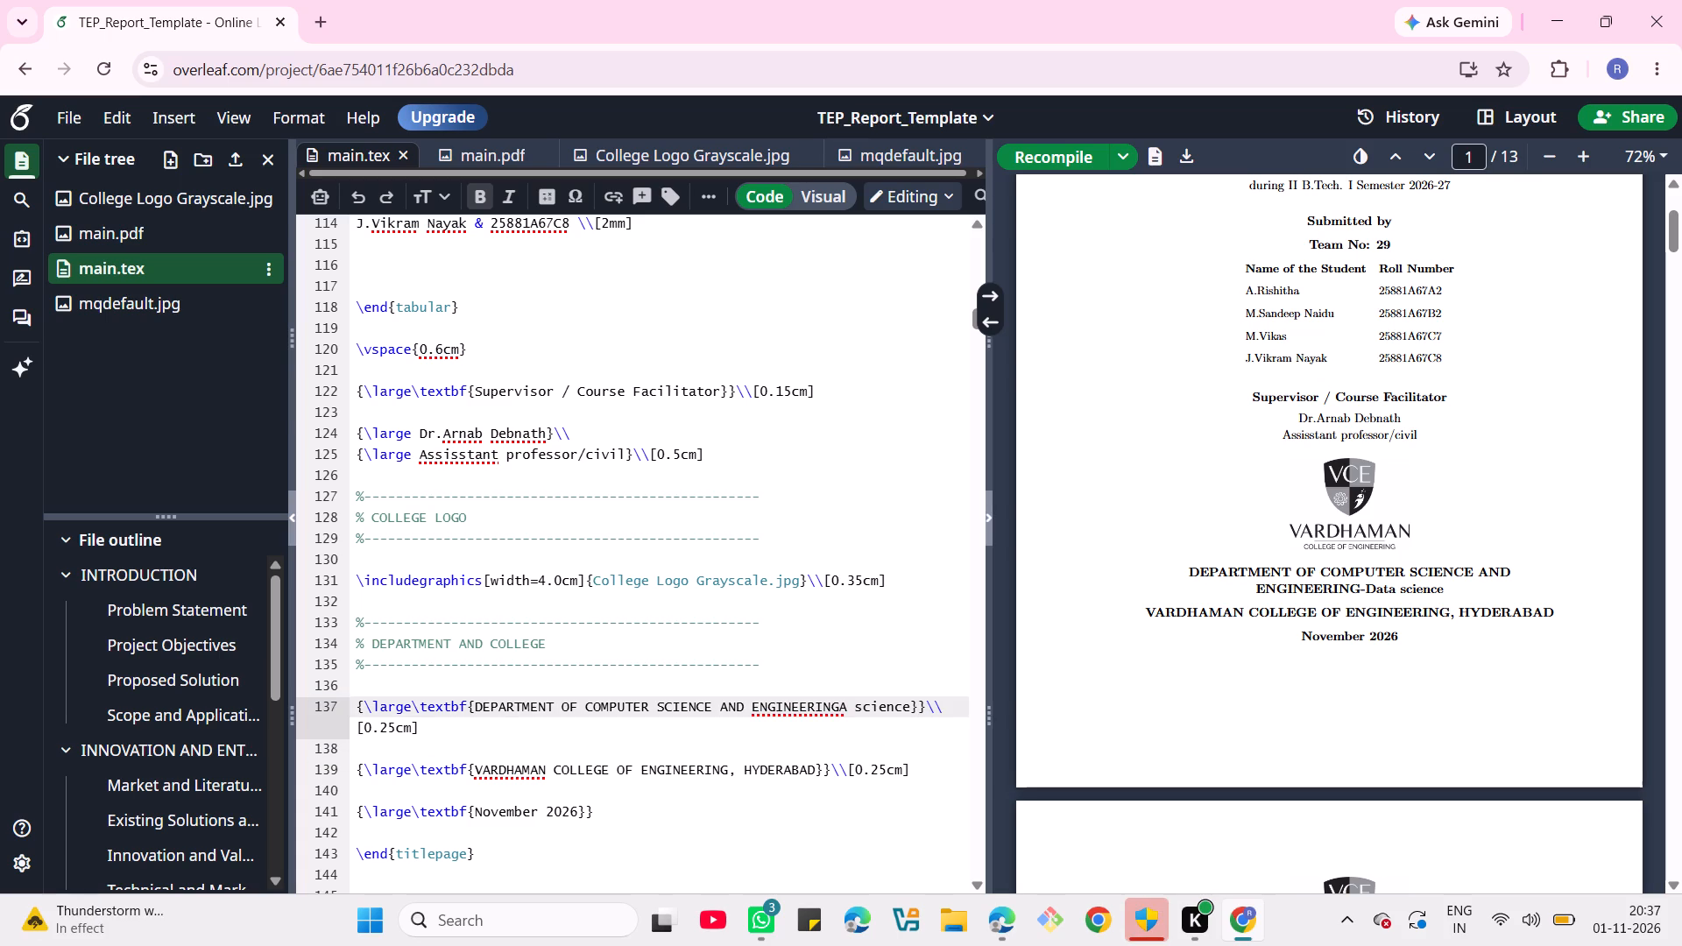
key(BackSpace)
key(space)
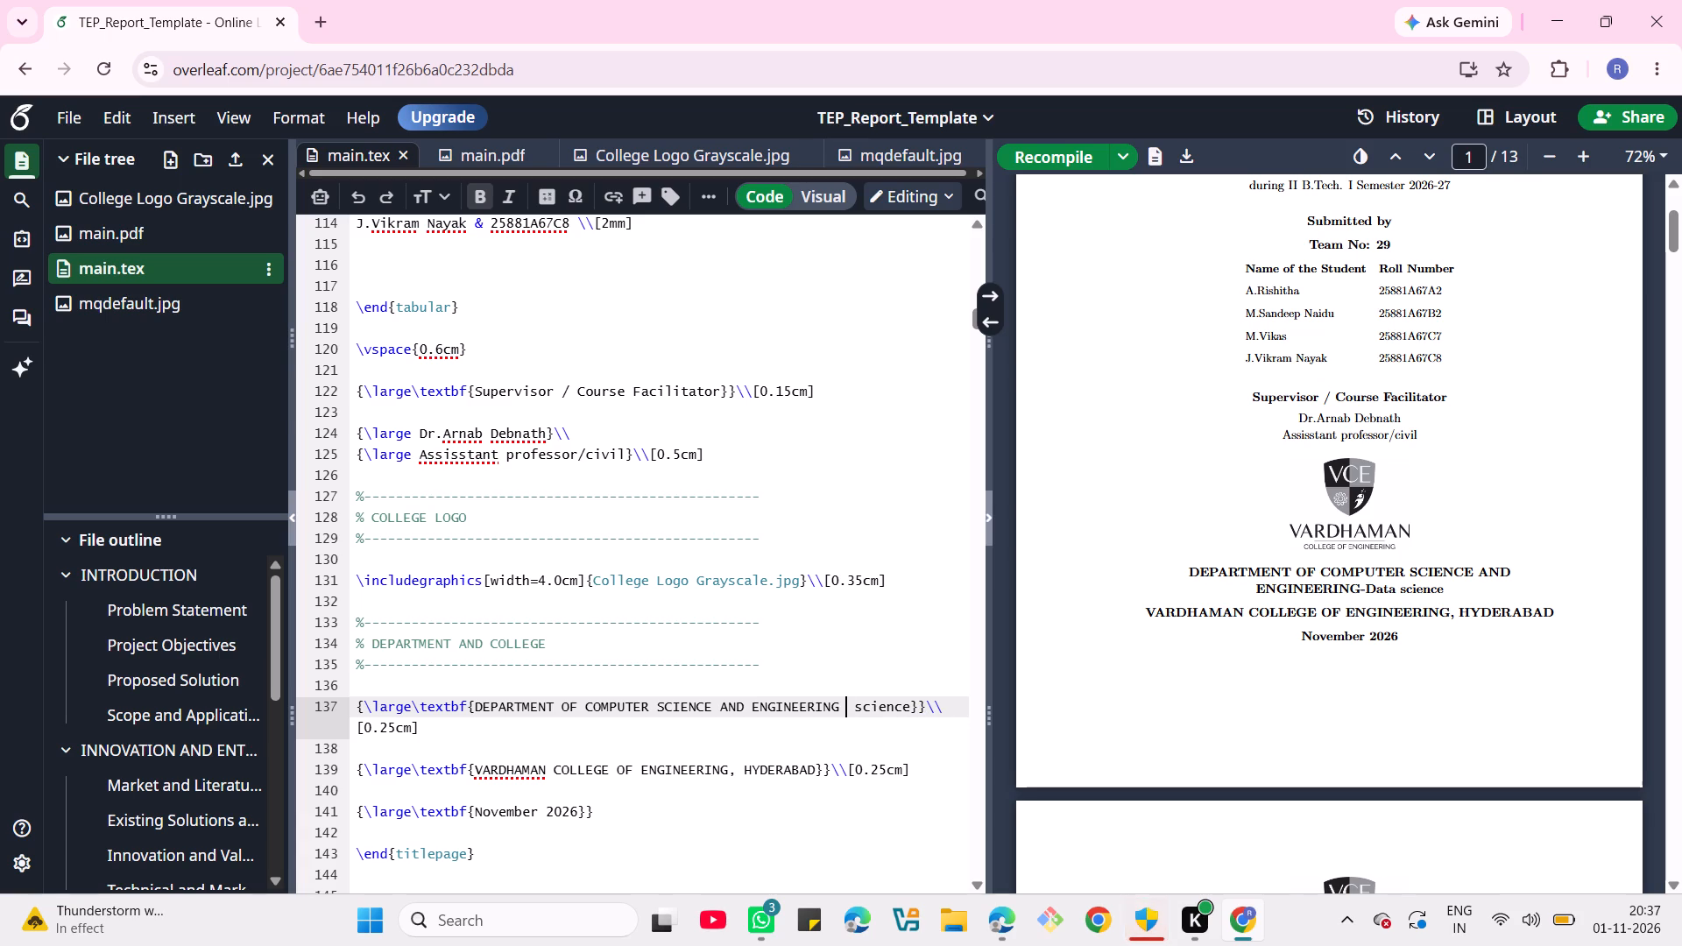
key(BackSpace)
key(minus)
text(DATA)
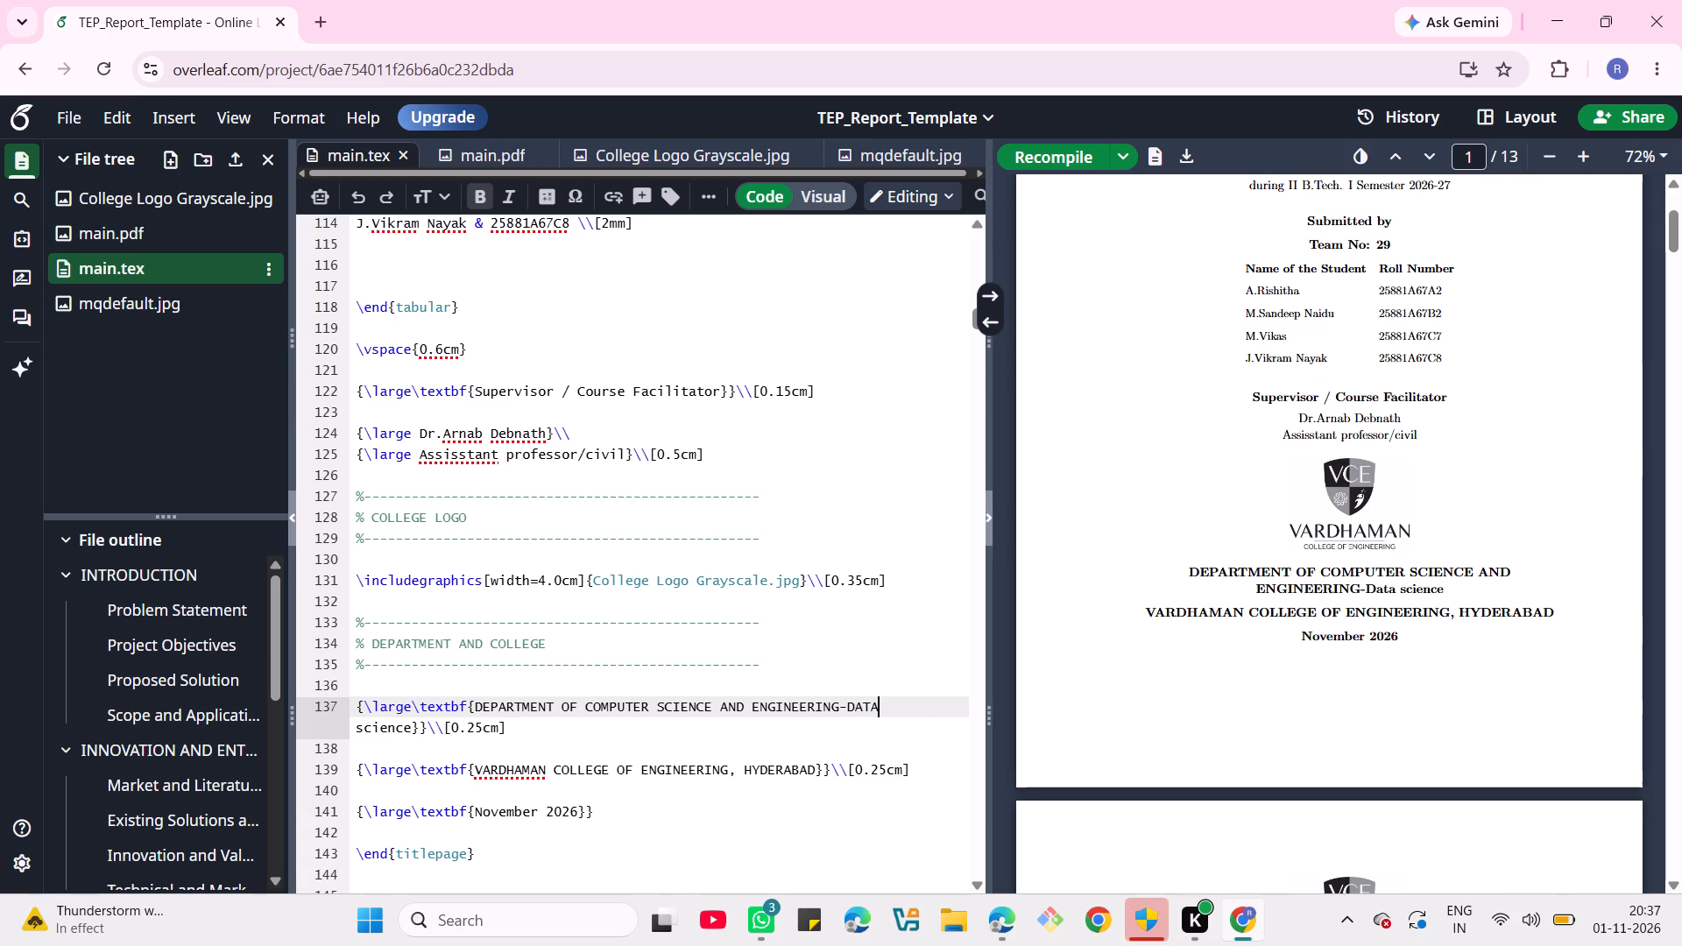
Replace the lowercase "science" at the end of the title page's department name with "SCIENCE".
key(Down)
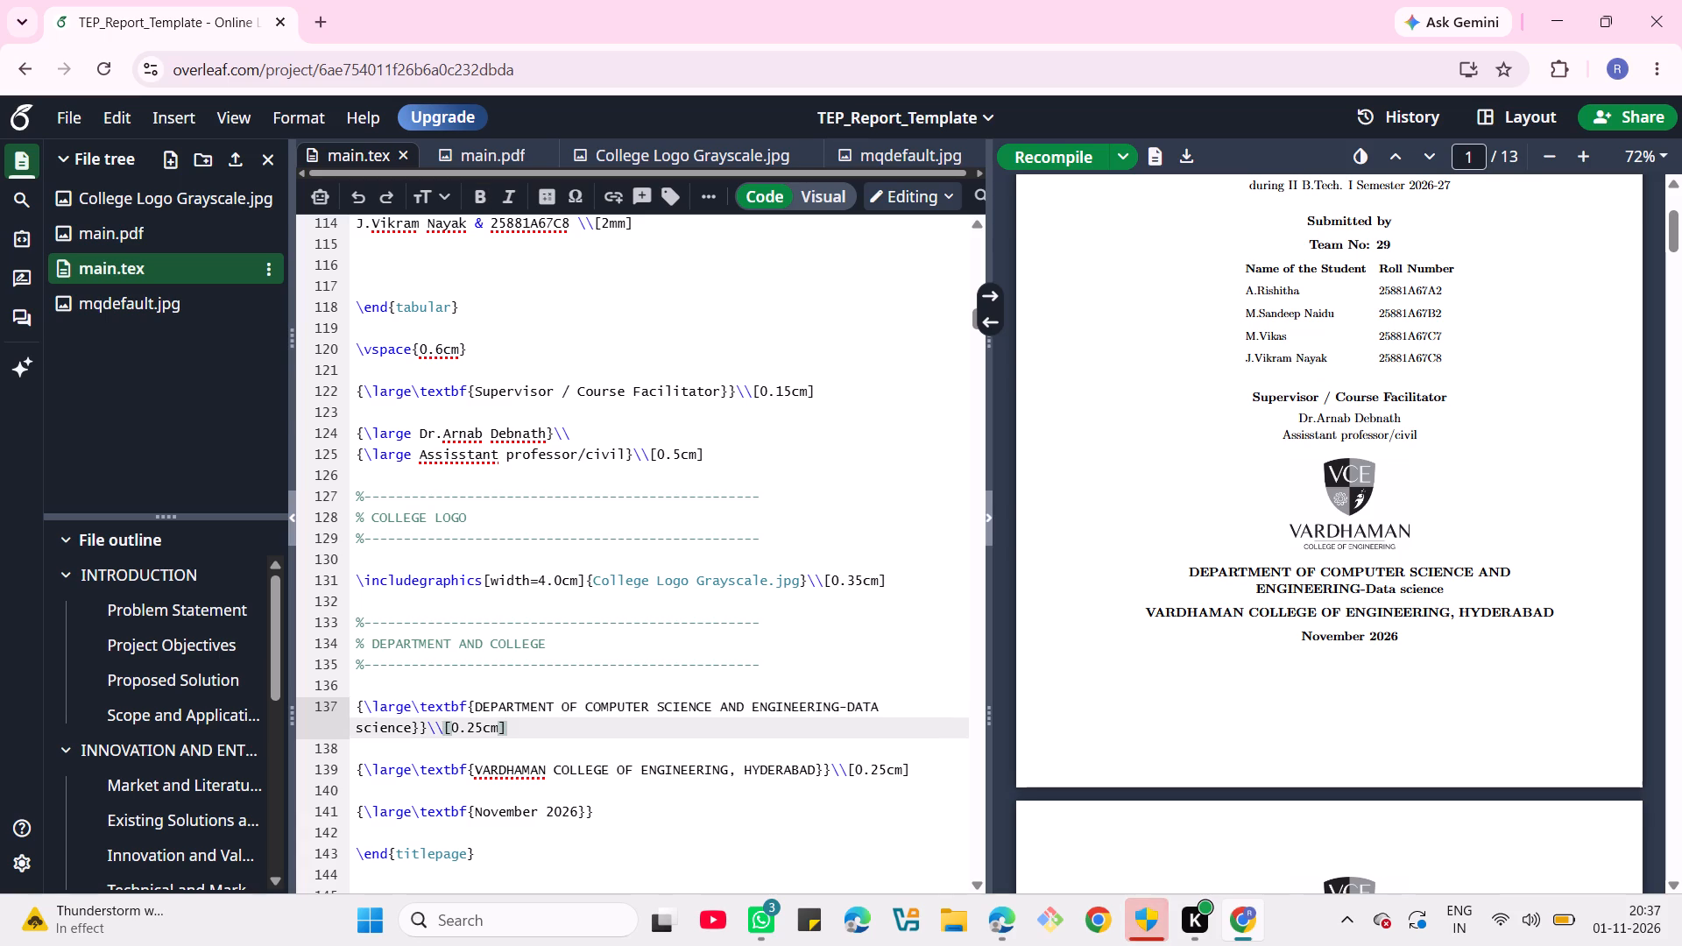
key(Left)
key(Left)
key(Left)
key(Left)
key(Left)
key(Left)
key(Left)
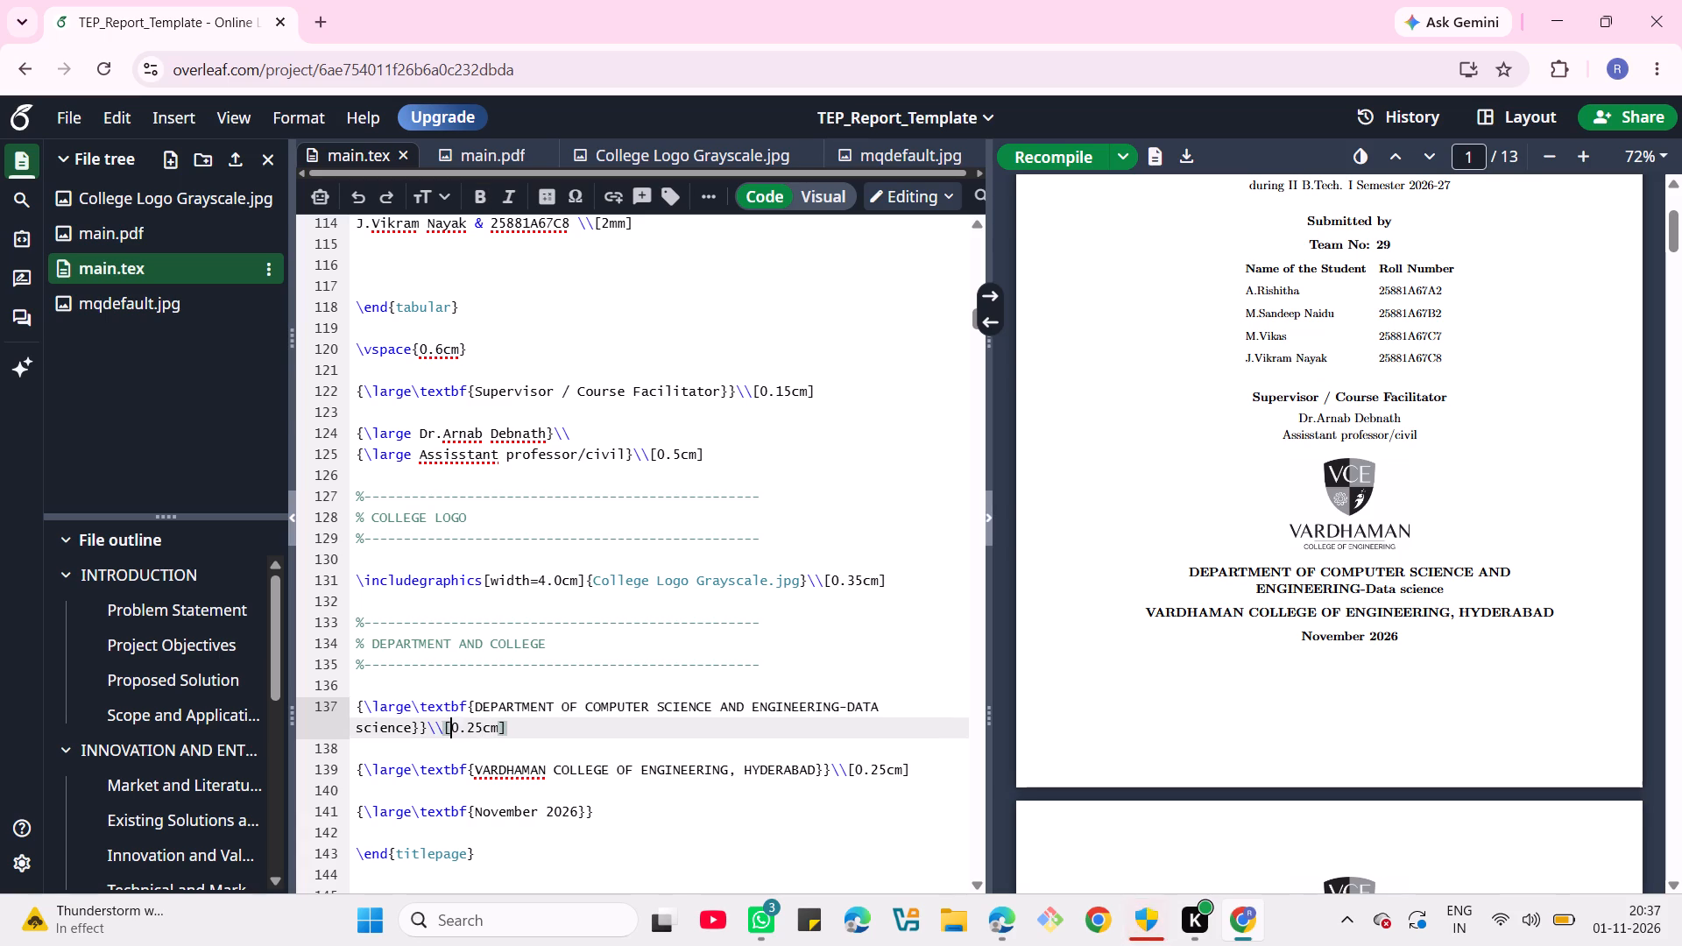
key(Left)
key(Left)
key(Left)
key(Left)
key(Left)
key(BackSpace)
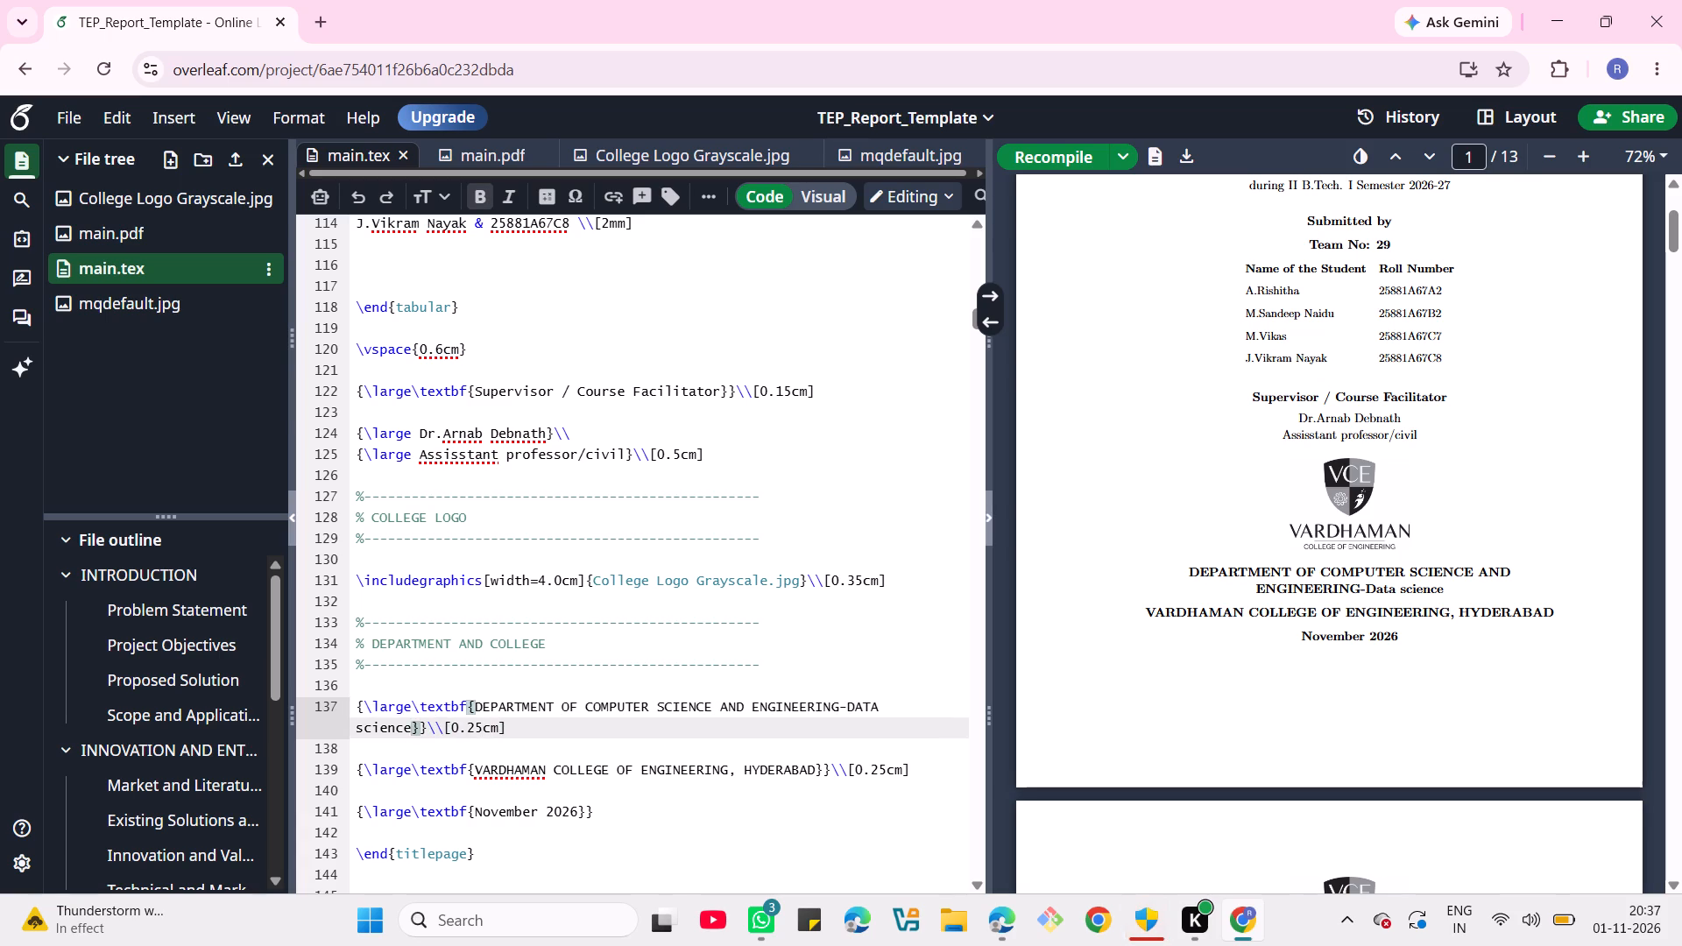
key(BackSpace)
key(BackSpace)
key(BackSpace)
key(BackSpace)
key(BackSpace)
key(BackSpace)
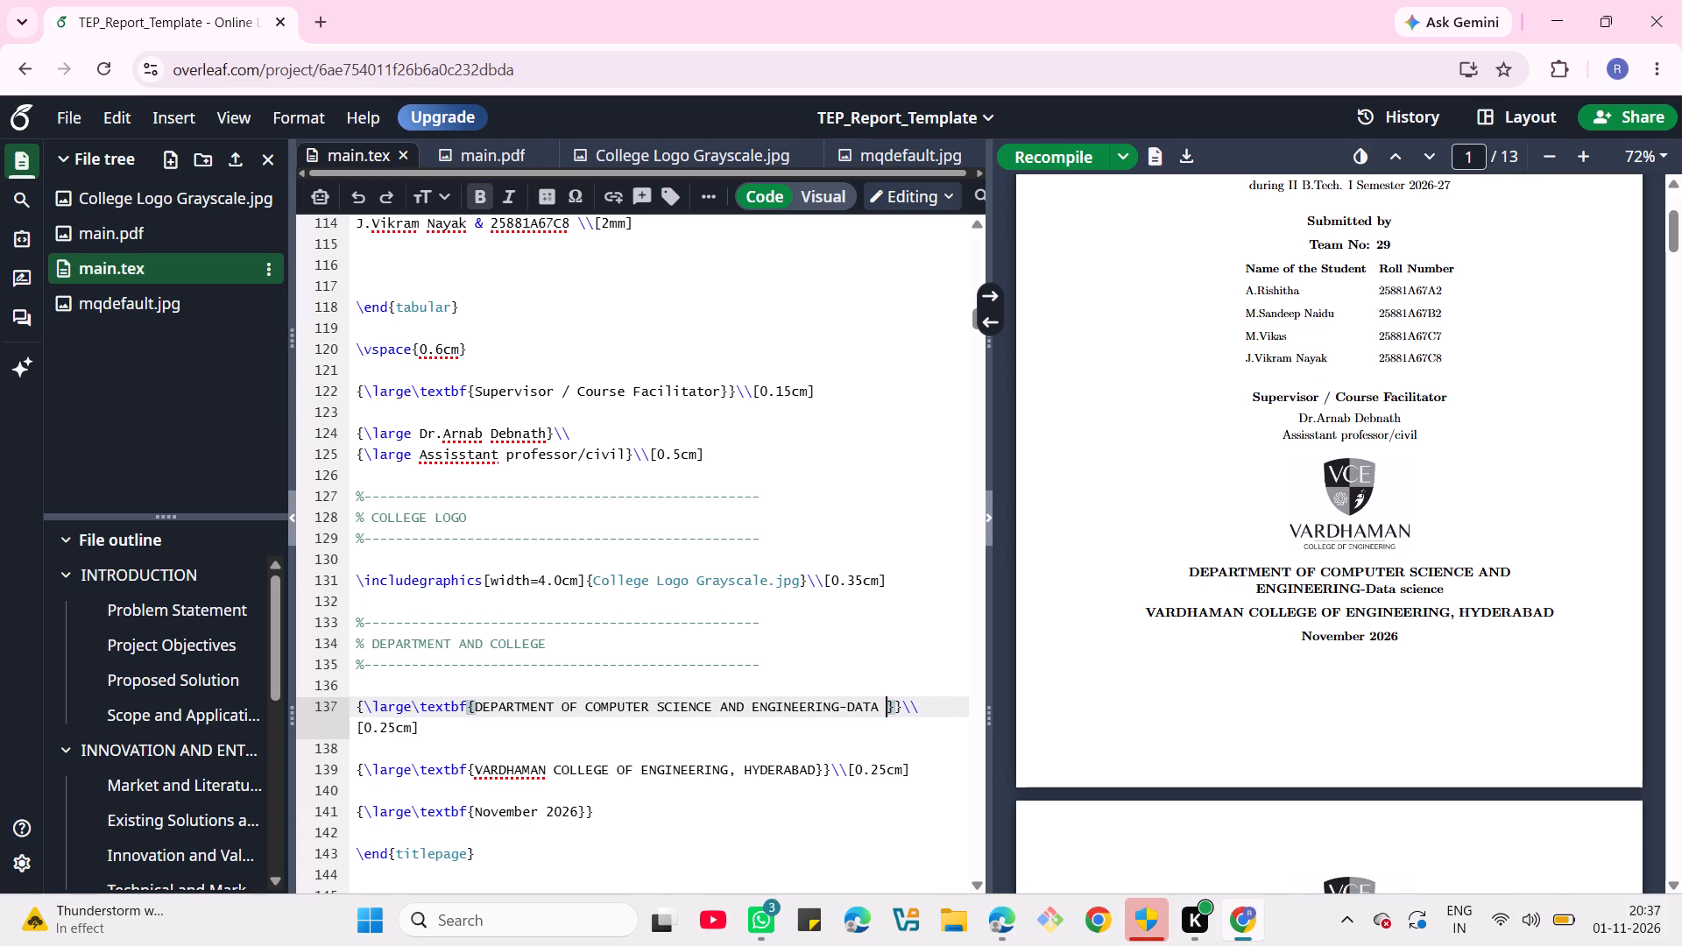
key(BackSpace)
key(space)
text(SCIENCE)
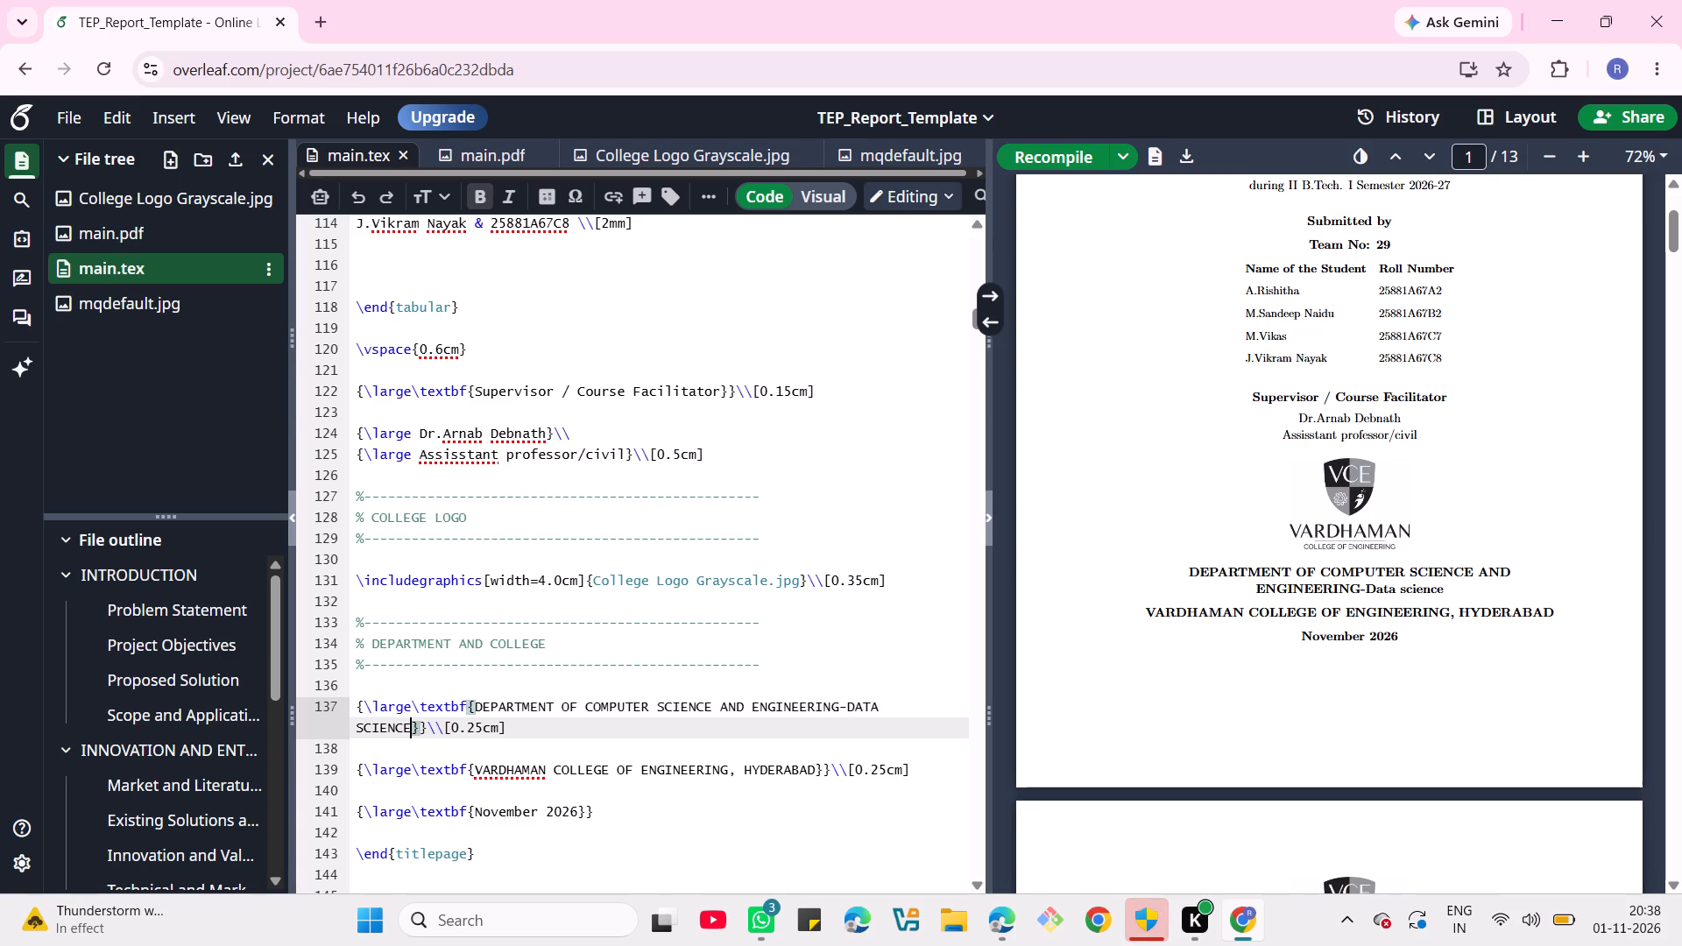
Recompile the report and check the title page and the Certificate page in the PDF preview.
click(1061, 154)
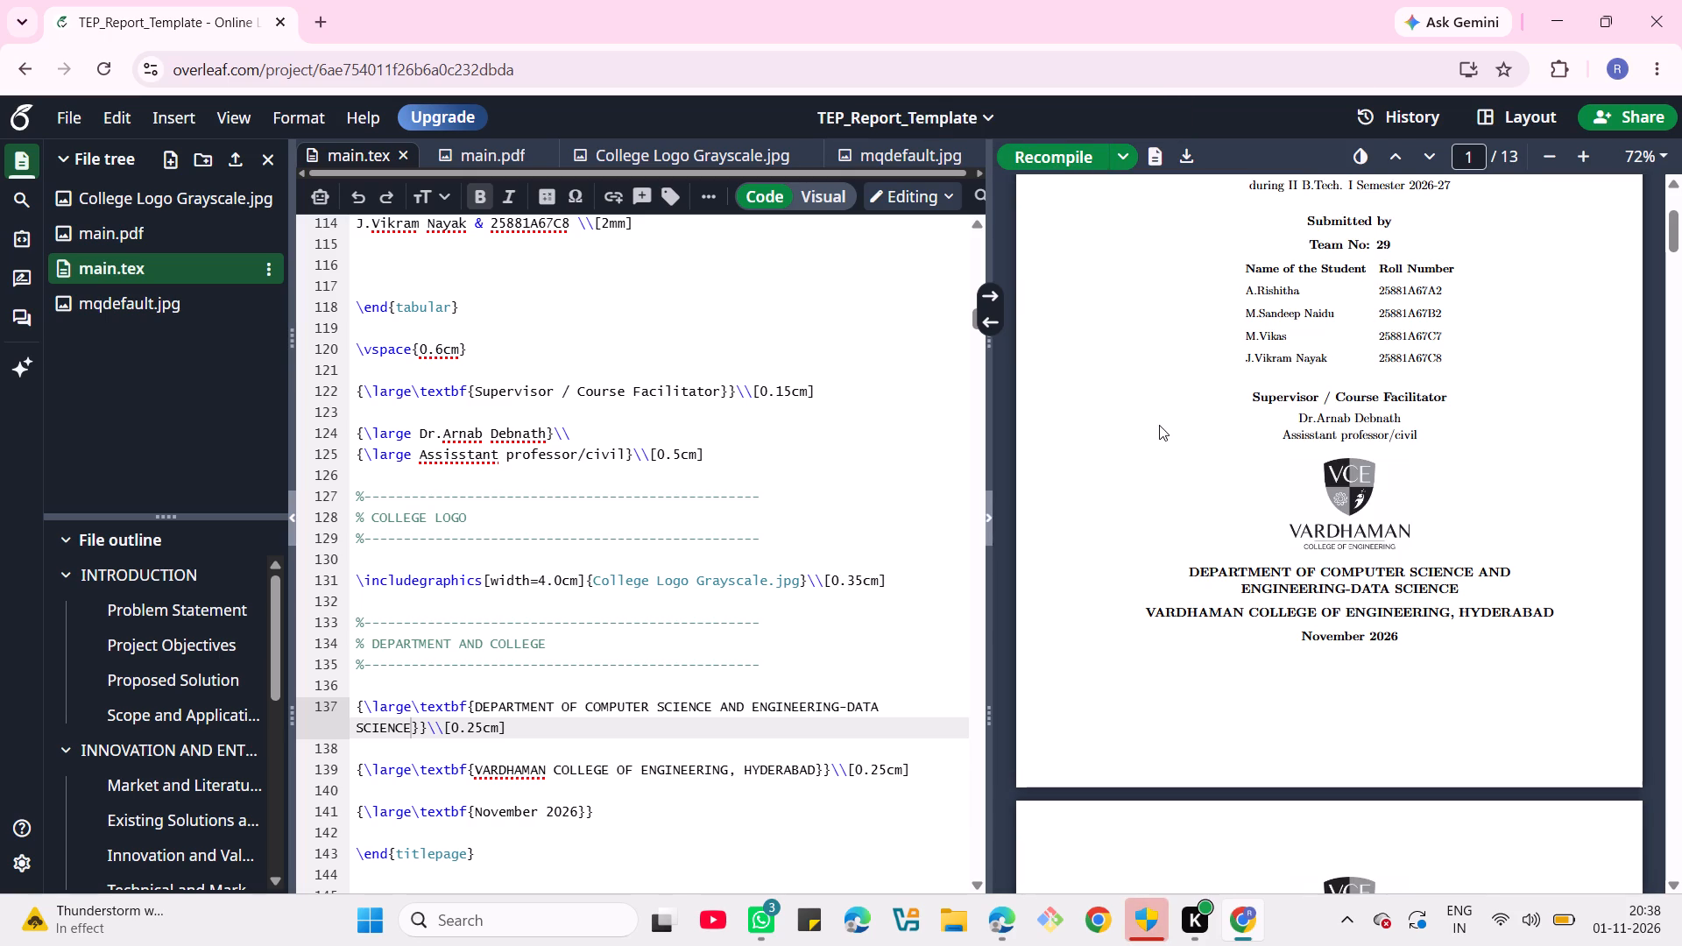
scroll(1194, 616, down, 3)
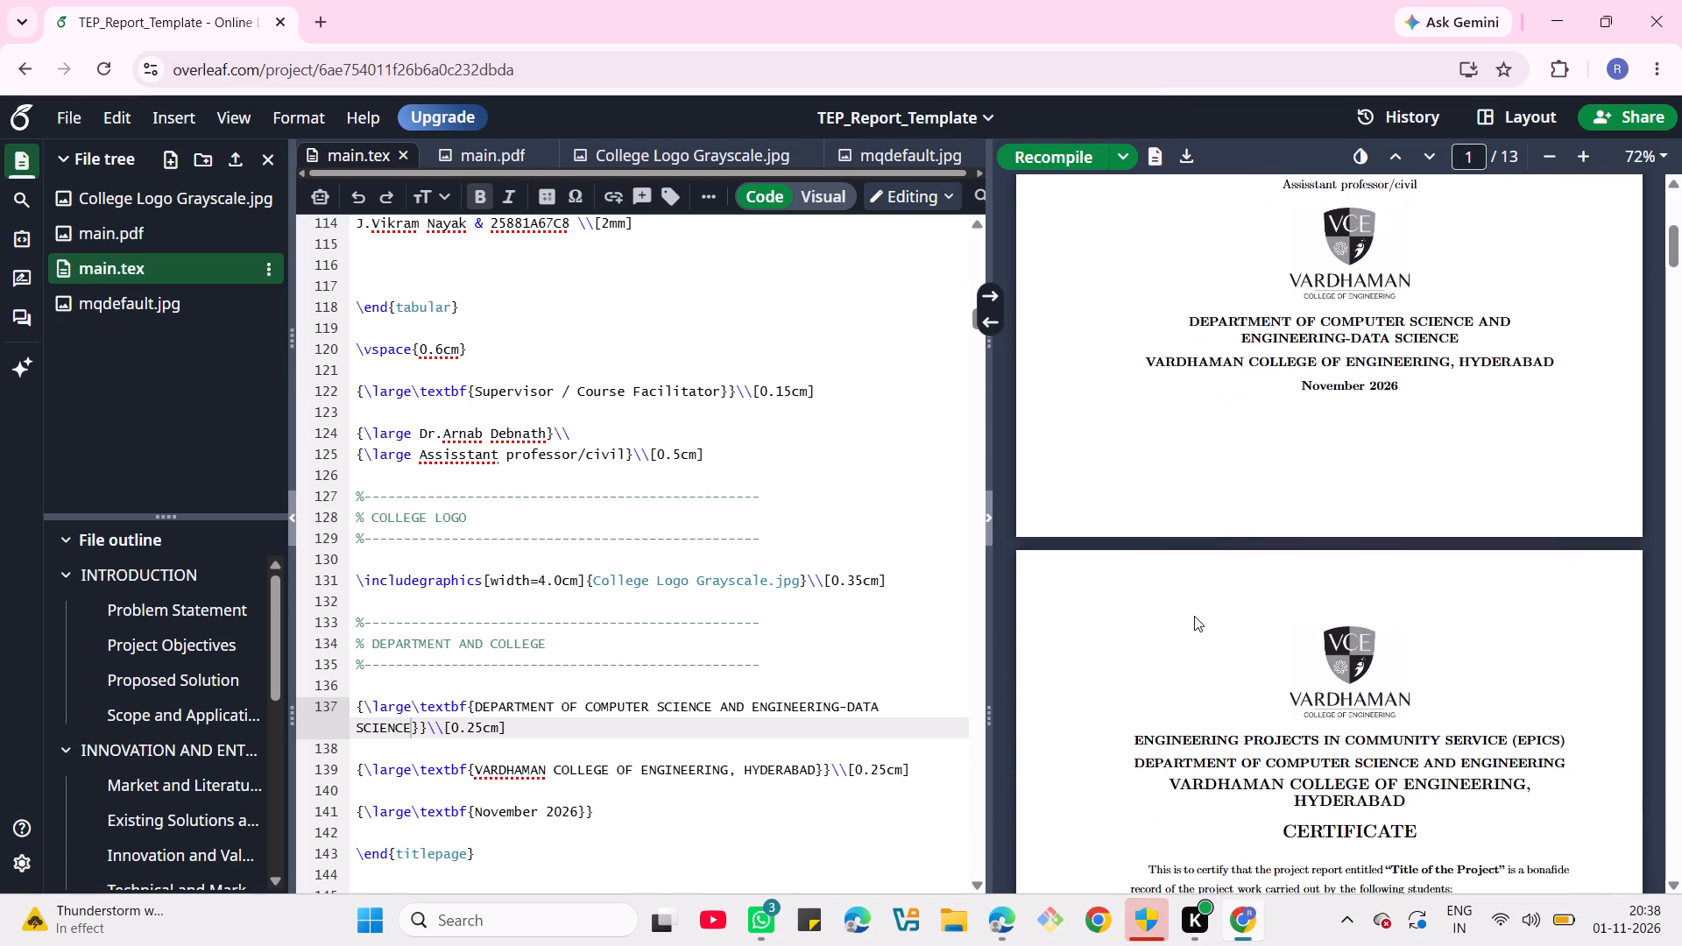
scroll(1194, 616, down, 4)
scroll(1194, 616, up, 1)
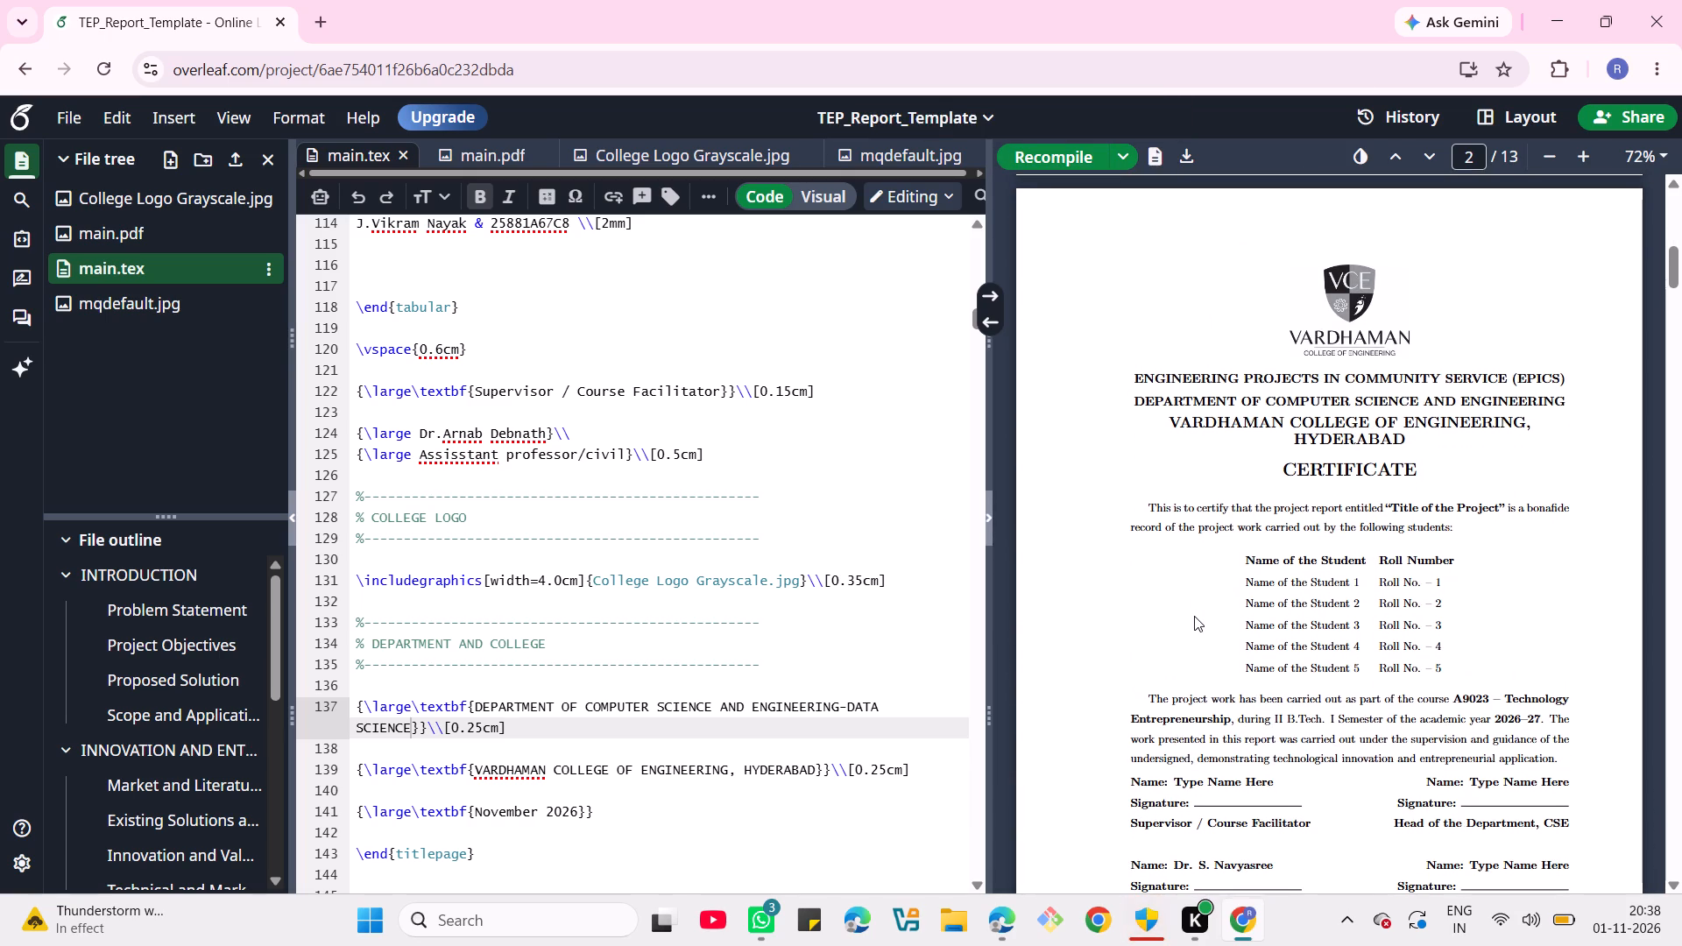
scroll(1194, 616, up, 3)
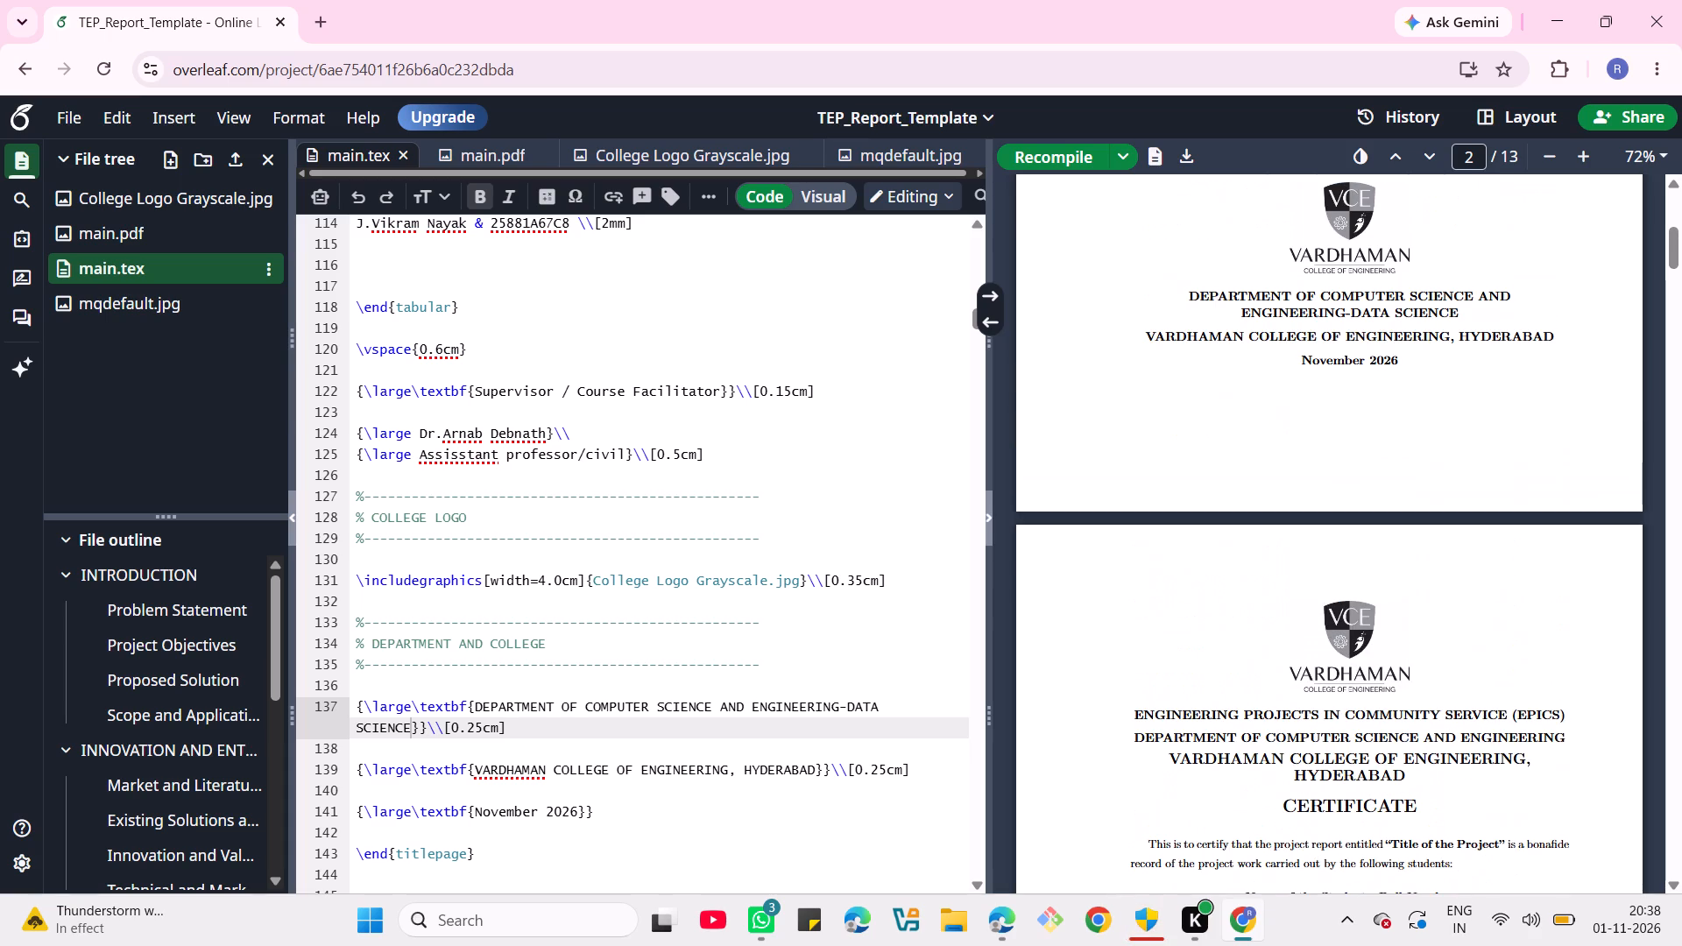
Copy the four filled-in student name and roll number rows from the title page's student details table.
scroll(610, 600, up, 4)
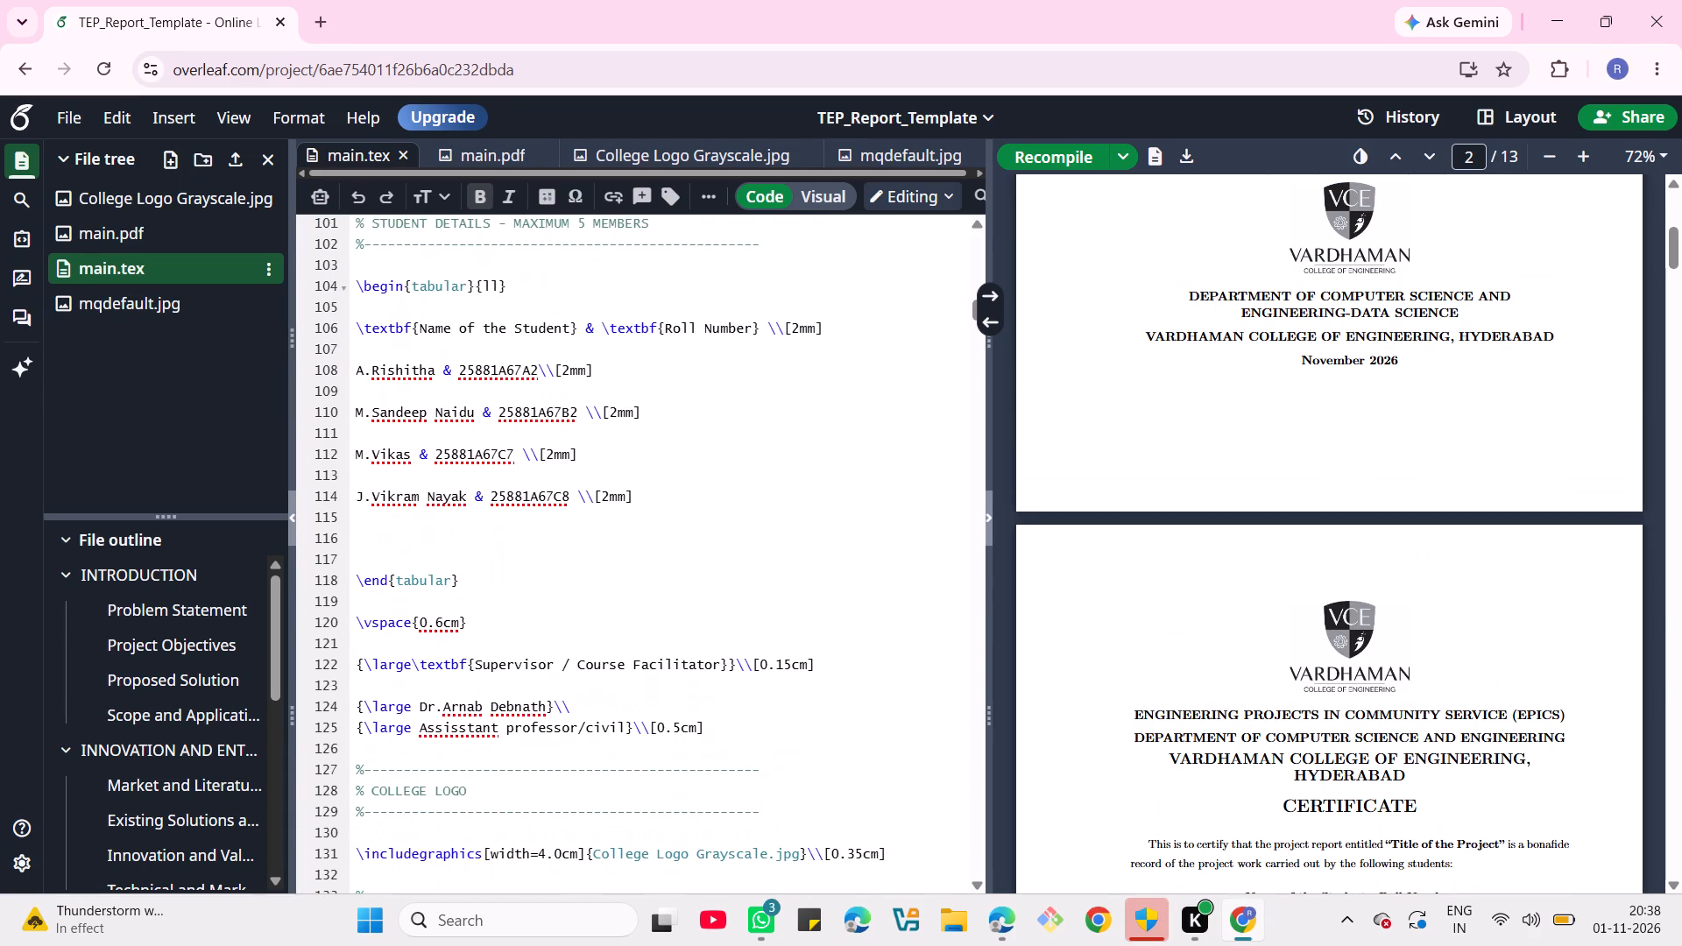
drag(352, 370, 392, 393)
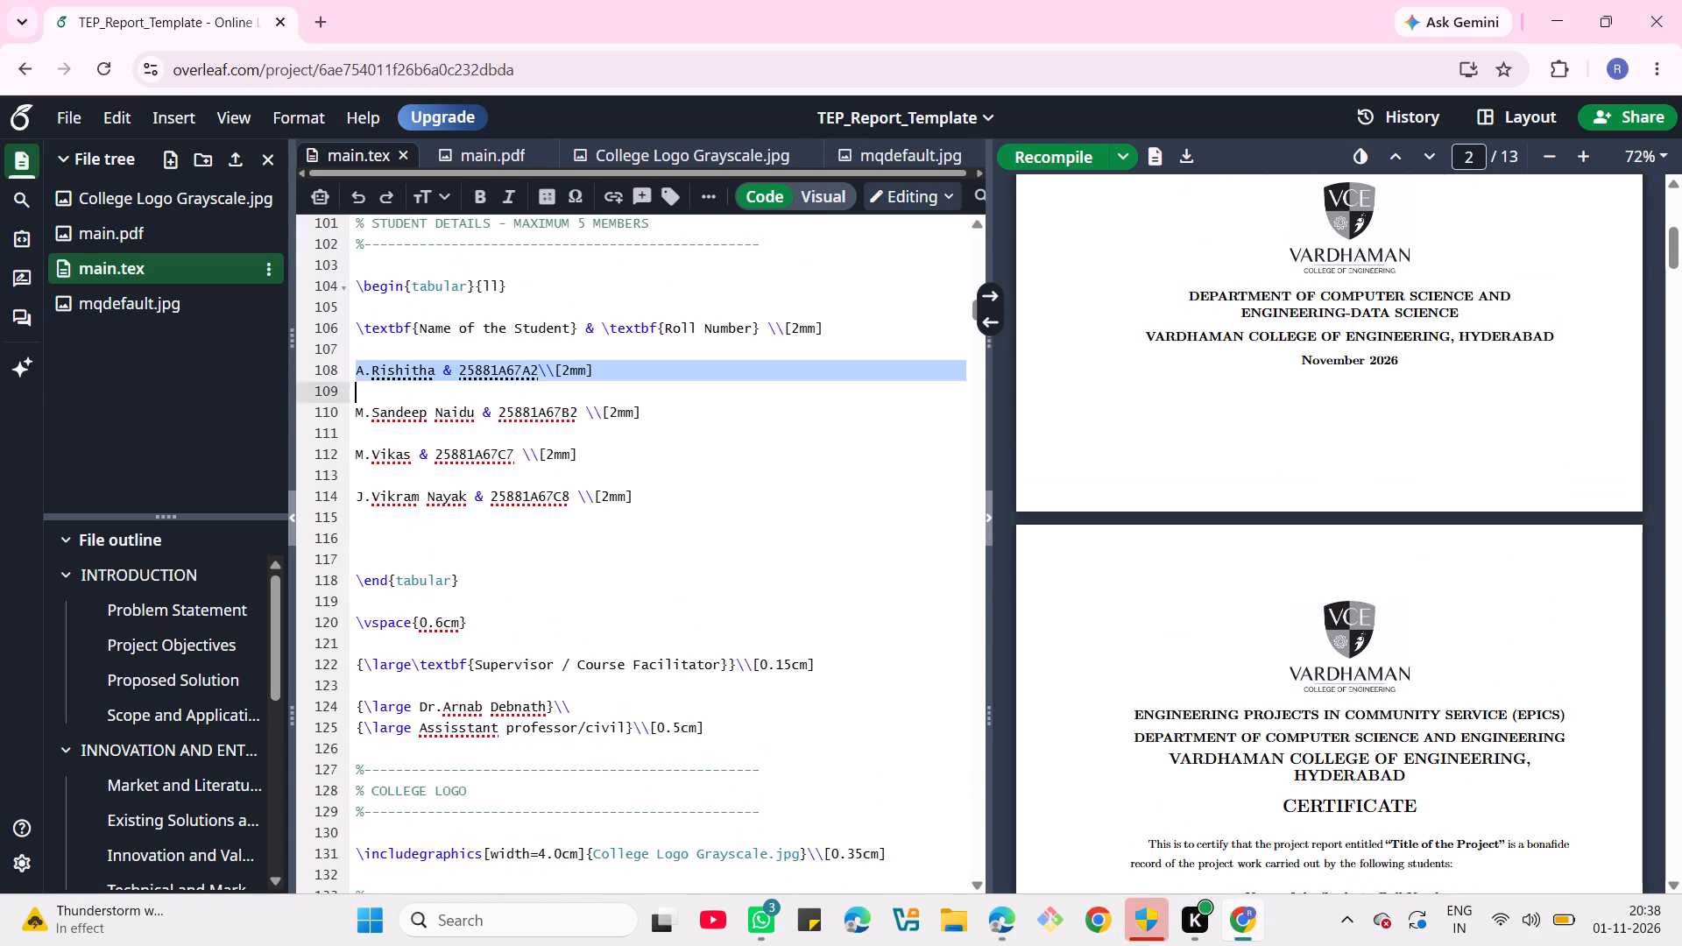
drag(392, 393, 536, 527)
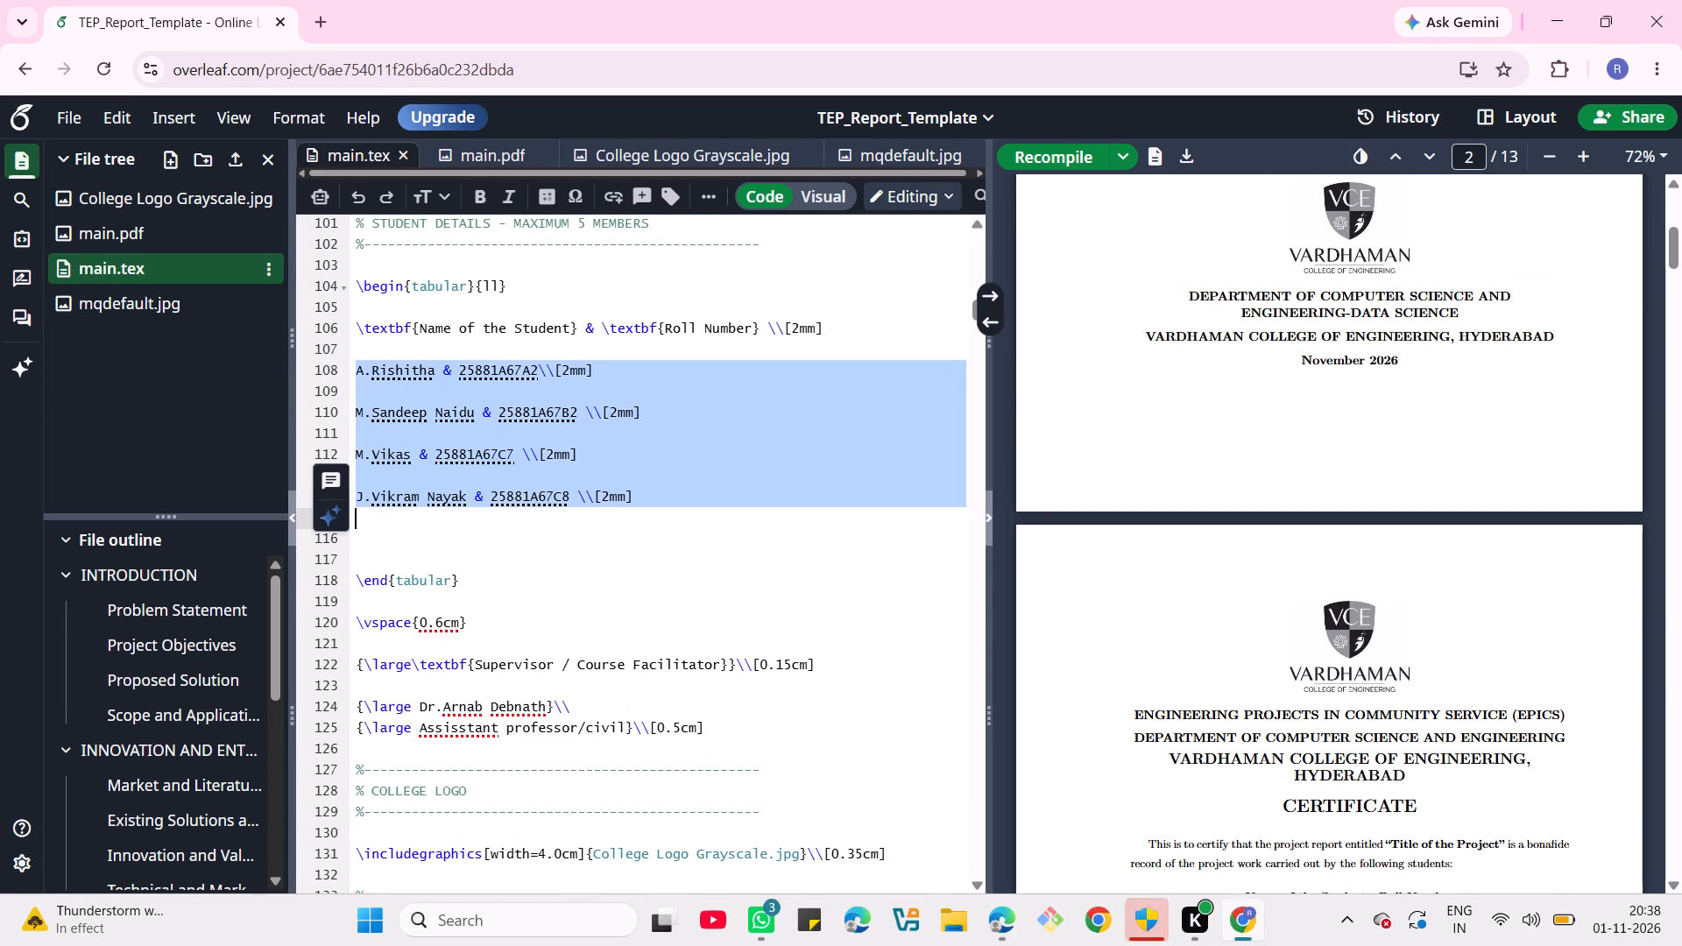
key(ctrl+c)
Append "-DATA SCIENCE" to the department name in the Certificate page's header.
scroll(547, 553, down, 2)
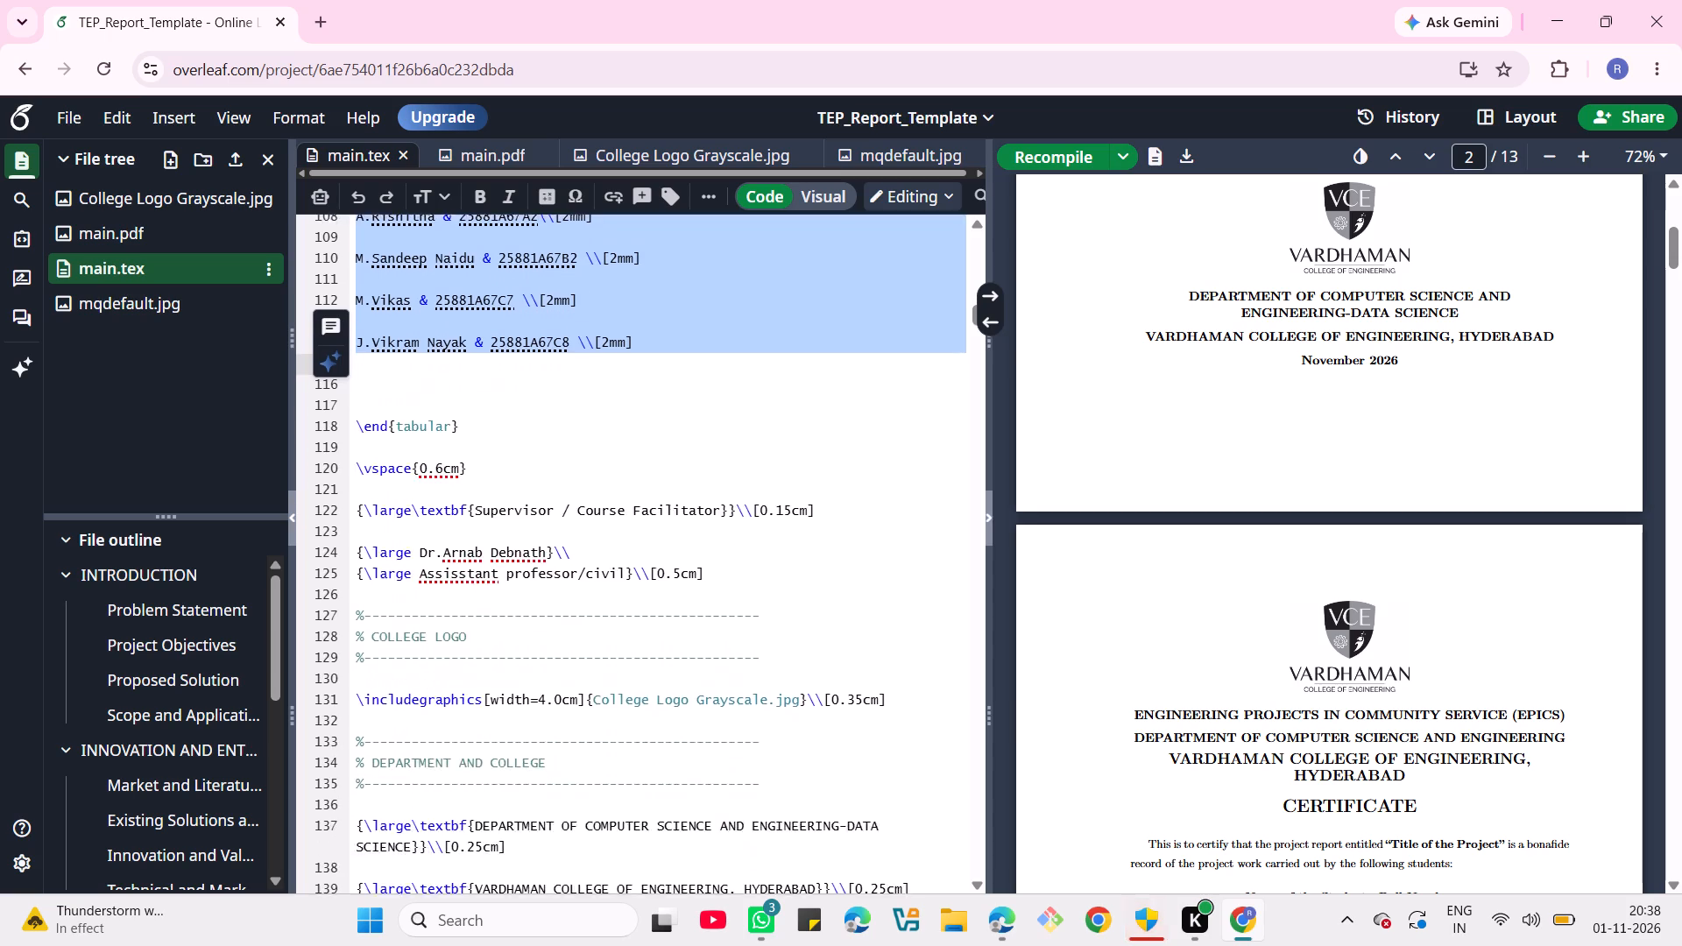
scroll(547, 553, down, 2)
click(595, 608)
scroll(595, 608, down, 1)
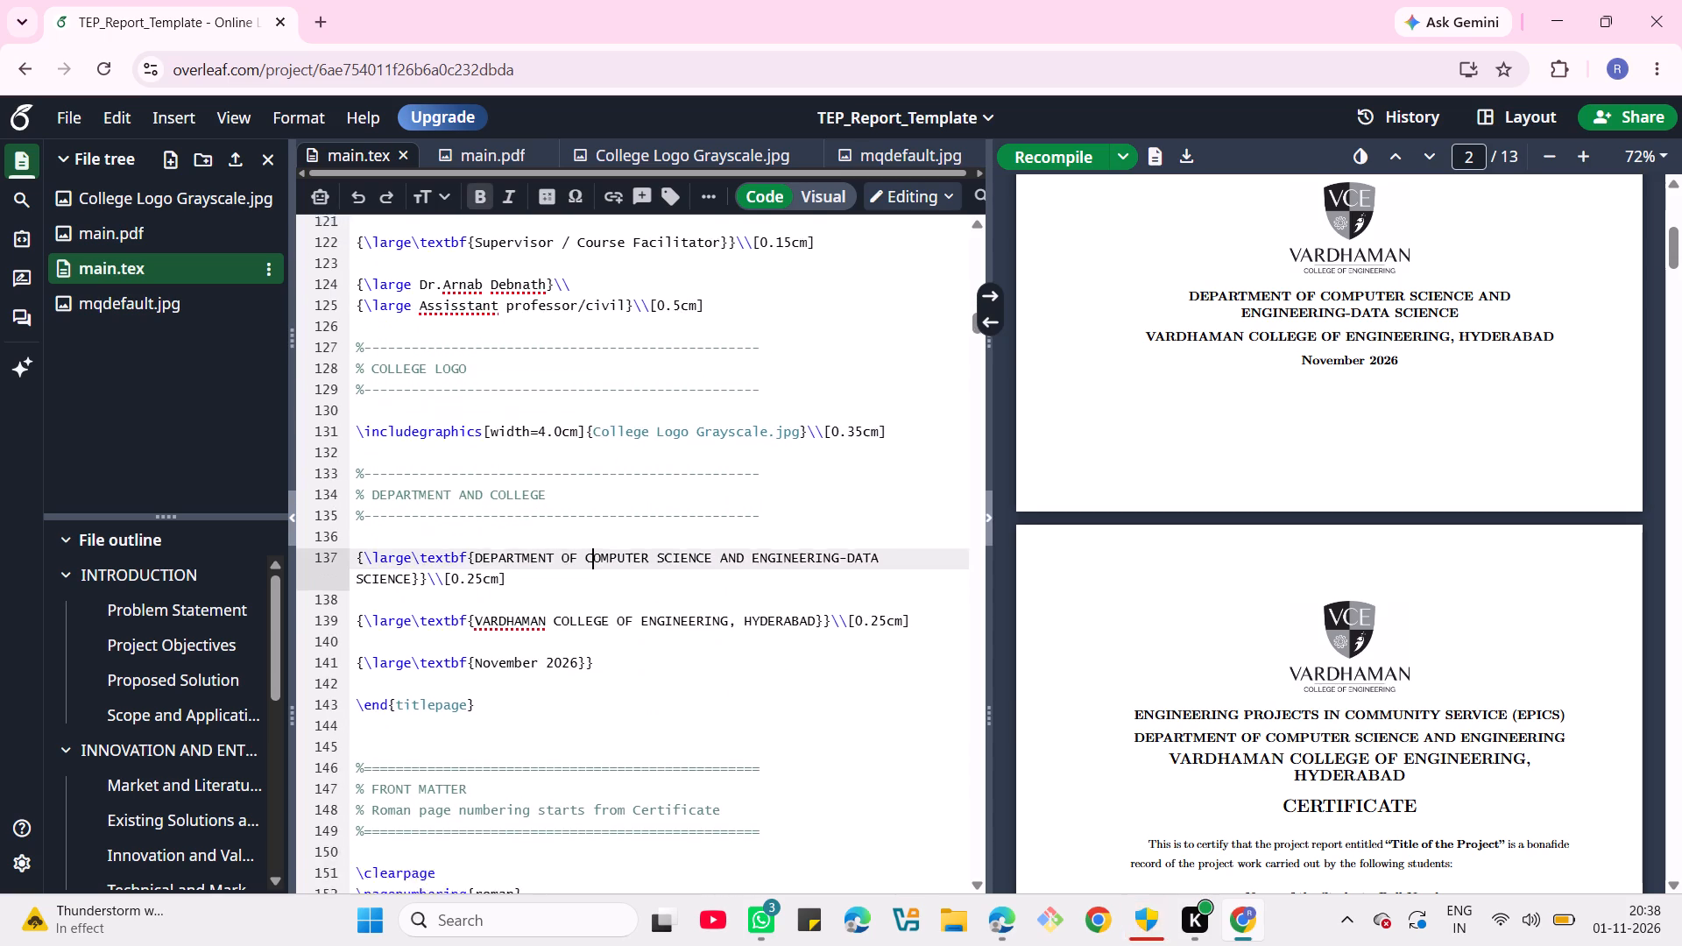
scroll(595, 608, down, 3)
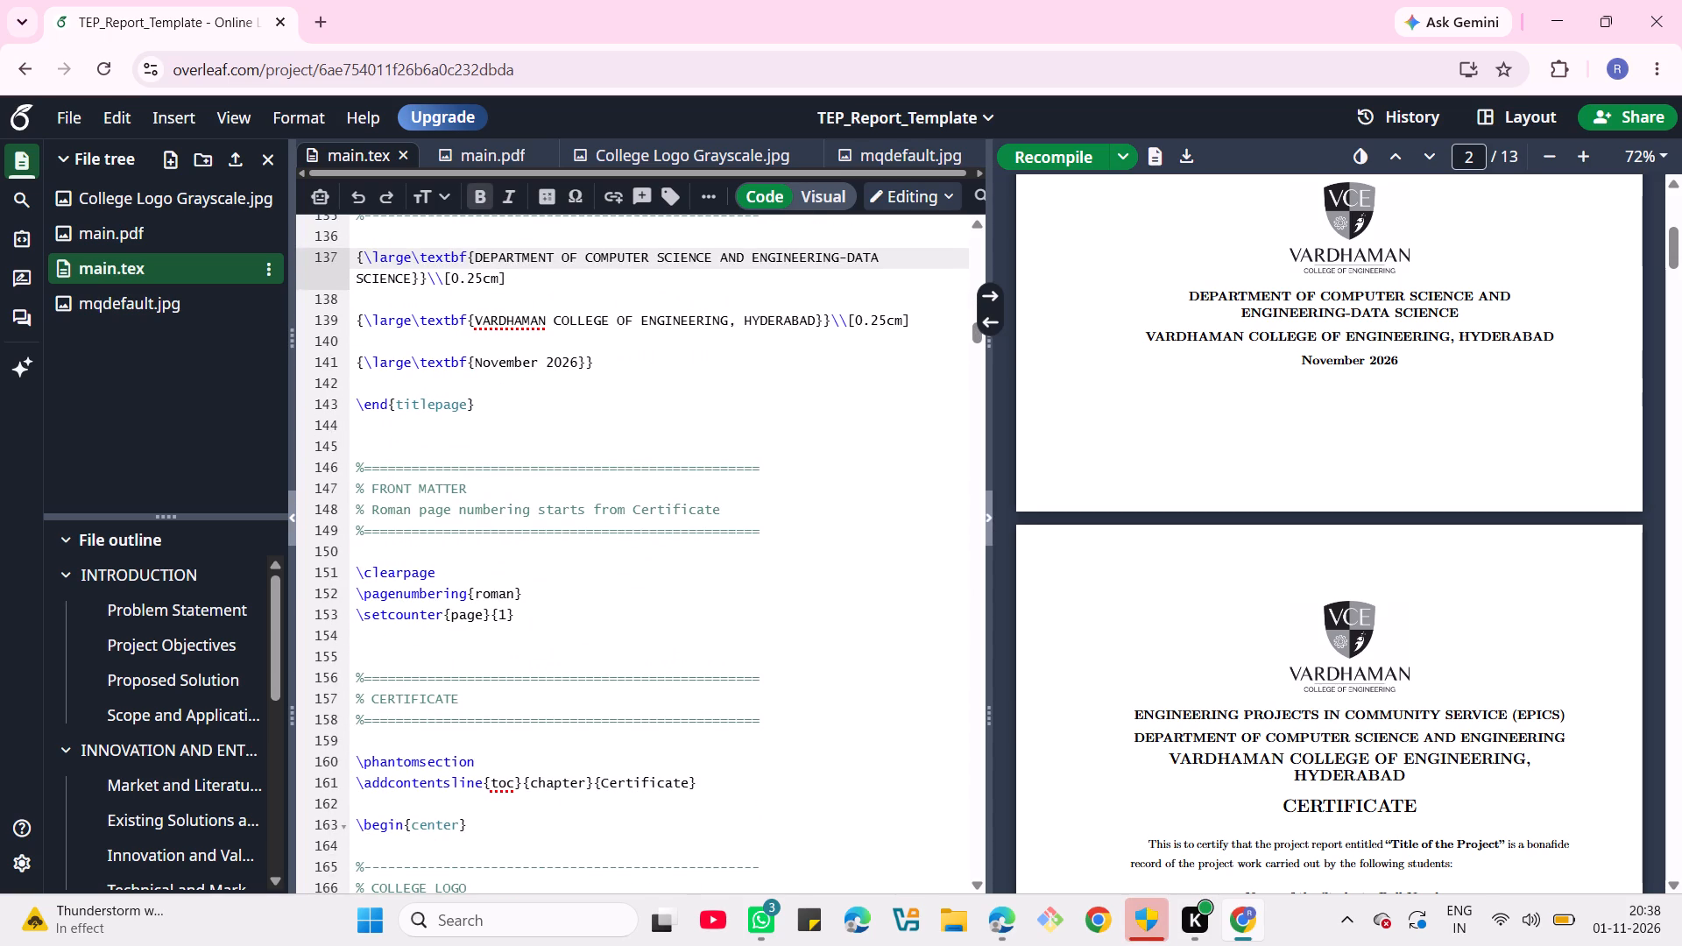
scroll(687, 625, down, 1)
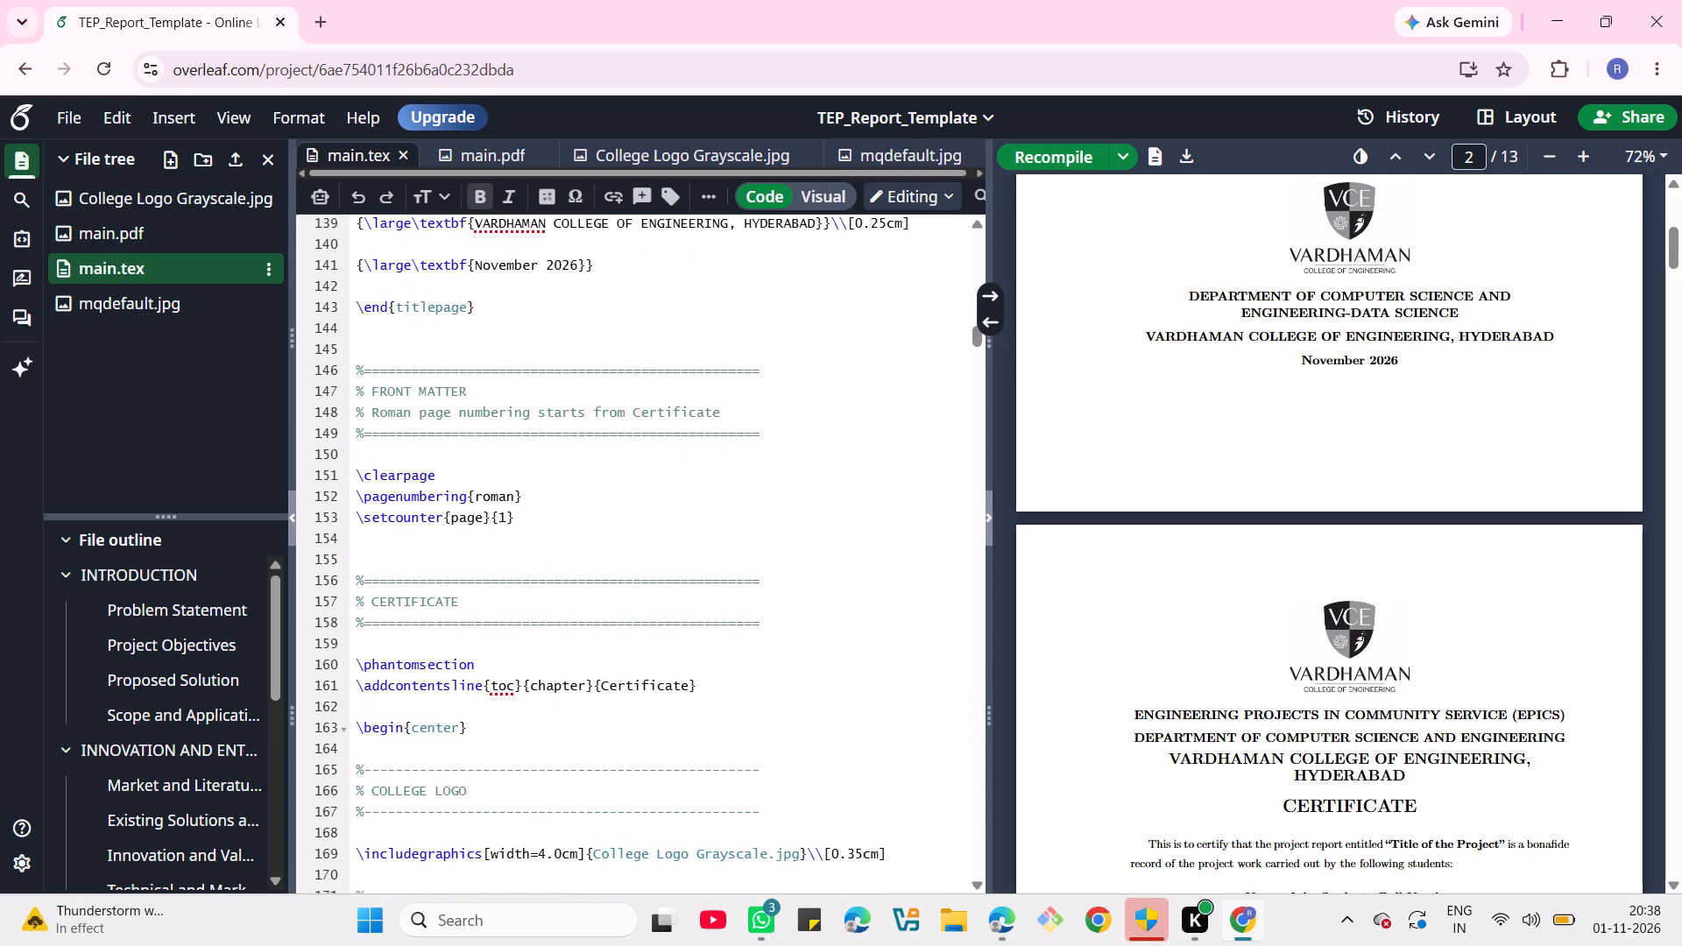
scroll(687, 625, down, 3)
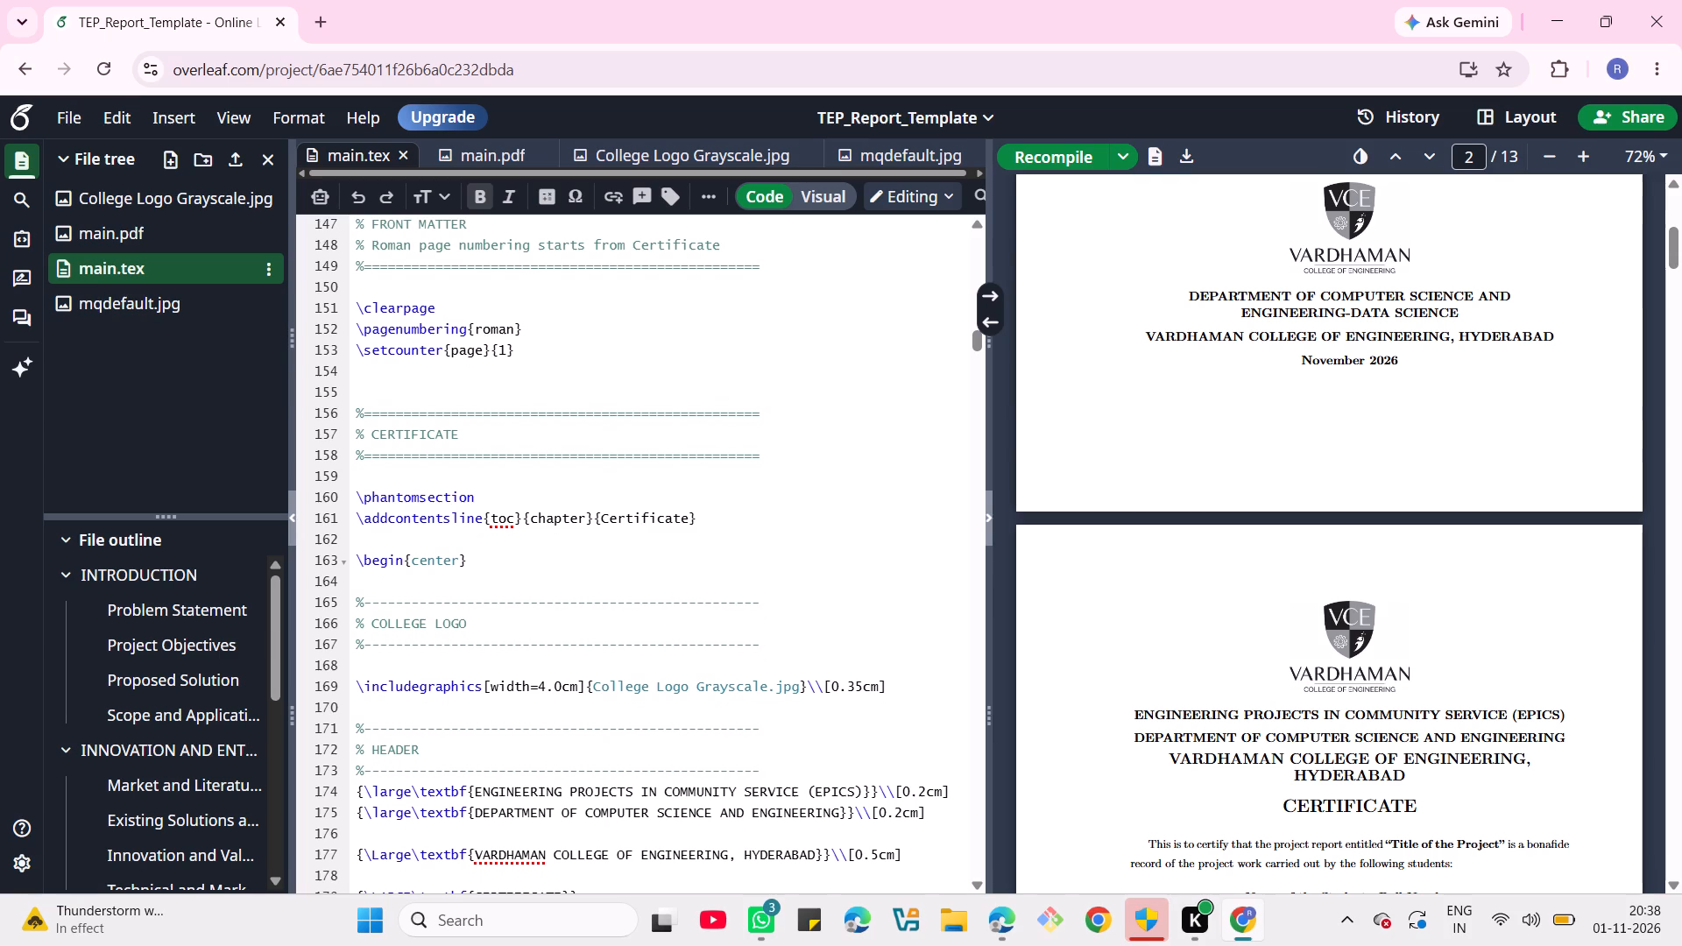
scroll(687, 625, down, 2)
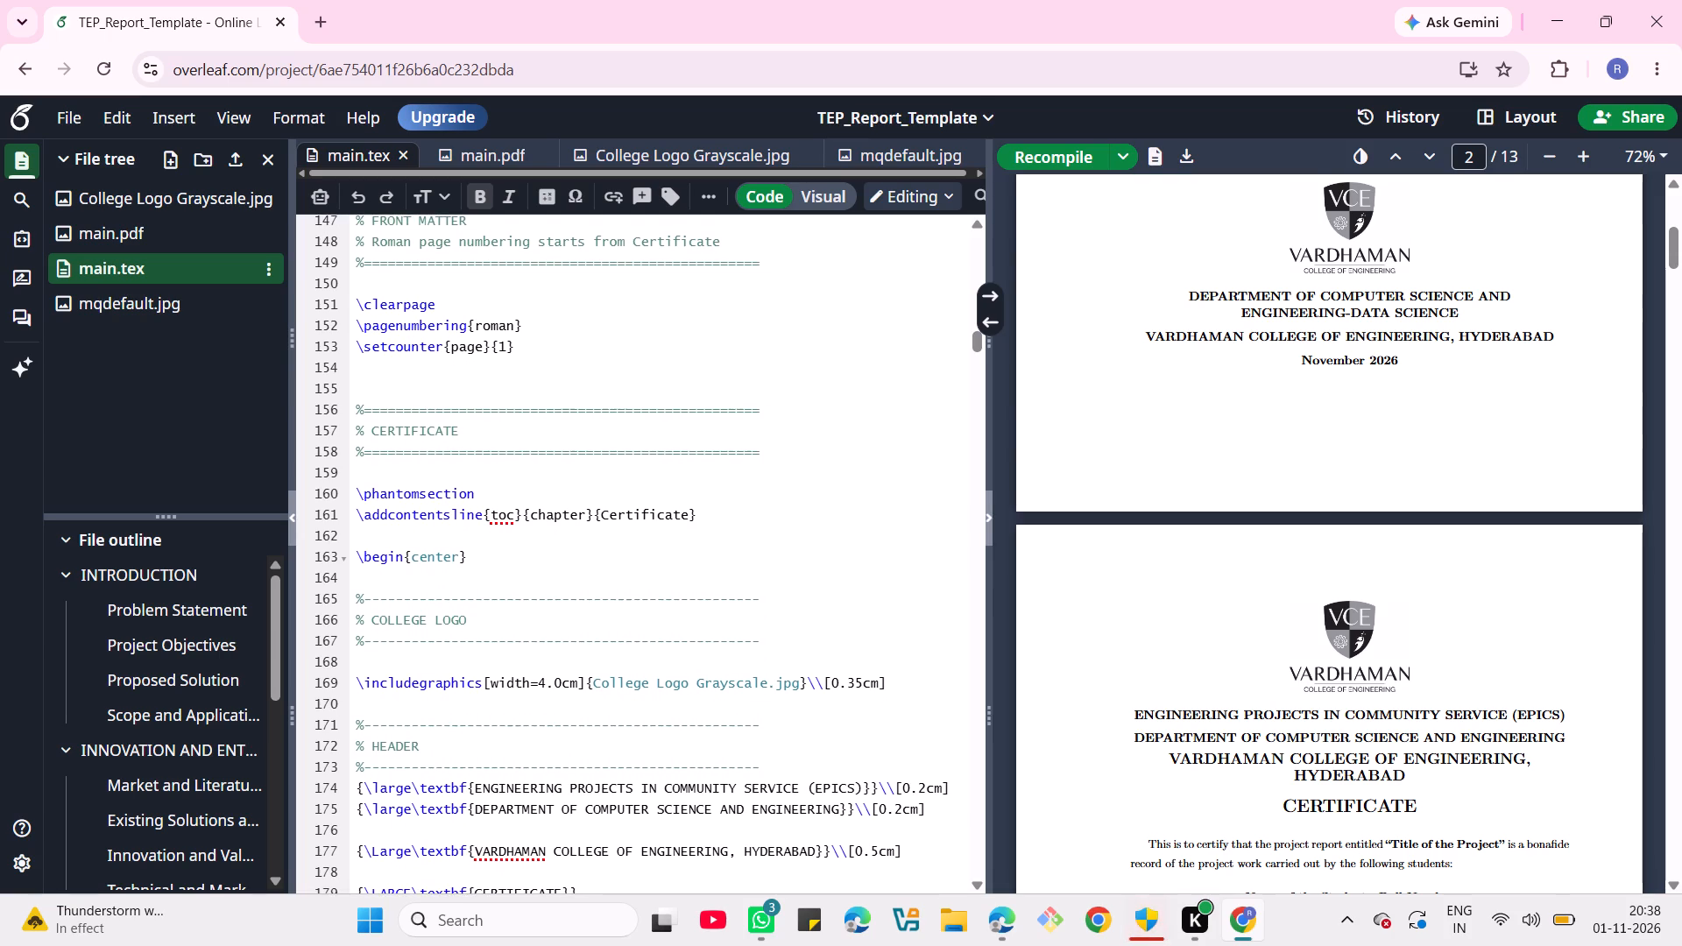
scroll(687, 625, down, 1)
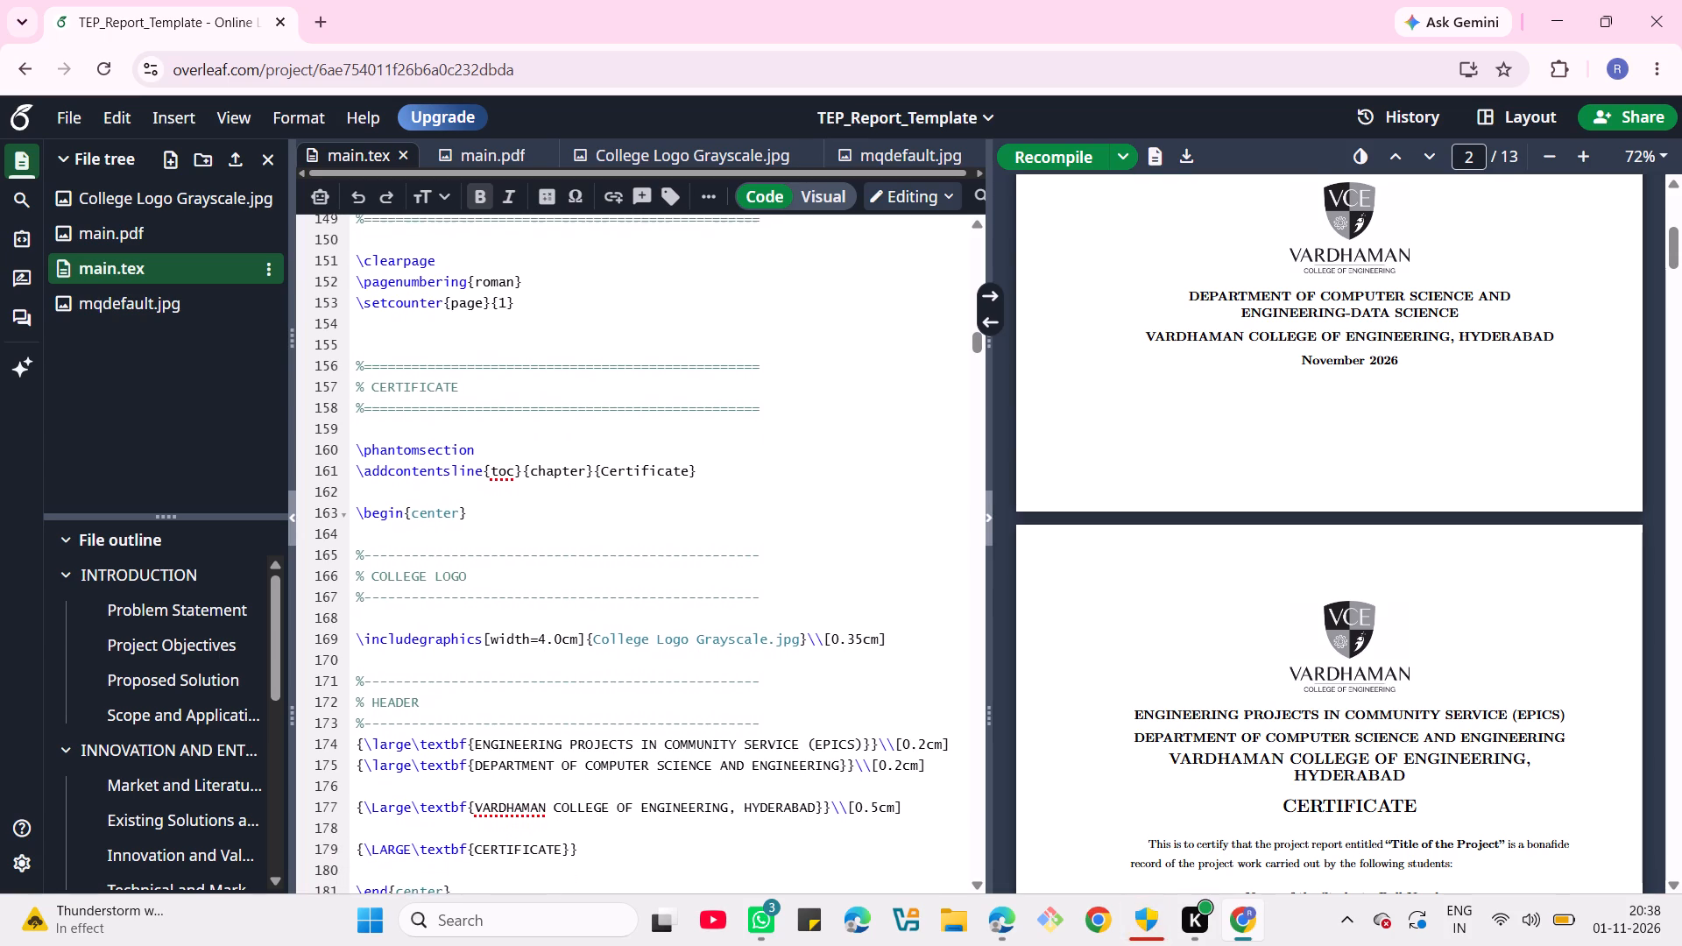
scroll(687, 625, down, 1)
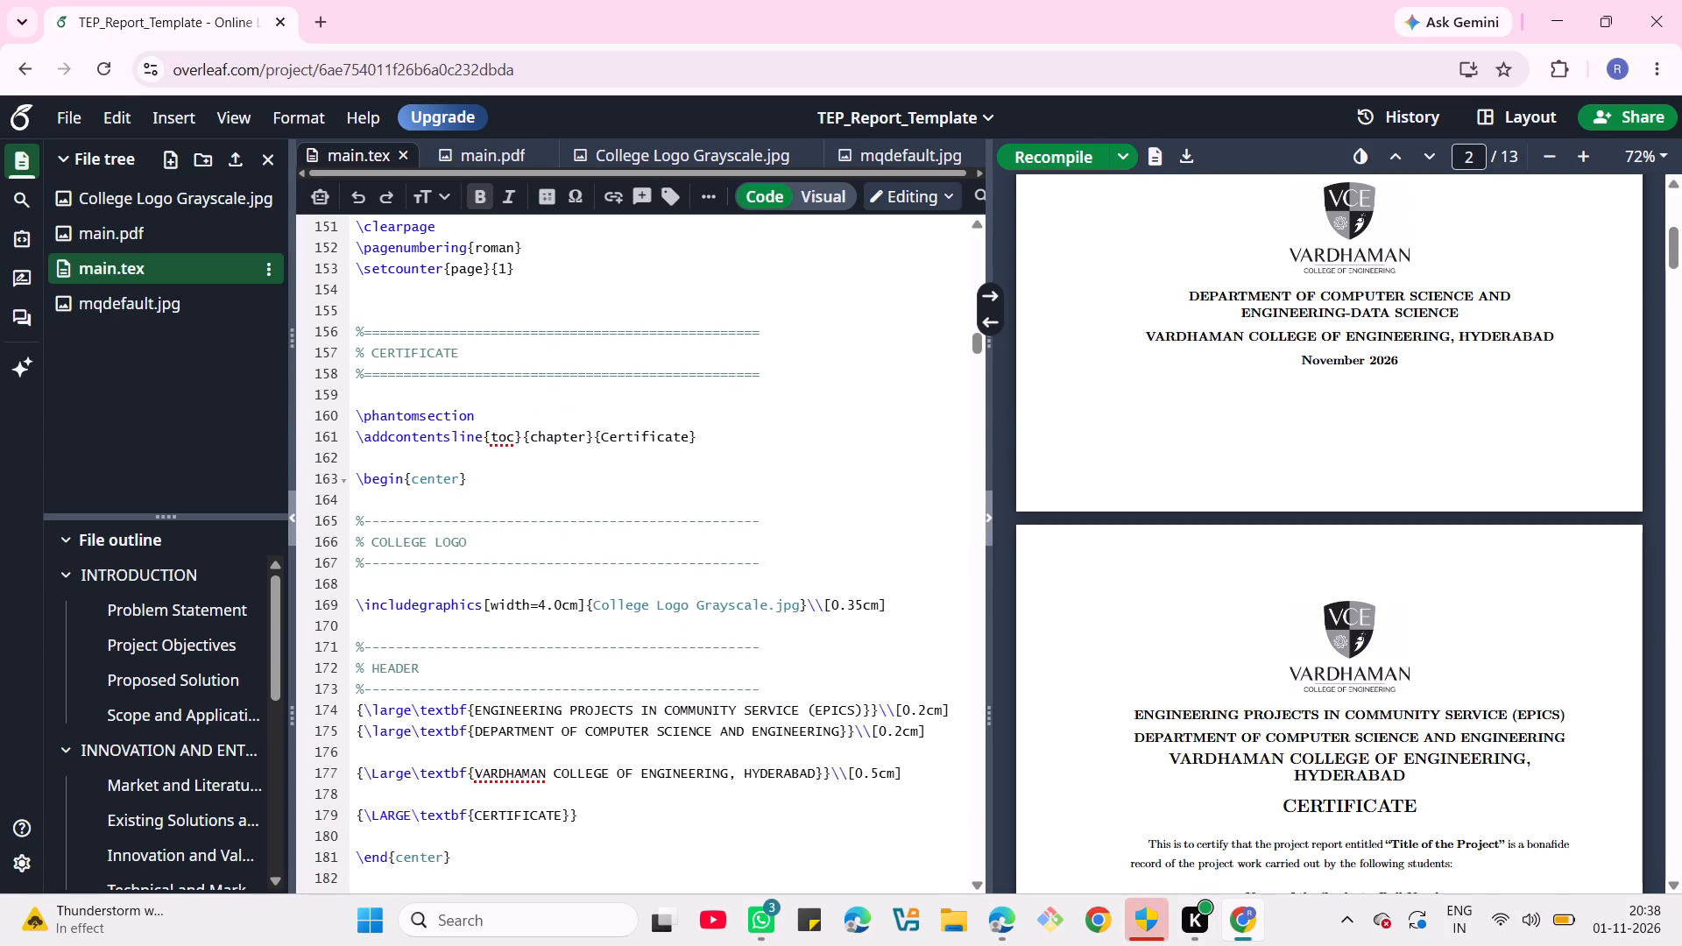
scroll(687, 625, down, 1)
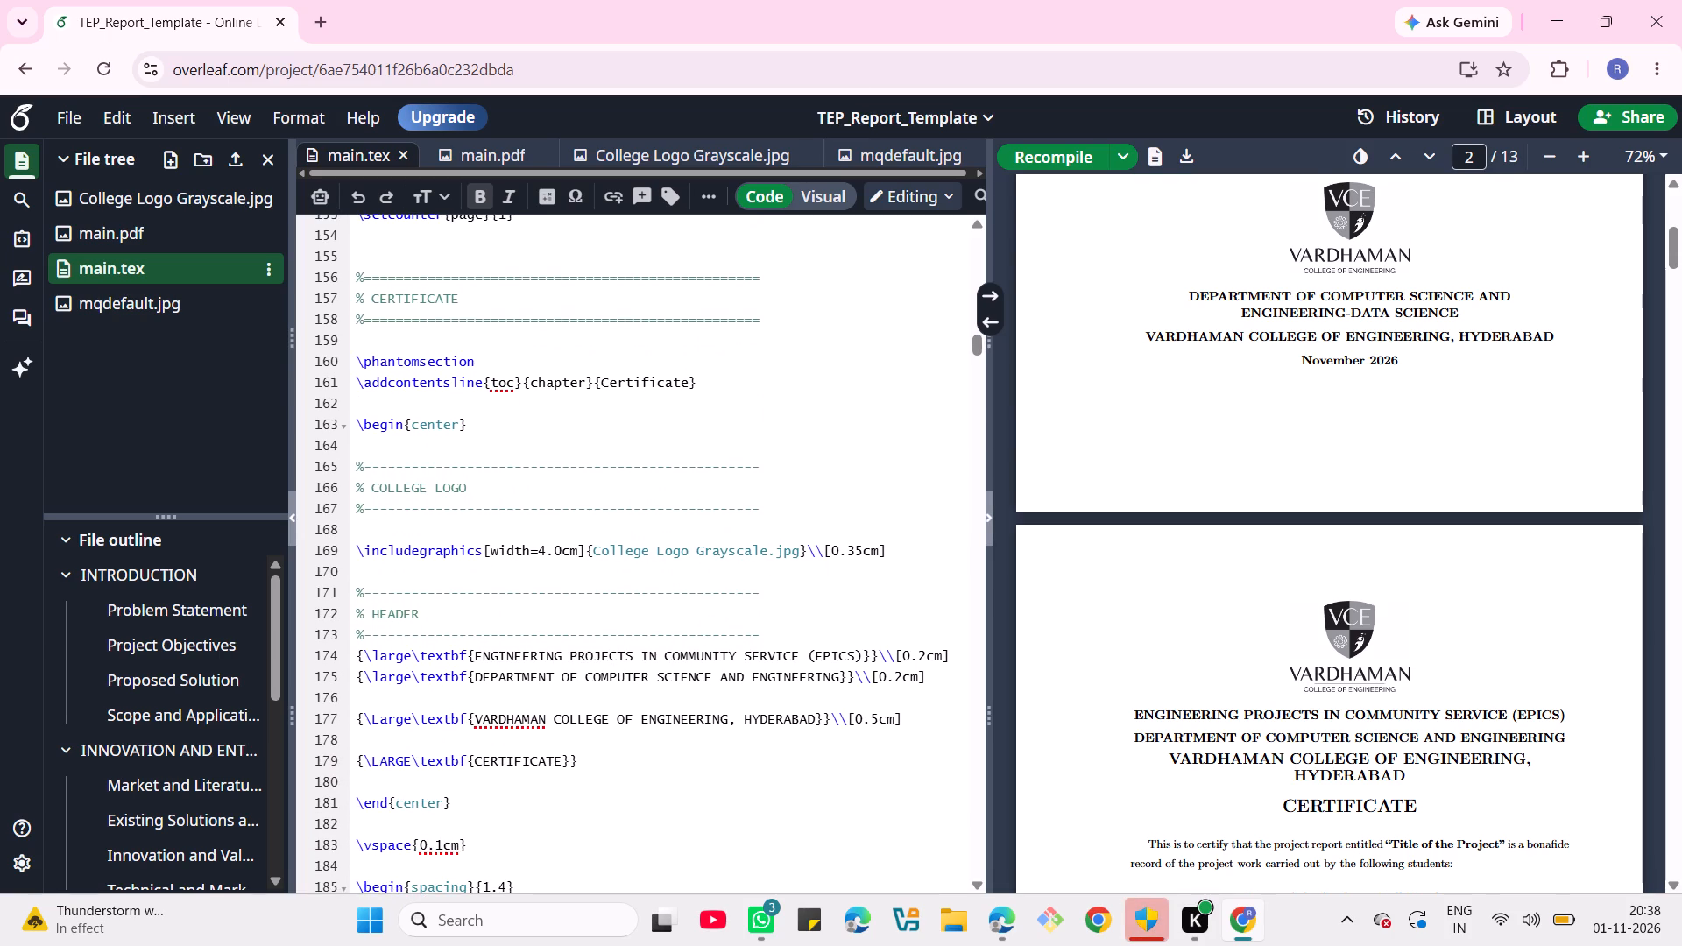
click(842, 673)
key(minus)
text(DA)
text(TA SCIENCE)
Replace the "Title of the Project" placeholder in the Certificate text with "VEHICLE THEFT DETECTION".
scroll(860, 711, down, 1)
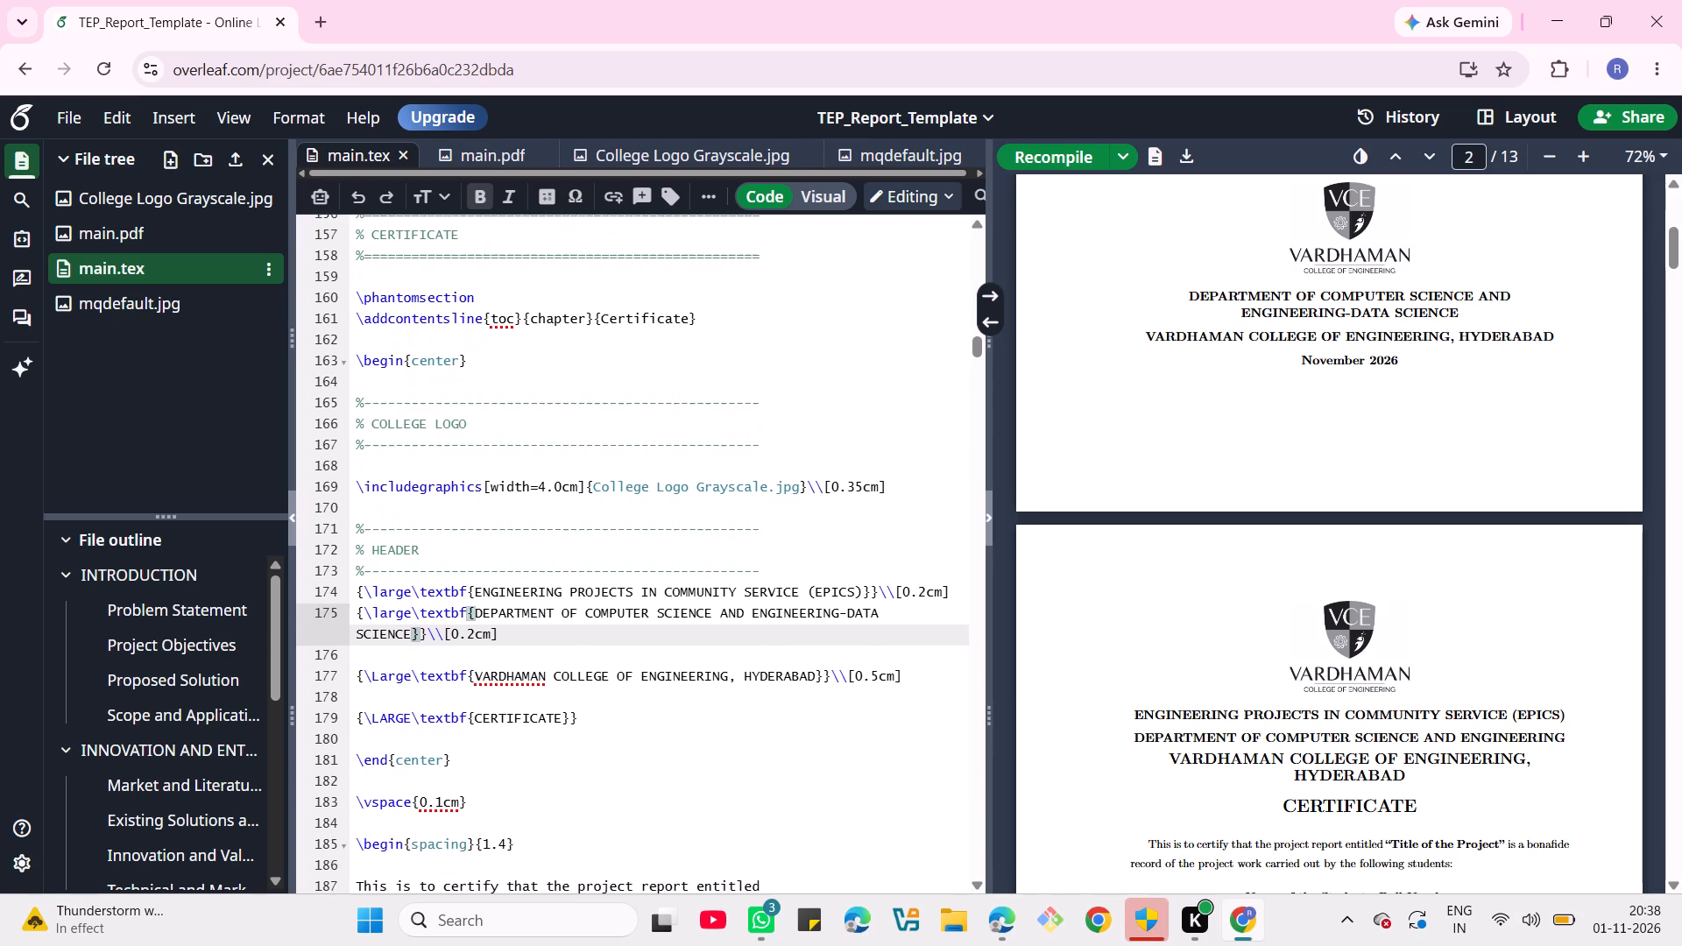
scroll(860, 711, down, 2)
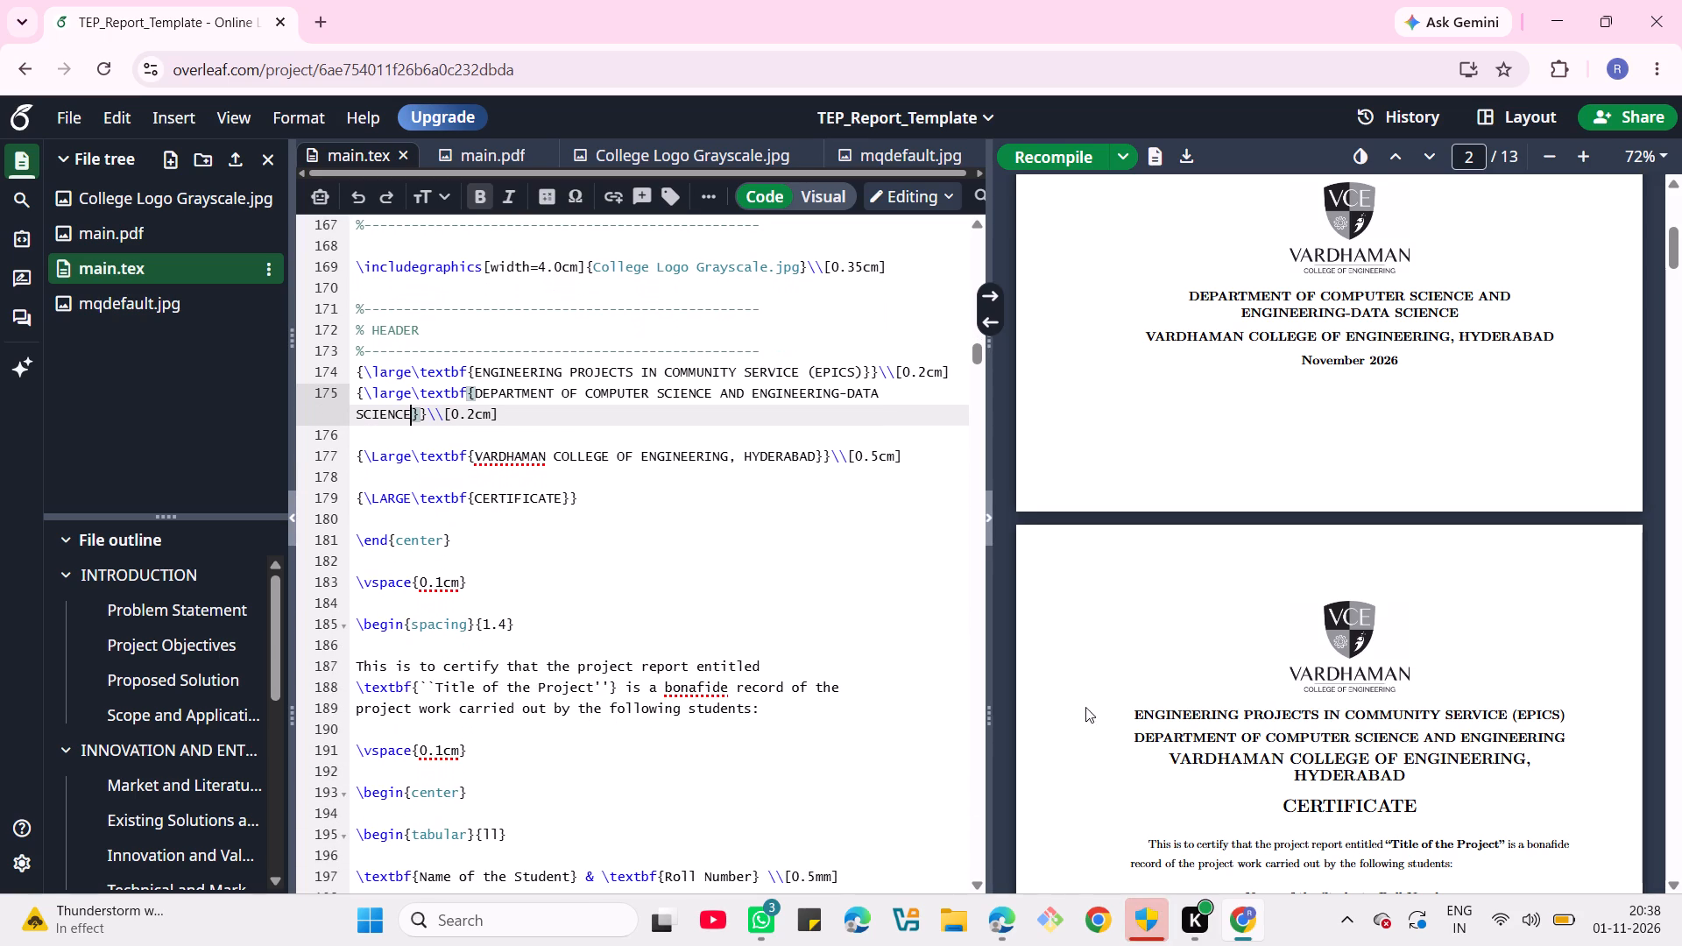
scroll(1241, 742, down, 2)
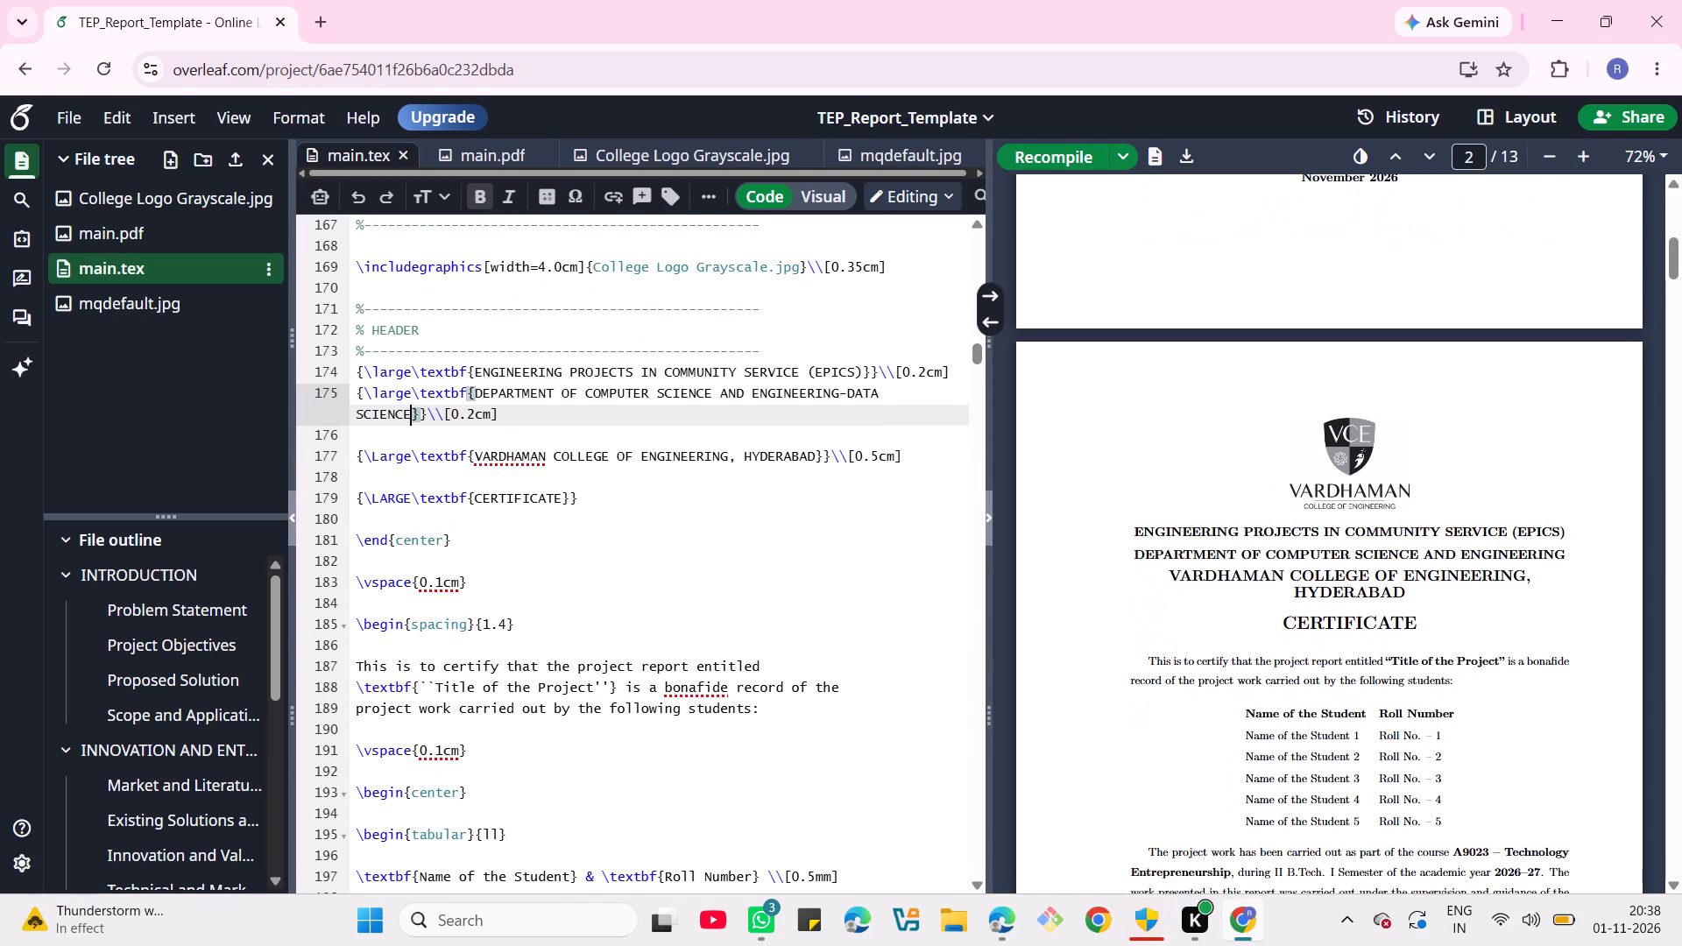
scroll(779, 801, down, 1)
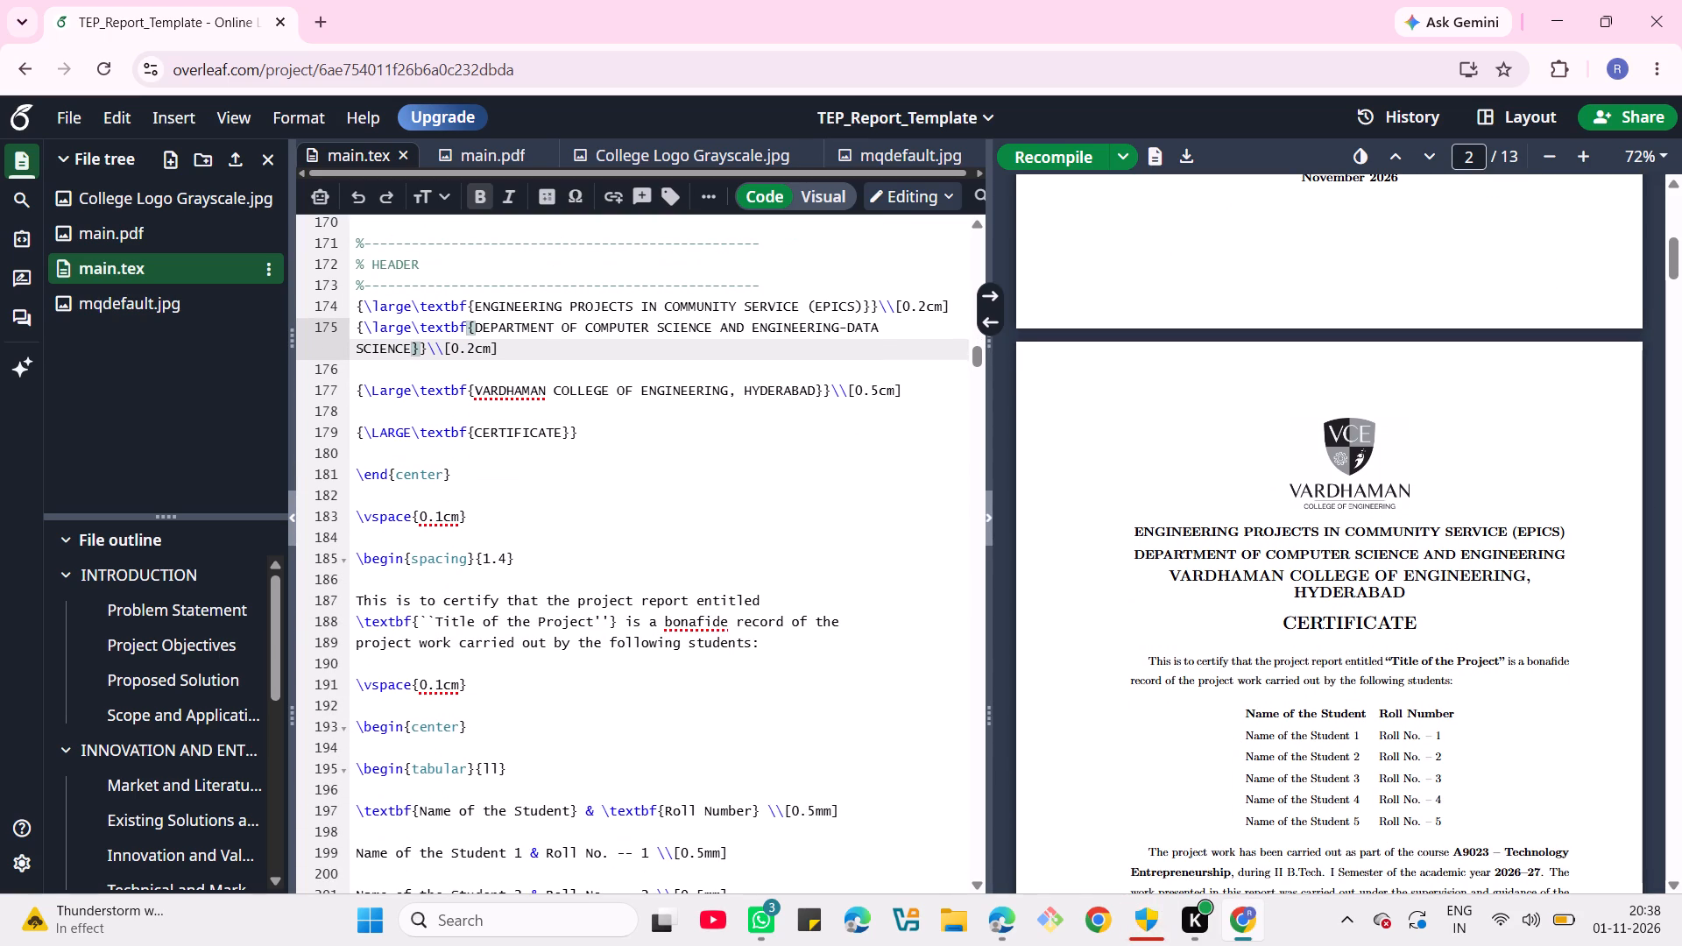
drag(438, 622, 584, 632)
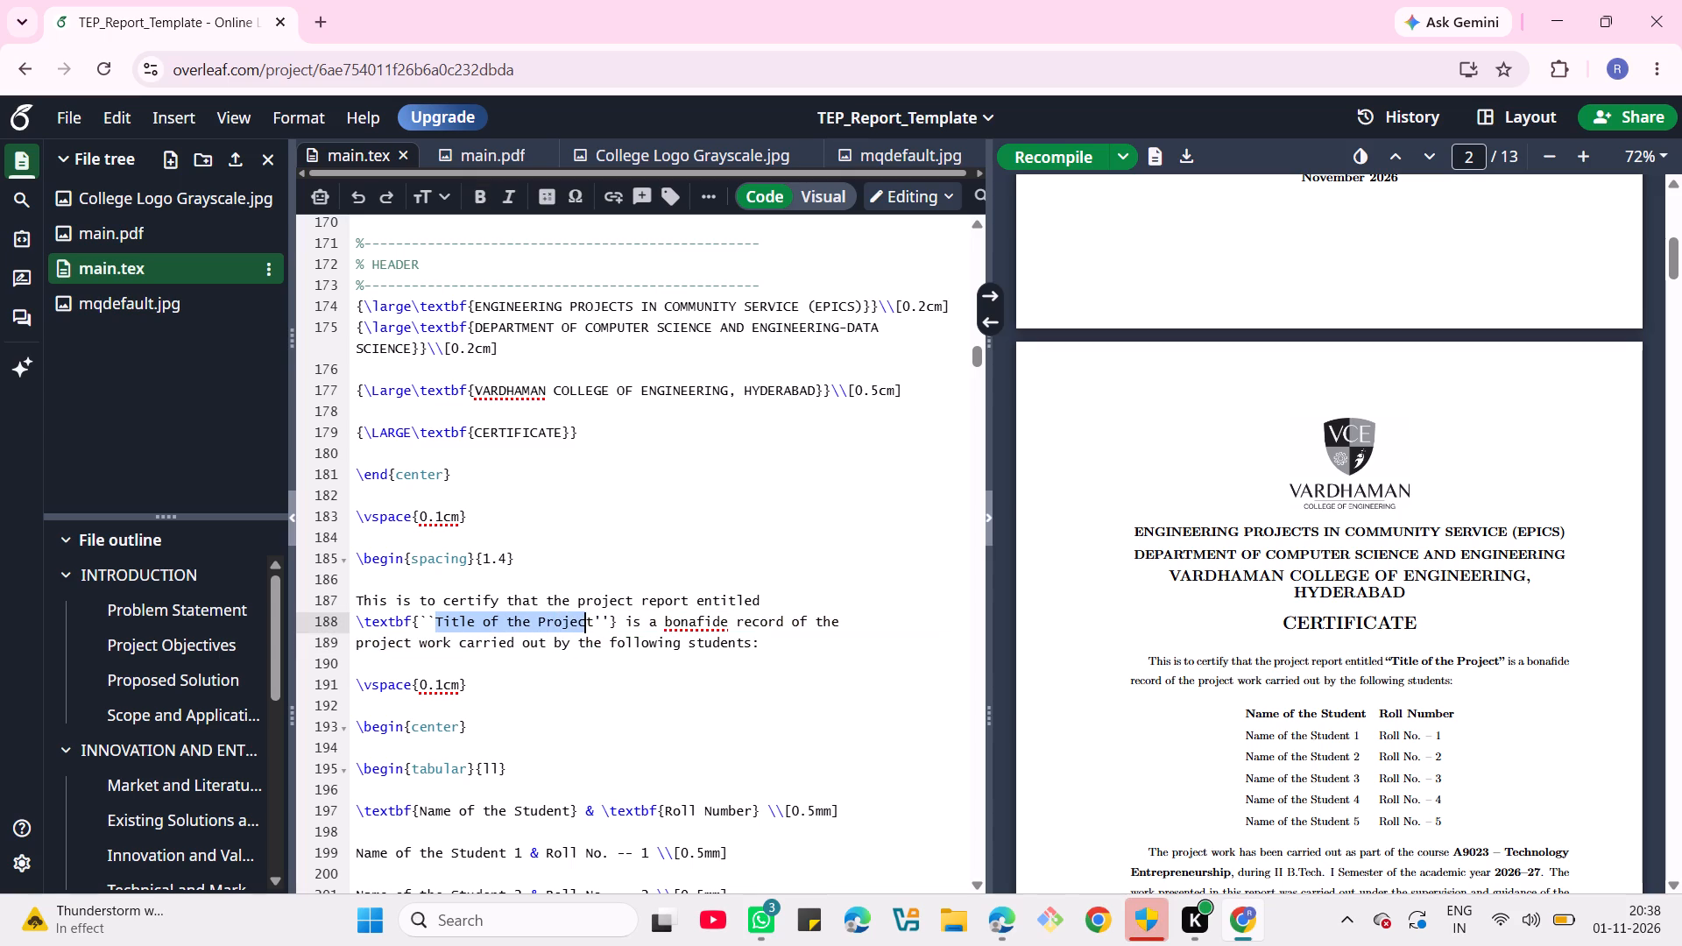
drag(584, 632, 595, 621)
key(BackSpace)
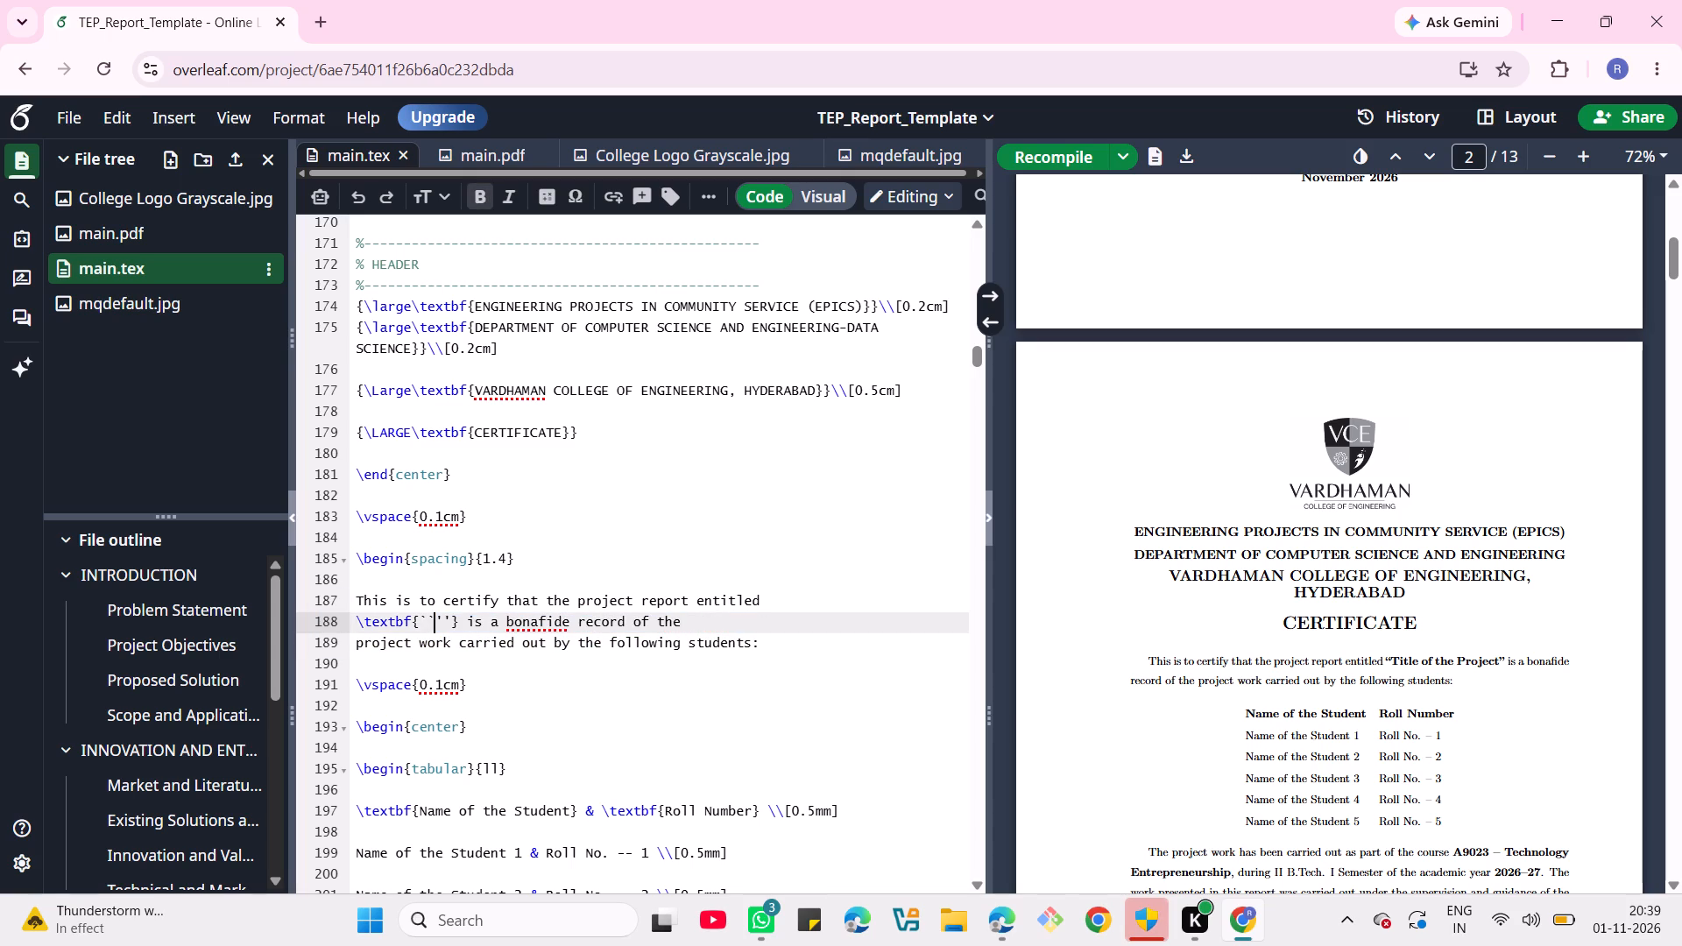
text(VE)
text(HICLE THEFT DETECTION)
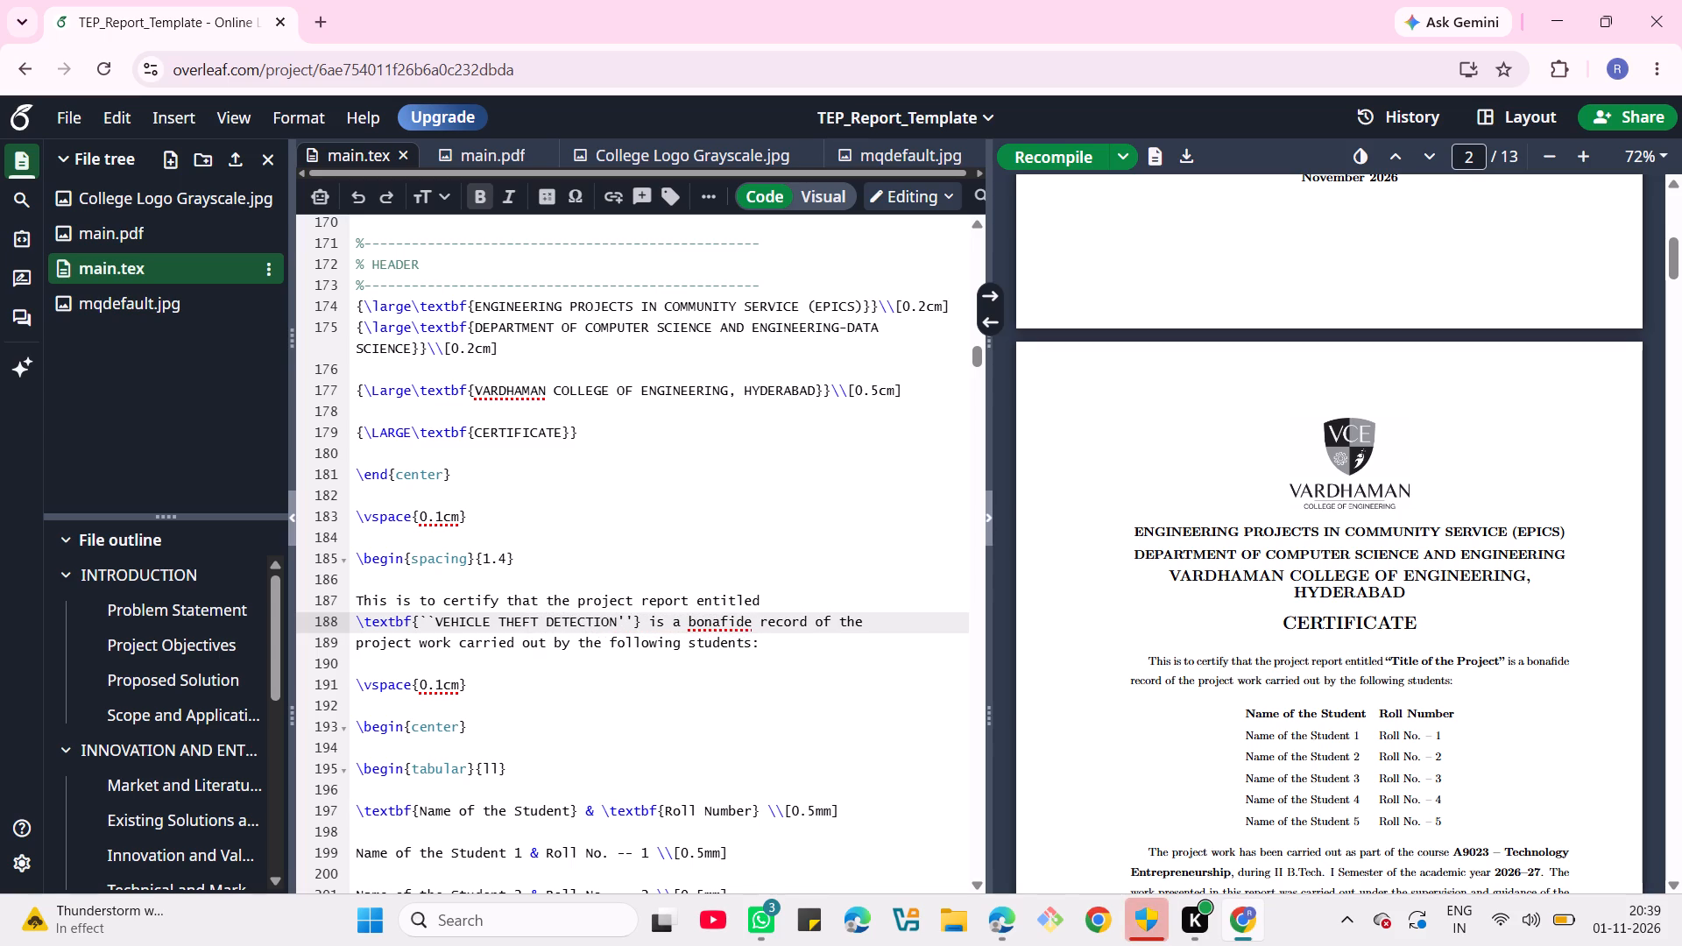
Replace the placeholder rows for students 1 to 4 in the Certificate table with the copied student rows.
scroll(676, 554, down, 3)
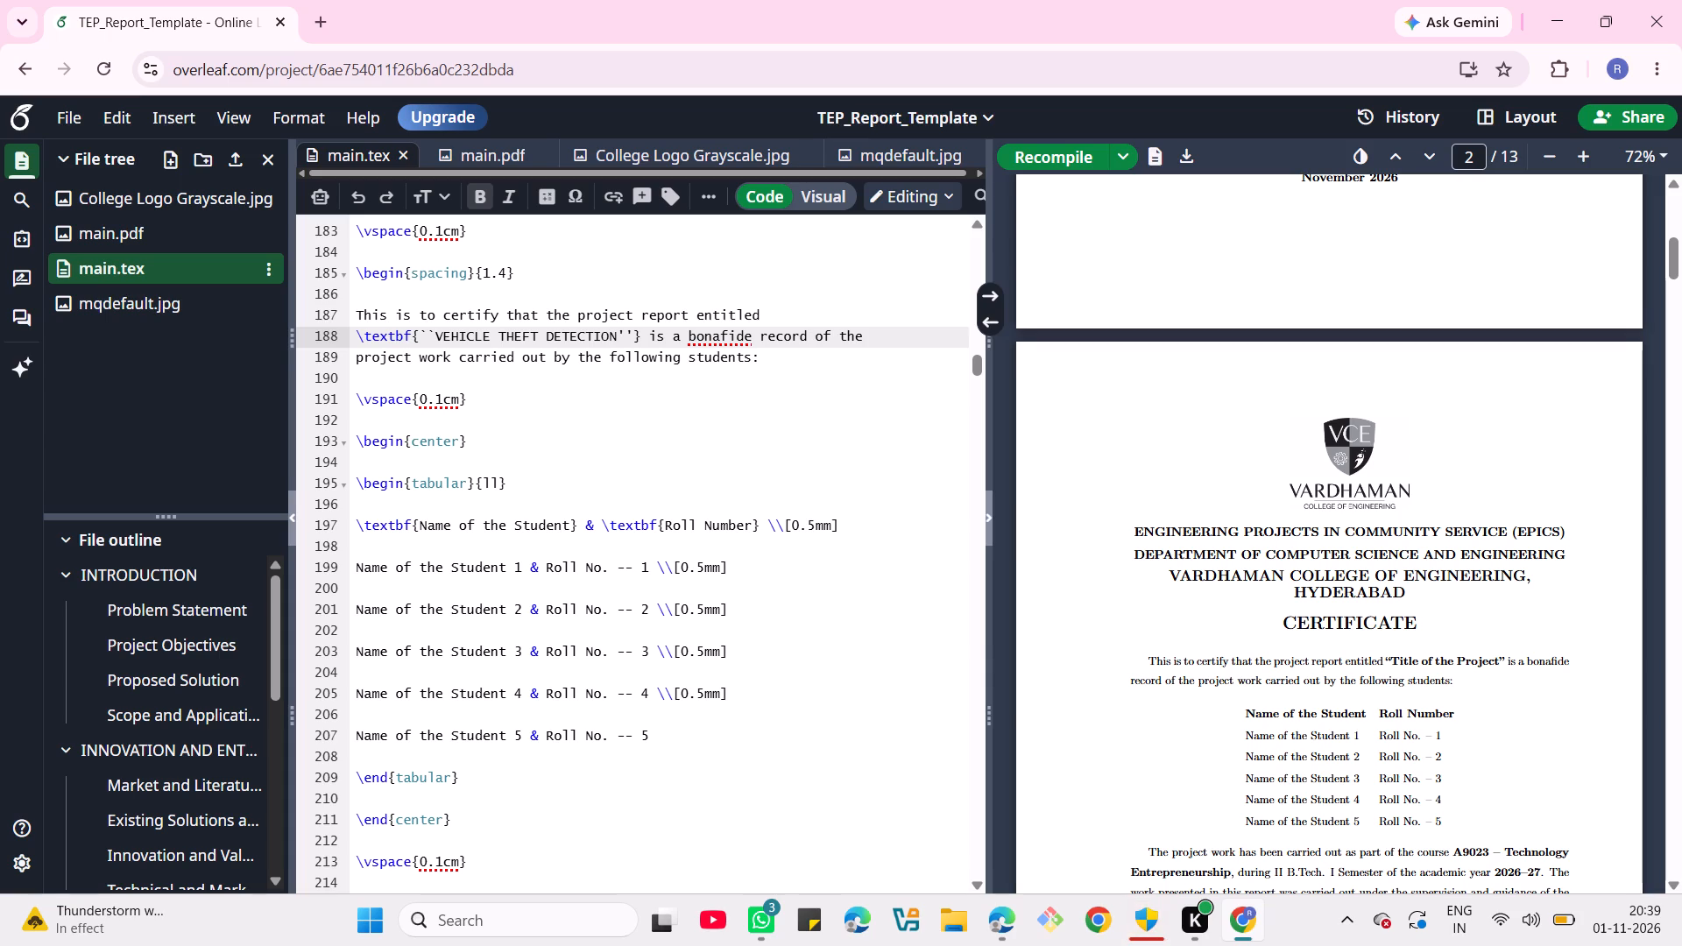
drag(357, 561, 437, 589)
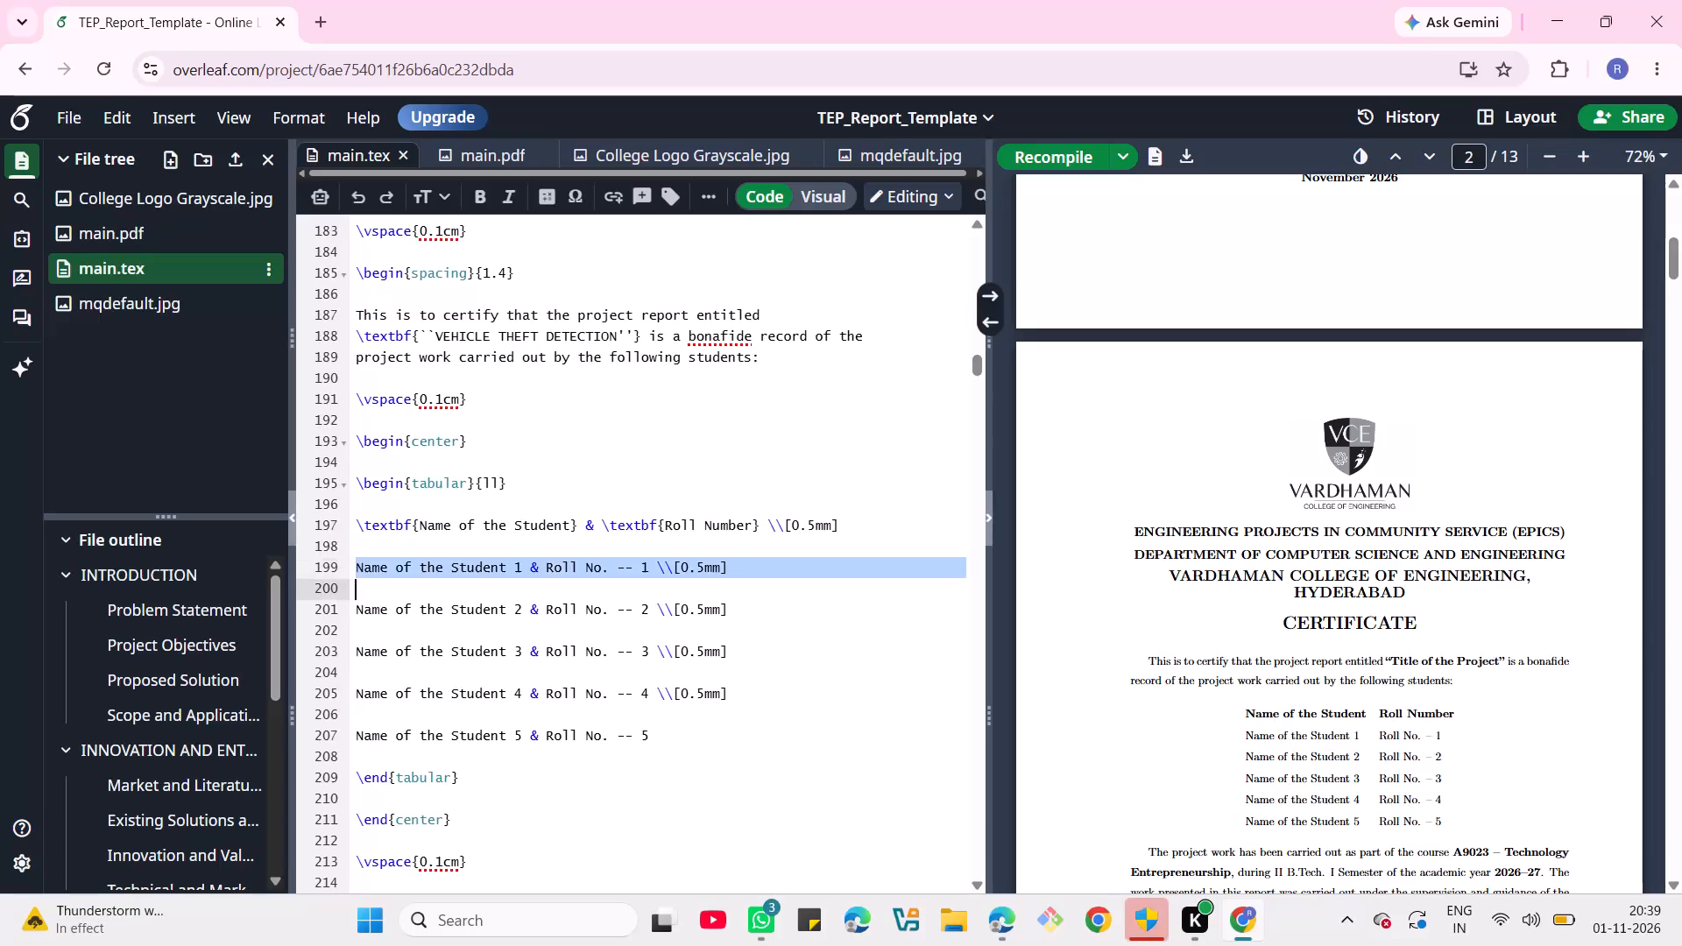
drag(437, 589, 732, 702)
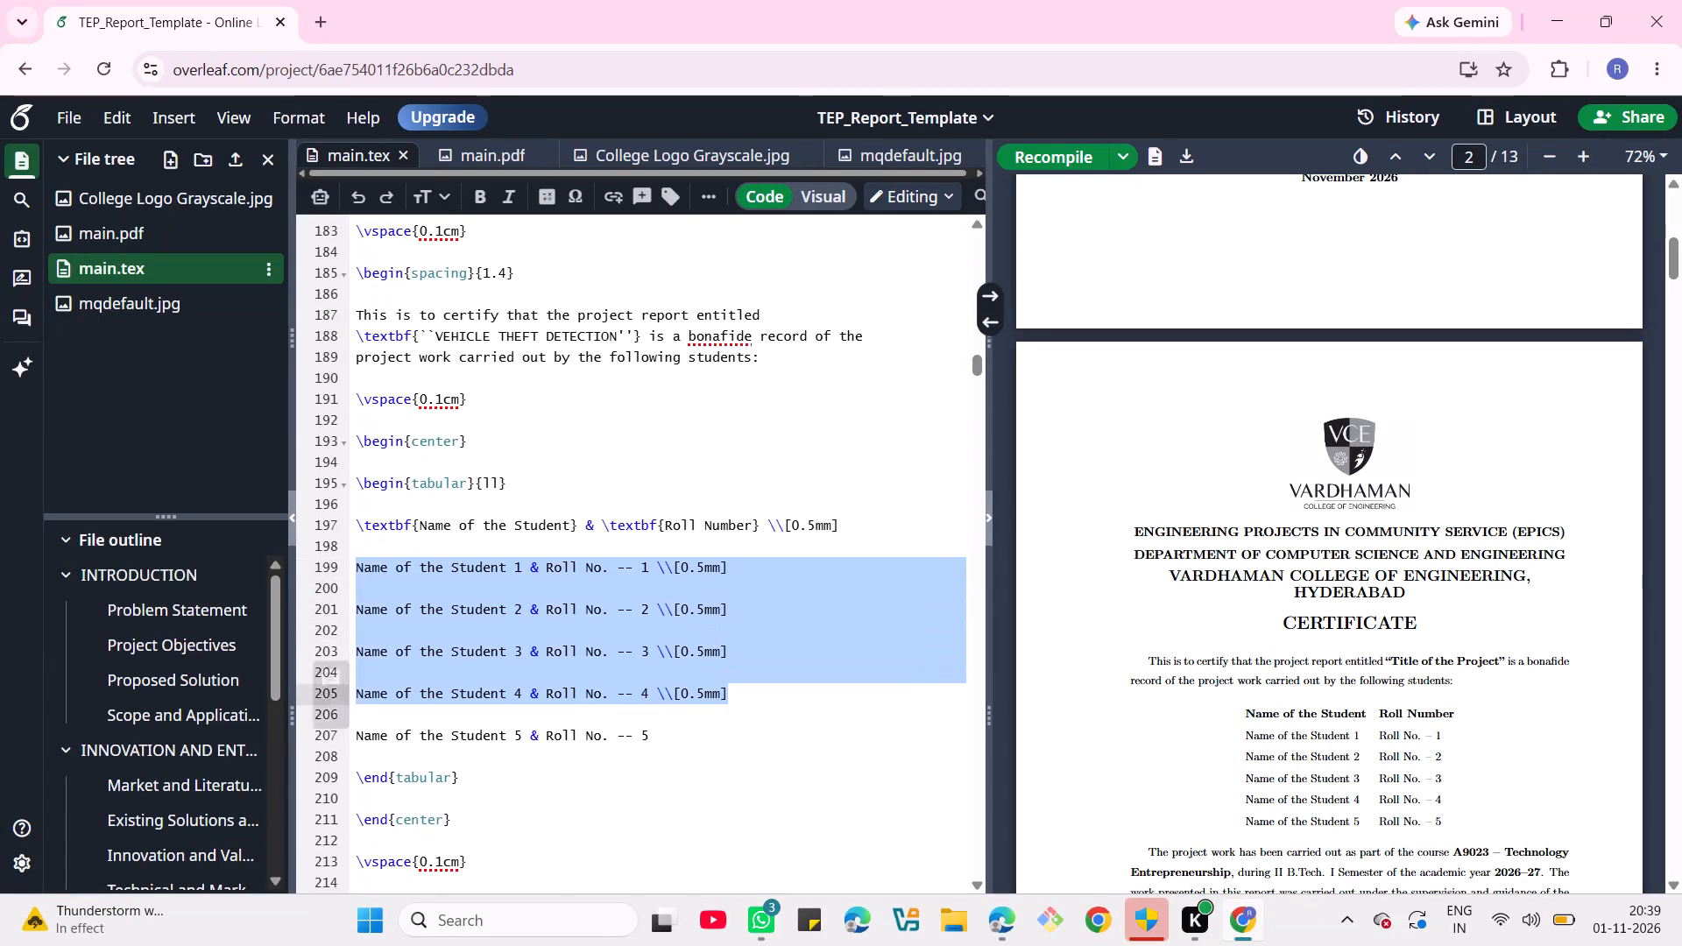
key(BackSpace)
key(ctrl+v)
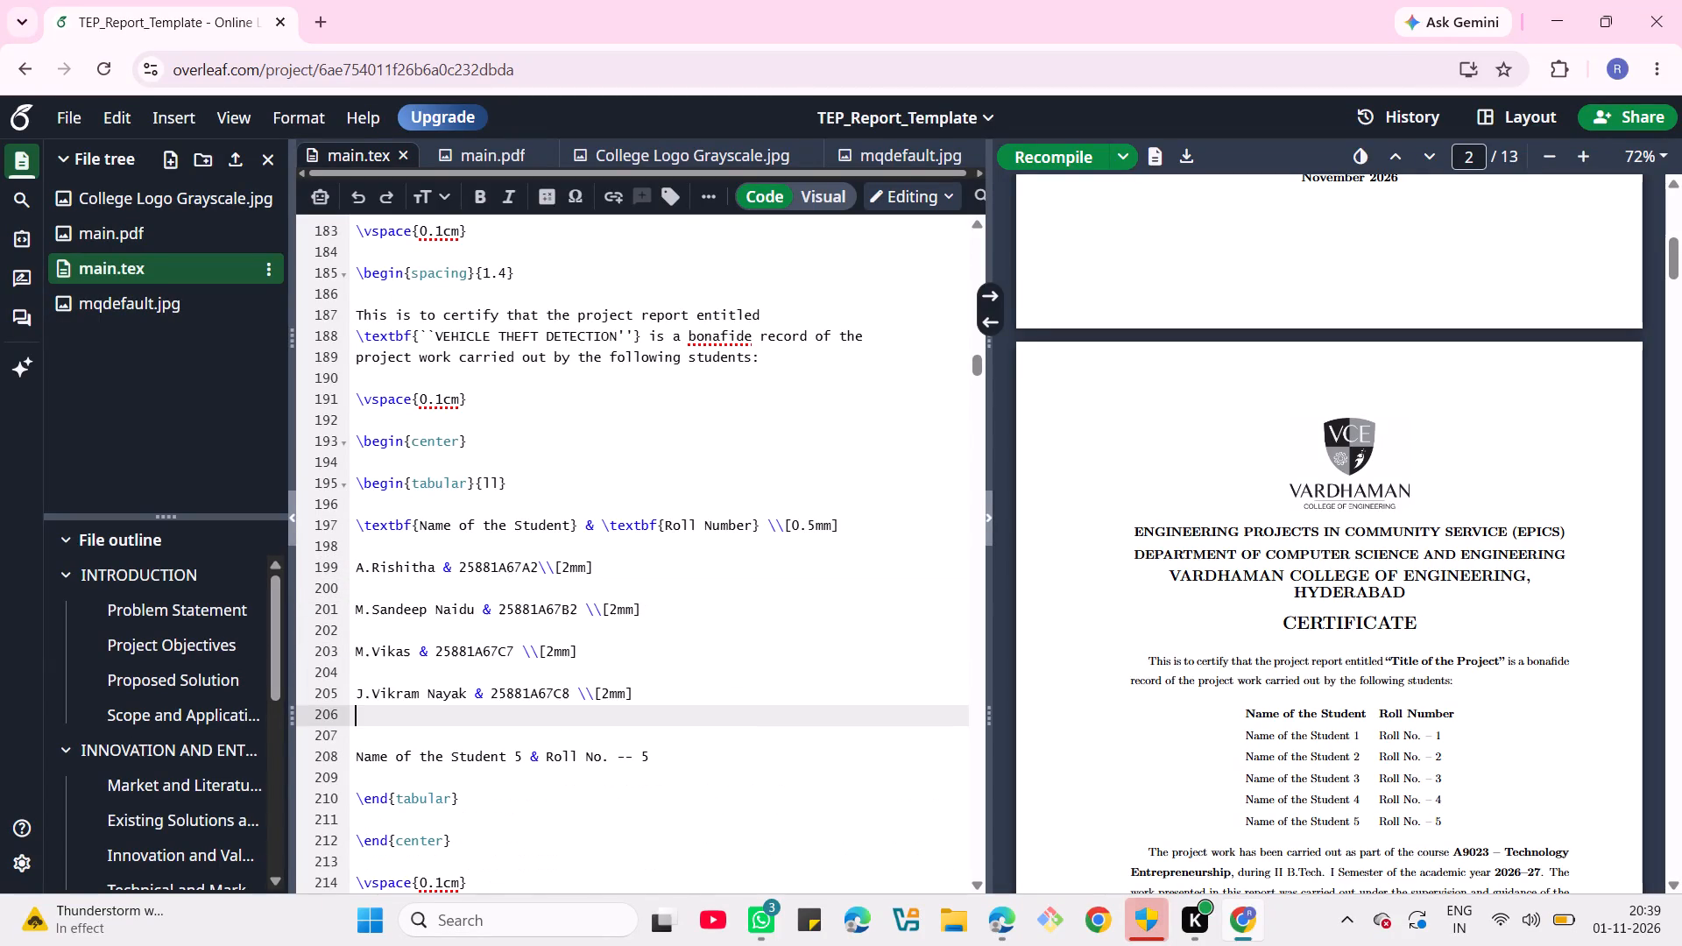
Set the row spacing of the first three student rows in the Certificate table to 0.5mm.
scroll(732, 702, down, 1)
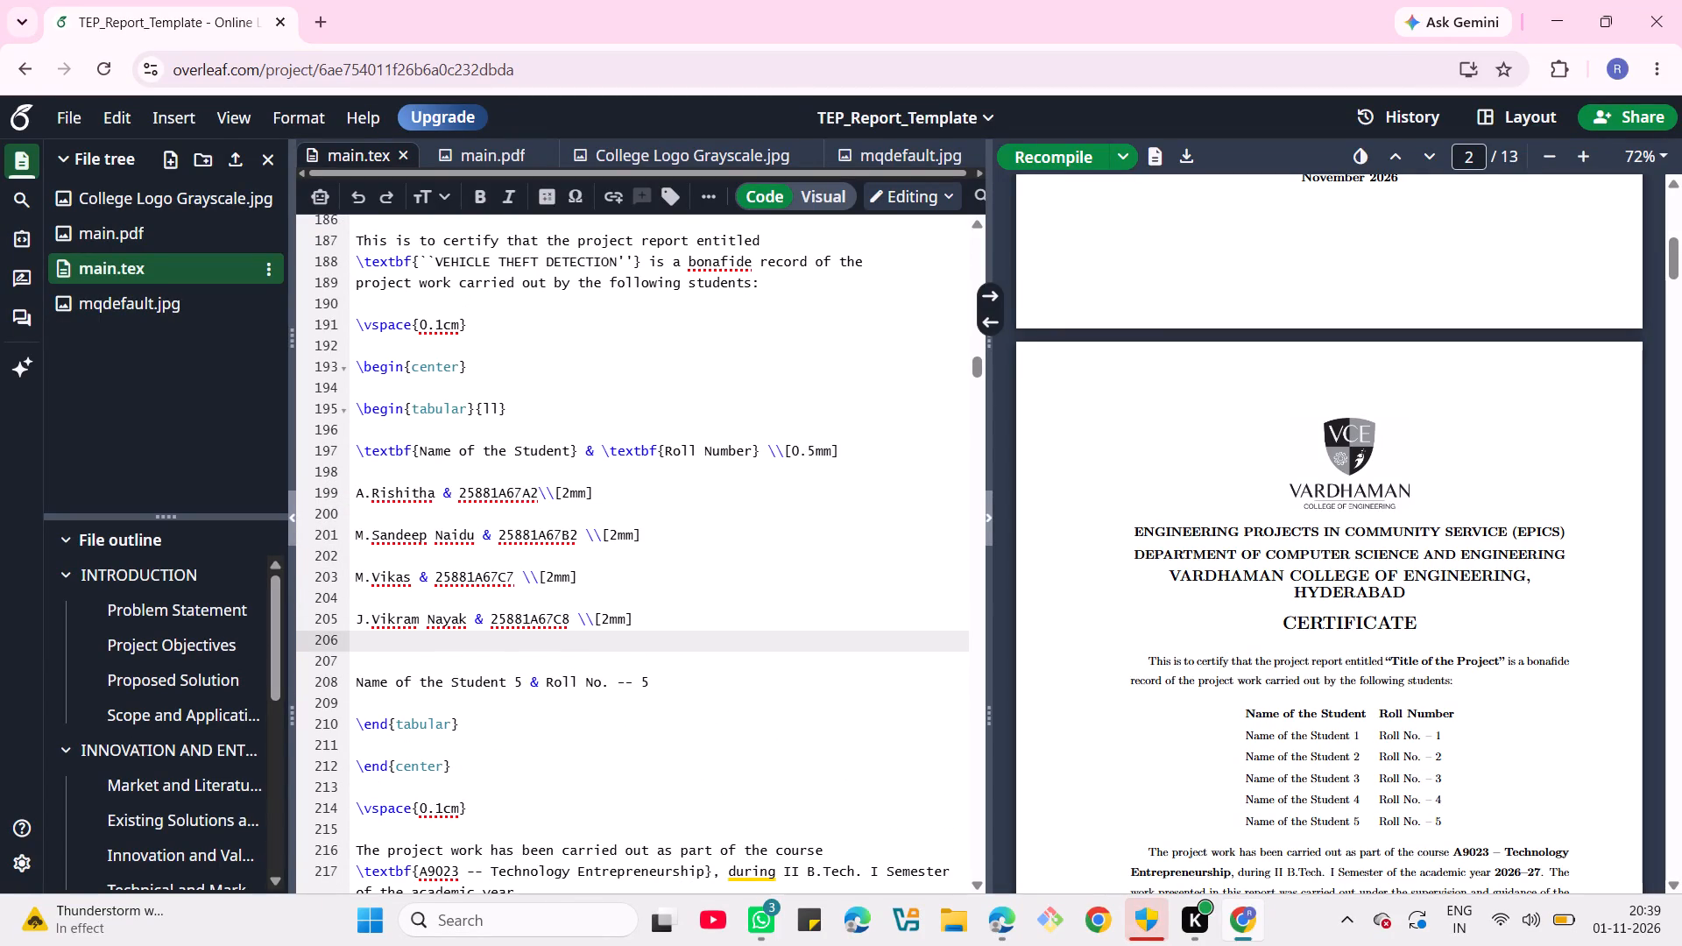
drag(563, 493, 571, 495)
click(571, 495)
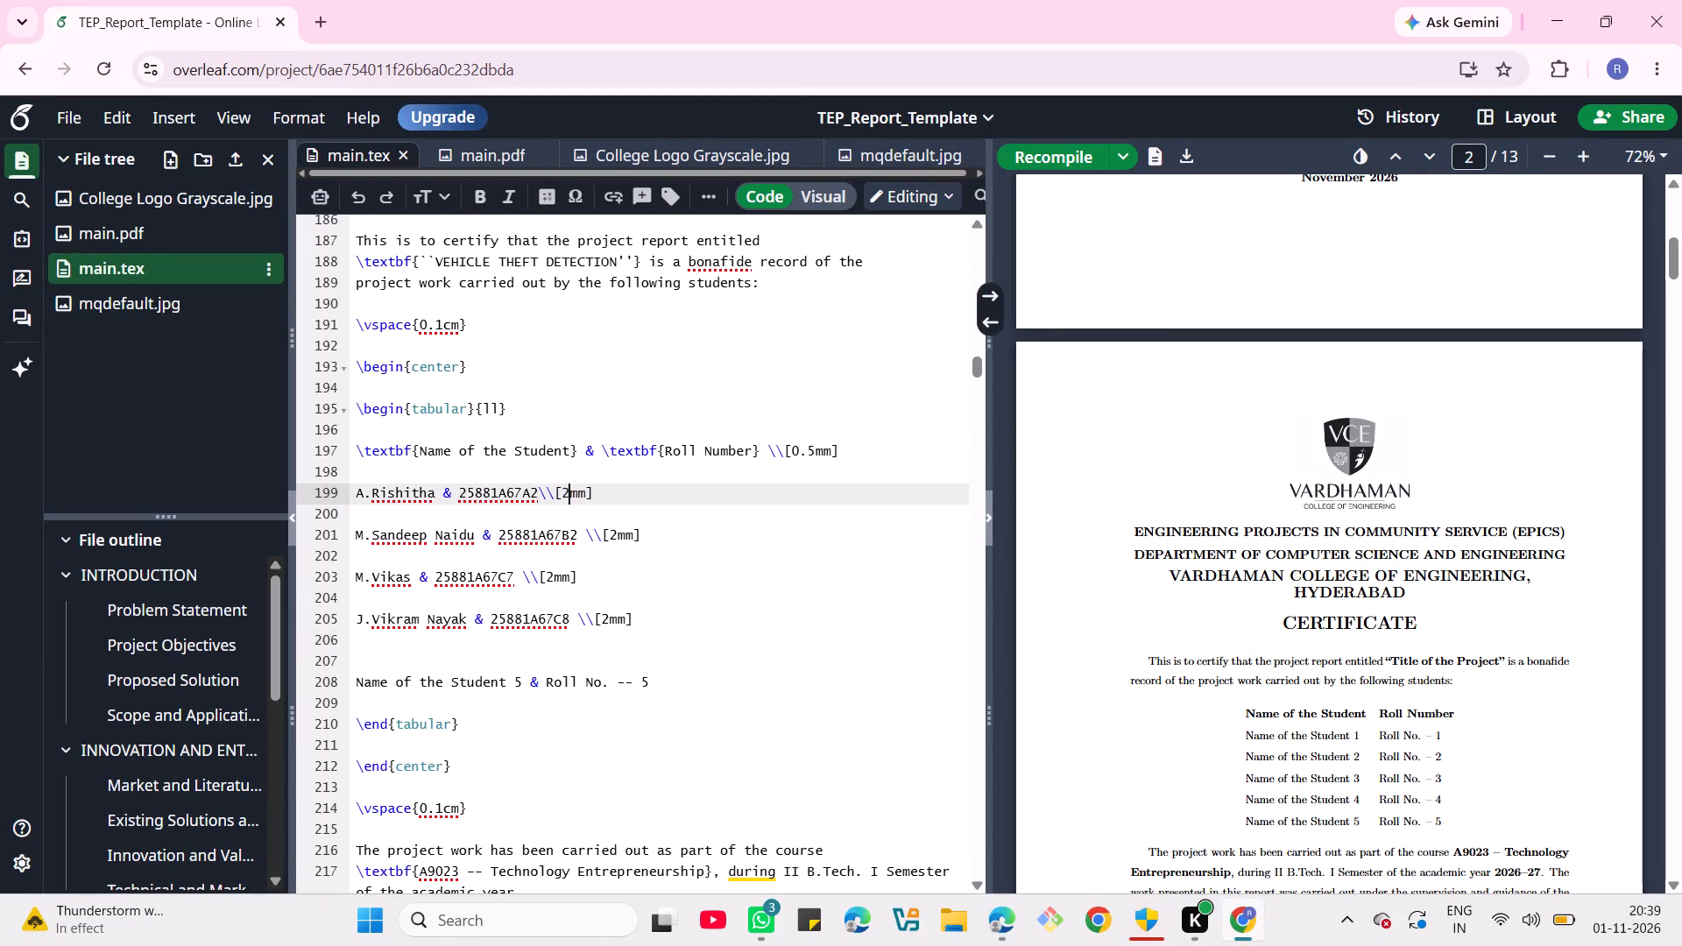
key(BackSpace)
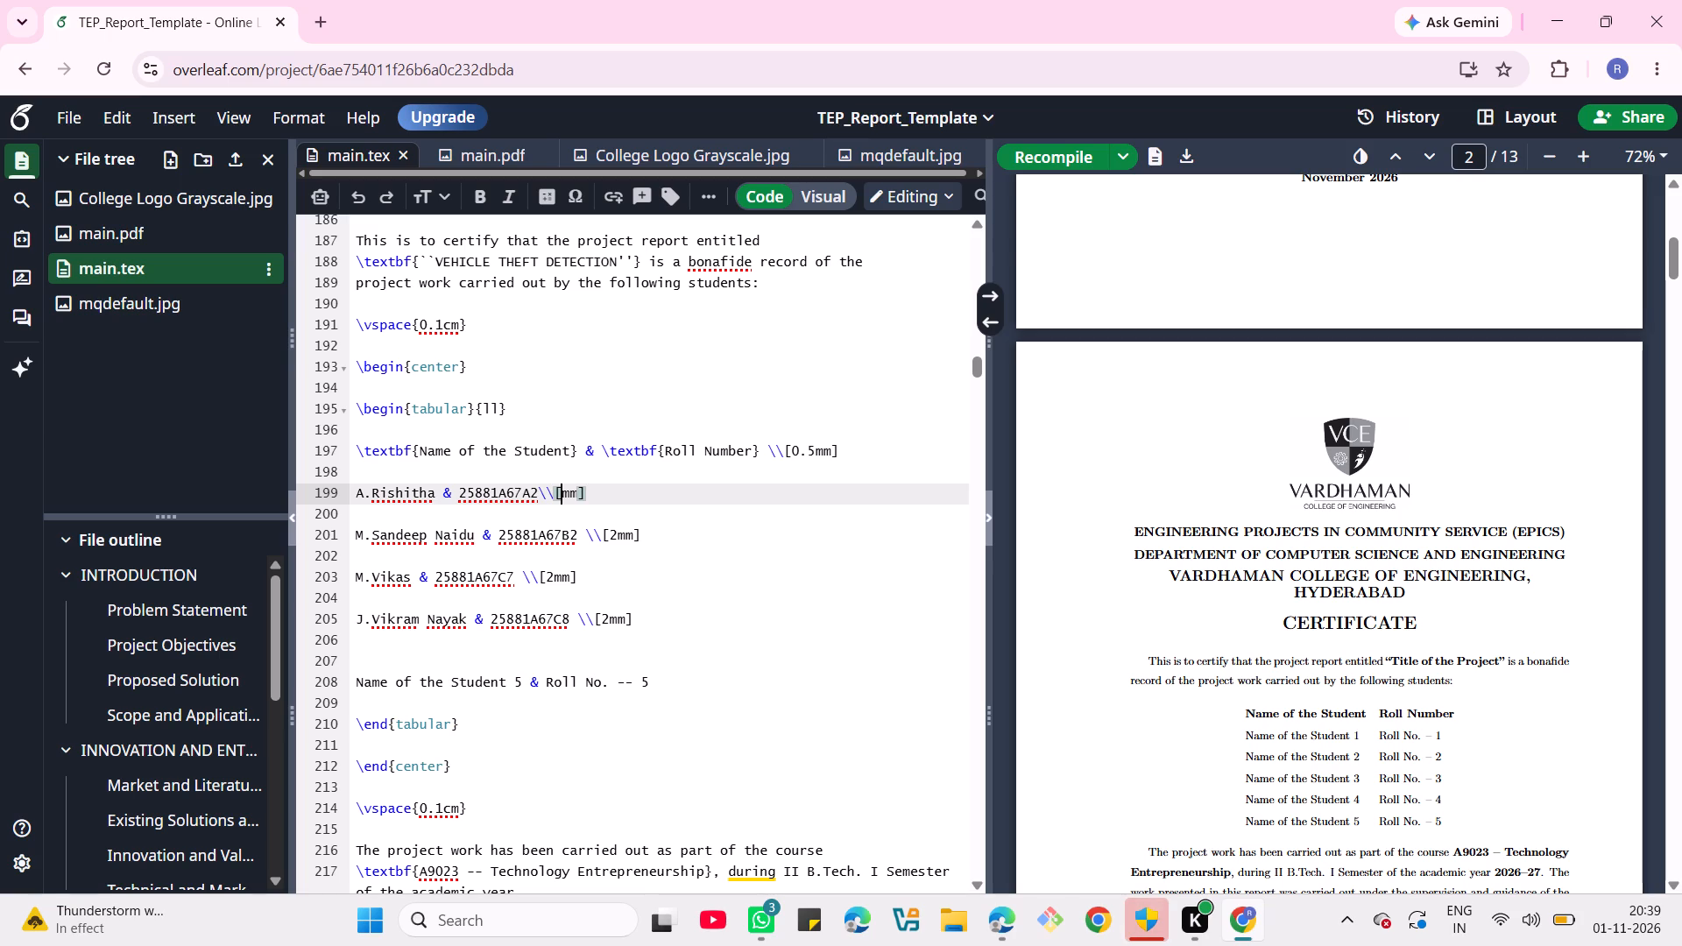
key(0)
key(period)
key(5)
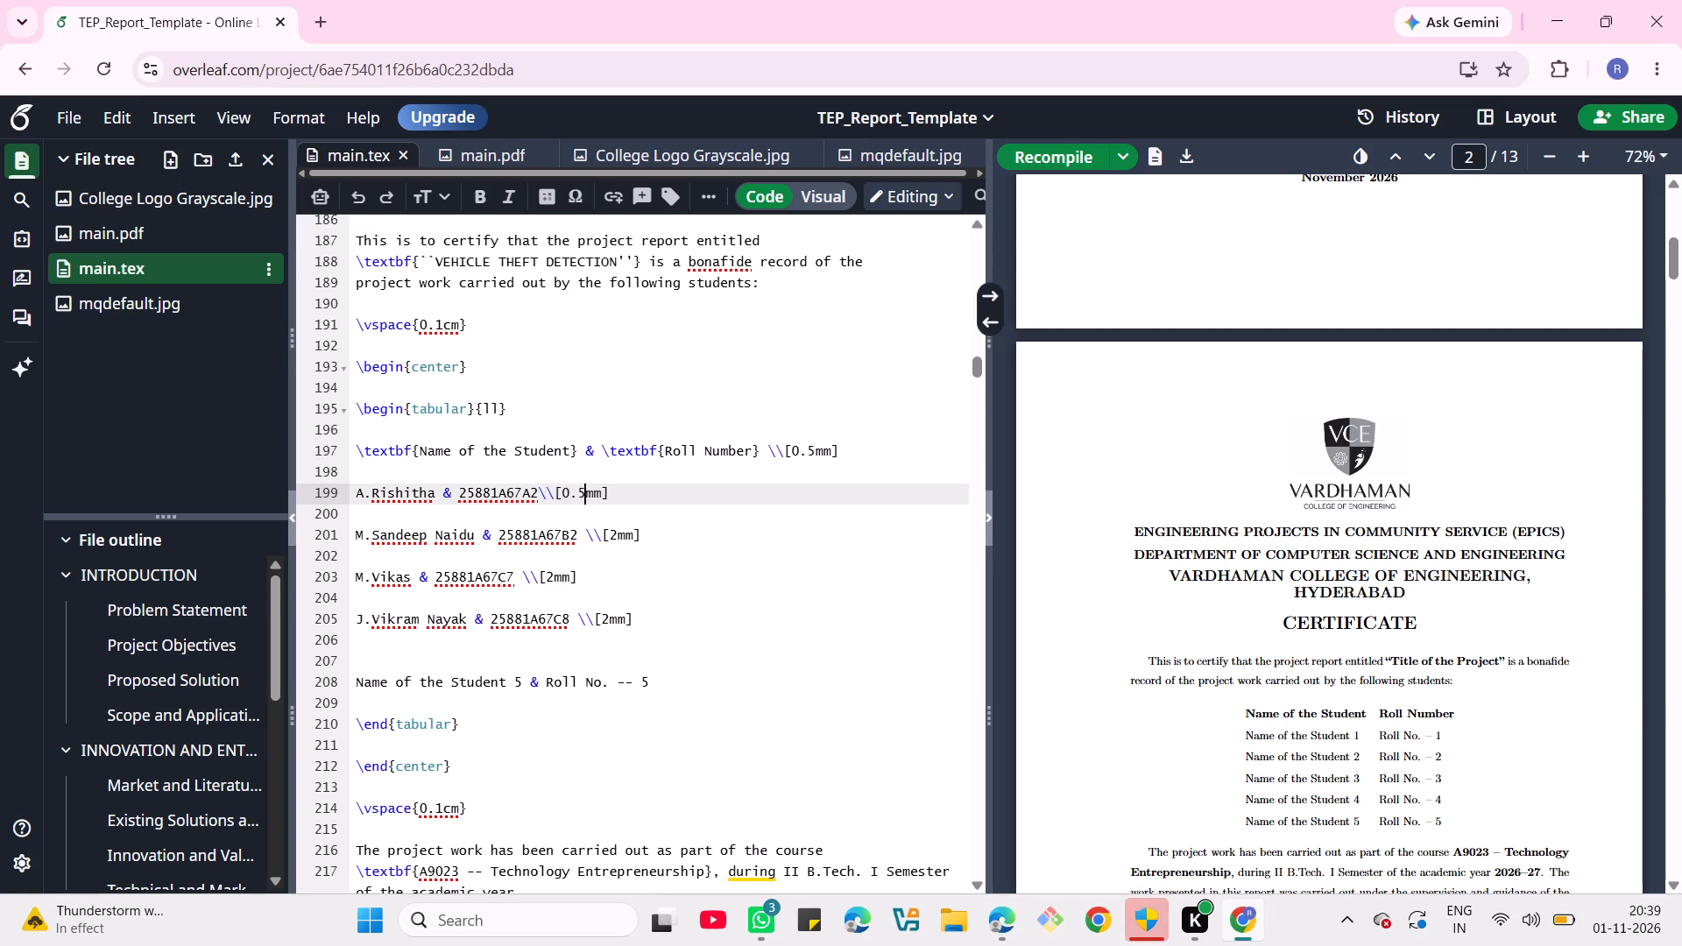
click(619, 540)
key(BackSpace)
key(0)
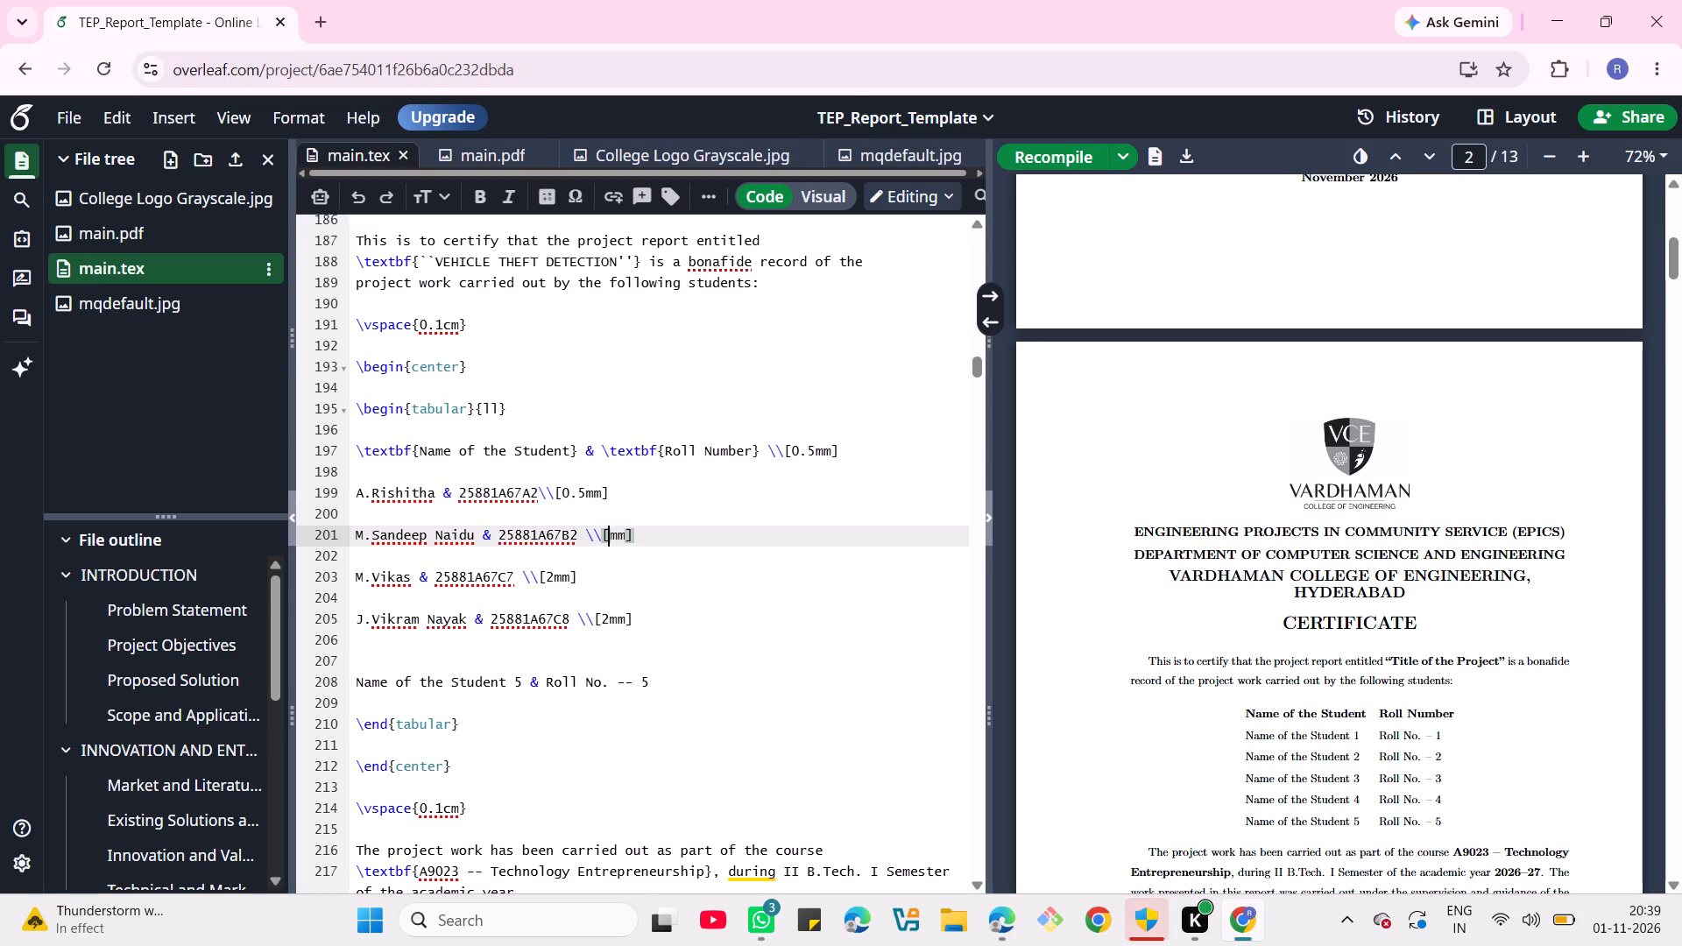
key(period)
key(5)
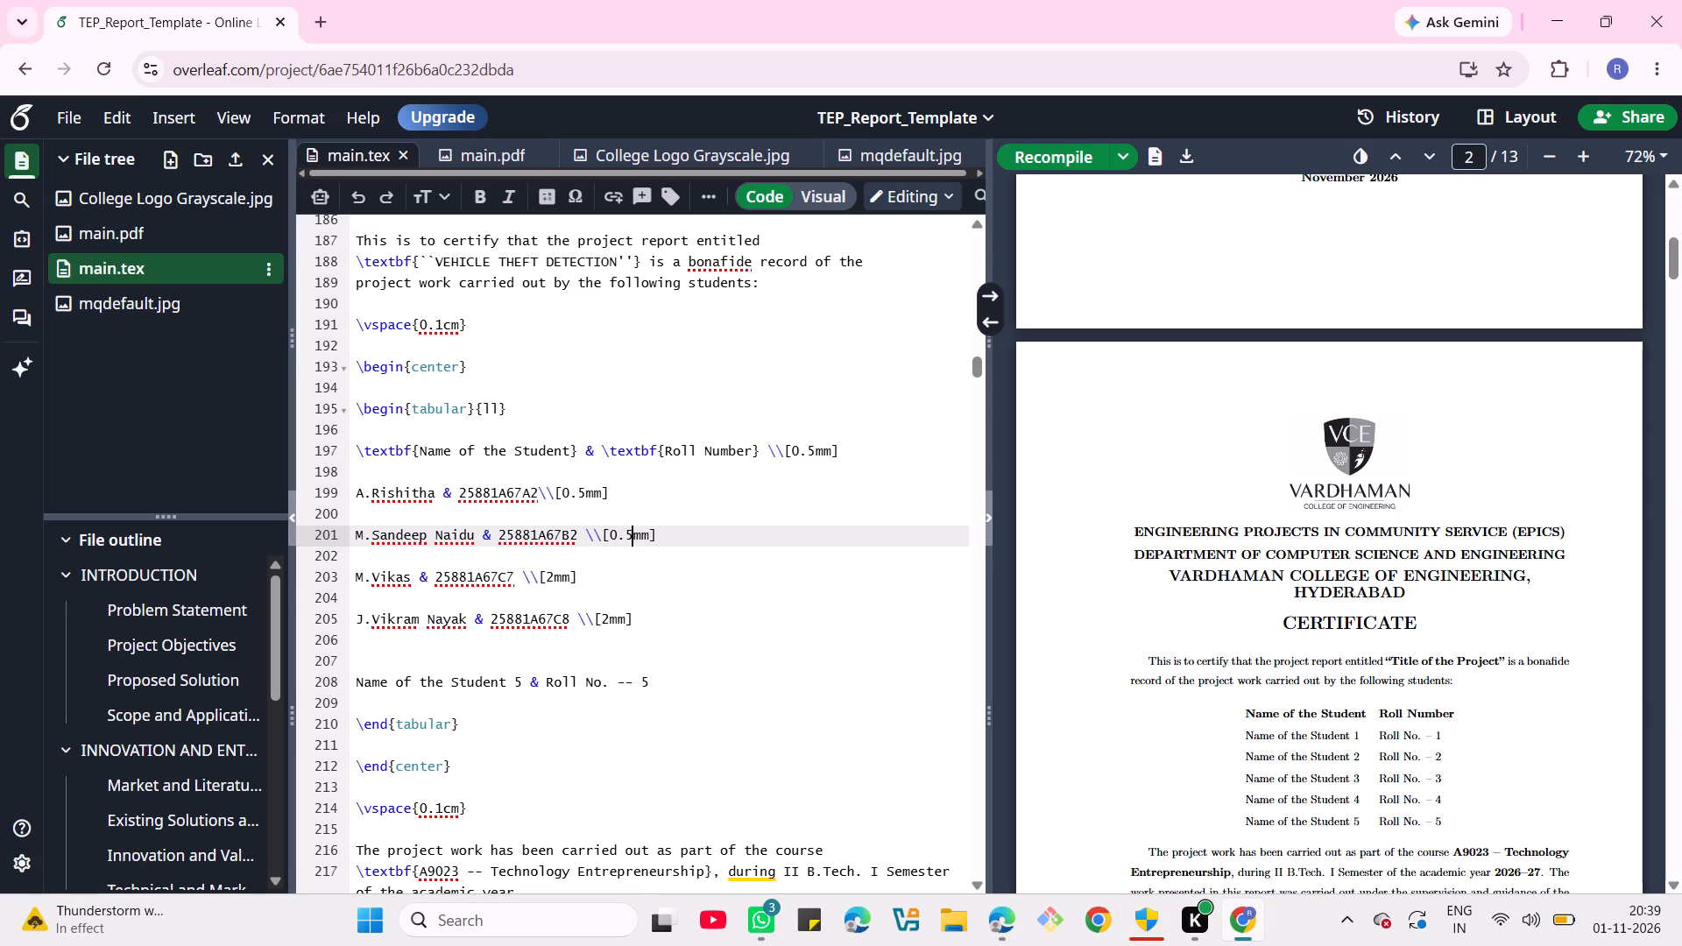
click(552, 575)
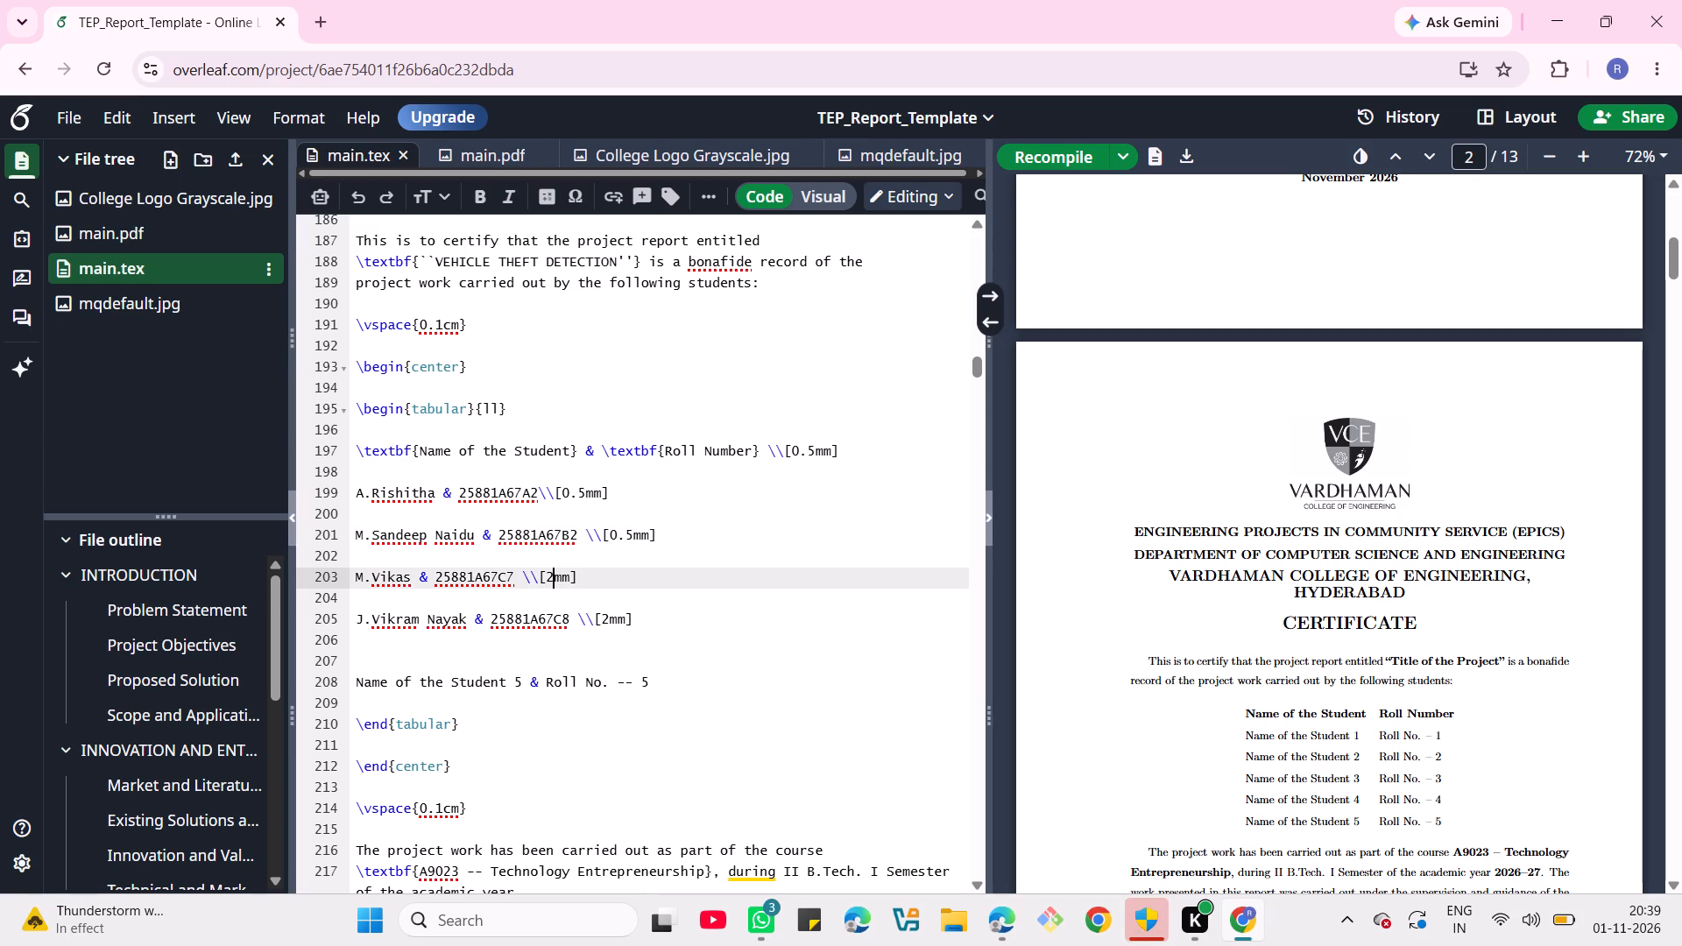
key(BackSpace)
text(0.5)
Set the row spacing of the fourth student row in the Certificate table to 0.5mm.
click(604, 618)
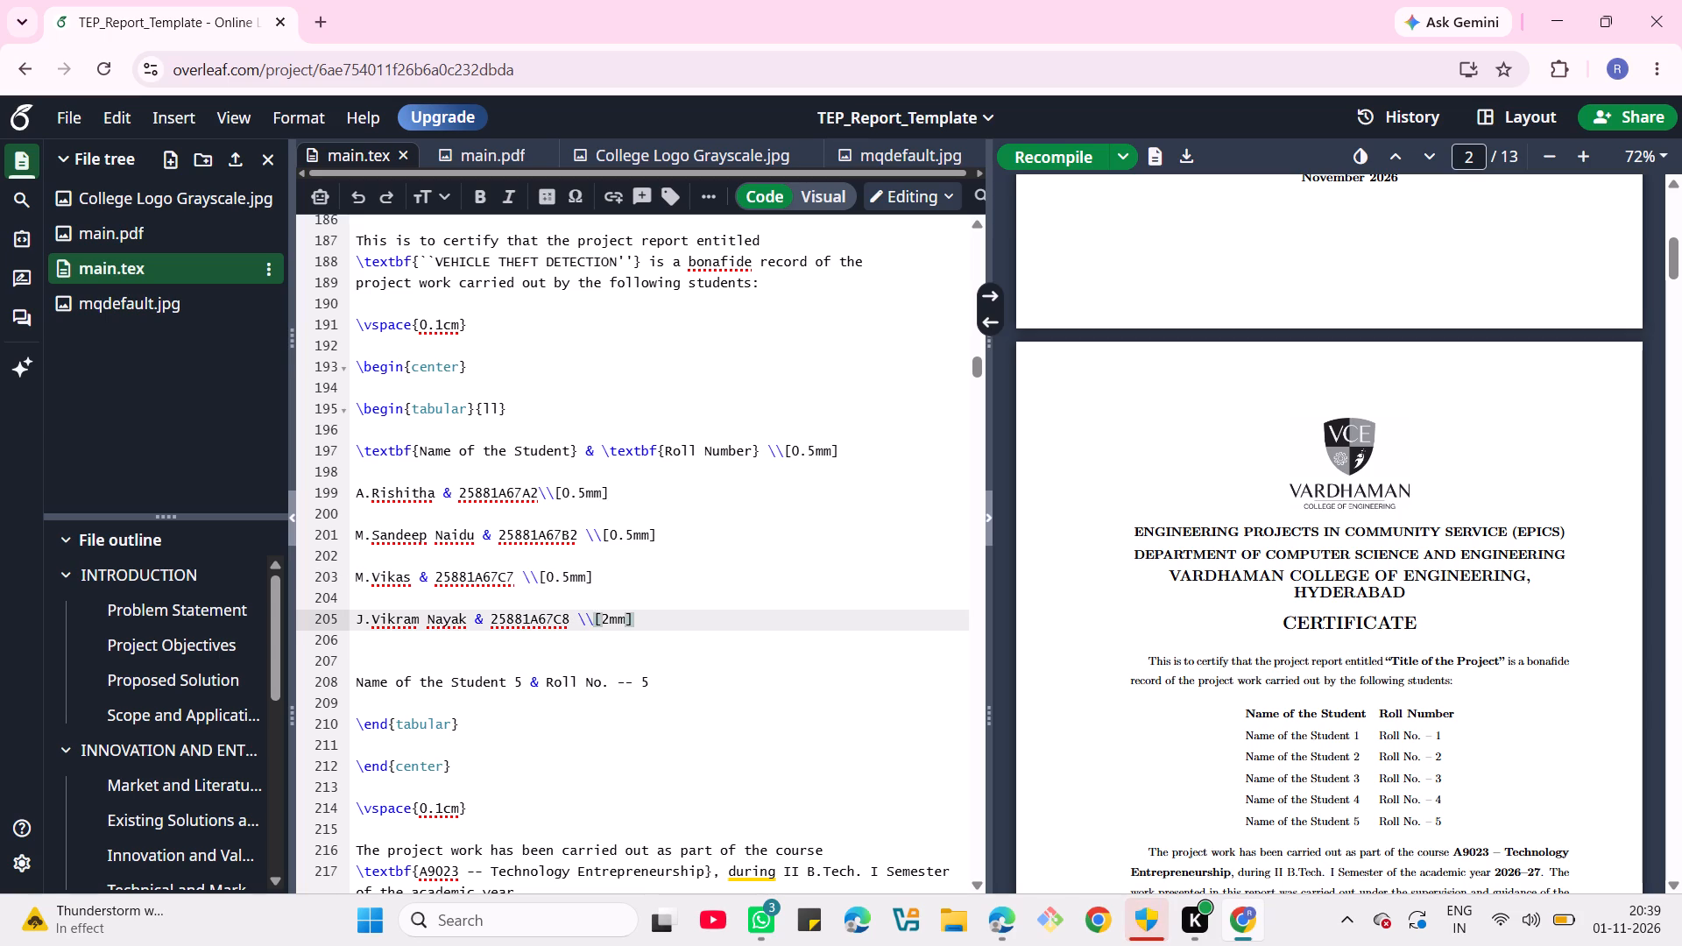
key(Right)
key(BackSpace)
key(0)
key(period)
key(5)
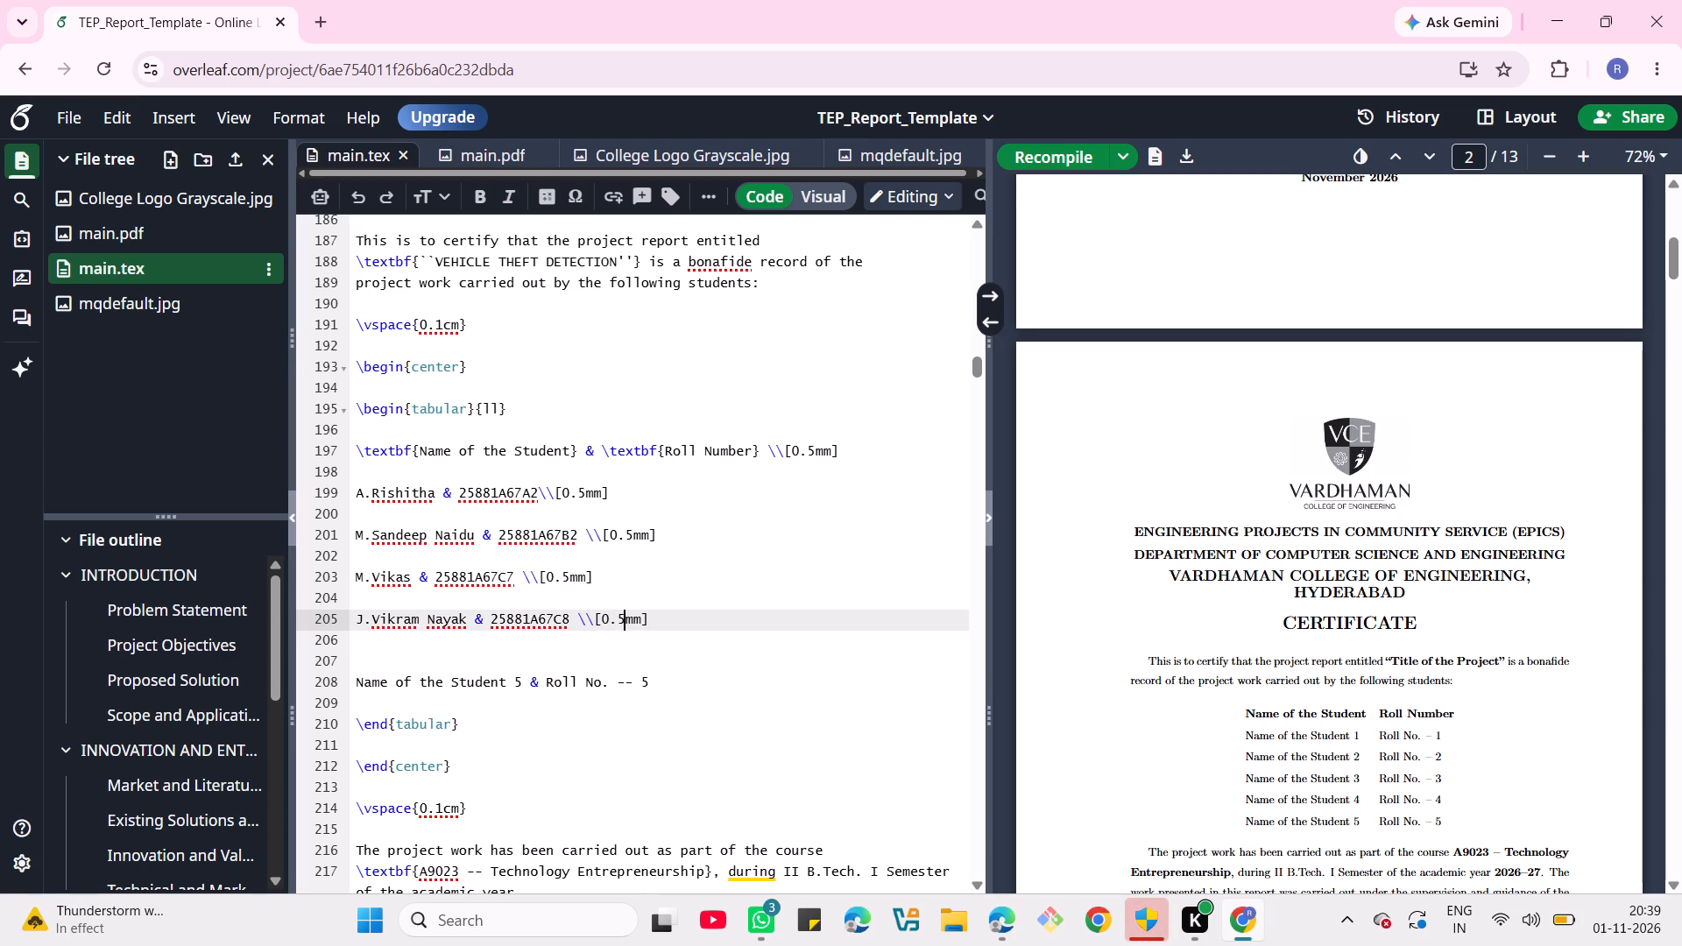
Delete the "Name of the Student 5" placeholder row from the Certificate table.
drag(357, 673, 684, 681)
key(BackSpace)
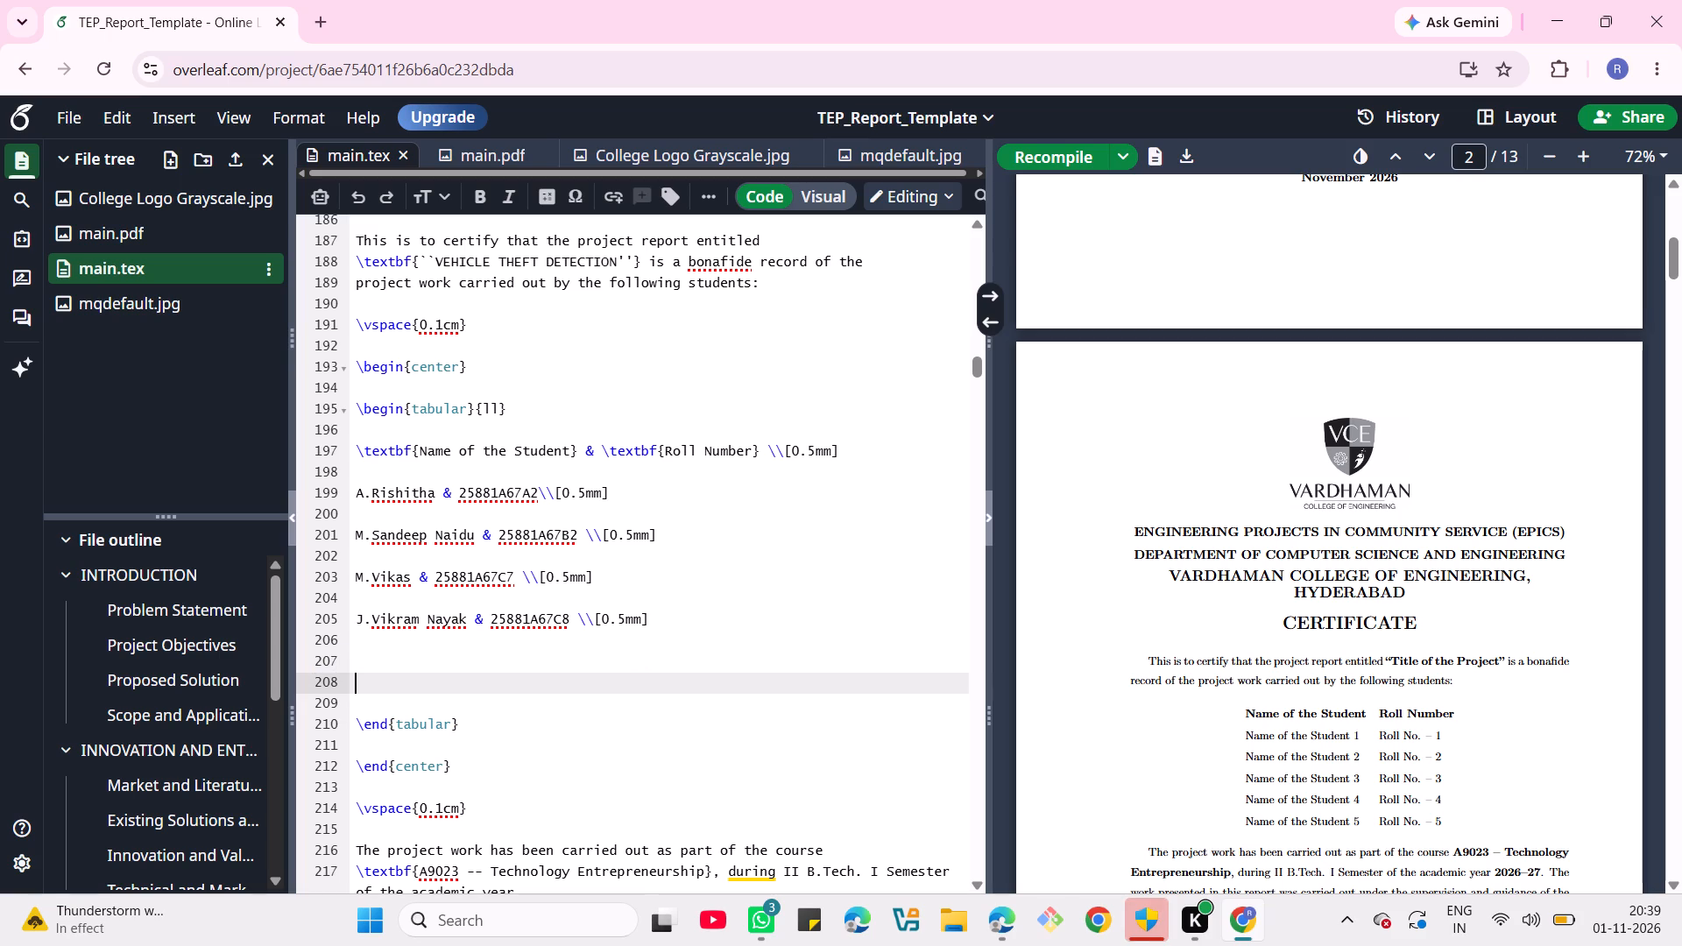
Recompile the report and check the Certificate page in the PDF preview down to its signature block.
click(1049, 151)
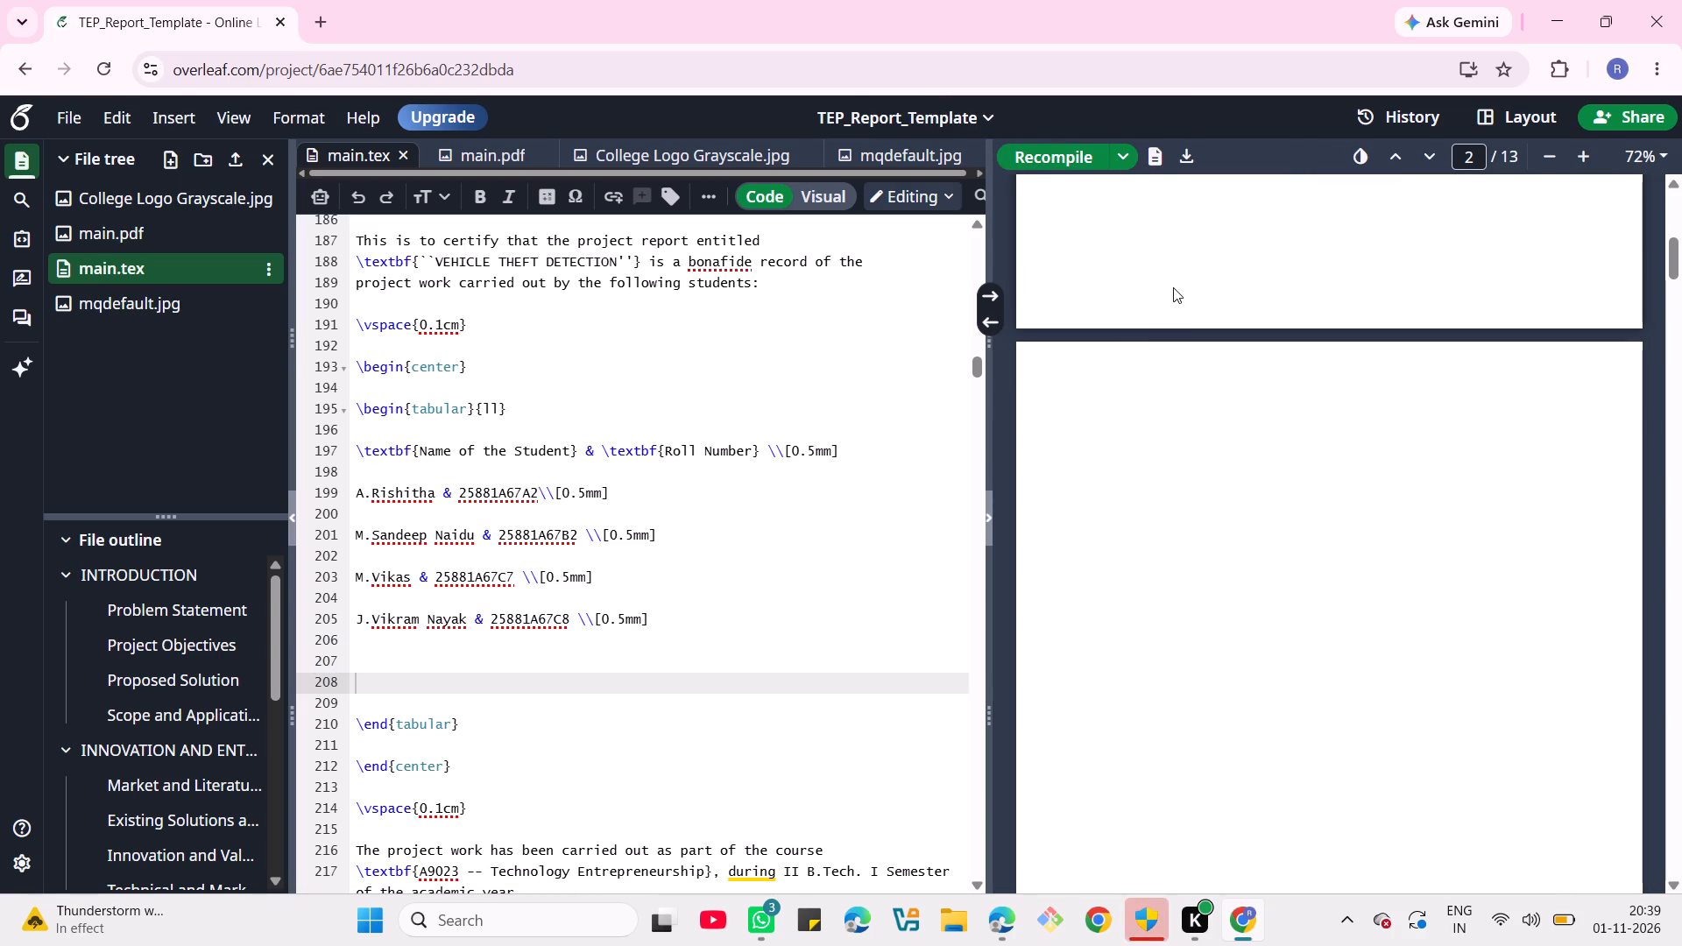
scroll(1219, 412, down, 1)
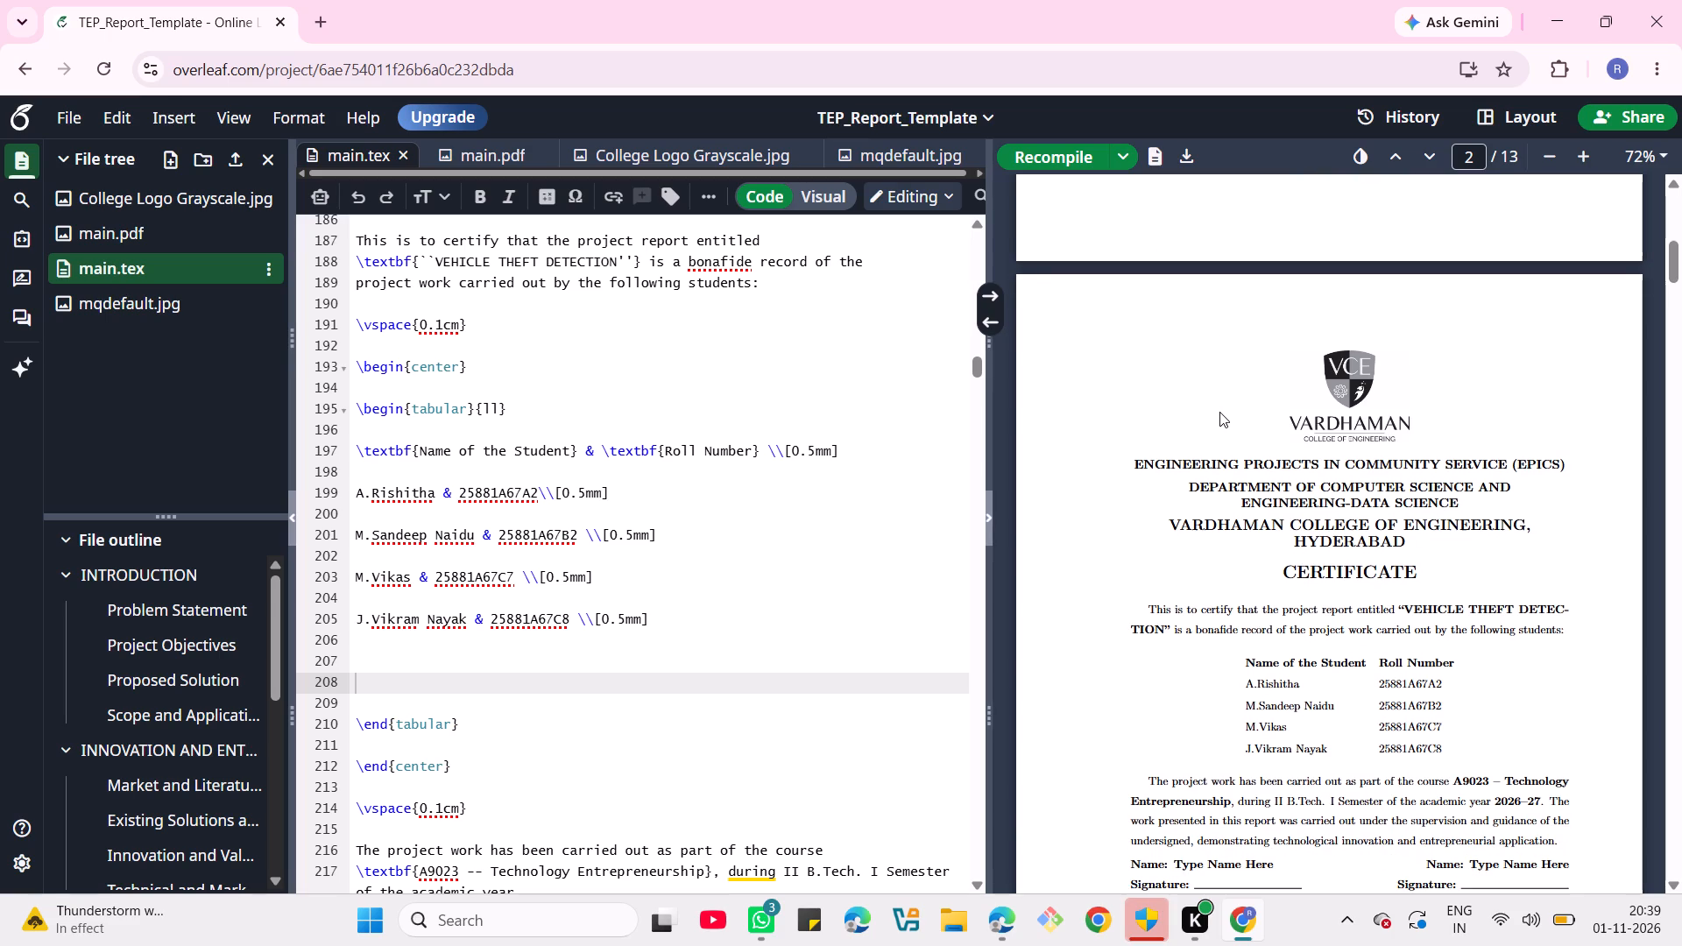
scroll(1219, 412, down, 1)
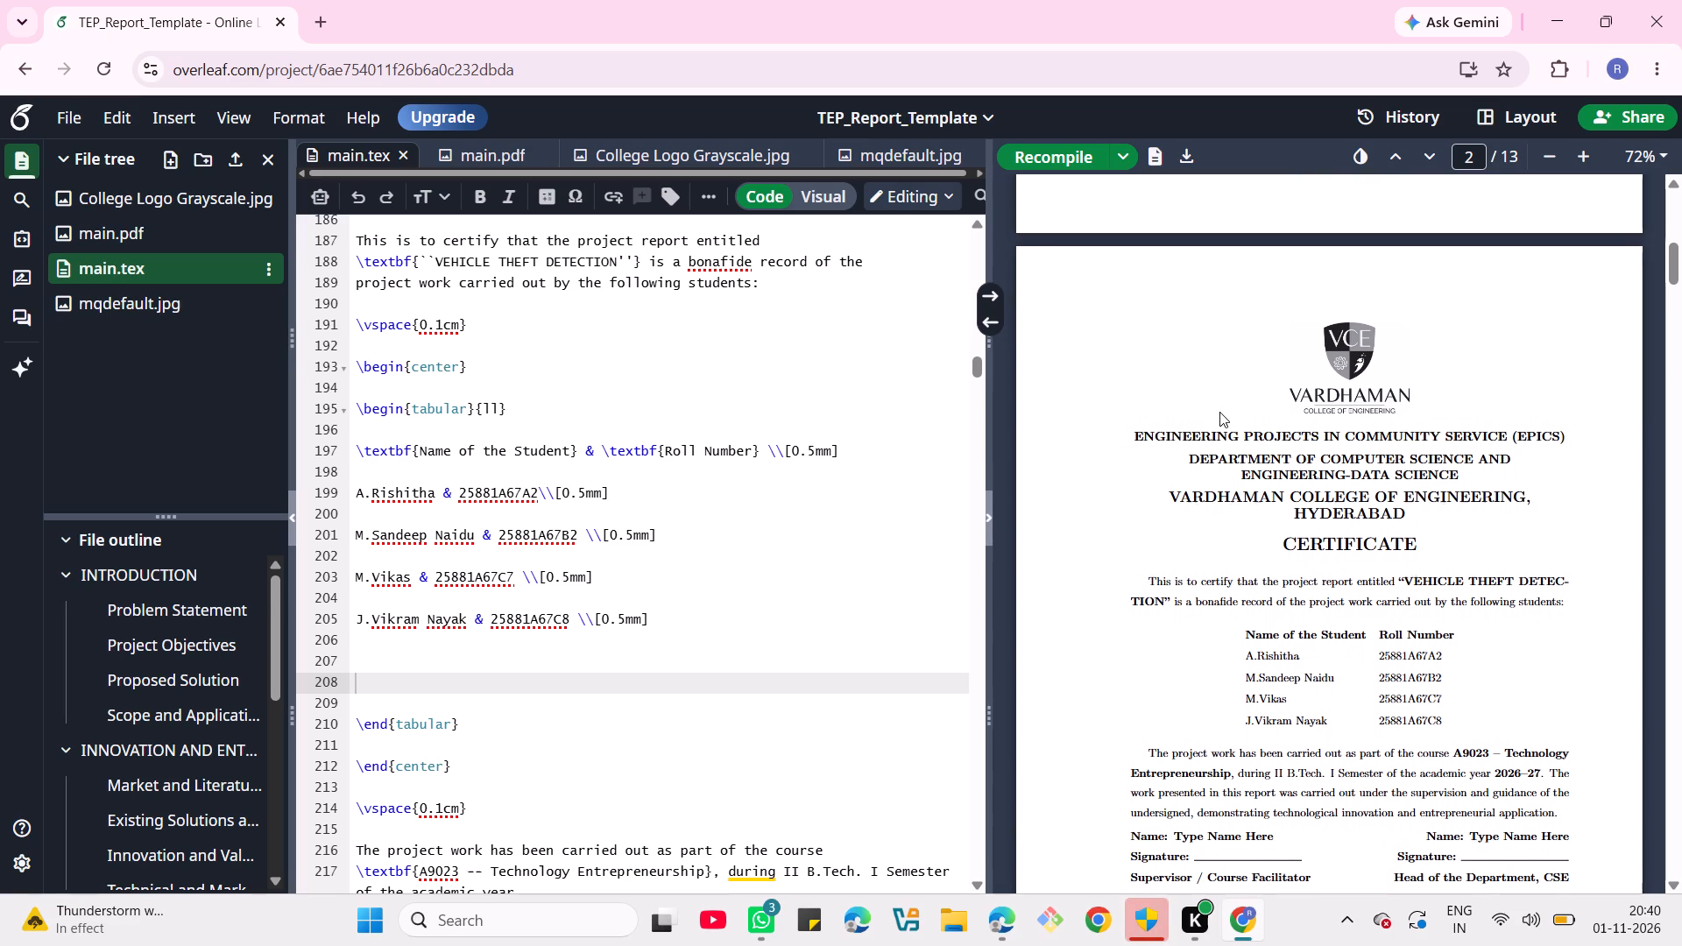
scroll(1219, 412, down, 2)
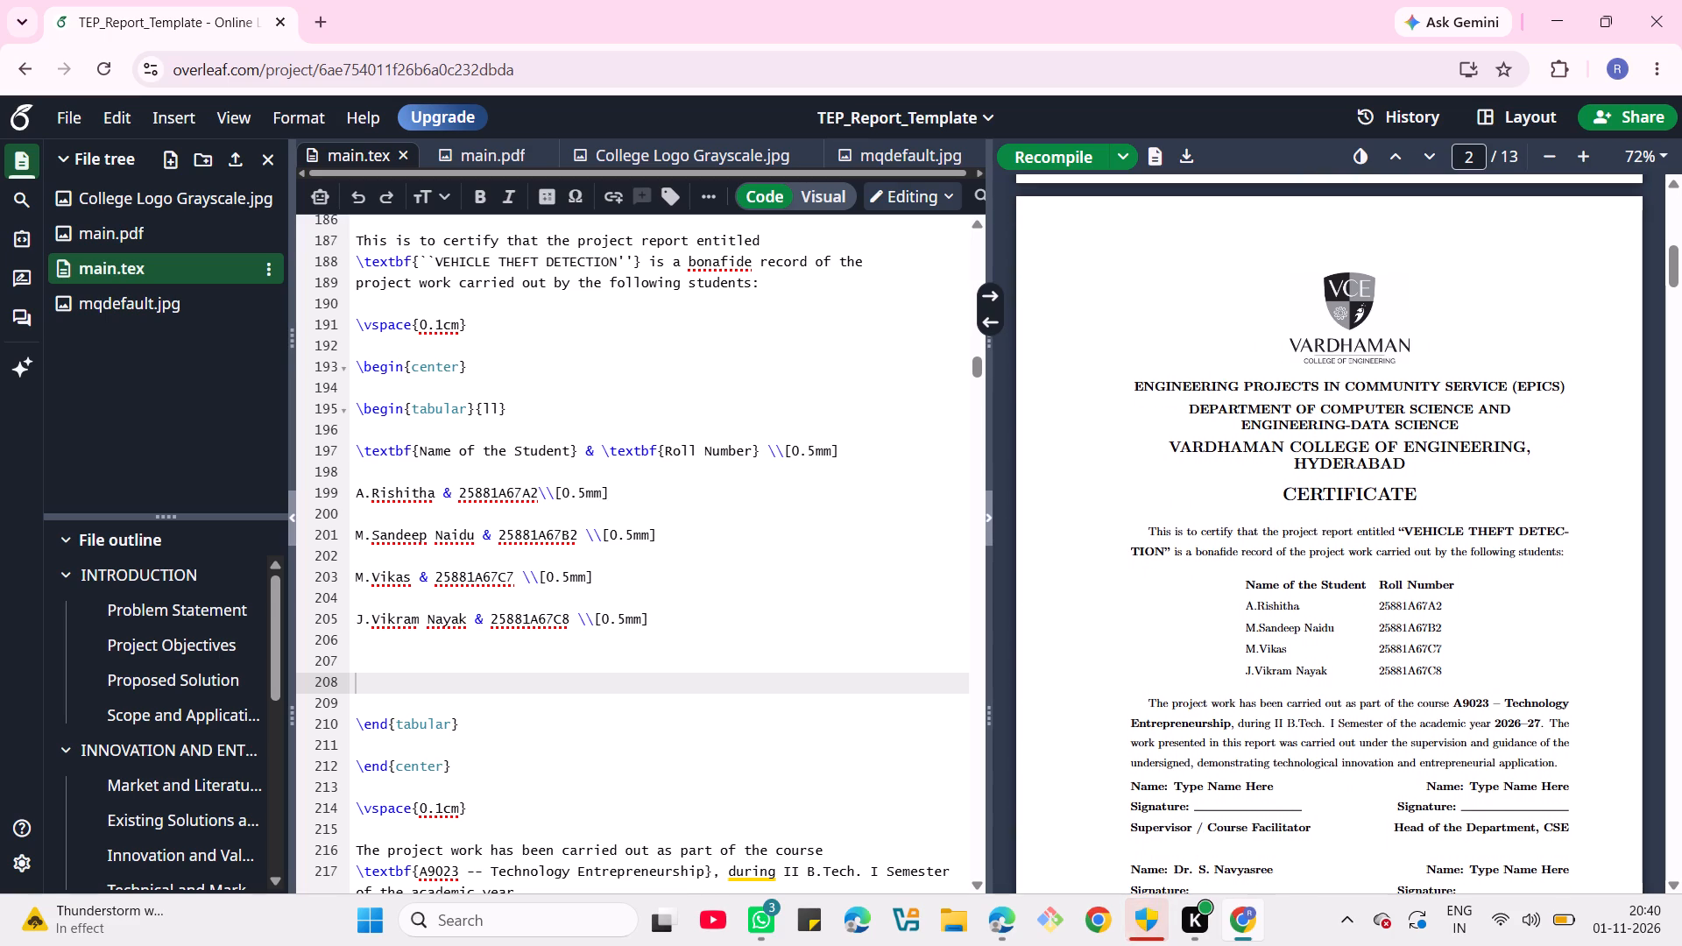
scroll(1219, 412, down, 2)
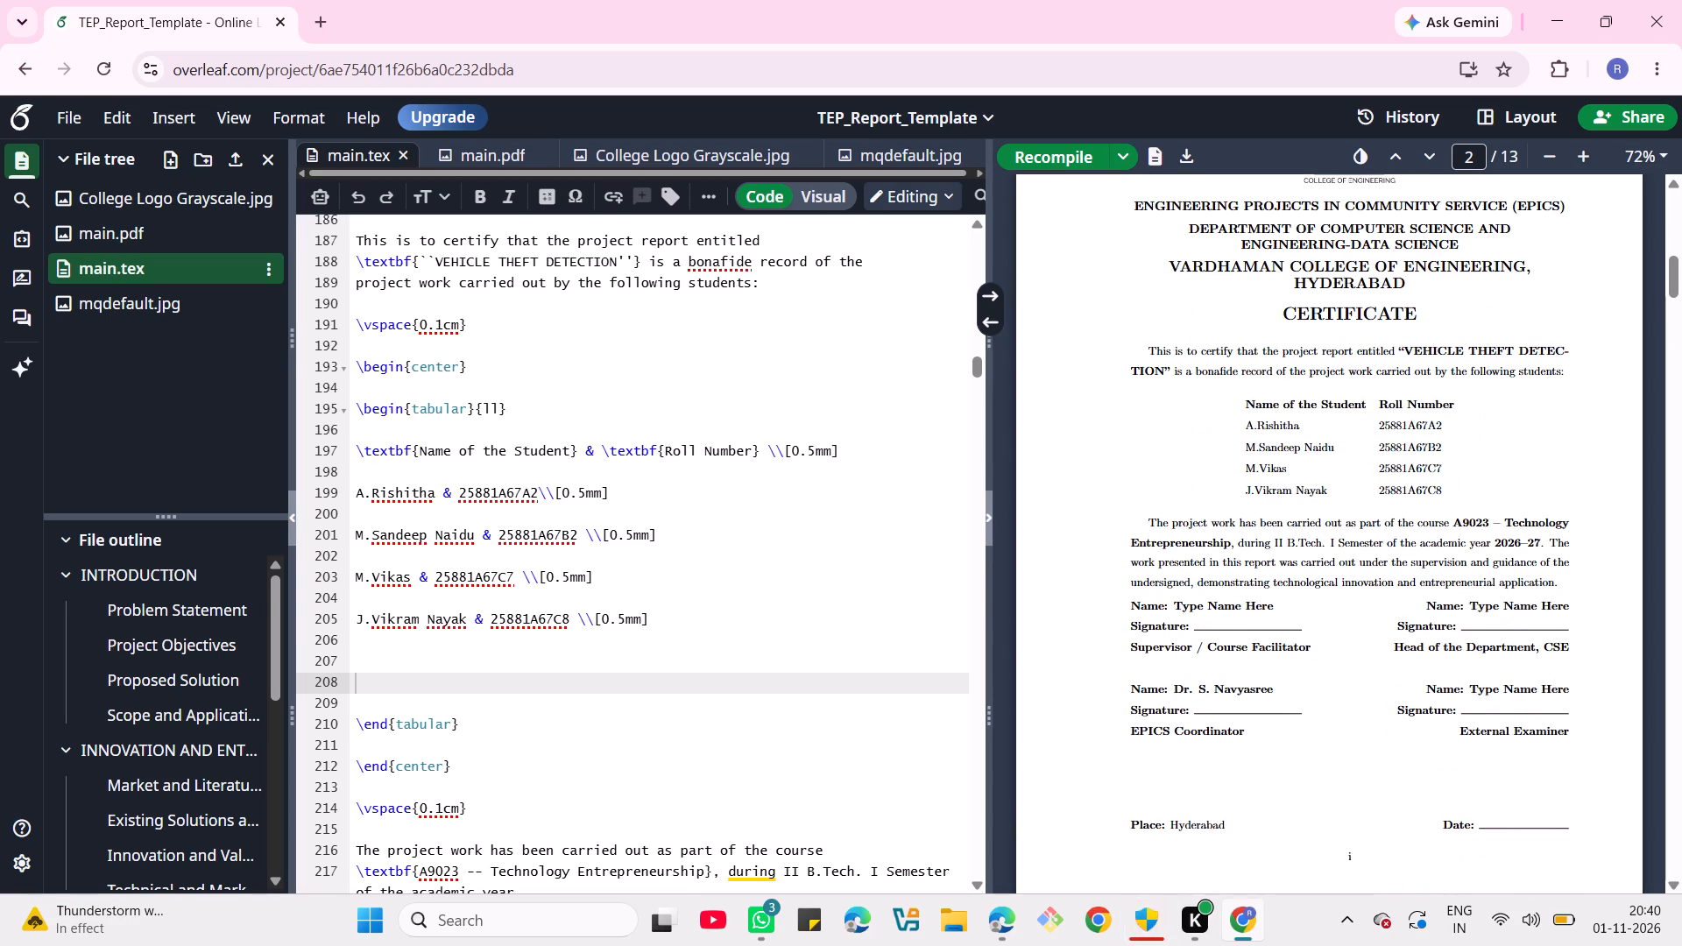
Replace the "Type Name Here" placeholder for the Supervisor / Course Facilitator in the Certificate signatures with the supervisor's name, including the "Dr." title.
scroll(815, 559, down, 2)
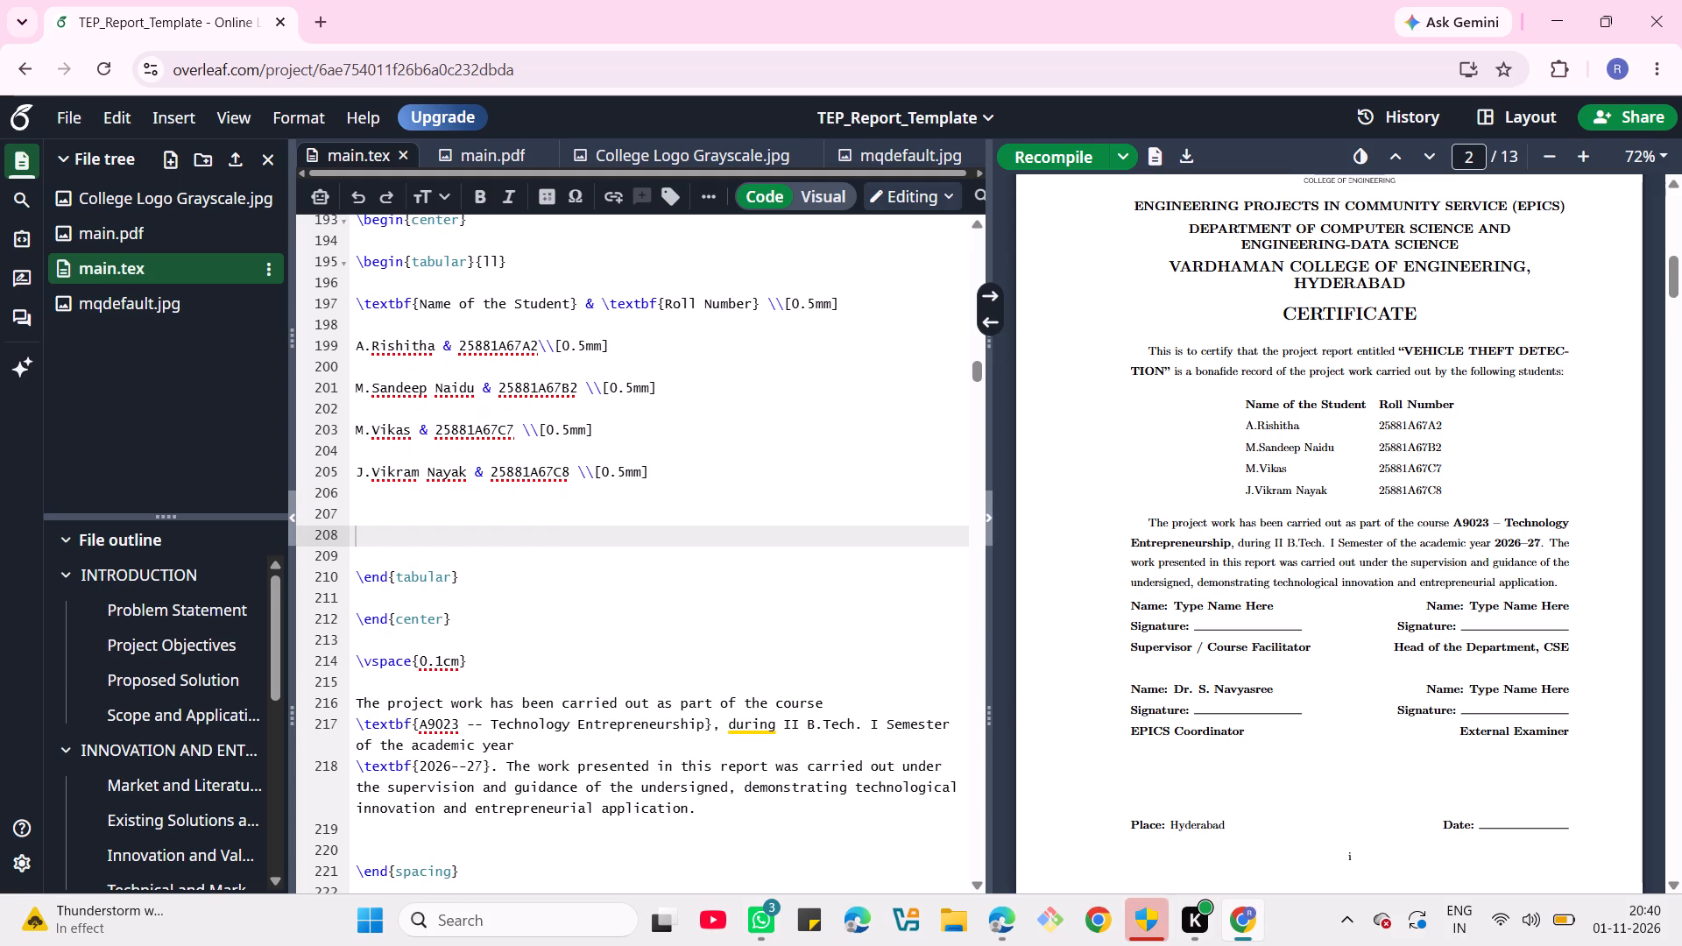
scroll(815, 559, down, 2)
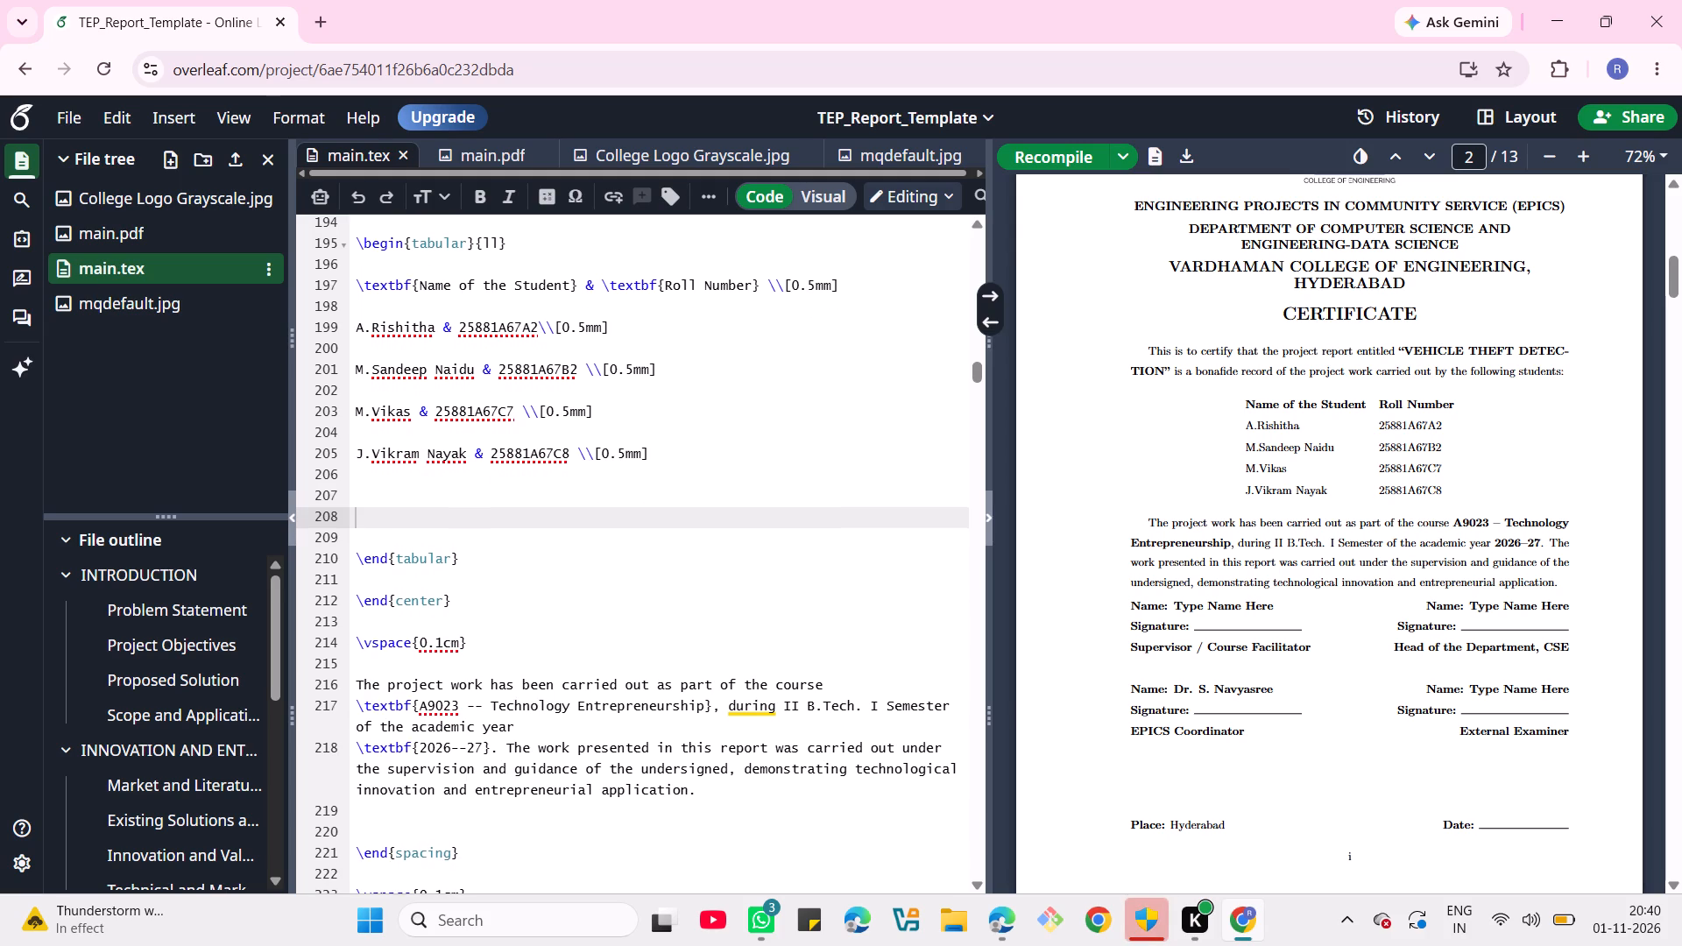
scroll(815, 559, down, 3)
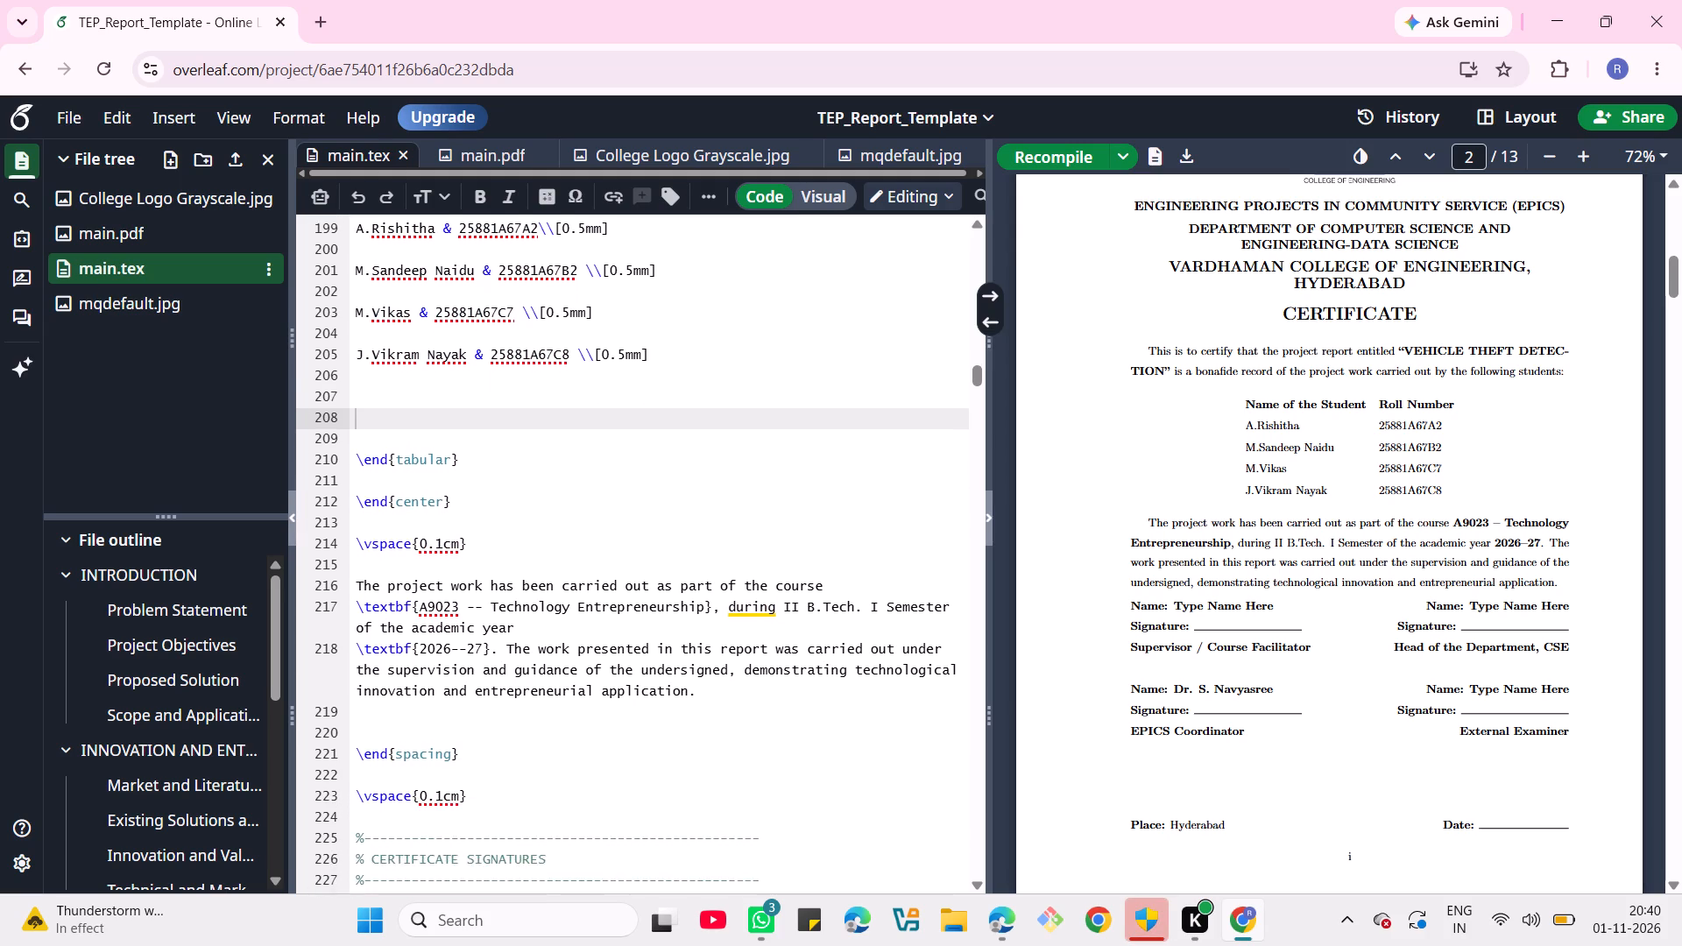
scroll(815, 559, down, 3)
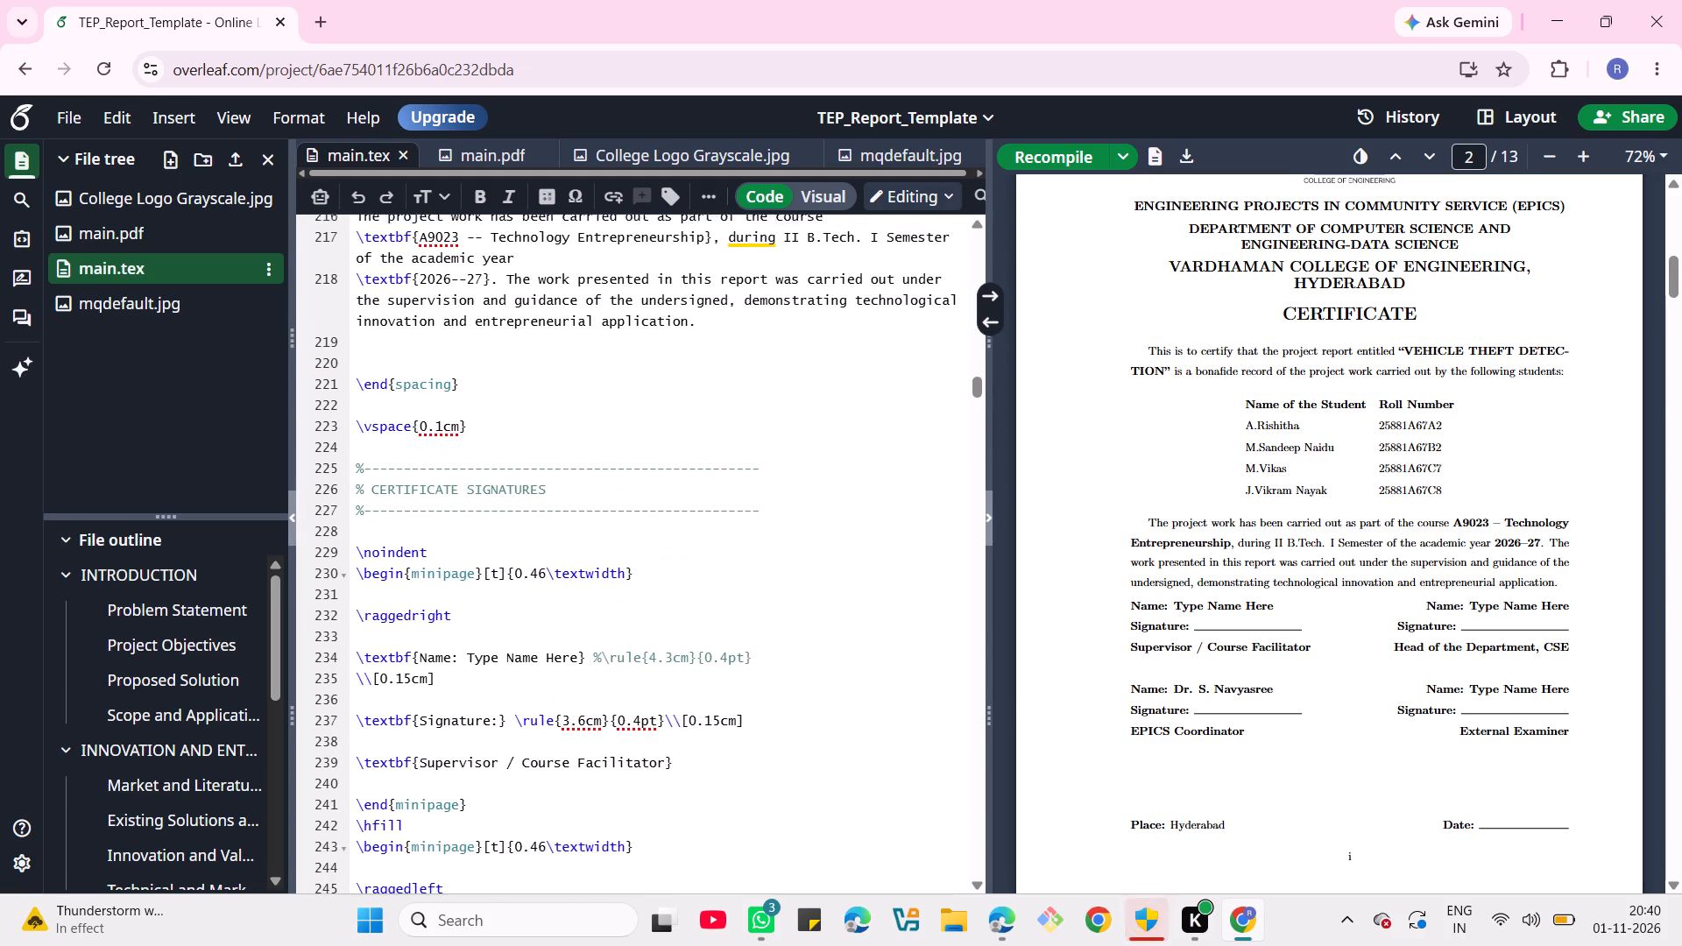
scroll(815, 559, down, 2)
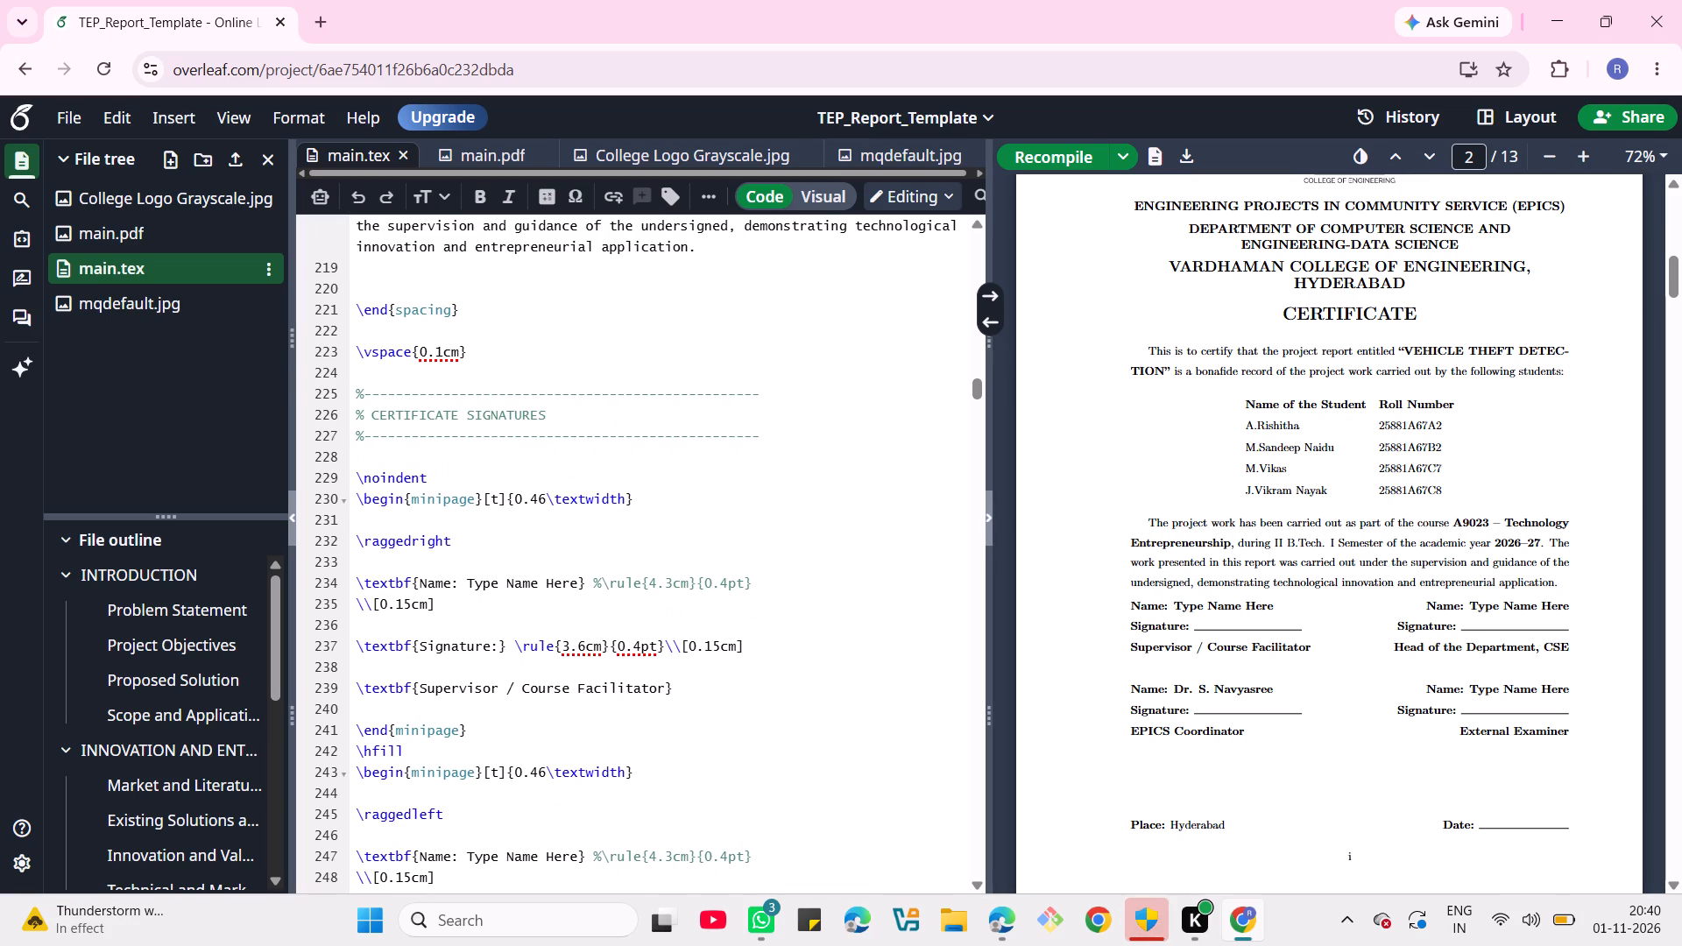
drag(464, 582, 504, 585)
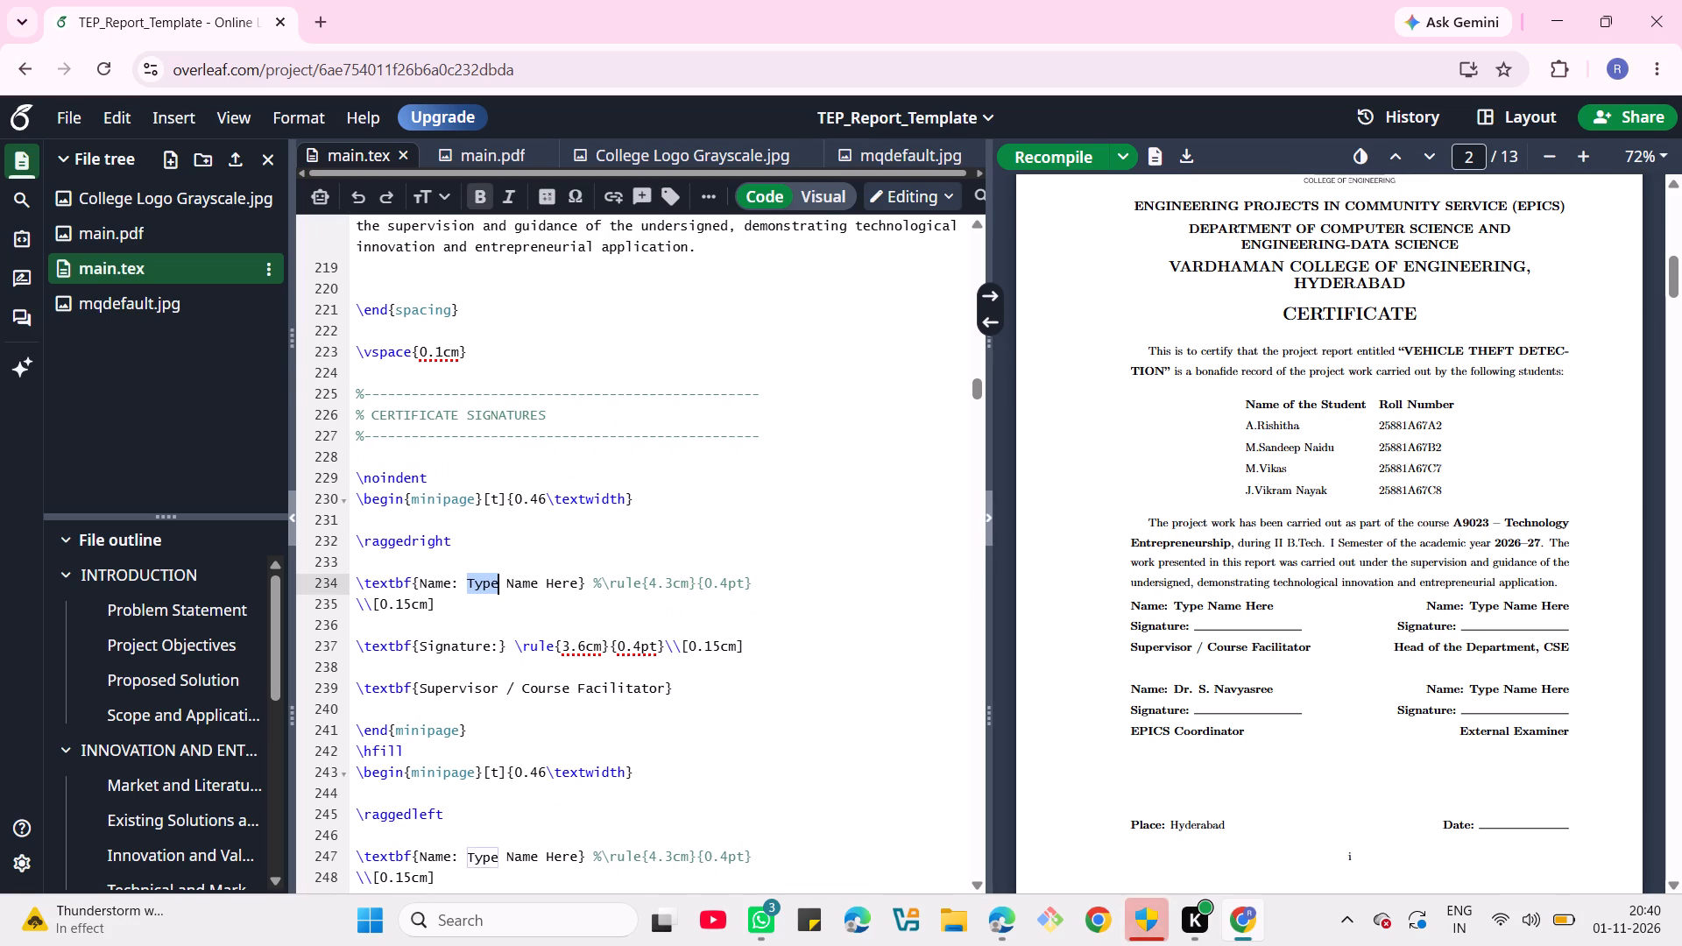
drag(504, 585, 578, 589)
key(BackSpace)
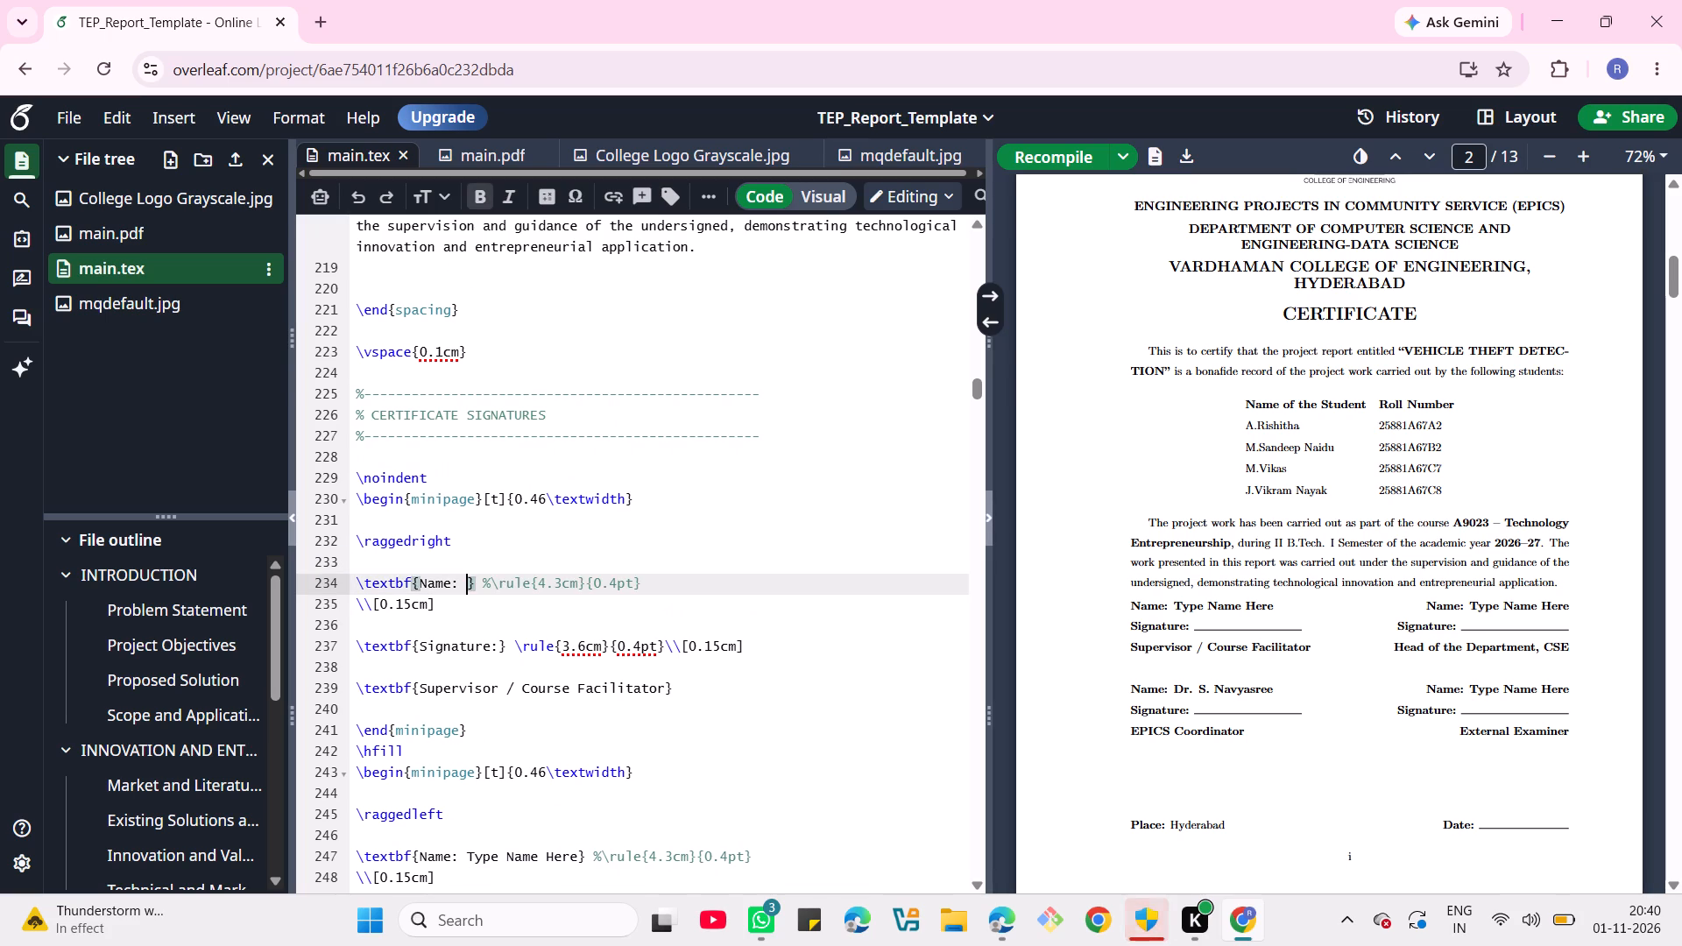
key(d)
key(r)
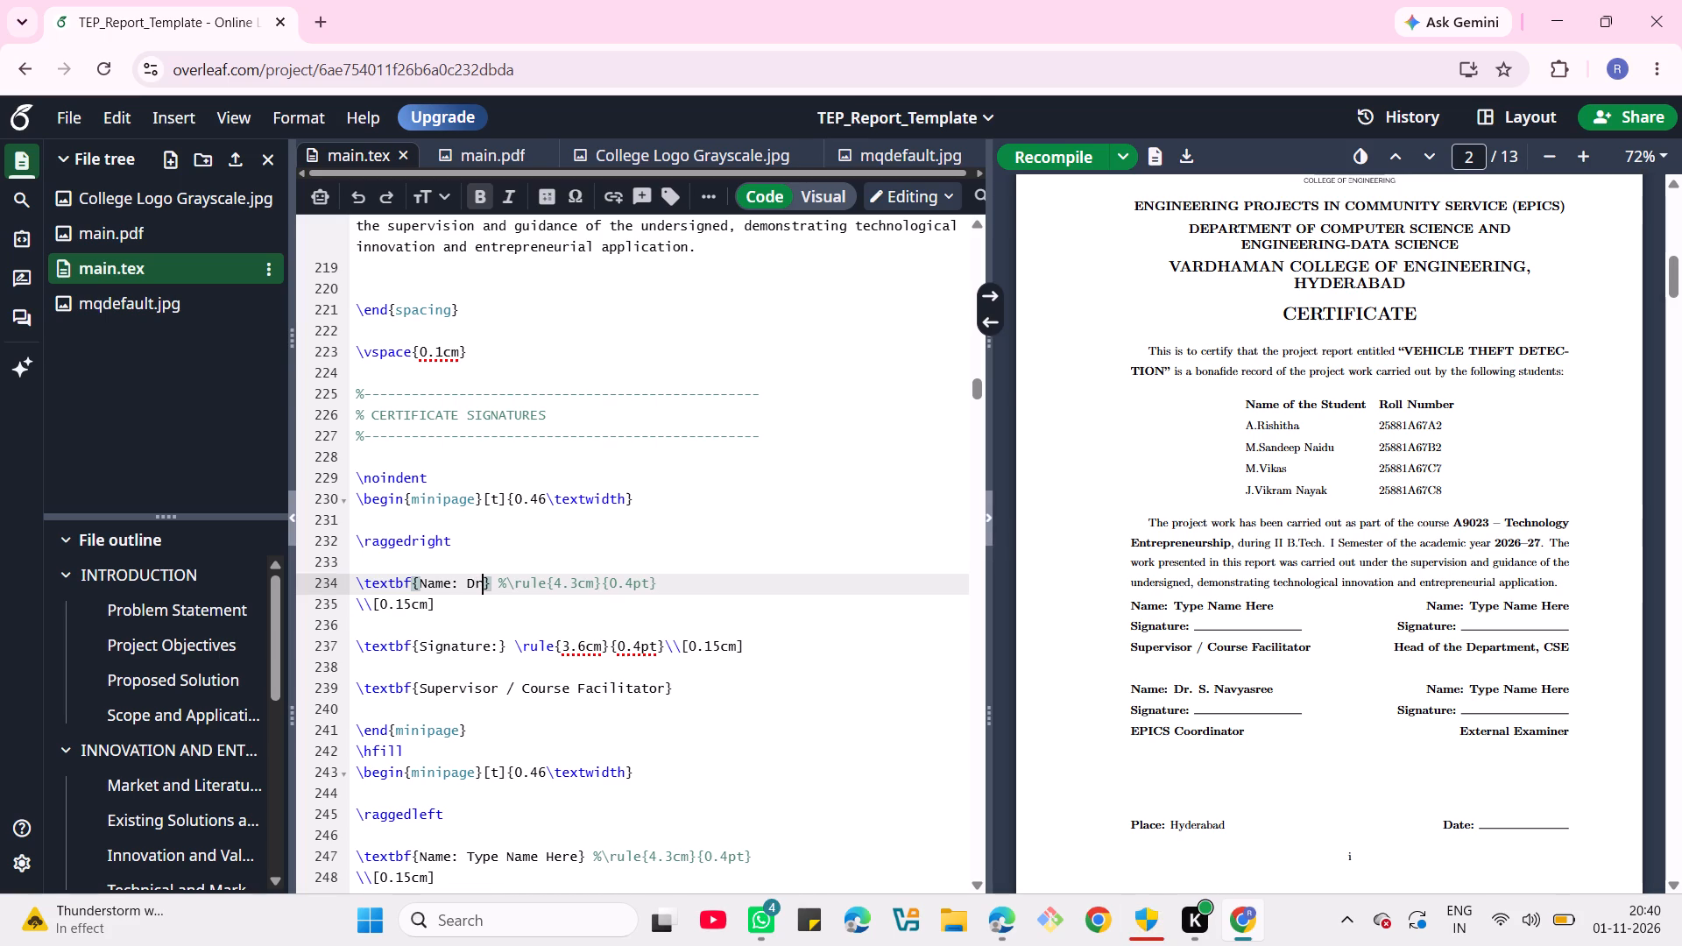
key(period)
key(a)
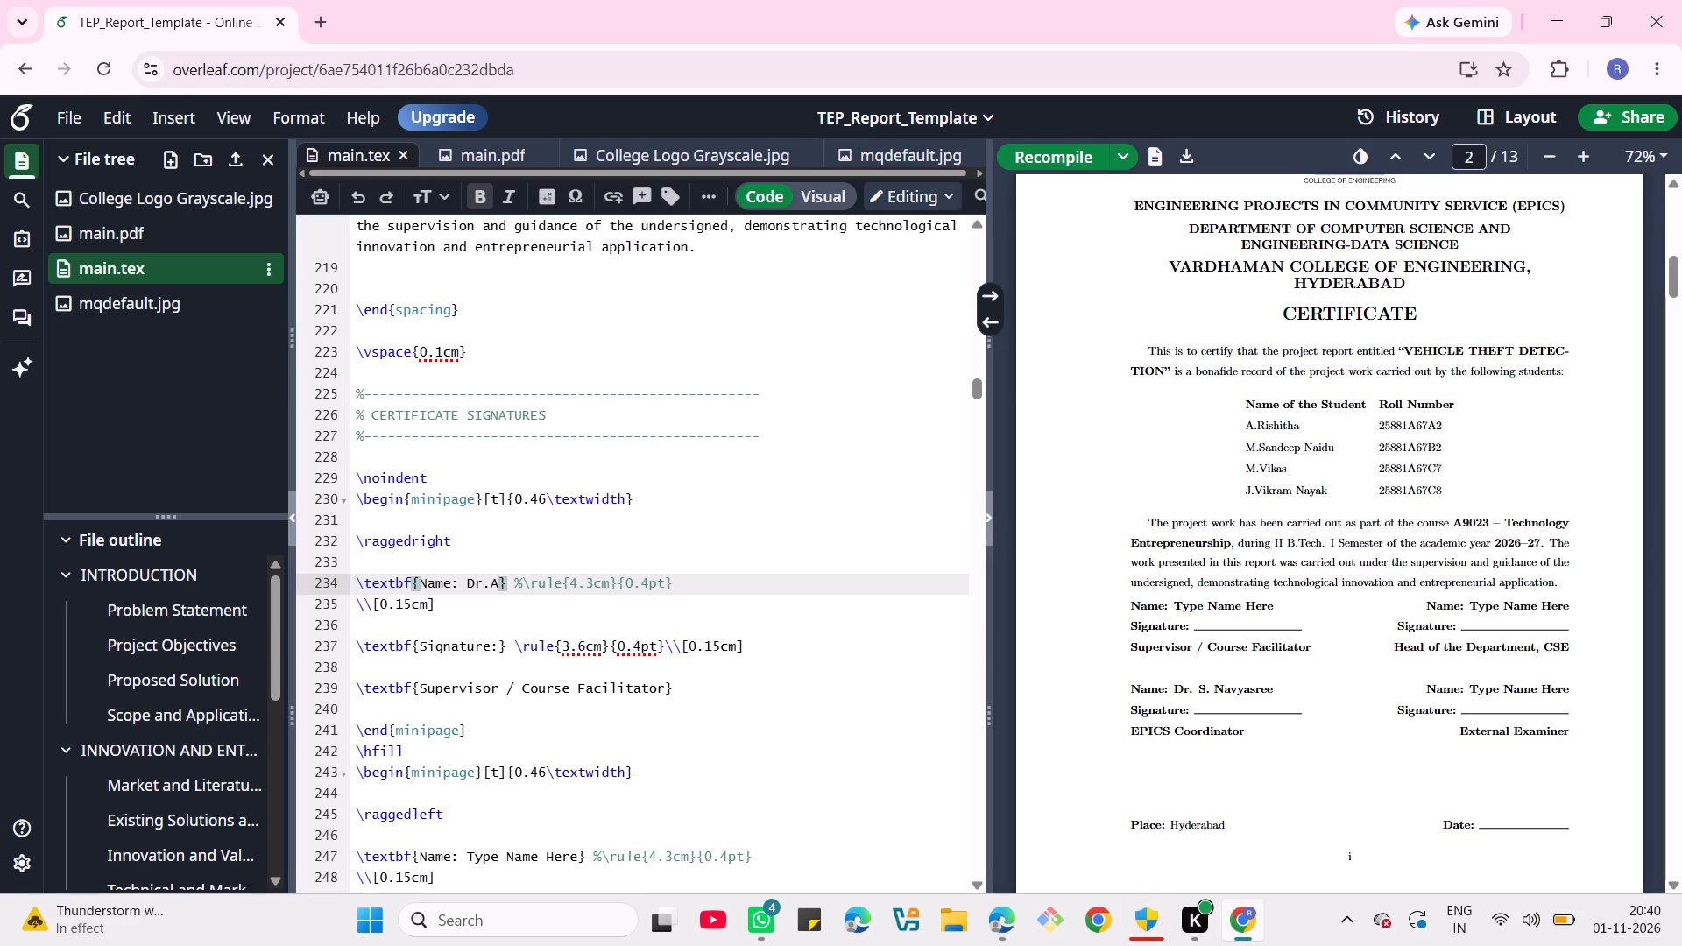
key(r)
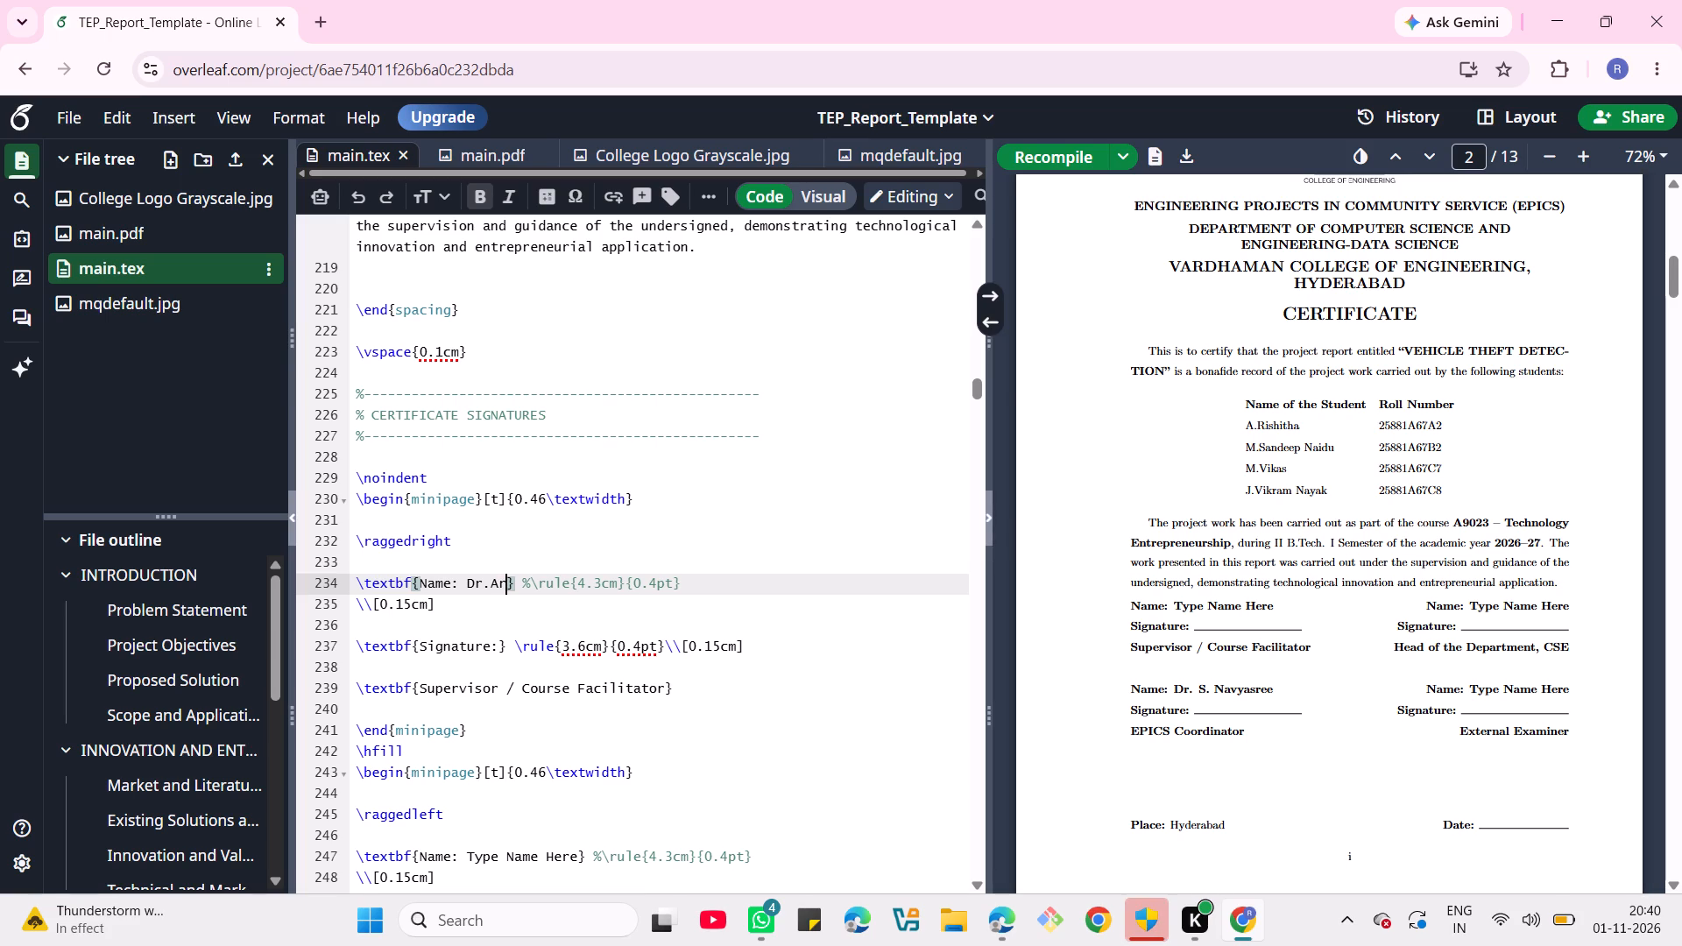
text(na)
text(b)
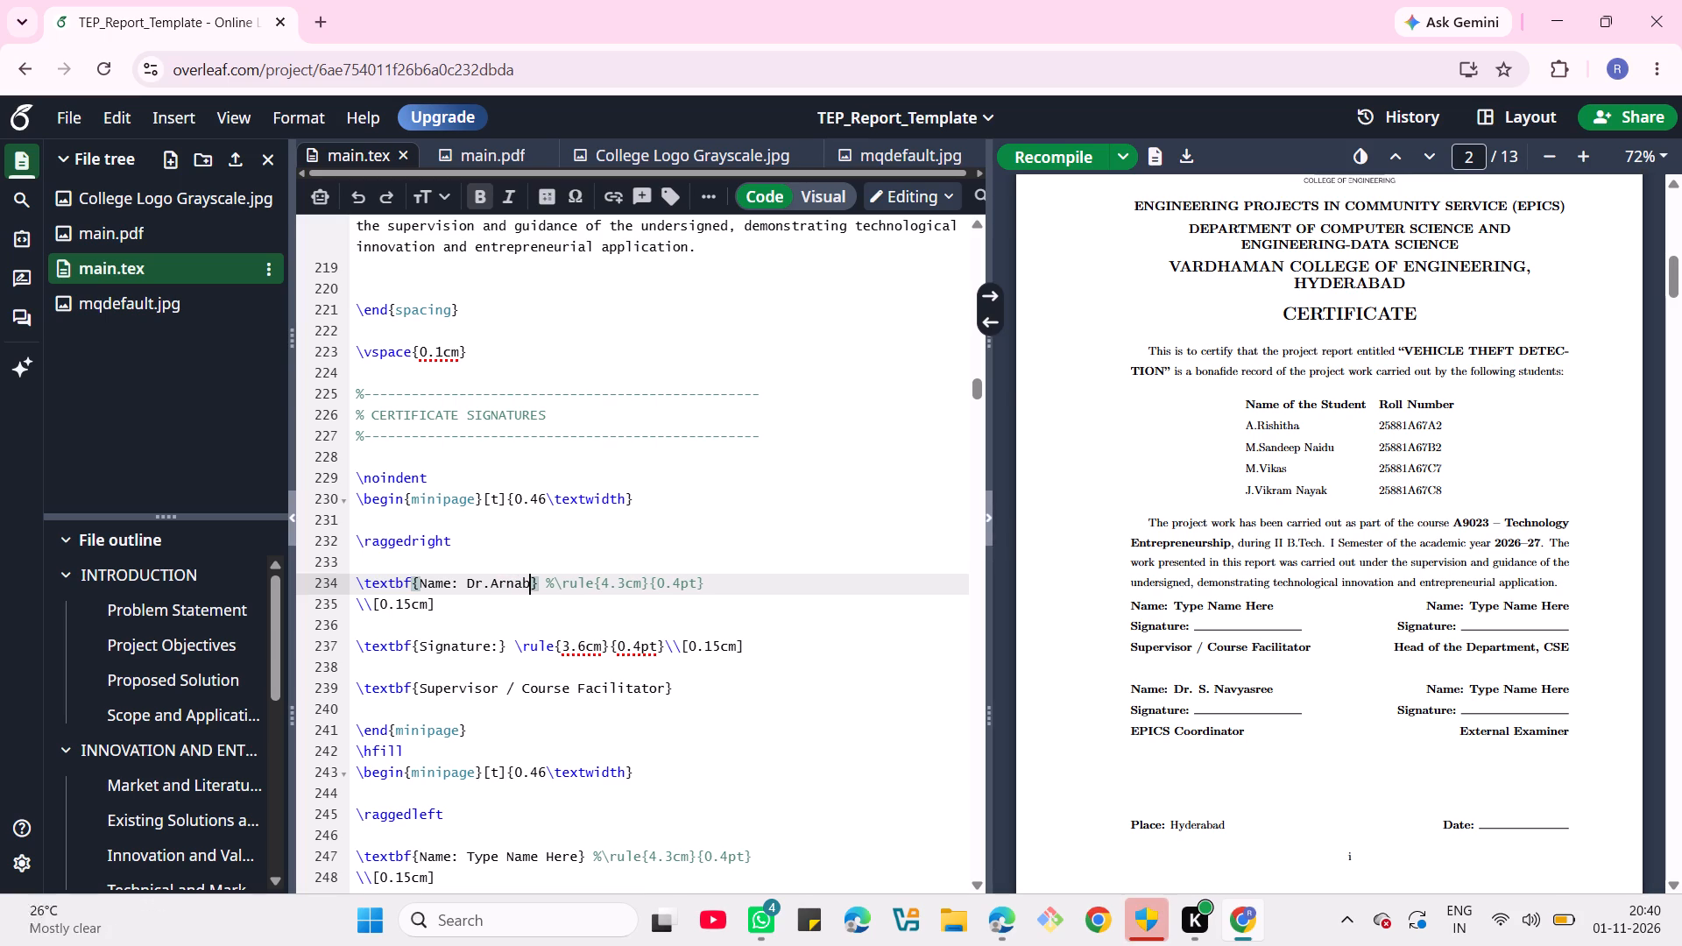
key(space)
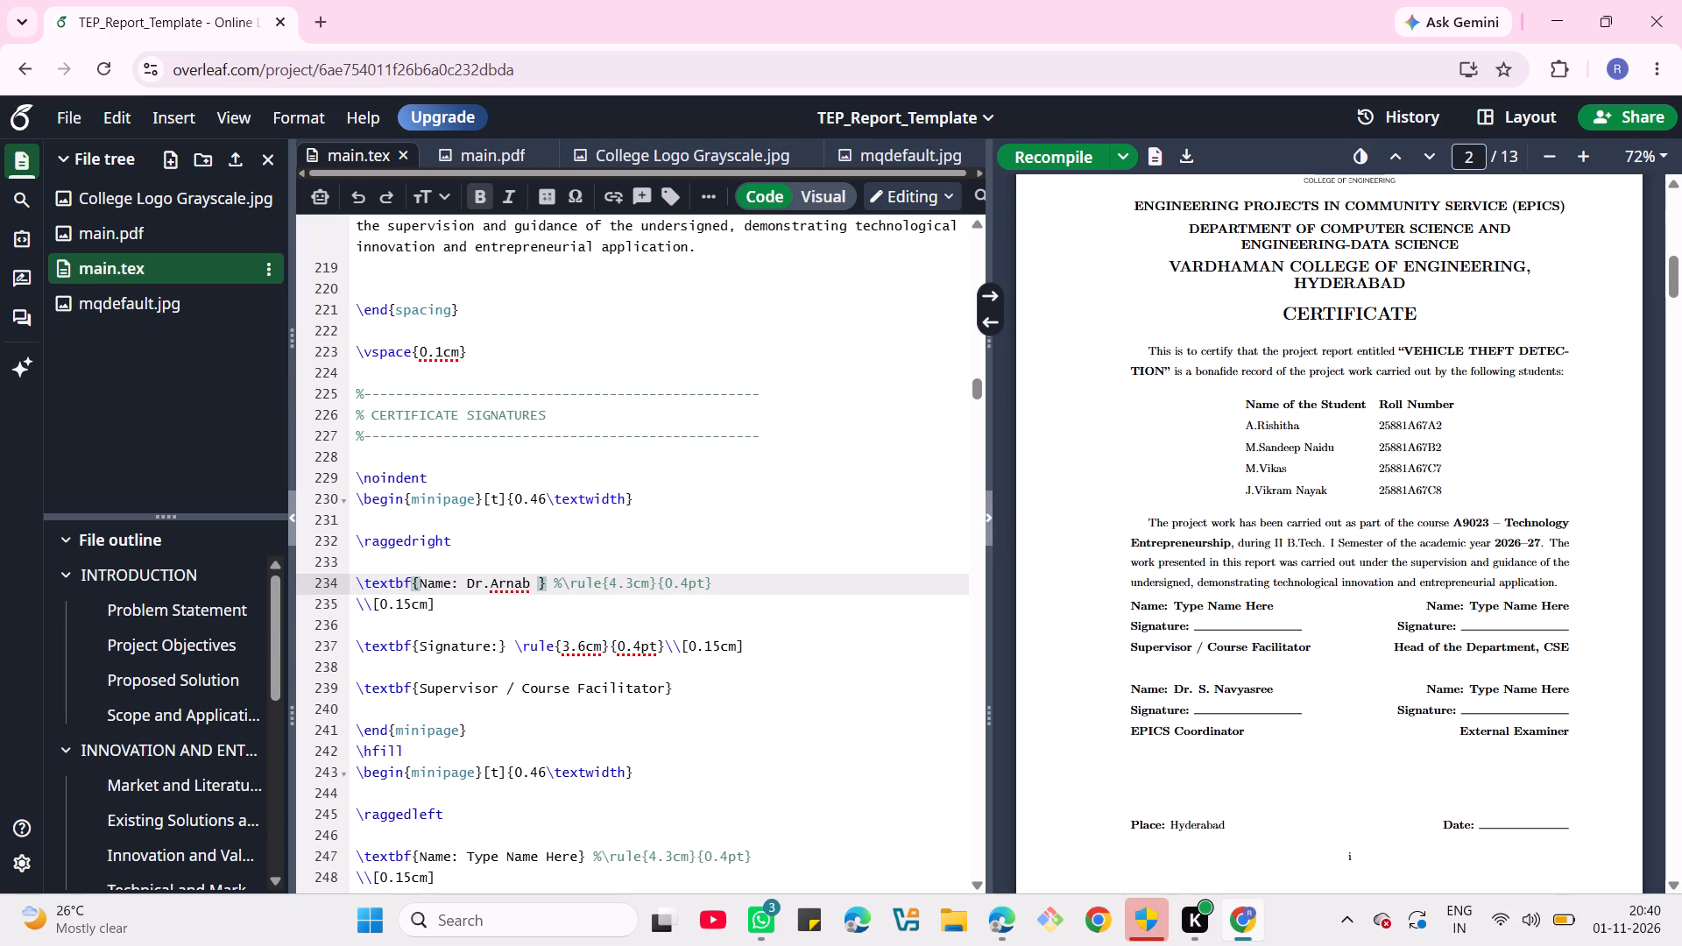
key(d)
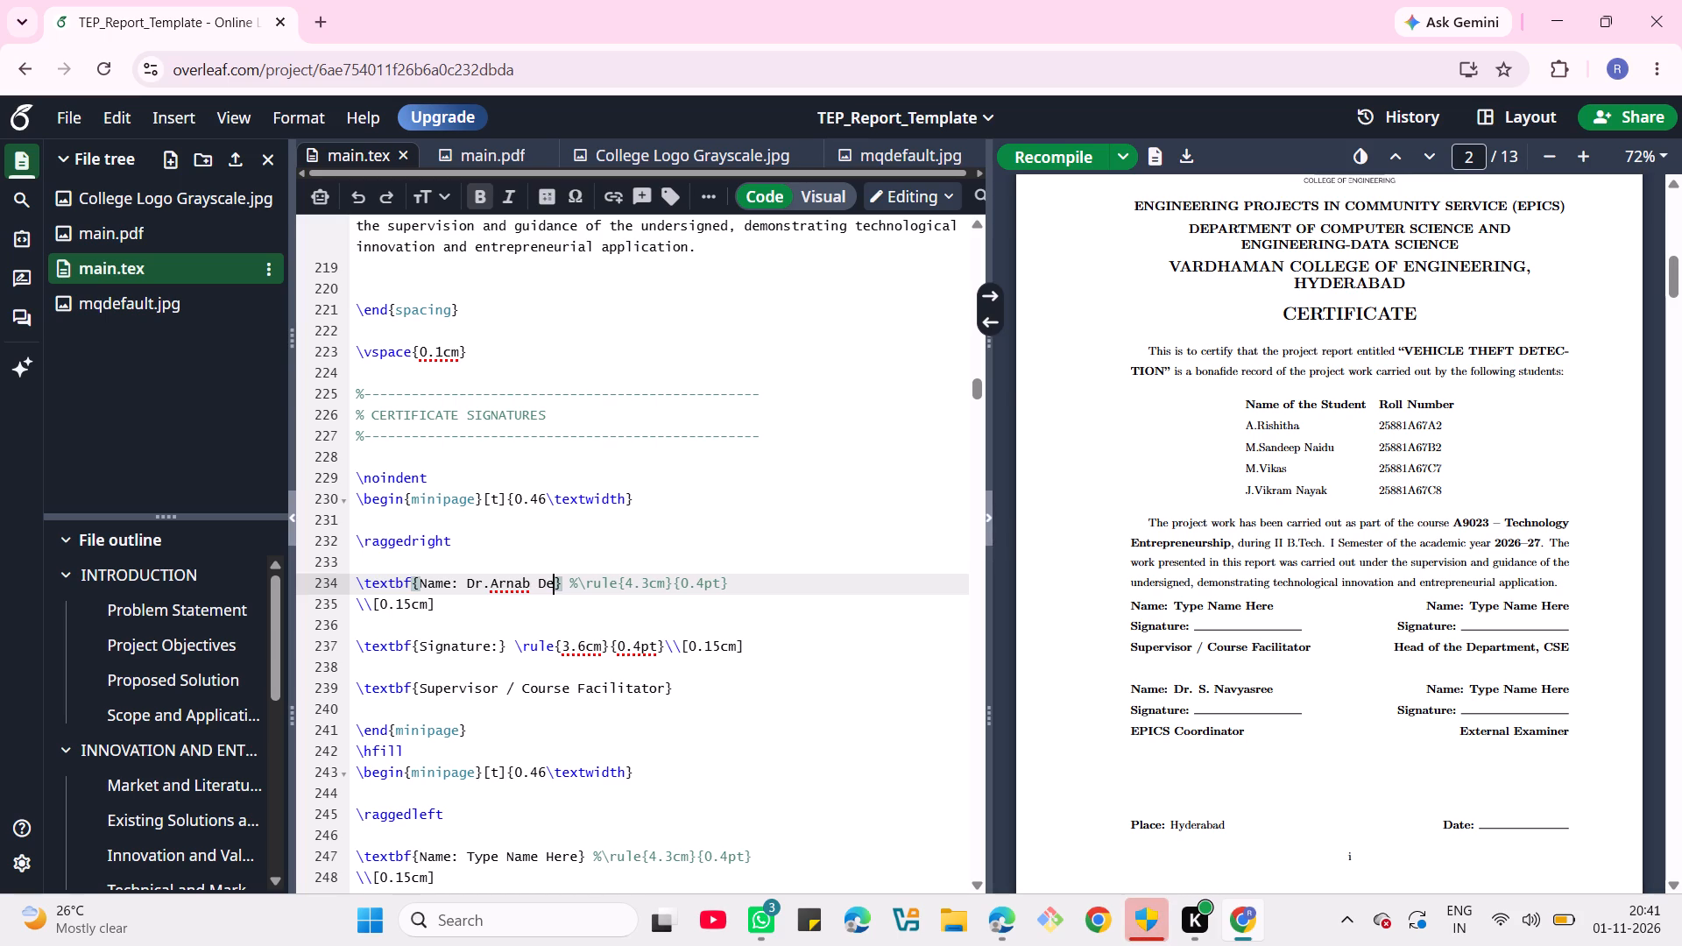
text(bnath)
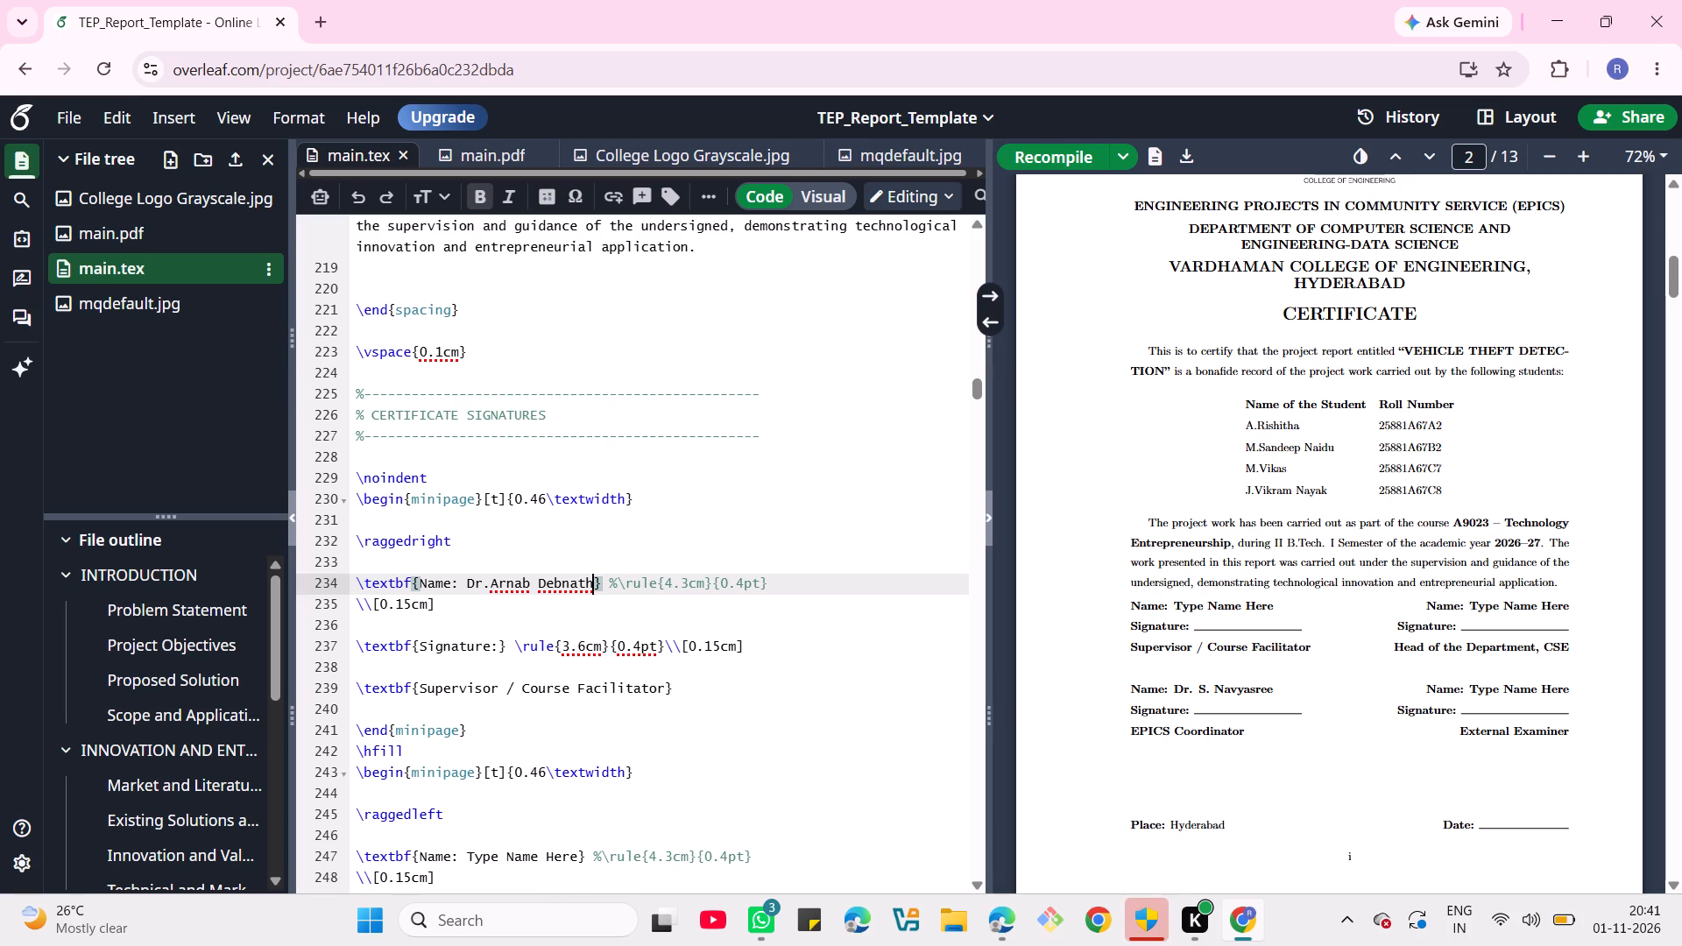
Replace the "Type Name Here" placeholder for the Head of the Department in the Certificate signatures with that person's name, including the "Dr." title.
scroll(540, 769, down, 1)
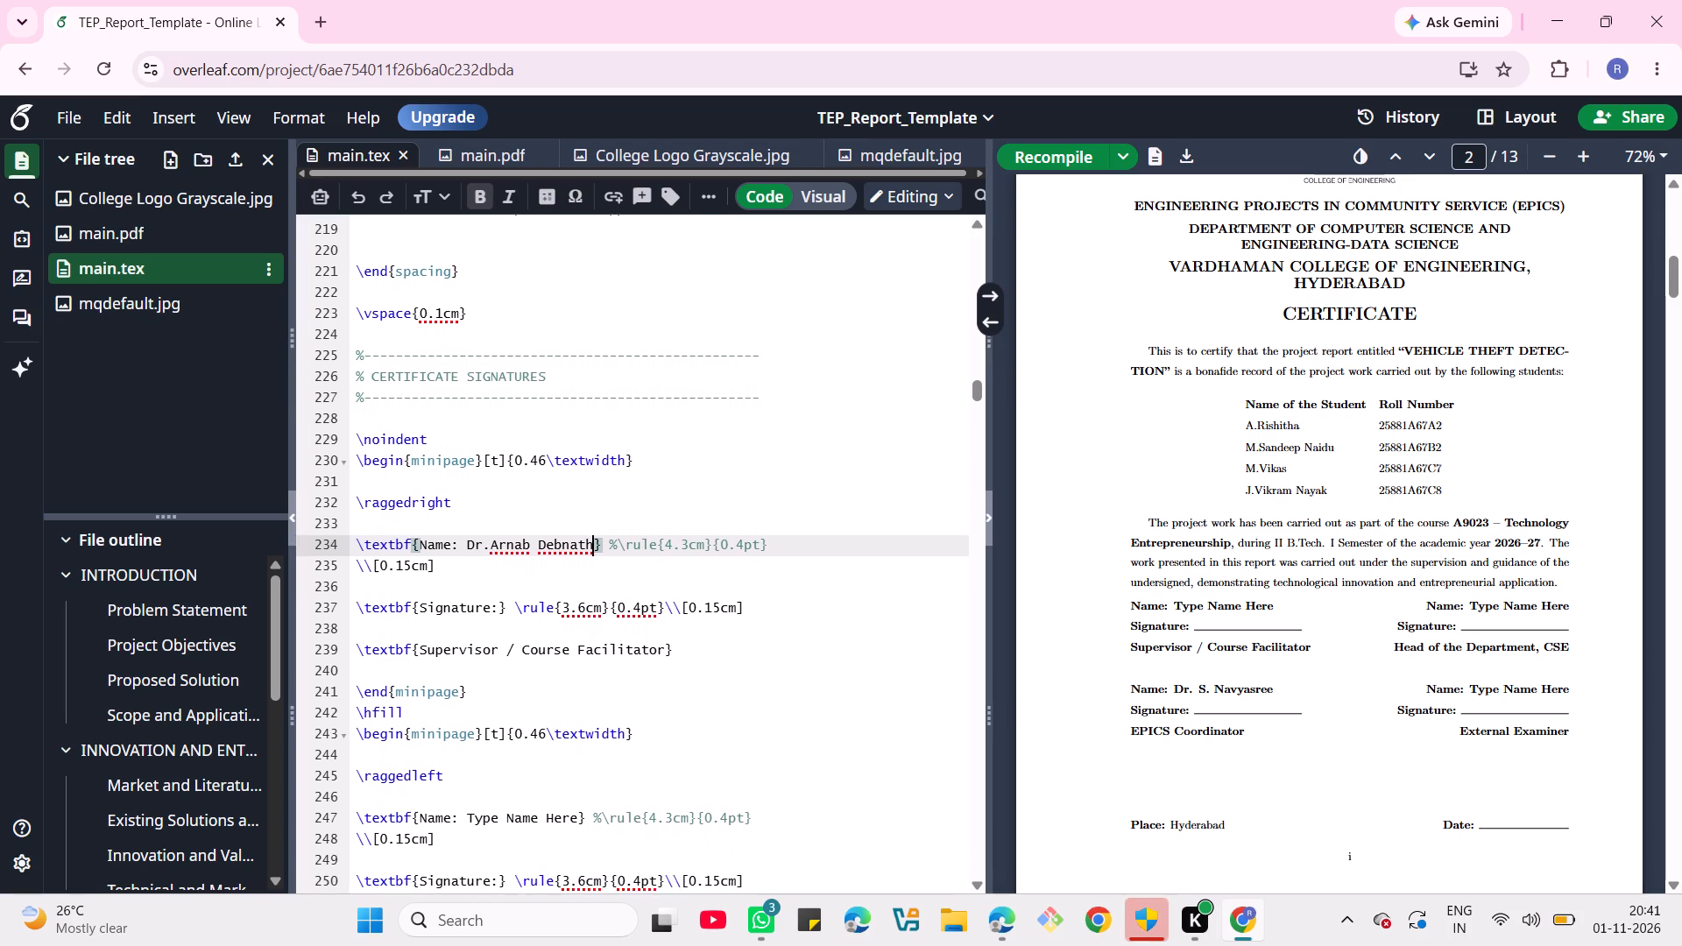
scroll(540, 769, down, 1)
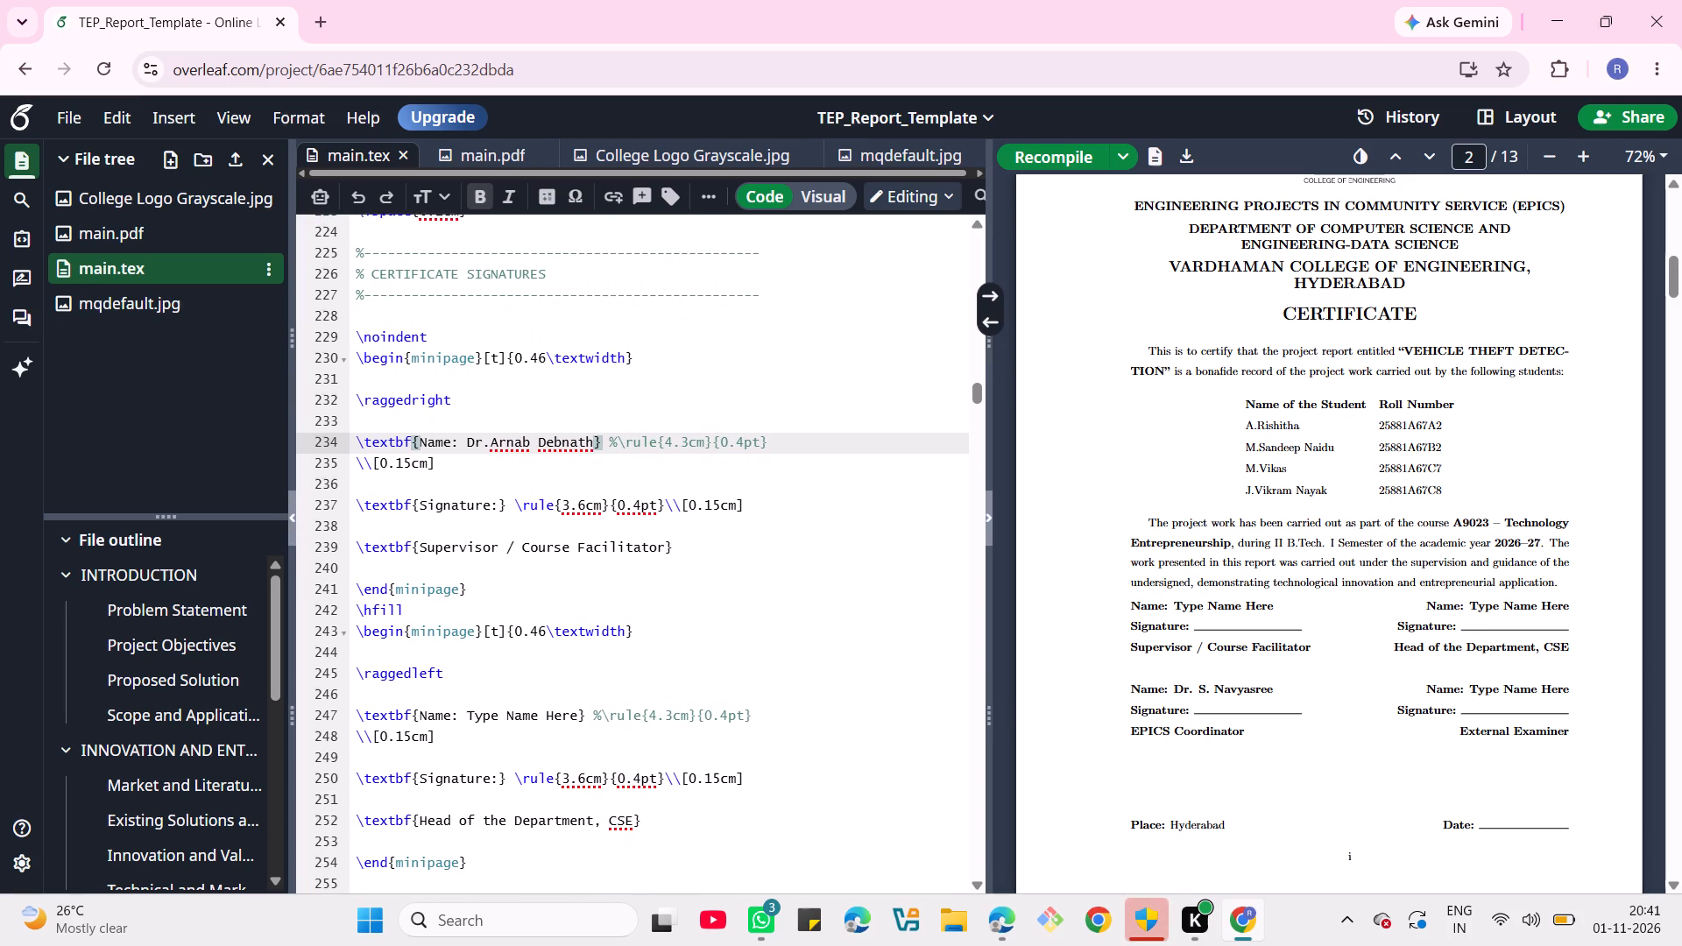
scroll(540, 769, down, 1)
drag(468, 708, 552, 713)
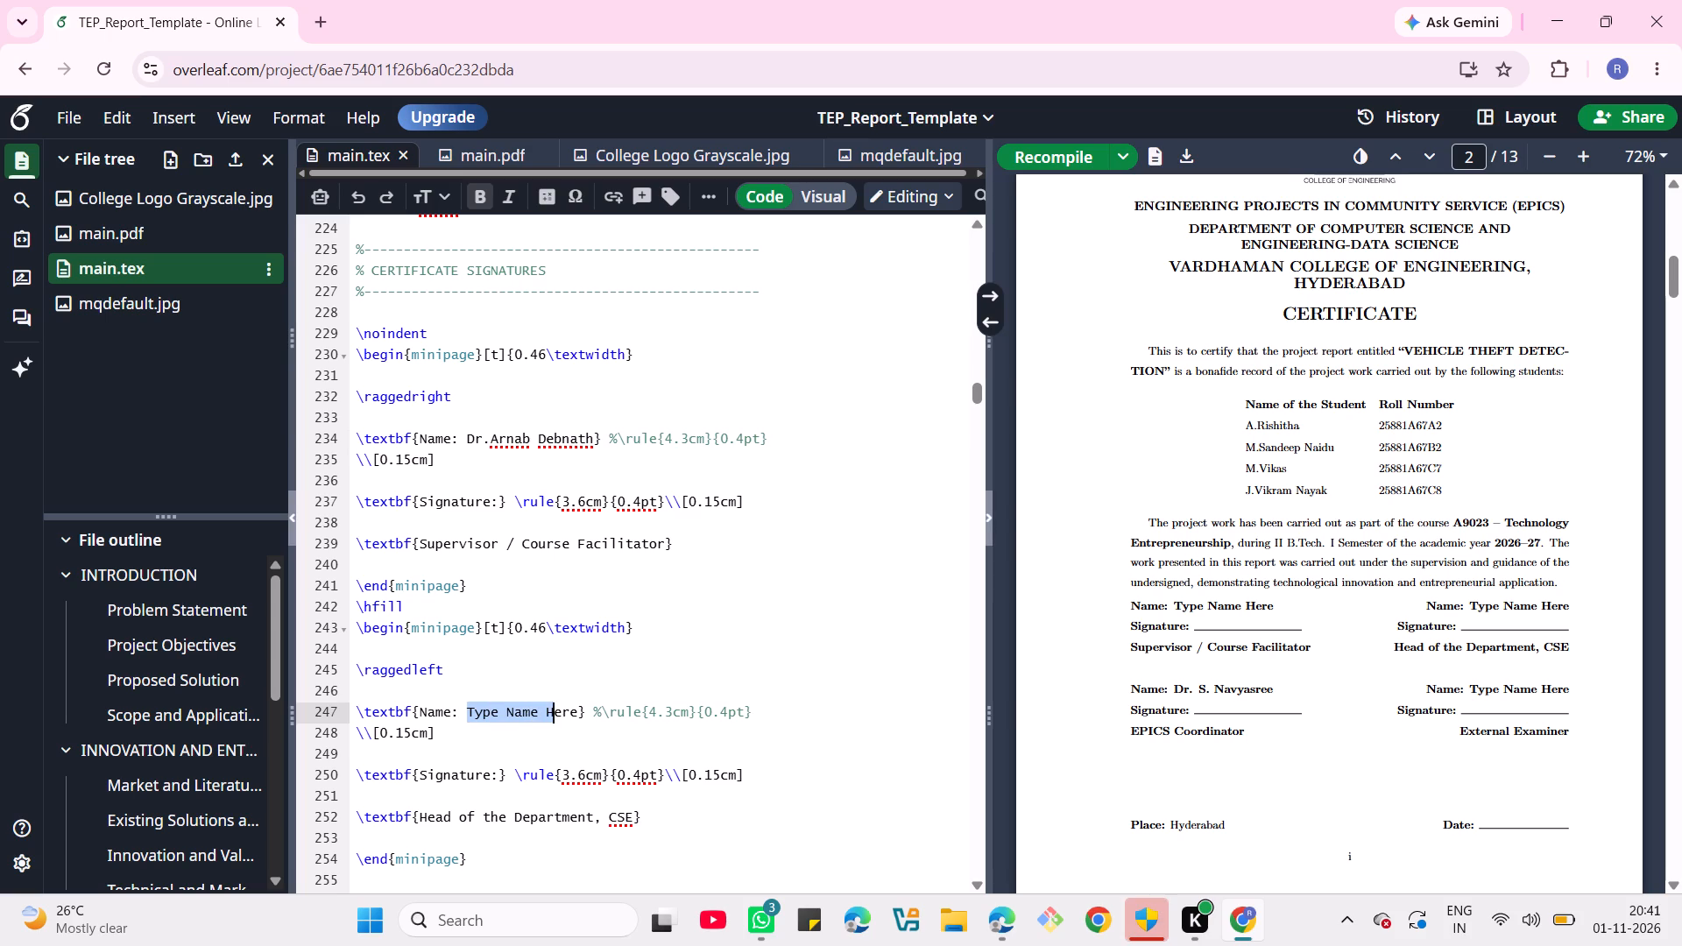
drag(552, 713, 580, 713)
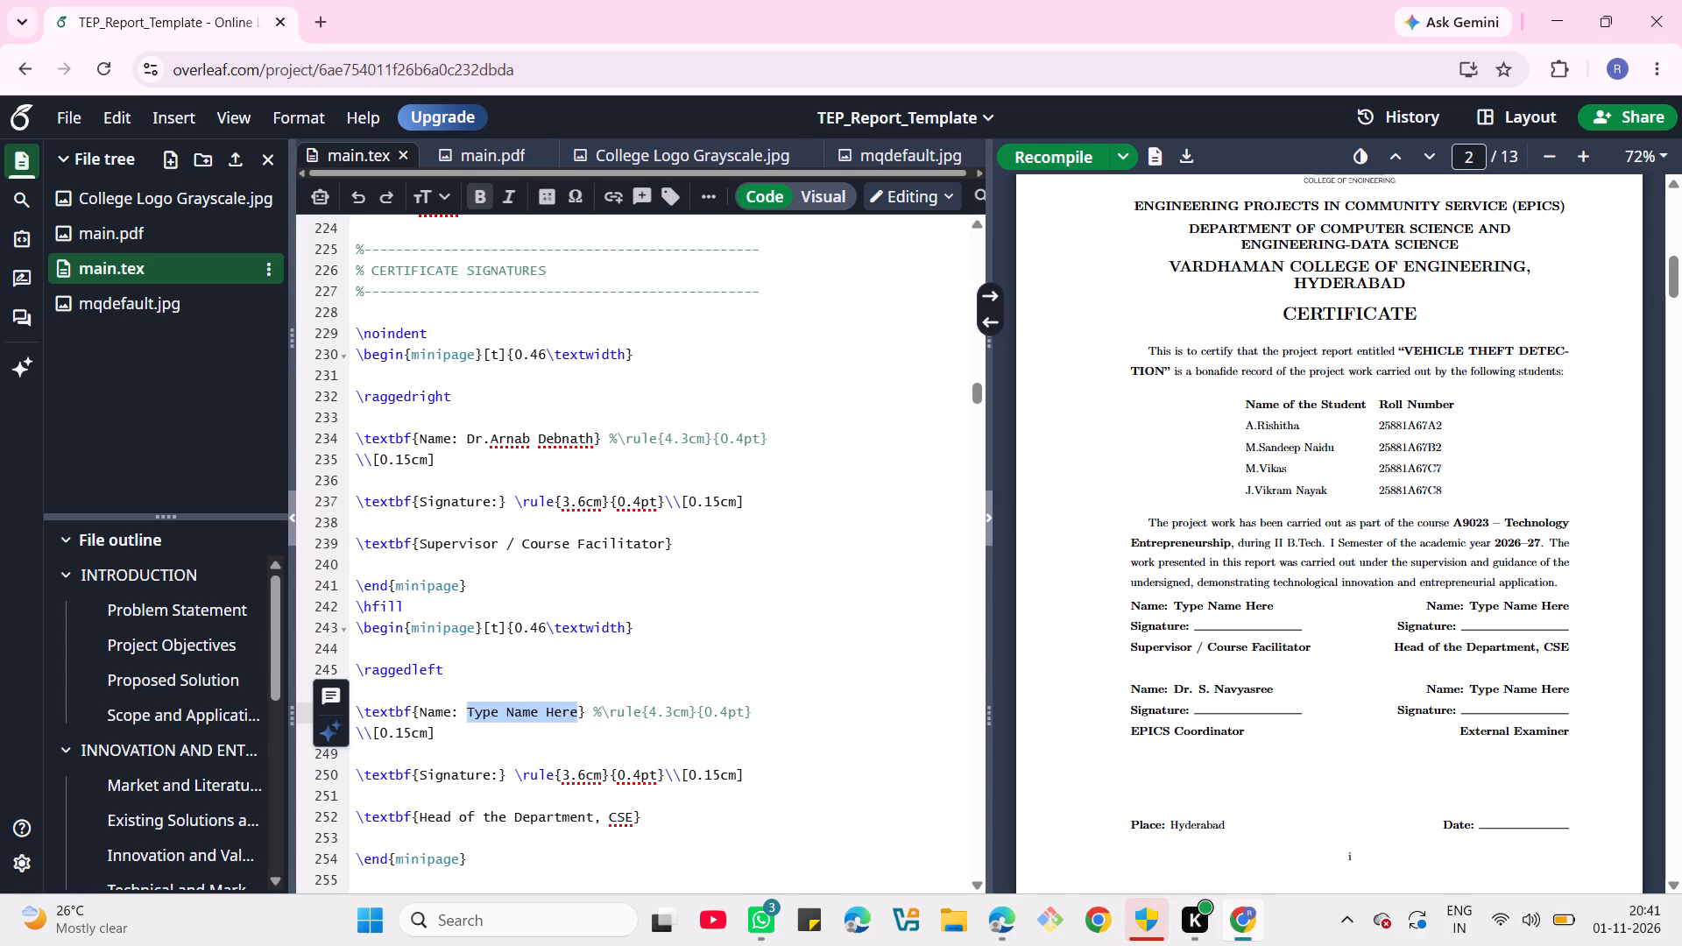
key(BackSpace)
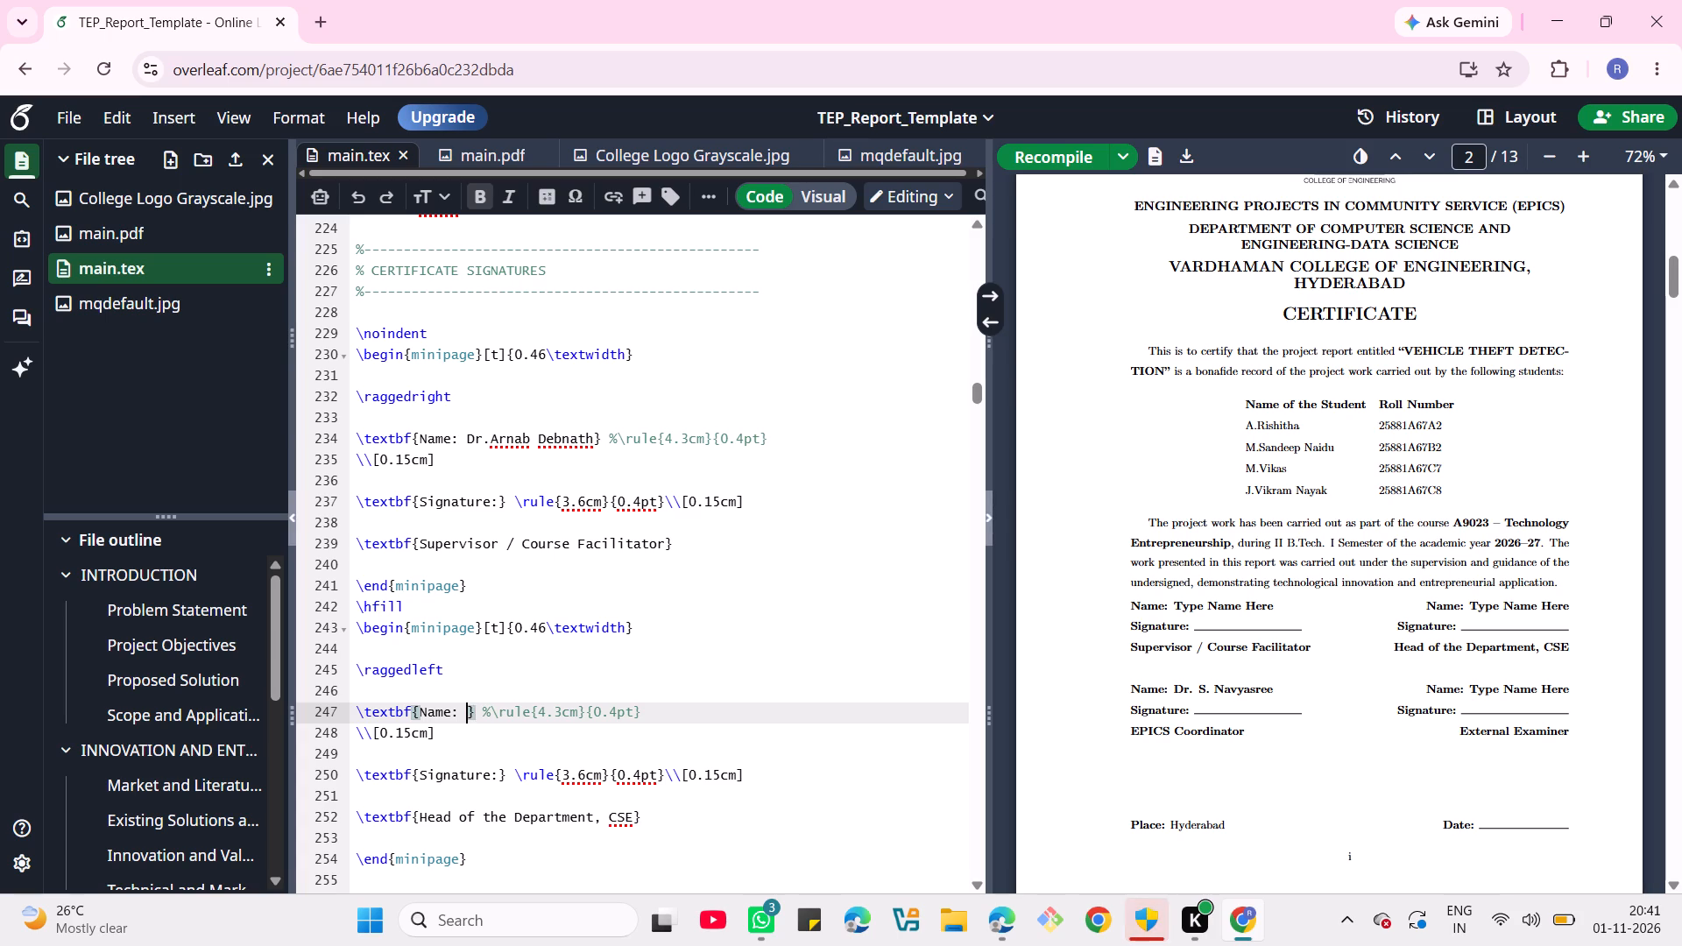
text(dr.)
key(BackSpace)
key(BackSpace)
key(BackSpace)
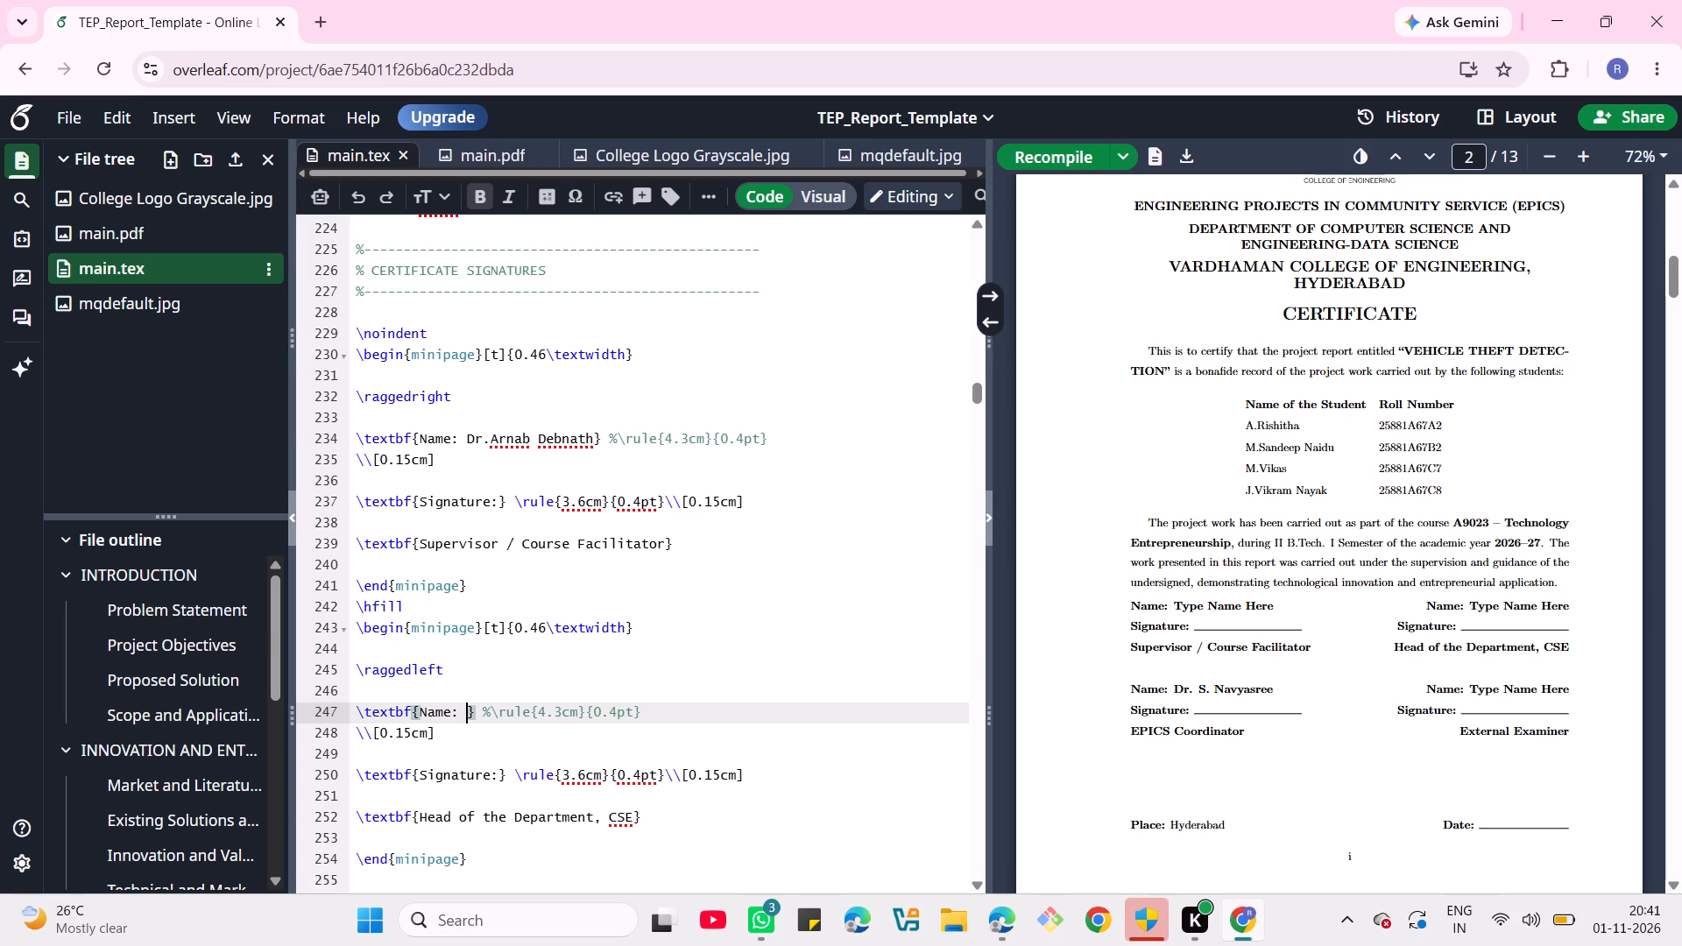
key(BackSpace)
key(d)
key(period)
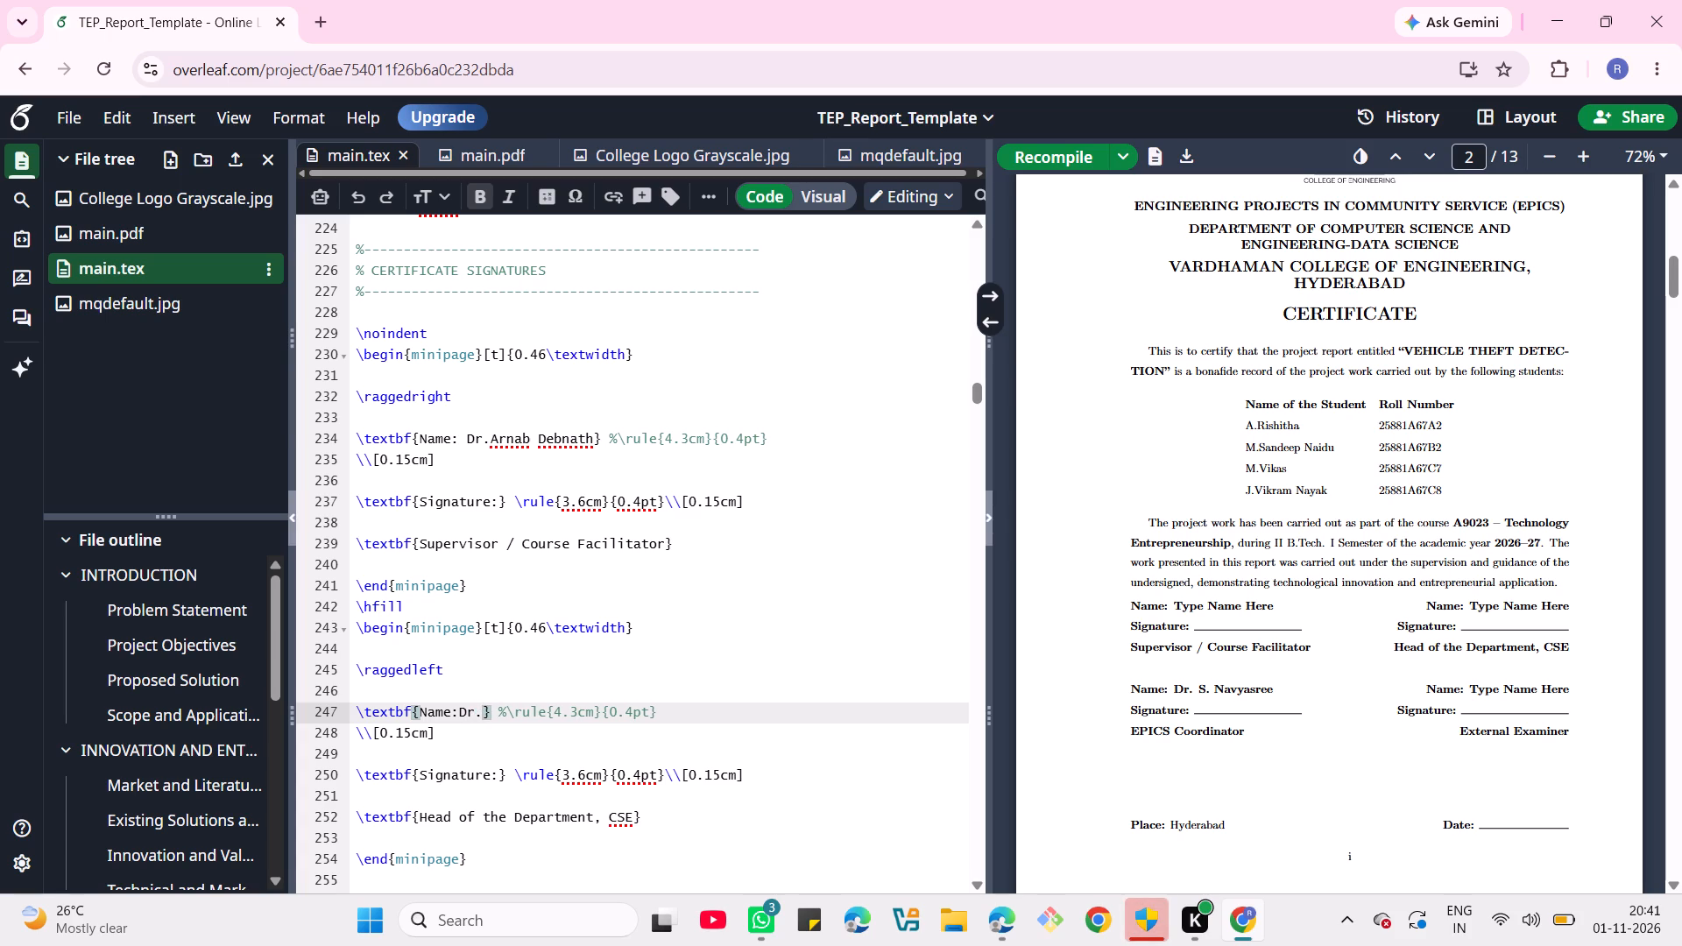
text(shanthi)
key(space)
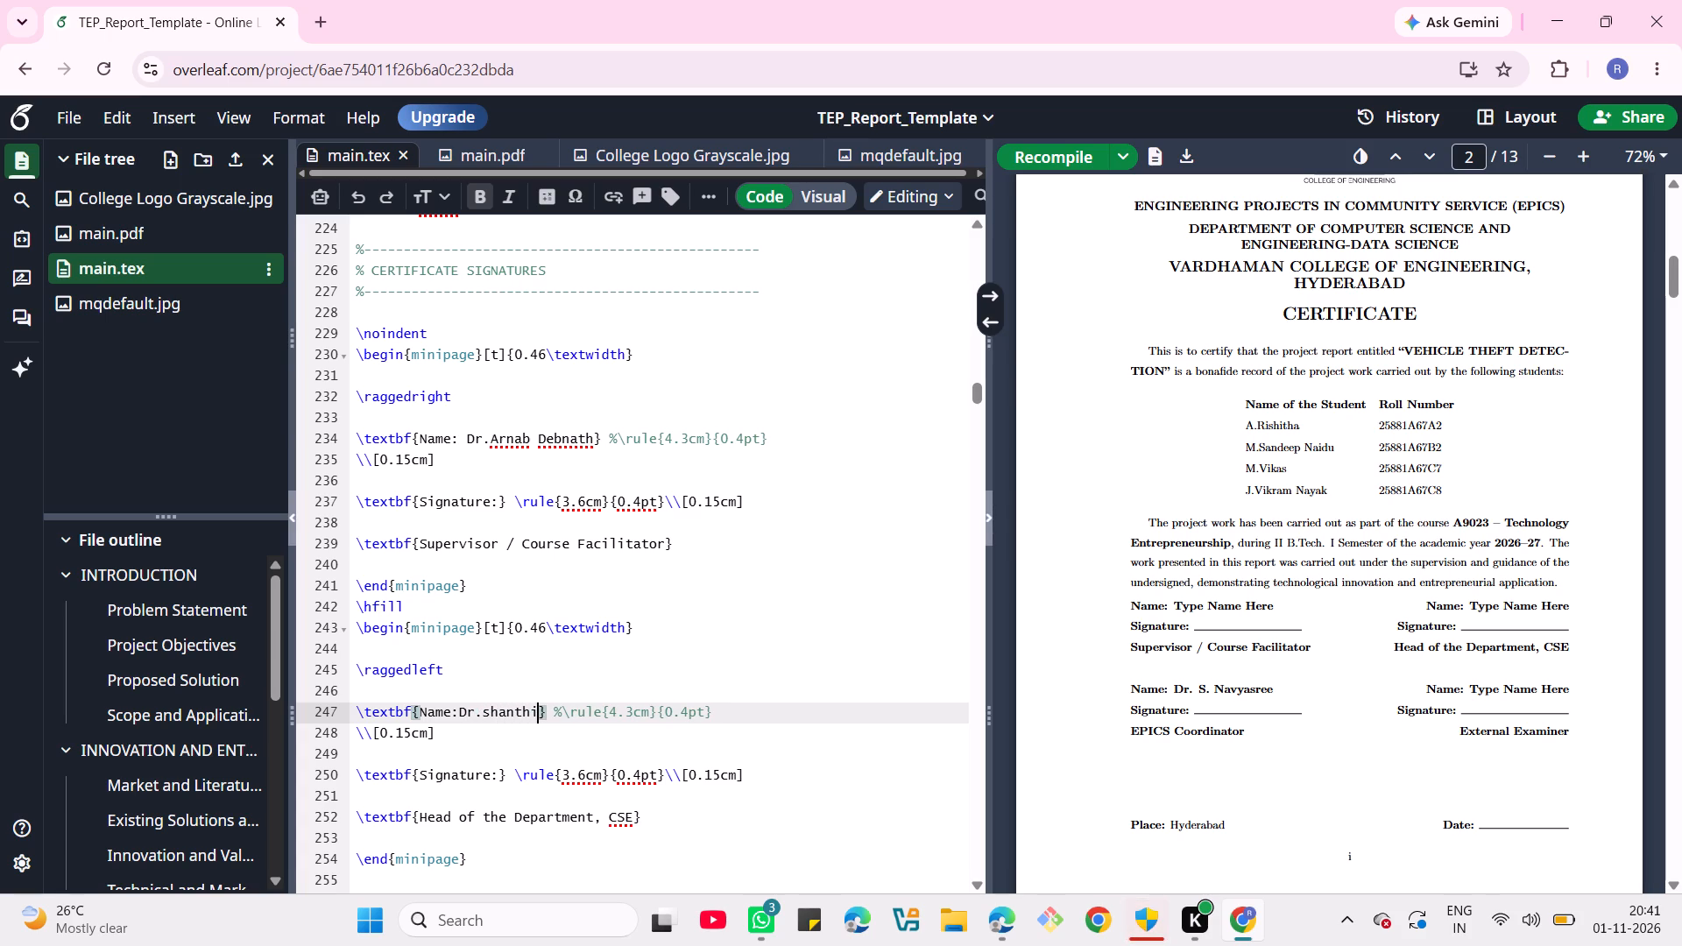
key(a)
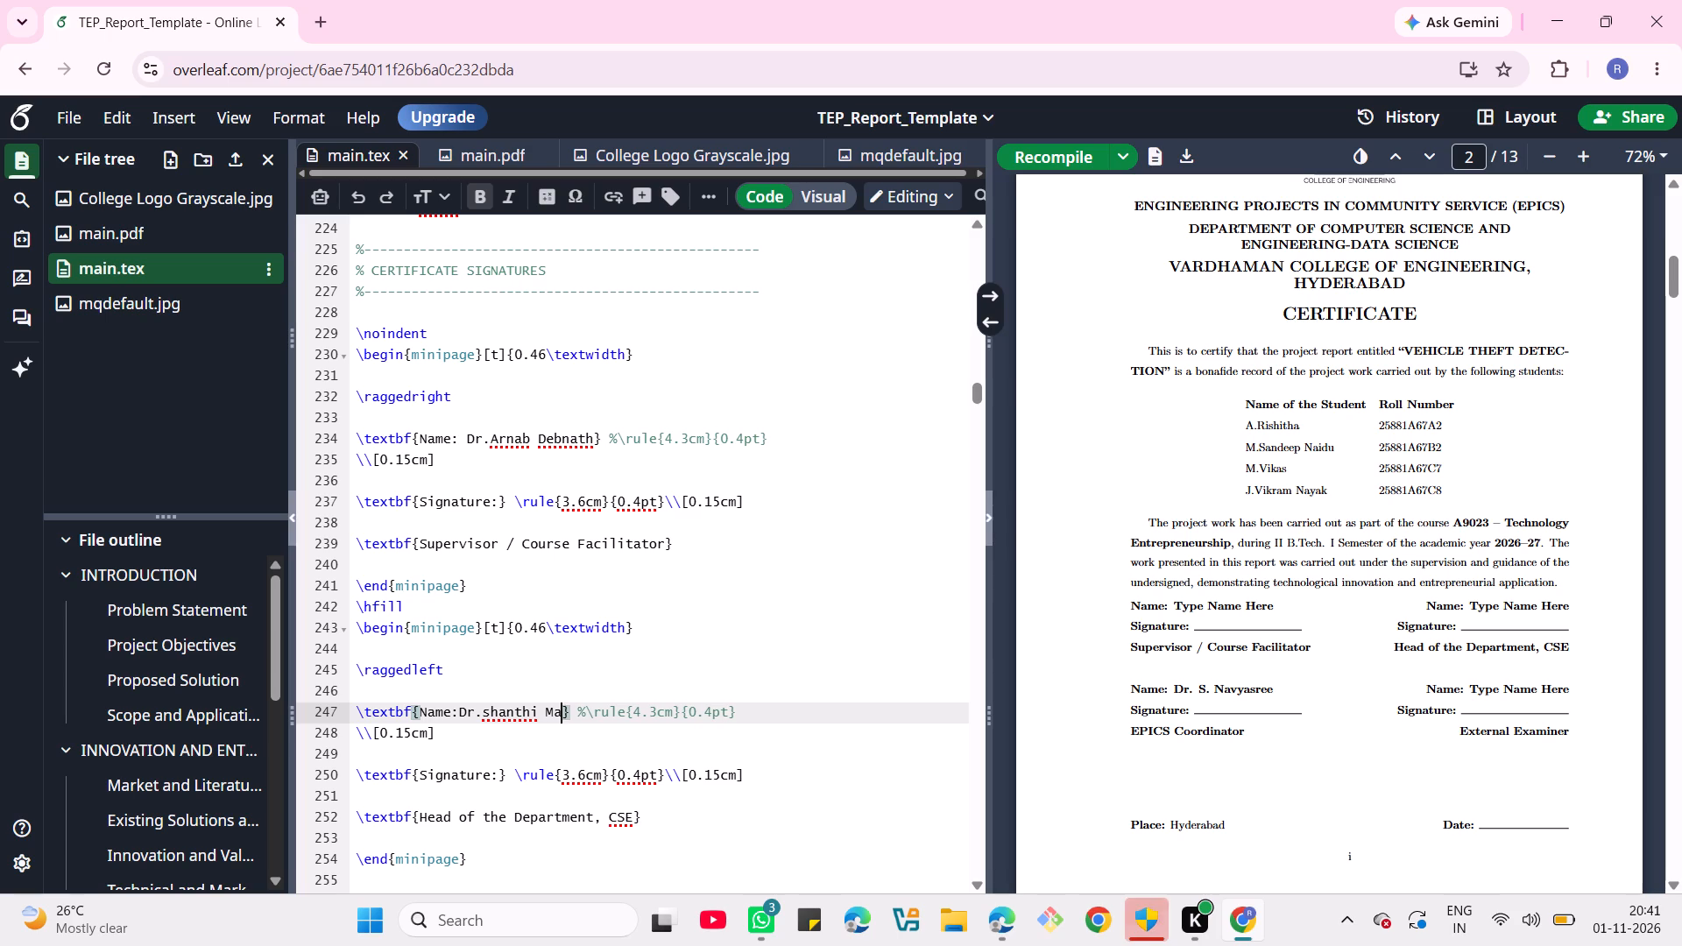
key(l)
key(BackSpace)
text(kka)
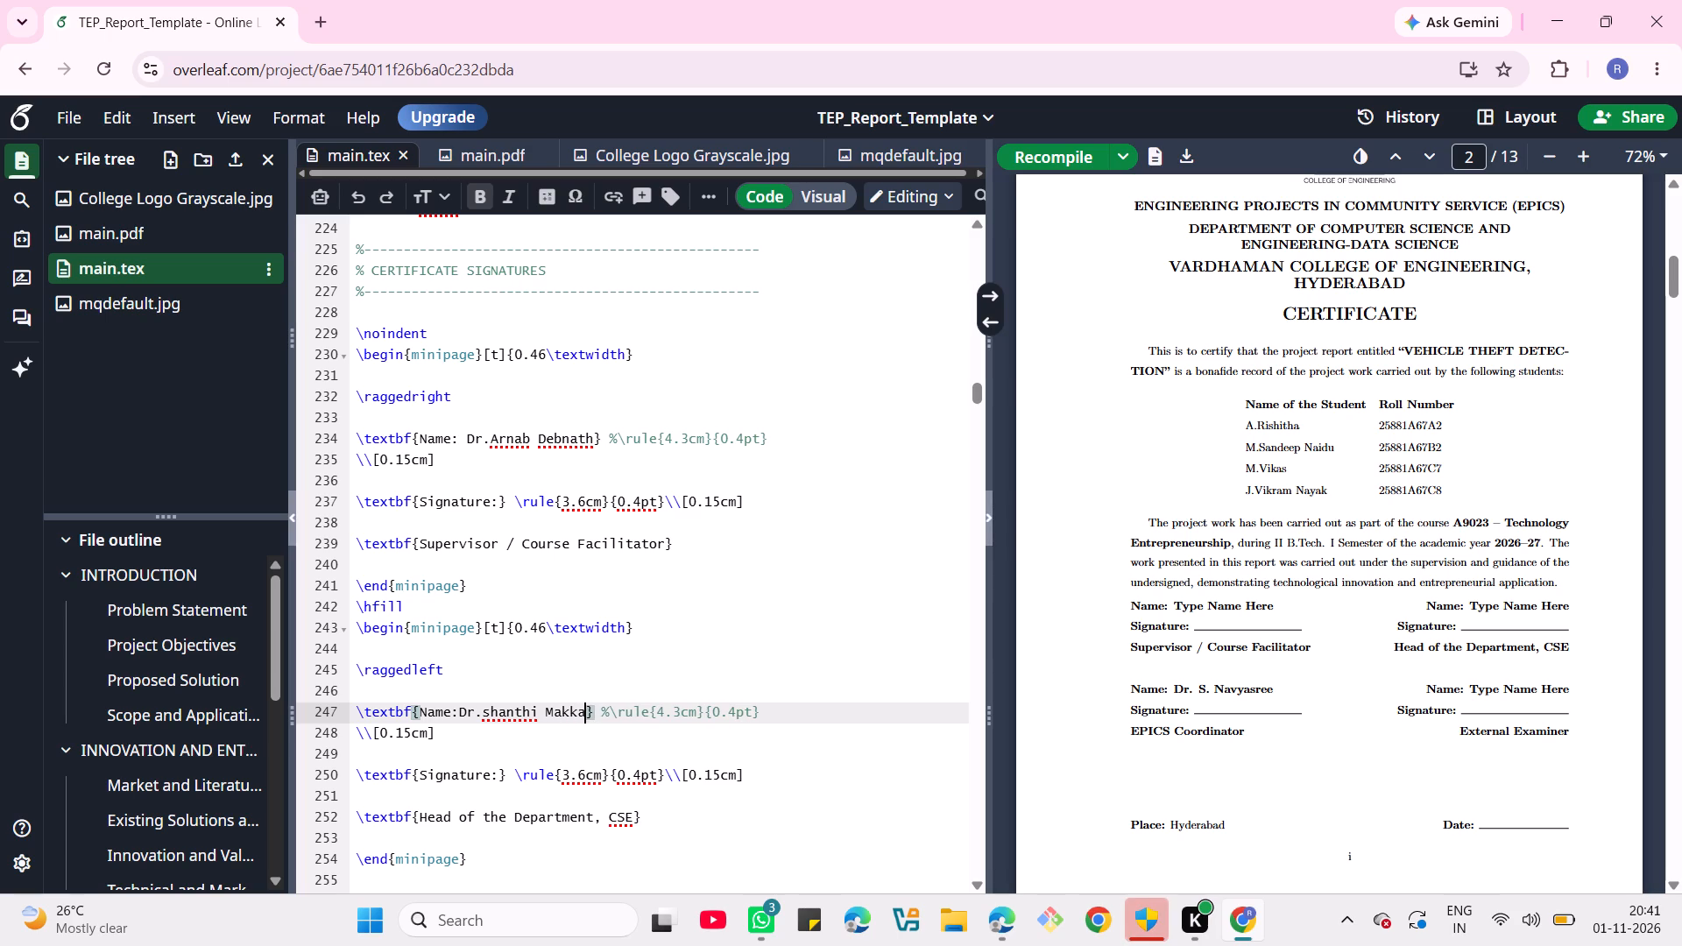
Change the department abbreviation in the Head of the Department signature line to CSD.
click(634, 822)
key(BackSpace)
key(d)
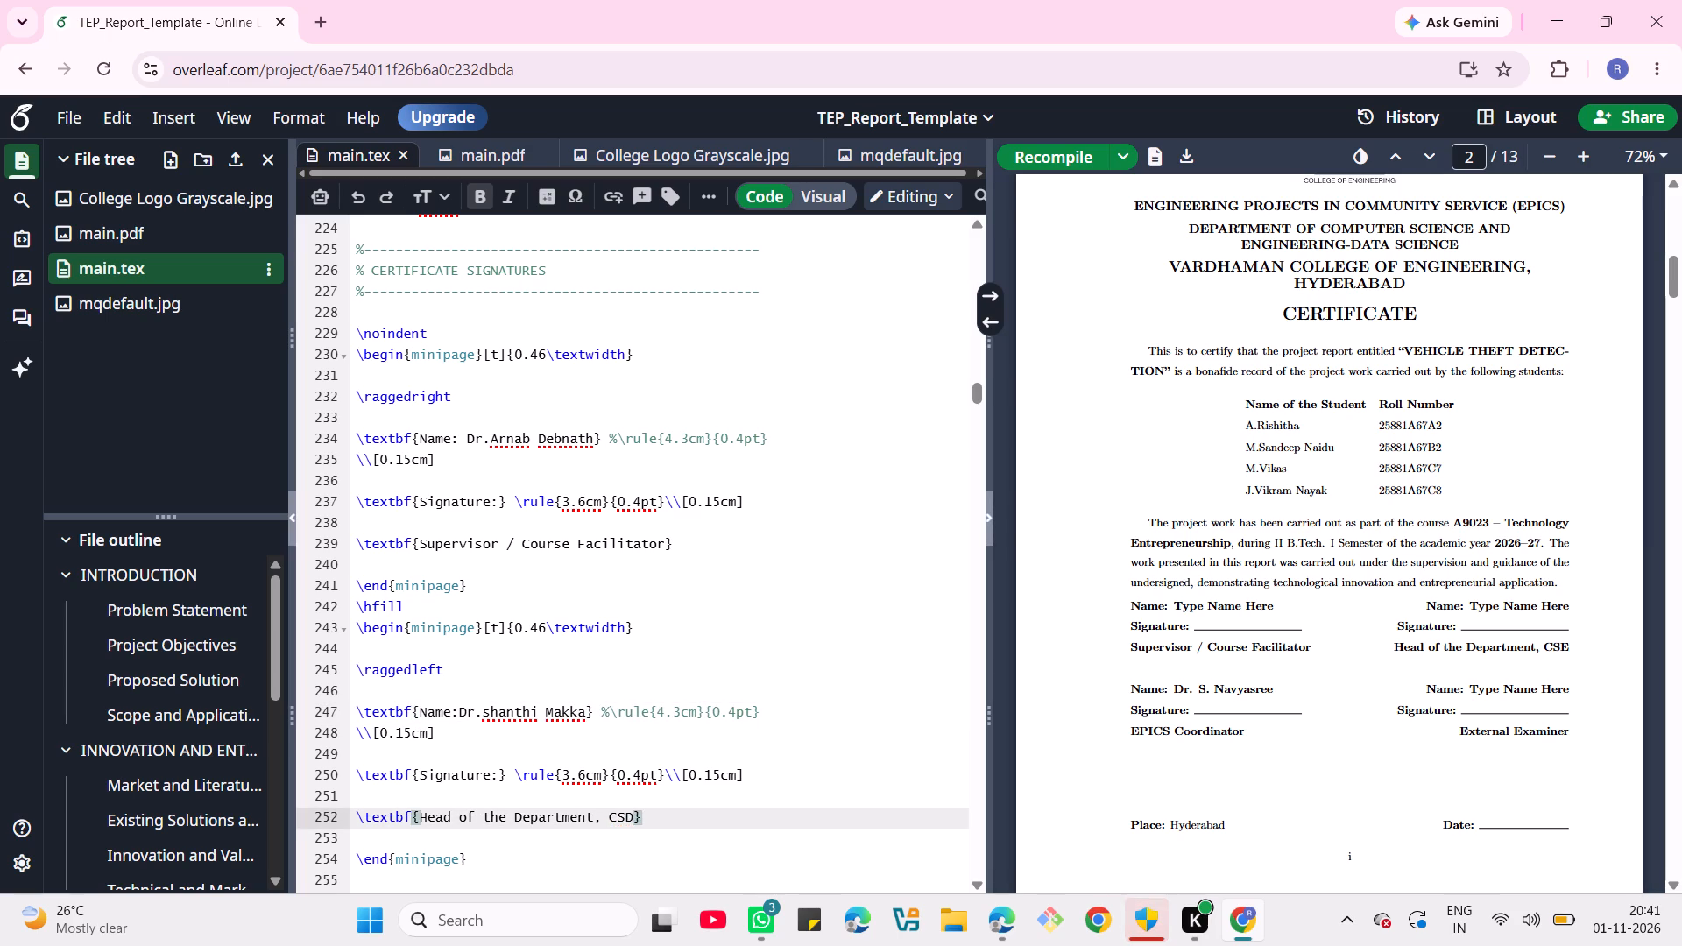
Delete the "Type Name Here" placeholder from the External Examiner's name line in the Certificate signatures.
scroll(645, 829, down, 2)
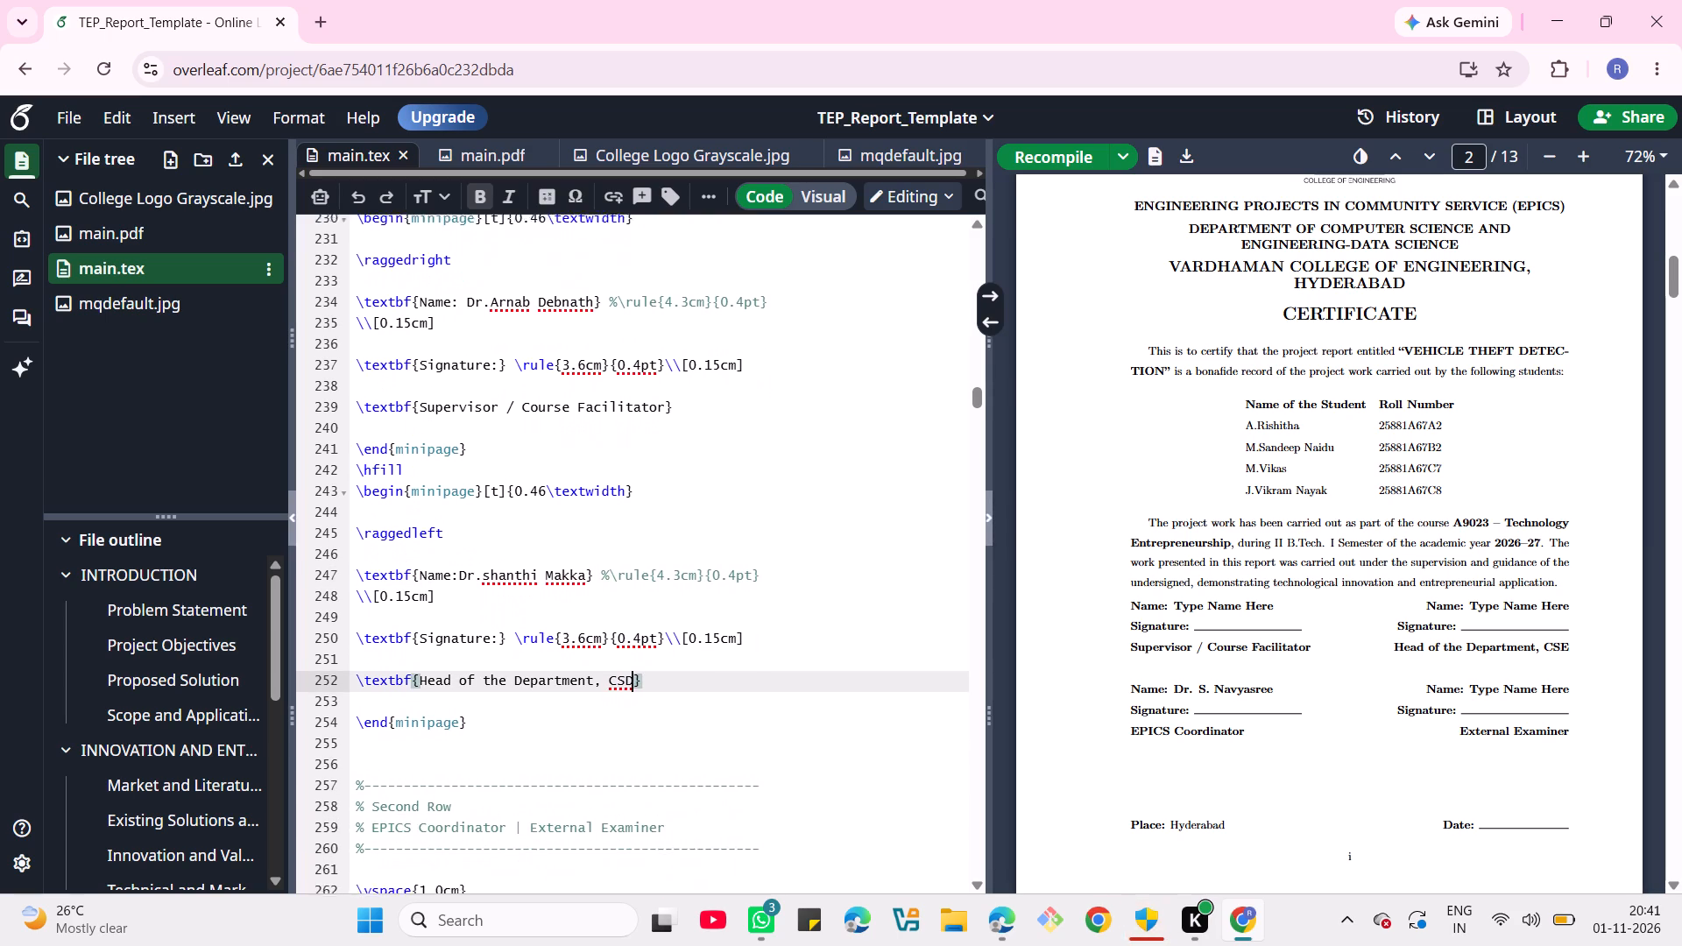
scroll(645, 829, down, 2)
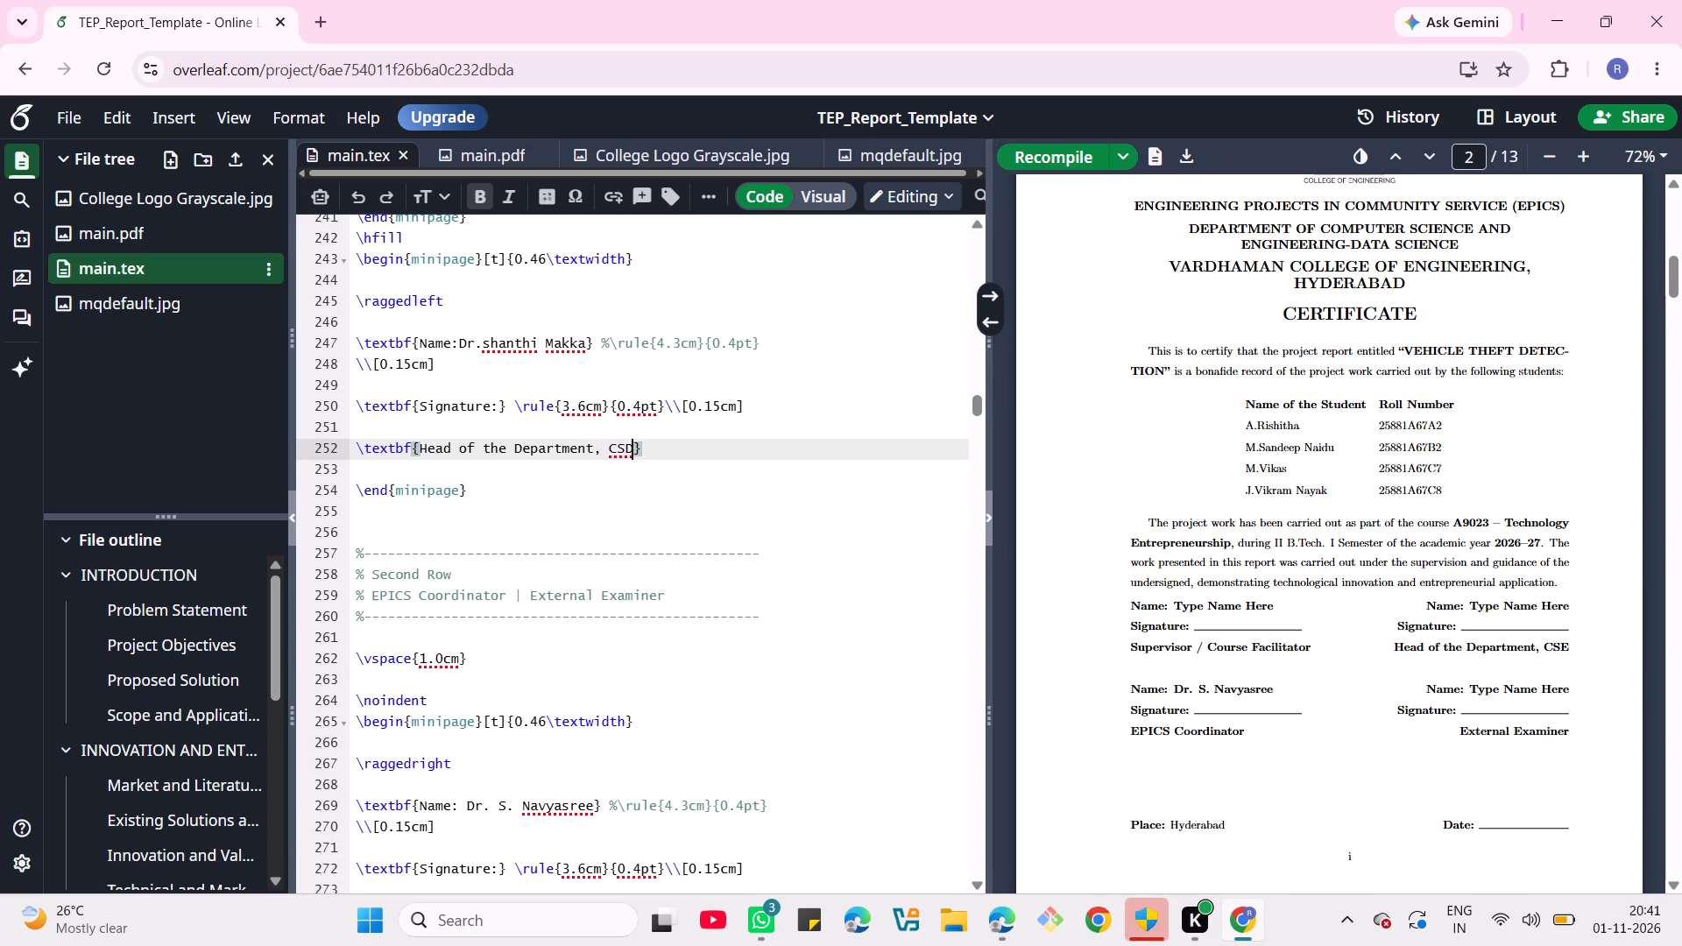
scroll(645, 829, down, 4)
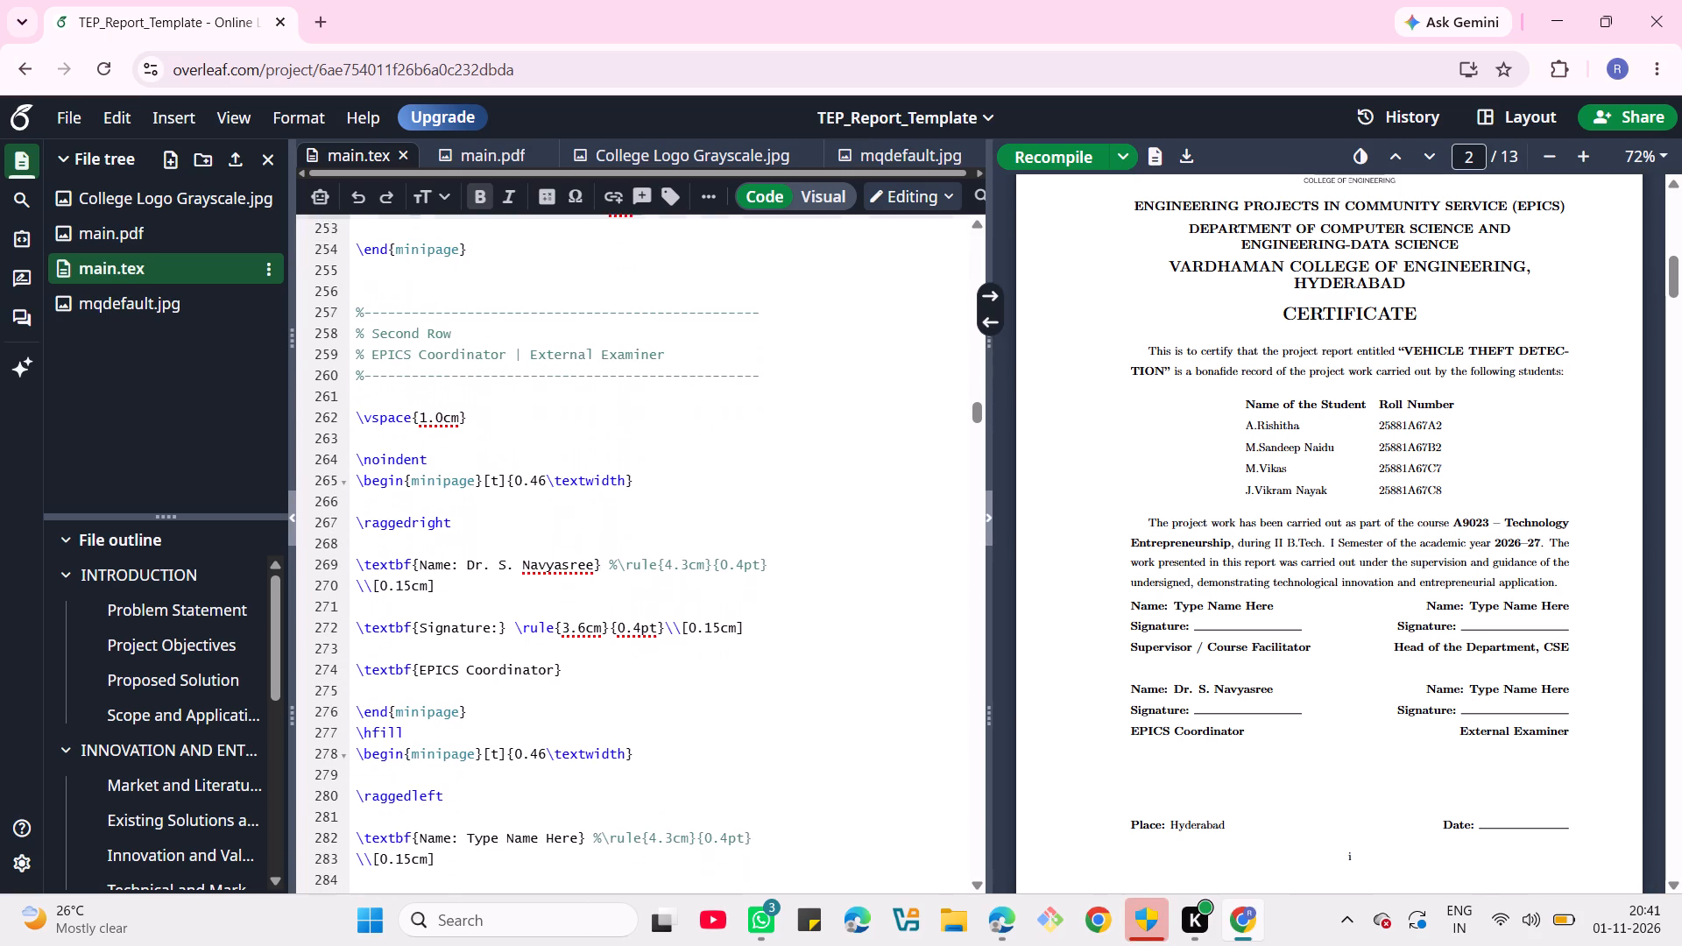
scroll(645, 829, down, 3)
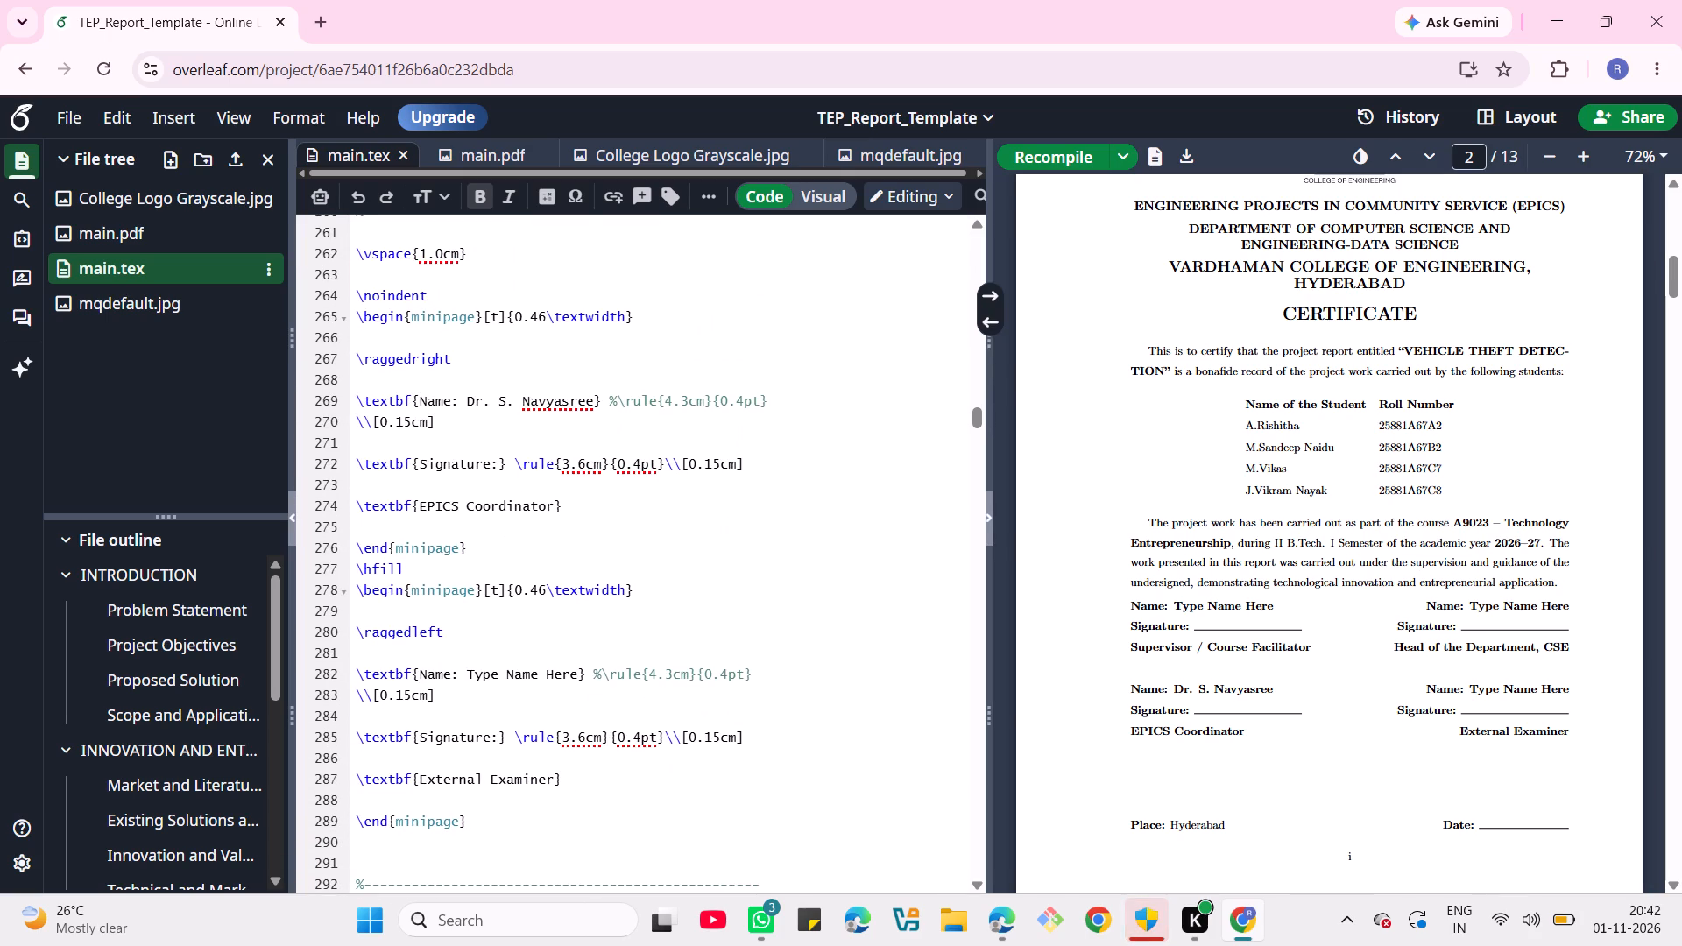
drag(466, 680, 571, 673)
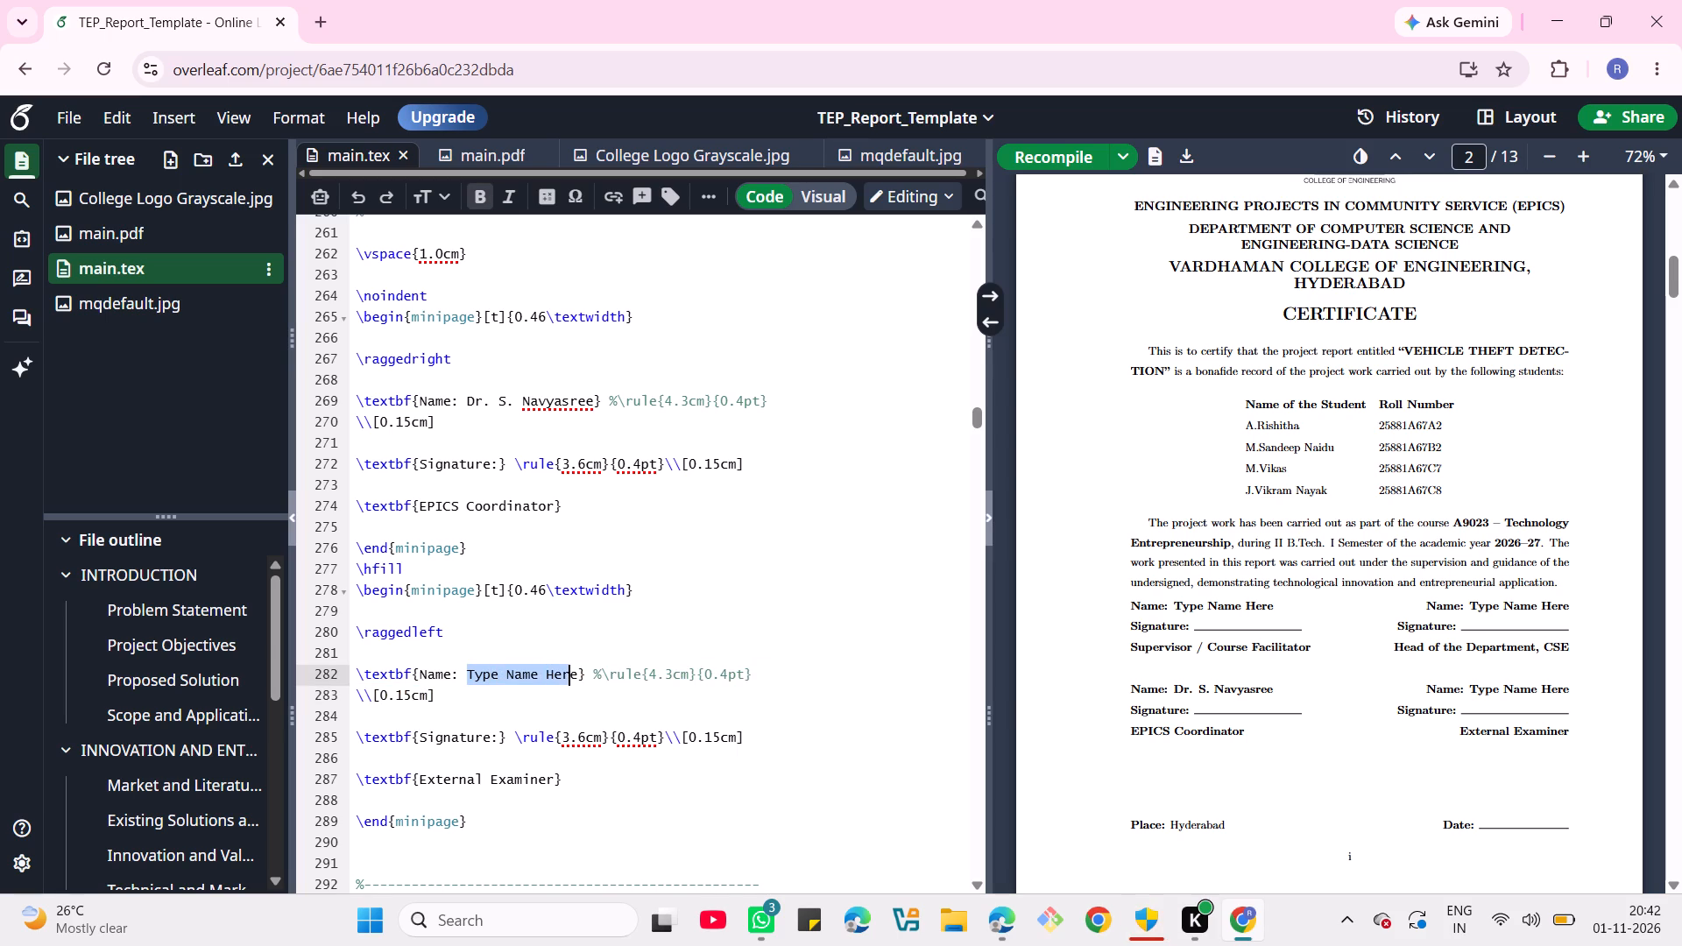
drag(571, 673, 576, 674)
key(BackSpace)
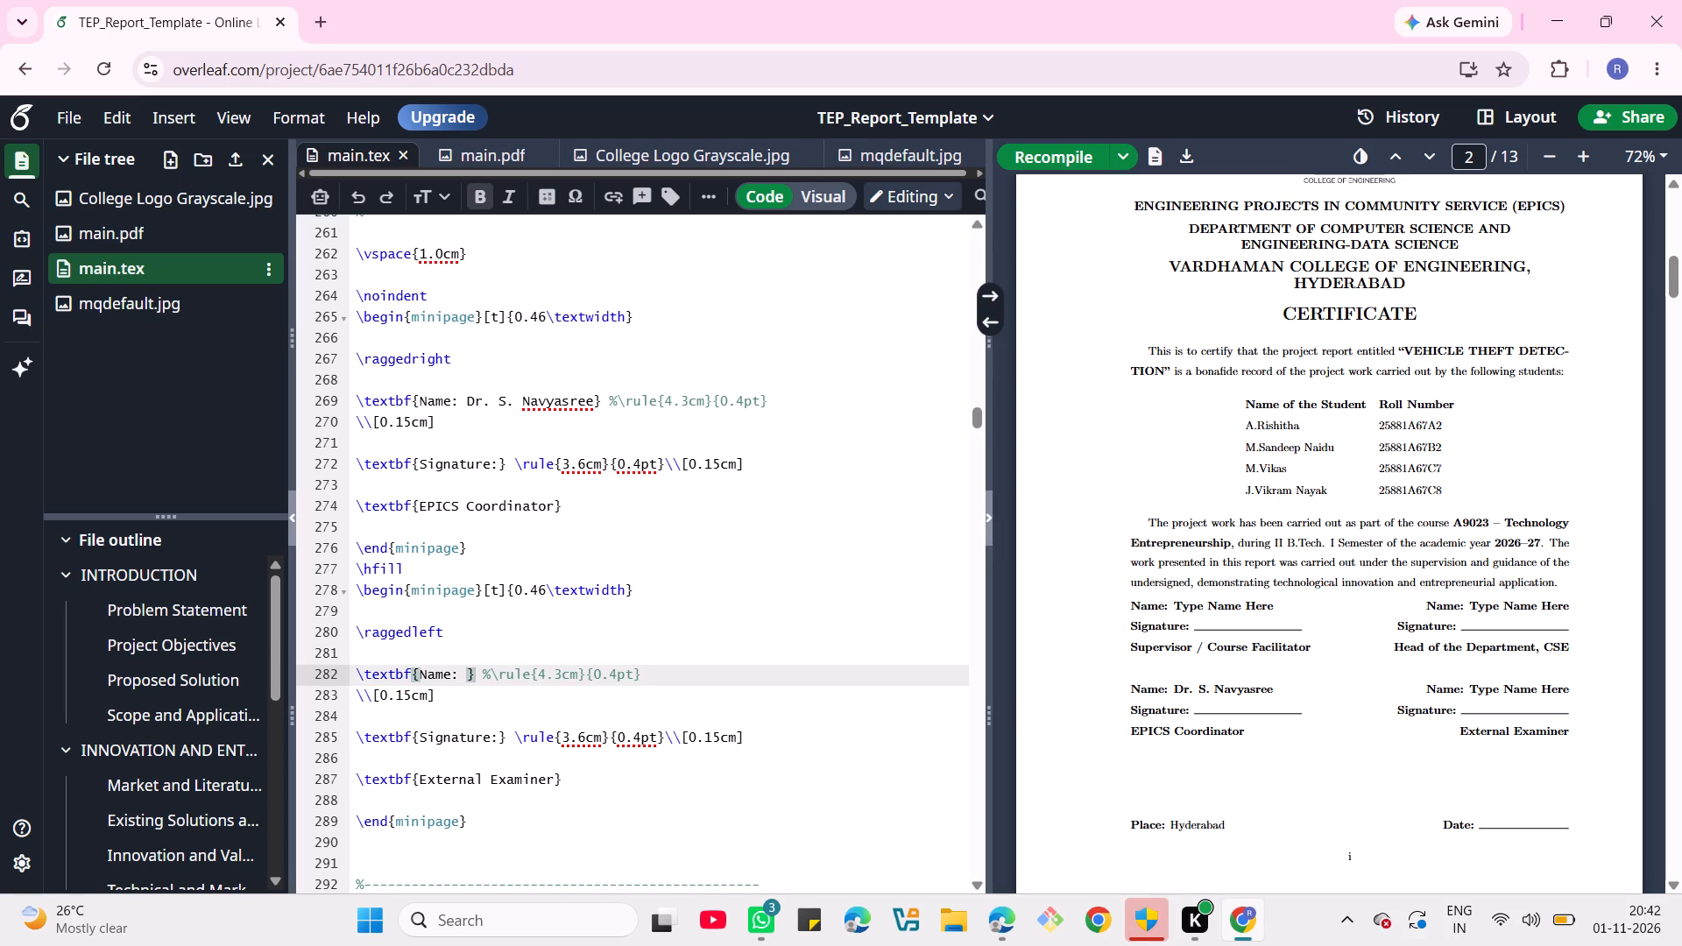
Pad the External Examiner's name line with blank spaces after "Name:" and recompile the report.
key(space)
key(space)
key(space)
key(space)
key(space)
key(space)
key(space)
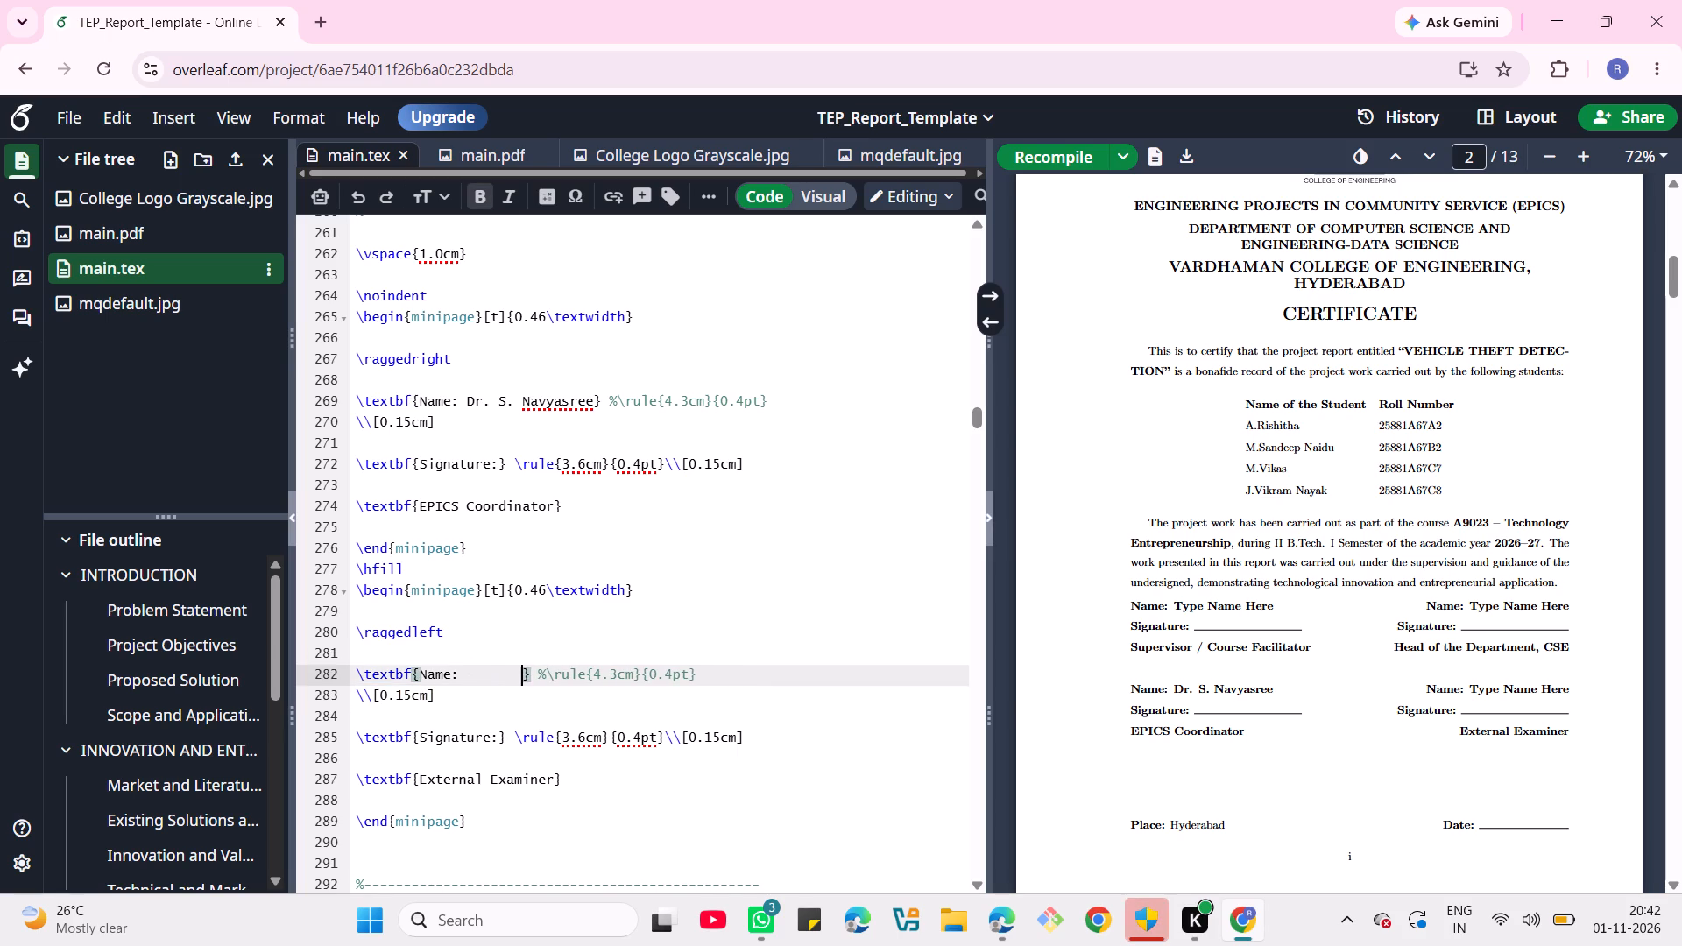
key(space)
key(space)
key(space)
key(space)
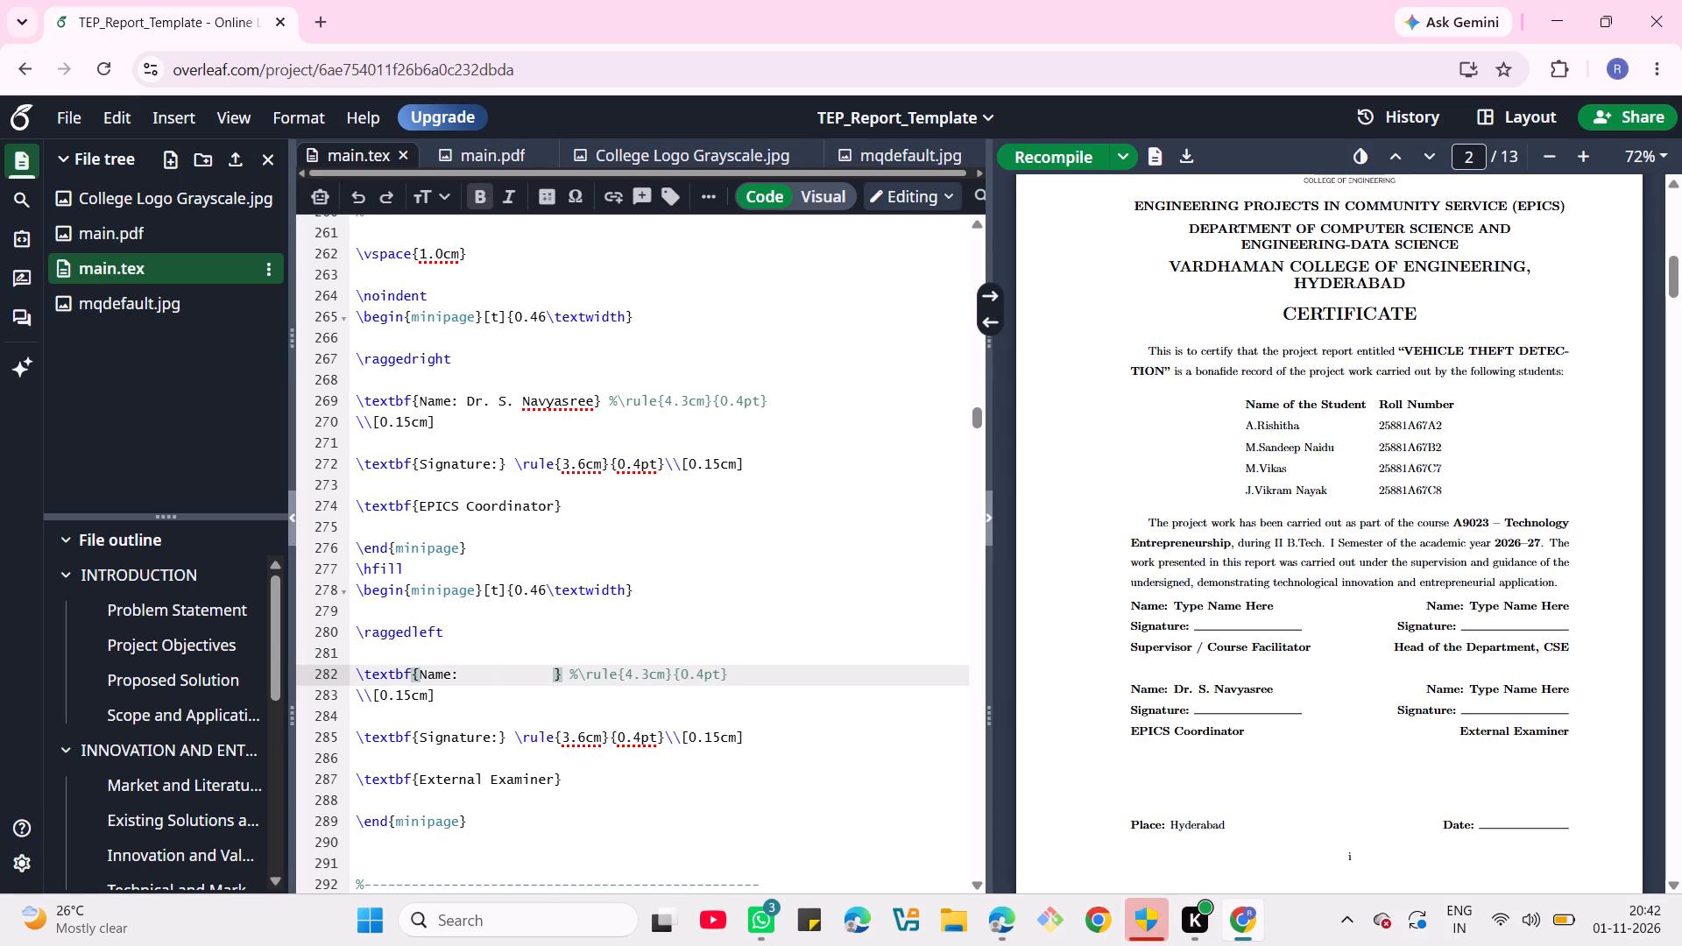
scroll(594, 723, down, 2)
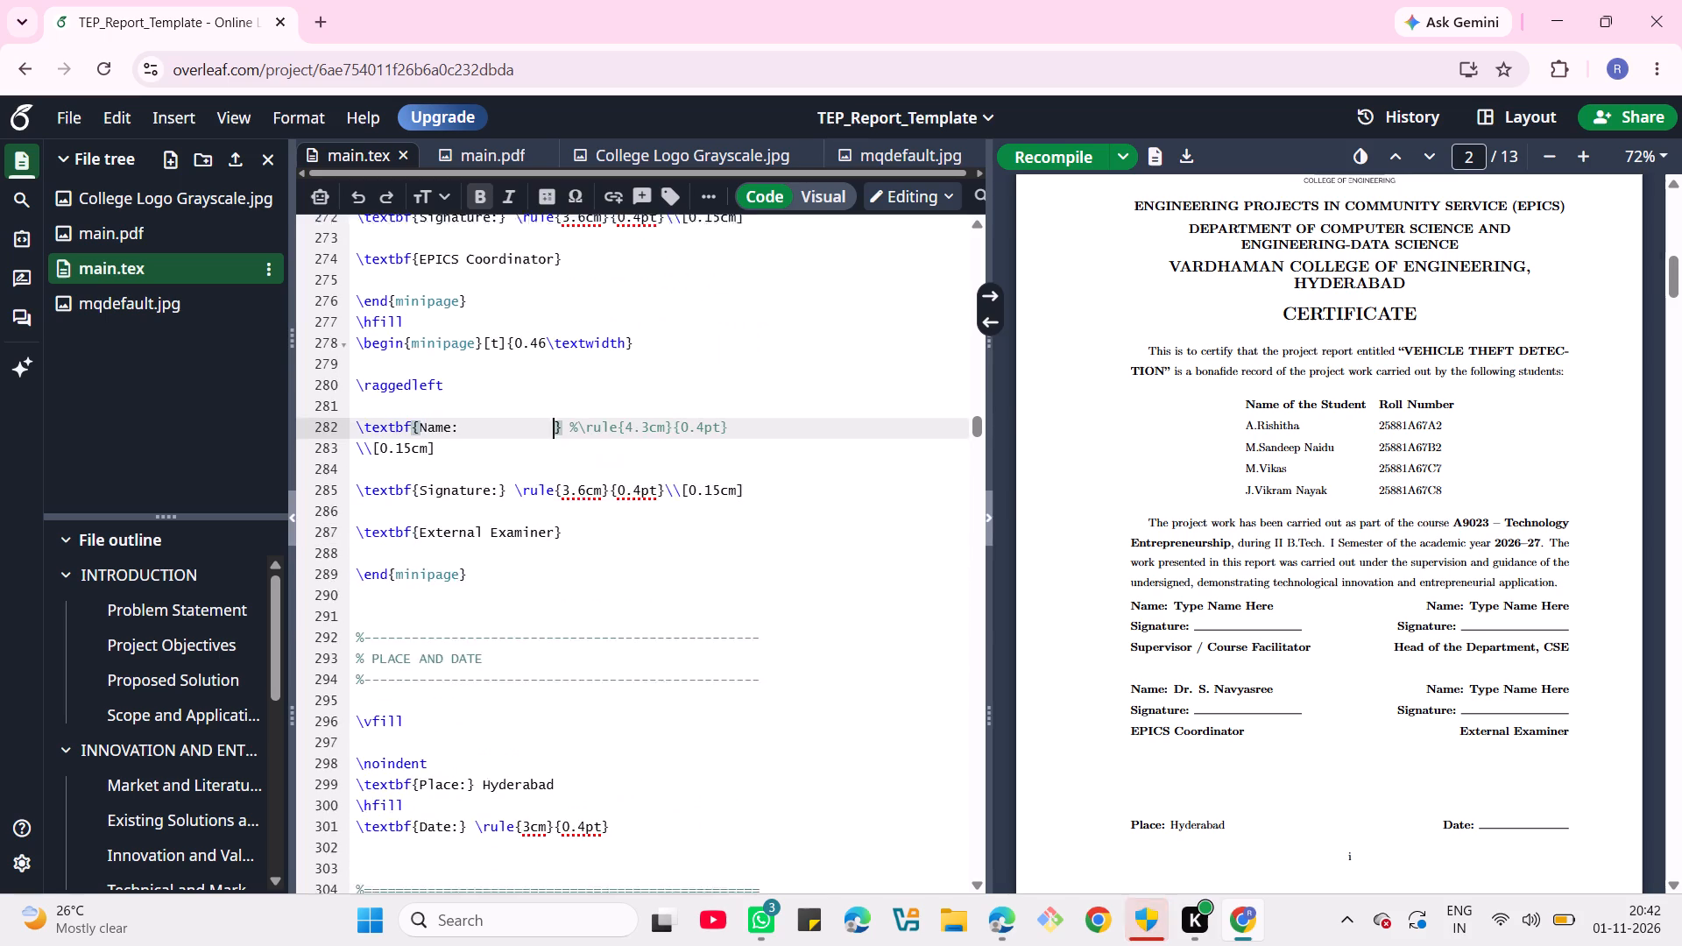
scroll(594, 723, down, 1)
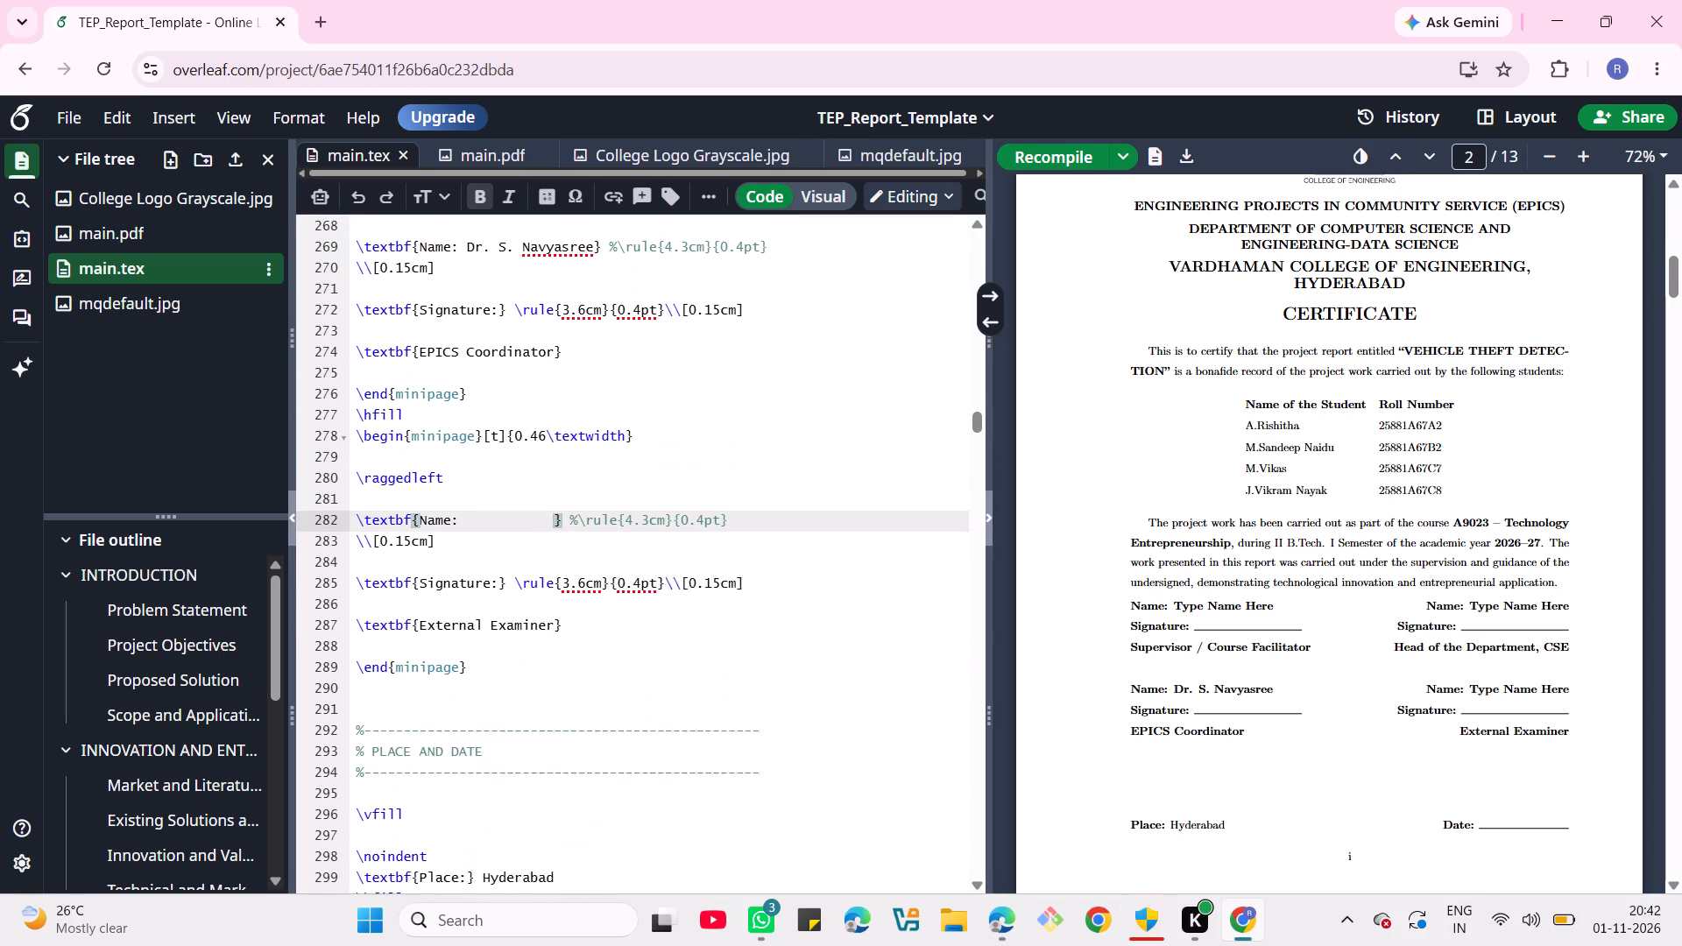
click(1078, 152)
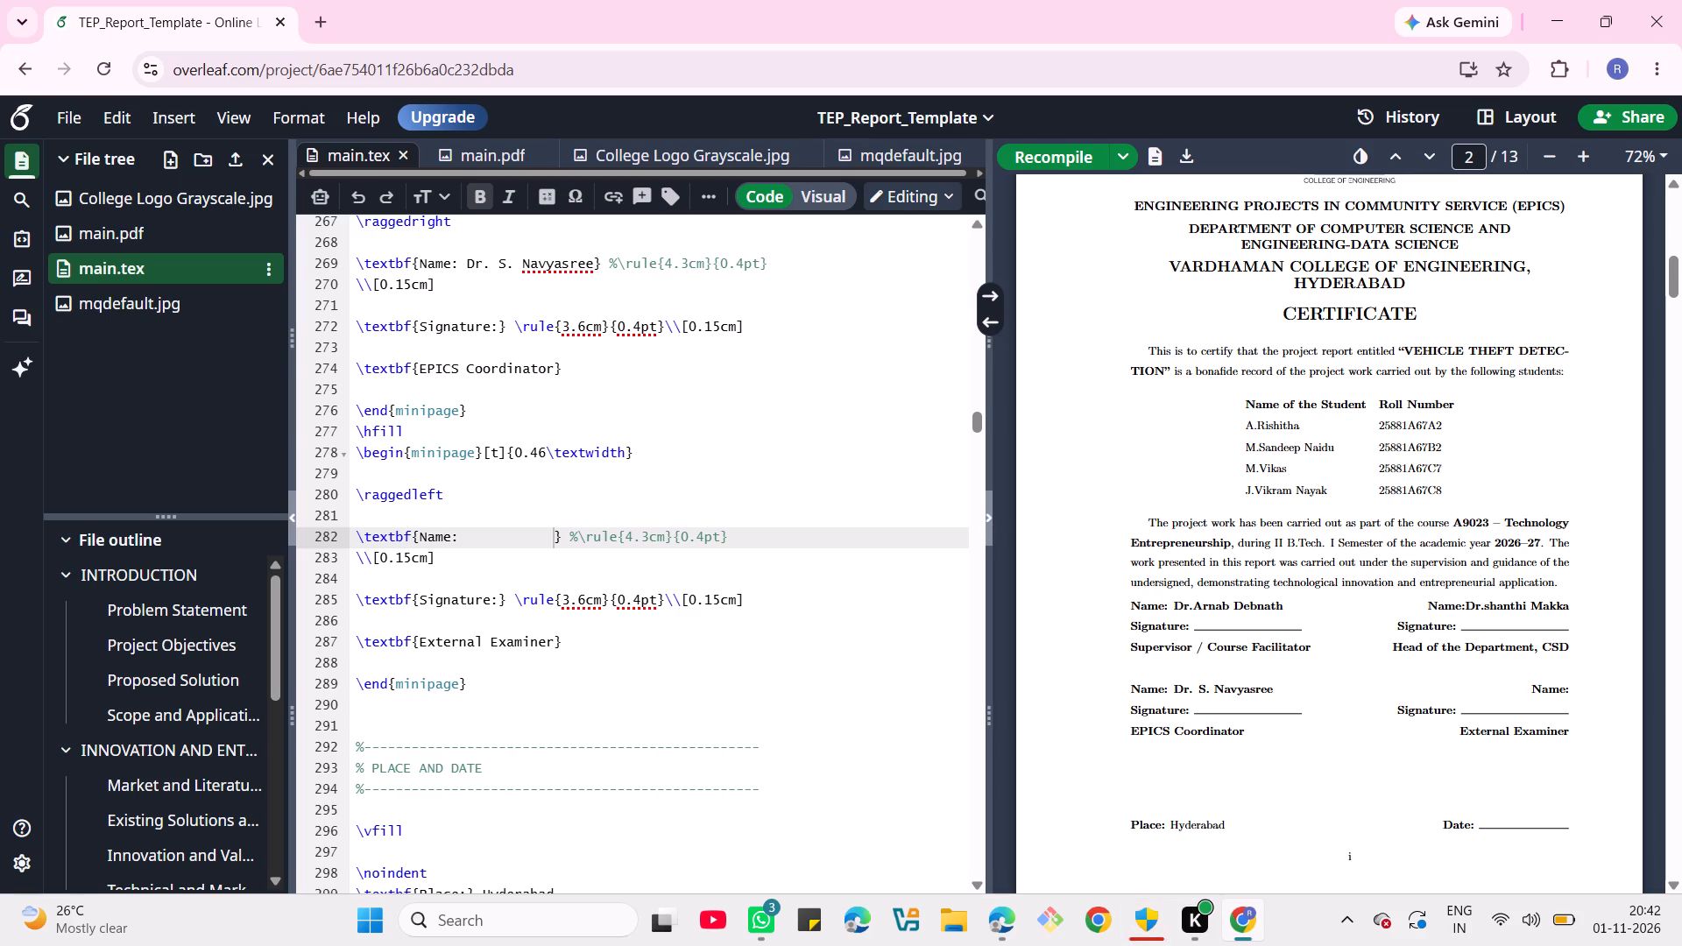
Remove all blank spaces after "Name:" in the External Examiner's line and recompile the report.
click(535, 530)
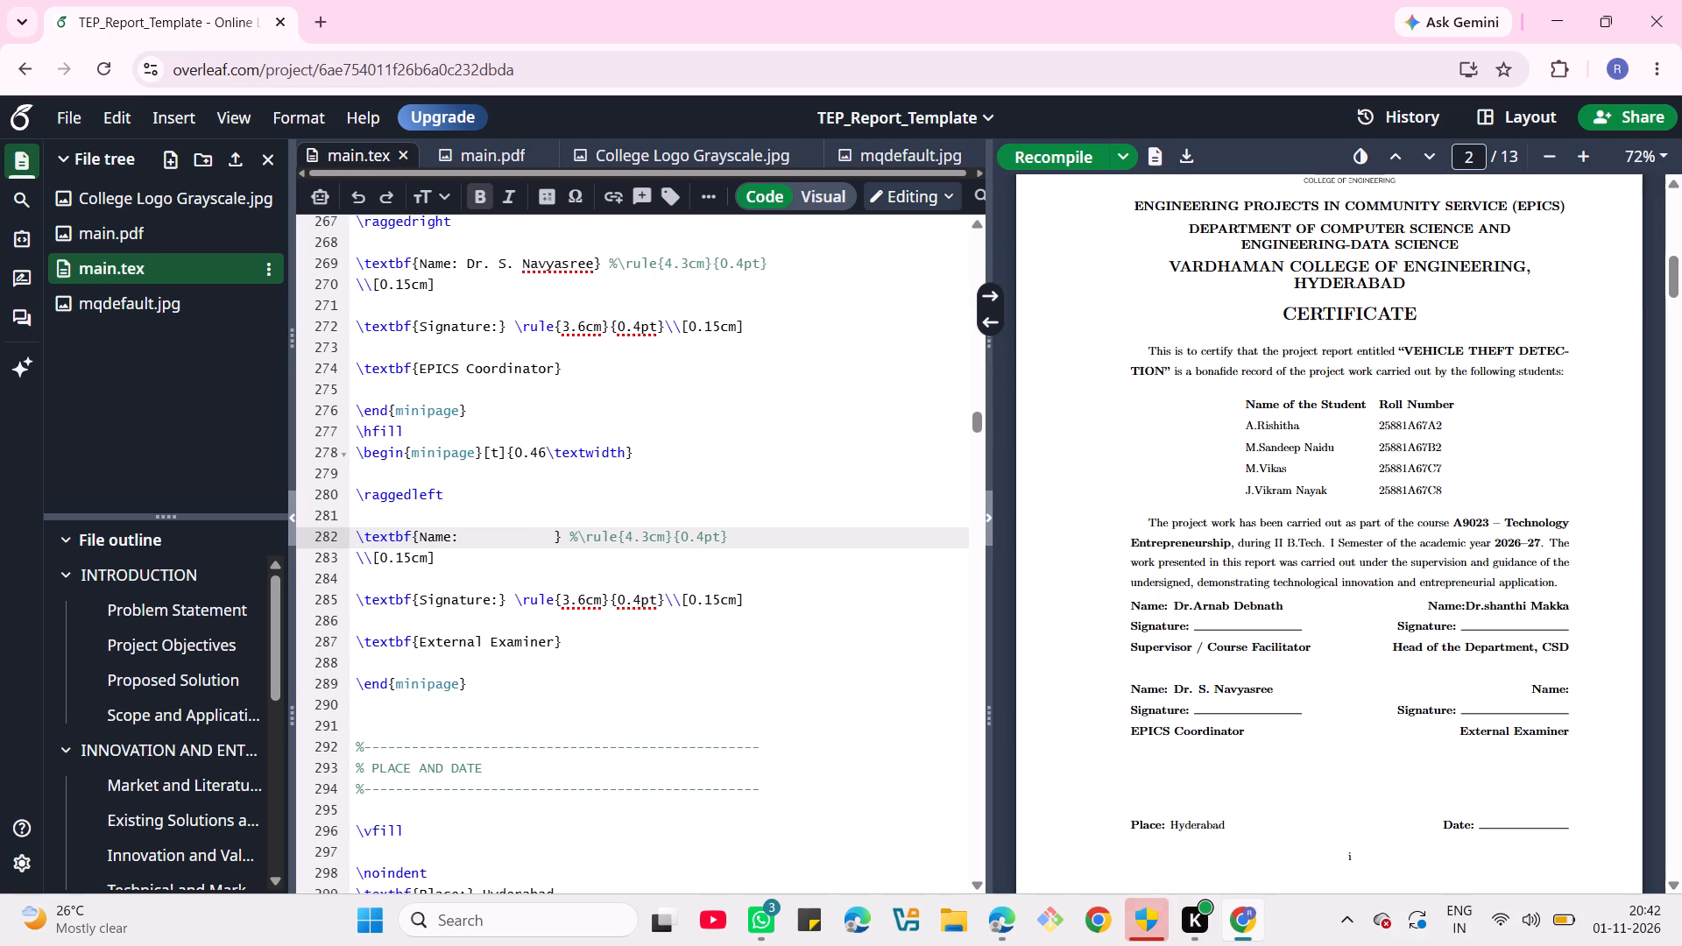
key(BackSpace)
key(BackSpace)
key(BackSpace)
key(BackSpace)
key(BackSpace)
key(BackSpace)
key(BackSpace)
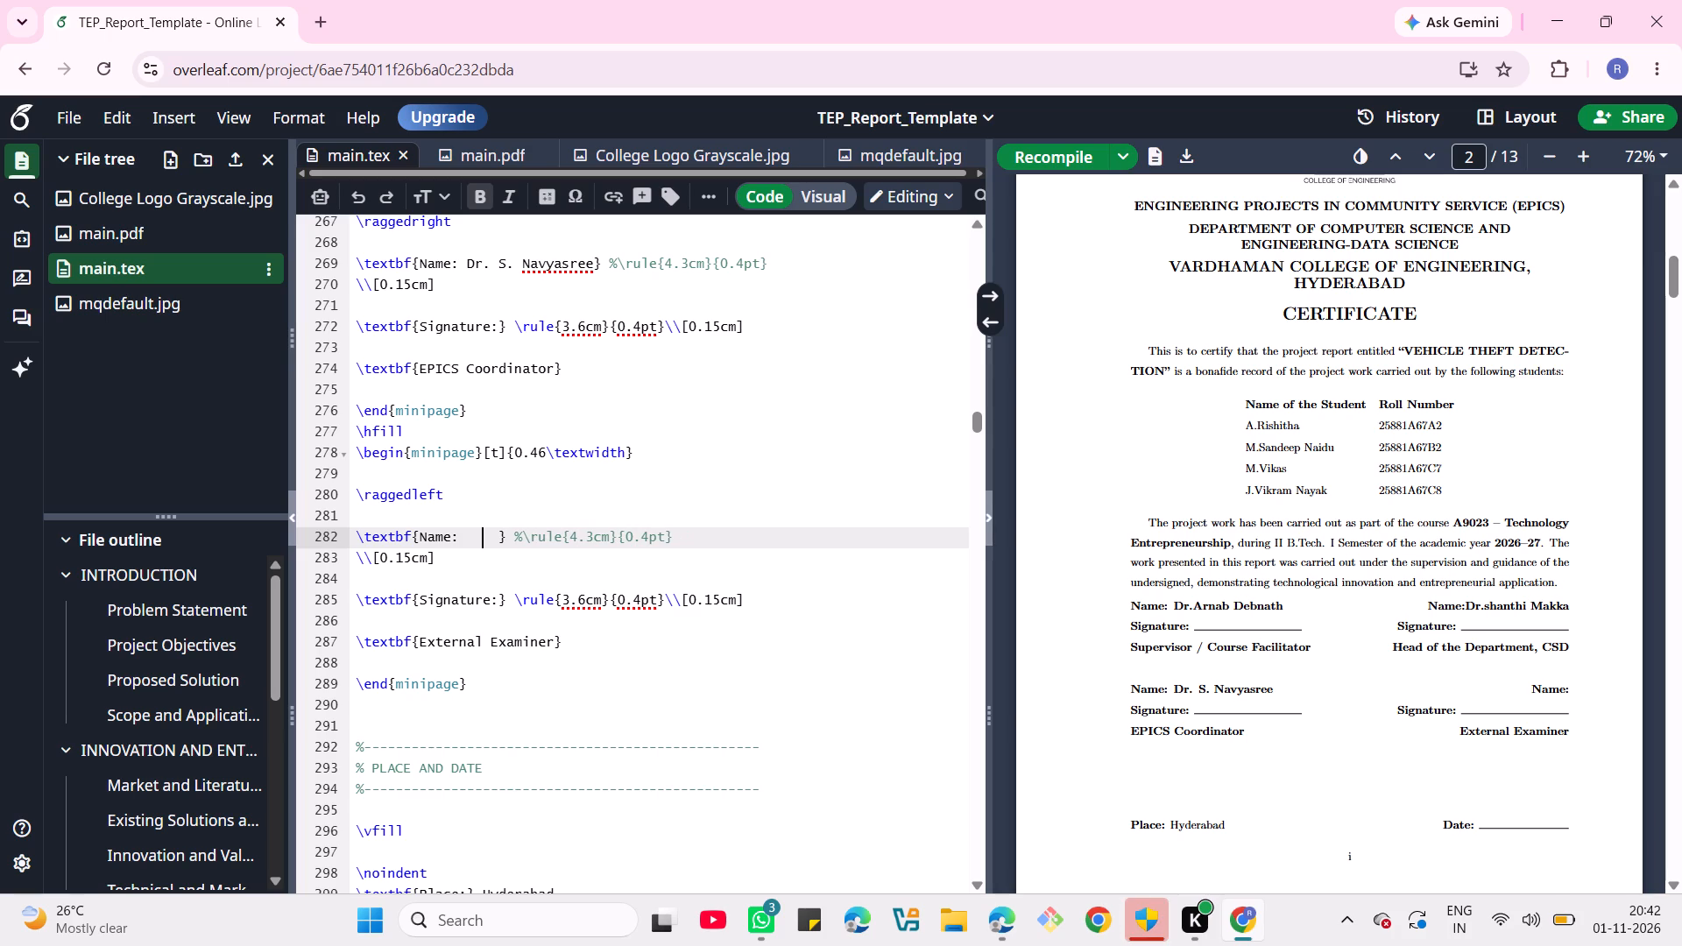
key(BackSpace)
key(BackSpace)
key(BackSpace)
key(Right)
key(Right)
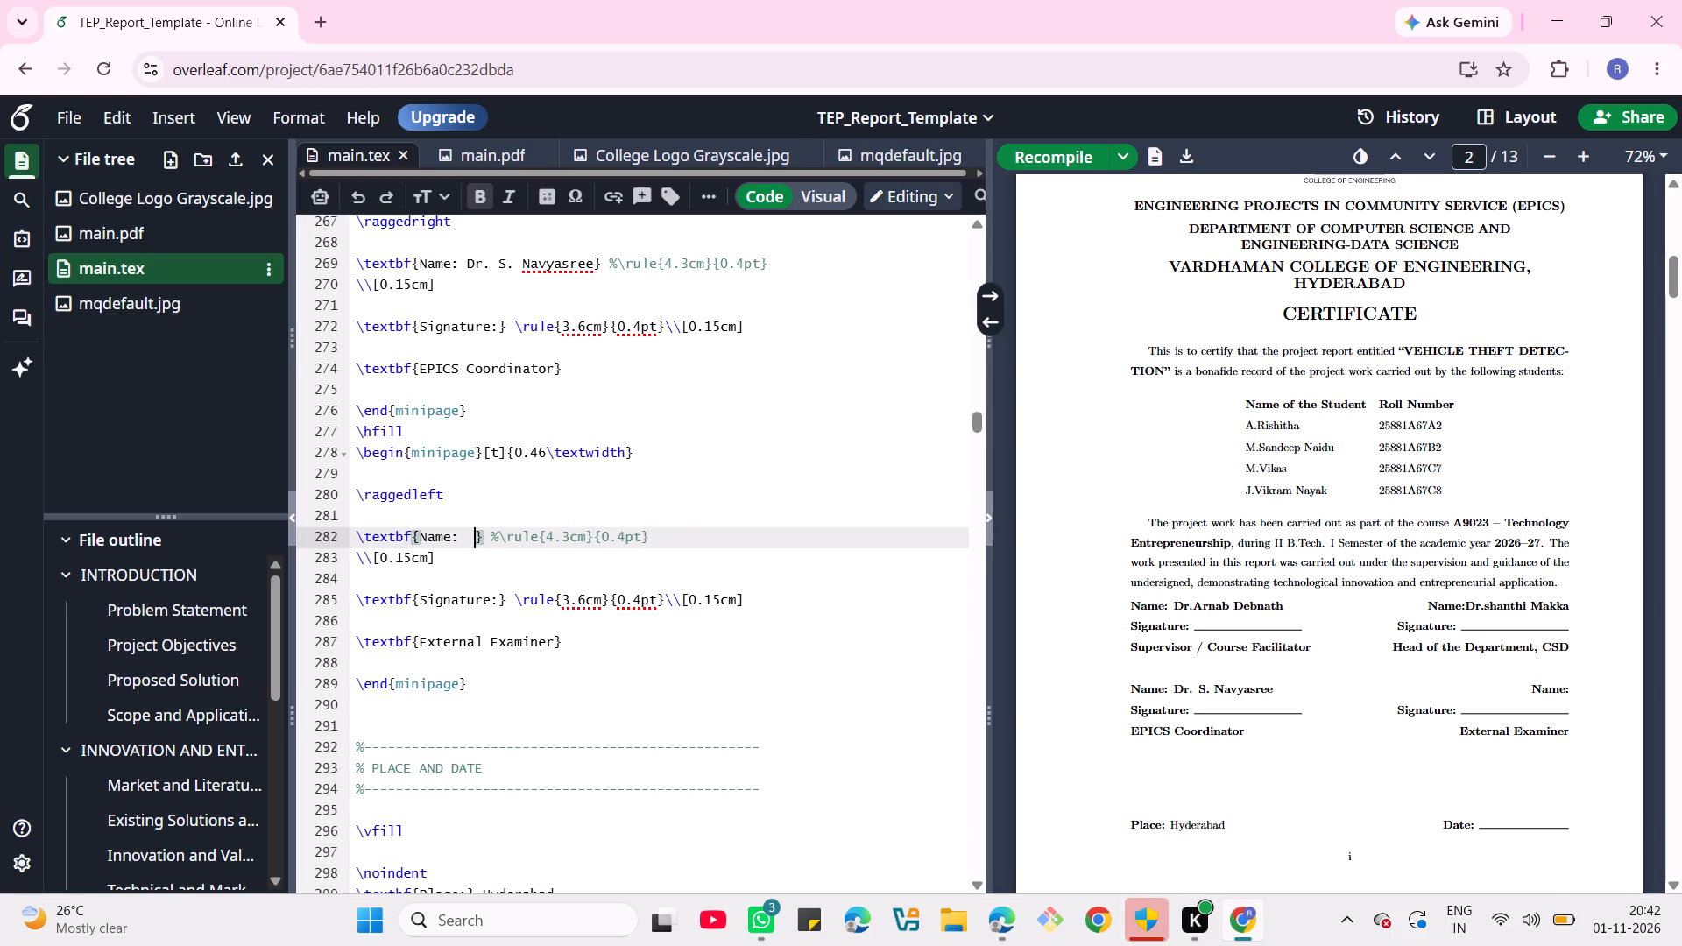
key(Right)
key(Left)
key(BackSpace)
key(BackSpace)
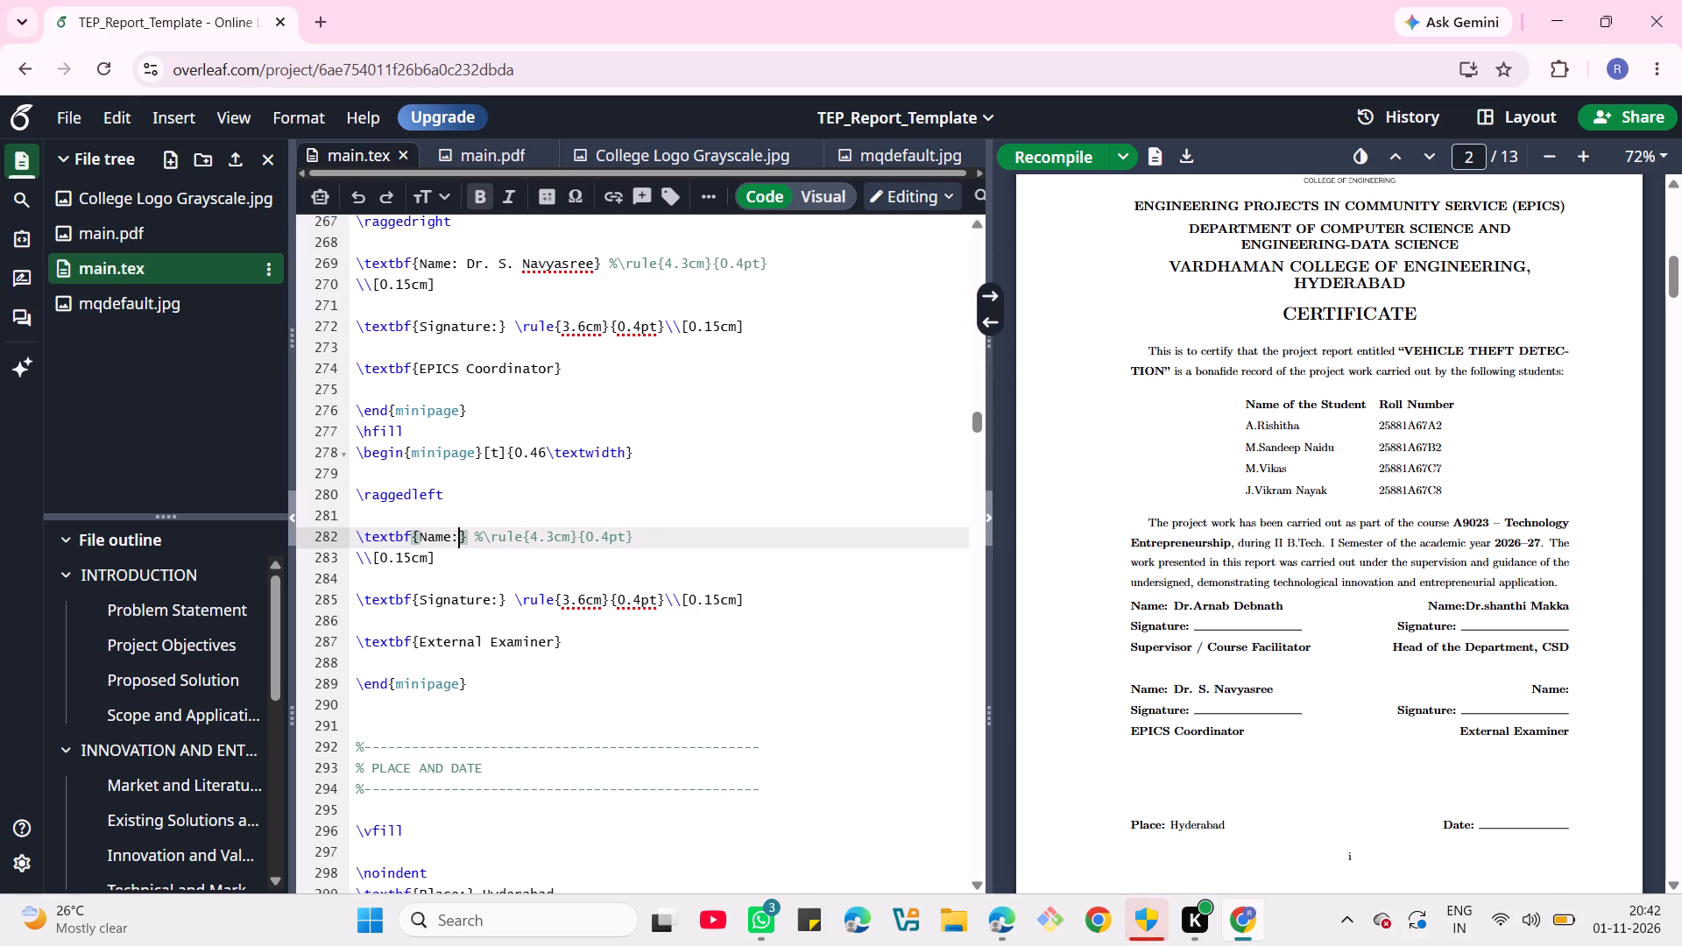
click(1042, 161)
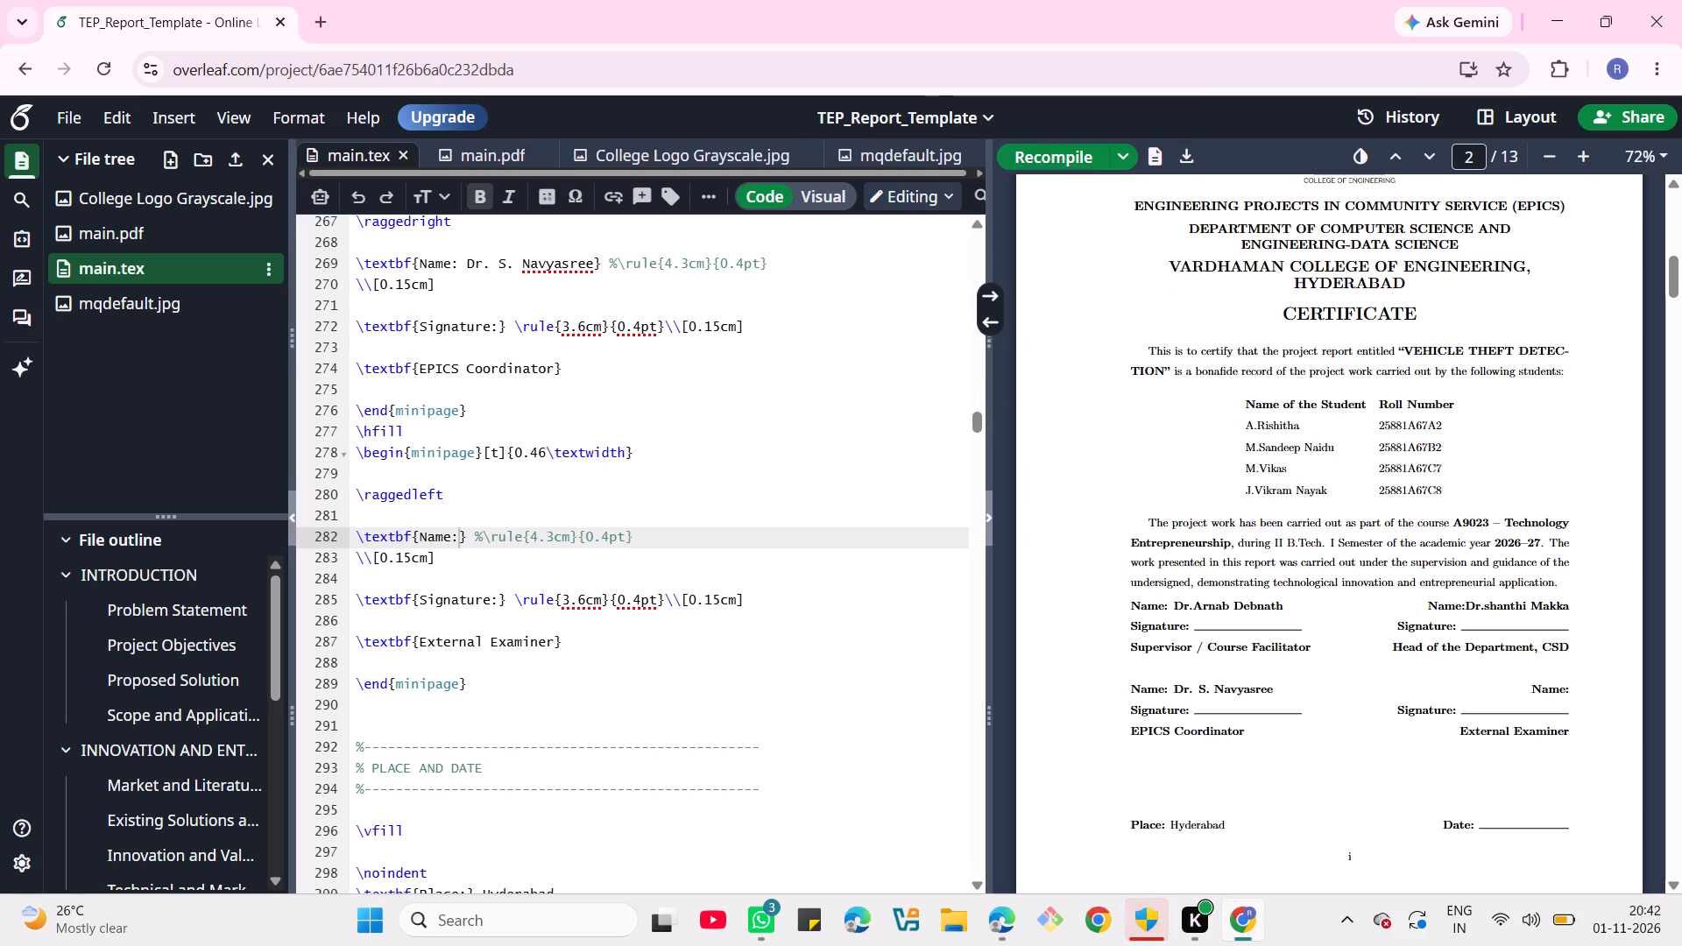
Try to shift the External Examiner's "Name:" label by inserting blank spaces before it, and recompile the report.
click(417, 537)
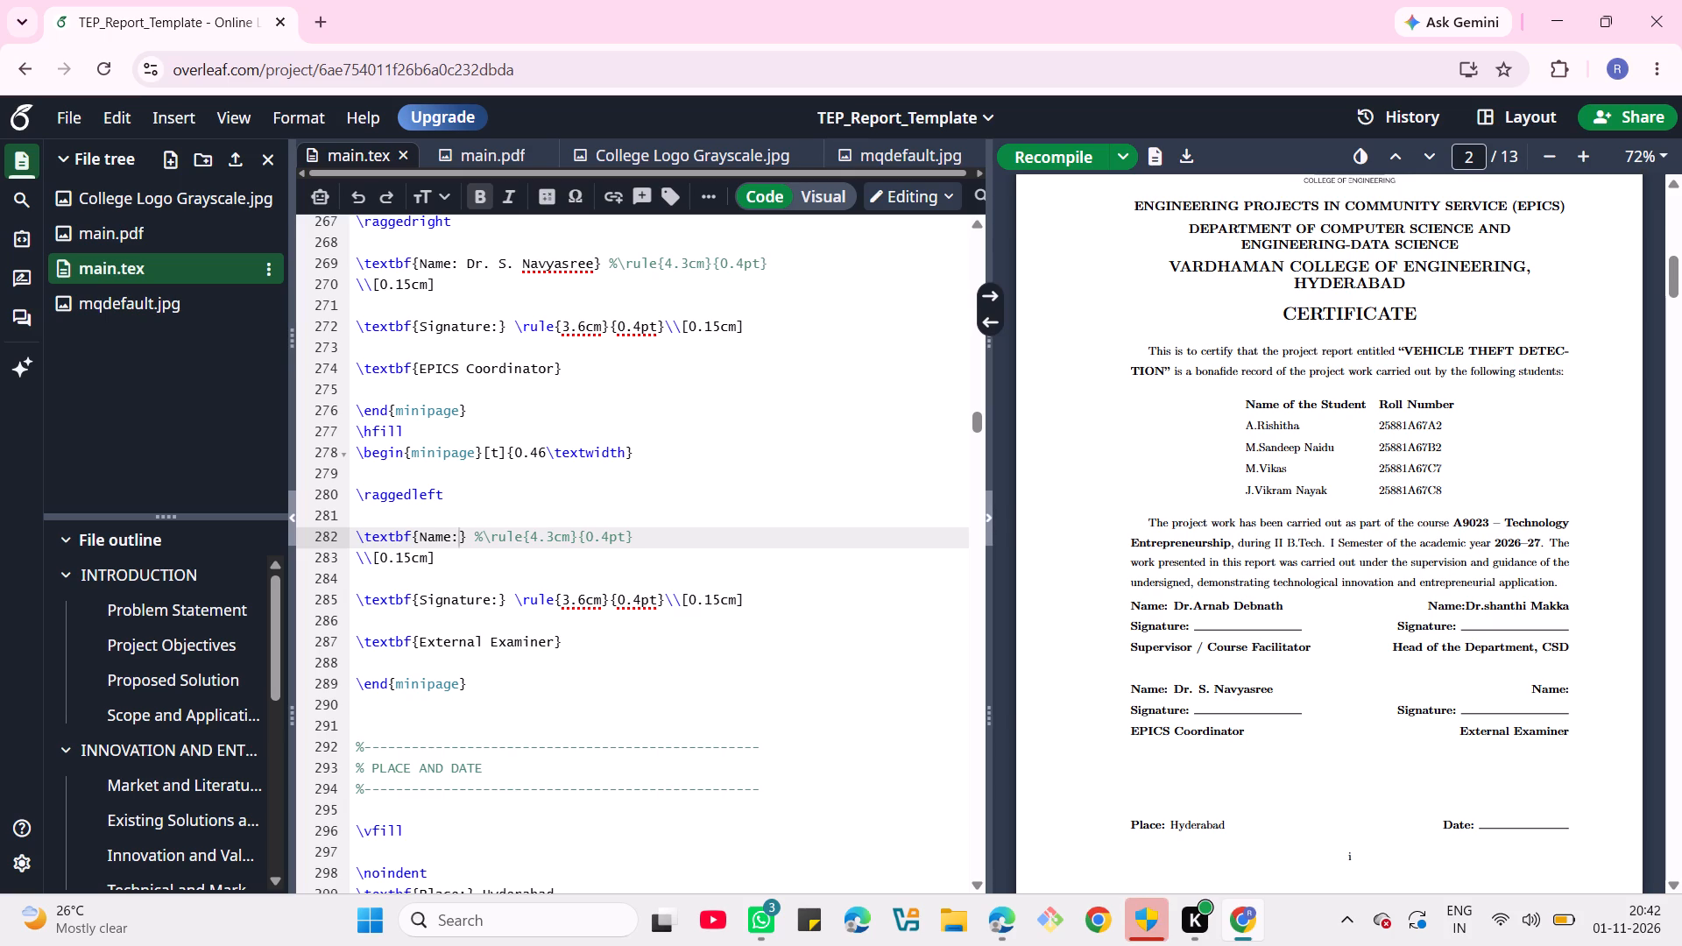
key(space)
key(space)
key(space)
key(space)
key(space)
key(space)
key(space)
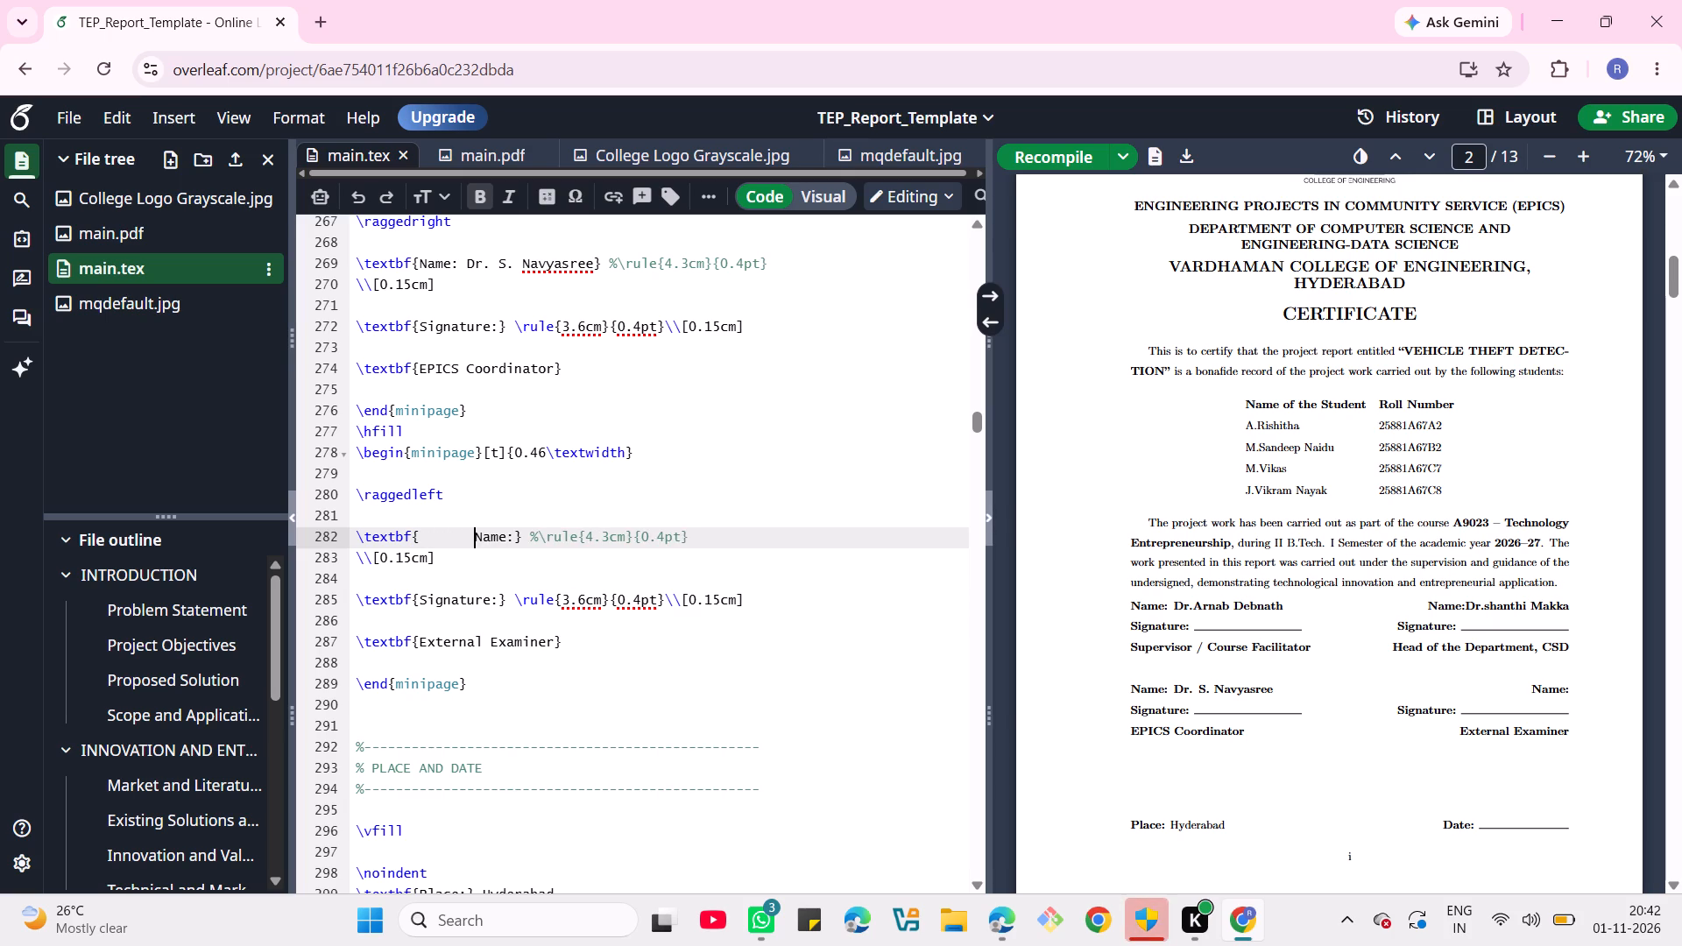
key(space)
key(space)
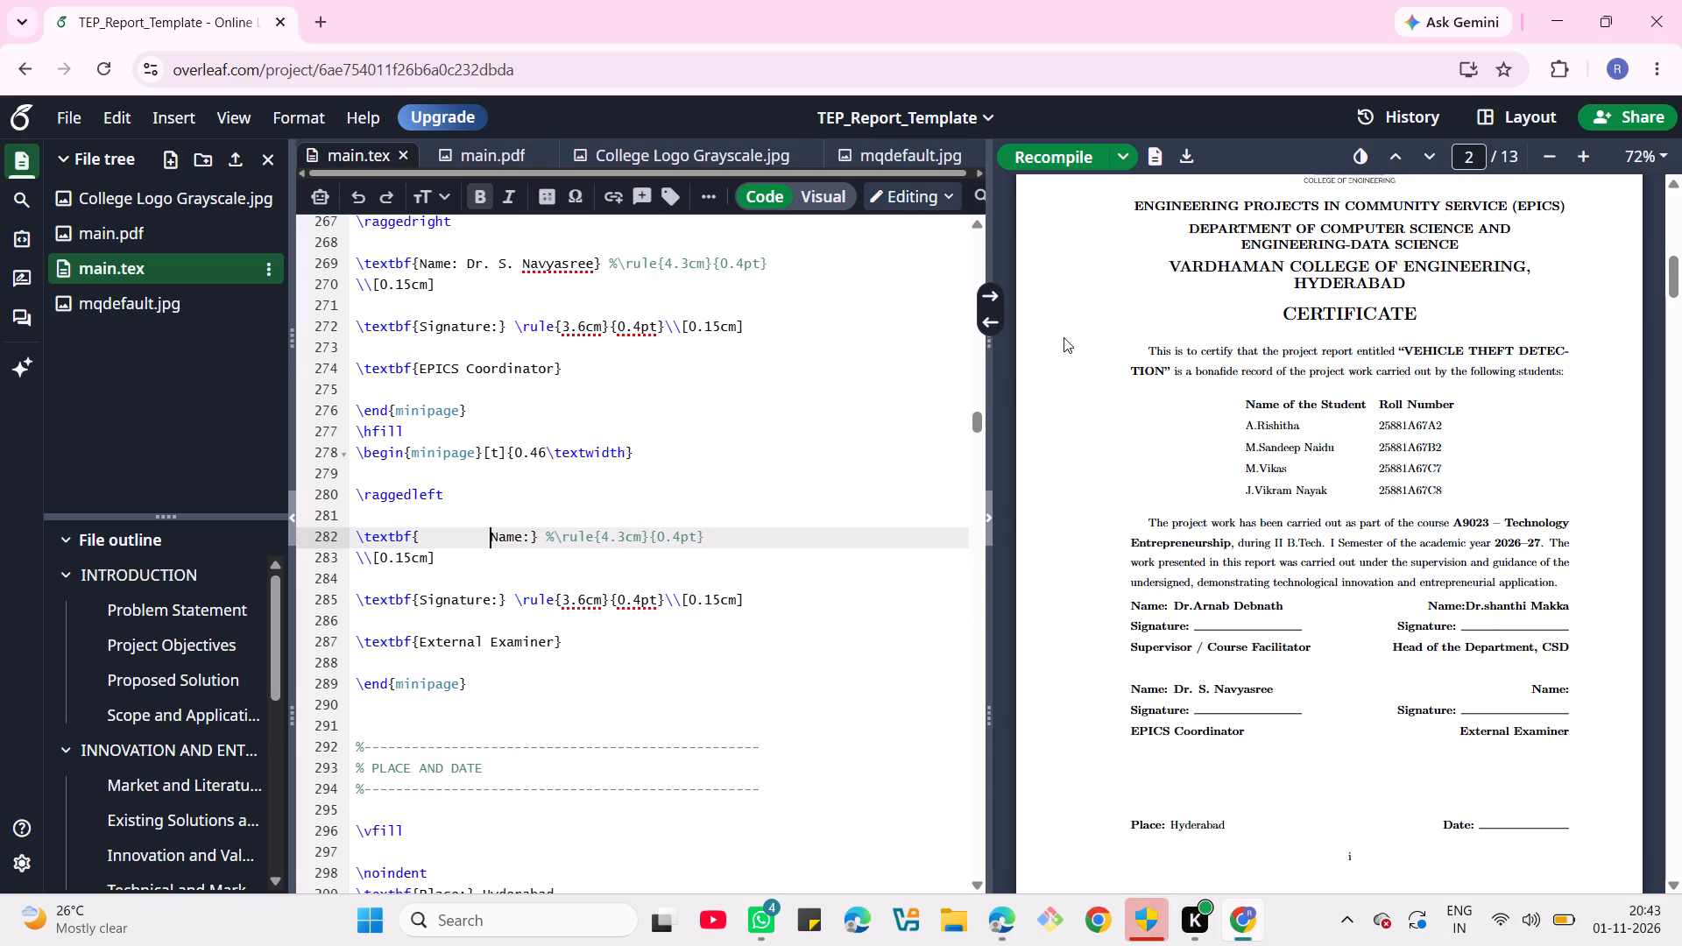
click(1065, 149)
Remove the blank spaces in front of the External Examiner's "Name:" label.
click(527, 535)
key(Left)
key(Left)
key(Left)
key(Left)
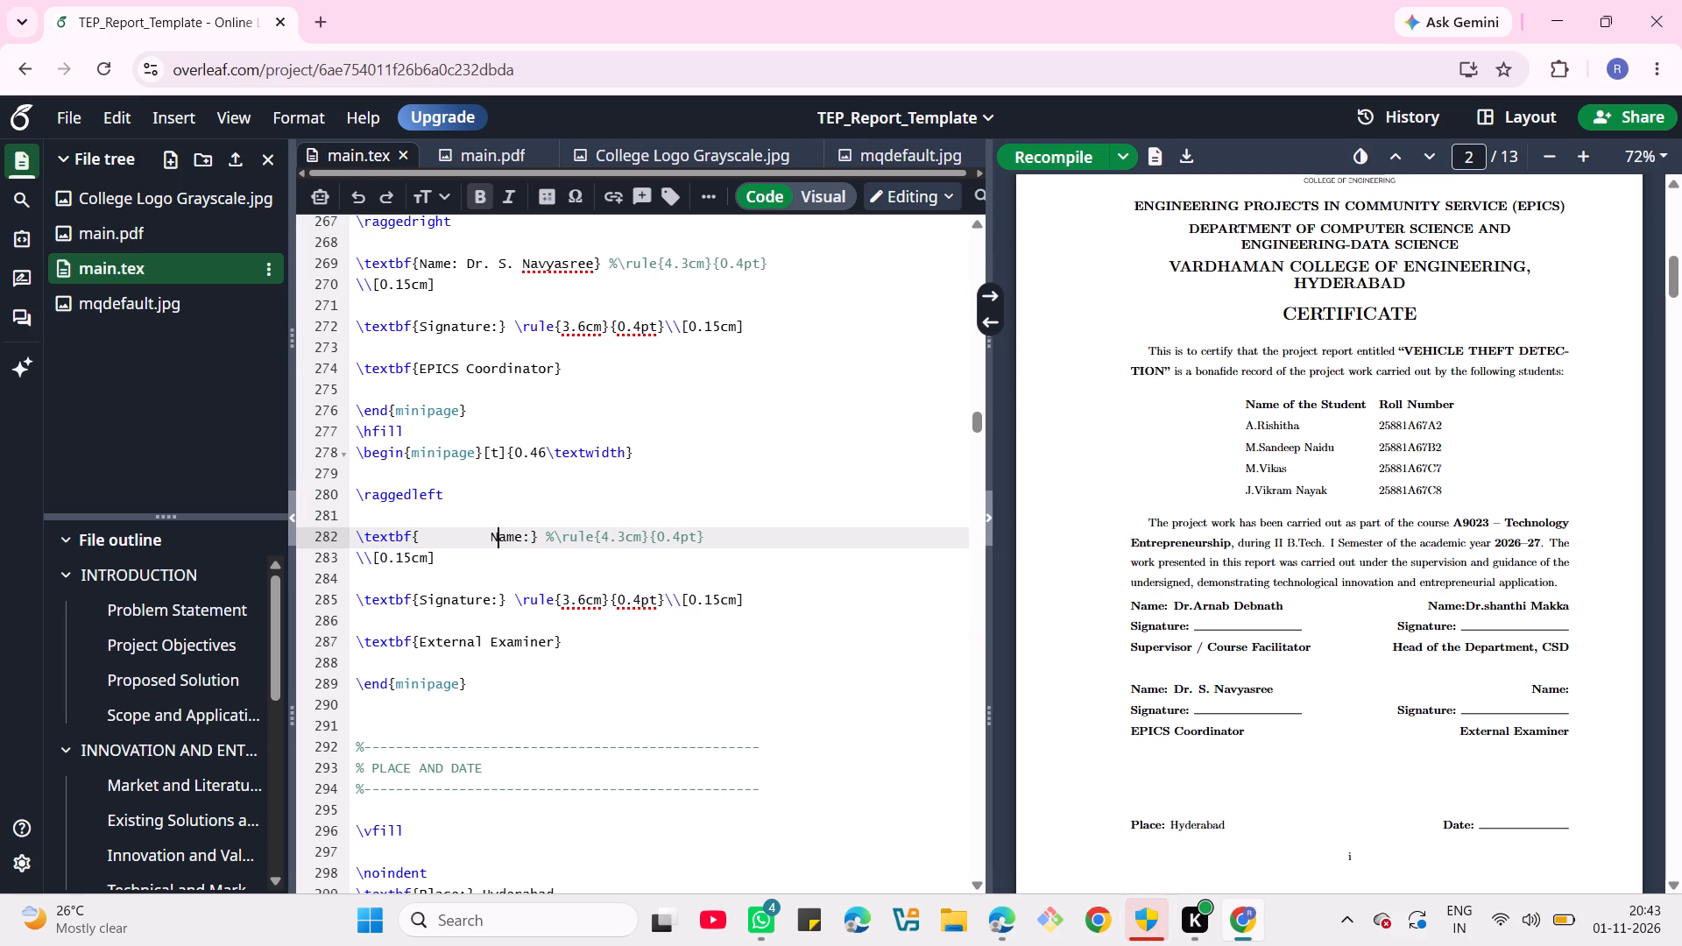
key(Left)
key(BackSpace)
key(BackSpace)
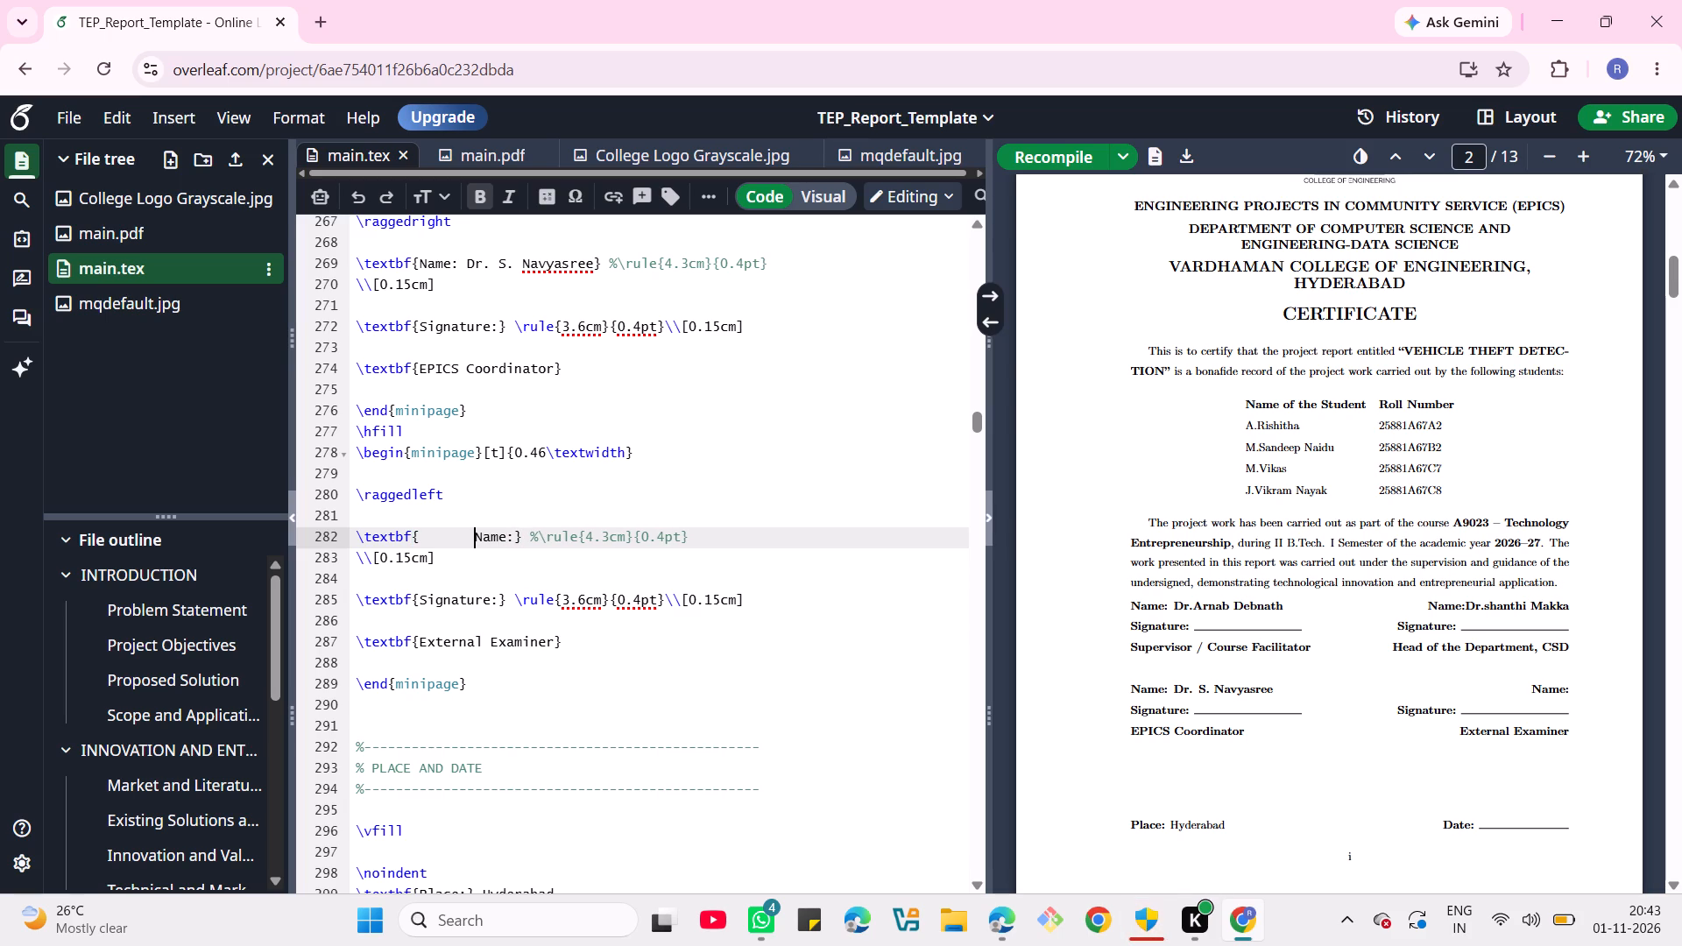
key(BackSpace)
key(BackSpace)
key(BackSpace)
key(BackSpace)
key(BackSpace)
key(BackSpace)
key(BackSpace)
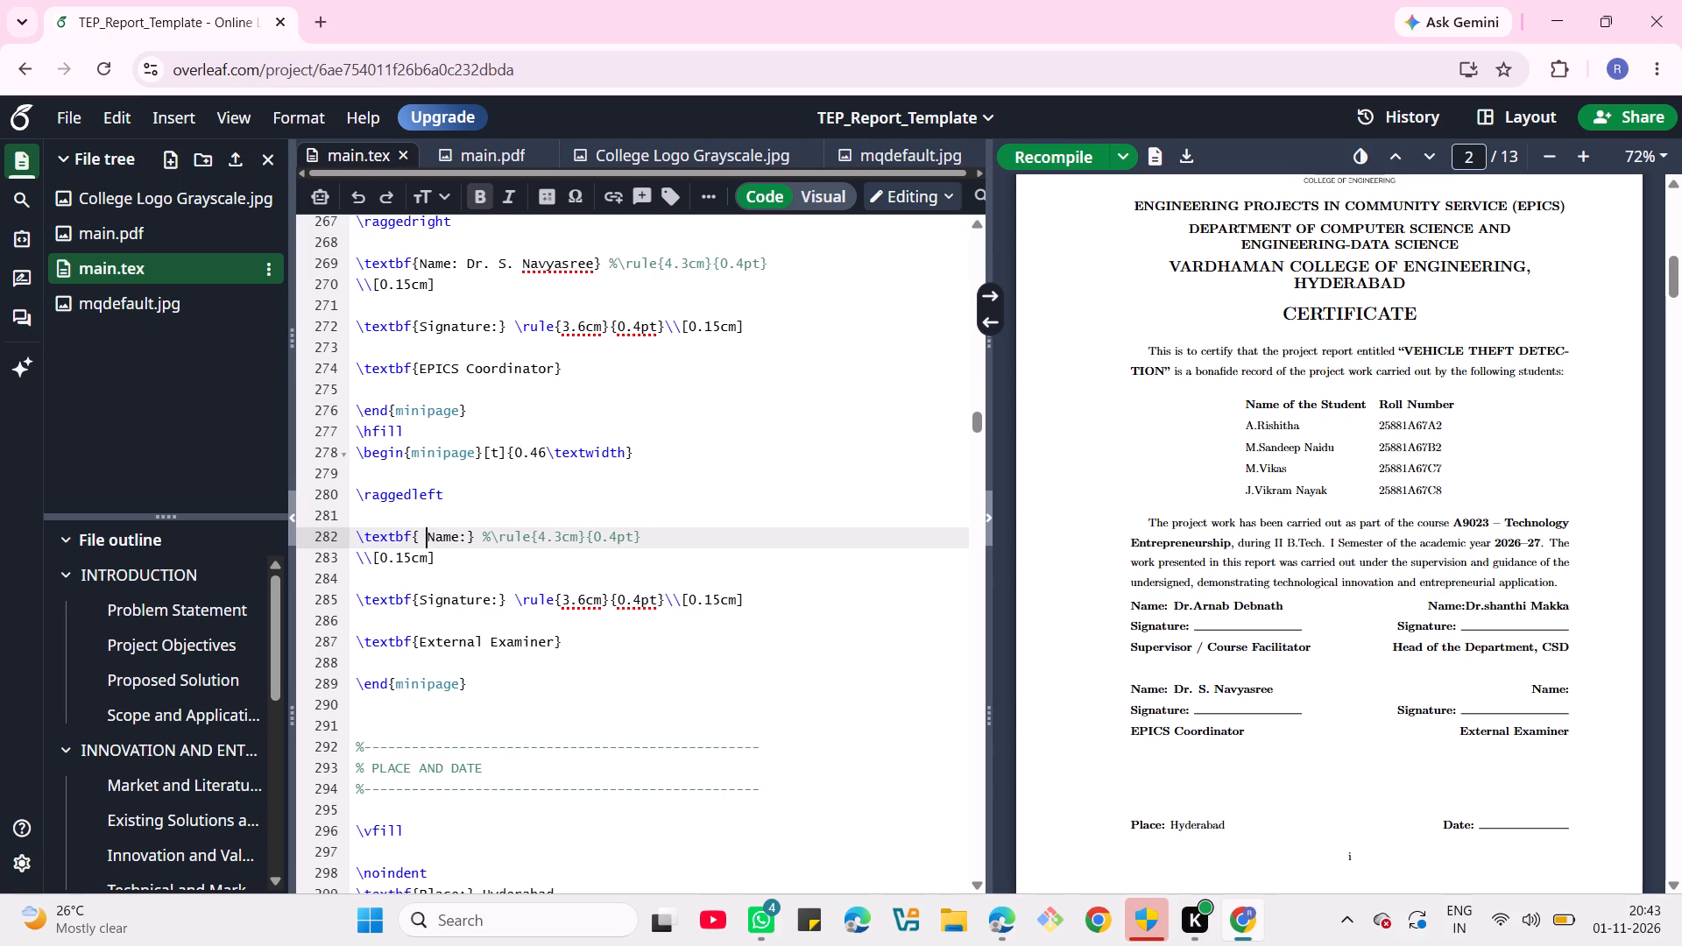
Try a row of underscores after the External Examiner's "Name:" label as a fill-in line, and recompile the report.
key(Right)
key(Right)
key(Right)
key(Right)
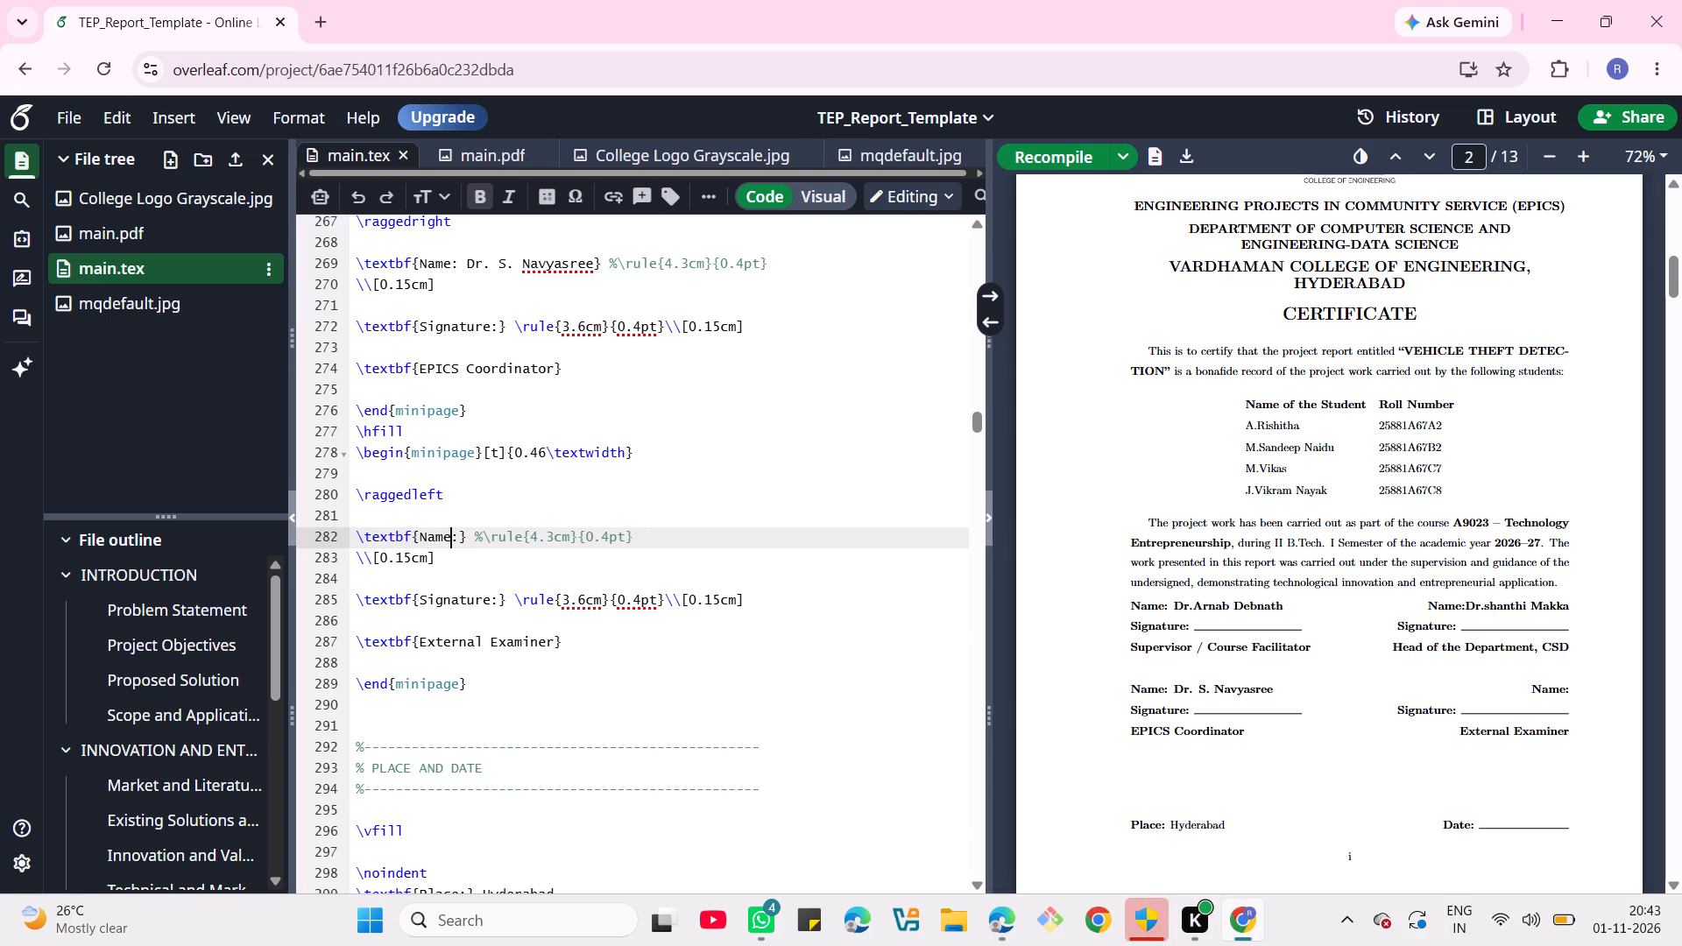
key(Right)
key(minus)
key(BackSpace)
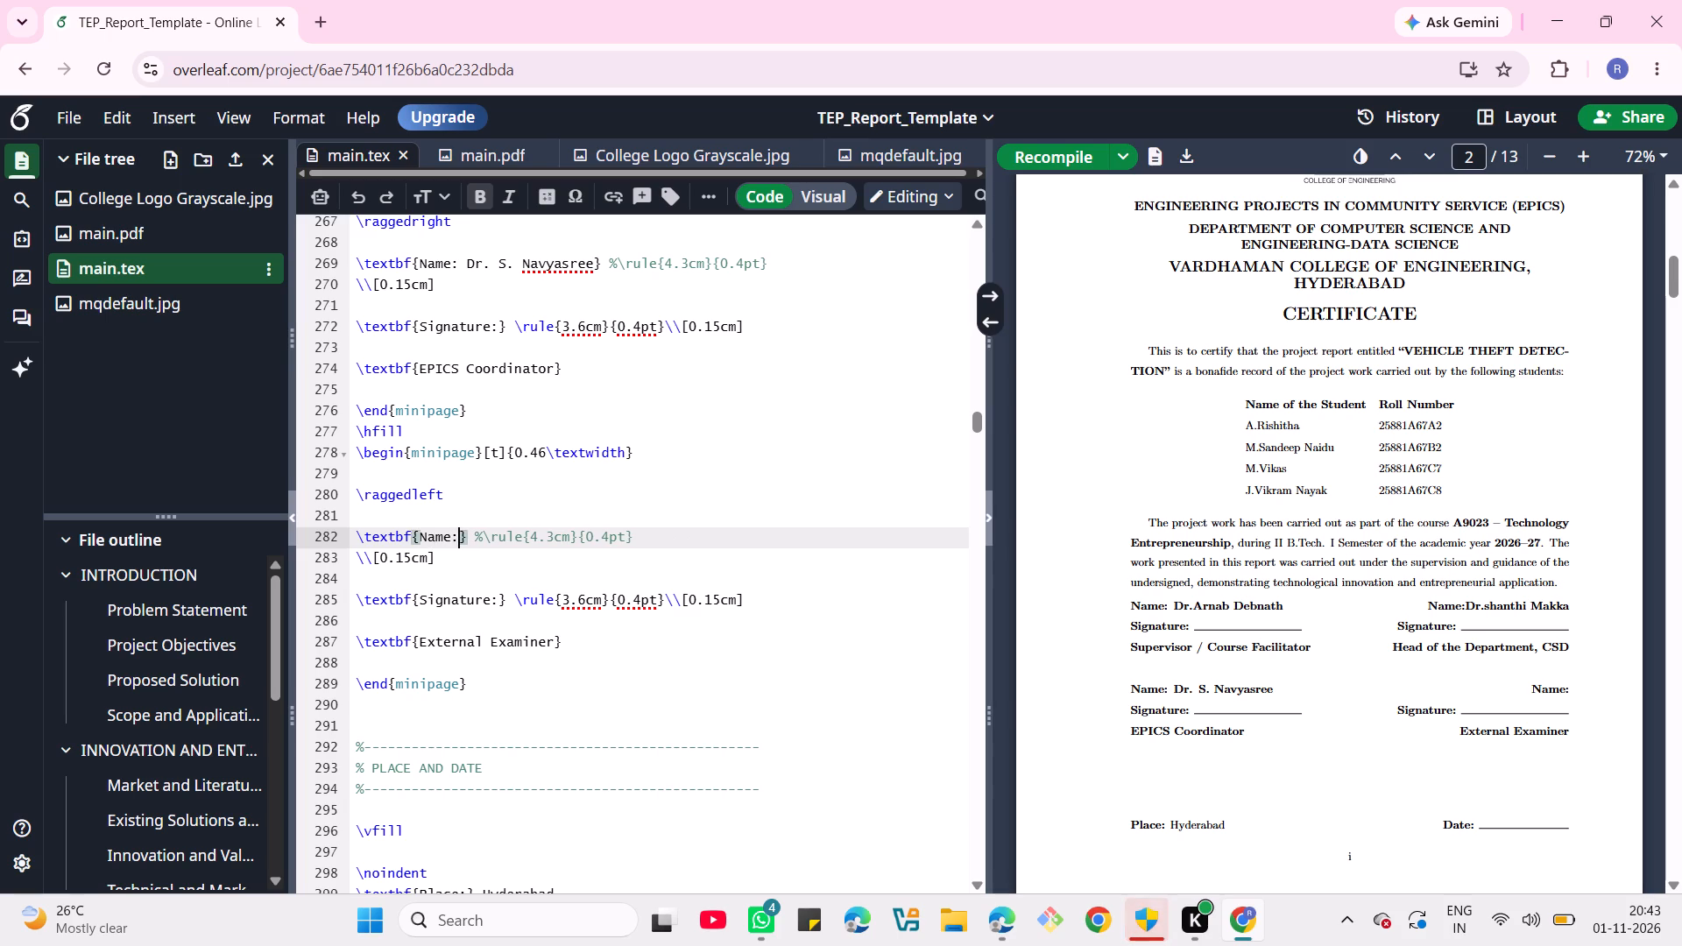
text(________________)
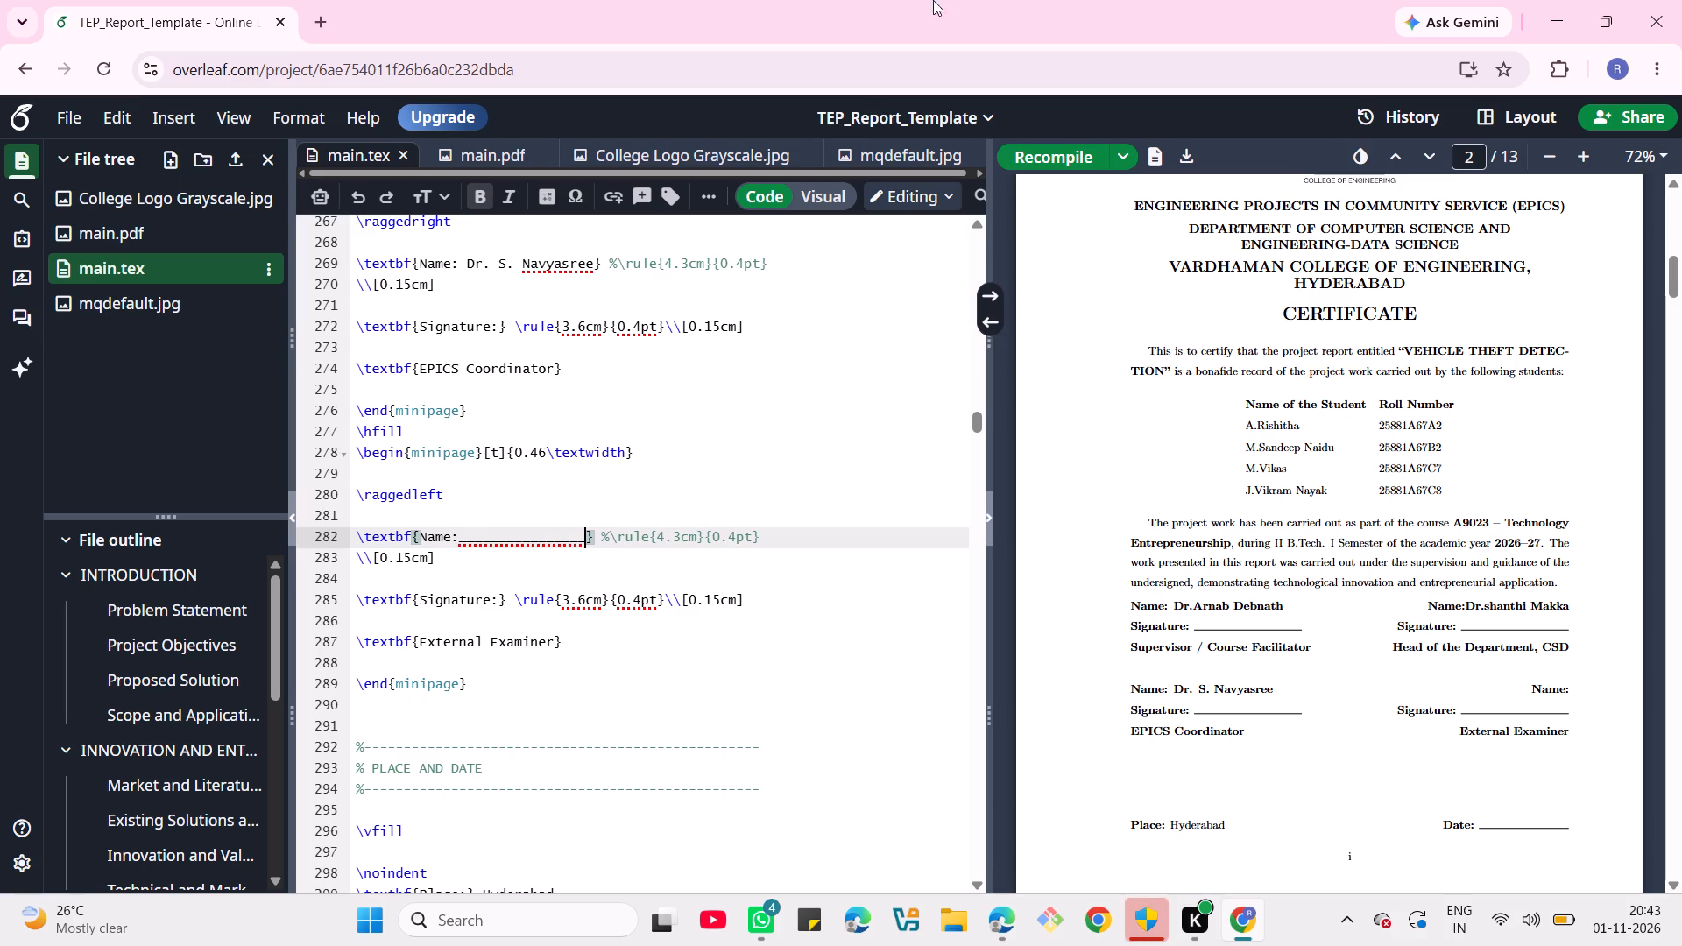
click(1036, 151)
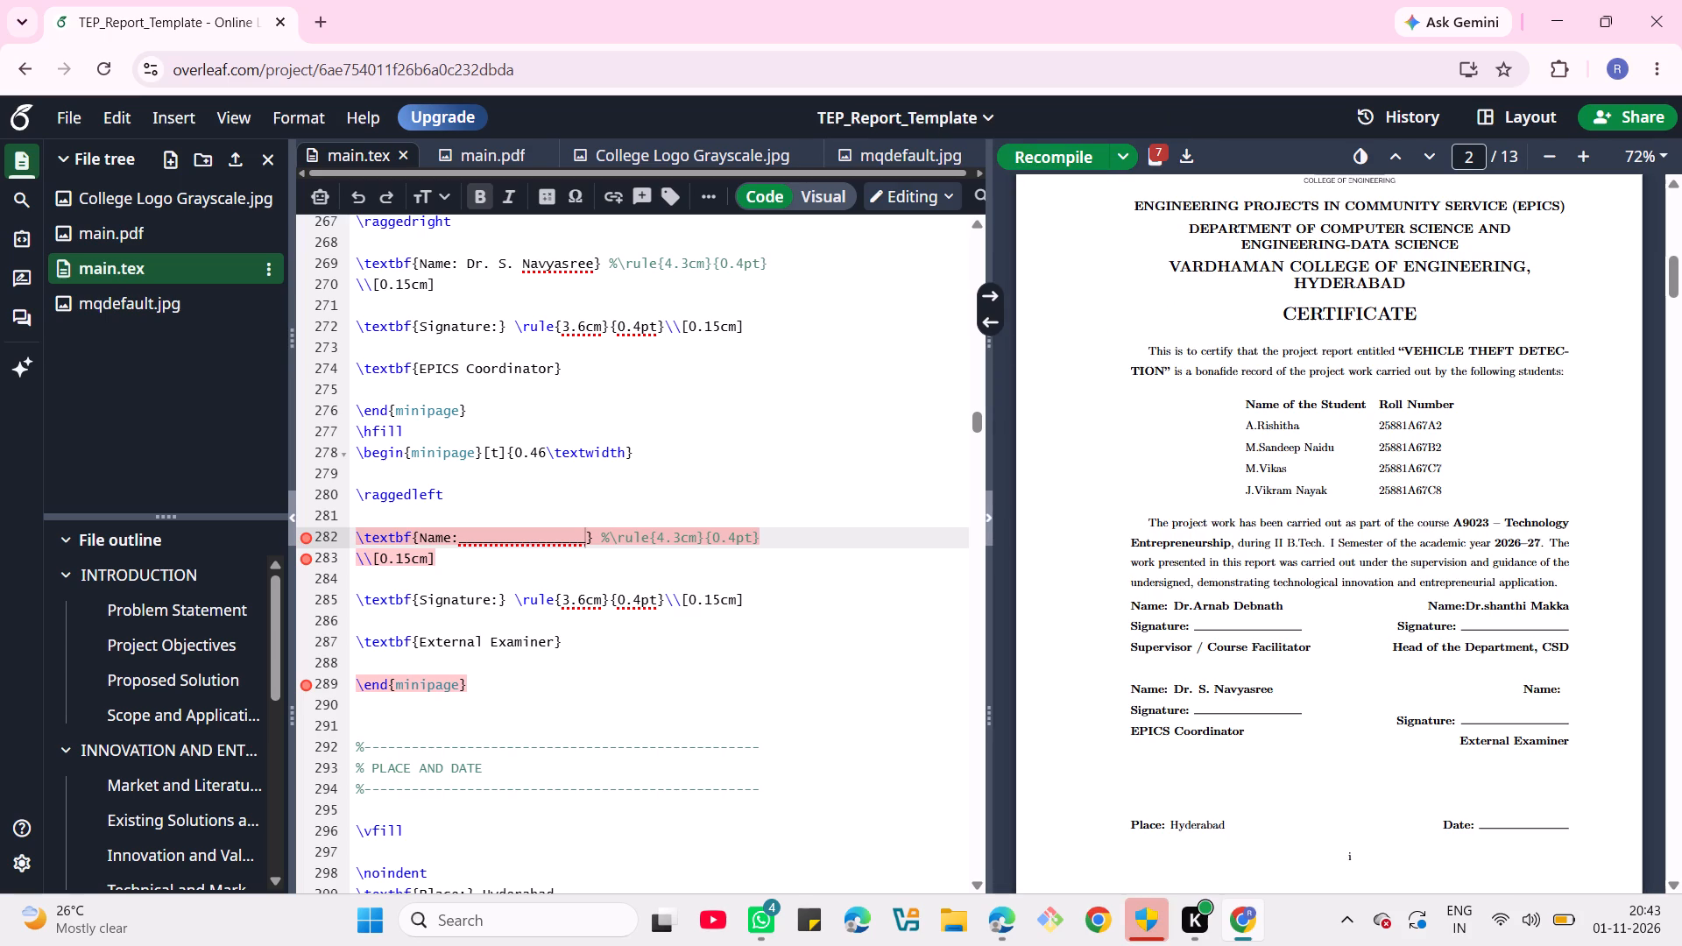
Delete the underscores and the "Name:" label from the External Examiner's line, leaving an empty \textbf{}, and recompile the report.
click(581, 540)
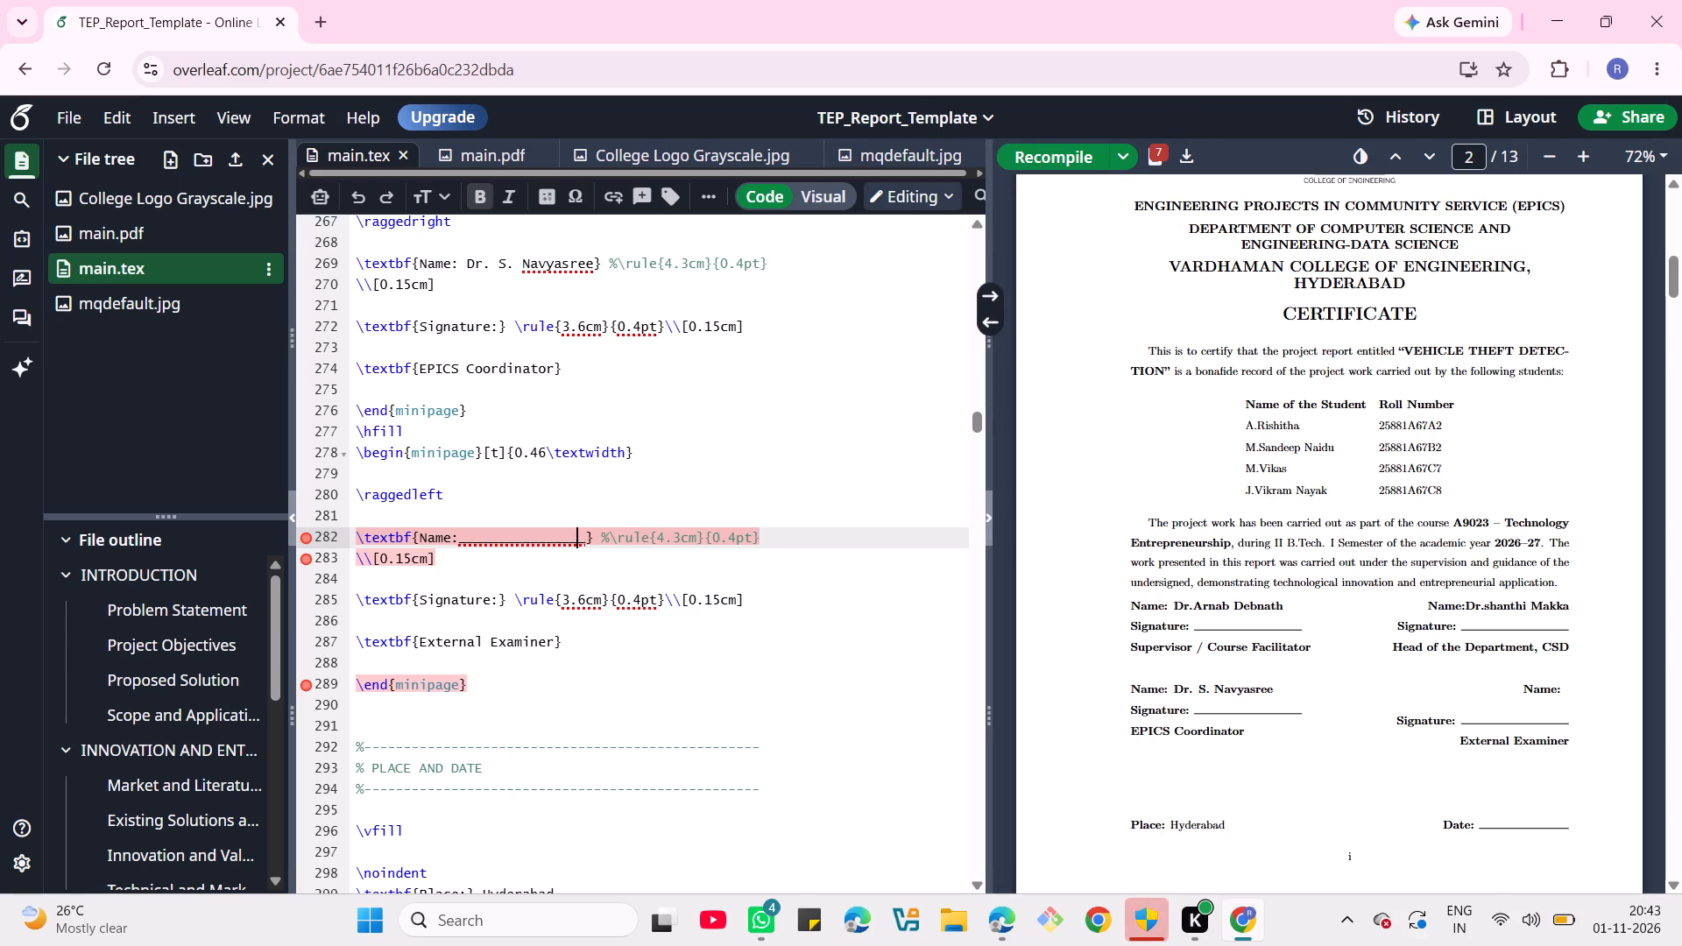
key(Right)
key(BackSpace)
key(BackSpace)
key(BackSpace)
key(BackSpace)
key(BackSpace)
key(BackSpace)
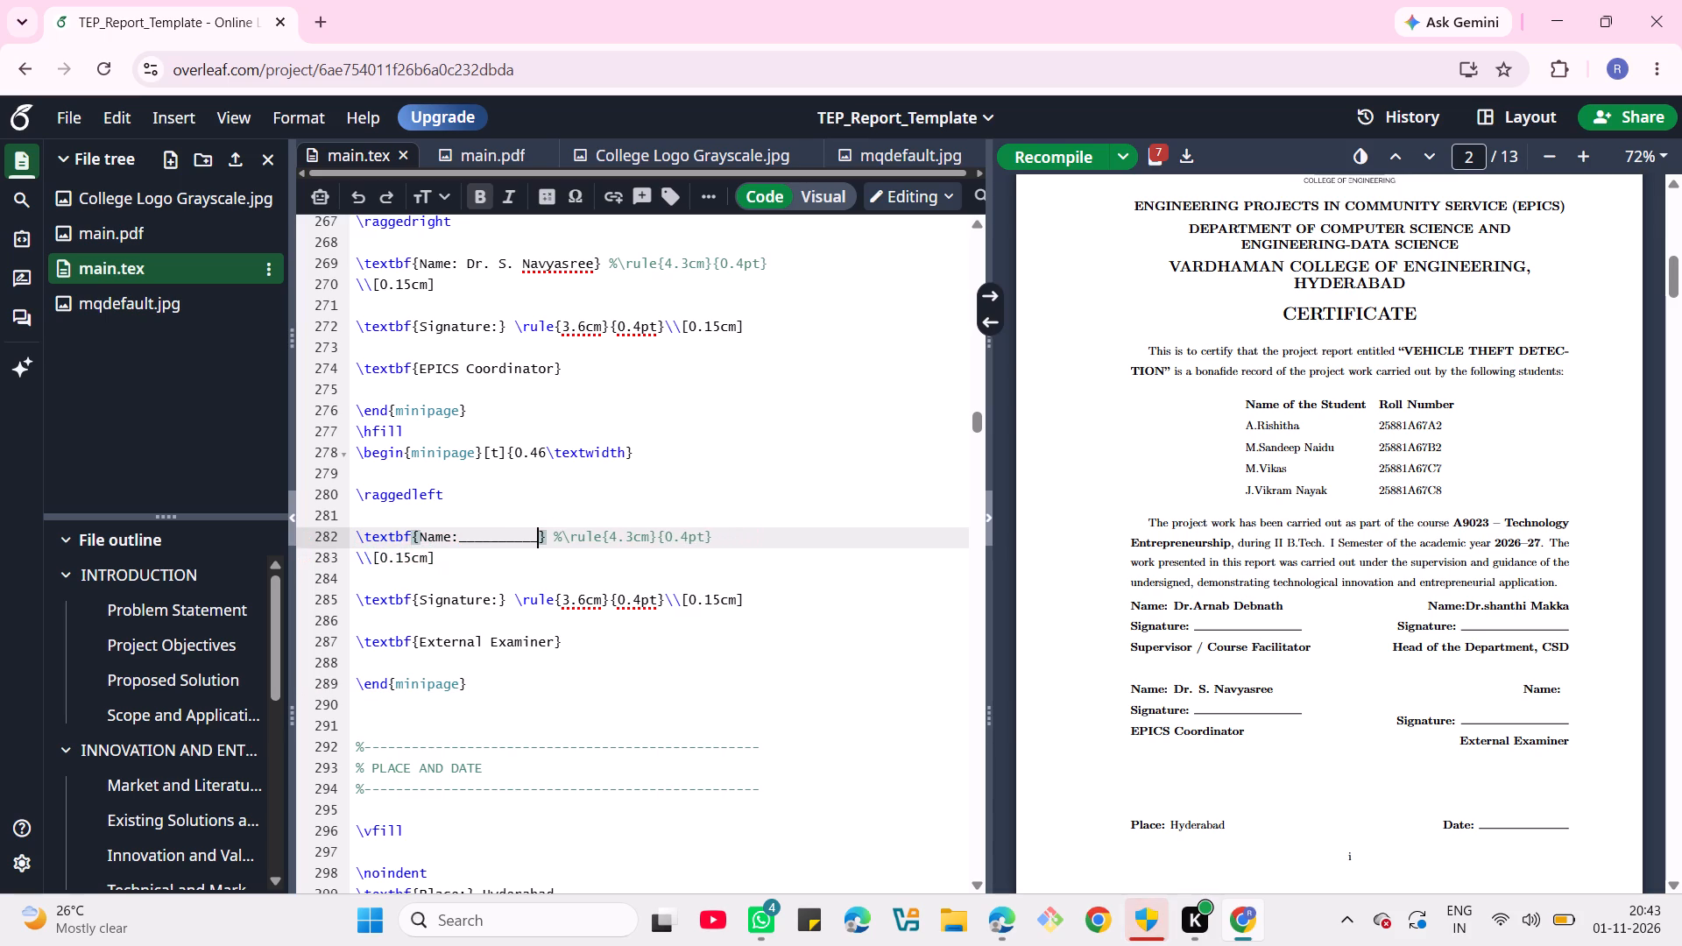
key(BackSpace)
key(BackSpace)
key(BackSpace)
key(BackSpace)
key(BackSpace)
key(BackSpace)
key(BackSpace)
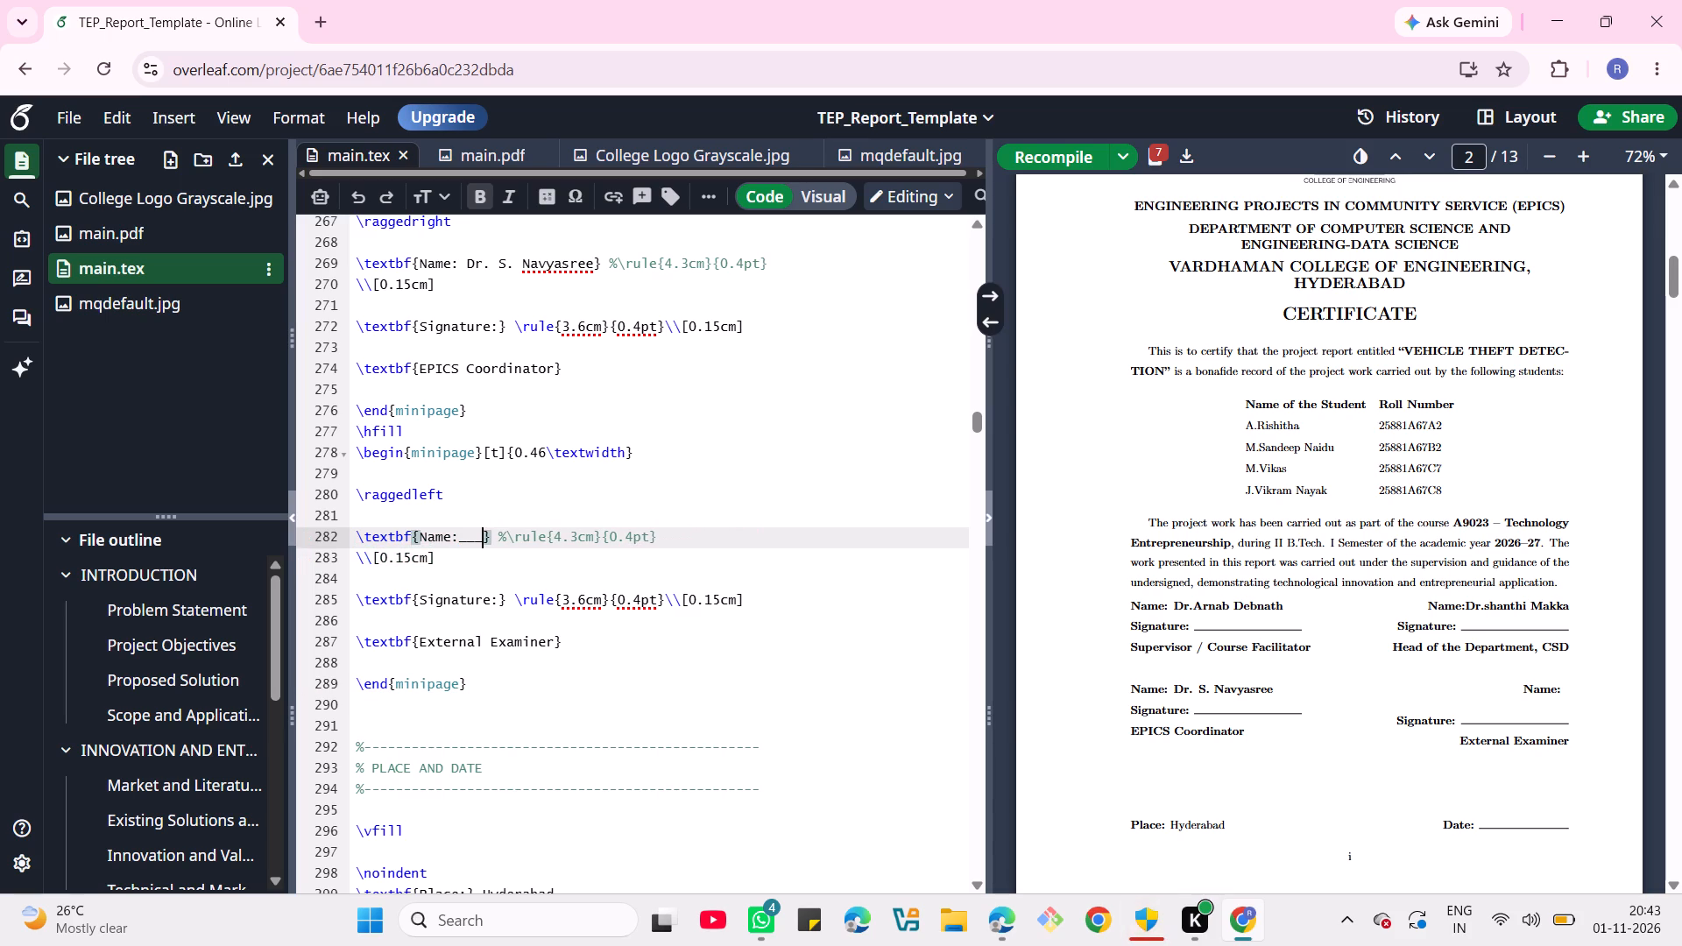
key(BackSpace)
key(BackSpace)
key(BackSpace)
key(BackSpace)
key(BackSpace)
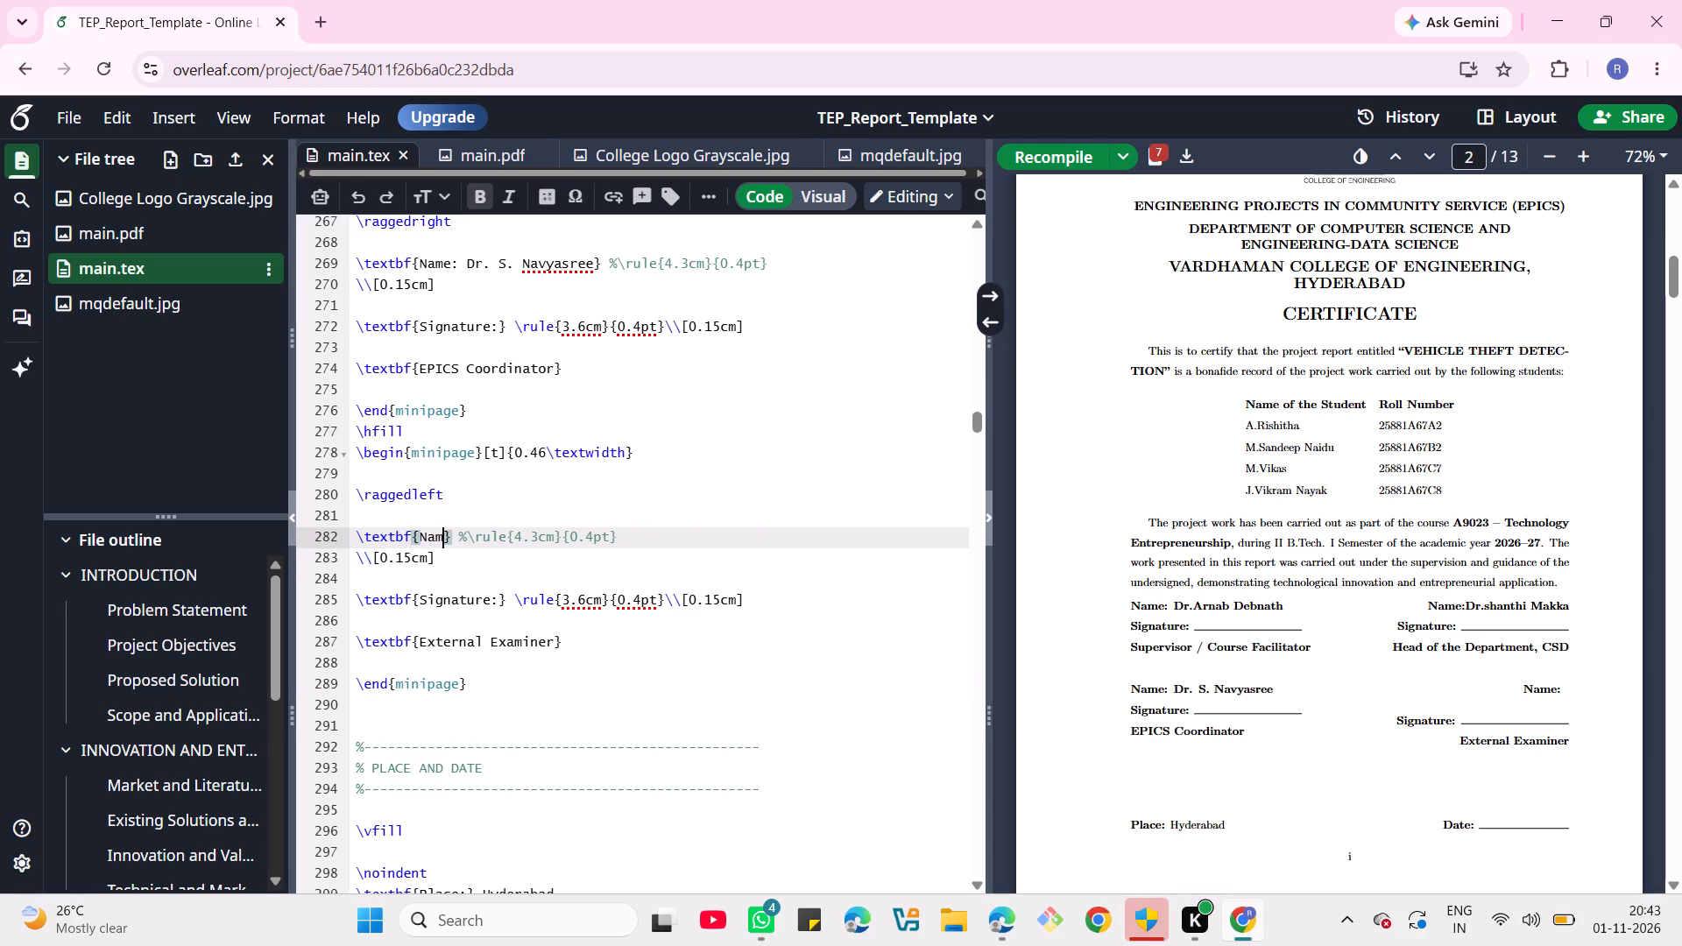
key(BackSpace)
key(BackSpace)
key(BackSpace)
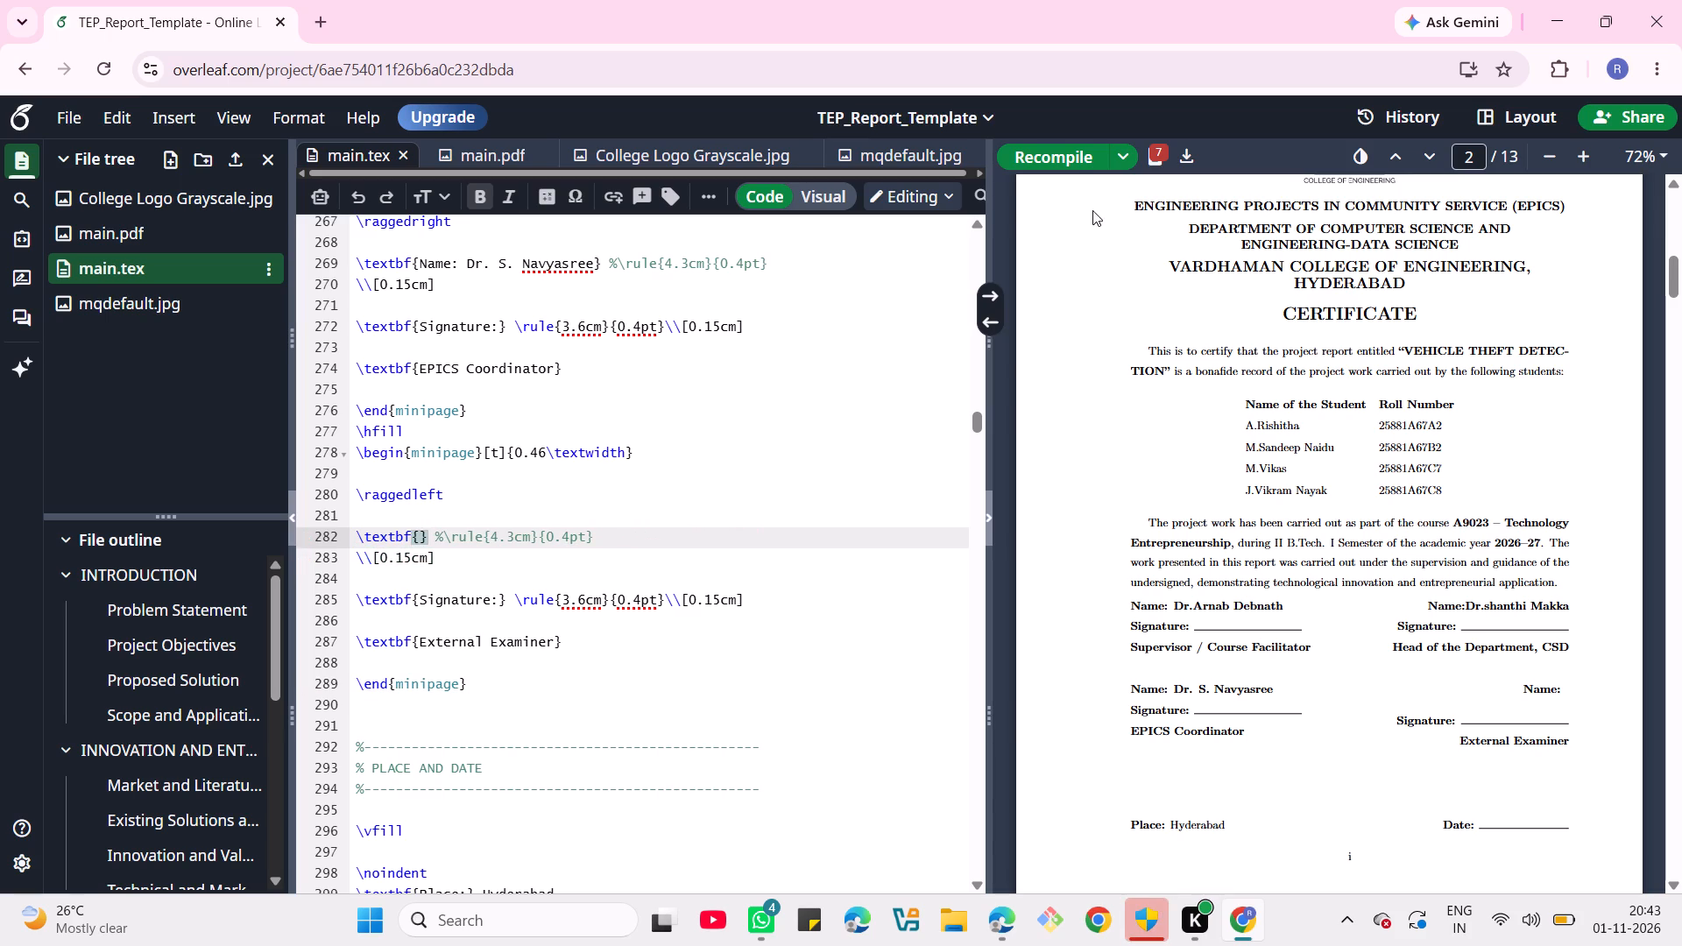
click(1071, 159)
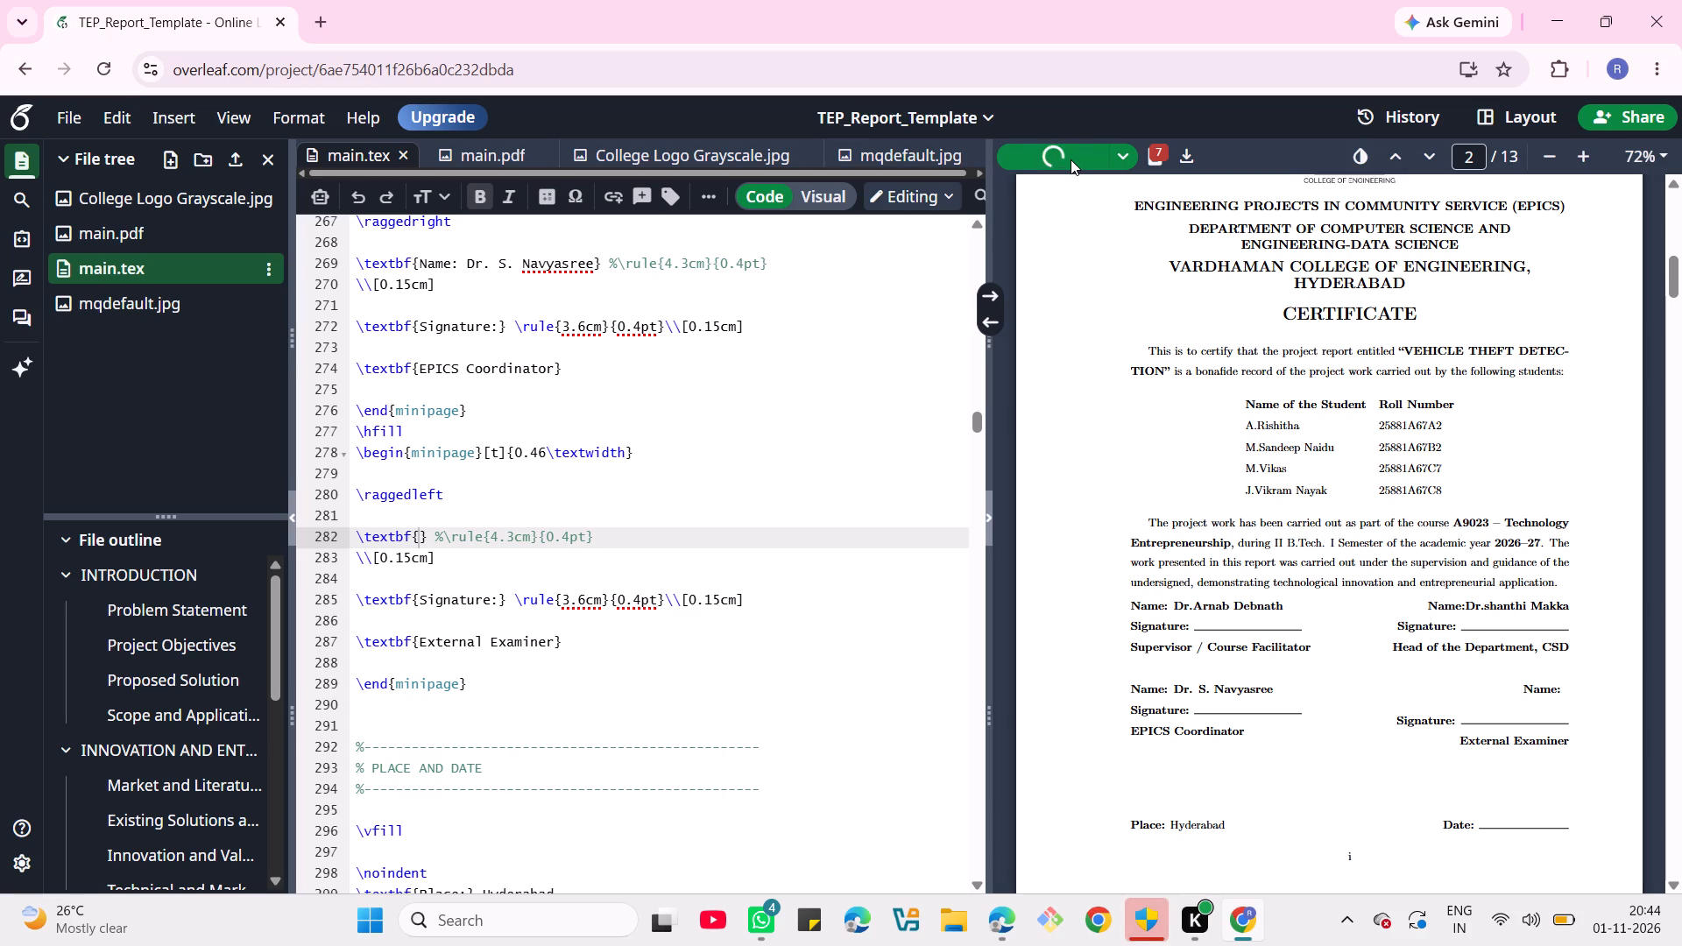
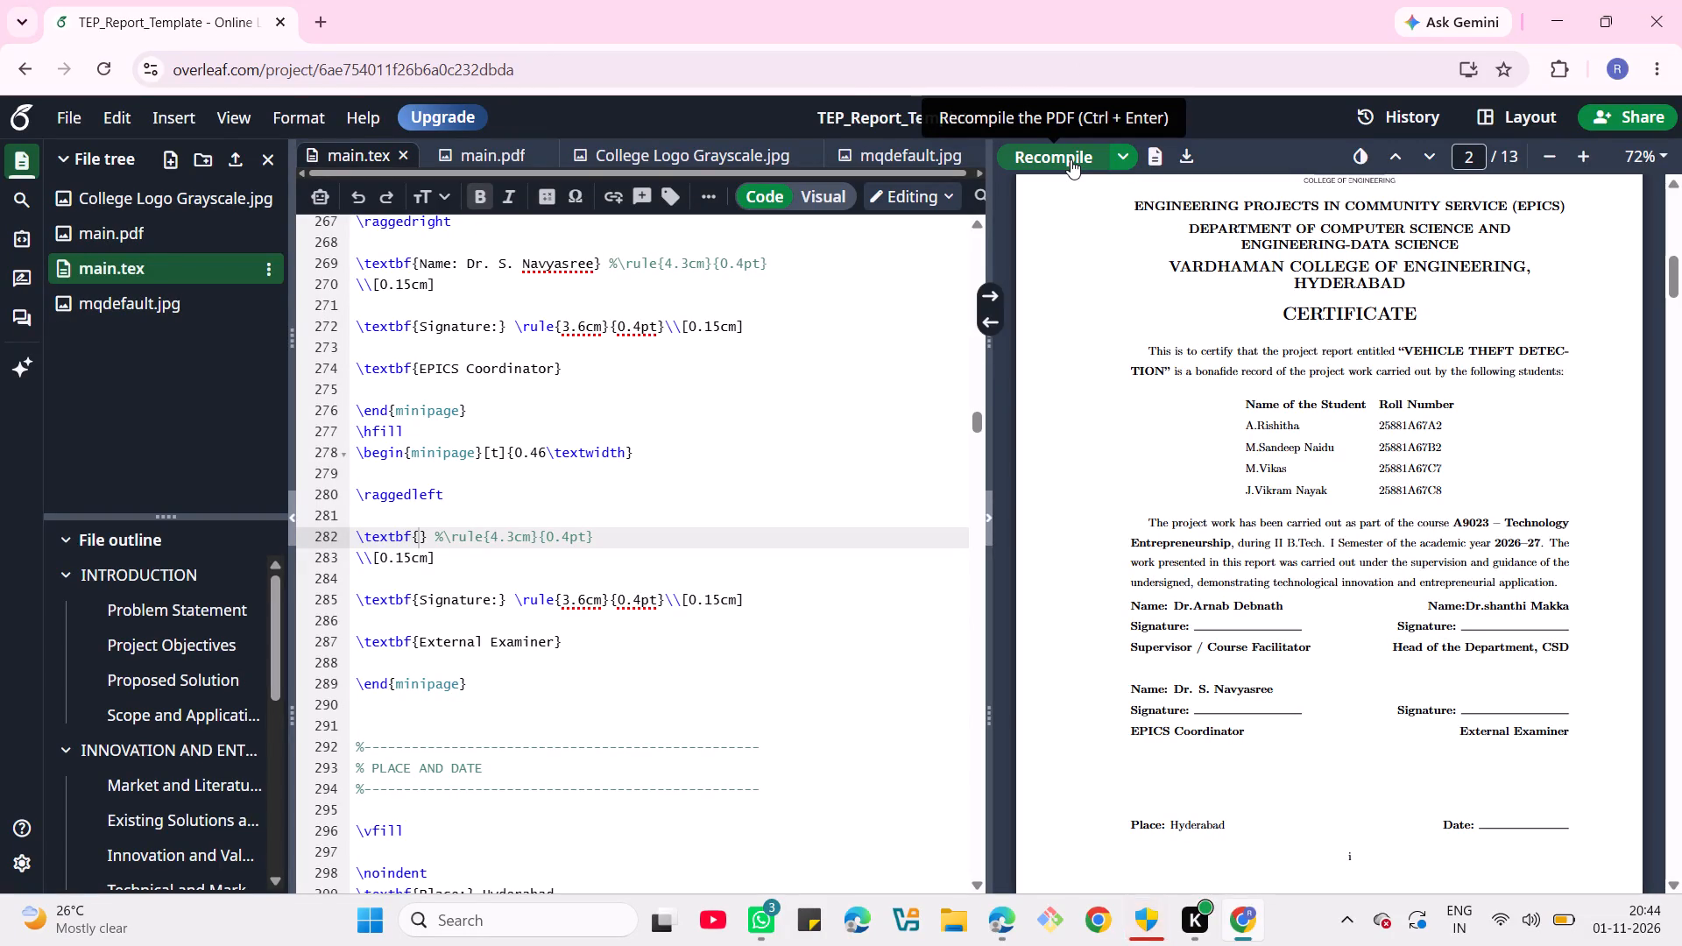
Replace the Supervisor / Course Facilitator's "Name" placeholder text in the Acknowledgements with the supervisor's titled name, inside the square brackets.
scroll(1251, 407, down, 1)
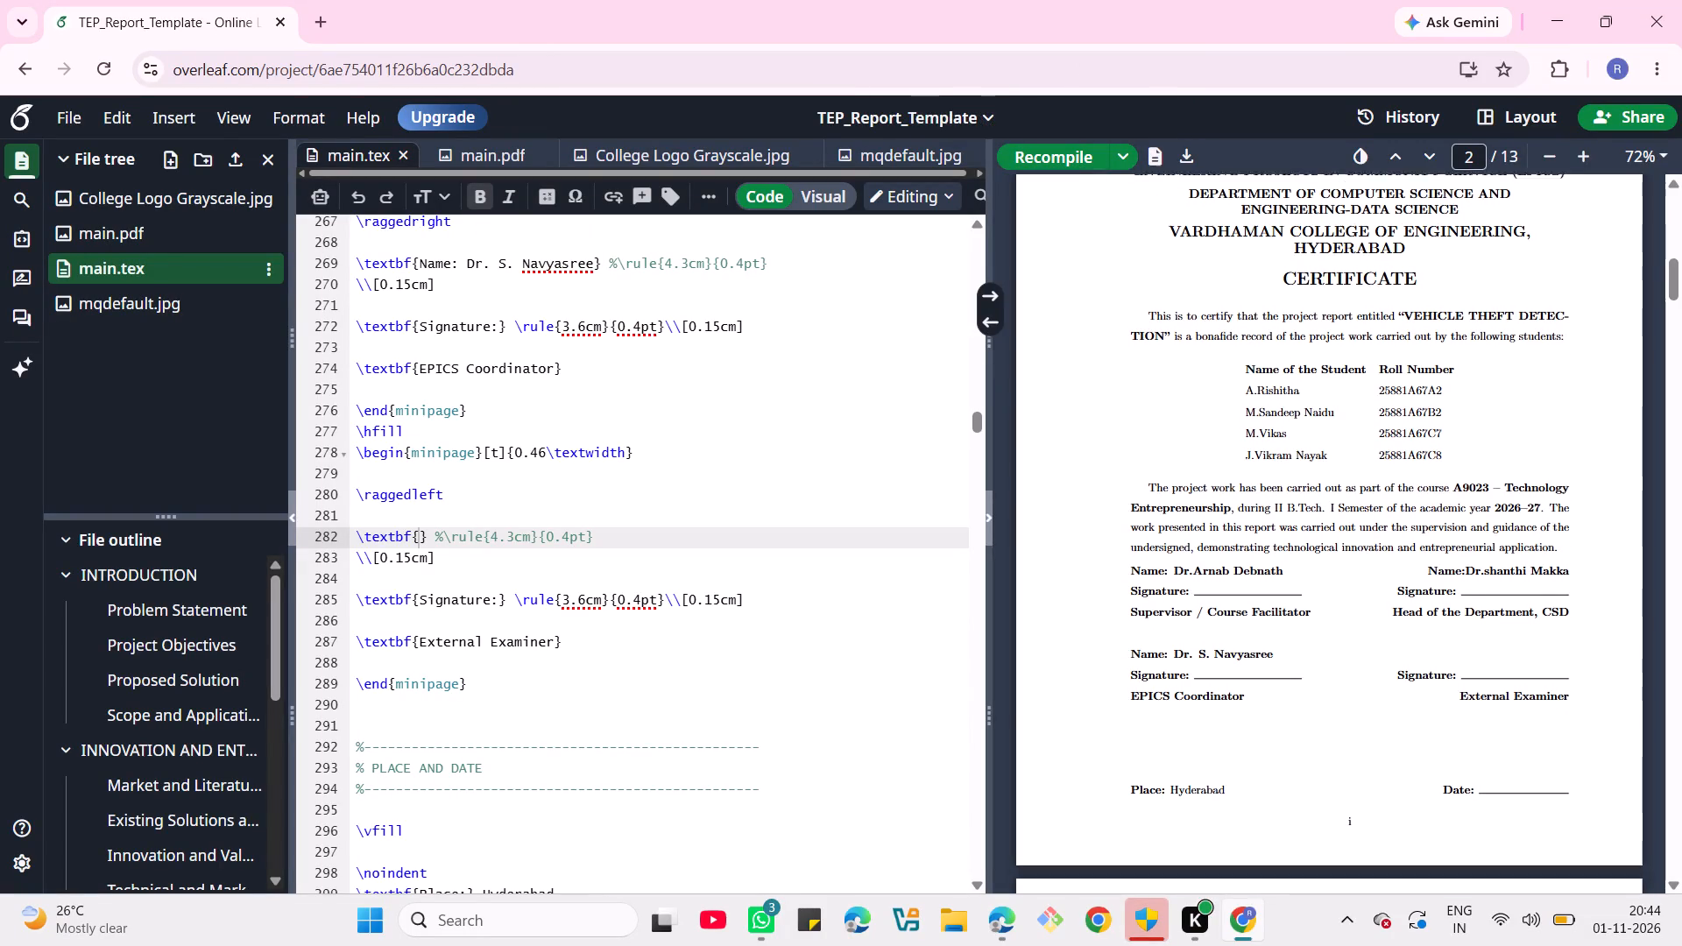
scroll(1251, 407, down, 3)
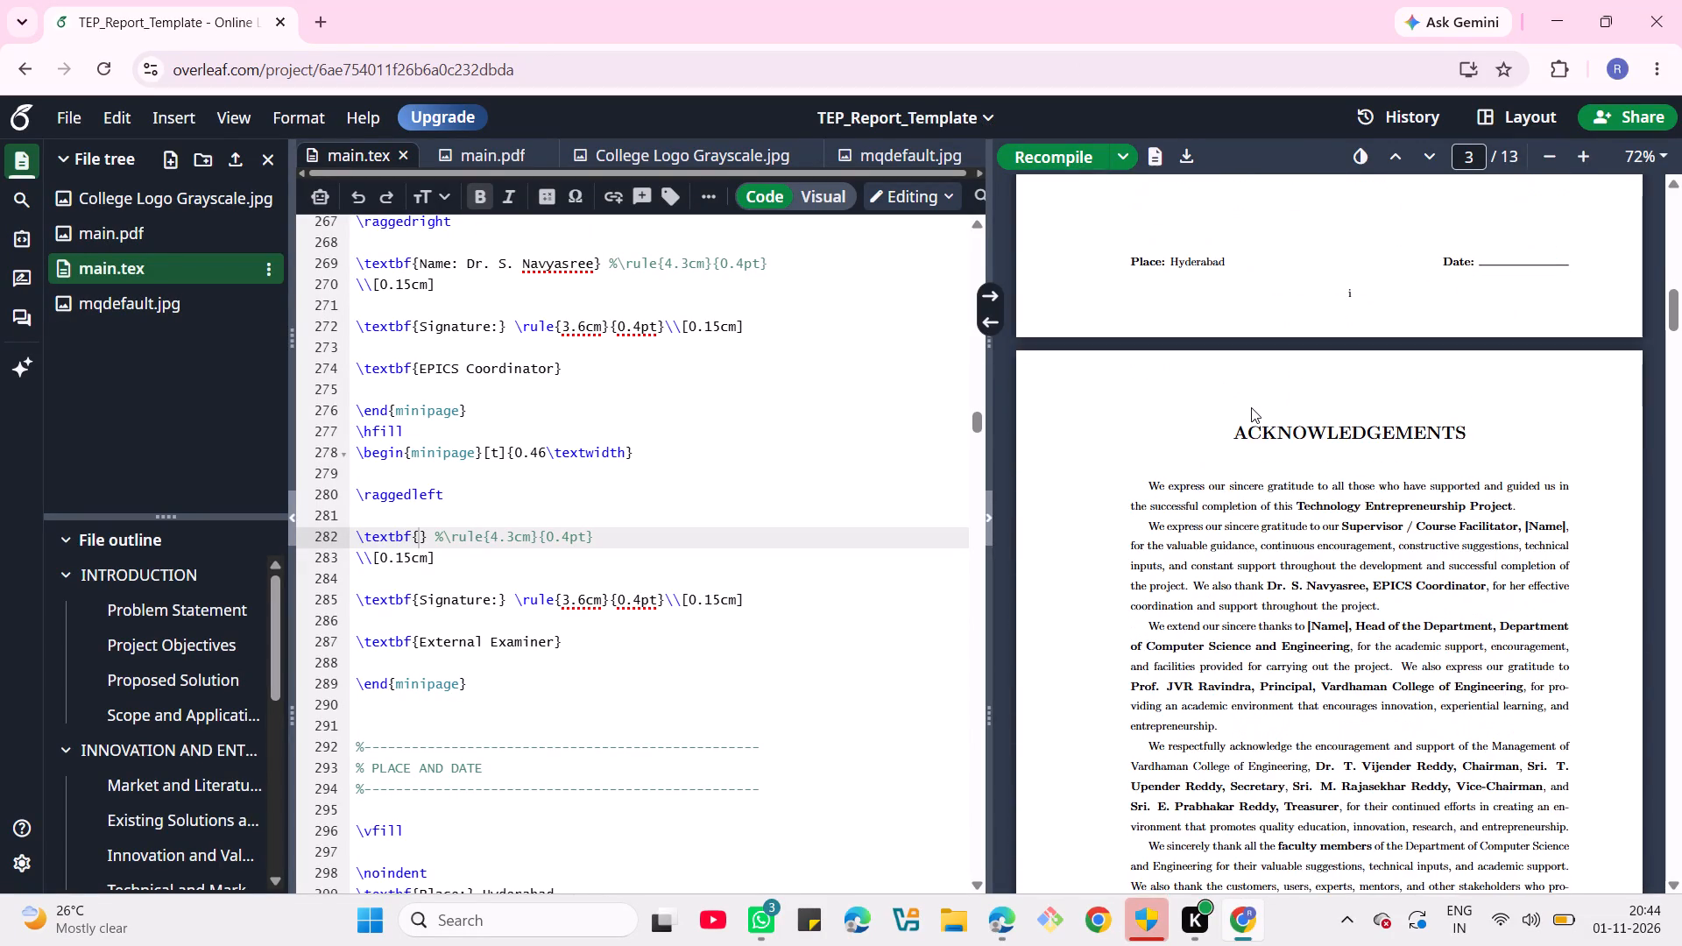
scroll(1251, 407, down, 2)
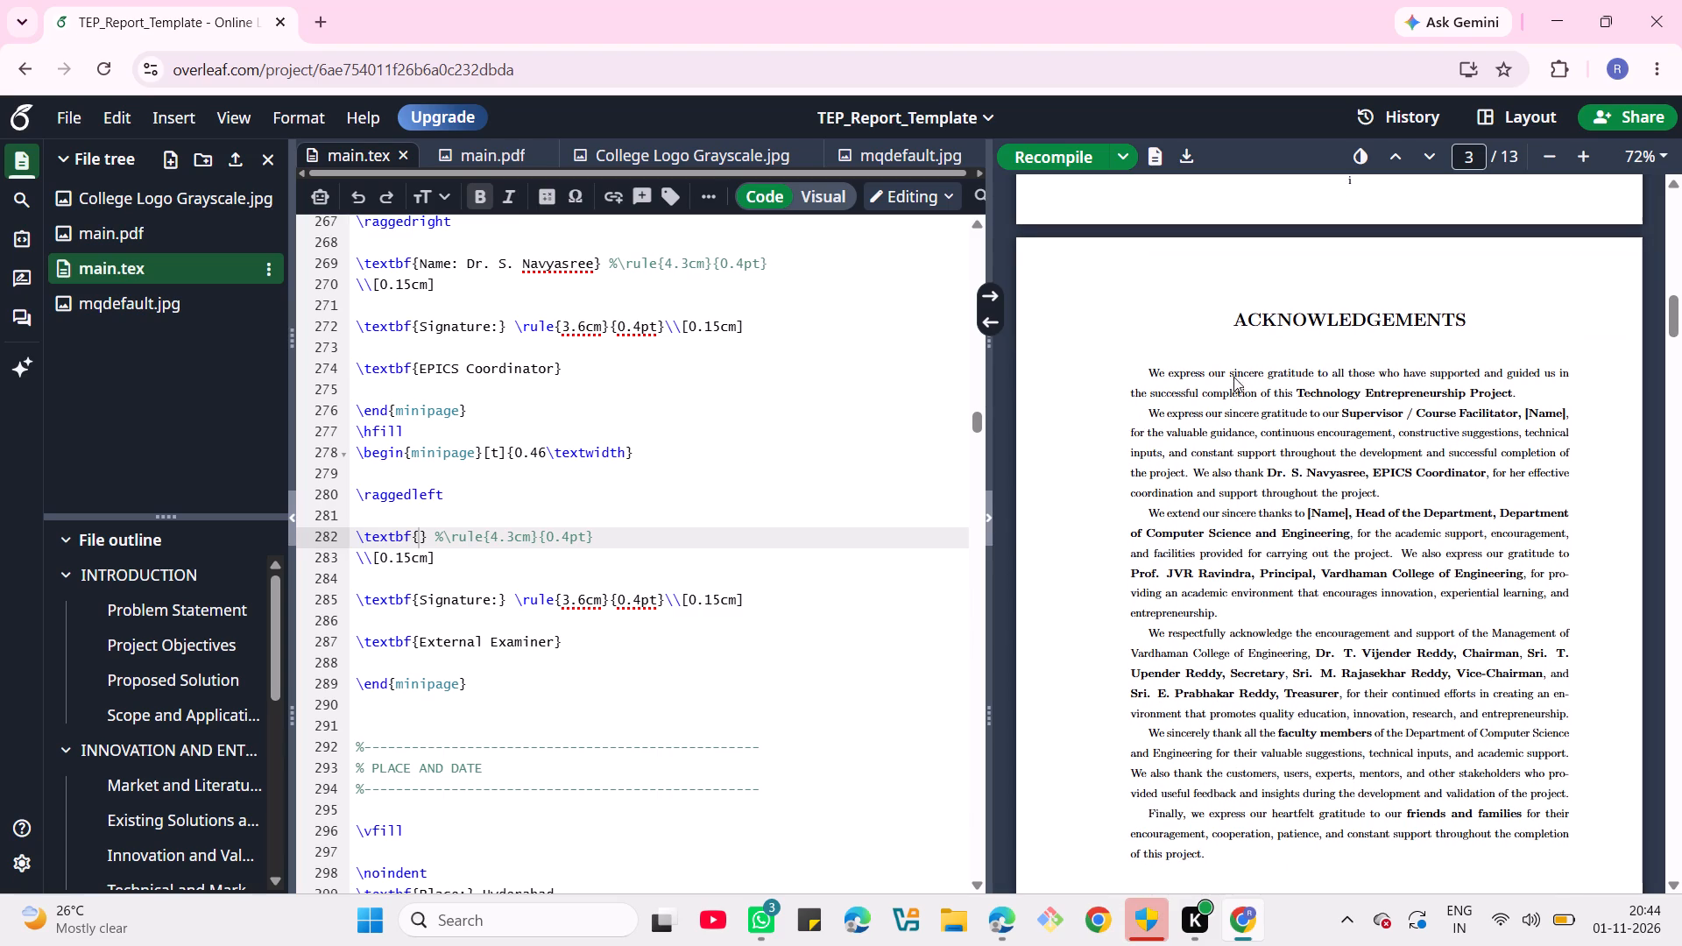
scroll(915, 611, down, 1)
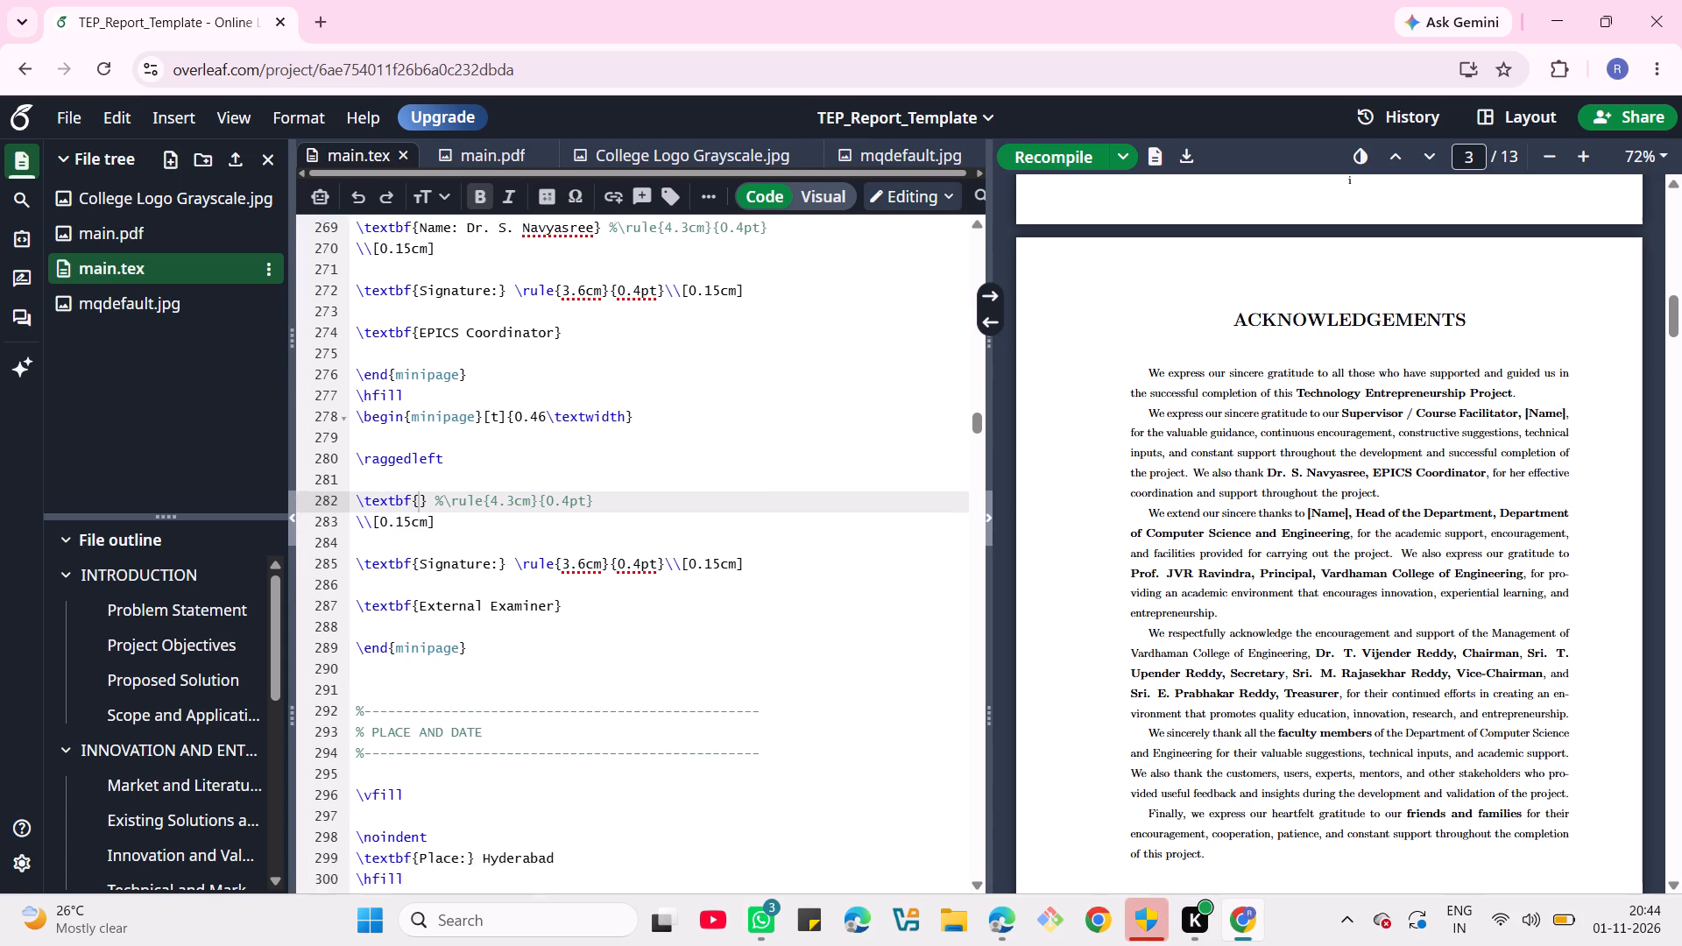
scroll(915, 611, down, 4)
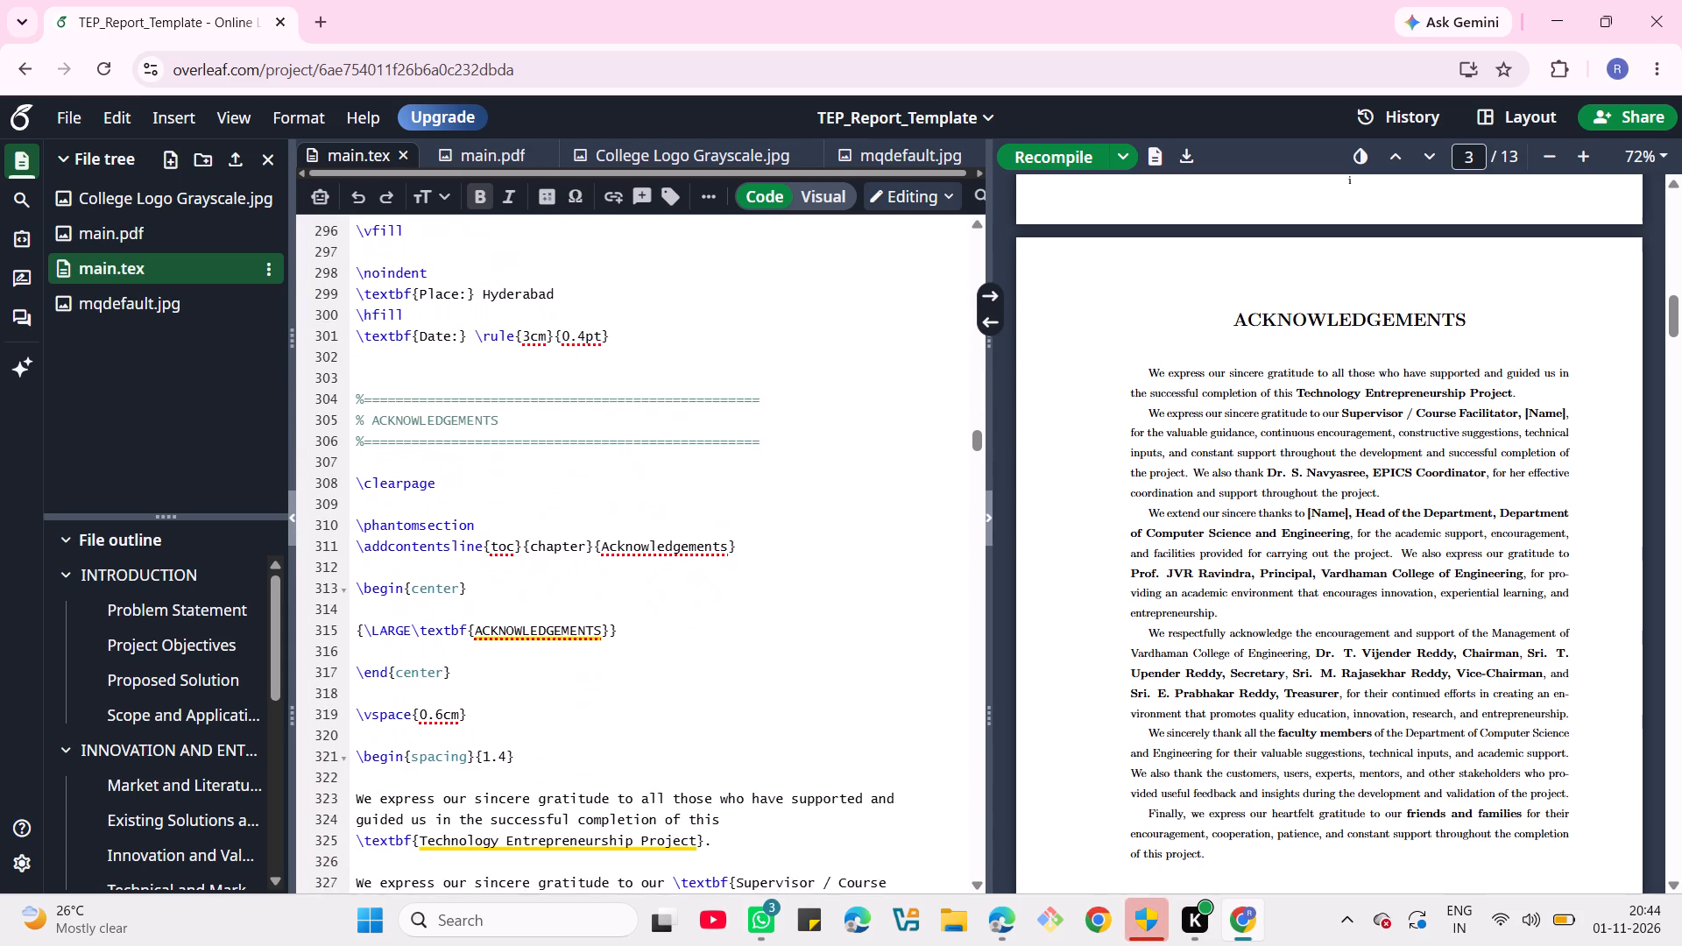
scroll(915, 611, down, 2)
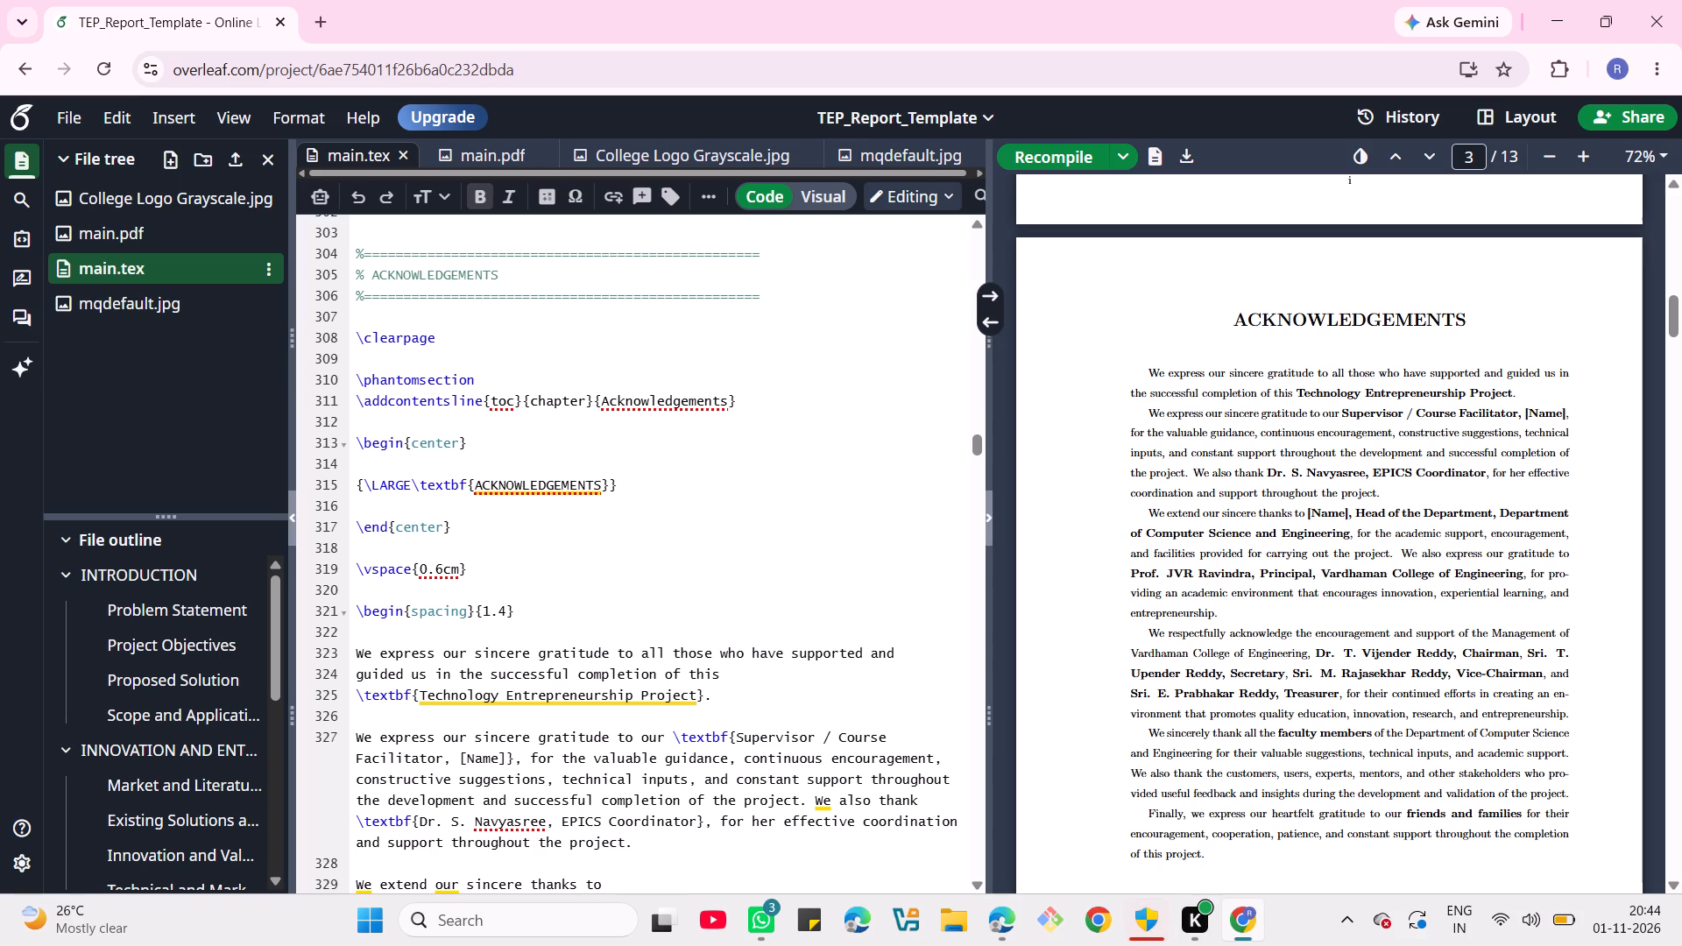
scroll(721, 671, down, 2)
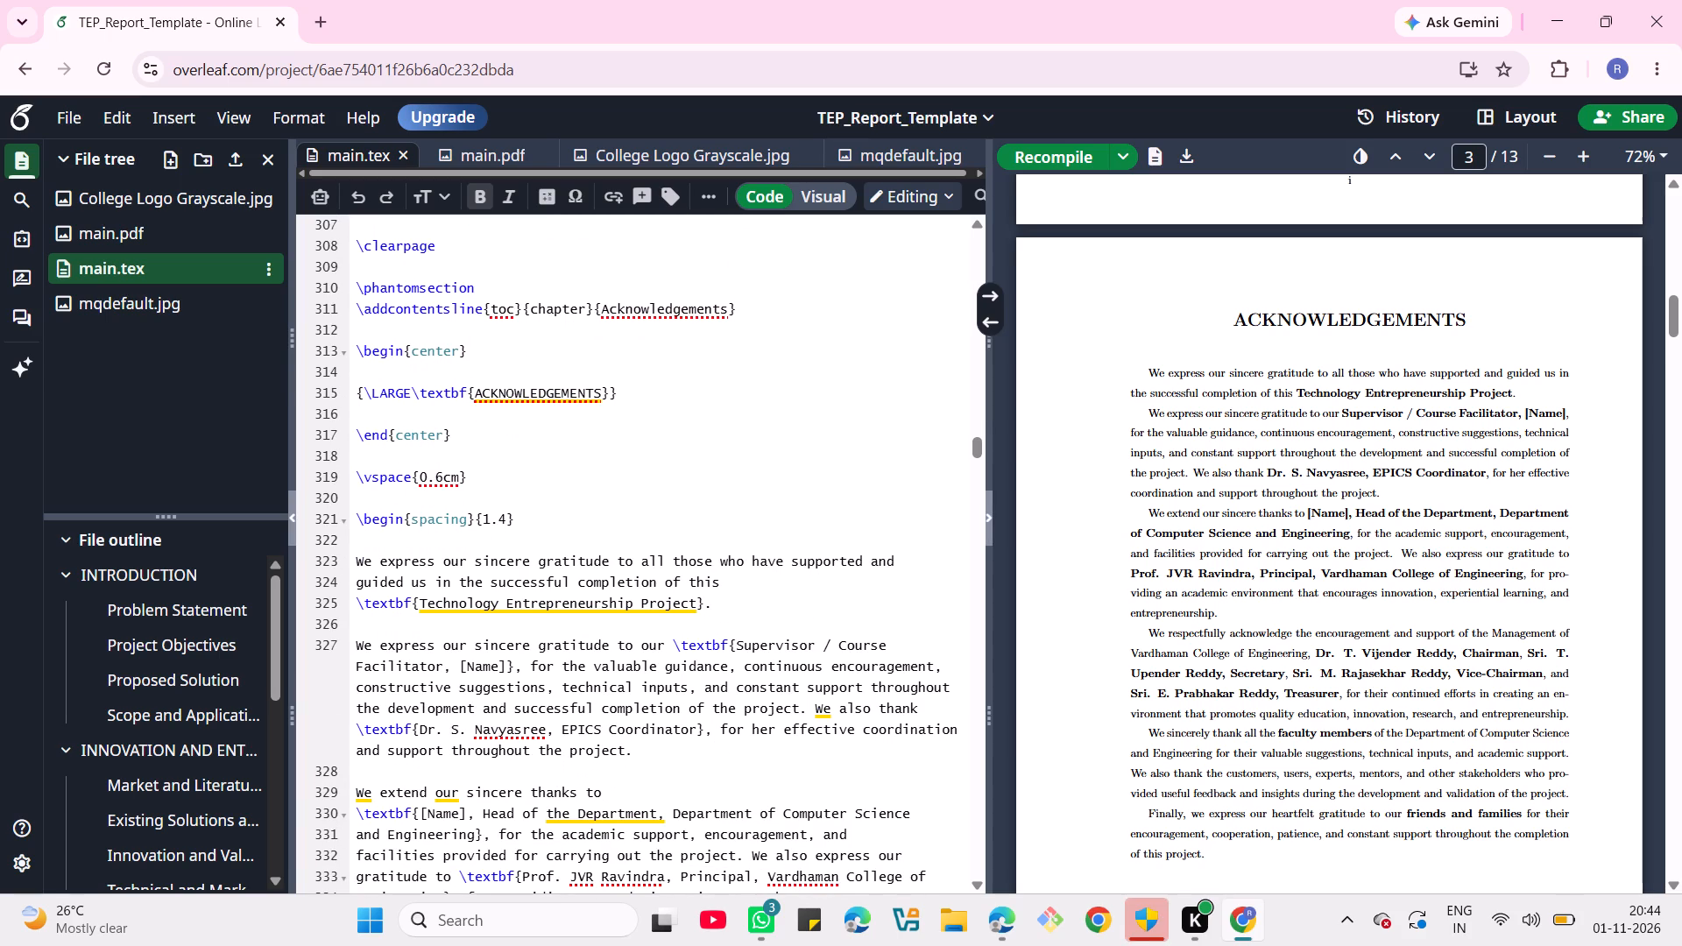
click(495, 667)
key(BackSpace)
key(BackSpace)
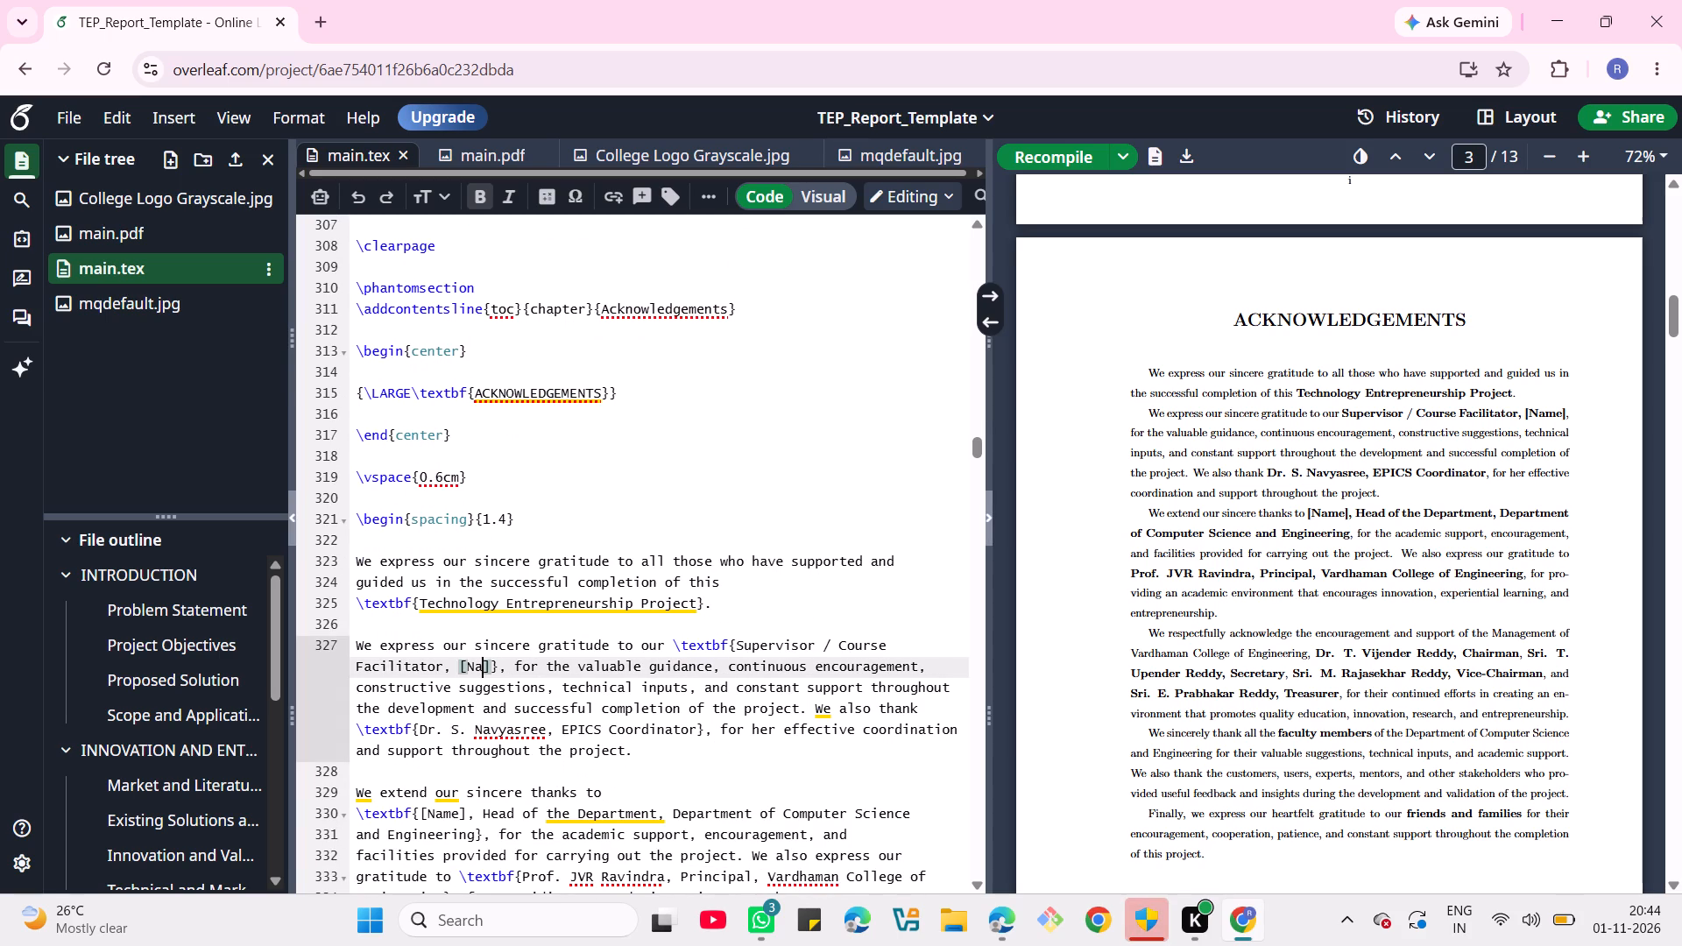
key(BackSpace)
key(BackSpace)
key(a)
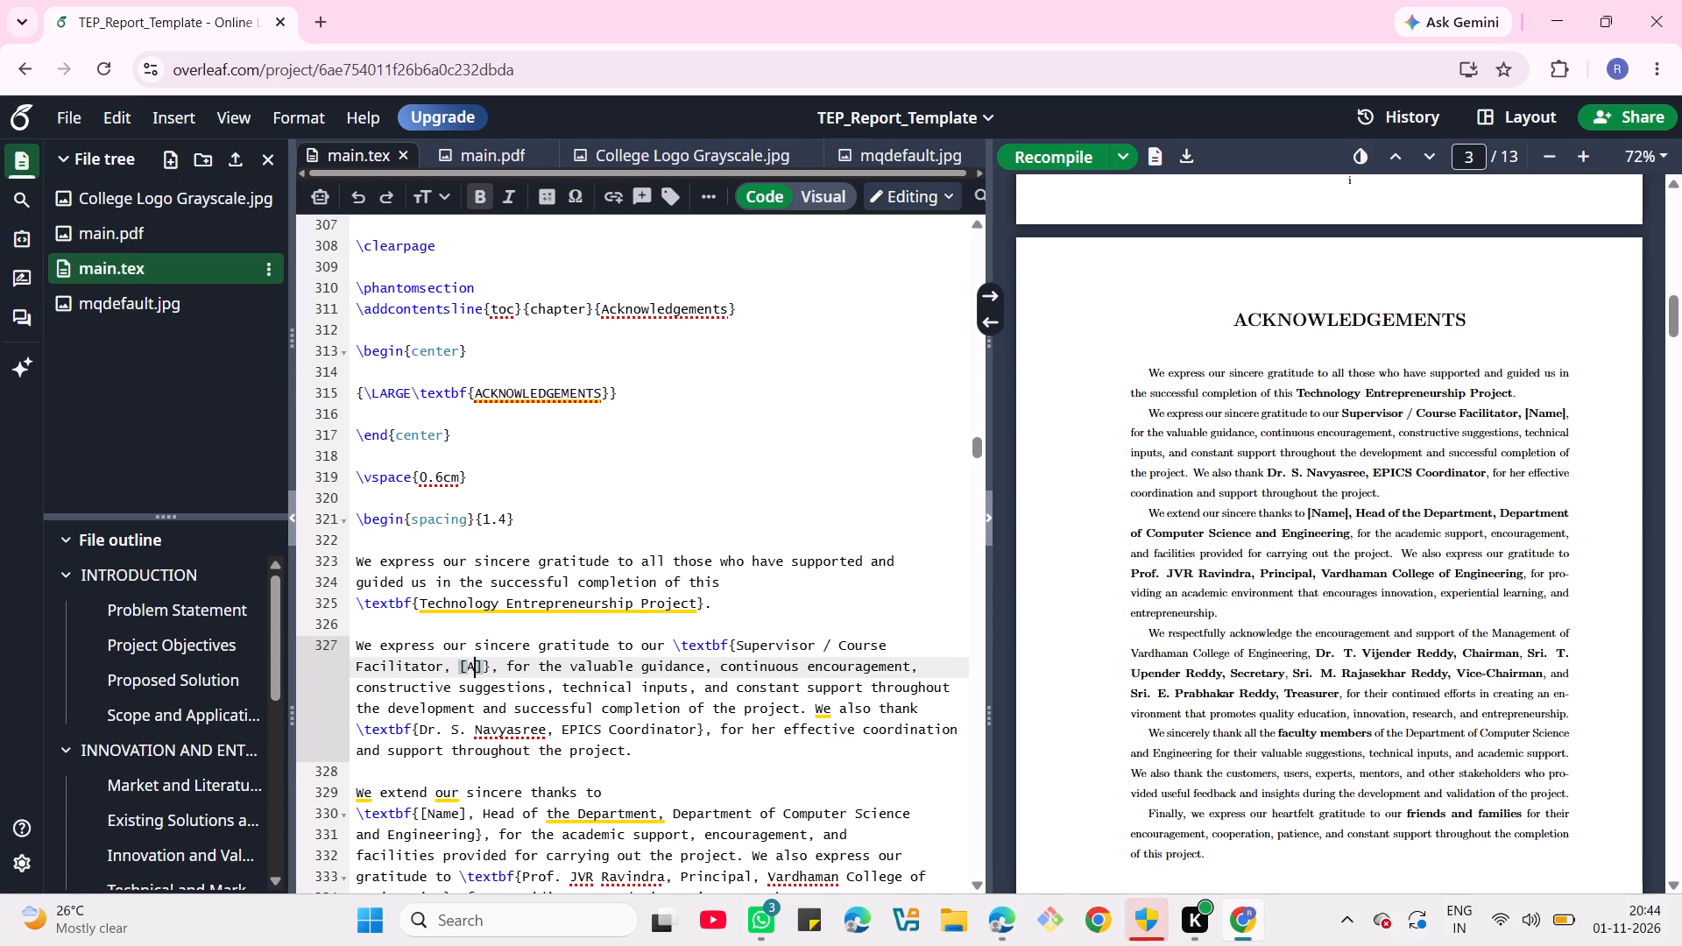
key(BackSpace)
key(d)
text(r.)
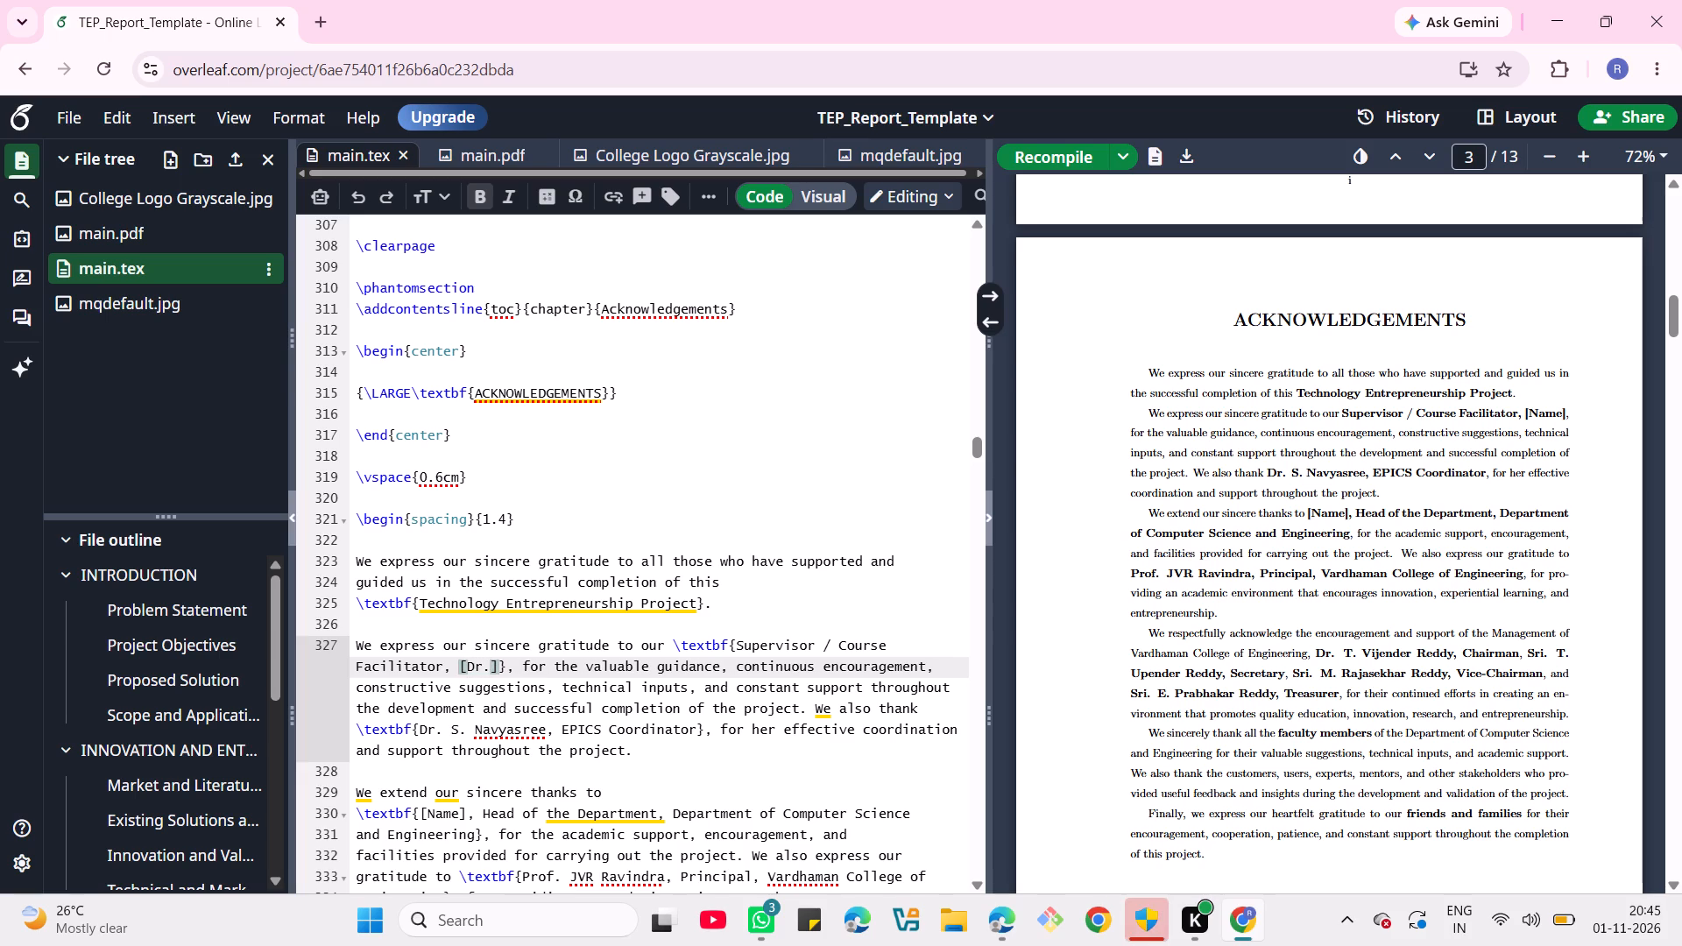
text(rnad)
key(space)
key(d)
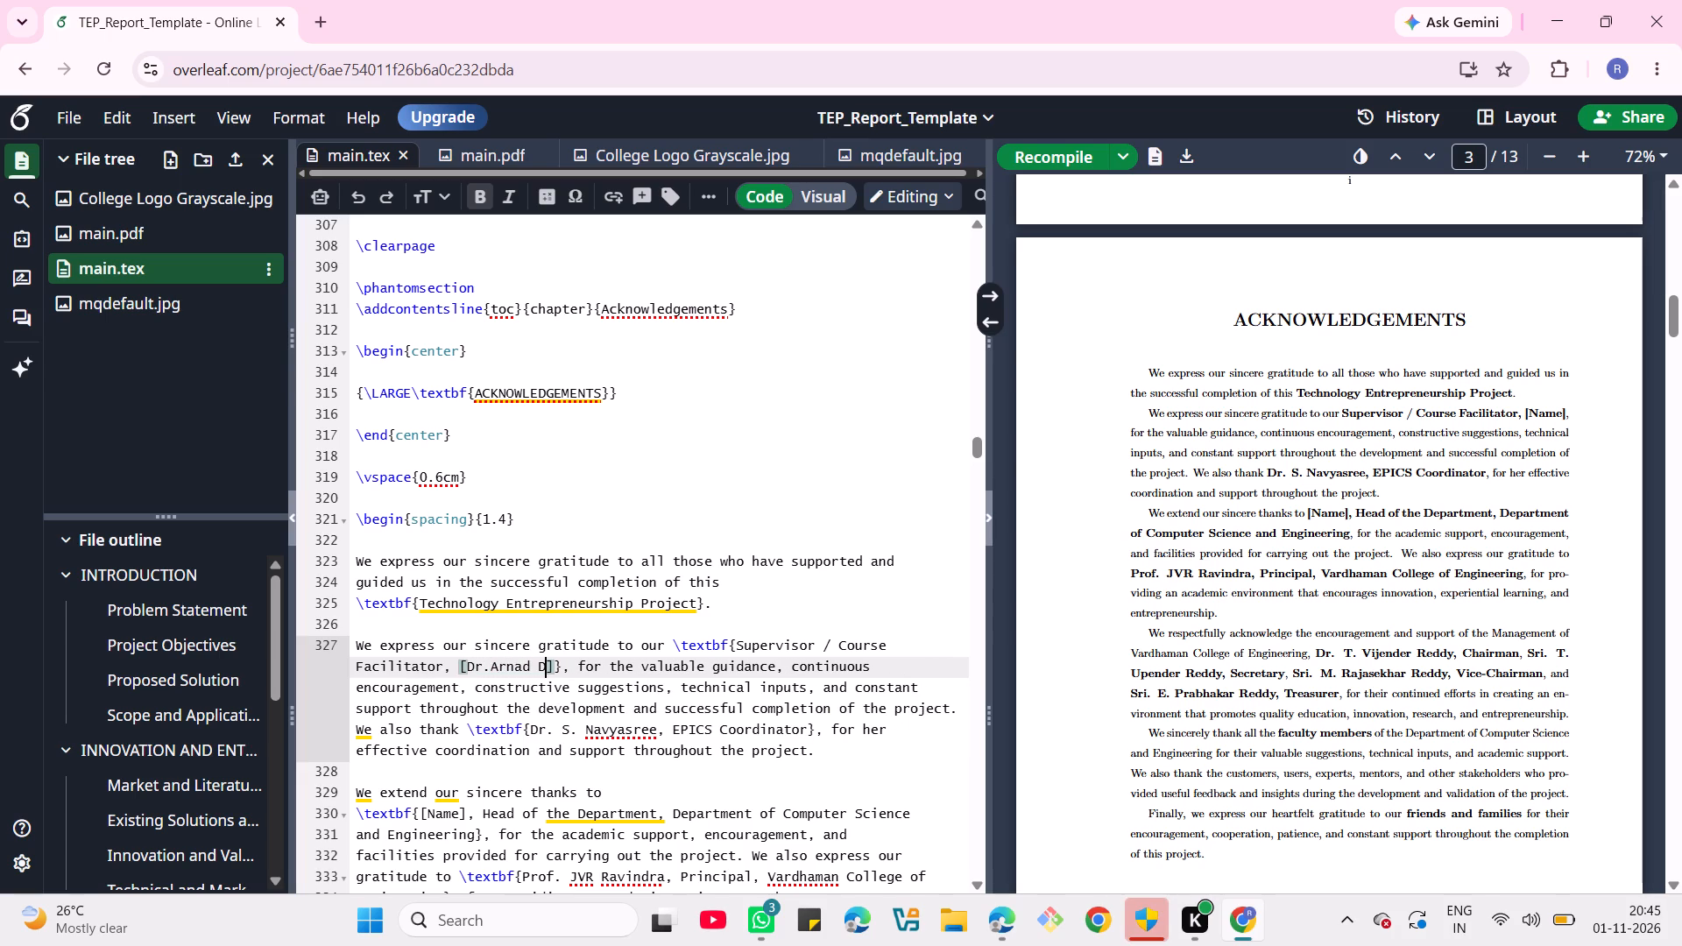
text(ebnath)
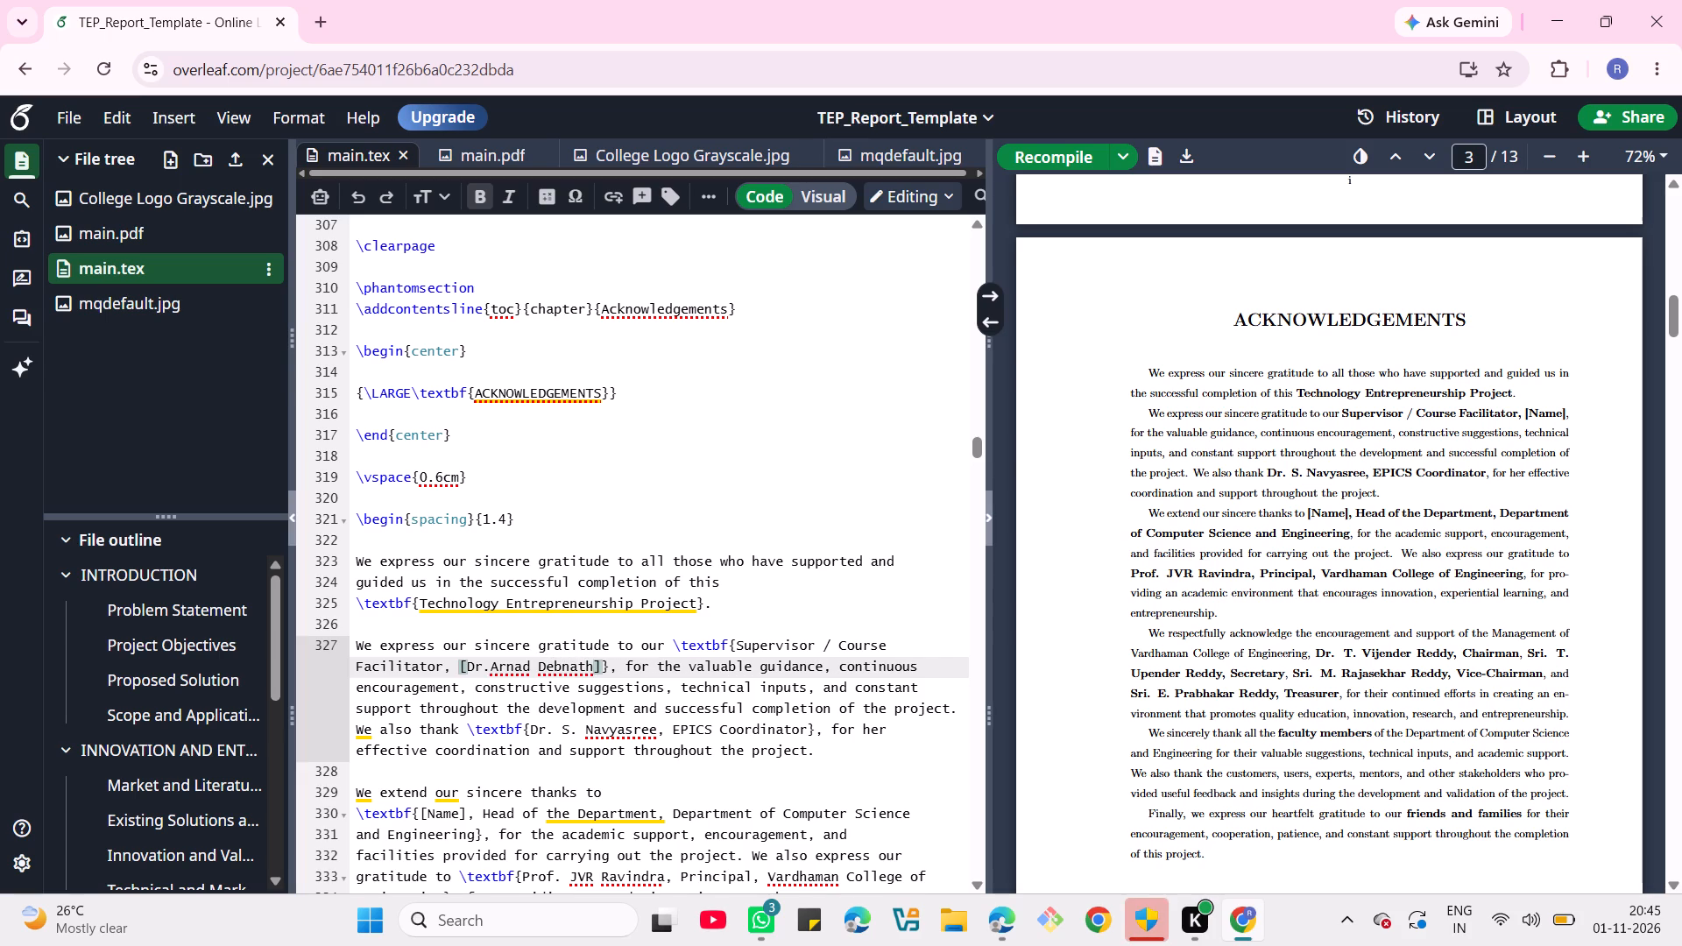
Replace the bracketed [Name] placeholder for the Head of the Department in the Acknowledgements with the department head's titled name, without brackets.
scroll(707, 763, down, 2)
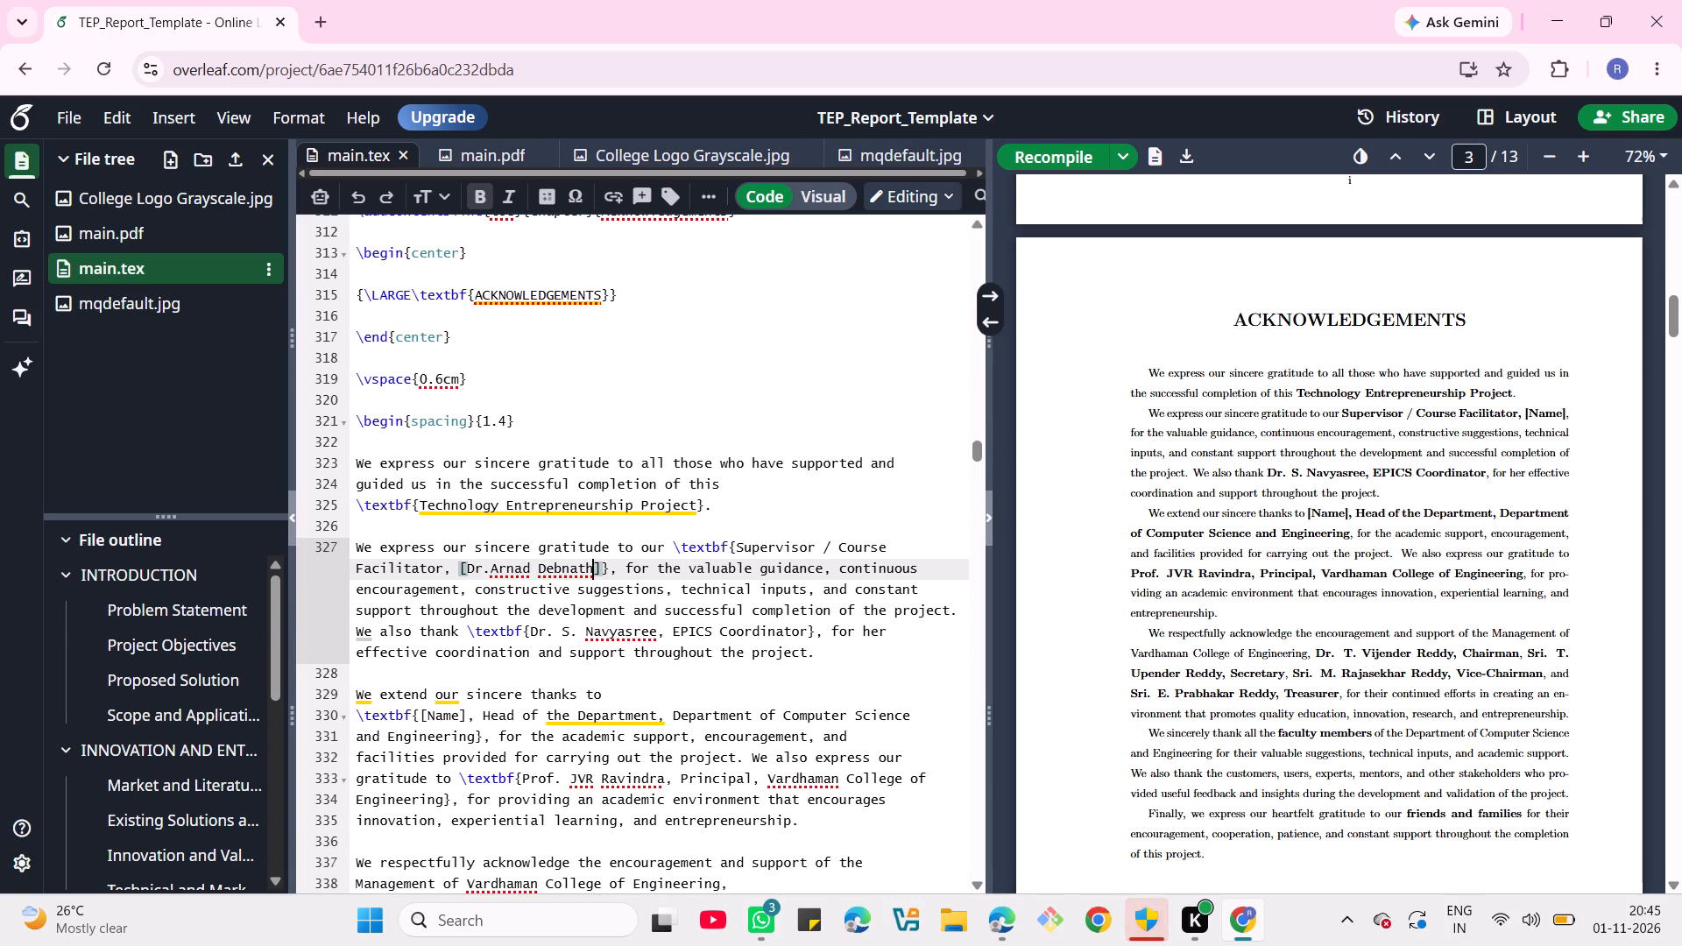
drag(453, 720, 465, 720)
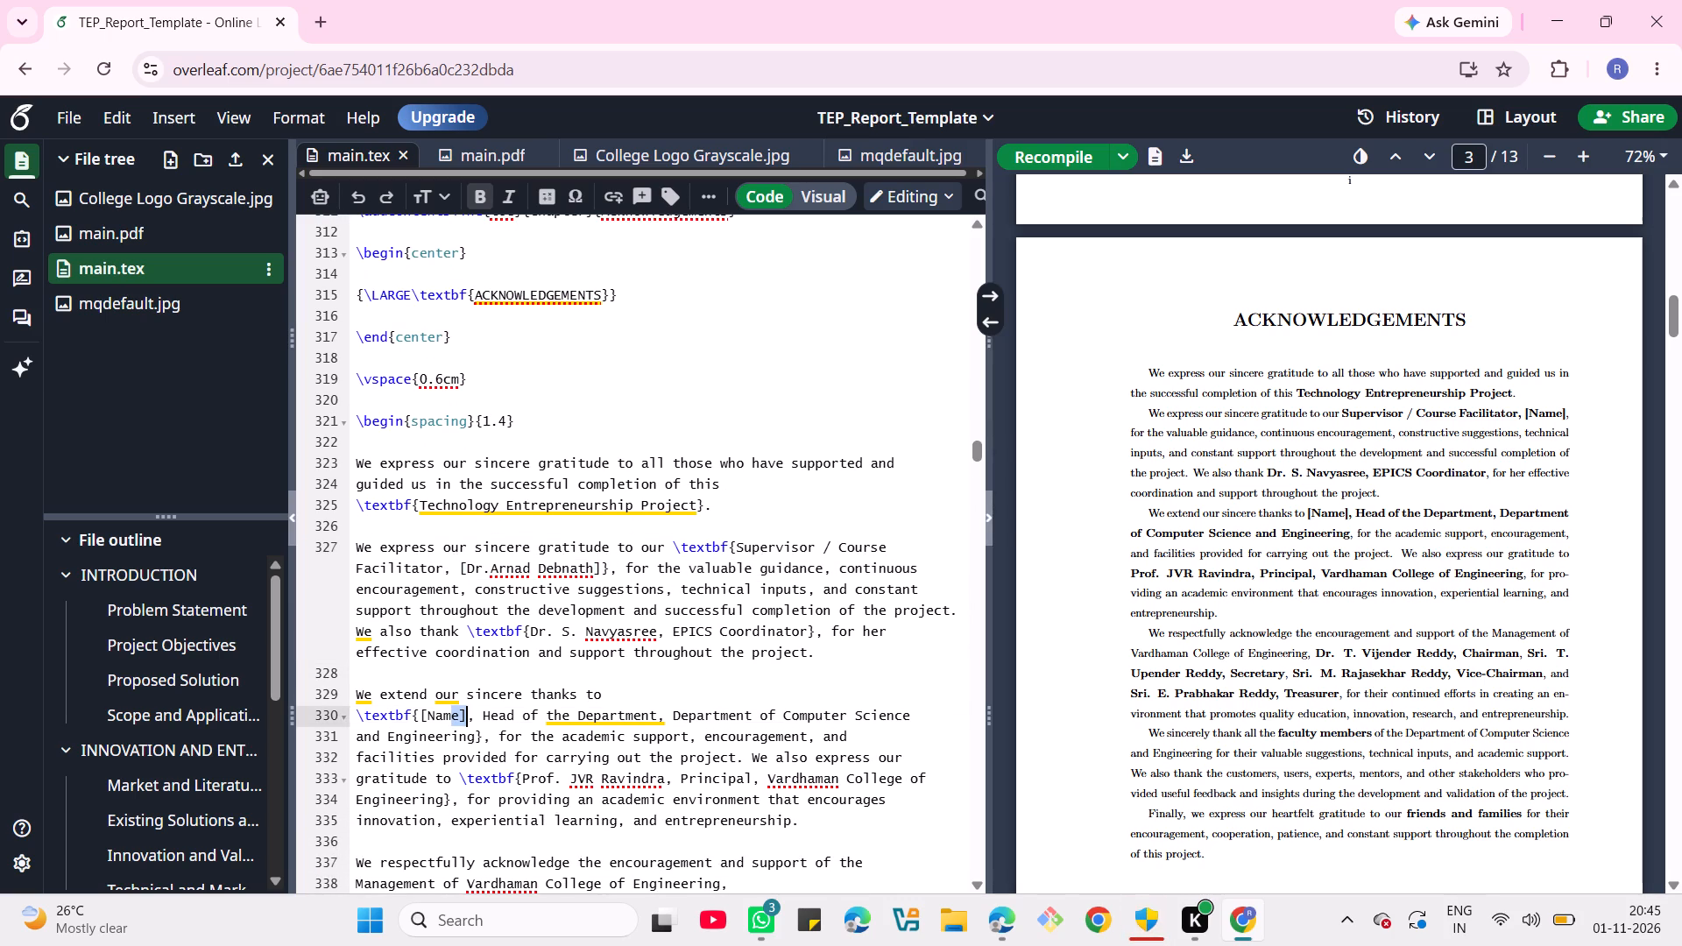
drag(465, 720, 463, 720)
key(Right)
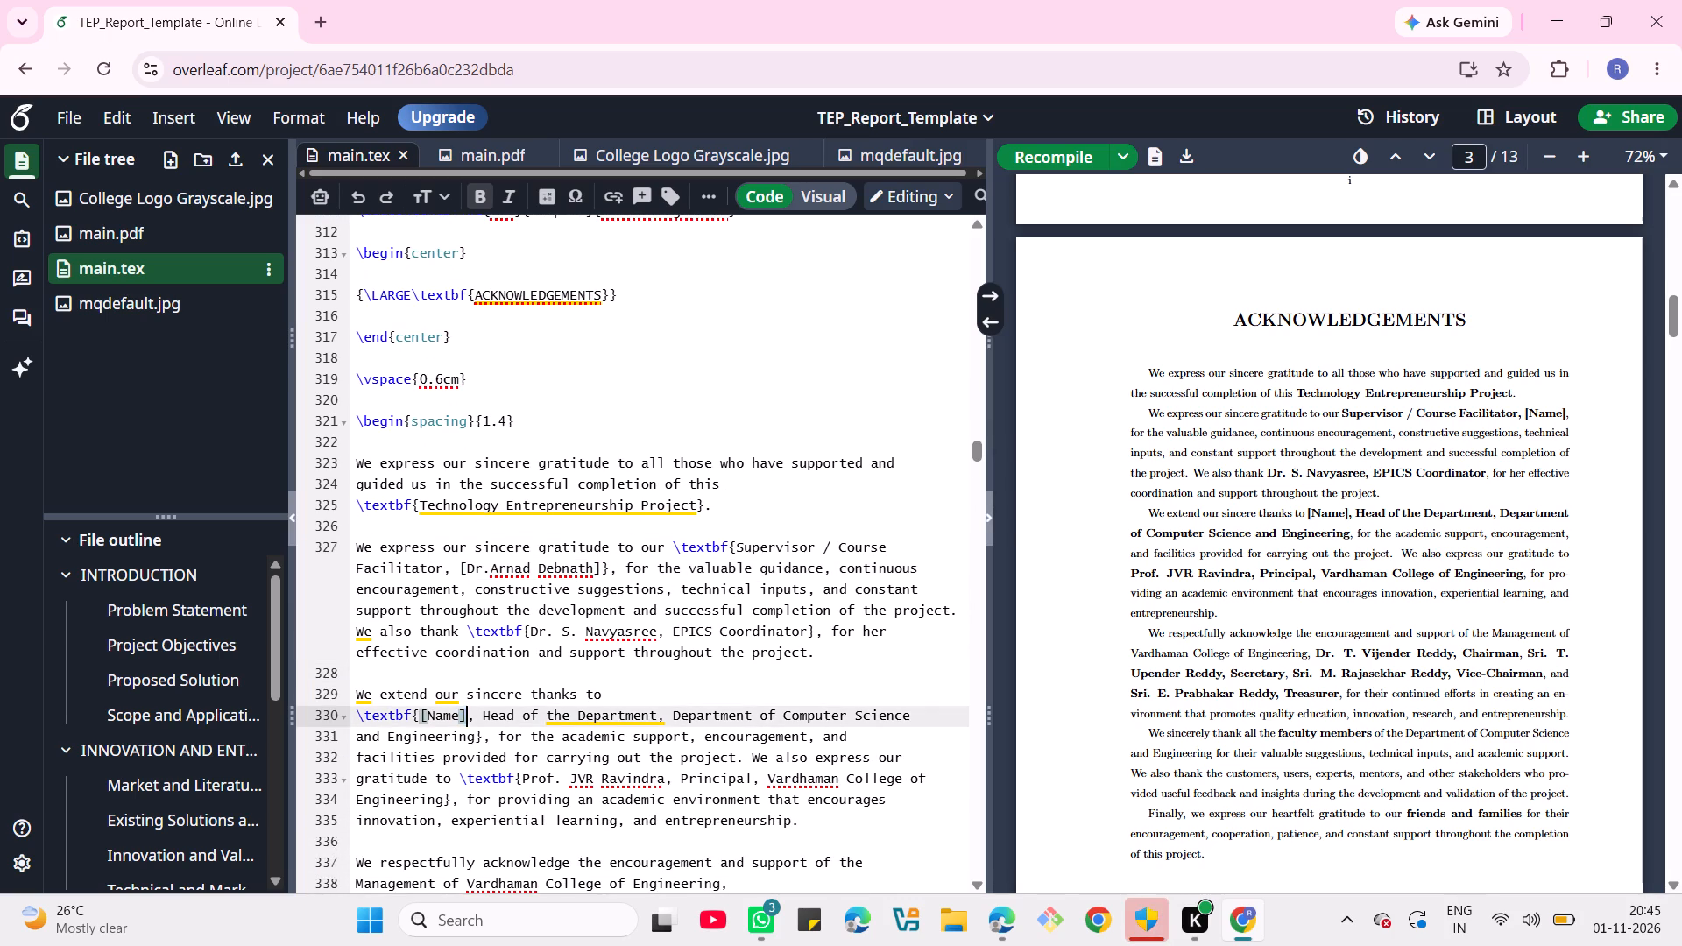
key(Left)
key(BackSpace)
key(BackSpace)
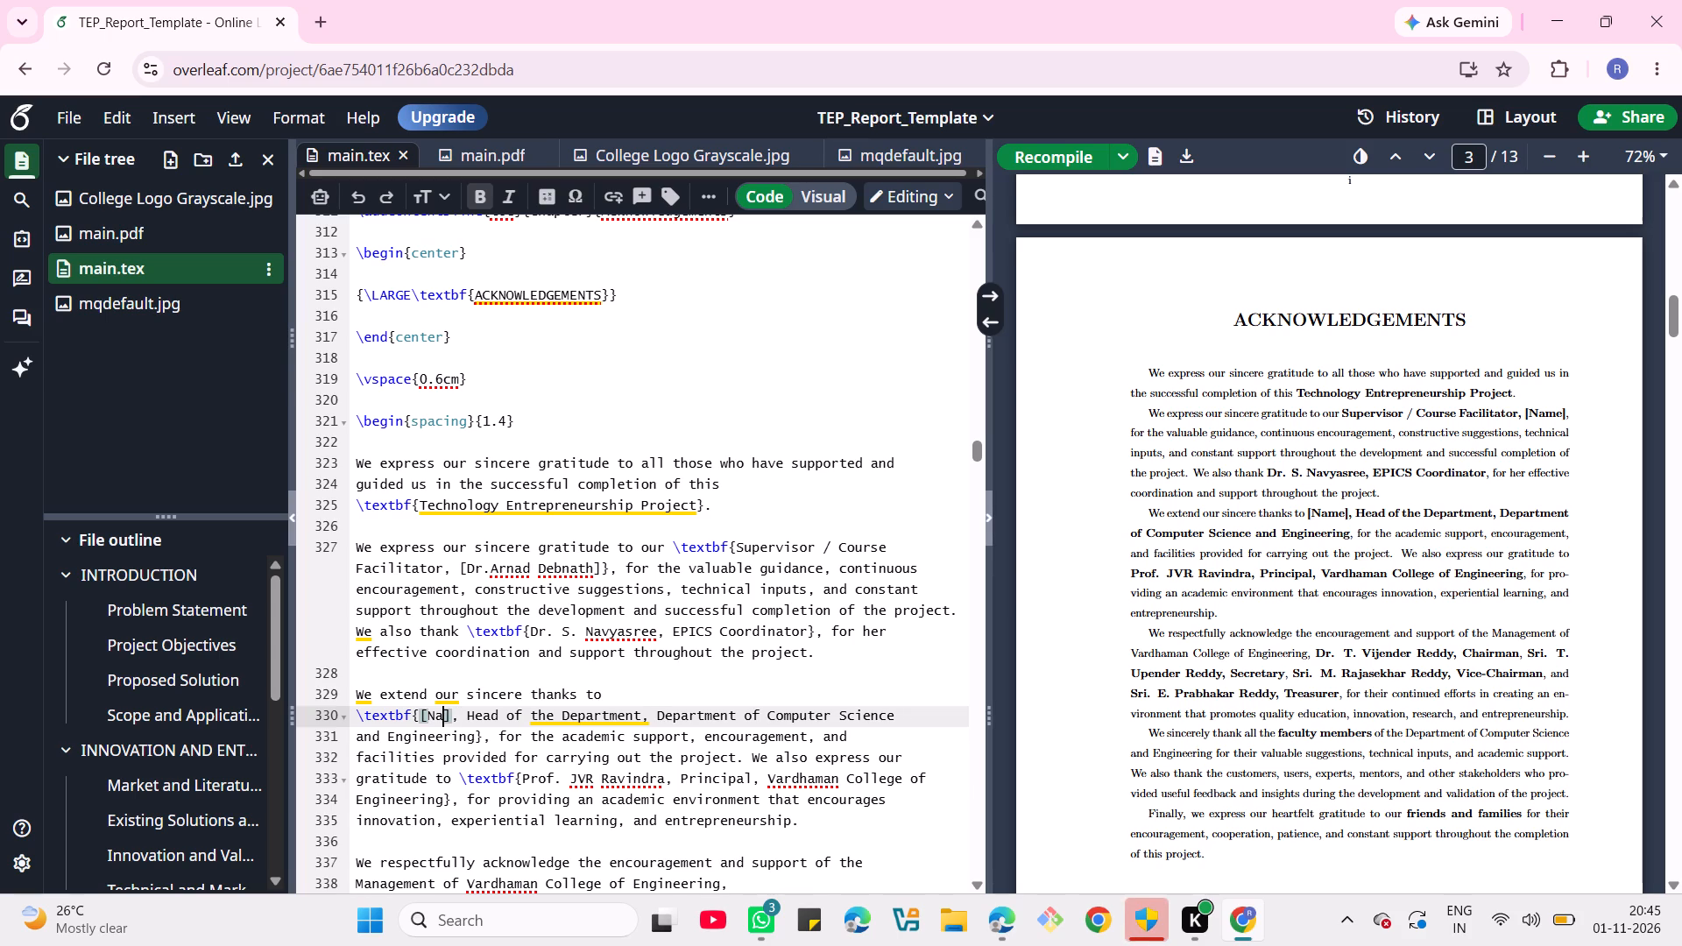
key(BackSpace)
key(BackSpace)
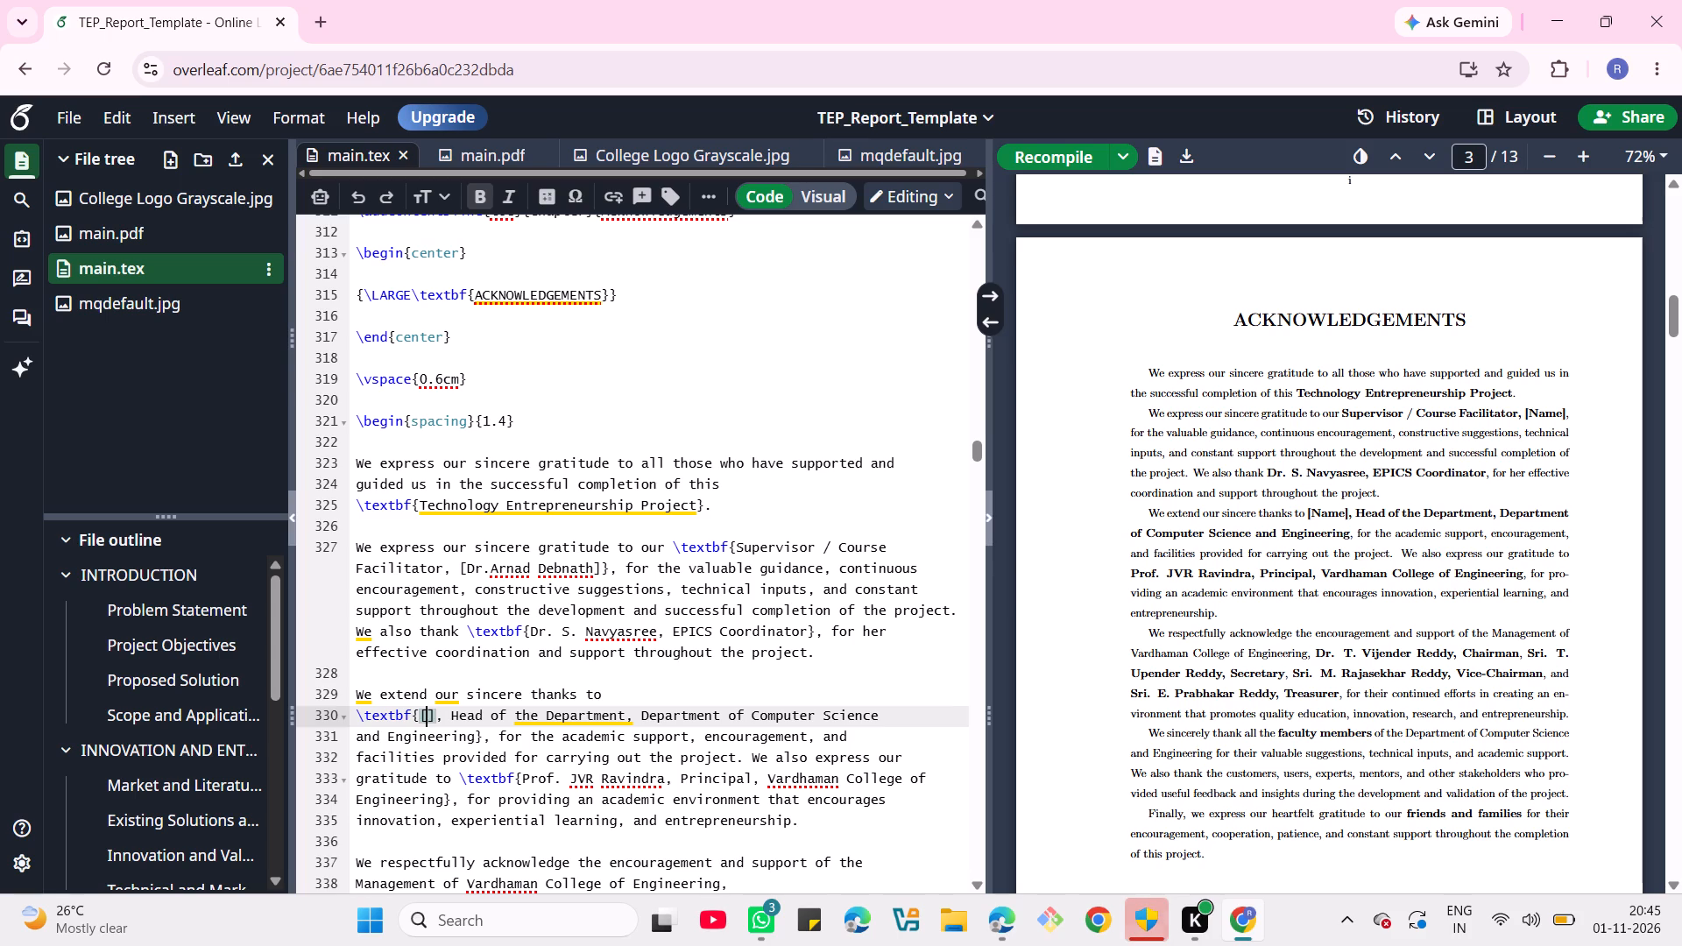
key(Right)
key(BackSpace)
key(BackSpace)
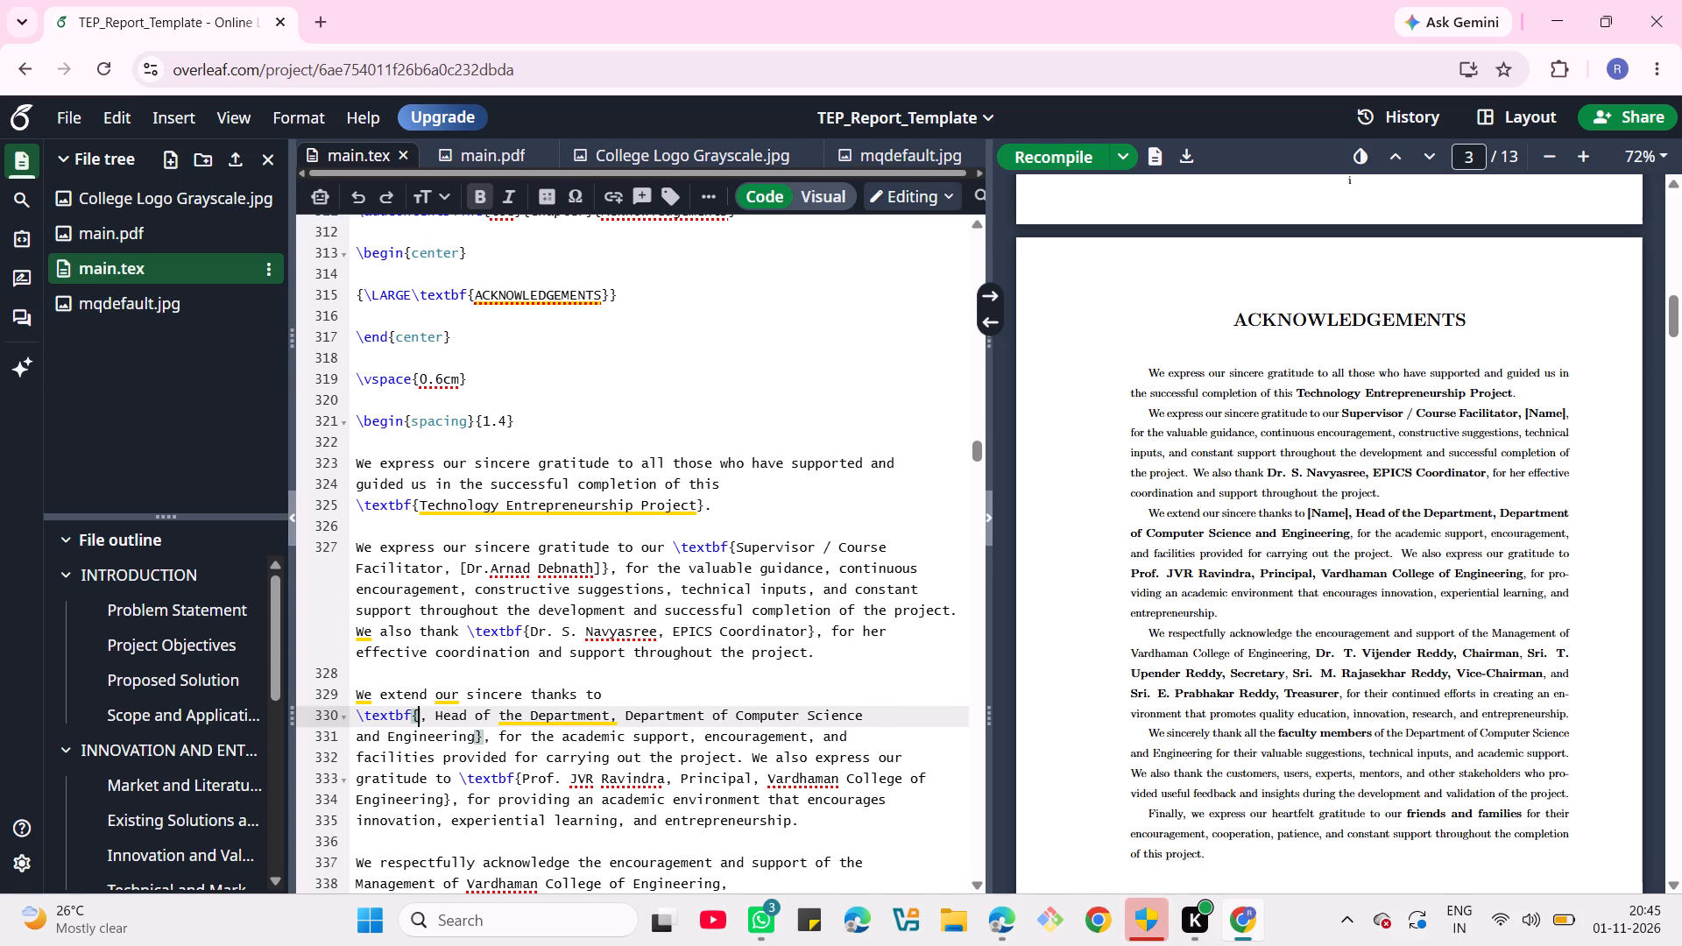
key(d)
key(BackSpace)
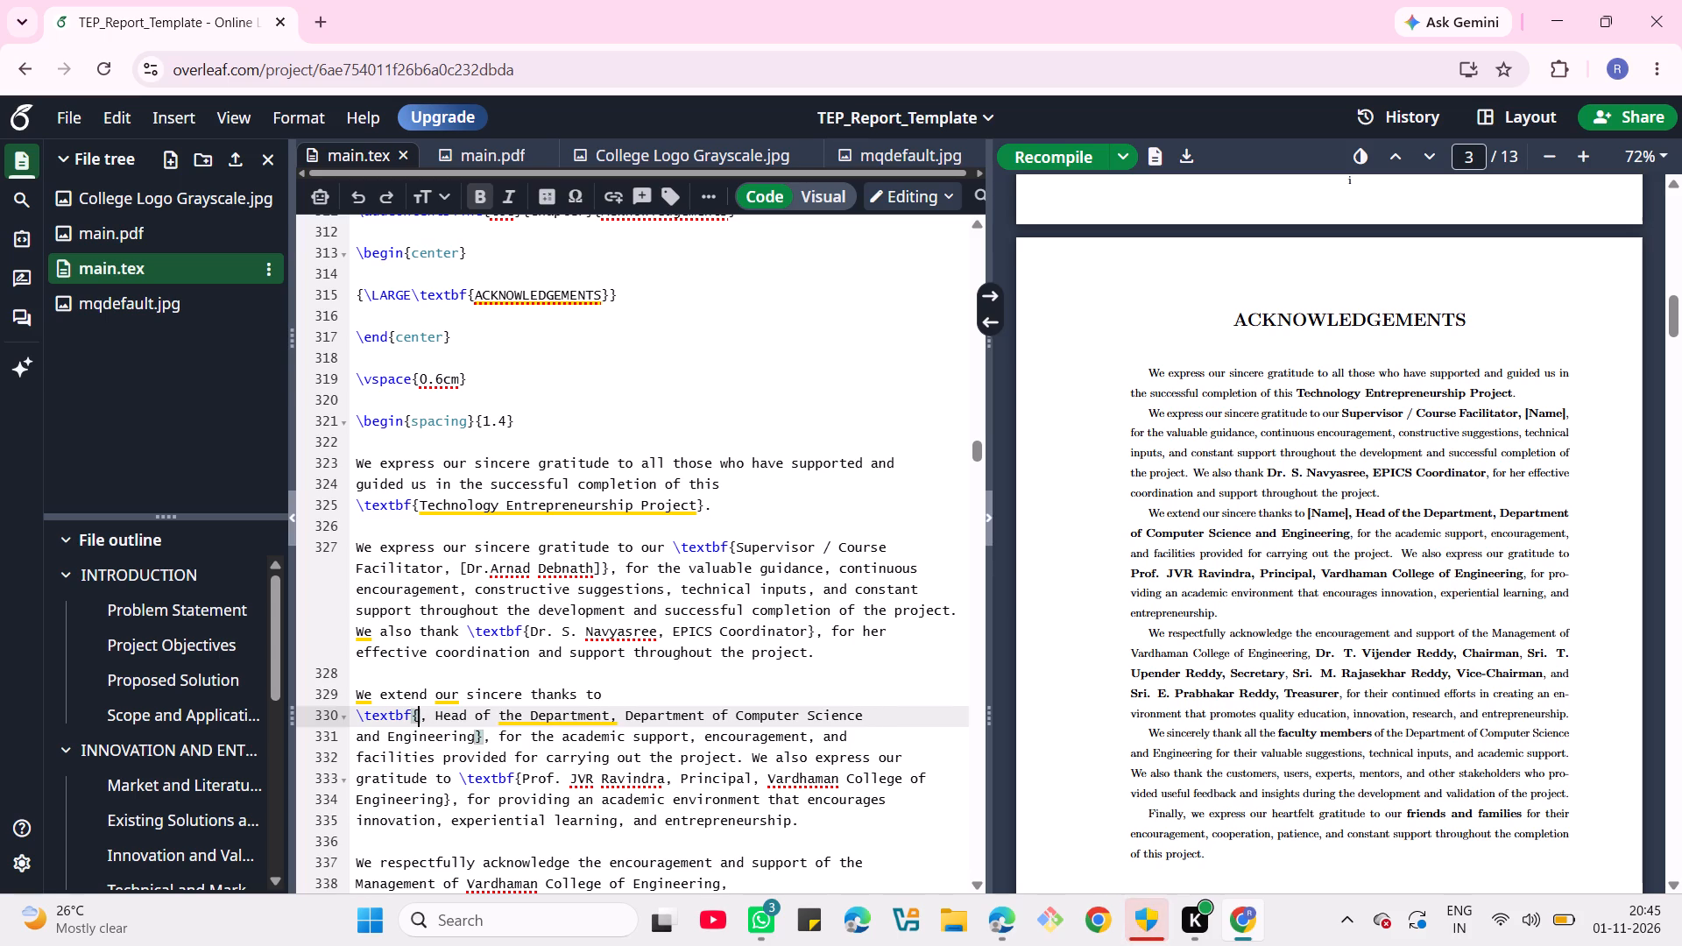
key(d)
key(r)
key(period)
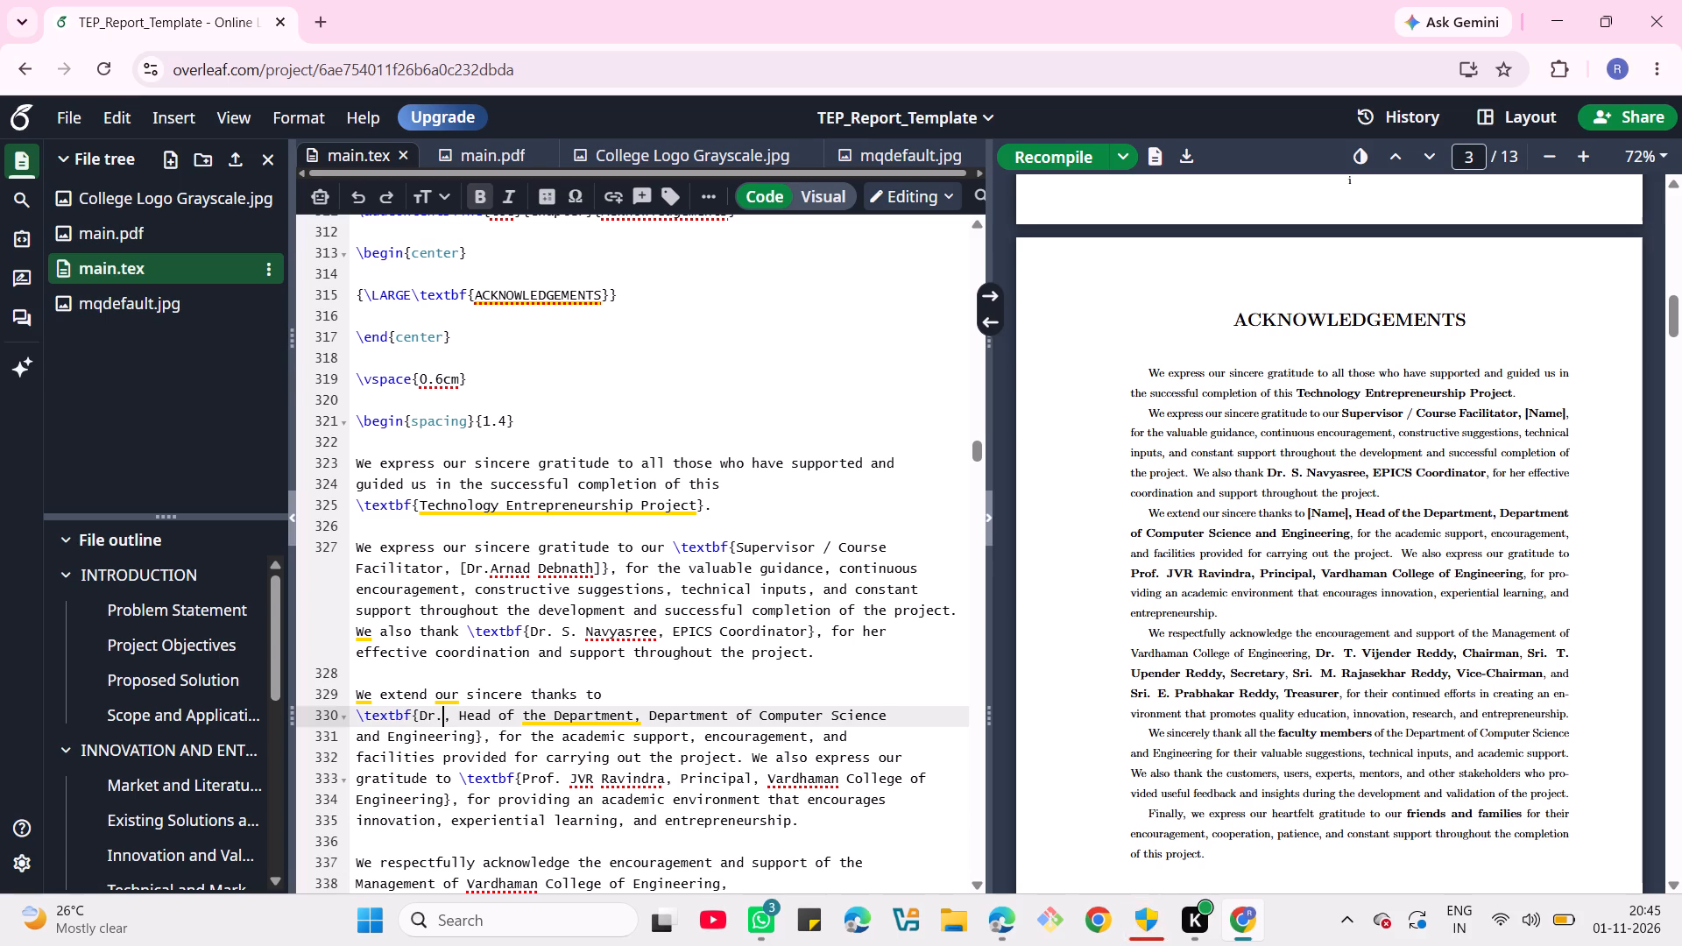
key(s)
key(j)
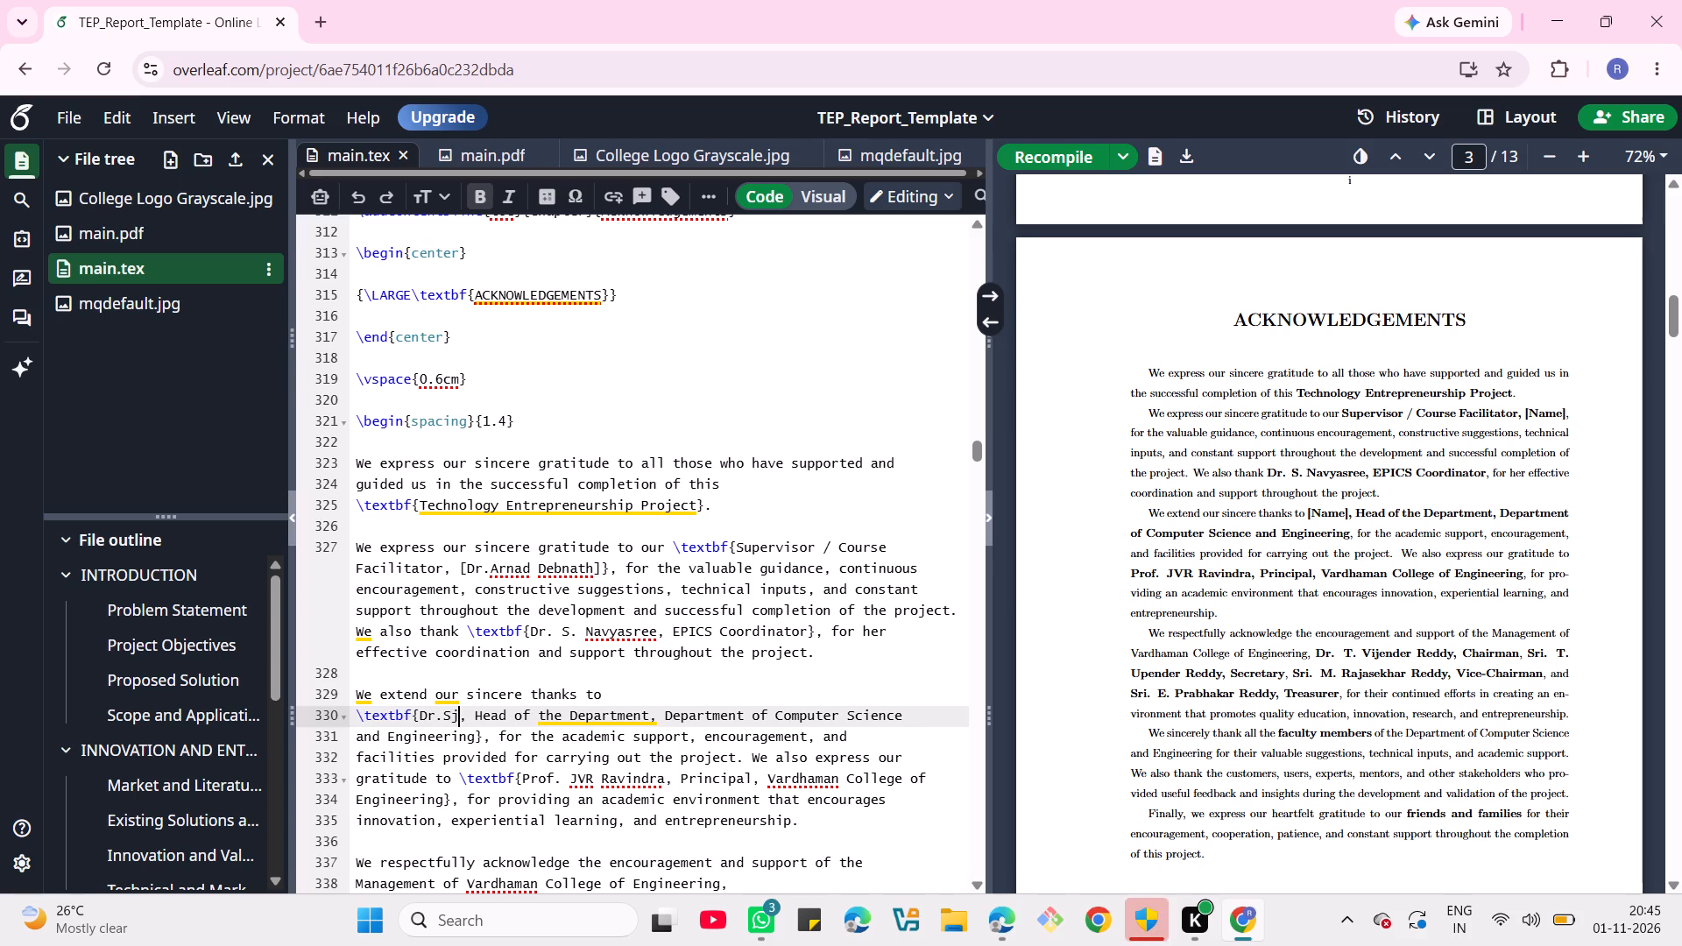
key(BackSpace)
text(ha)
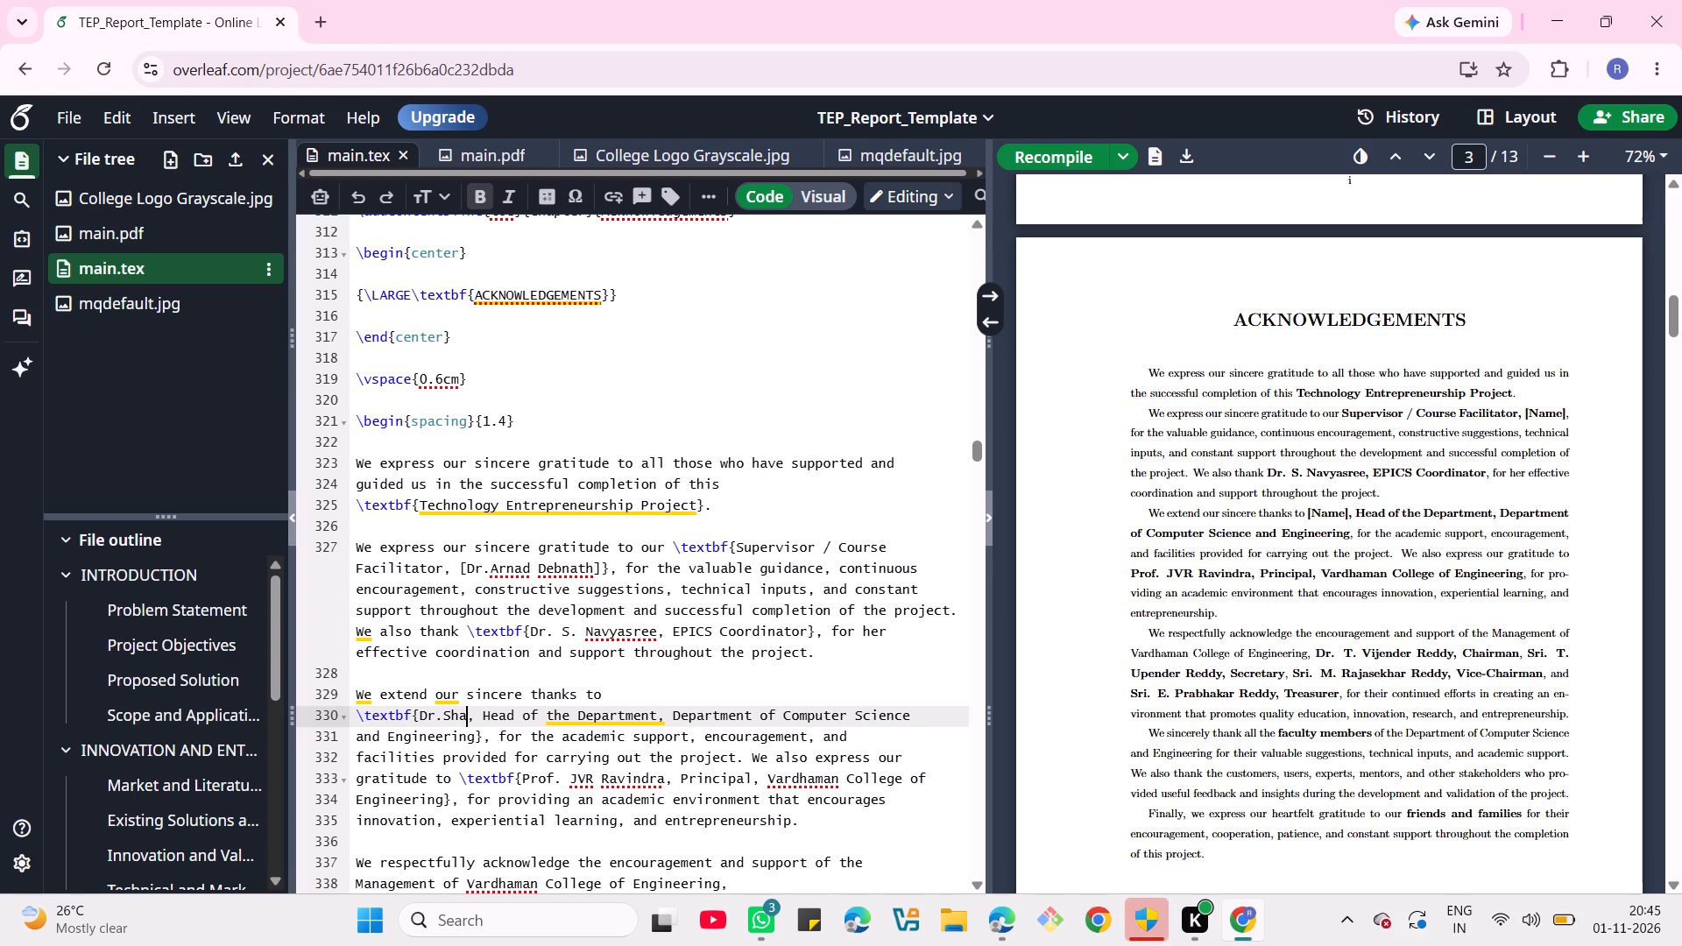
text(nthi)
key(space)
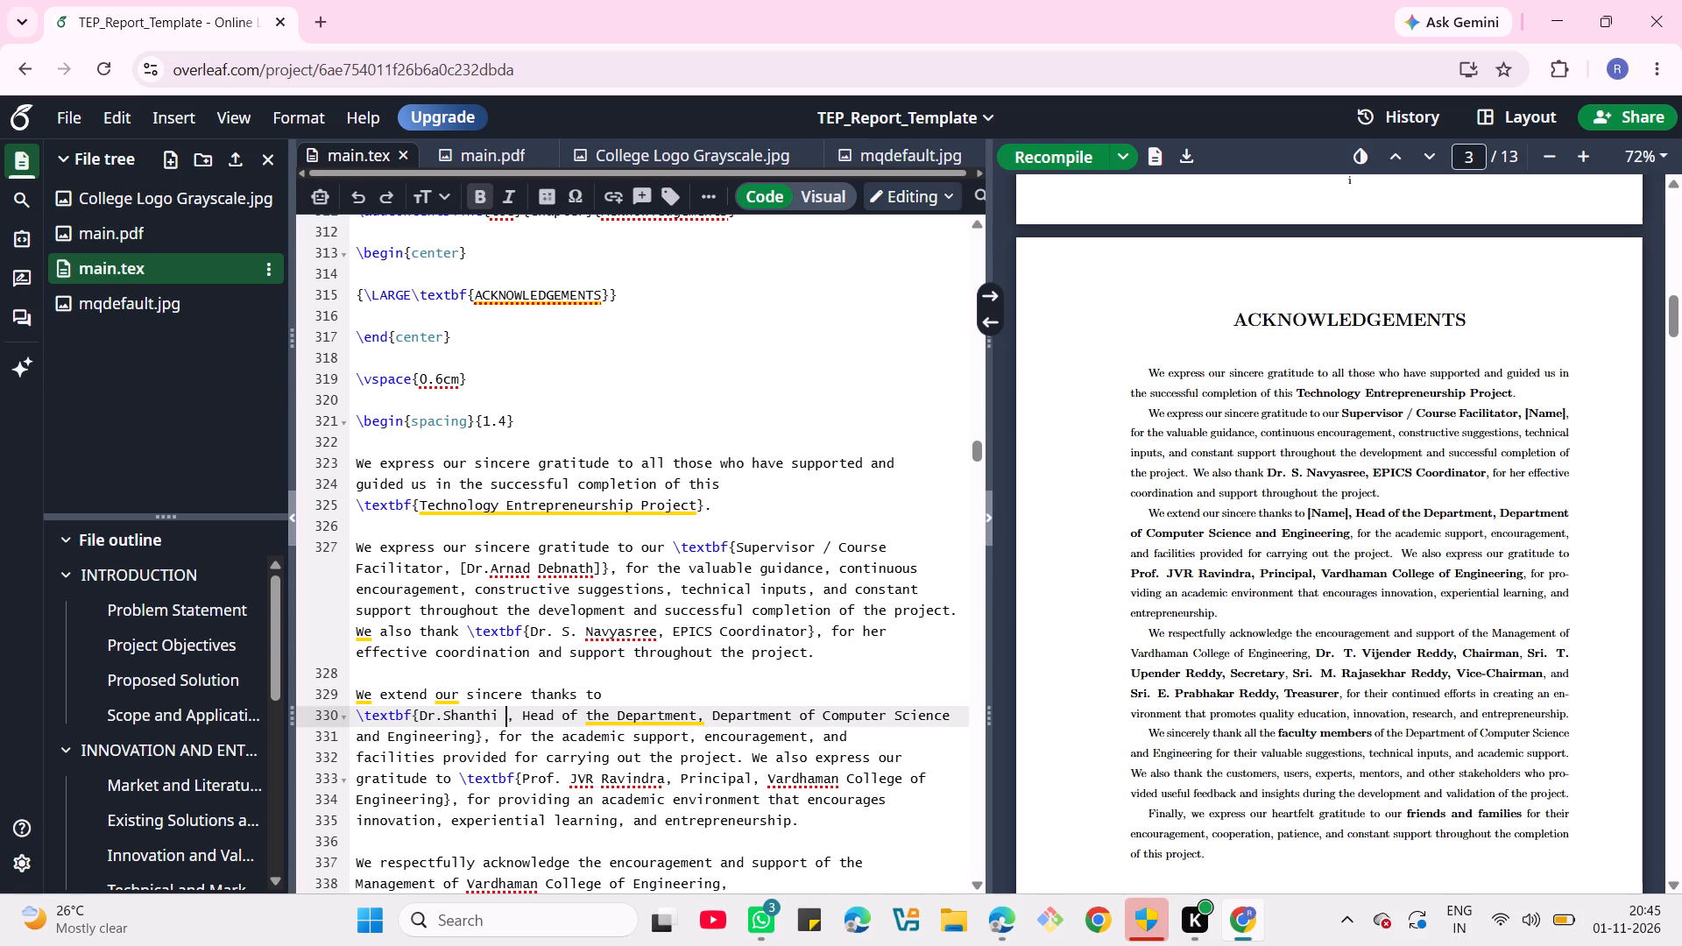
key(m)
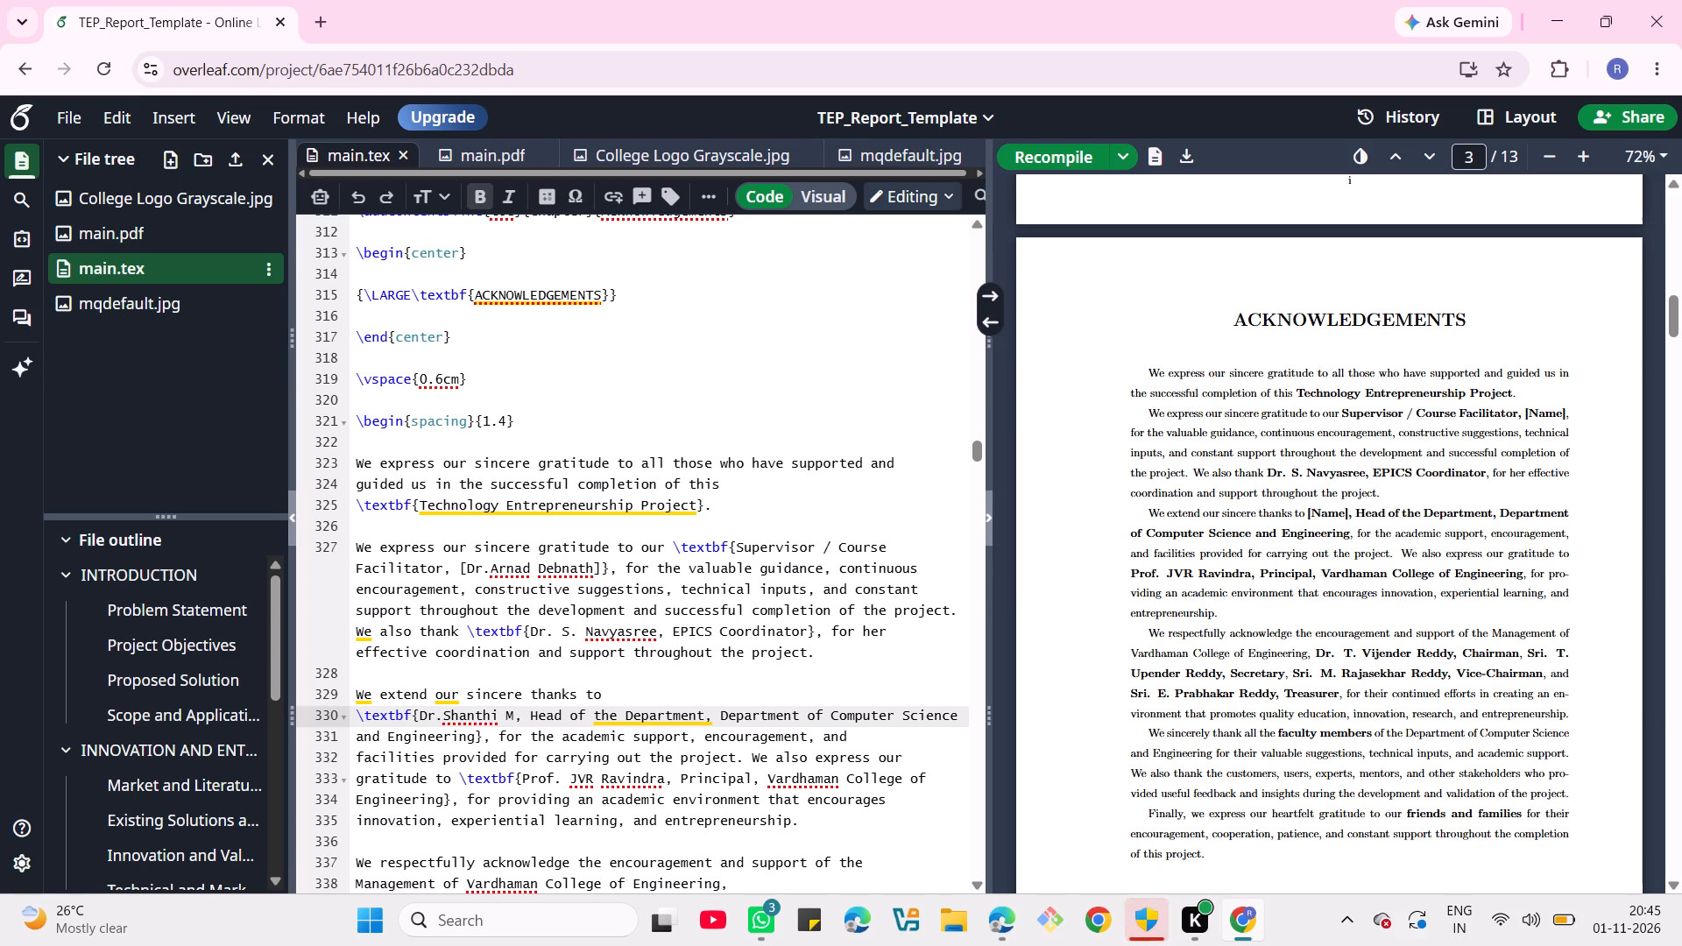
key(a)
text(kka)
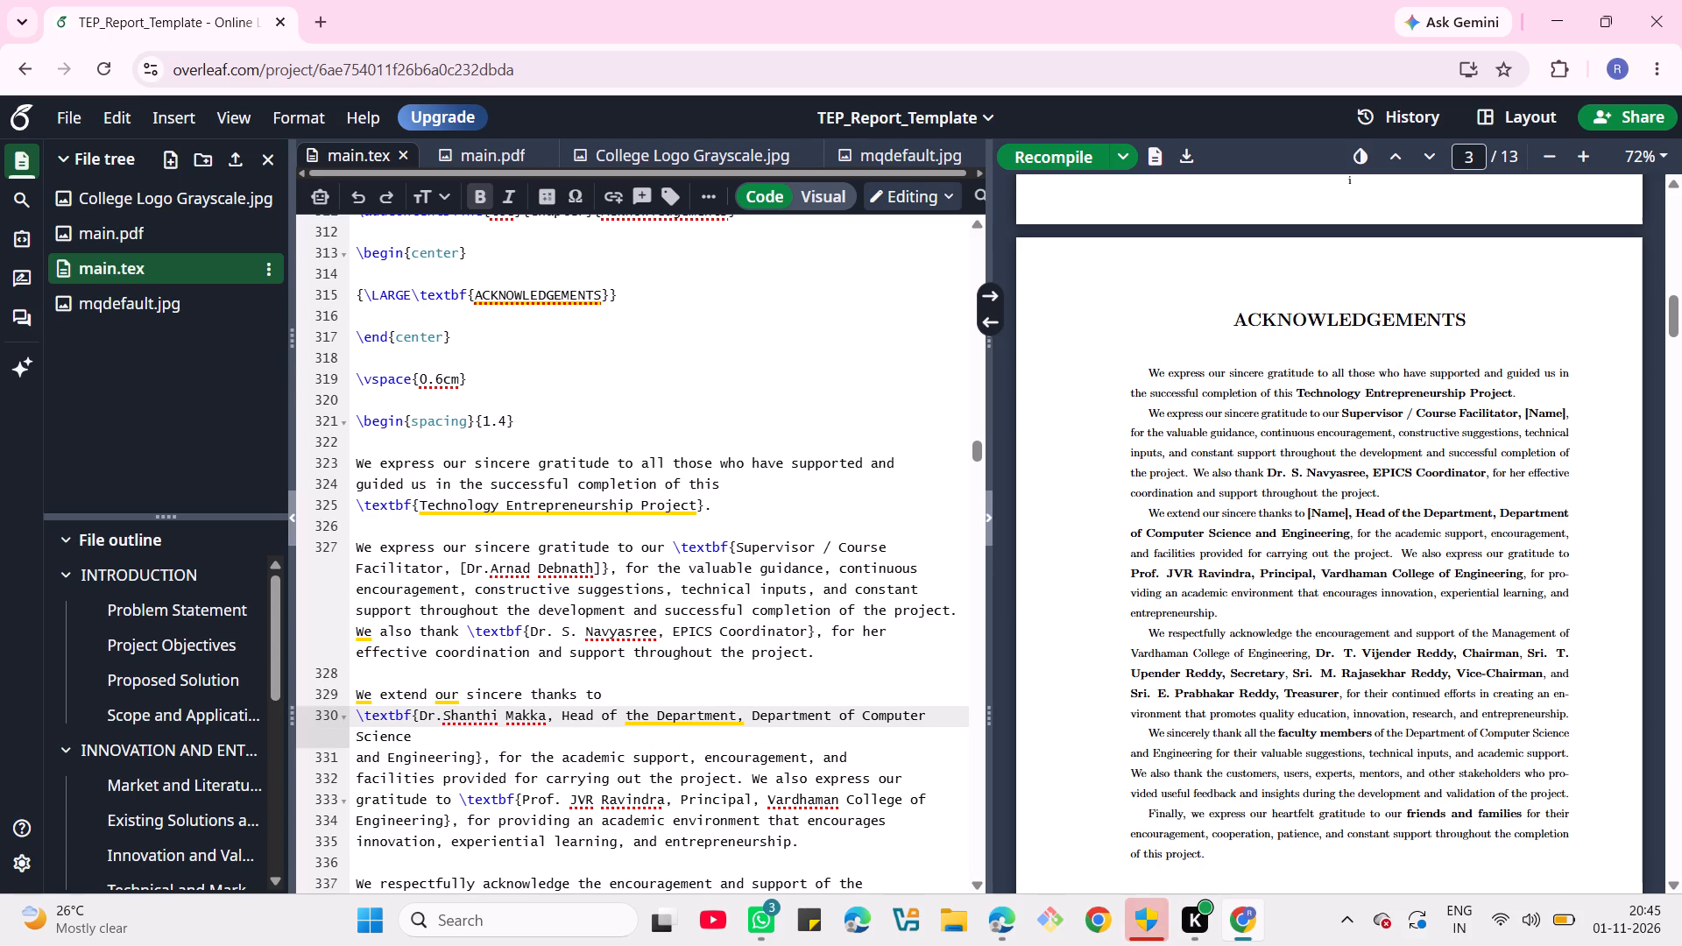
Append "-Data Science" to "Department of Computer Science and Engineering" in the Head of the Department's acknowledgement.
click(477, 759)
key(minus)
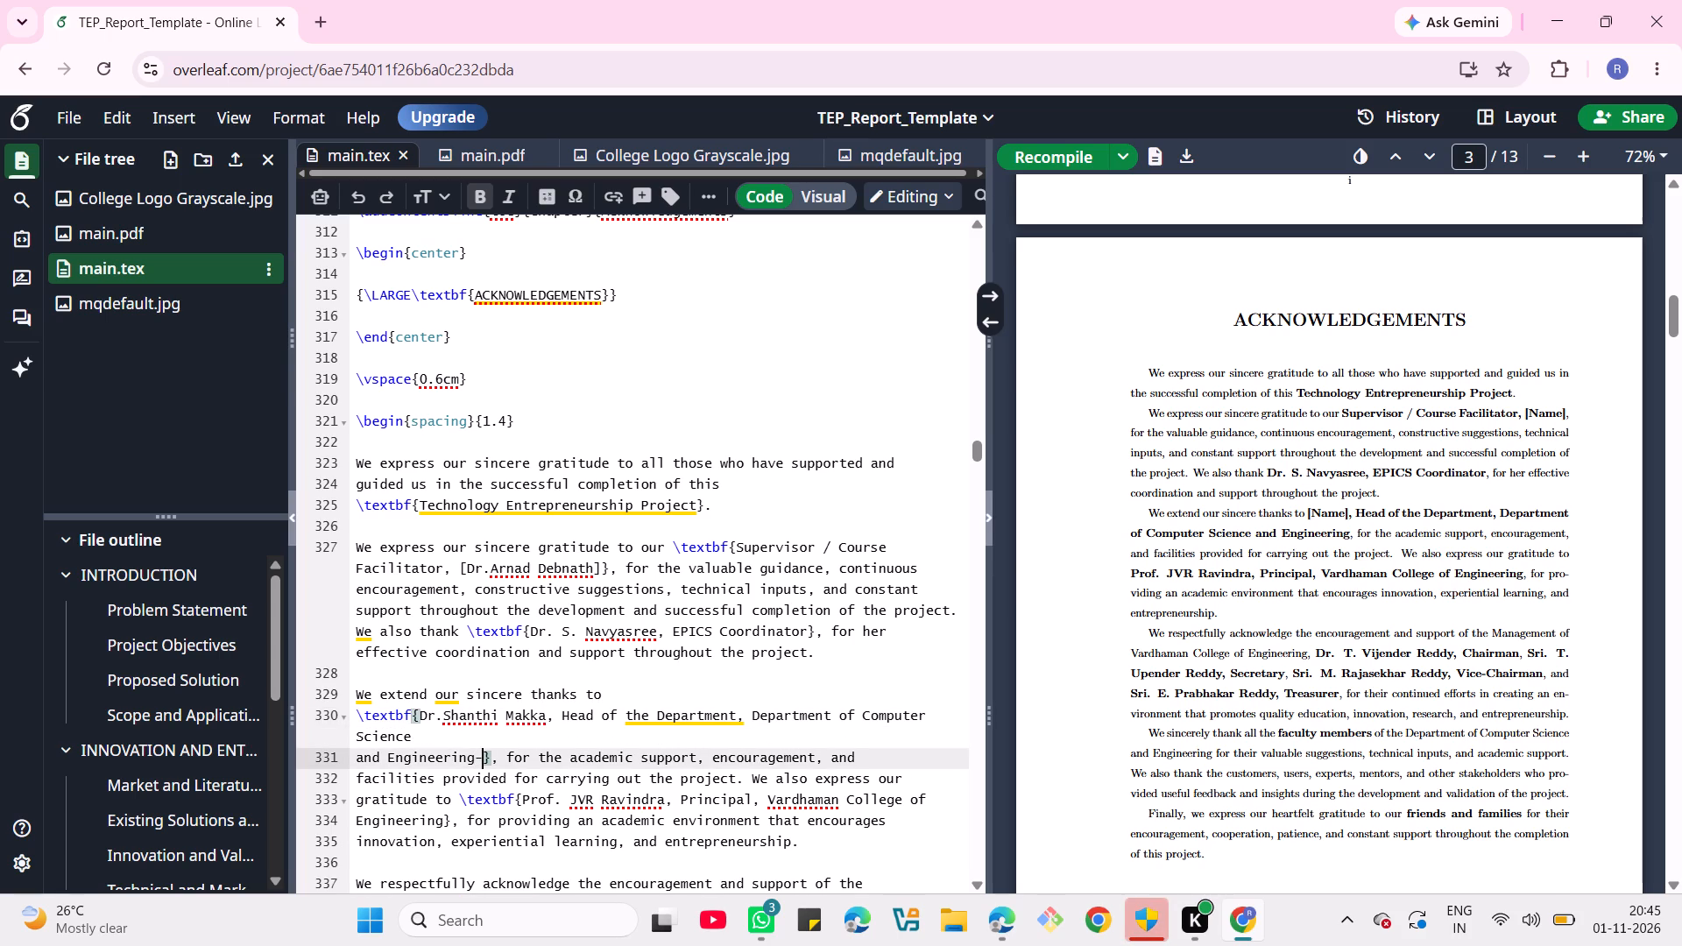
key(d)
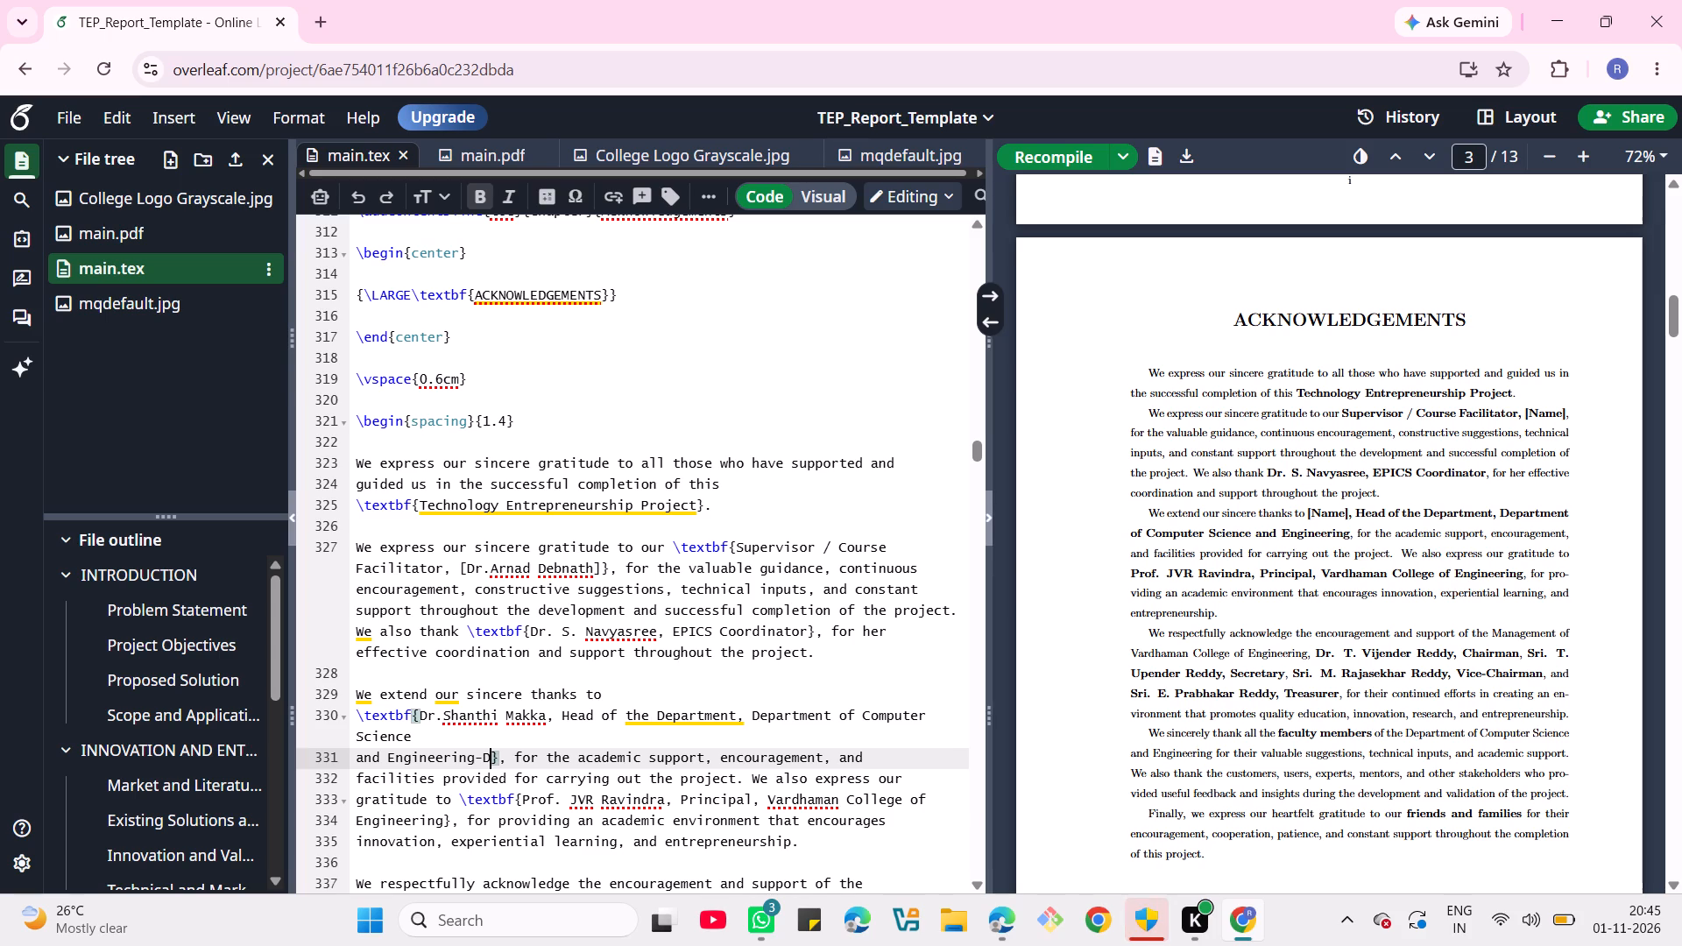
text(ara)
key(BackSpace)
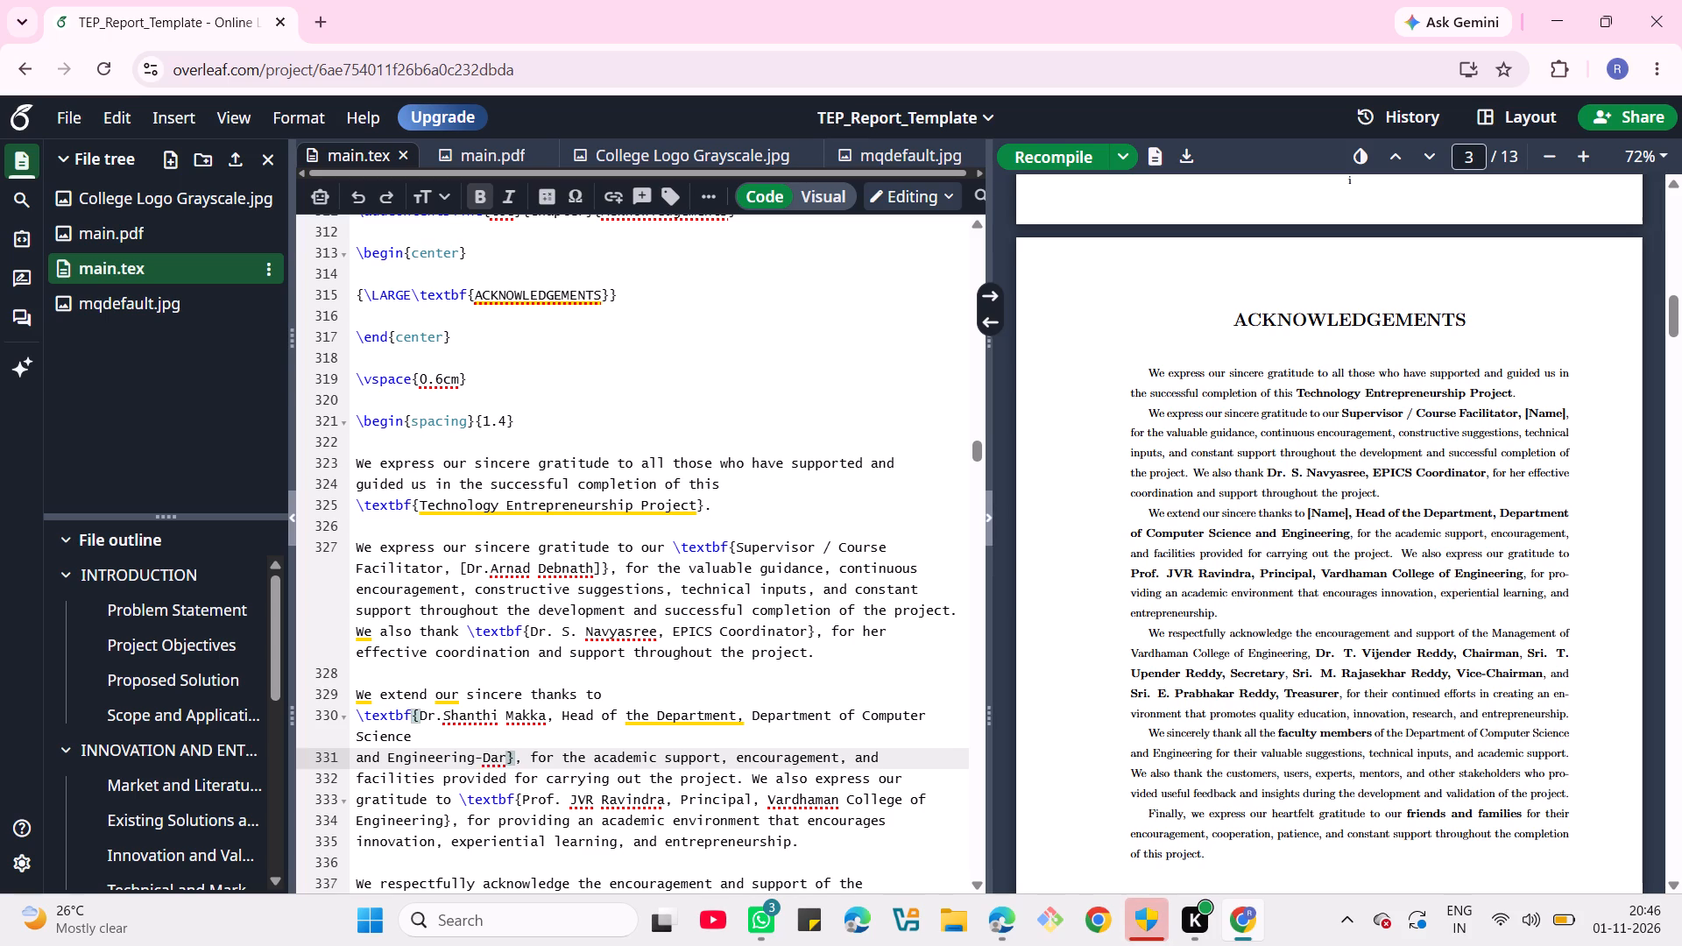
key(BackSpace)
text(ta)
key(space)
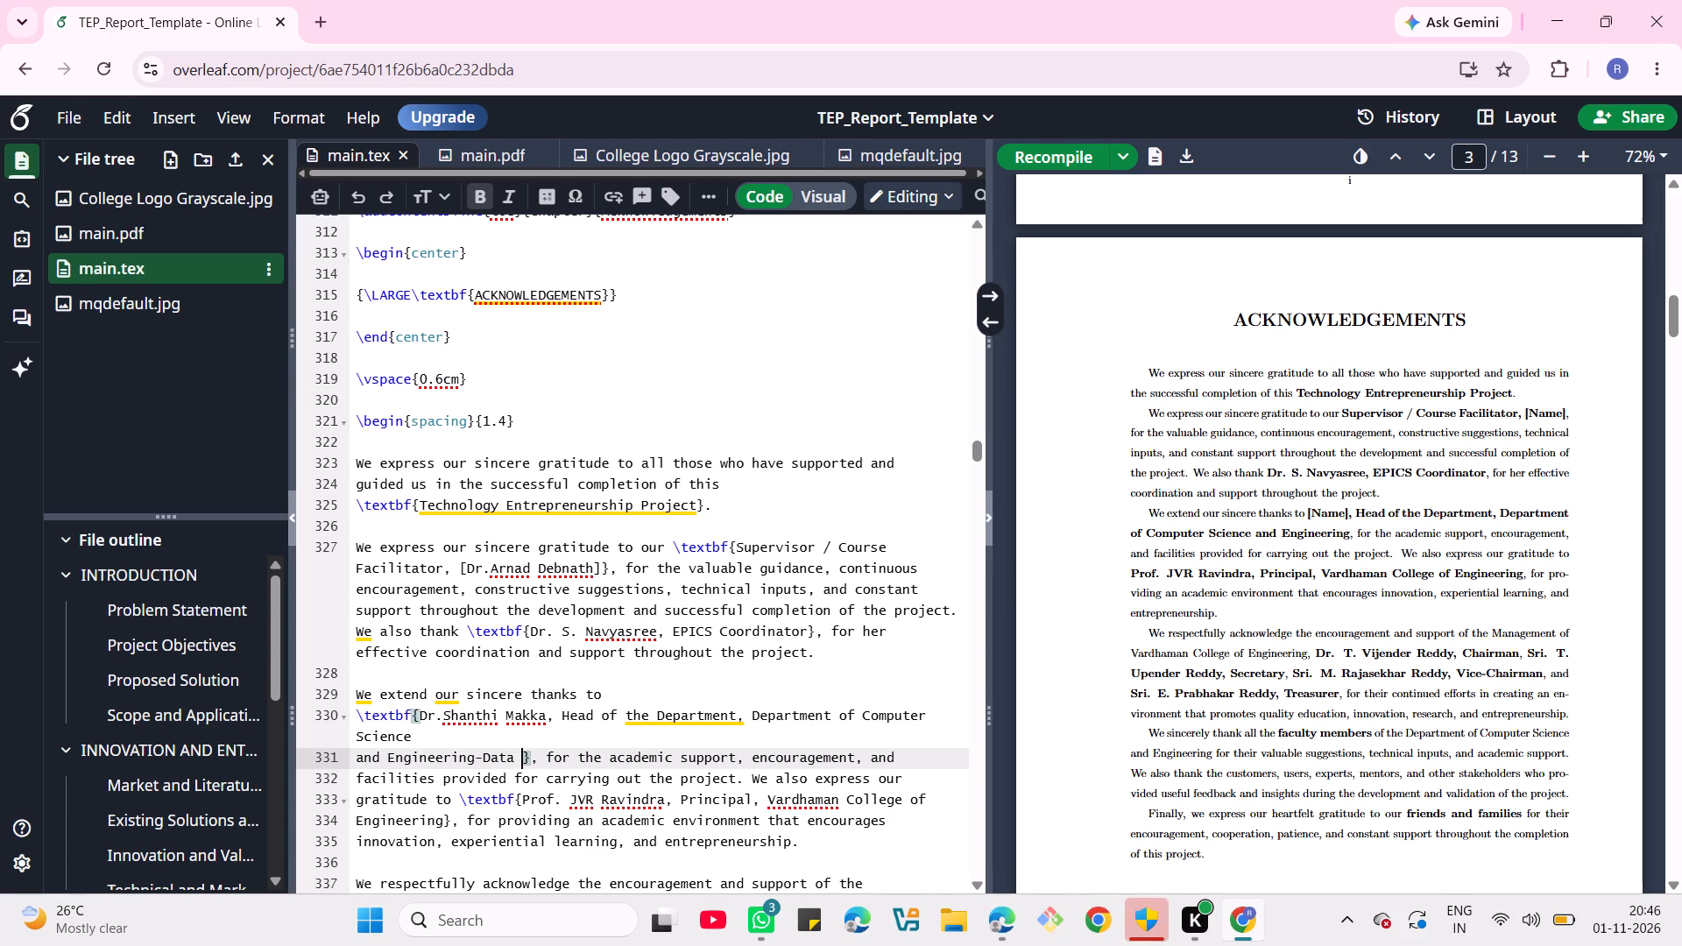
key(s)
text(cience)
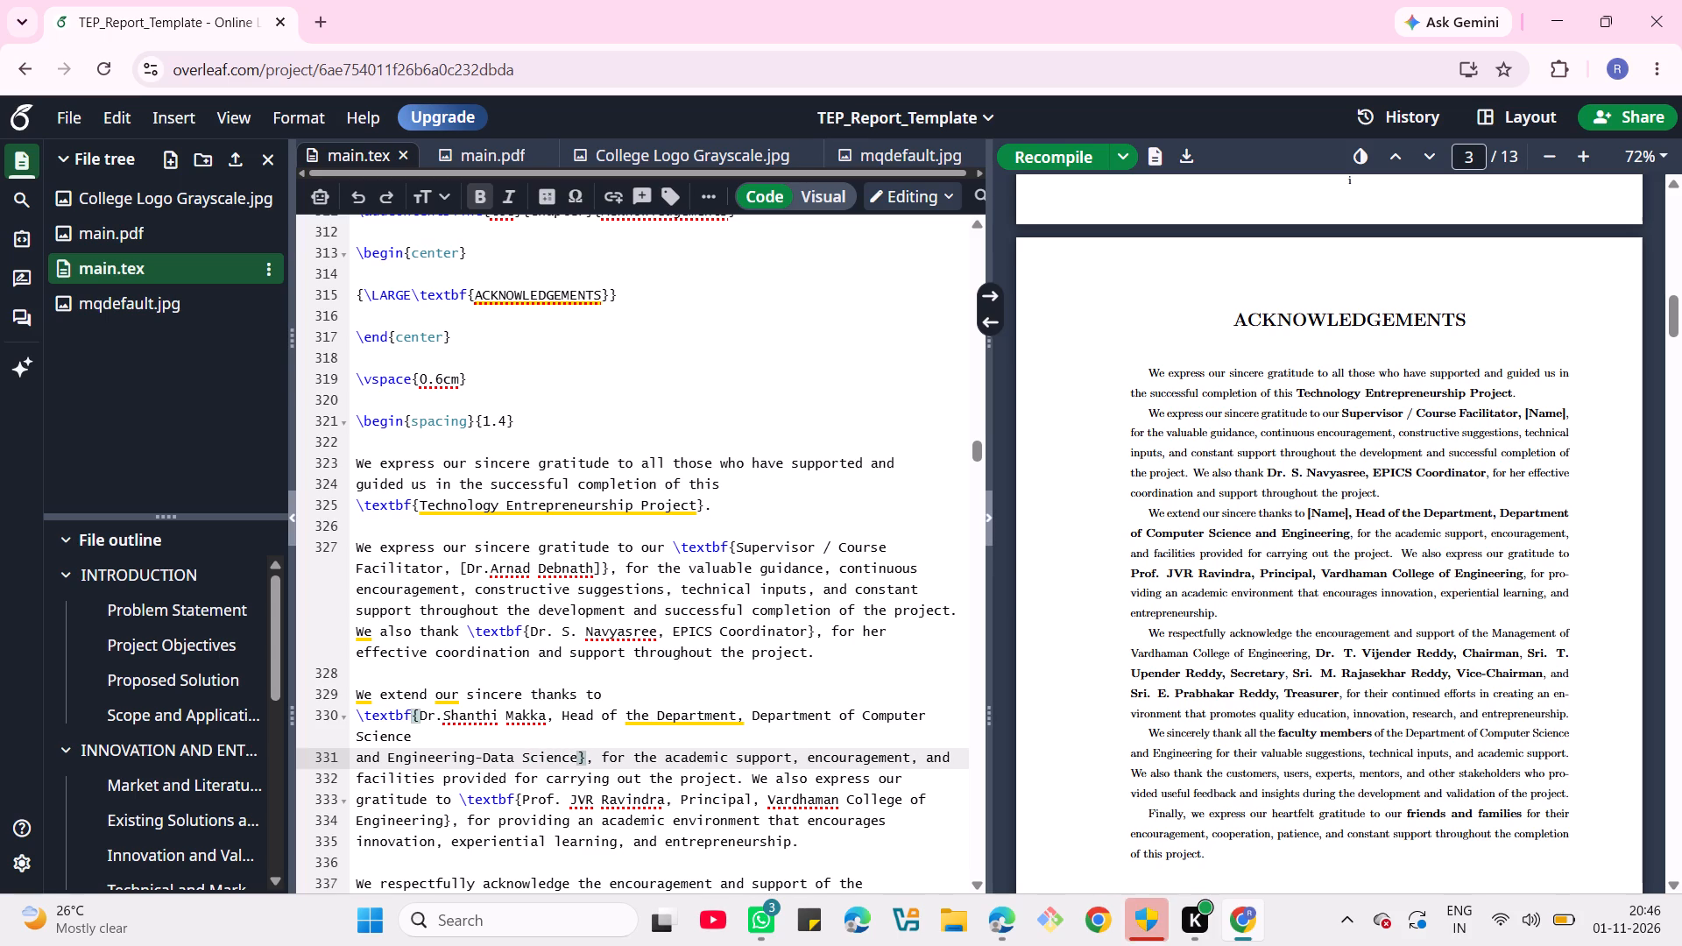
Remove the square brackets around the supervisor's name in the Acknowledgements, keeping the closing brace of \textbf.
click(464, 567)
key(BackSpace)
key(Right)
key(Right)
key(Right)
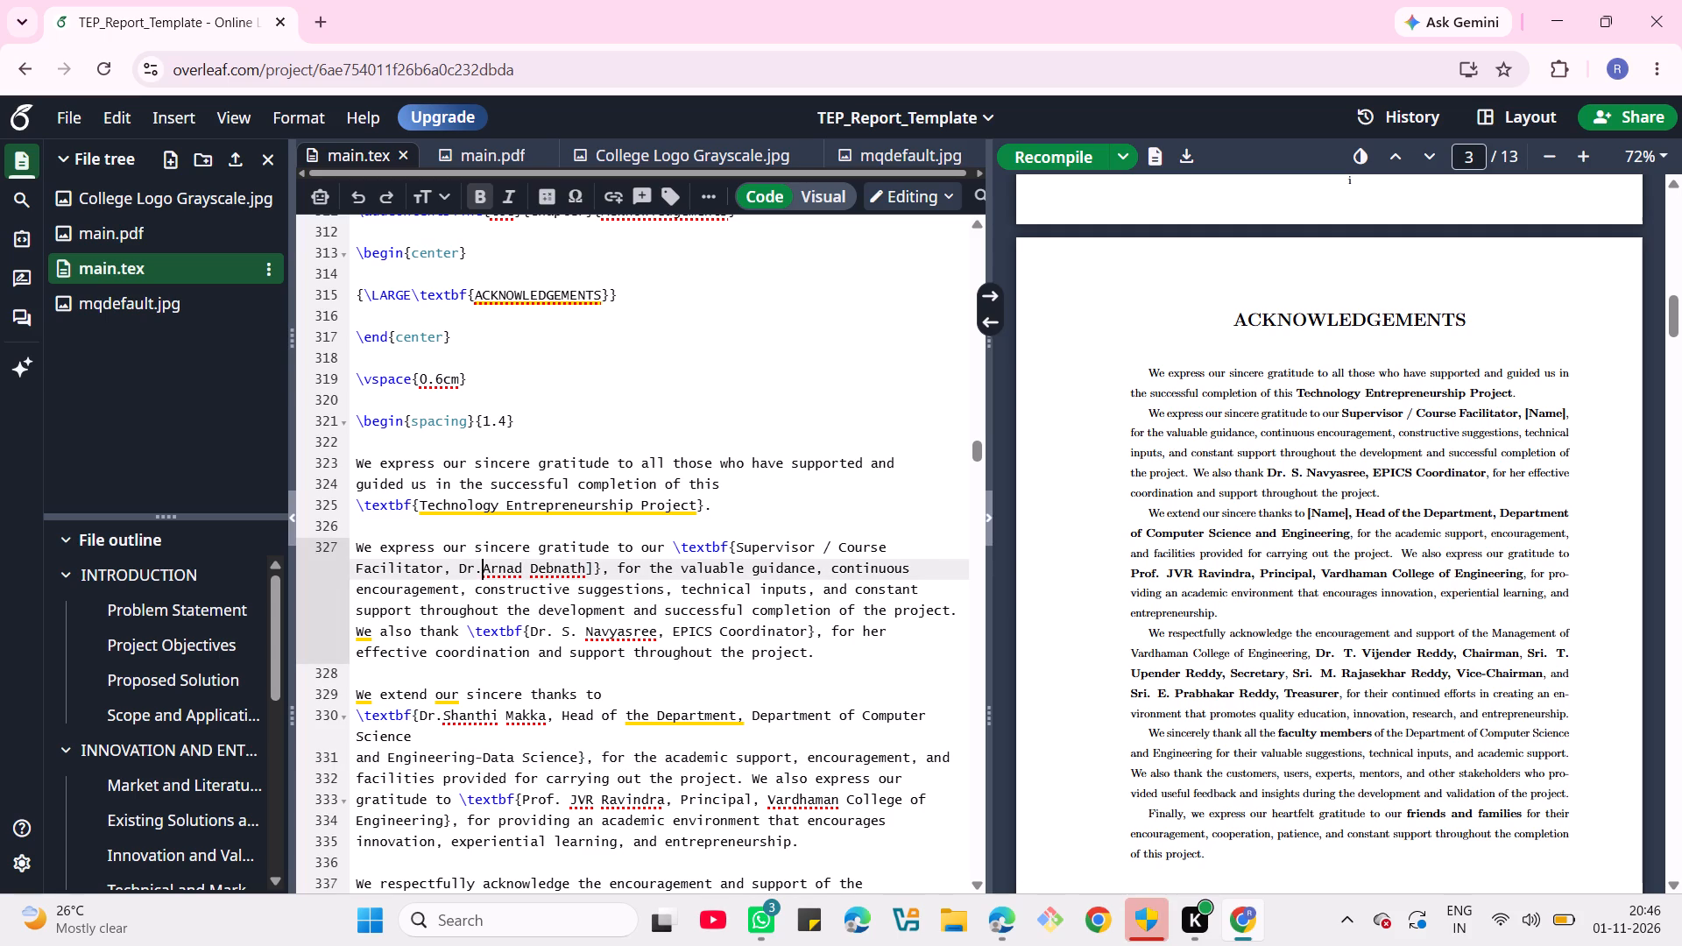
key(Right)
key(Right)
key(Right)
key(Right)
key(Right)
key(Right)
key(Right)
key(Right)
key(Right)
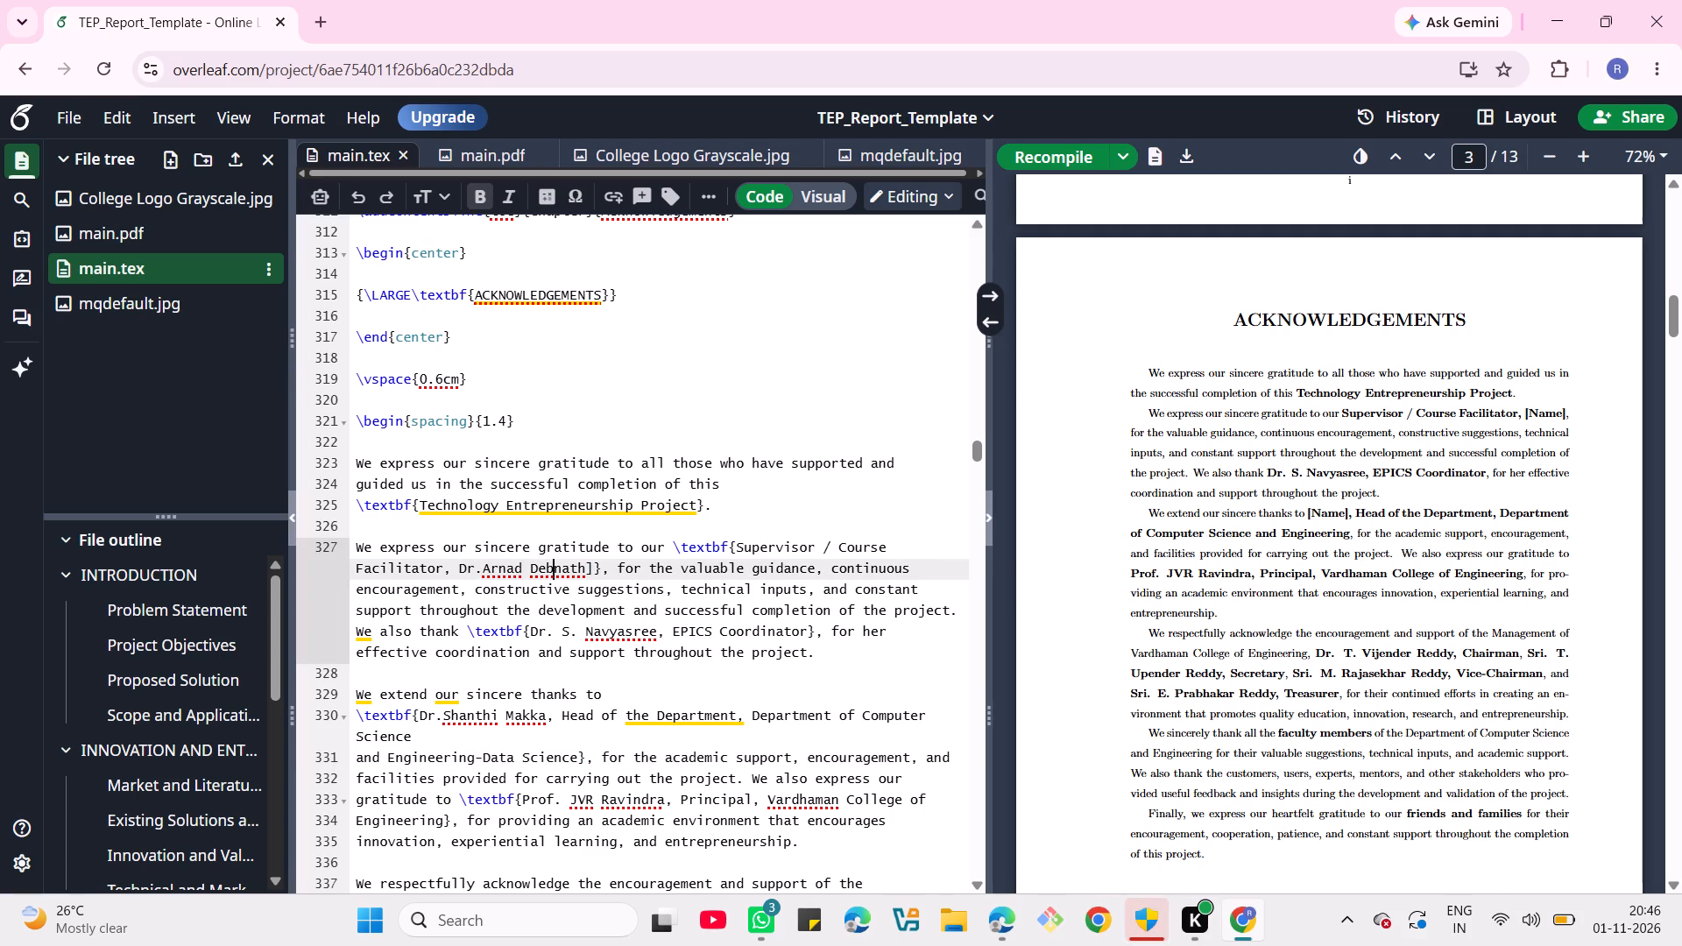
key(Right)
key(Right)
key(Right)
key(Right)
key(Right)
key(Right)
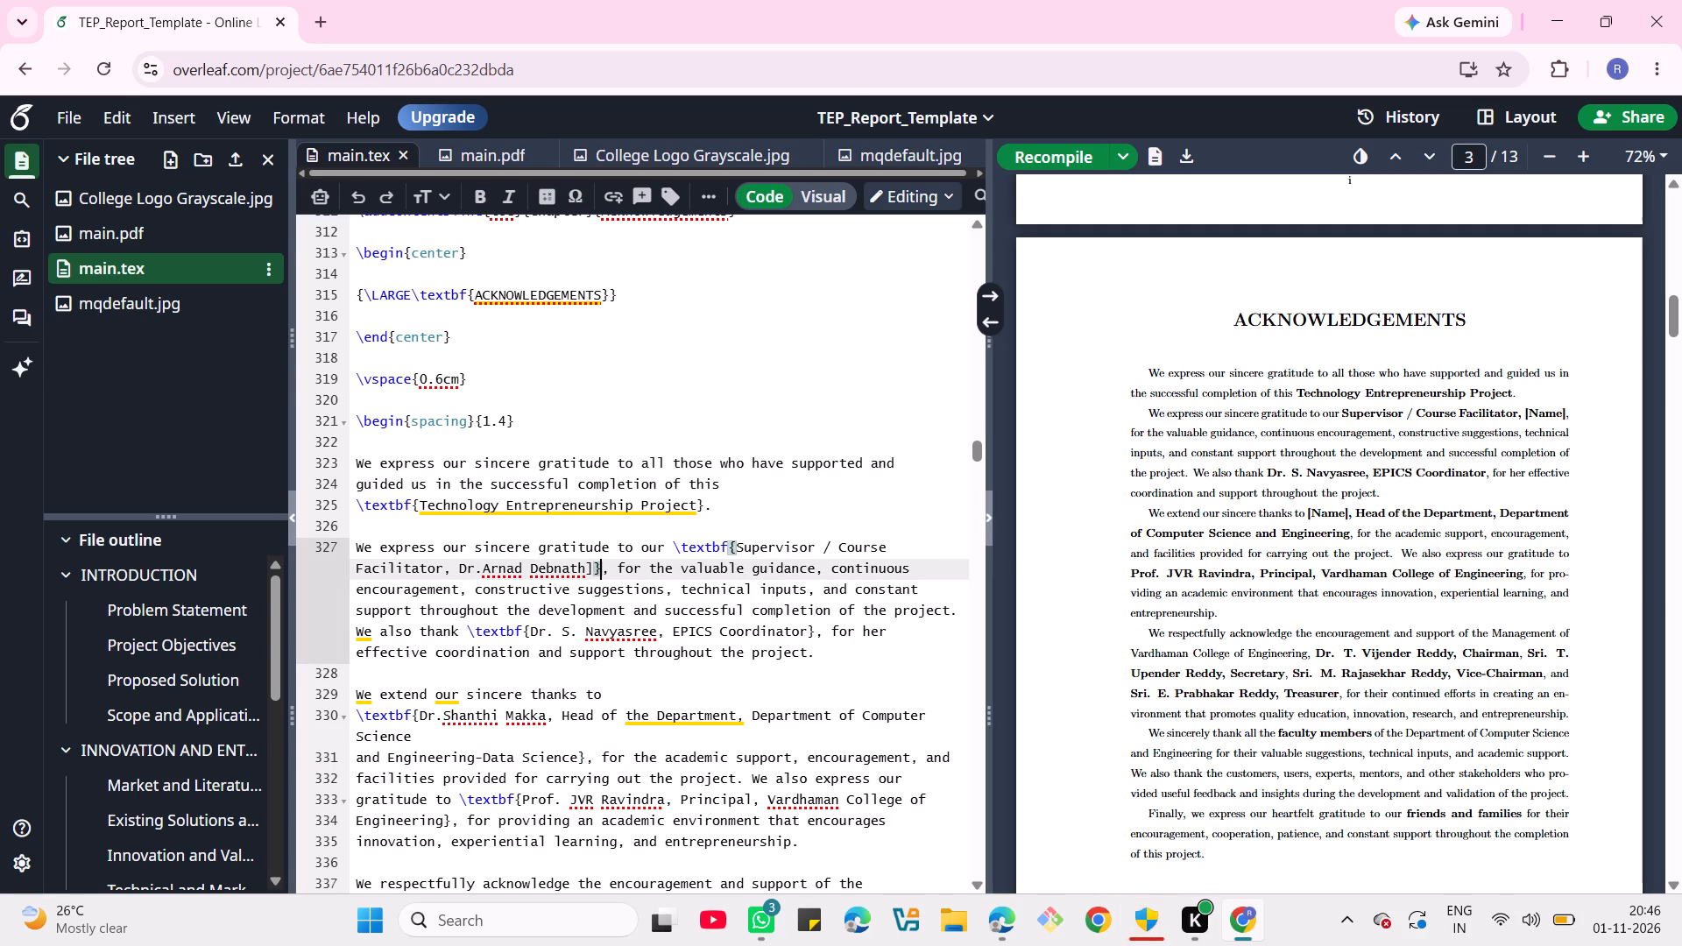
key(Left)
key(BackSpace)
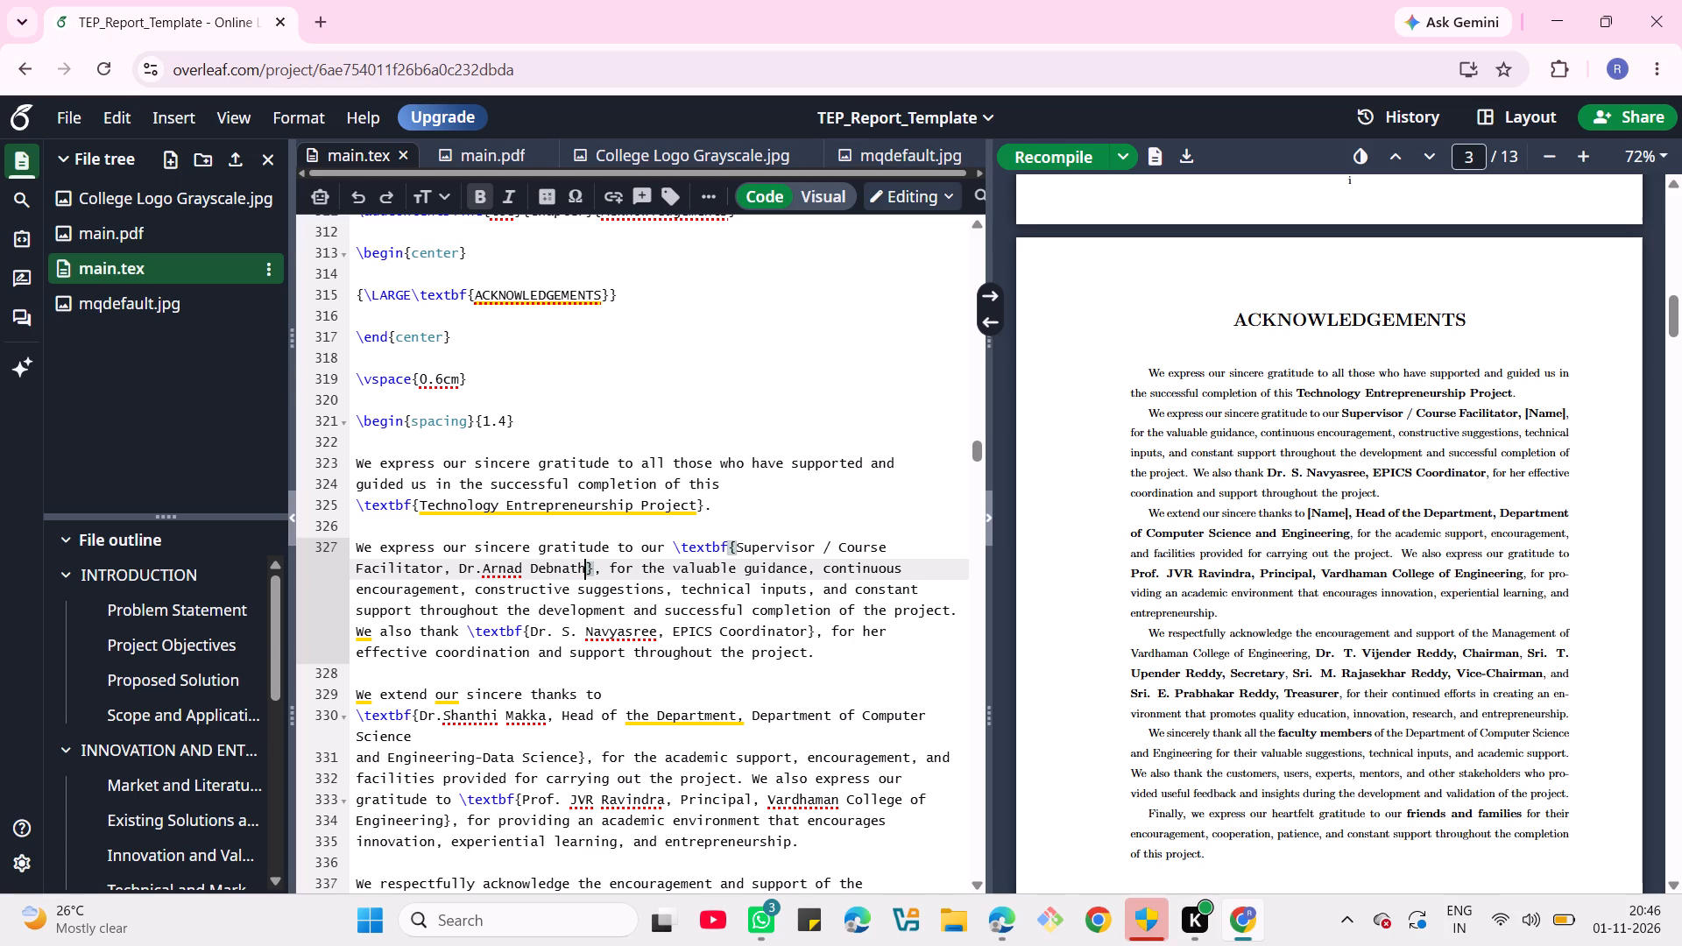
Read through the rest of the Acknowledgements source down to the Project Team block, checking for remaining placeholders.
scroll(547, 602, down, 1)
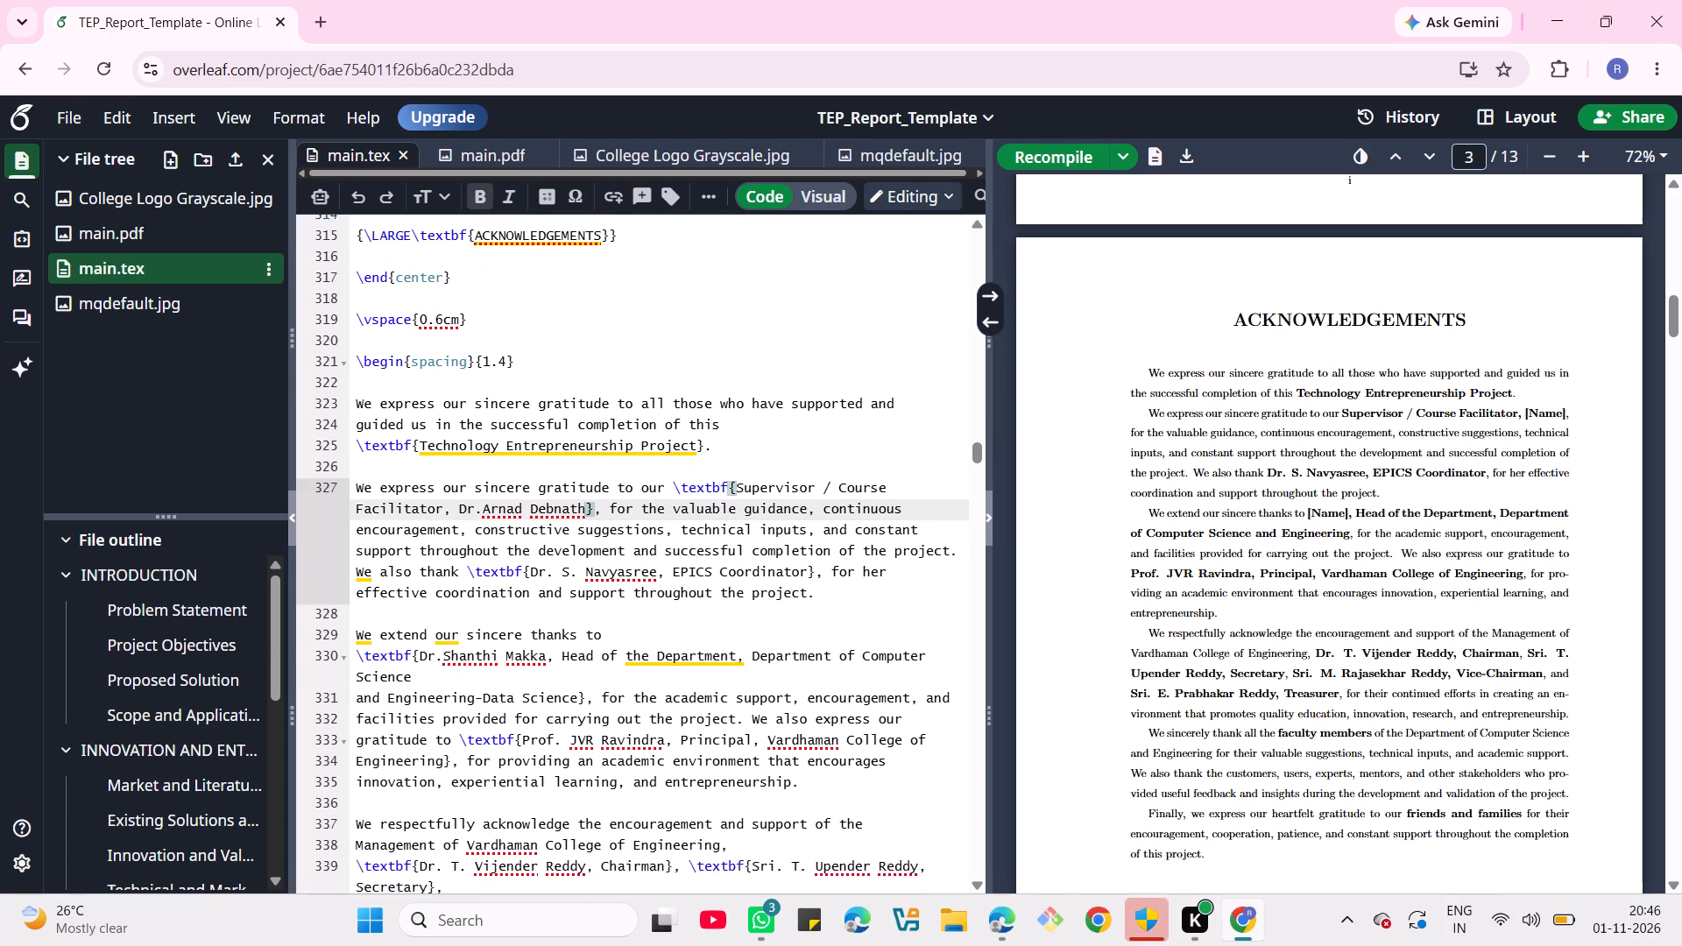
scroll(547, 602, down, 3)
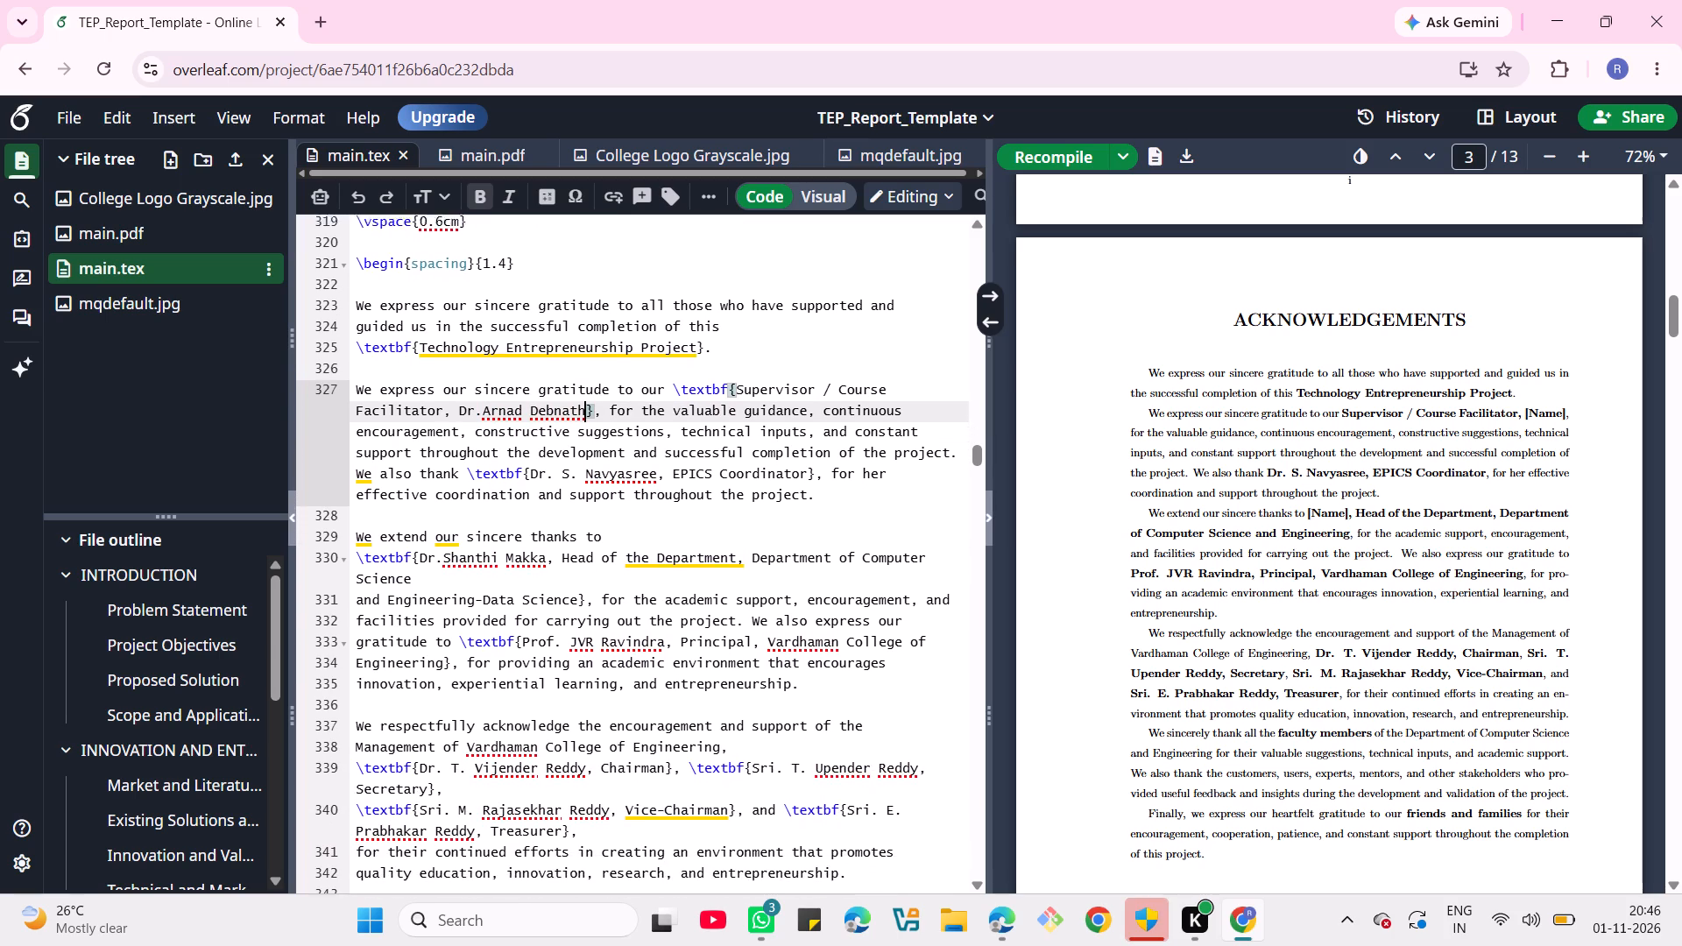
scroll(547, 602, down, 3)
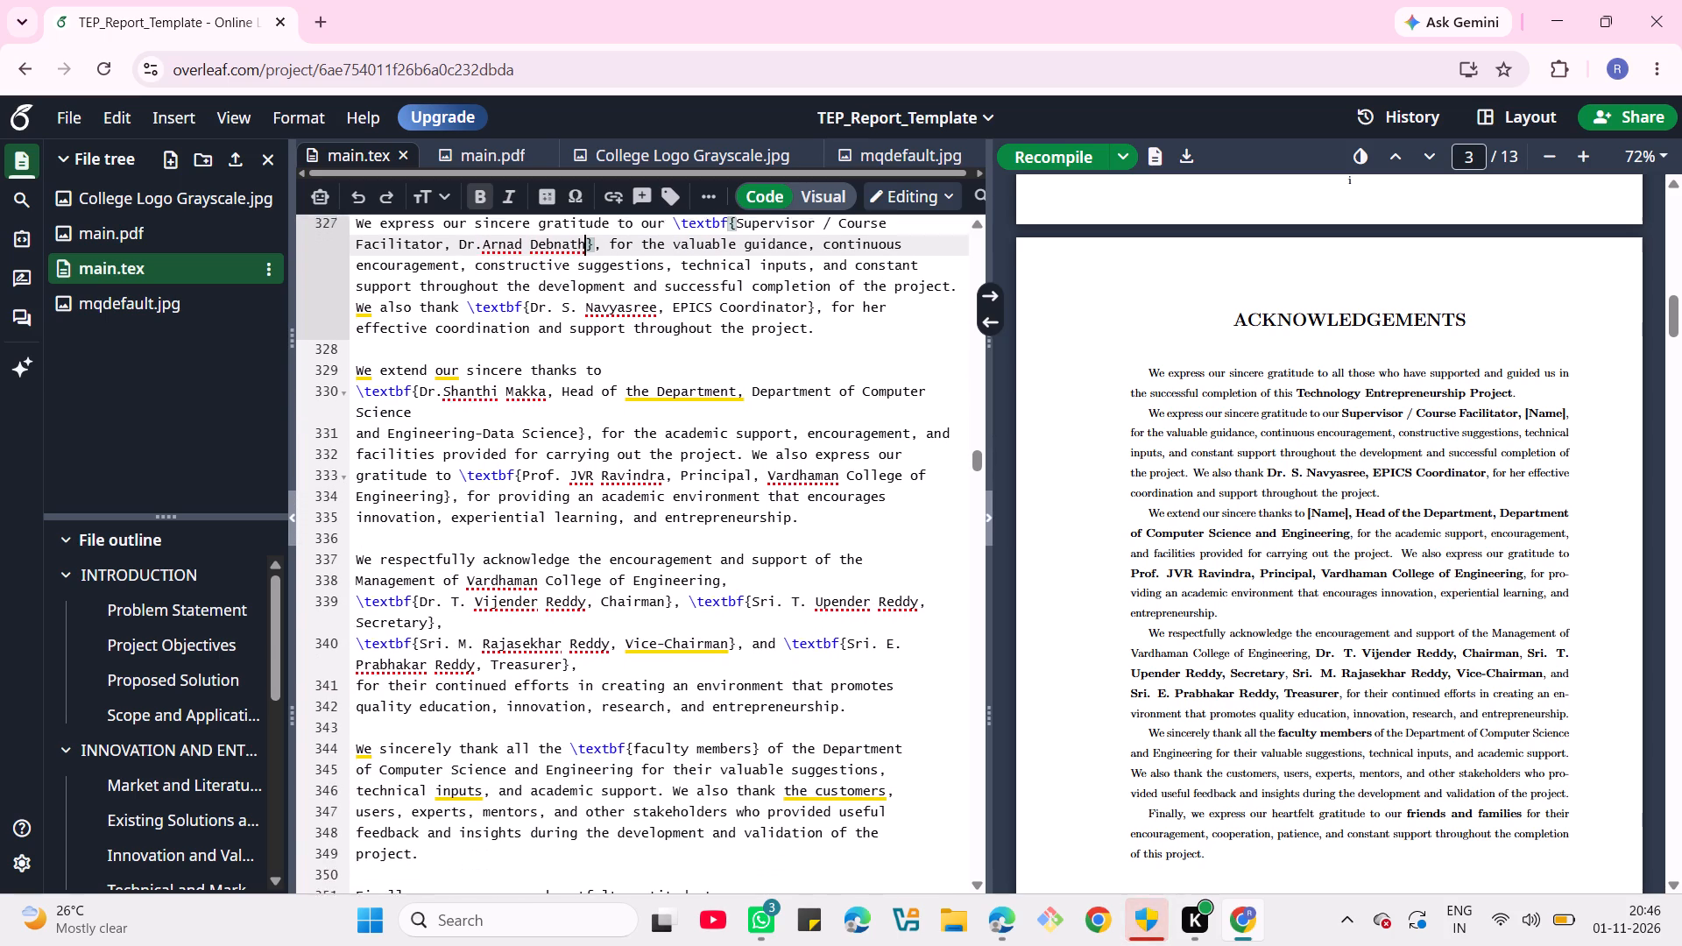
scroll(547, 602, down, 2)
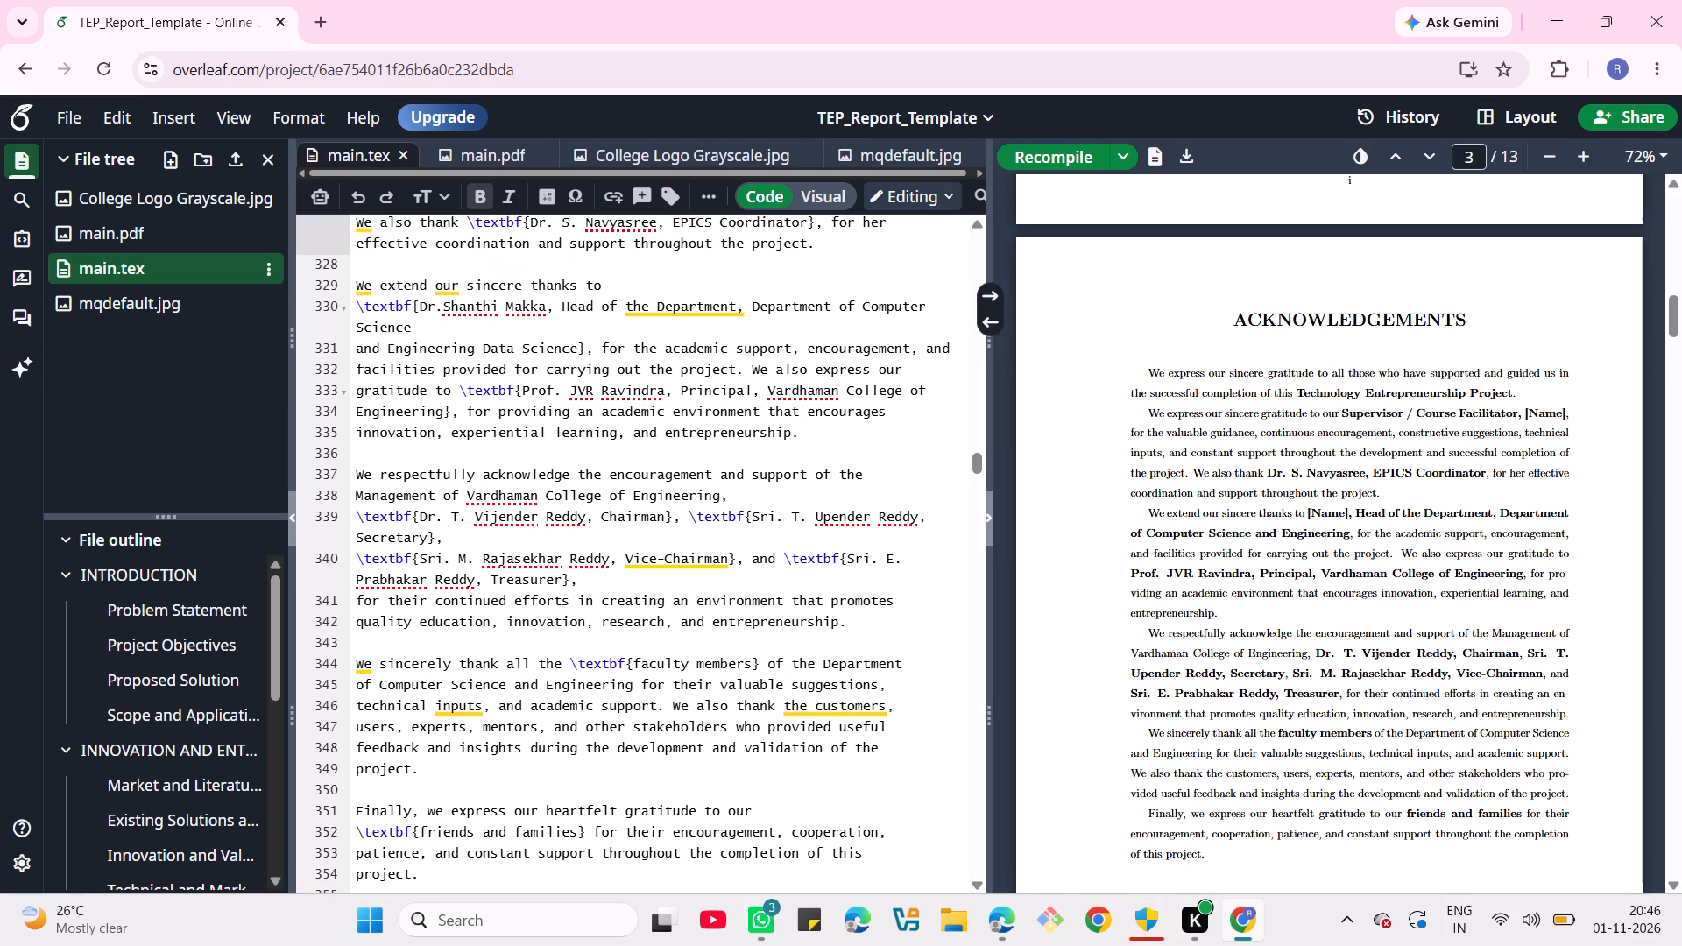
scroll(547, 602, down, 3)
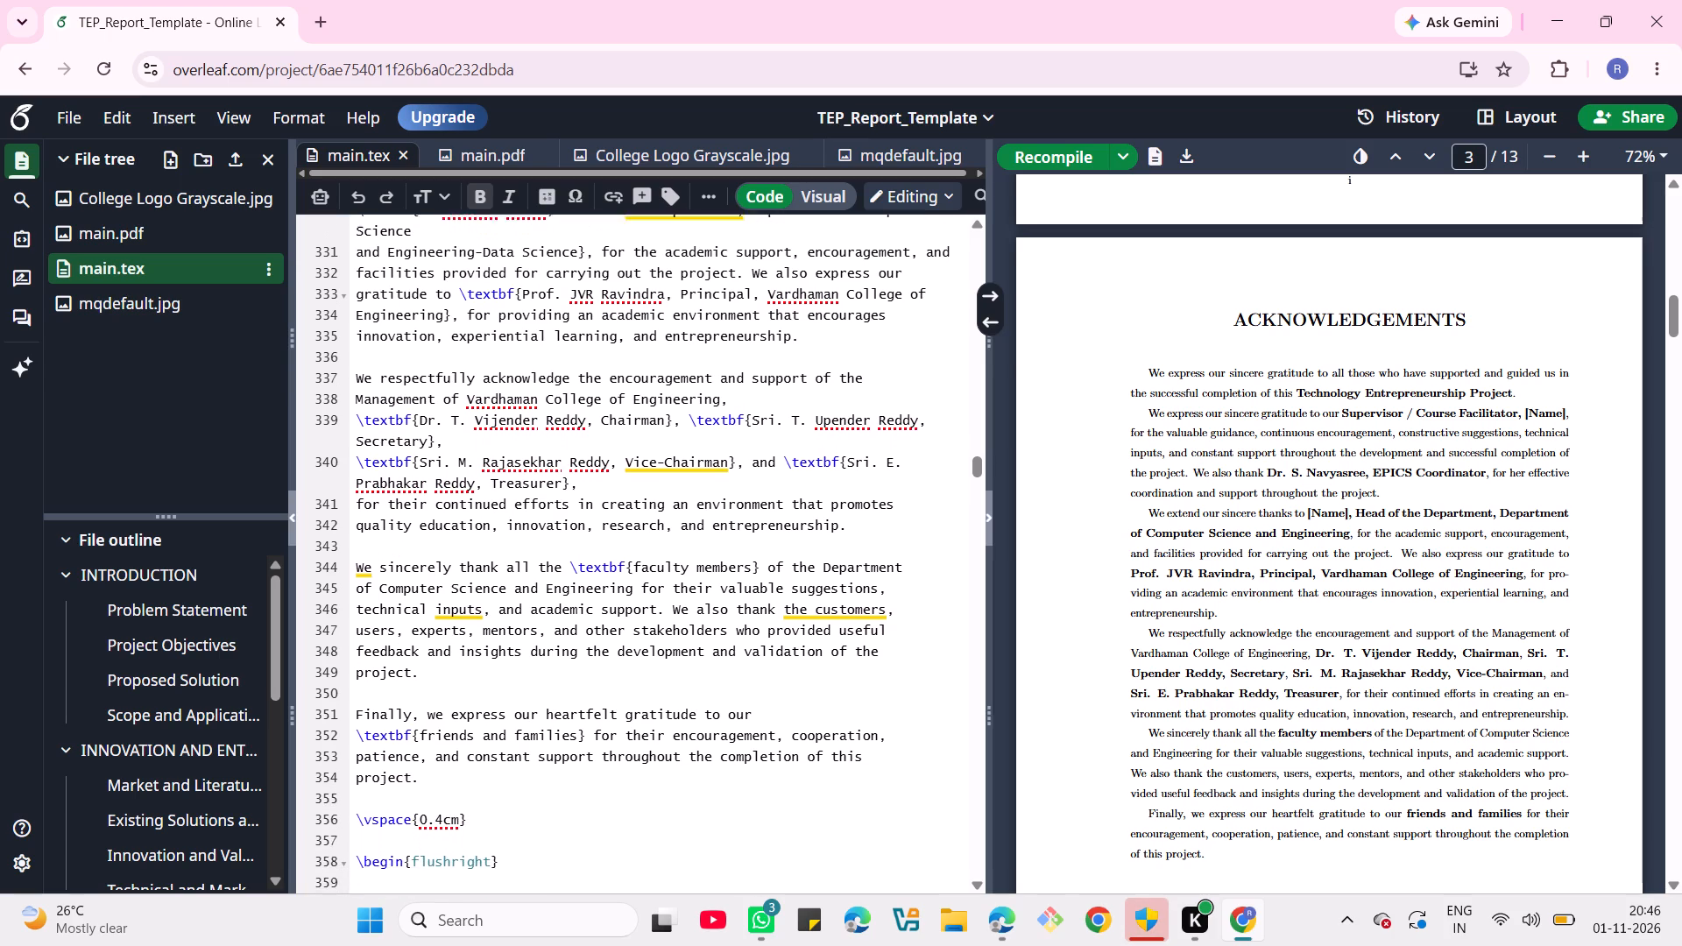
scroll(547, 602, down, 1)
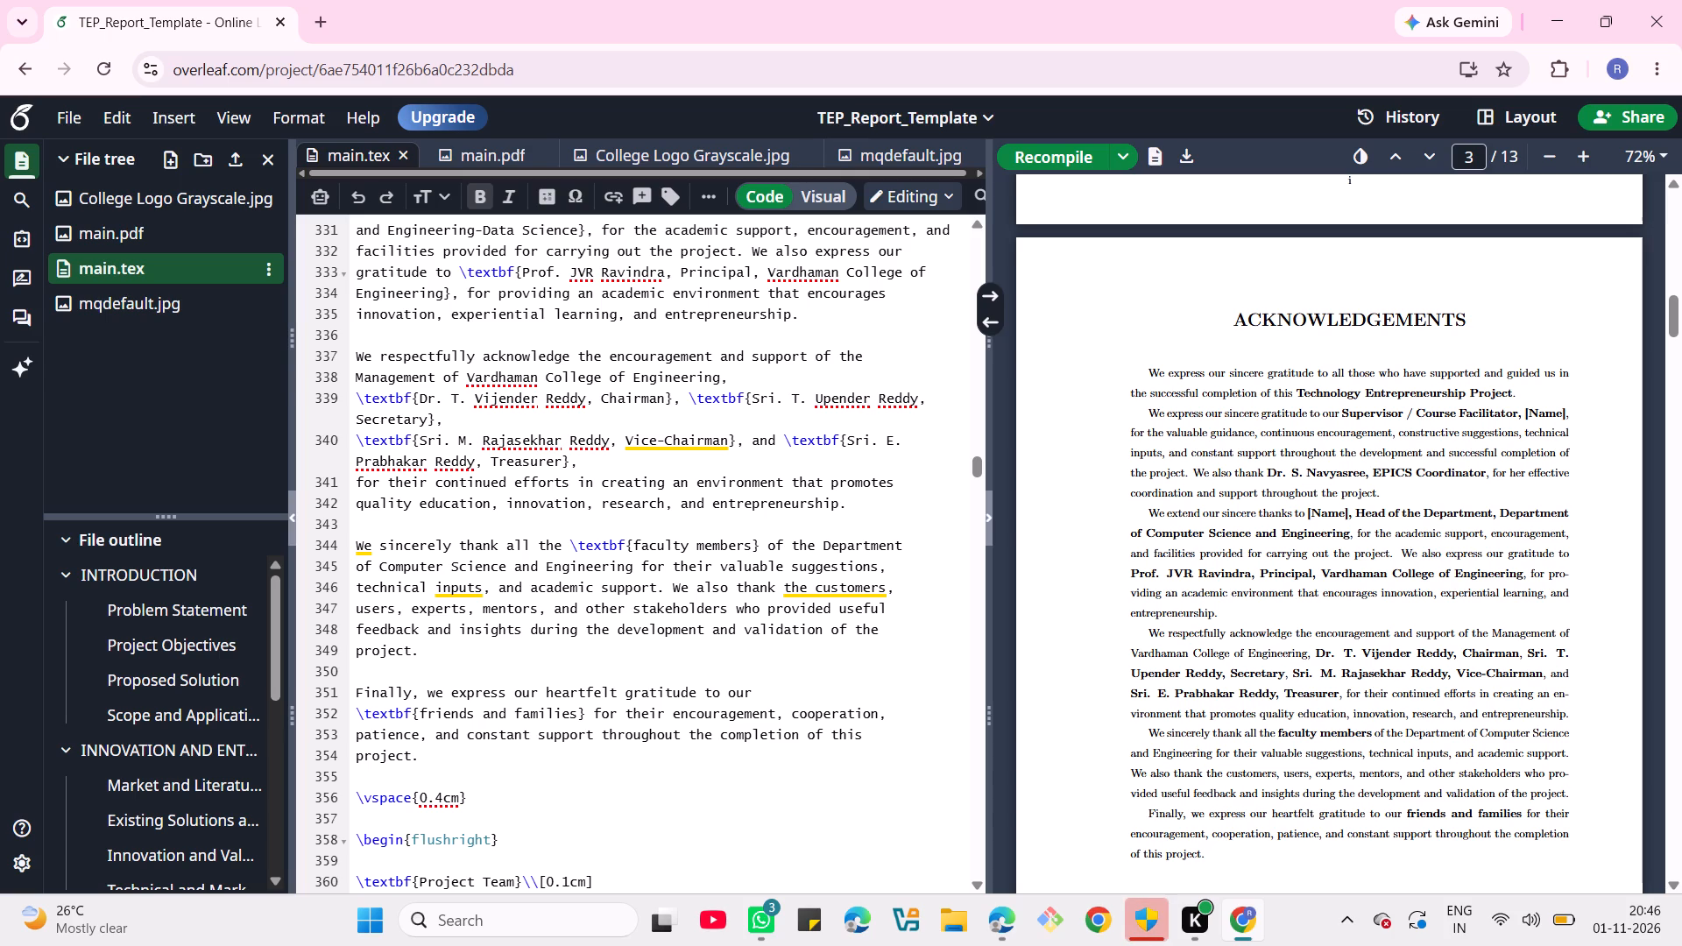
scroll(987, 682, down, 1)
Recompile the report with the edited Acknowledgements text.
click(1071, 146)
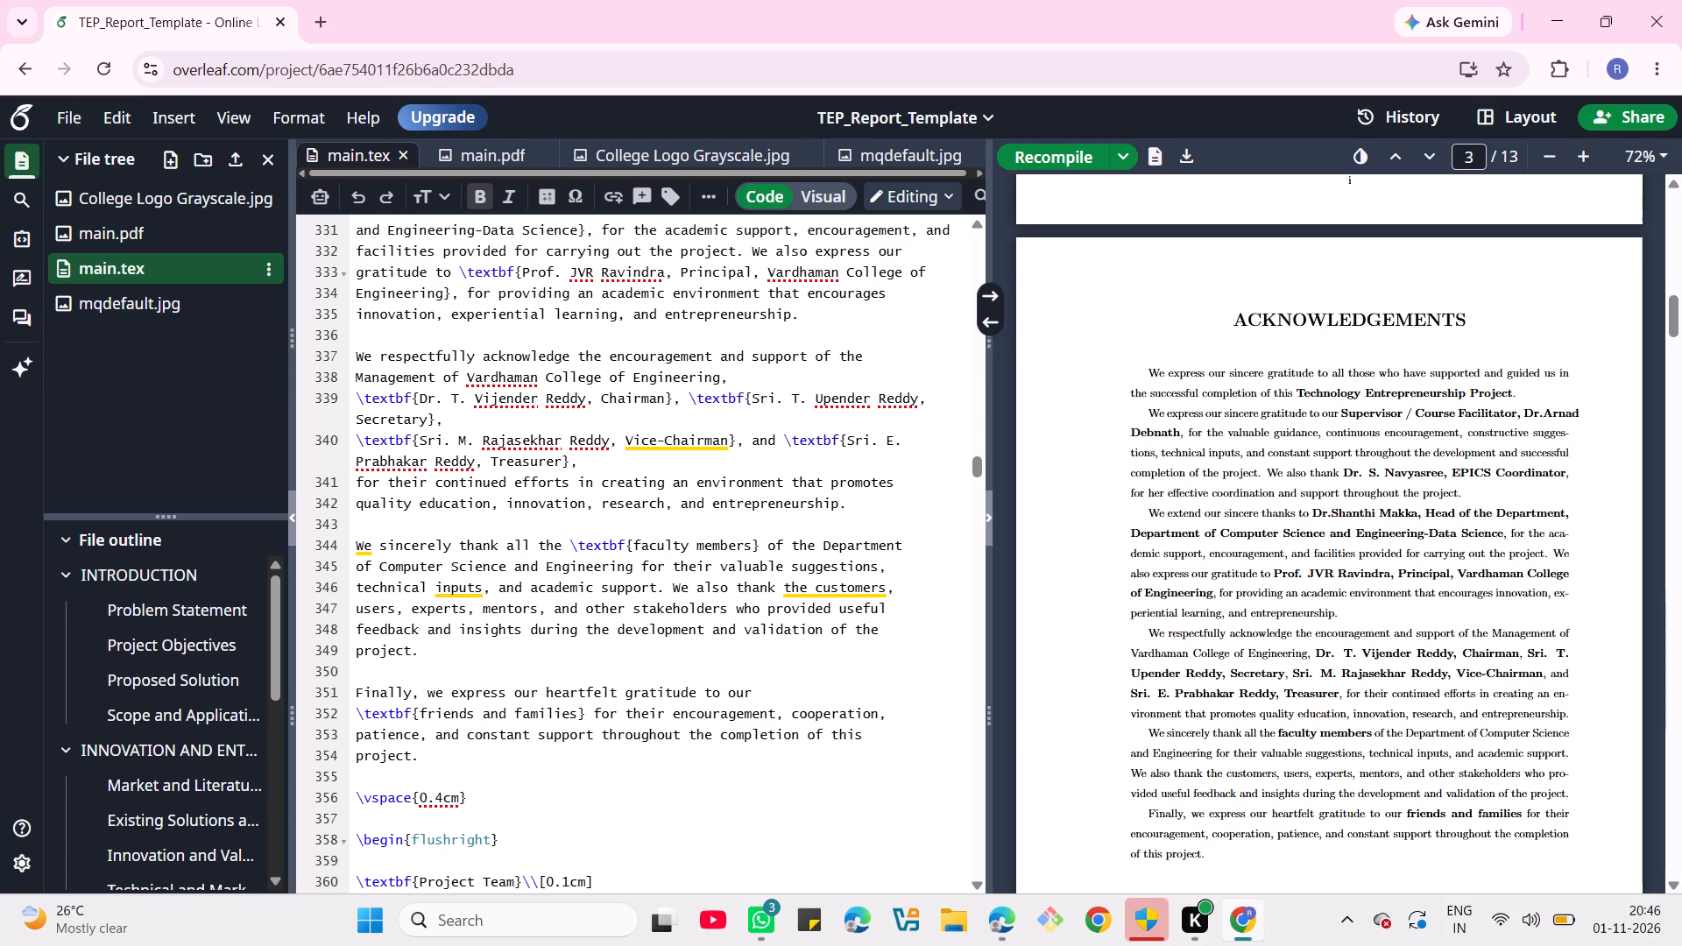
Correct the last letter of the Supervisor / Course Facilitator's first name to "b" in the Acknowledgements, and recompile the report.
scroll(486, 381, up, 2)
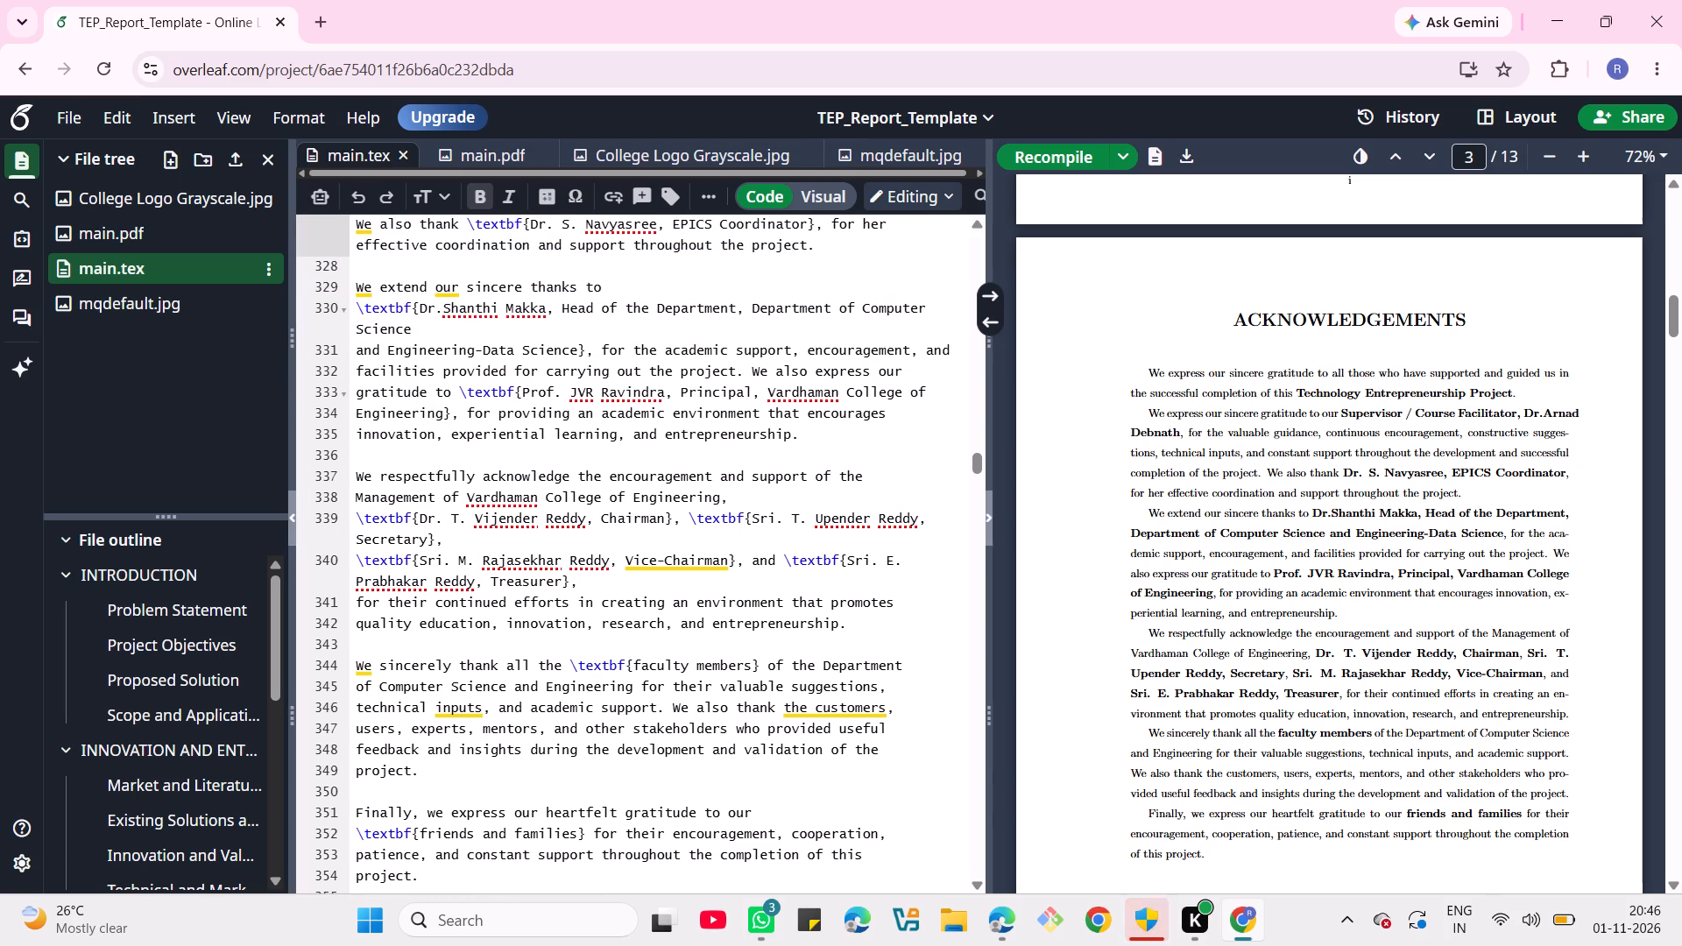
scroll(548, 302, up, 2)
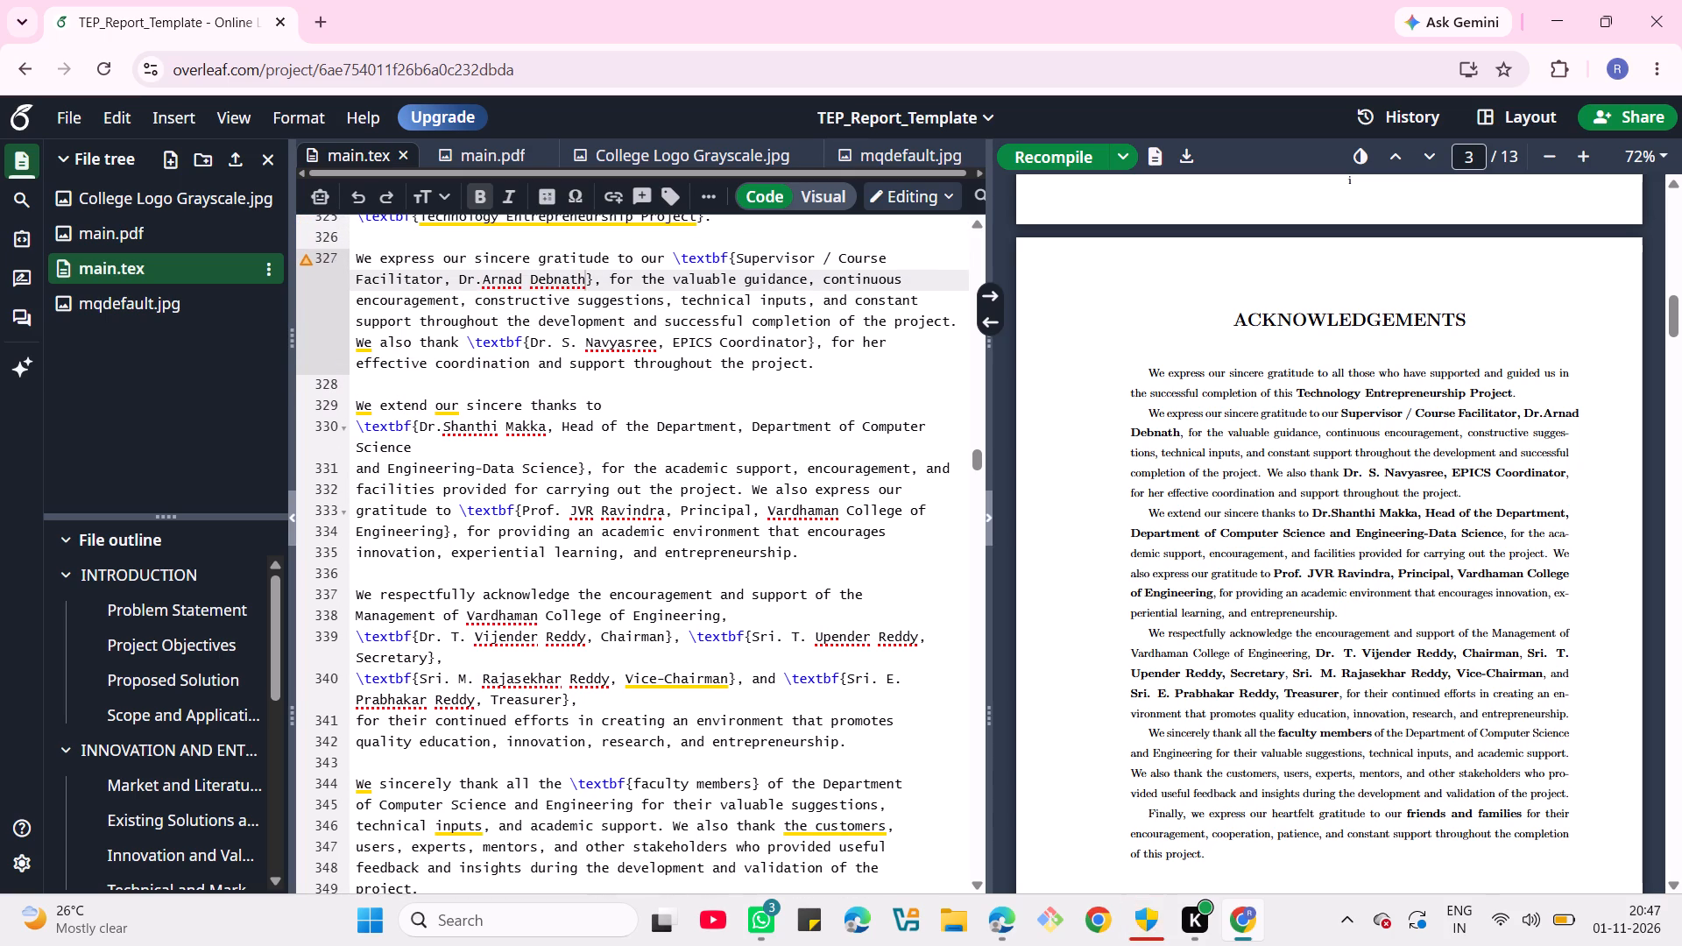
click(520, 282)
key(BackSpace)
key(b)
click(1072, 156)
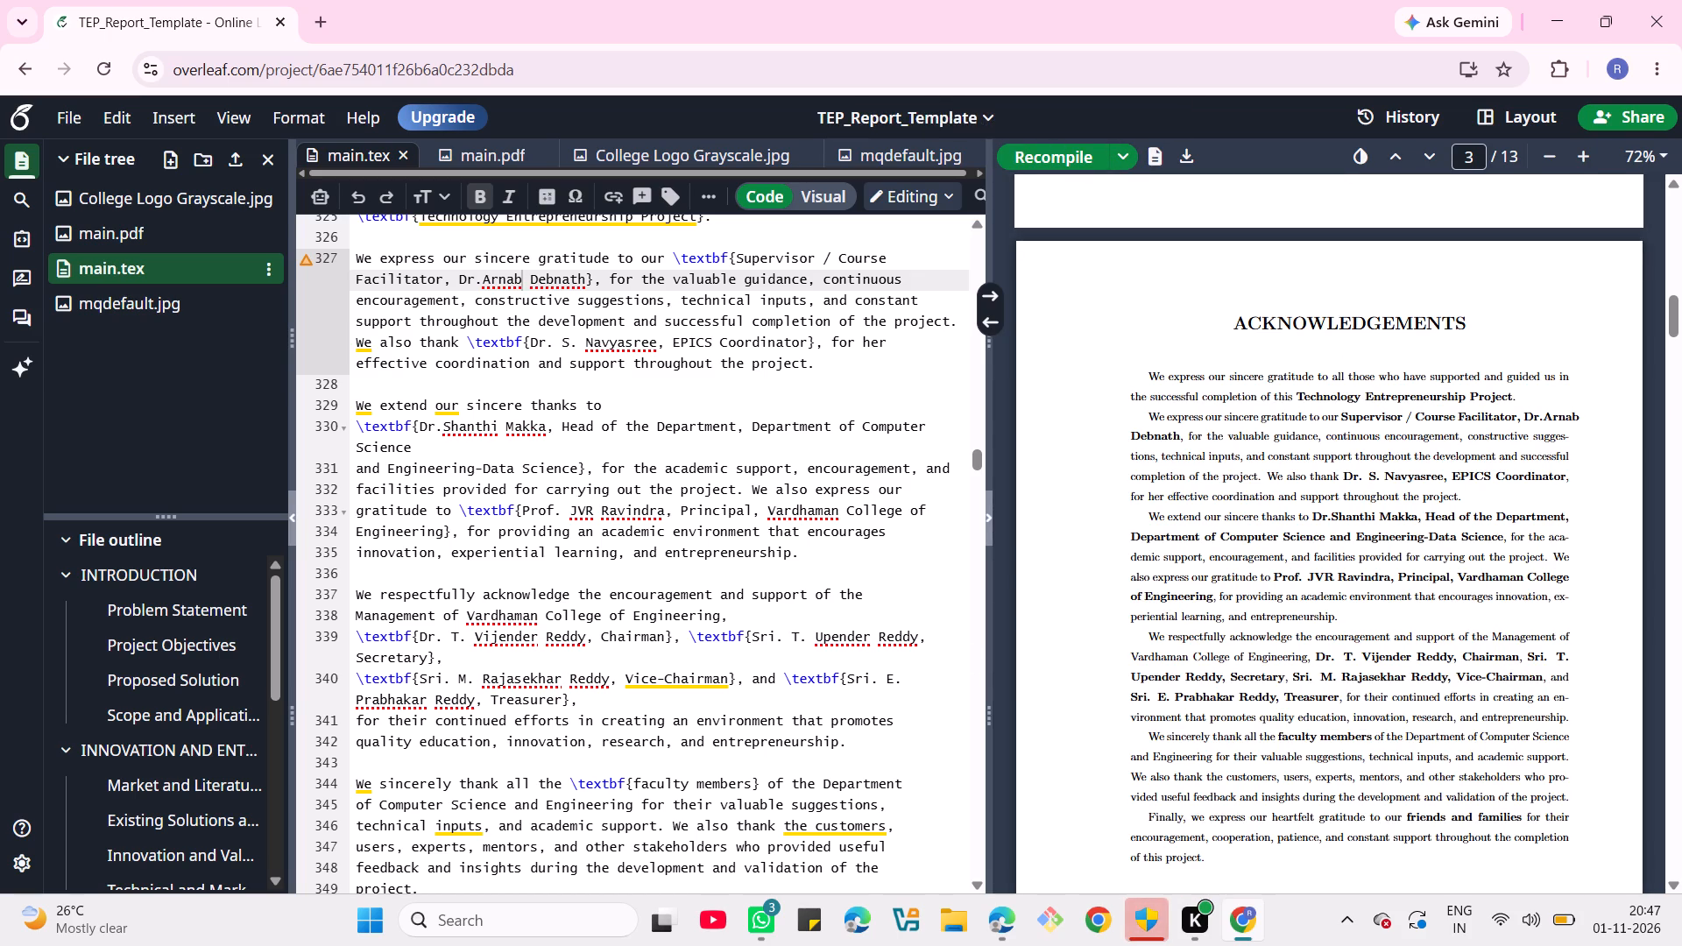
Replace the "Name of the Student" placeholder lines under Project Team with the copied student list, including names and roll numbers.
scroll(1043, 695, down, 2)
scroll(710, 742, down, 5)
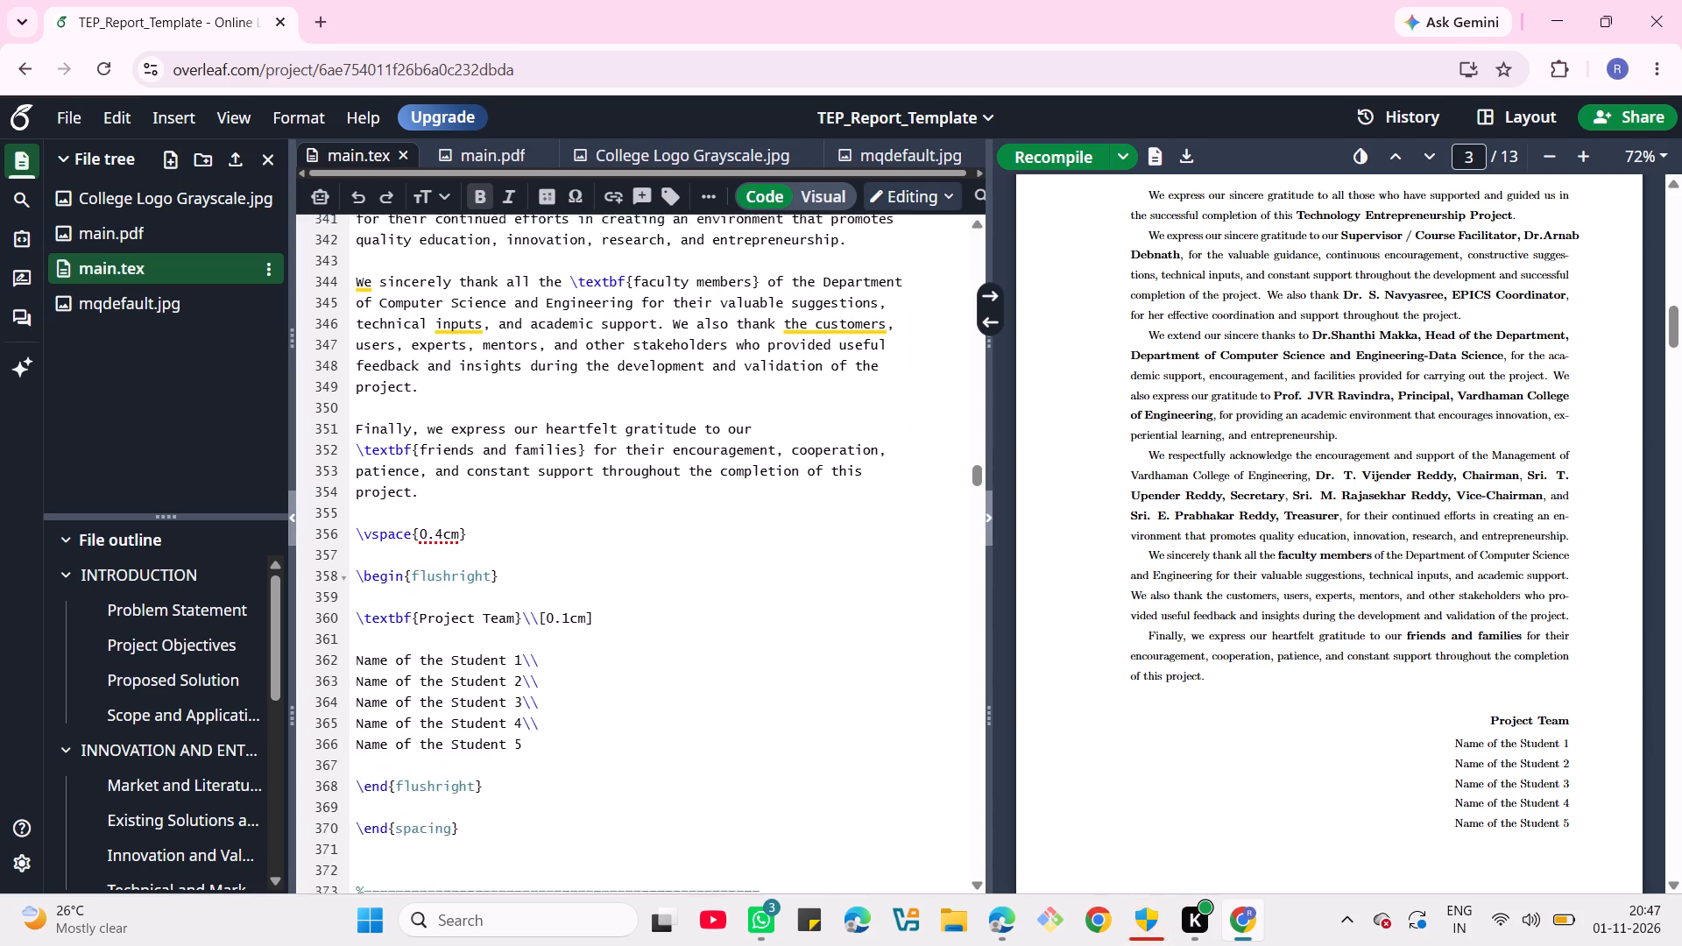
scroll(710, 742, down, 1)
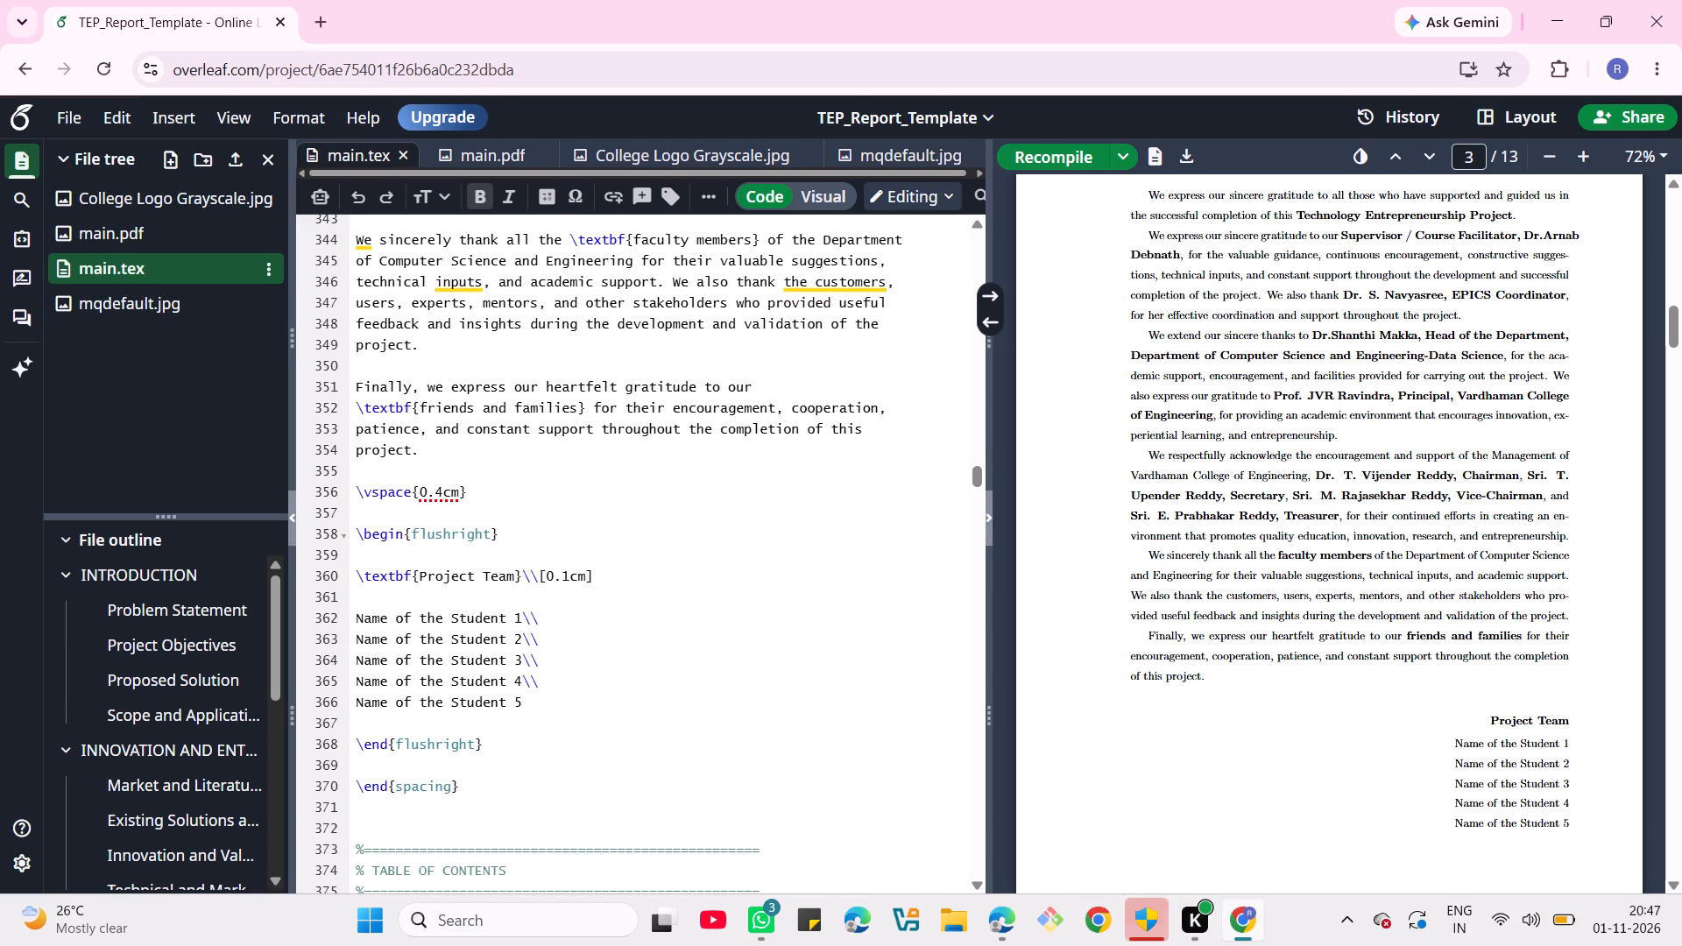
drag(356, 612, 530, 712)
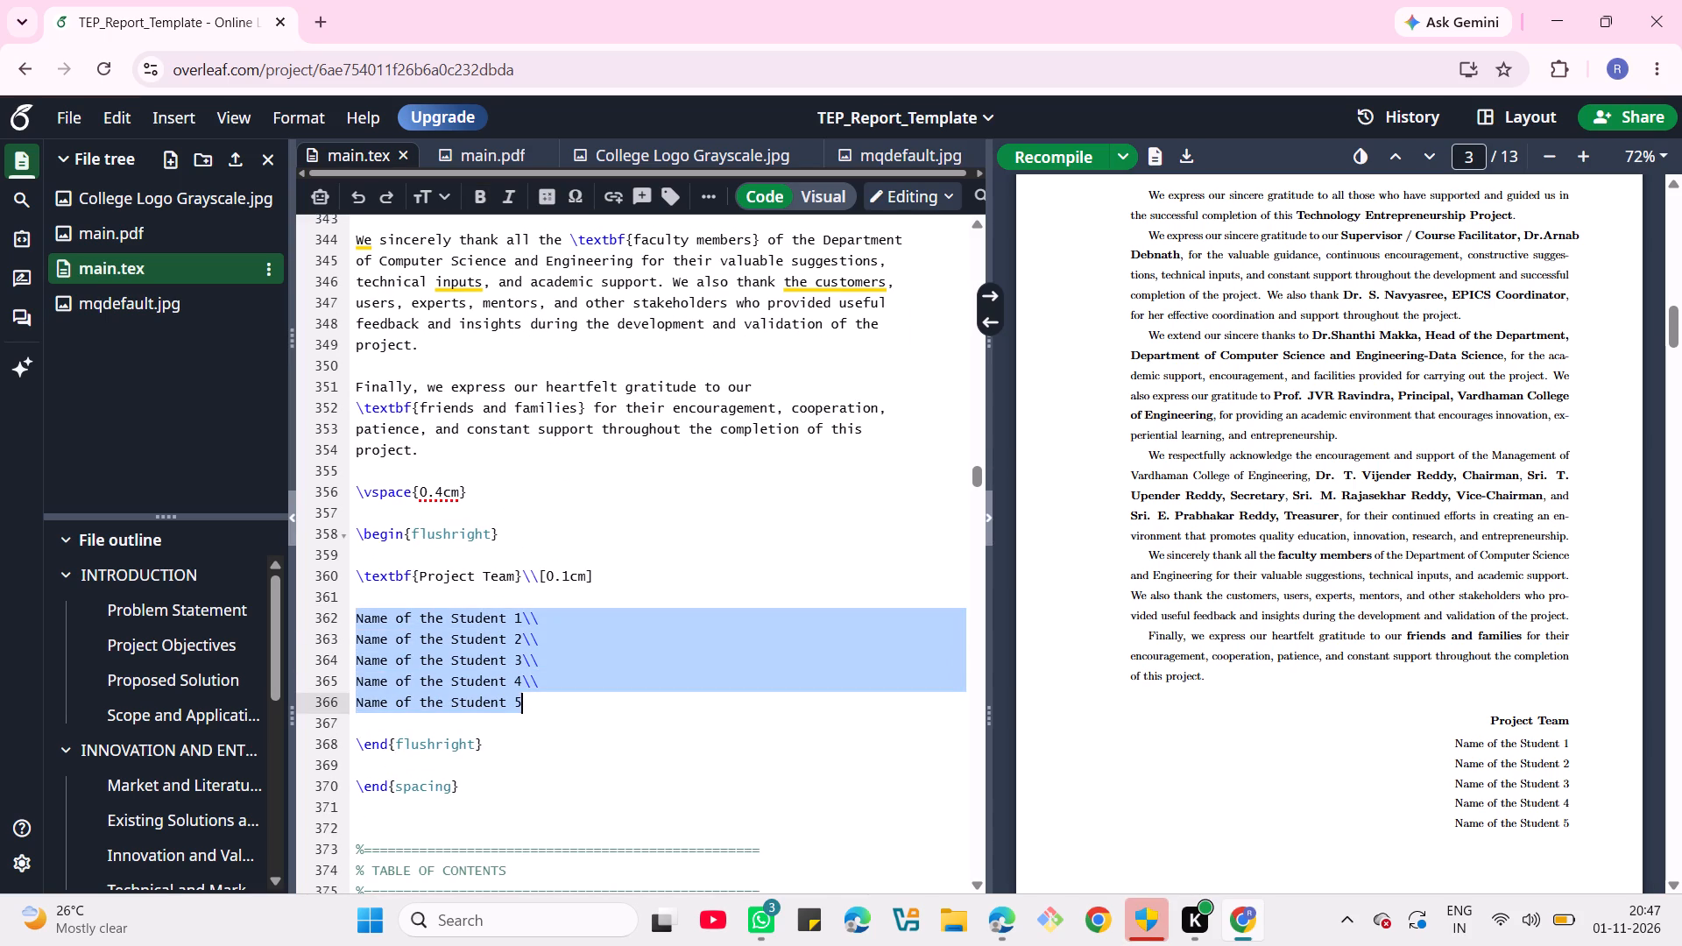
drag(530, 712, 528, 708)
key(BackSpace)
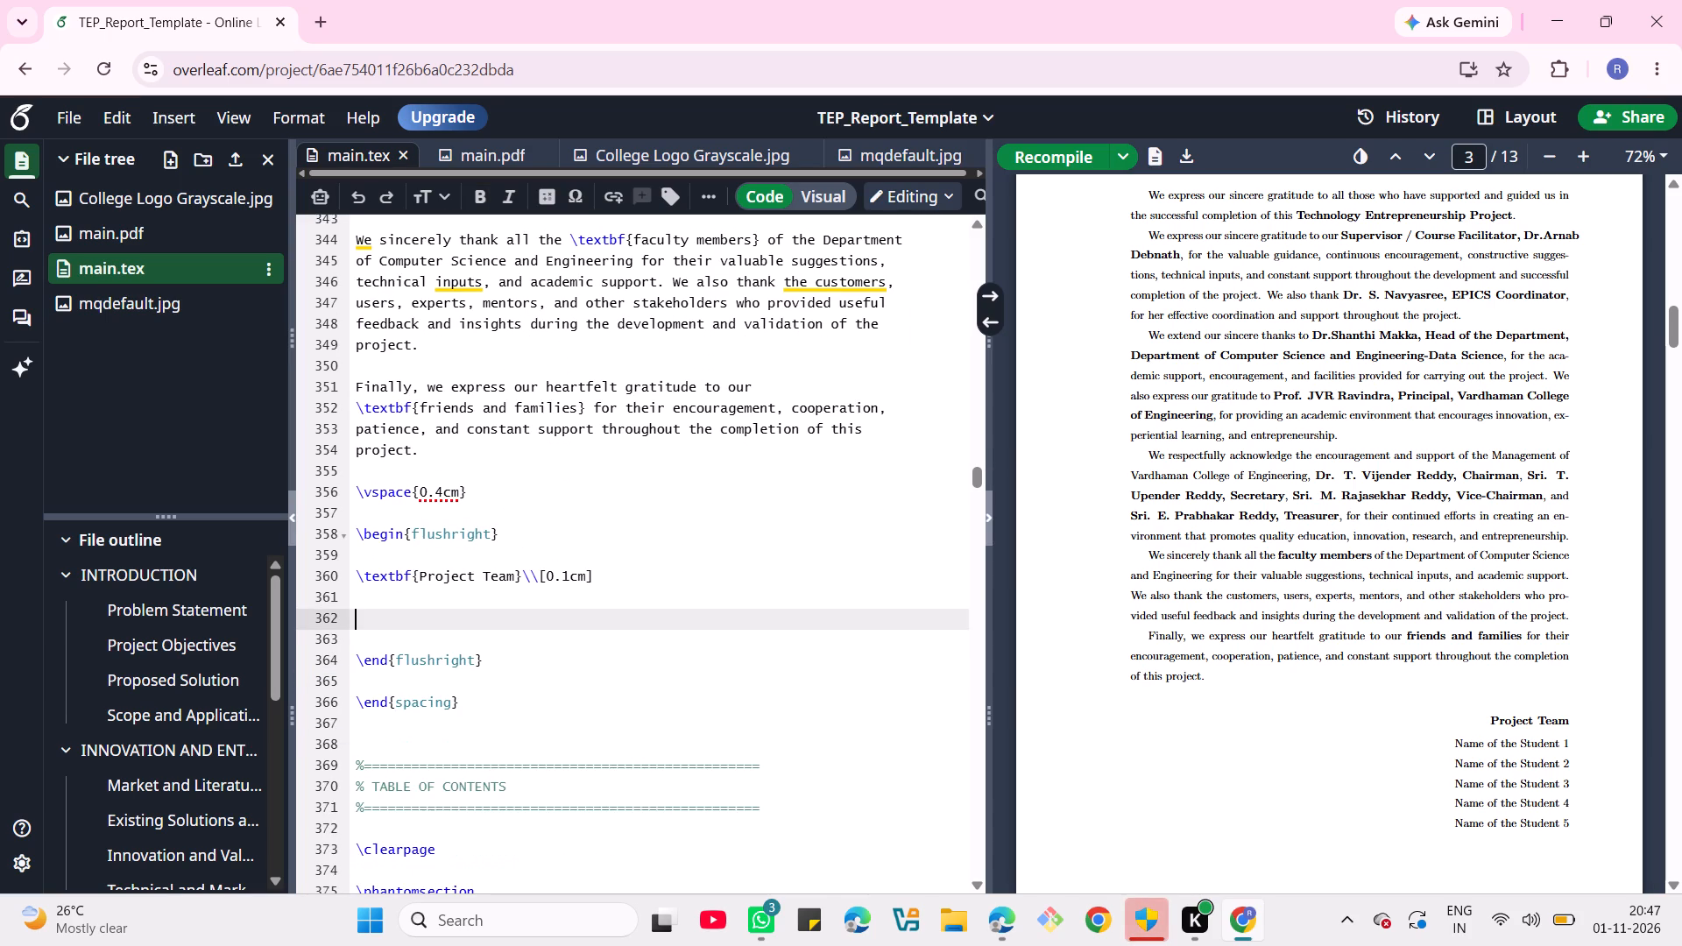
key(ctrl+v)
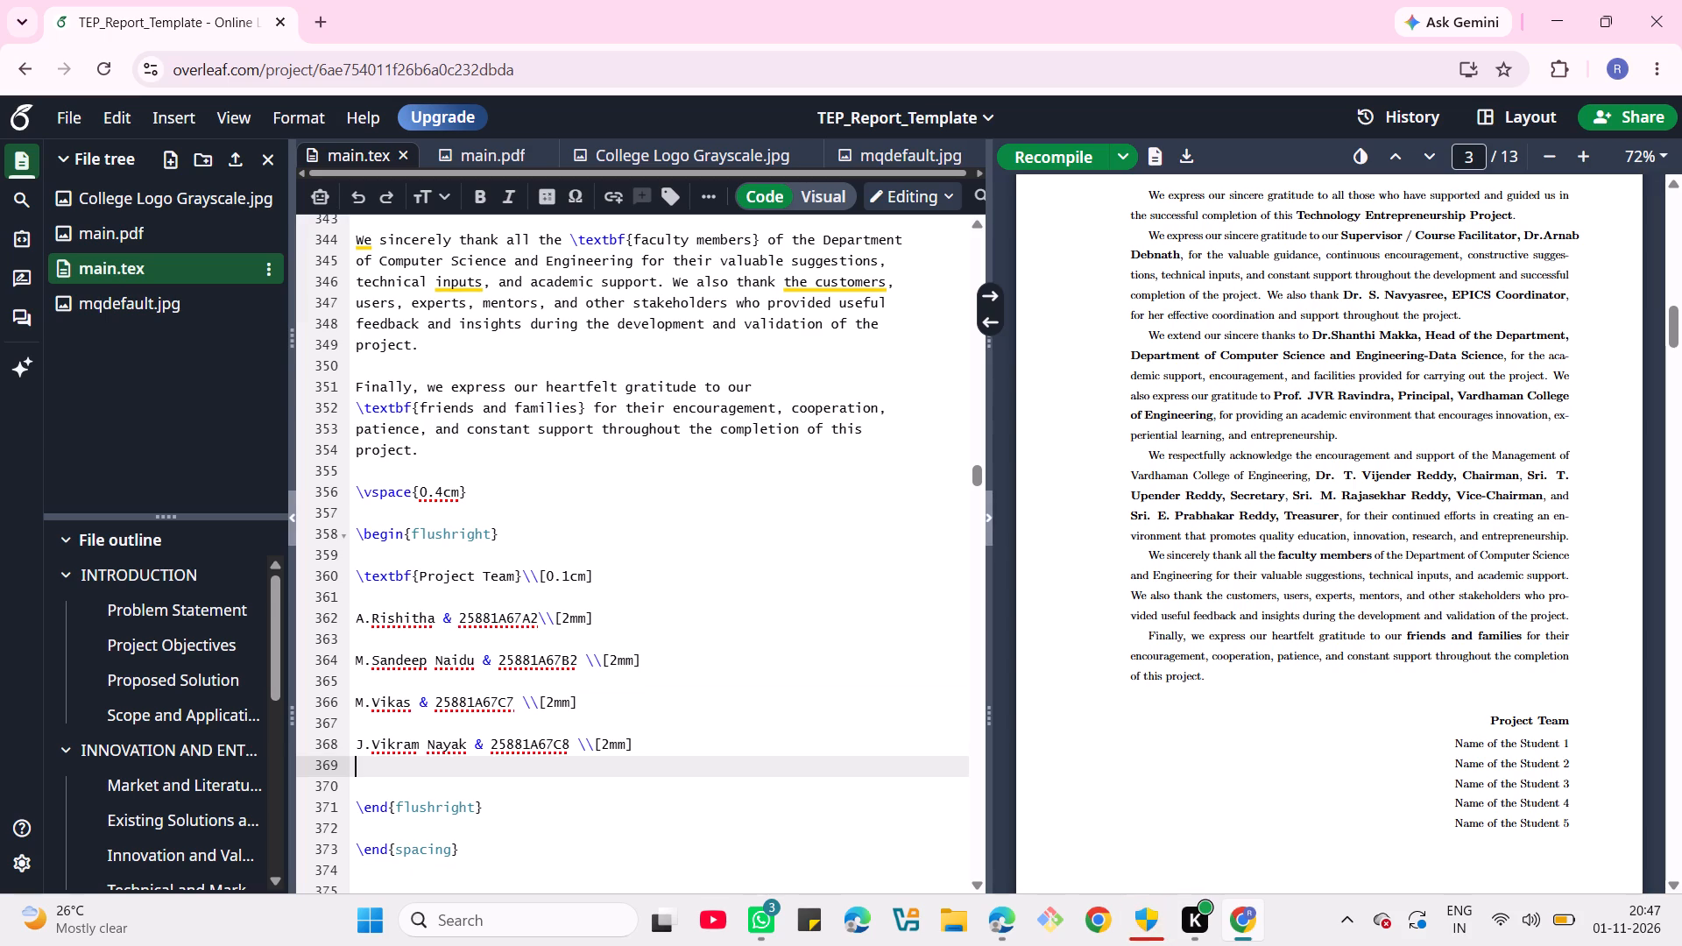
Strip the "&", roll number and \\[2mm] from all four Project Team lines, leaving only the names, and recompile the report.
drag(446, 611, 602, 612)
key(BackSpace)
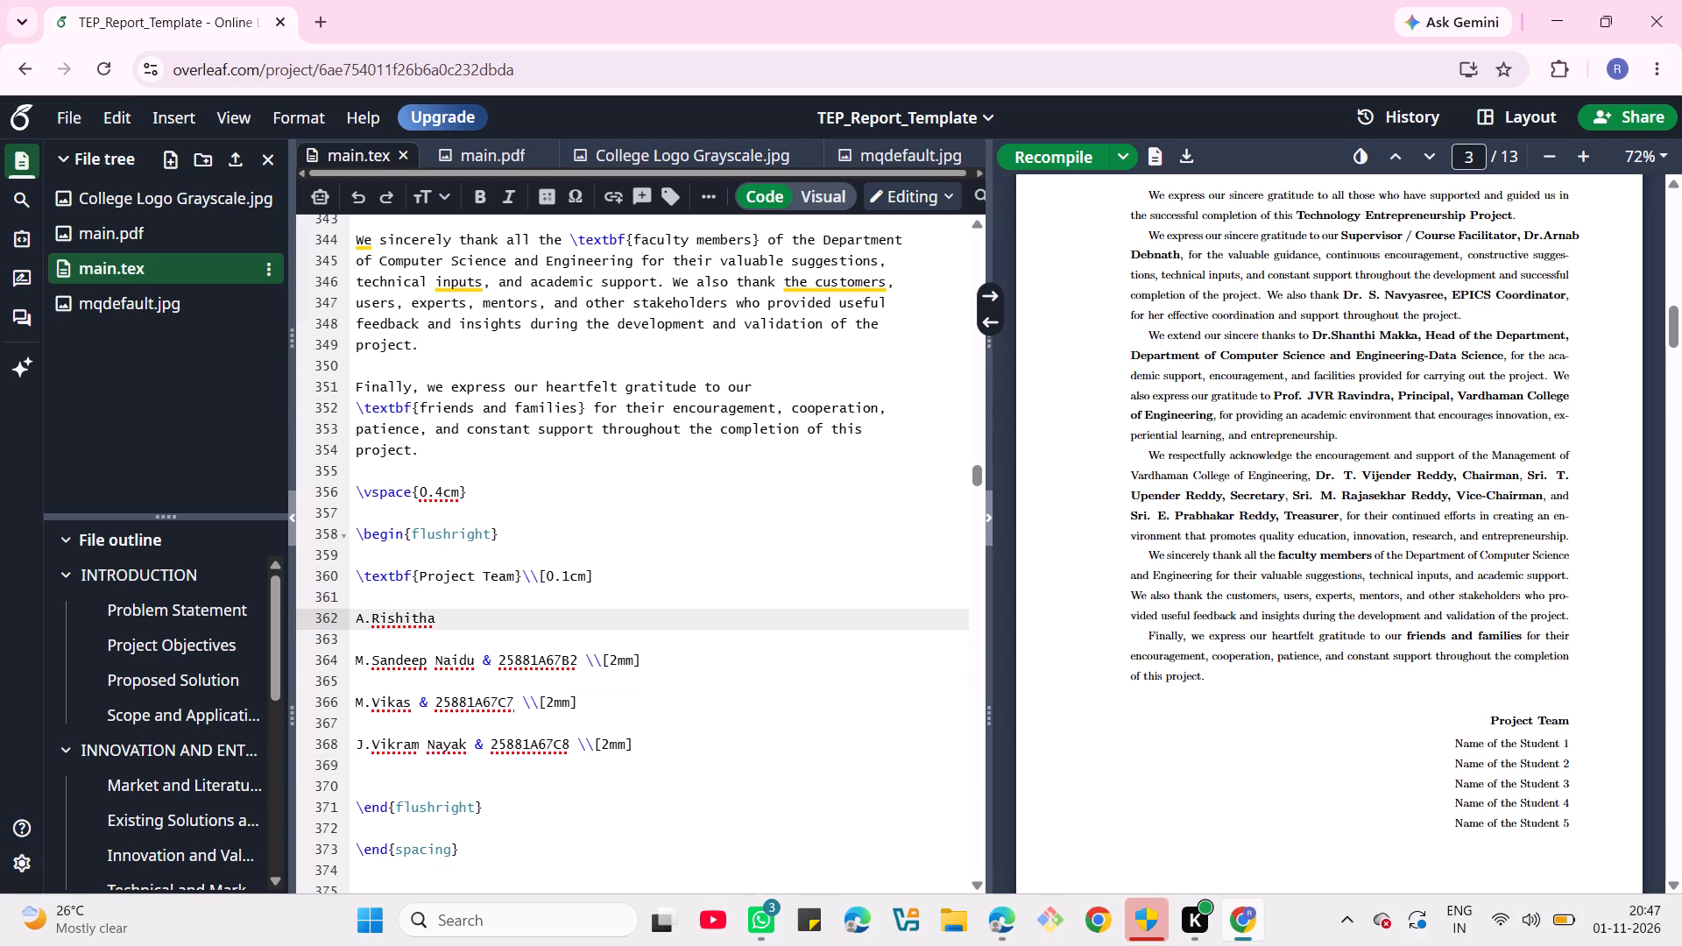
drag(482, 660, 683, 663)
key(BackSpace)
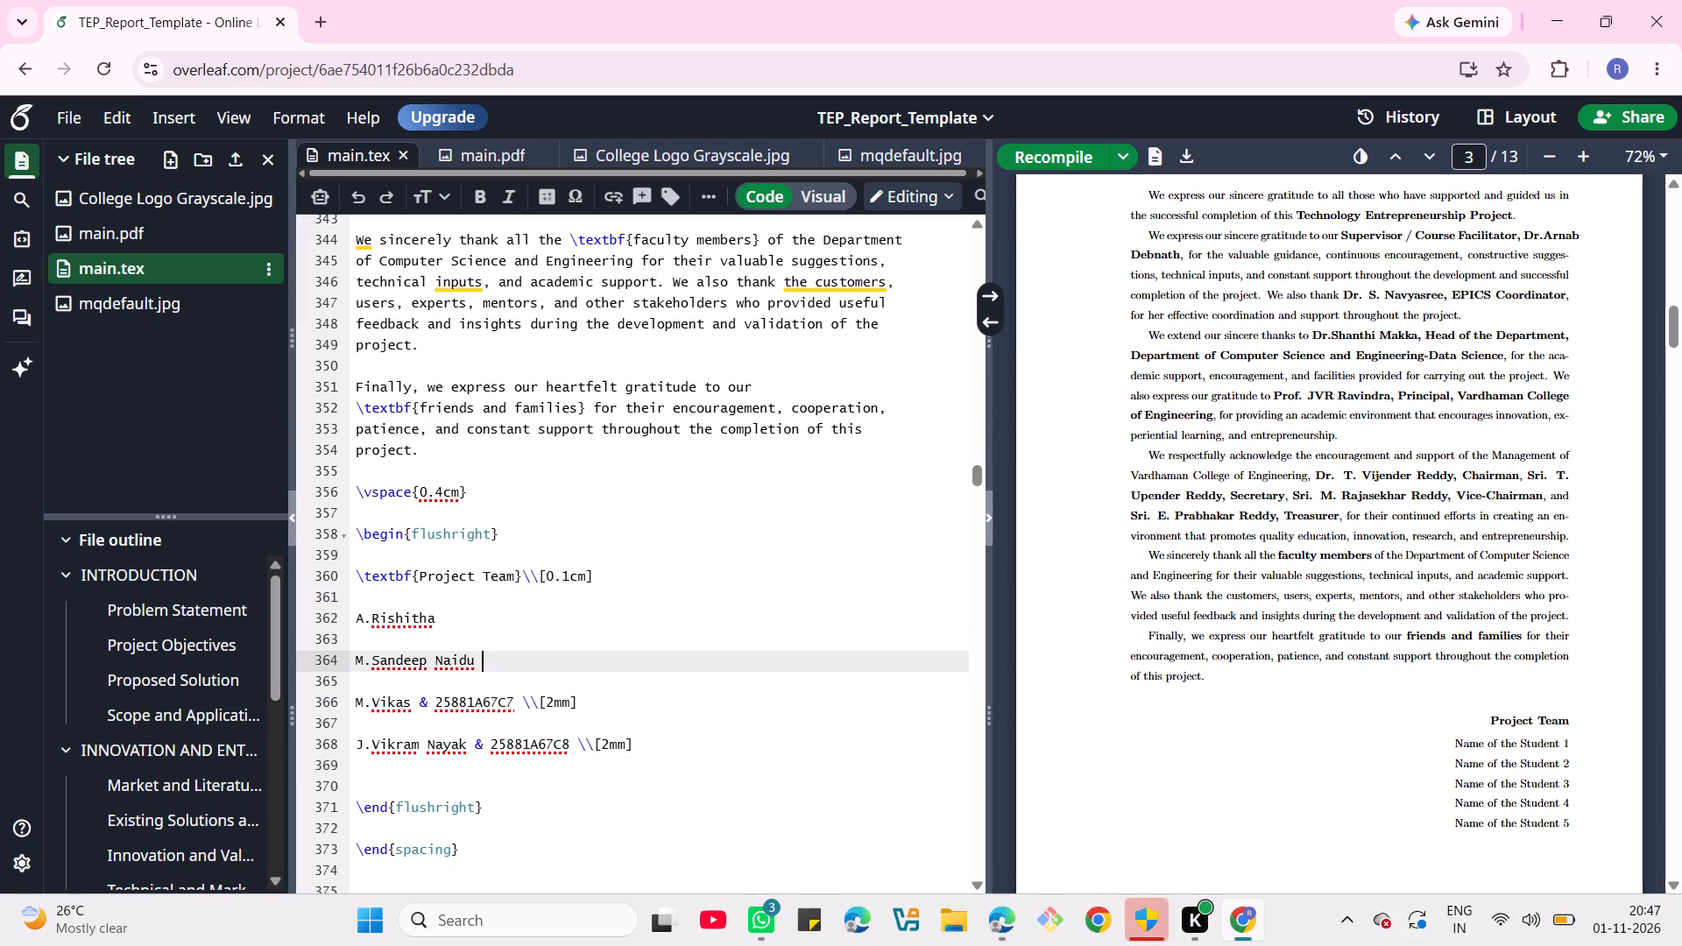
drag(412, 701, 647, 699)
key(BackSpace)
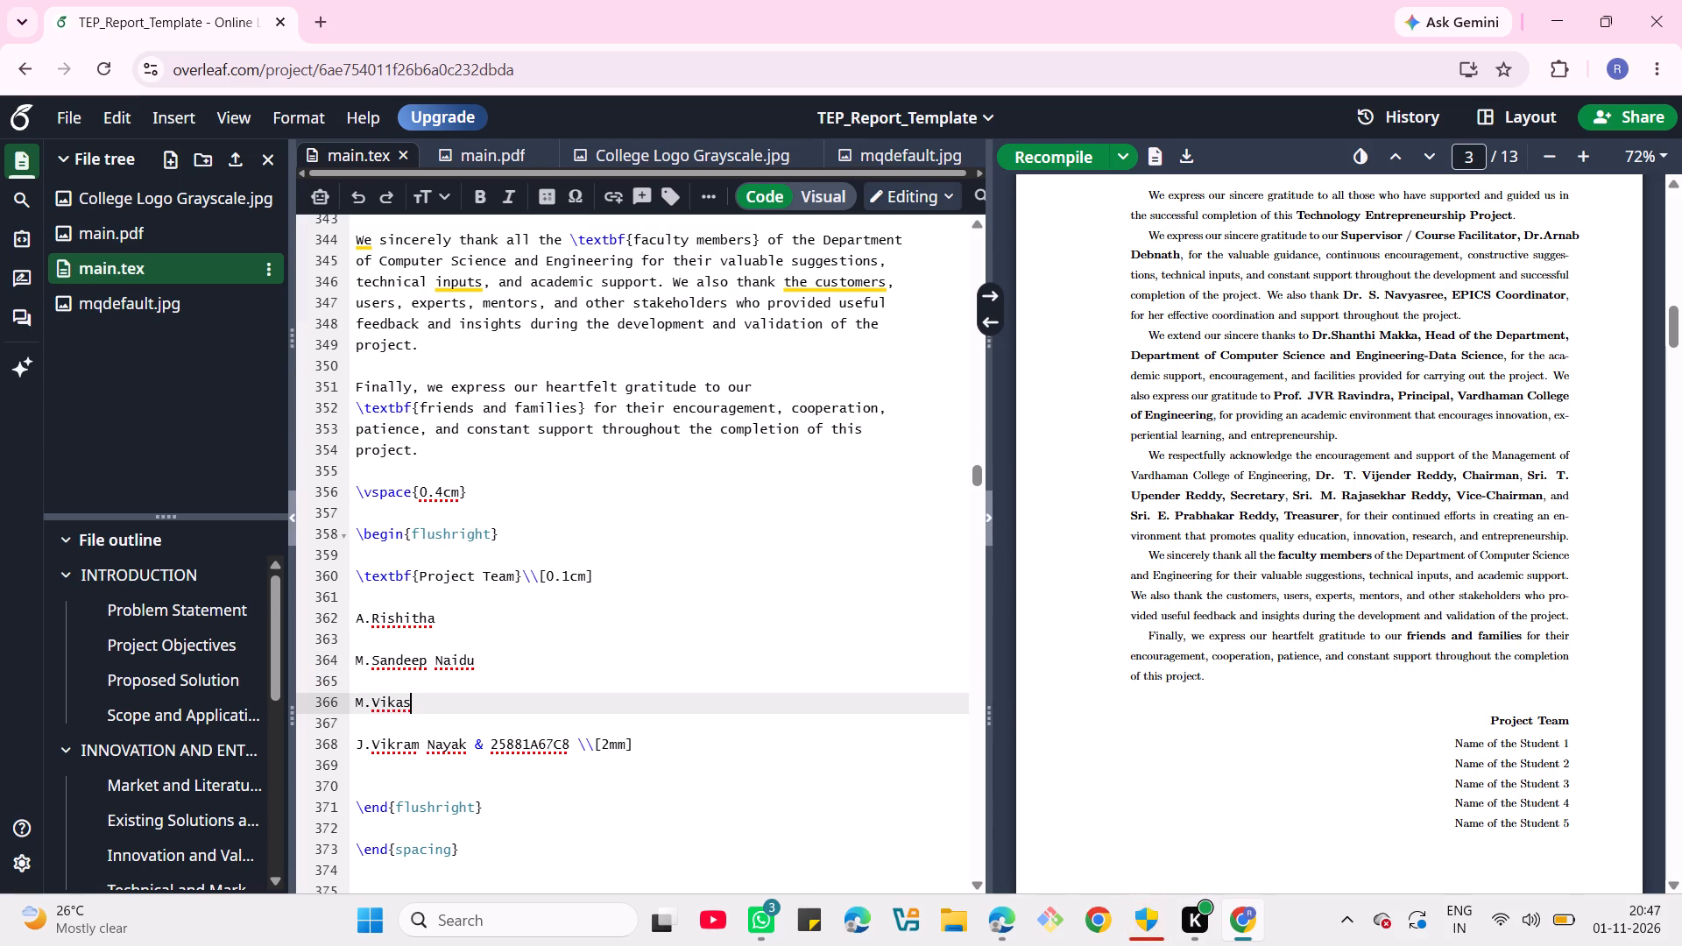
drag(478, 749, 681, 759)
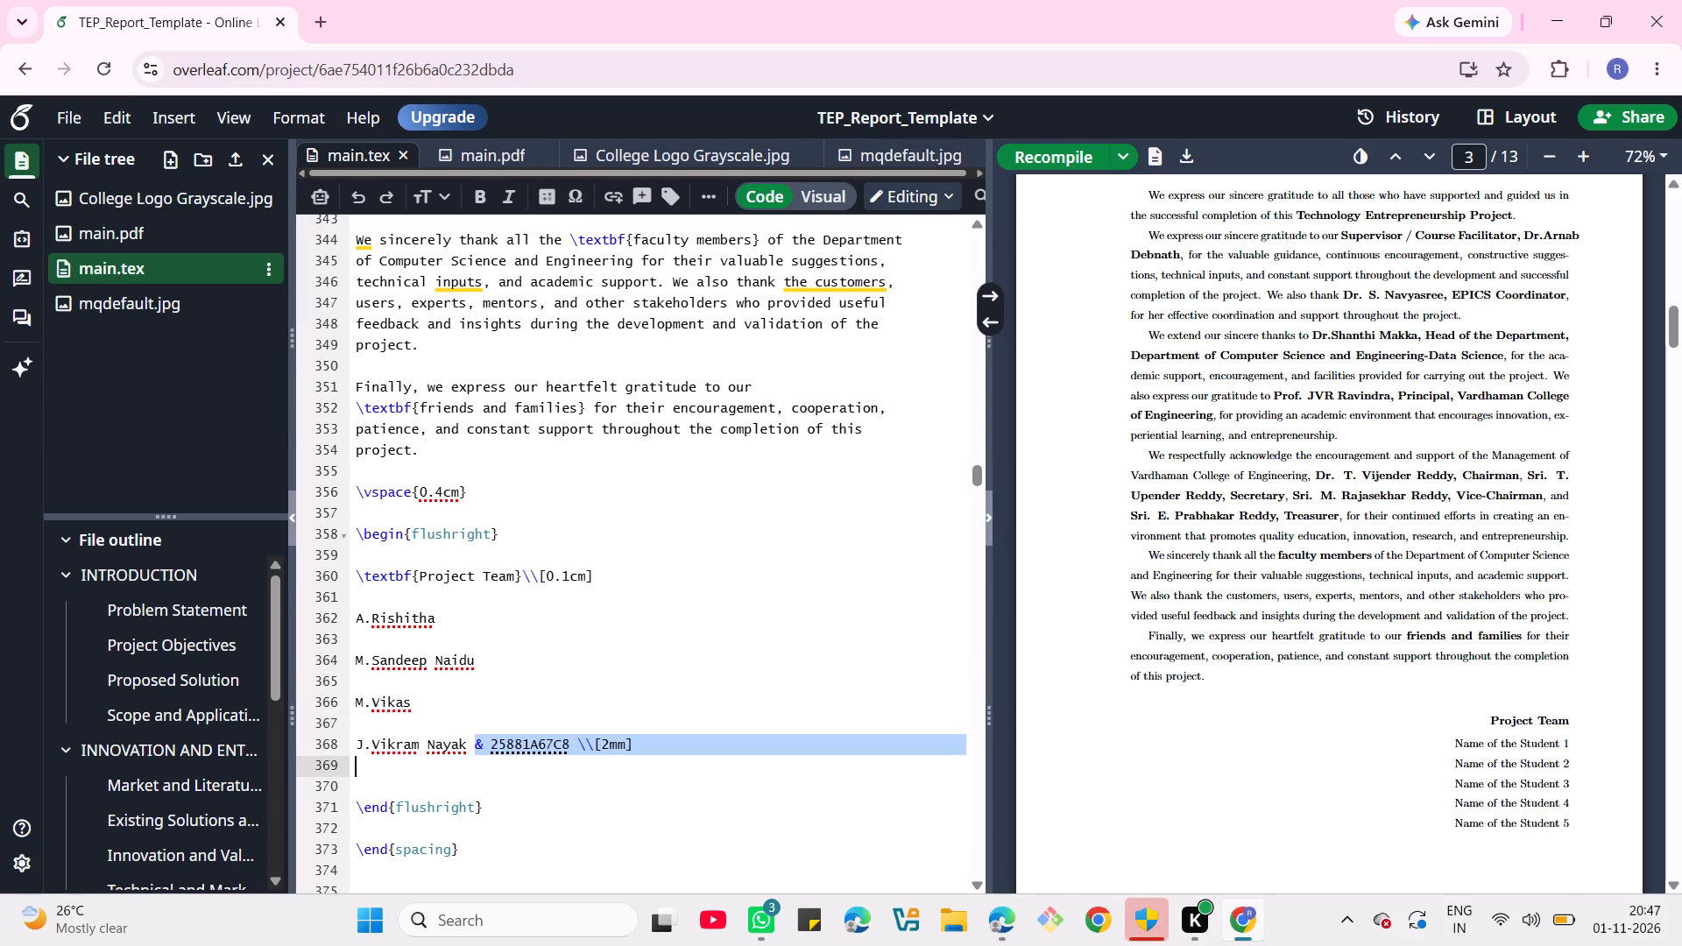
drag(681, 759, 680, 759)
key(BackSpace)
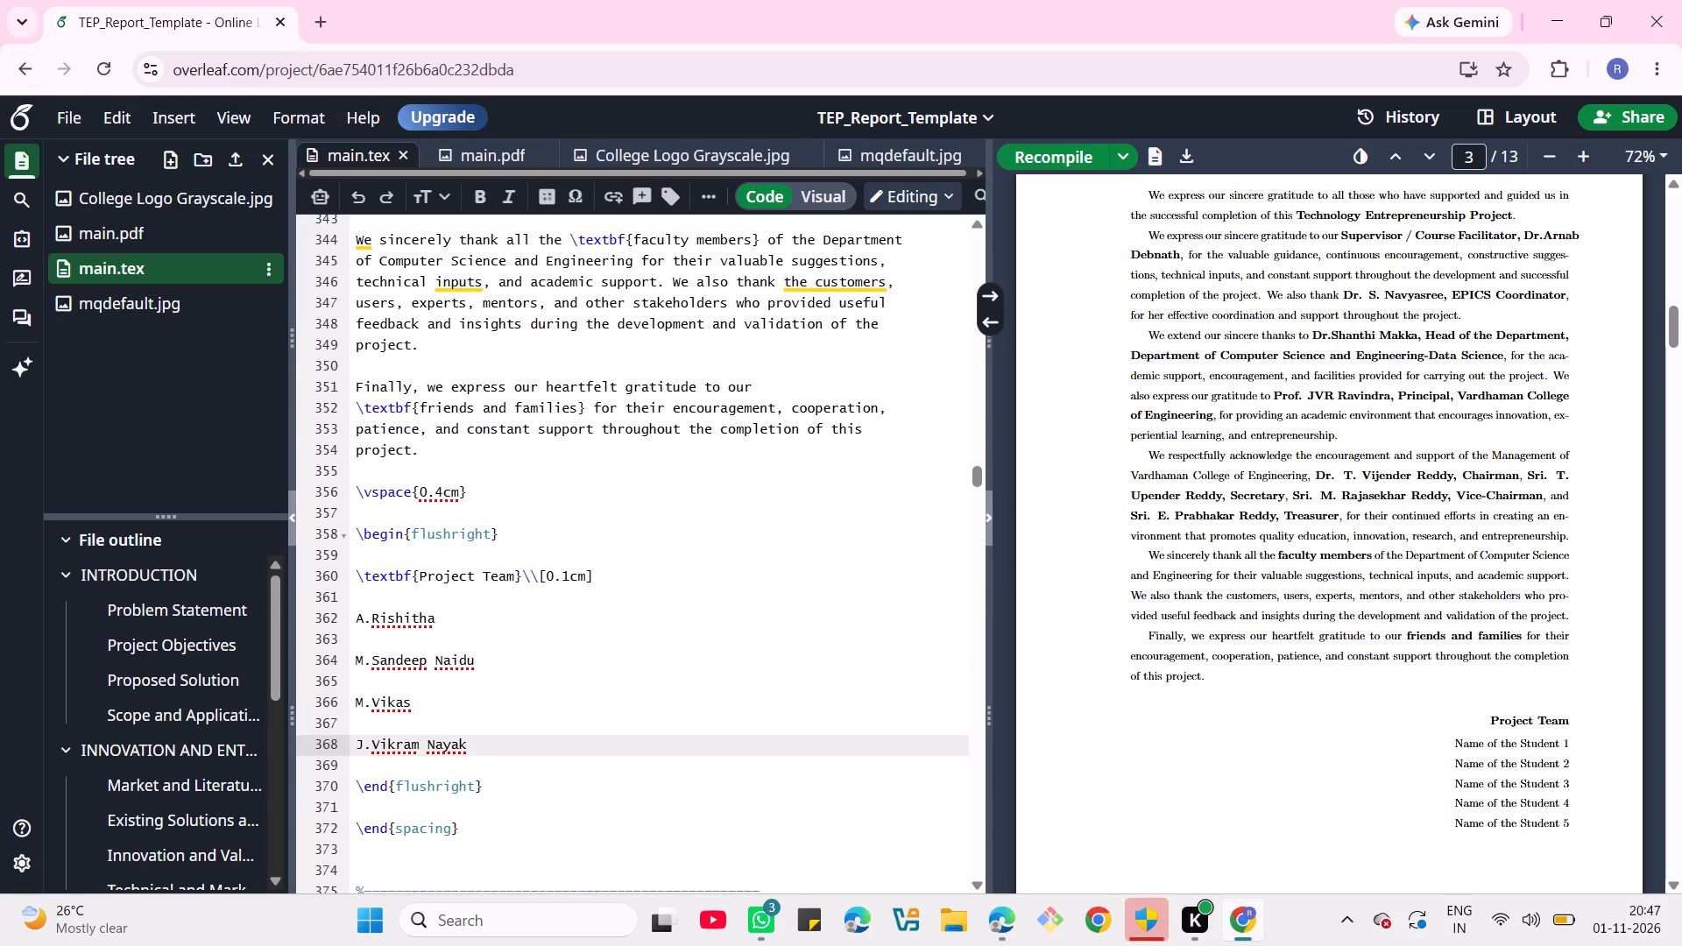
scroll(601, 728, down, 2)
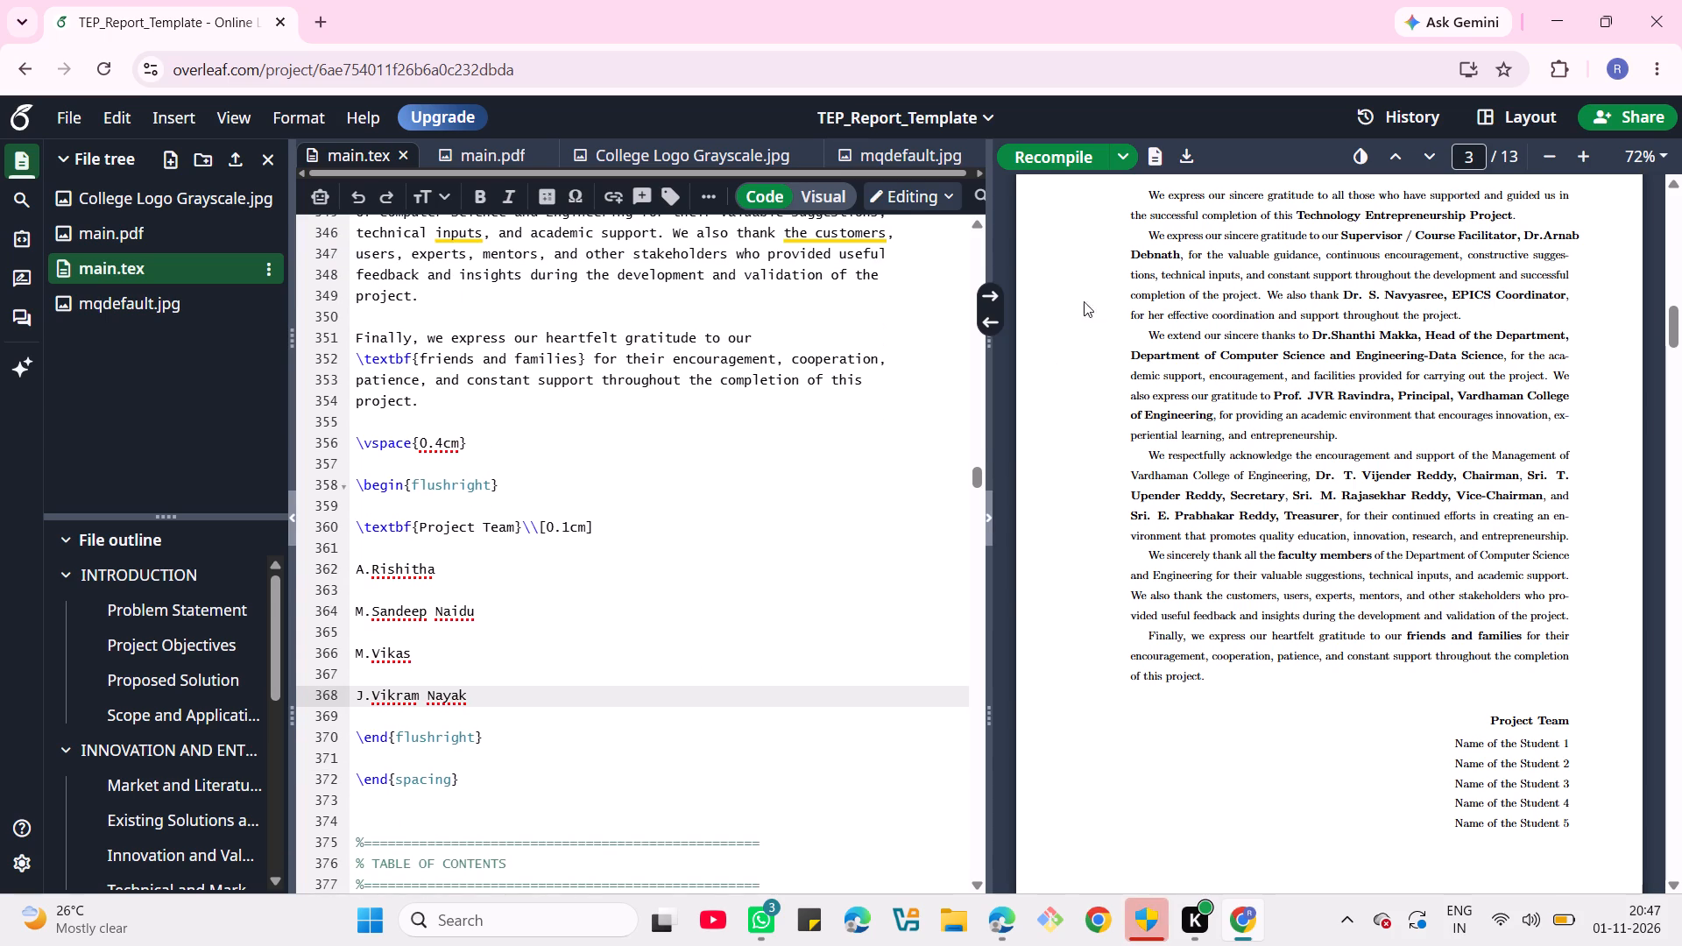
click(1046, 162)
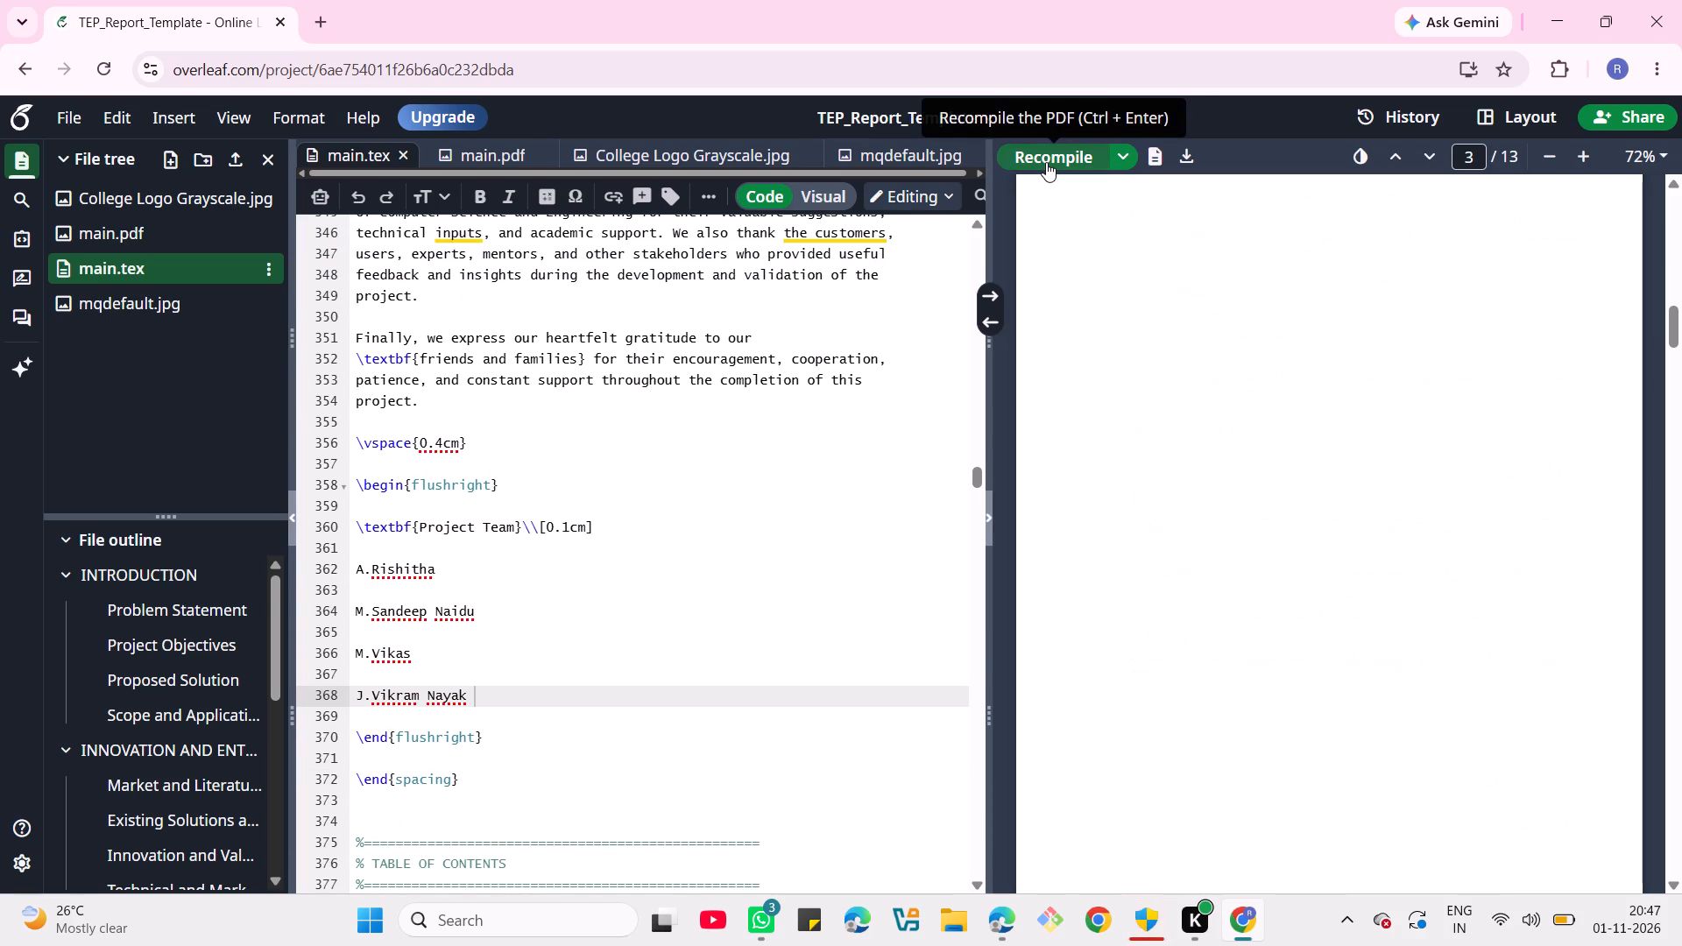
scroll(1299, 402, down, 4)
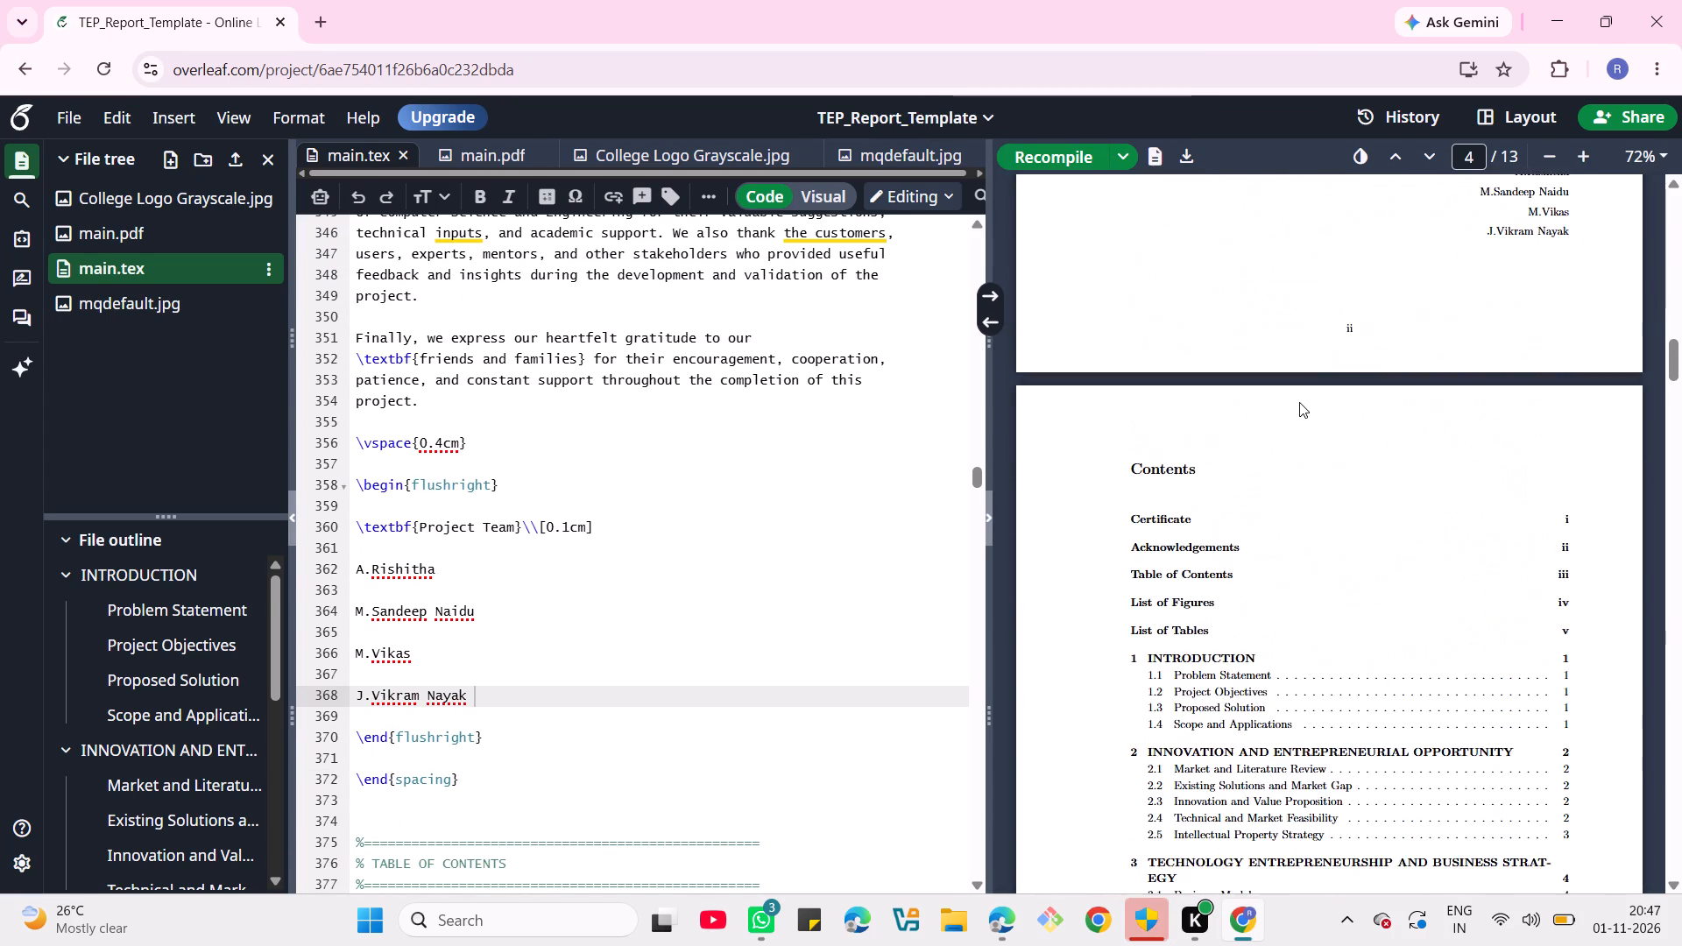
Review main.tex and the compiled report from the end of the Acknowledgements through the contents and lists to Chapter 1 Introduction.
scroll(1299, 402, down, 2)
scroll(784, 611, down, 2)
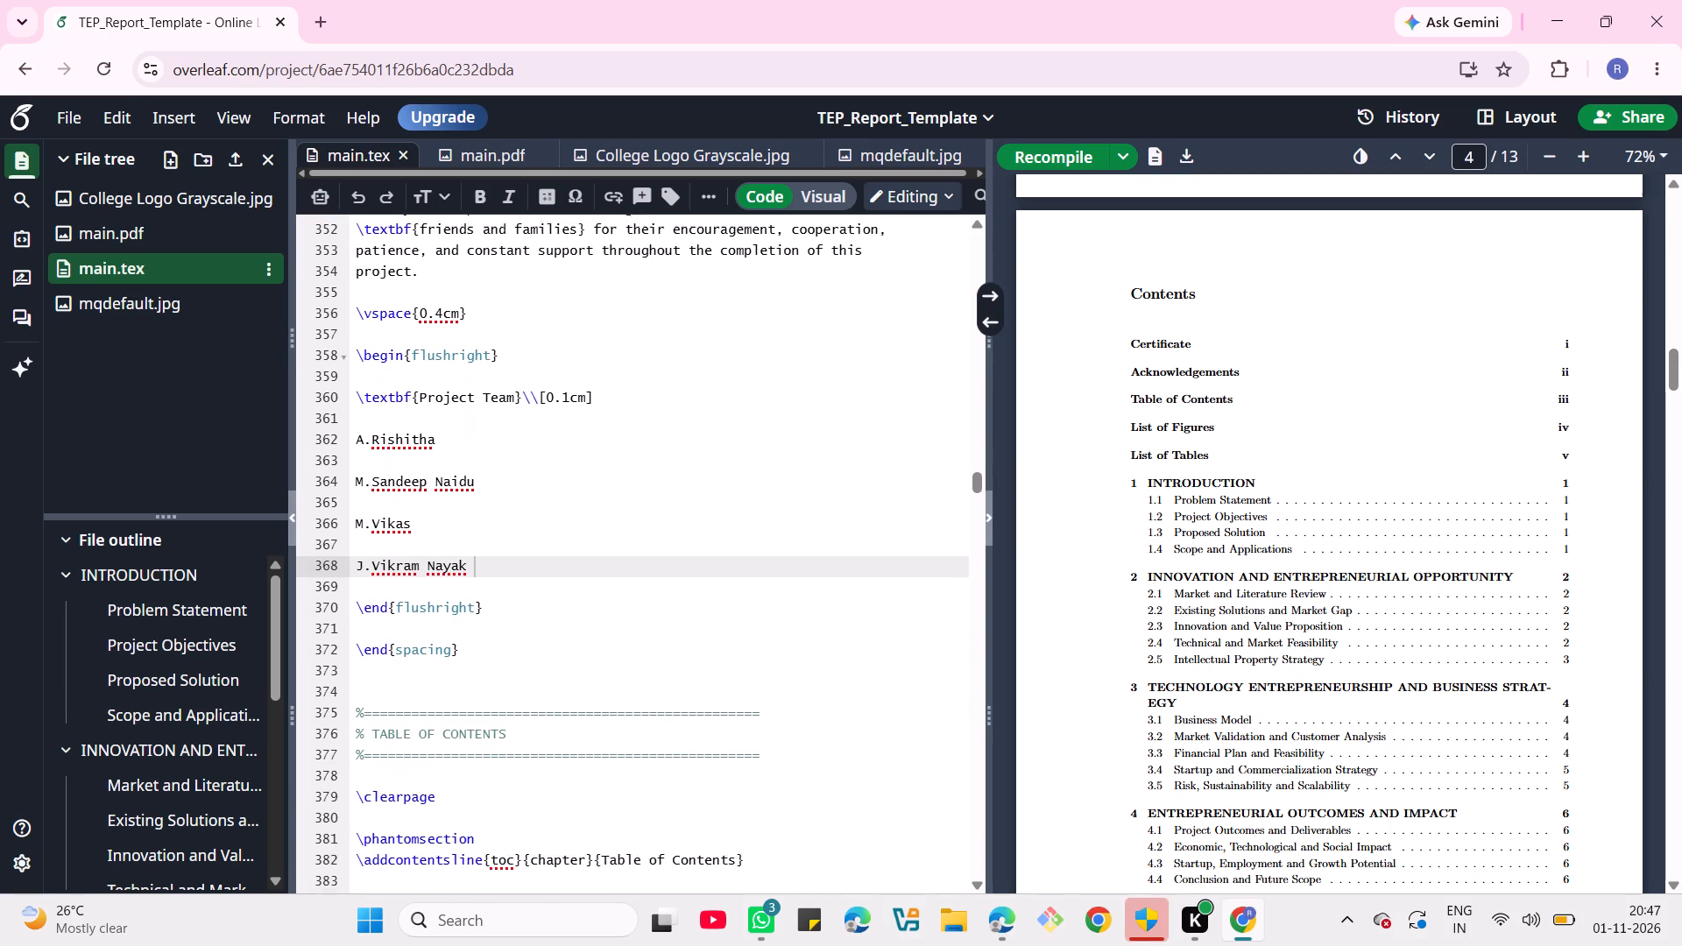
scroll(784, 611, down, 2)
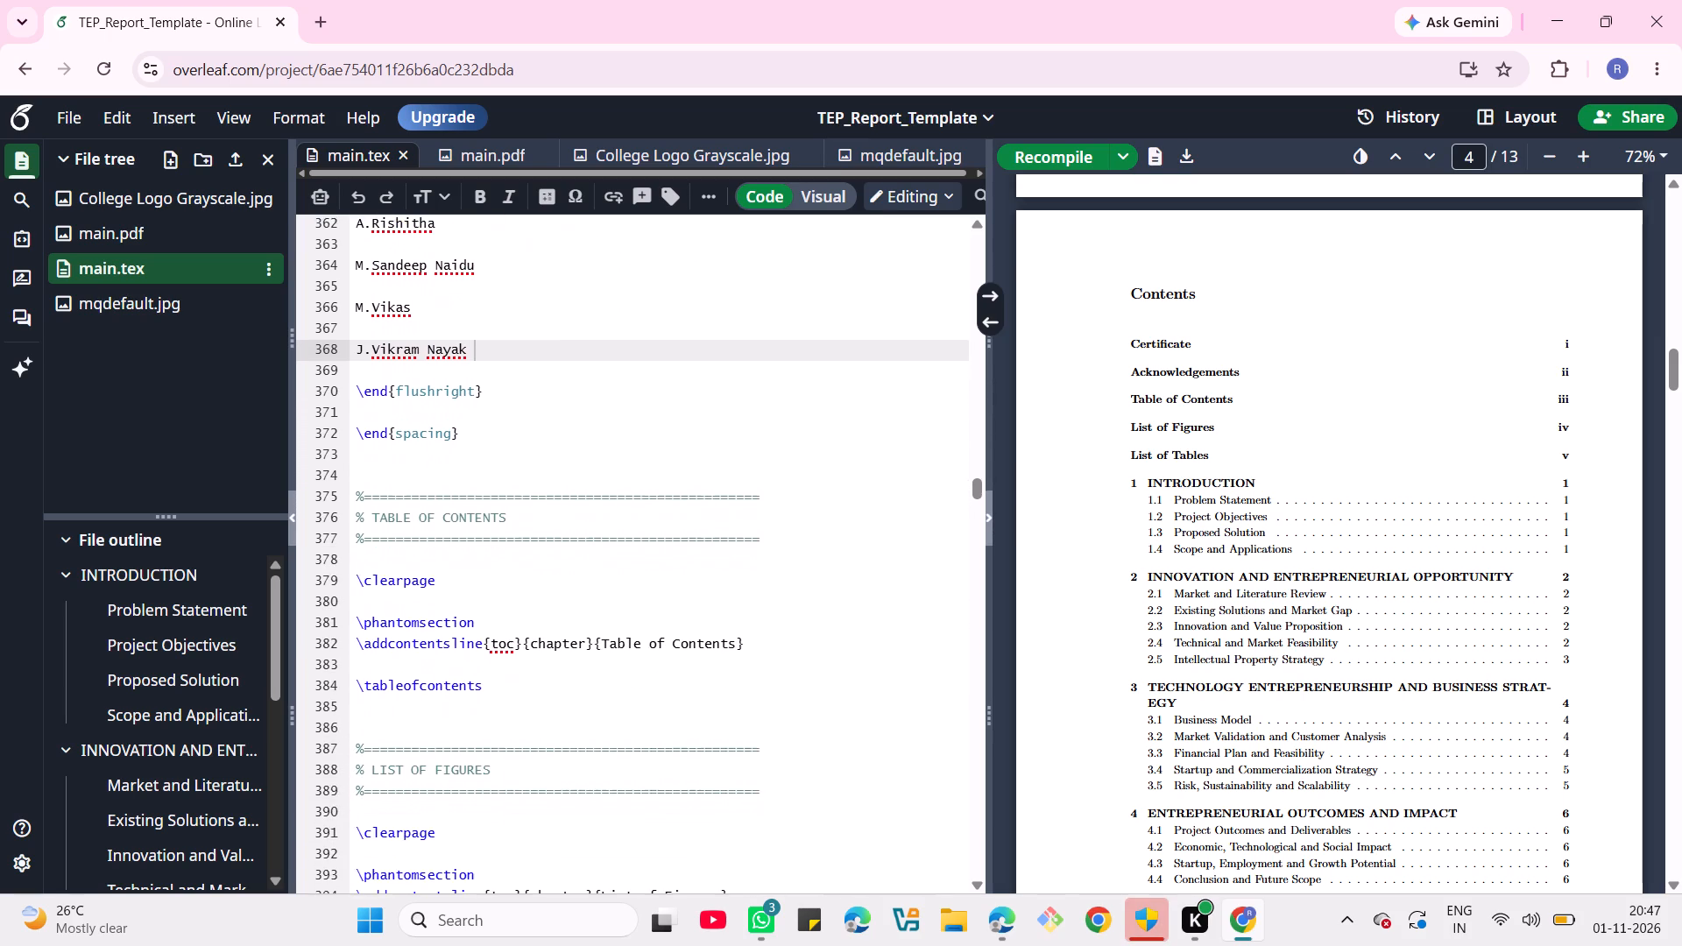
scroll(784, 611, down, 2)
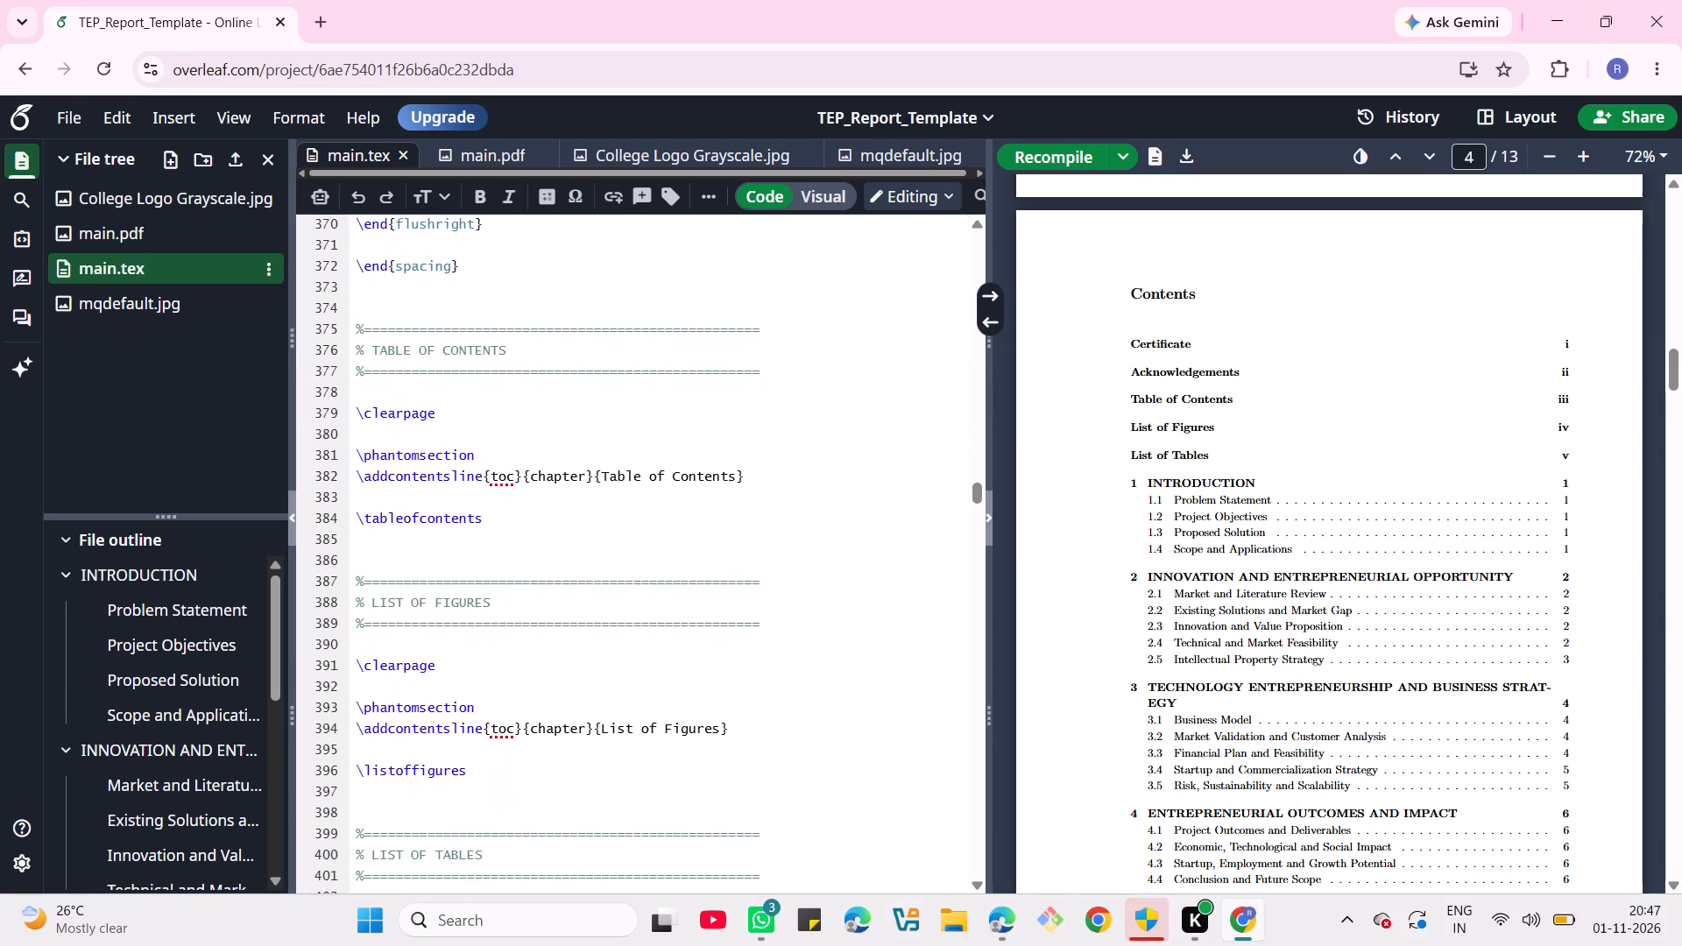
scroll(784, 611, down, 6)
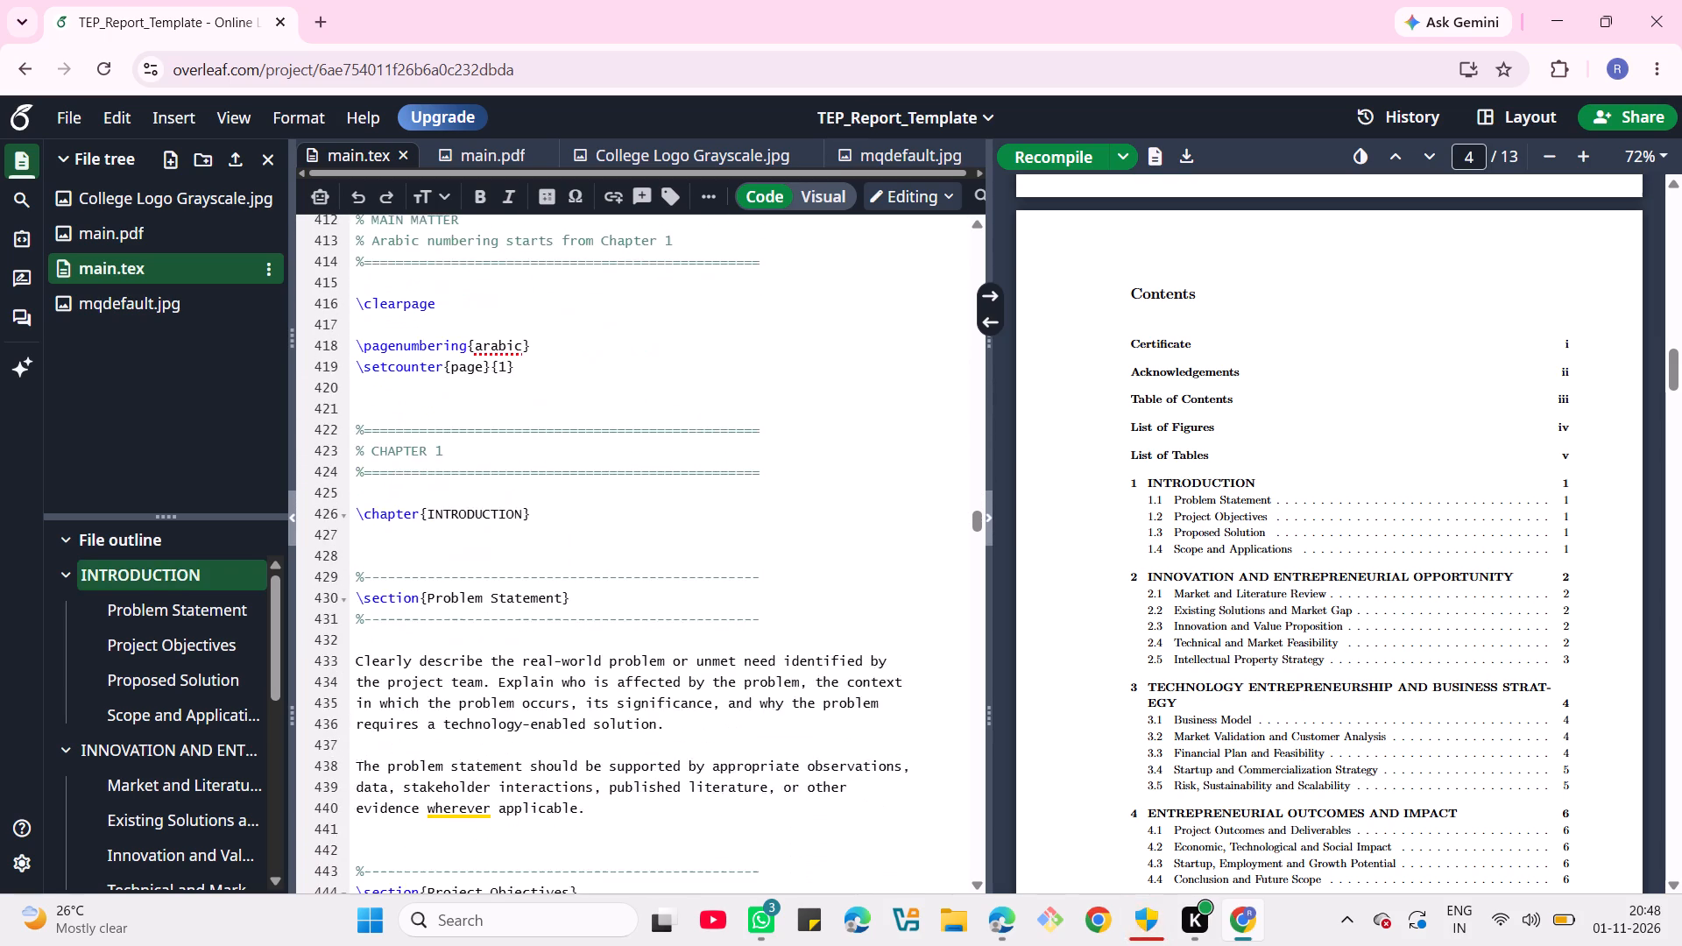
scroll(784, 611, down, 2)
scroll(1177, 639, down, 2)
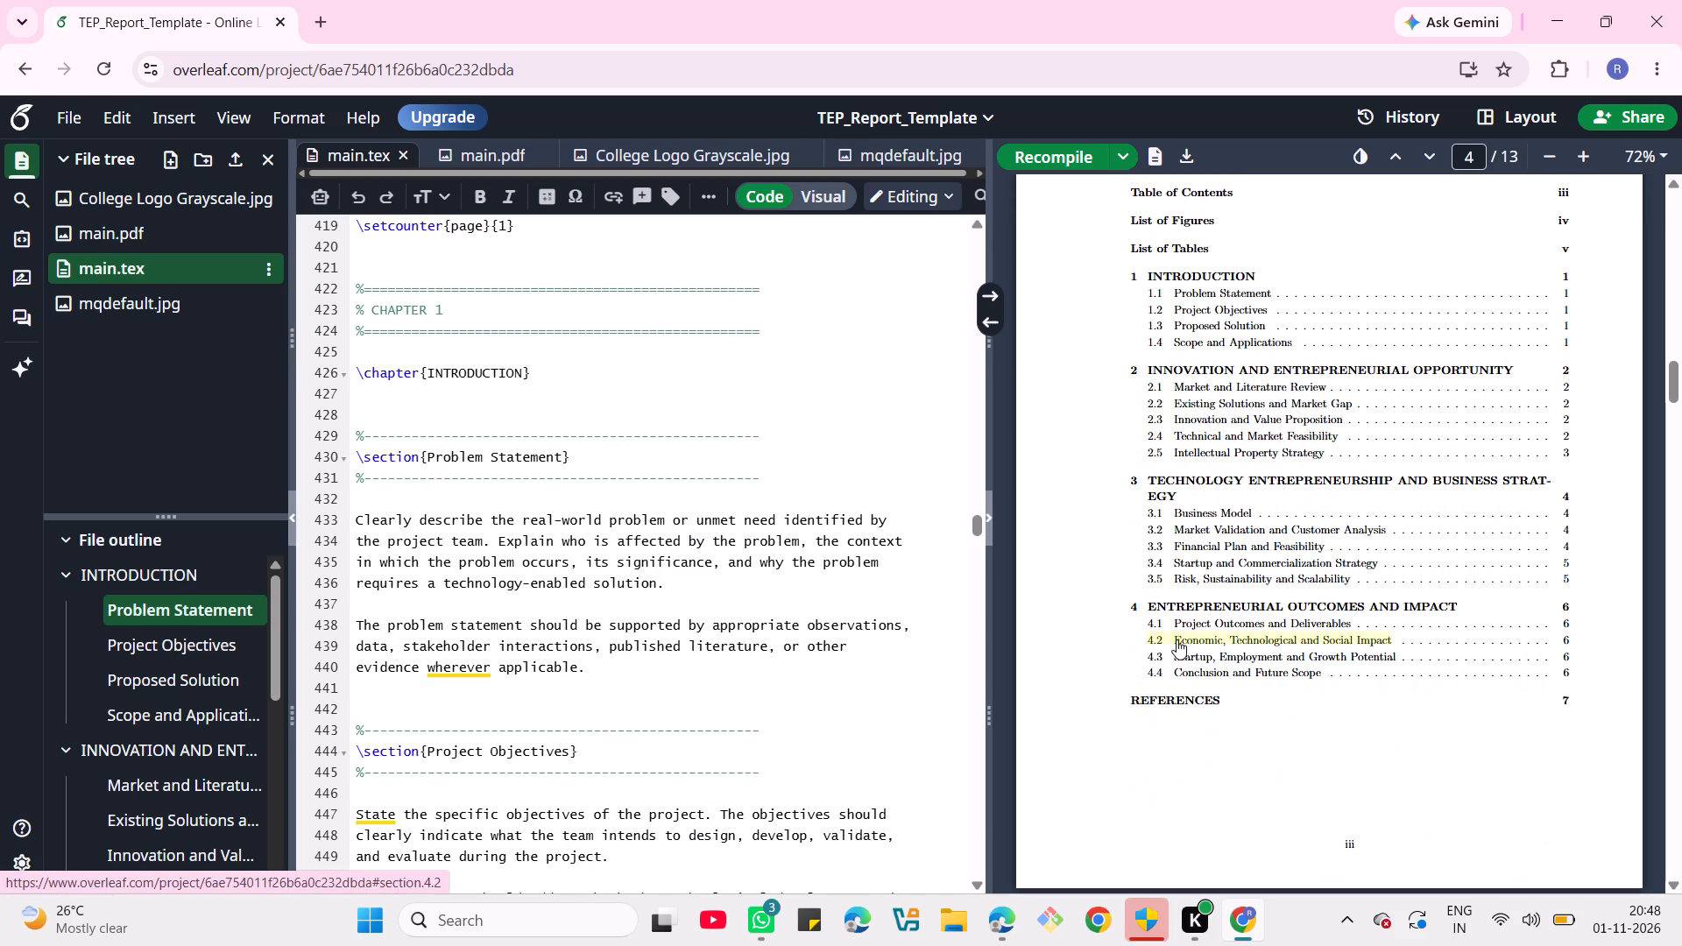
scroll(1169, 653, down, 2)
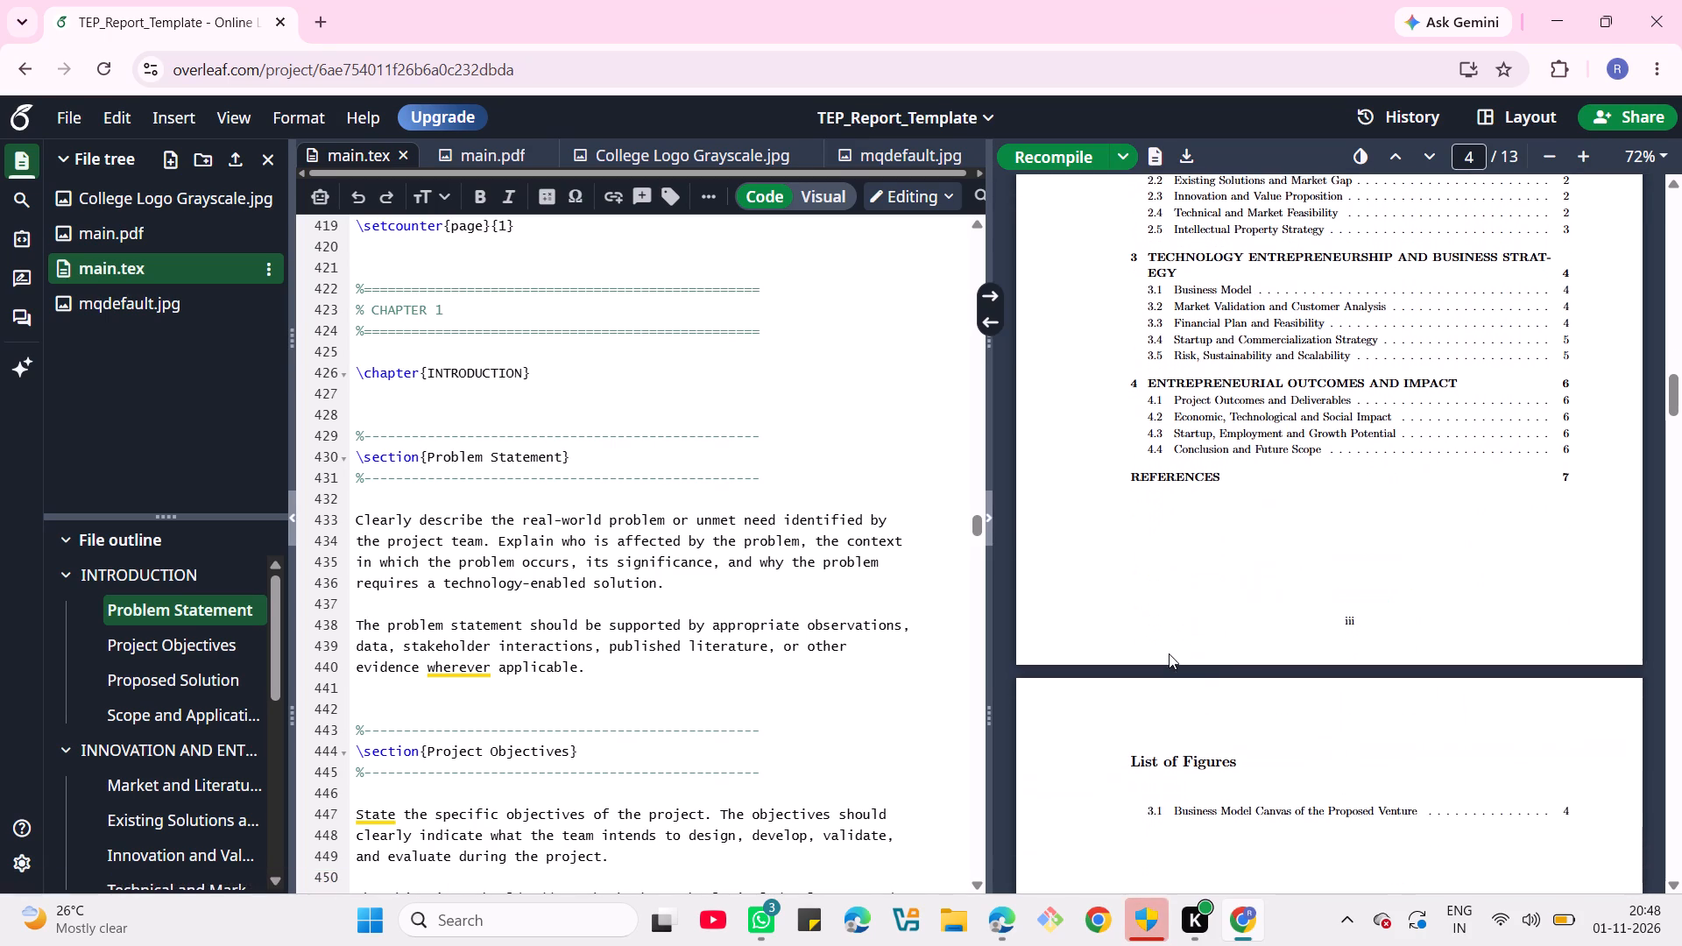
scroll(1169, 653, down, 2)
scroll(762, 666, down, 1)
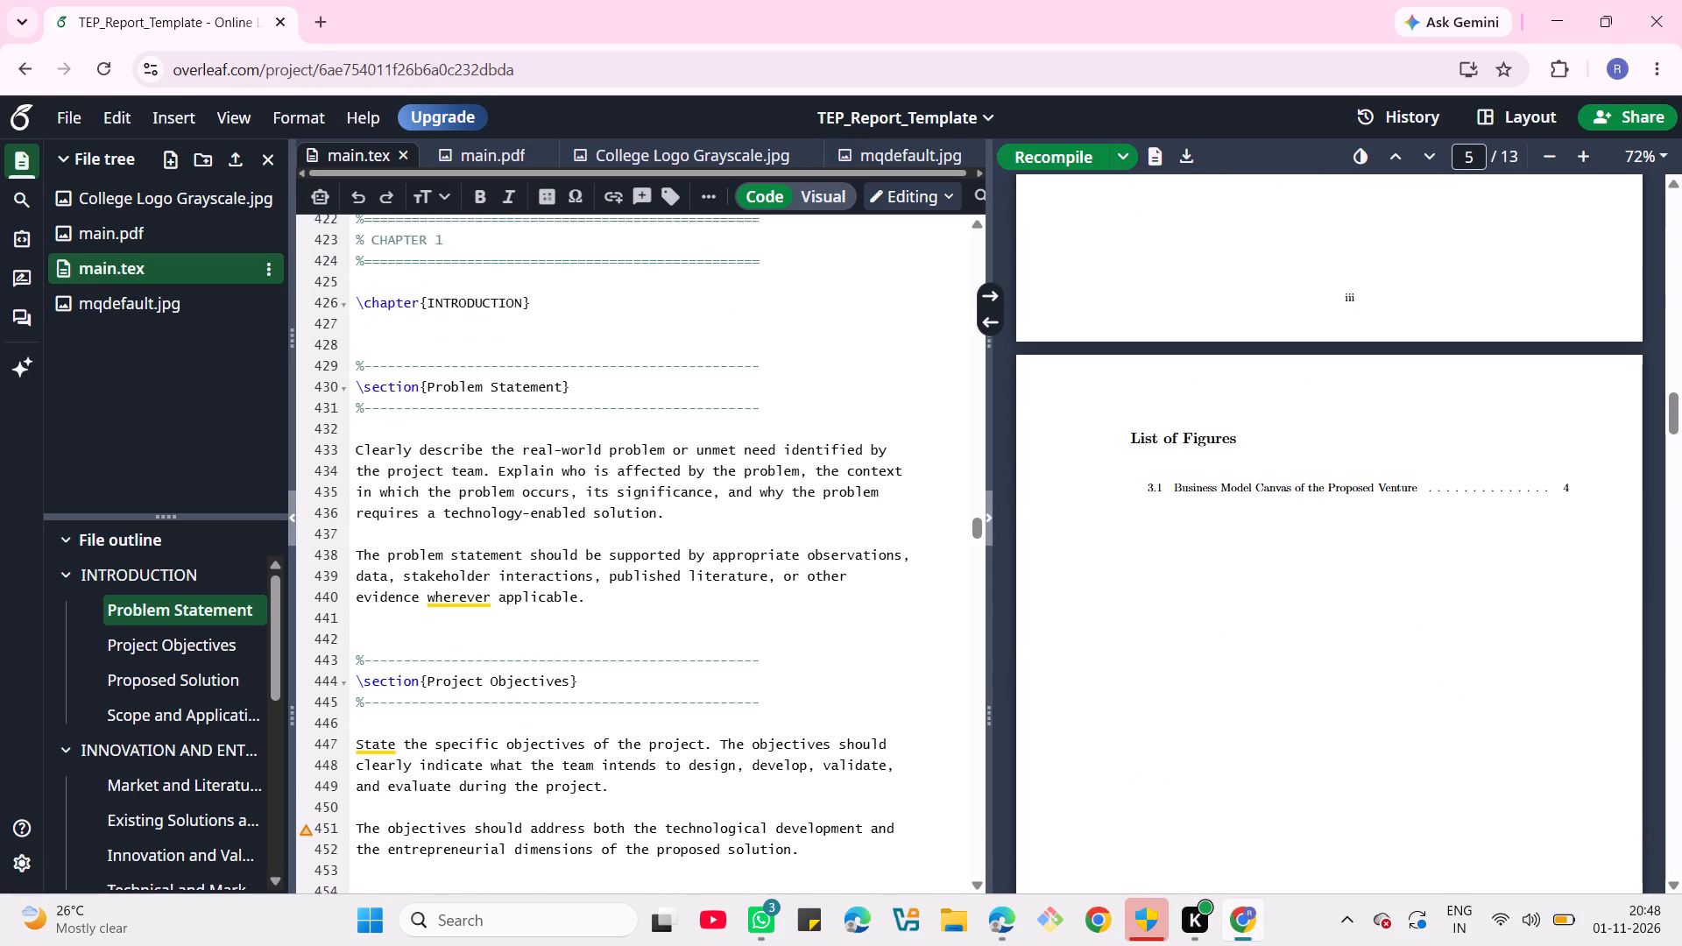
scroll(762, 666, down, 1)
scroll(1126, 564, down, 4)
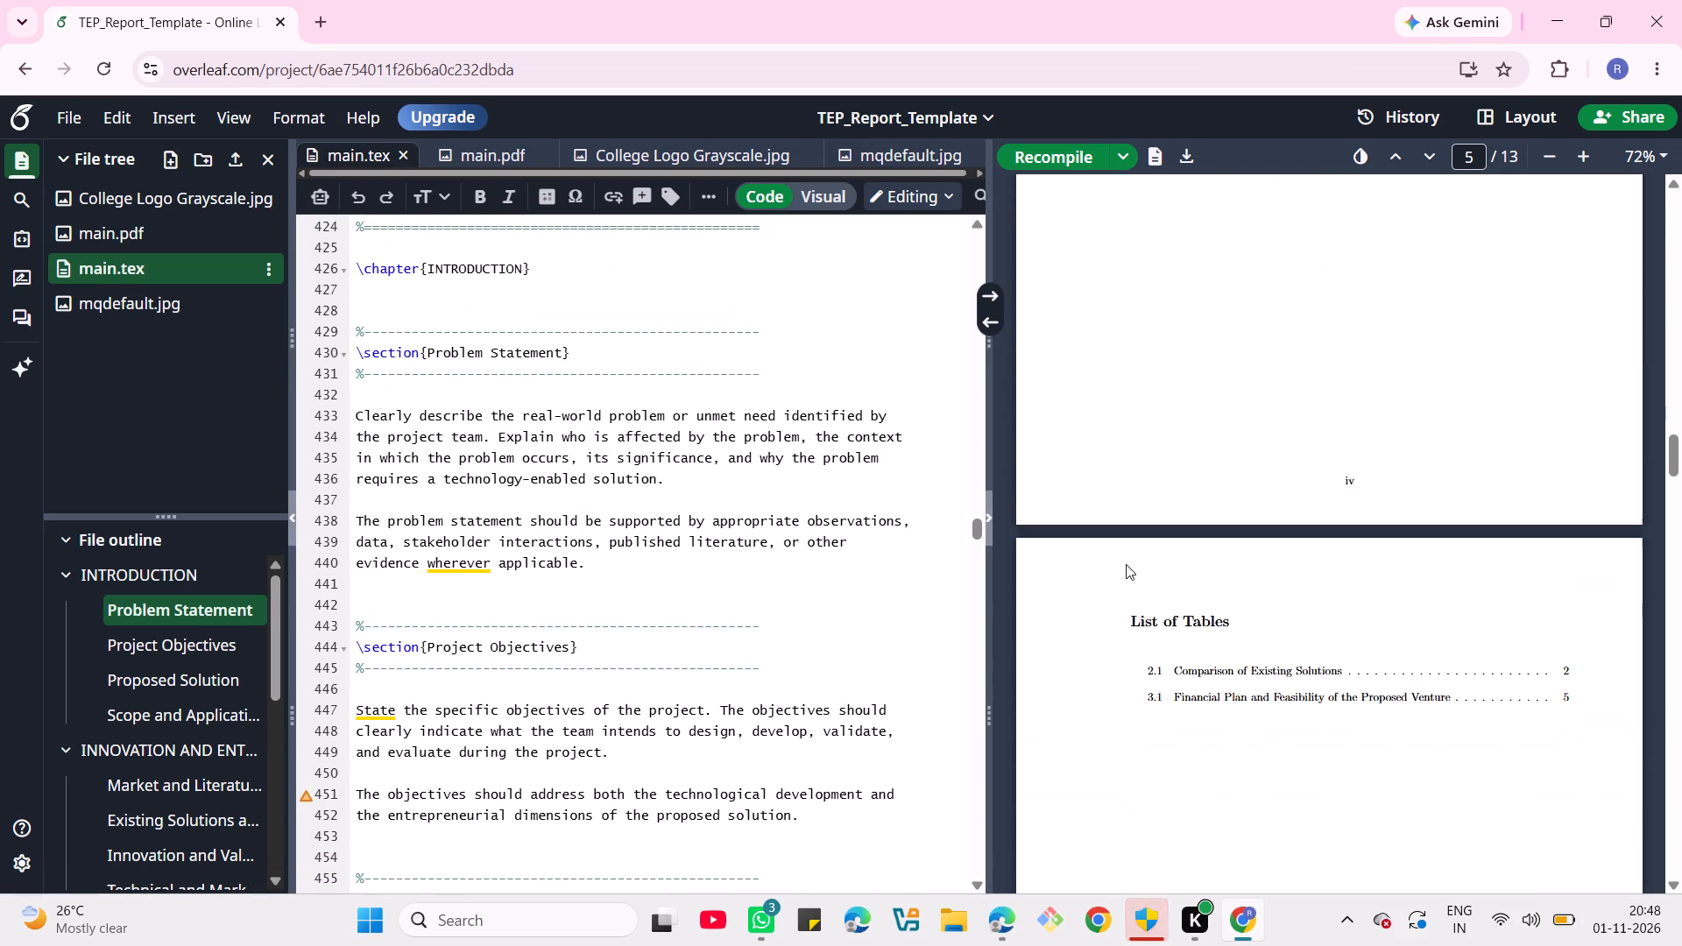
scroll(1126, 564, down, 2)
scroll(1126, 564, up, 1)
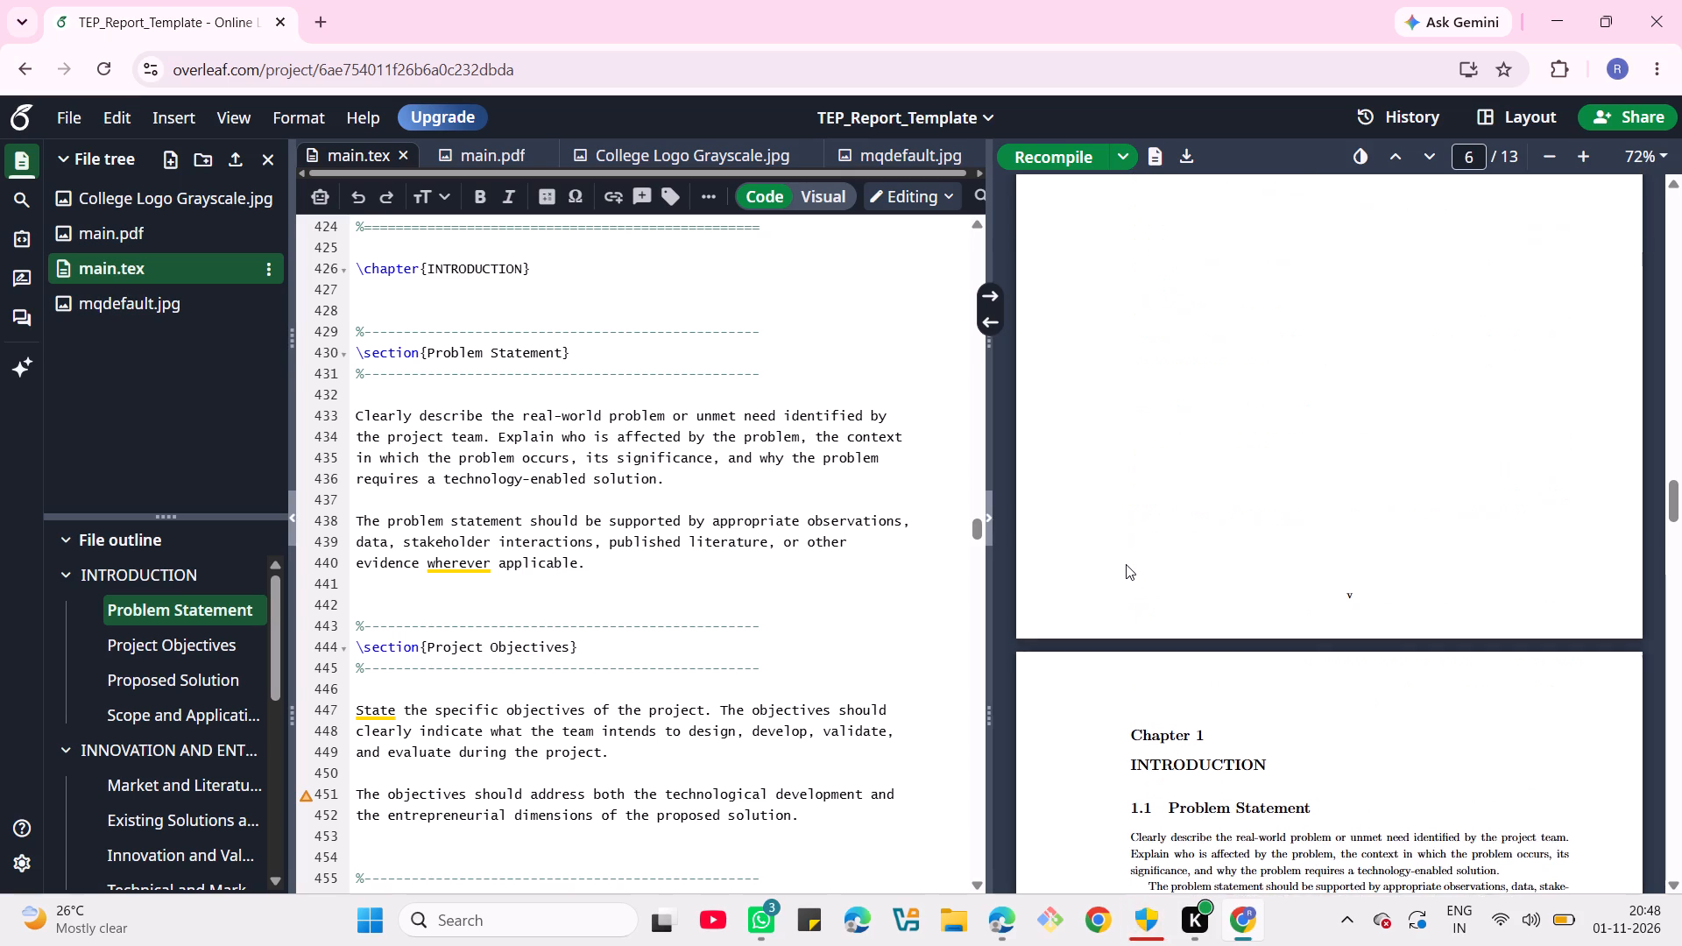
scroll(1126, 564, down, 2)
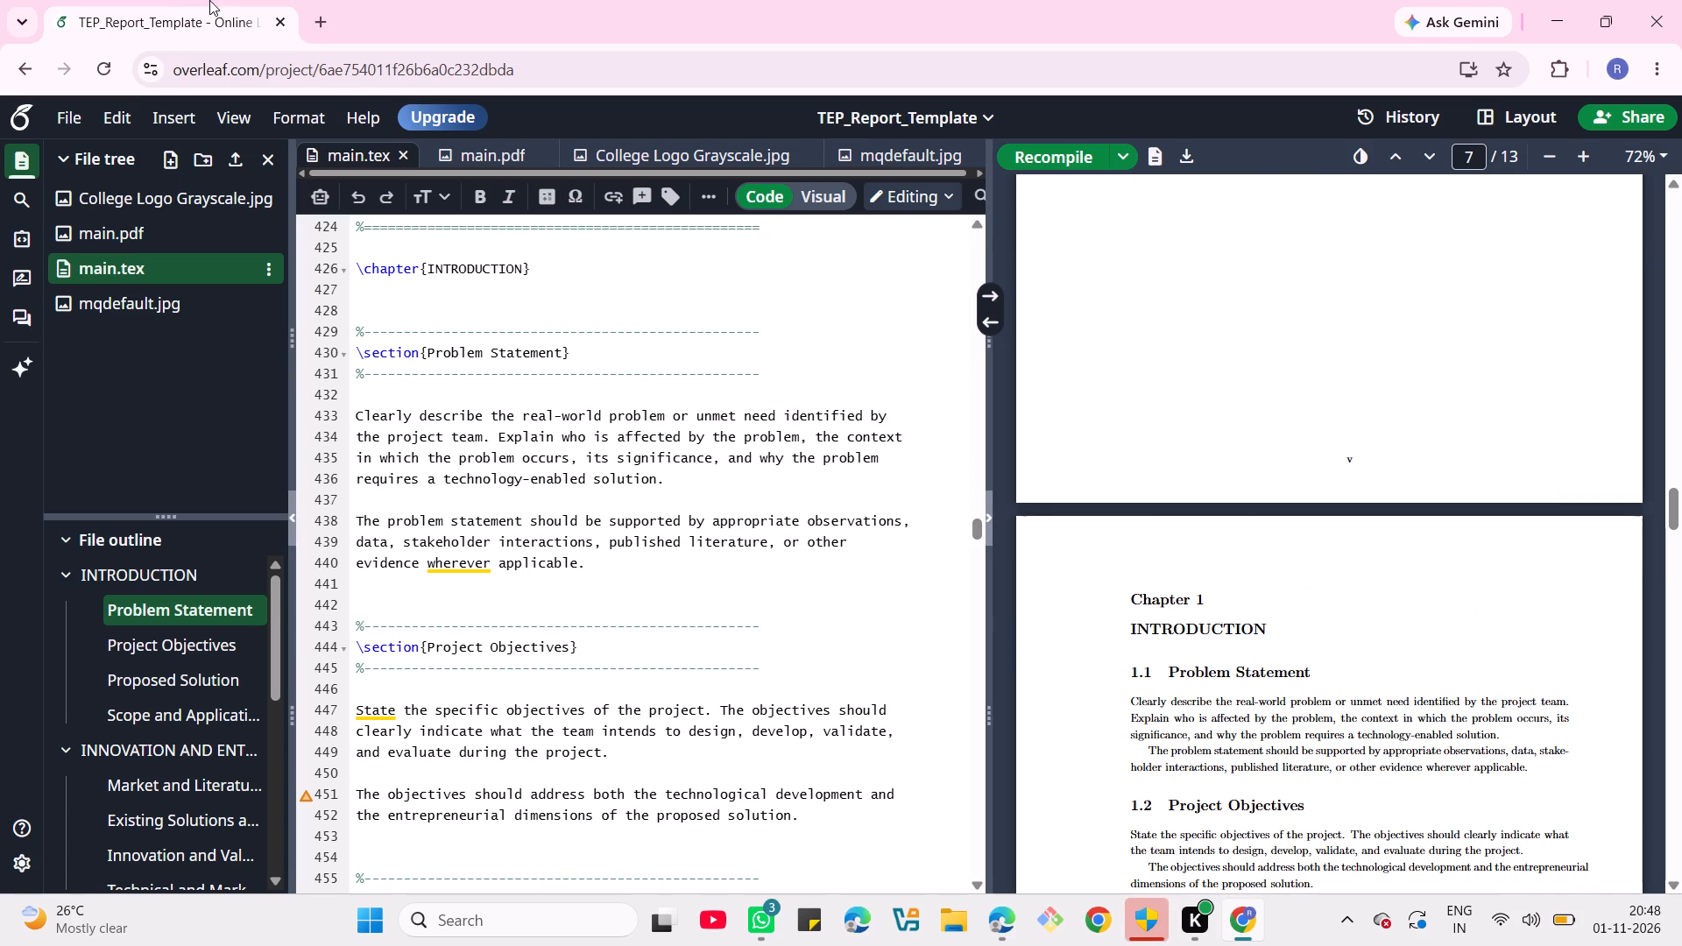
click(318, 9)
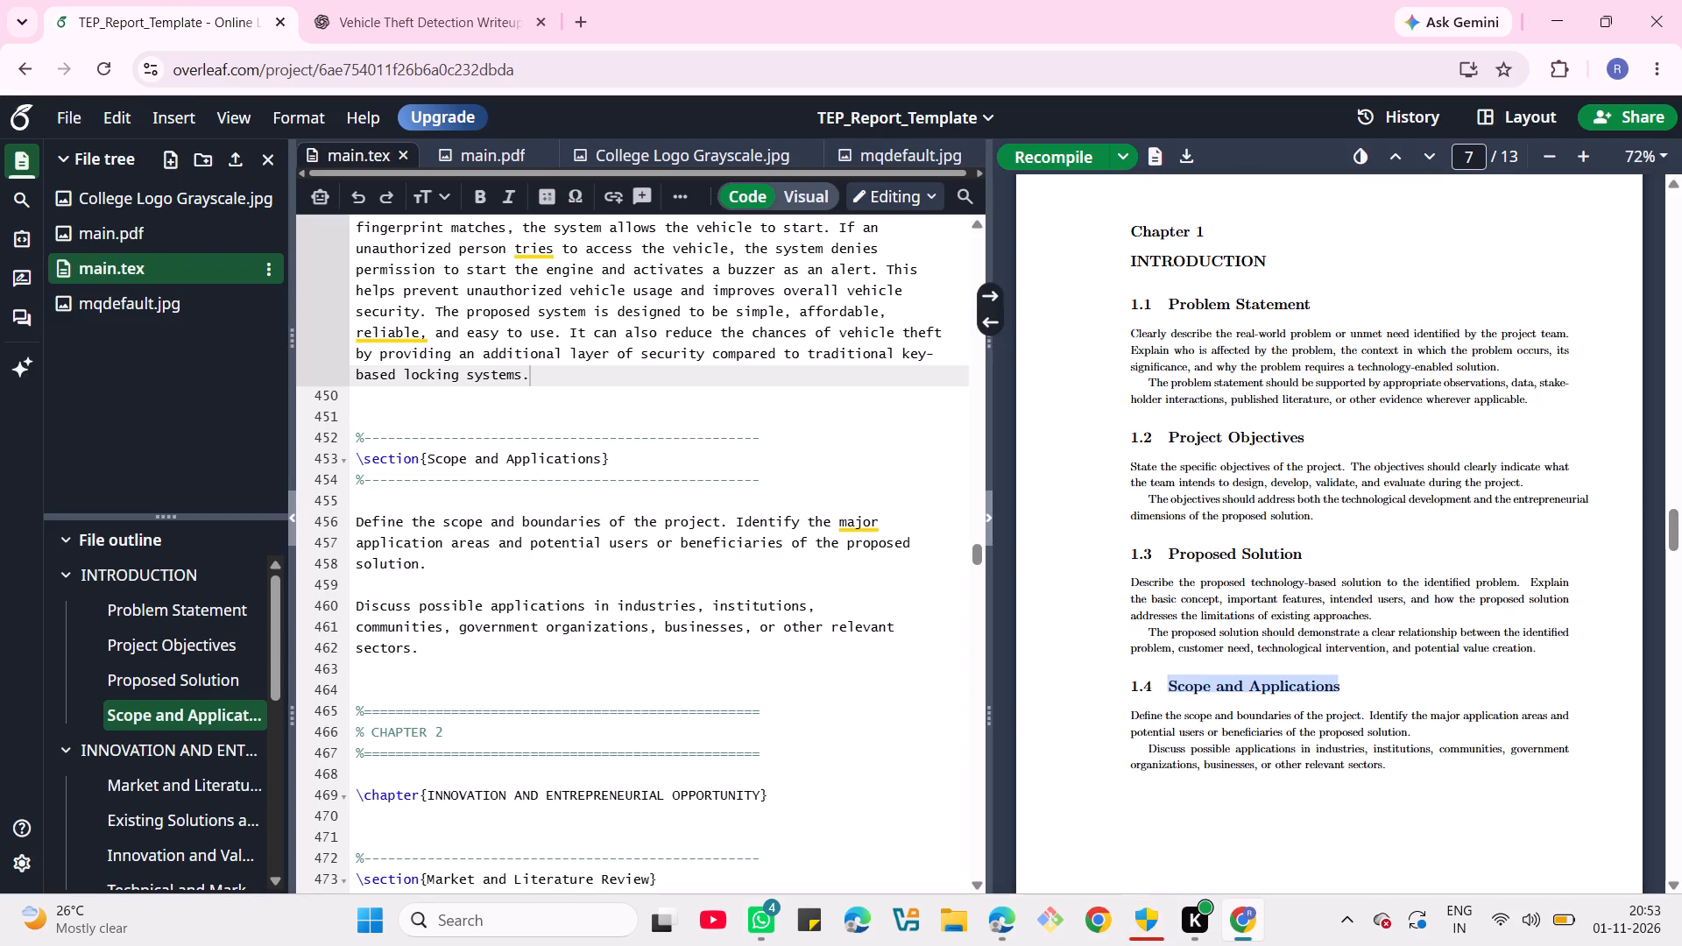
drag(352, 515, 437, 650)
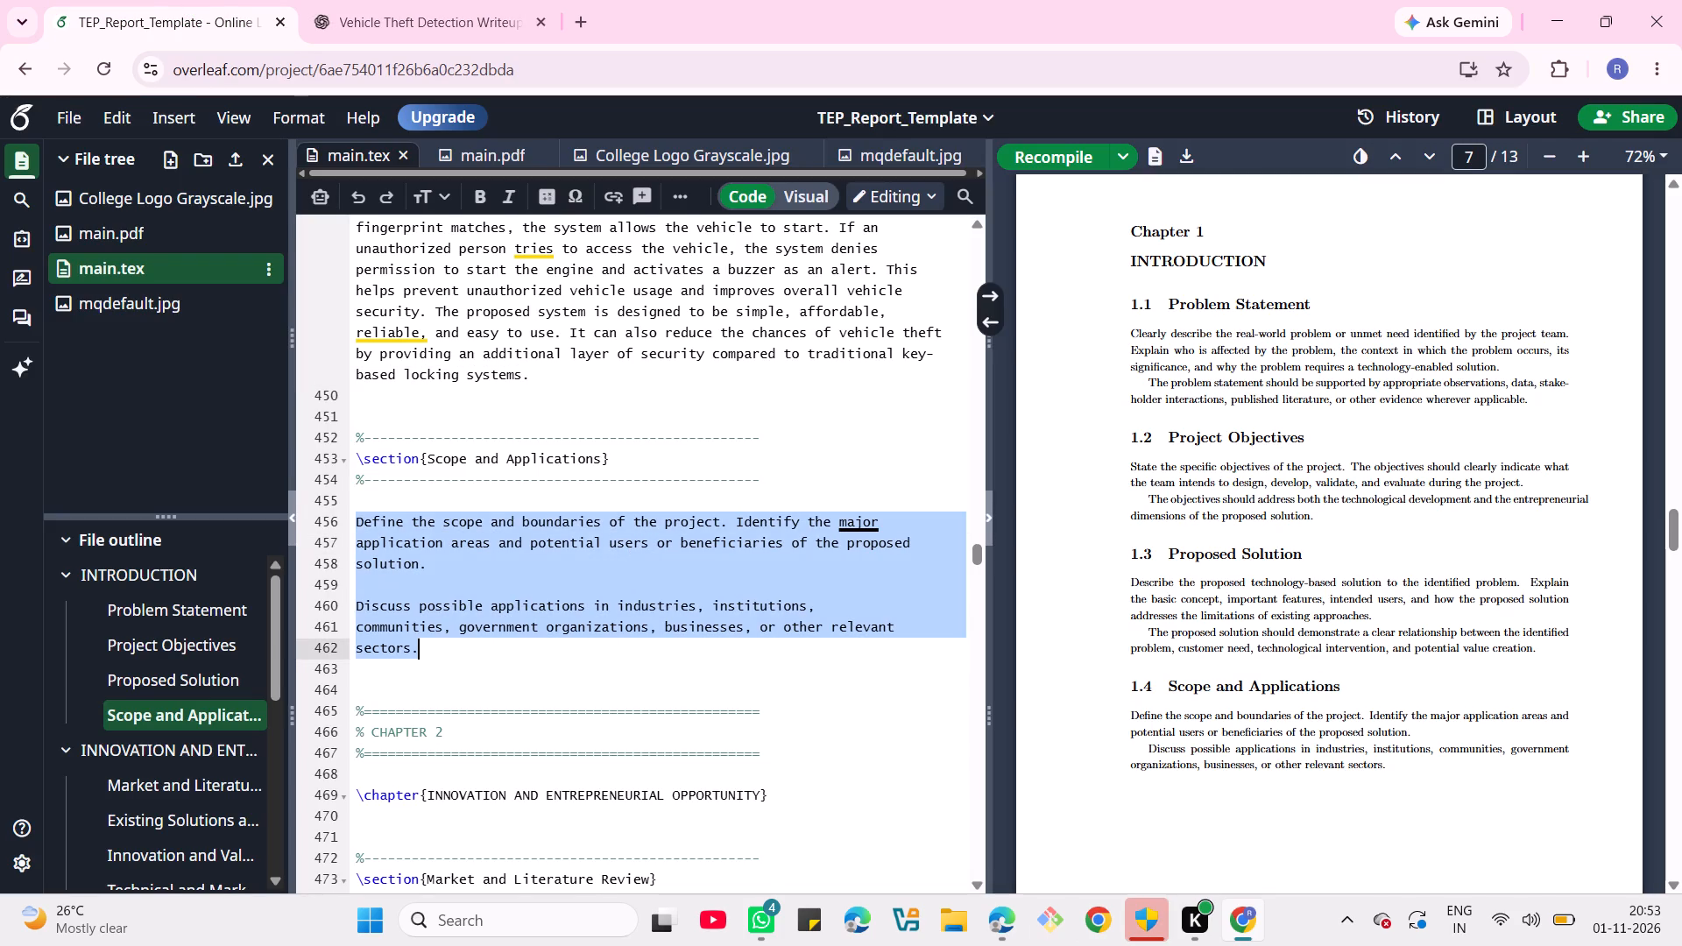
key(BackSpace)
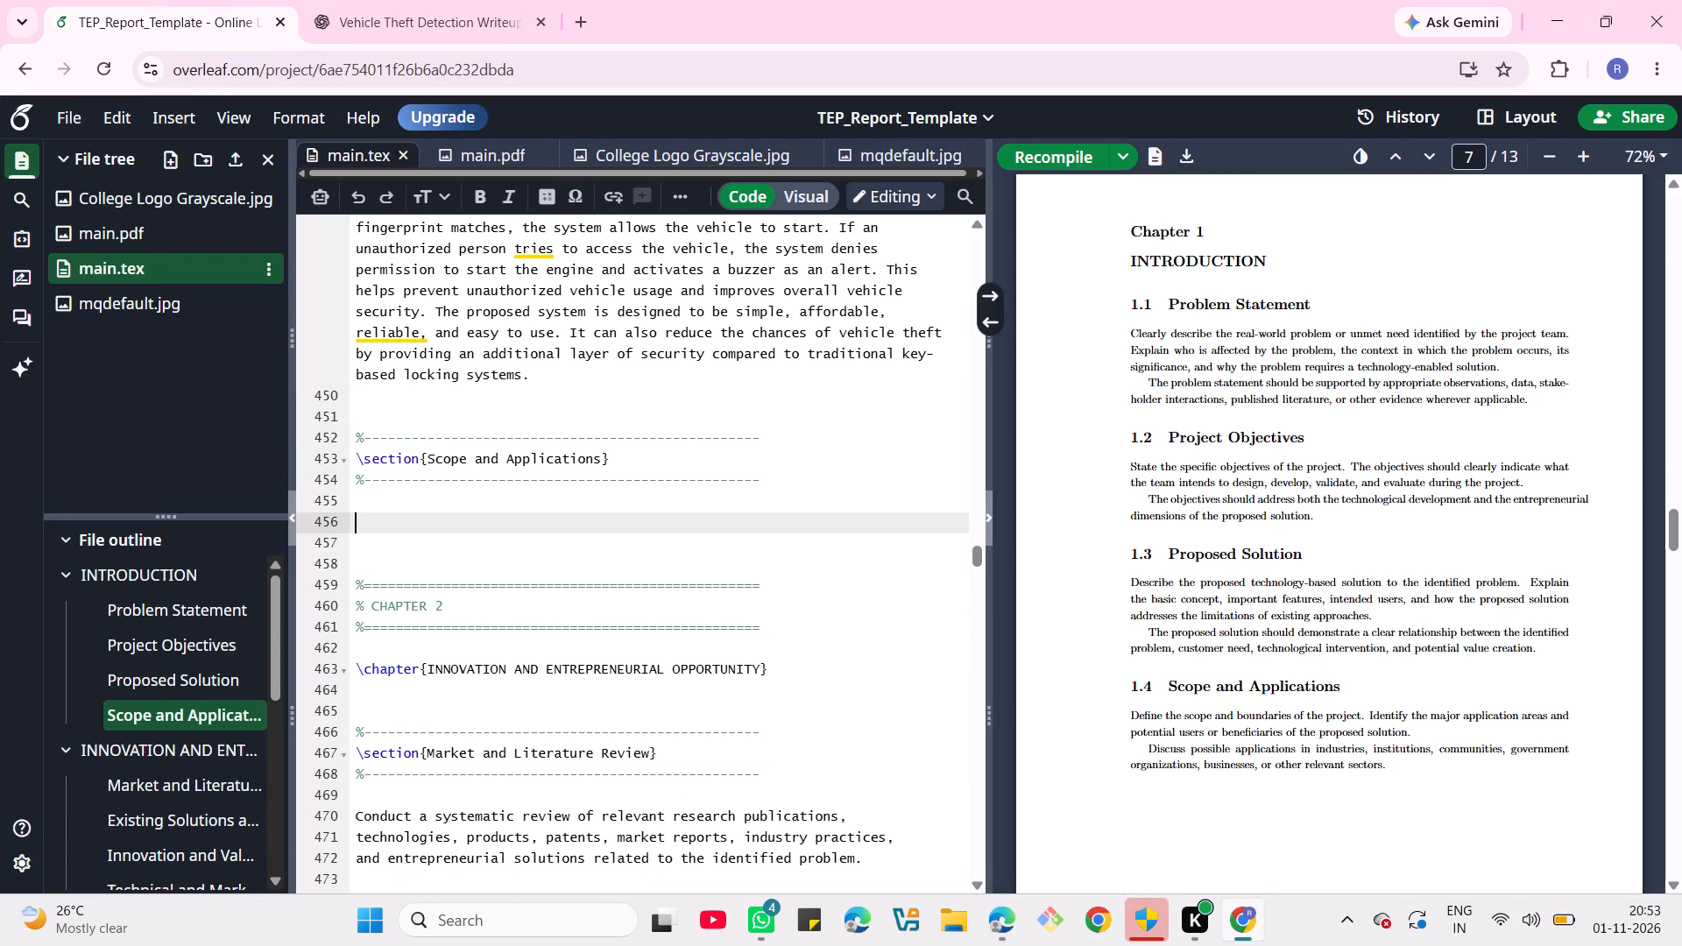
key(ctrl+v)
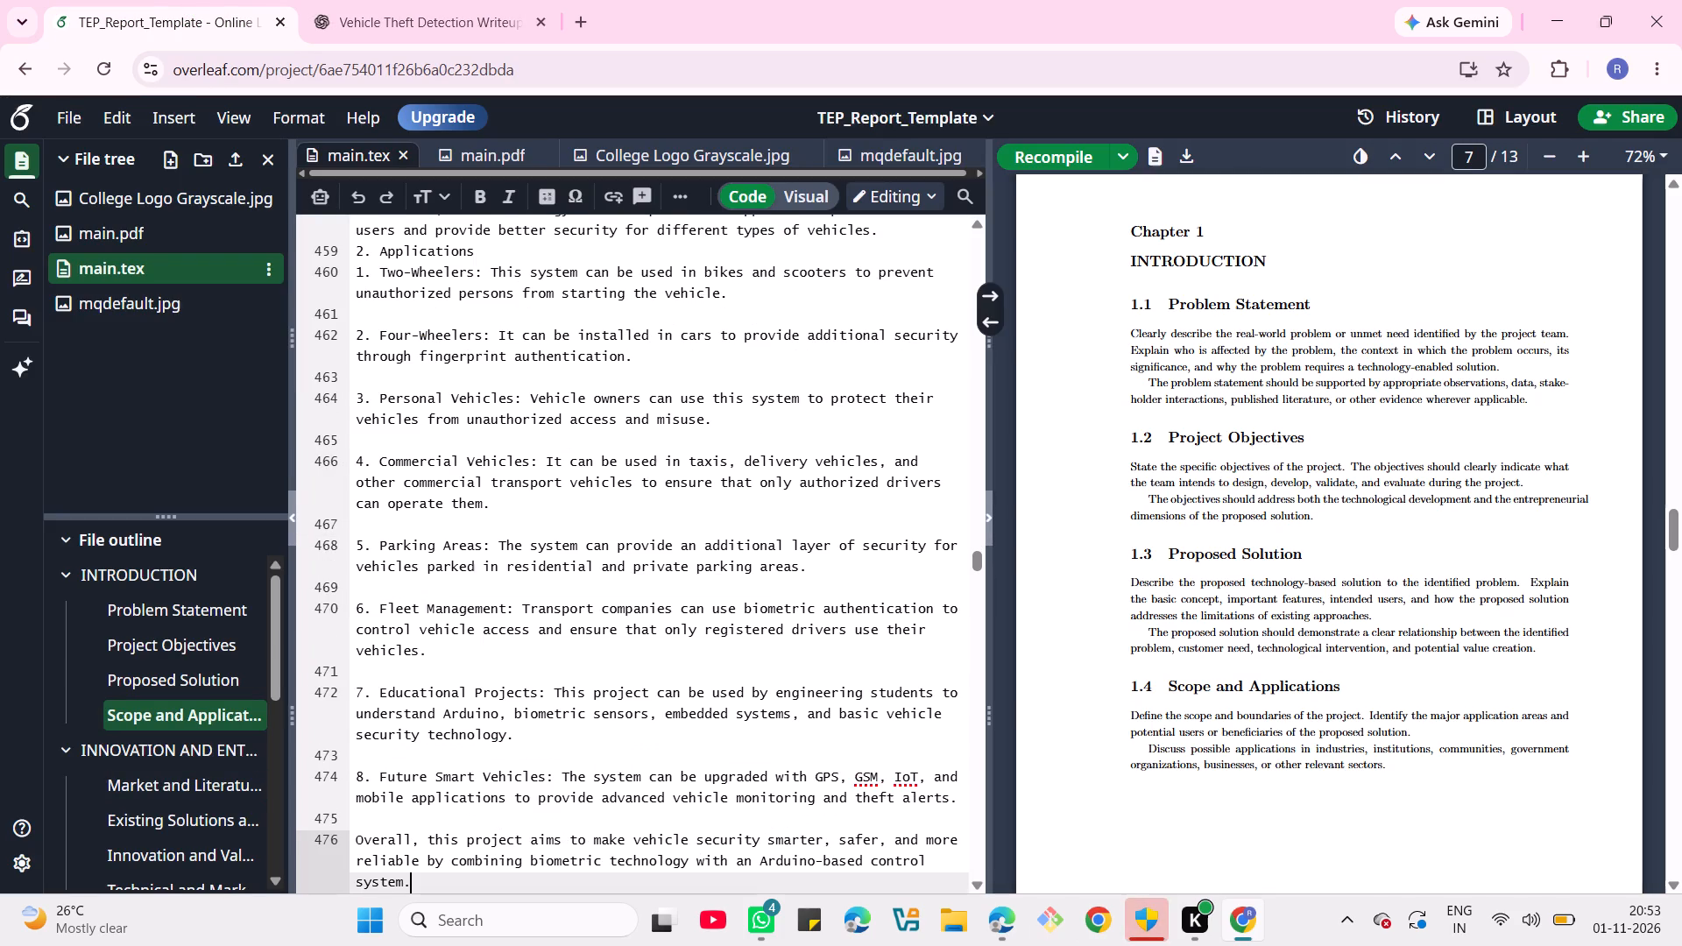
Delete the closing paragraph beginning "Overall, this project aims" from the Scope and Applications section.
drag(356, 841, 416, 882)
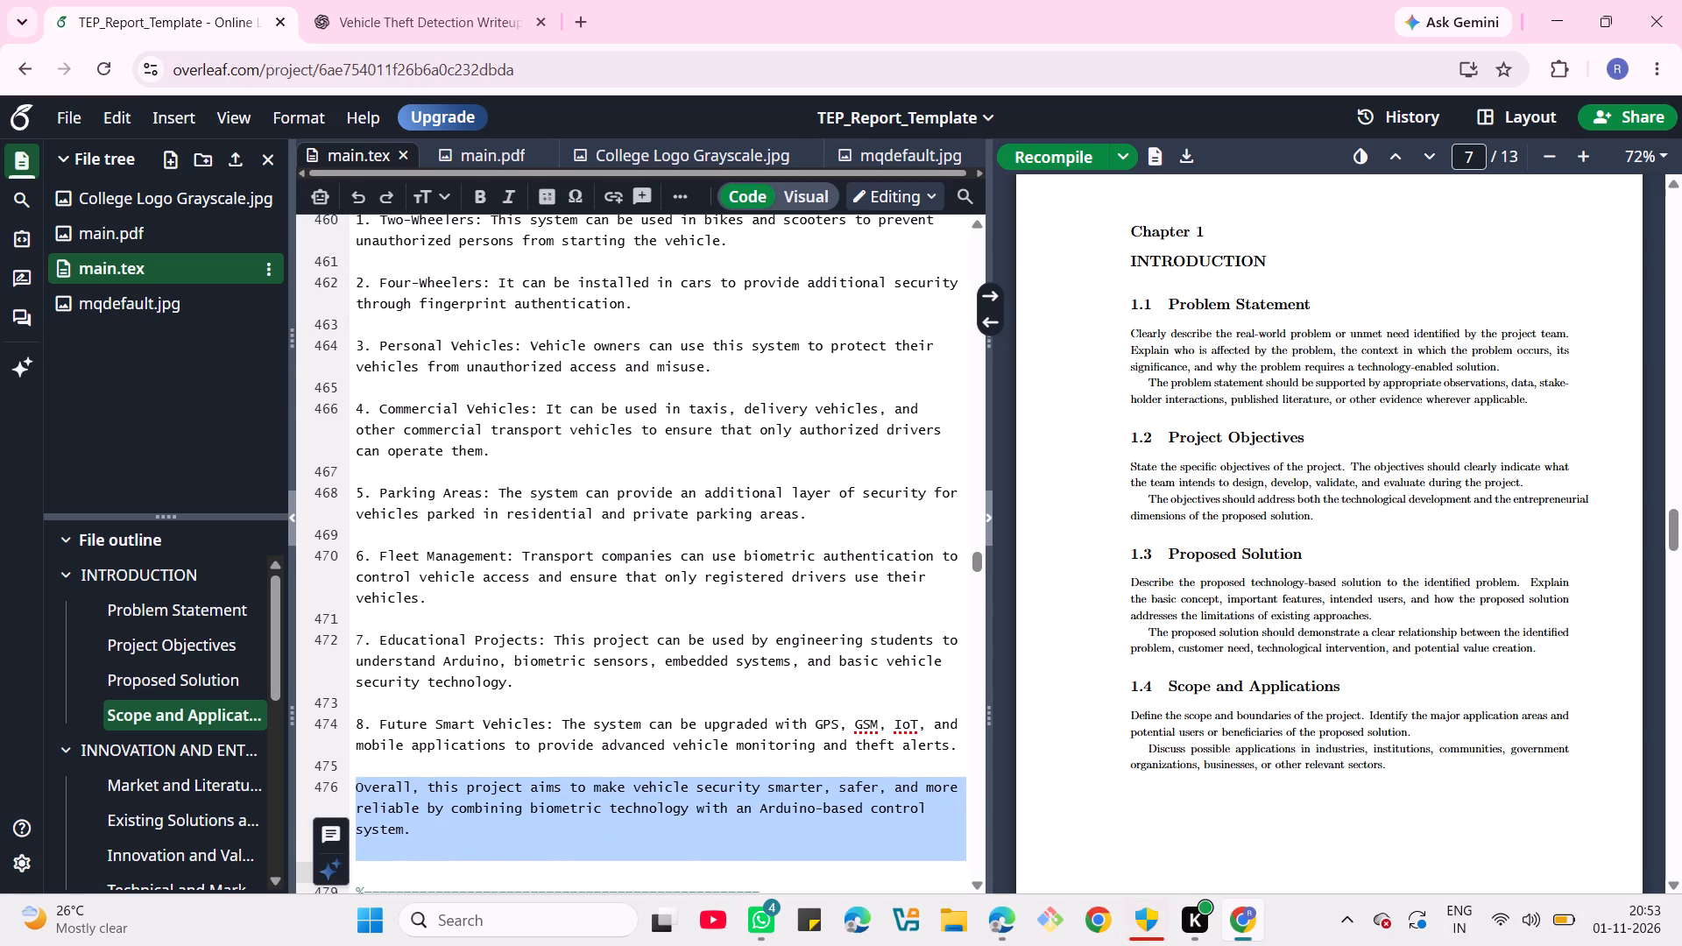
key(BackSpace)
Remove the number "2." in front of the "Applications" line in the Scope and Applications section.
scroll(495, 606, up, 1)
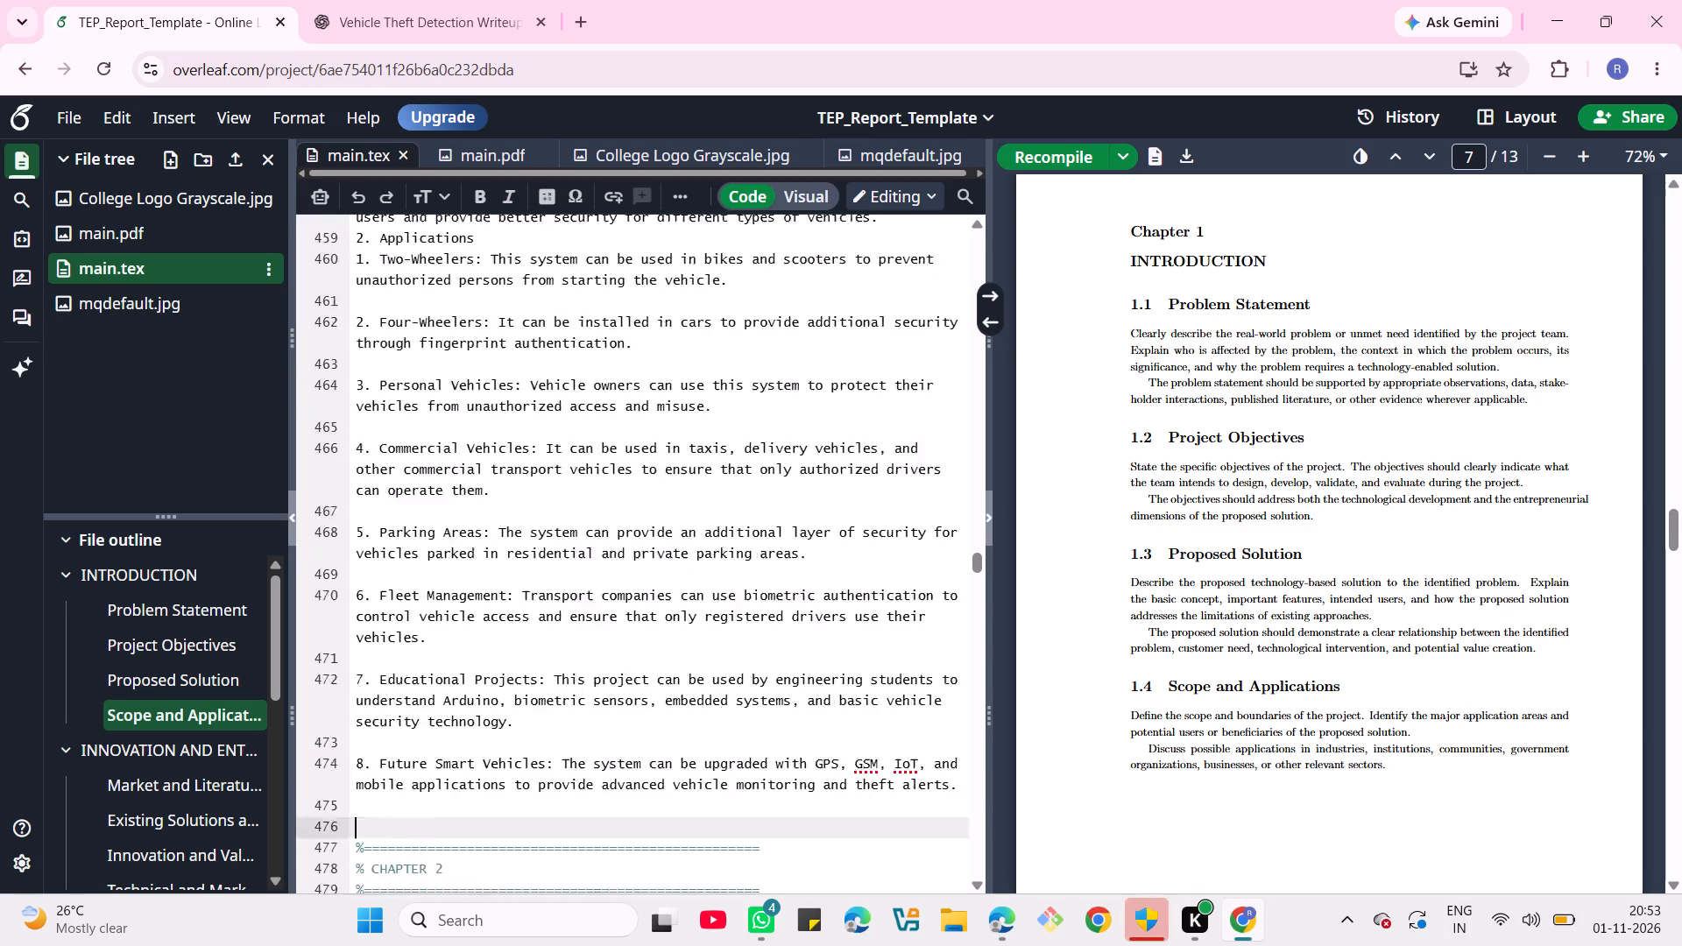
scroll(495, 606, up, 3)
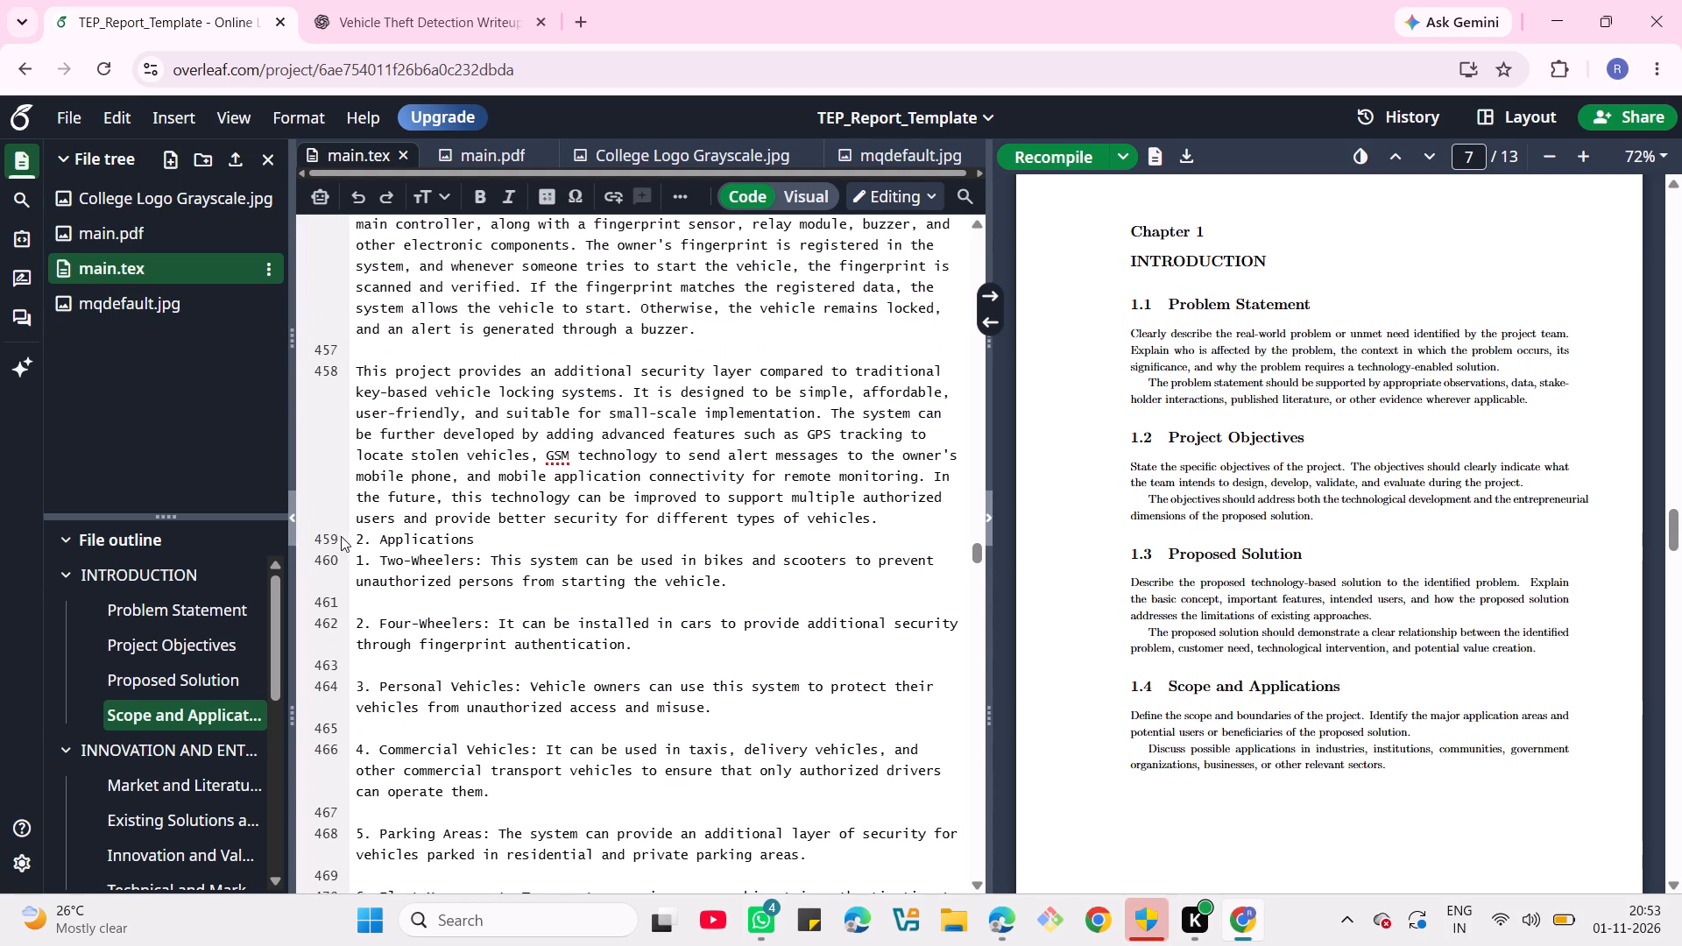
drag(355, 538, 376, 540)
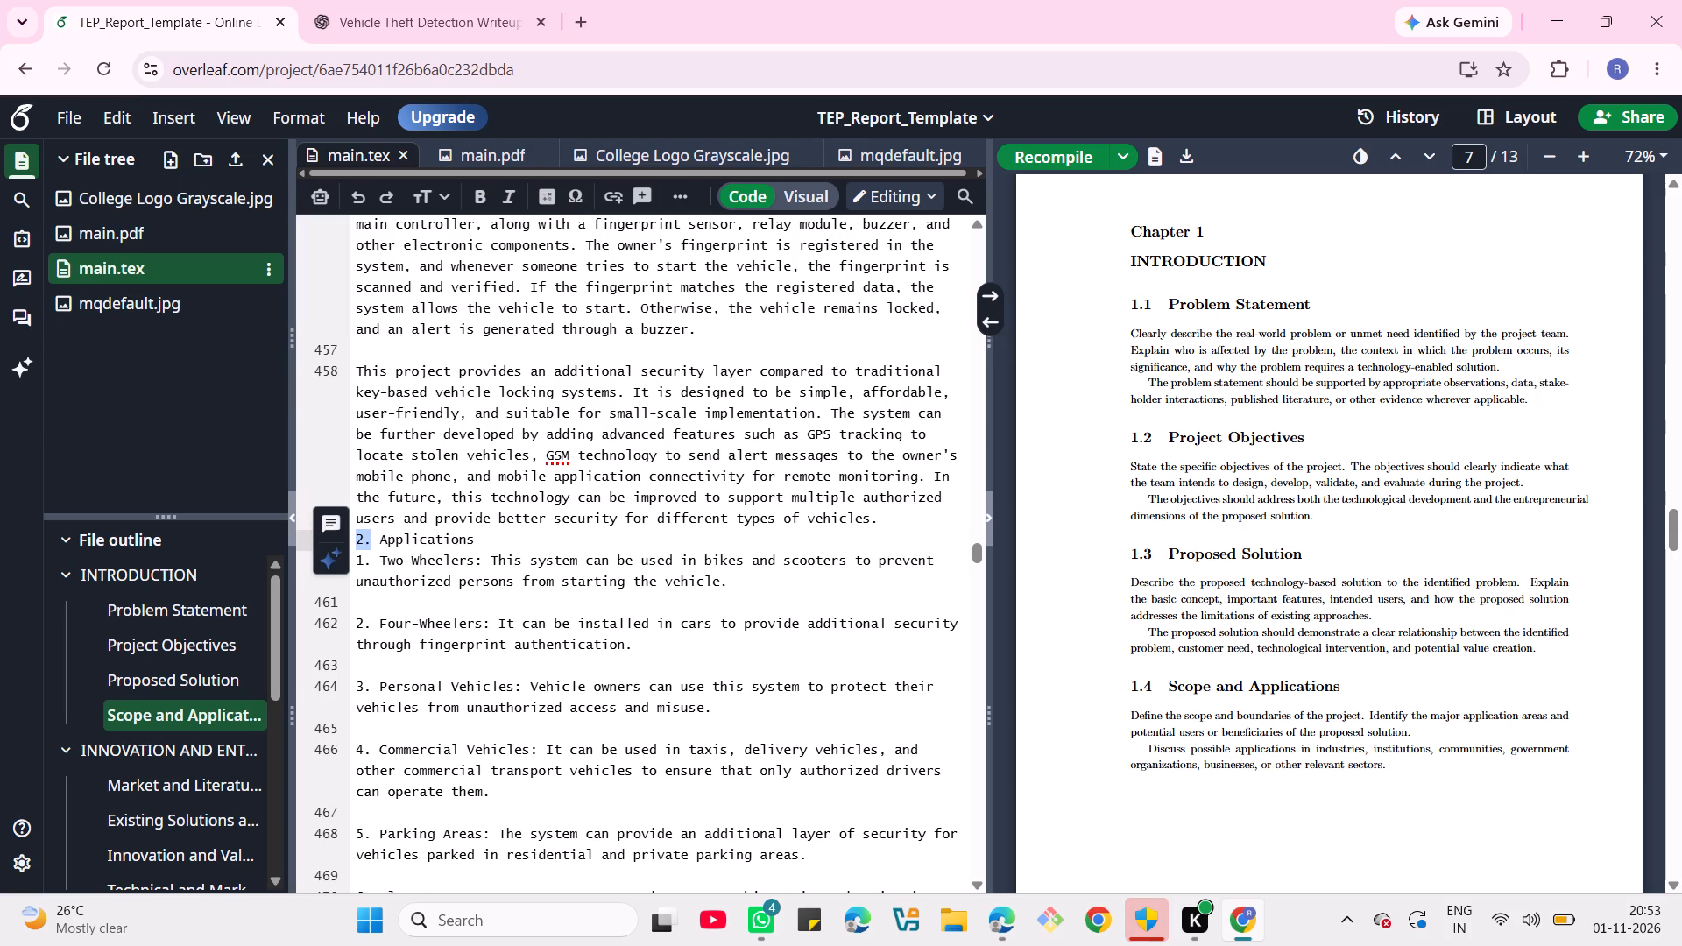
key(BackSpace)
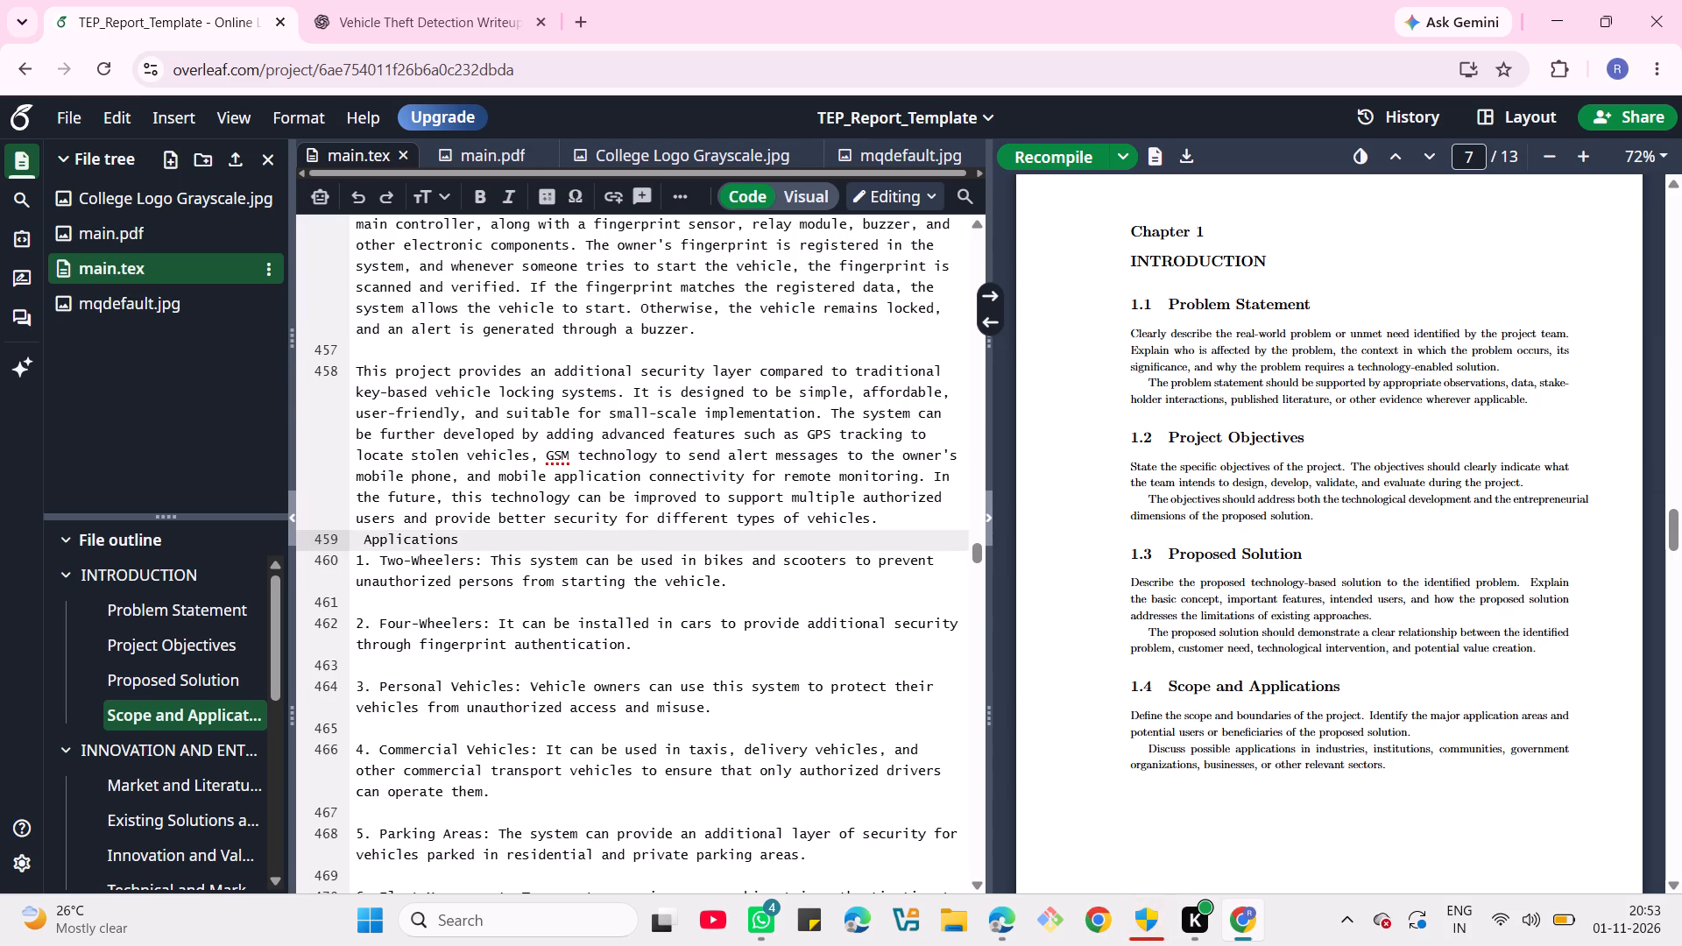
drag(357, 539, 342, 543)
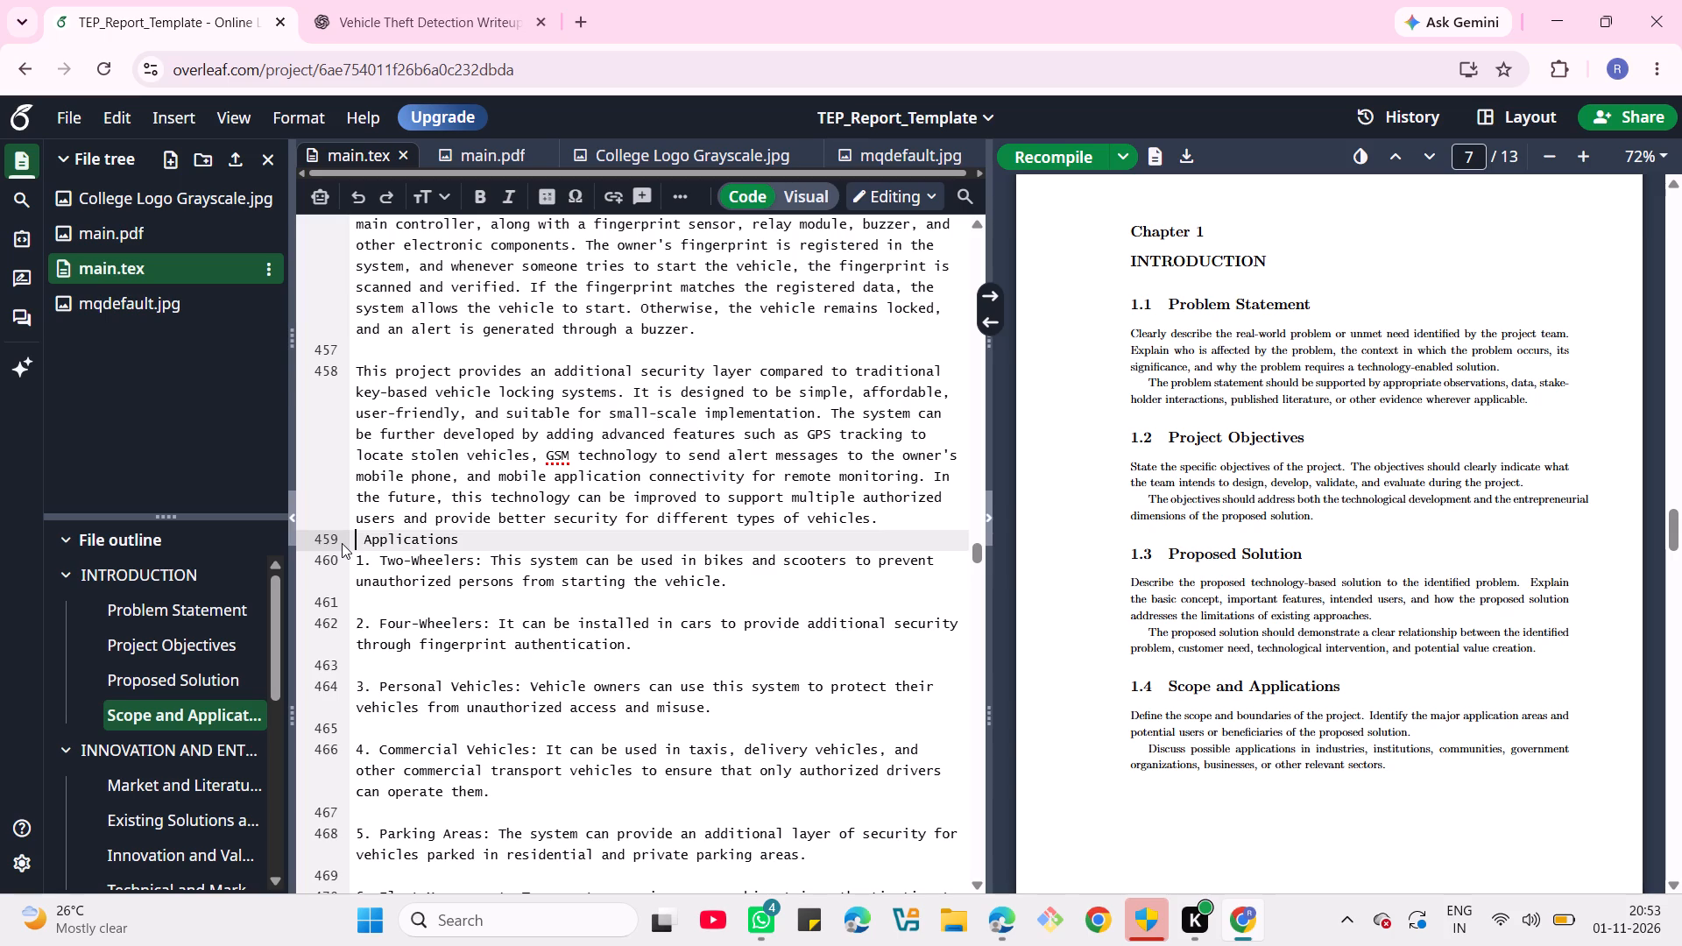
Find the Market and Literature Review section of Chapter 2 in both main.tex and the compiled report.
scroll(567, 591, down, 3)
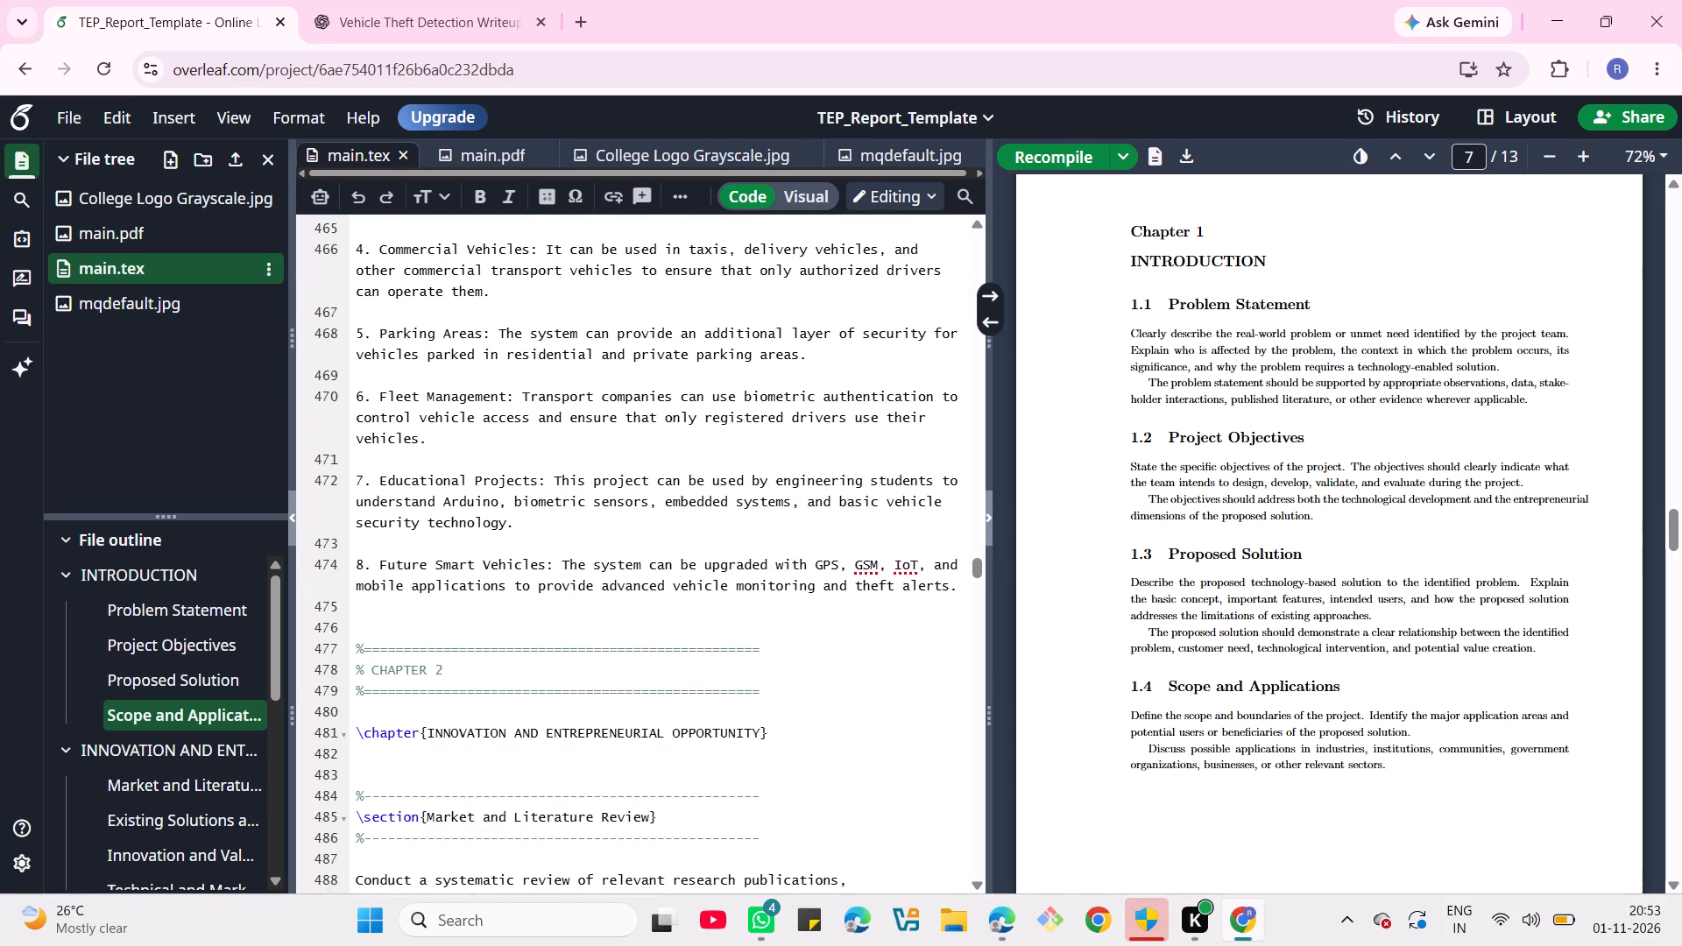
scroll(567, 591, down, 2)
scroll(1223, 638, down, 3)
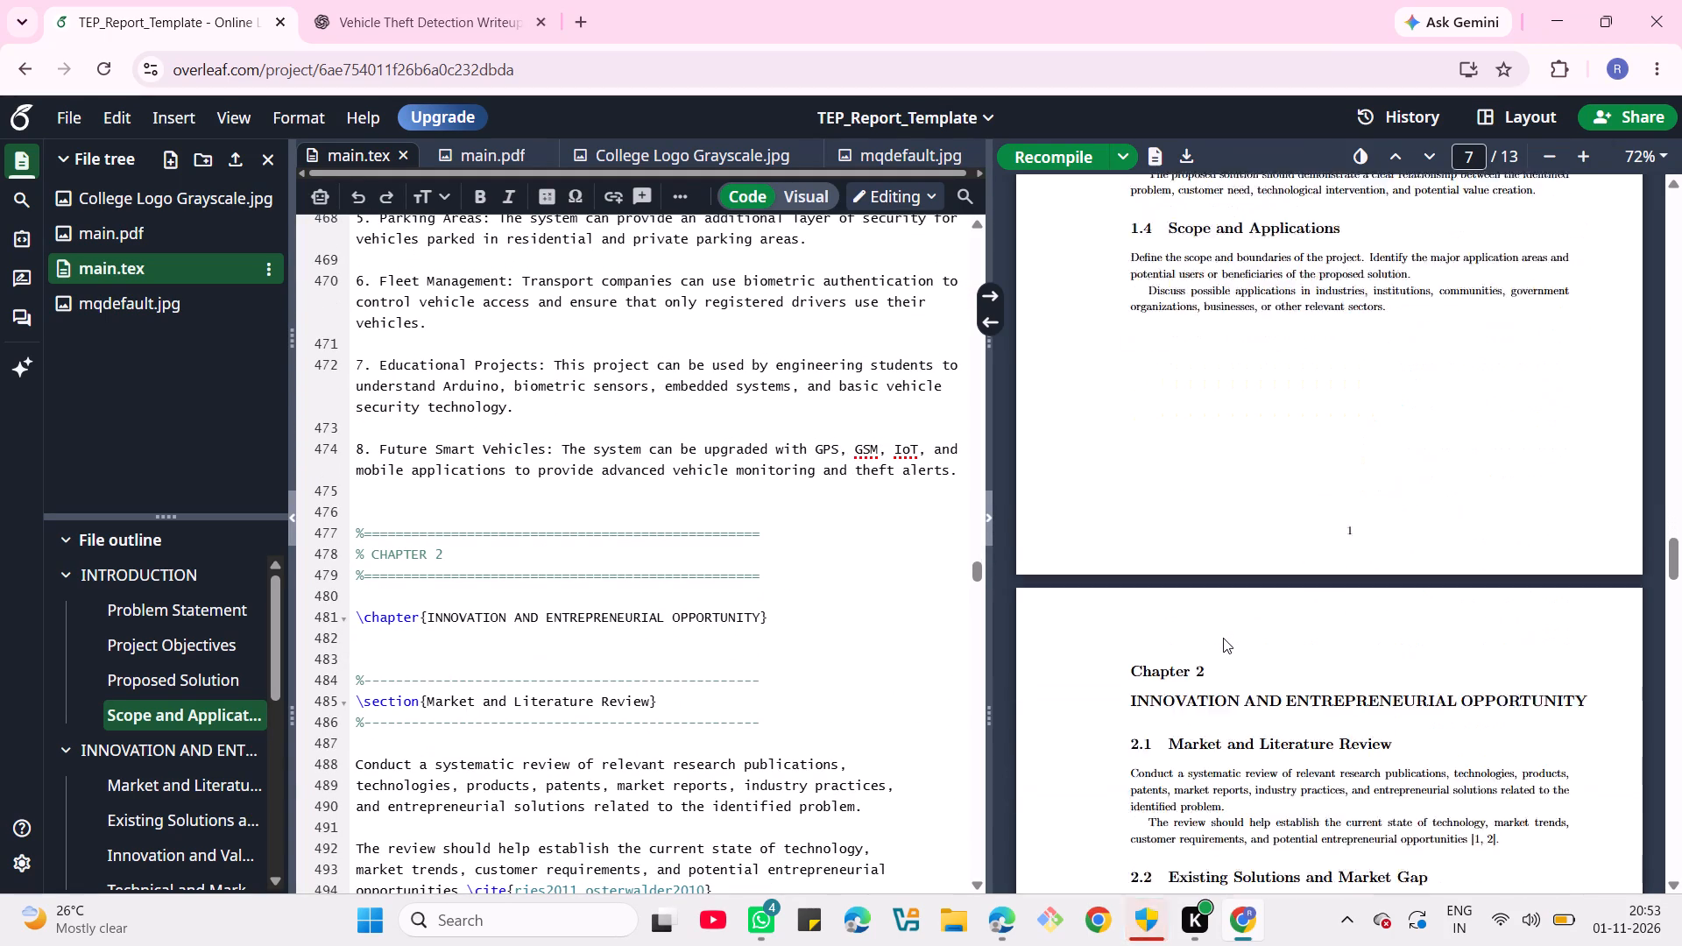
Recompile the report PDF to include the updated Scope and Applications text.
scroll(1223, 638, down, 1)
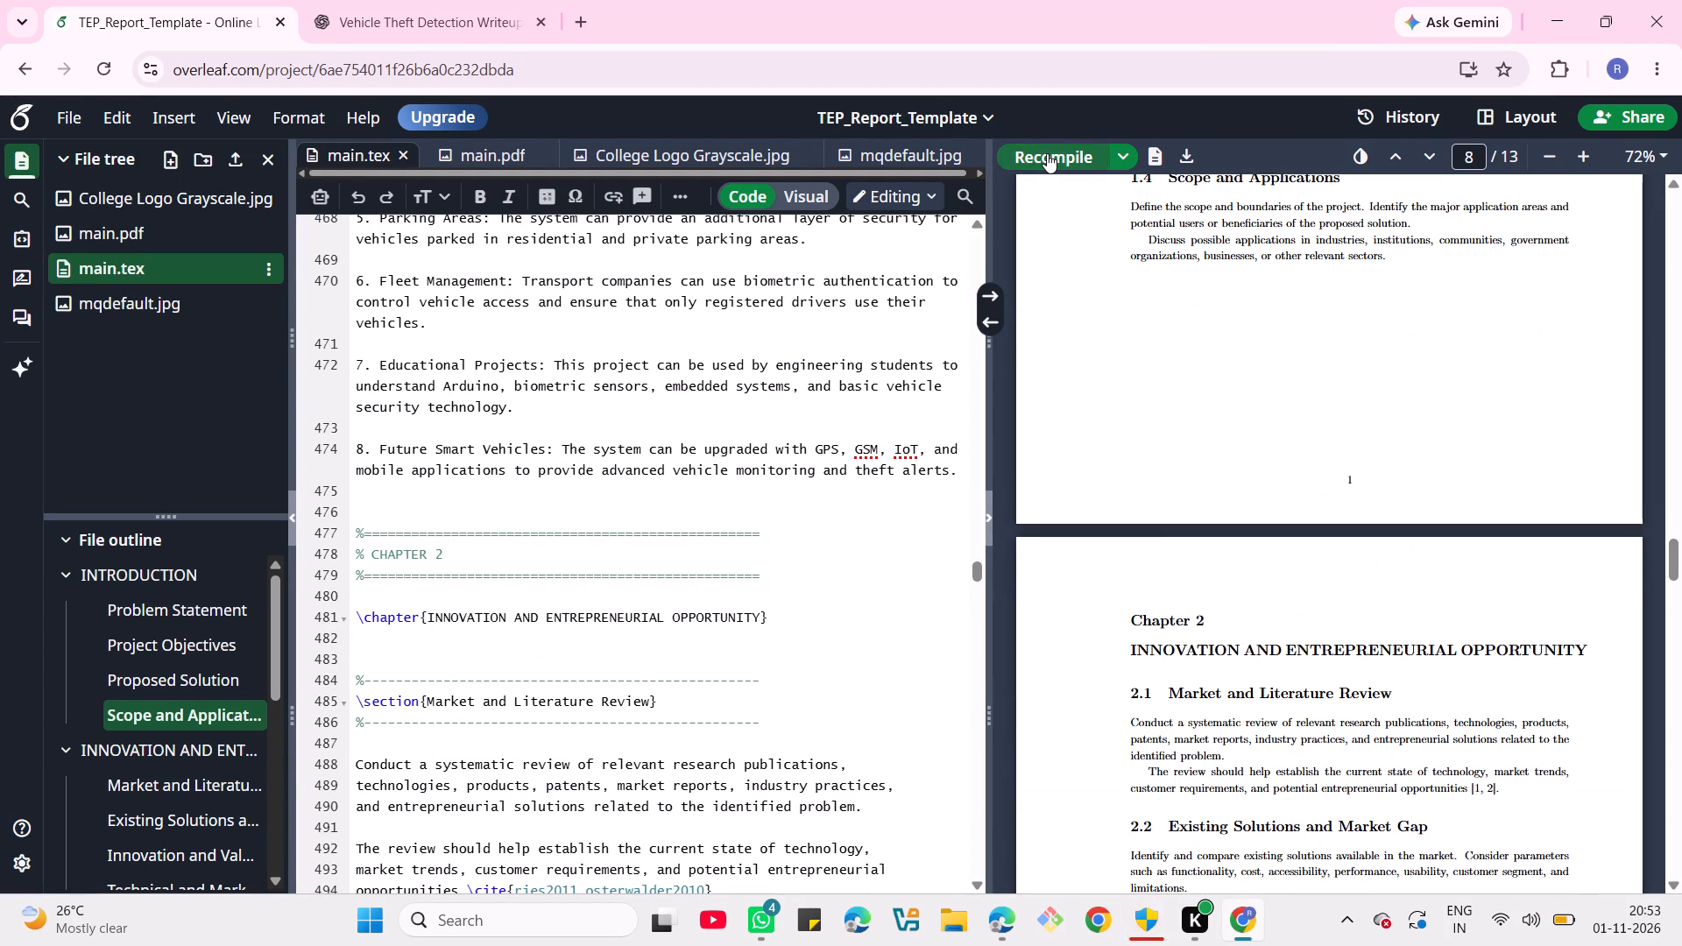
click(1047, 153)
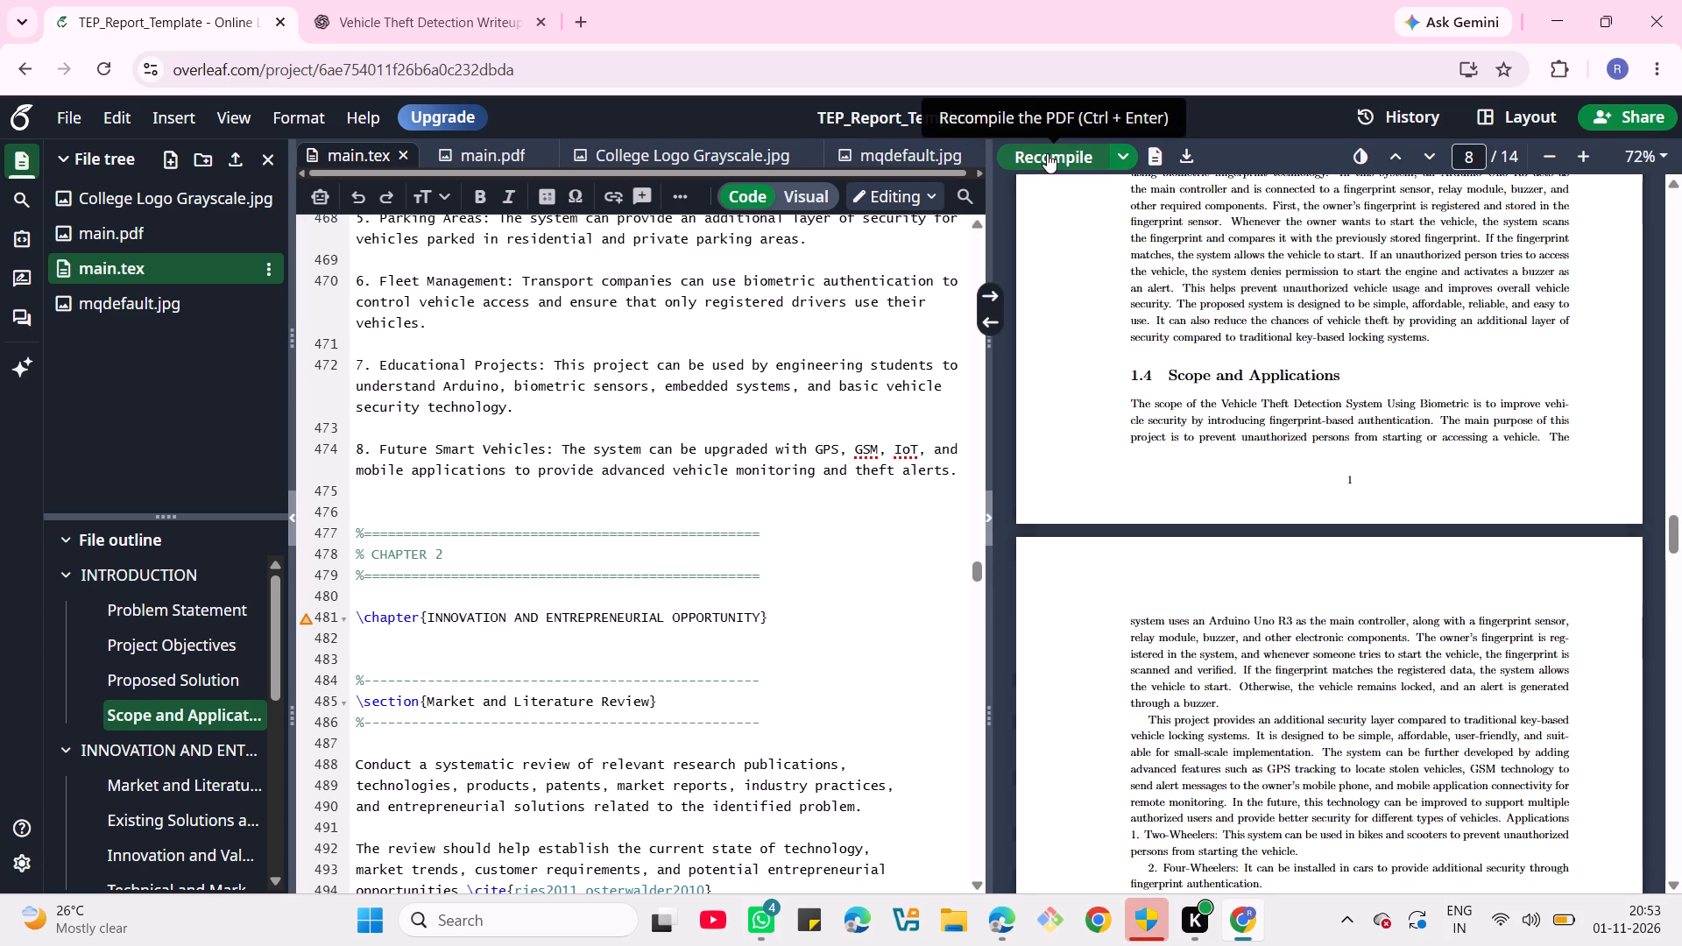
Review the recompiled report from the Chapter 1 Introduction through the Chapter 2 sections, alongside the matching Chapter 2 source in main.tex.
scroll(1230, 412, up, 3)
scroll(1230, 412, down, 1)
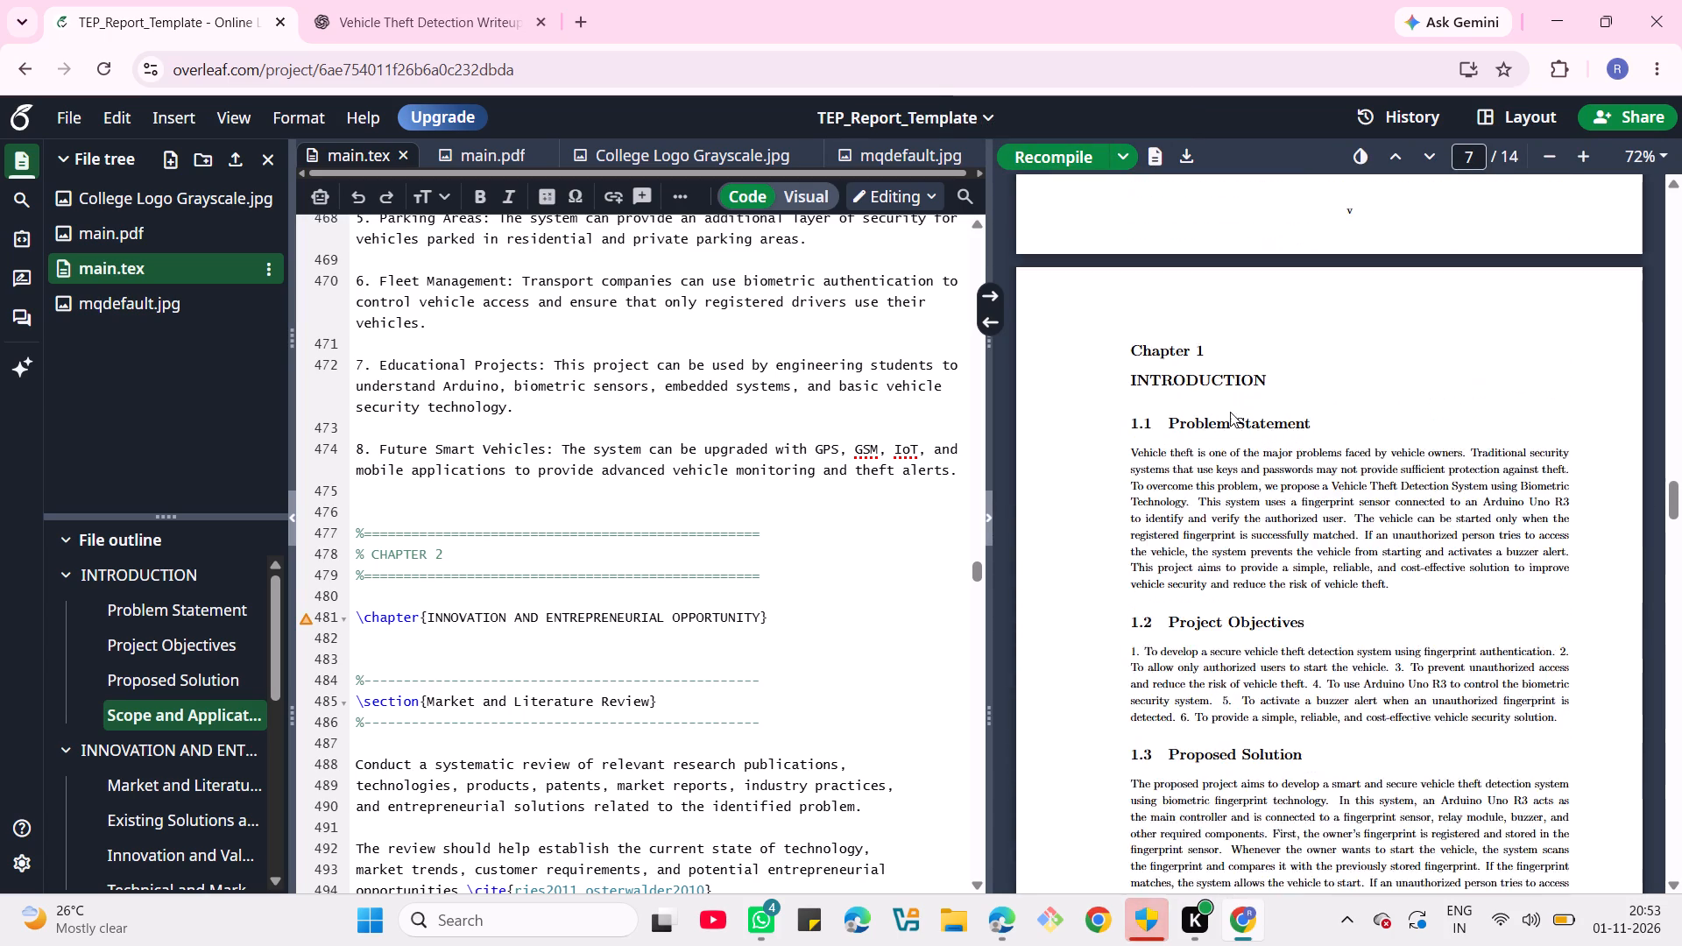
scroll(1230, 412, down, 2)
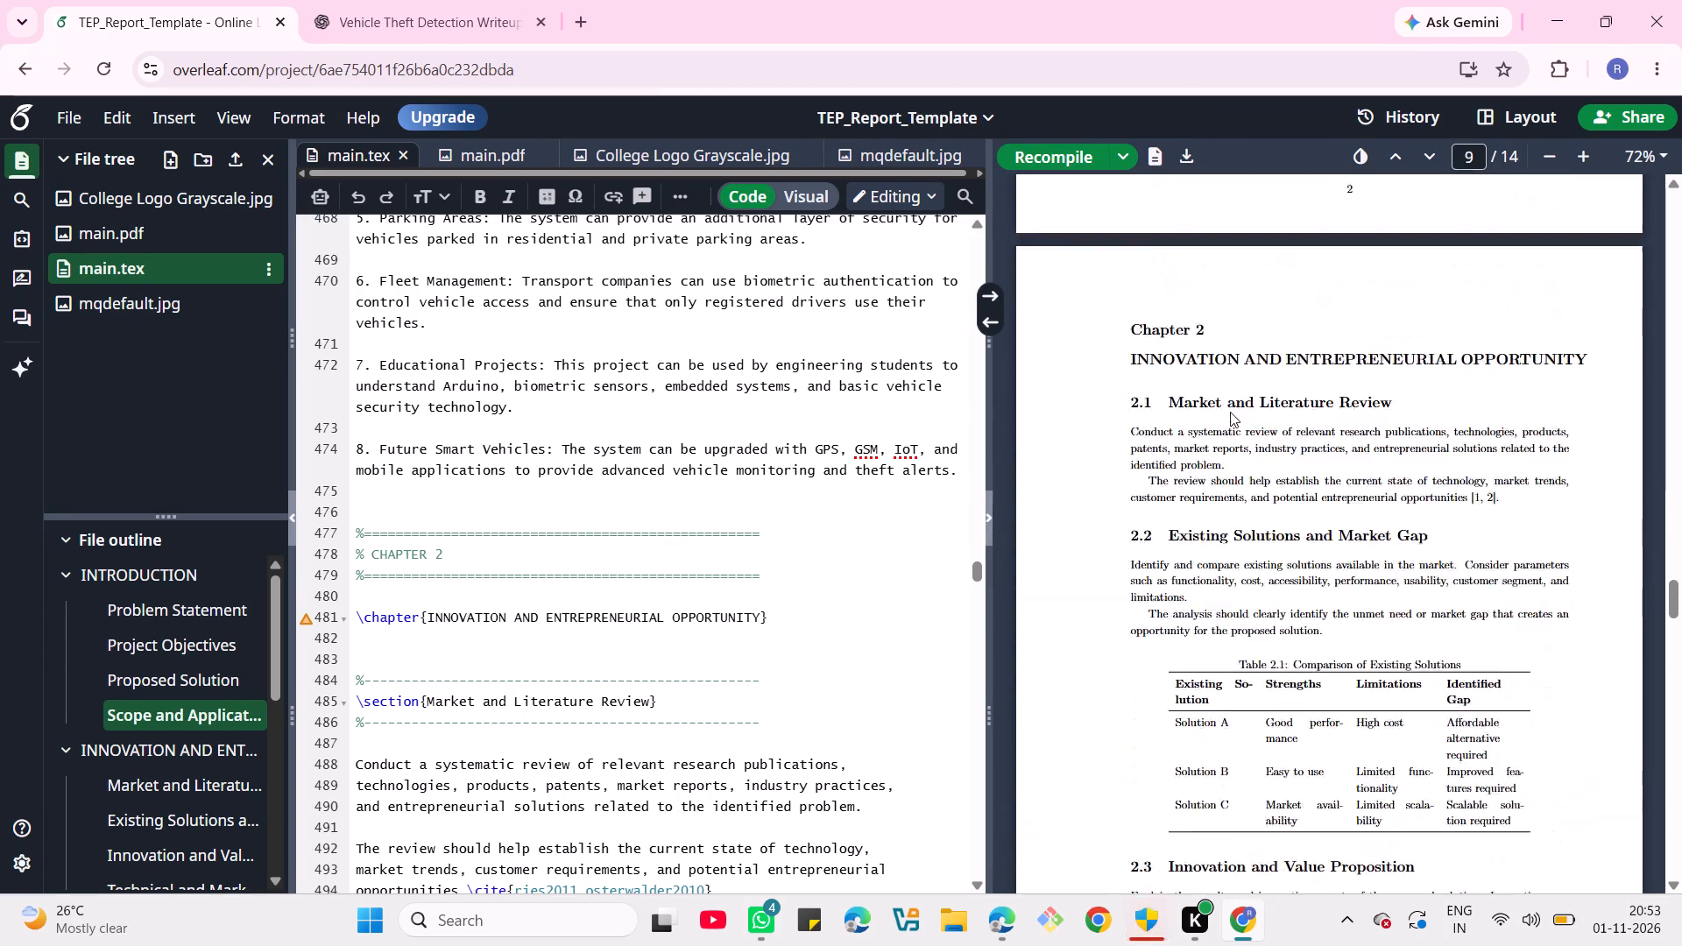
scroll(1230, 412, down, 2)
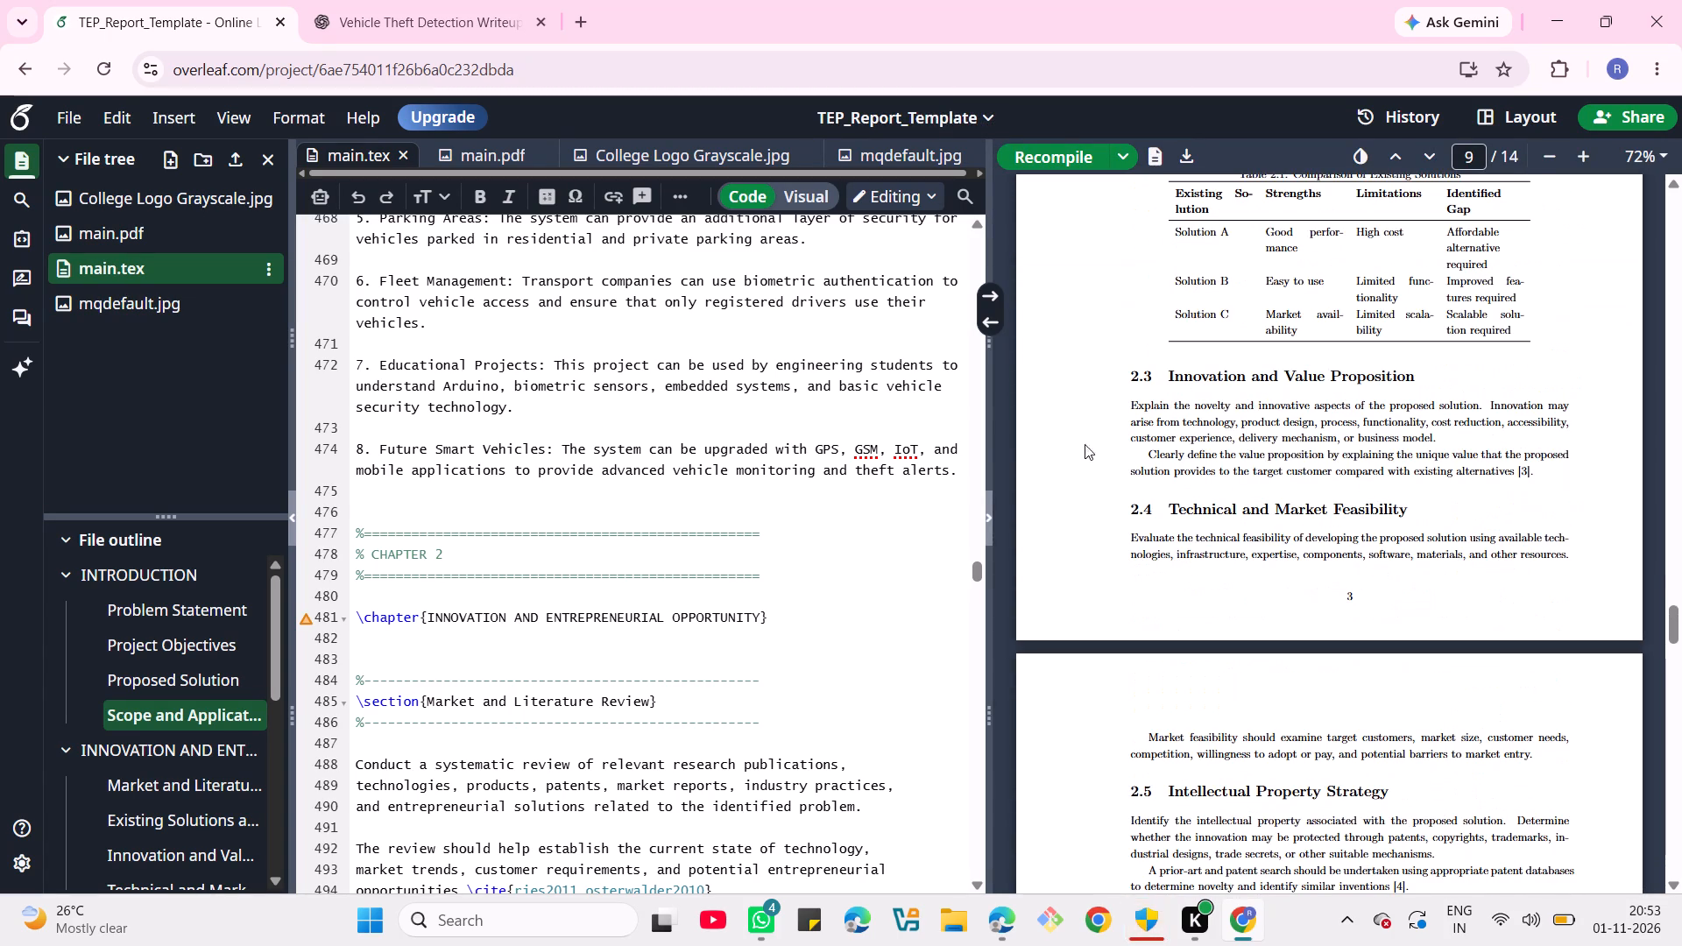
scroll(859, 579, down, 2)
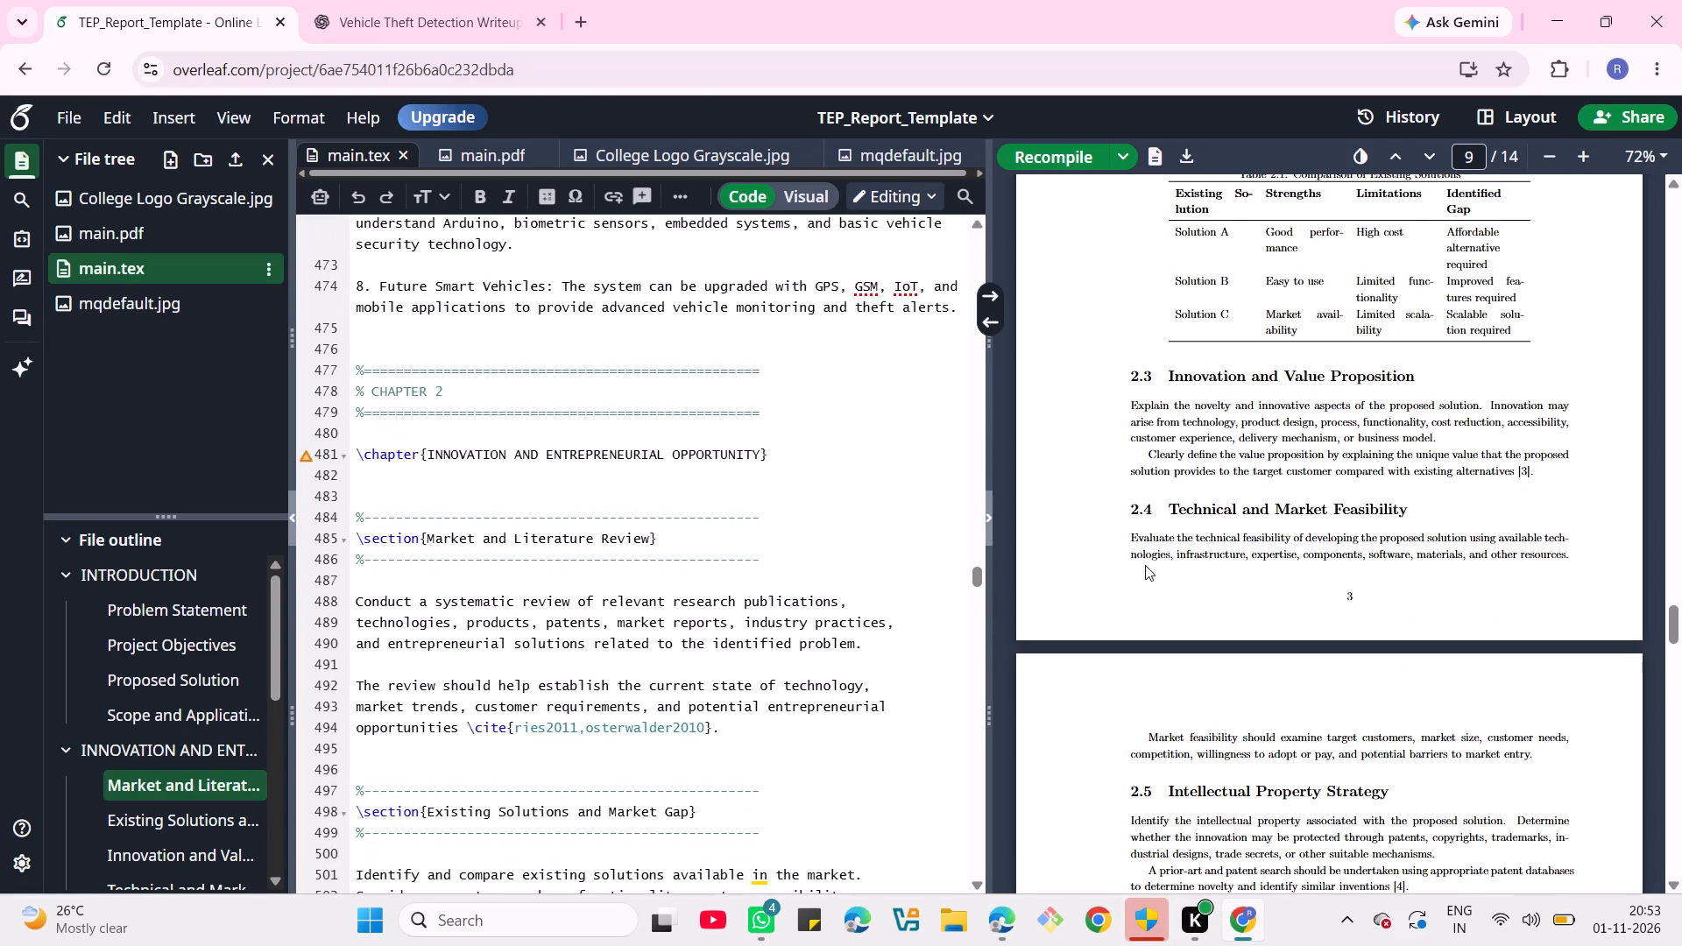
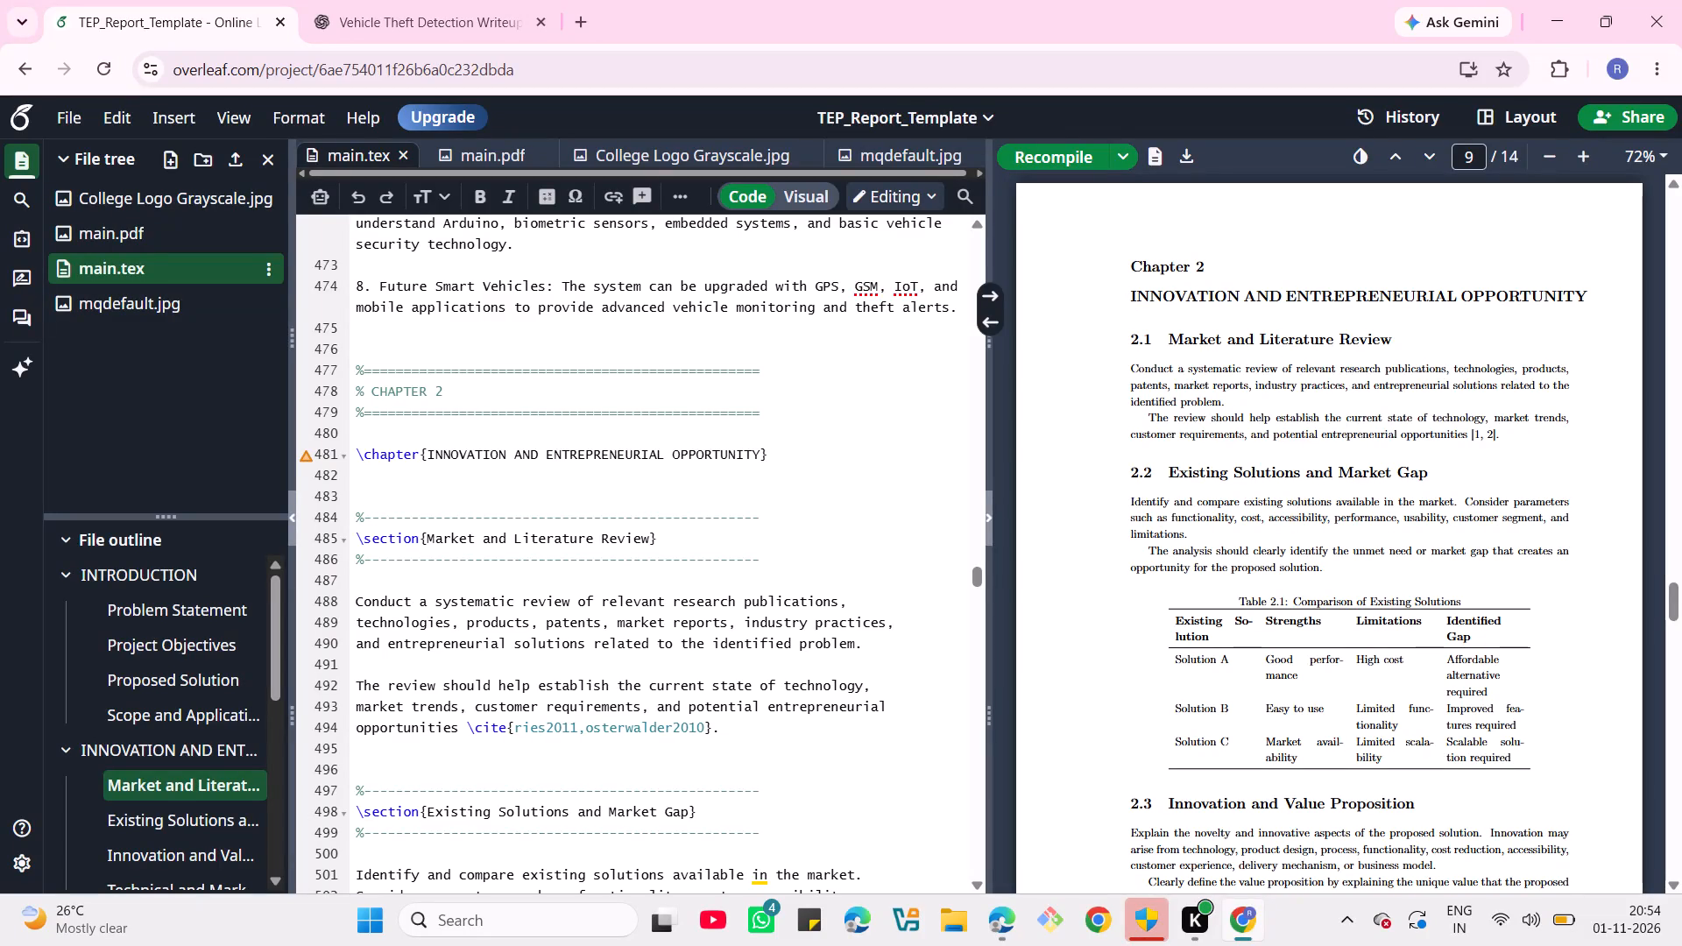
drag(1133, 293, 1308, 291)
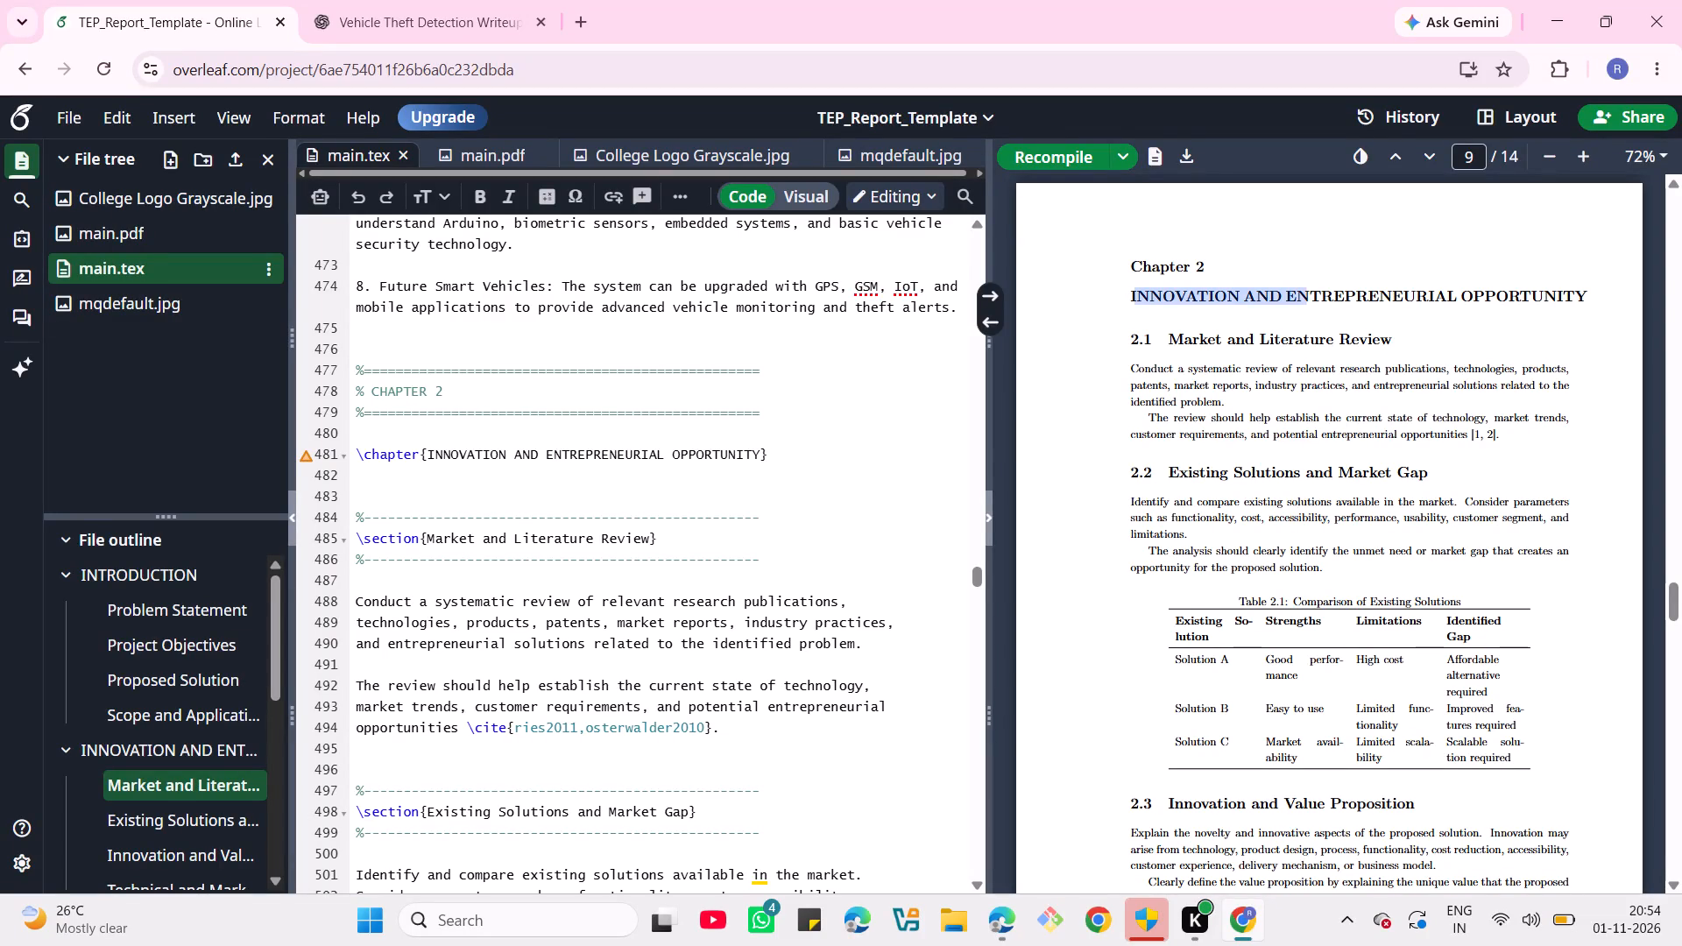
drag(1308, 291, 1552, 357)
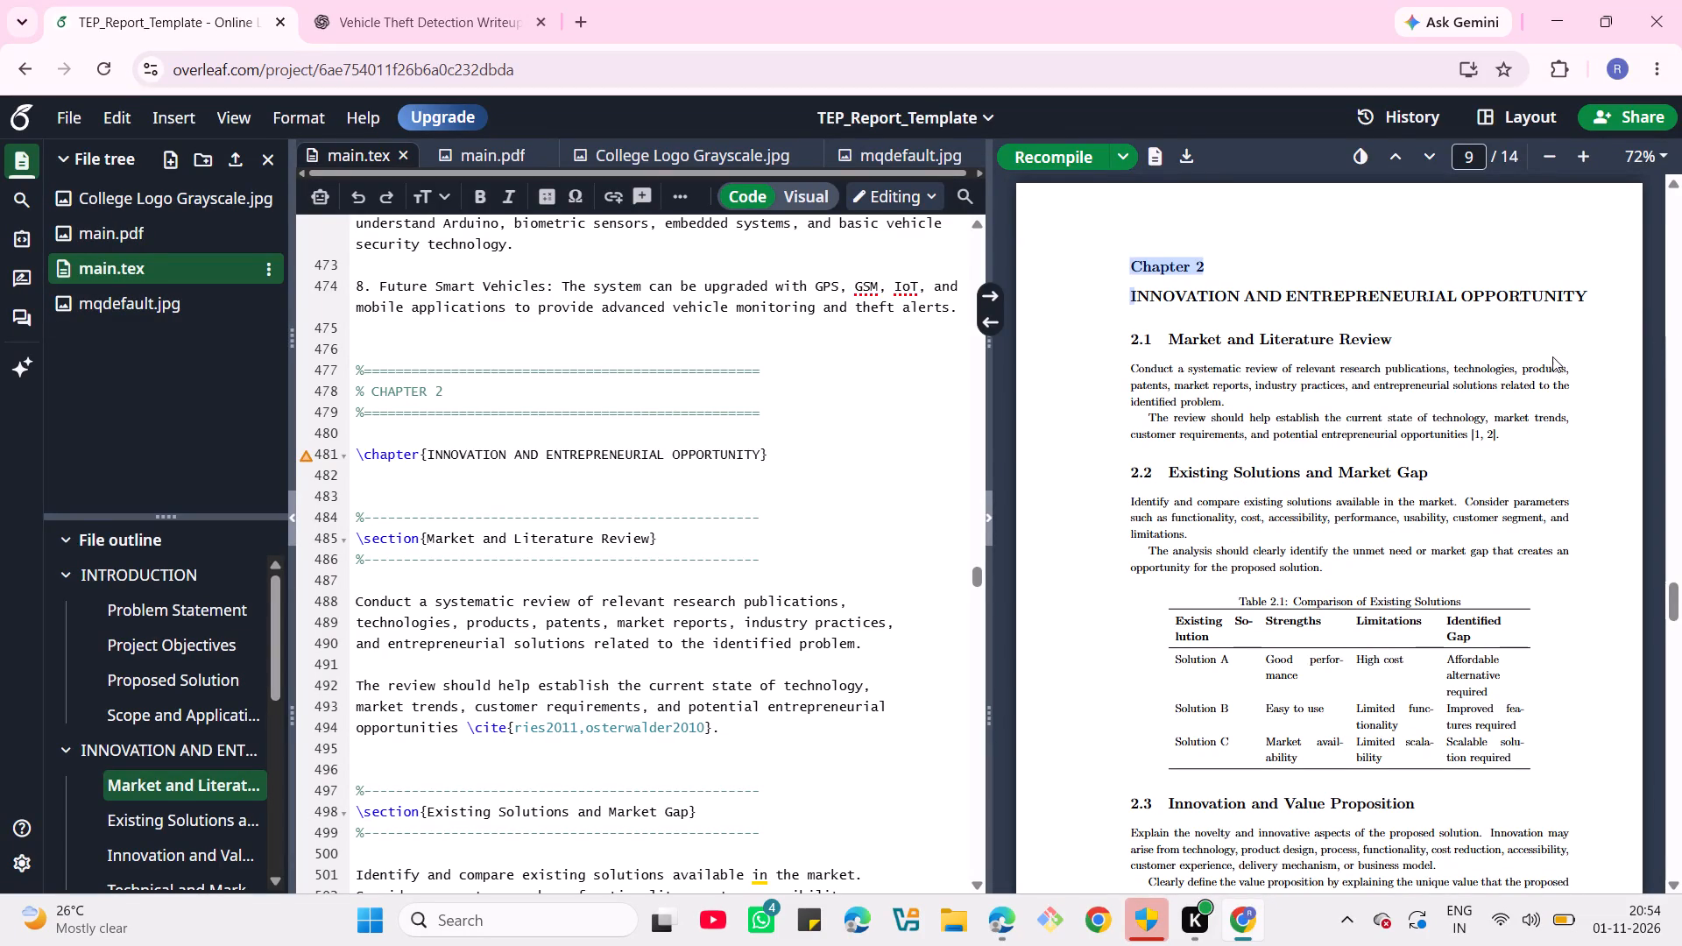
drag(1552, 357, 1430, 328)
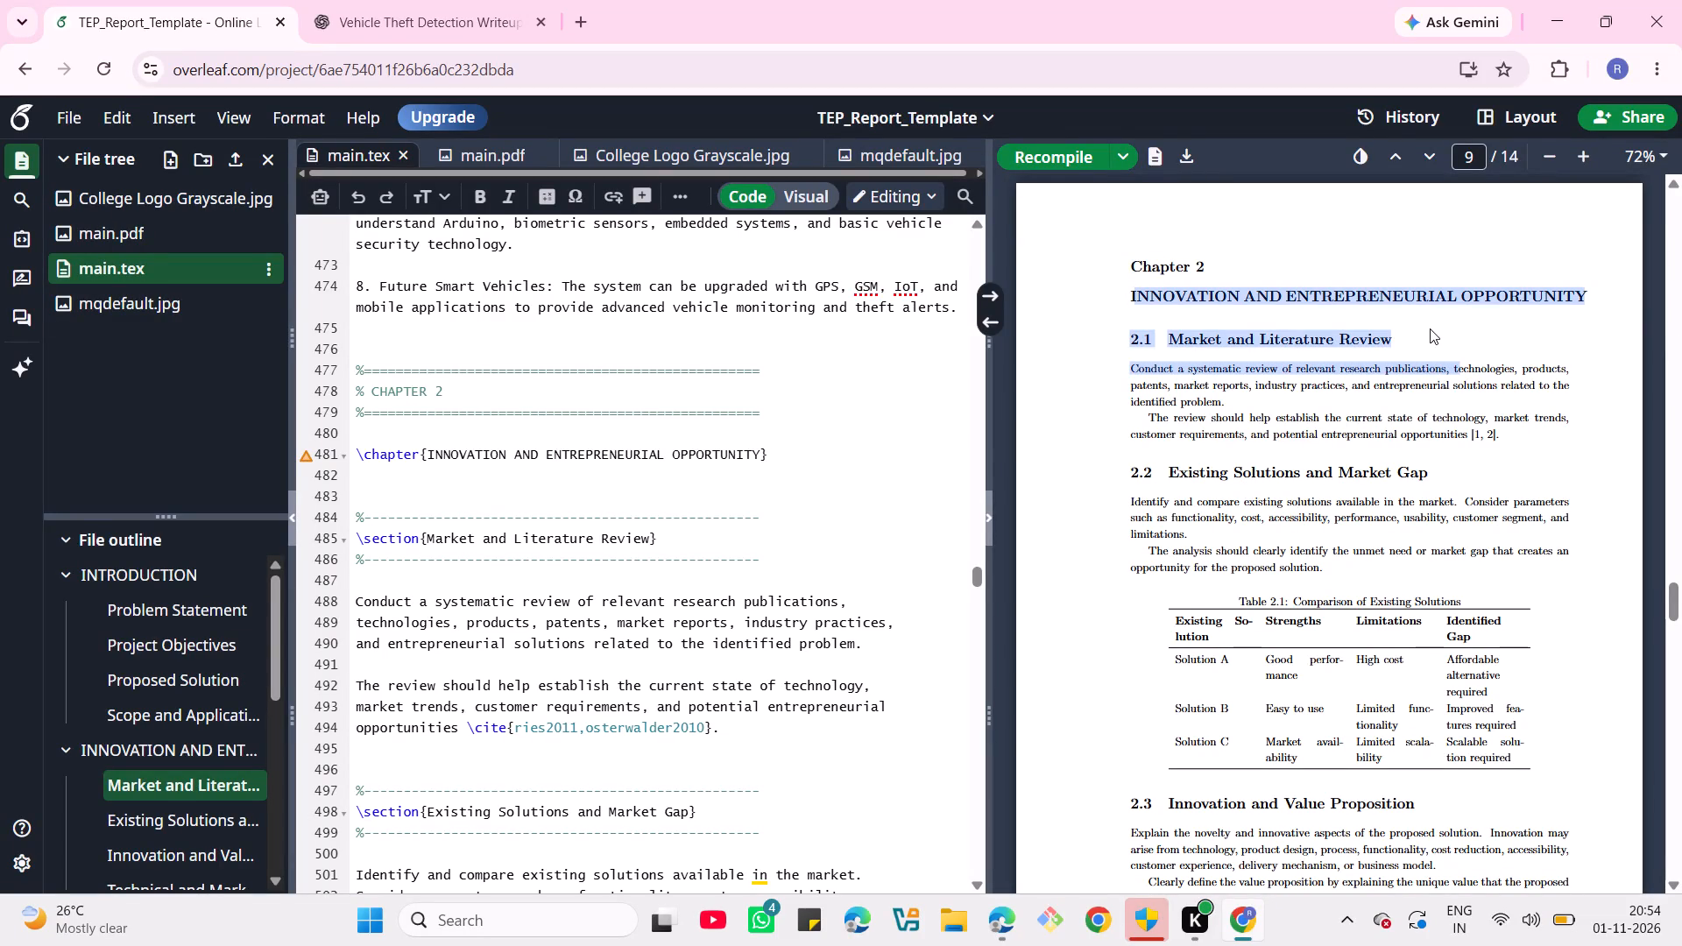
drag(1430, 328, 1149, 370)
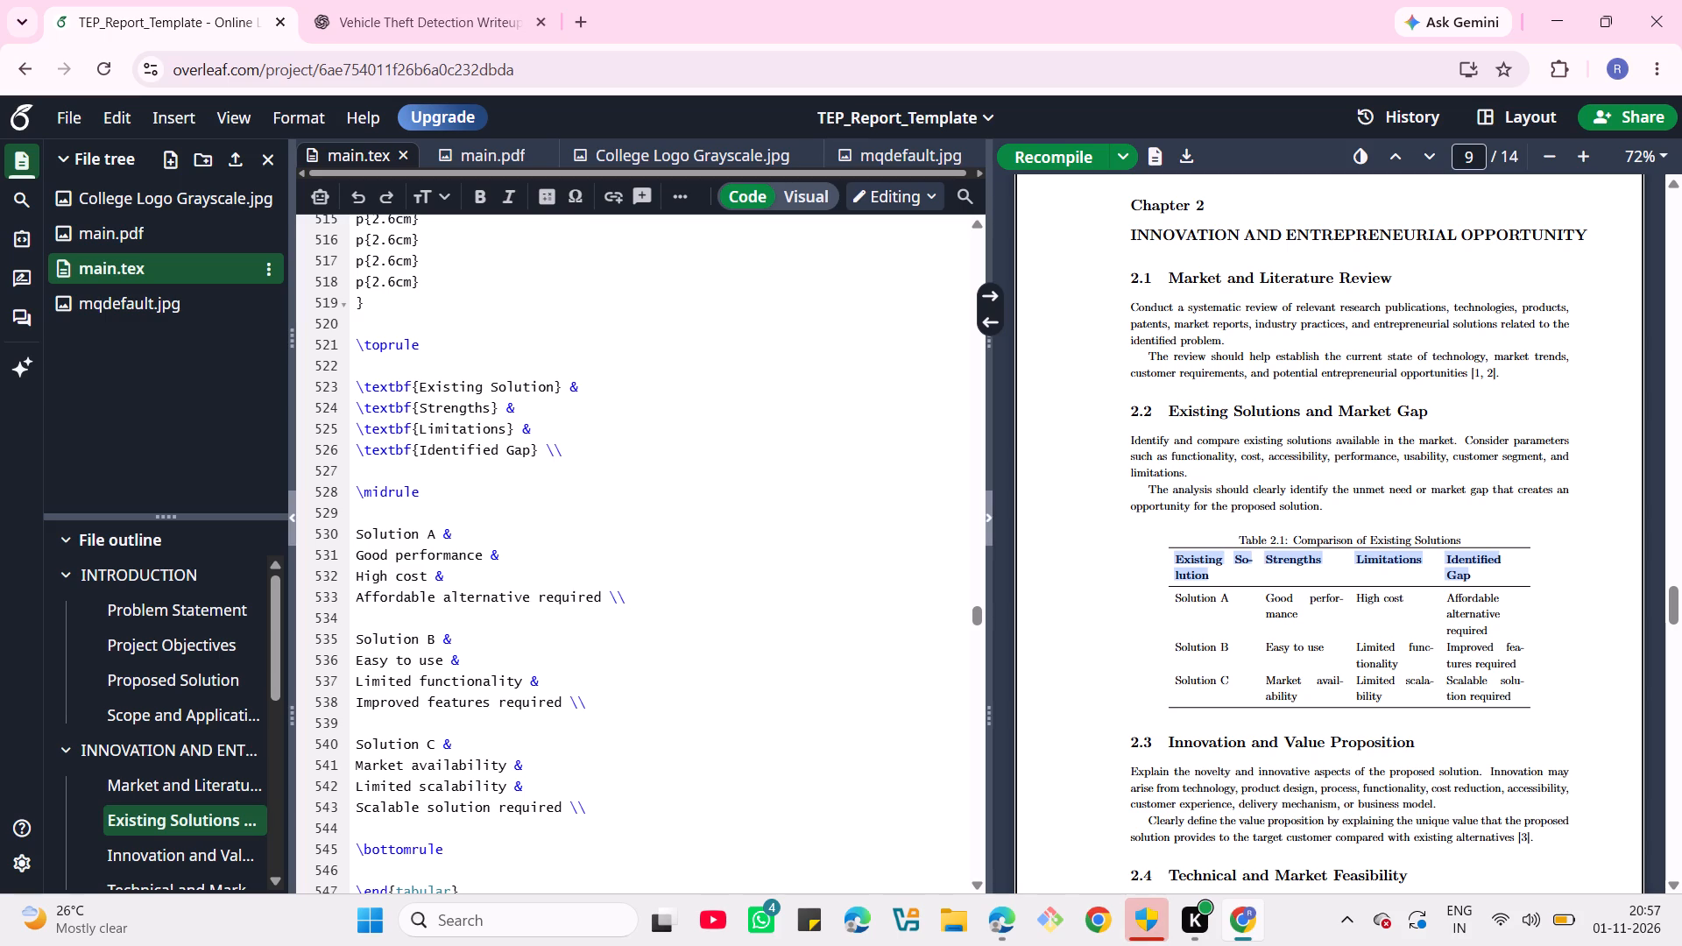
drag(350, 531, 387, 542)
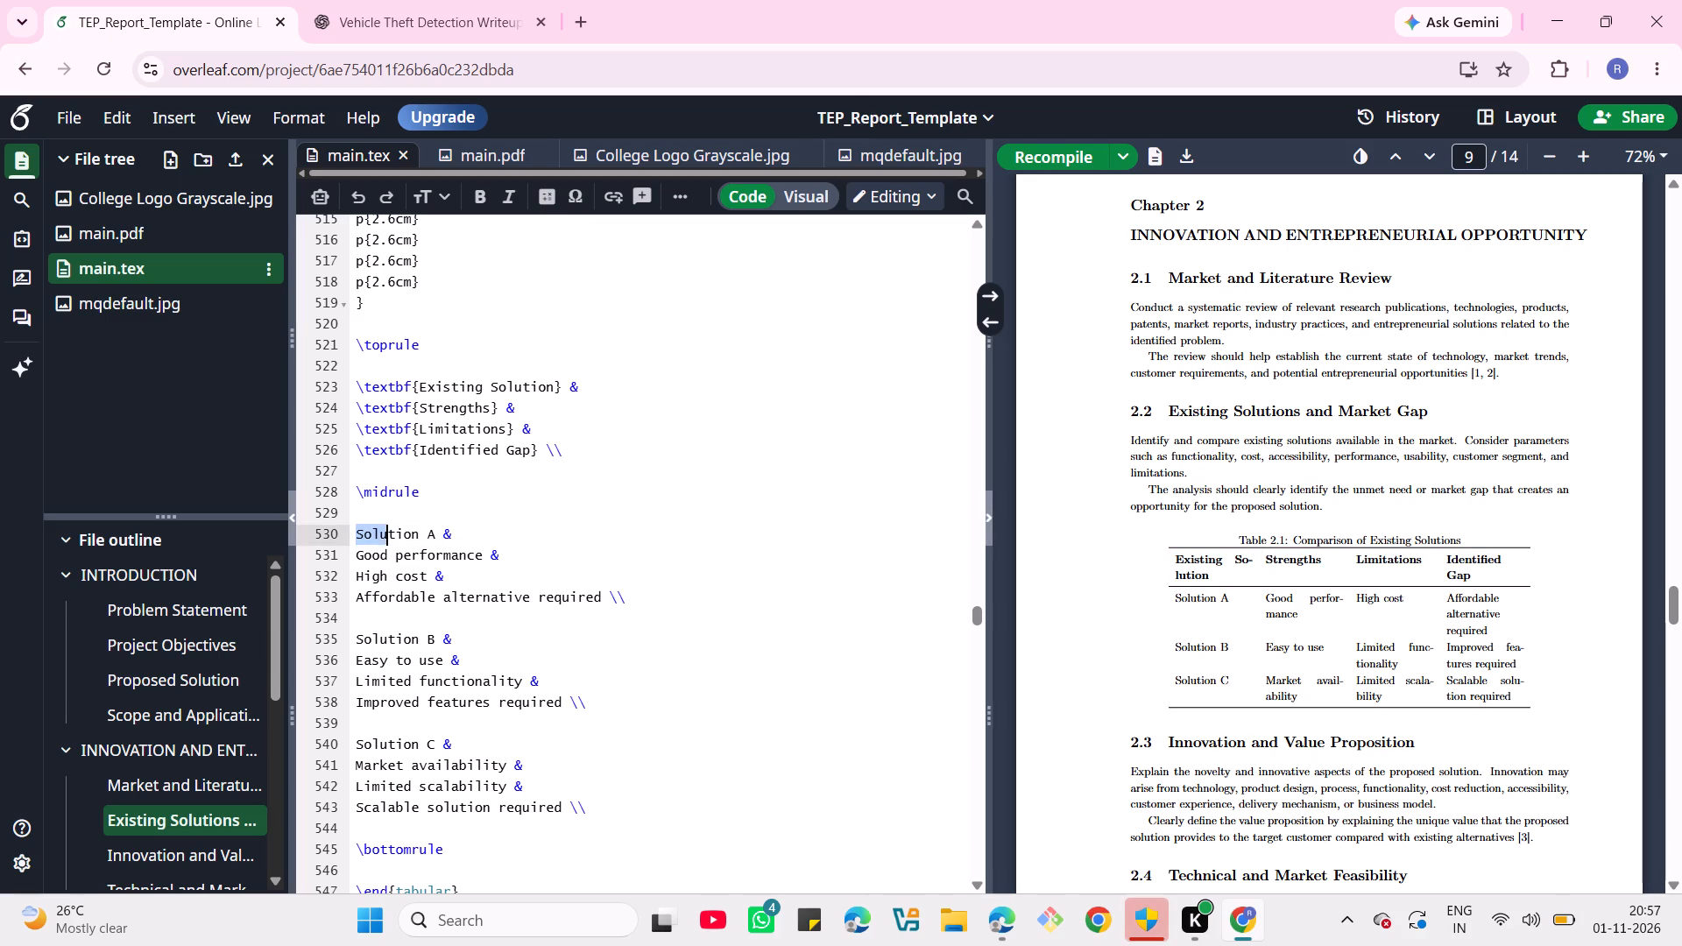
drag(387, 542, 597, 603)
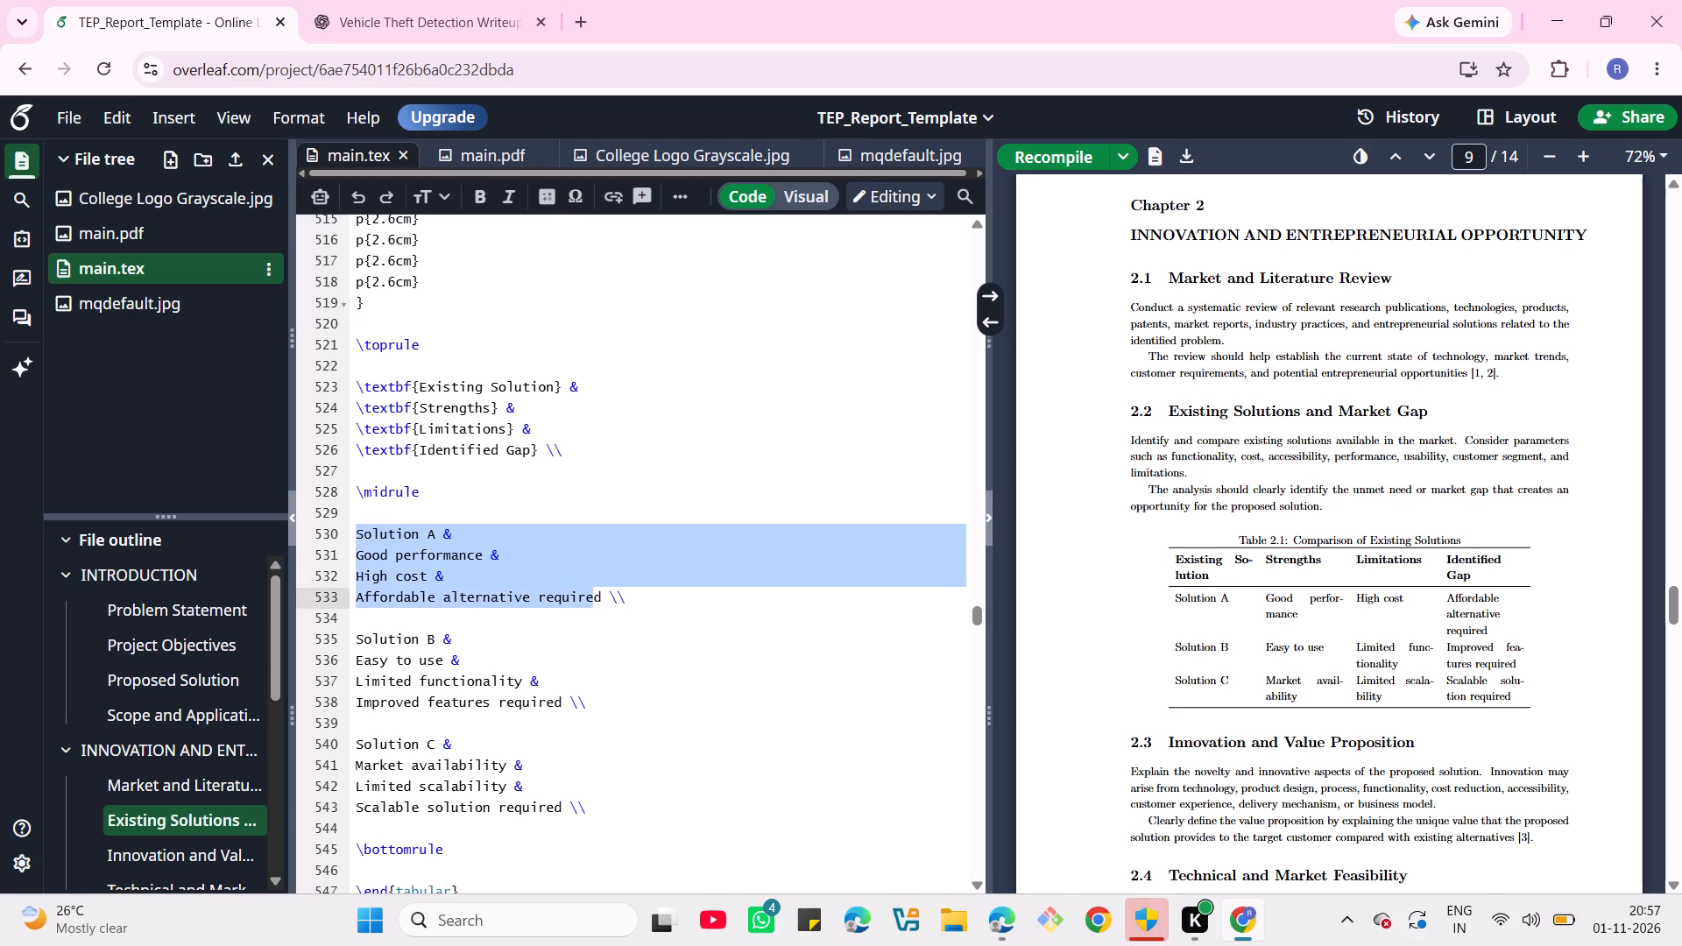
drag(597, 603, 610, 604)
key(BackSpace)
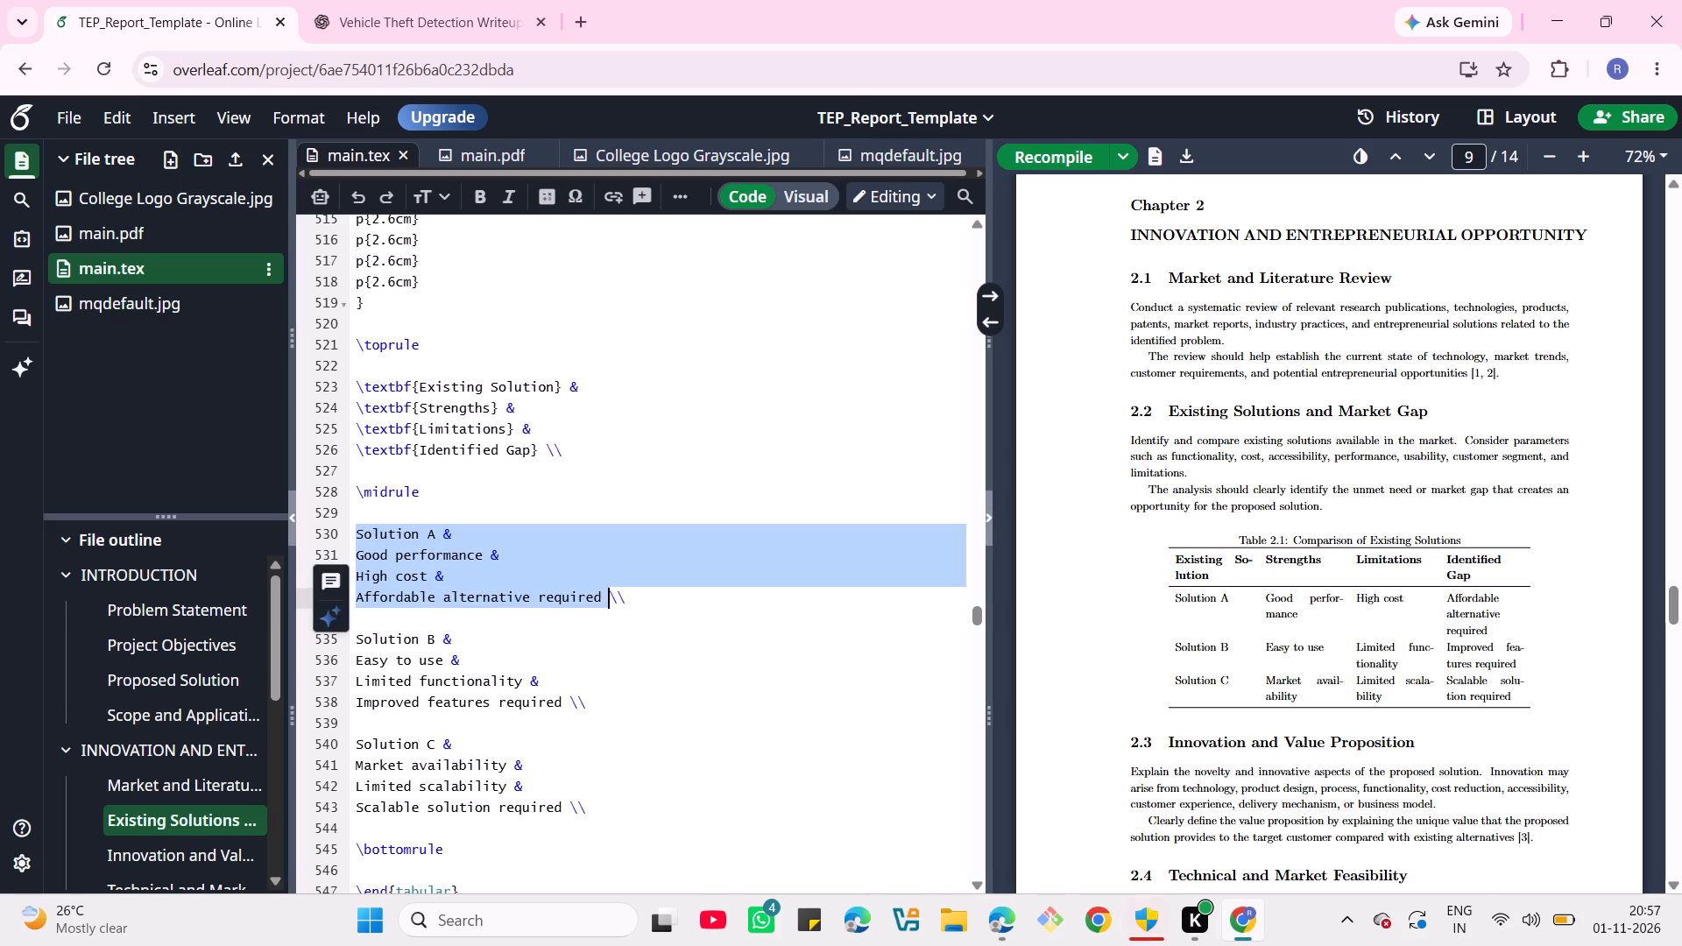
key(ctrl+v)
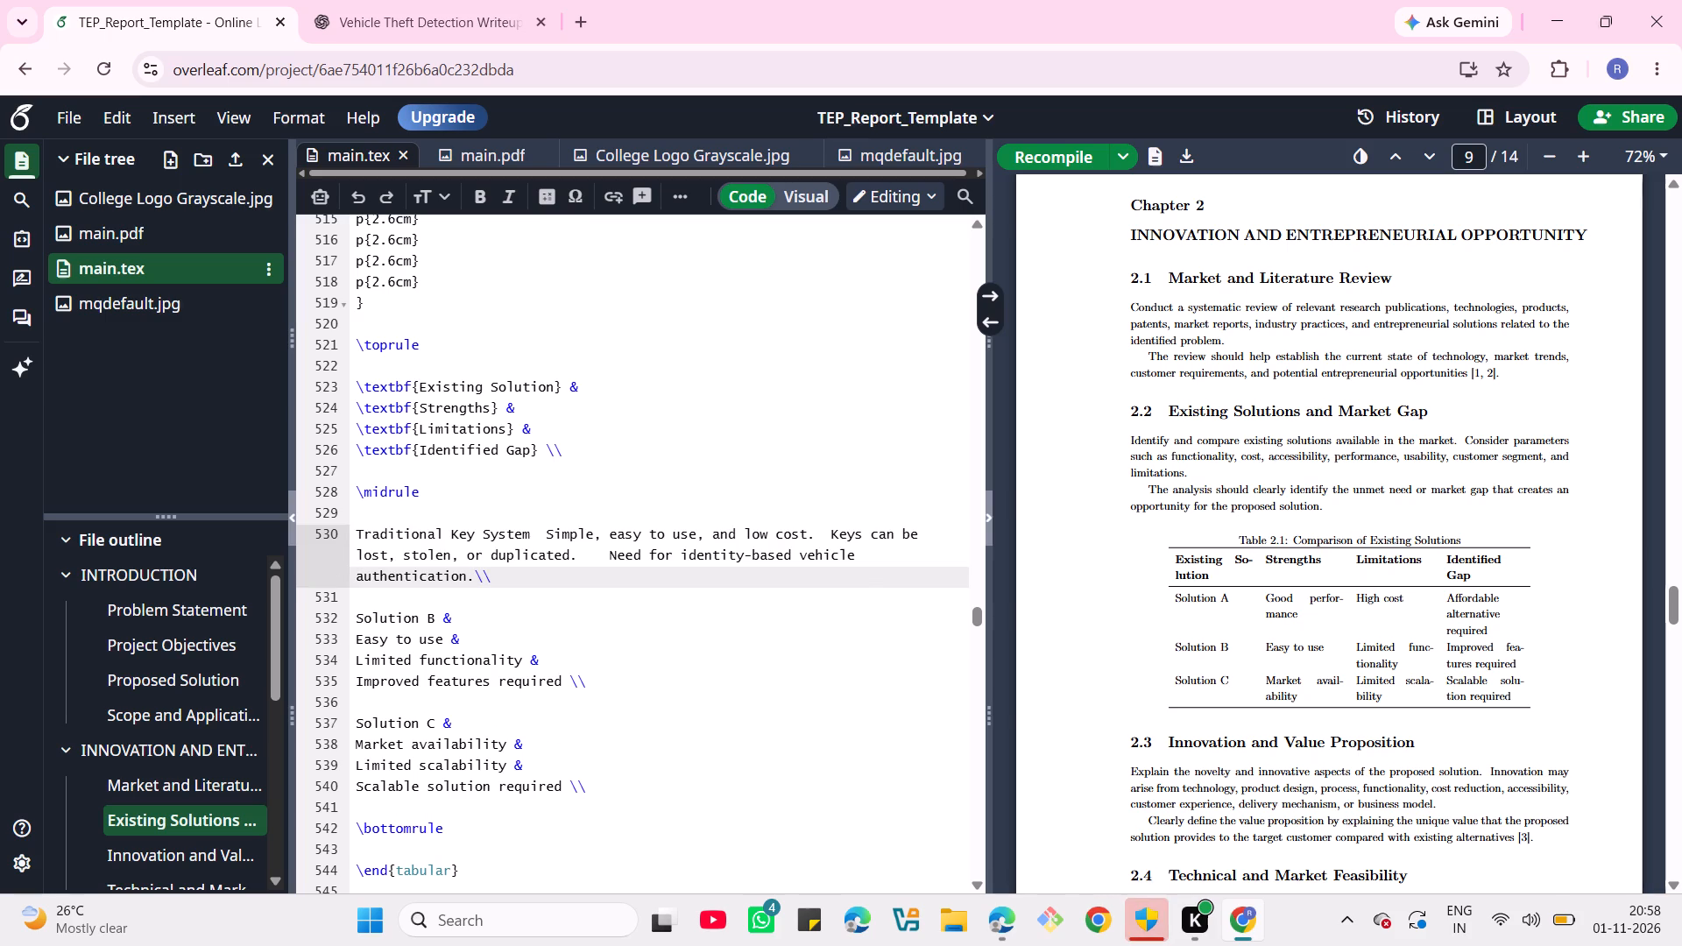
In main.tex's Traditional Key System row, insert an & column separator between "Traditional Key System" and "Simple".
click(539, 536)
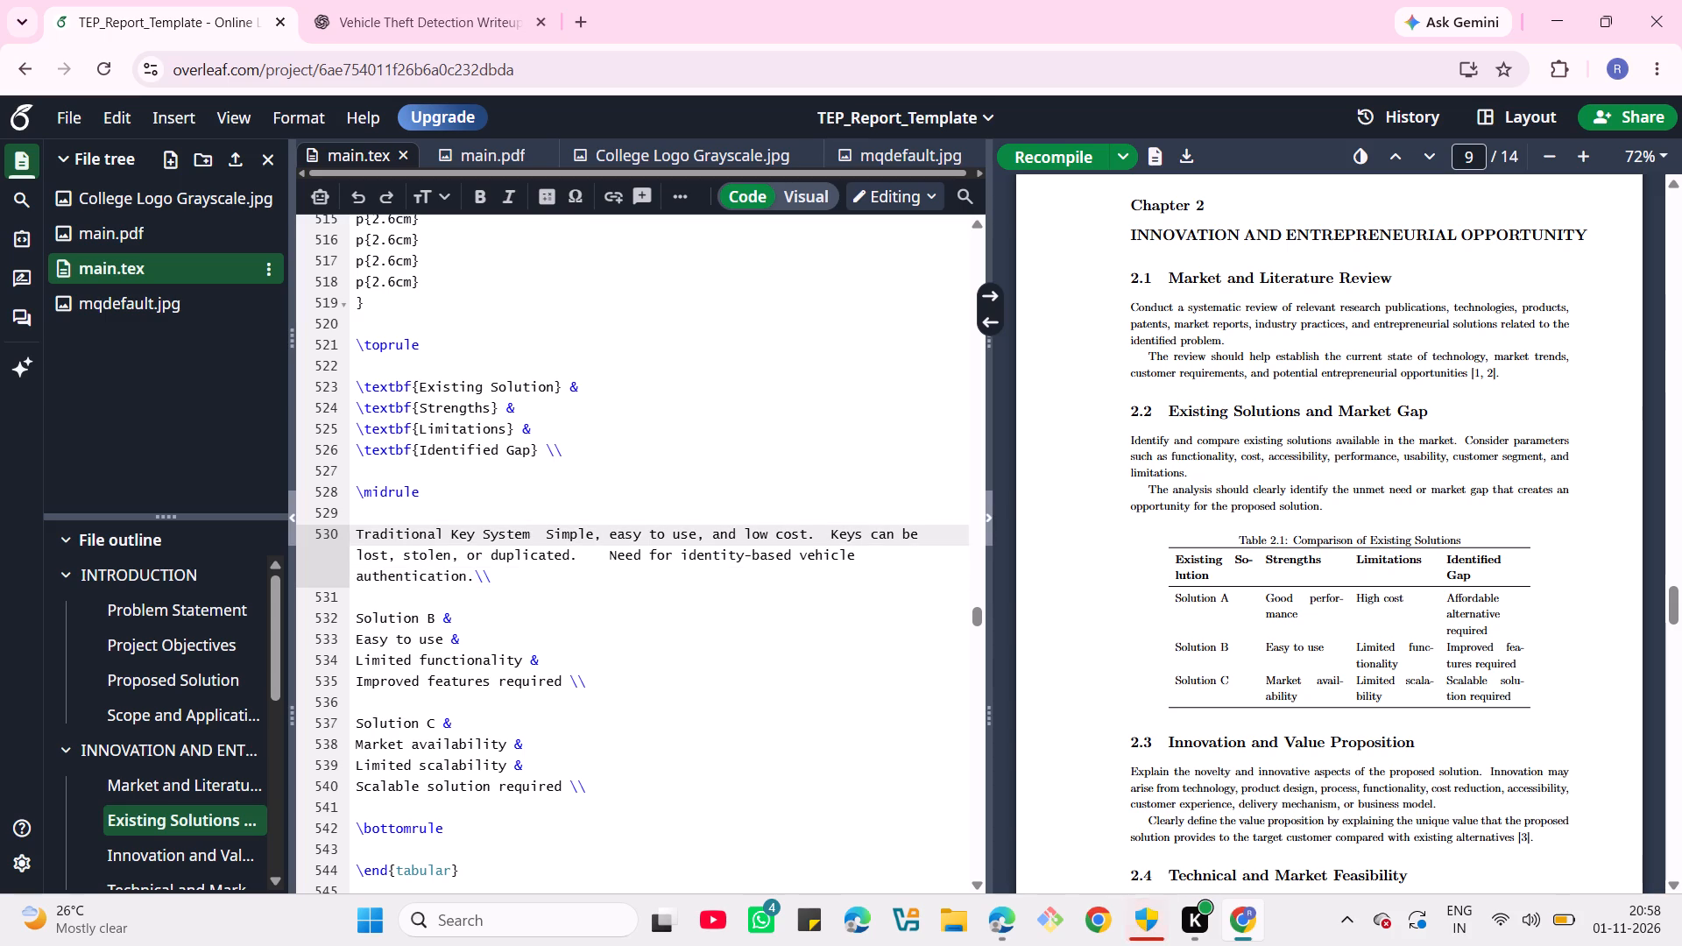
key(BackSpace)
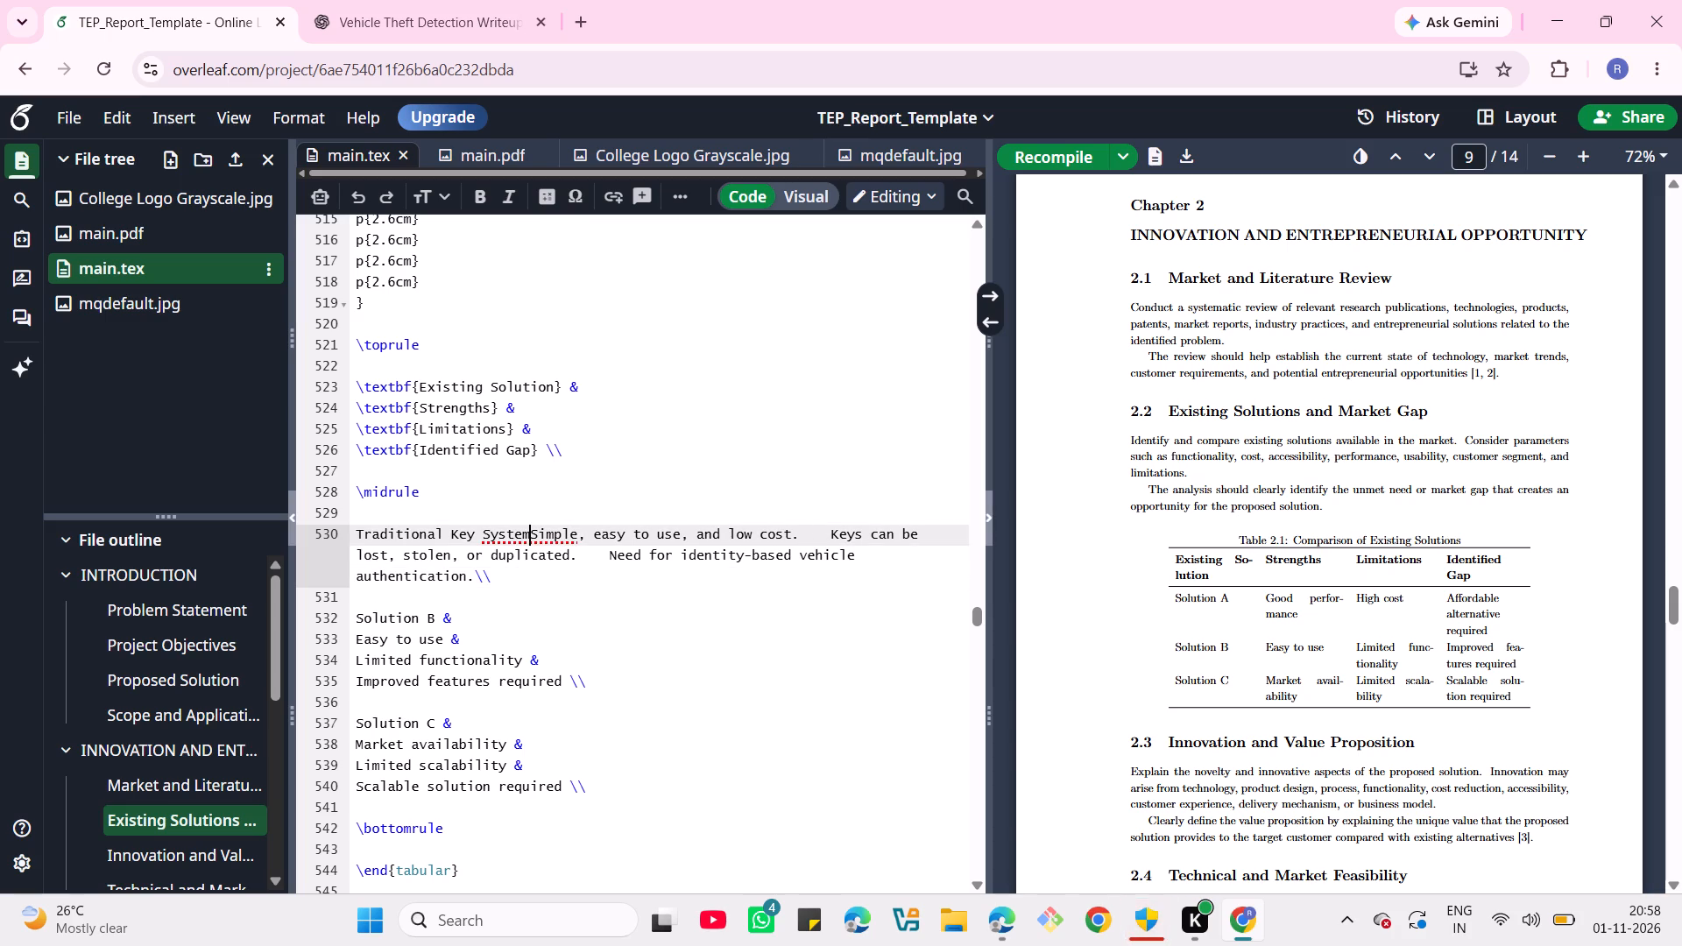
key(space)
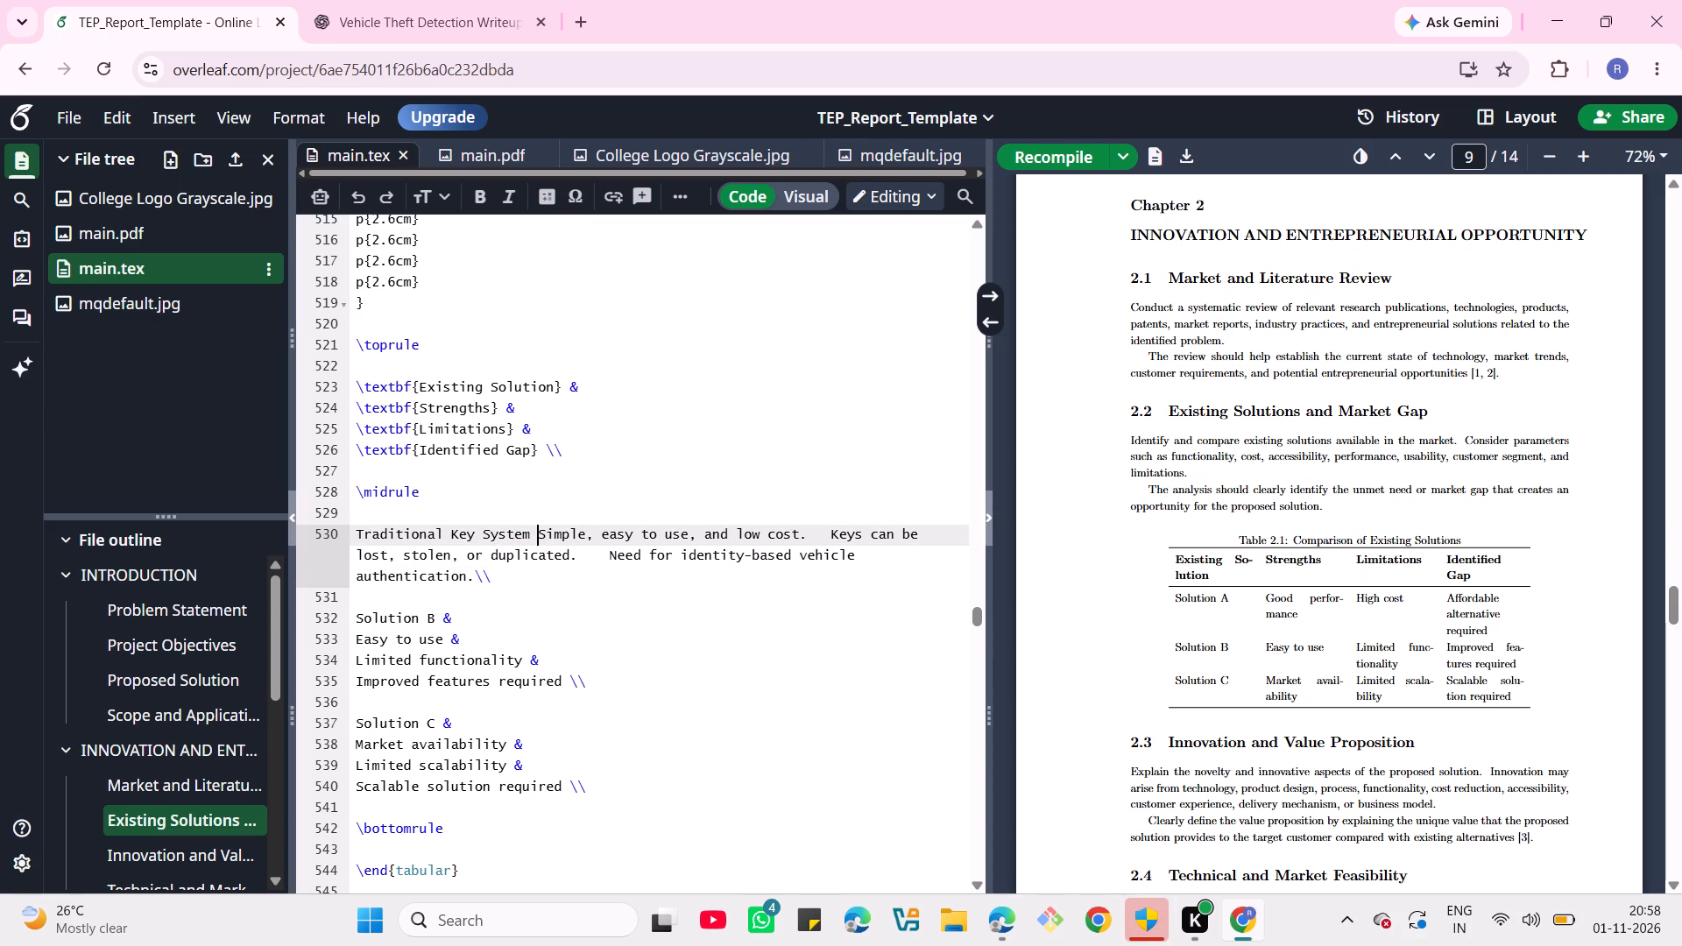
key(shift+ampersand)
key(space)
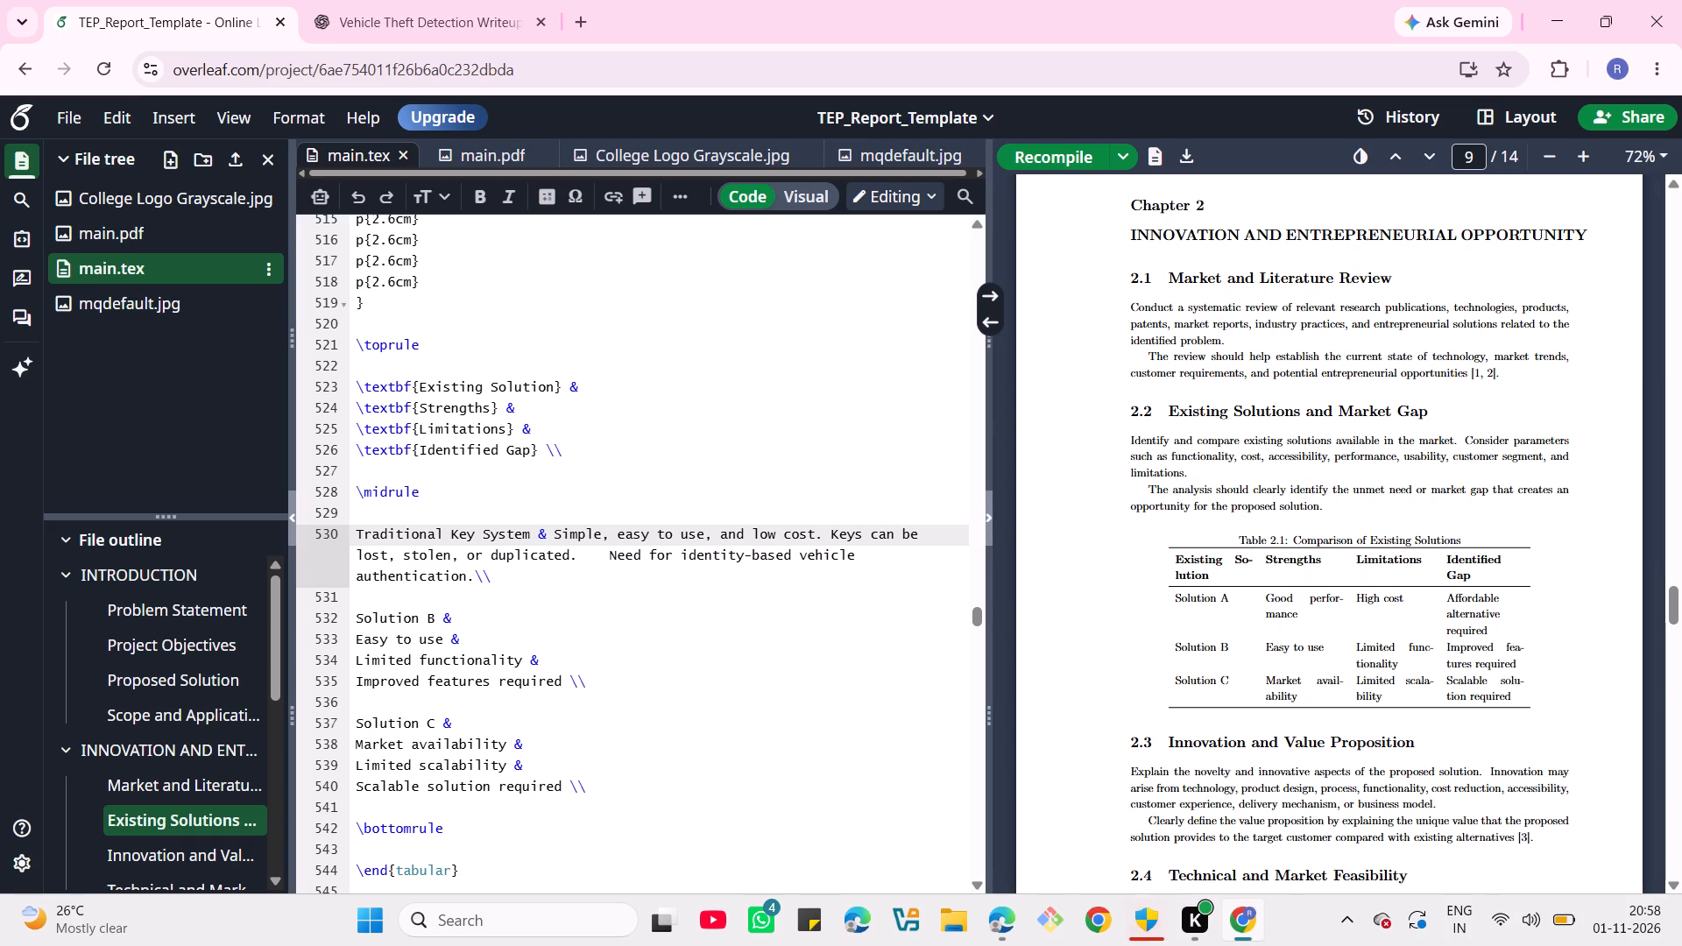
Replace ", and" before "low cost" in the Traditional Key System row with an & separator.
click(712, 536)
click(746, 539)
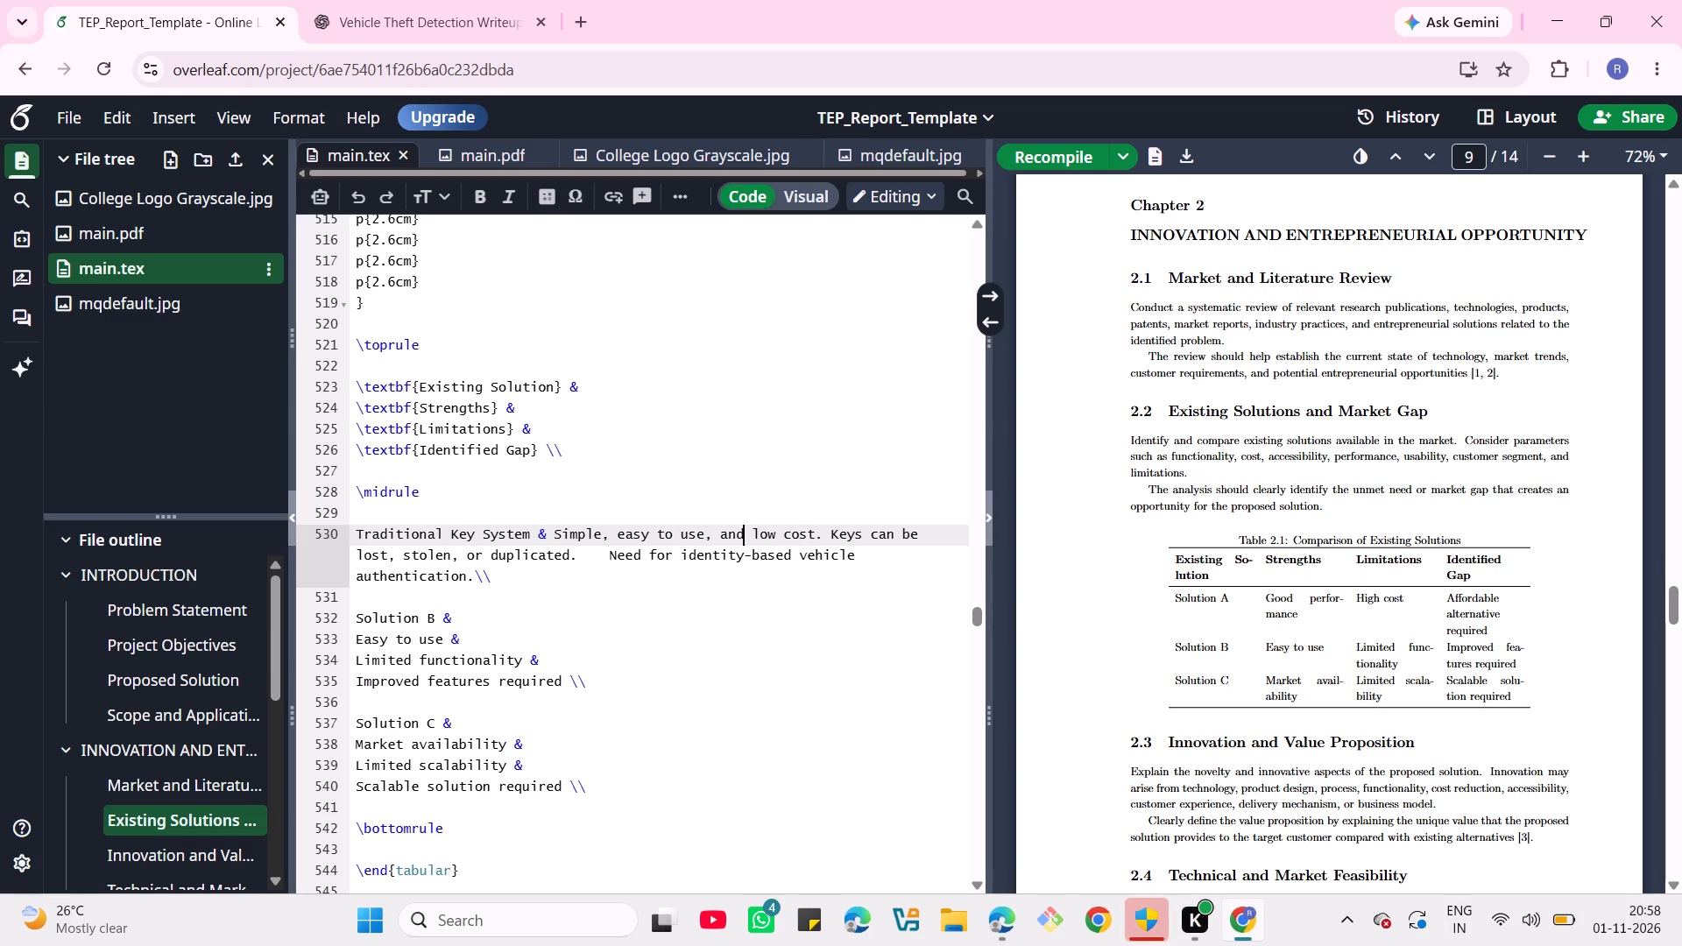
key(BackSpace)
key(BackSpace)
key(BackSpace)
key(BackSpace)
key(BackSpace)
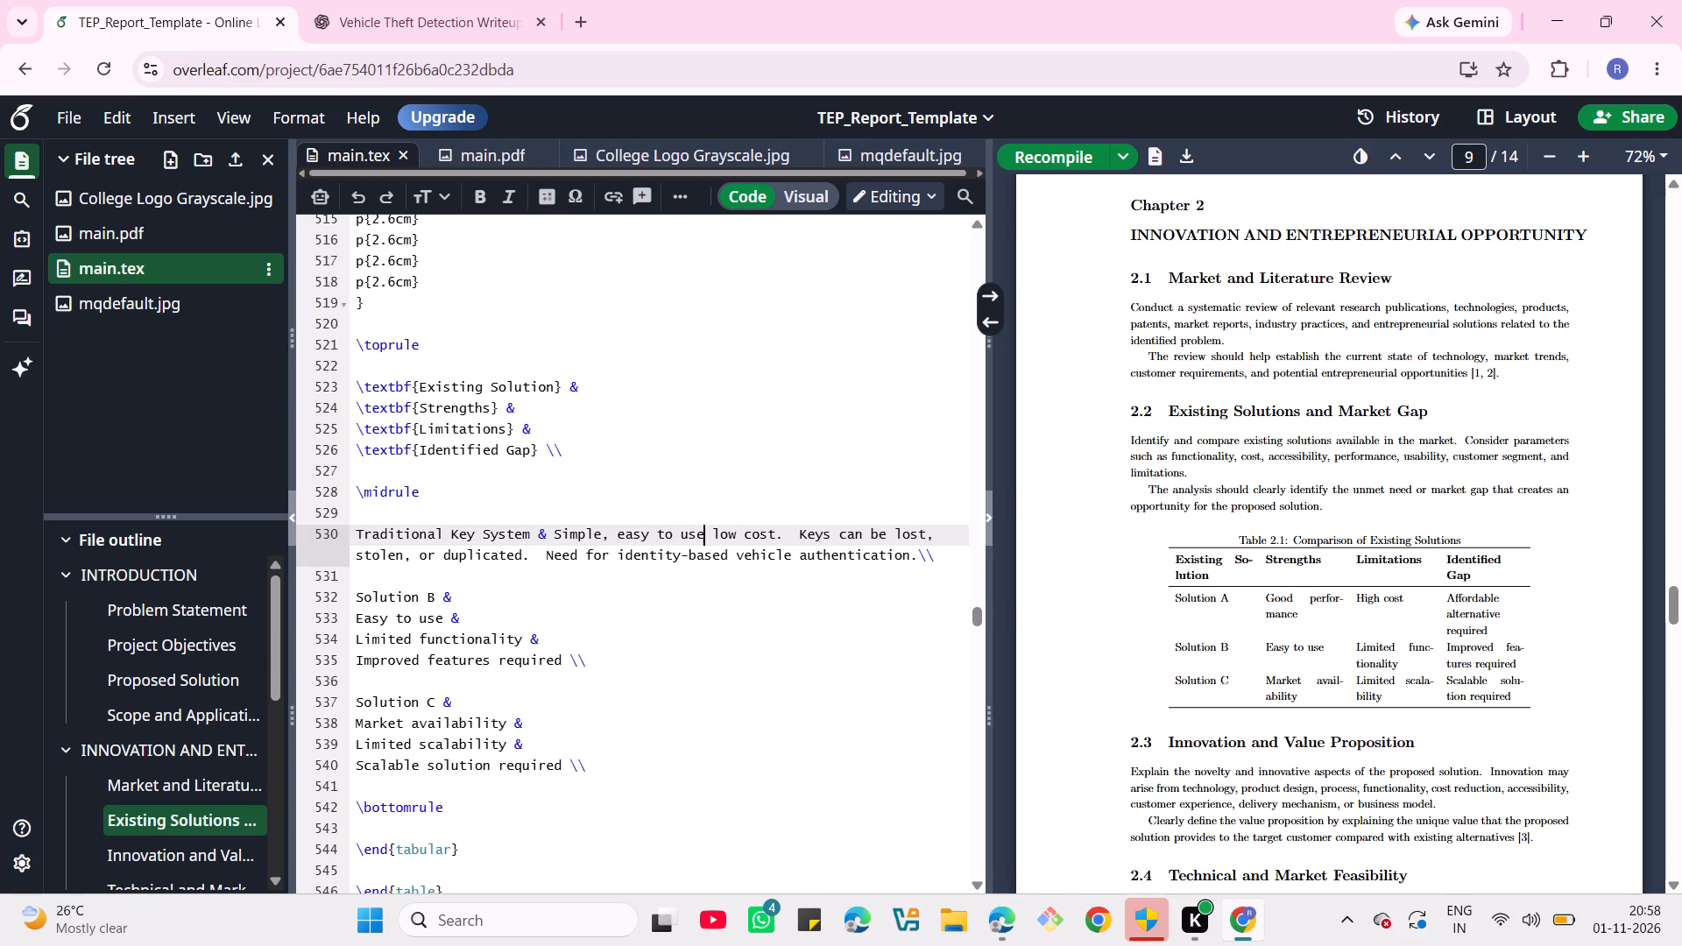
key(space)
key(shift+ampersand)
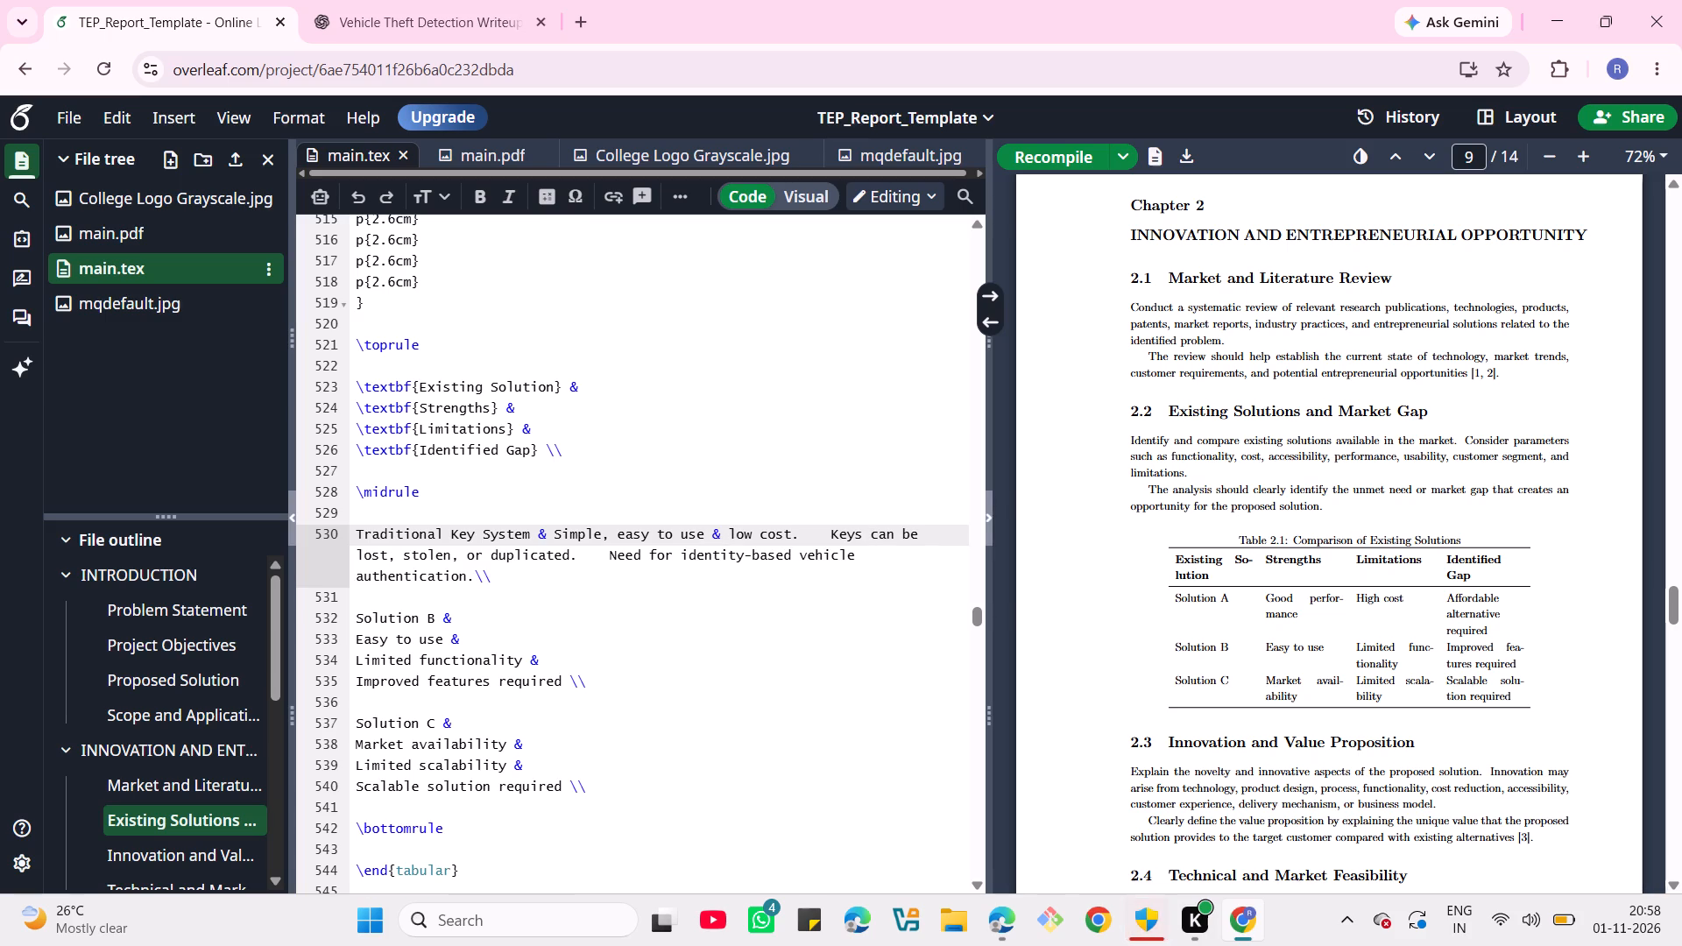
Replace the full stop after "low cost" with an & separator and tidy the spacing before "Keys can be lost".
click(805, 530)
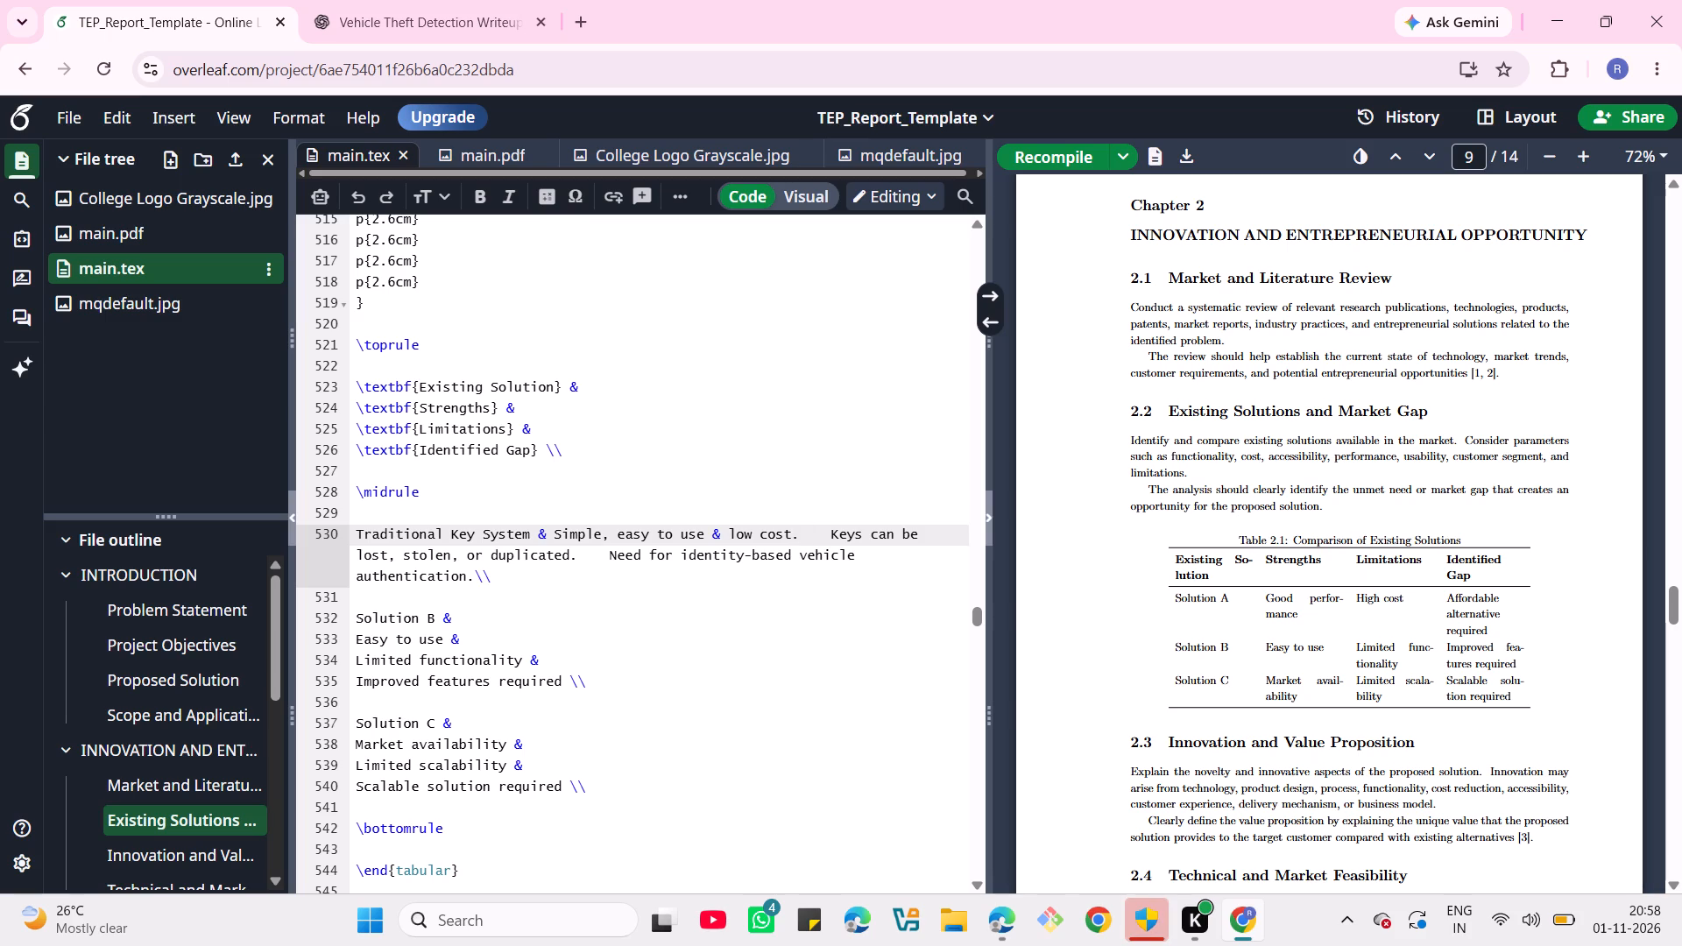
key(BackSpace)
key(space)
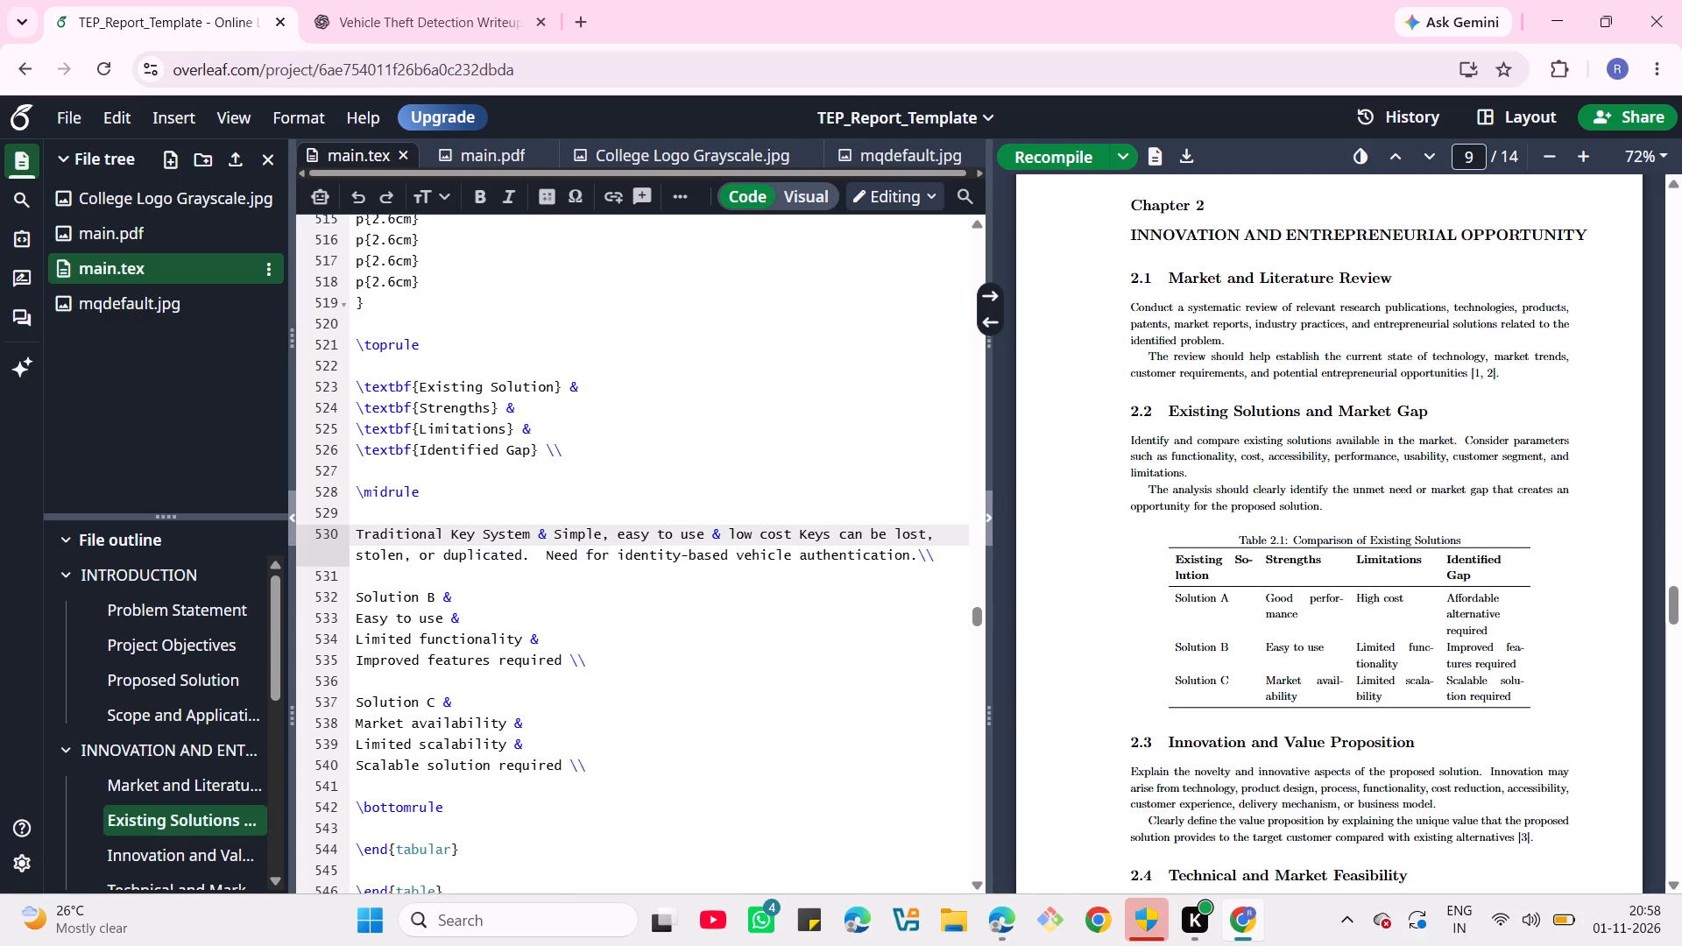
key(shift+ampersand)
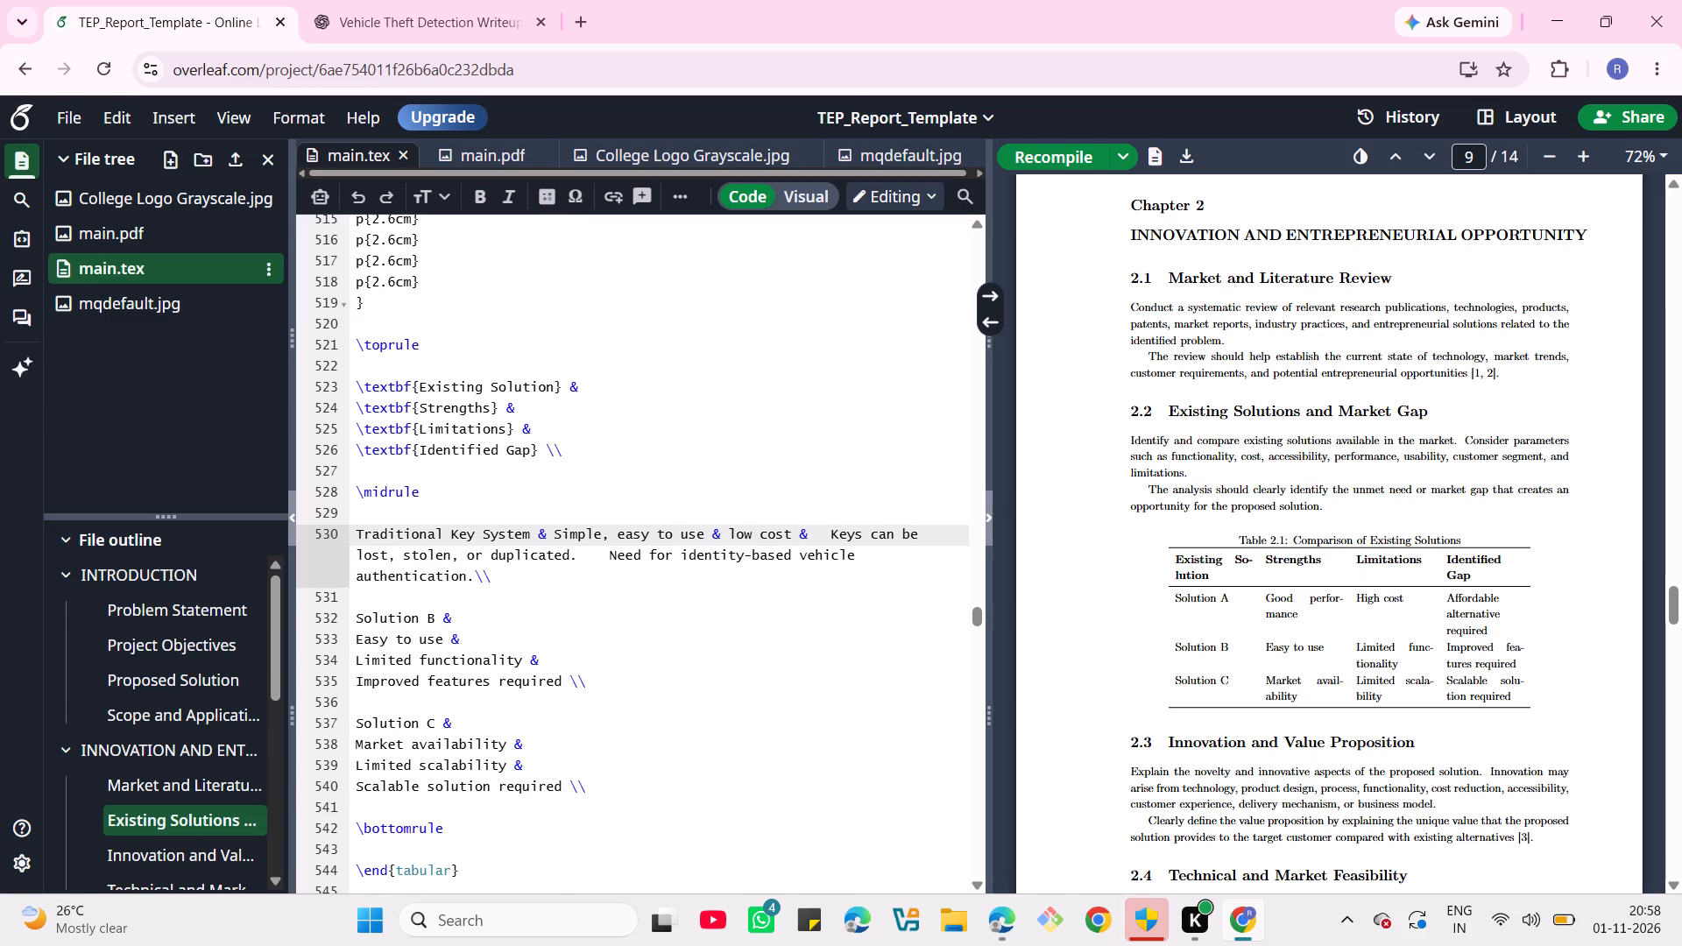
key(Right)
key(Right)
key(Left)
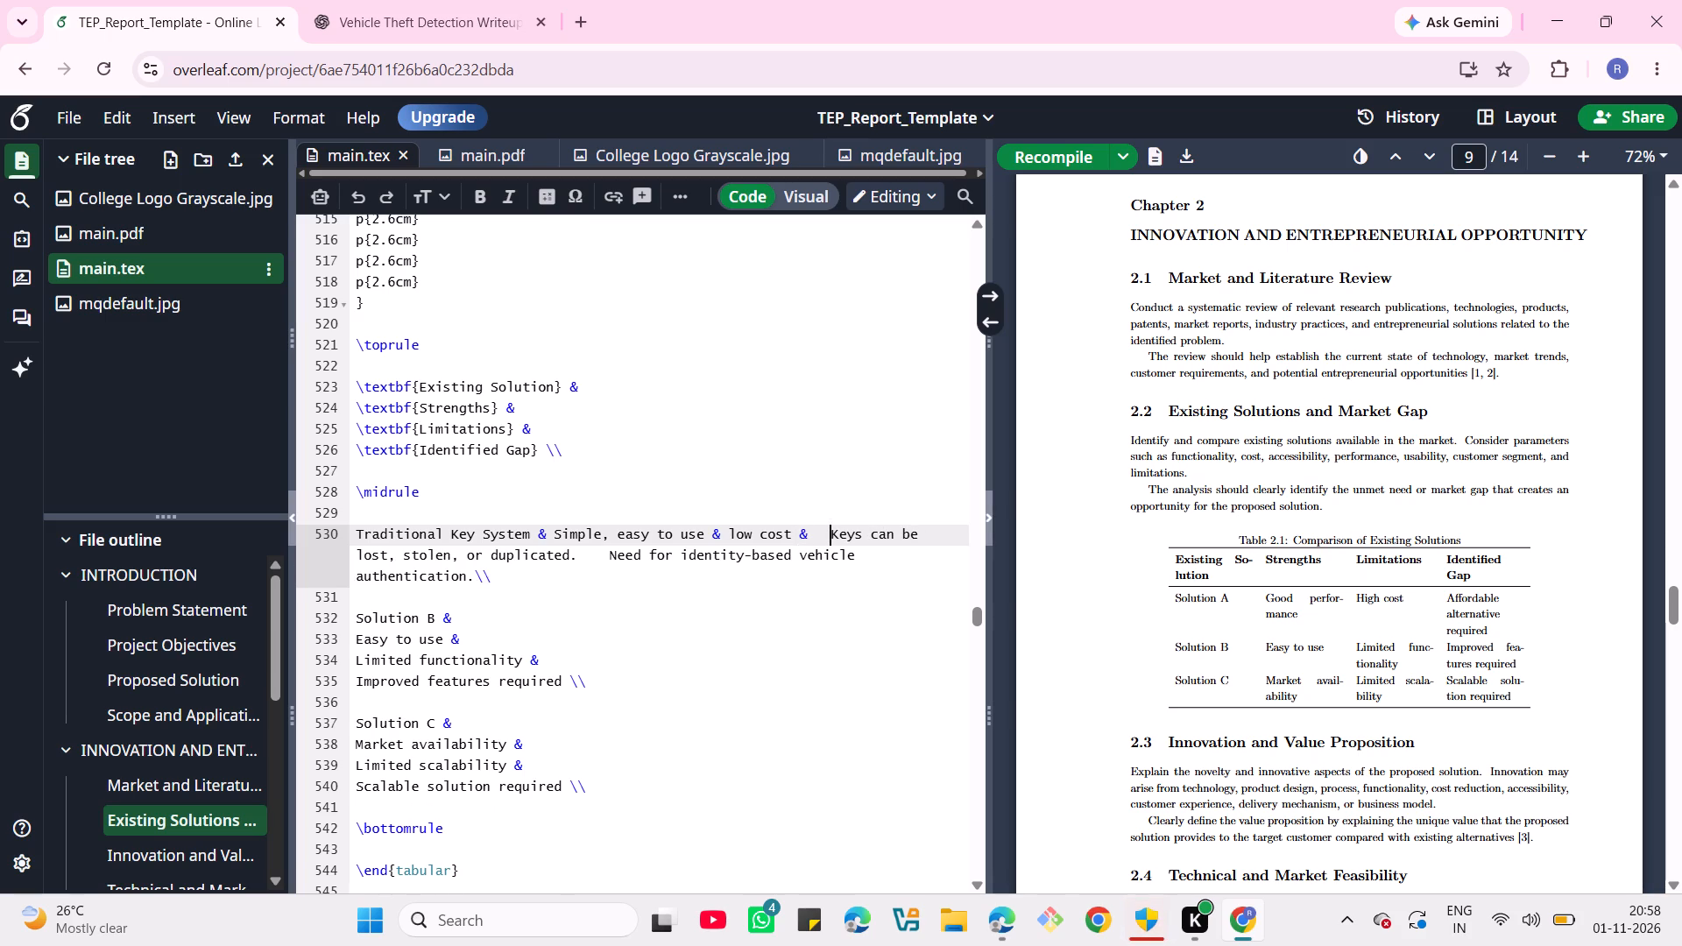
key(BackSpace)
key(space)
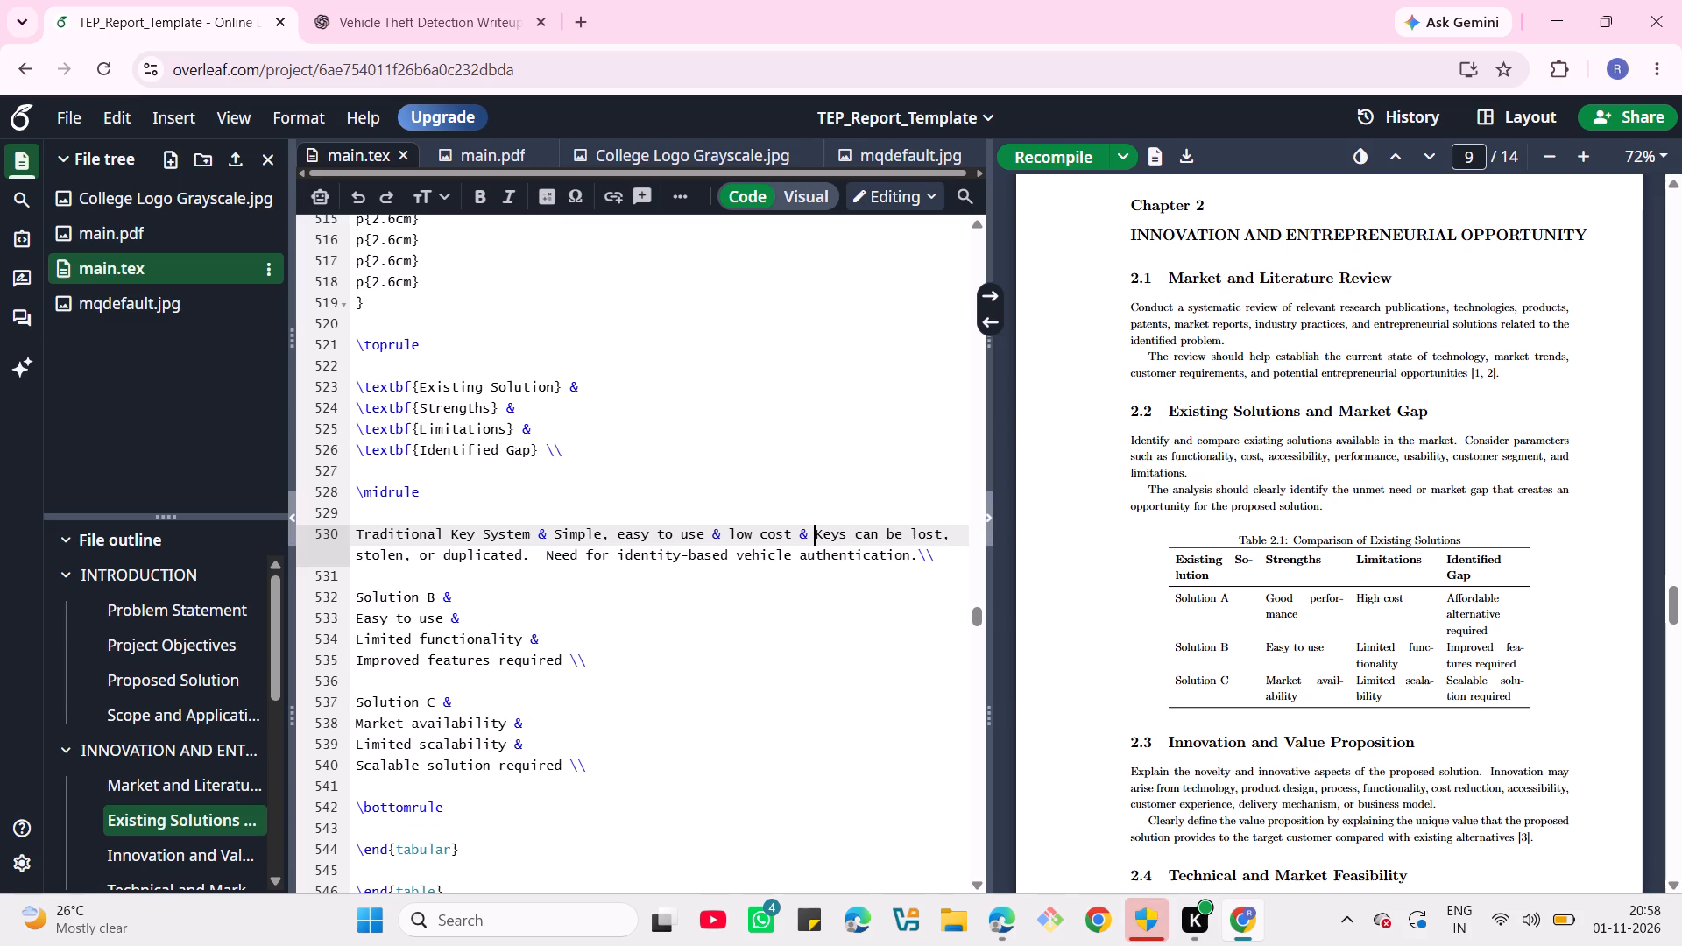
click(1073, 159)
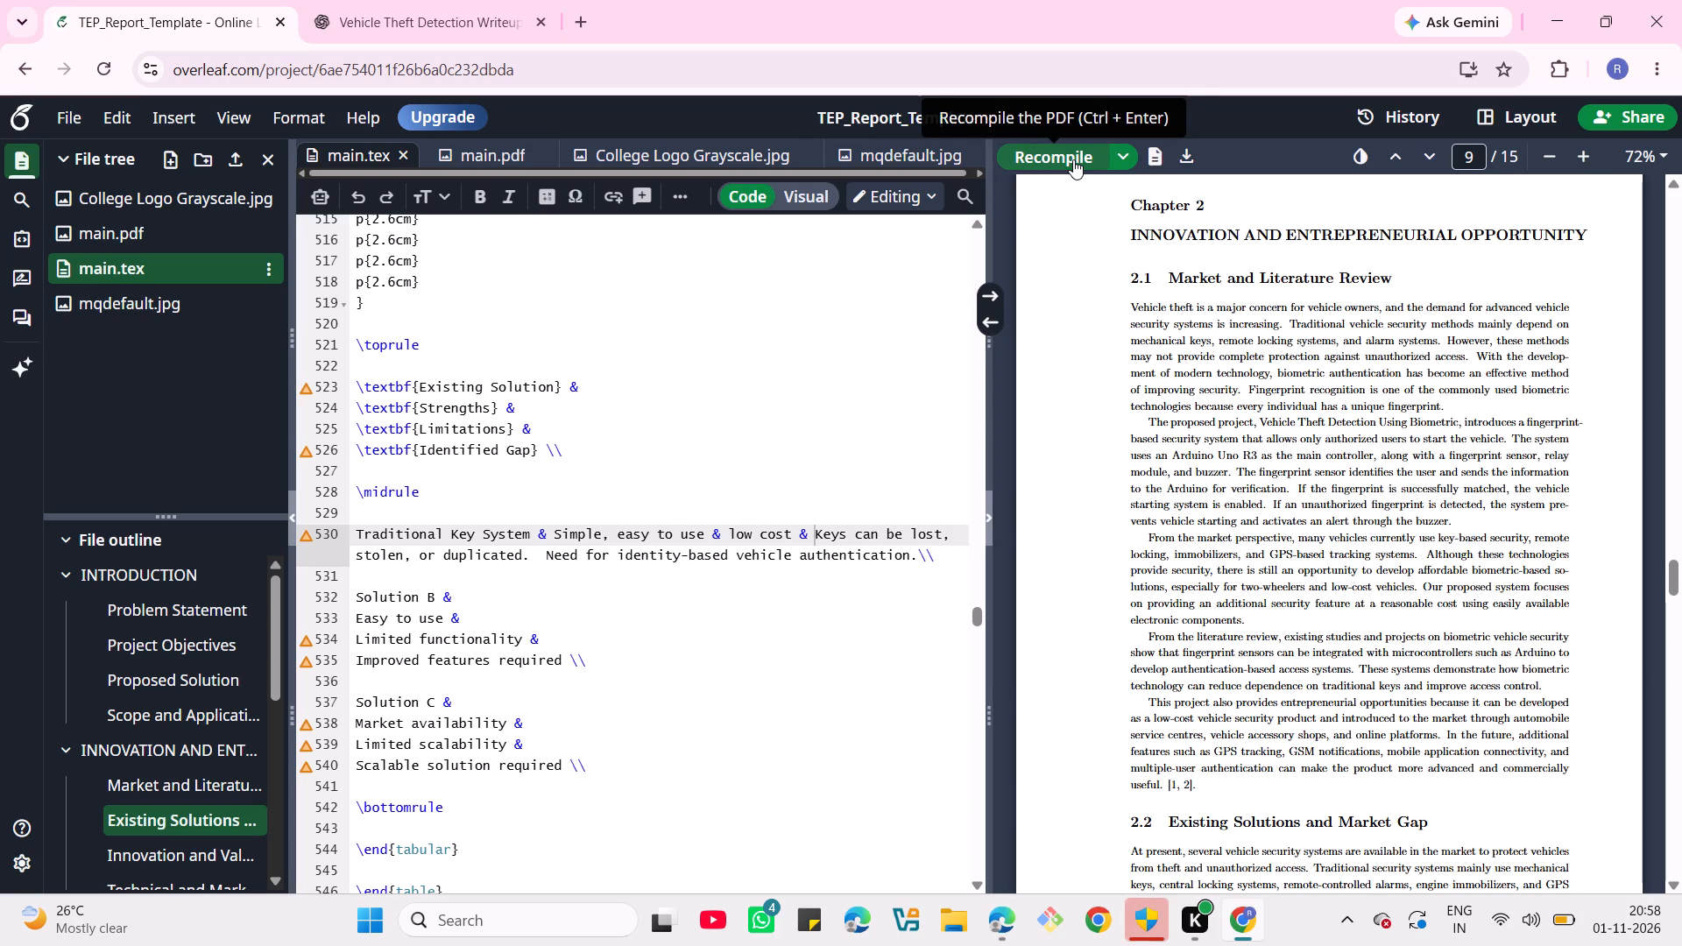
scroll(1366, 462, down, 4)
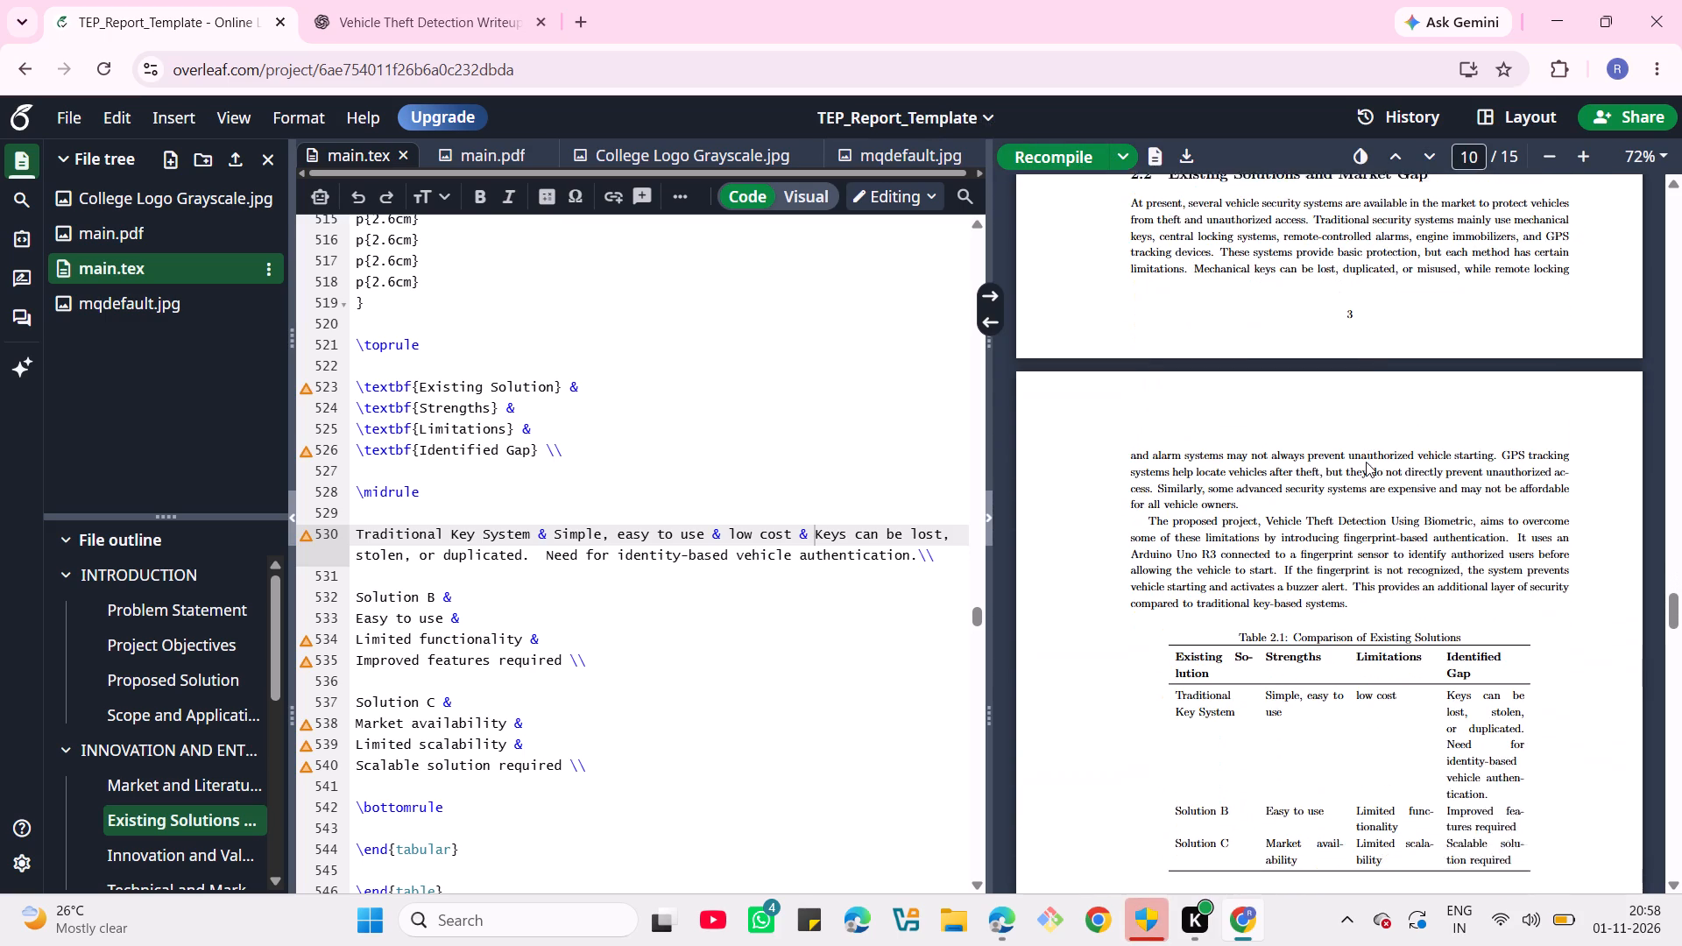
scroll(1366, 462, down, 3)
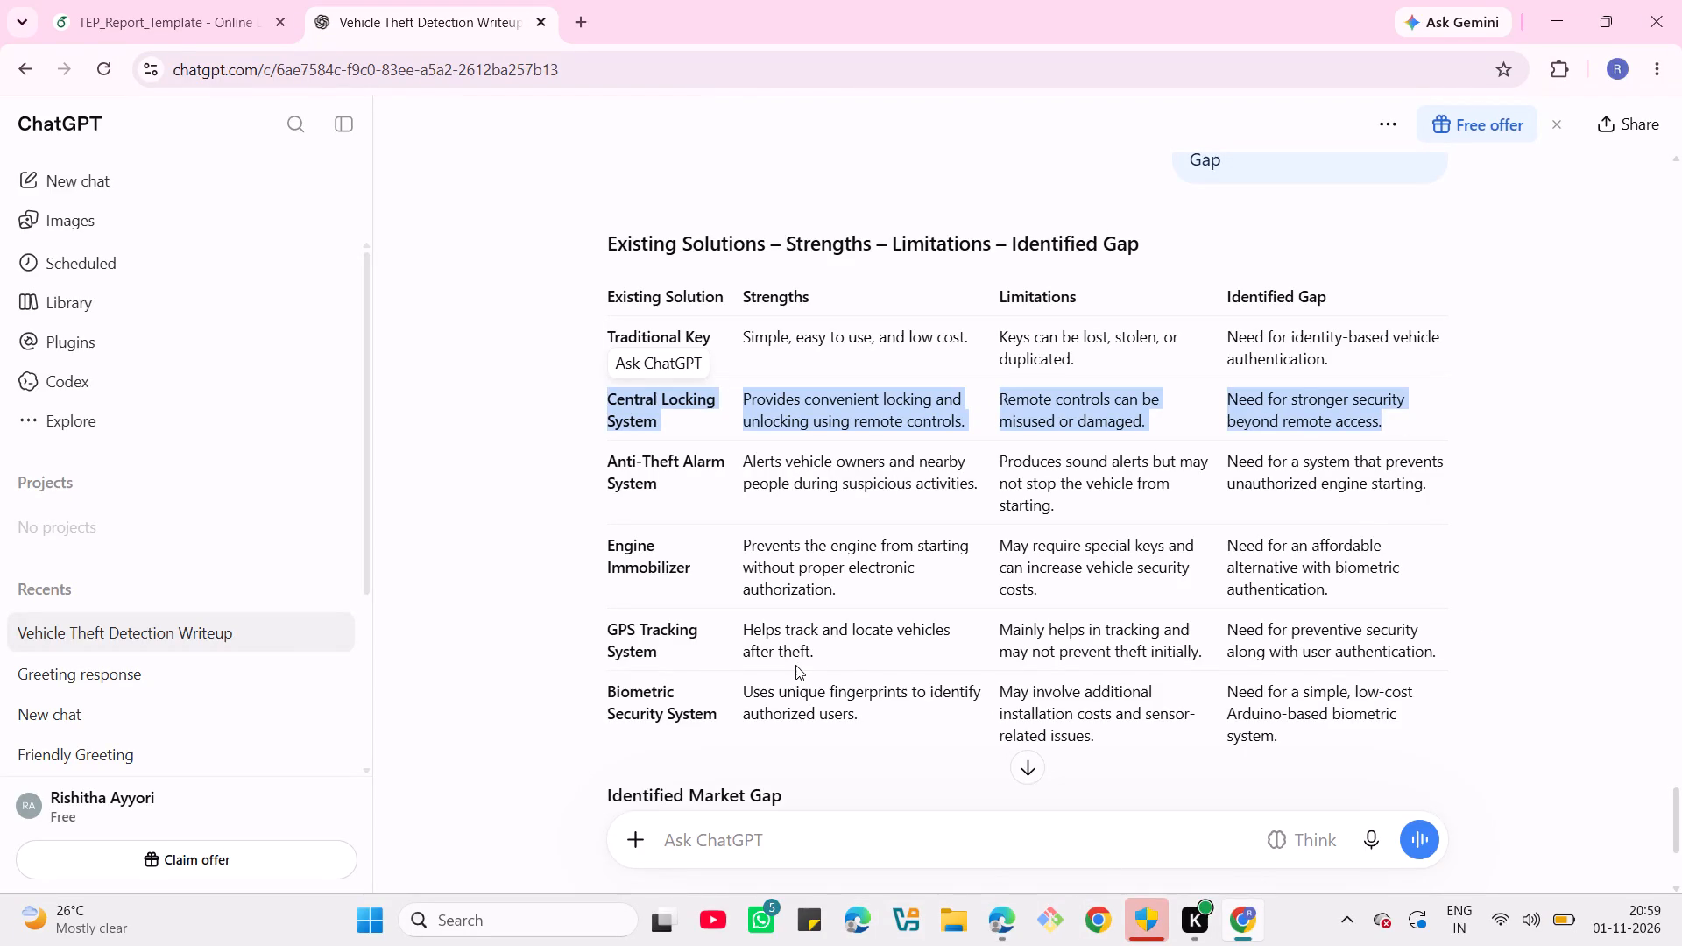
In Overleaf's main.tex, replace the Solution B table row with the copied Central Locking System row, keeping the closing \\.
click(195, 16)
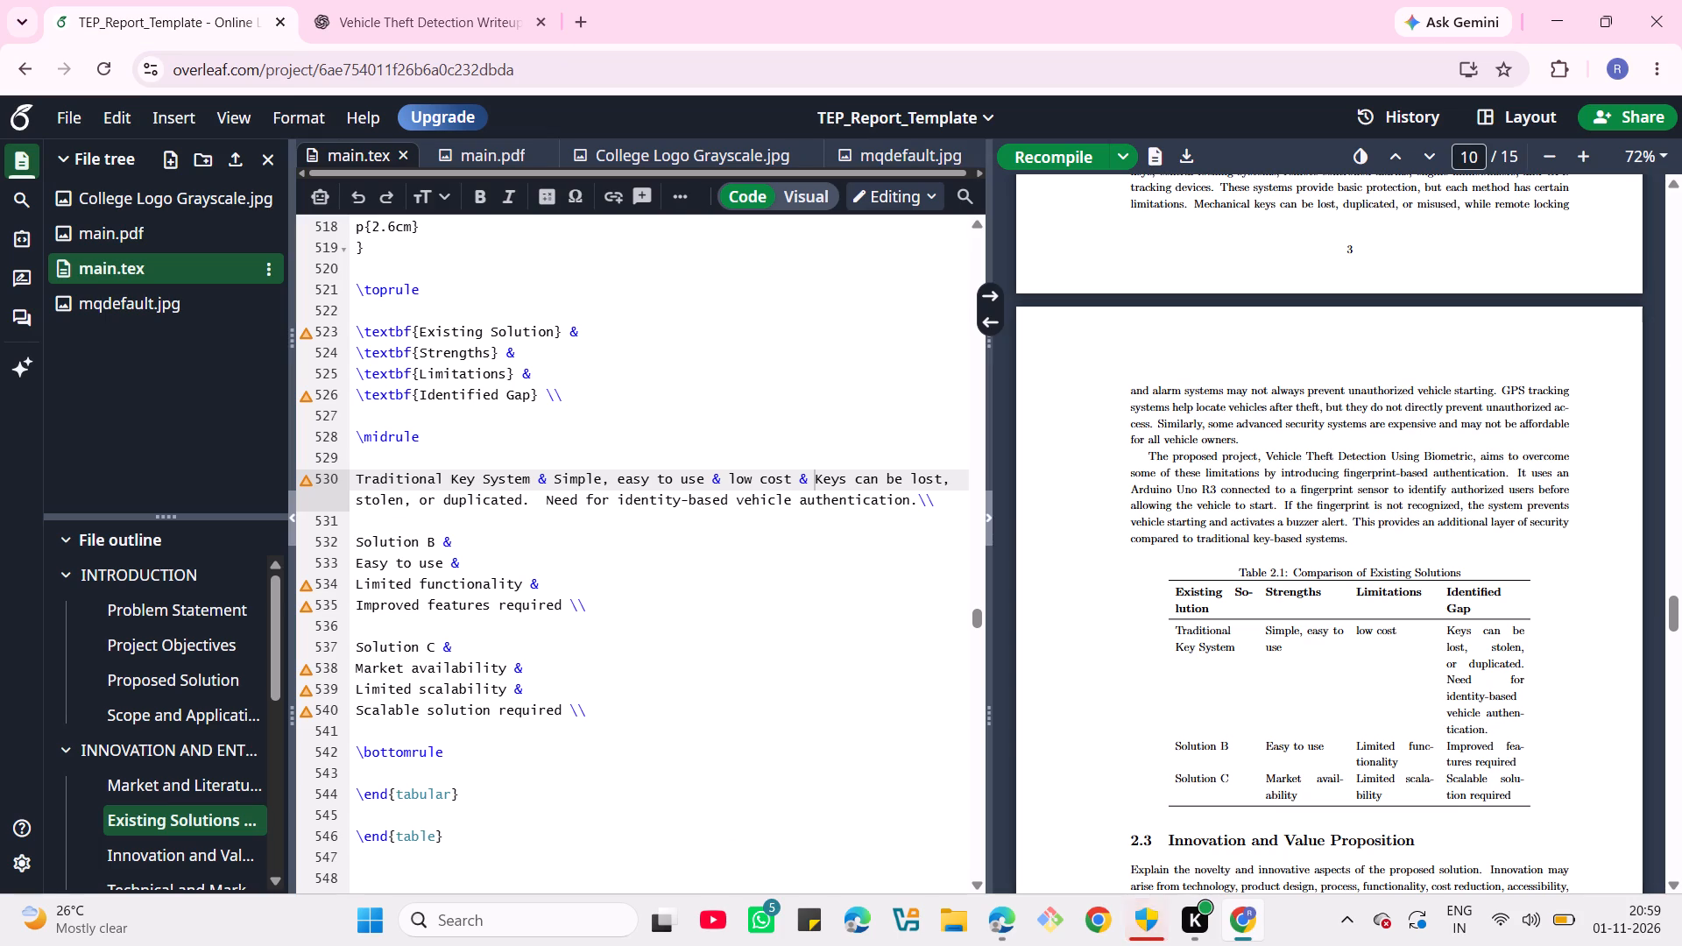
drag(355, 541, 562, 609)
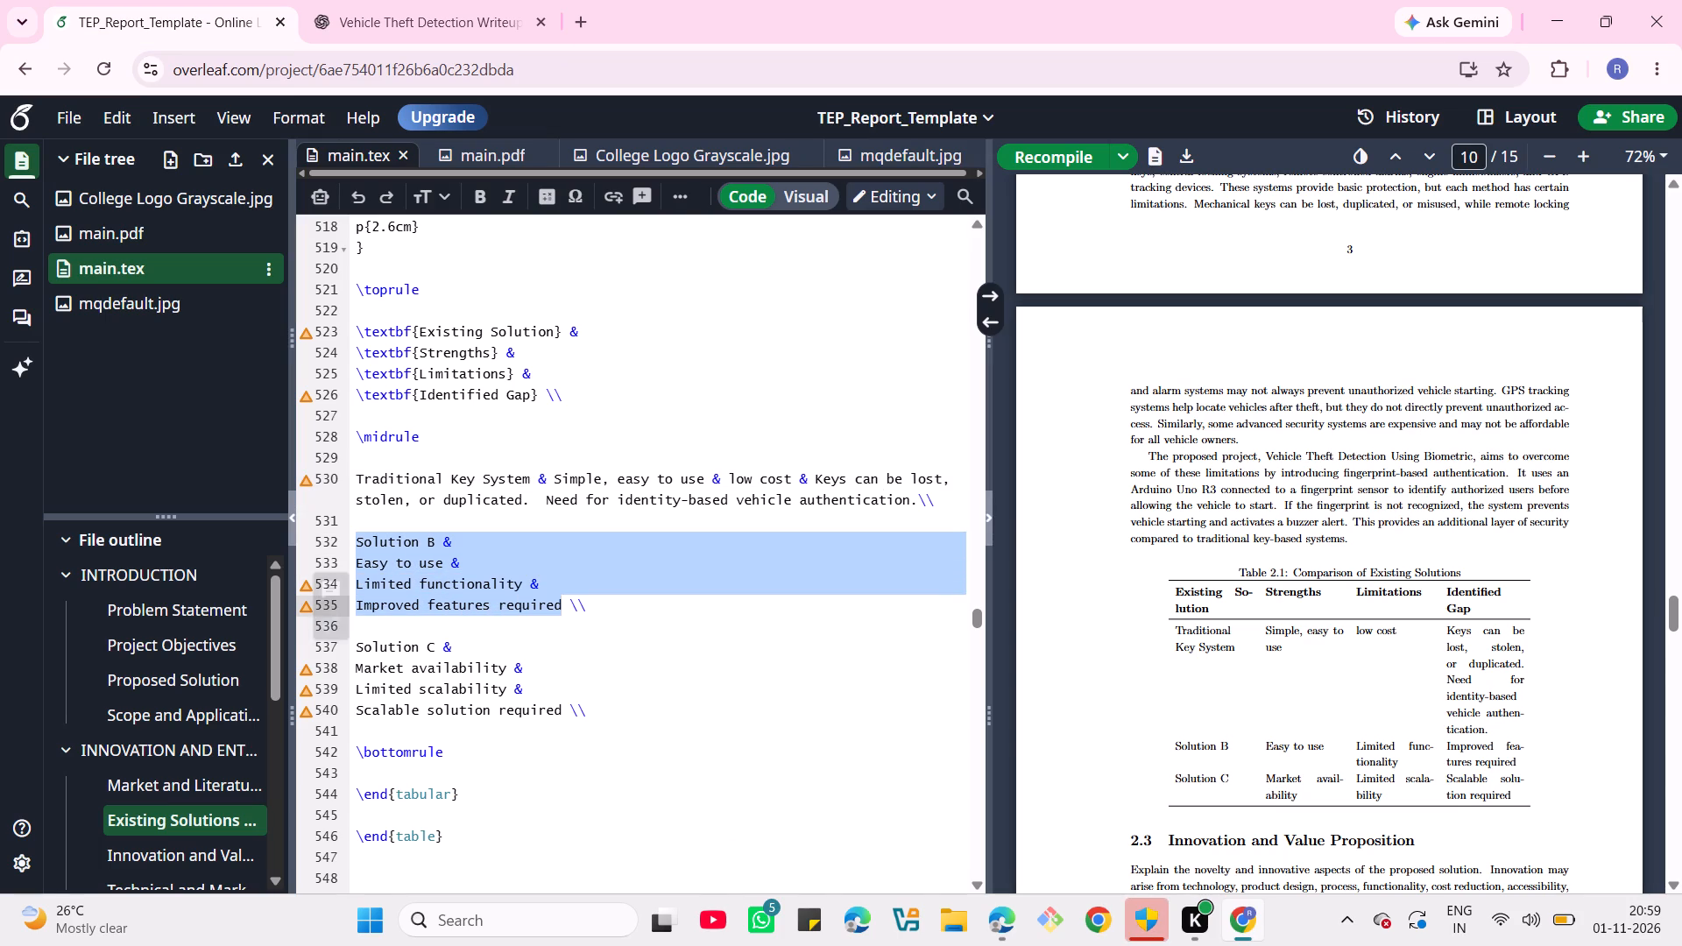
key(BackSpace)
key(ctrl+v)
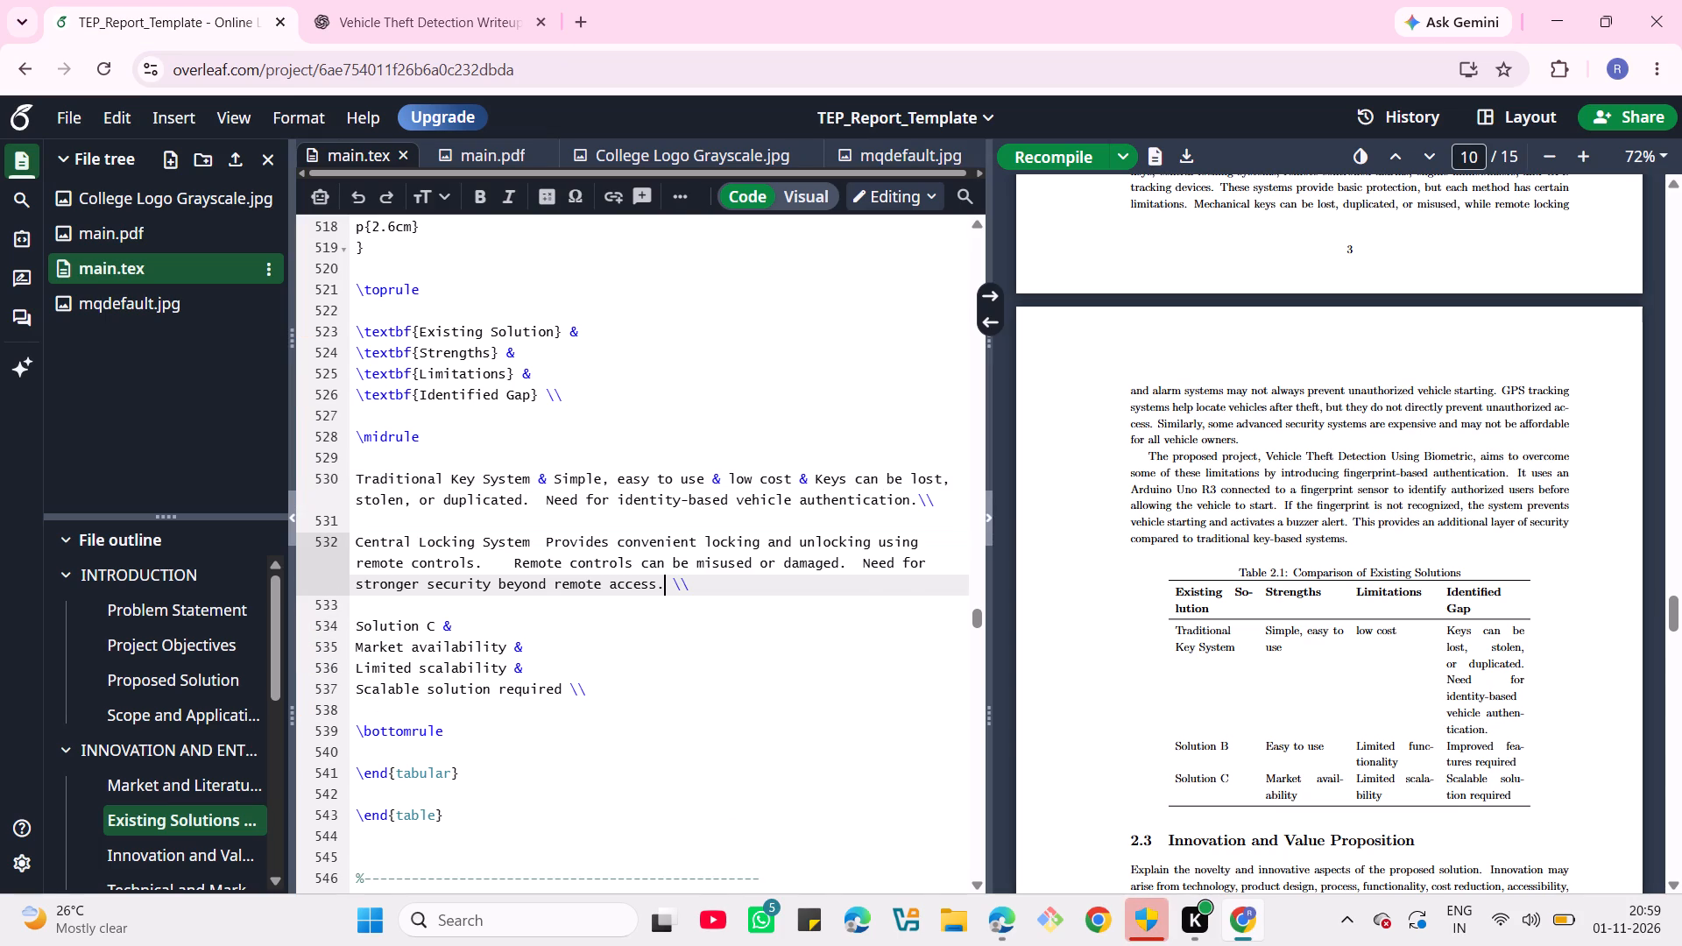
Separate the Central Locking System row's four cells with & characters, replacing the full stops after "remote controls" and "damaged".
click(540, 540)
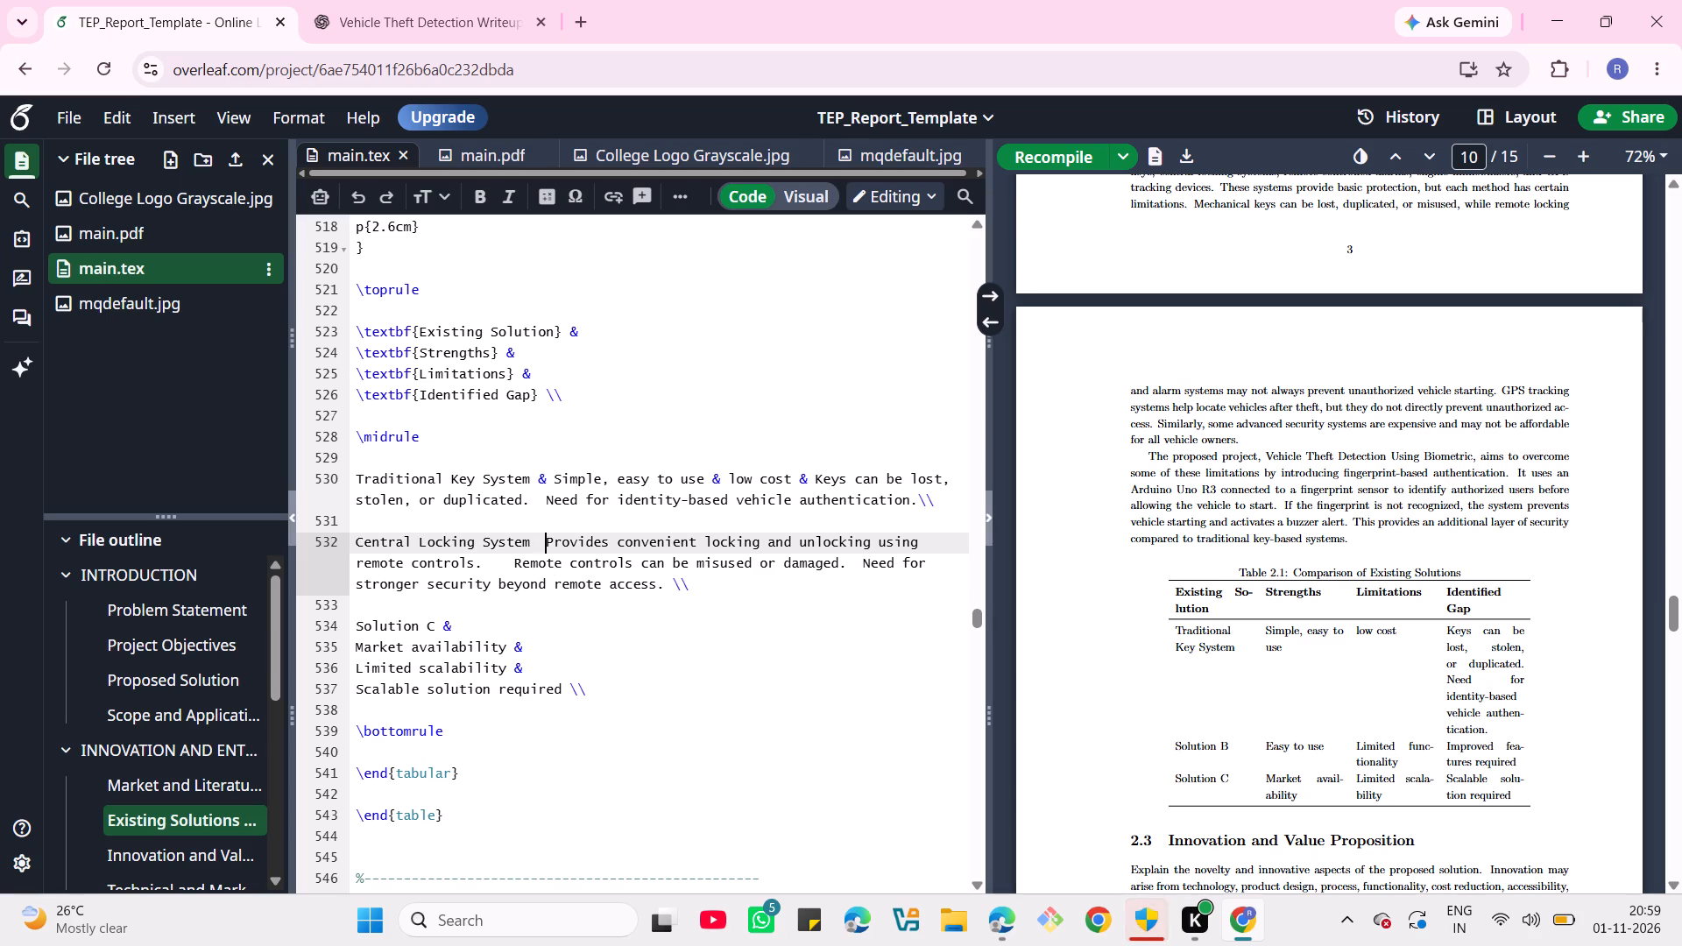
key(ctrl+7)
key(shift+ampersand)
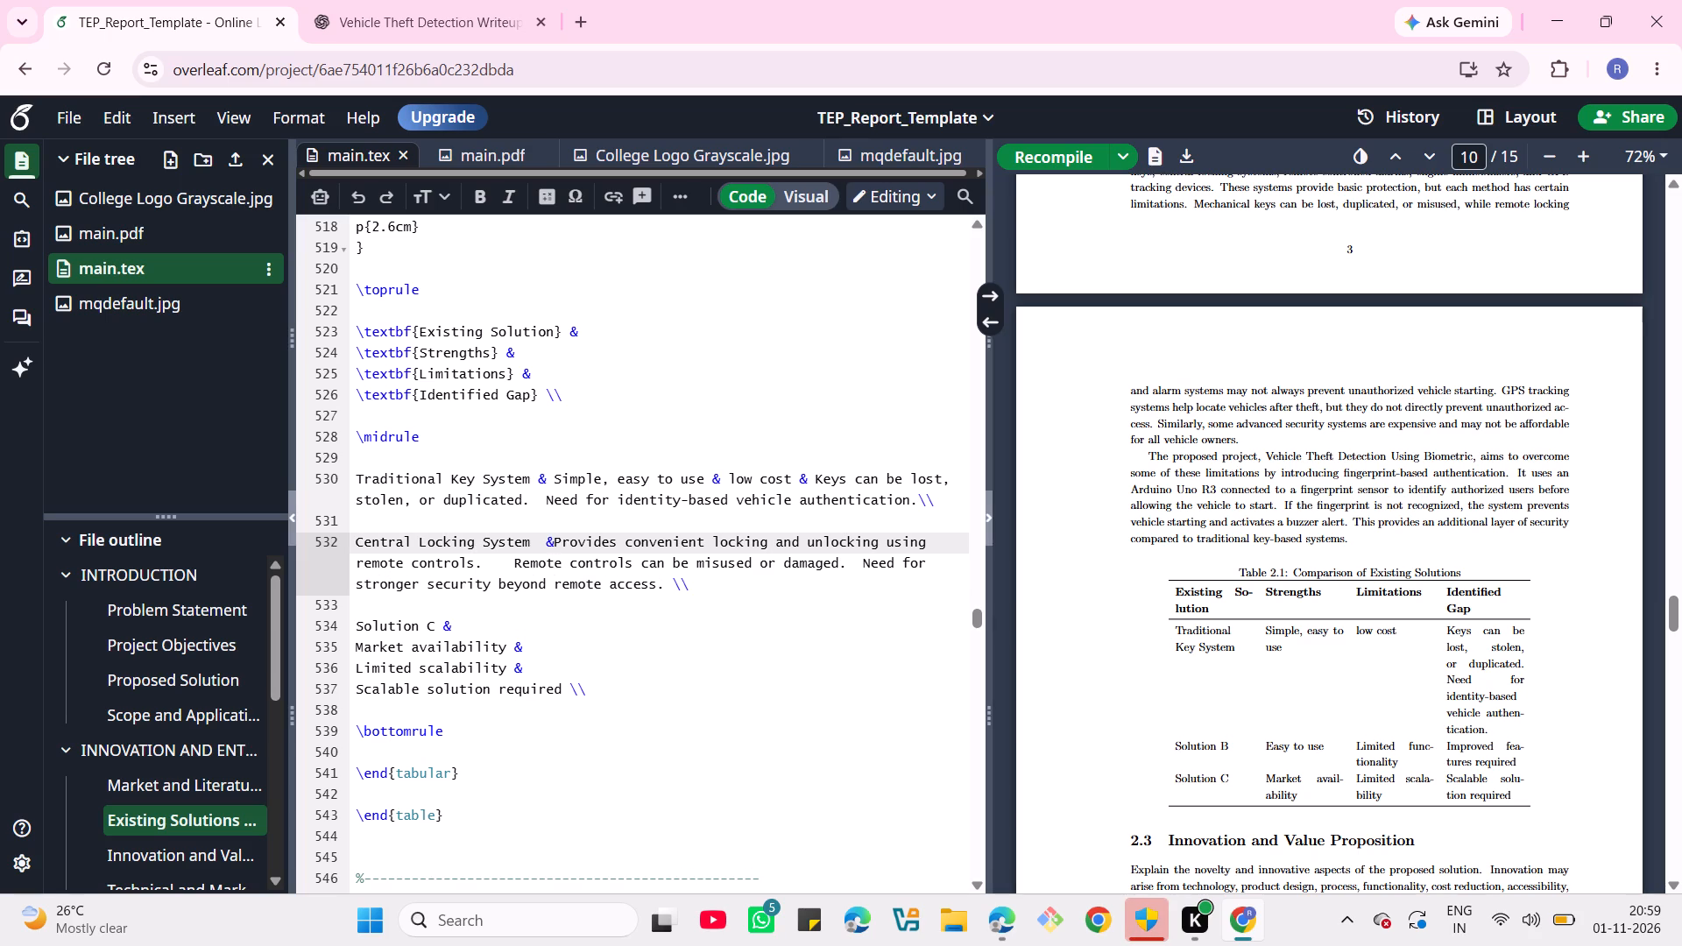
key(space)
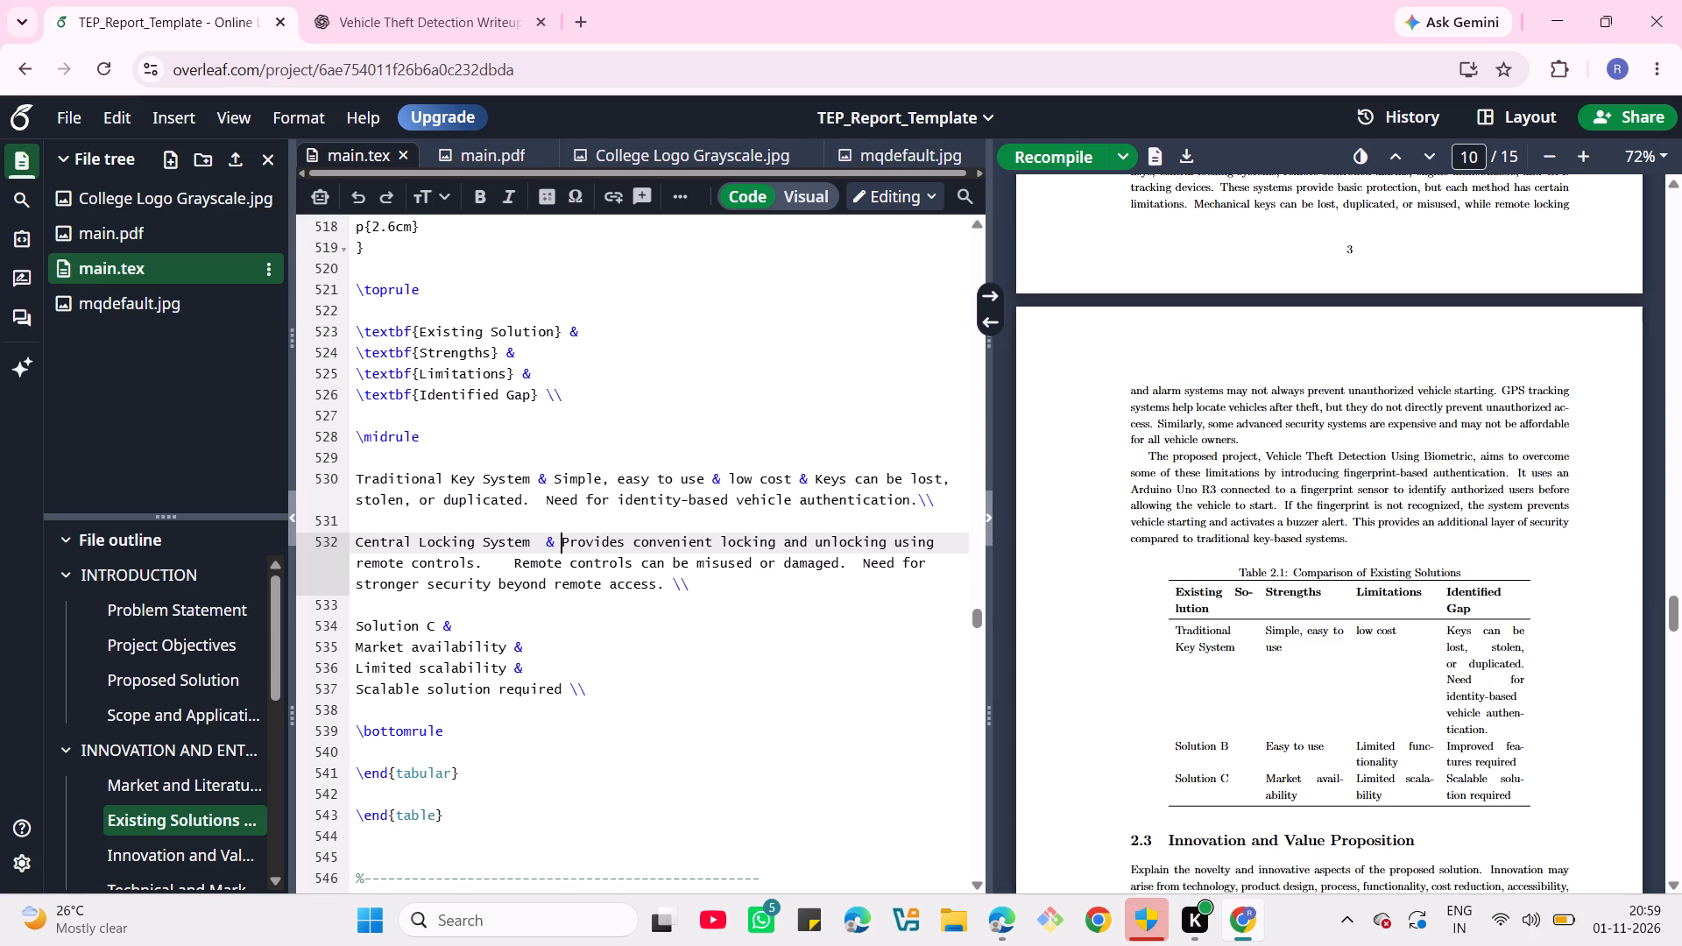
click(495, 566)
key(BackSpace)
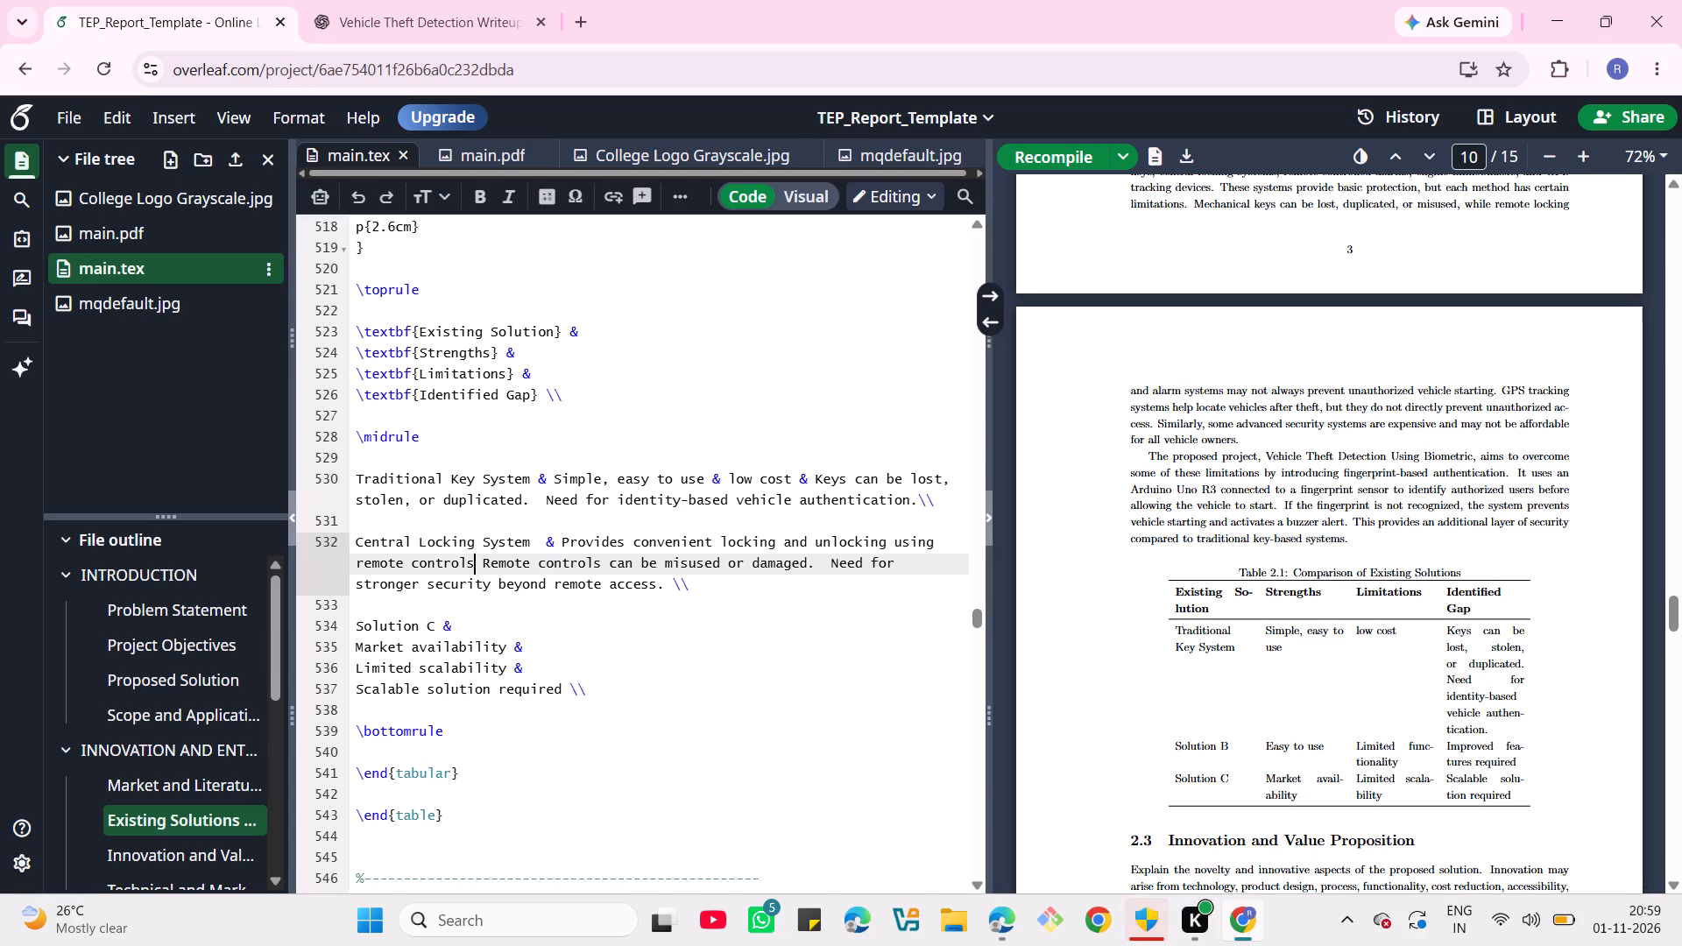
key(space)
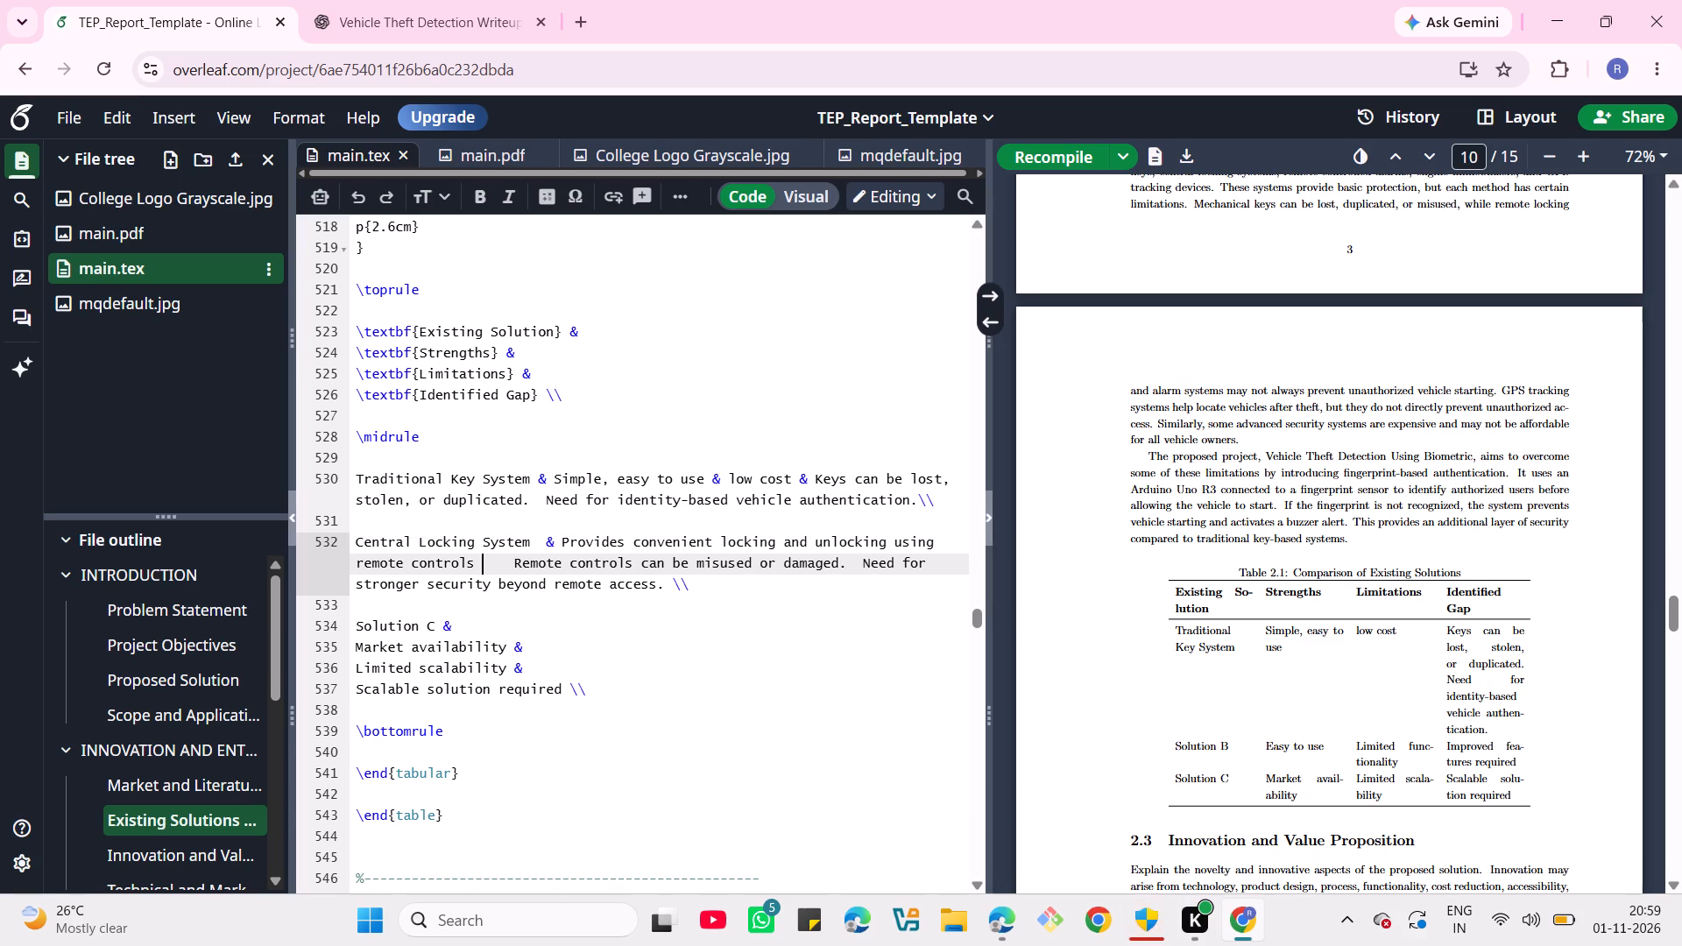
key(shift+ampersand)
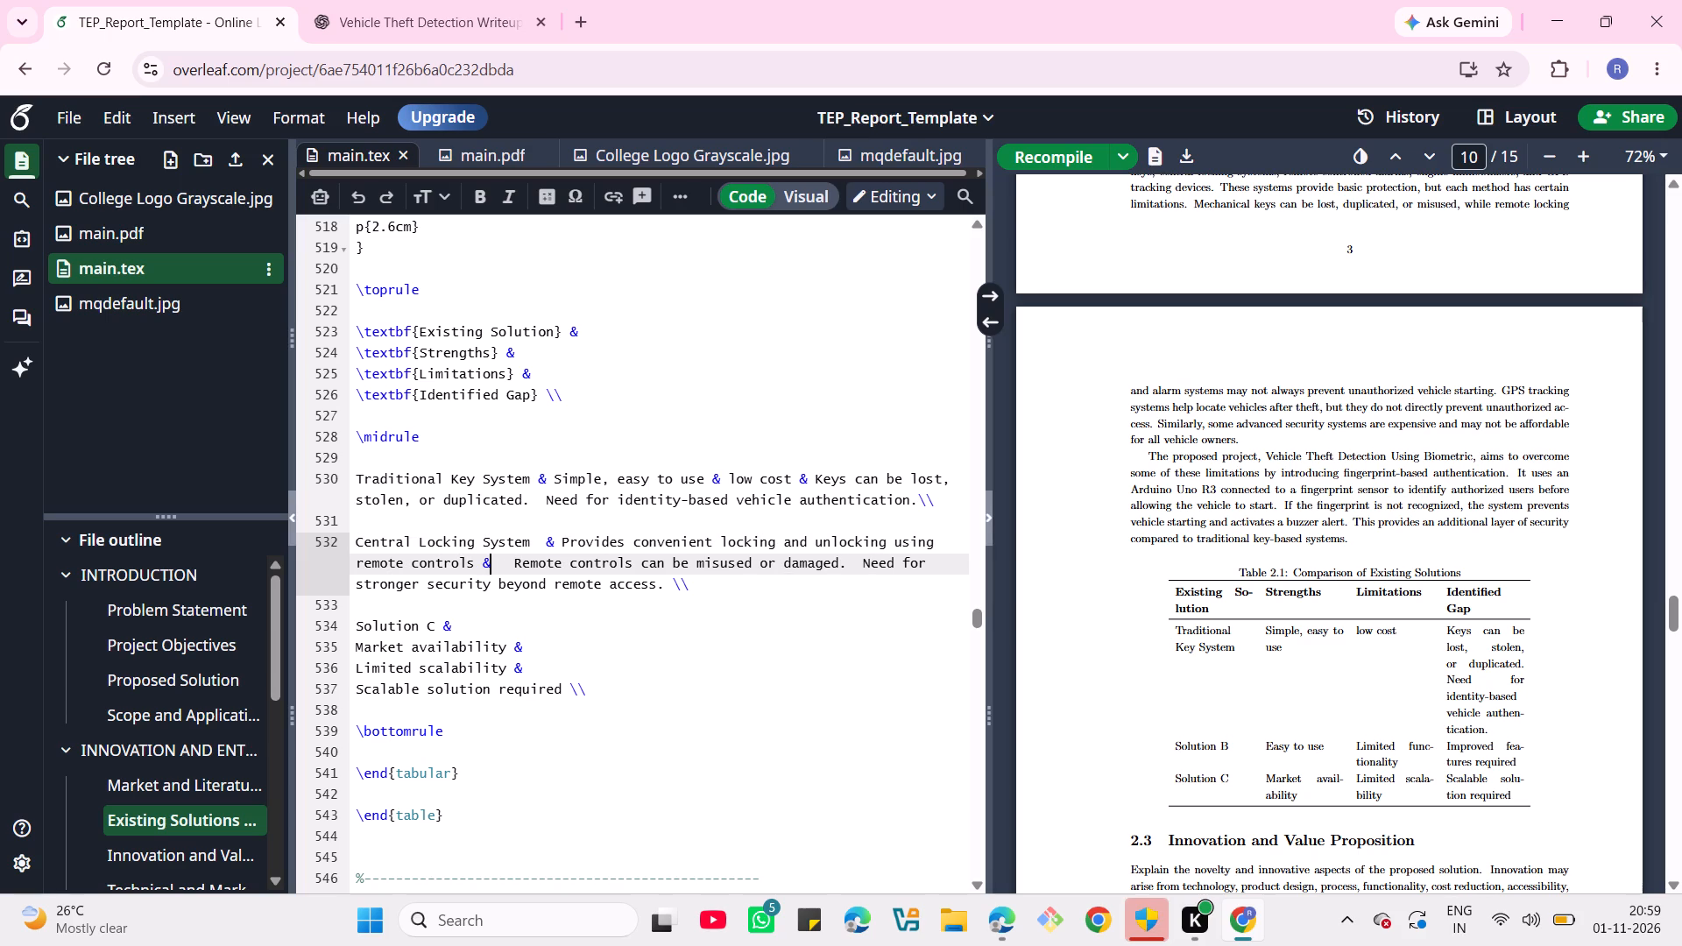
click(861, 565)
key(BackSpace)
key(BackSpace)
key(space)
key(shift+ampersand)
key(space)
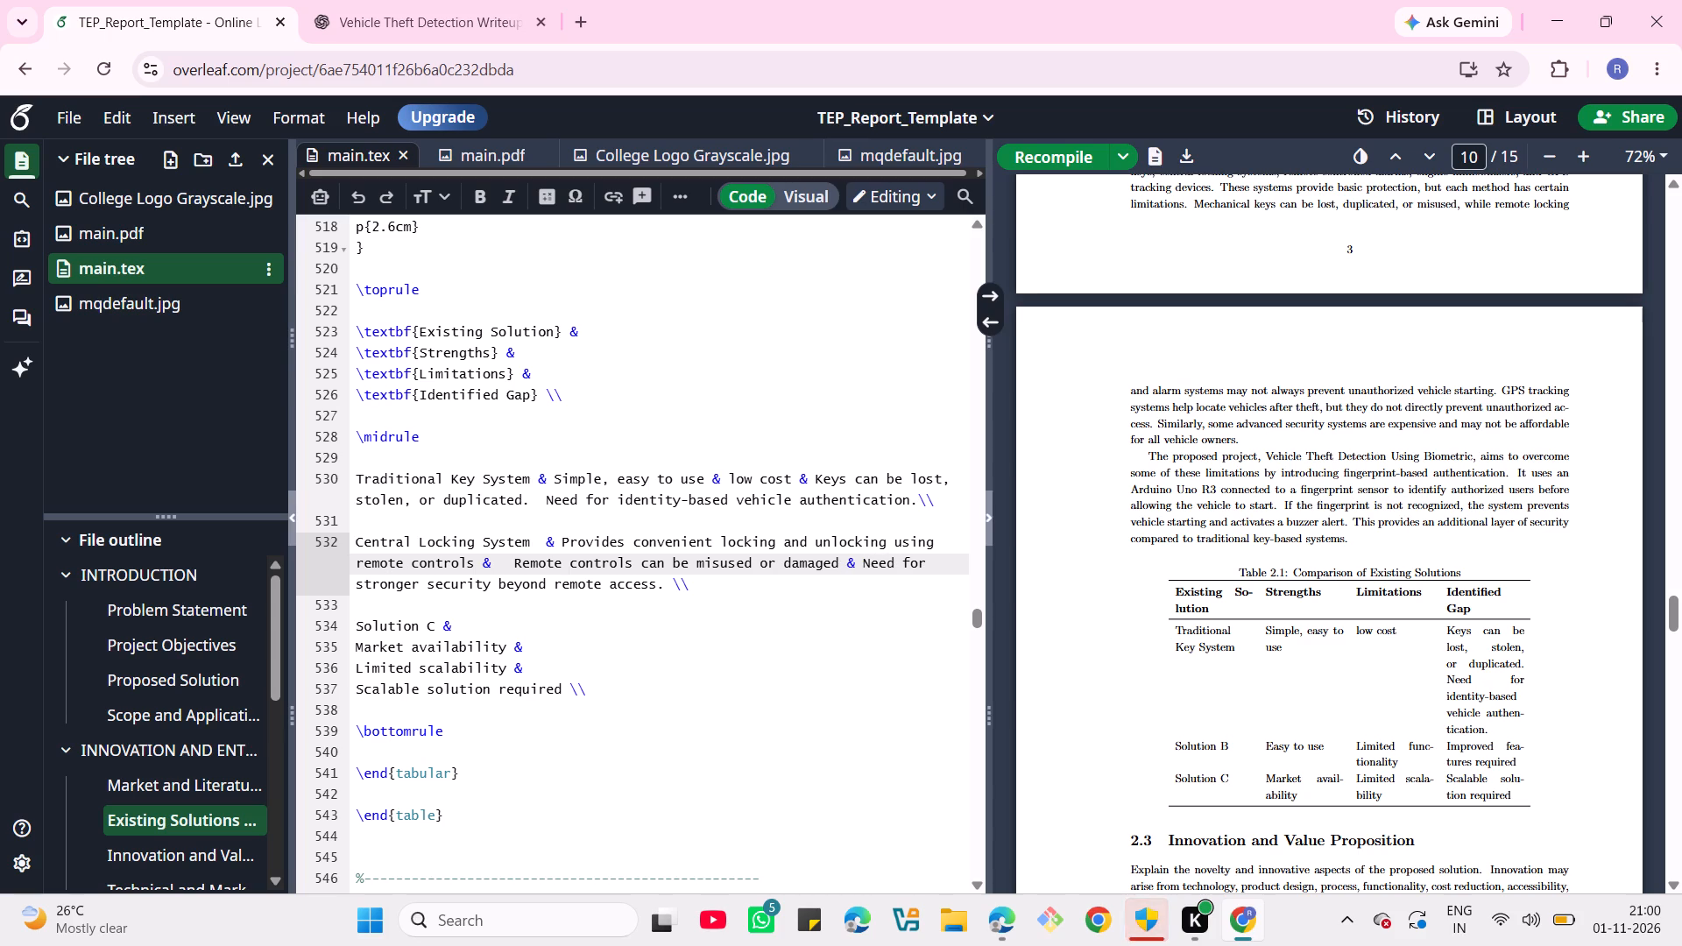
Recompile the report to update the Central Locking System row in Table 2.1.
click(1058, 148)
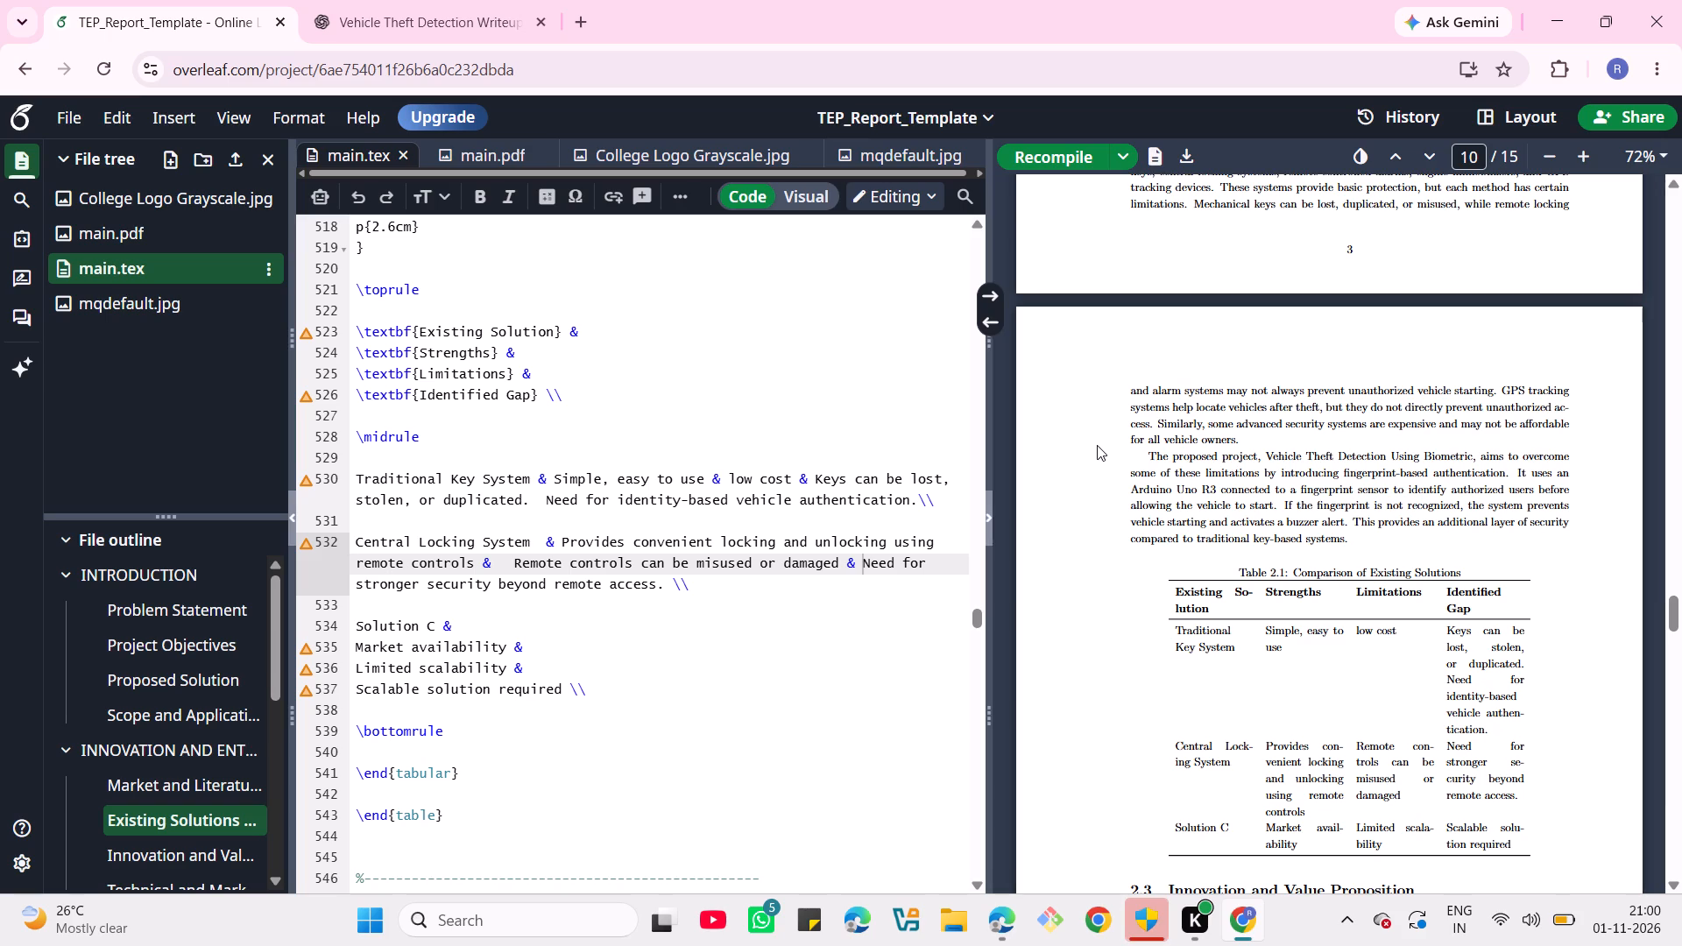
In the Traditional Key System row, remove the & before "low cost" and insert one before "Need for identity-based vehicle authentication".
click(720, 486)
key(BackSpace)
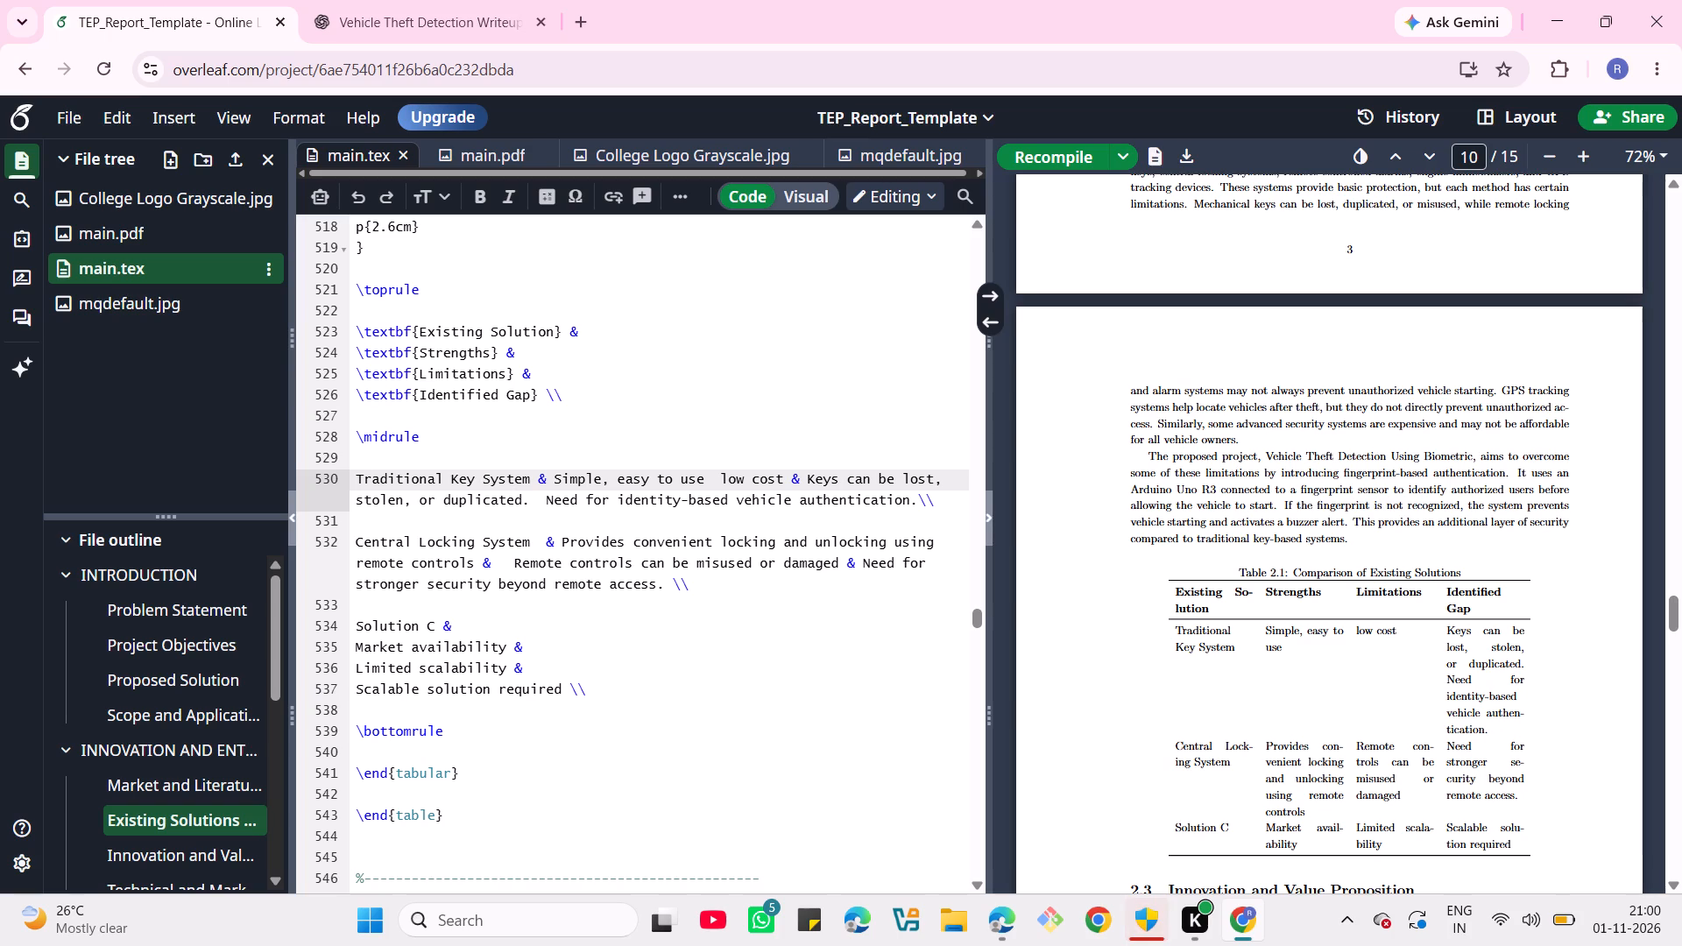
key(Right)
key(BackSpace)
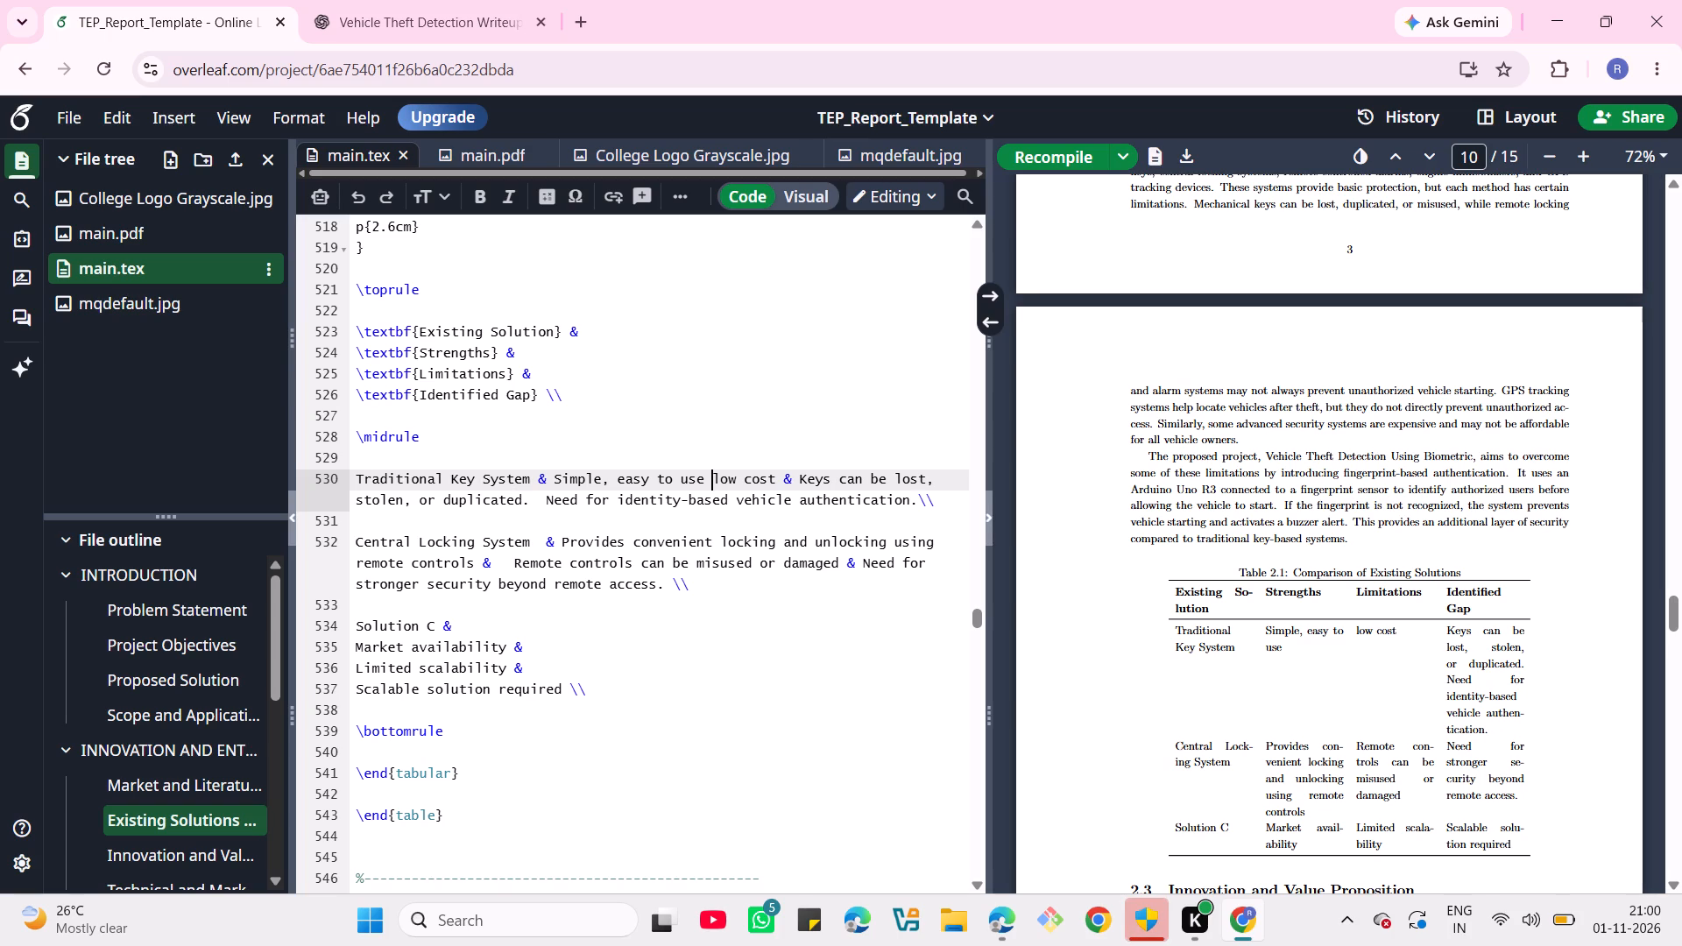
click(543, 510)
key(BackSpace)
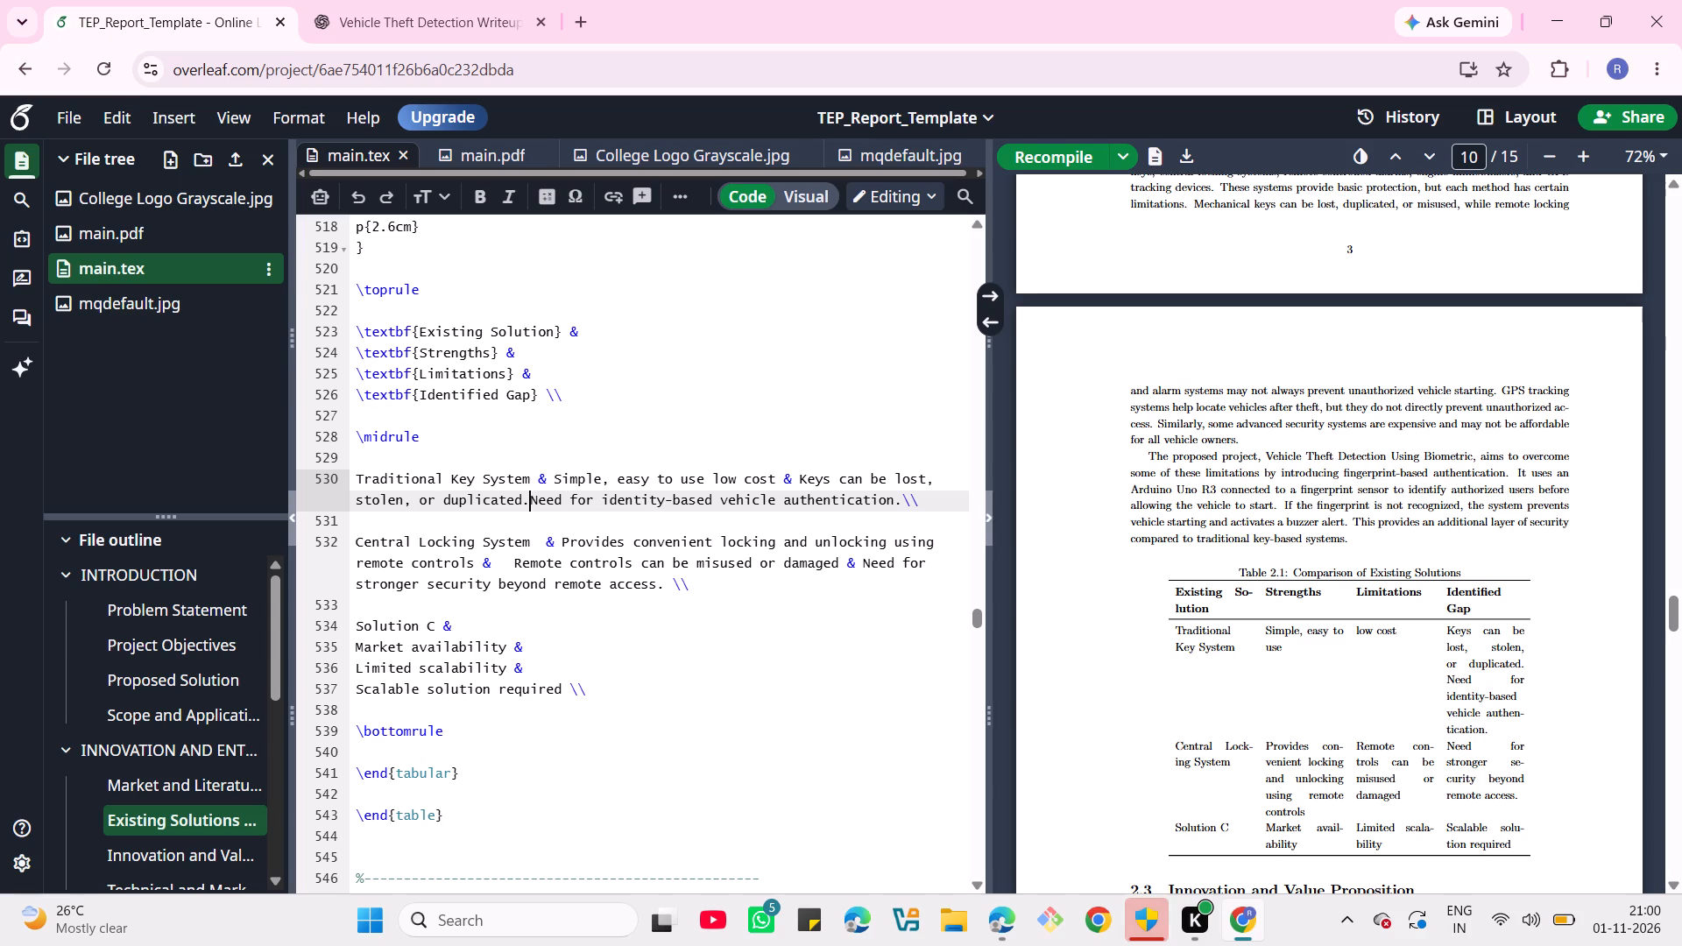
key(shift+ampersand)
key(space)
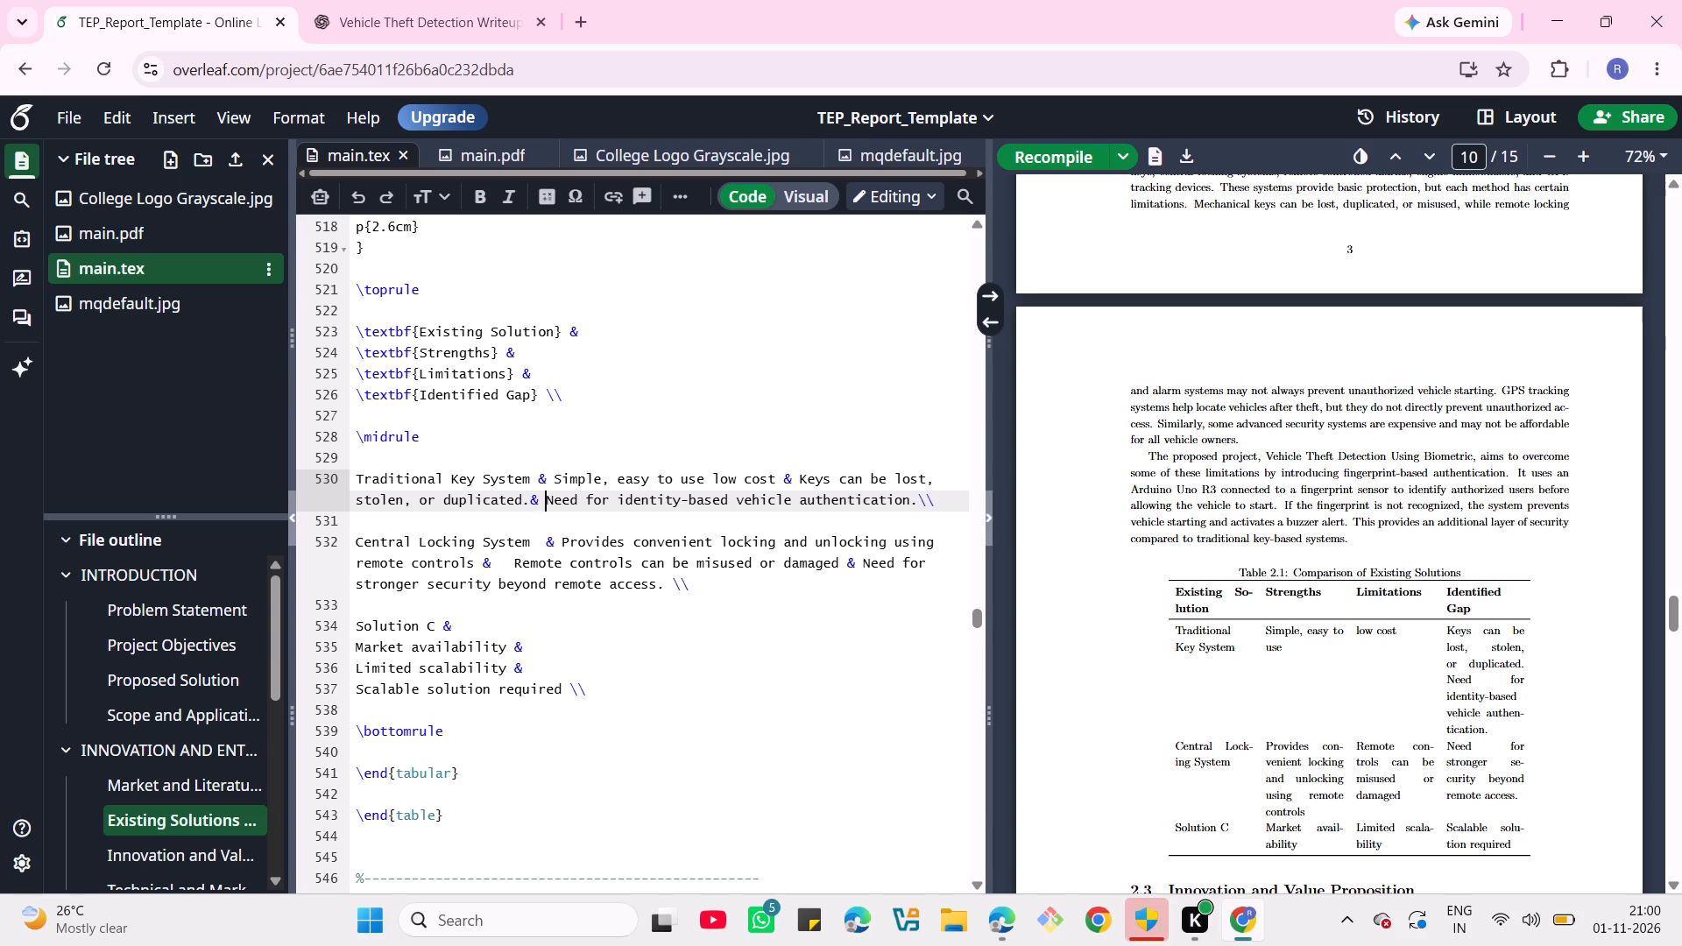
scroll(696, 619, down, 1)
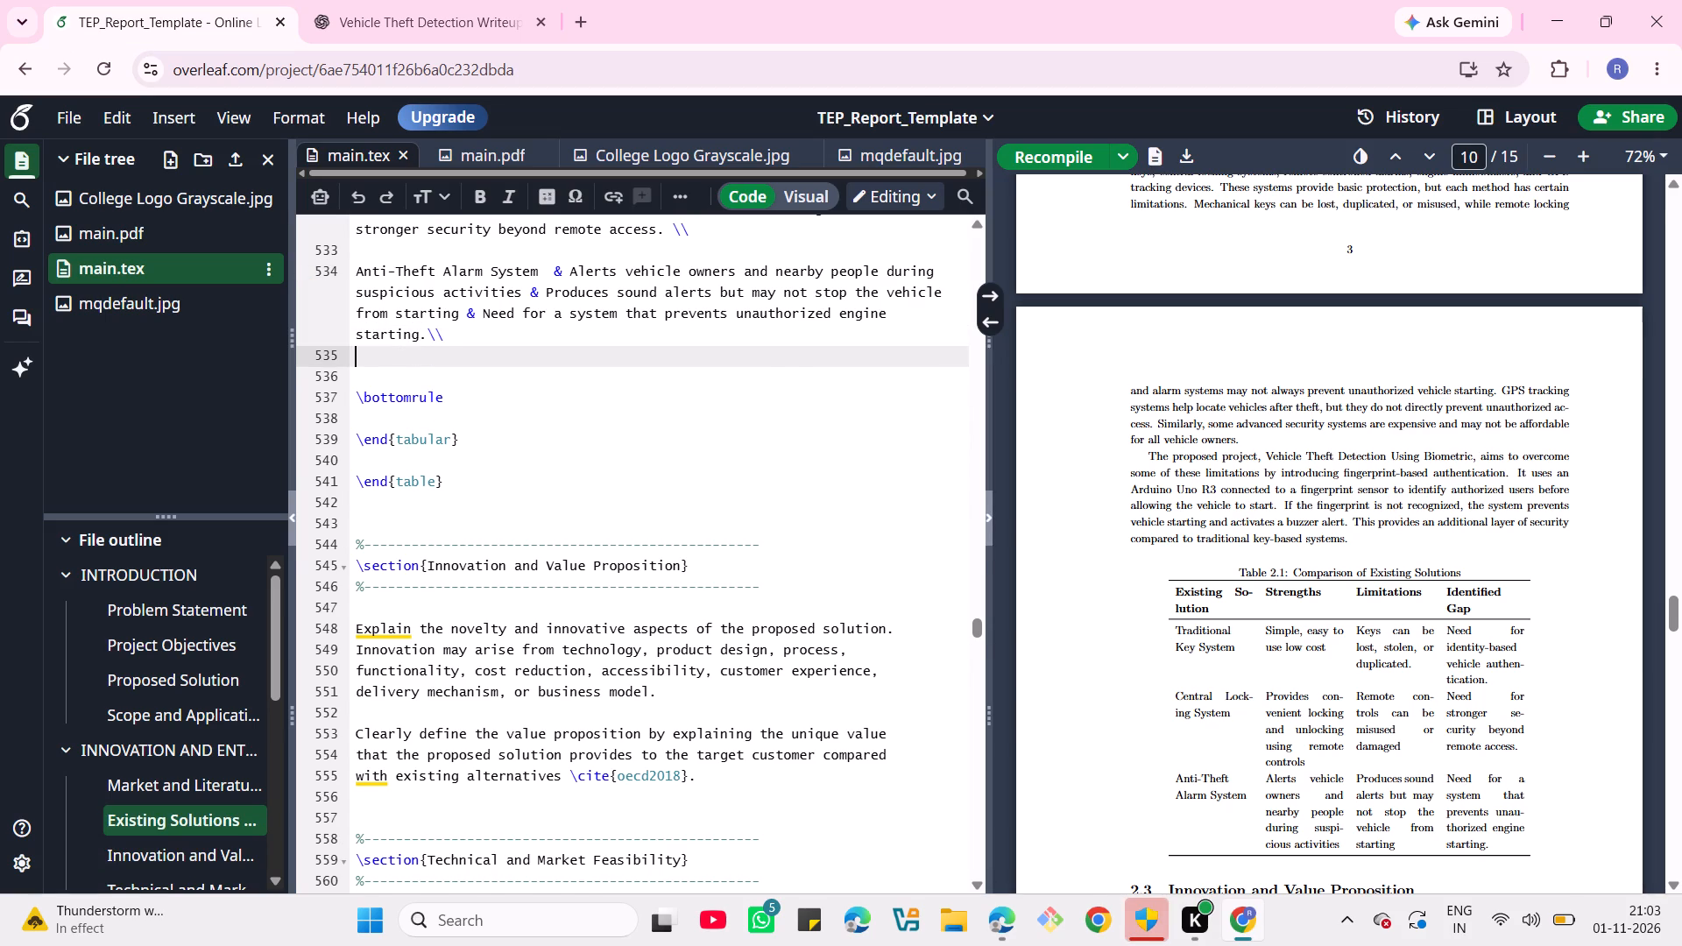
key(ctrl+v)
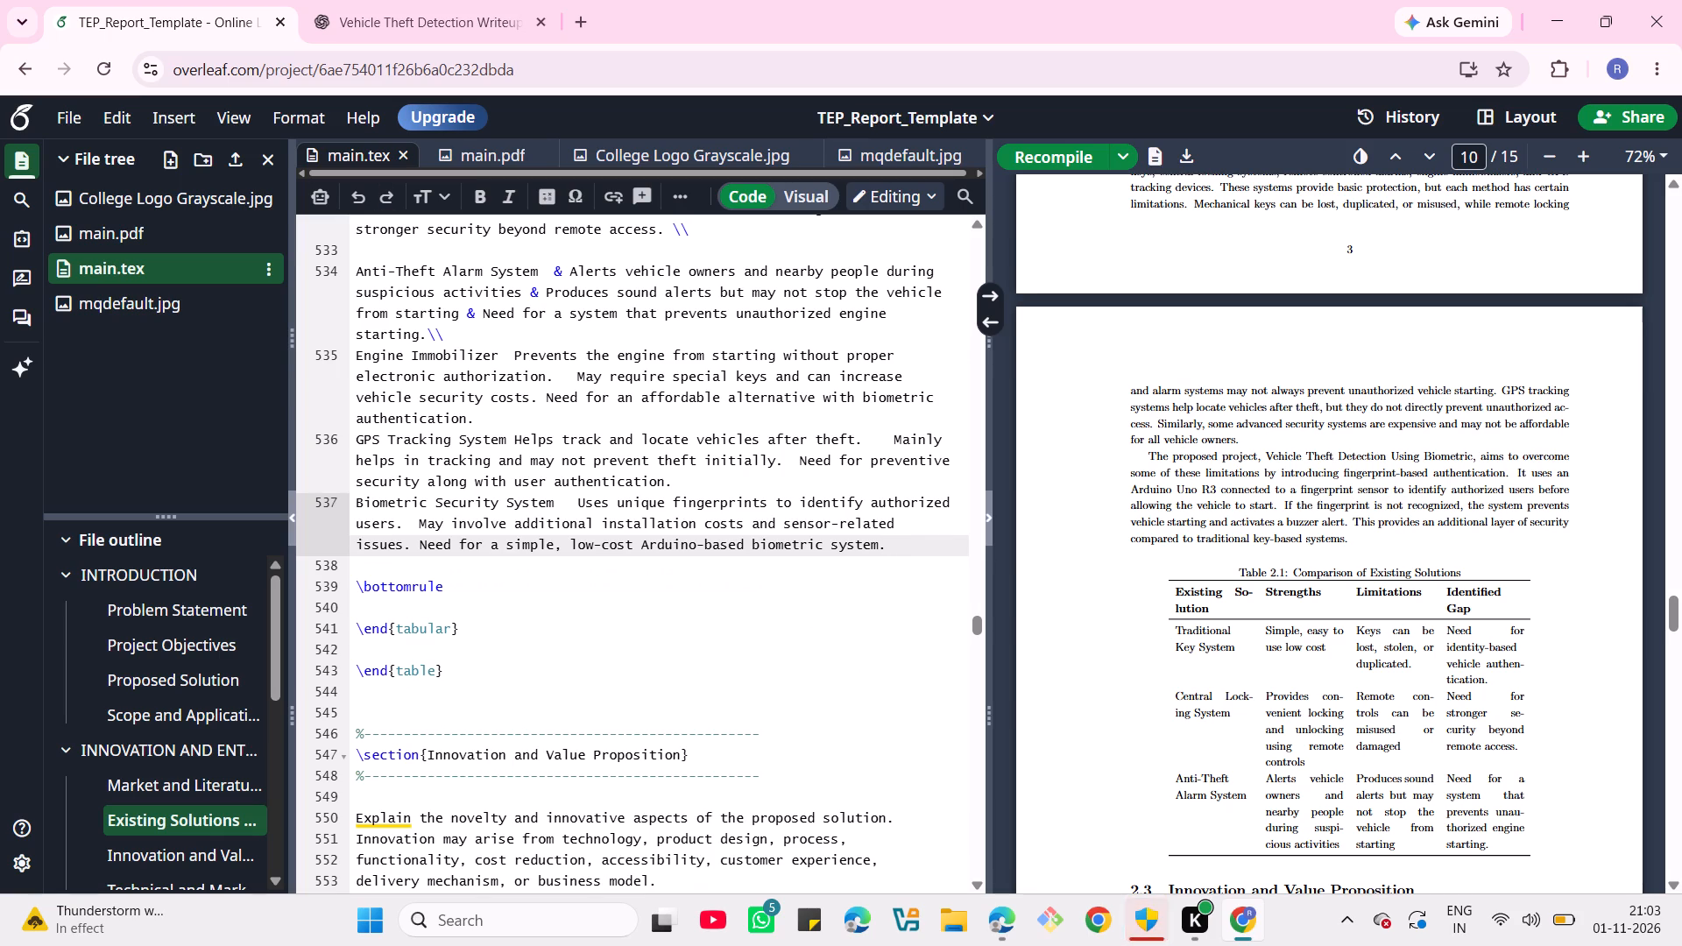
Separate the Engine Immobilizer row's four cells with &, replacing the periods after "authorization" and "costs".
click(495, 355)
key(space)
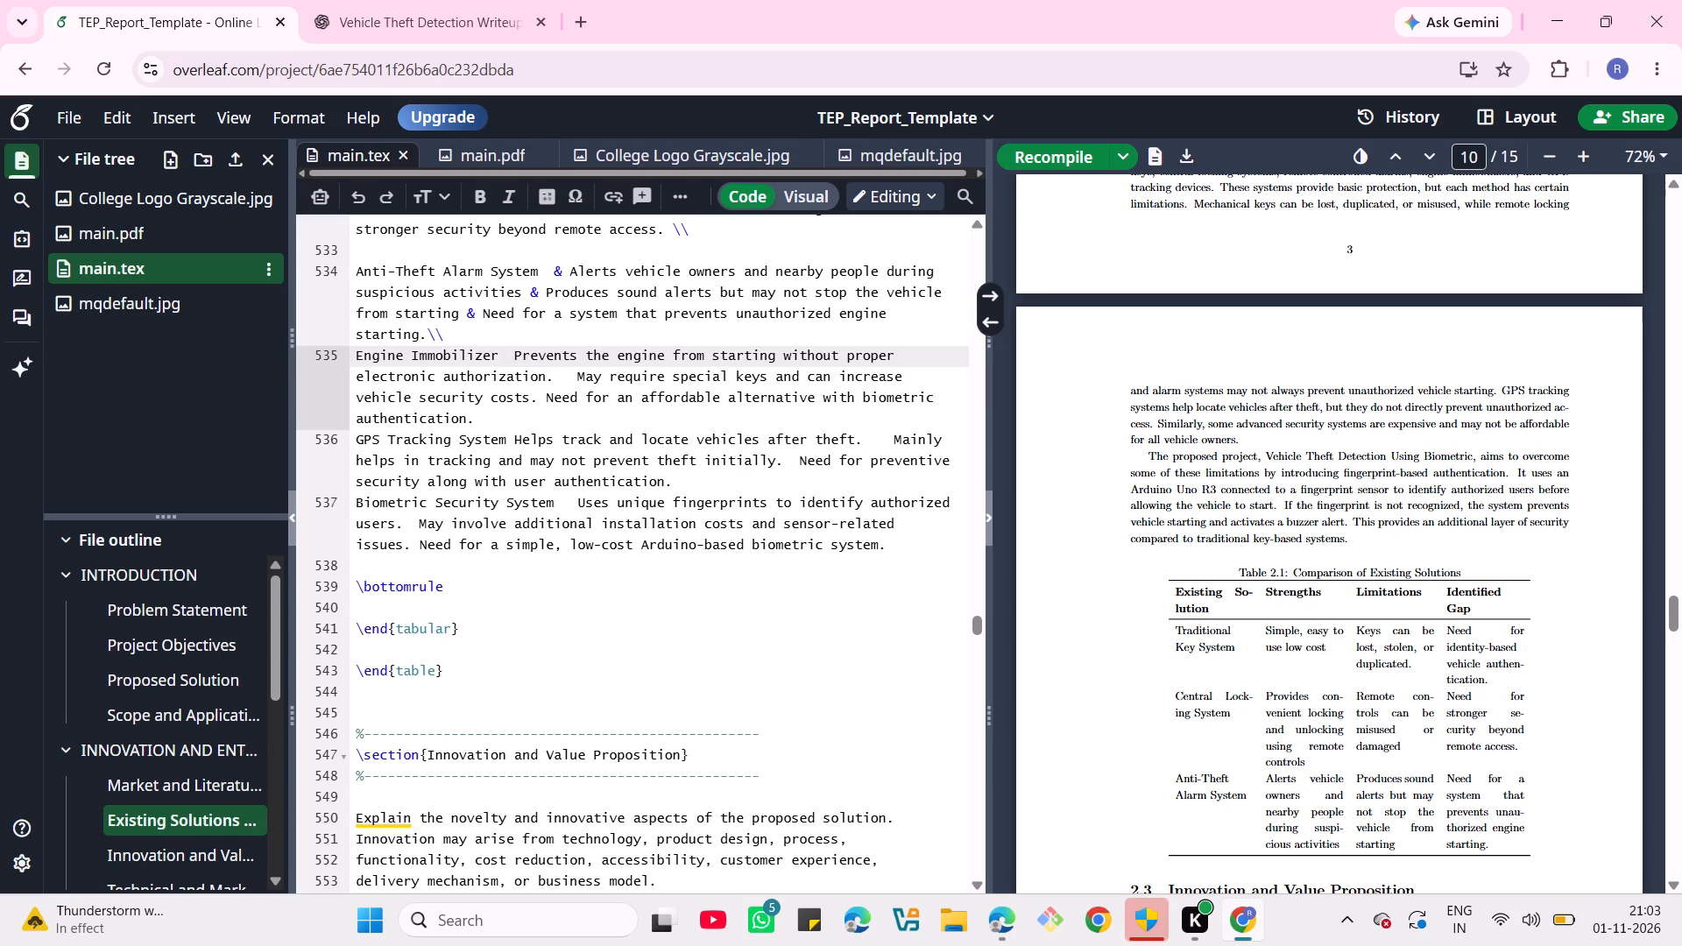
key(shift+ampersand)
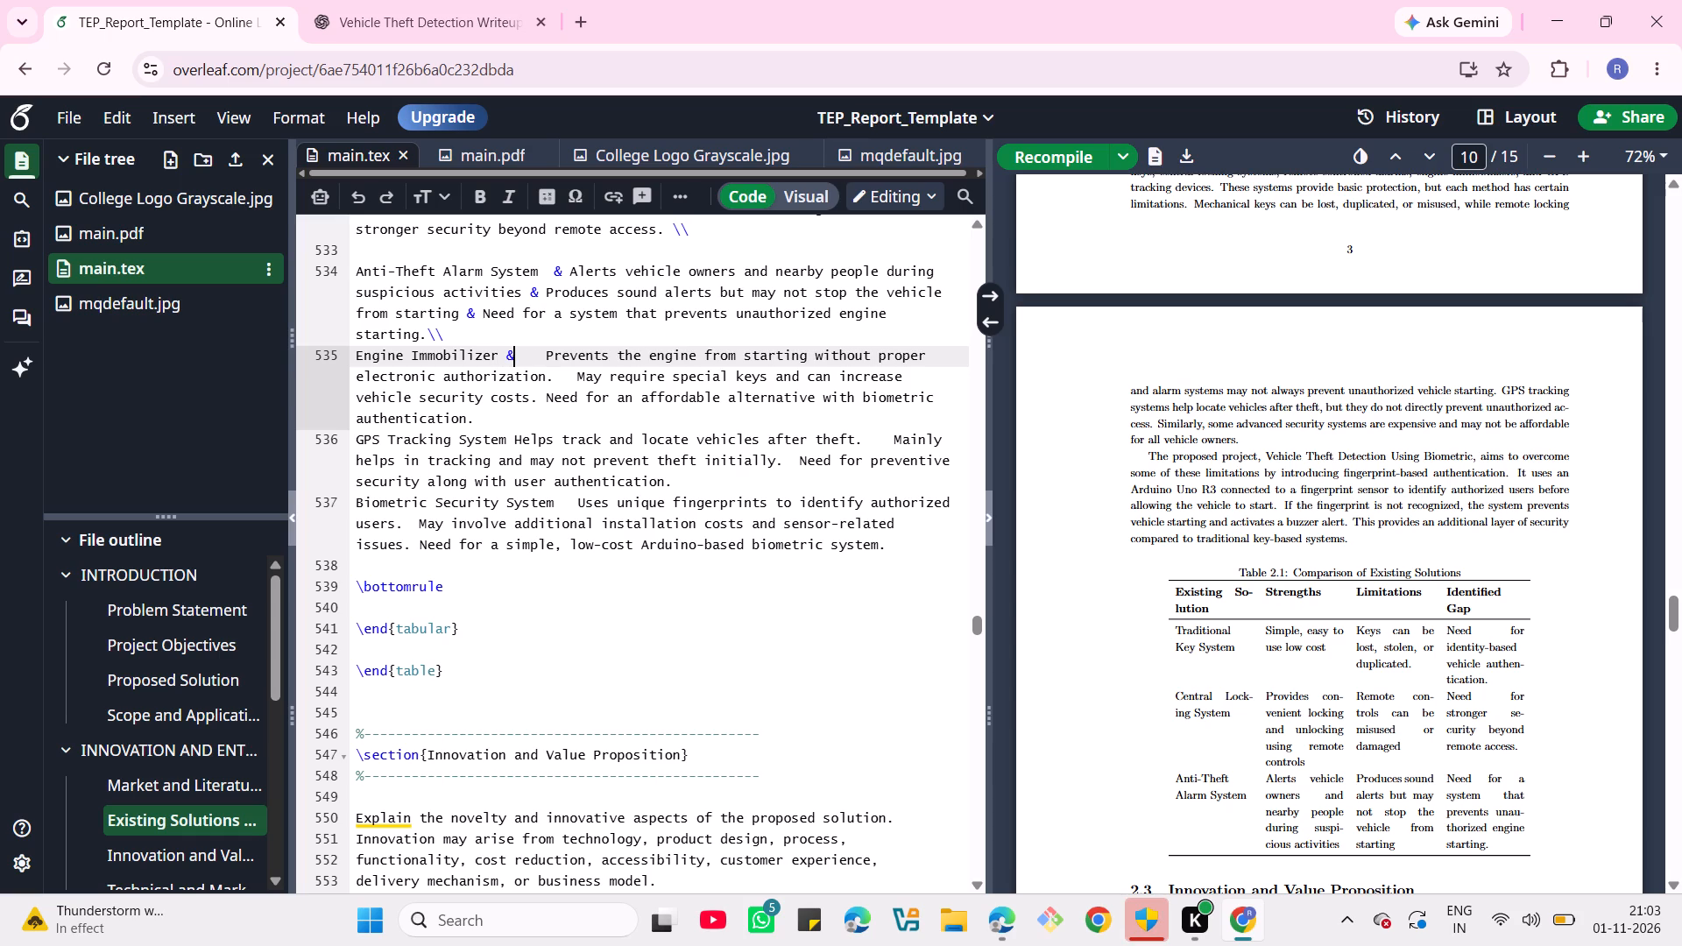
click(558, 375)
key(BackSpace)
key(space)
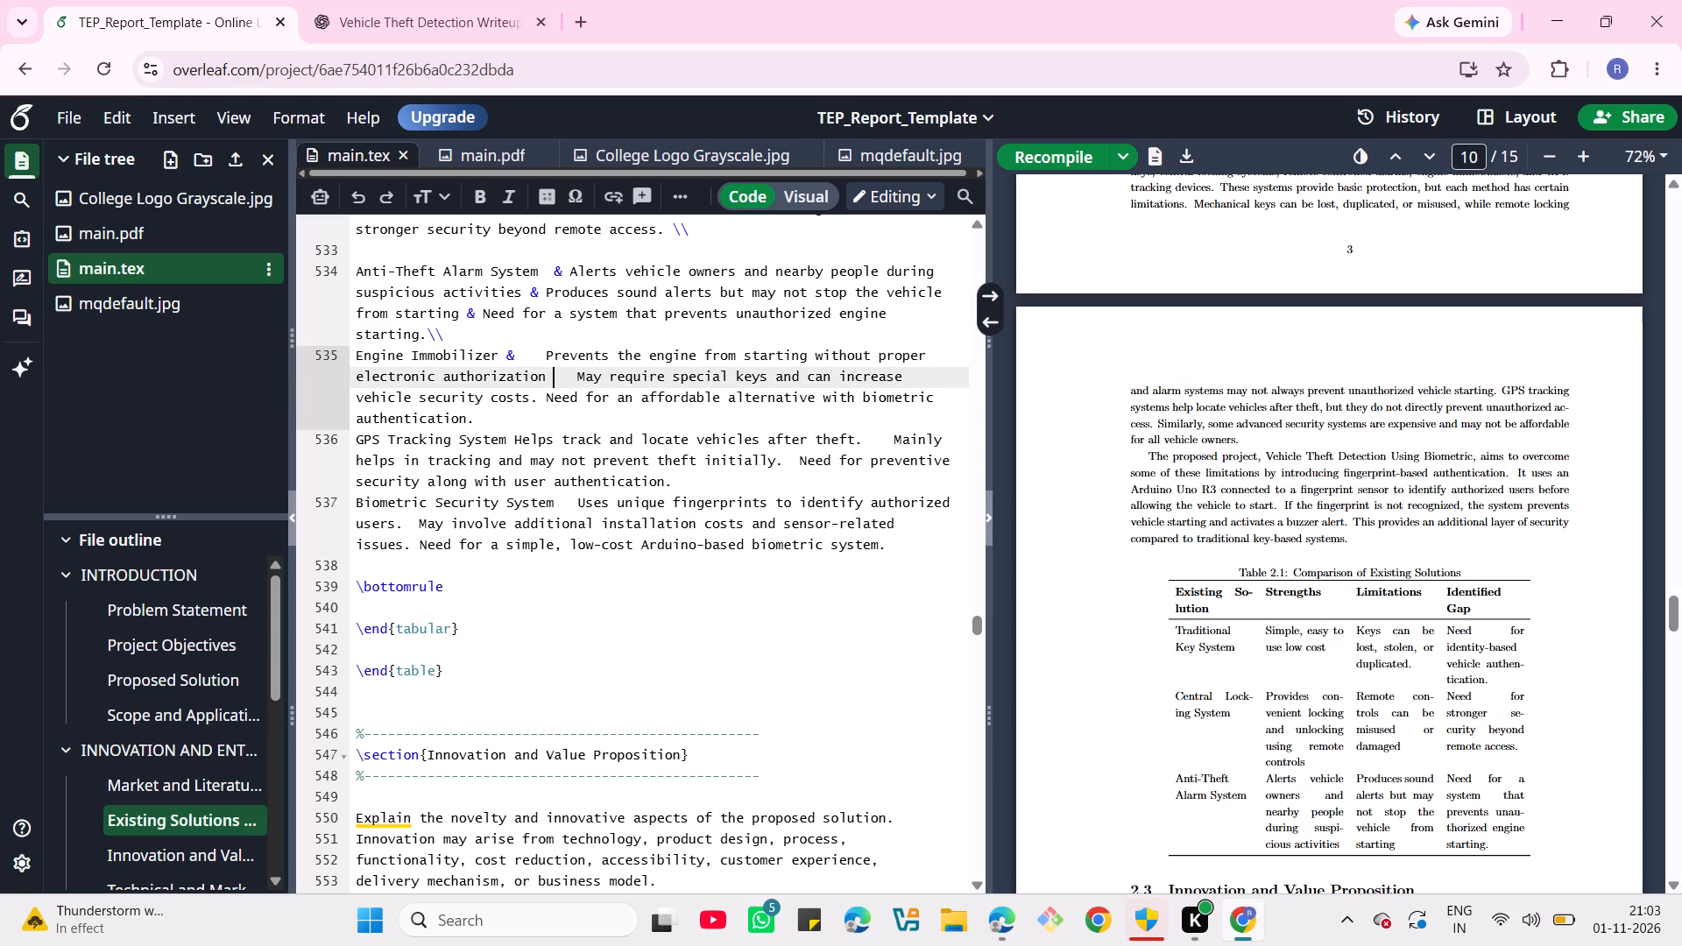
key(shift+ampersand)
click(541, 401)
key(BackSpace)
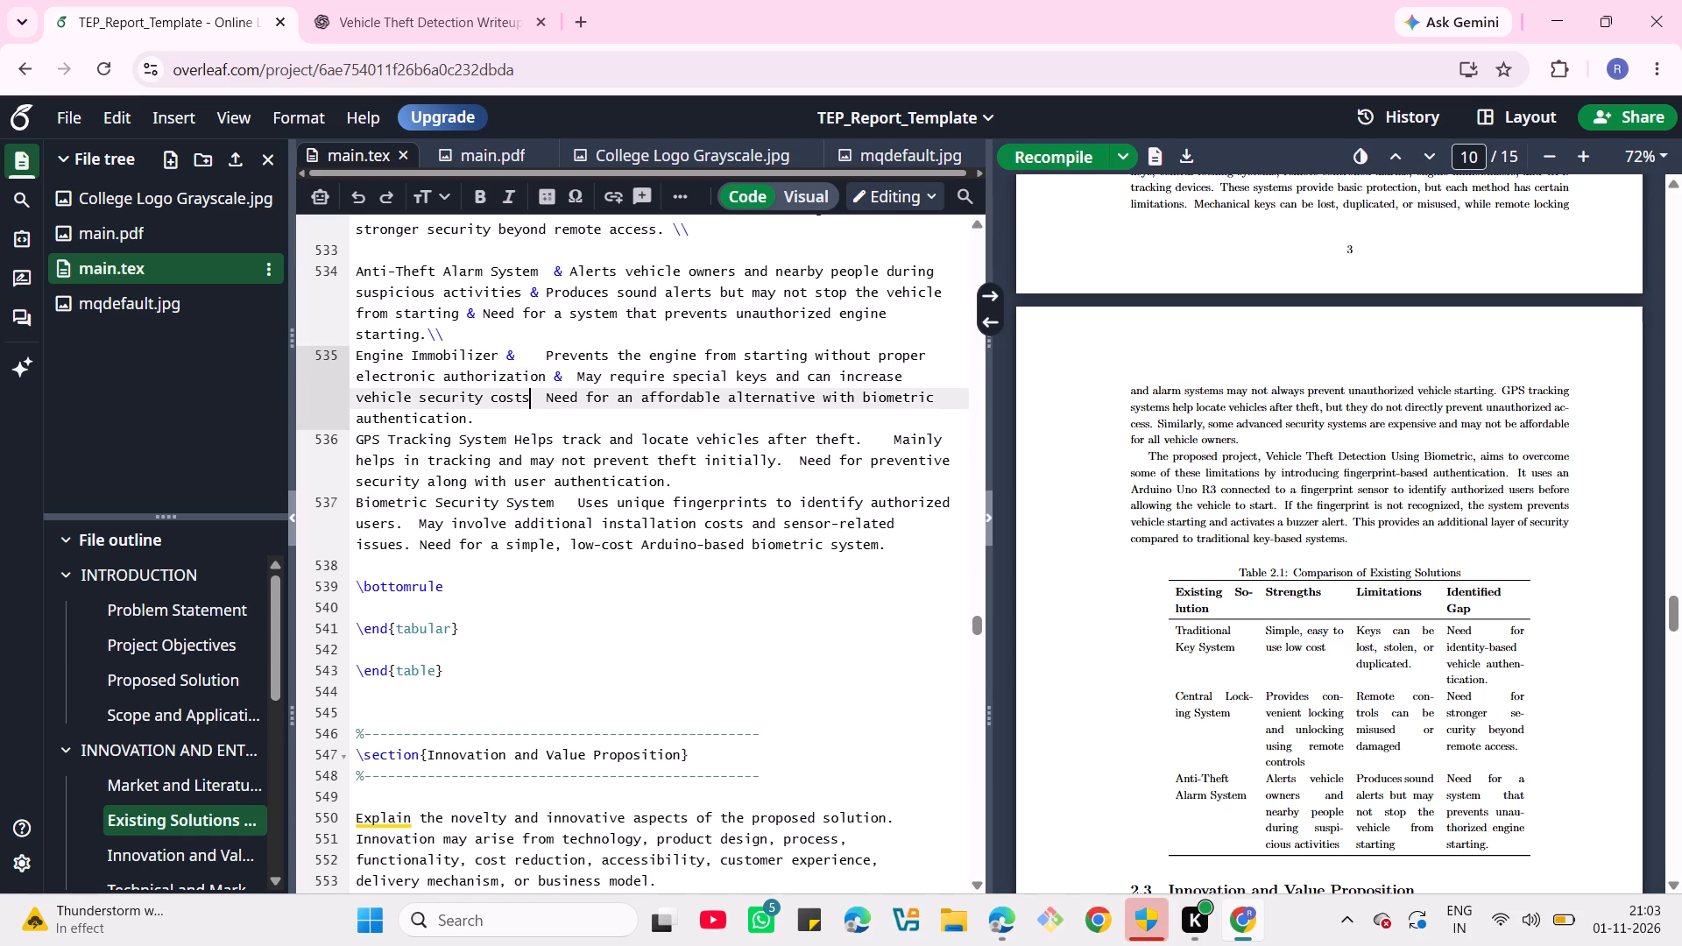
key(space)
key(shift+ampersand)
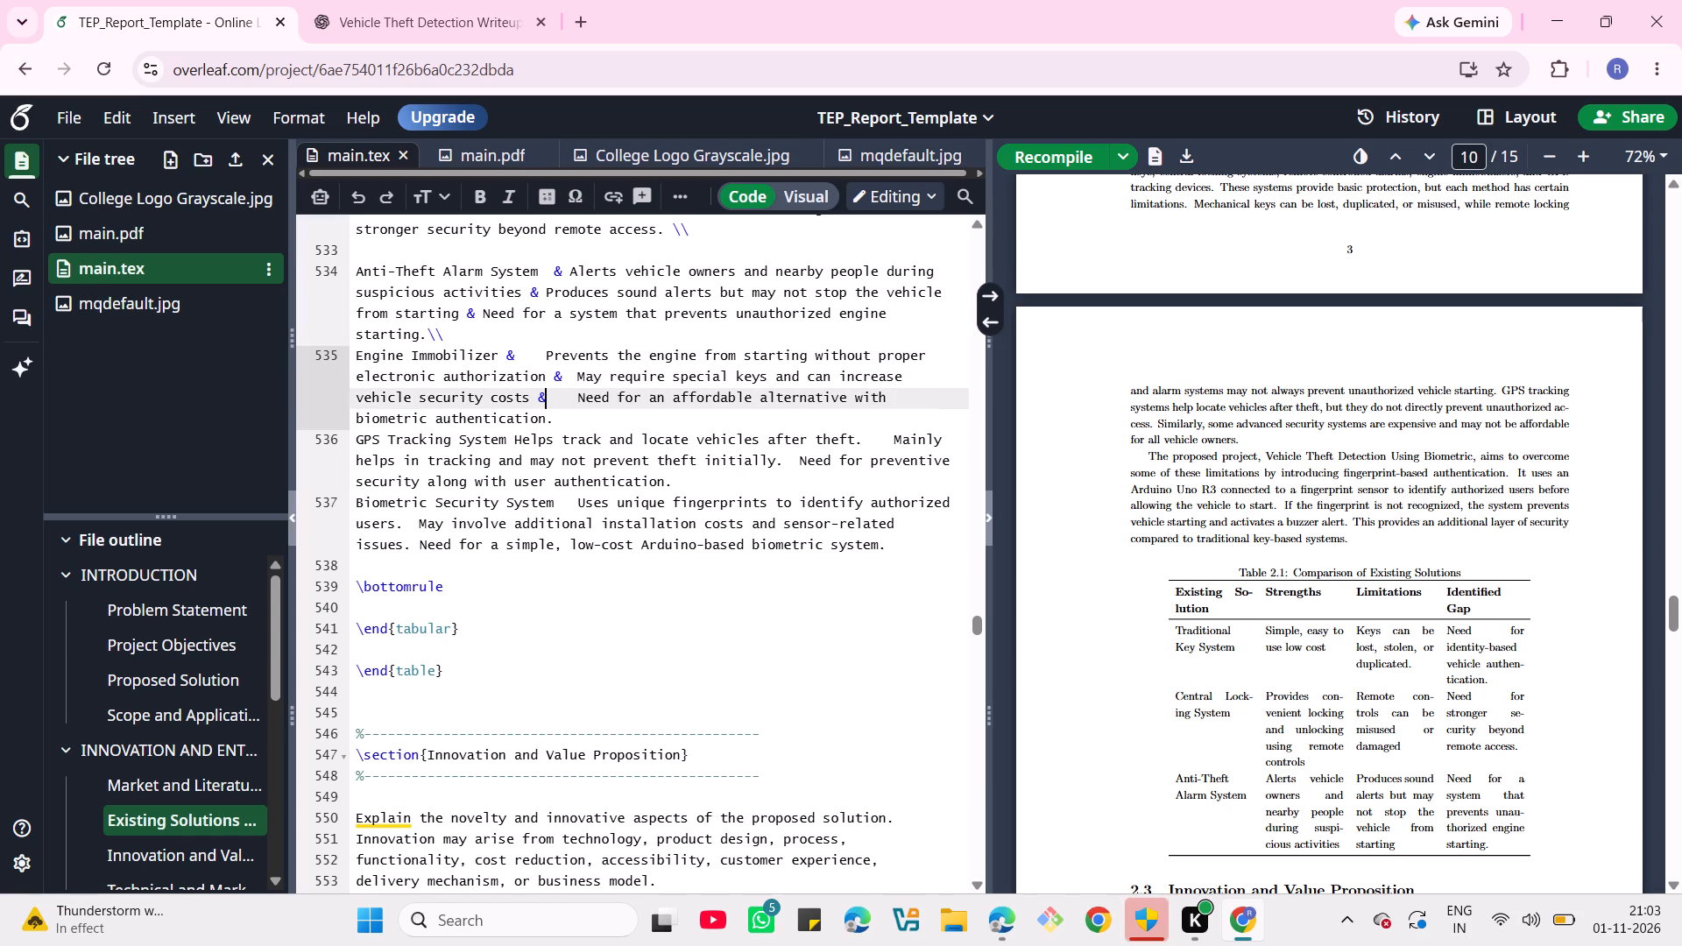
End the Engine Immobilizer row with \\ after "biometric authentication.", keeping the period.
click(558, 426)
key(BackSpace)
text(\\)
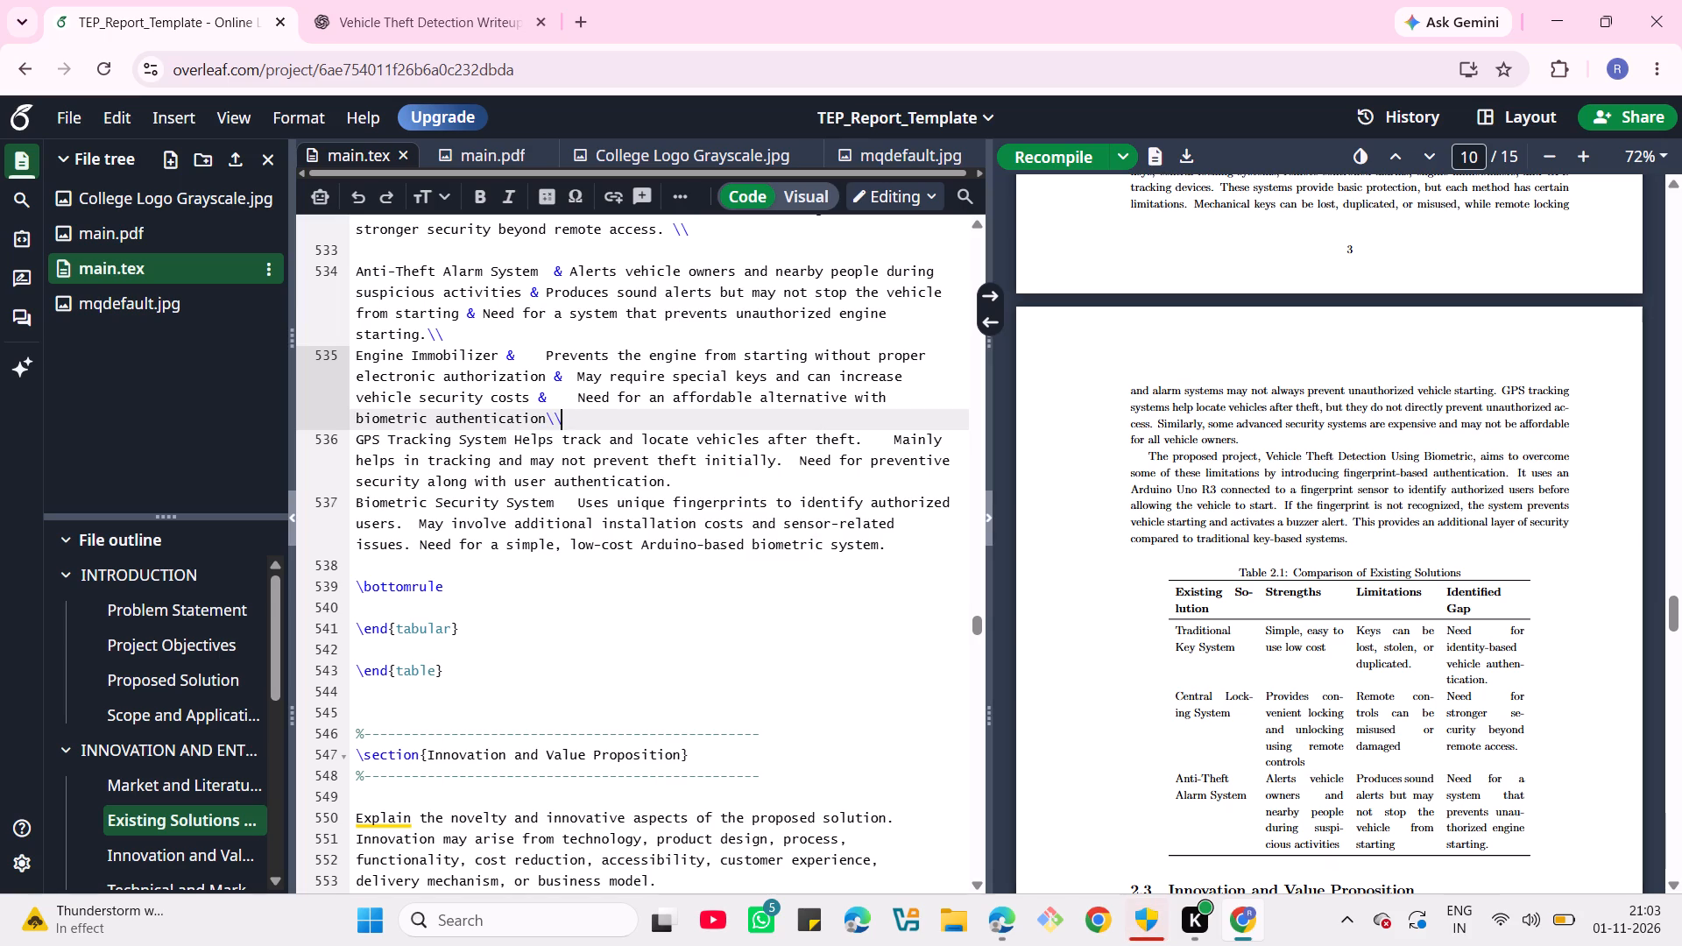
key(Left)
key(Left)
key(period)
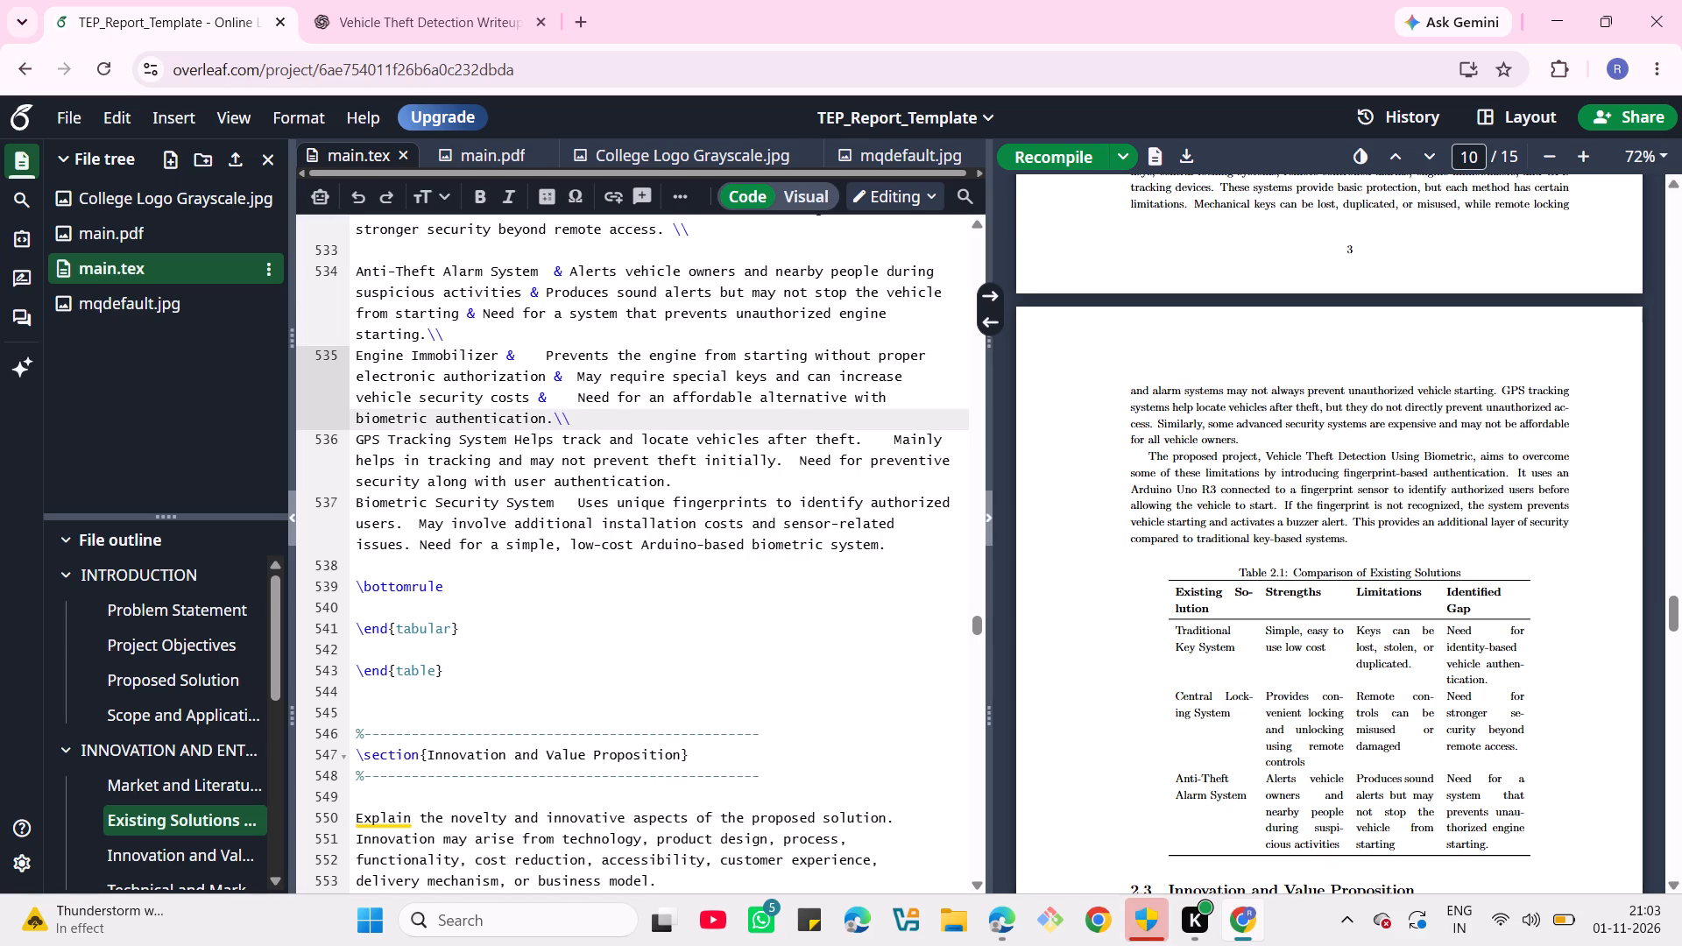
Insert & separators in the GPS Tracking System row after "System", "after theft." and "initially.".
click(508, 439)
key(space)
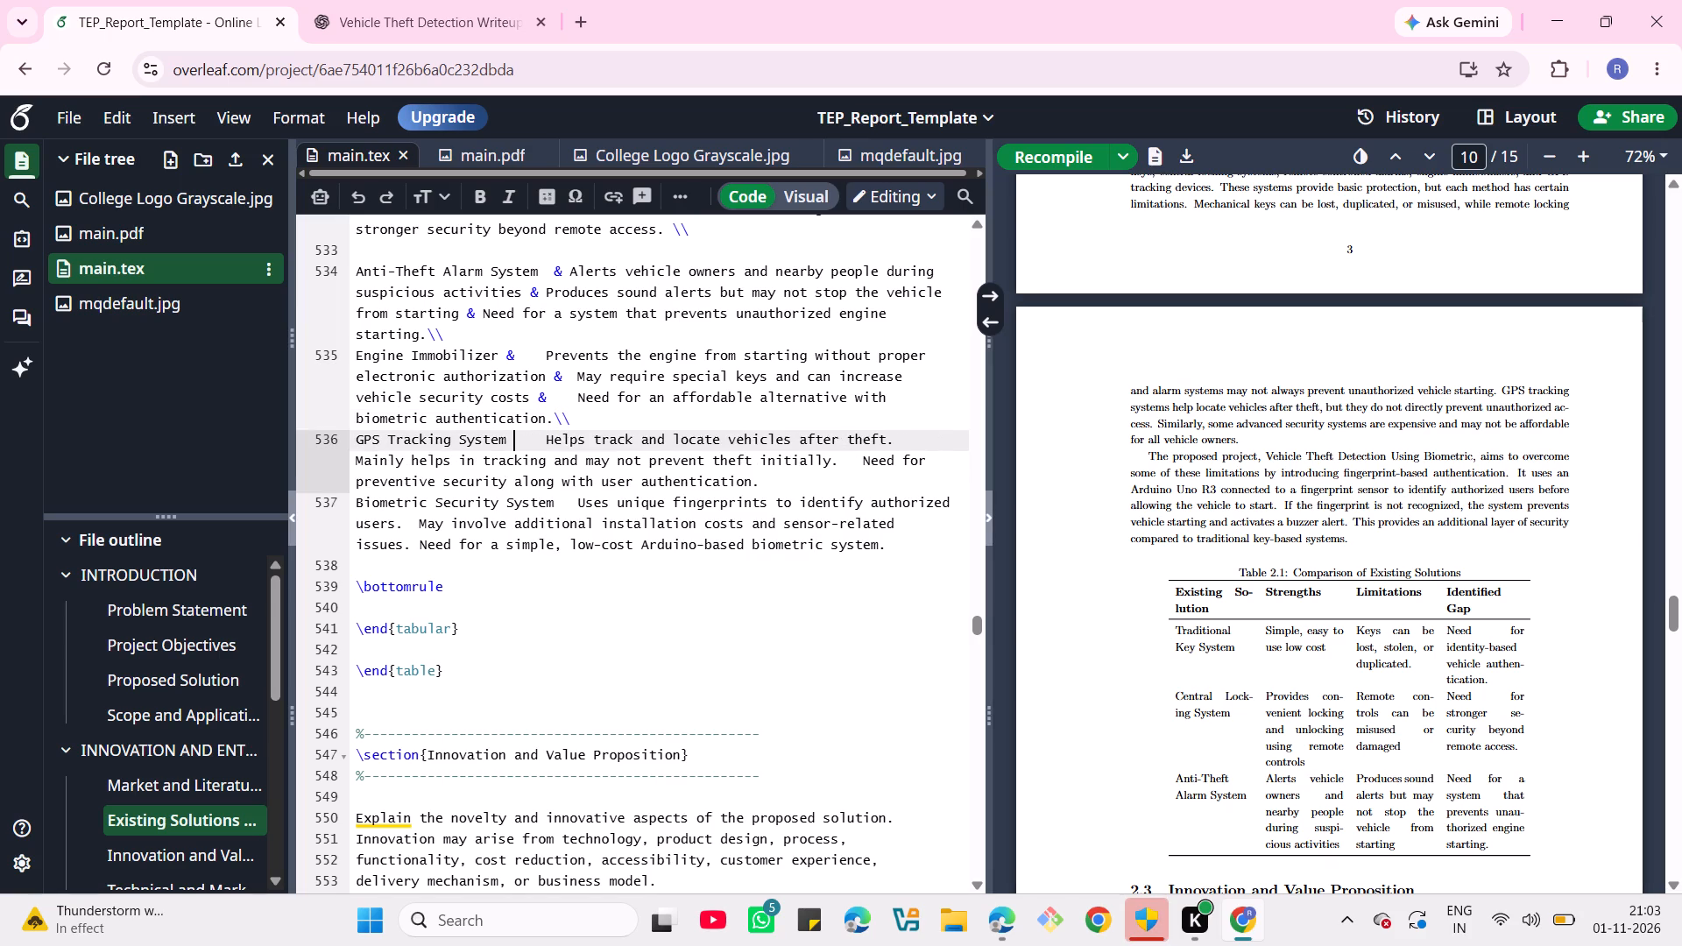
key(shift+ampersand)
click(924, 439)
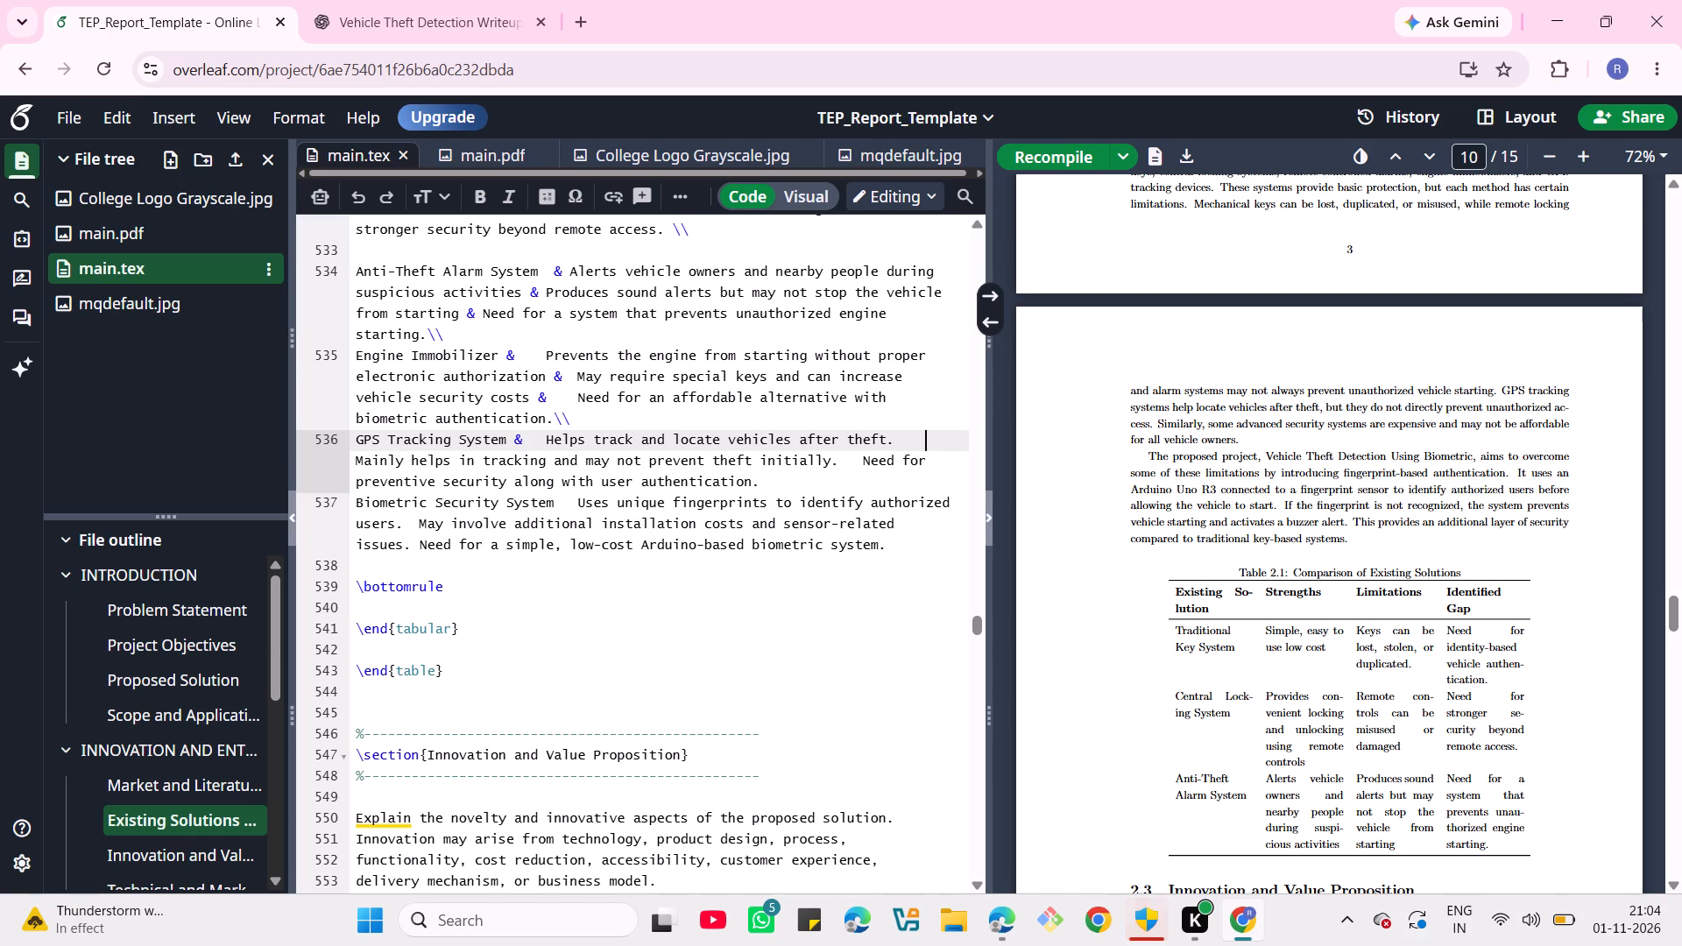
key(BackSpace)
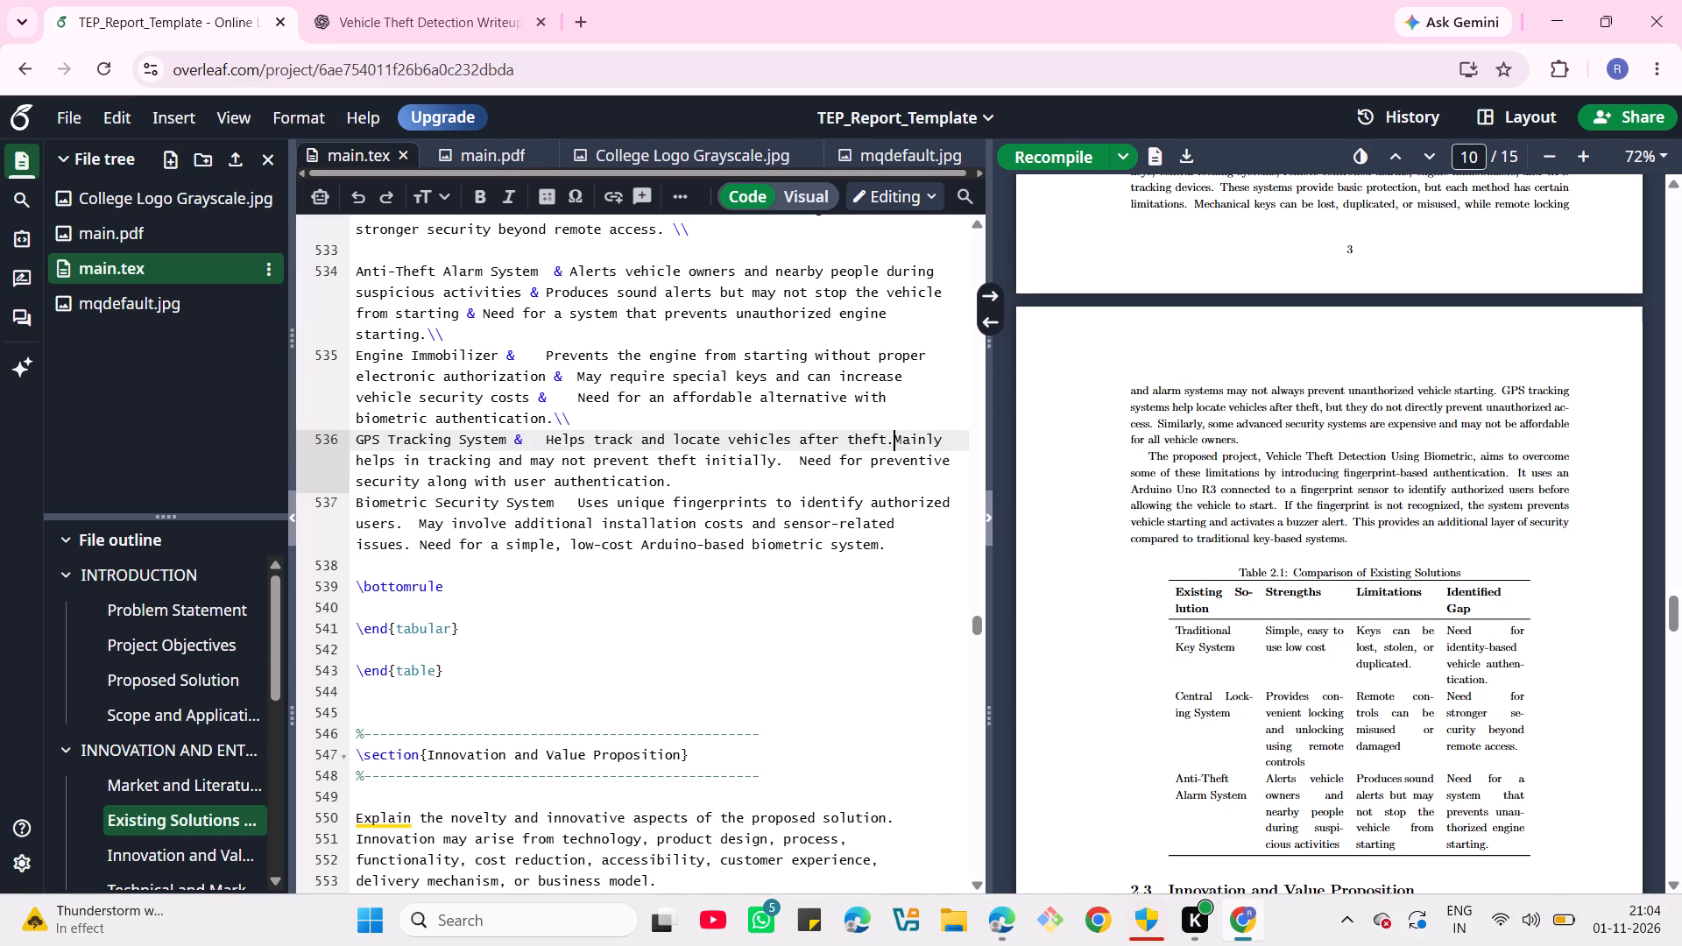
text(&)
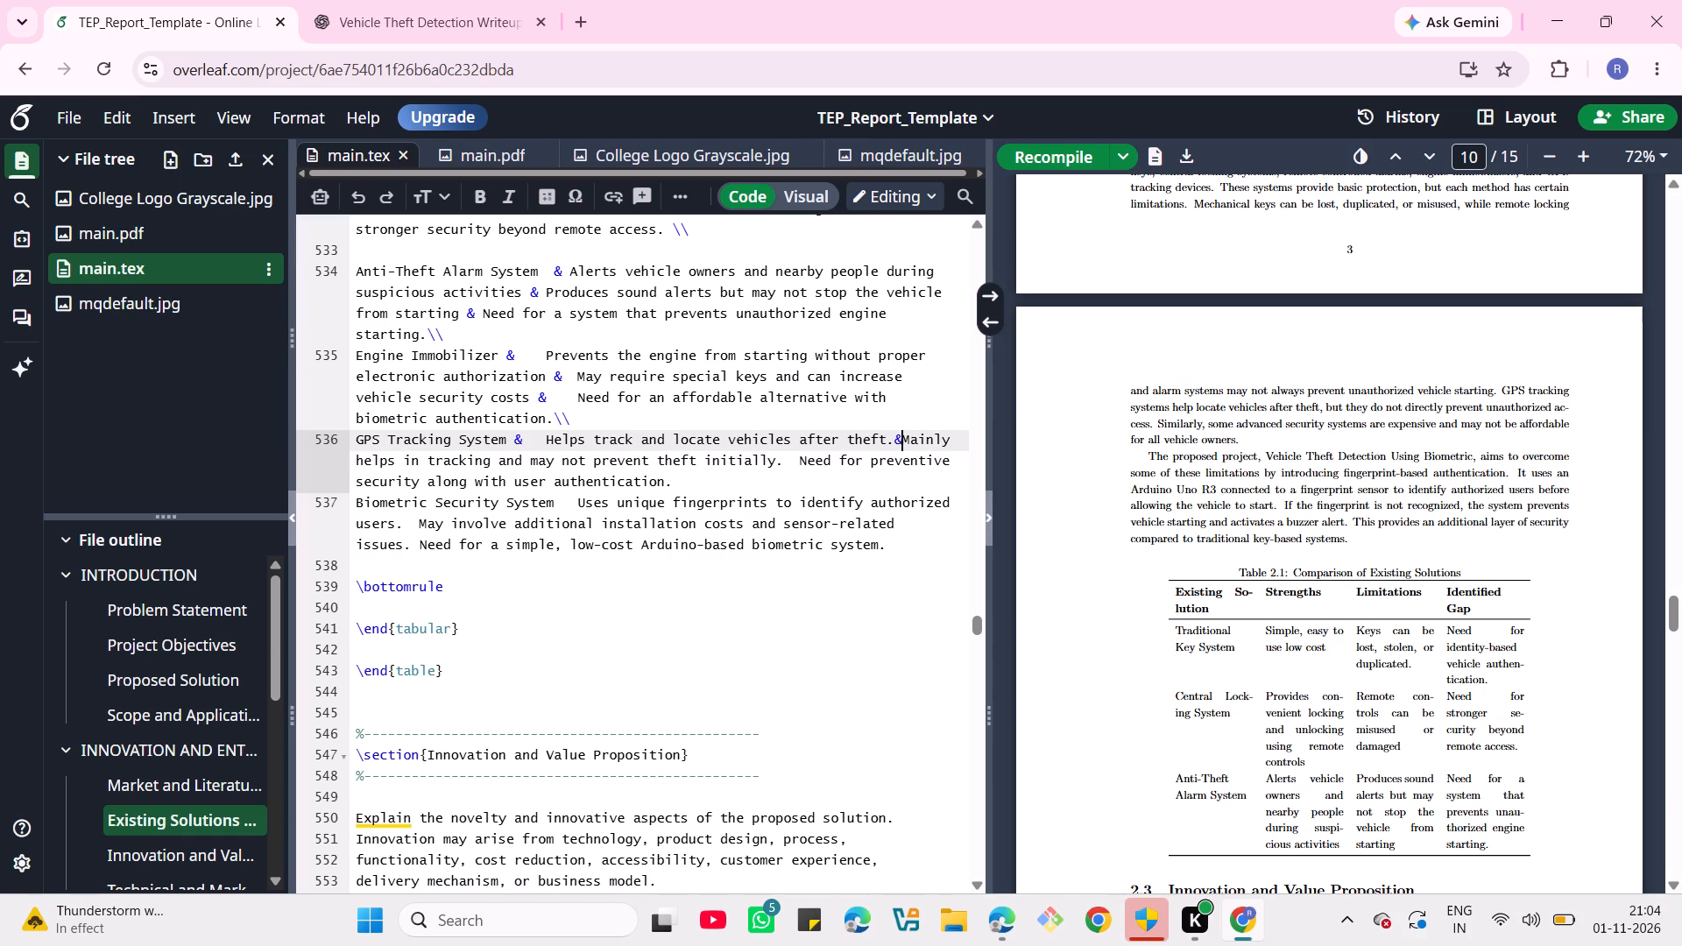
key(space)
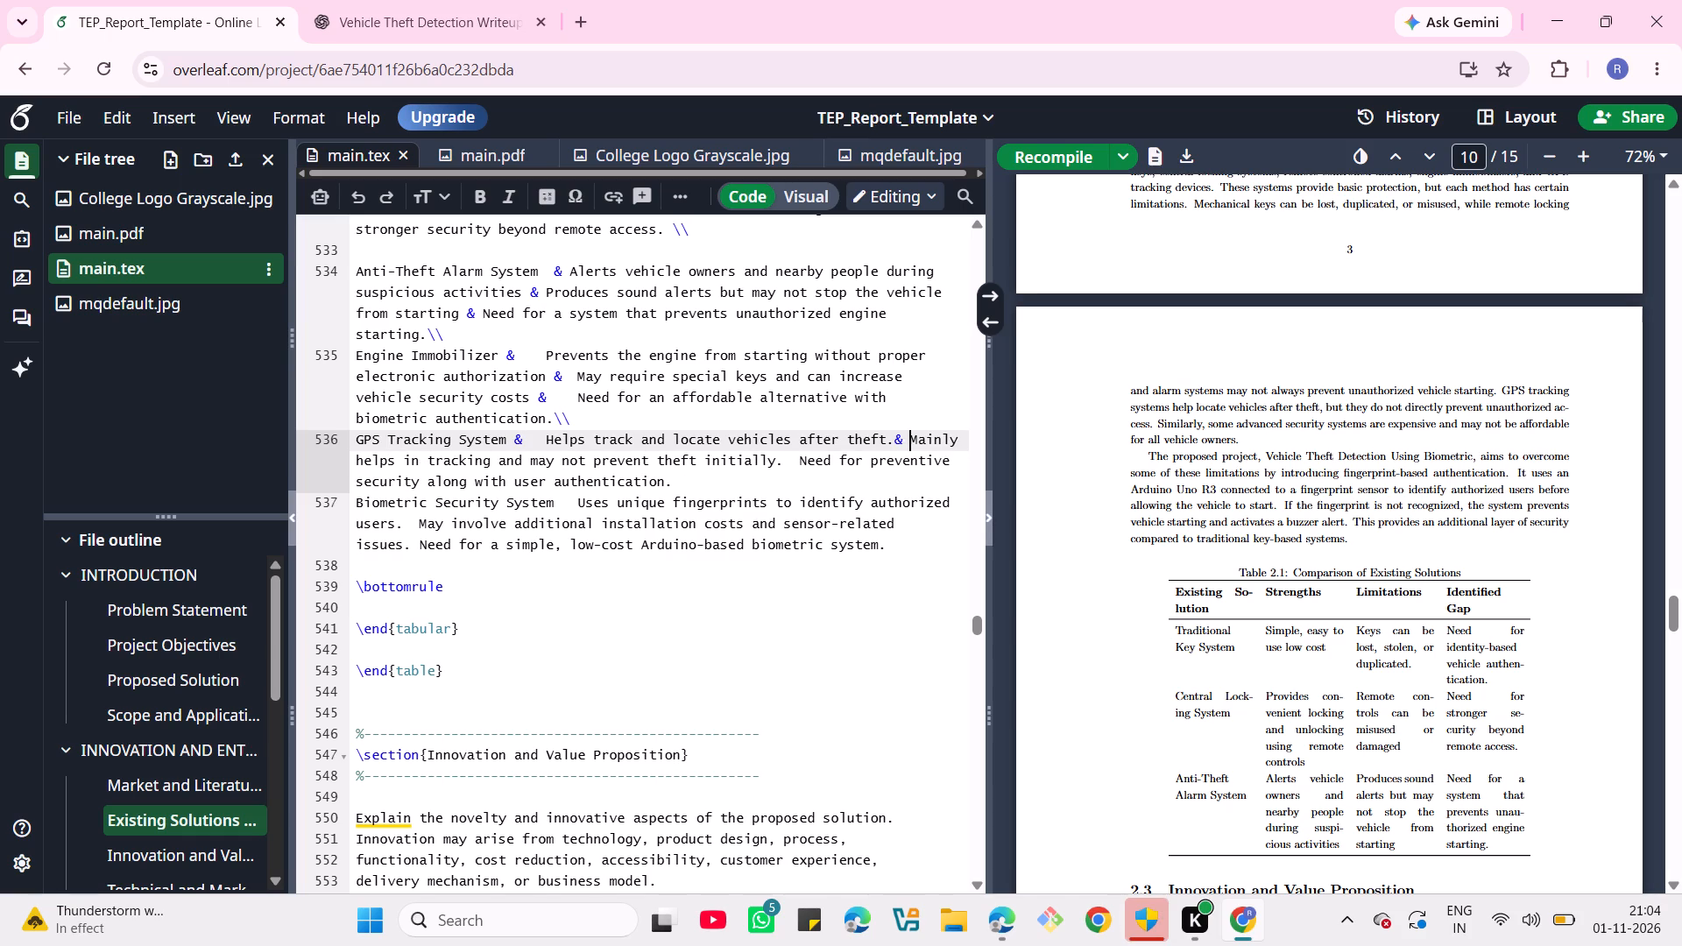
click(799, 462)
text(&)
key(space)
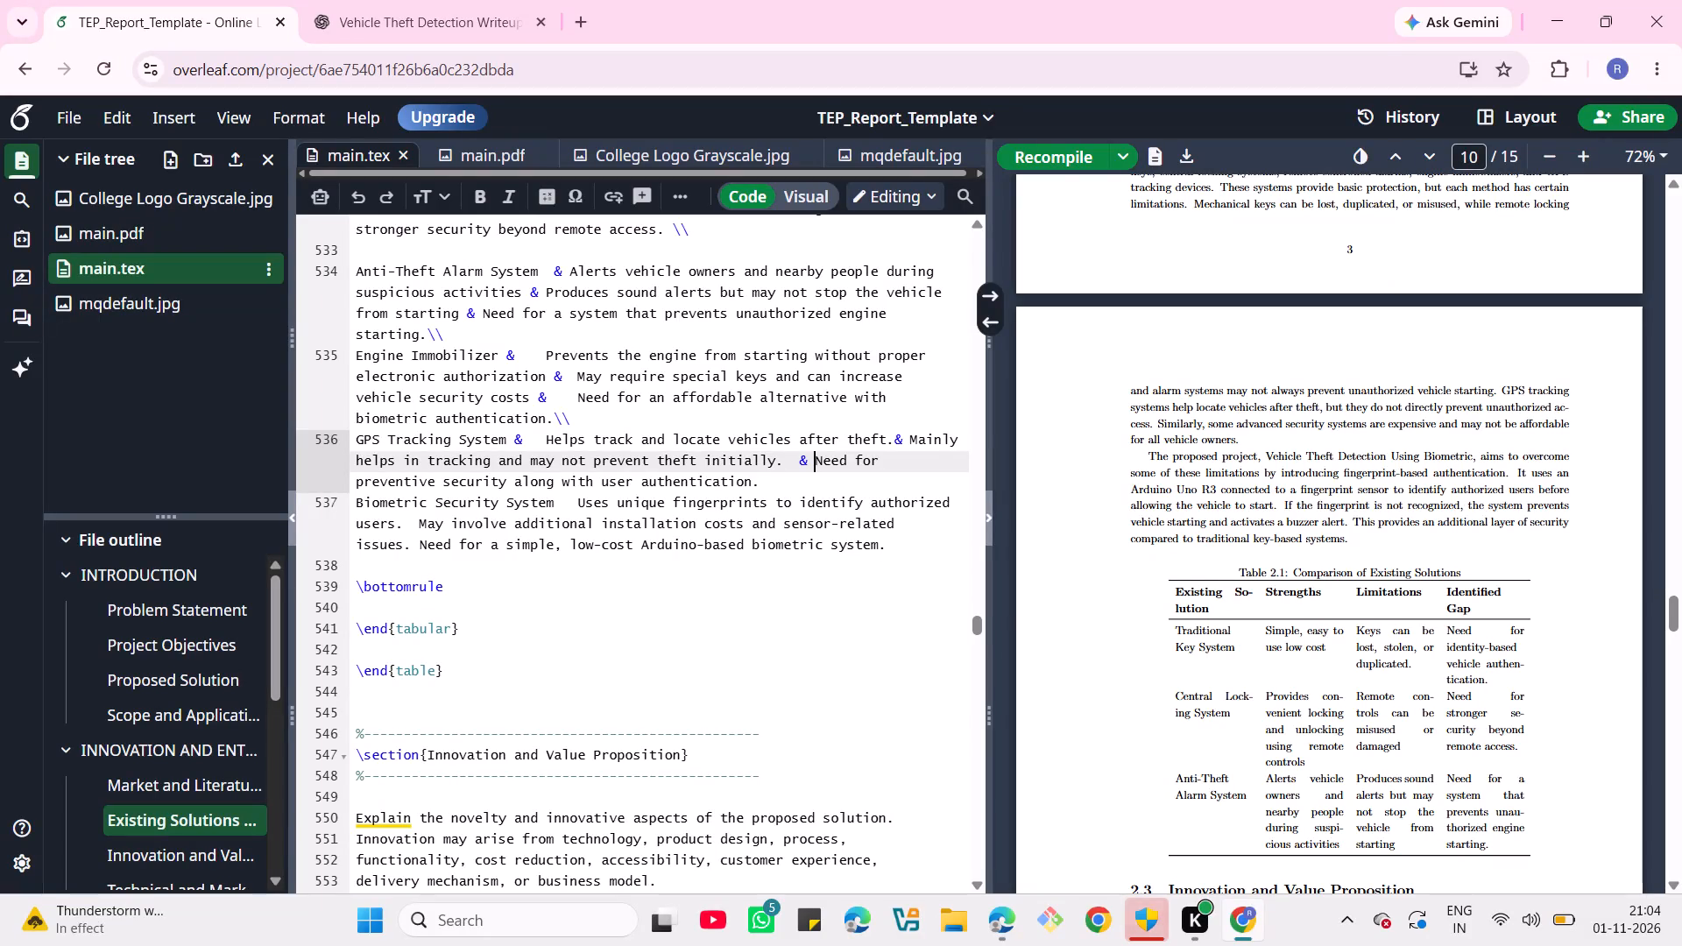
Insert & separators in the Biometric Security System row after "System", "authorized users." and "sensor-related issues.".
click(572, 512)
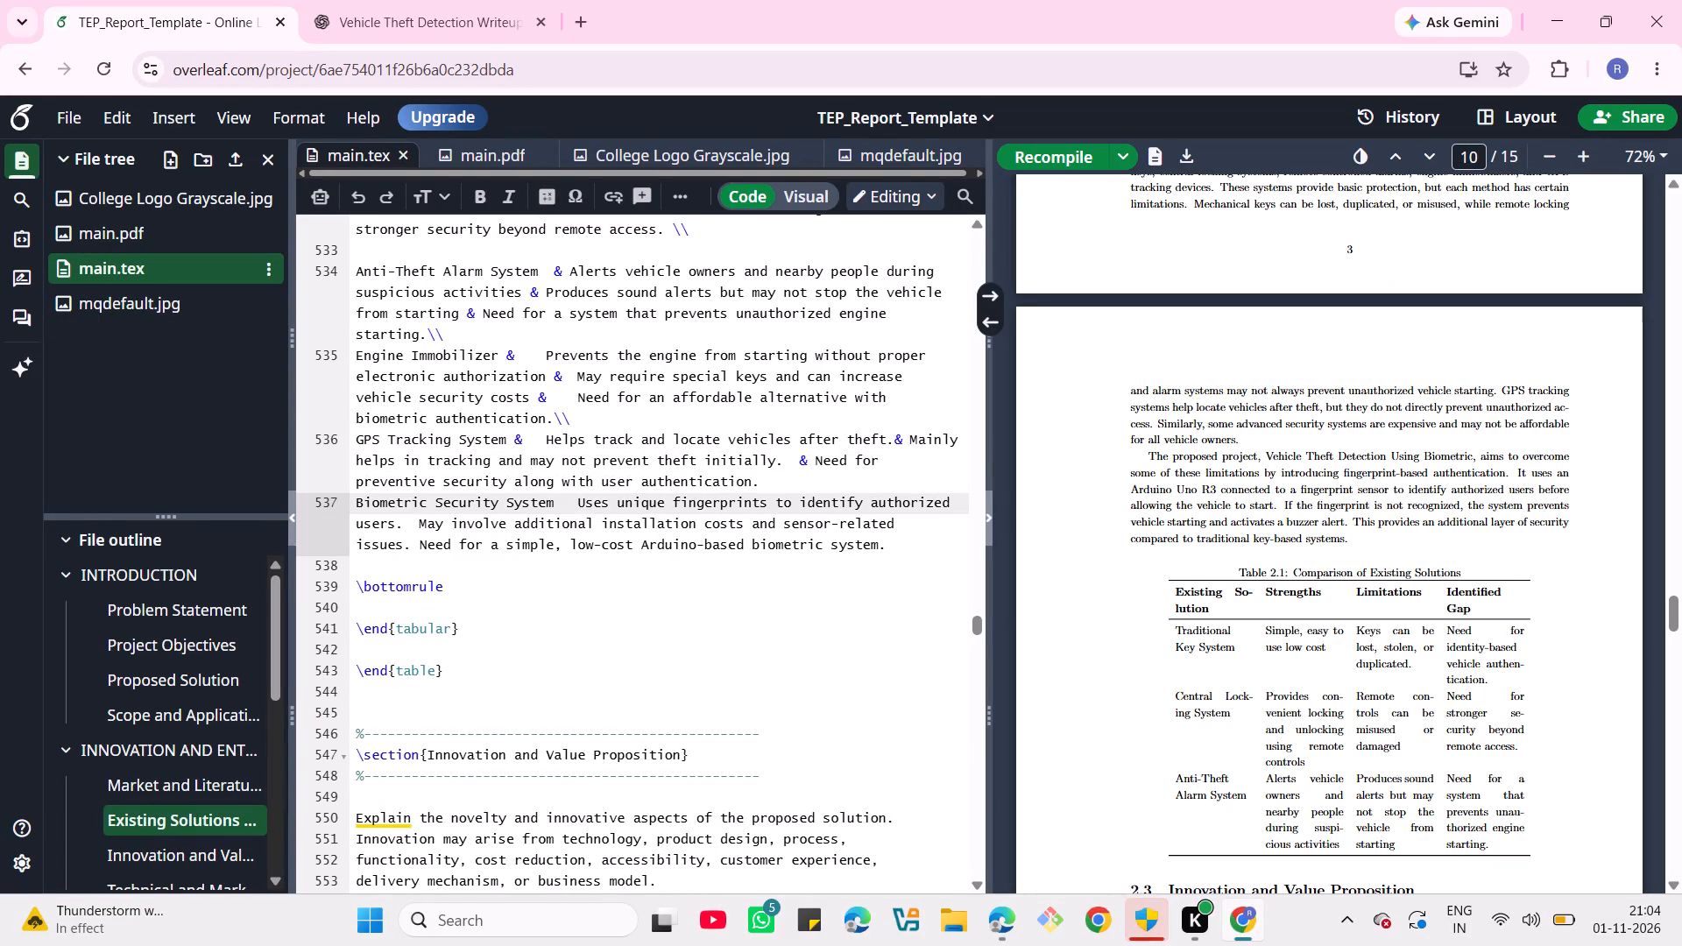
key(BackSpace)
key(space)
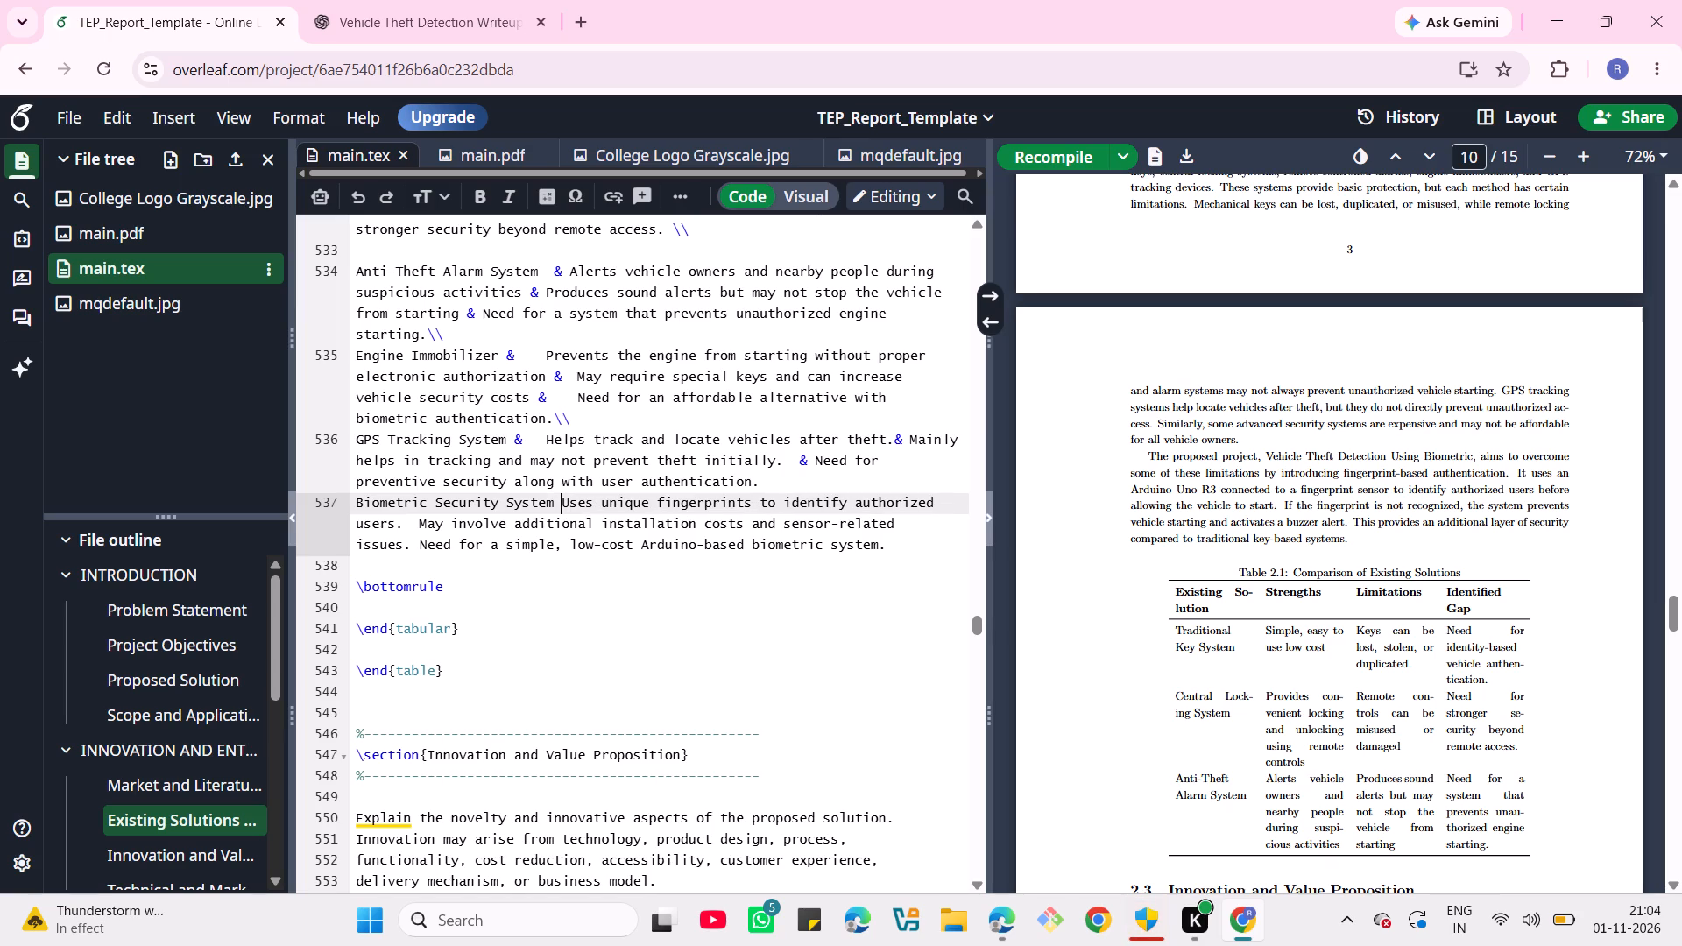
text(&)
key(space)
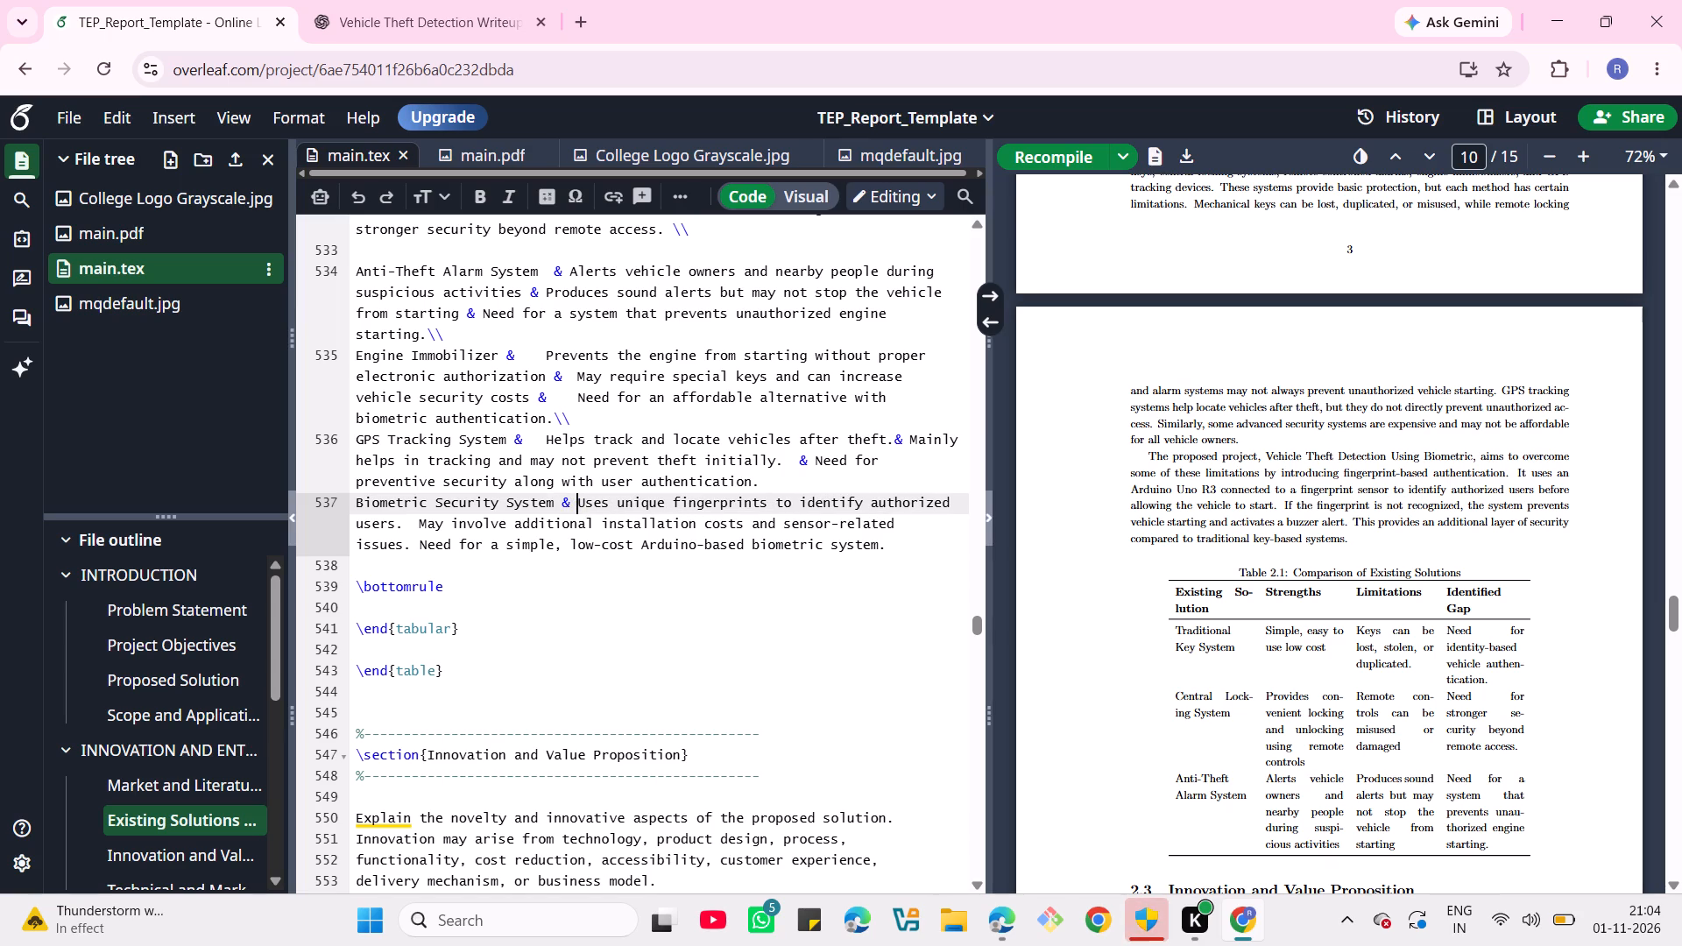
click(408, 526)
key(shift+ampersand)
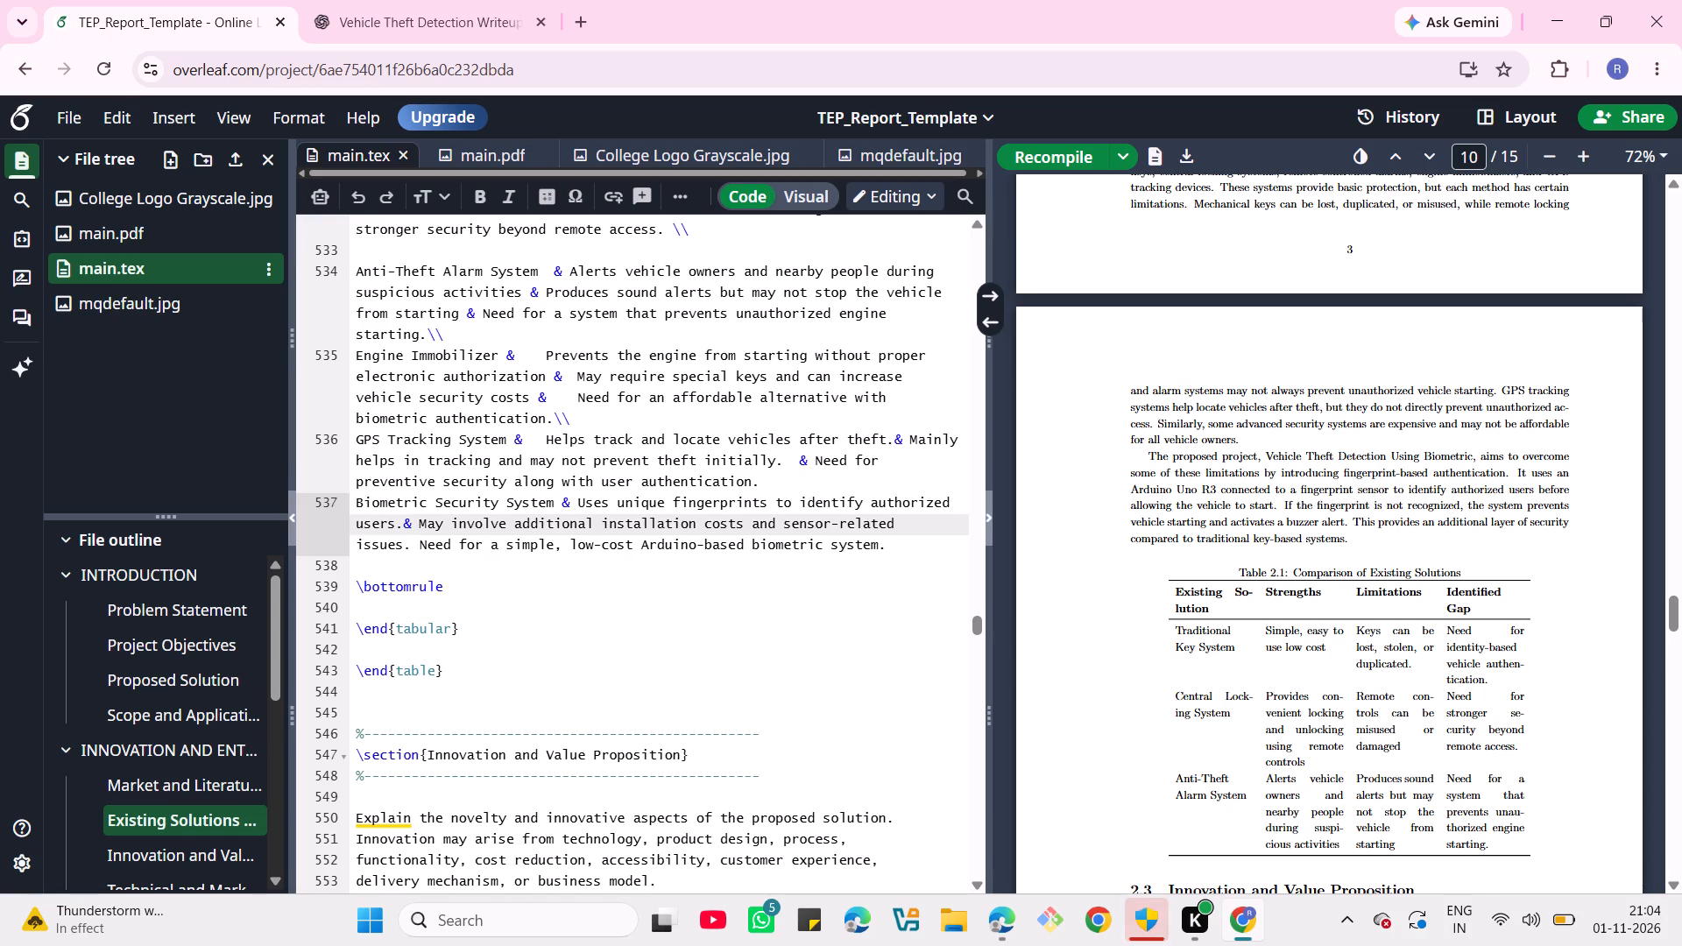
click(416, 548)
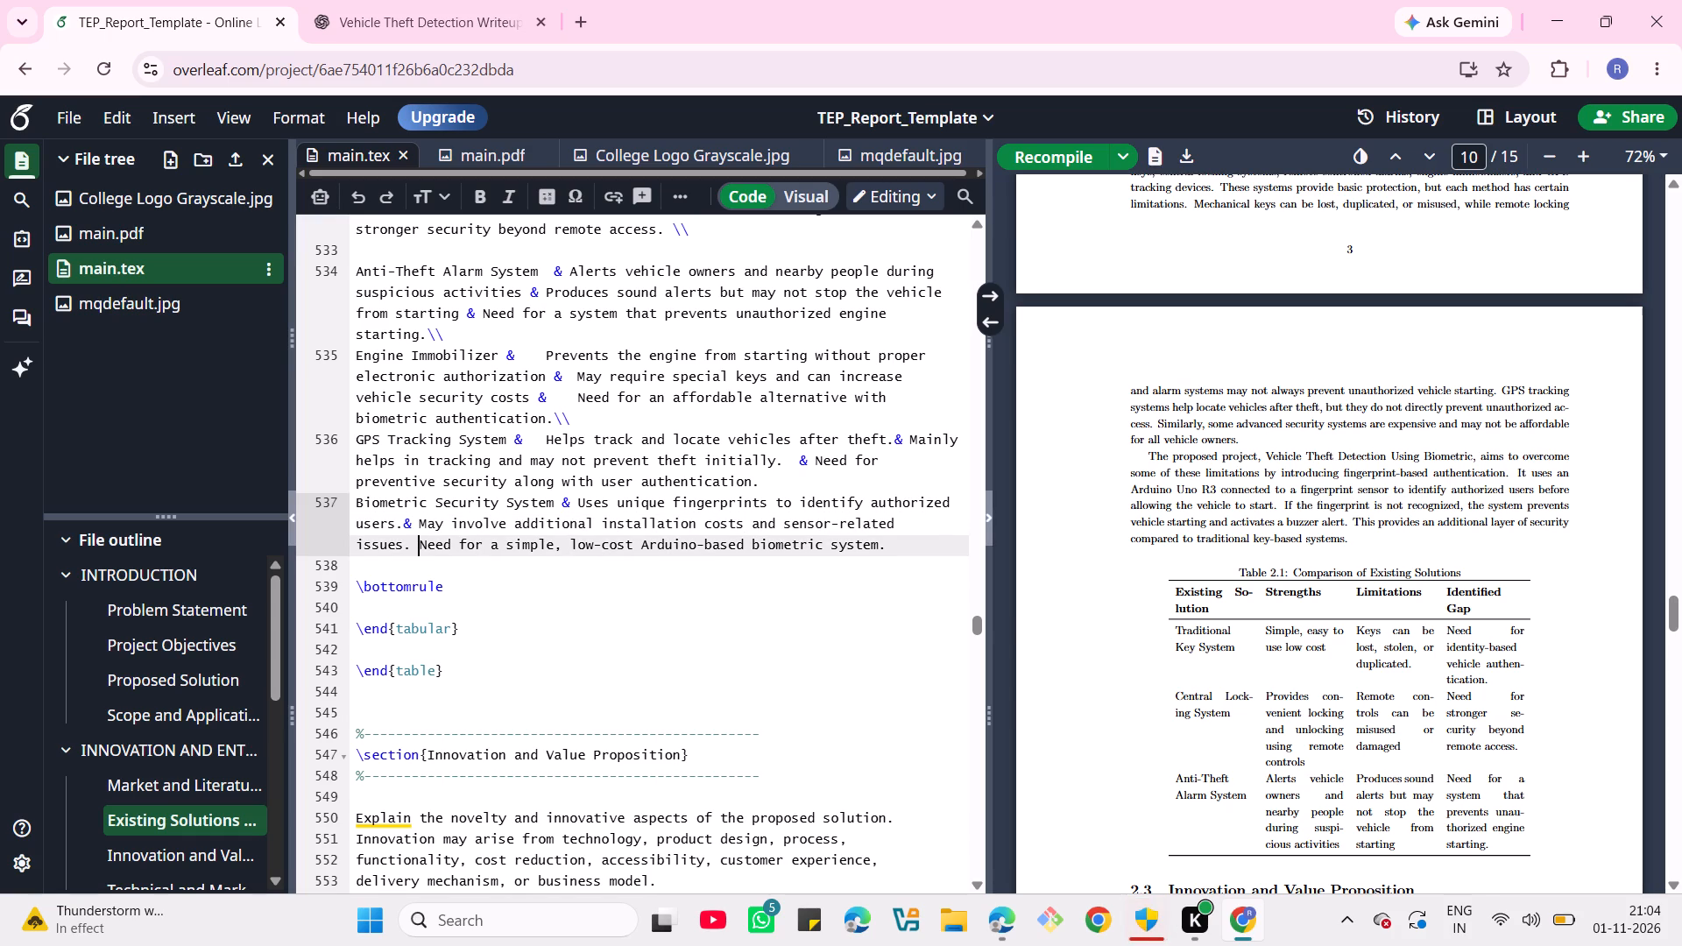
text(&)
key(space)
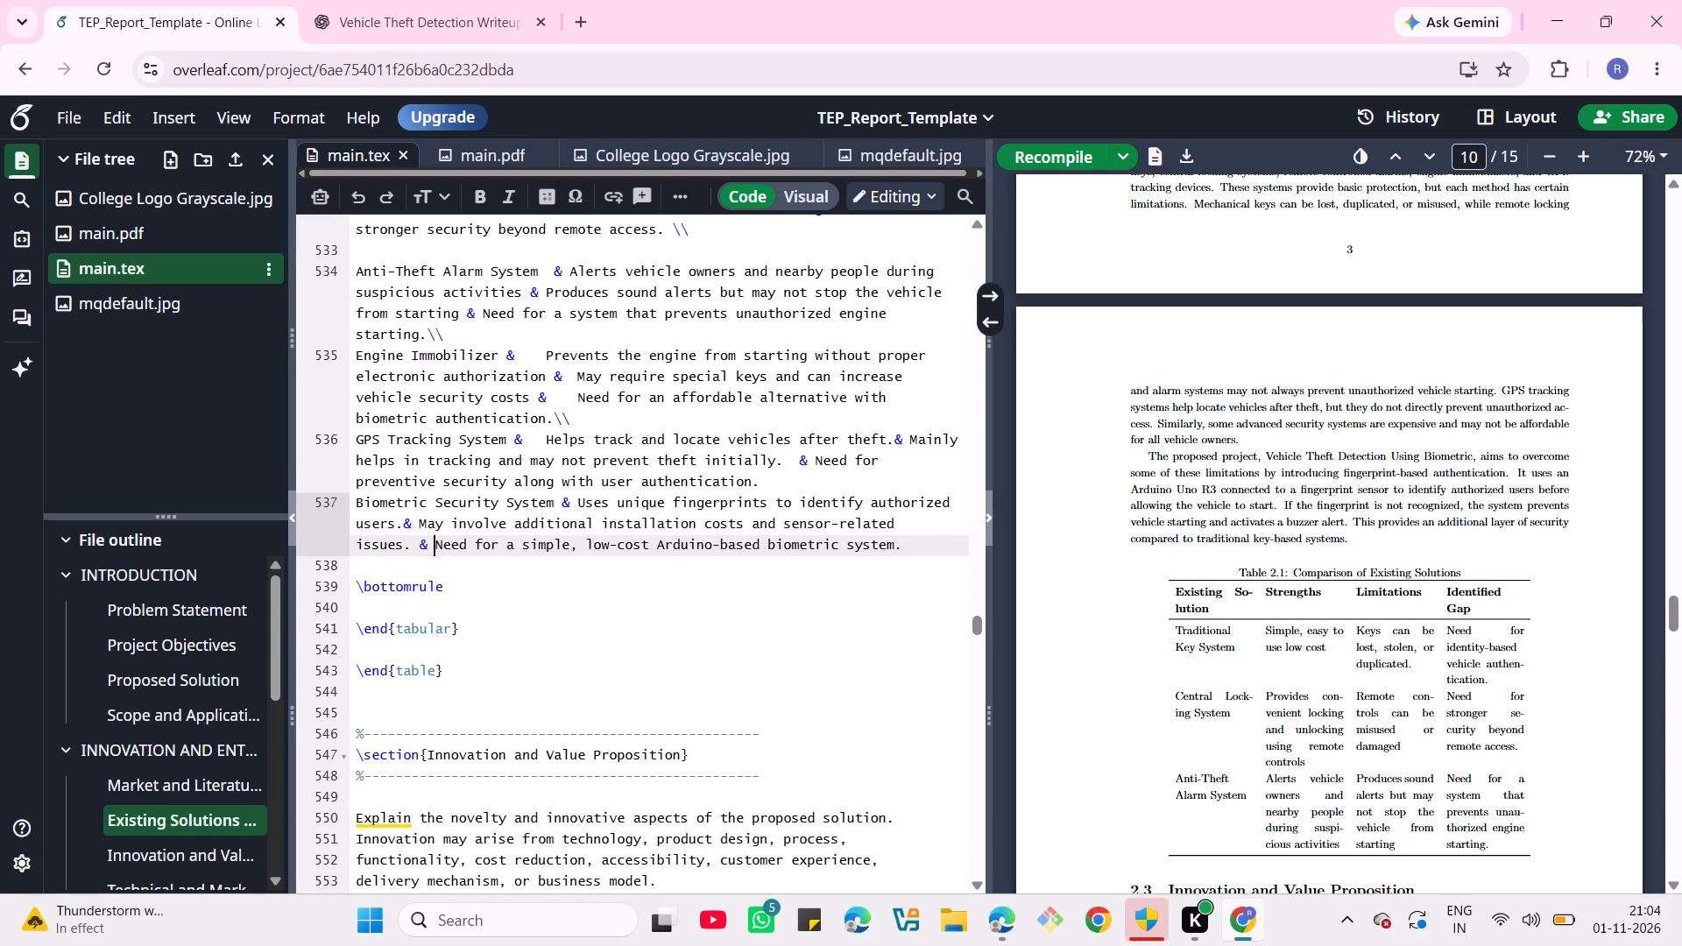
End both the GPS Tracking System row and the Biometric Security System row with \\, keeping their final periods.
click(754, 488)
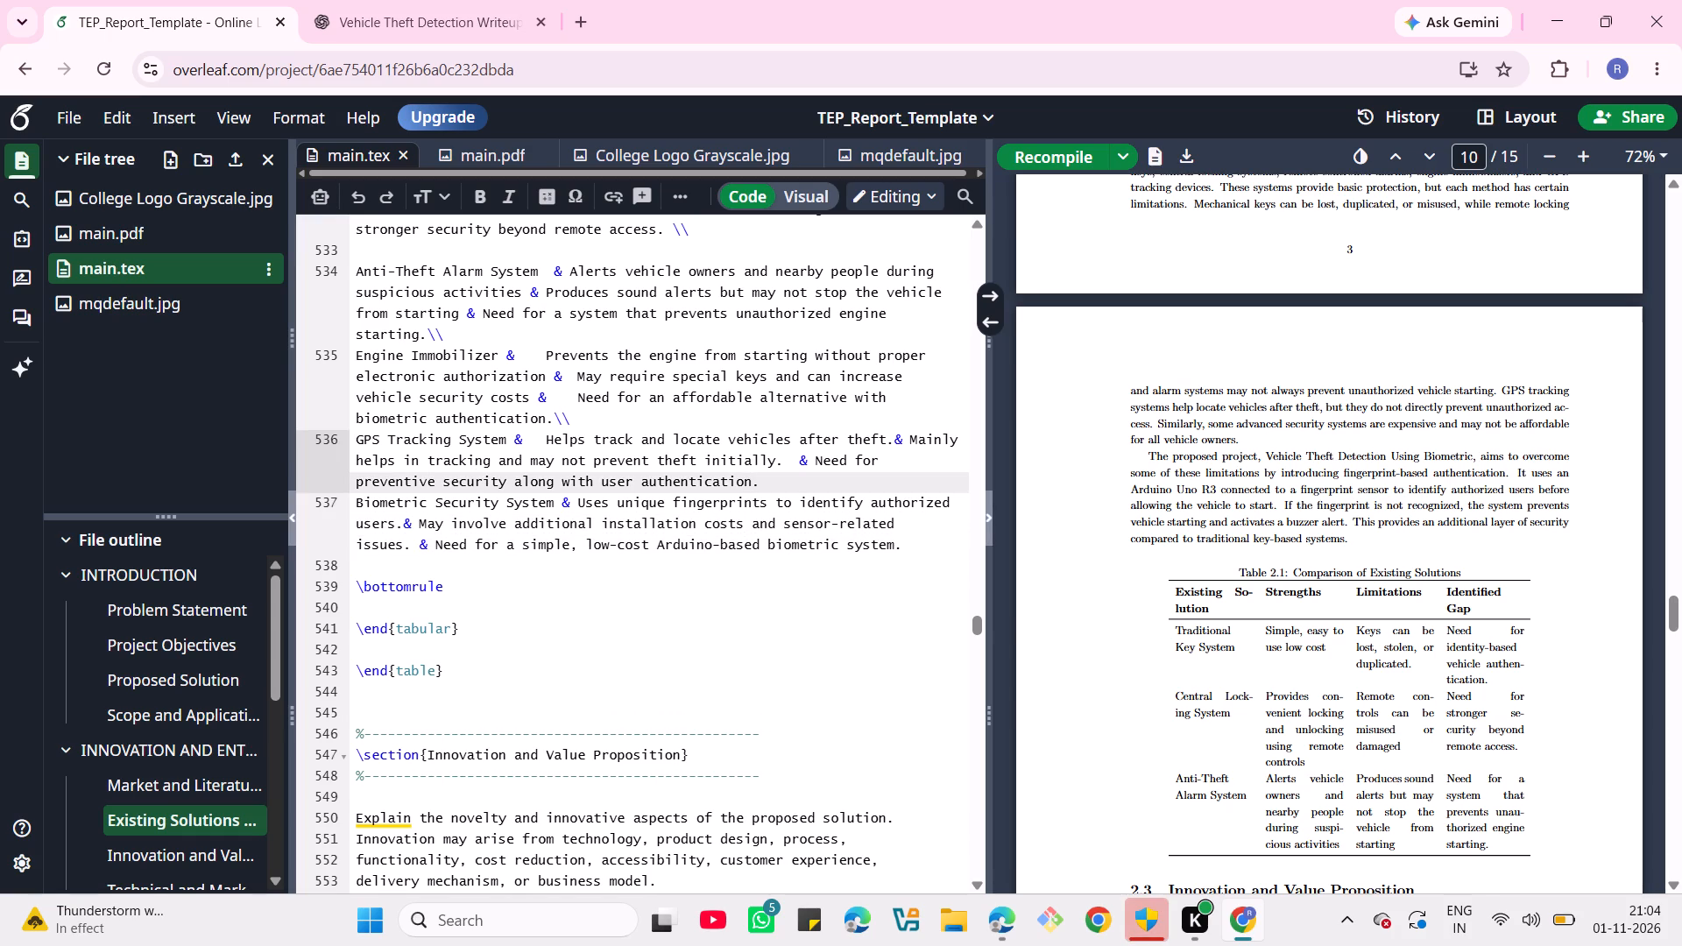
key(Right)
text(\\)
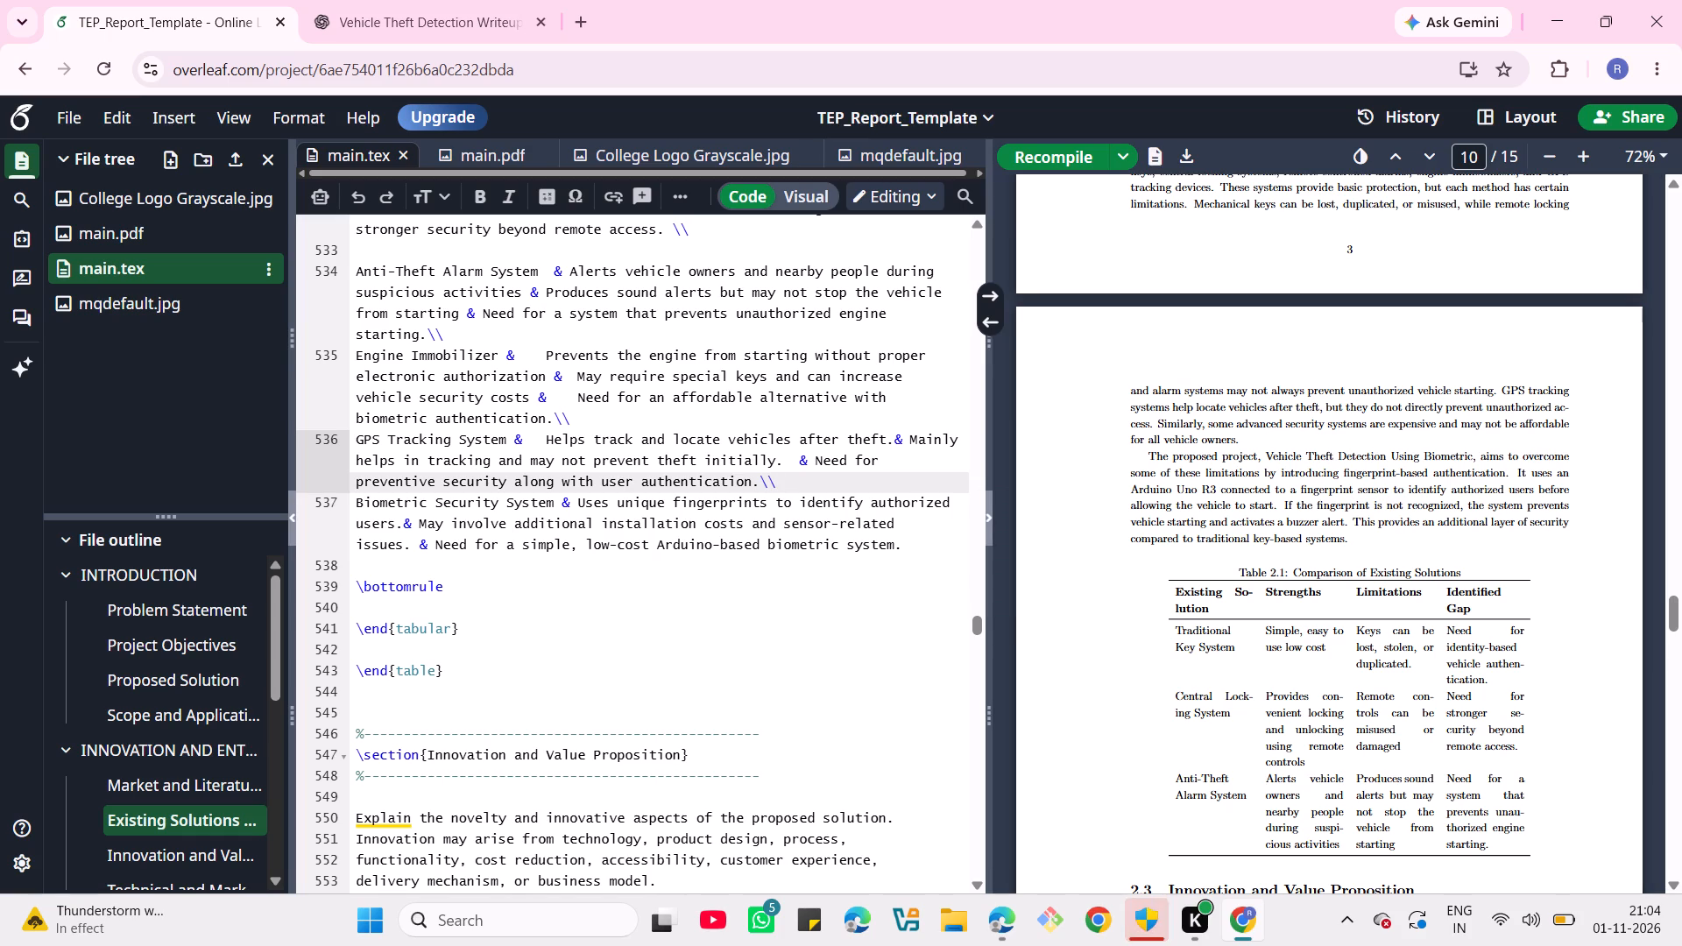
click(901, 553)
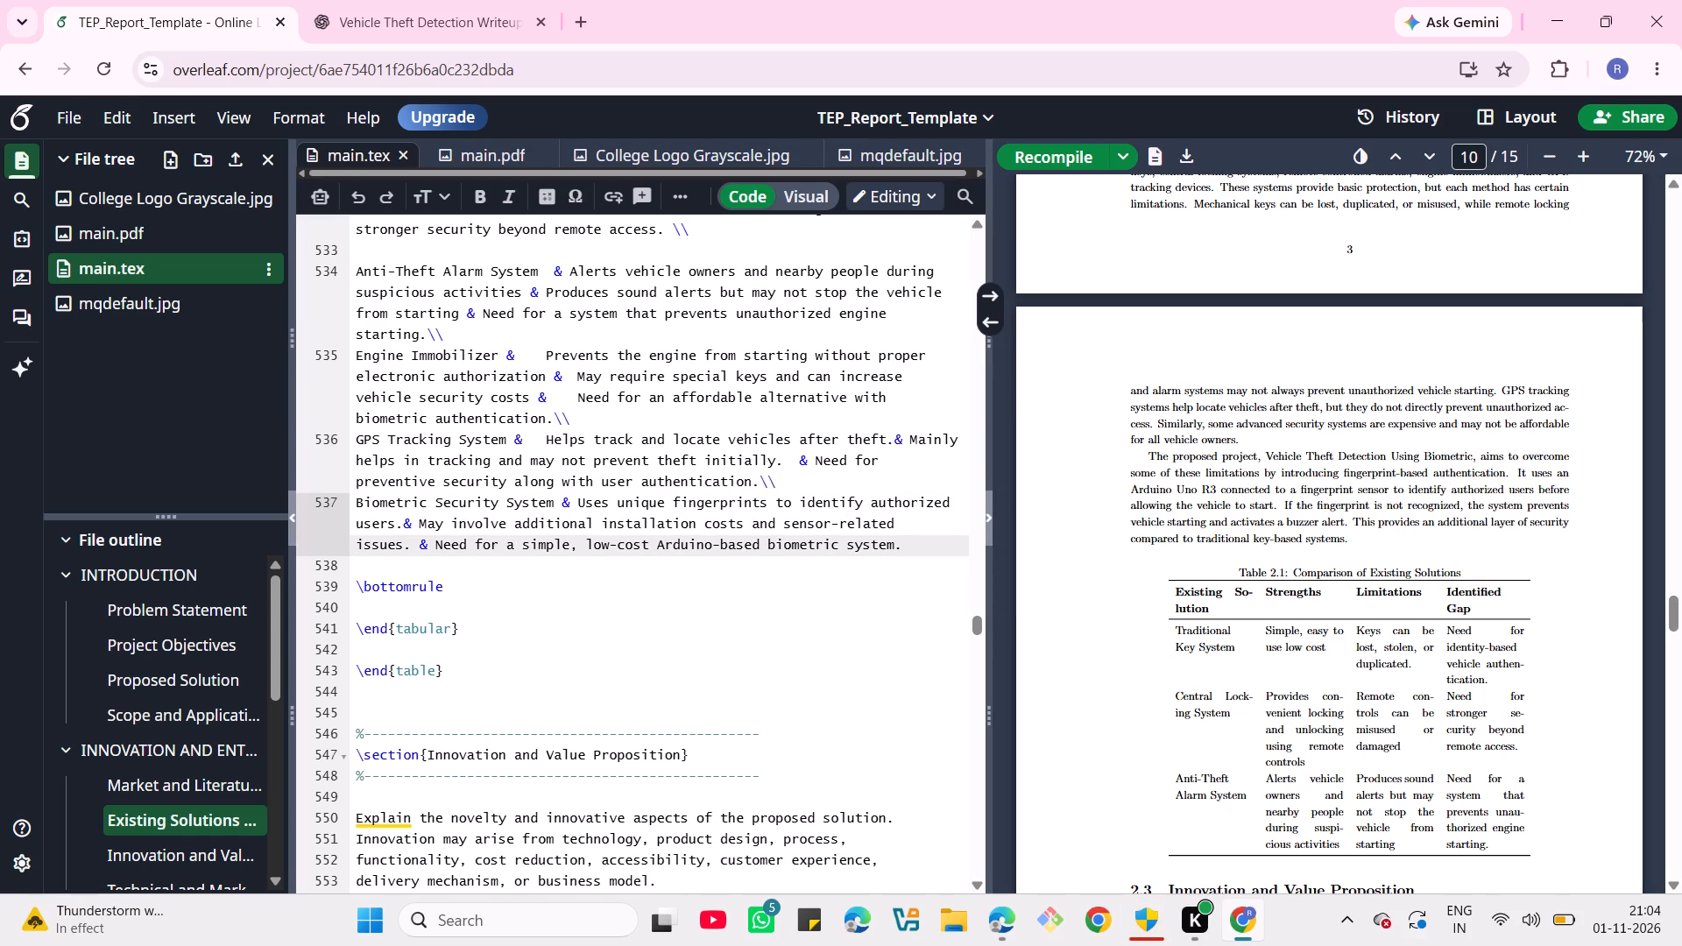
text(\\)
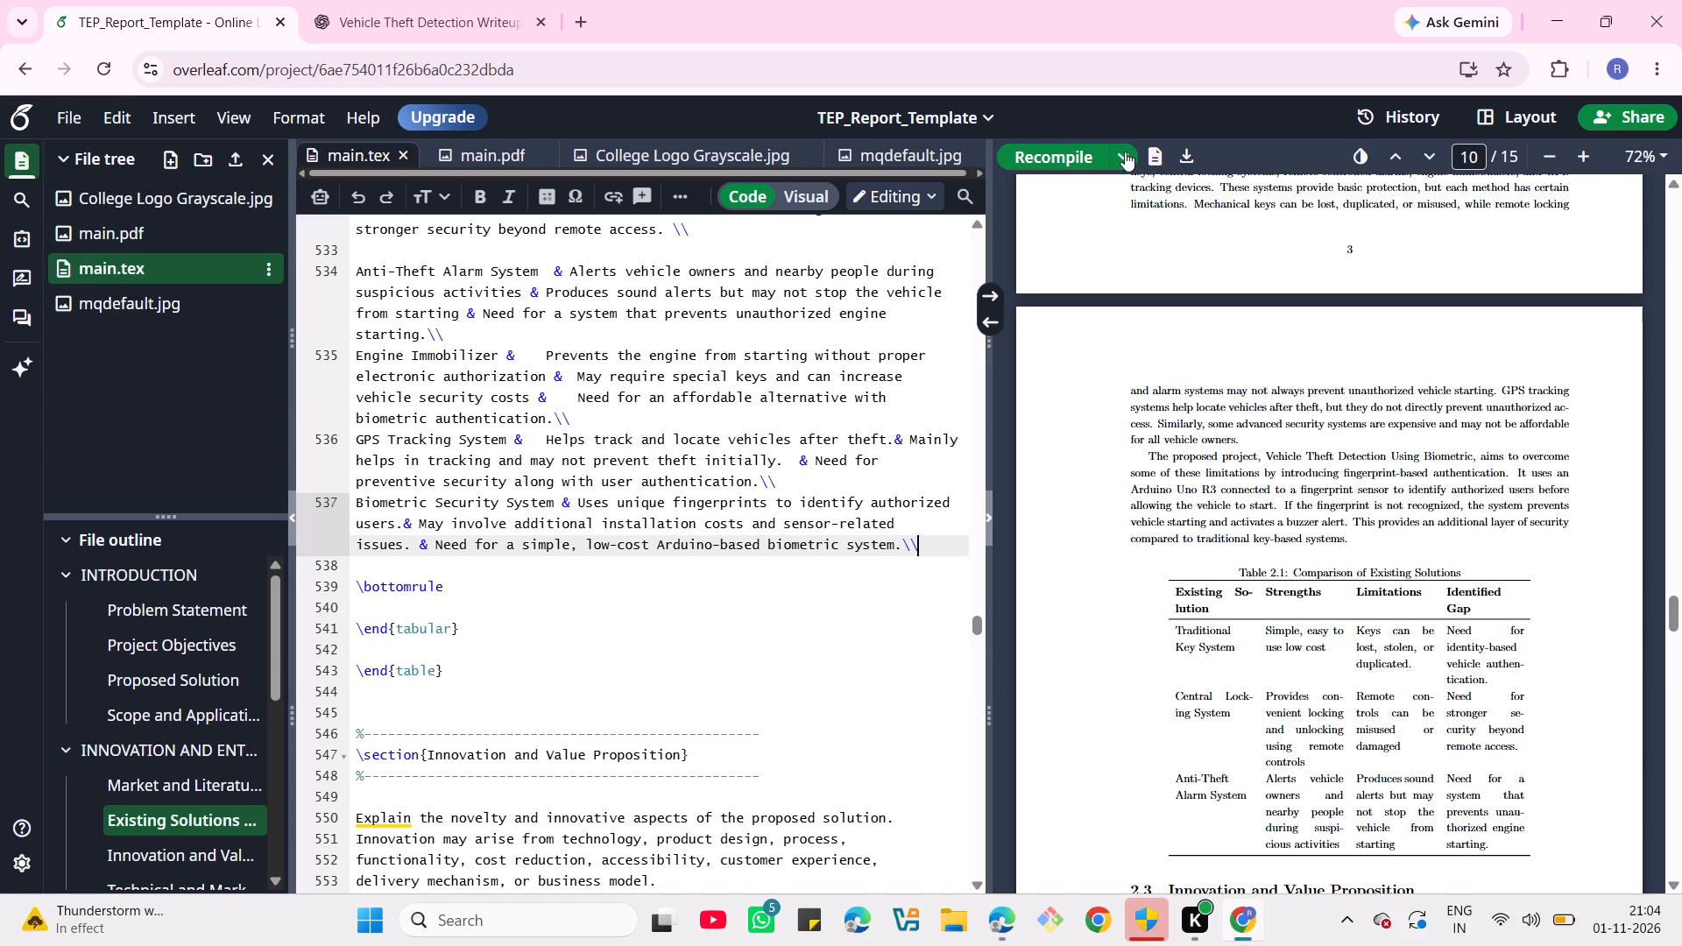
Recompile the report and check the completed Table 2.1 in the PDF preview.
click(1064, 153)
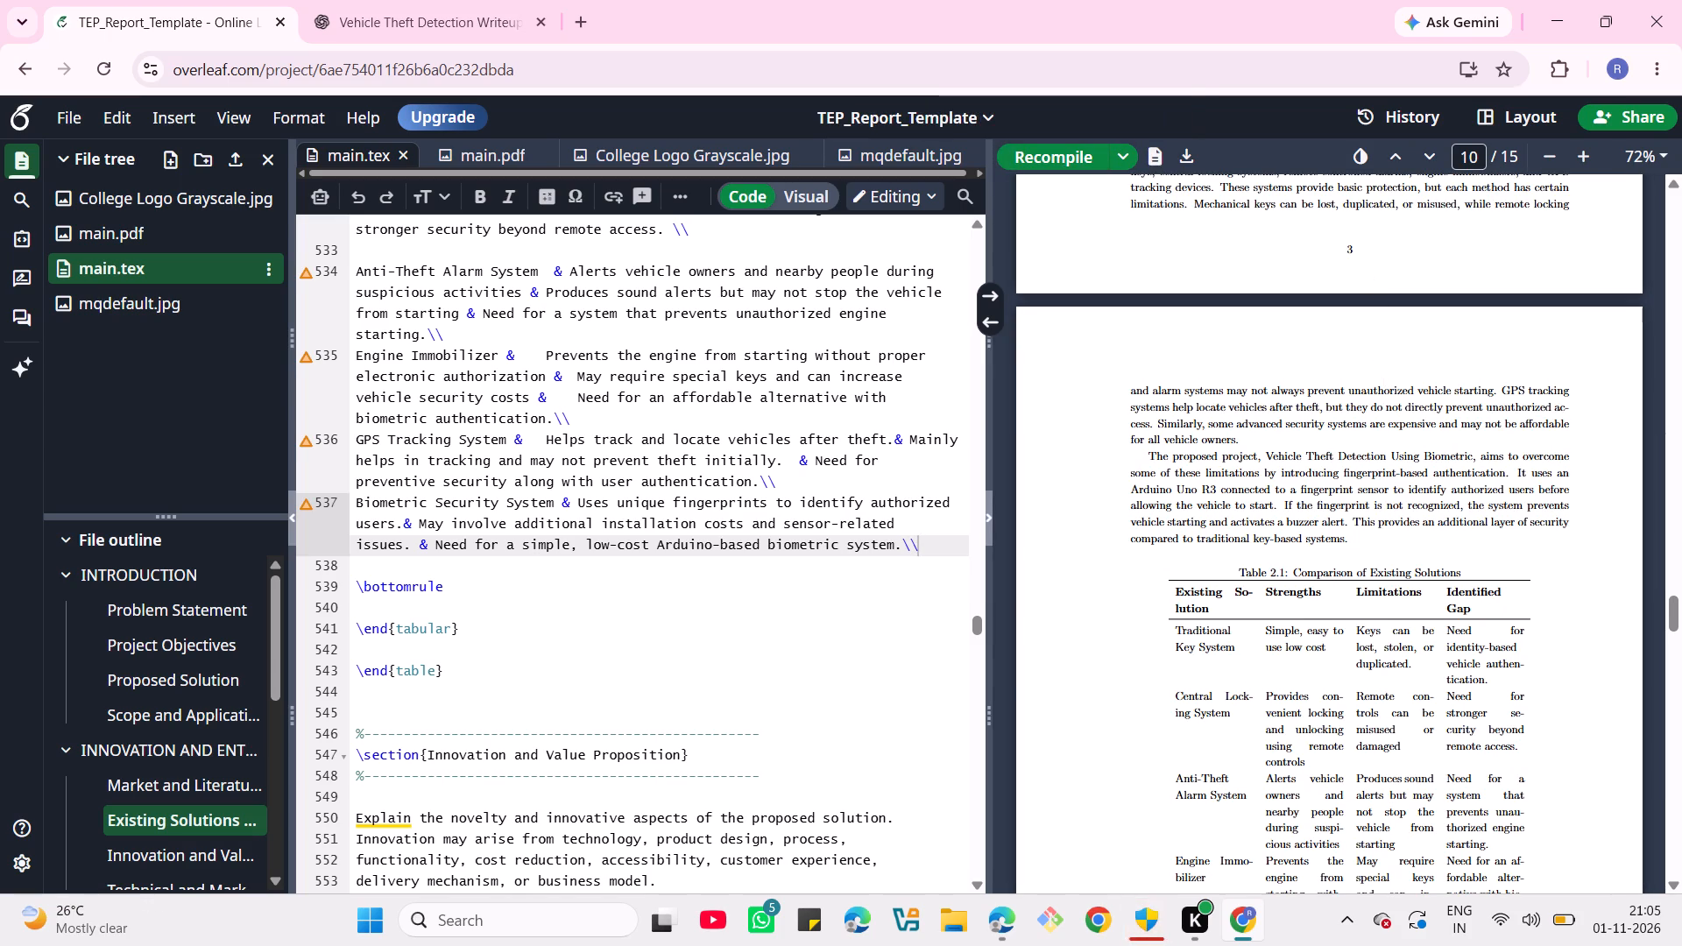
scroll(1431, 525, down, 4)
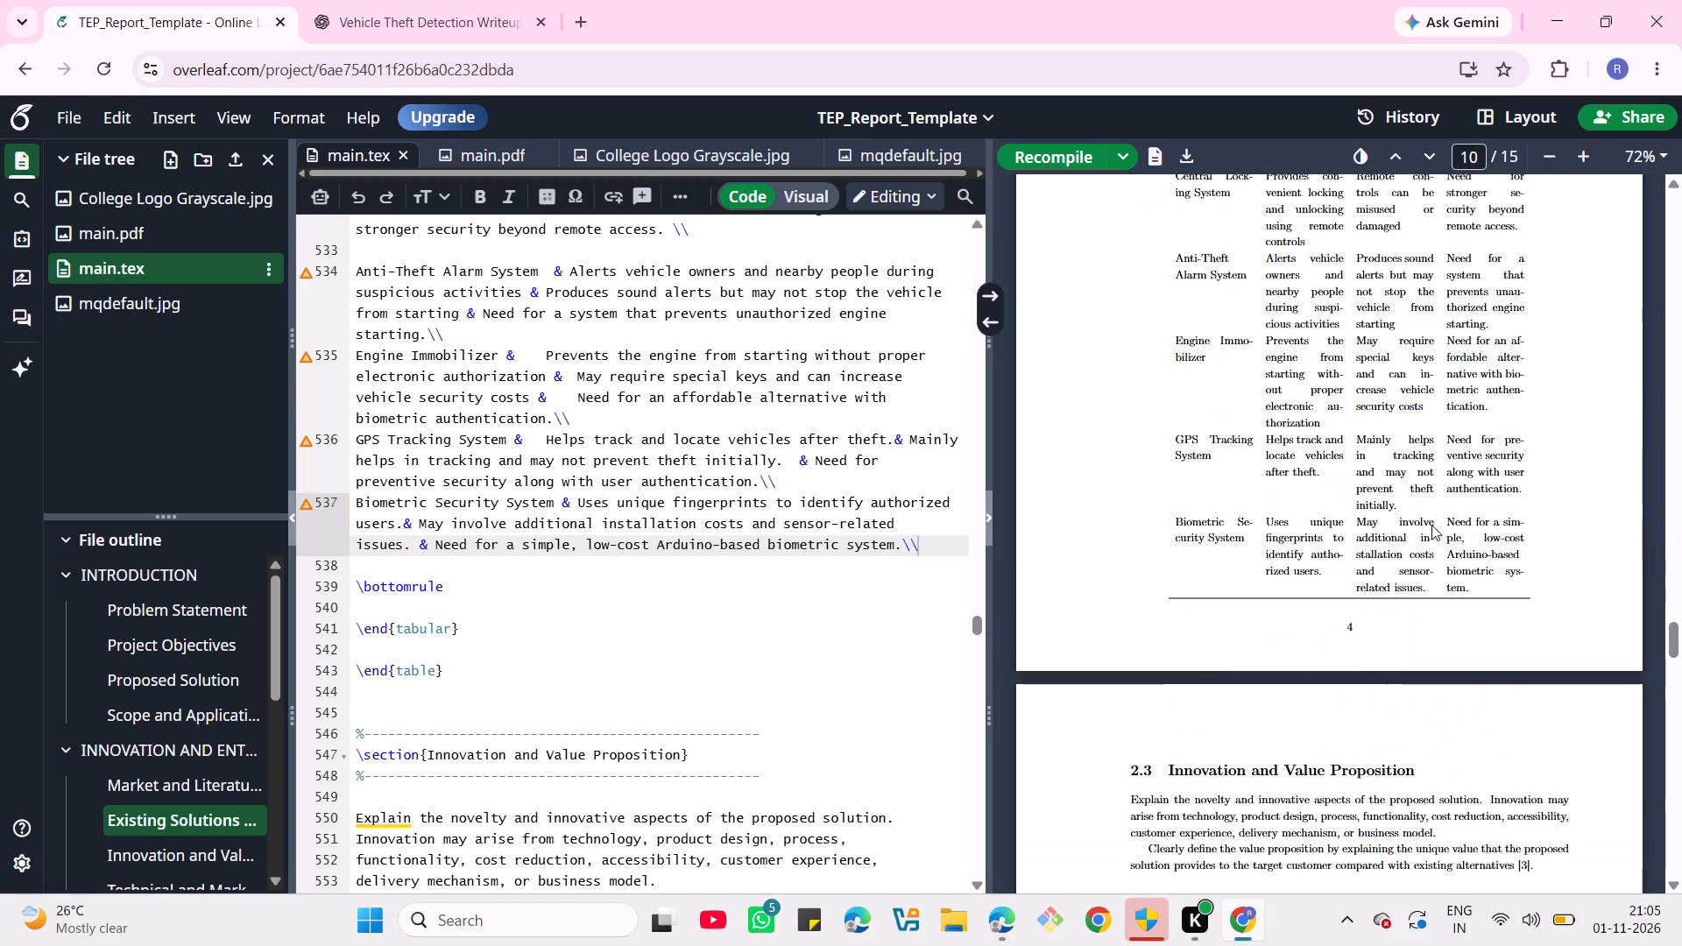
scroll(1431, 525, down, 5)
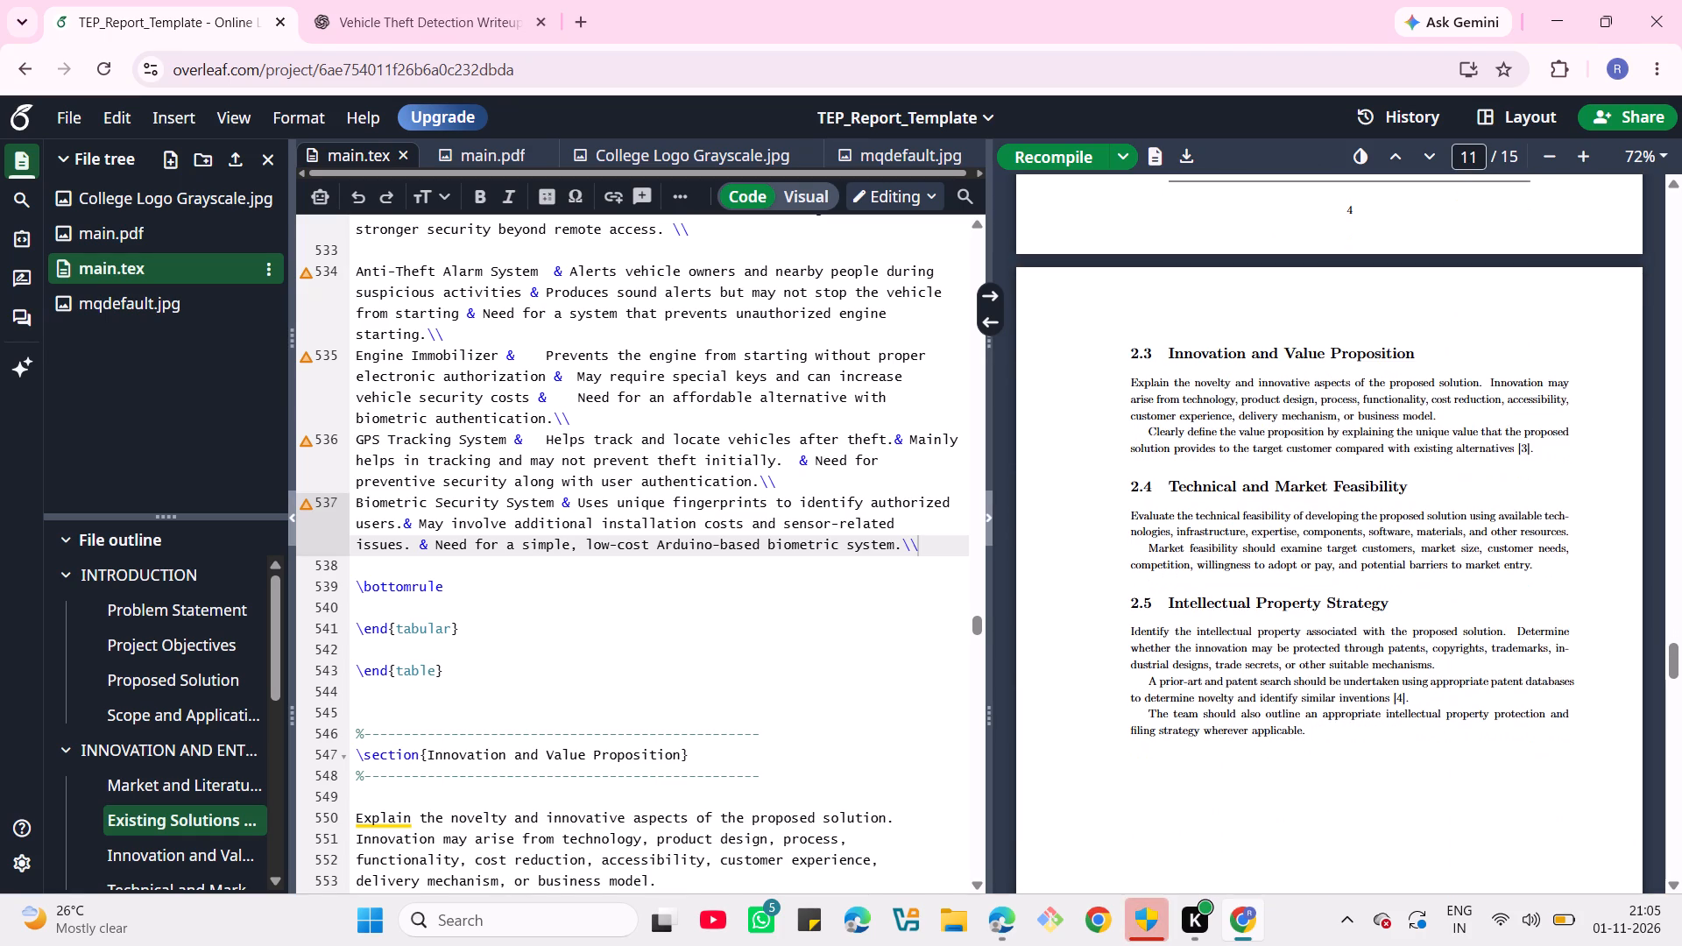
scroll(879, 658, down, 3)
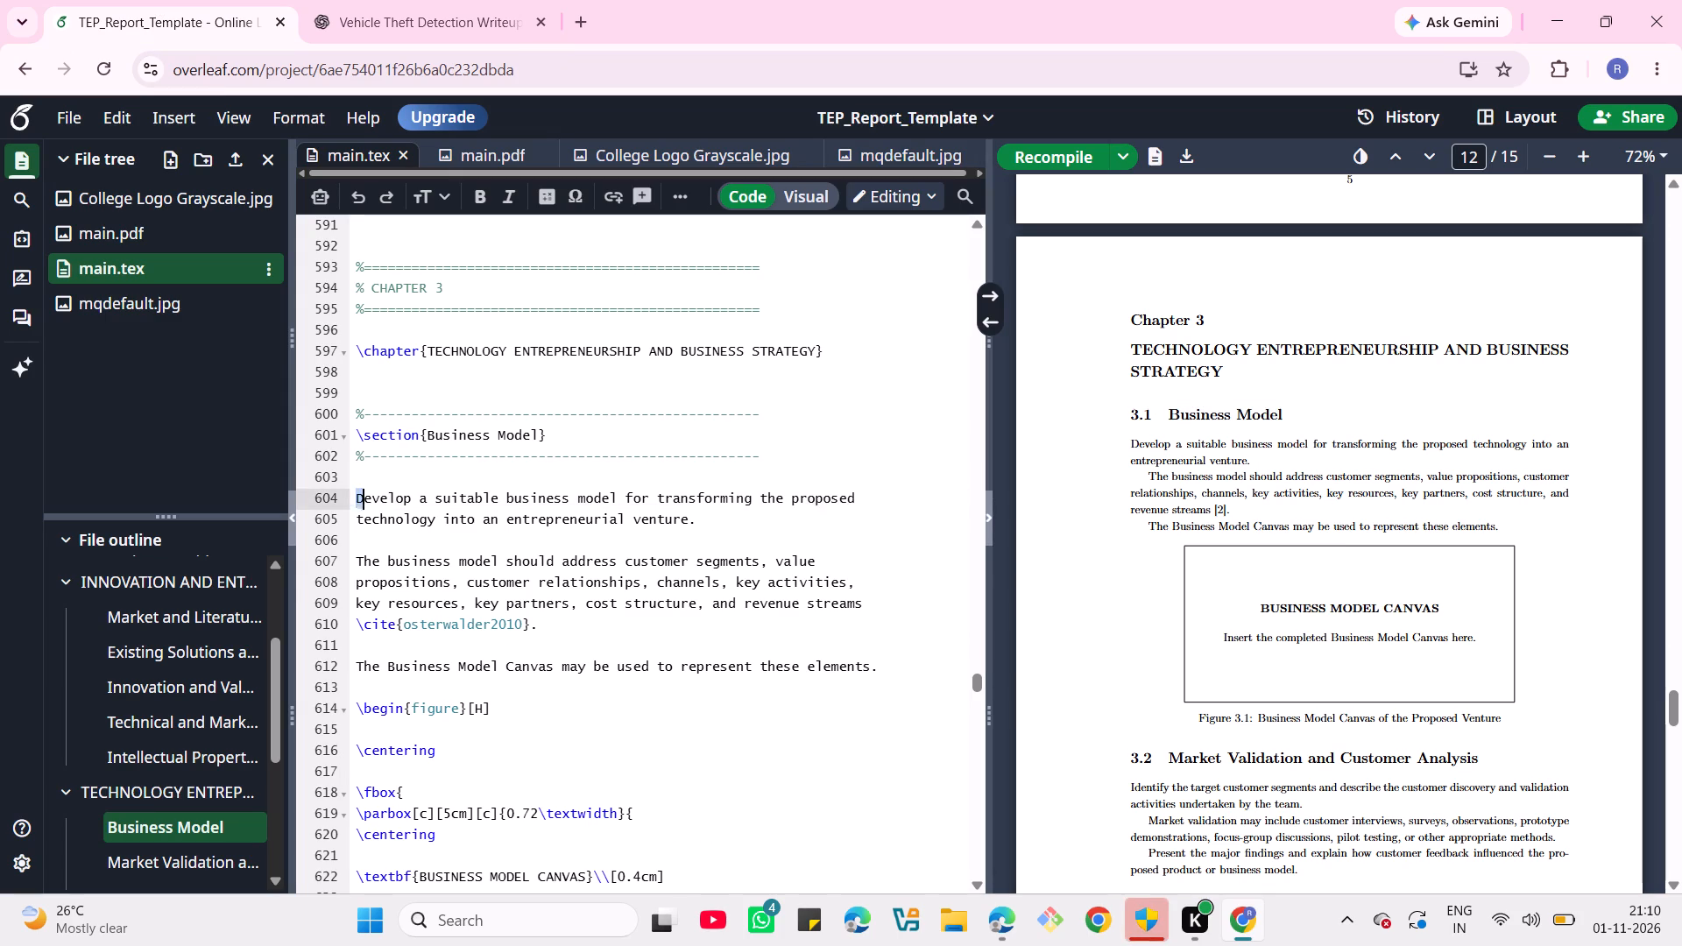
drag(383, 519, 873, 605)
key(BackSpace)
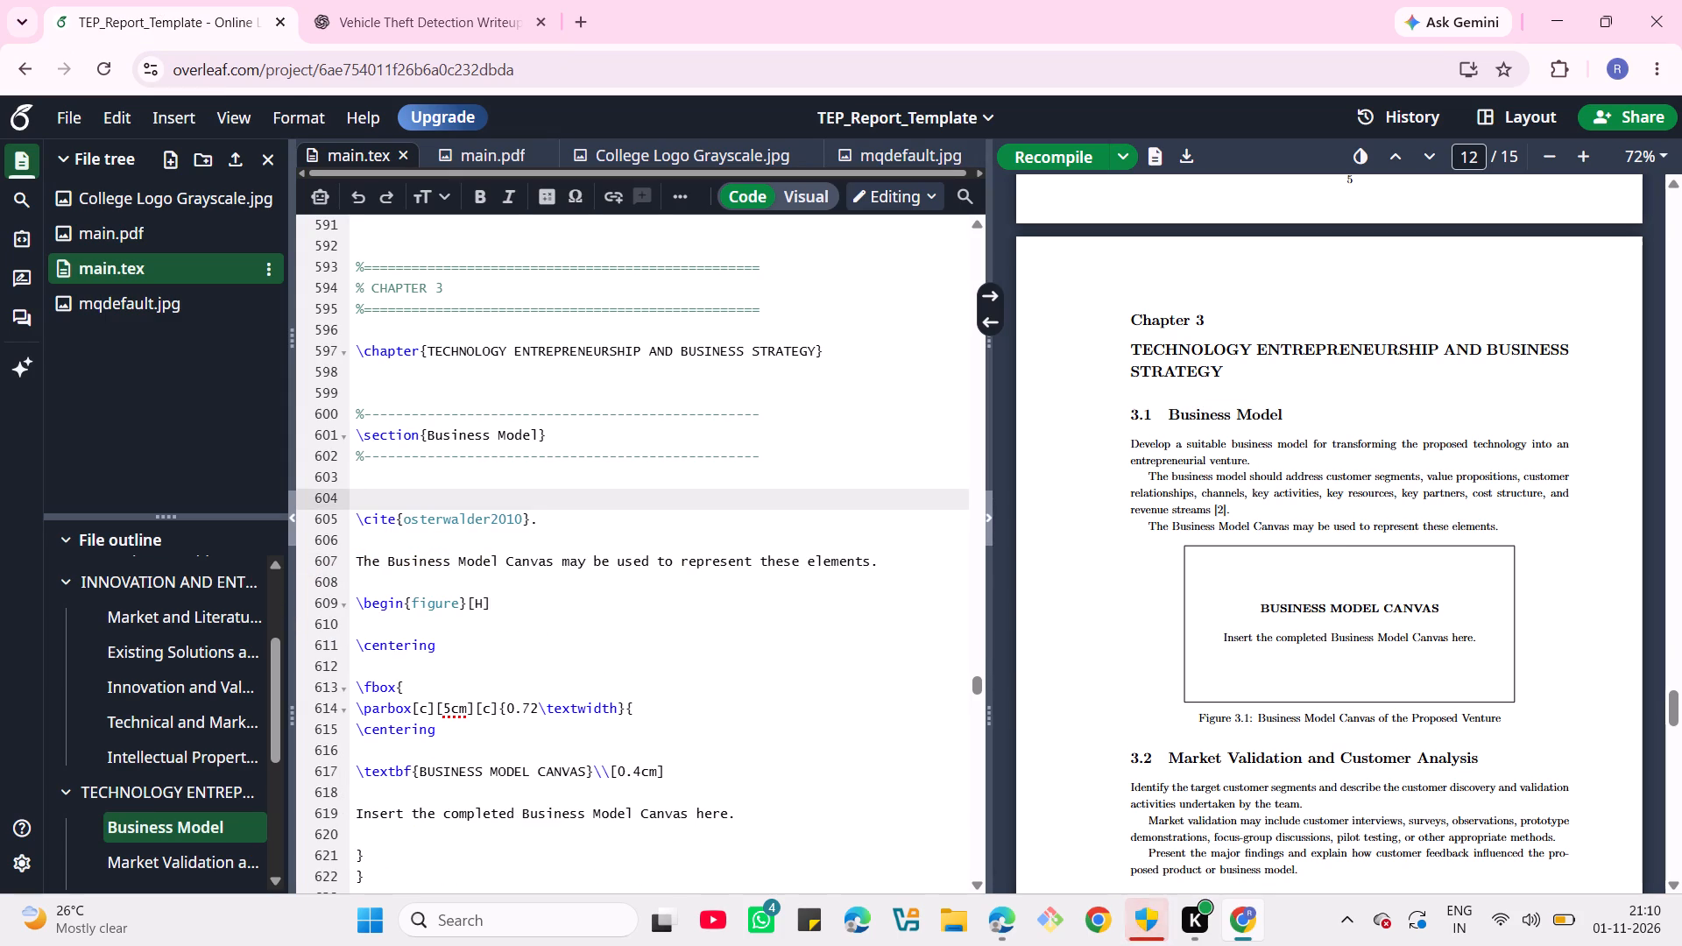
key(ctrl+v)
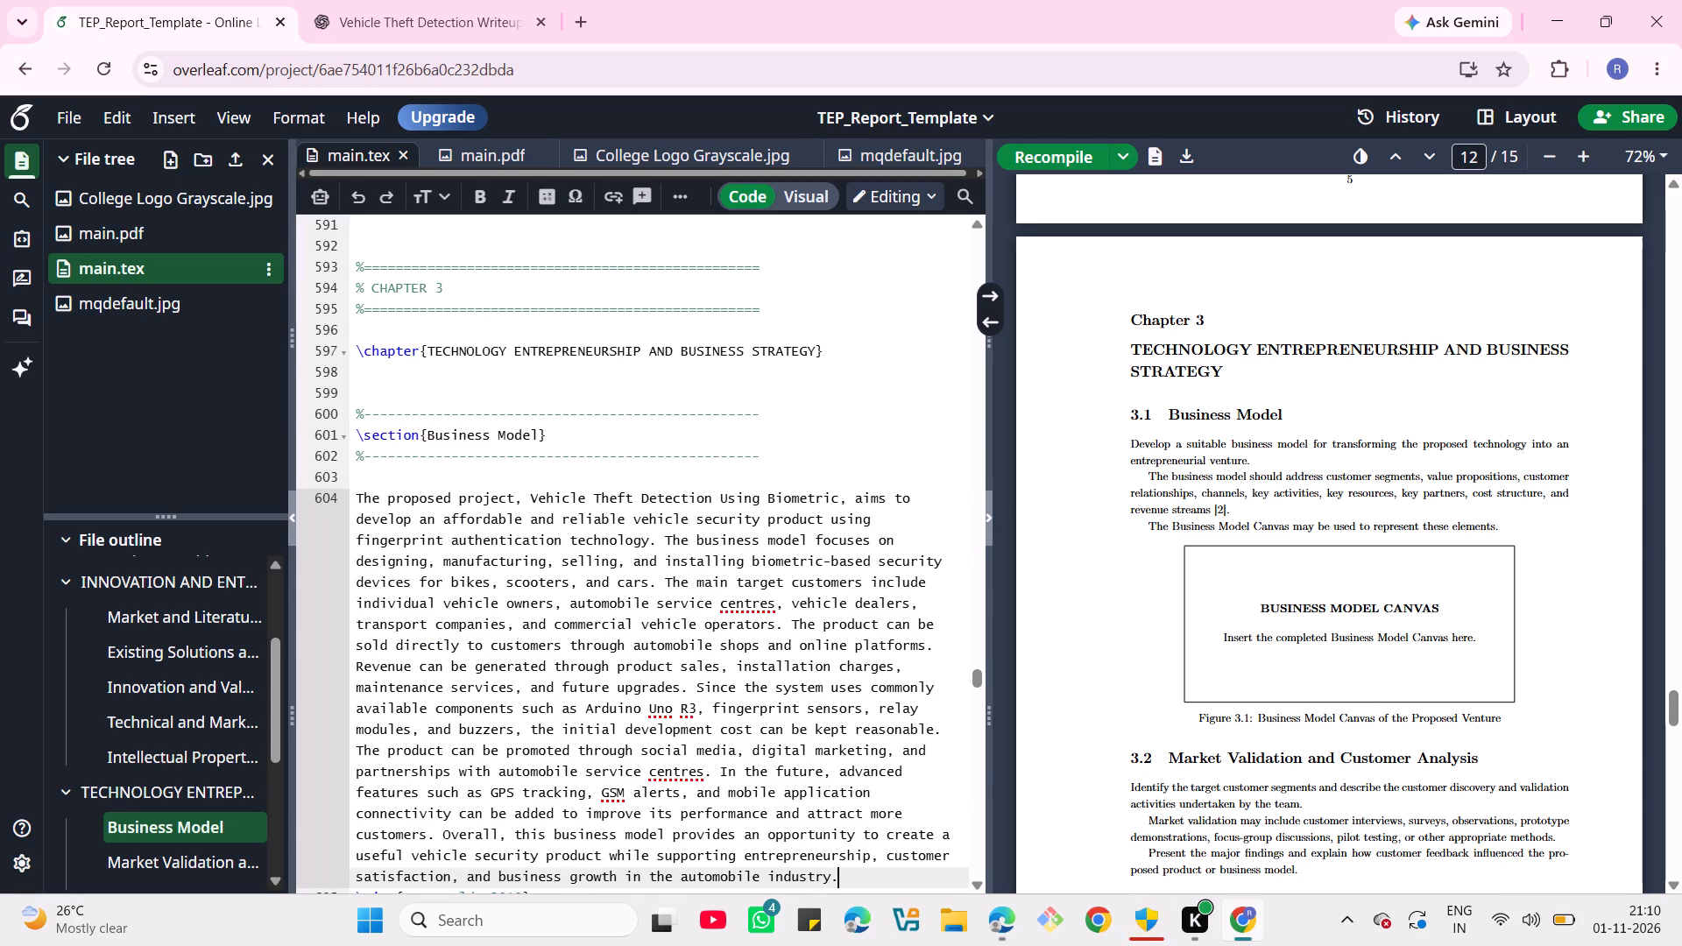
Examine the remaining Business Model source below the citation, including the Business Model Canvas figure block, up to the Market Validation section.
scroll(862, 666, down, 2)
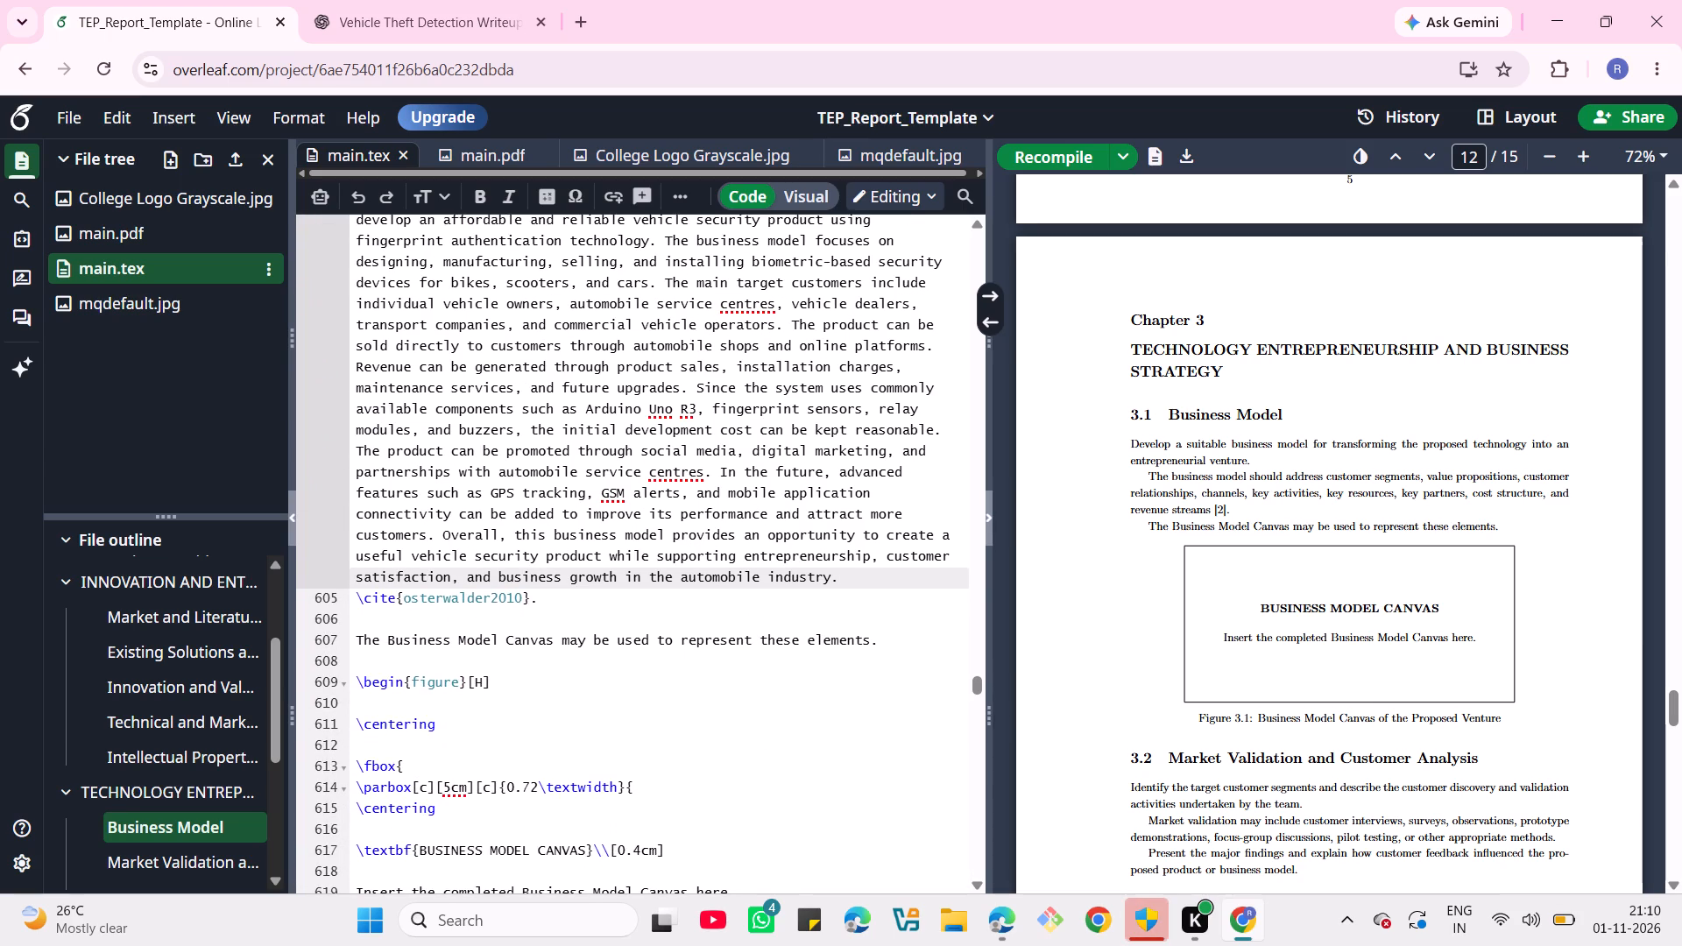
scroll(862, 666, down, 3)
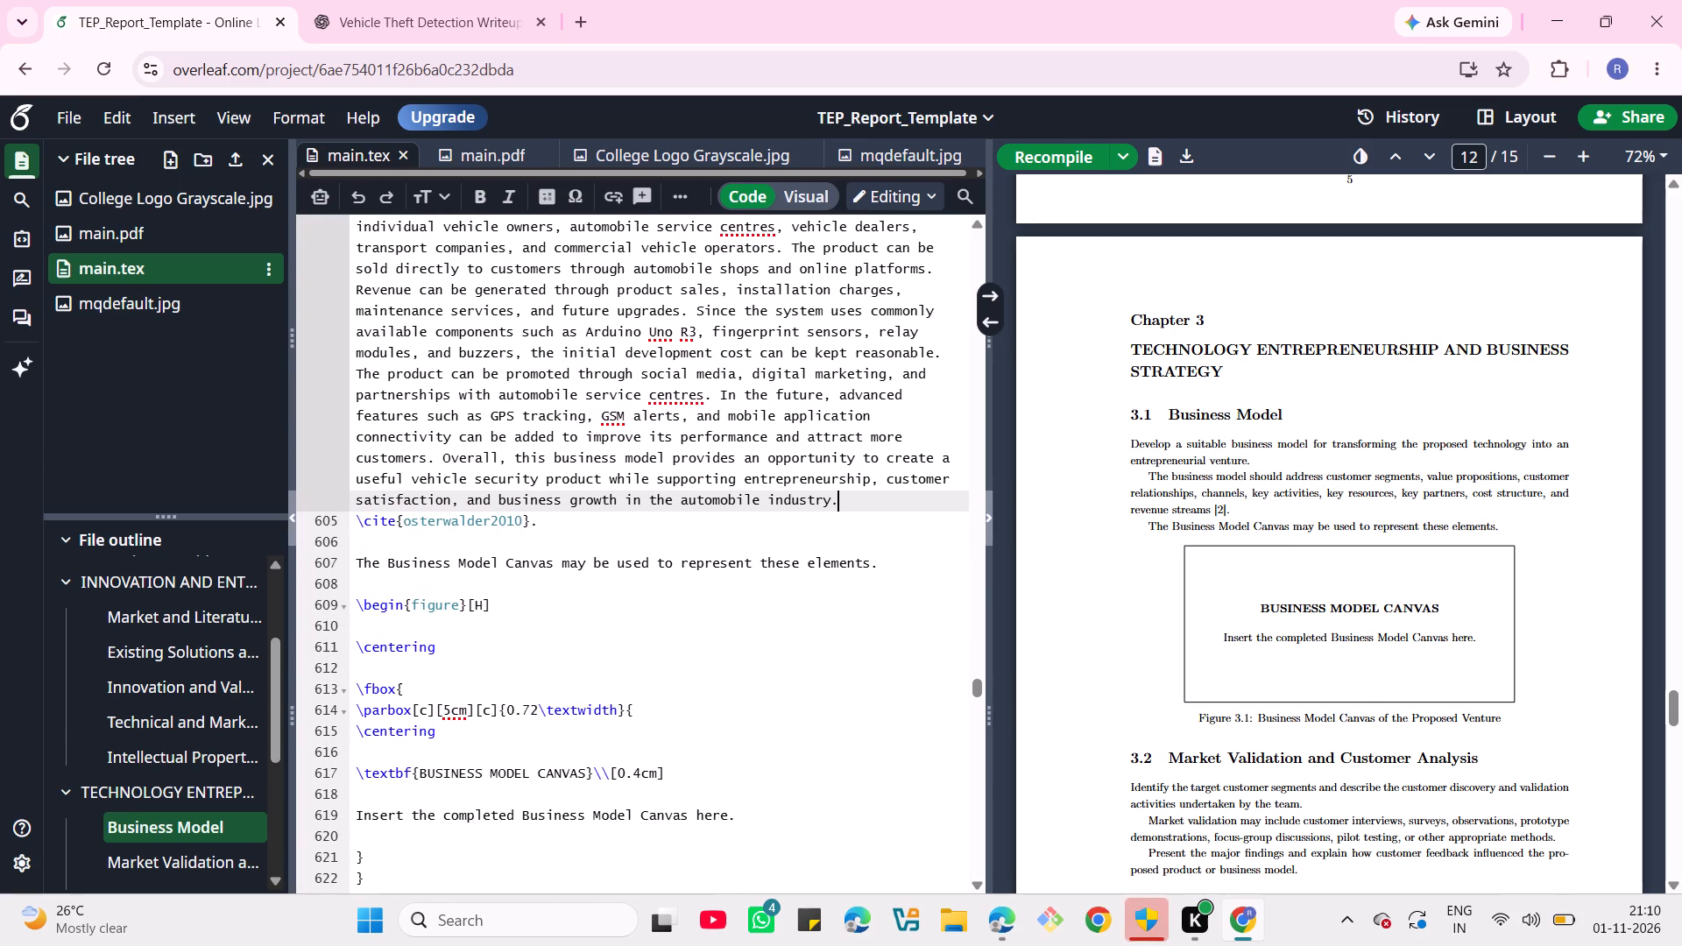
scroll(862, 666, down, 1)
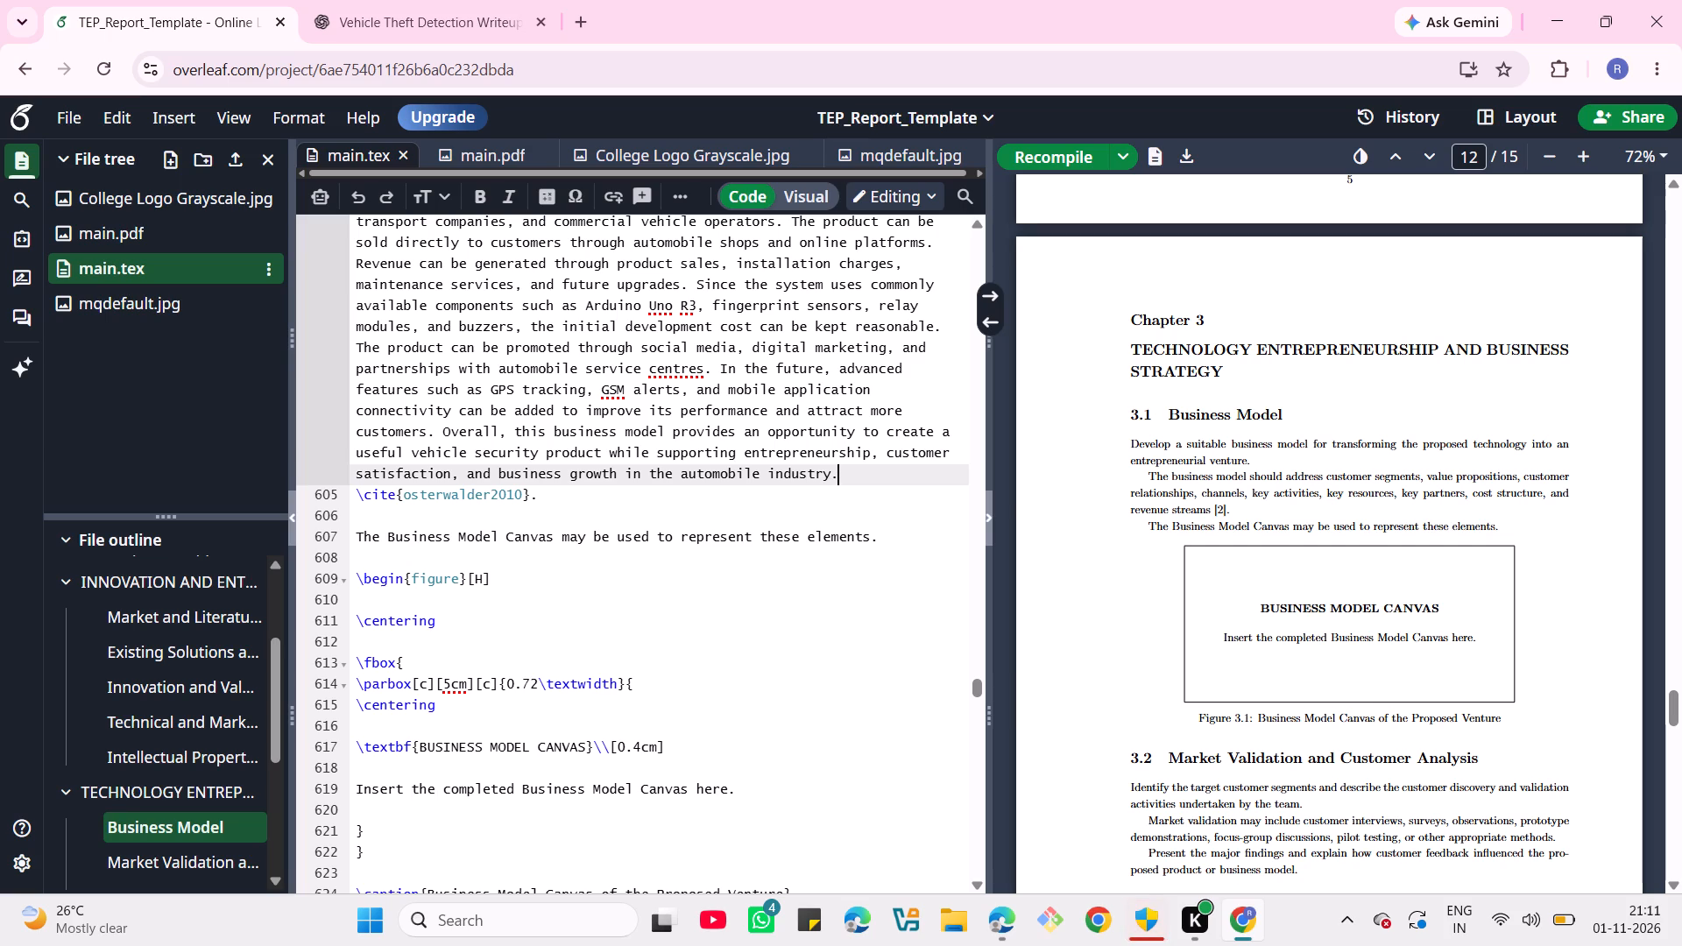
scroll(694, 774, down, 1)
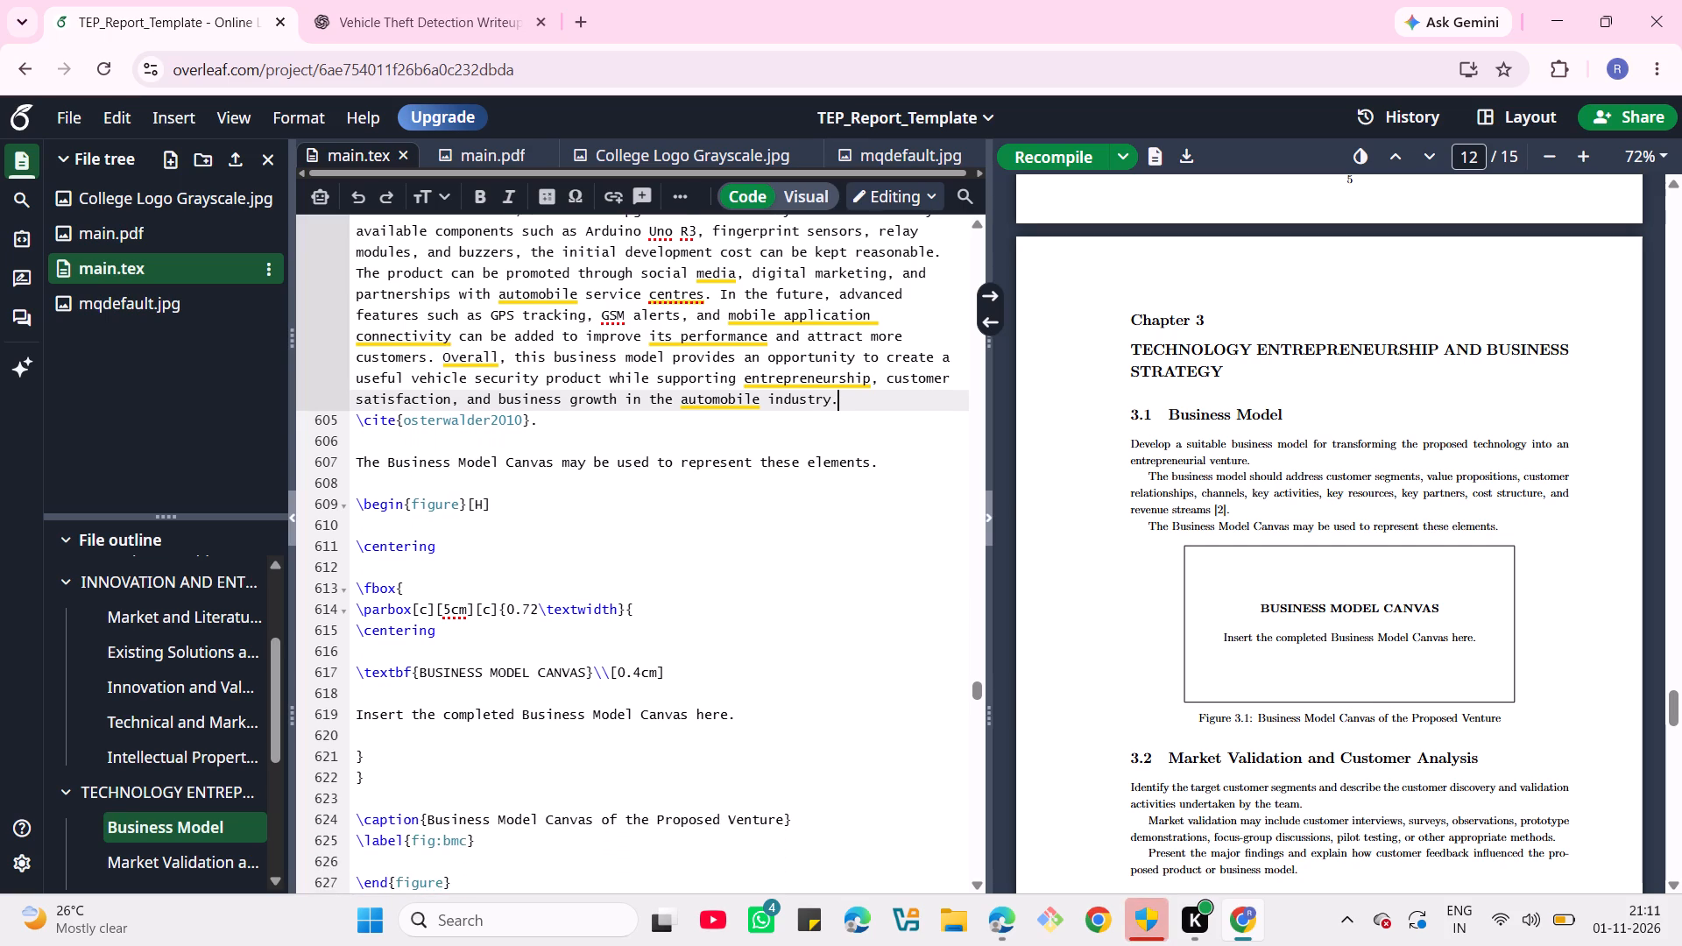
scroll(694, 774, down, 2)
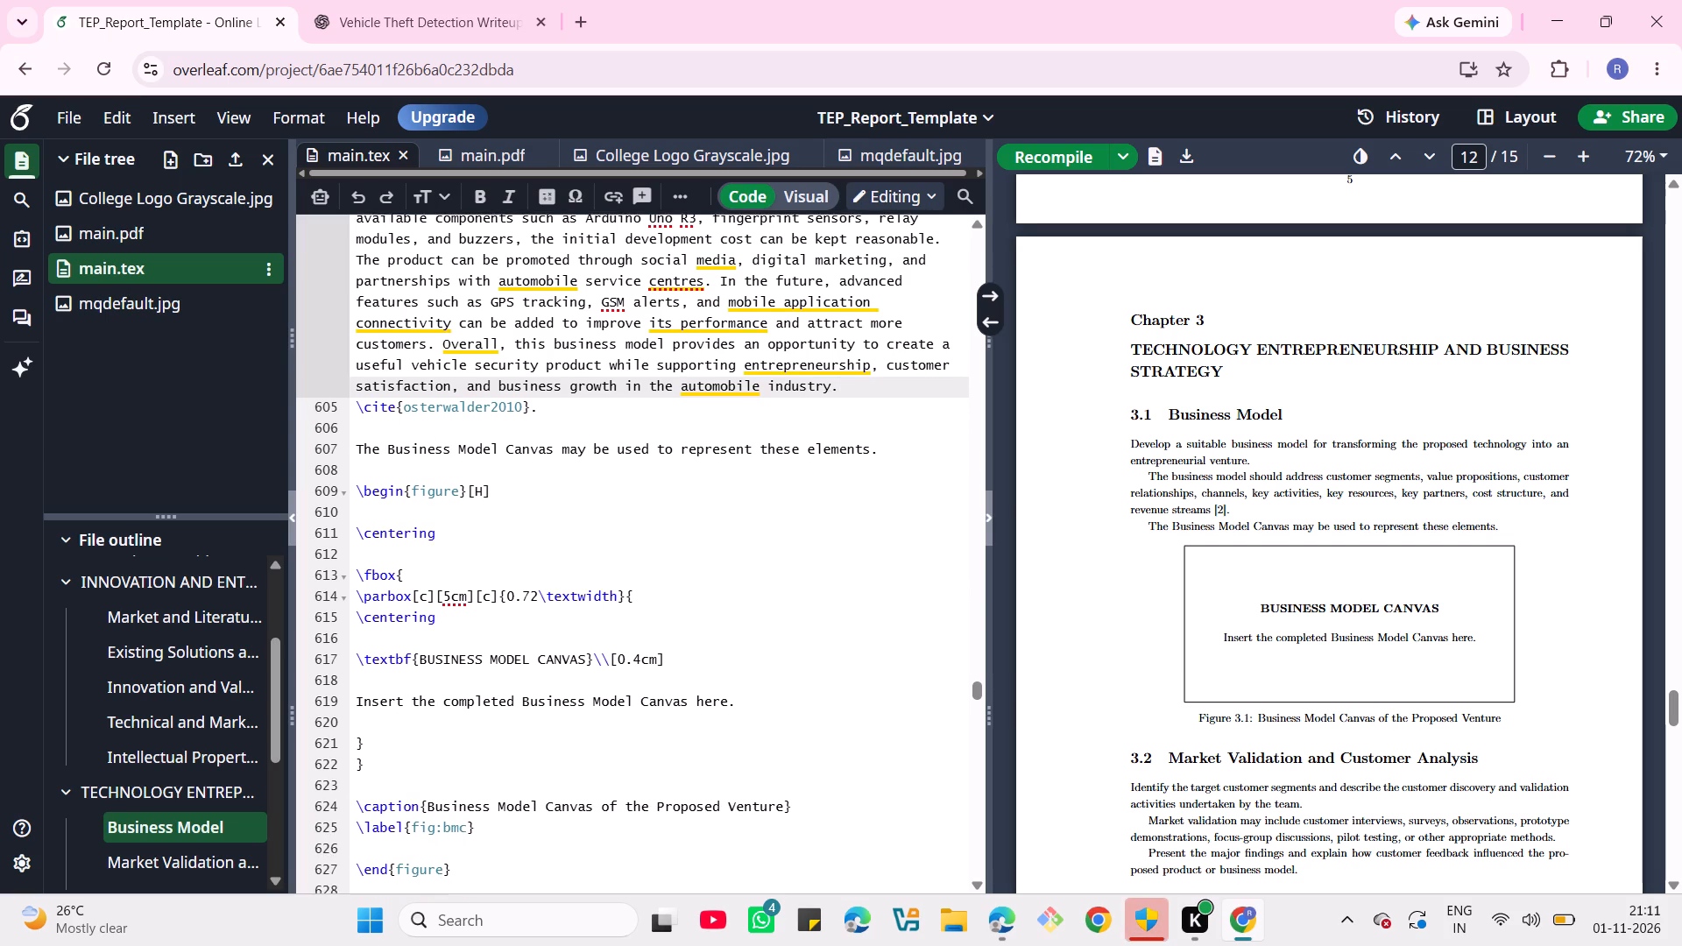
scroll(694, 774, down, 1)
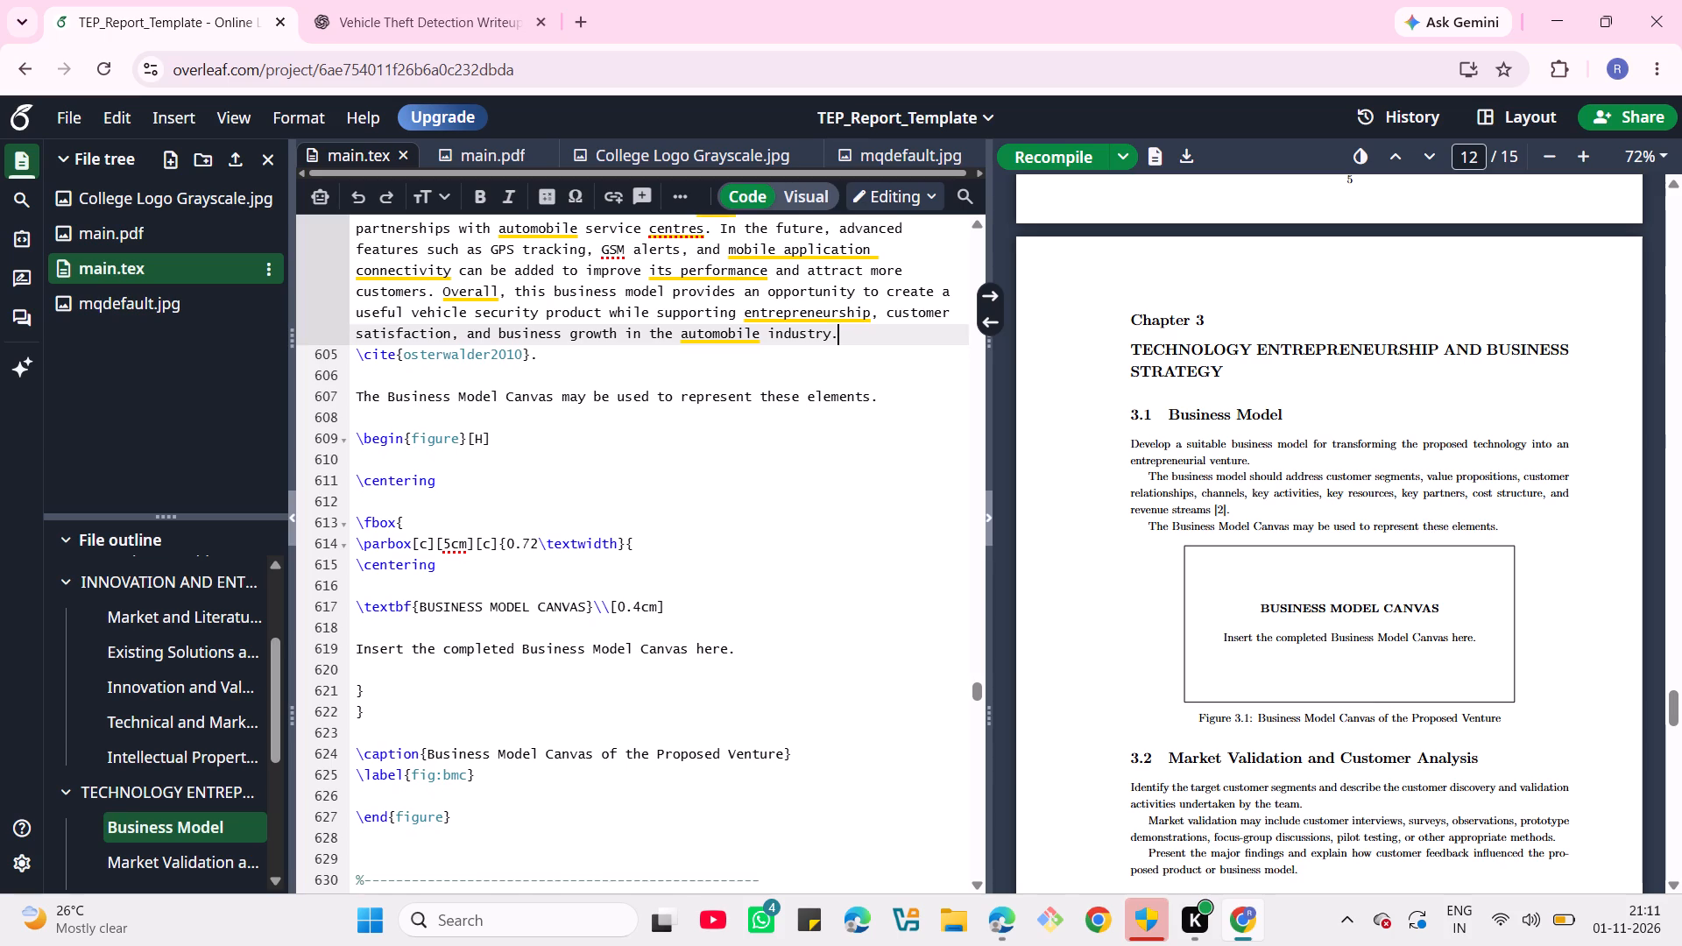
scroll(694, 774, down, 2)
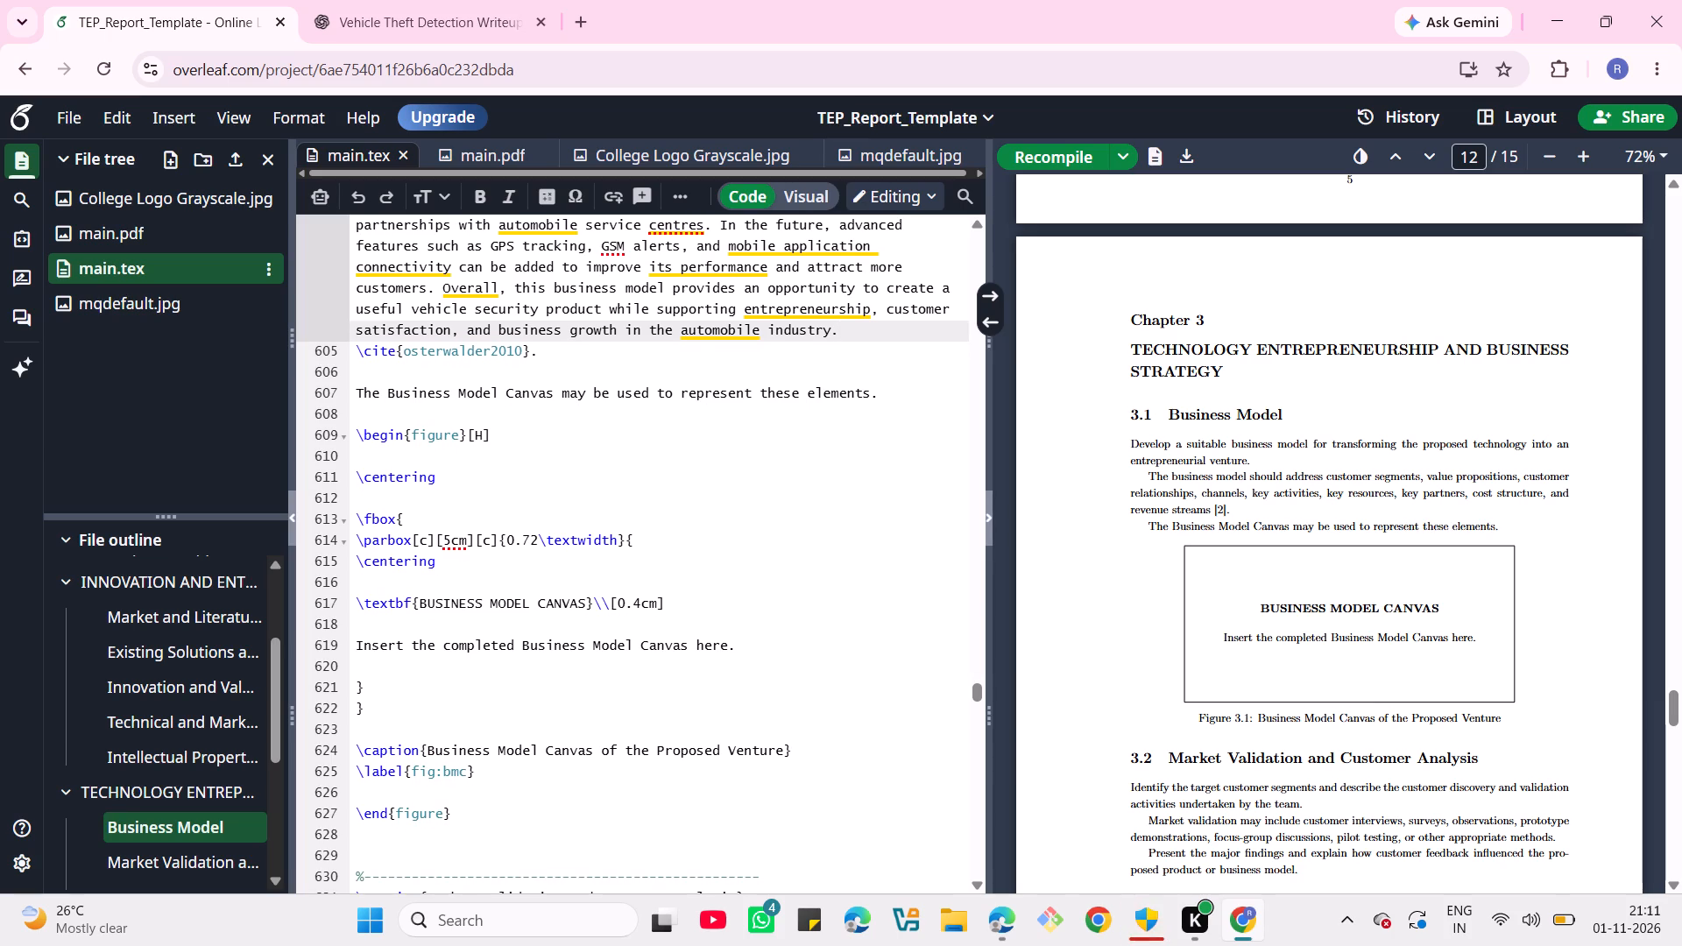
scroll(612, 858, down, 1)
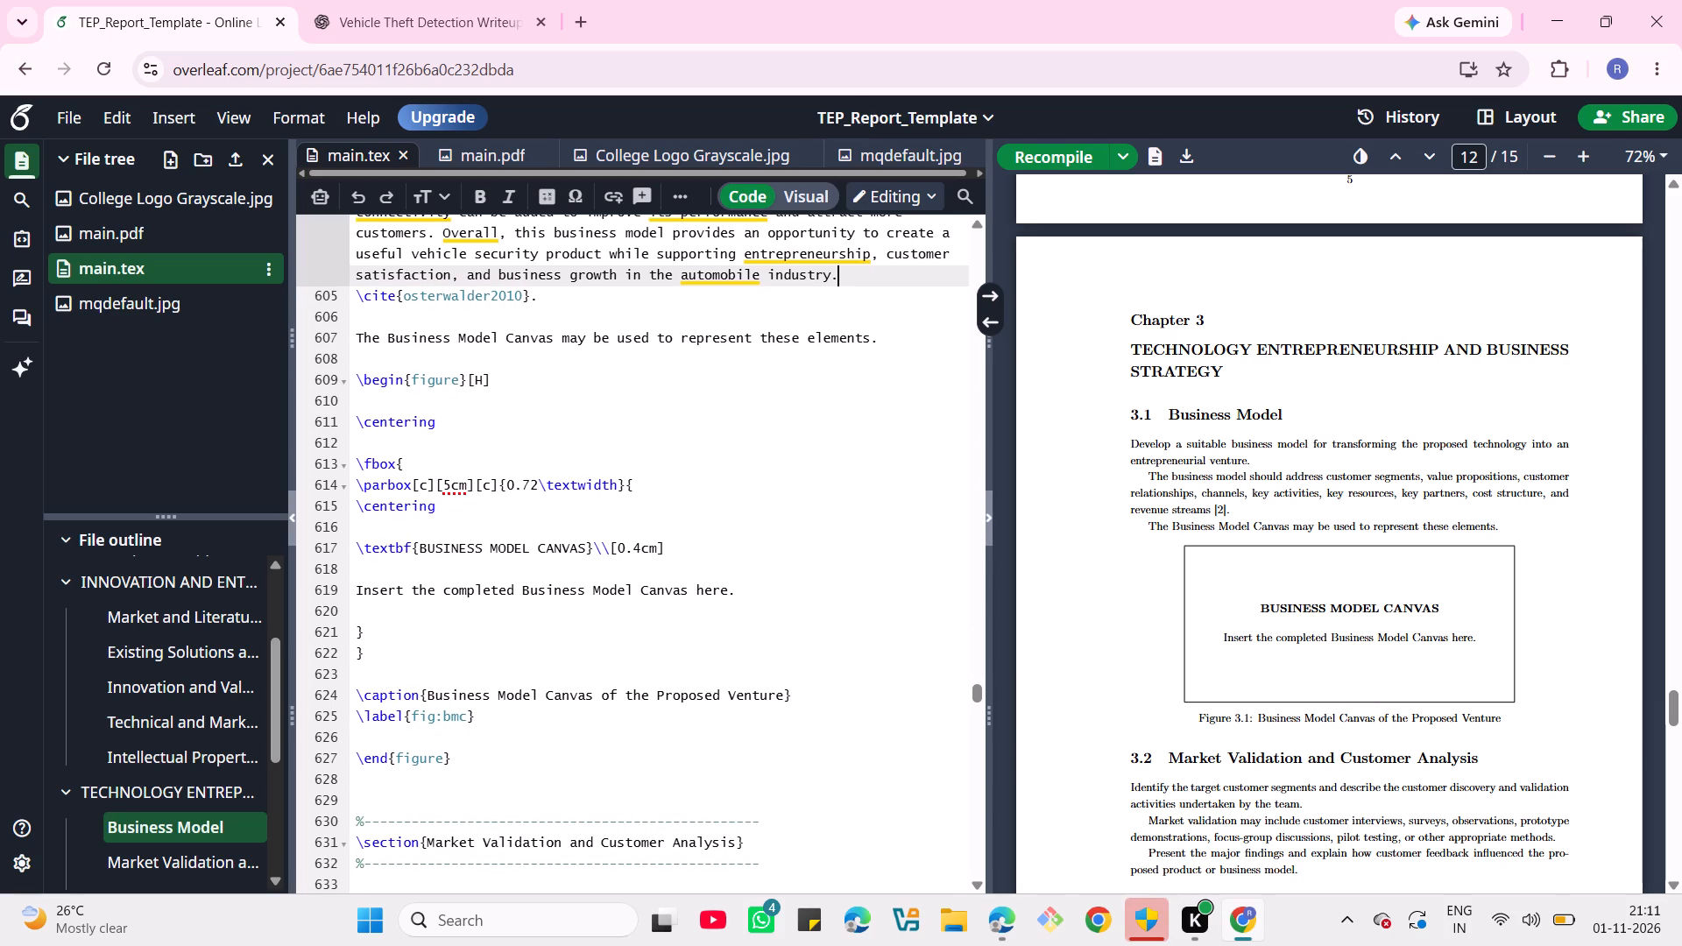
Examine the Business Model Canvas figure block in the source, from \begin{figure}[H] to \end{figure}.
scroll(612, 858, down, 1)
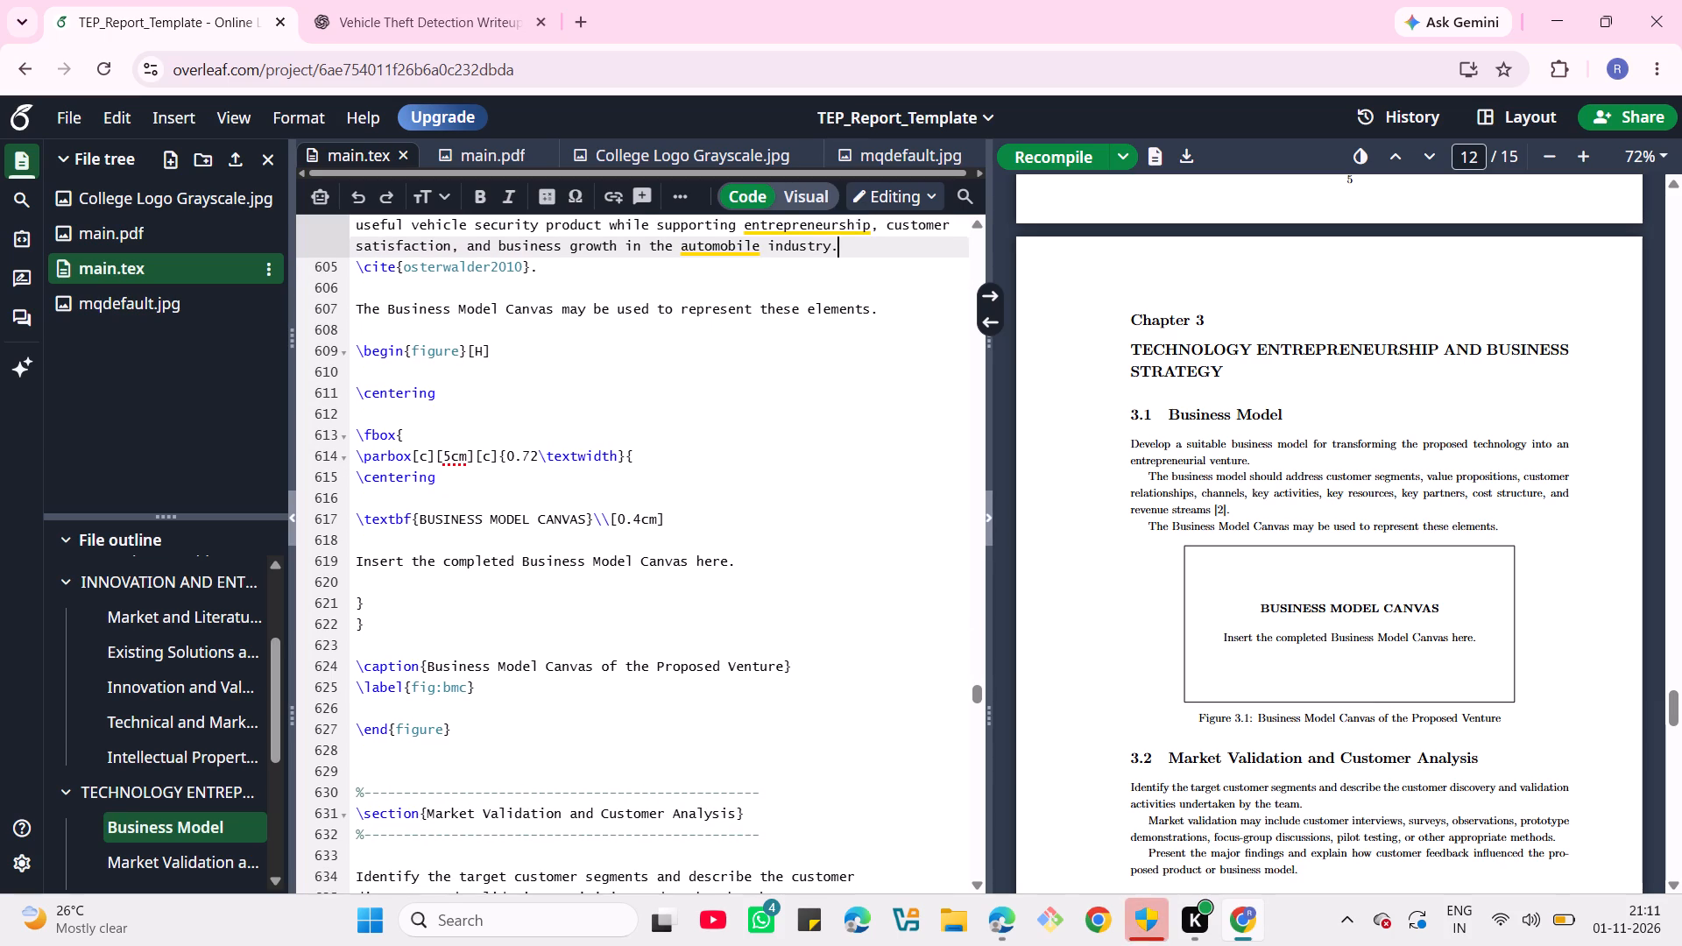
scroll(612, 858, down, 1)
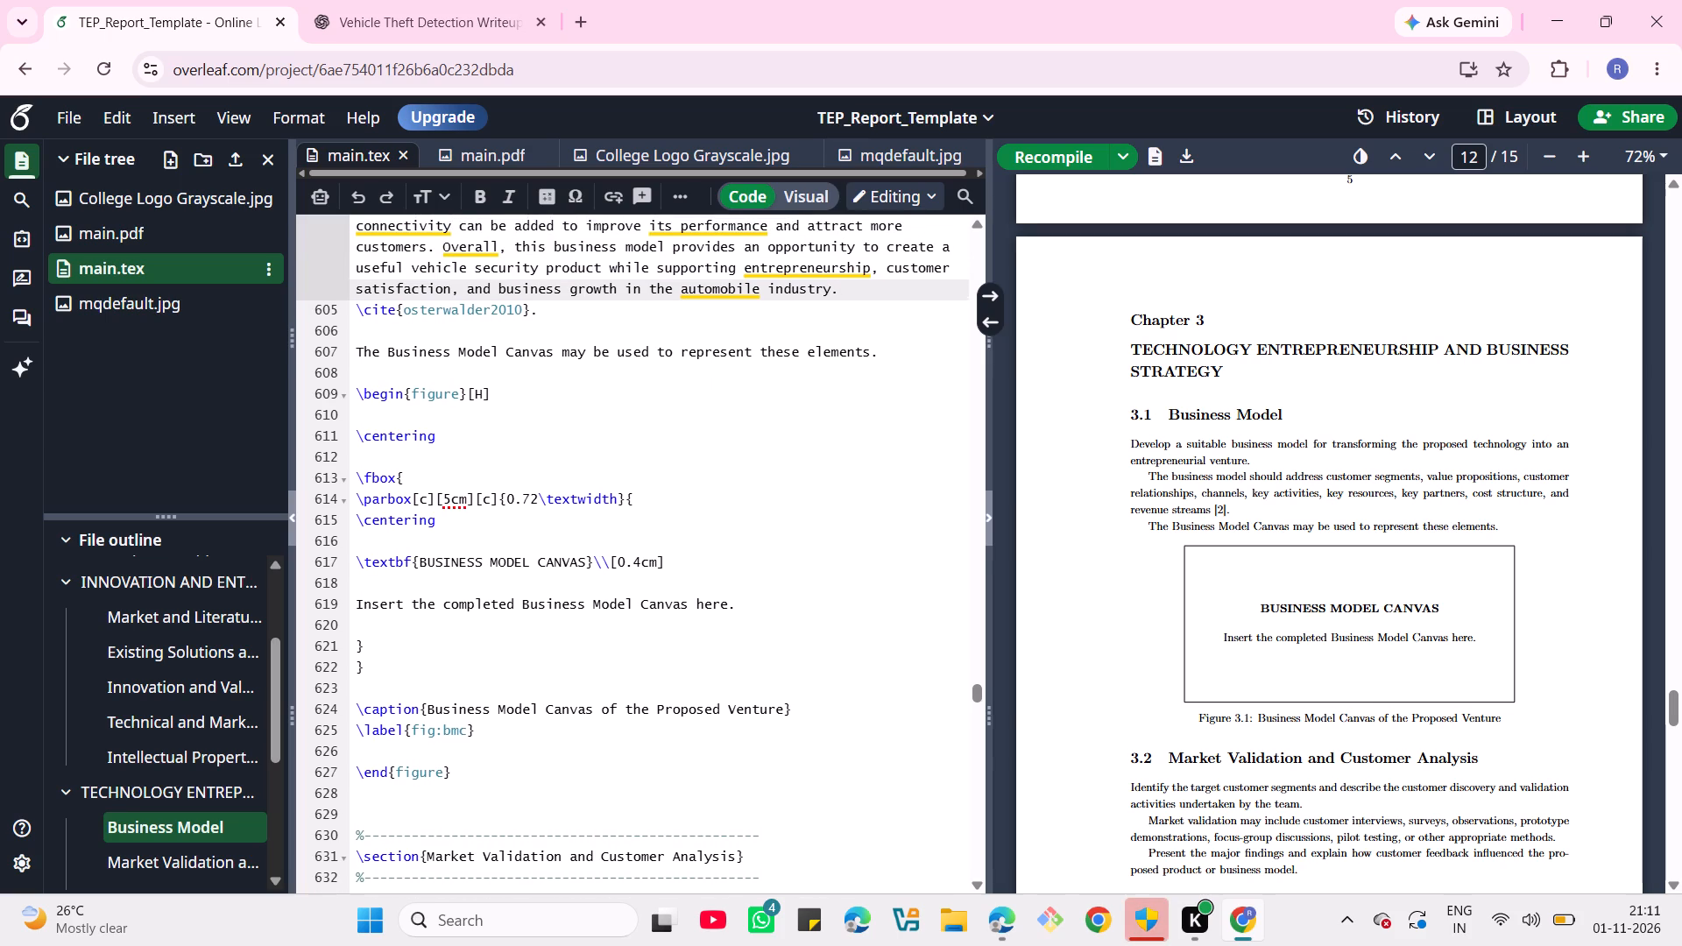
scroll(612, 858, down, 2)
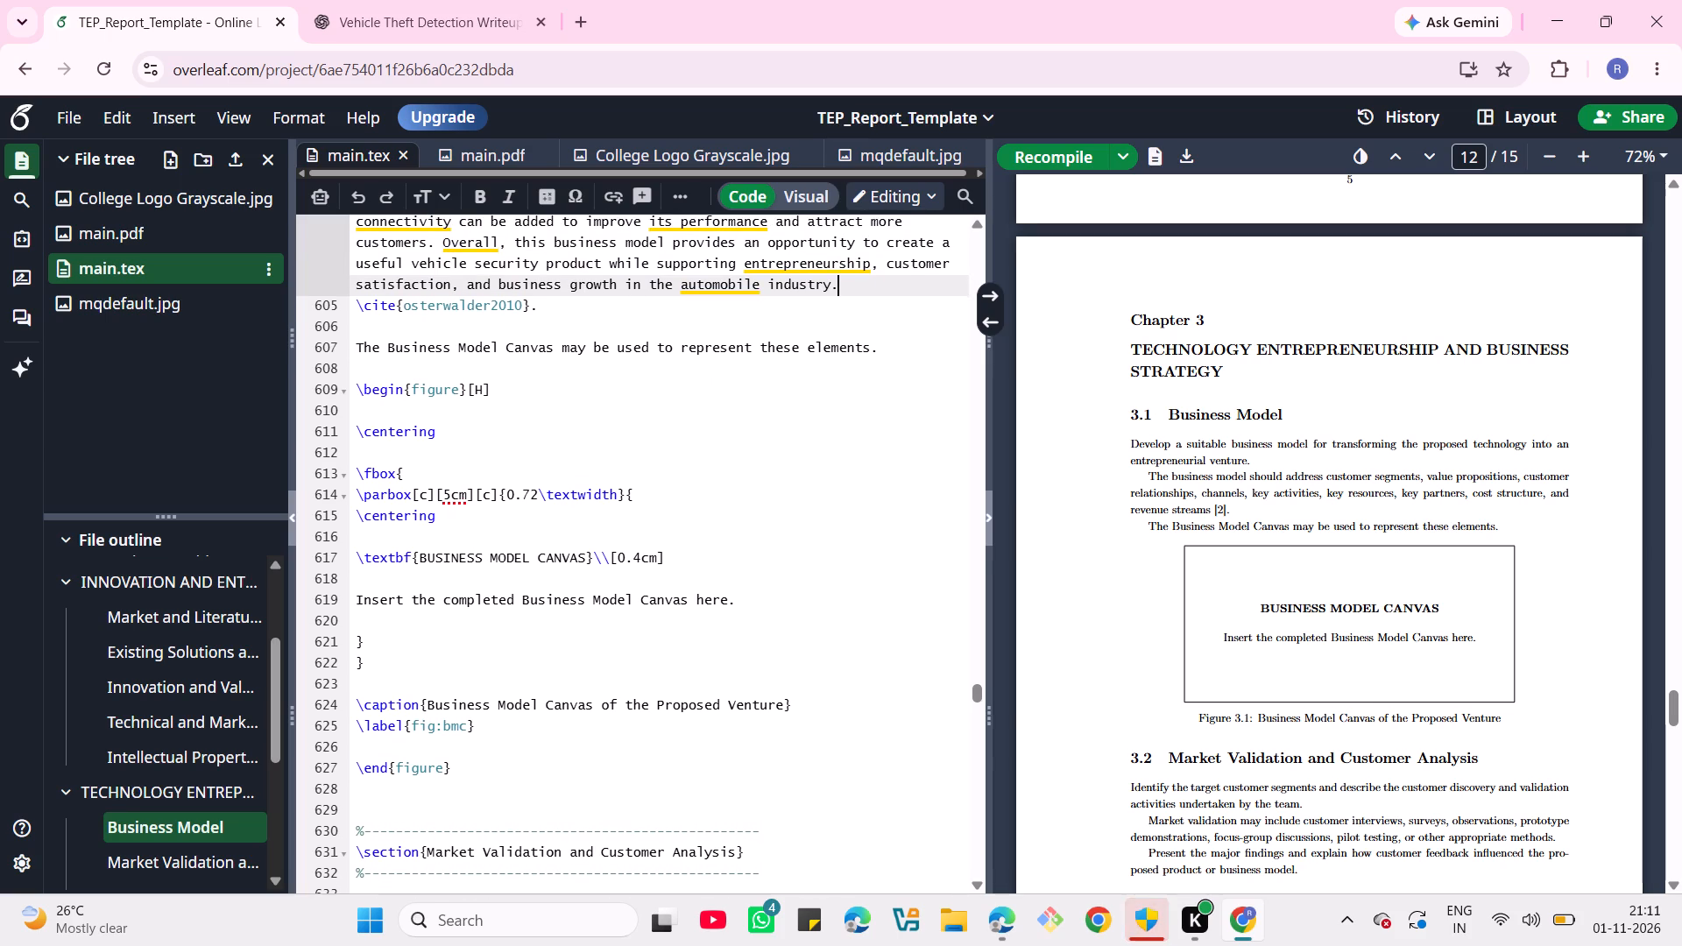
scroll(612, 858, down, 2)
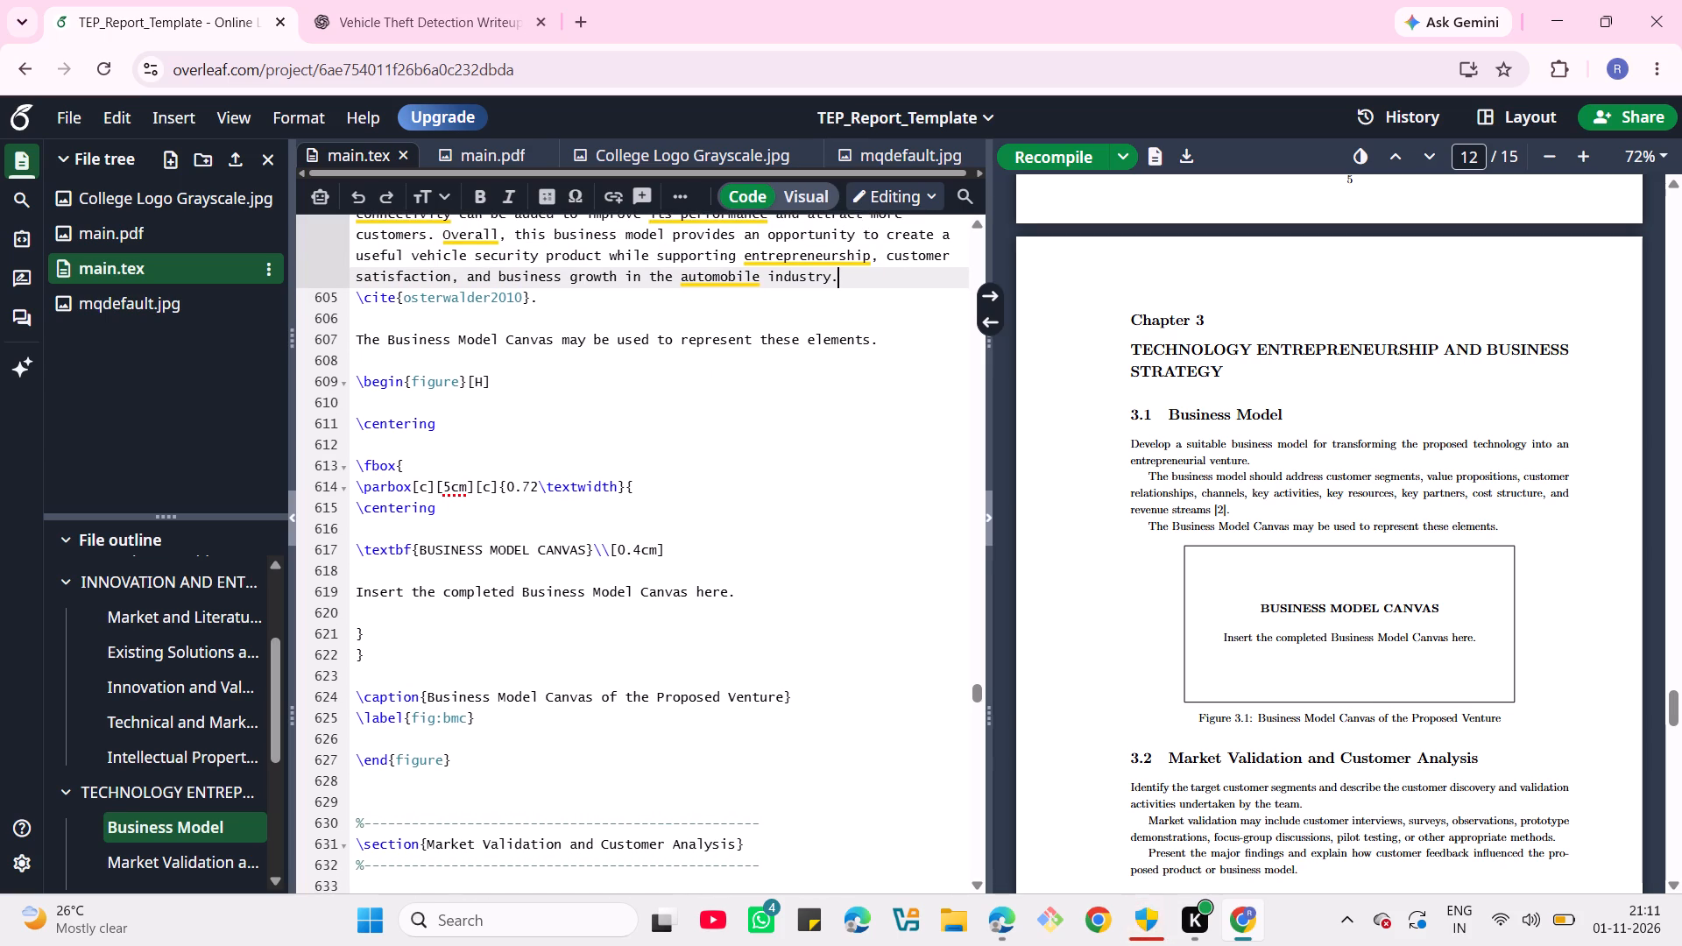
scroll(612, 858, down, 3)
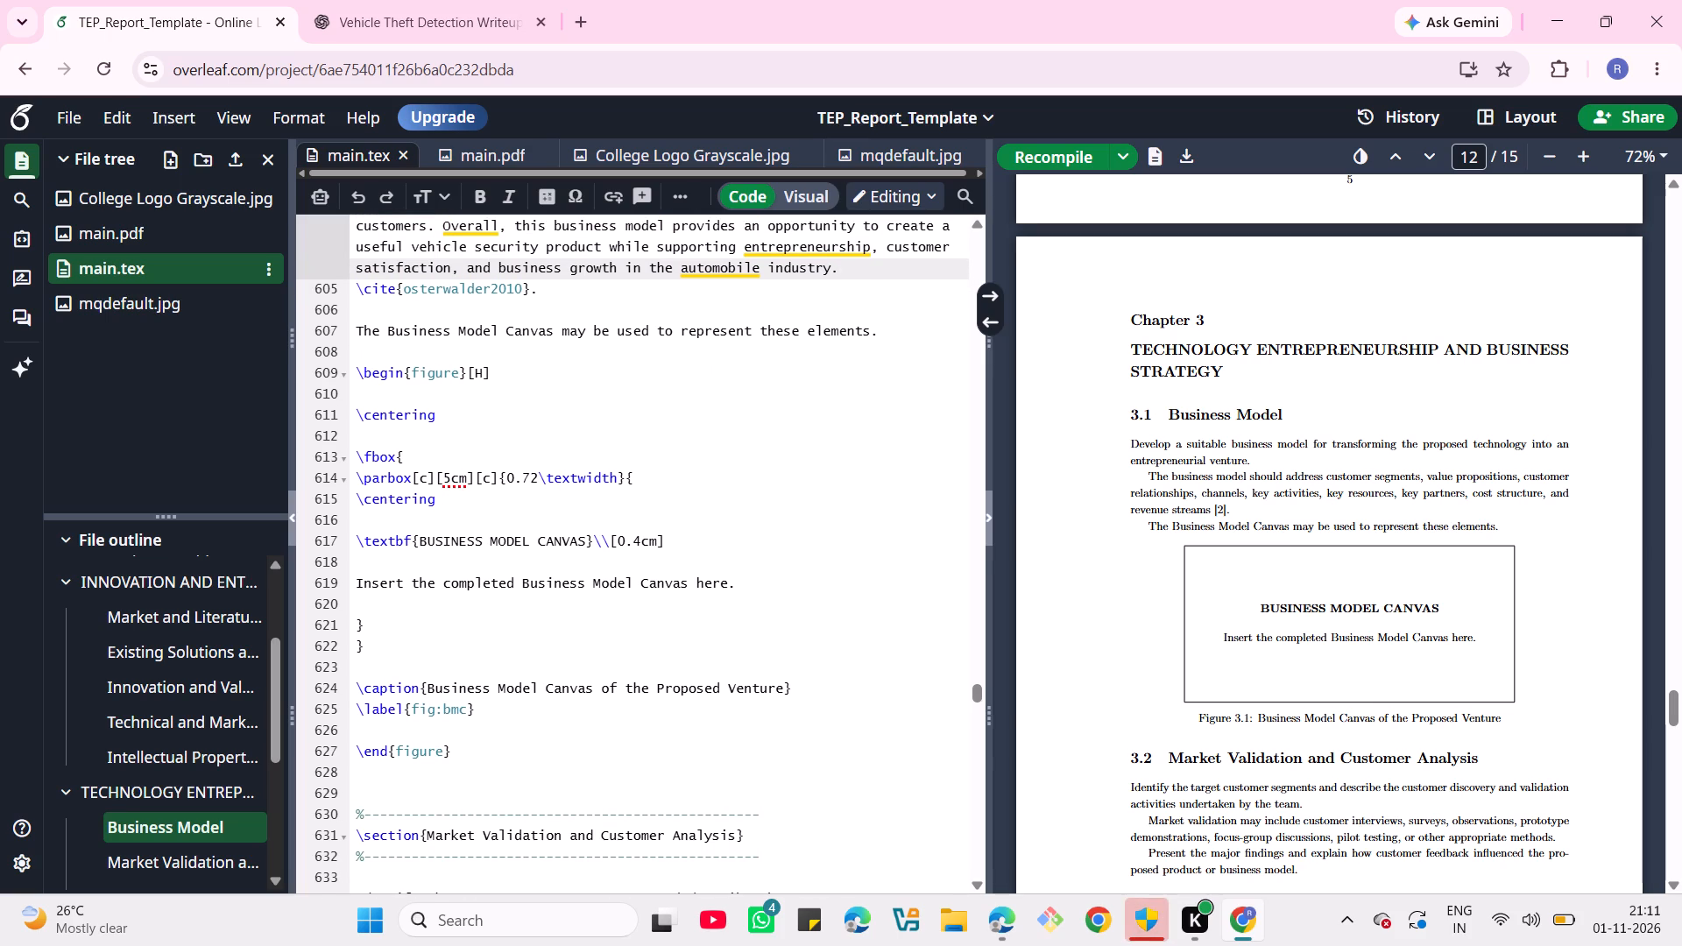
scroll(612, 858, down, 3)
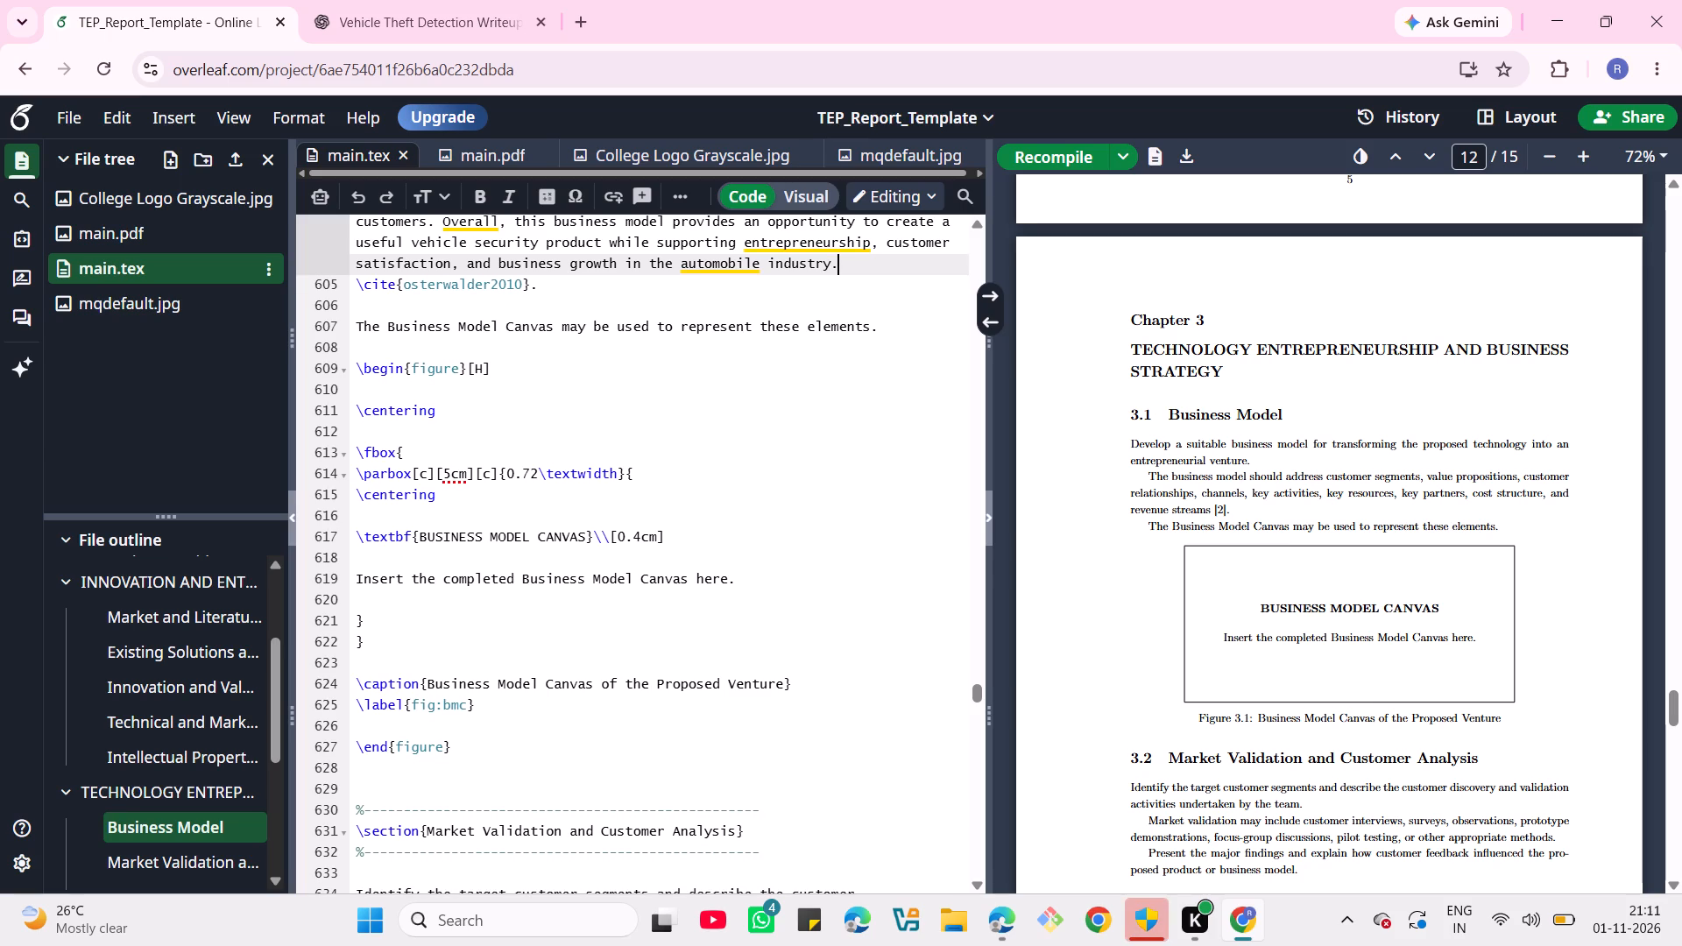
scroll(612, 858, down, 1)
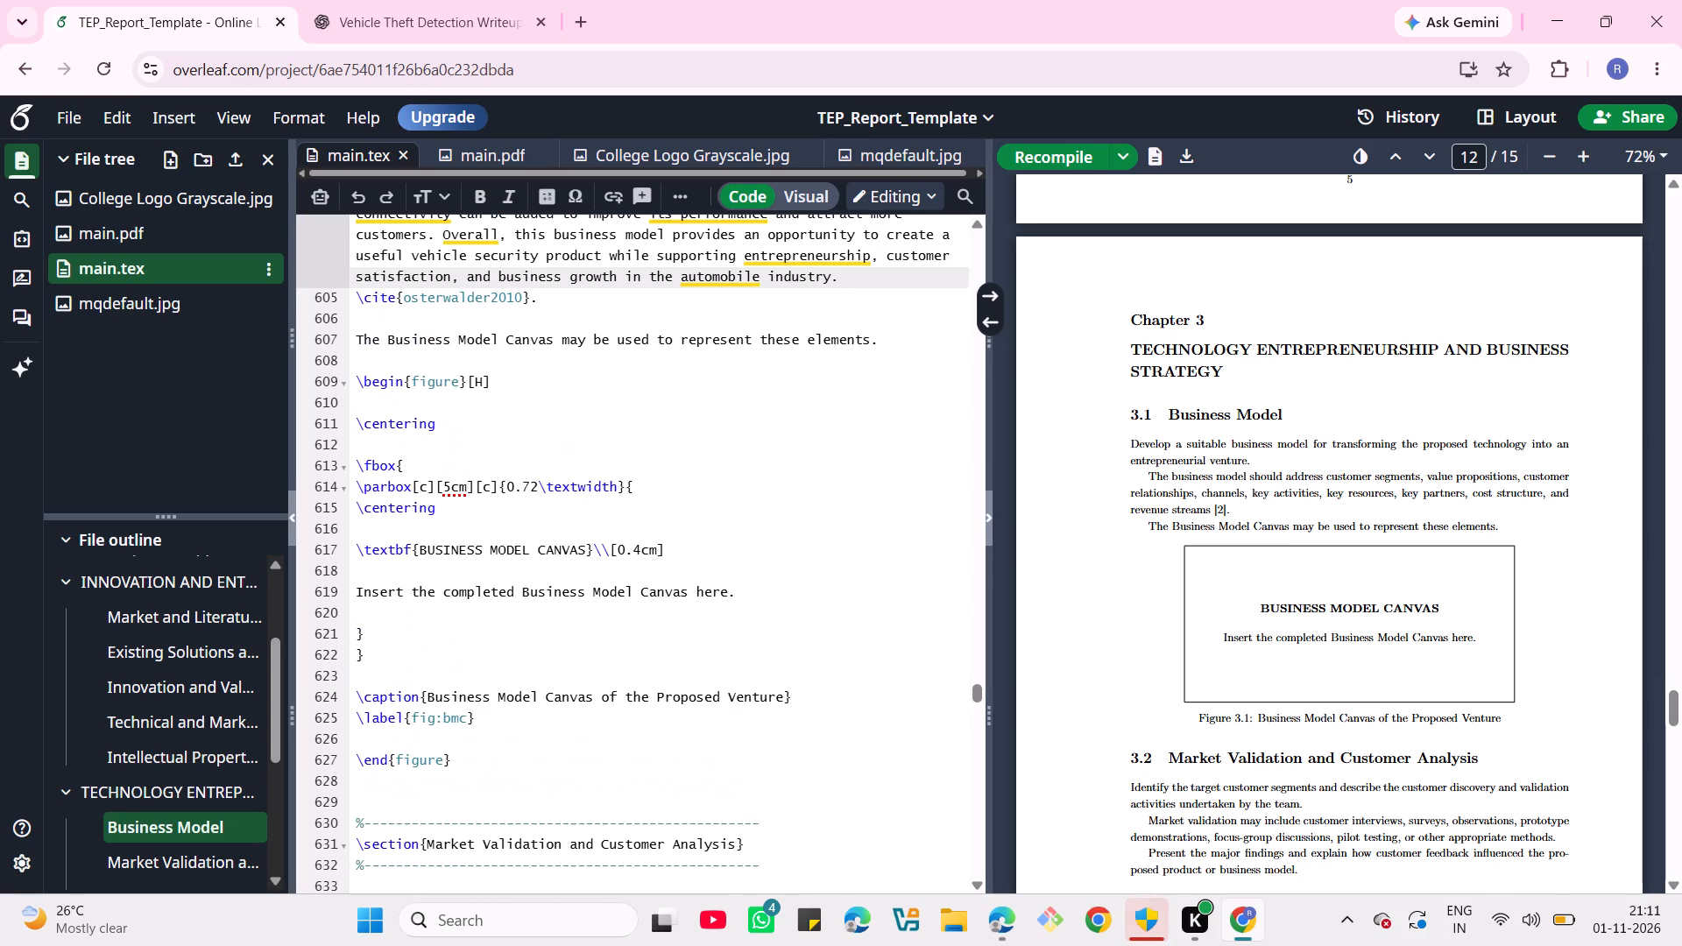
click(452, 724)
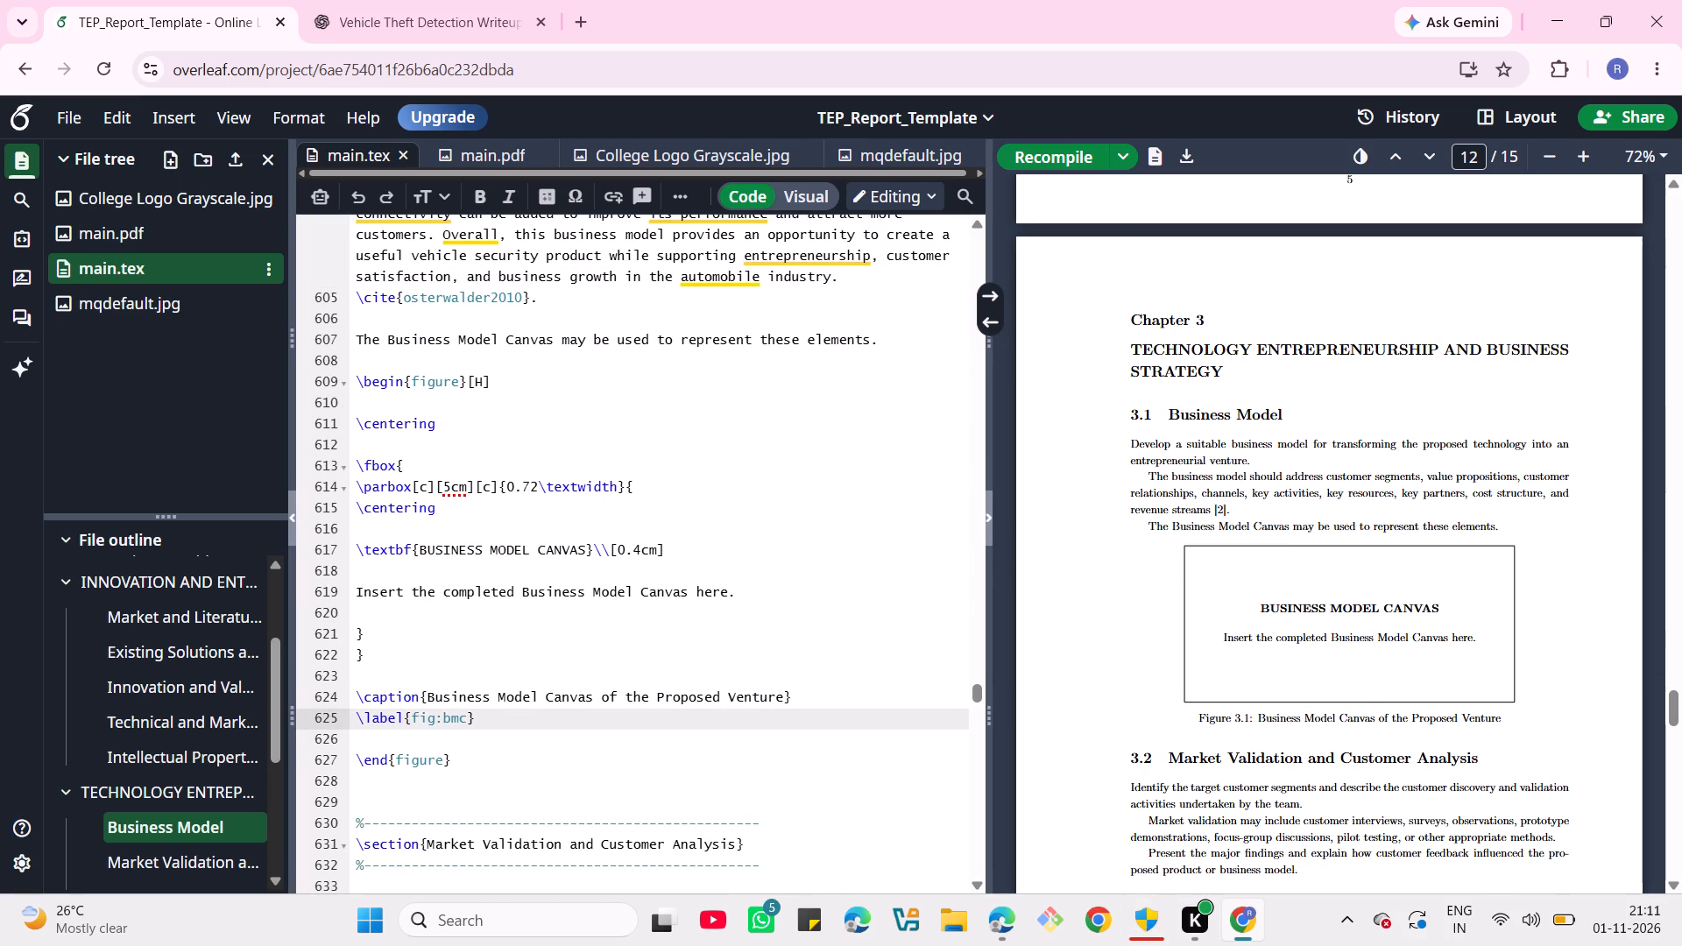
click(510, 765)
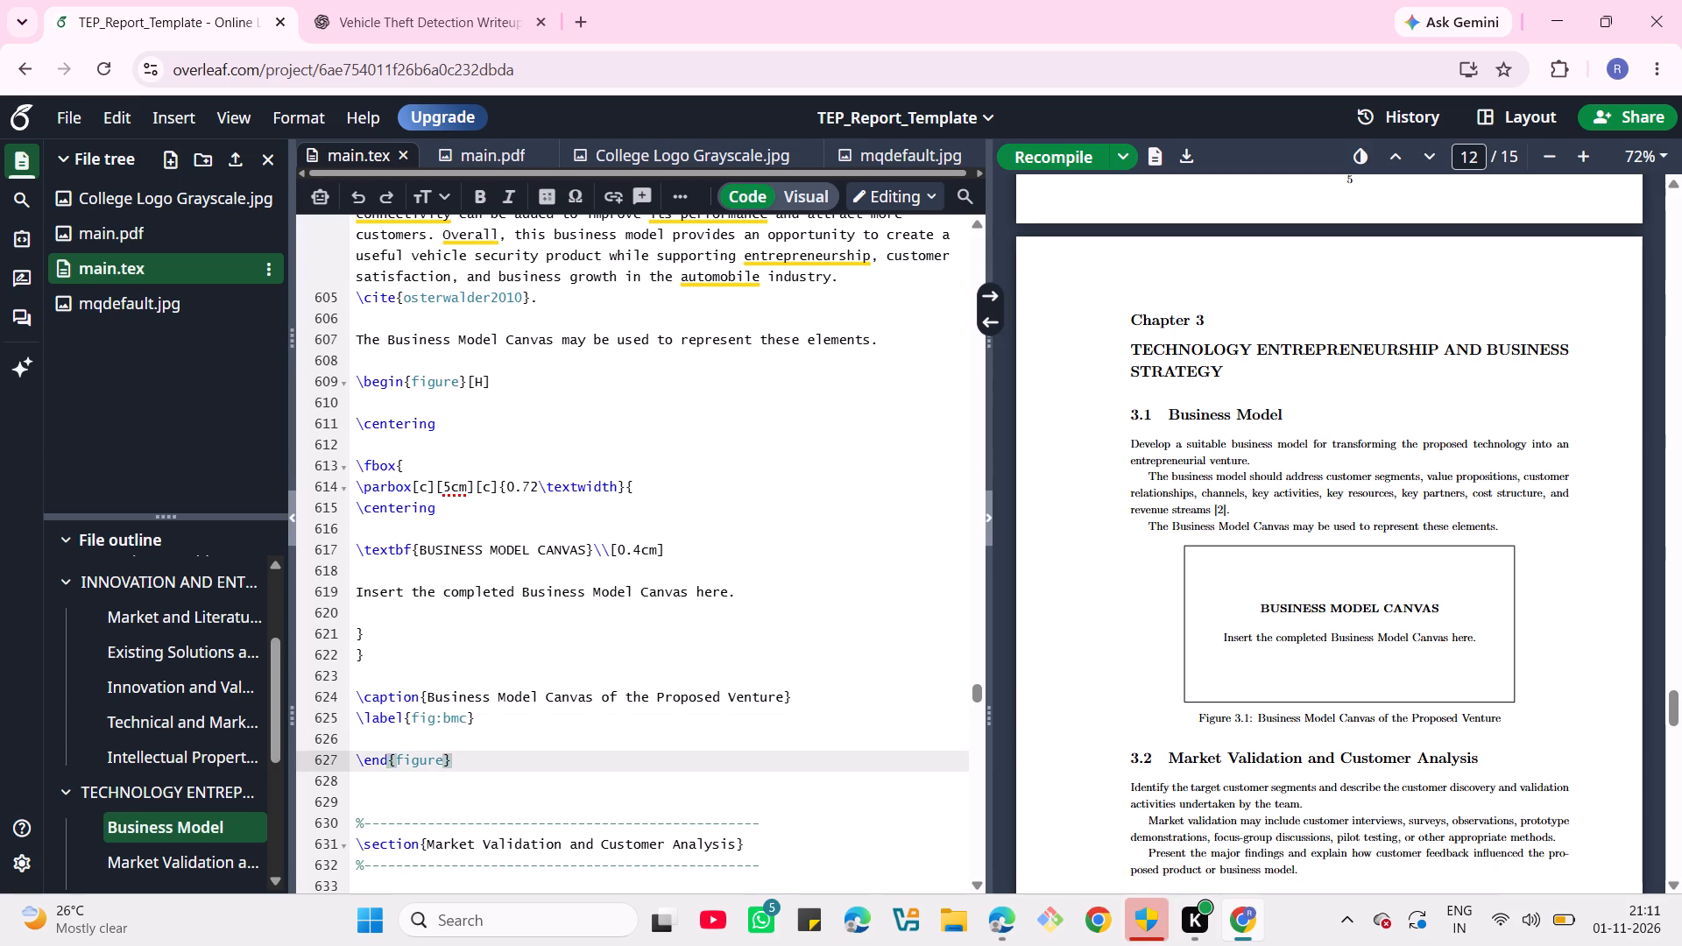
click(511, 653)
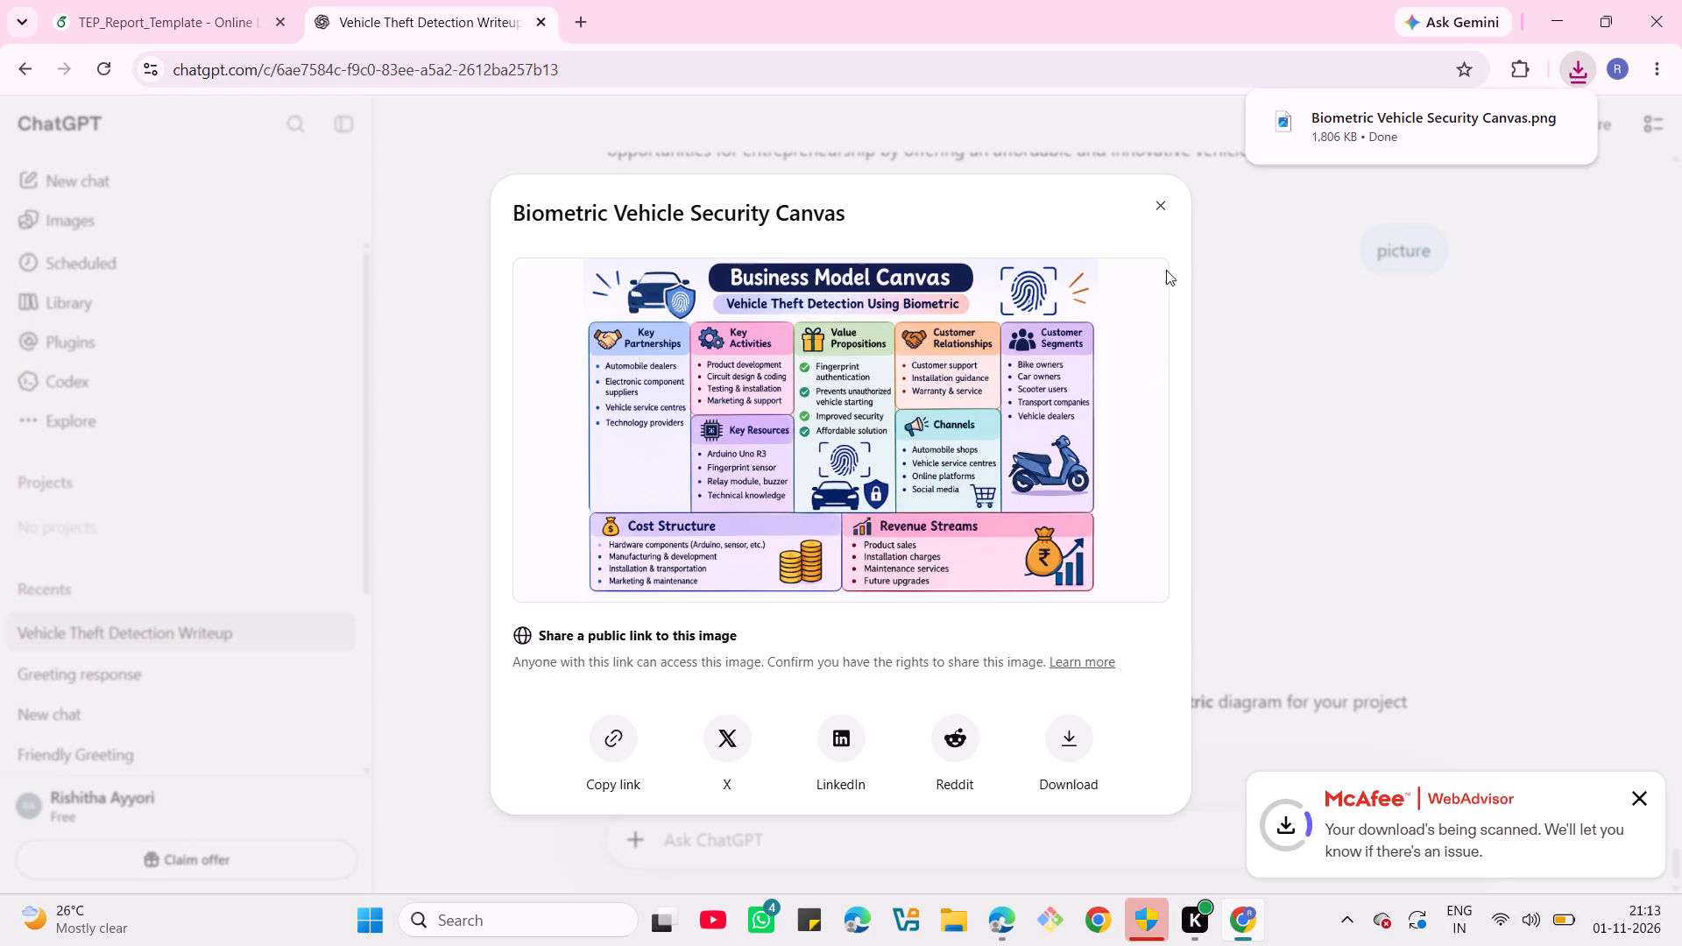
click(1161, 209)
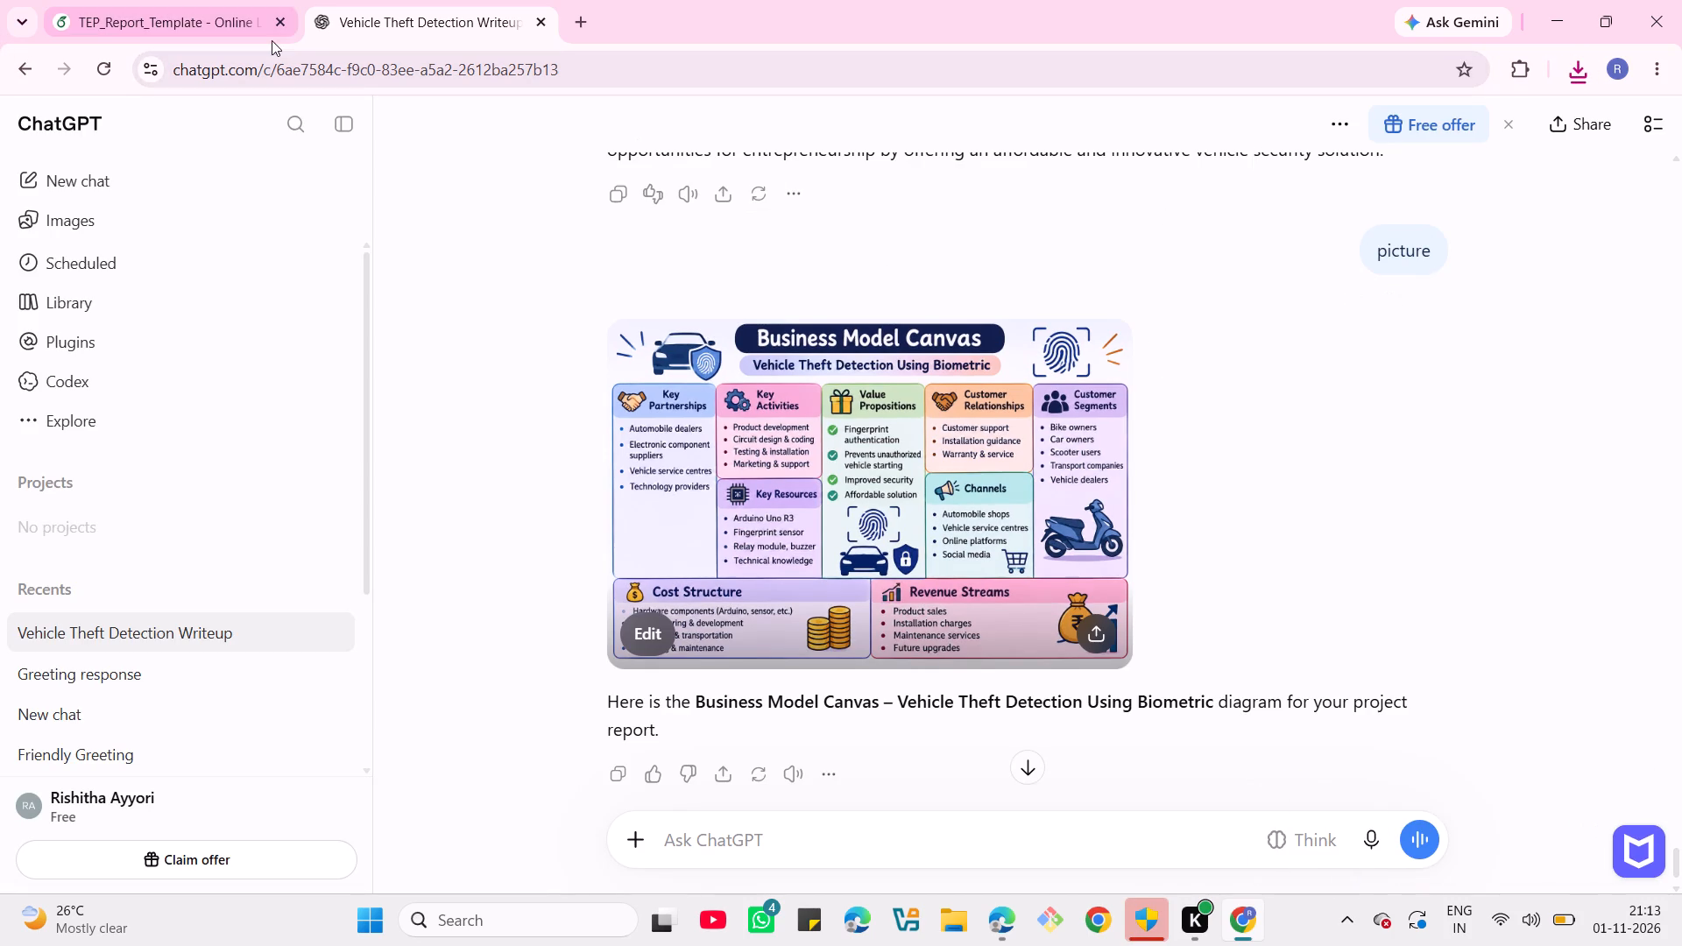
In the Overleaf report, delete fig:bmc from the \label braces below the Business Model Canvas caption, leaving them empty.
click(207, 24)
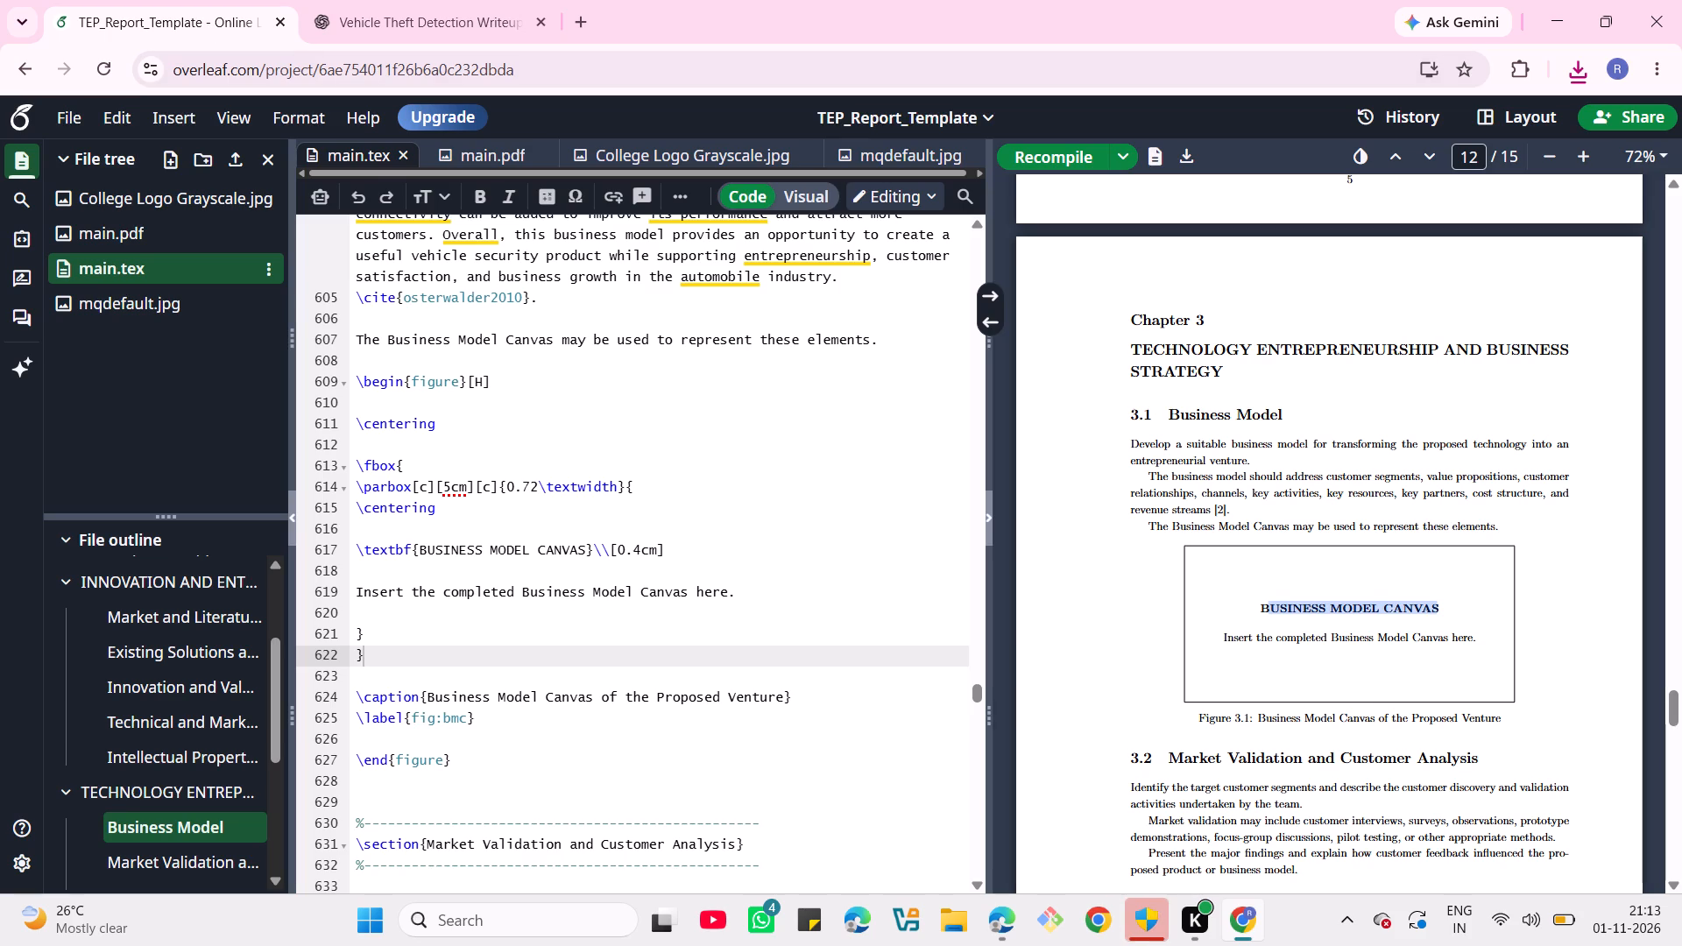
click(1227, 600)
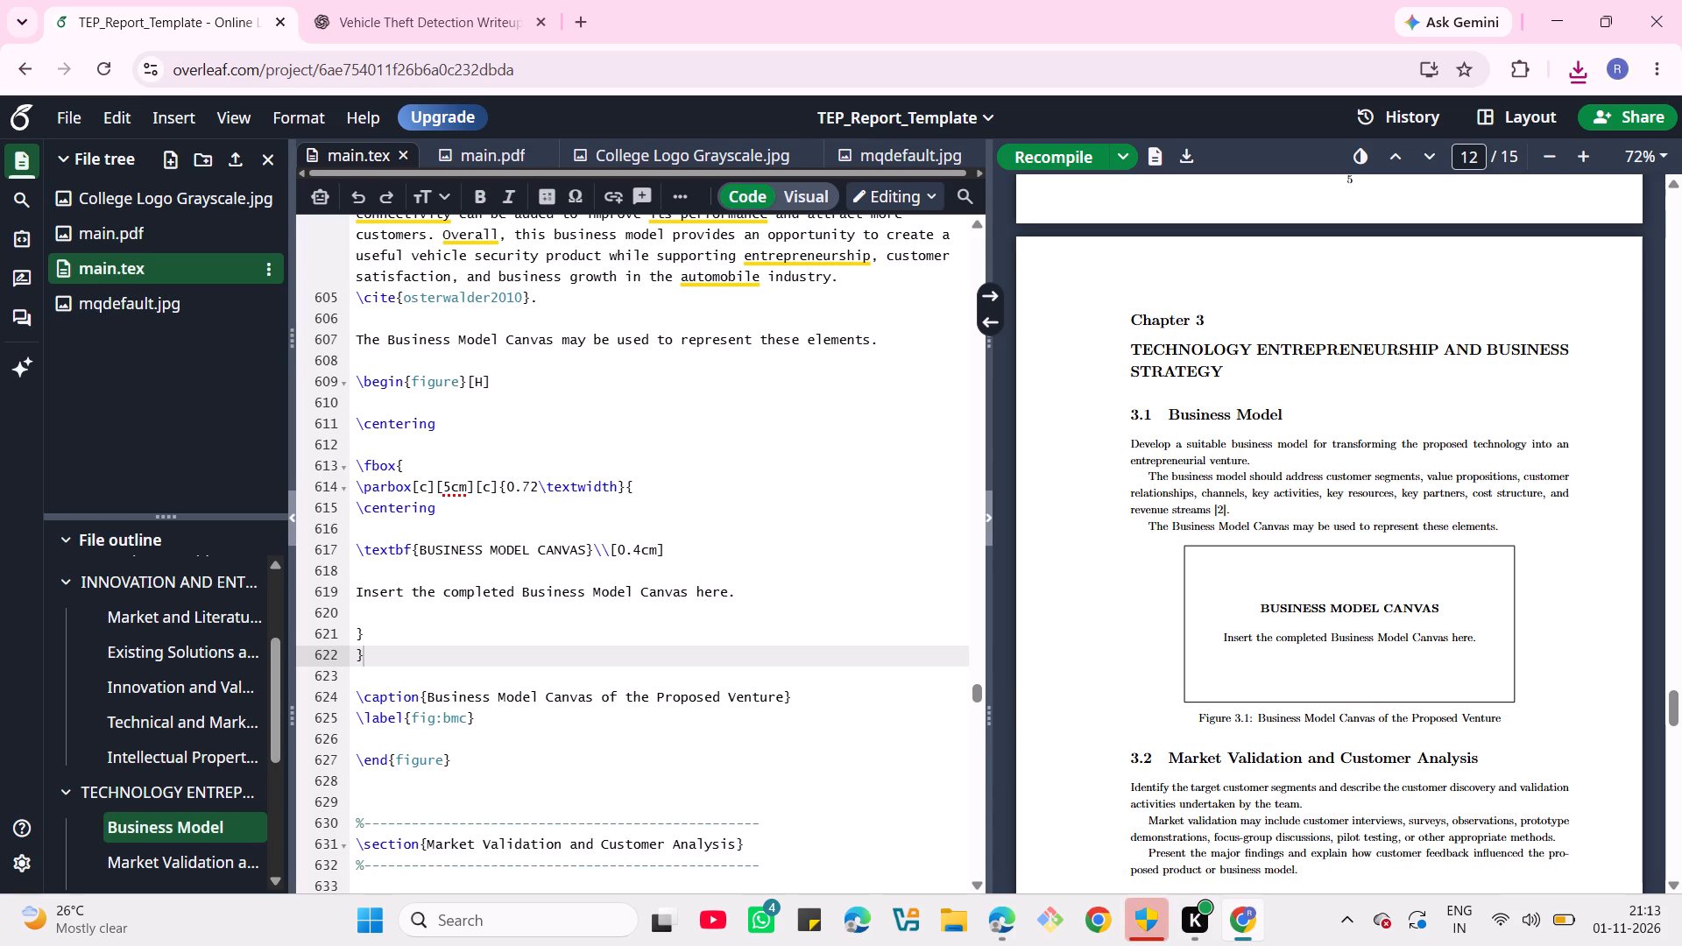
click(465, 715)
key(BackSpace)
key(BackSpace)
key(BackSpace)
key(BackSpace)
key(BackSpace)
key(BackSpace)
key(BackSpace)
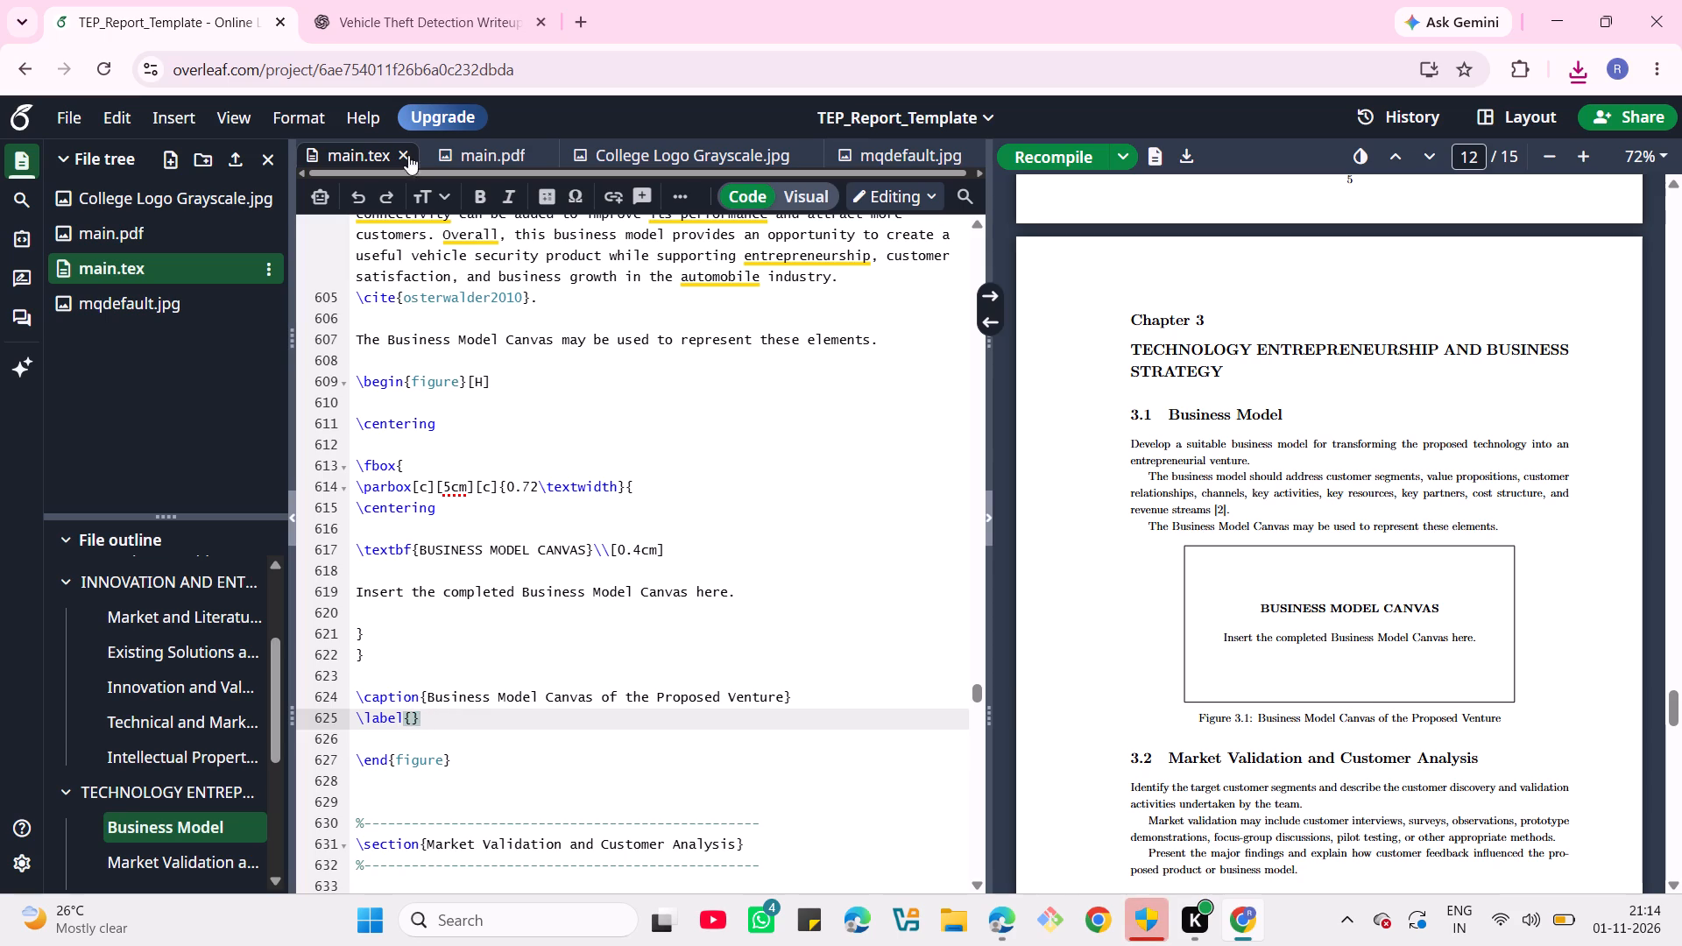
Insert a figure below the empty \label by uploading Biometric Vehicle Security Canvas.png from Downloads, with caption and label at ½ width.
click(193, 112)
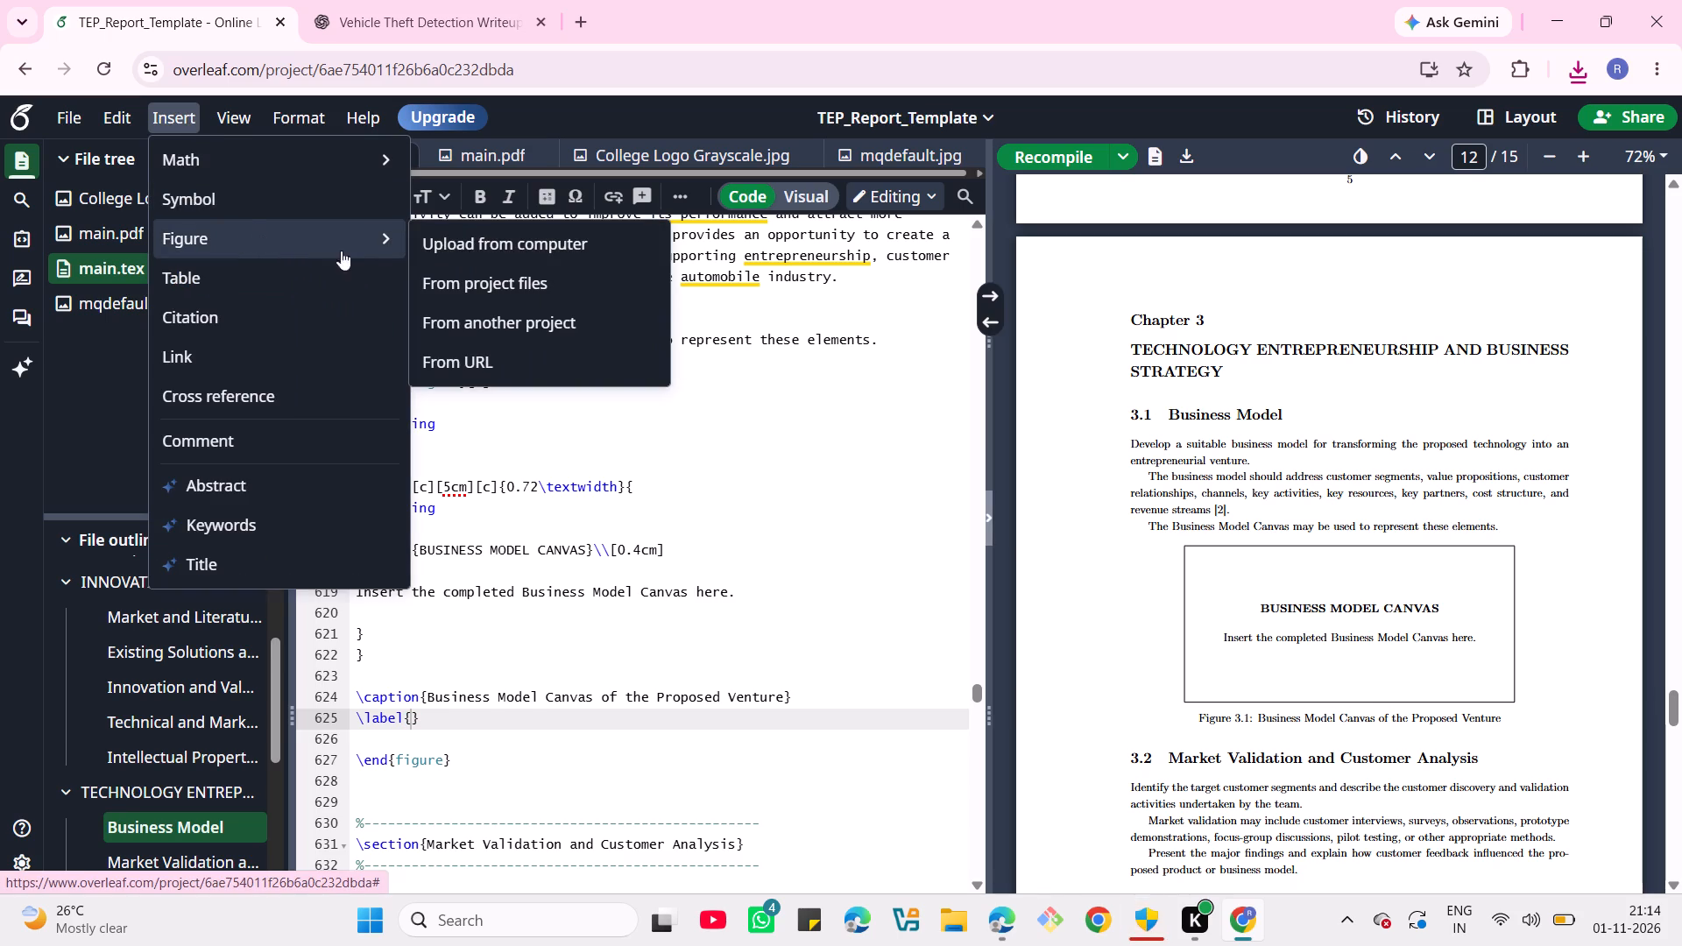
click(466, 238)
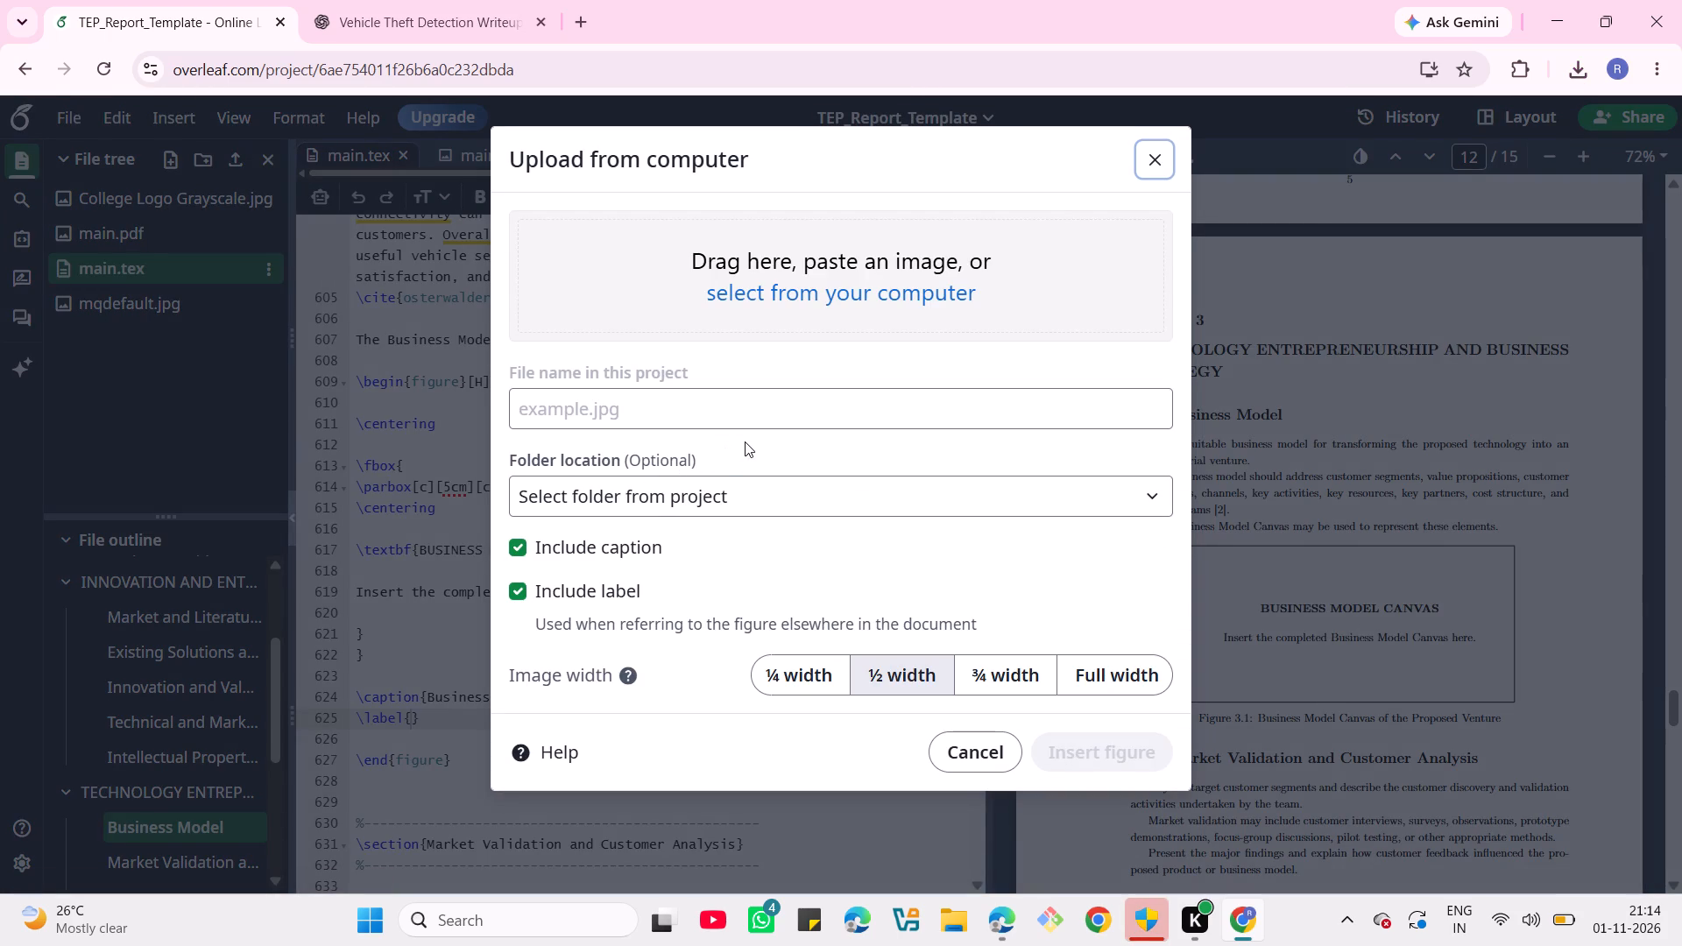
click(745, 288)
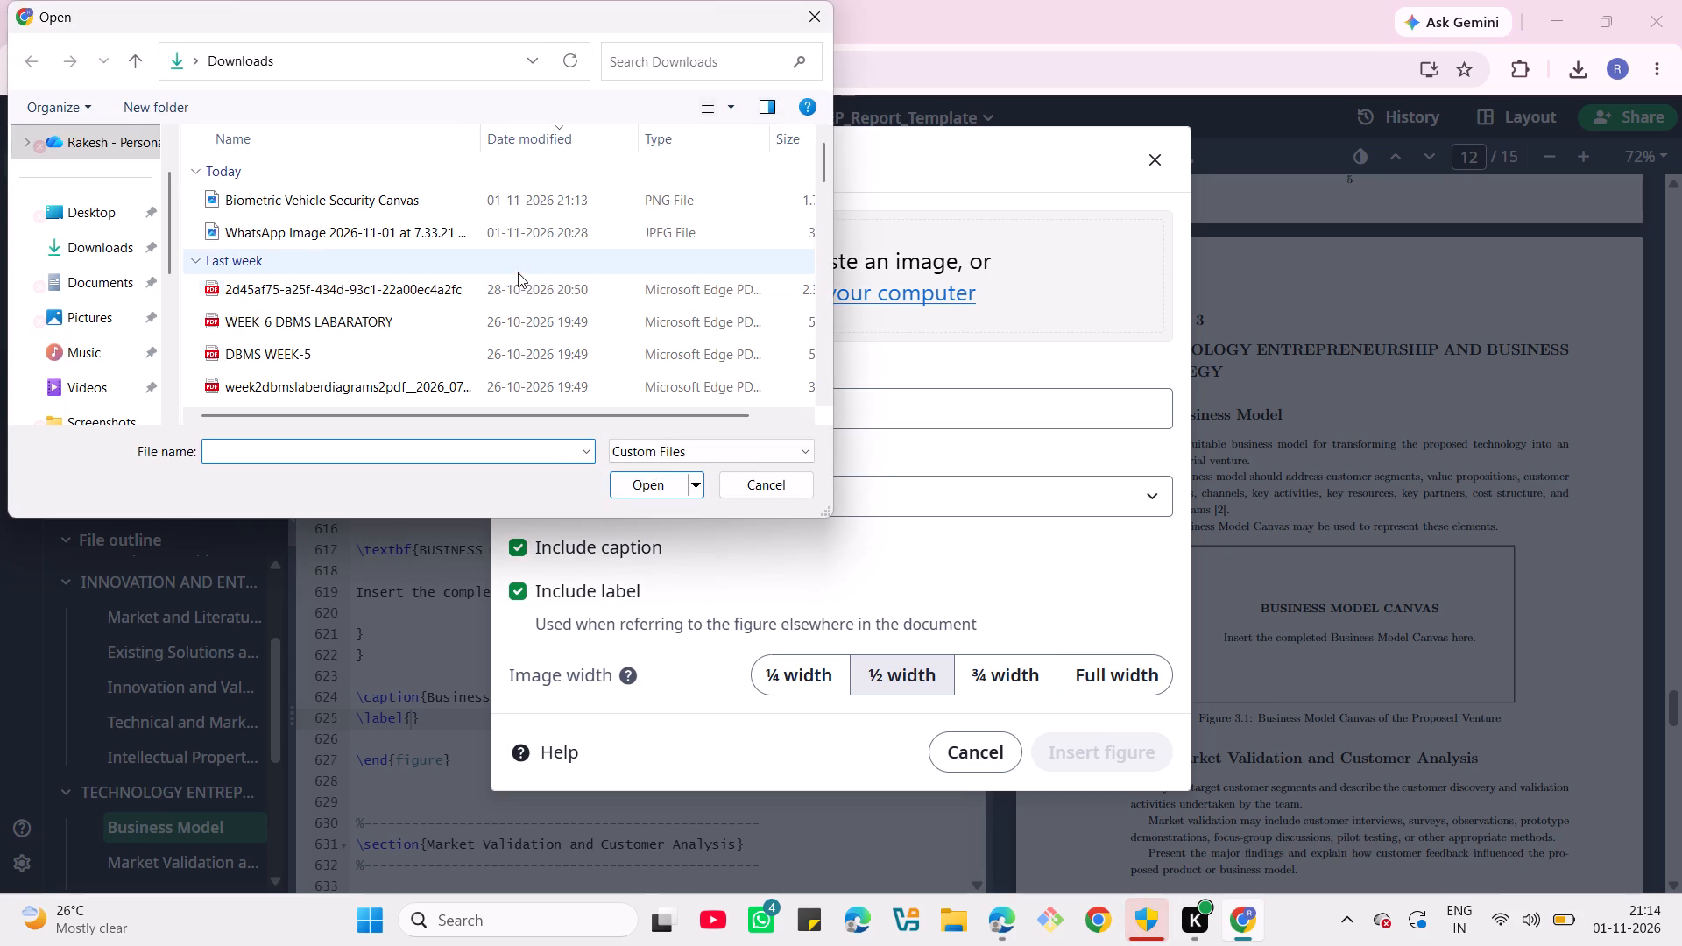
click(501, 190)
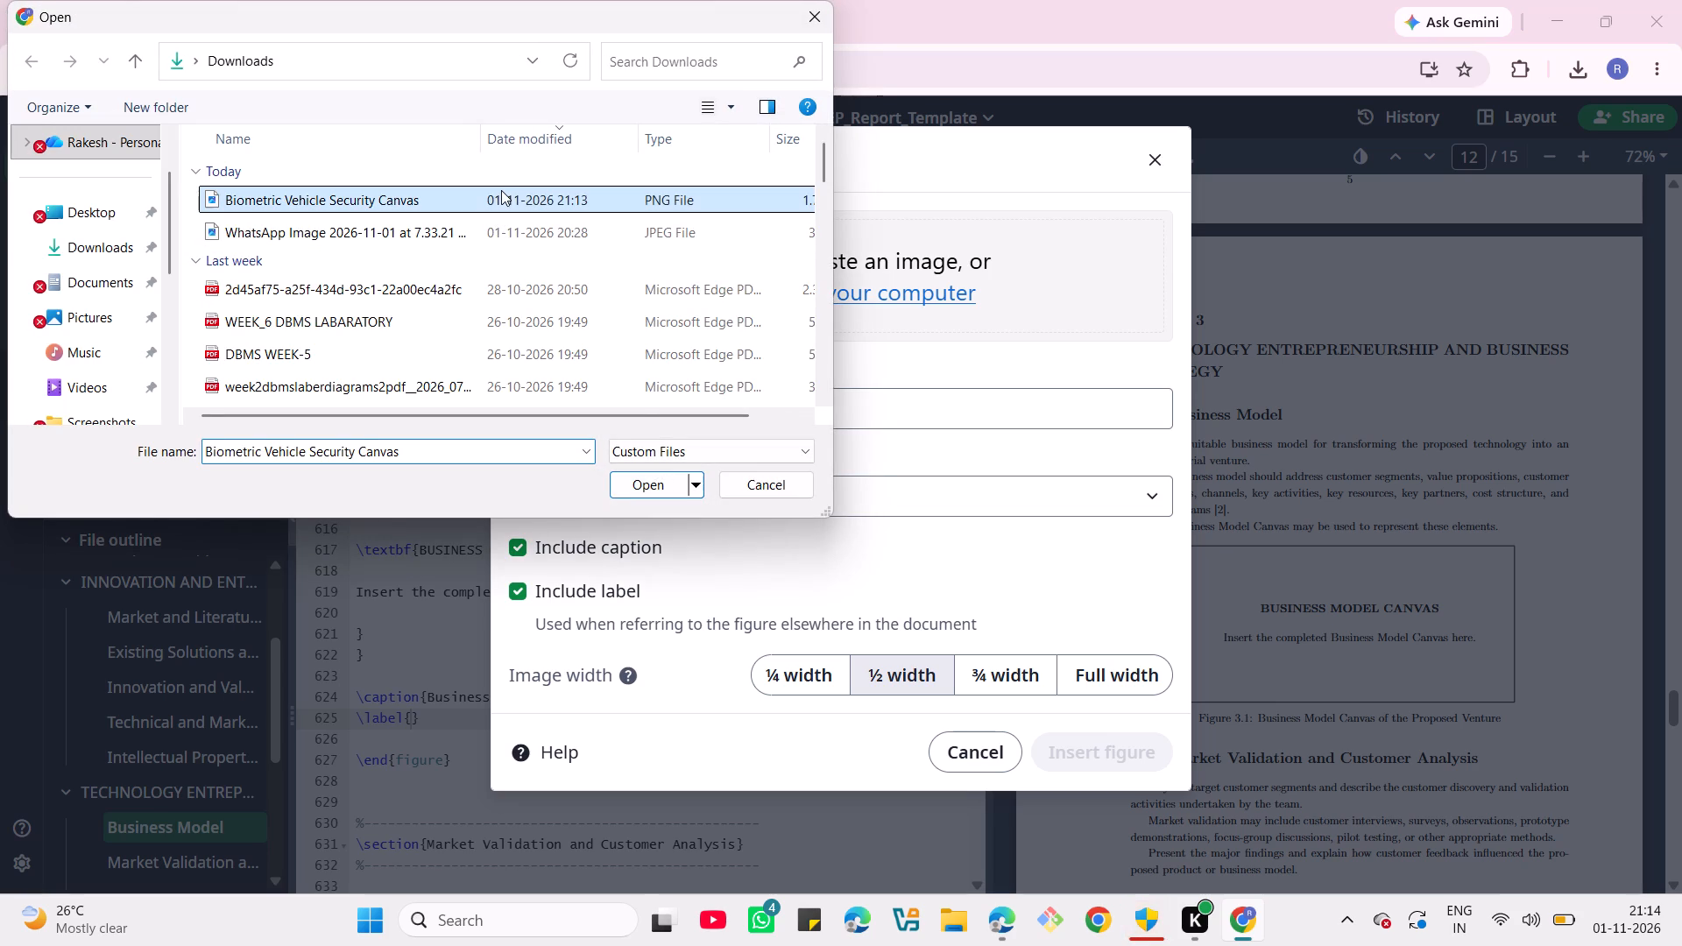
click(795, 447)
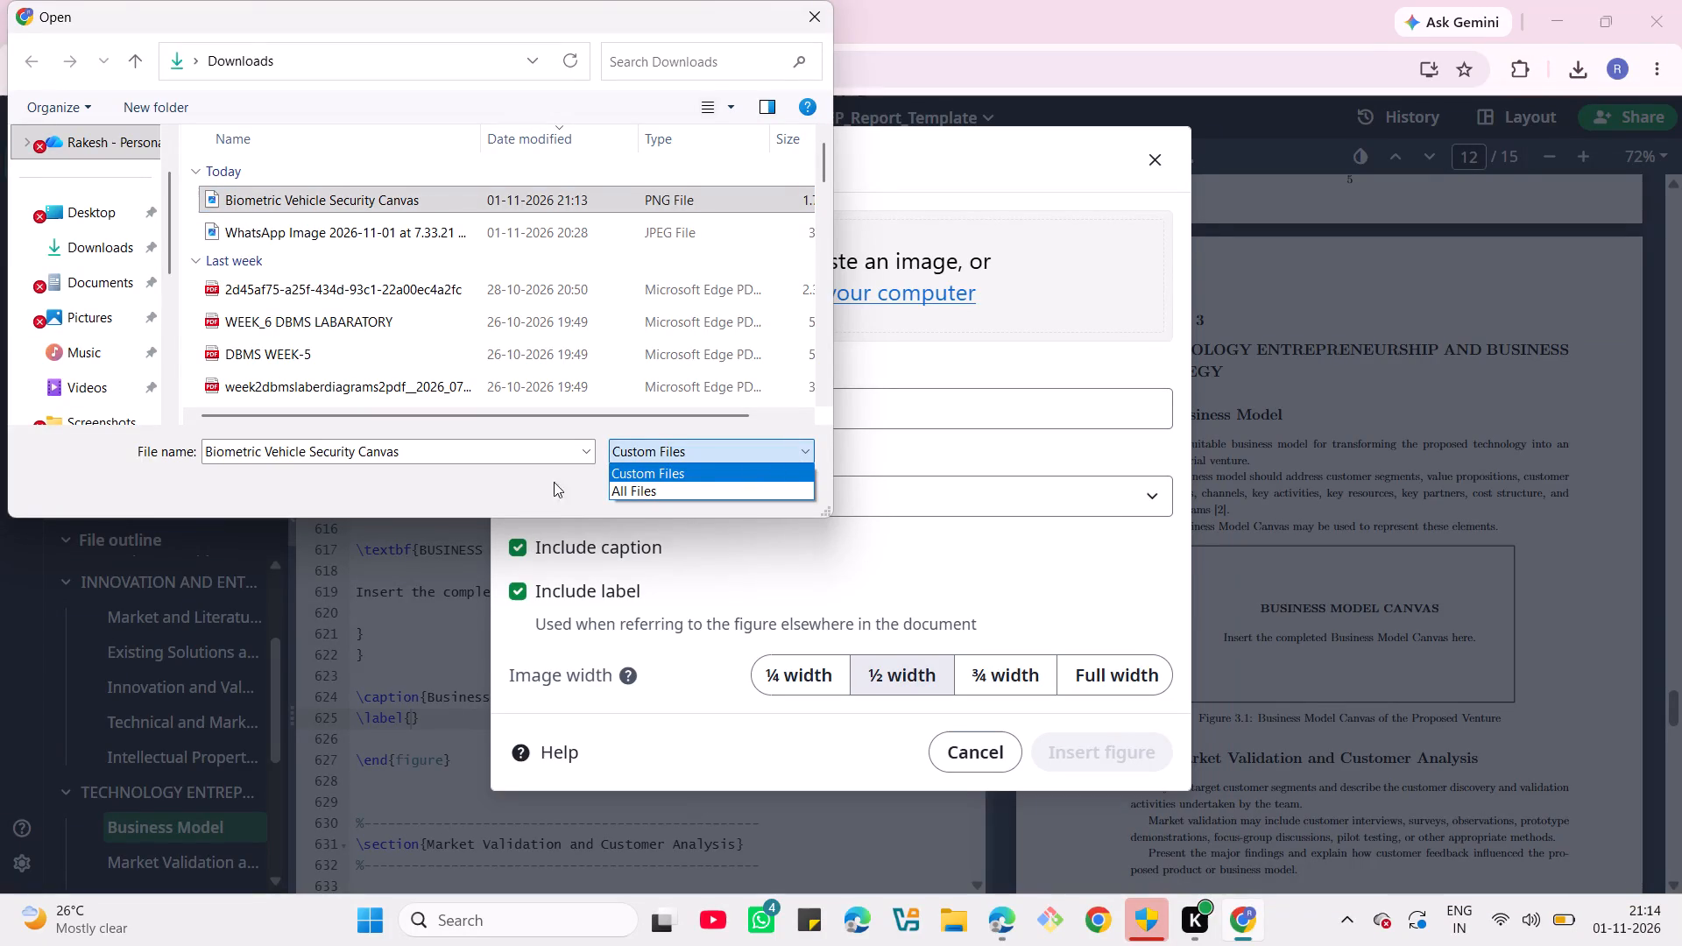
click(527, 481)
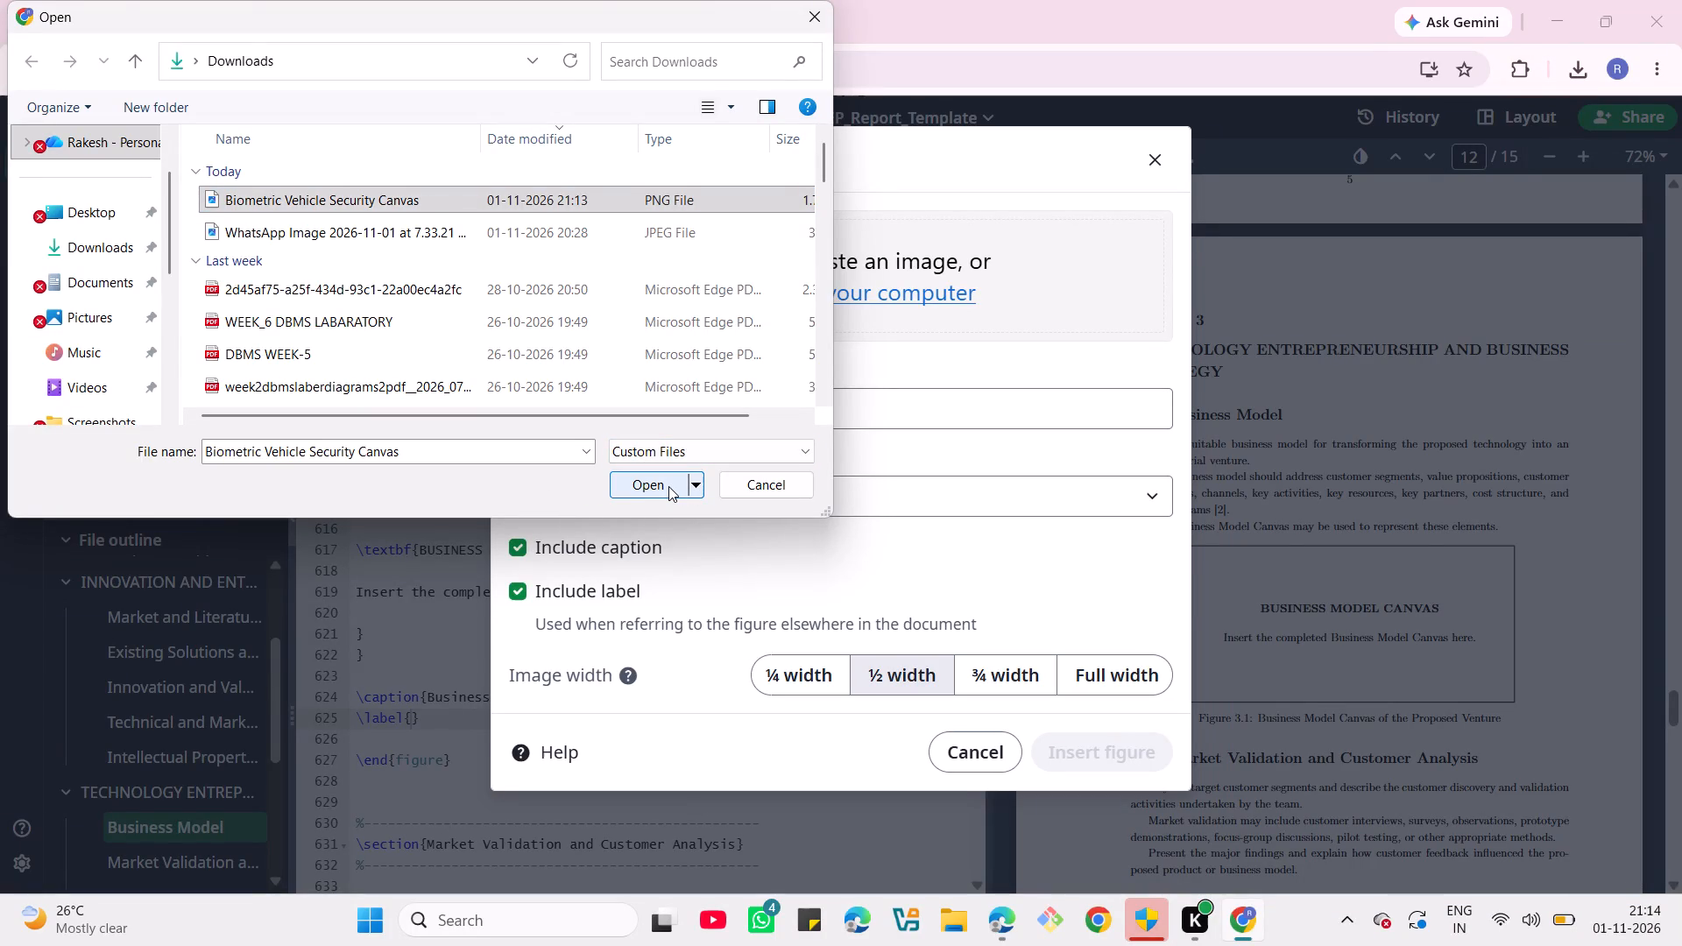
click(668, 486)
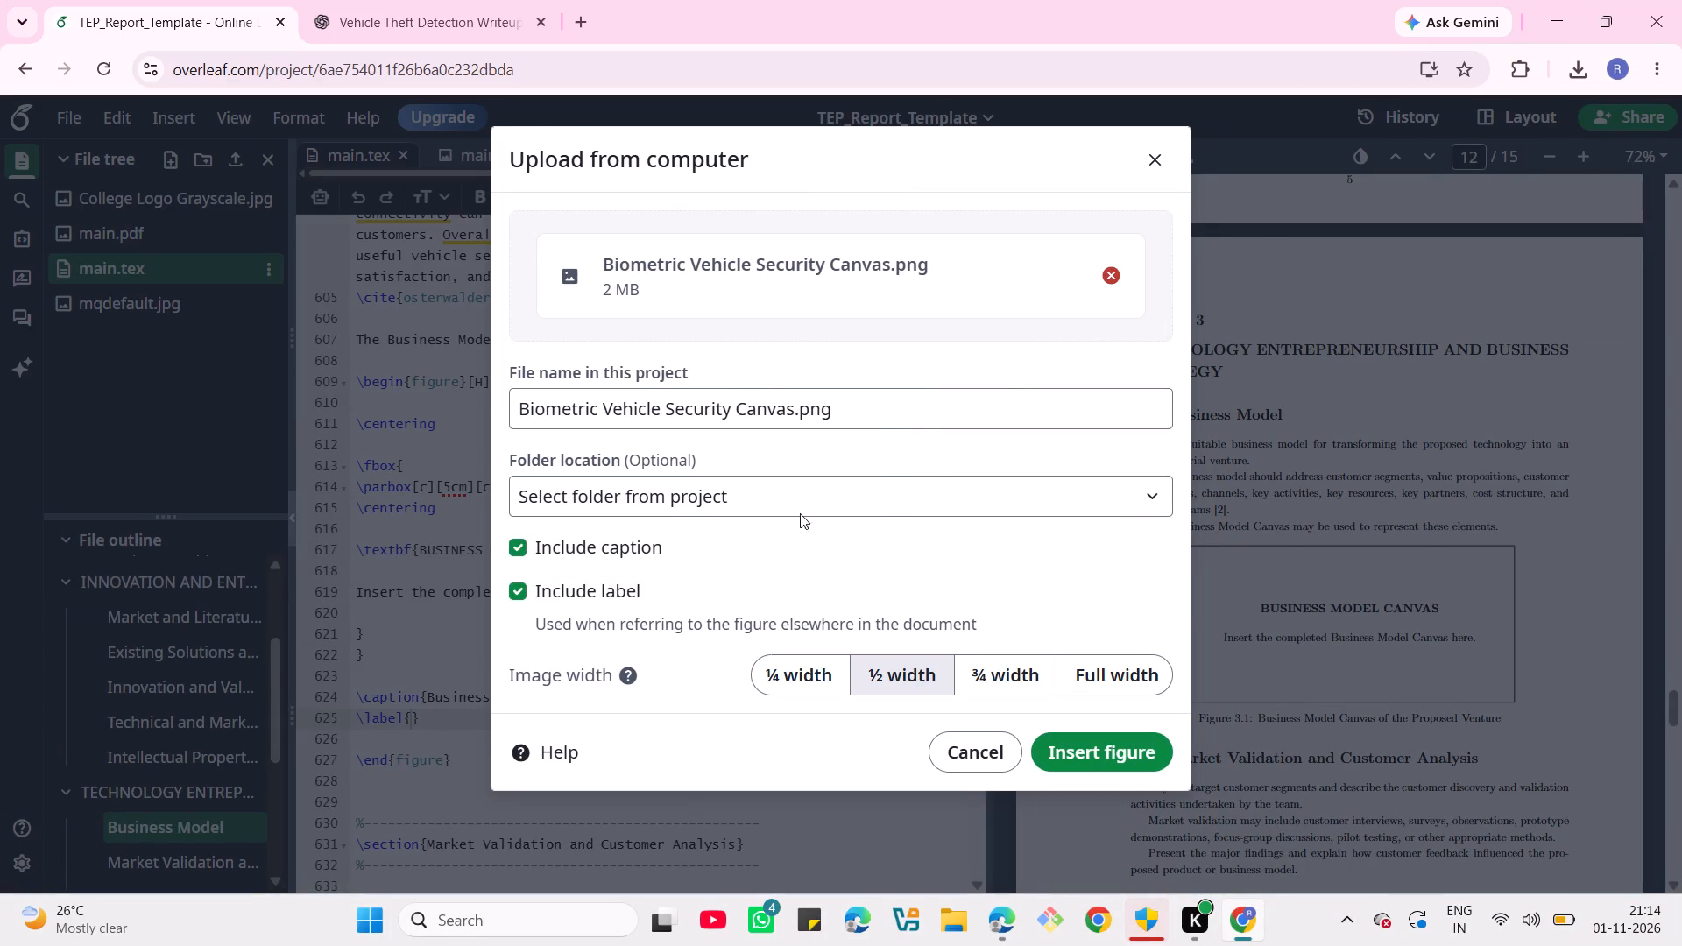
click(1095, 755)
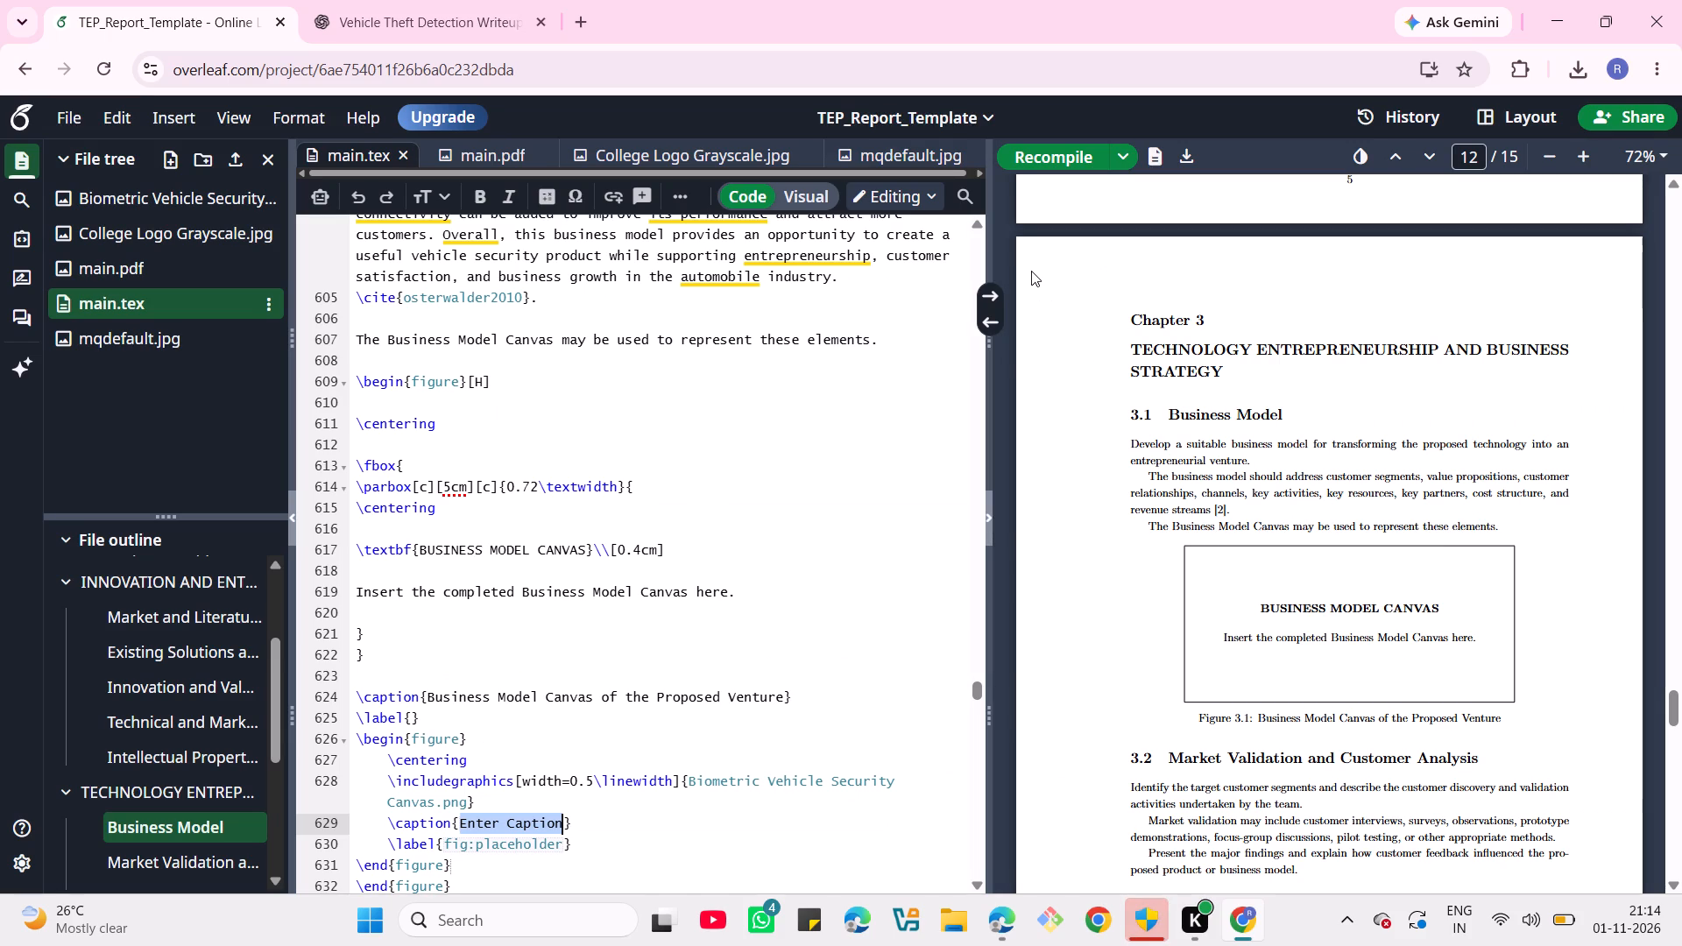
Recompile the report and check how the uploaded canvas image sits with the Business Model Canvas placeholder in Chapter 3's preview.
click(1035, 153)
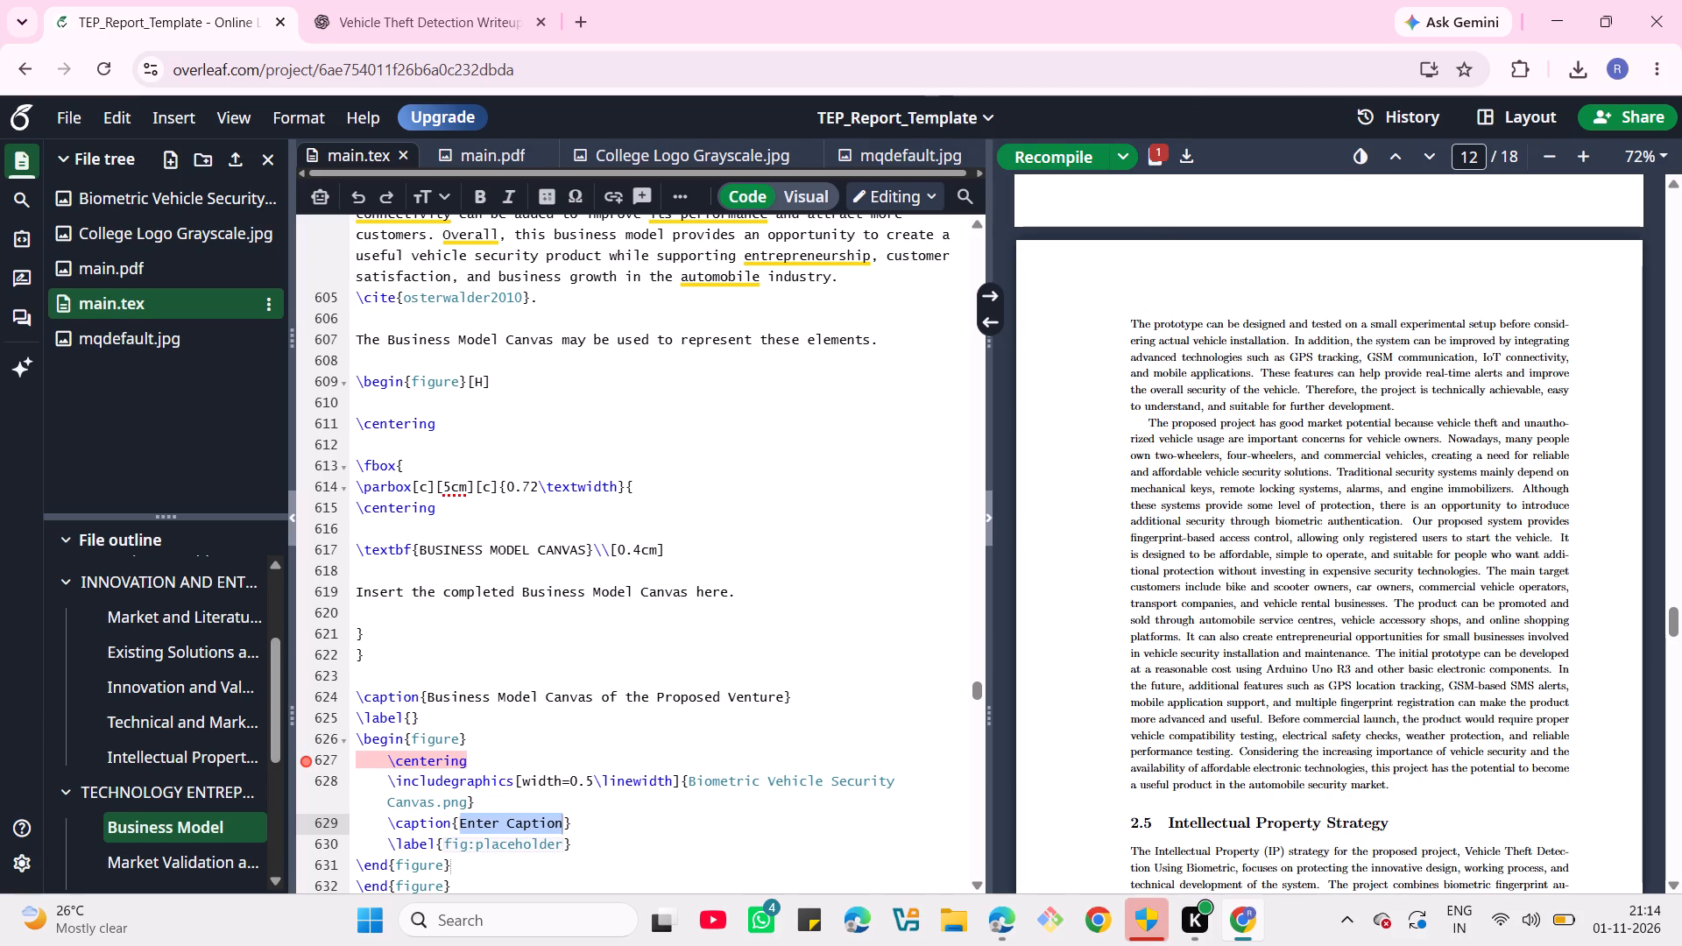
scroll(1265, 501, down, 5)
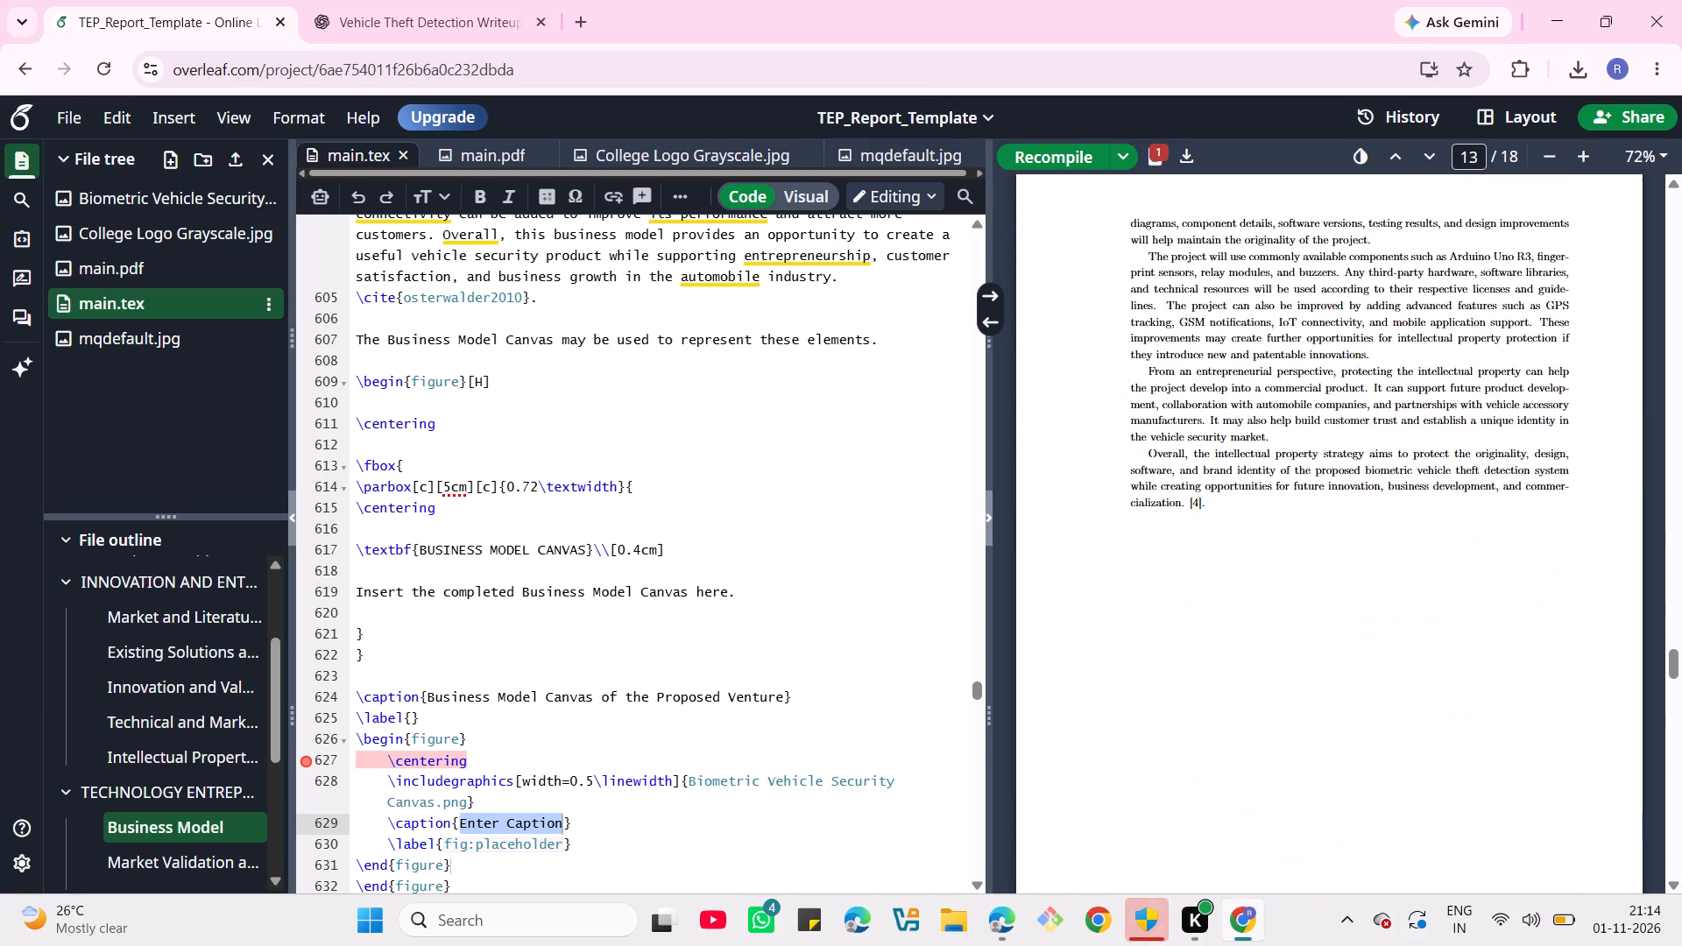
scroll(1265, 501, down, 7)
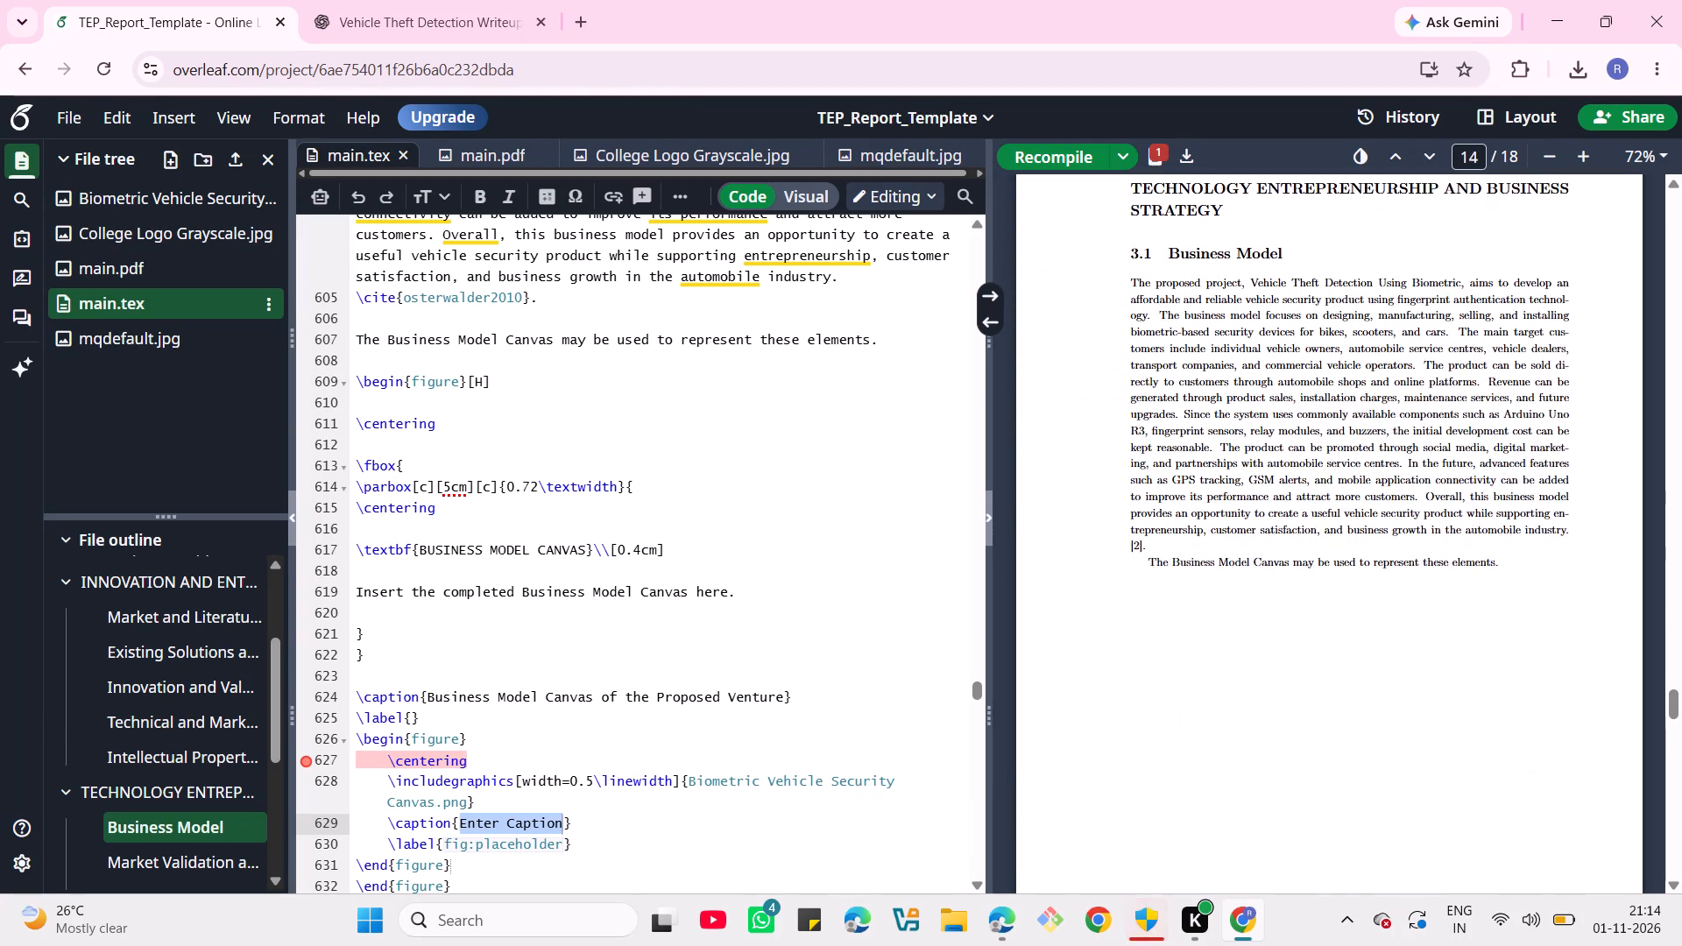
scroll(1265, 501, down, 4)
scroll(1265, 501, up, 1)
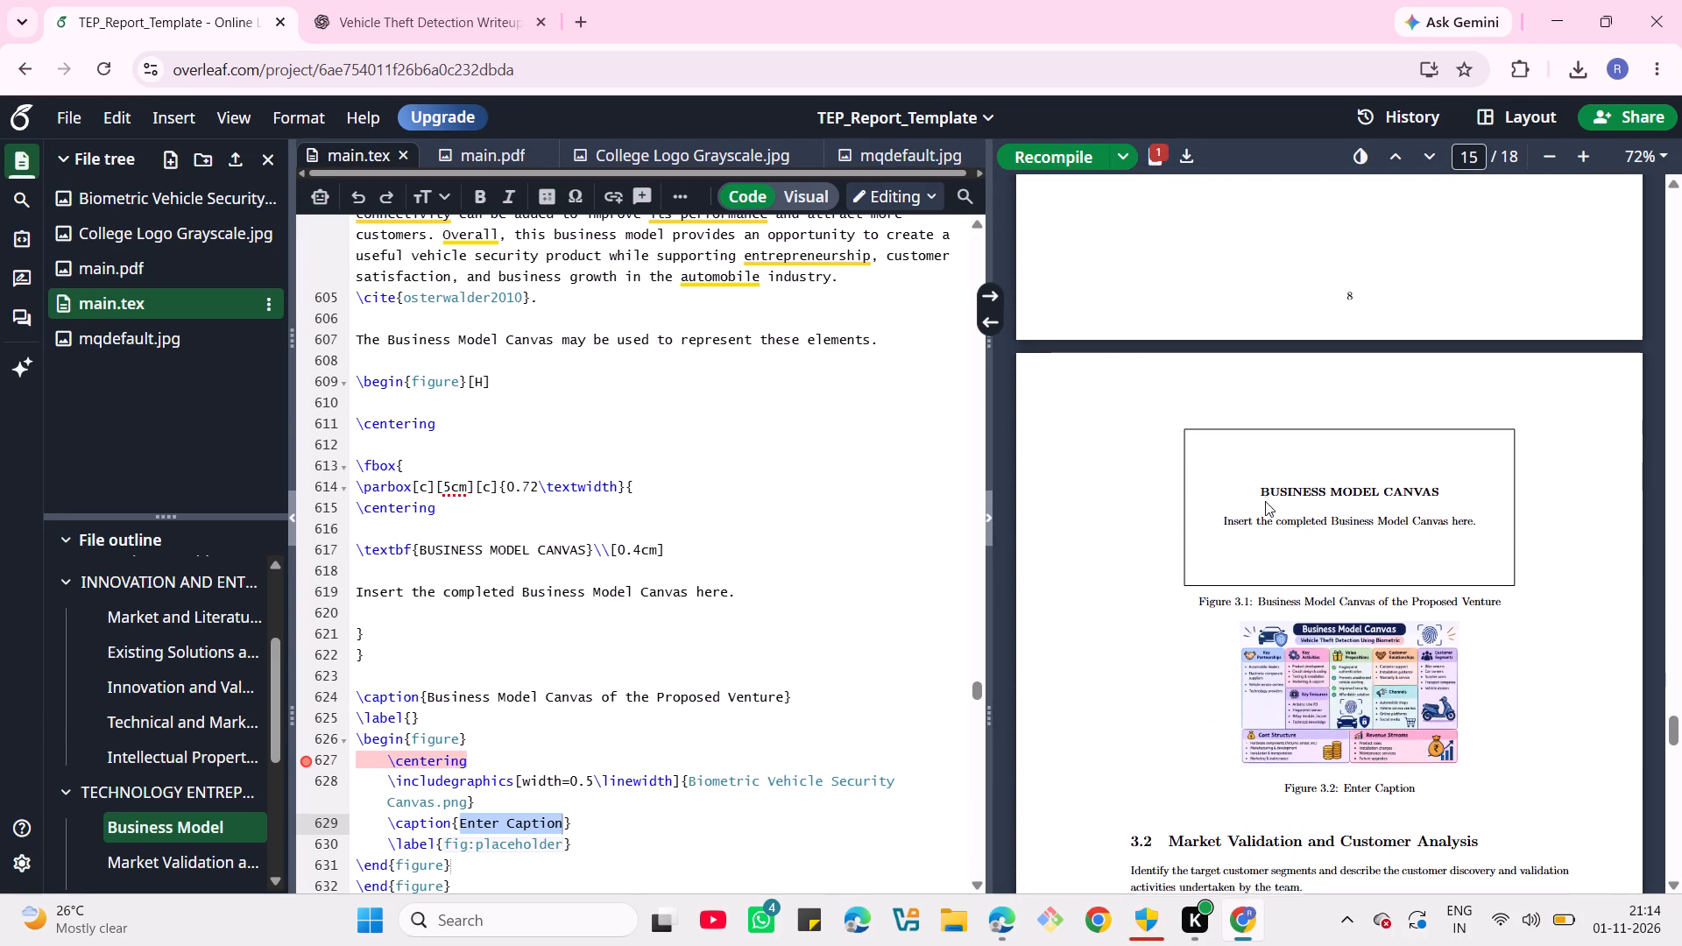
scroll(1265, 501, up, 2)
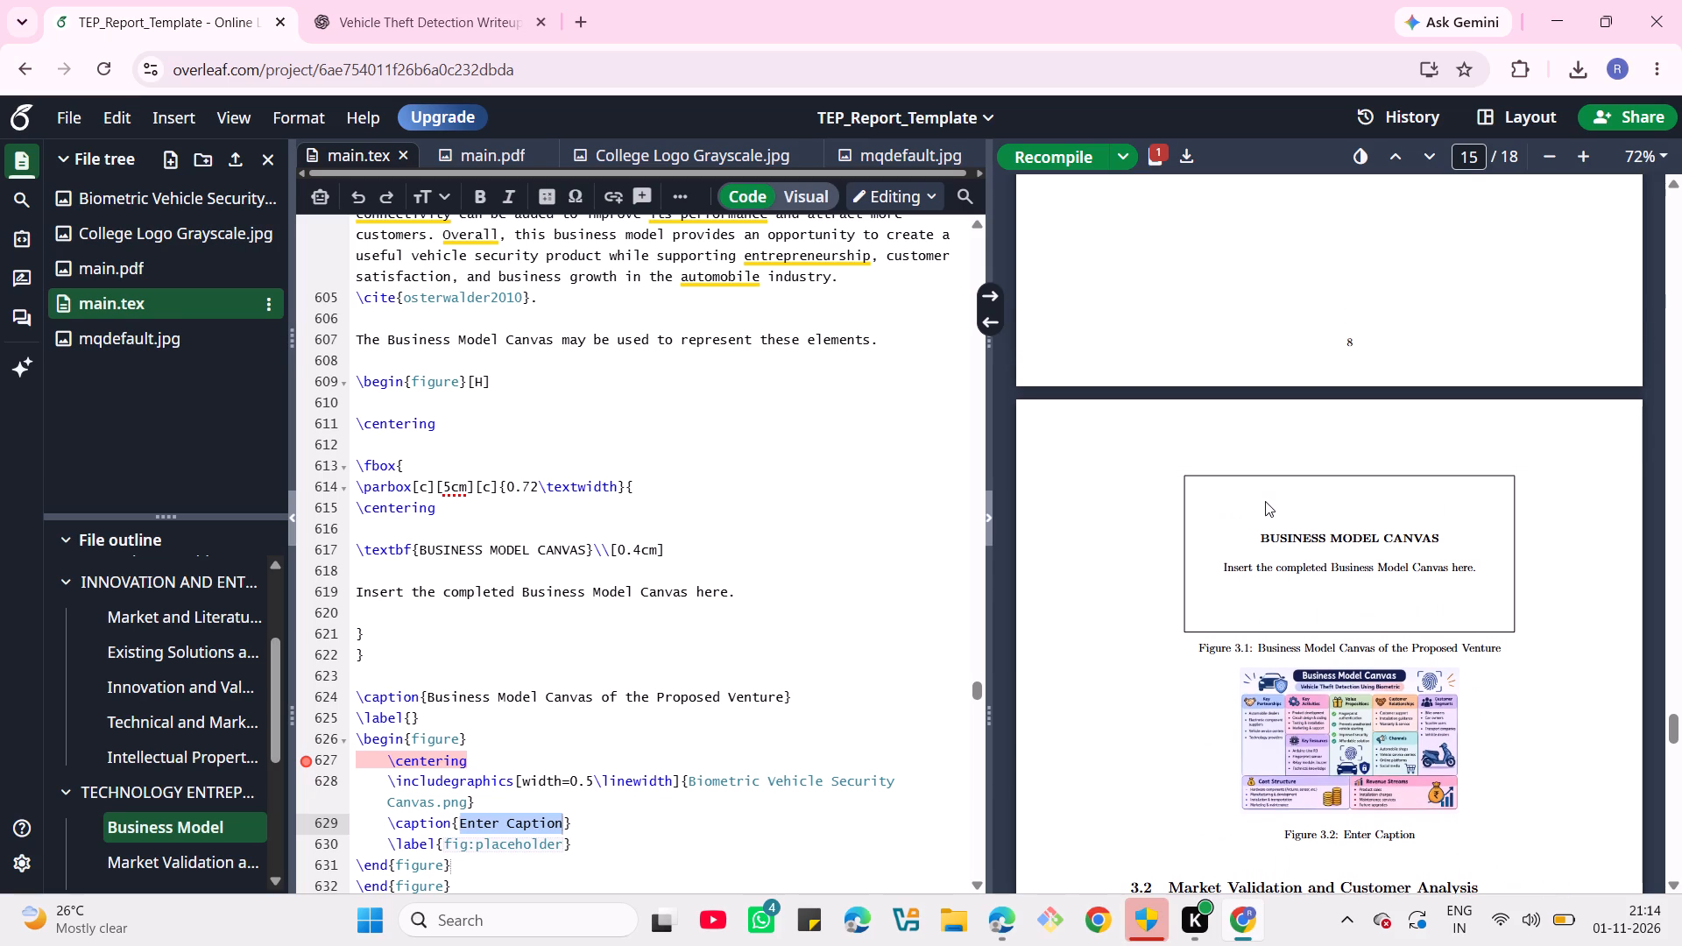
scroll(1265, 501, up, 2)
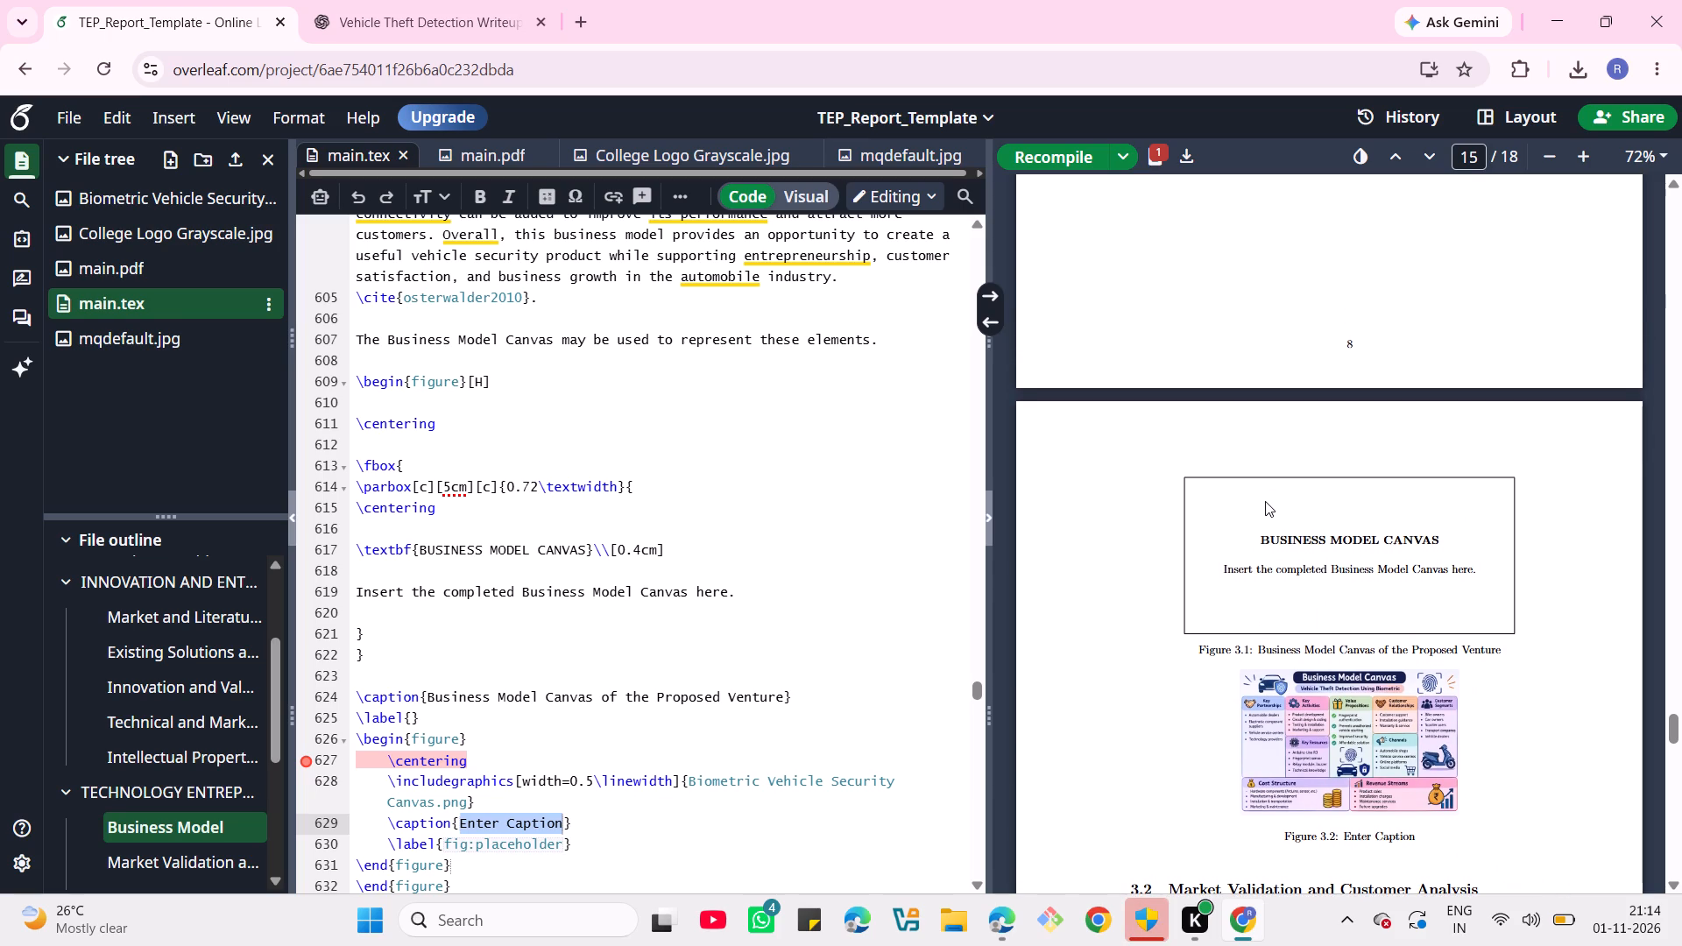
scroll(1265, 501, up, 2)
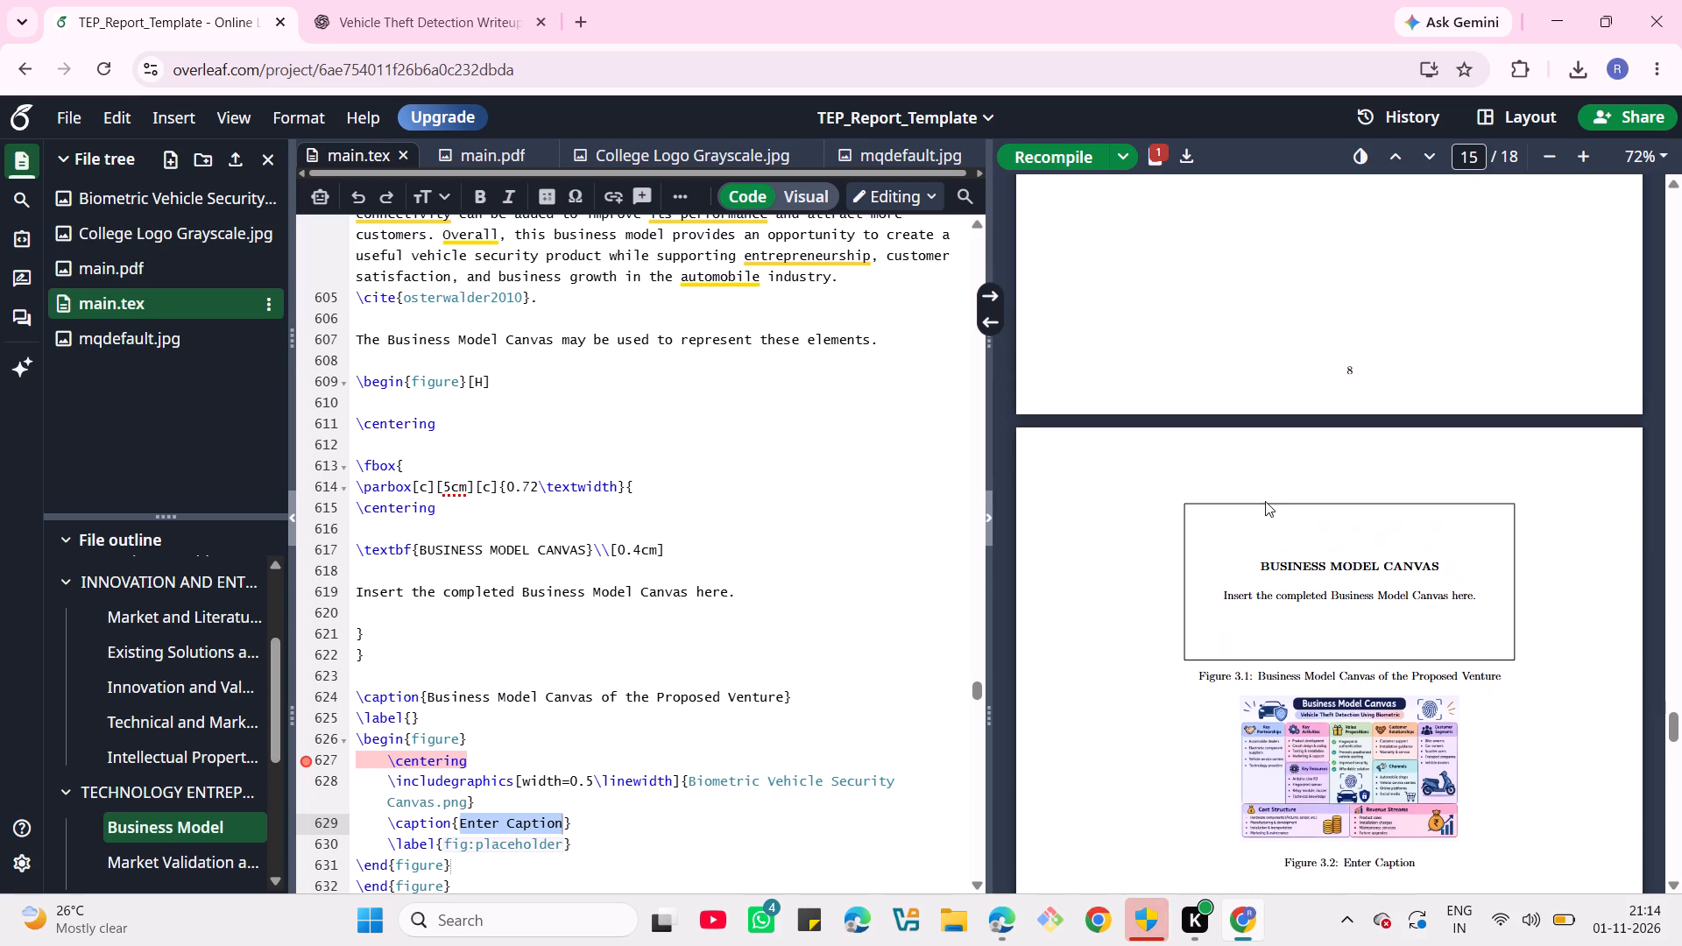
scroll(1265, 501, up, 1)
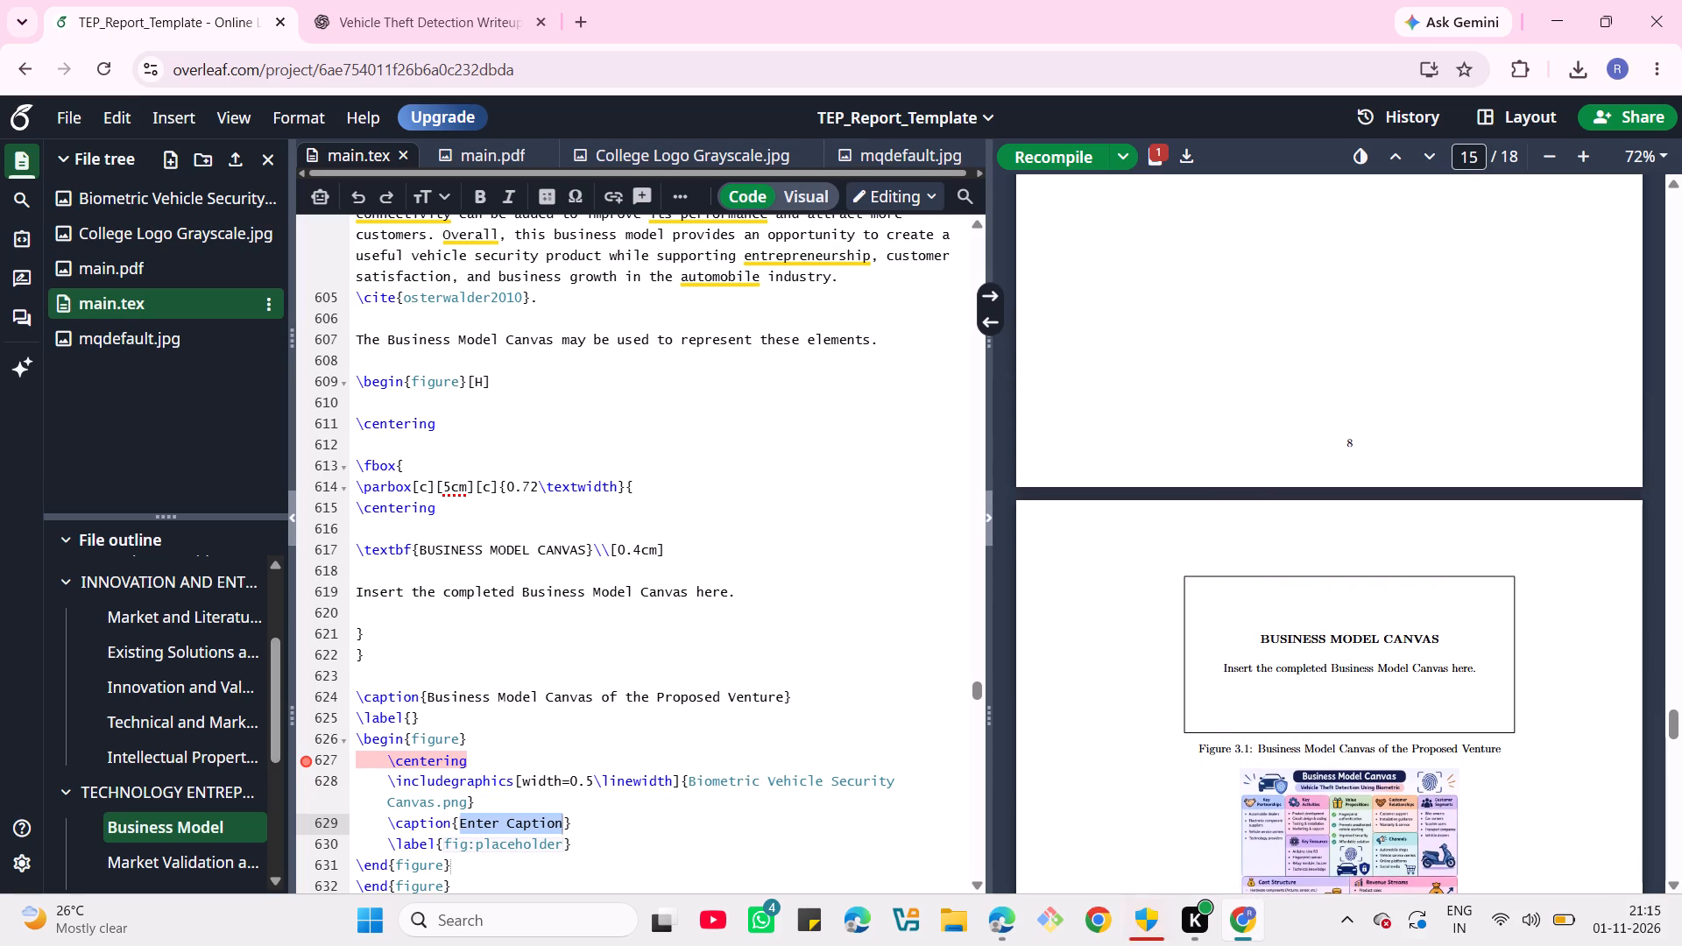
Undo the figure insertion and the label deletion, restoring fig:bmc in the \label below the Business Model Canvas caption.
scroll(600, 766, down, 2)
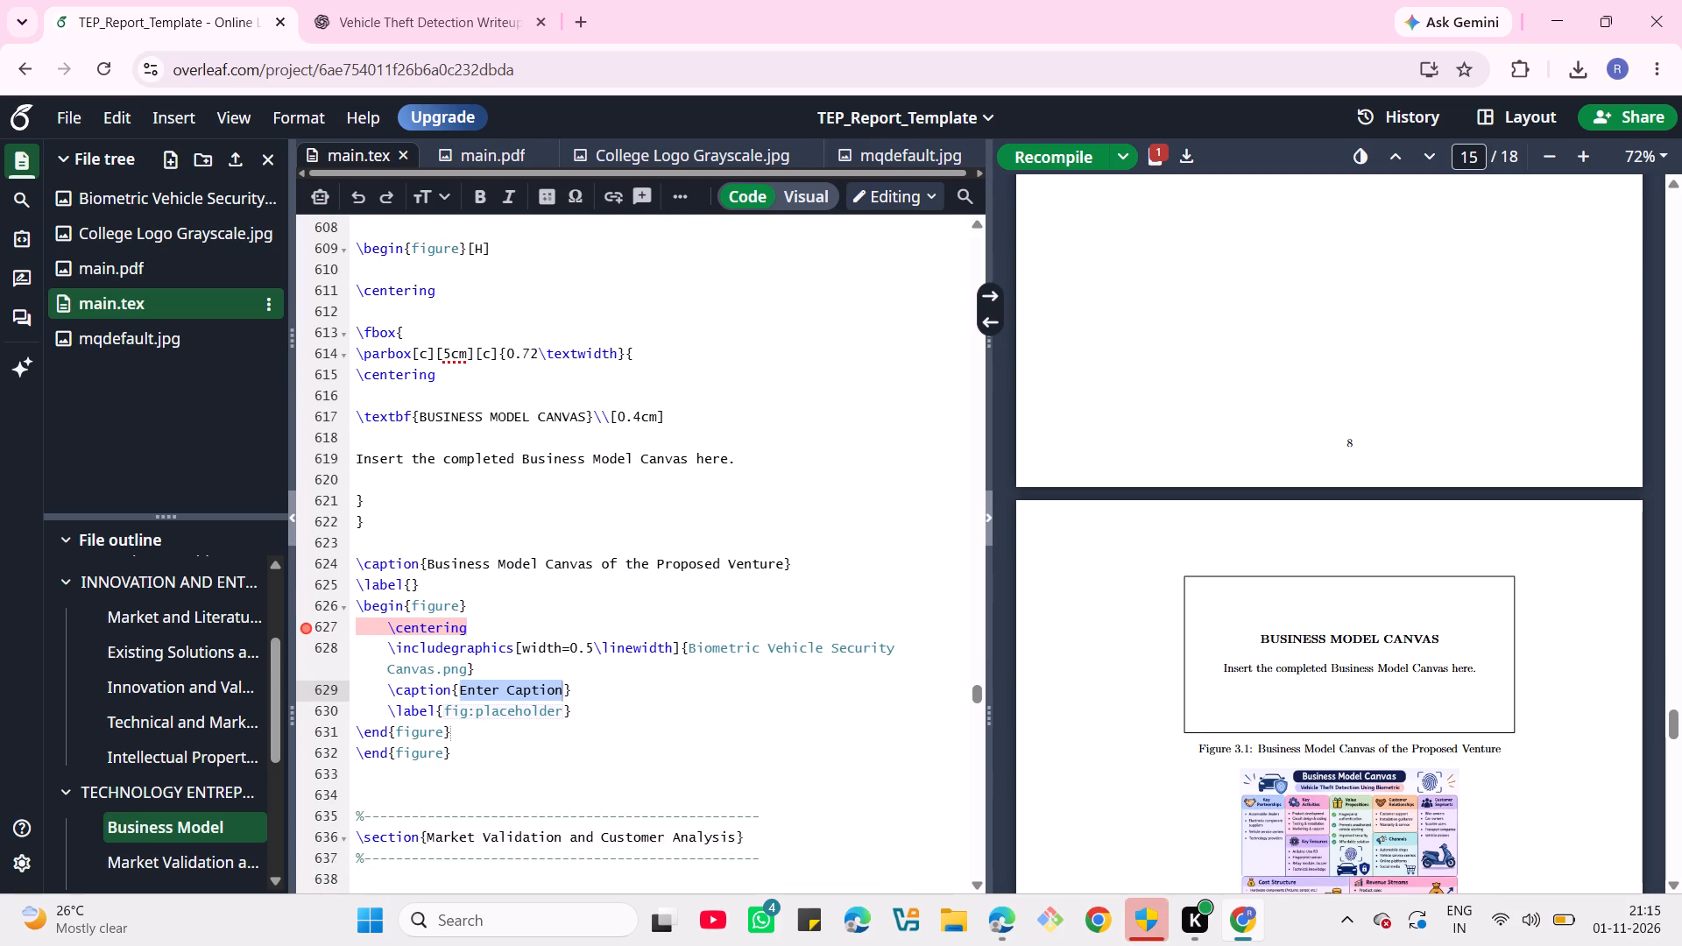
key(ctrl+z)
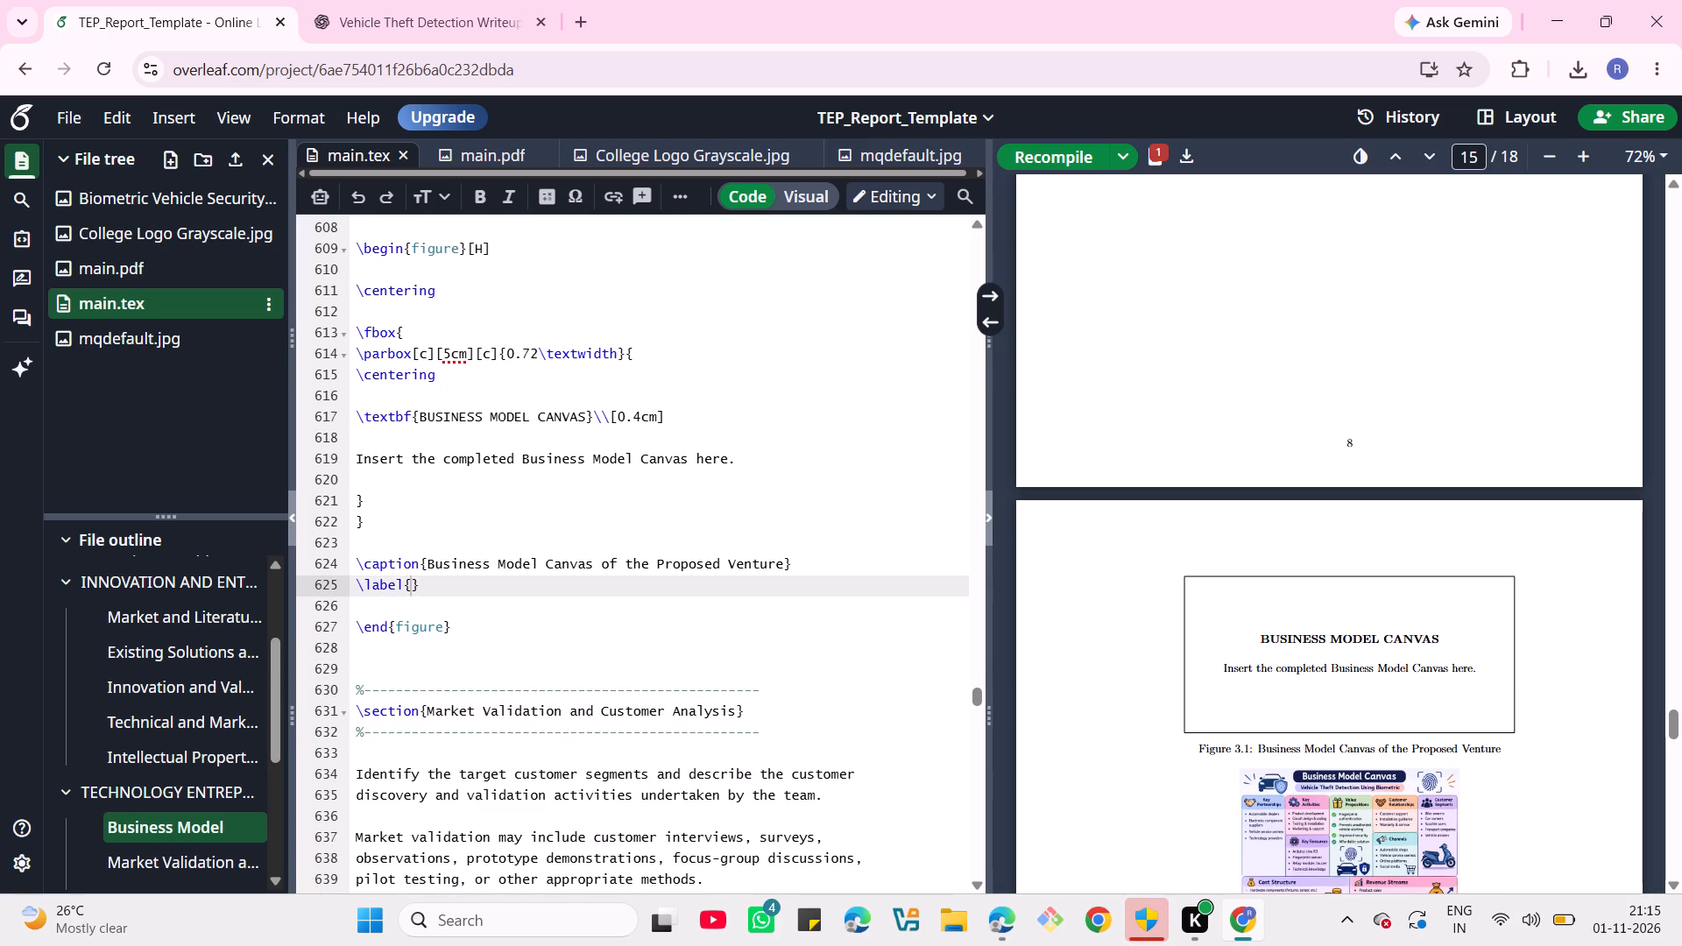
key(ctrl+z)
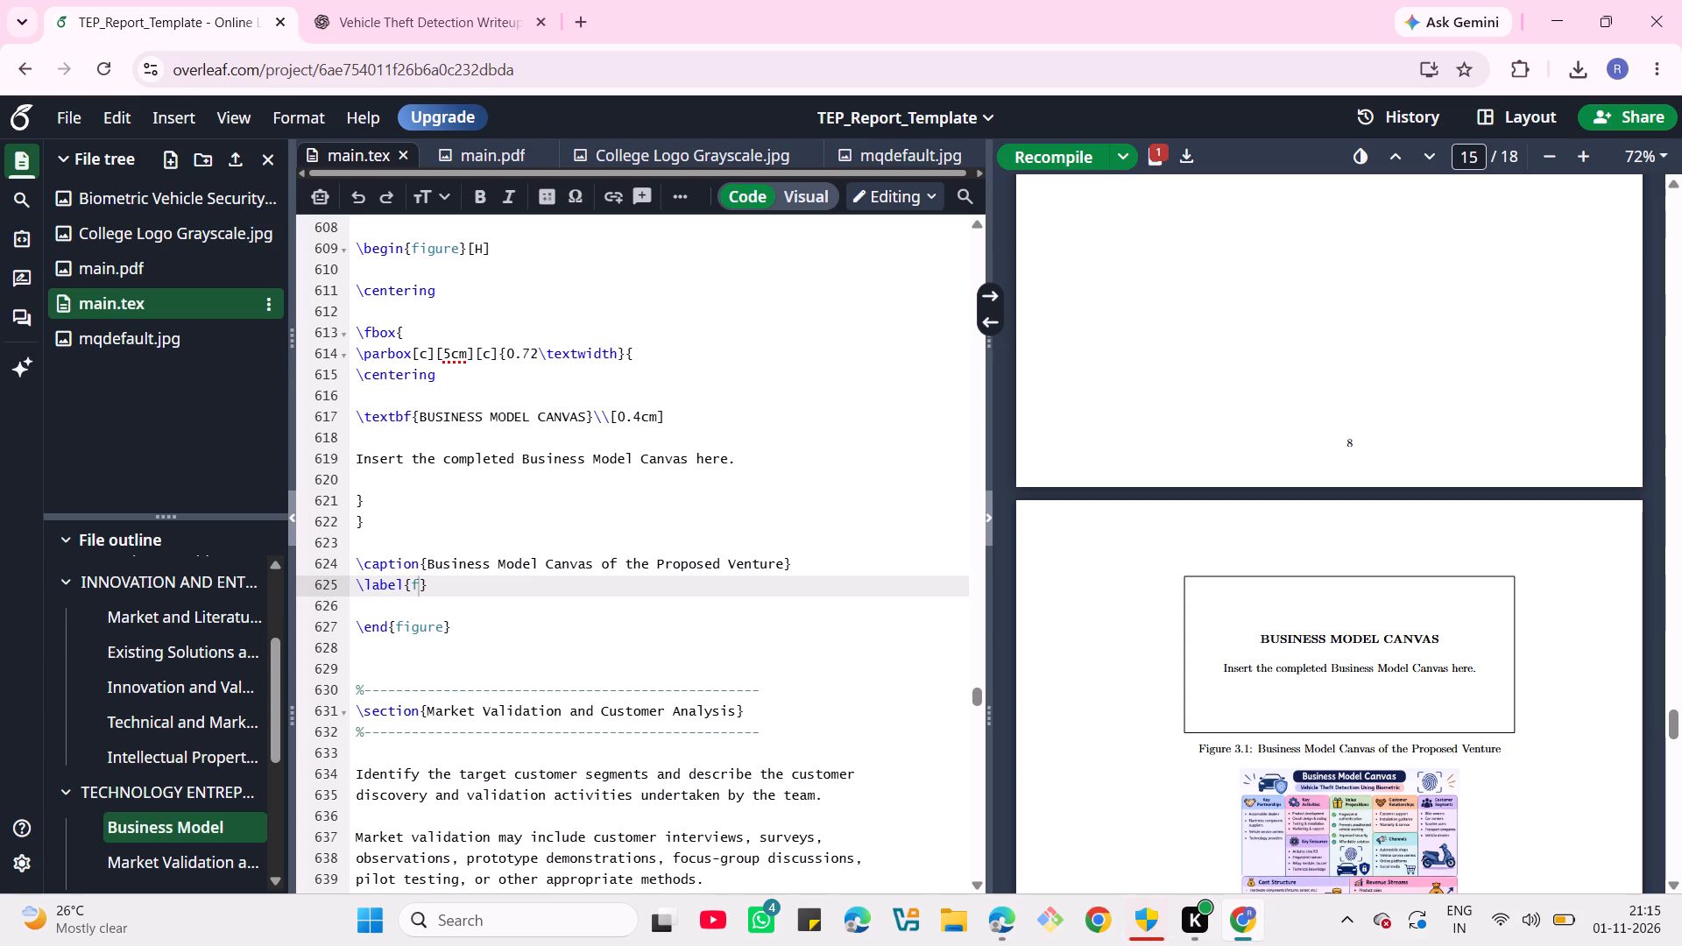
key(ctrl+z)
key(ctrl+z)
key(ctrl+z)
key(ctrl+z)
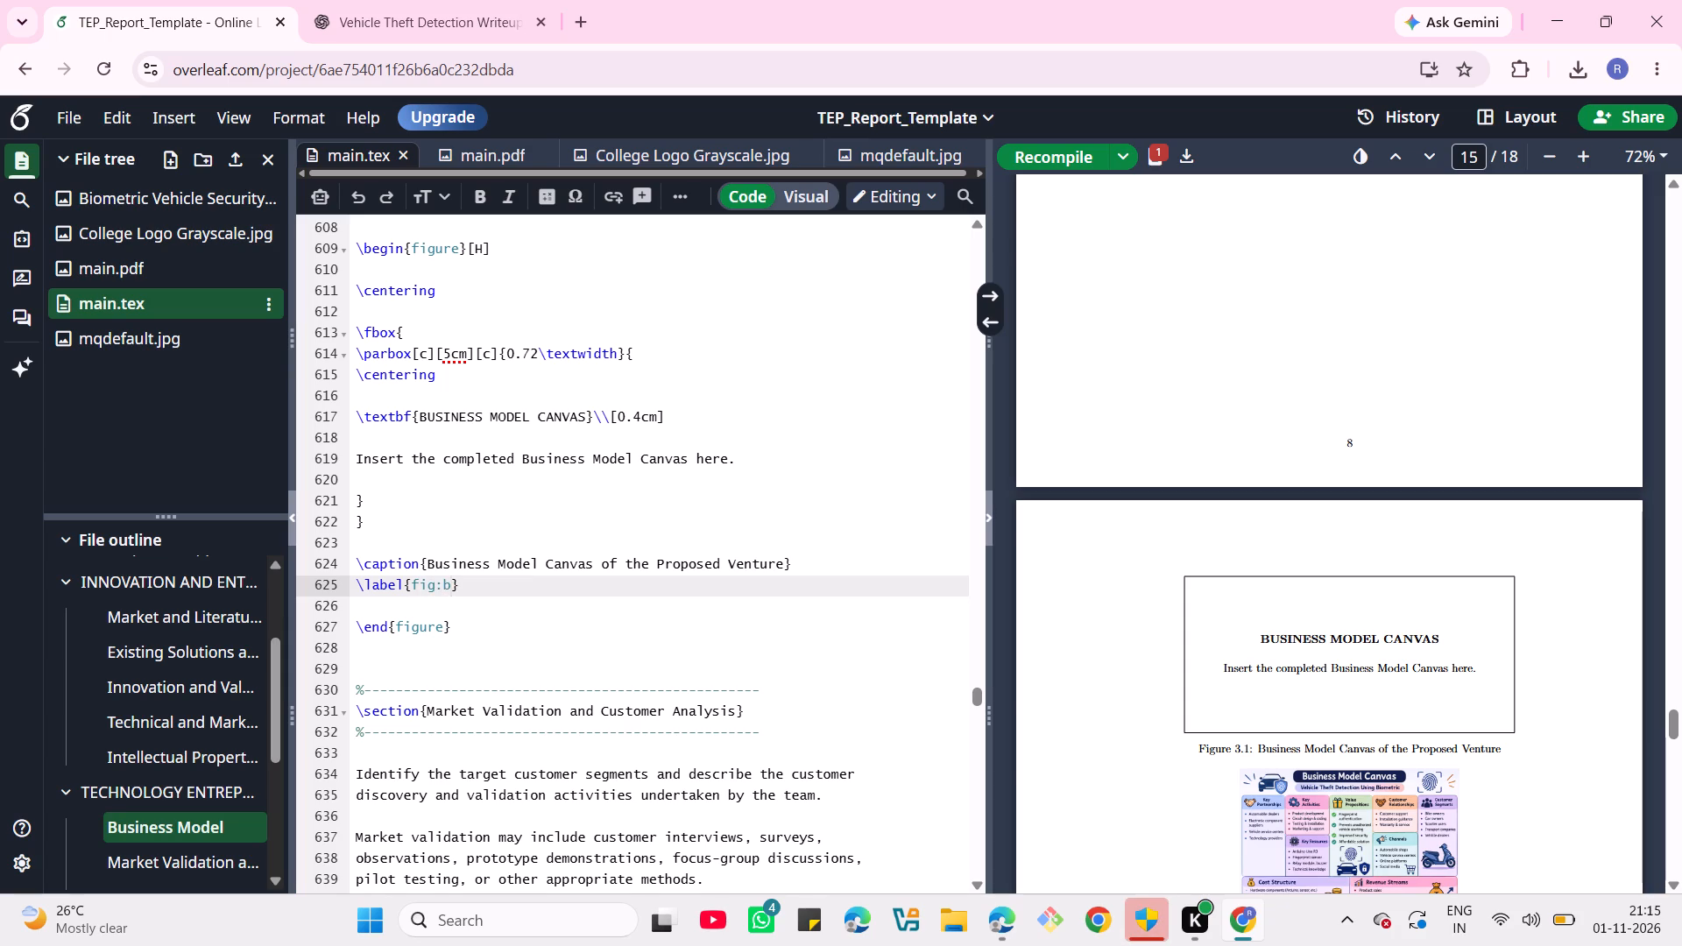
key(ctrl+z)
key(ctrl+z)
Recompile the report and review the preview from Chapter 2's existing solutions table through Chapter 3's Business Model Canvas placeholder.
scroll(541, 532, up, 6)
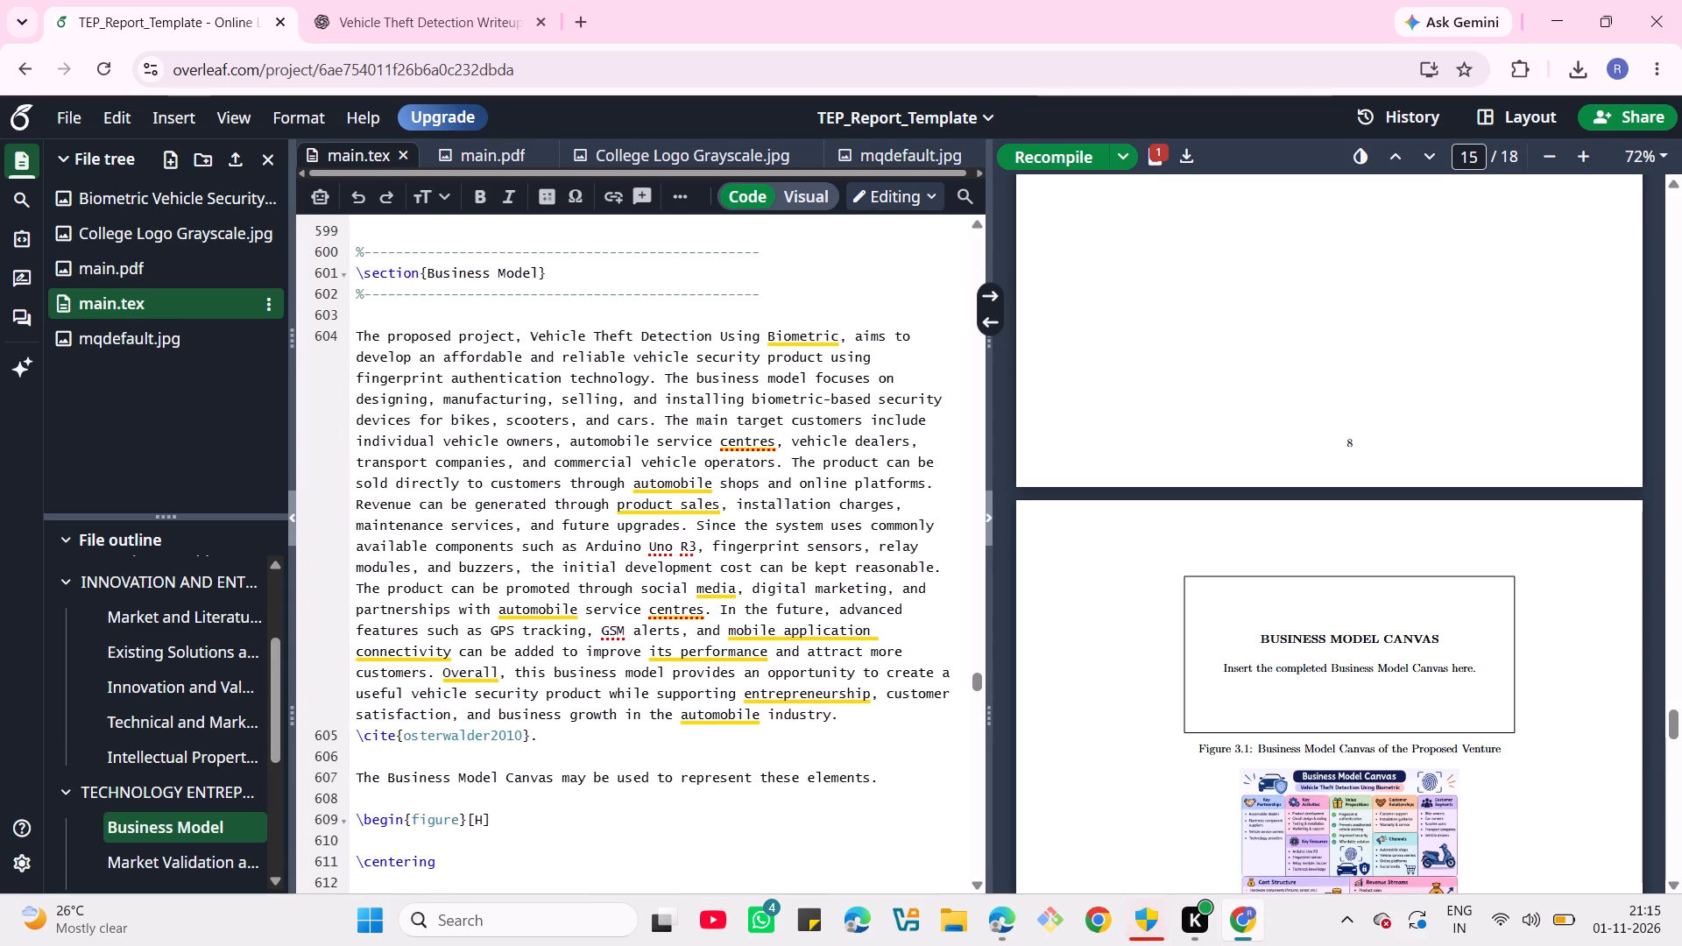
click(1062, 156)
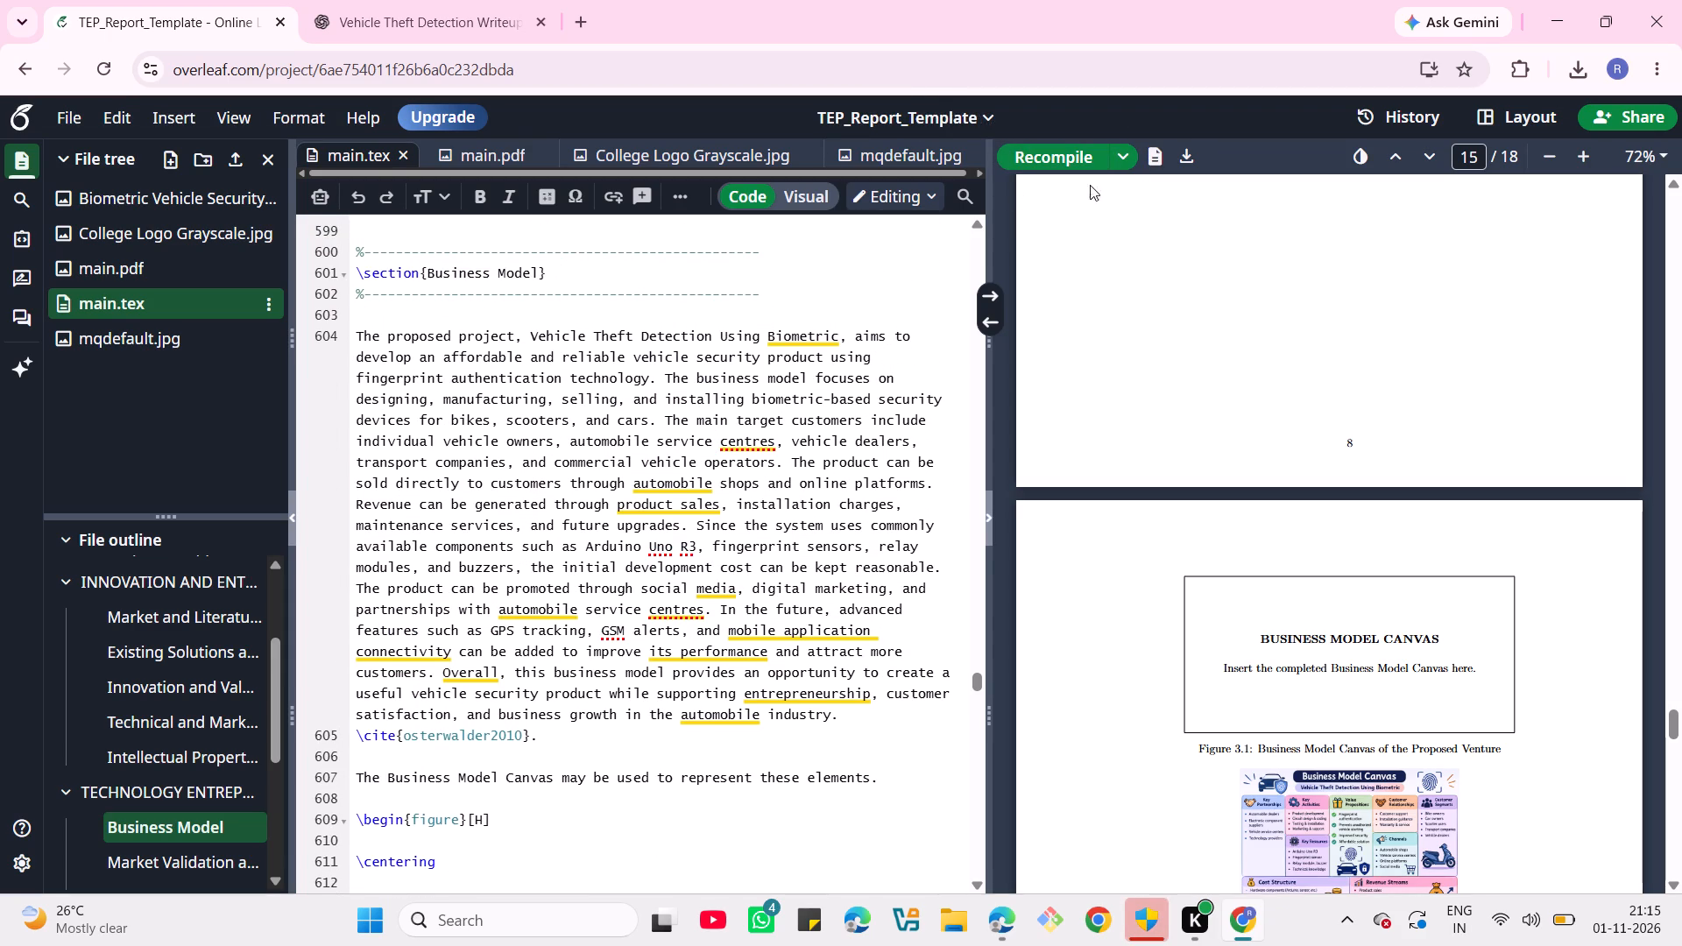
scroll(1250, 273, down, 1)
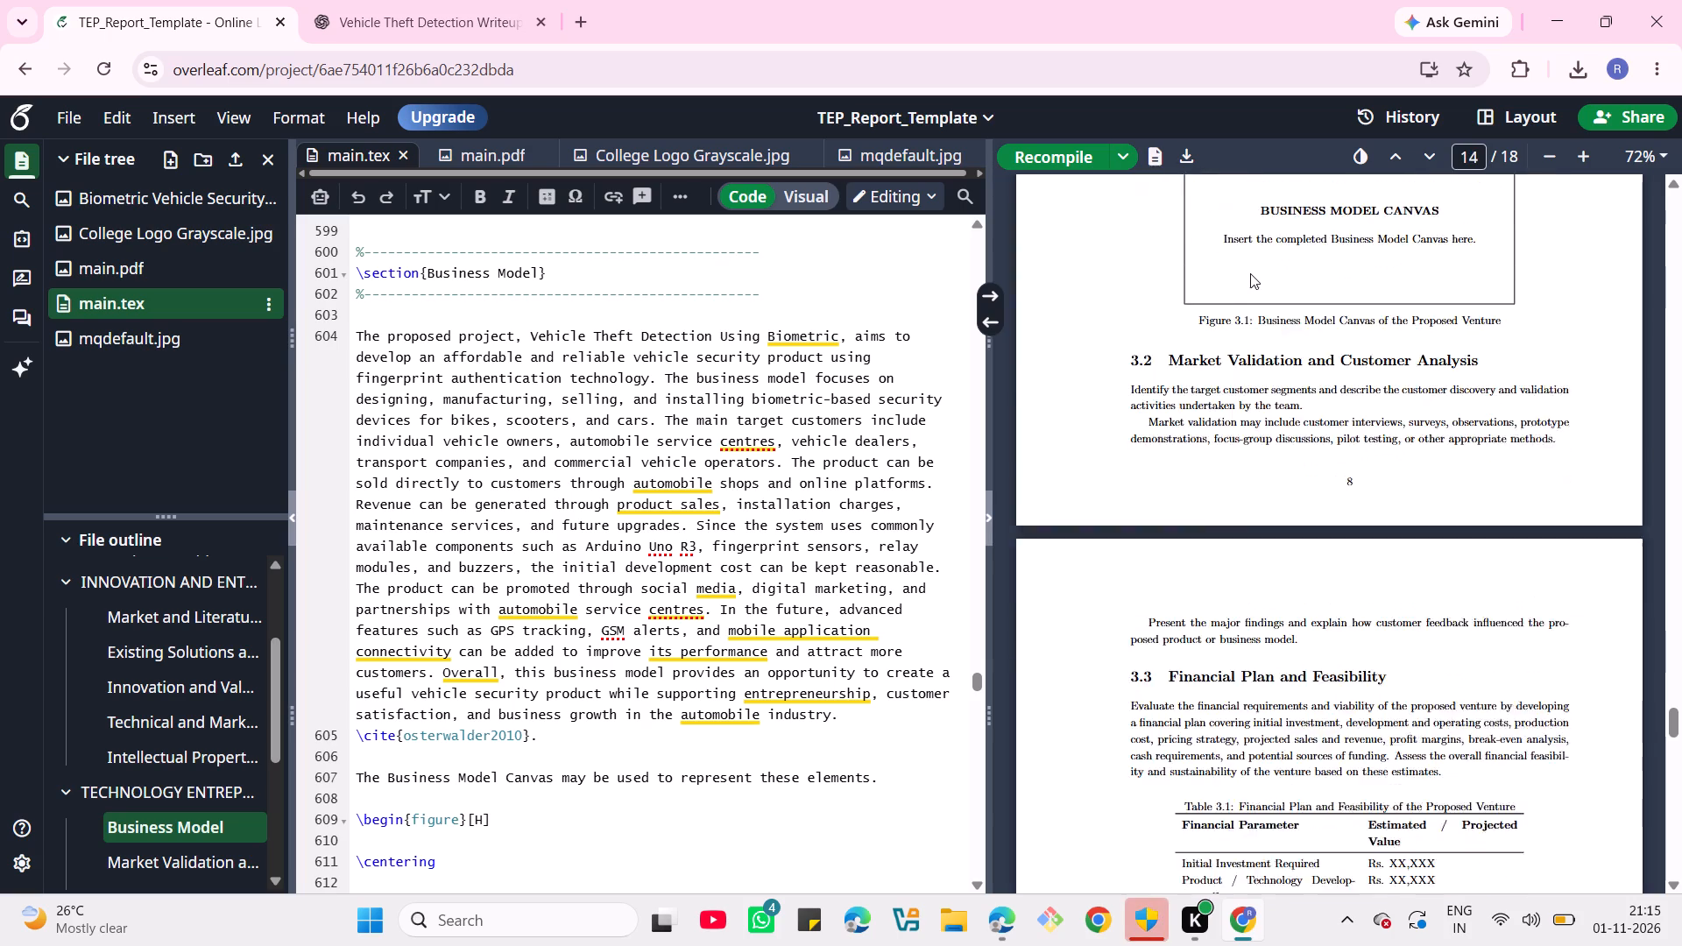
scroll(1250, 273, down, 1)
scroll(1250, 273, up, 2)
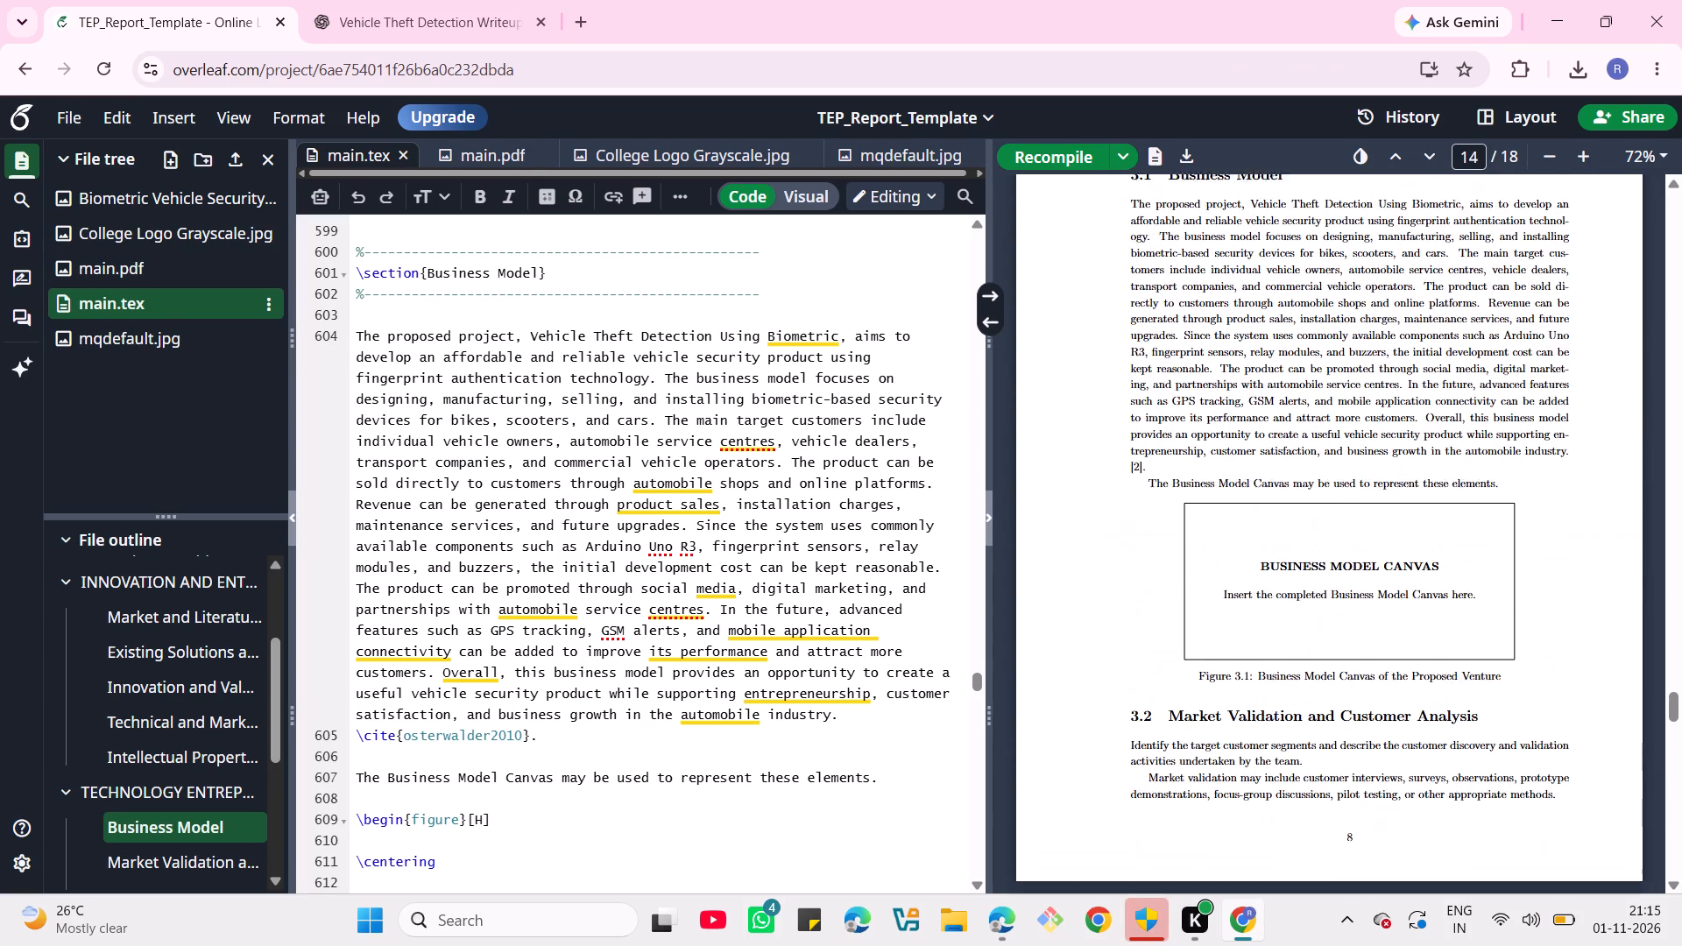
scroll(1250, 273, up, 6)
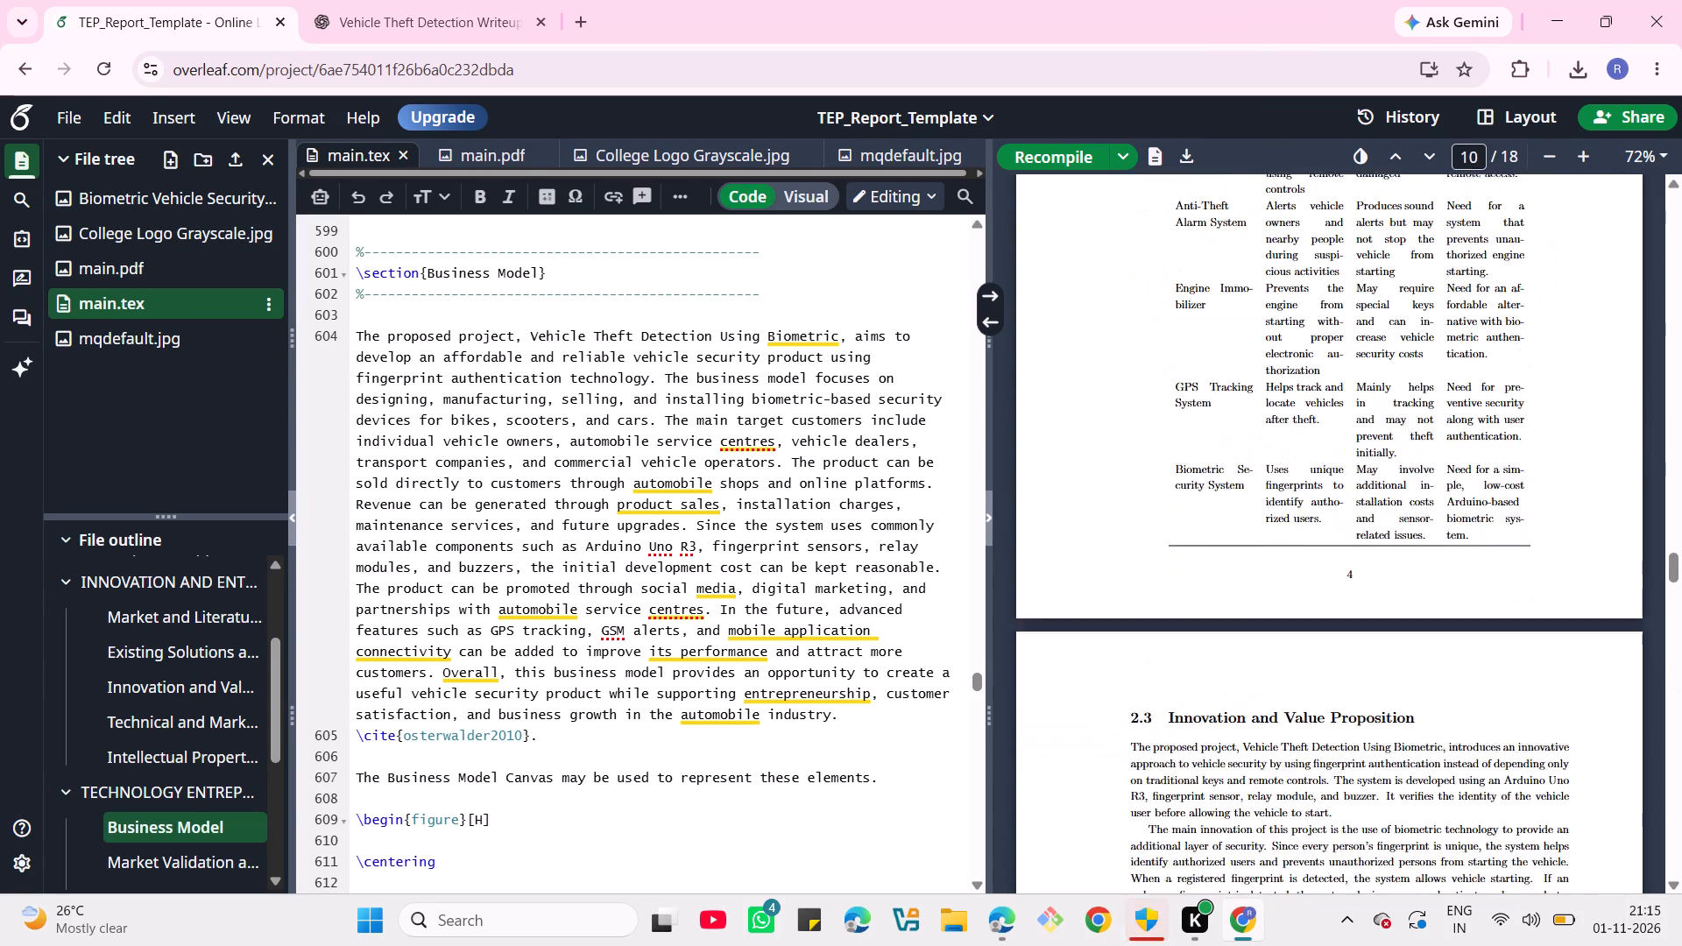
scroll(1250, 273, down, 3)
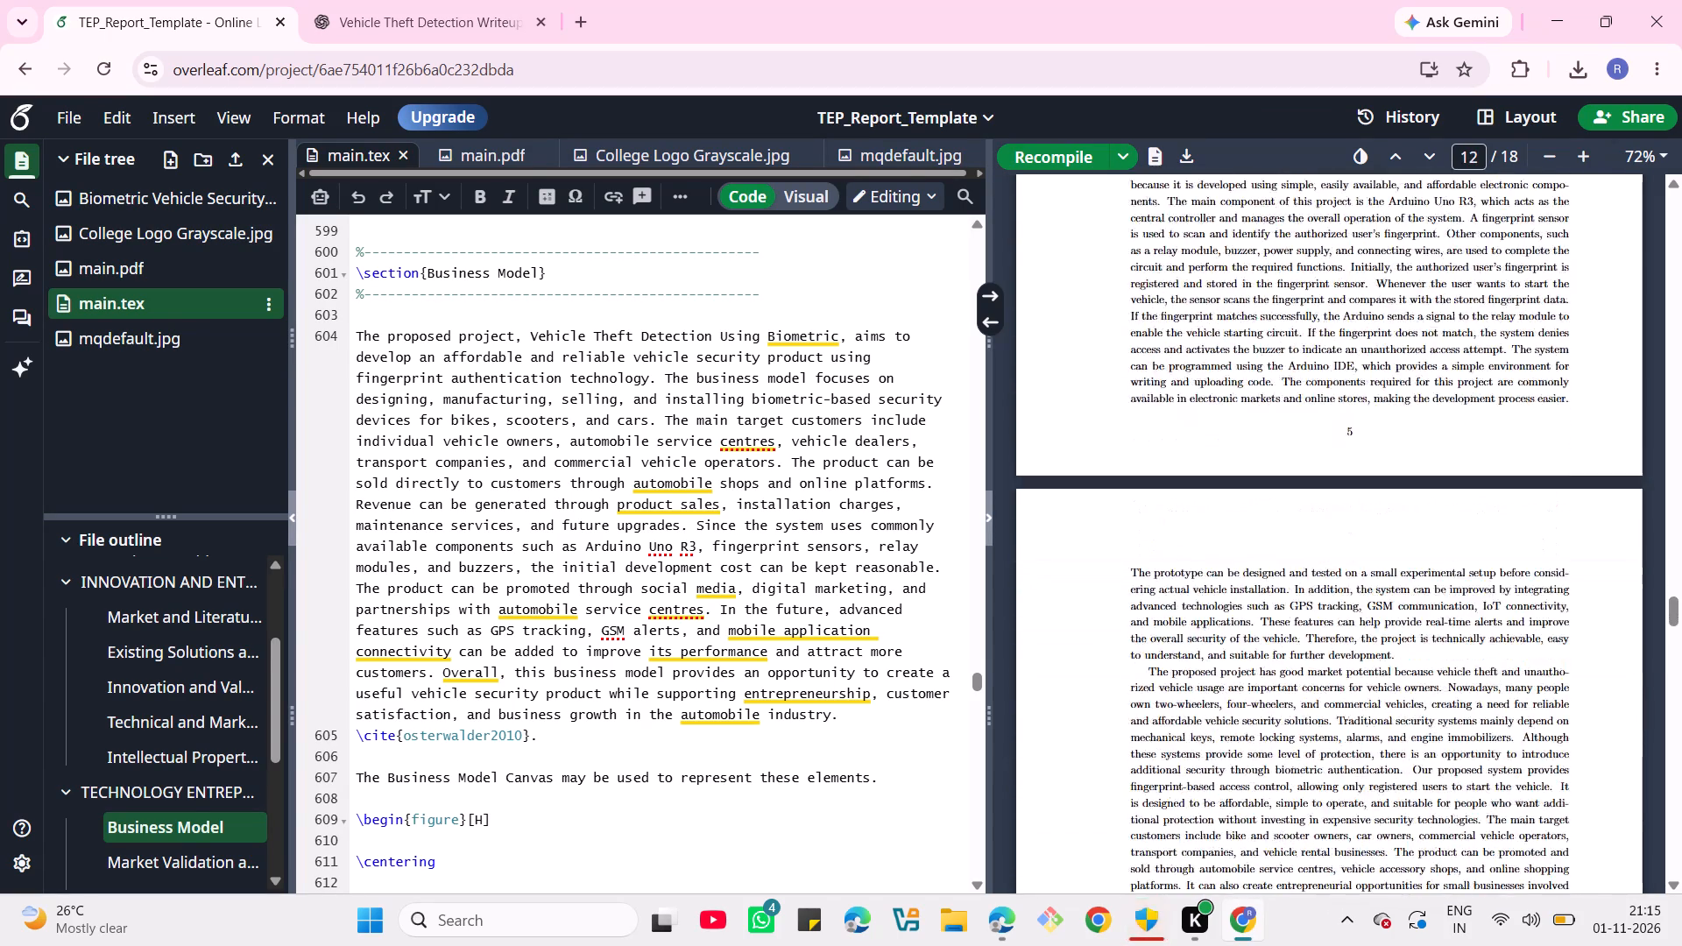
scroll(1250, 273, down, 6)
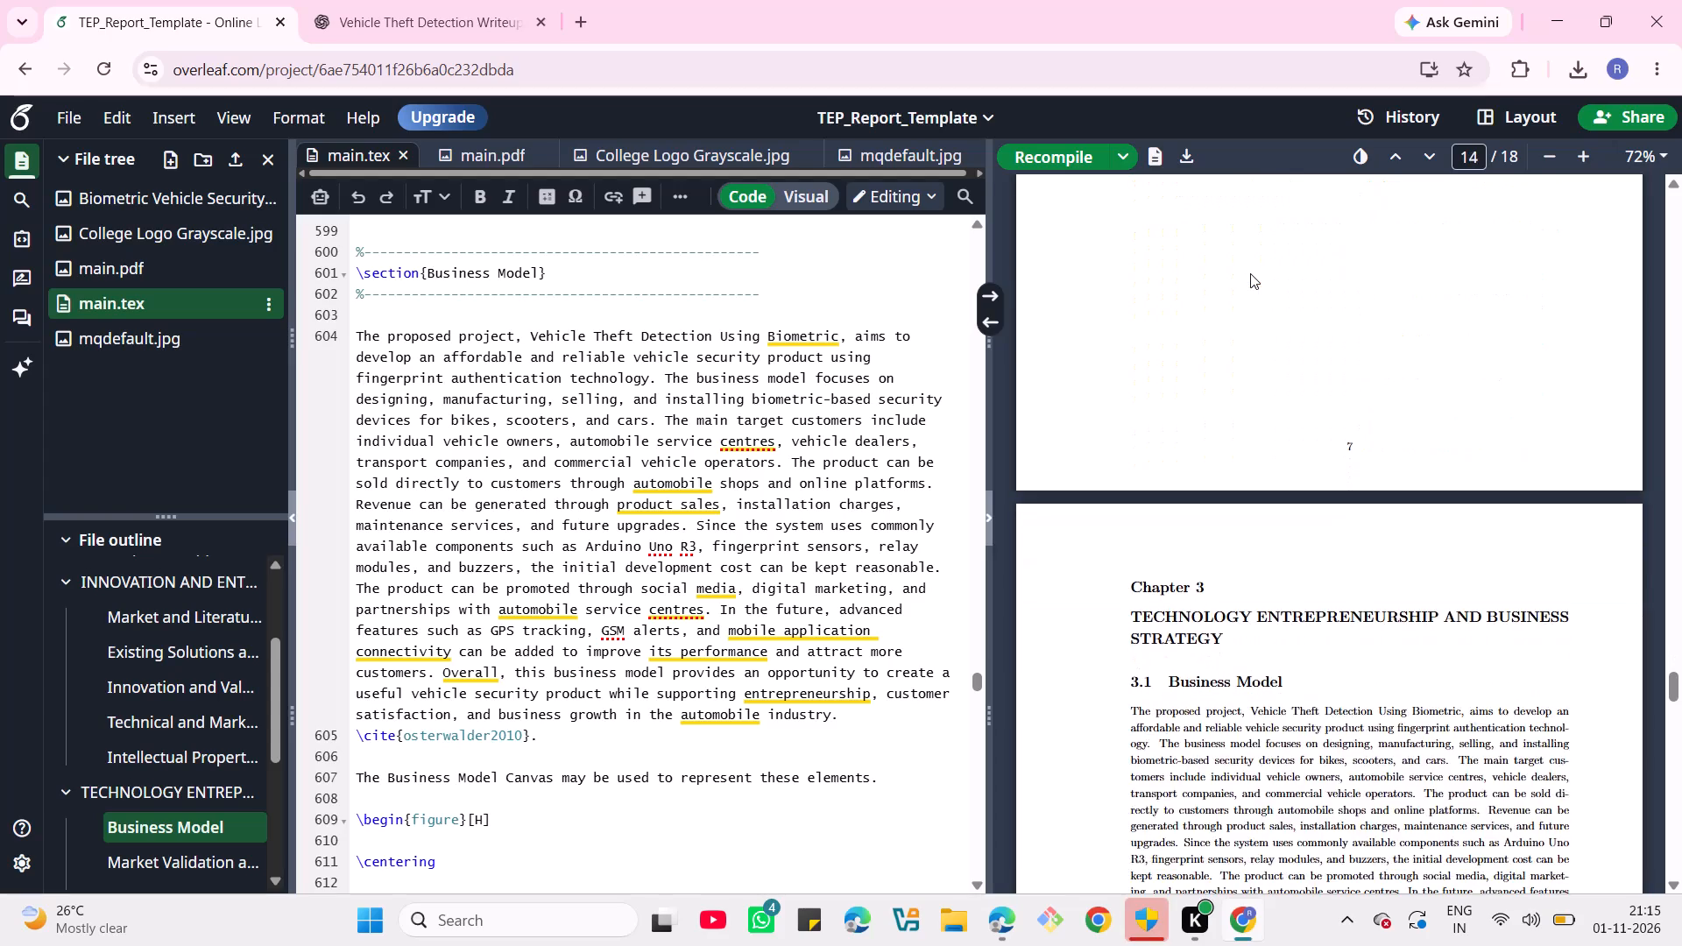
scroll(1250, 273, down, 5)
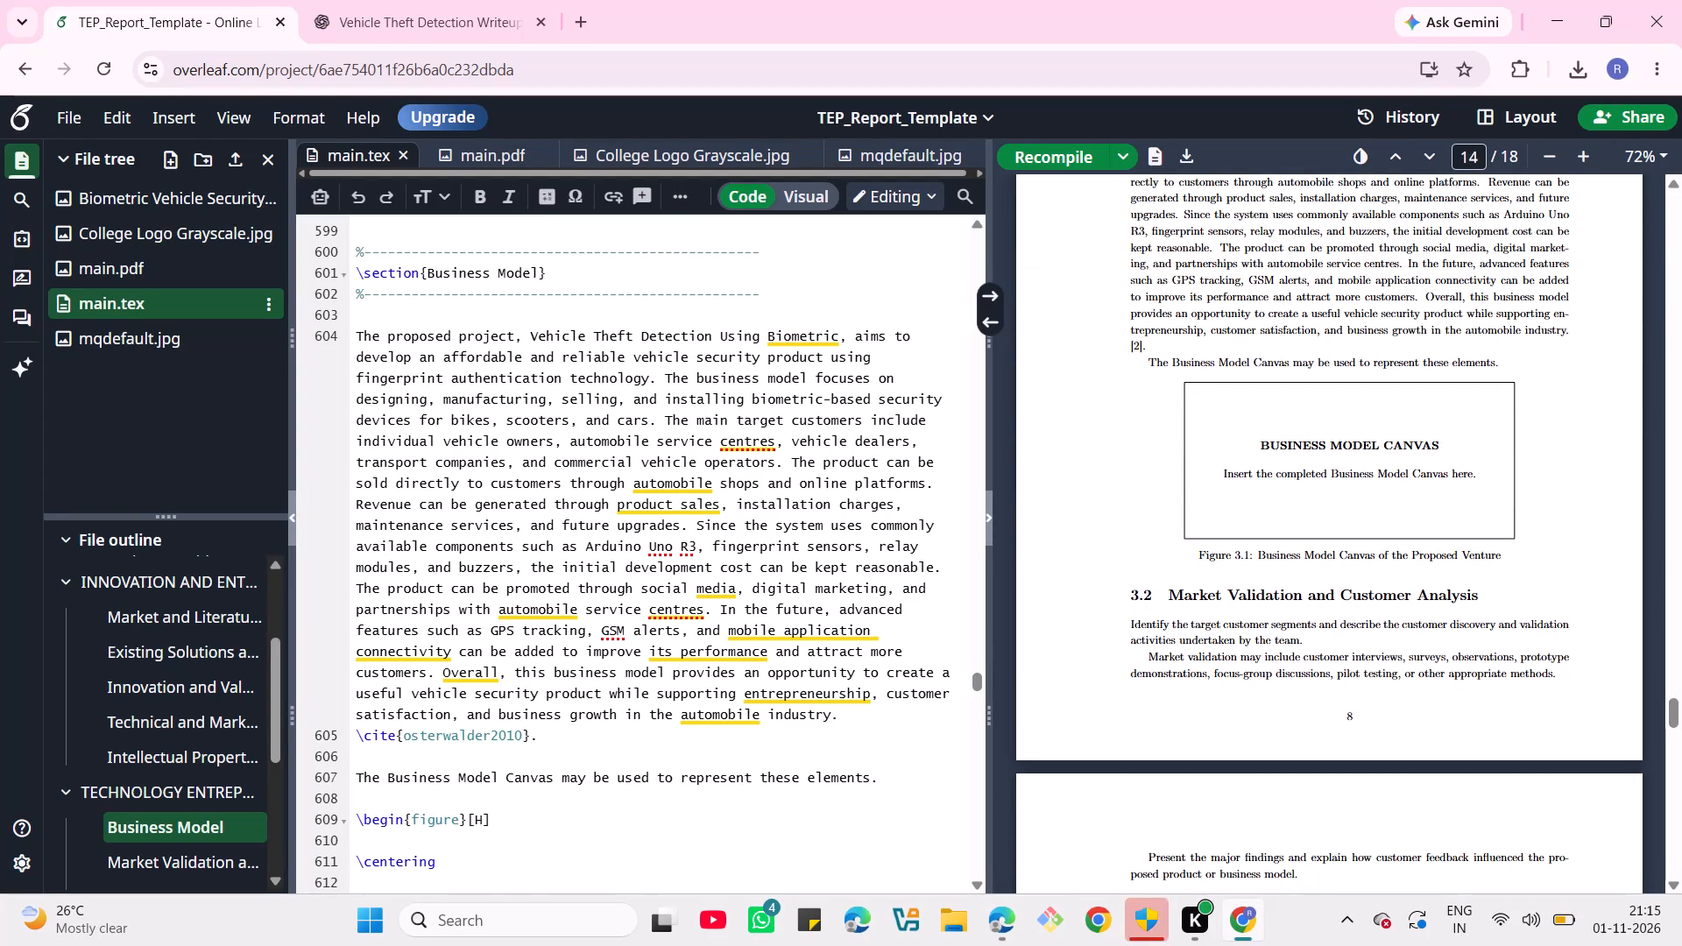
Undo one more edit, removing the Business Model paragraph above \cite{osterwalder2010}, and look over the surrounding Chapter 3 source.
scroll(640, 312, up, 2)
scroll(640, 312, down, 1)
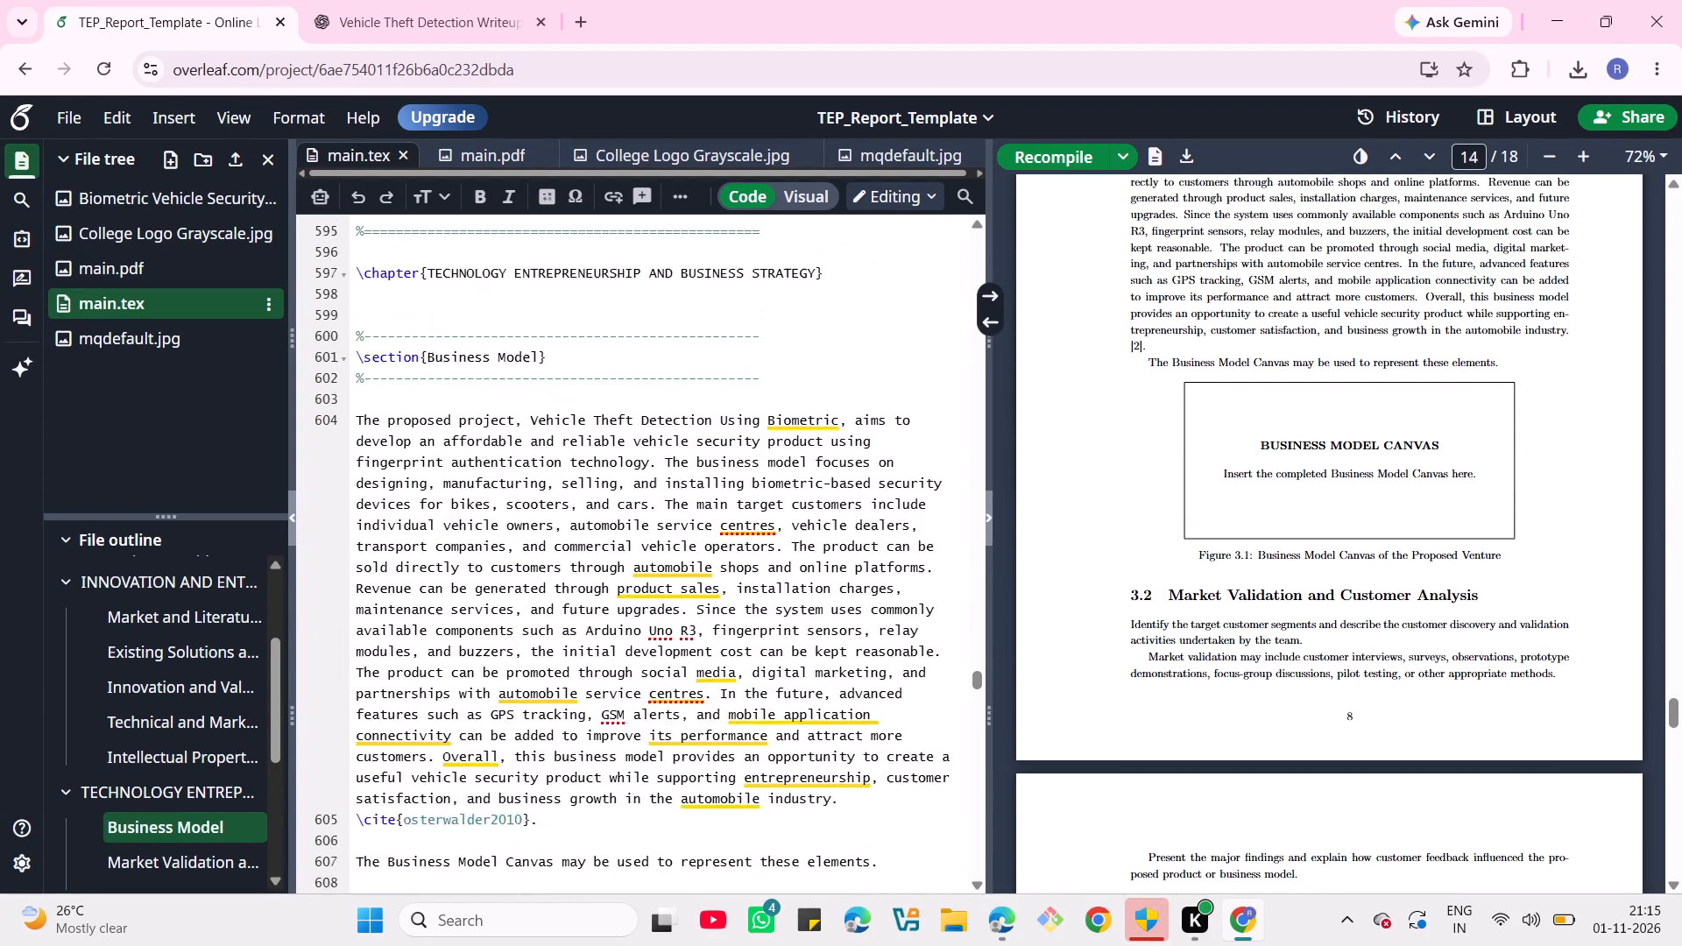
scroll(640, 312, down, 2)
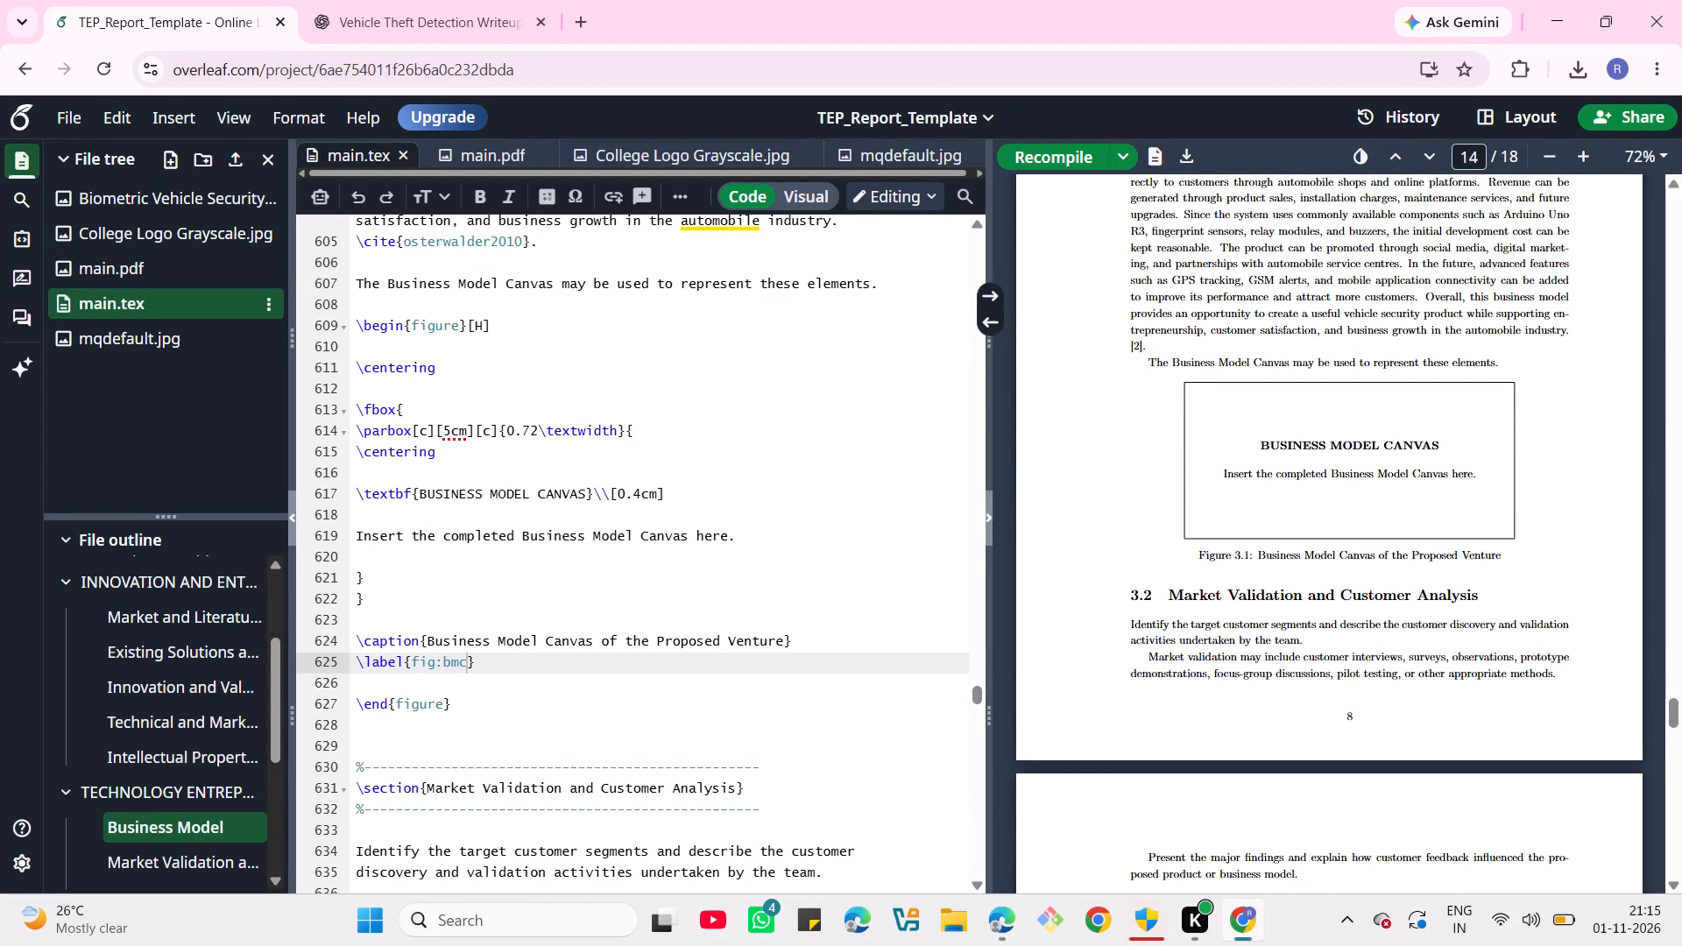
key(ctrl+z)
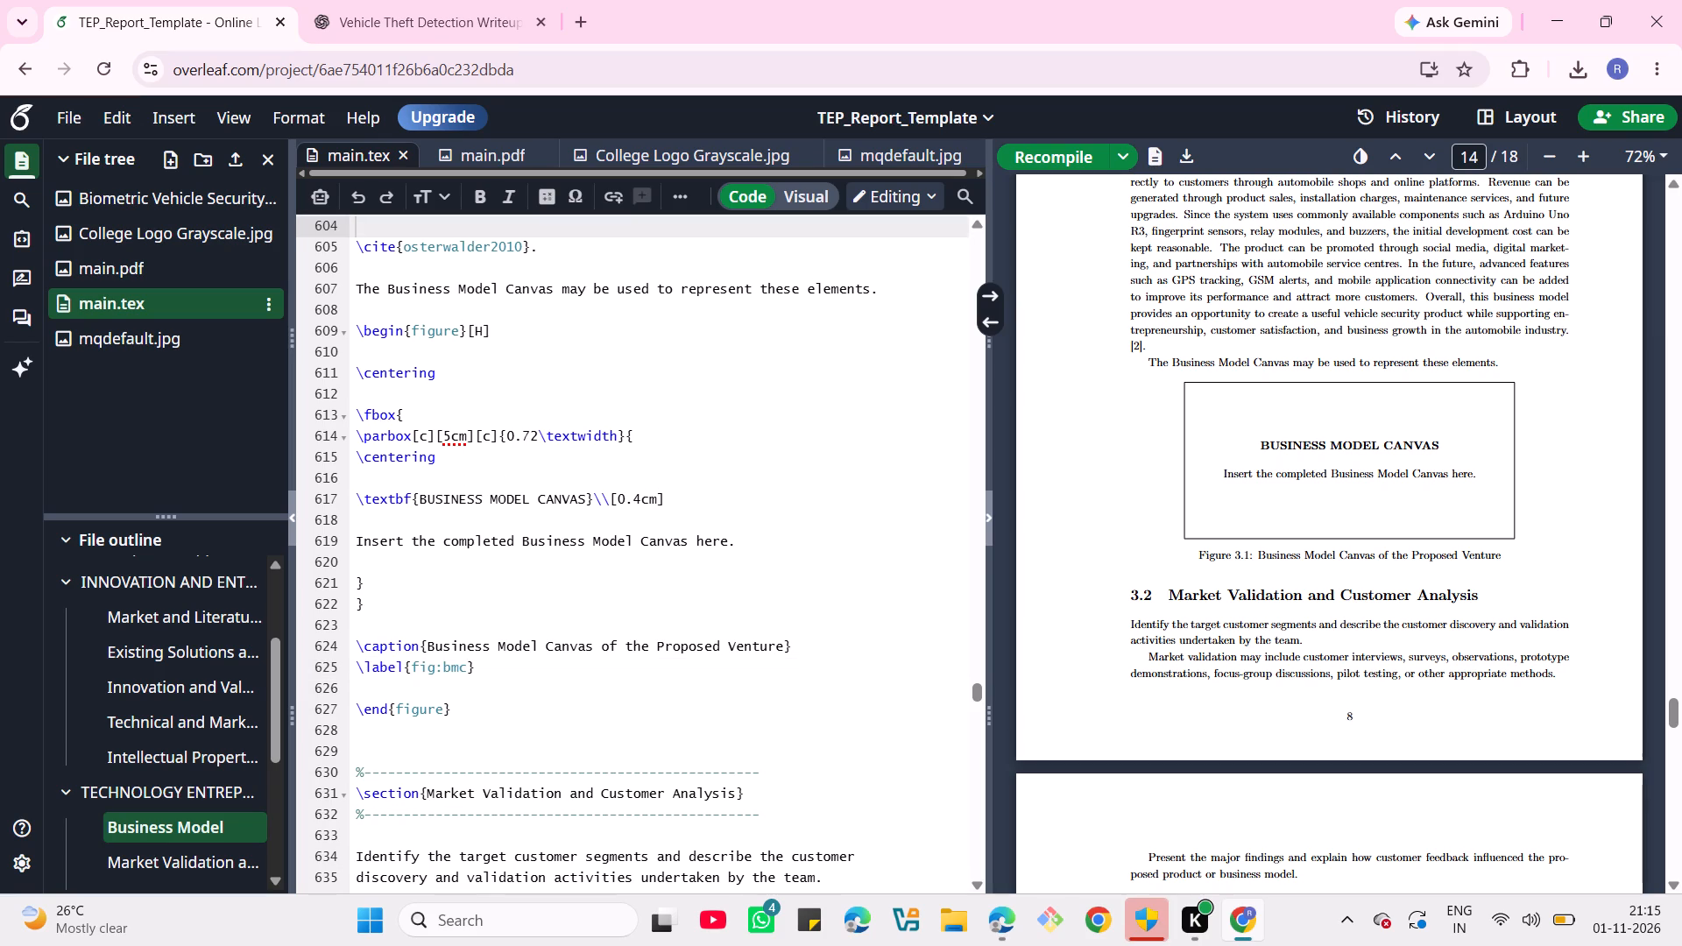
scroll(498, 410, up, 1)
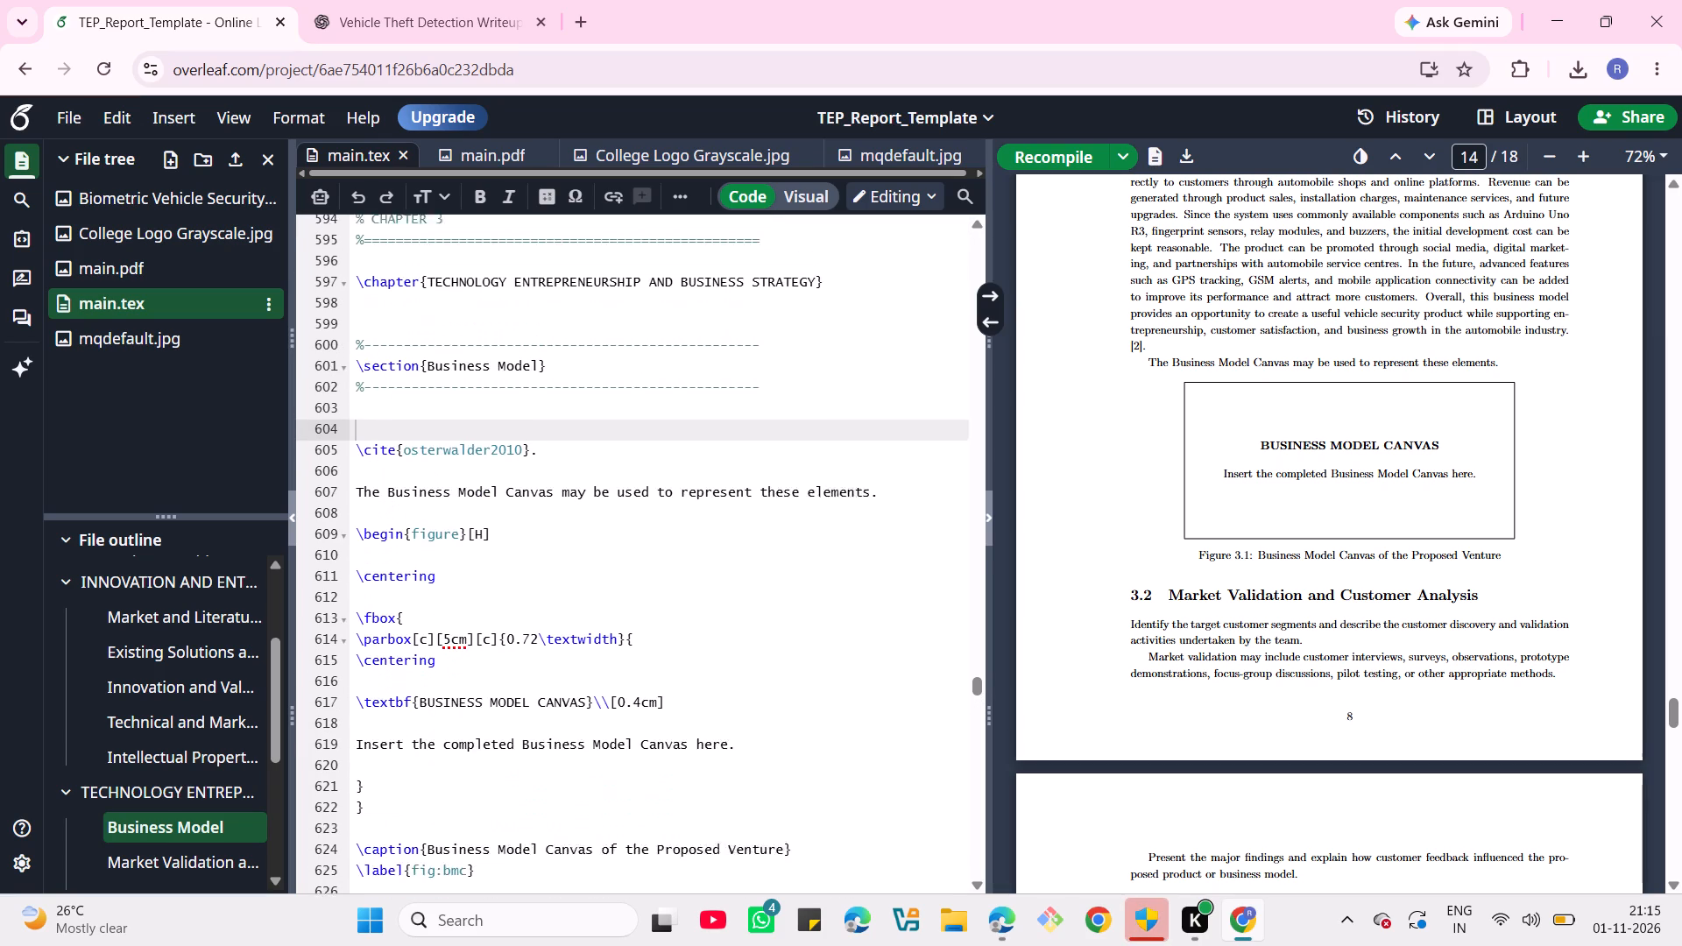
scroll(498, 410, up, 5)
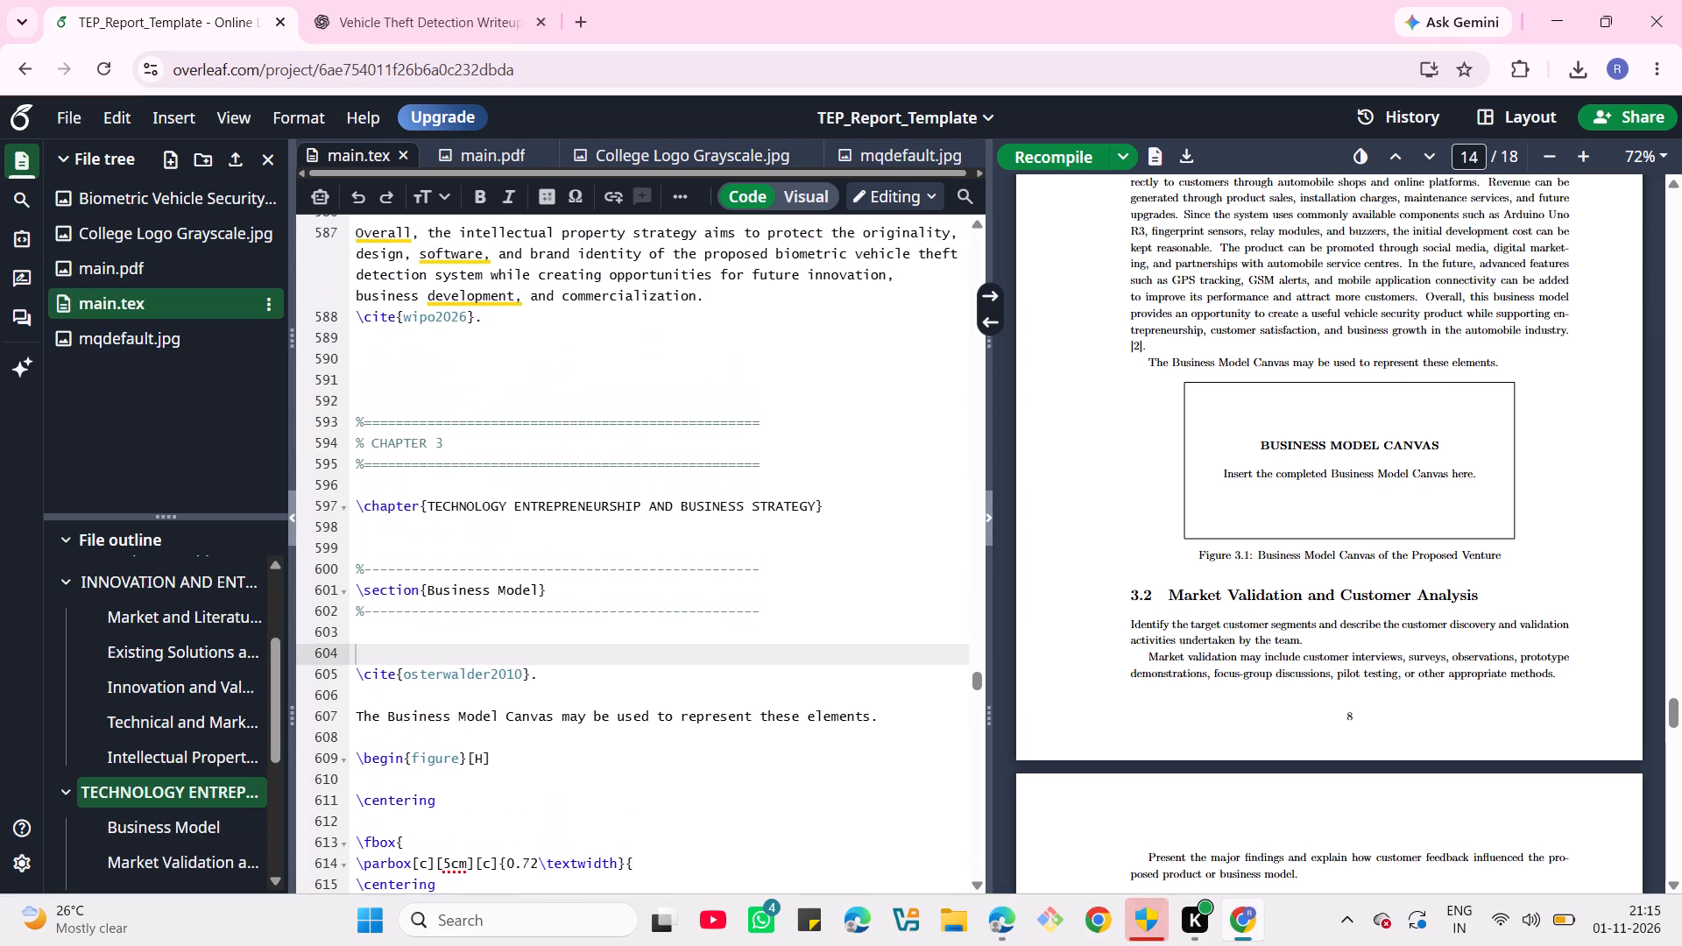
Look through the source from Chapter 2's Intellectual Property Strategy section to Chapter 3's Business Model Canvas figure code.
scroll(498, 410, up, 4)
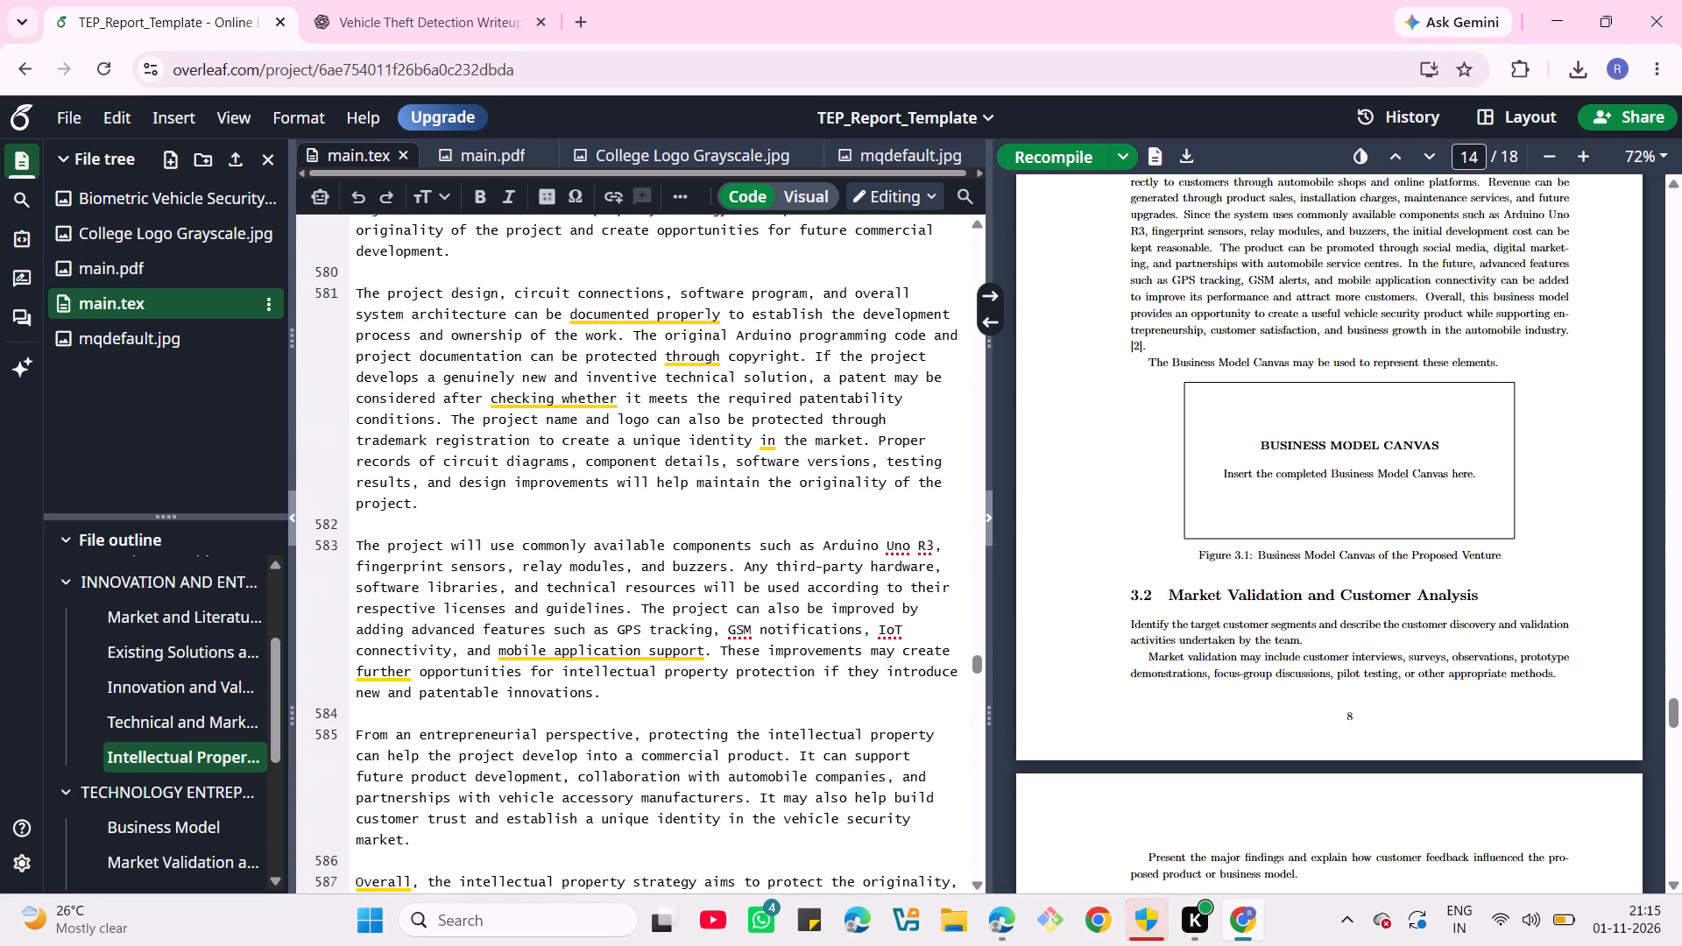
scroll(498, 410, up, 4)
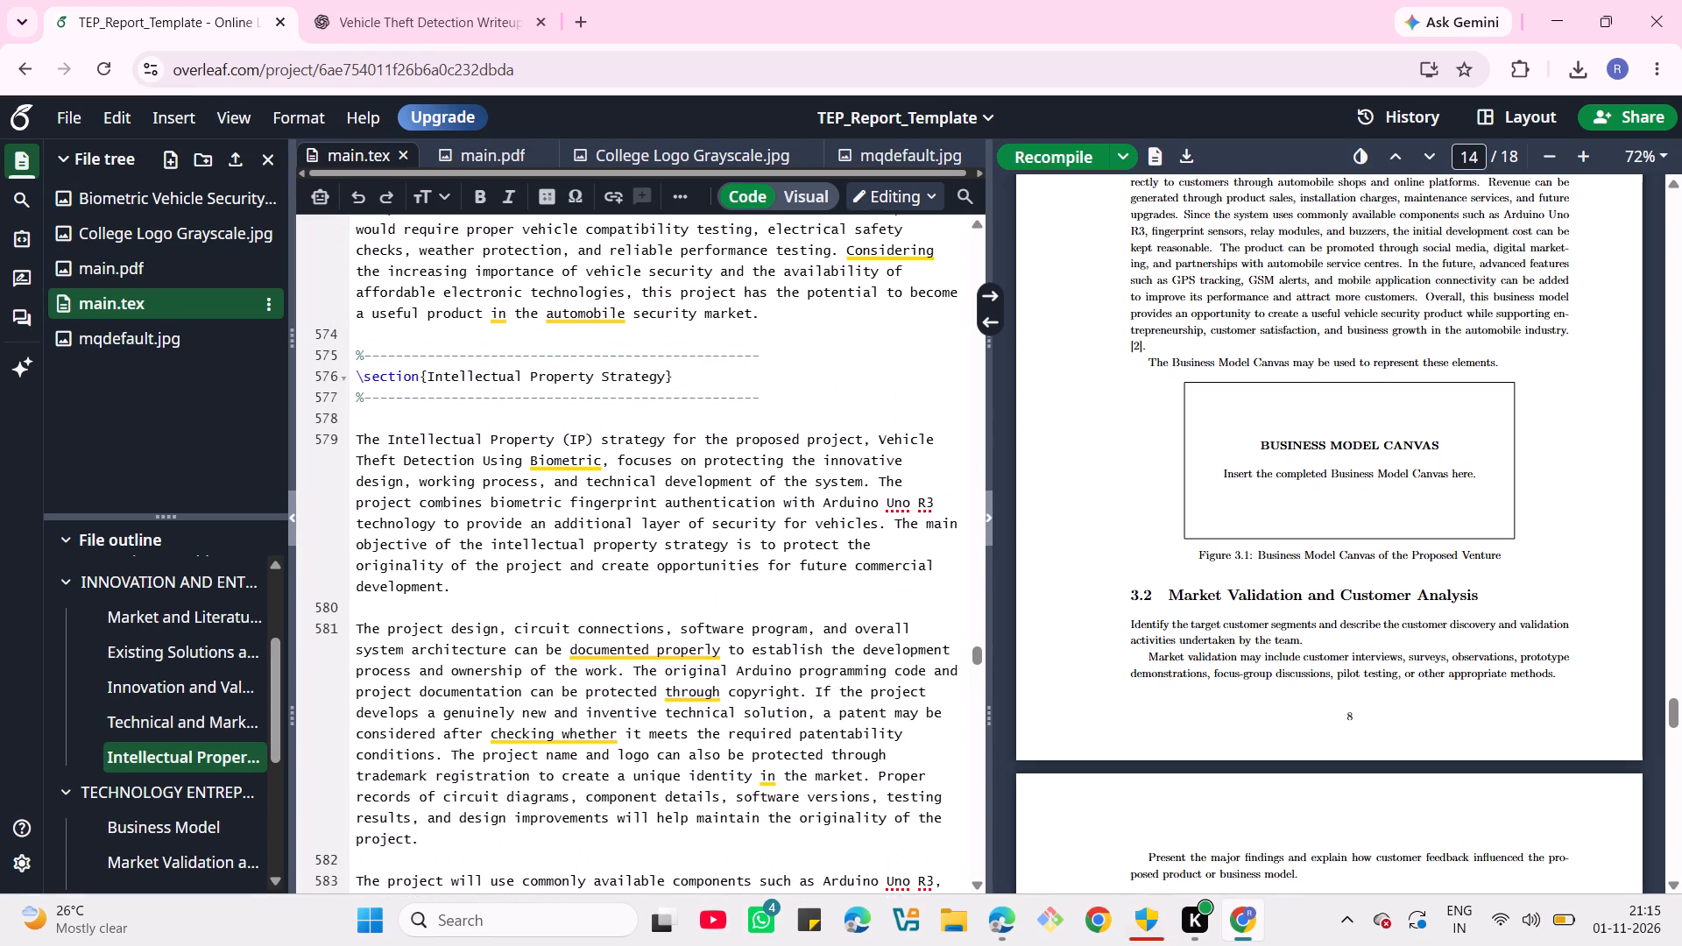
scroll(498, 410, up, 2)
scroll(498, 410, down, 1)
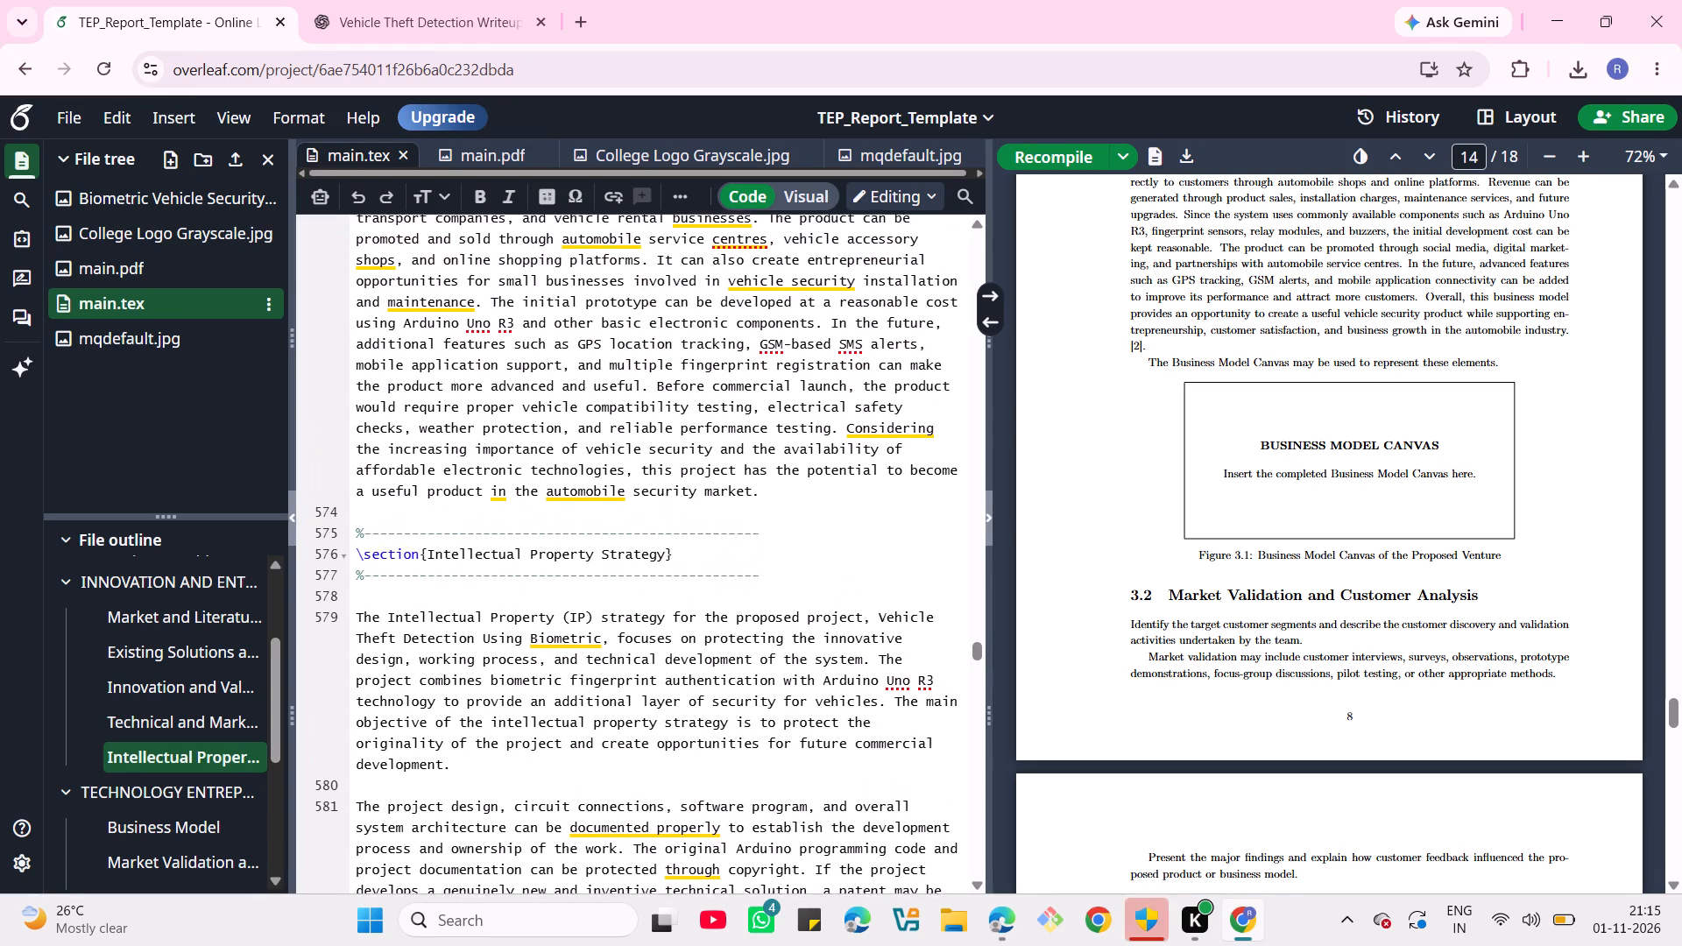
scroll(498, 410, down, 3)
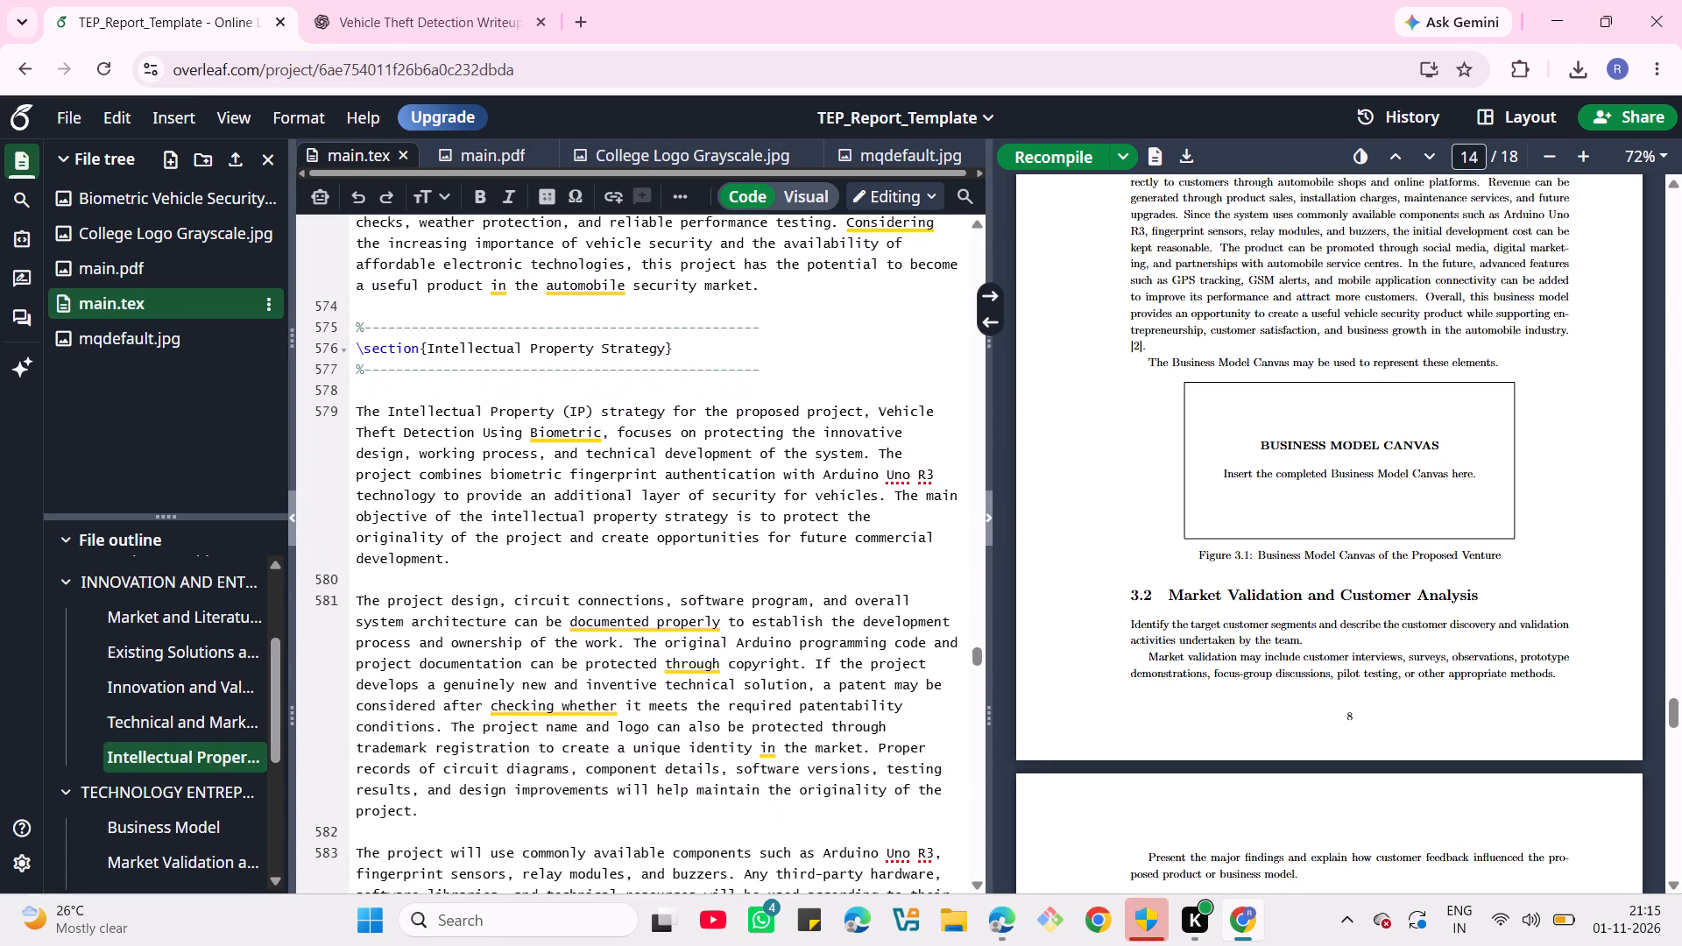
scroll(498, 410, down, 2)
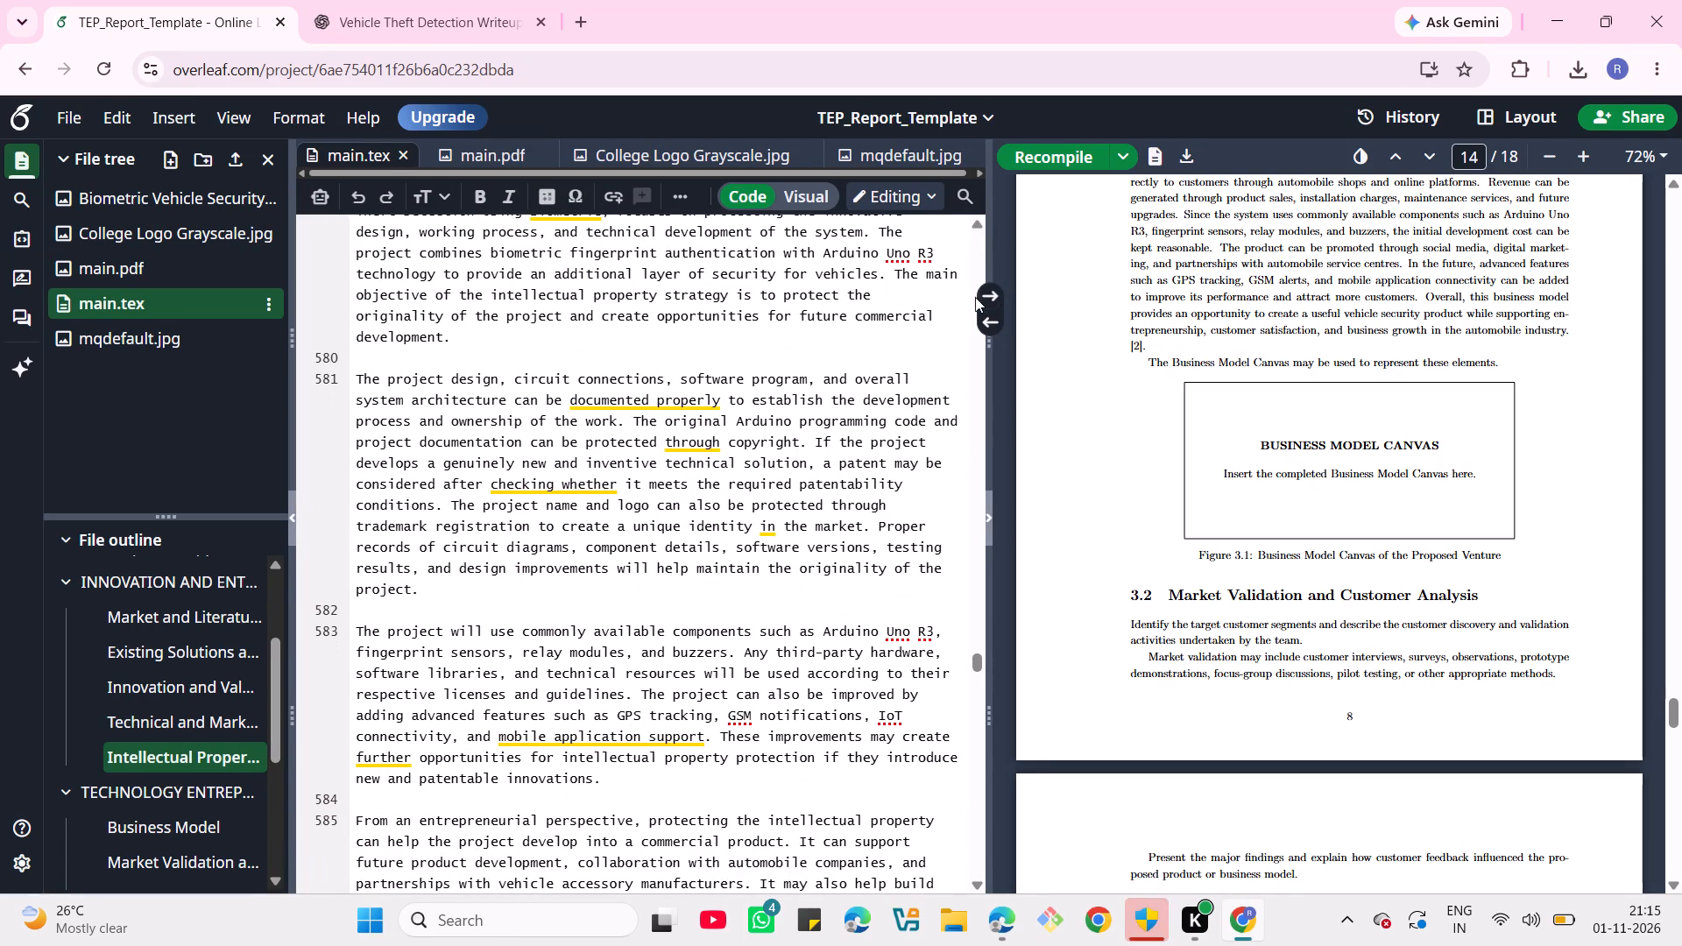
scroll(732, 542, down, 4)
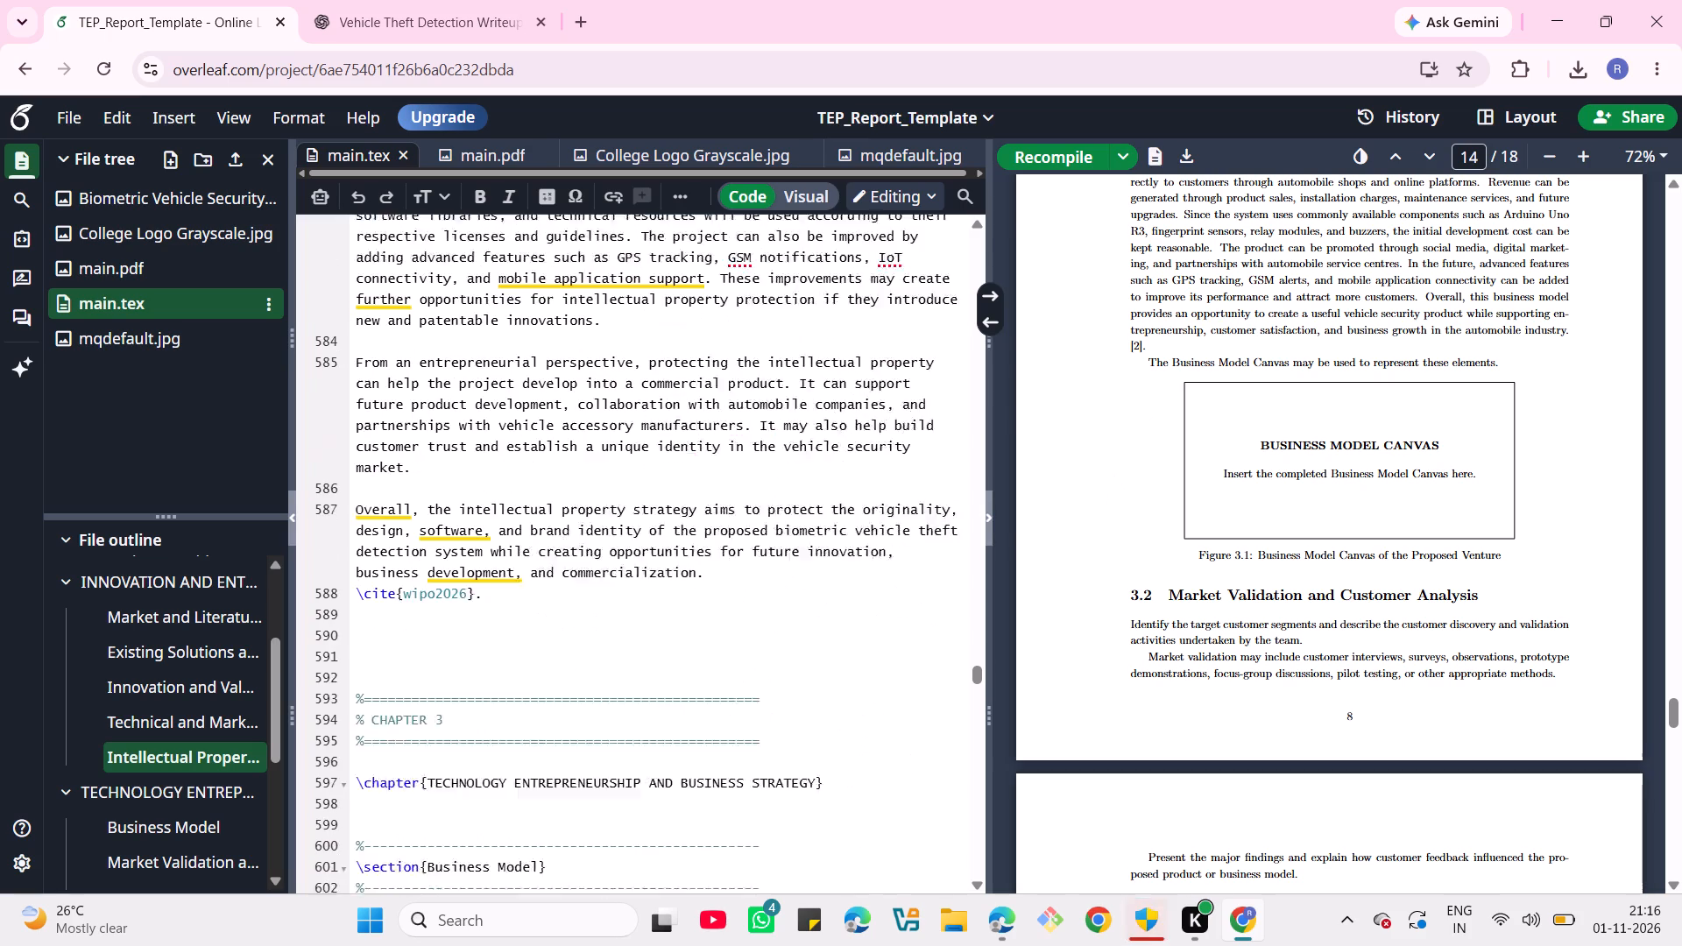
scroll(732, 542, down, 3)
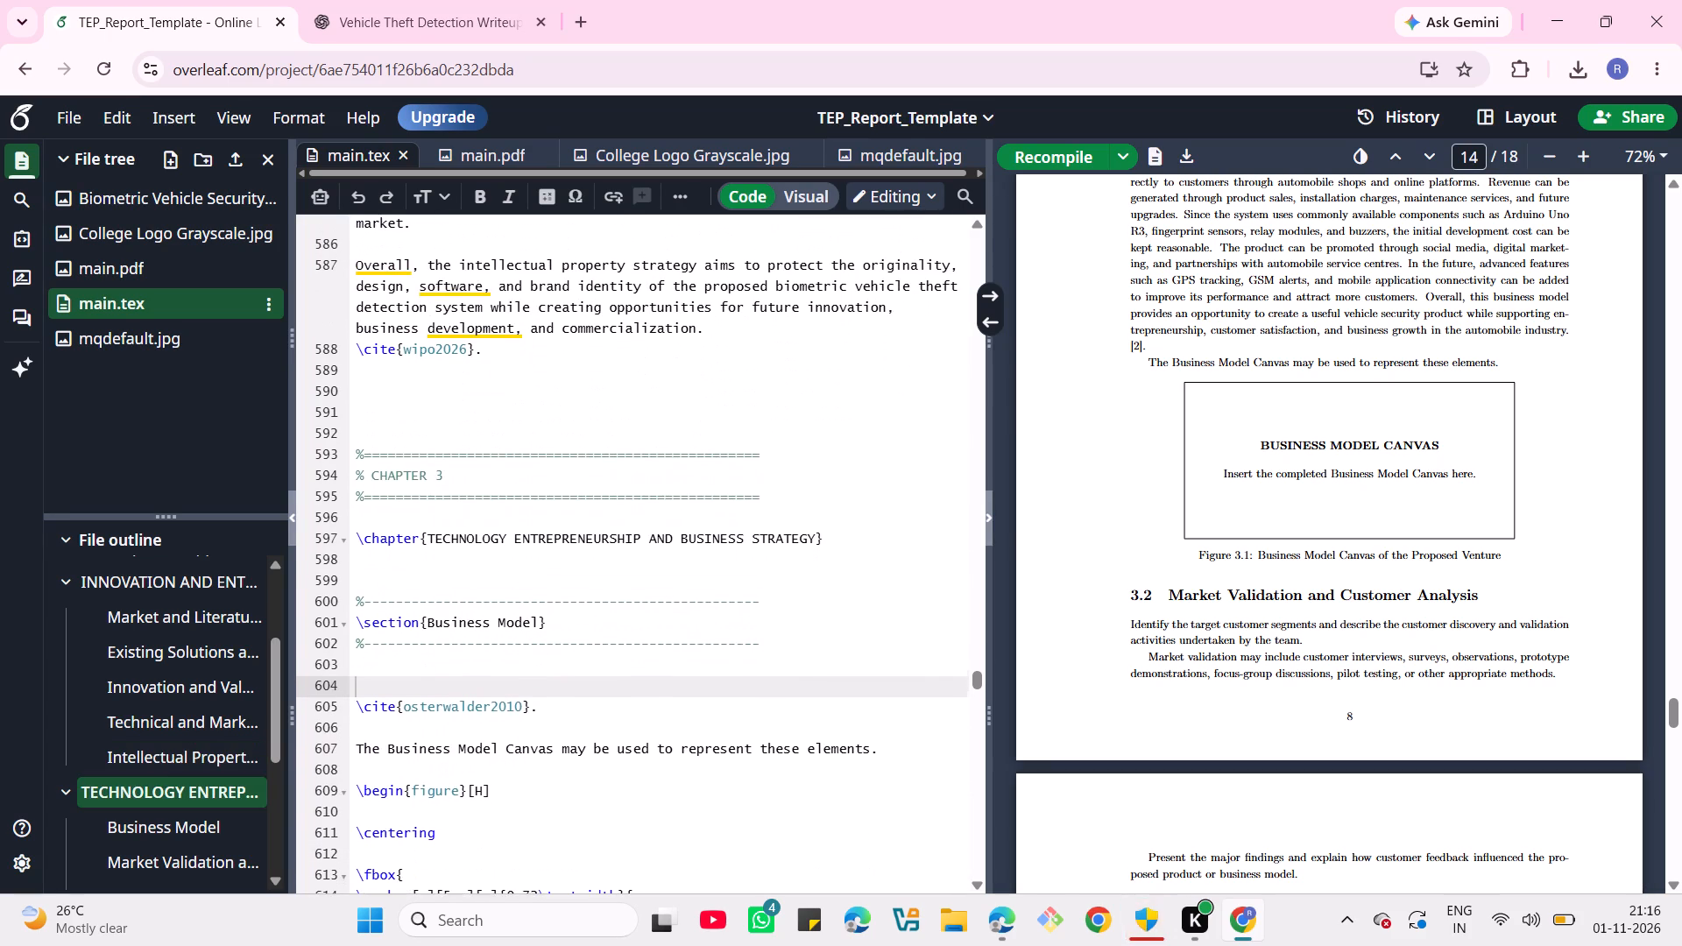
scroll(732, 542, down, 1)
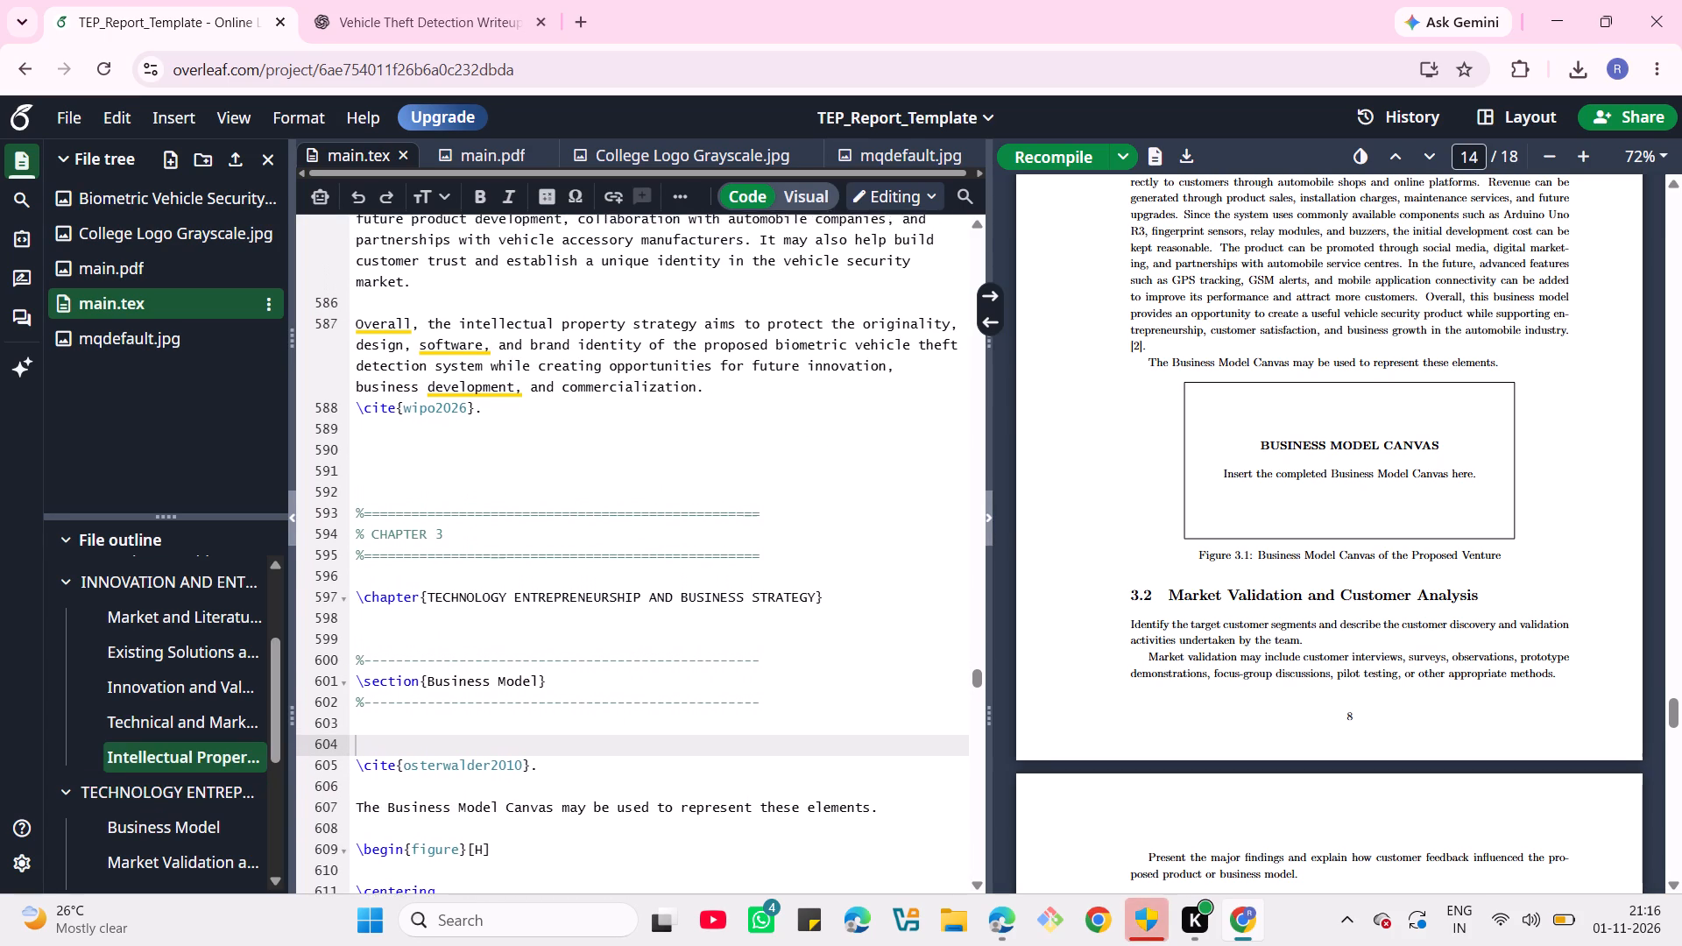
scroll(732, 542, down, 2)
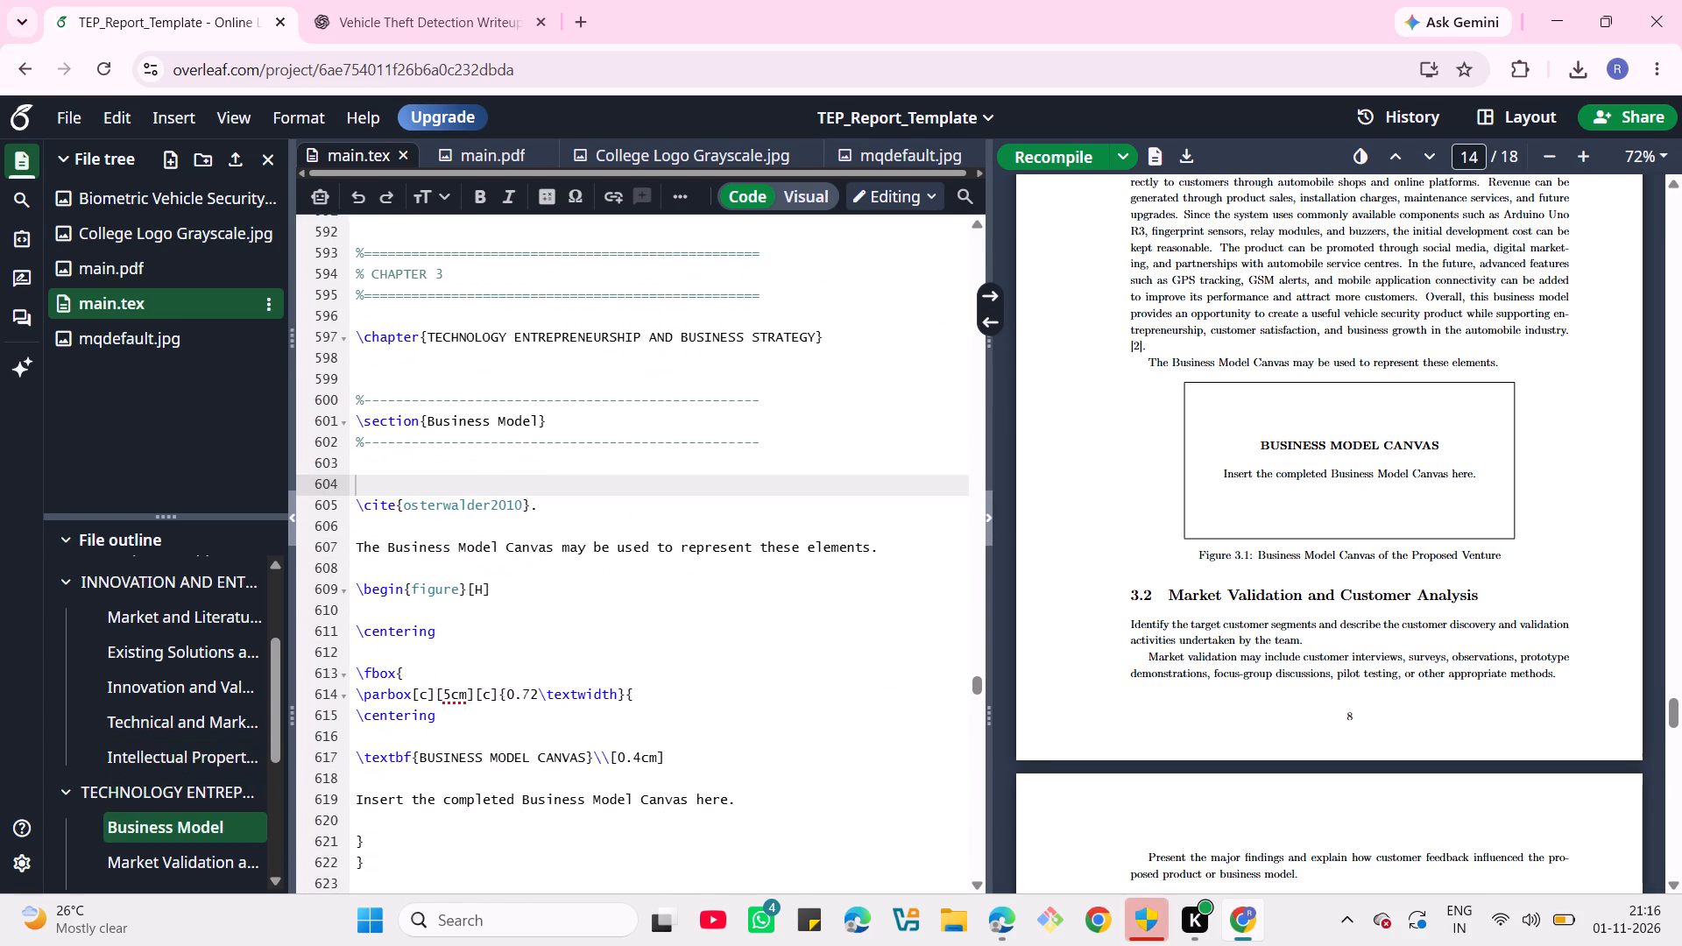
scroll(732, 542, down, 1)
Recompile the report and review the preview from Chapter 2's existing solutions table to Chapter 3's Business Model section.
scroll(1118, 512, up, 2)
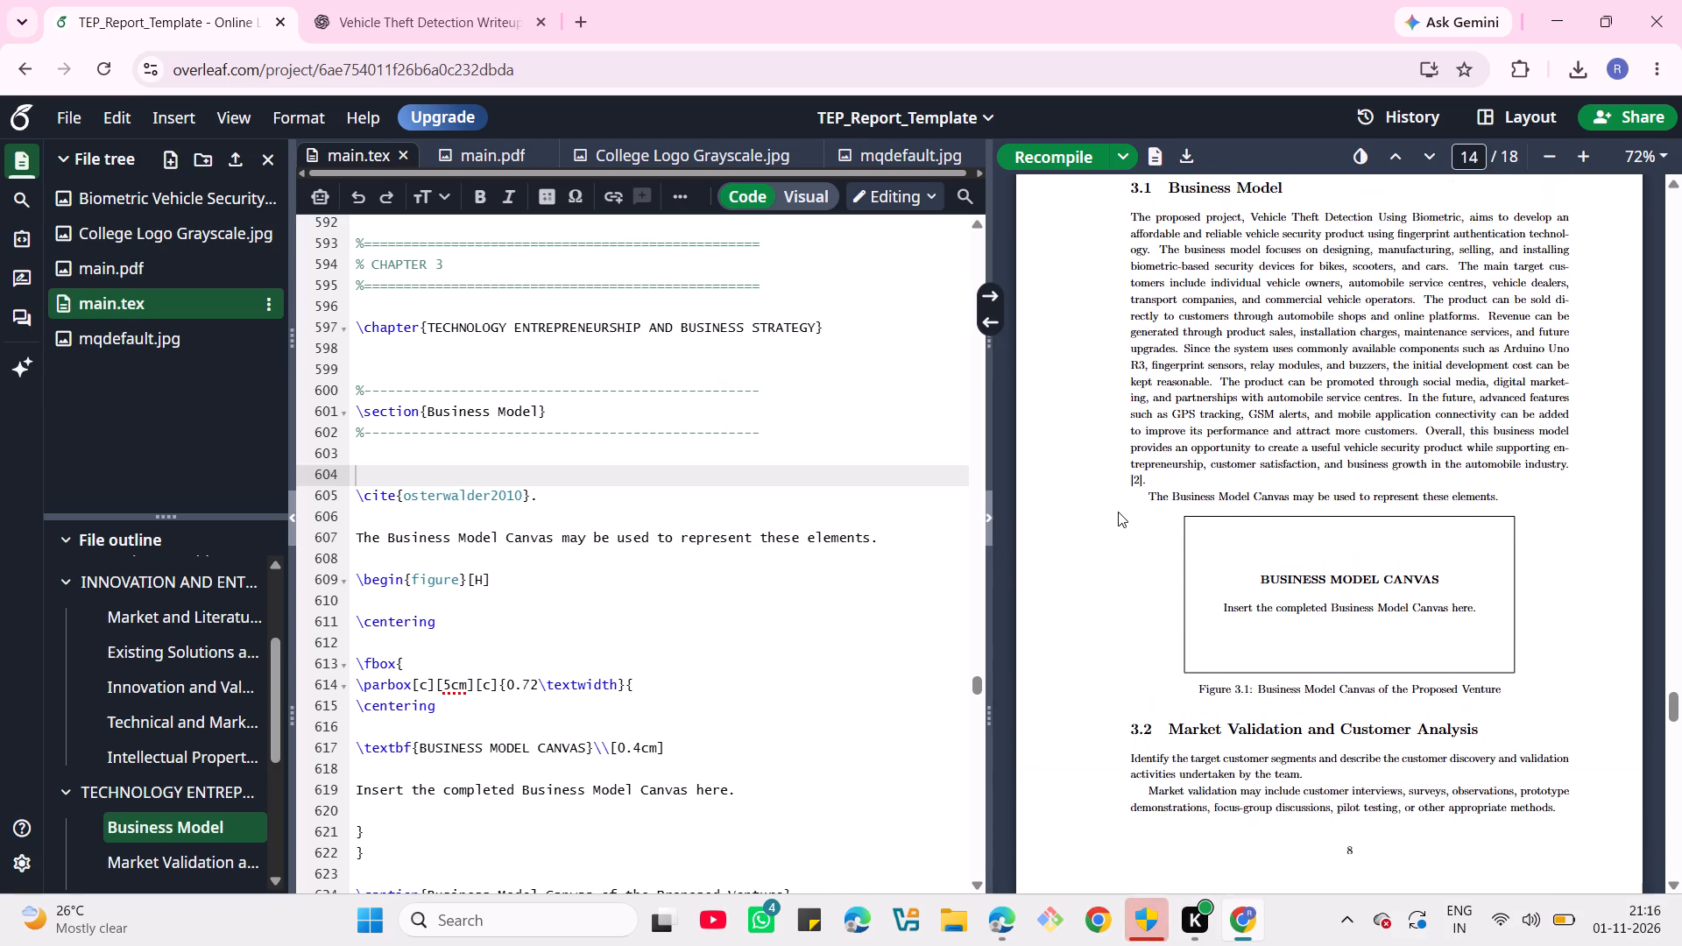
scroll(1118, 512, up, 3)
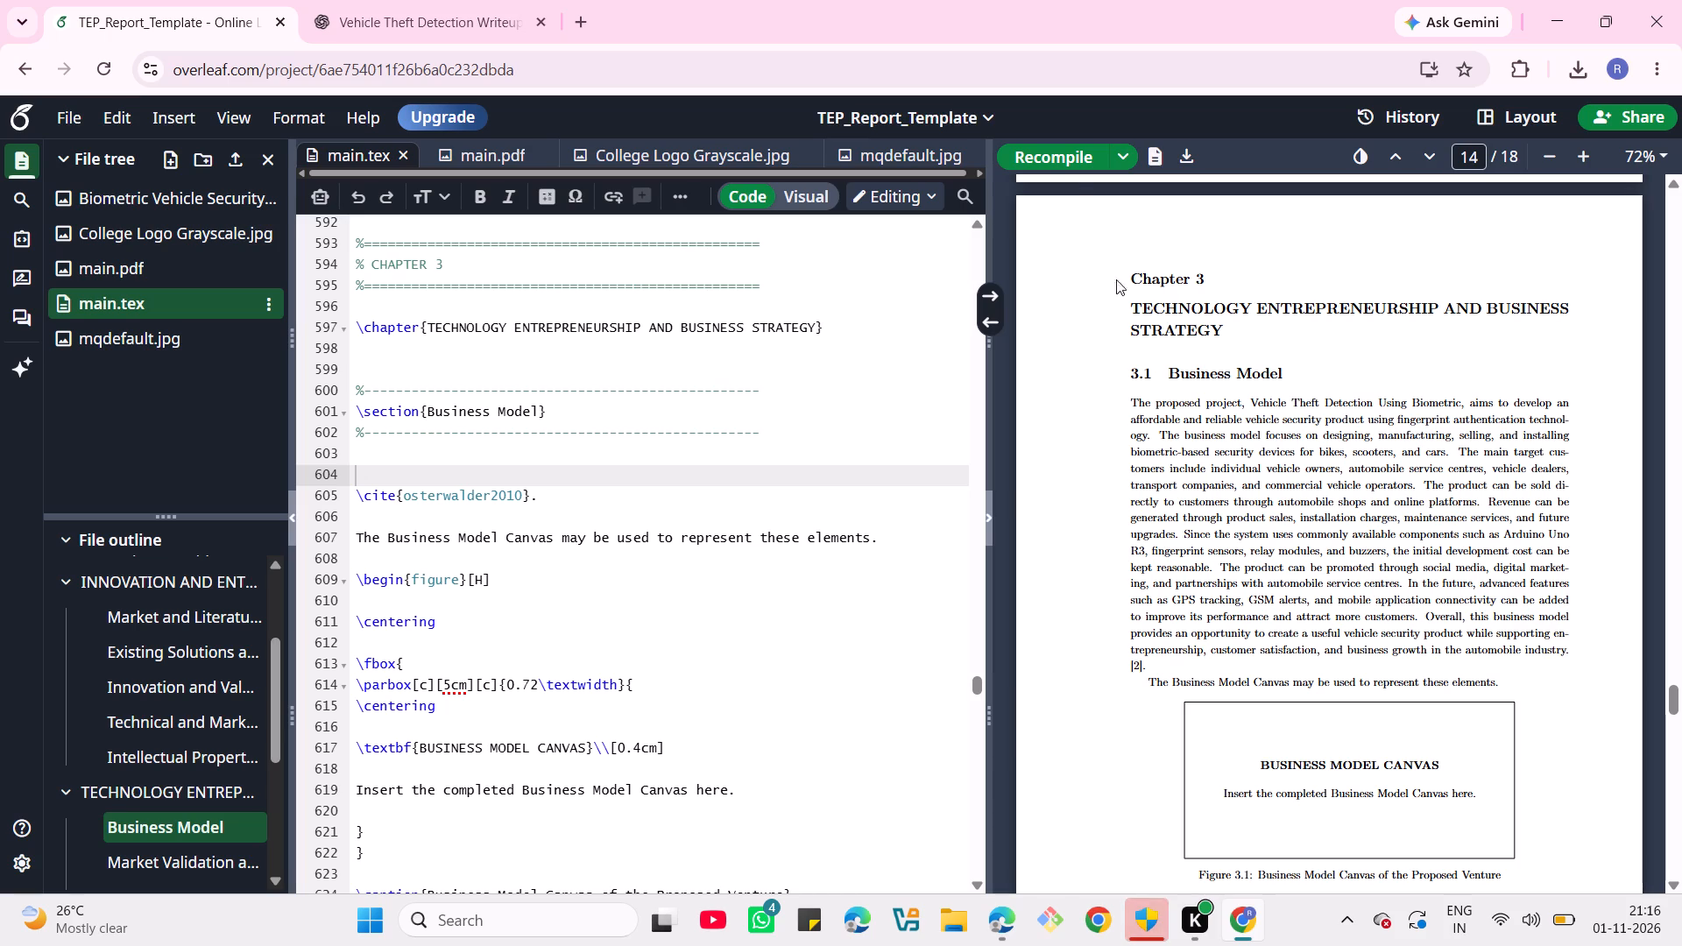
click(1065, 168)
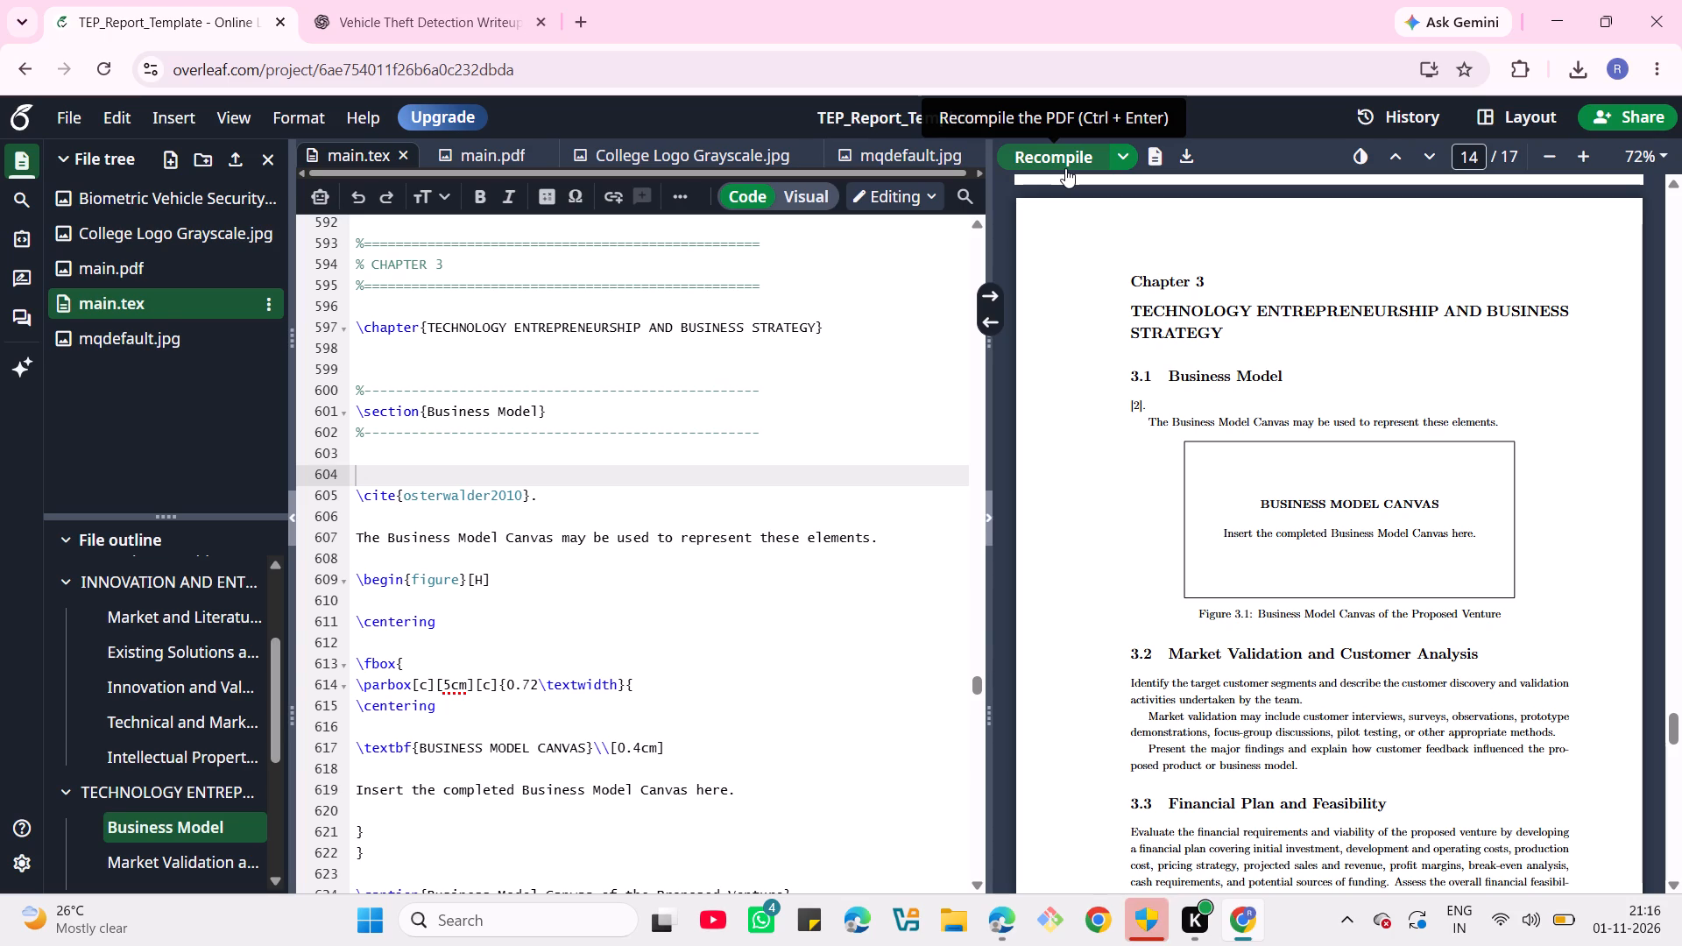
scroll(1207, 345, up, 8)
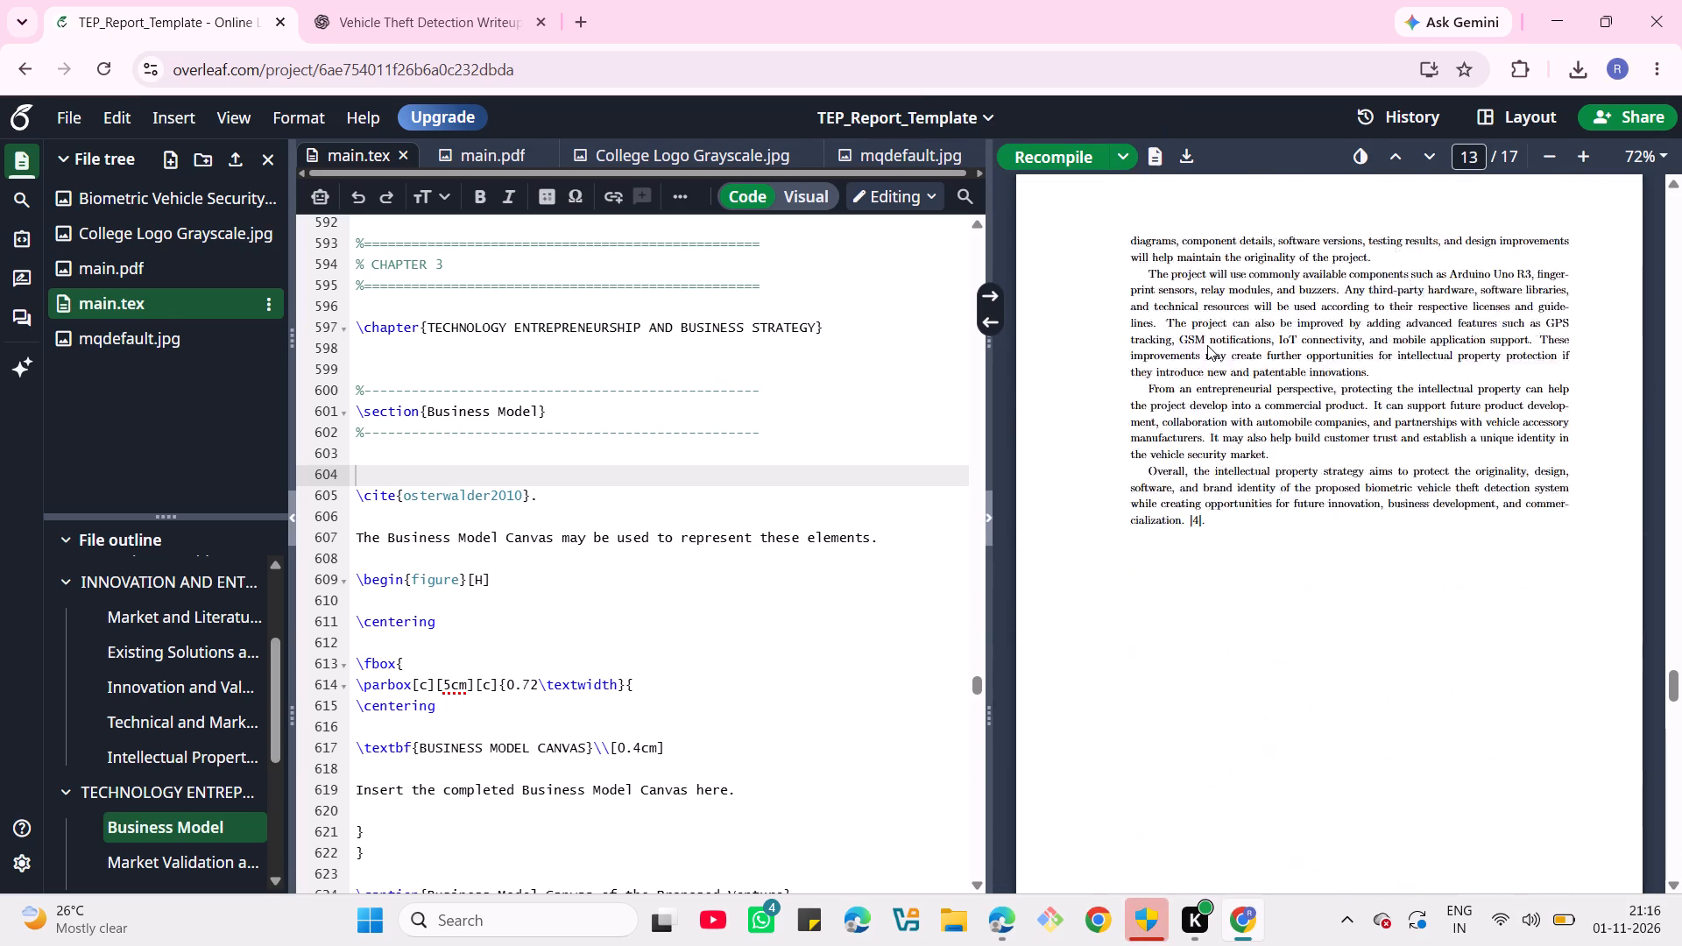
scroll(1207, 345, up, 4)
scroll(1207, 345, right, 1)
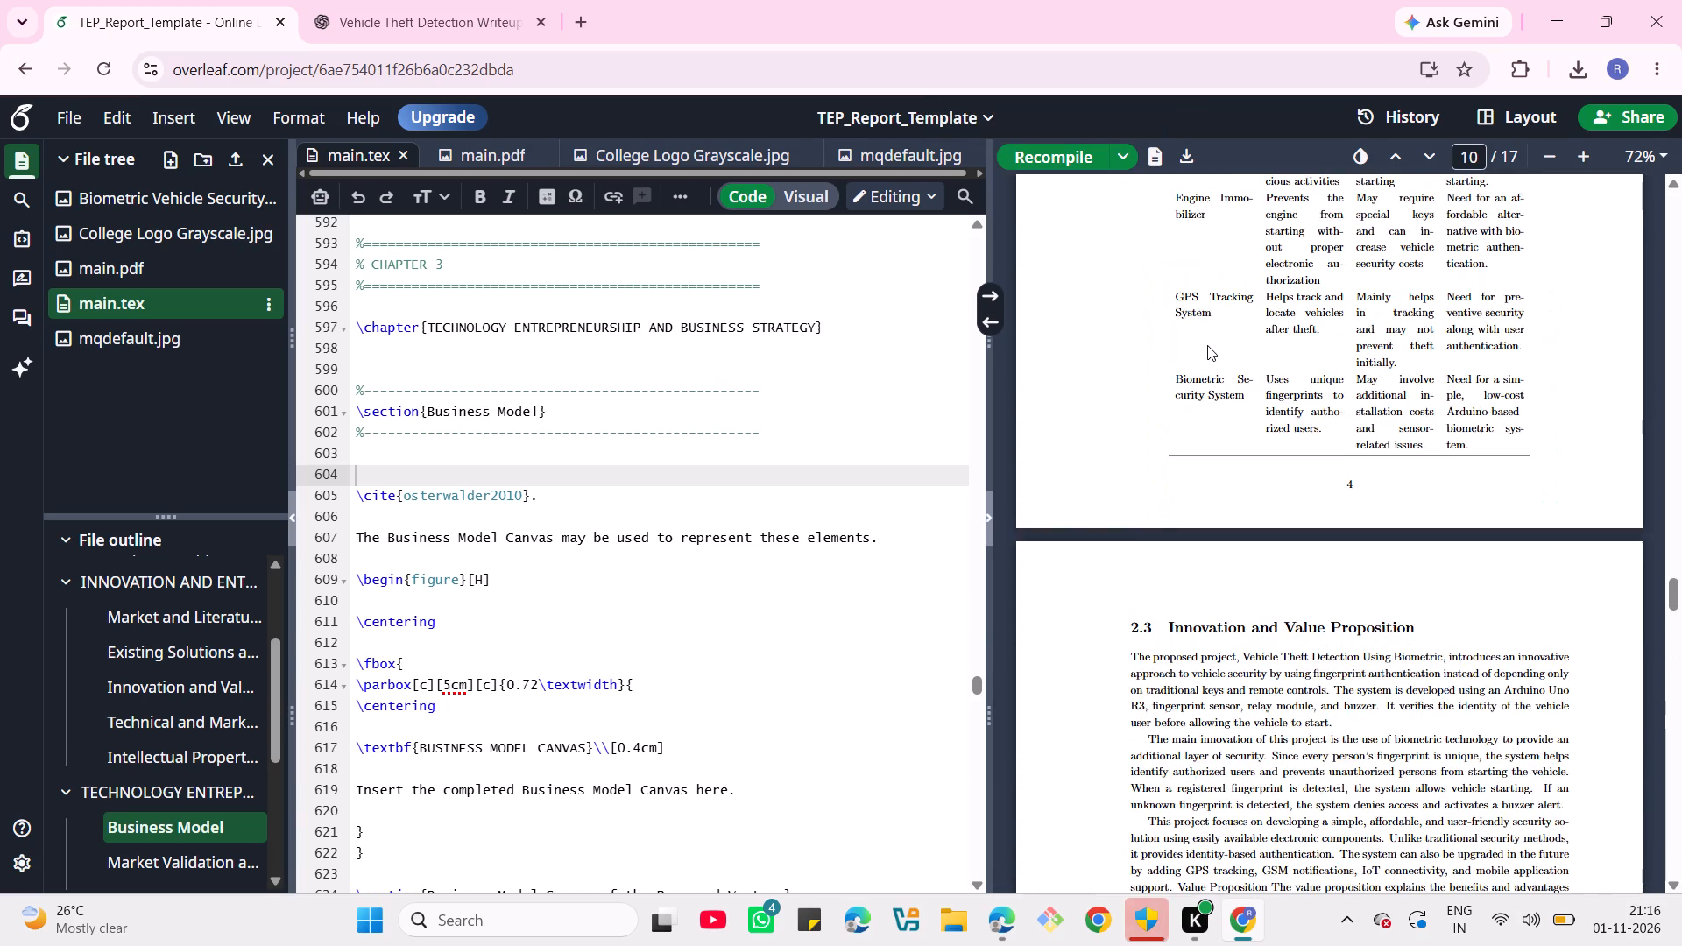
scroll(1207, 345, right, 2)
scroll(1207, 345, down, 3)
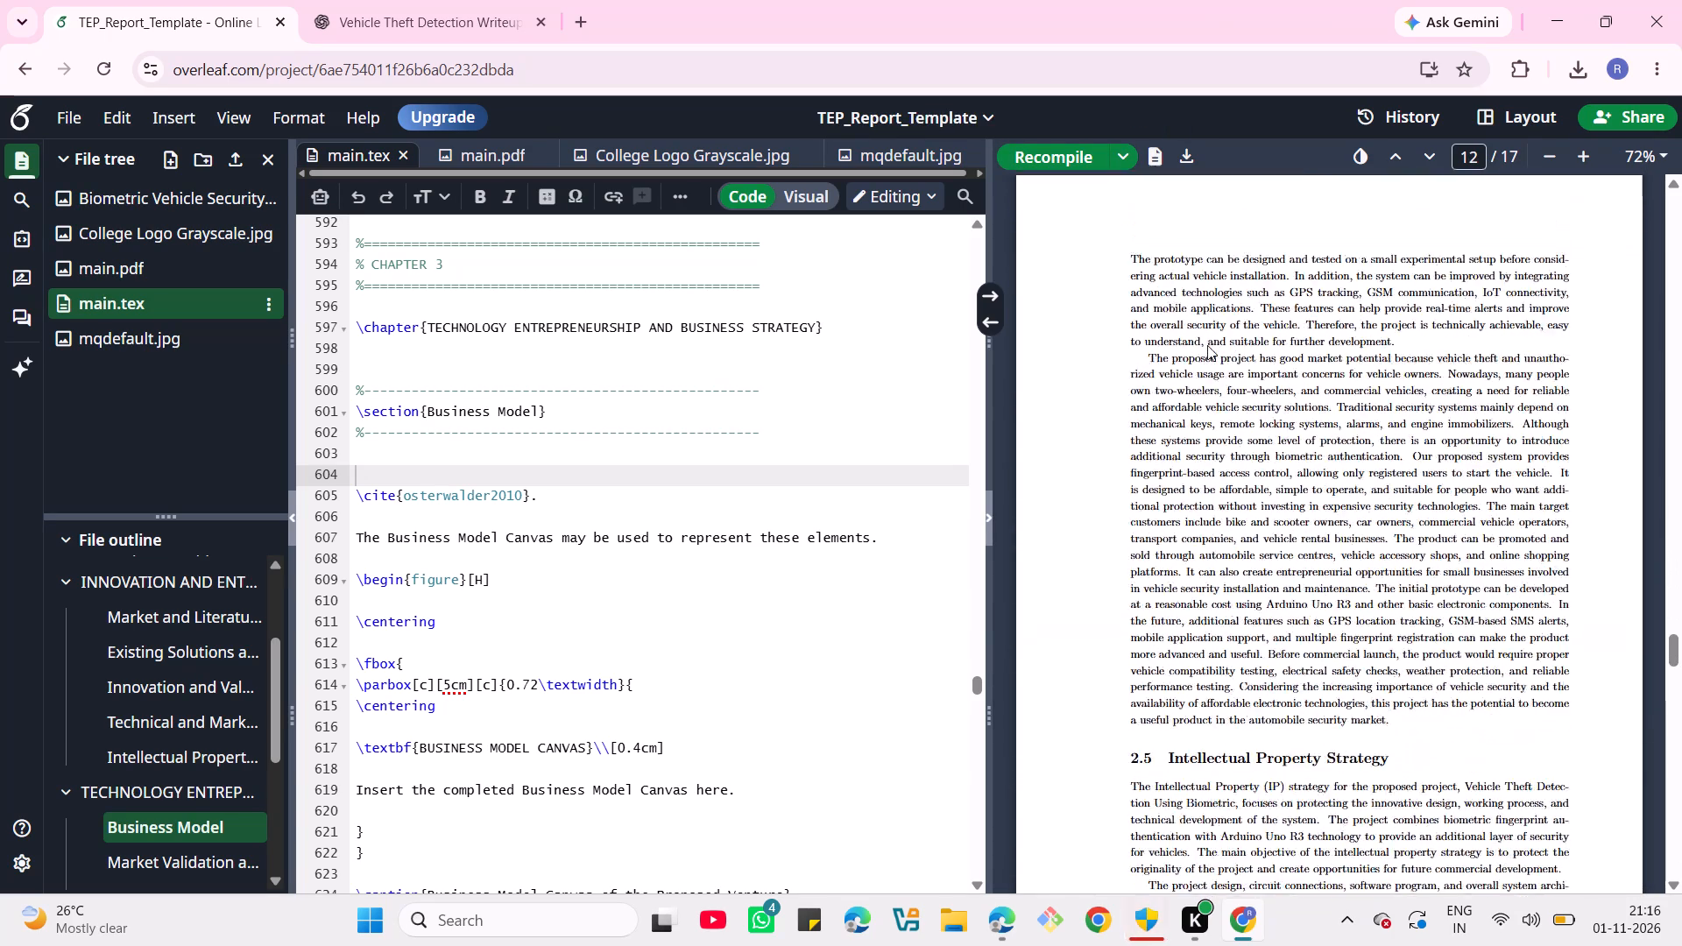
scroll(1207, 345, down, 6)
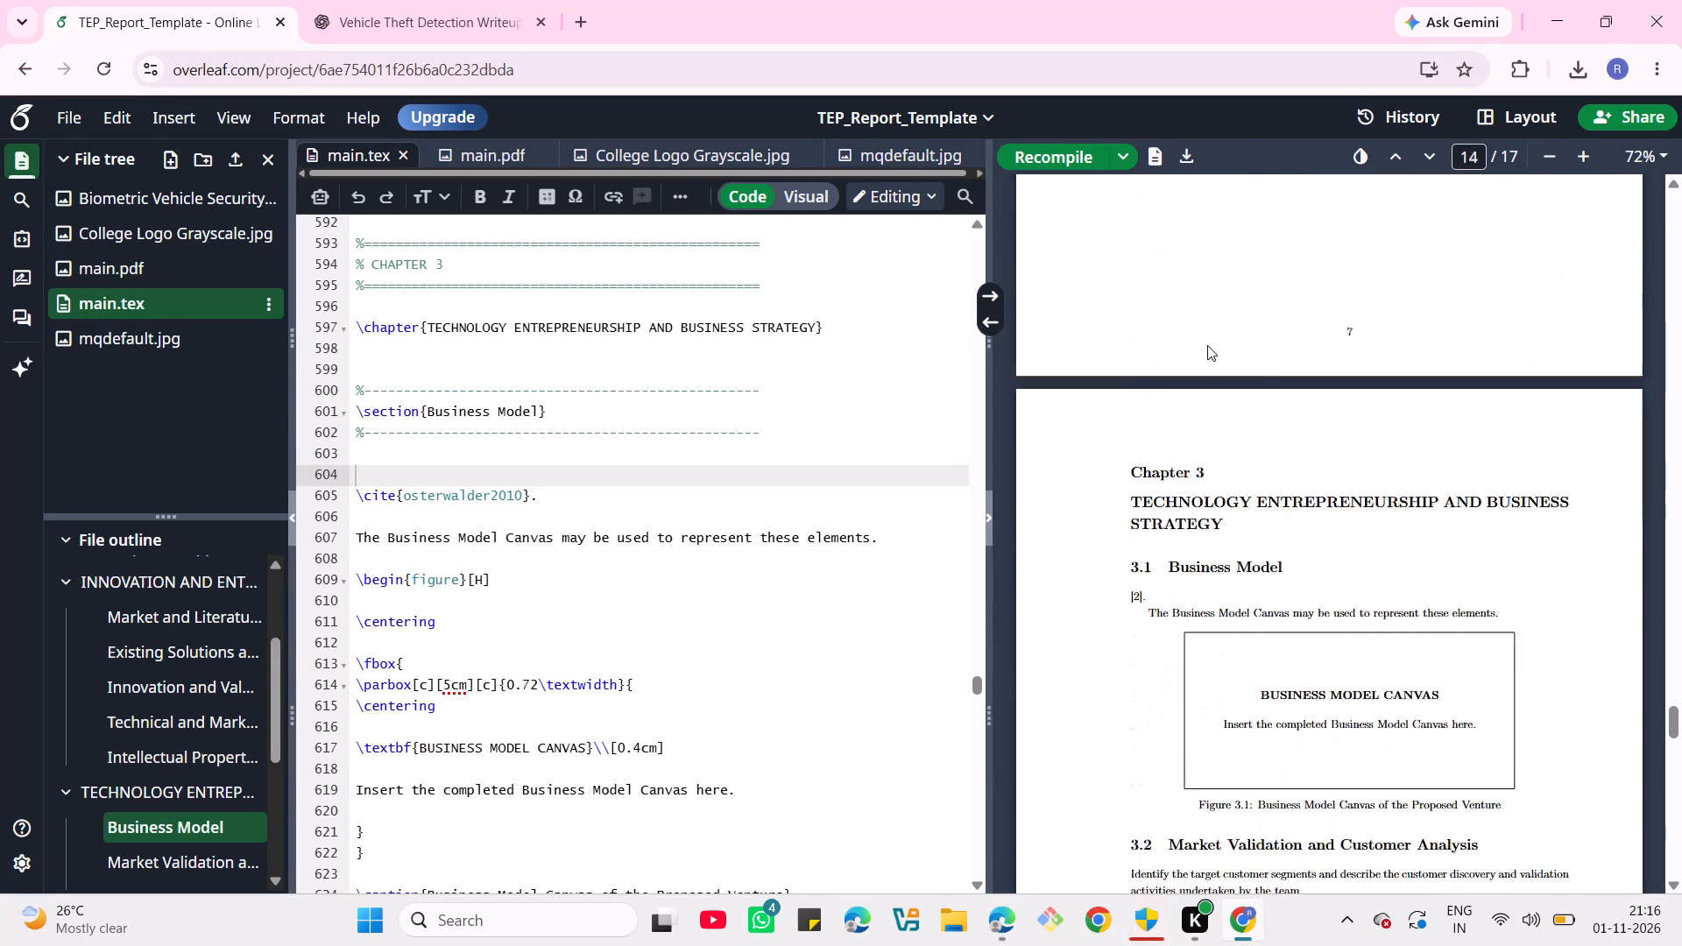
scroll(1207, 345, down, 2)
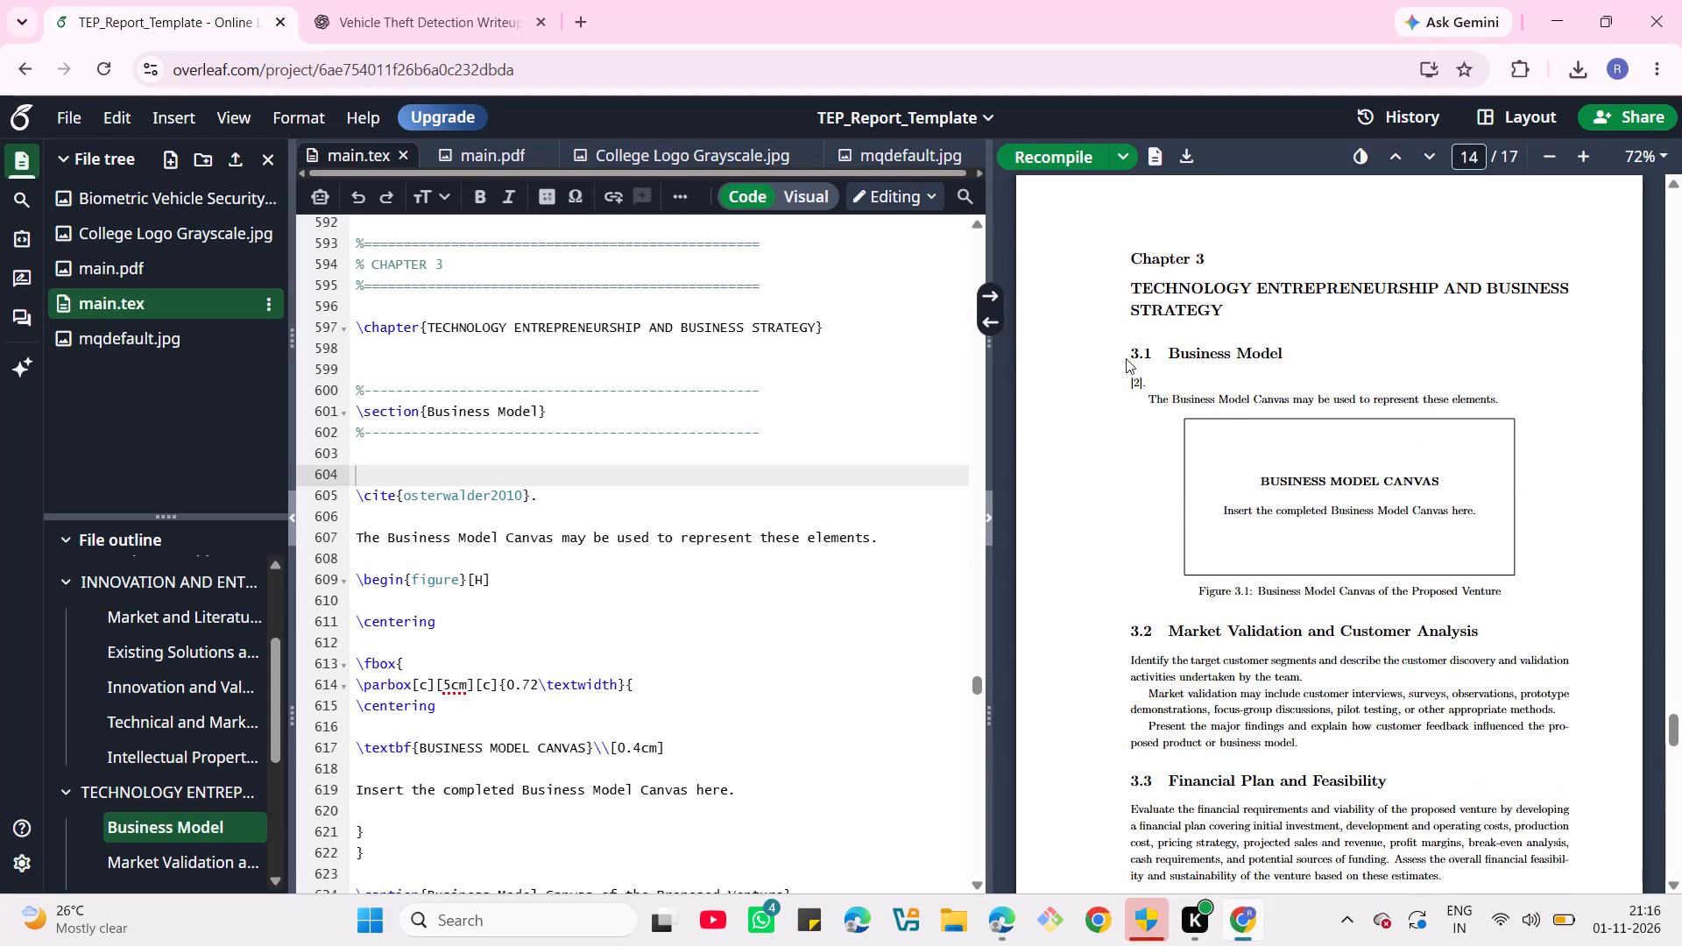
Delete the environment name figure from the \begin line that opens the Business Model Canvas placeholder.
scroll(557, 647, down, 1)
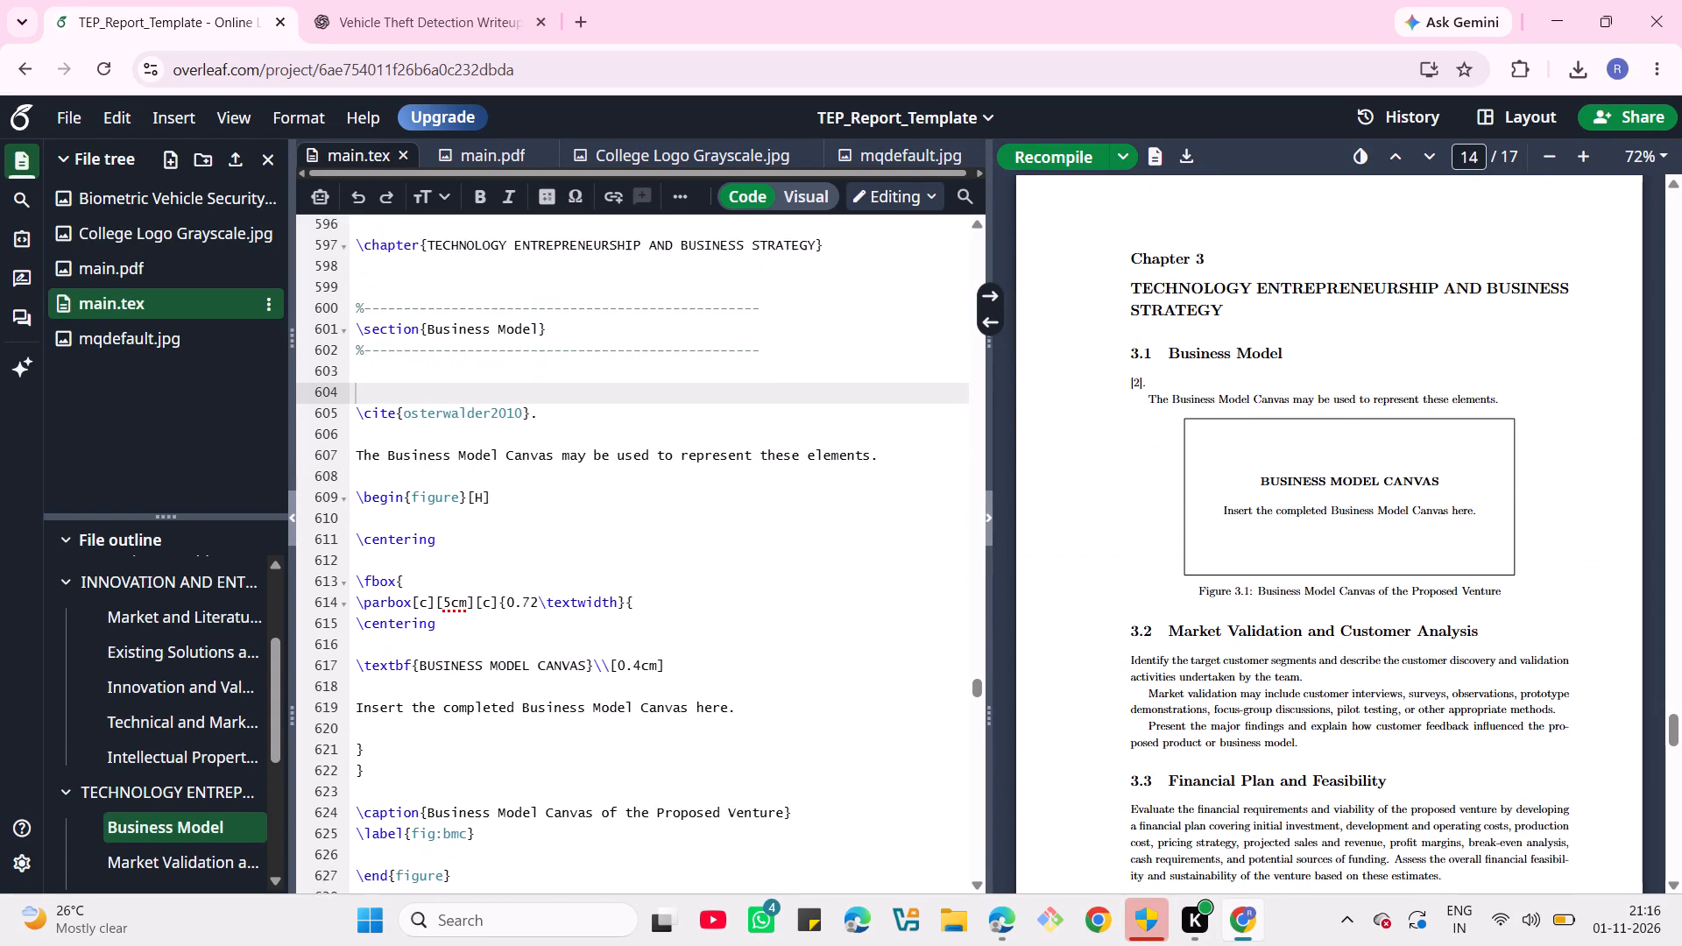
scroll(557, 647, down, 1)
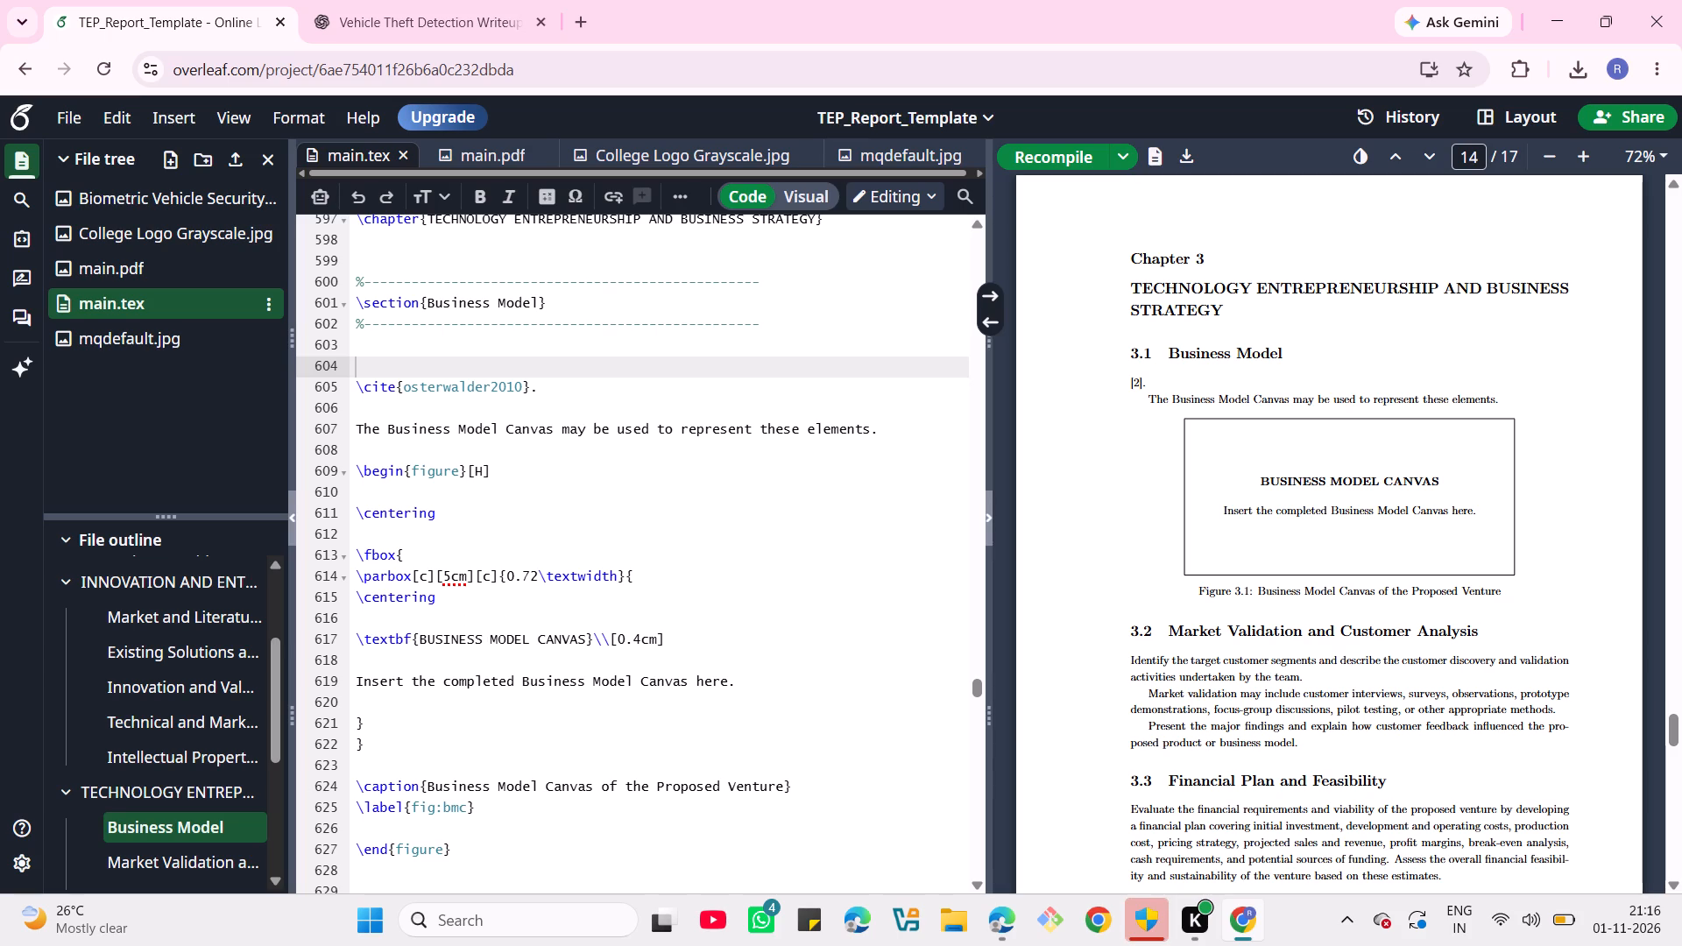
scroll(571, 576, down, 1)
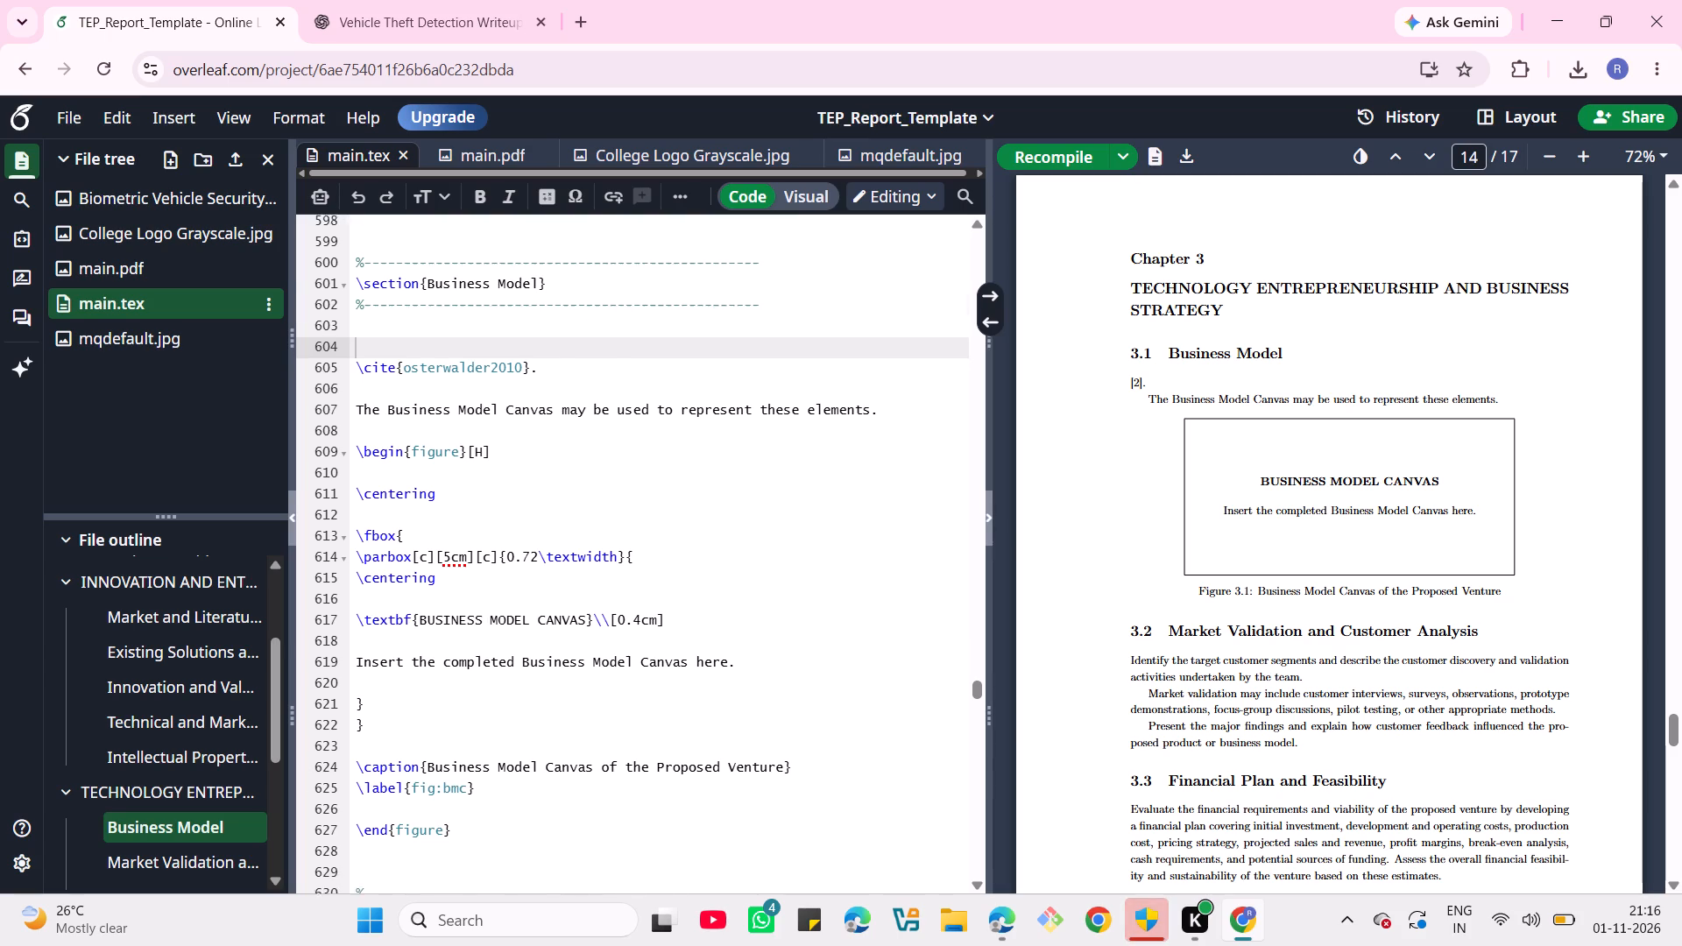
scroll(571, 576, down, 1)
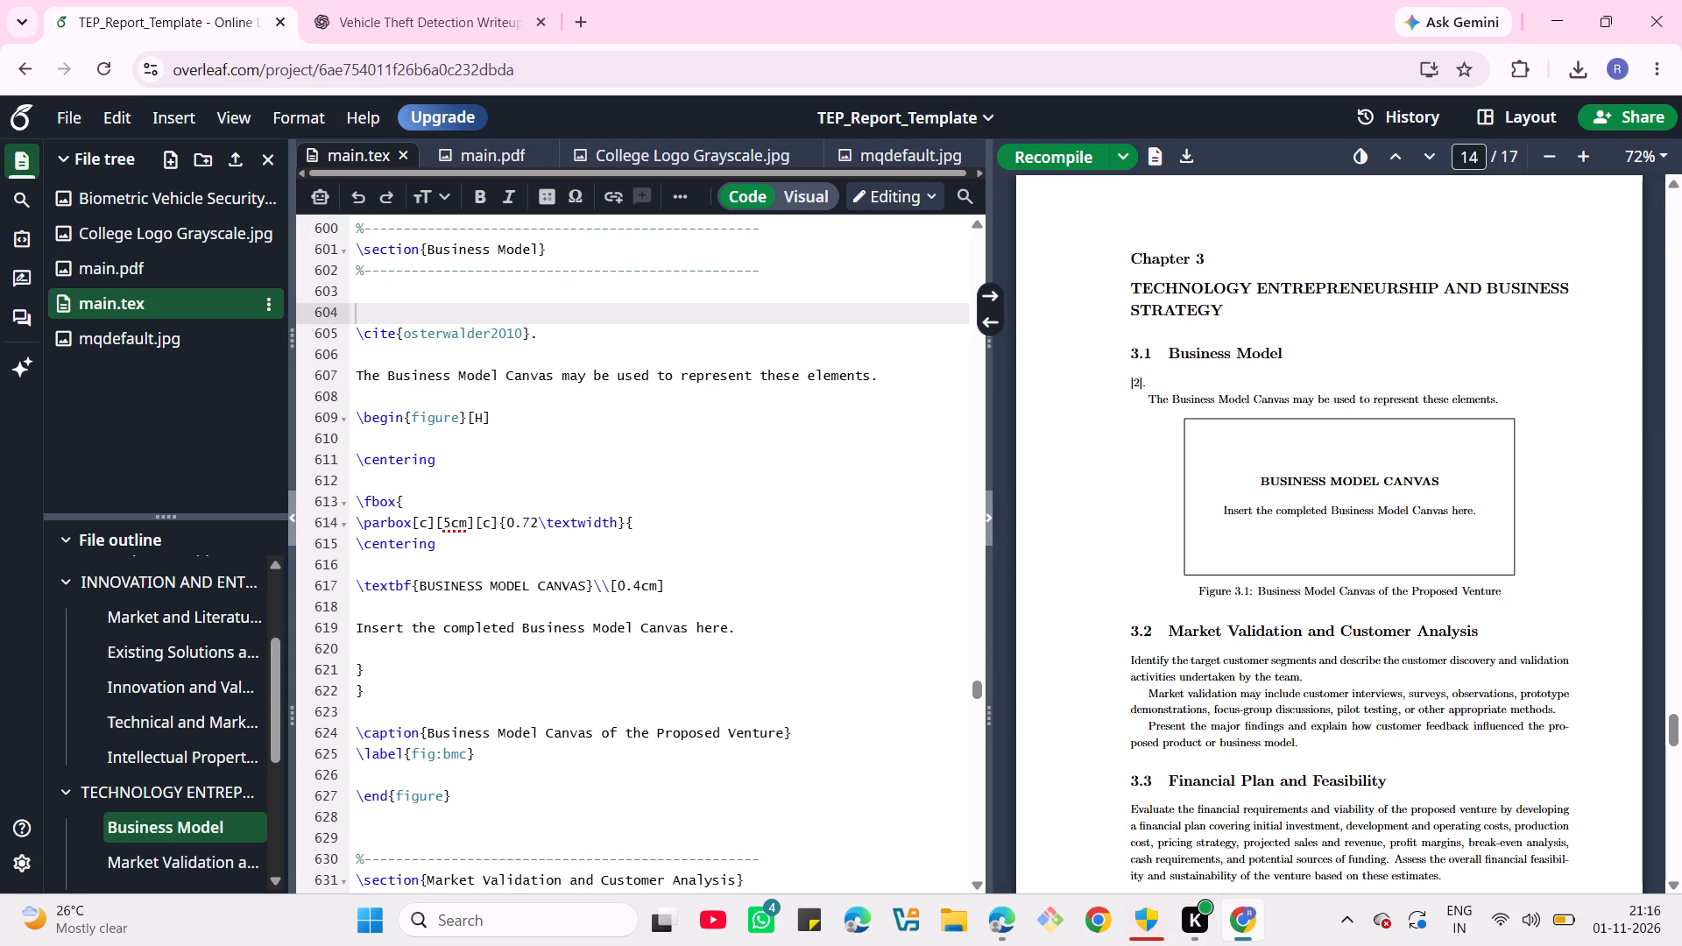
drag(454, 415, 412, 424)
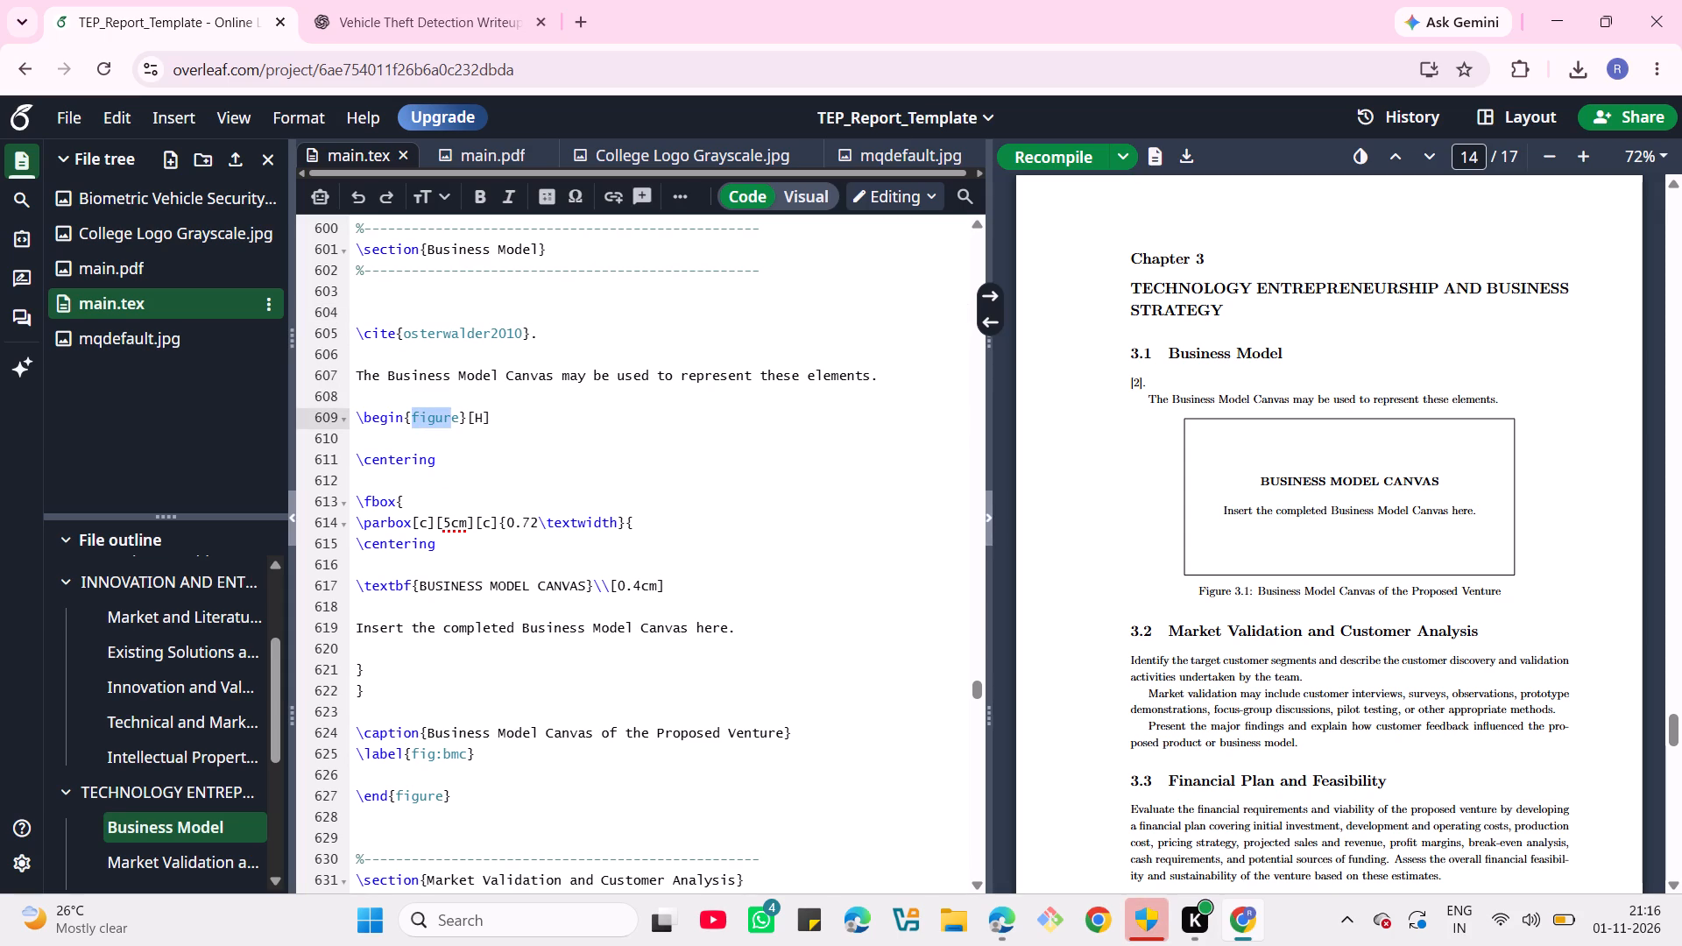
key(BackSpace)
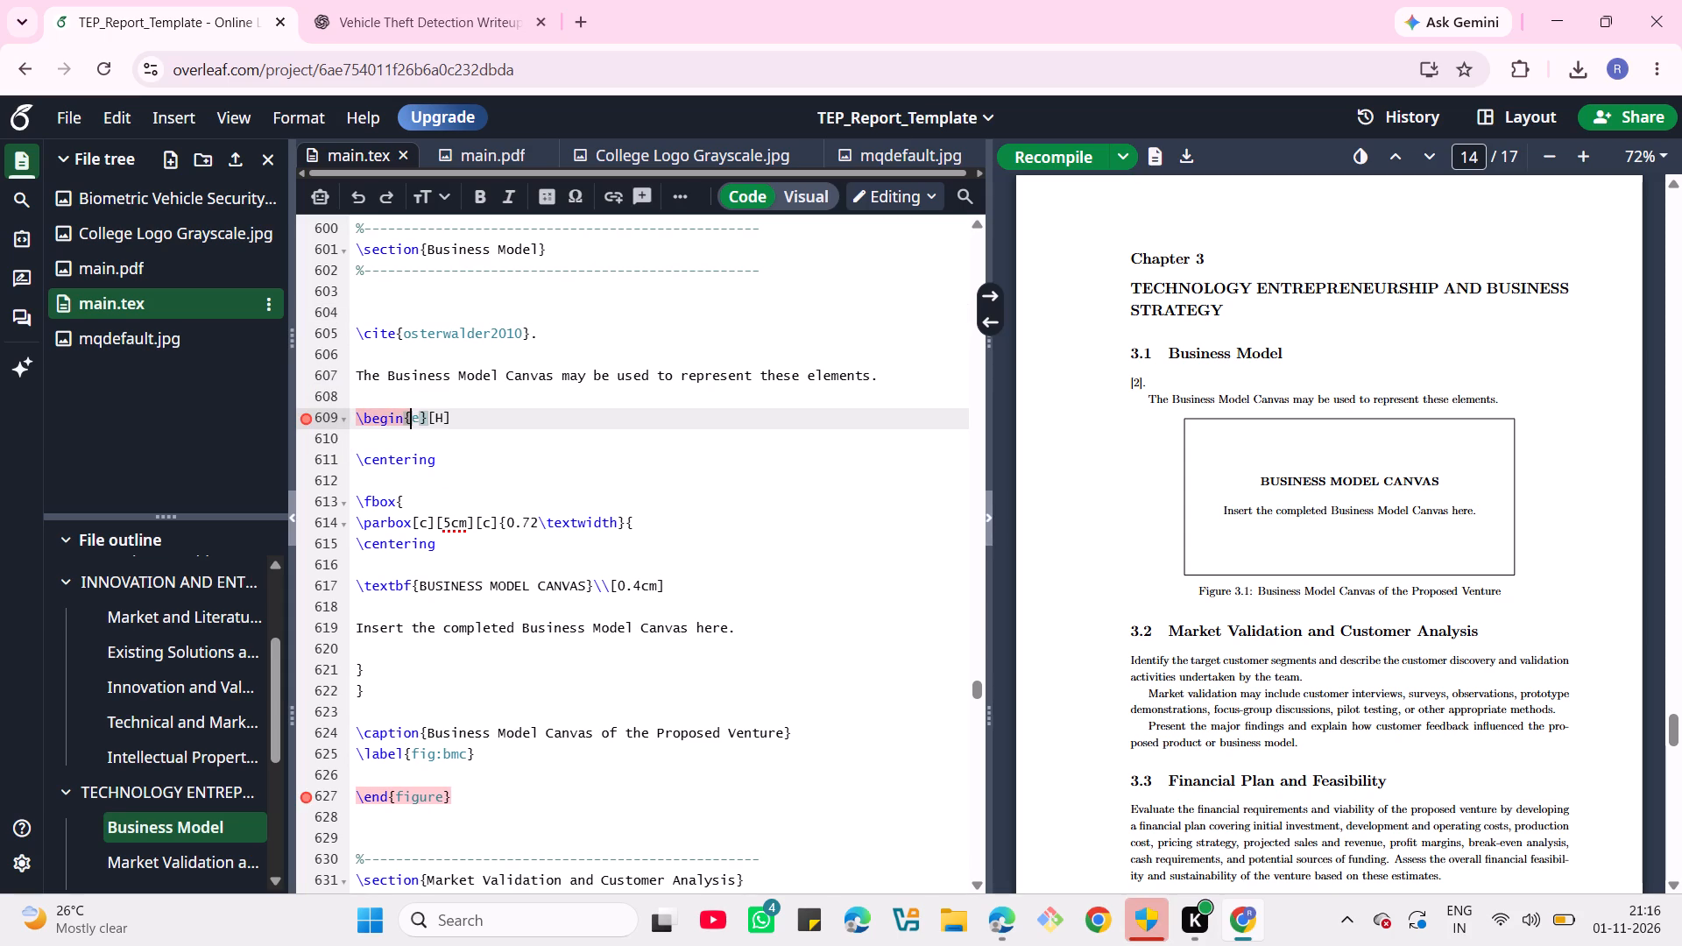
key(Right)
key(BackSpace)
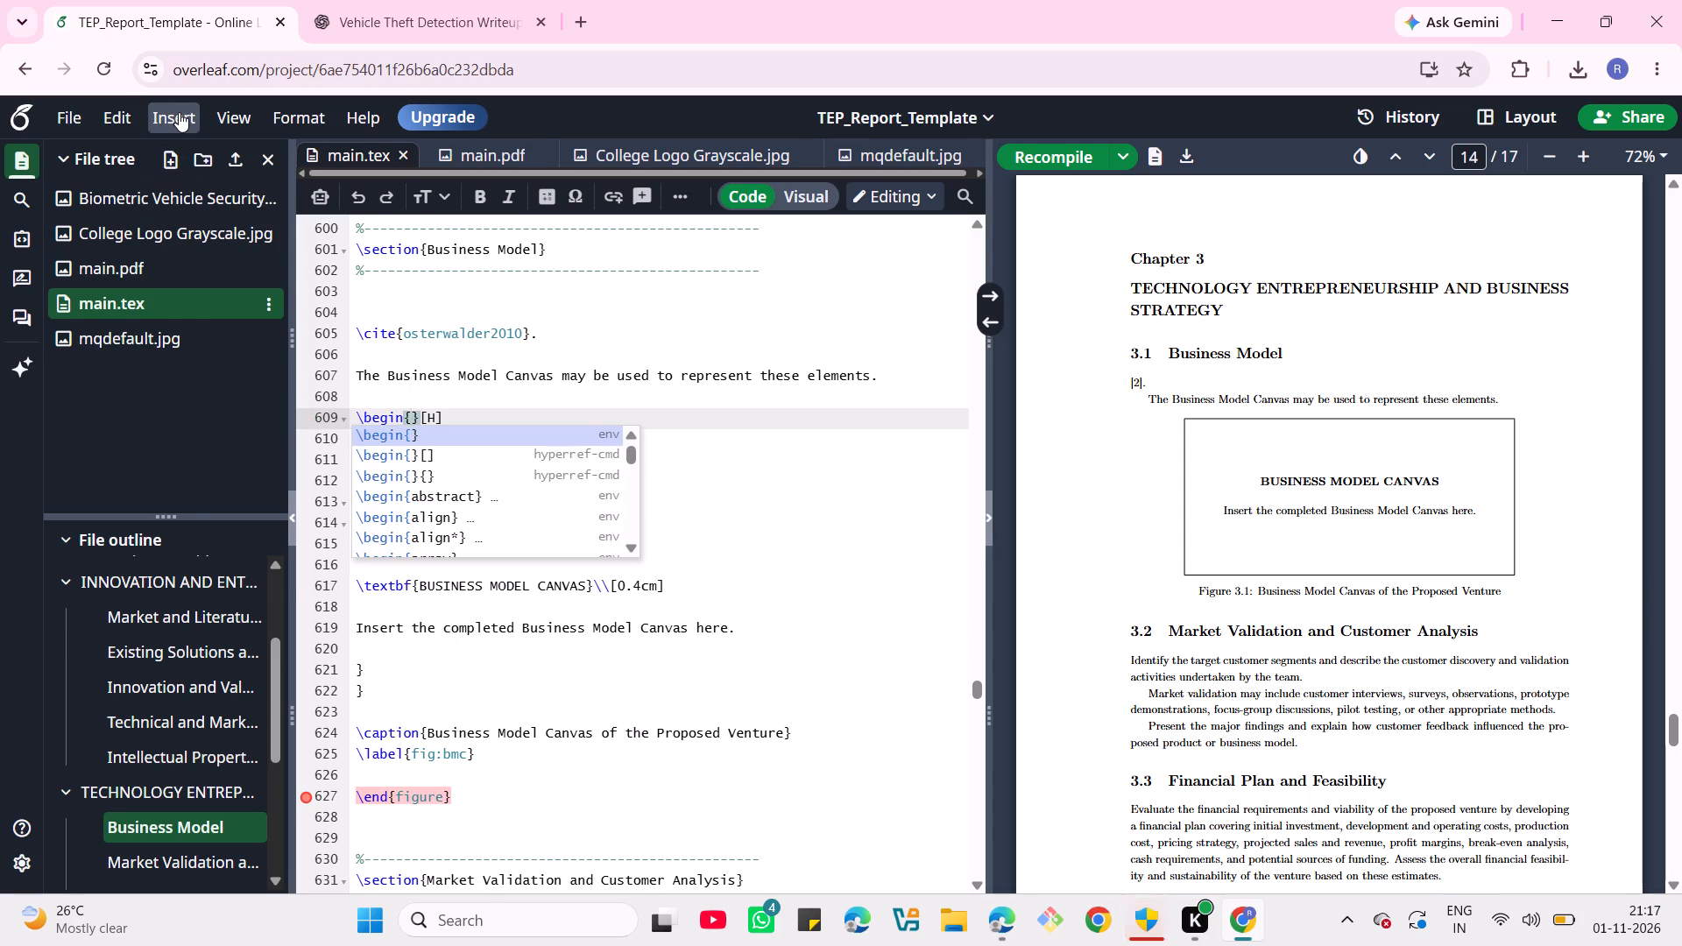
Insert Biometric Vehicle Security Canvas.png from the computer as a half-width figure with caption and label below the emptied \begin line.
click(179, 112)
click(254, 232)
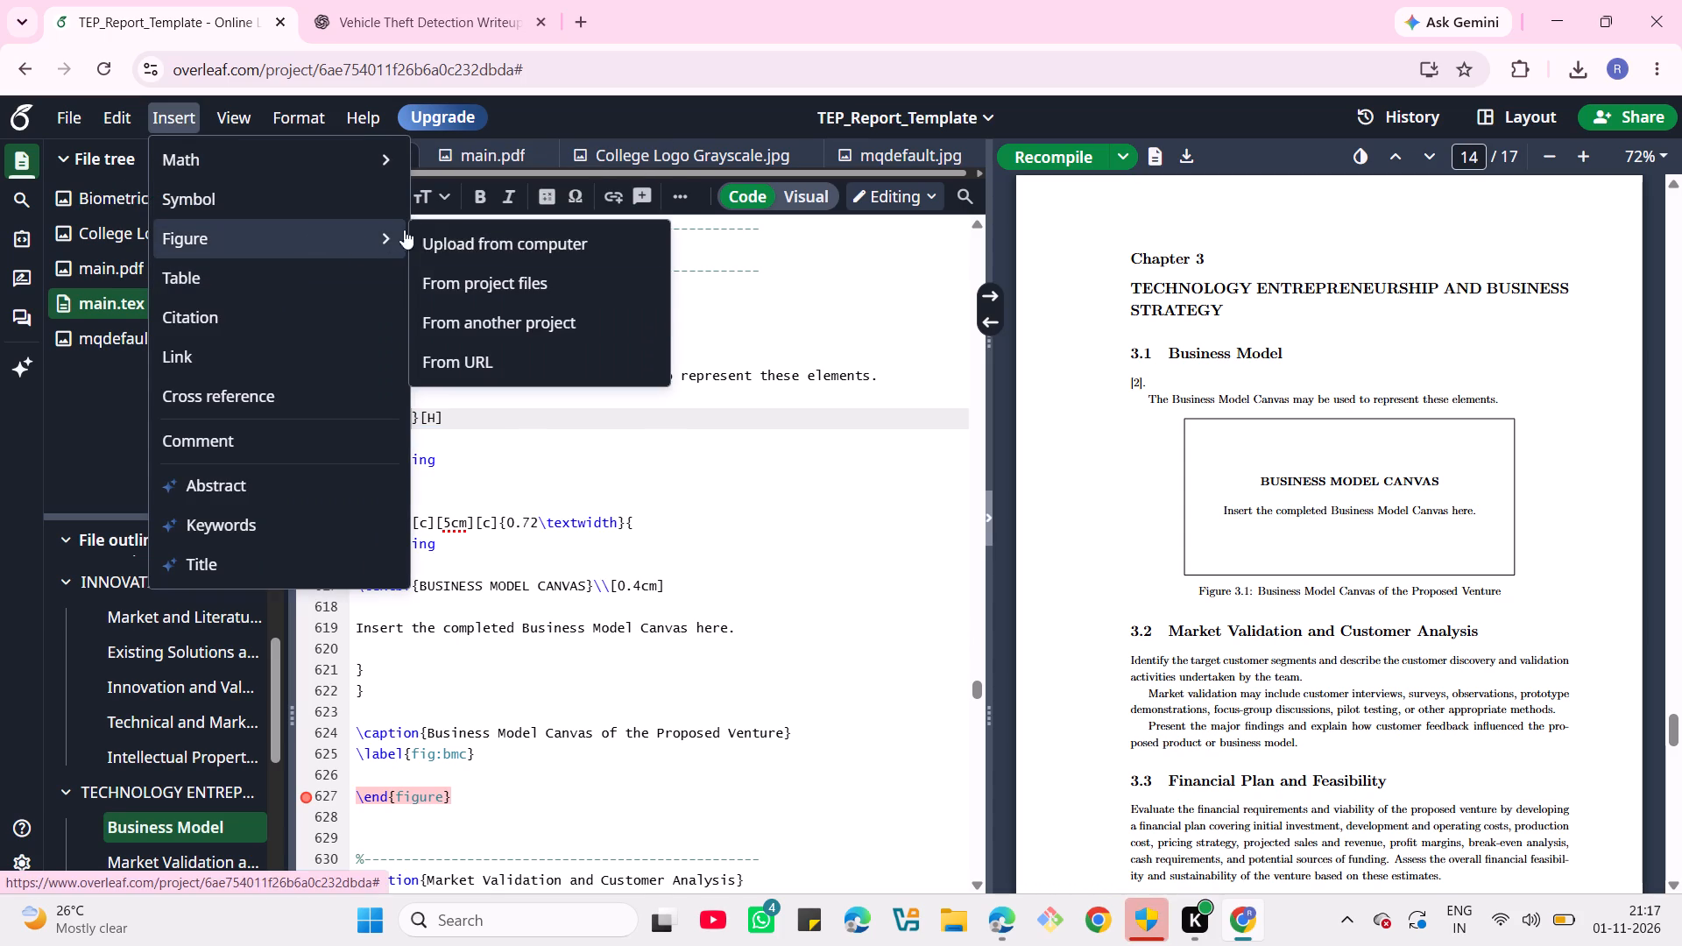
click(454, 237)
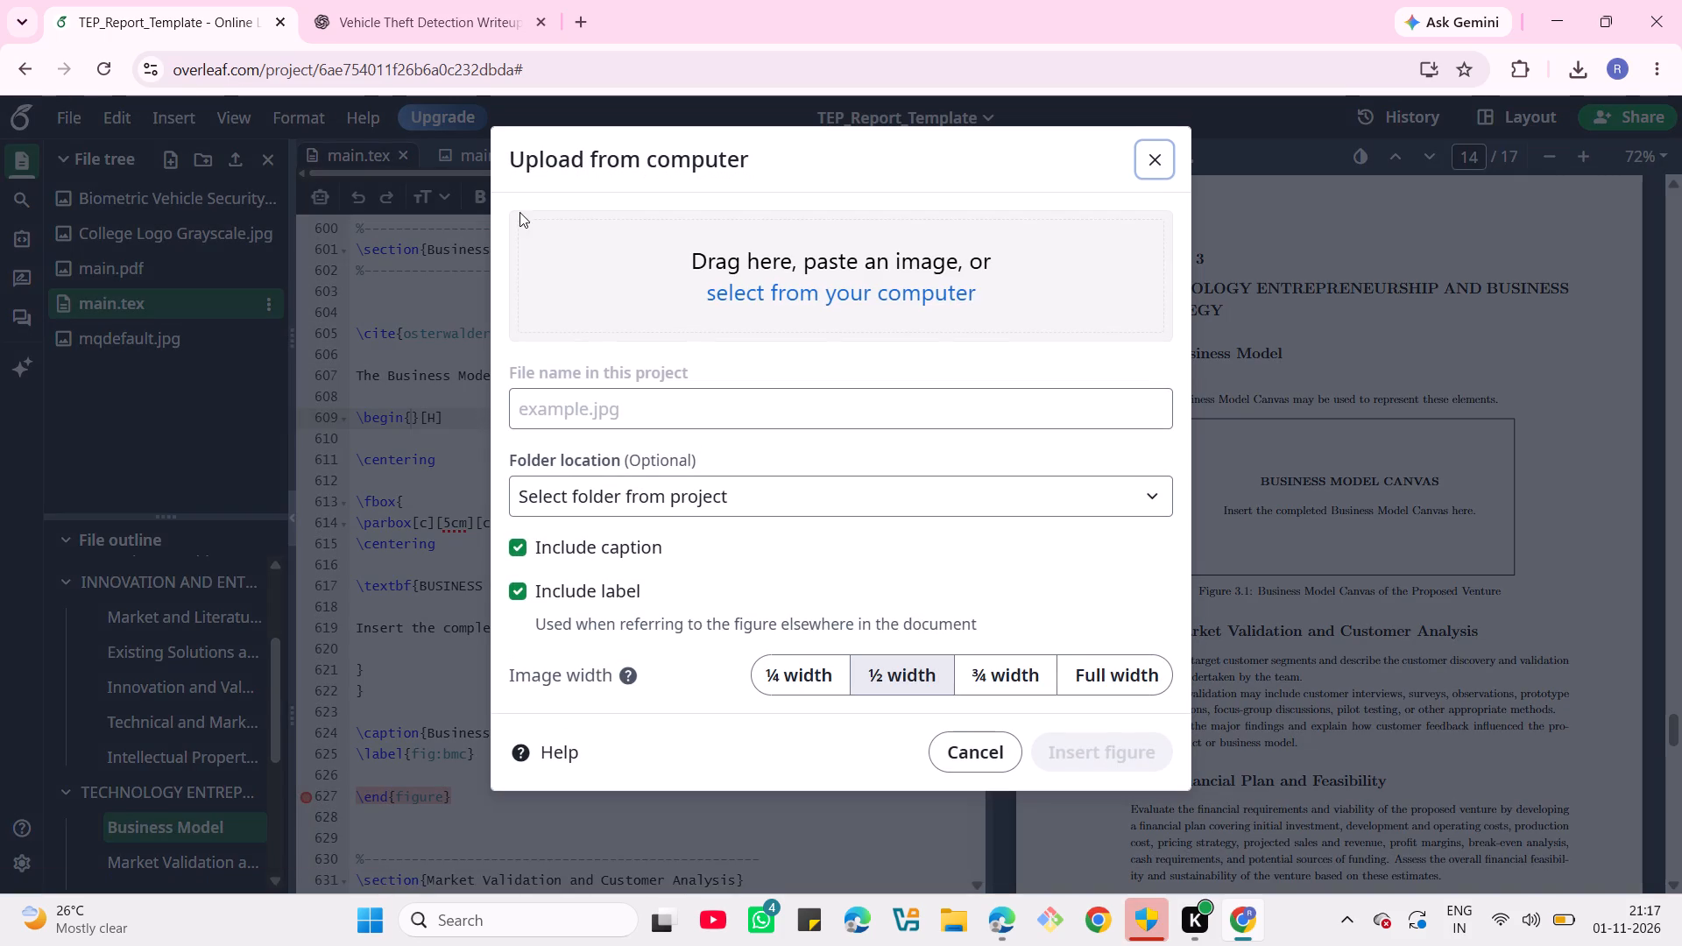
click(699, 315)
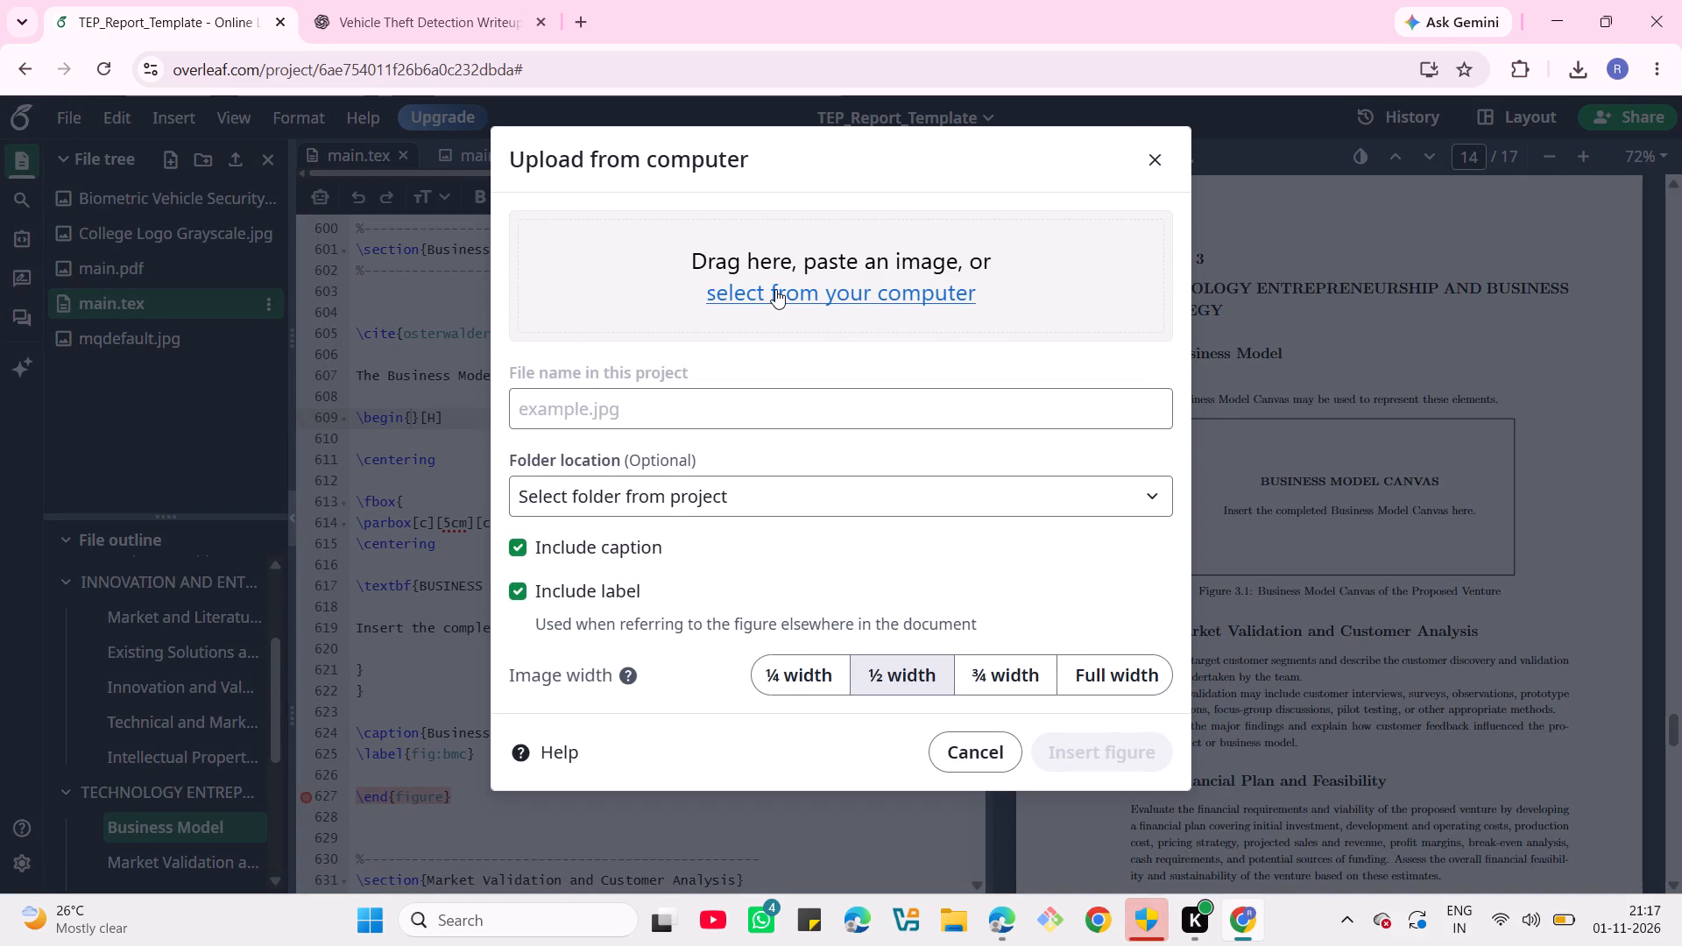
click(775, 289)
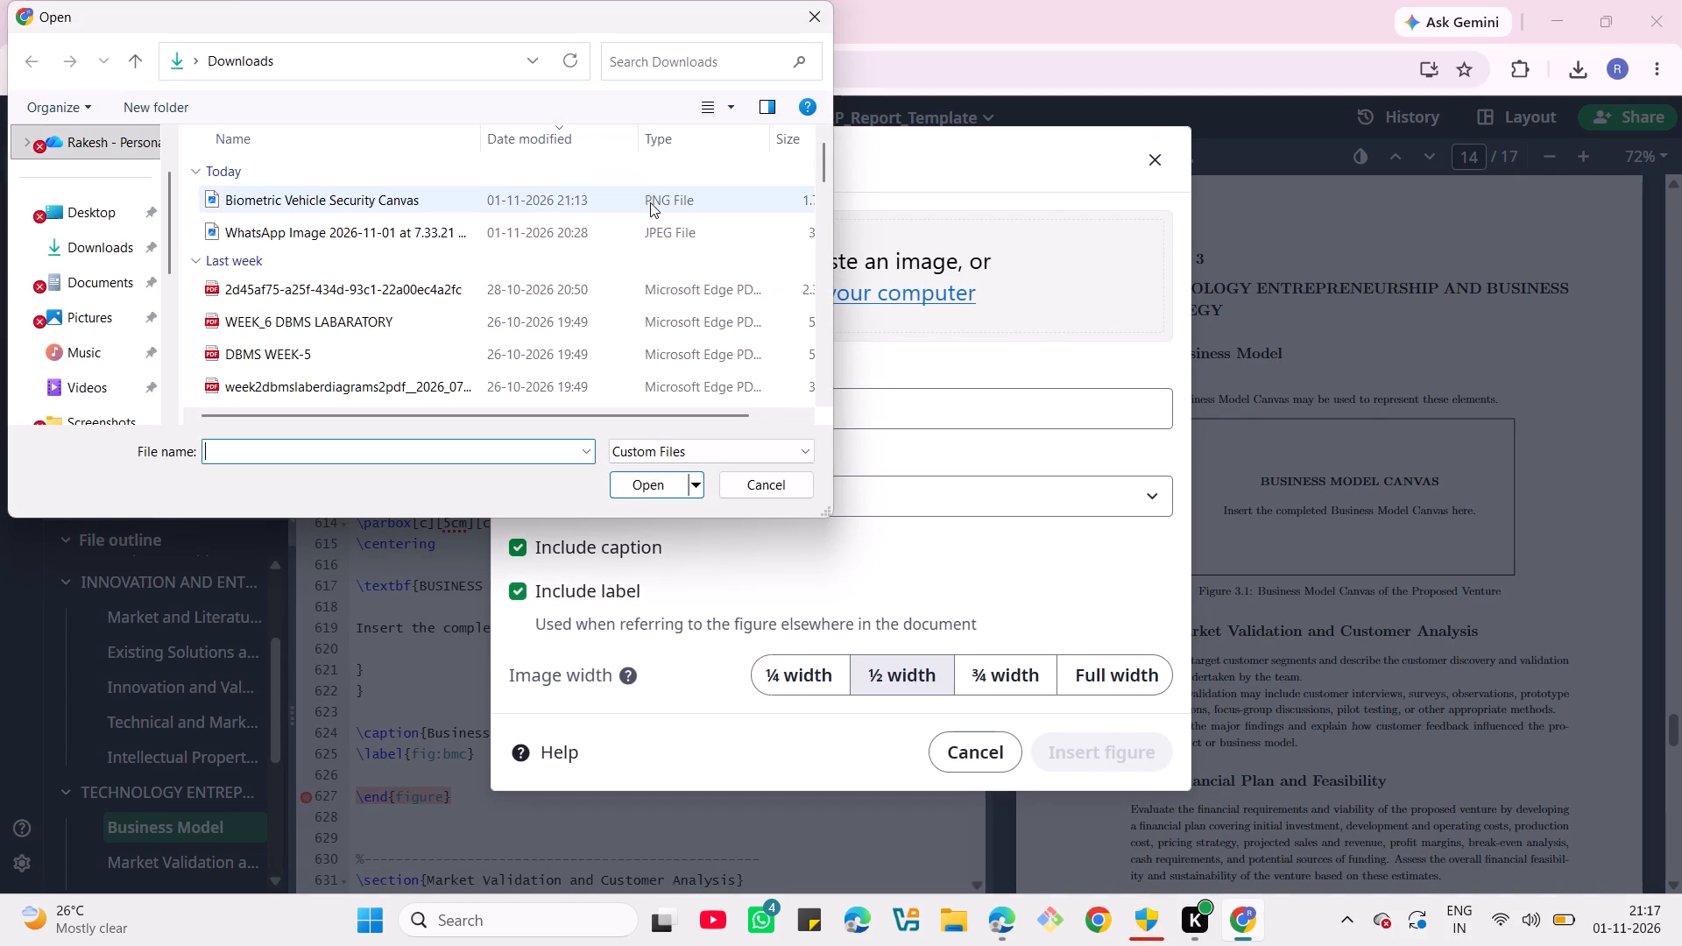
click(650, 202)
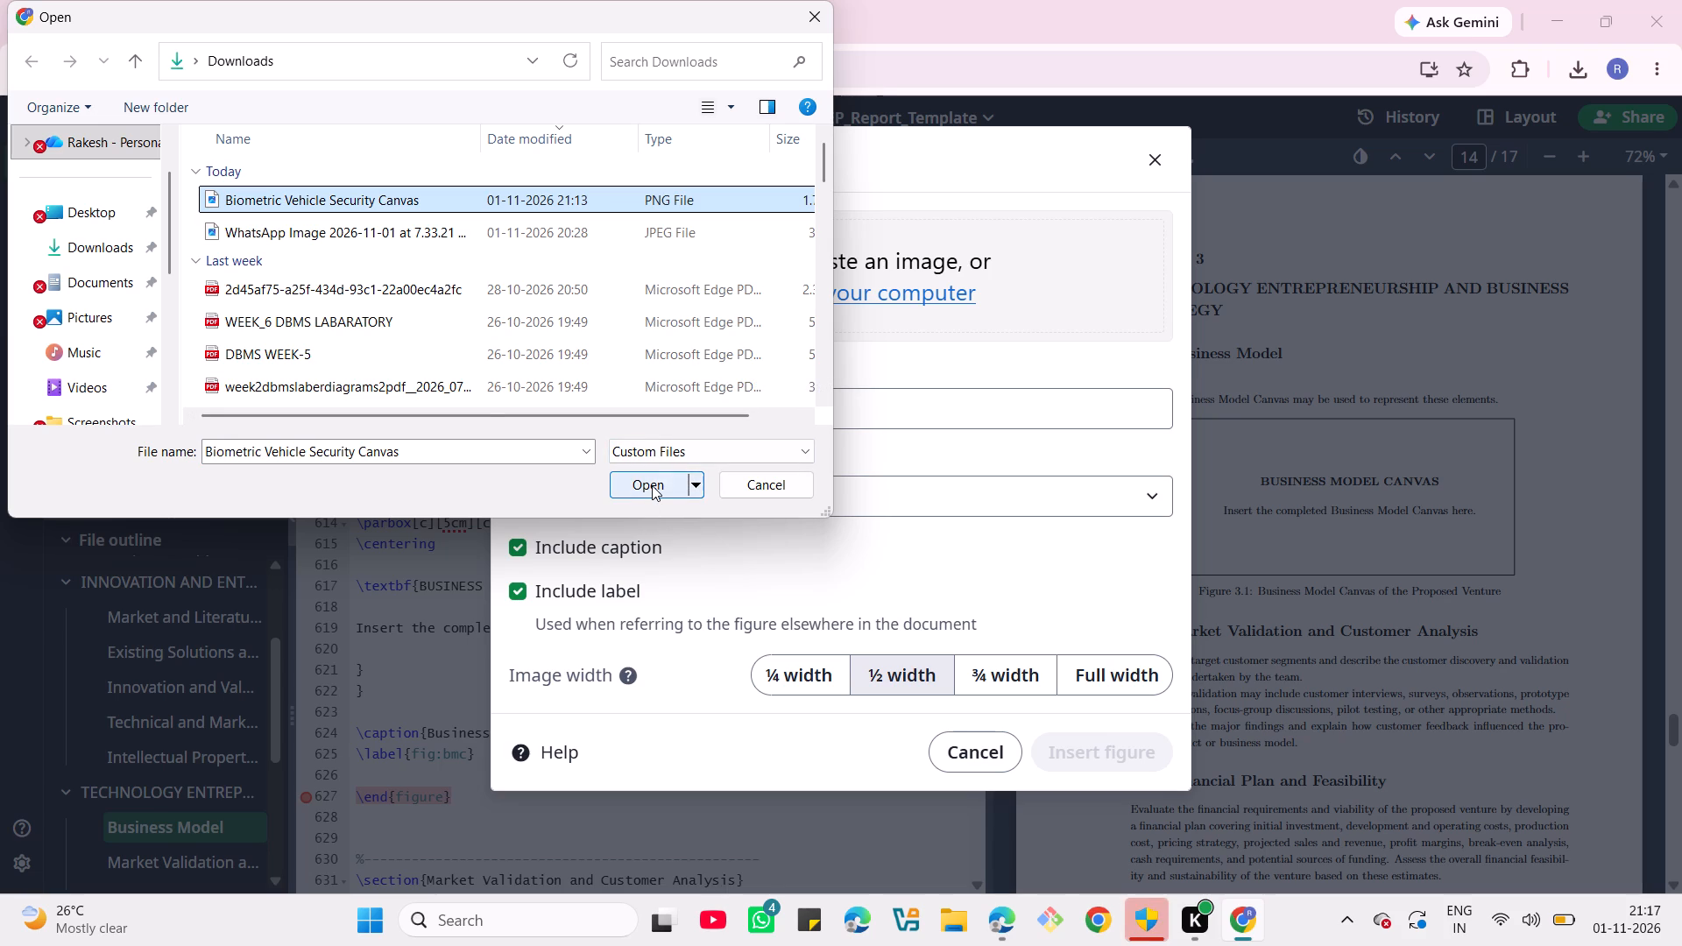
click(652, 485)
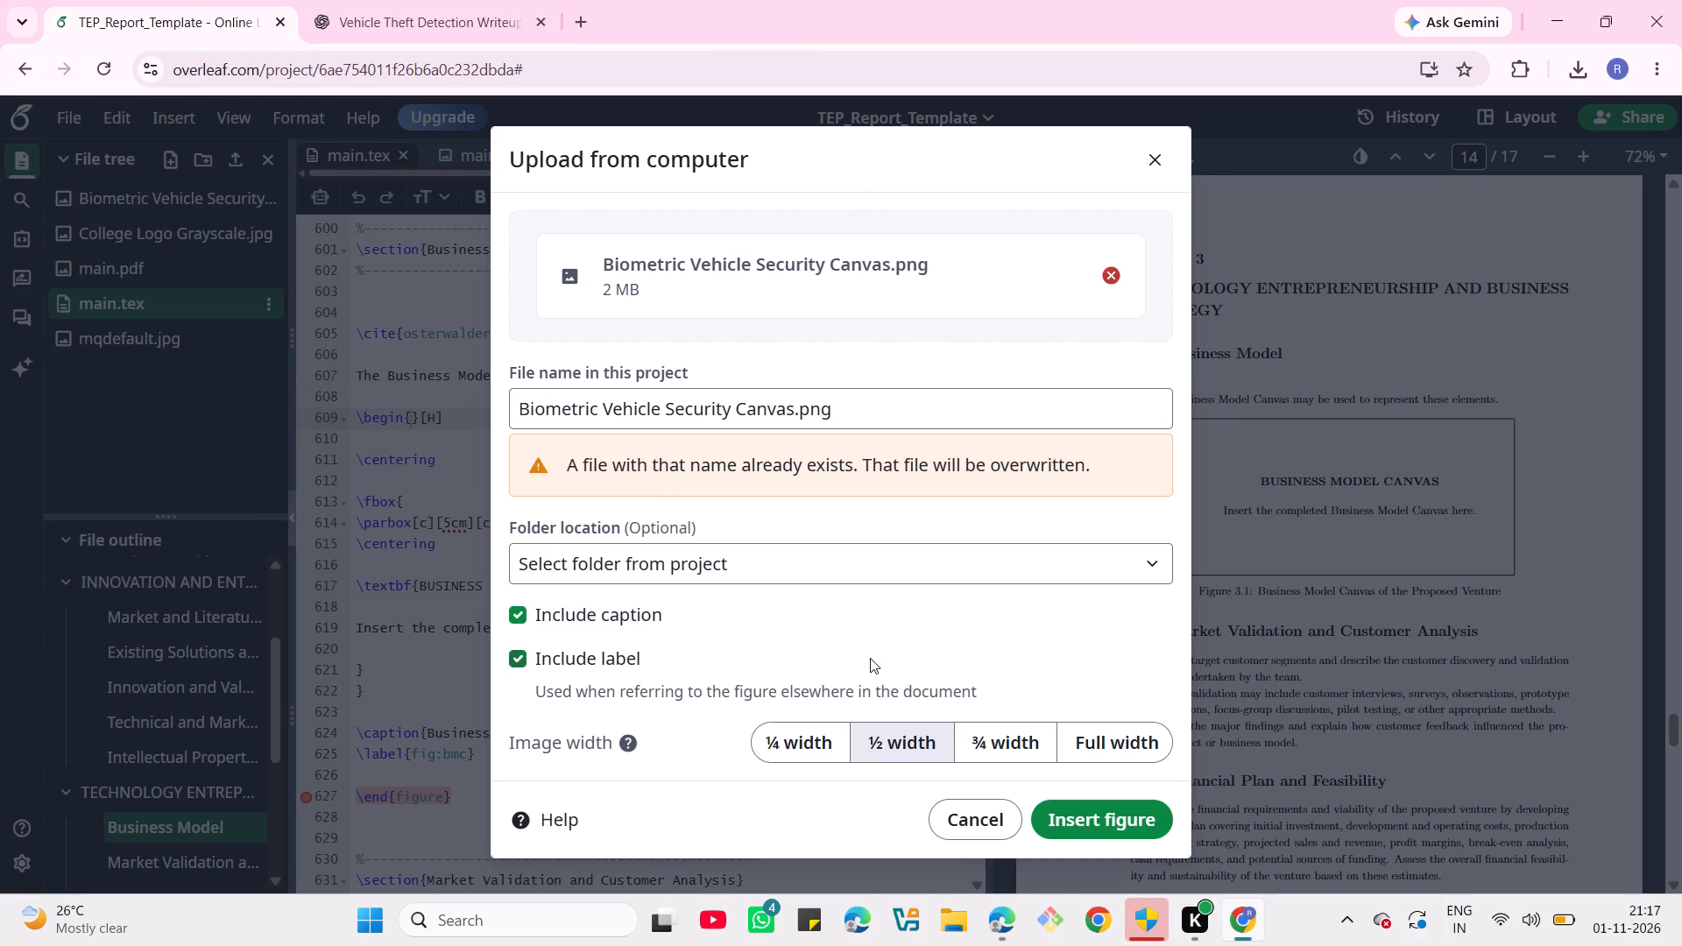
click(1051, 815)
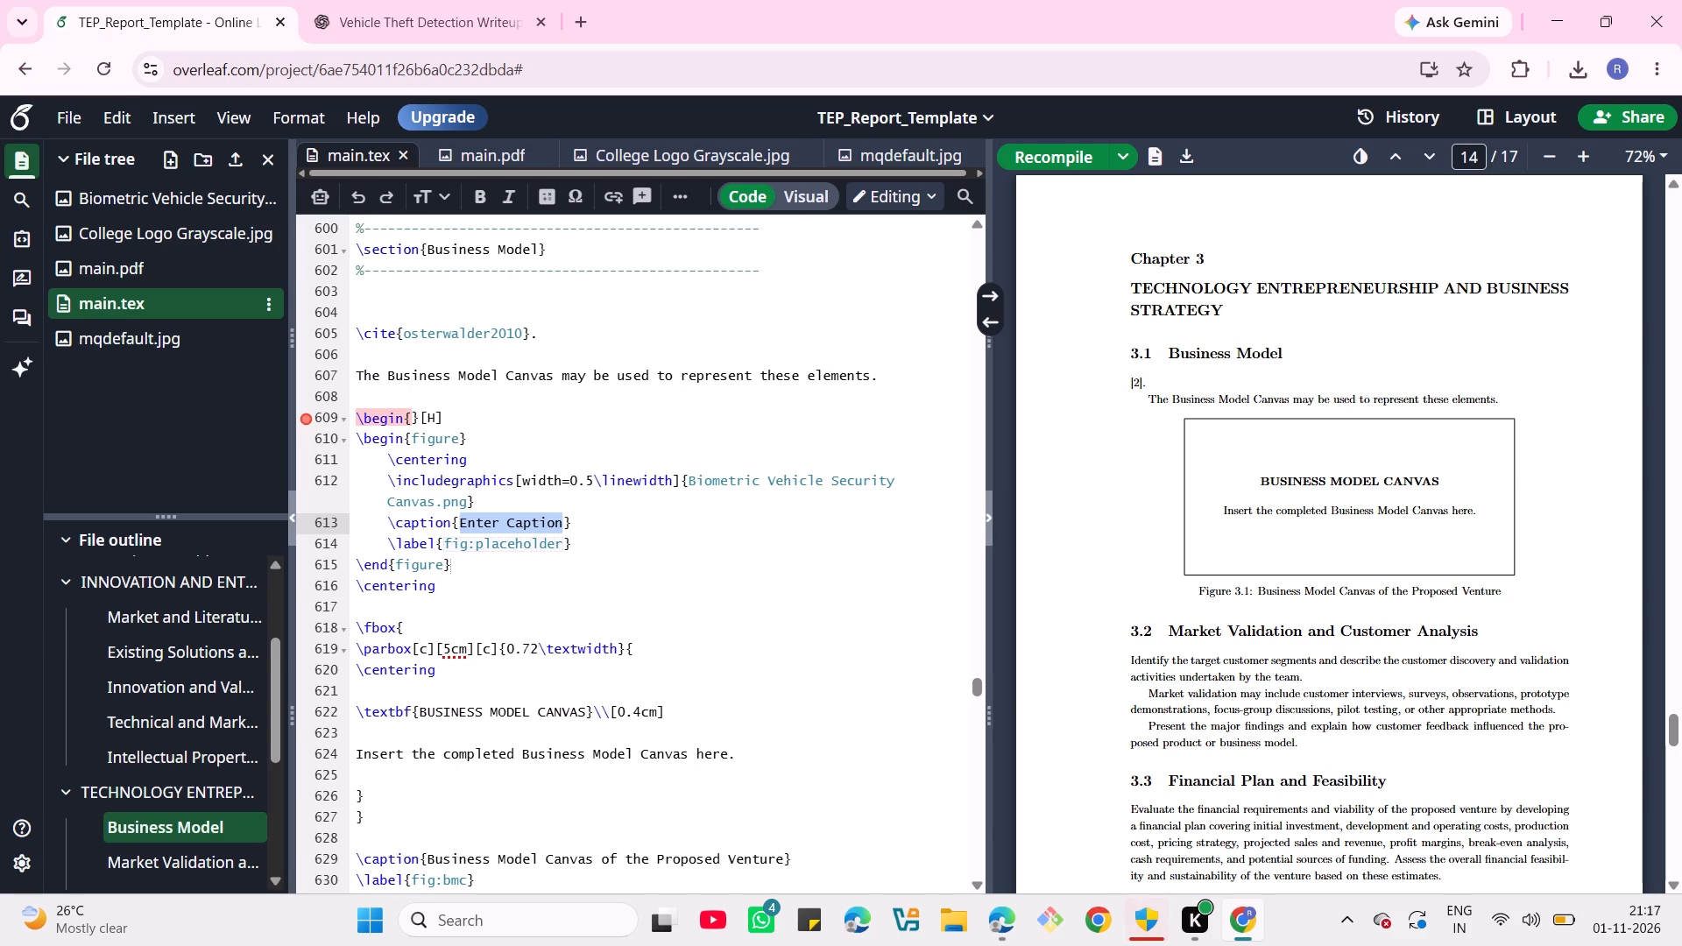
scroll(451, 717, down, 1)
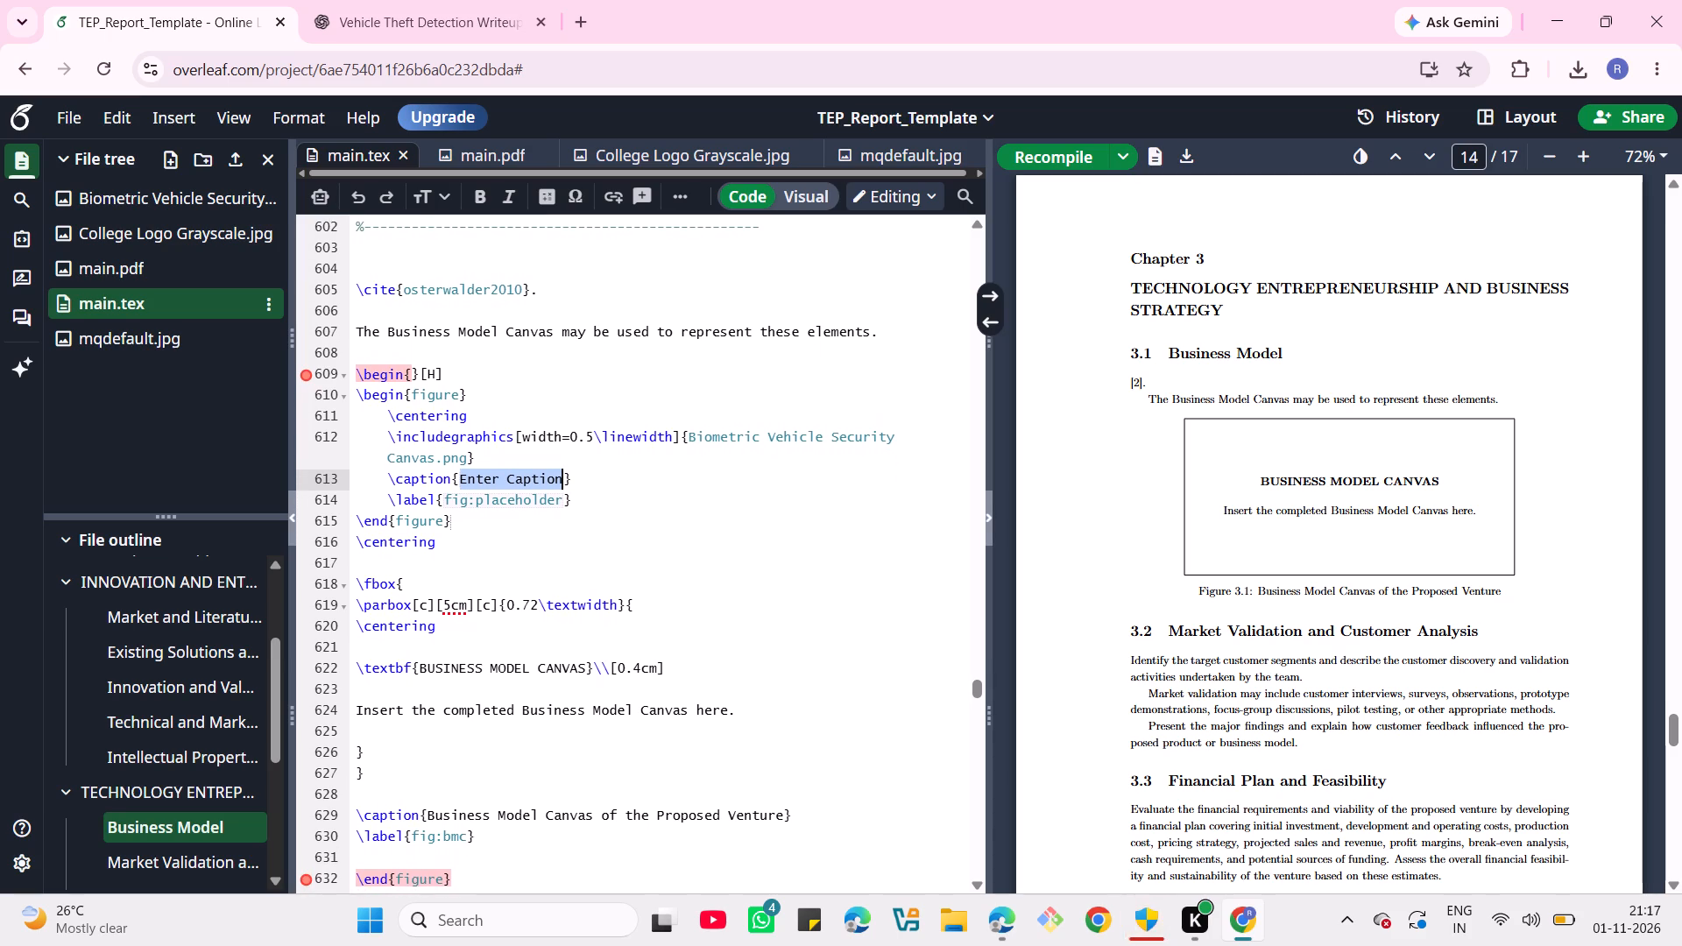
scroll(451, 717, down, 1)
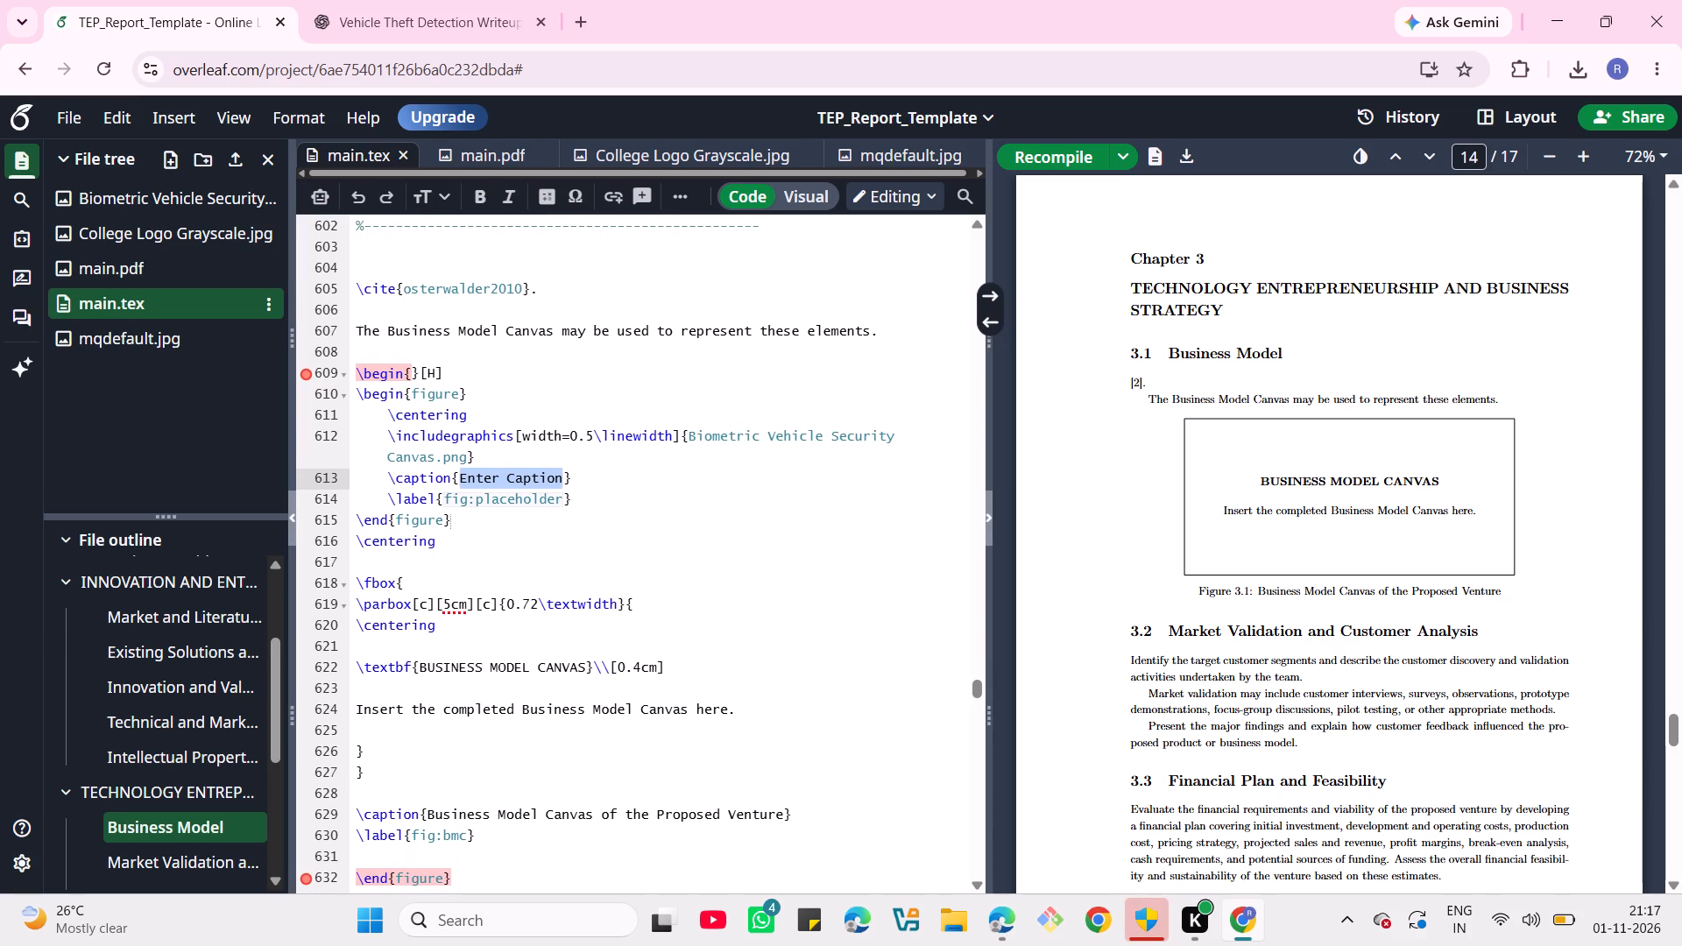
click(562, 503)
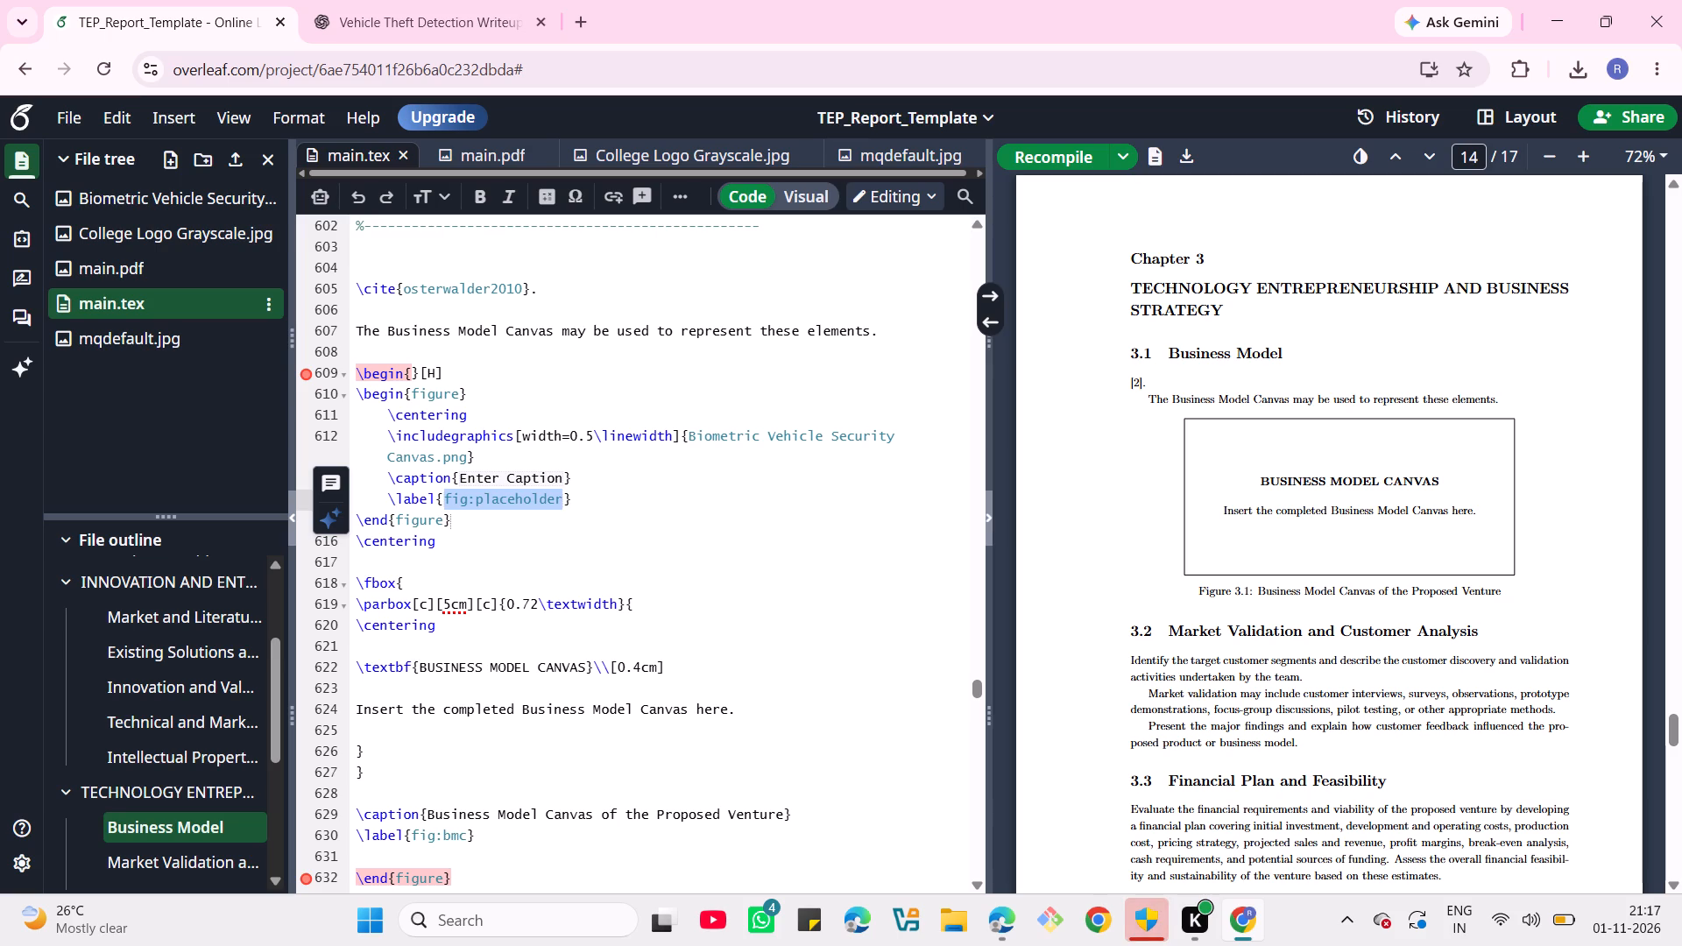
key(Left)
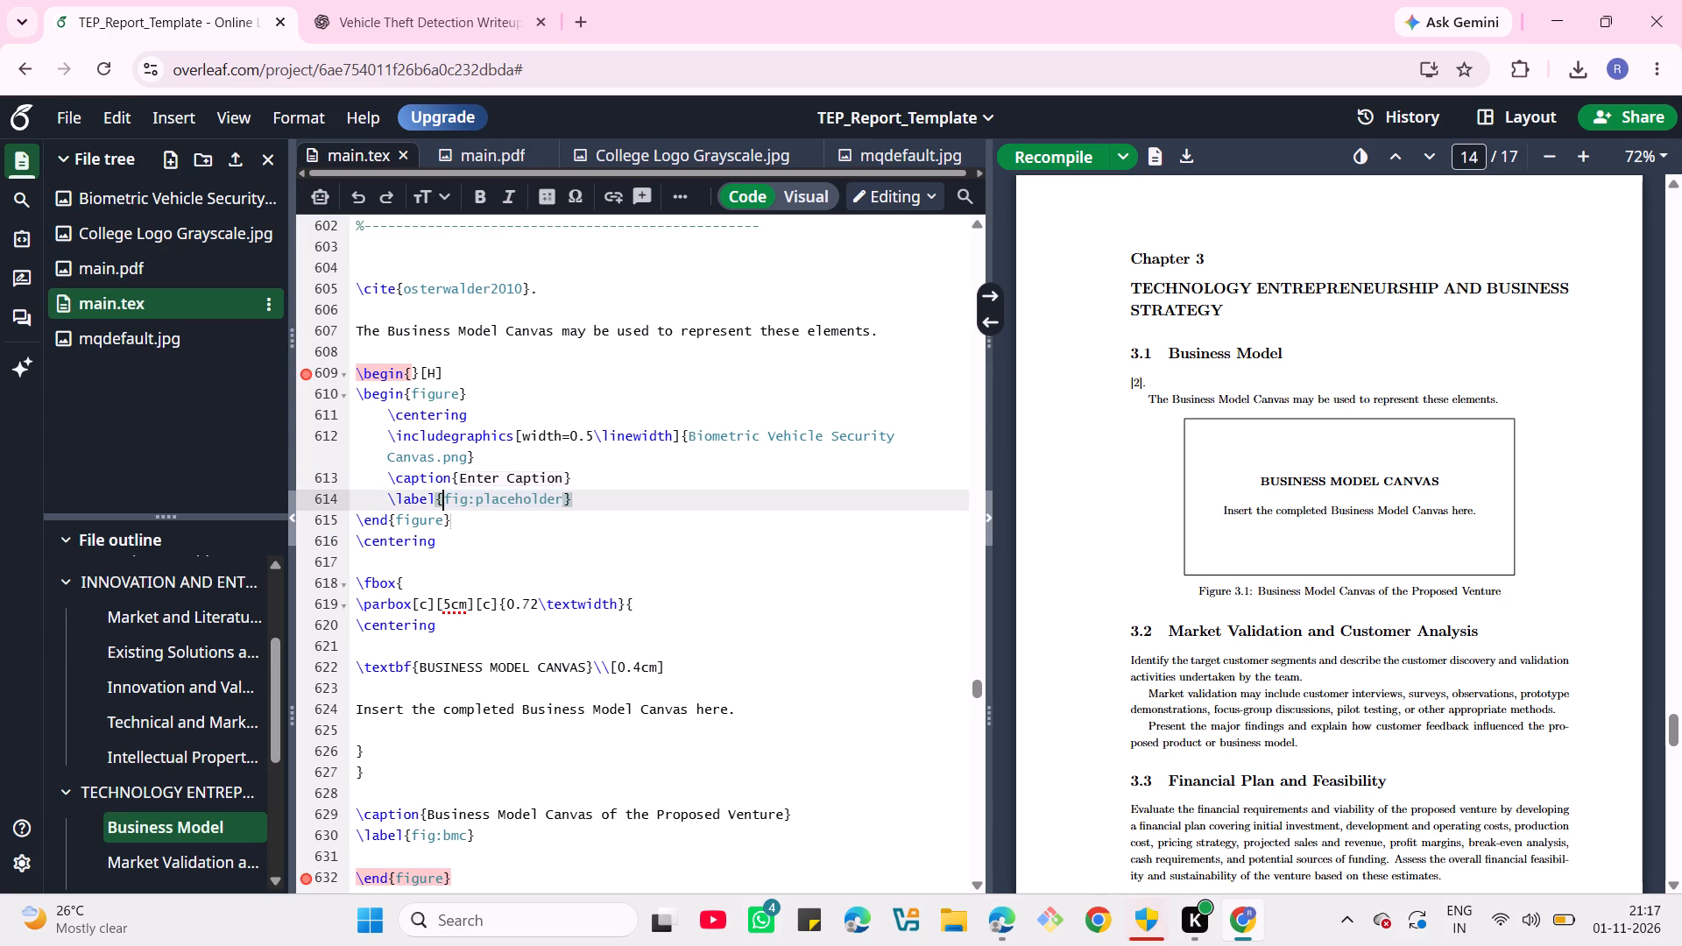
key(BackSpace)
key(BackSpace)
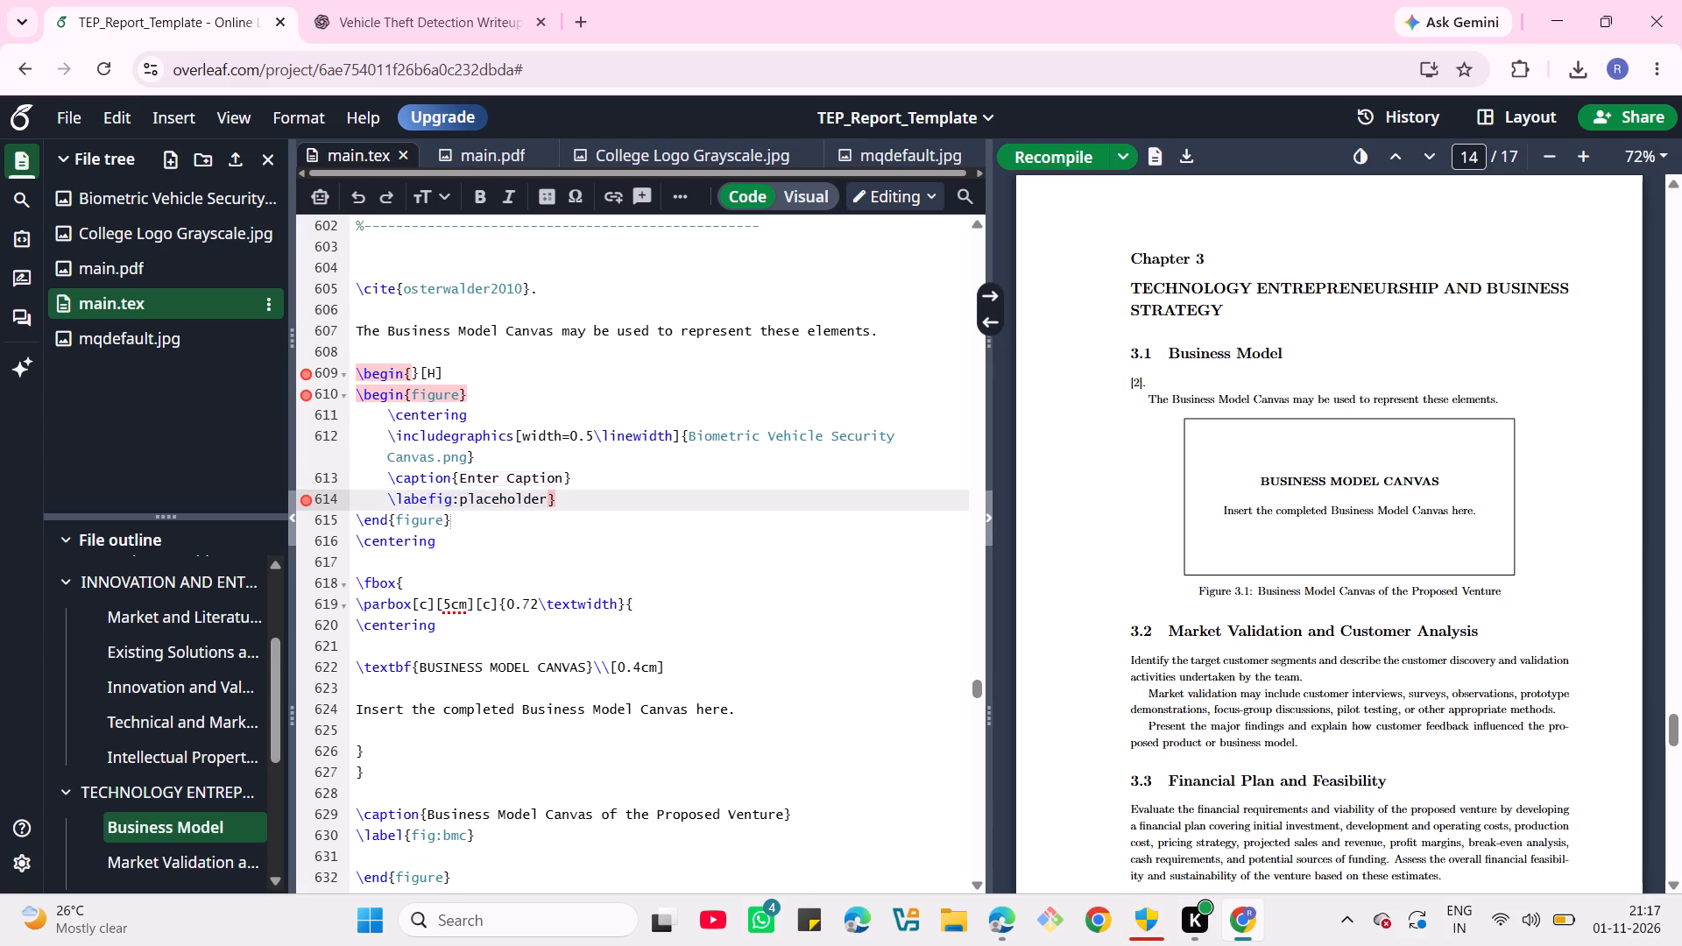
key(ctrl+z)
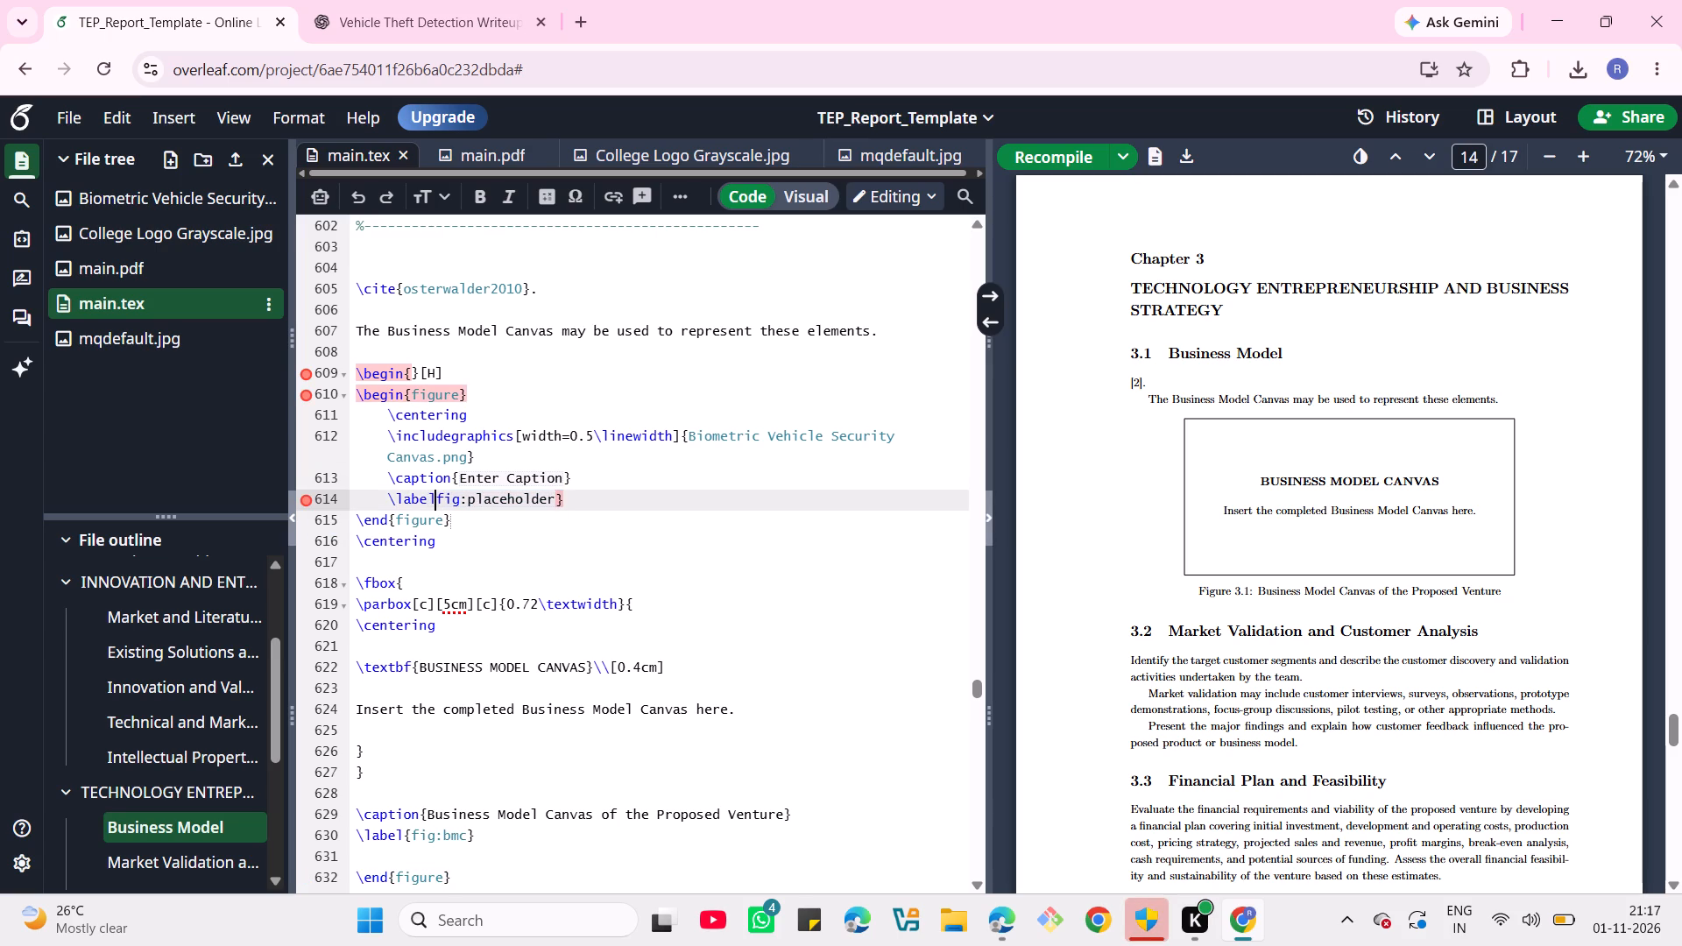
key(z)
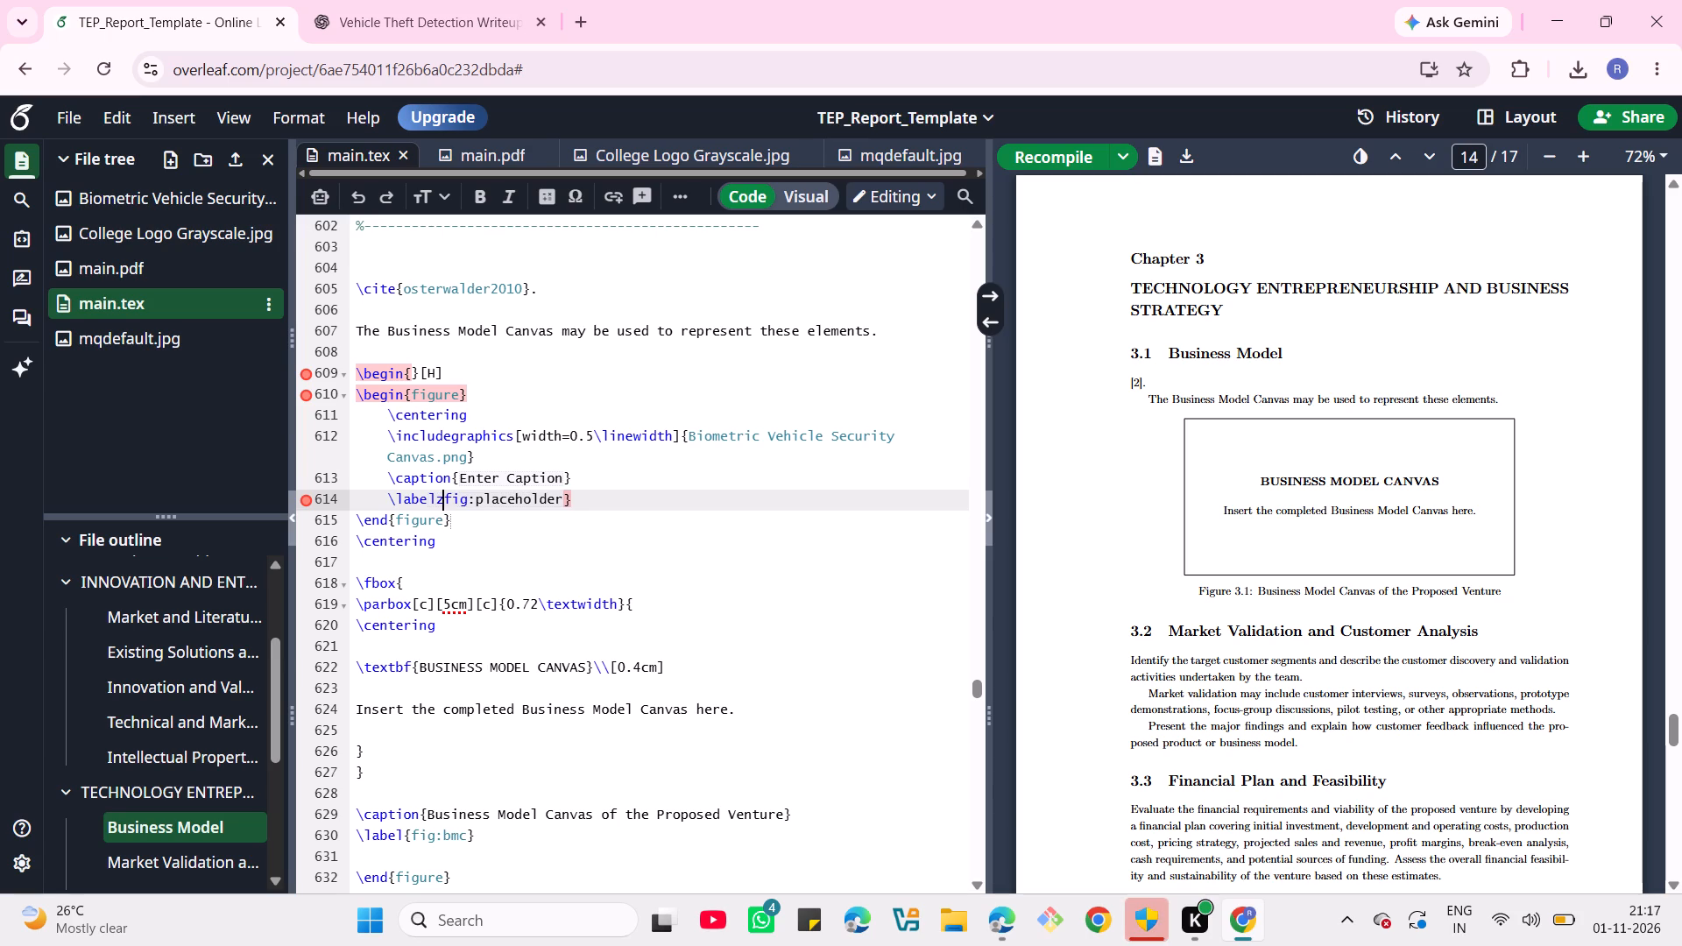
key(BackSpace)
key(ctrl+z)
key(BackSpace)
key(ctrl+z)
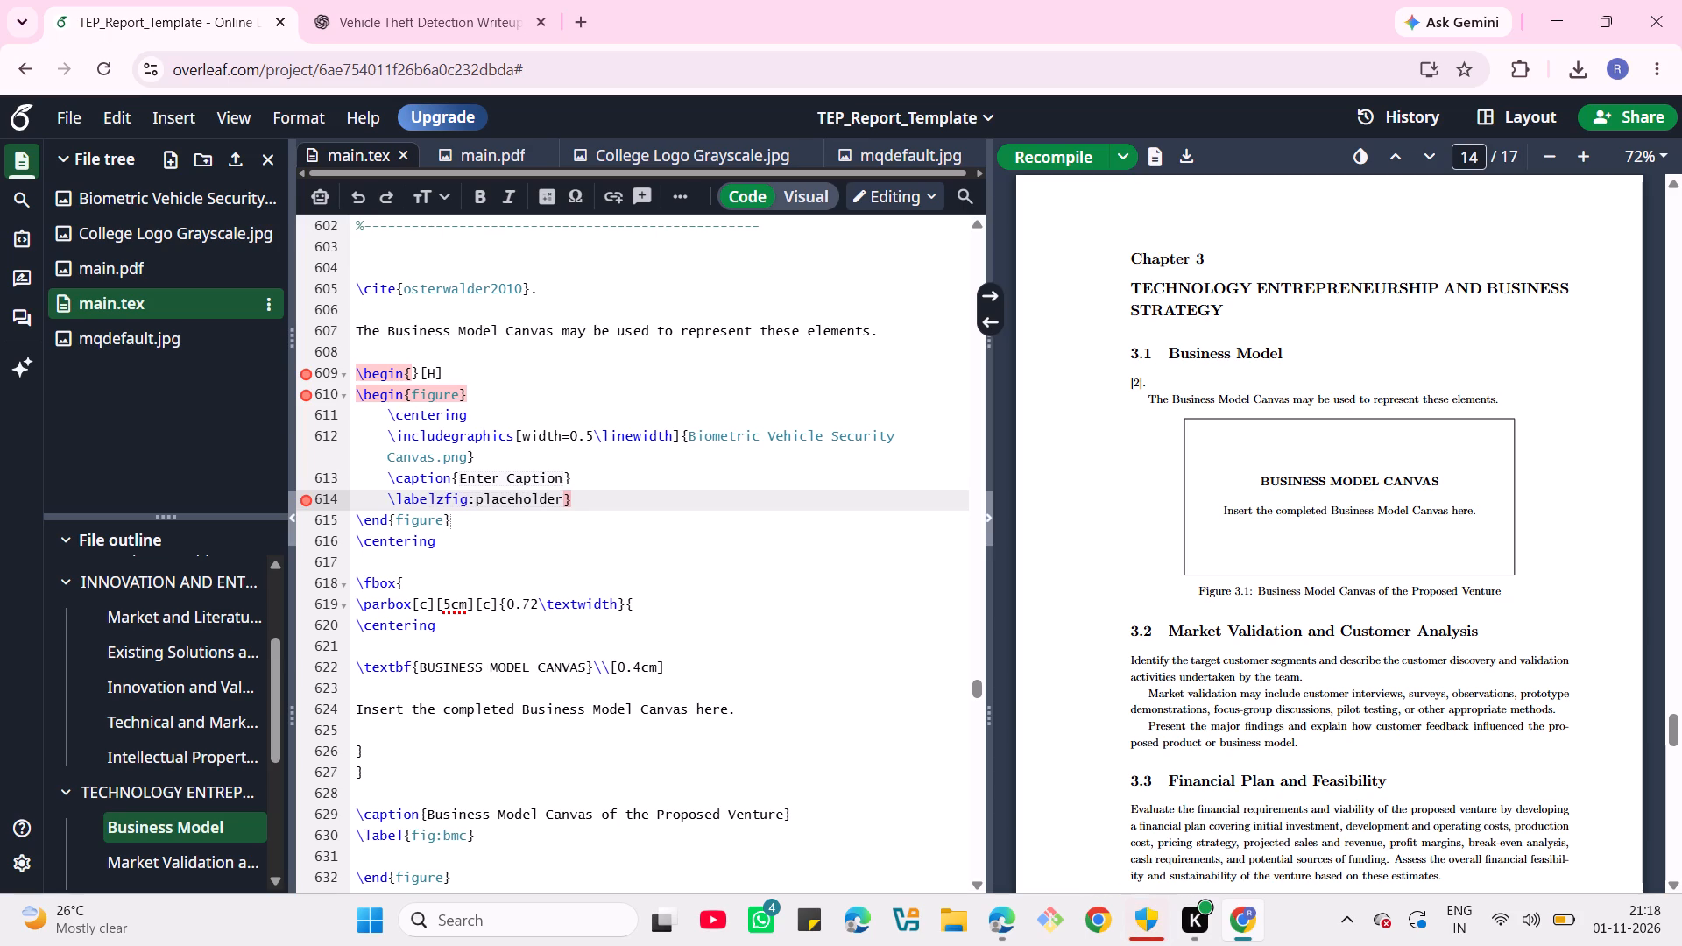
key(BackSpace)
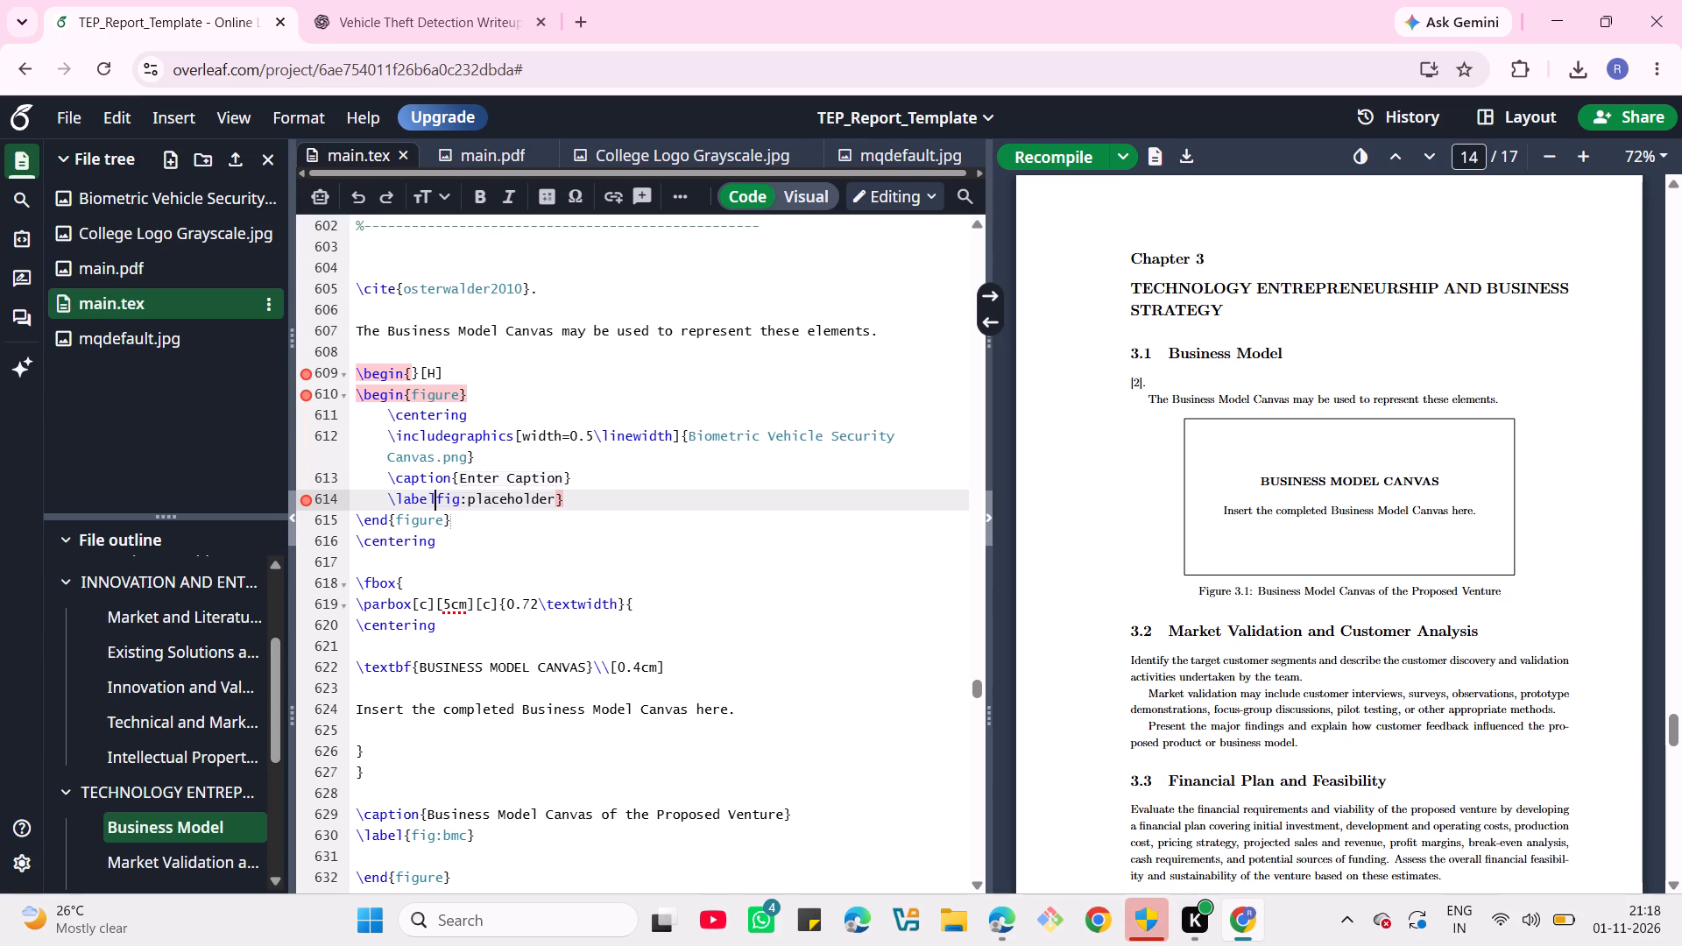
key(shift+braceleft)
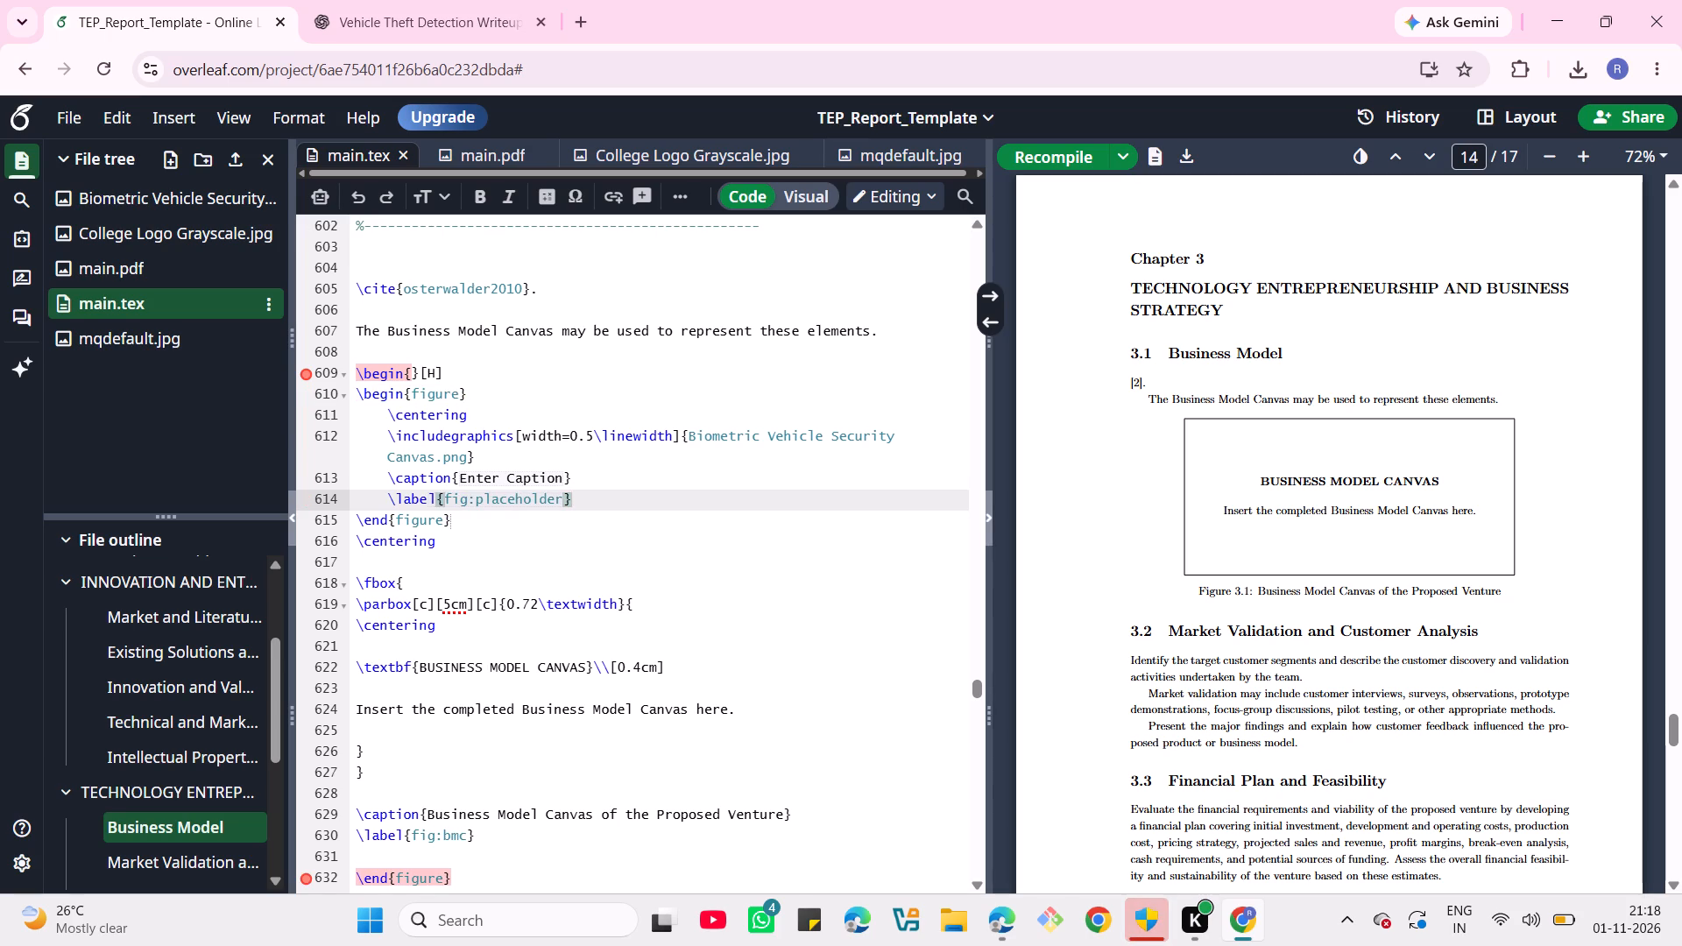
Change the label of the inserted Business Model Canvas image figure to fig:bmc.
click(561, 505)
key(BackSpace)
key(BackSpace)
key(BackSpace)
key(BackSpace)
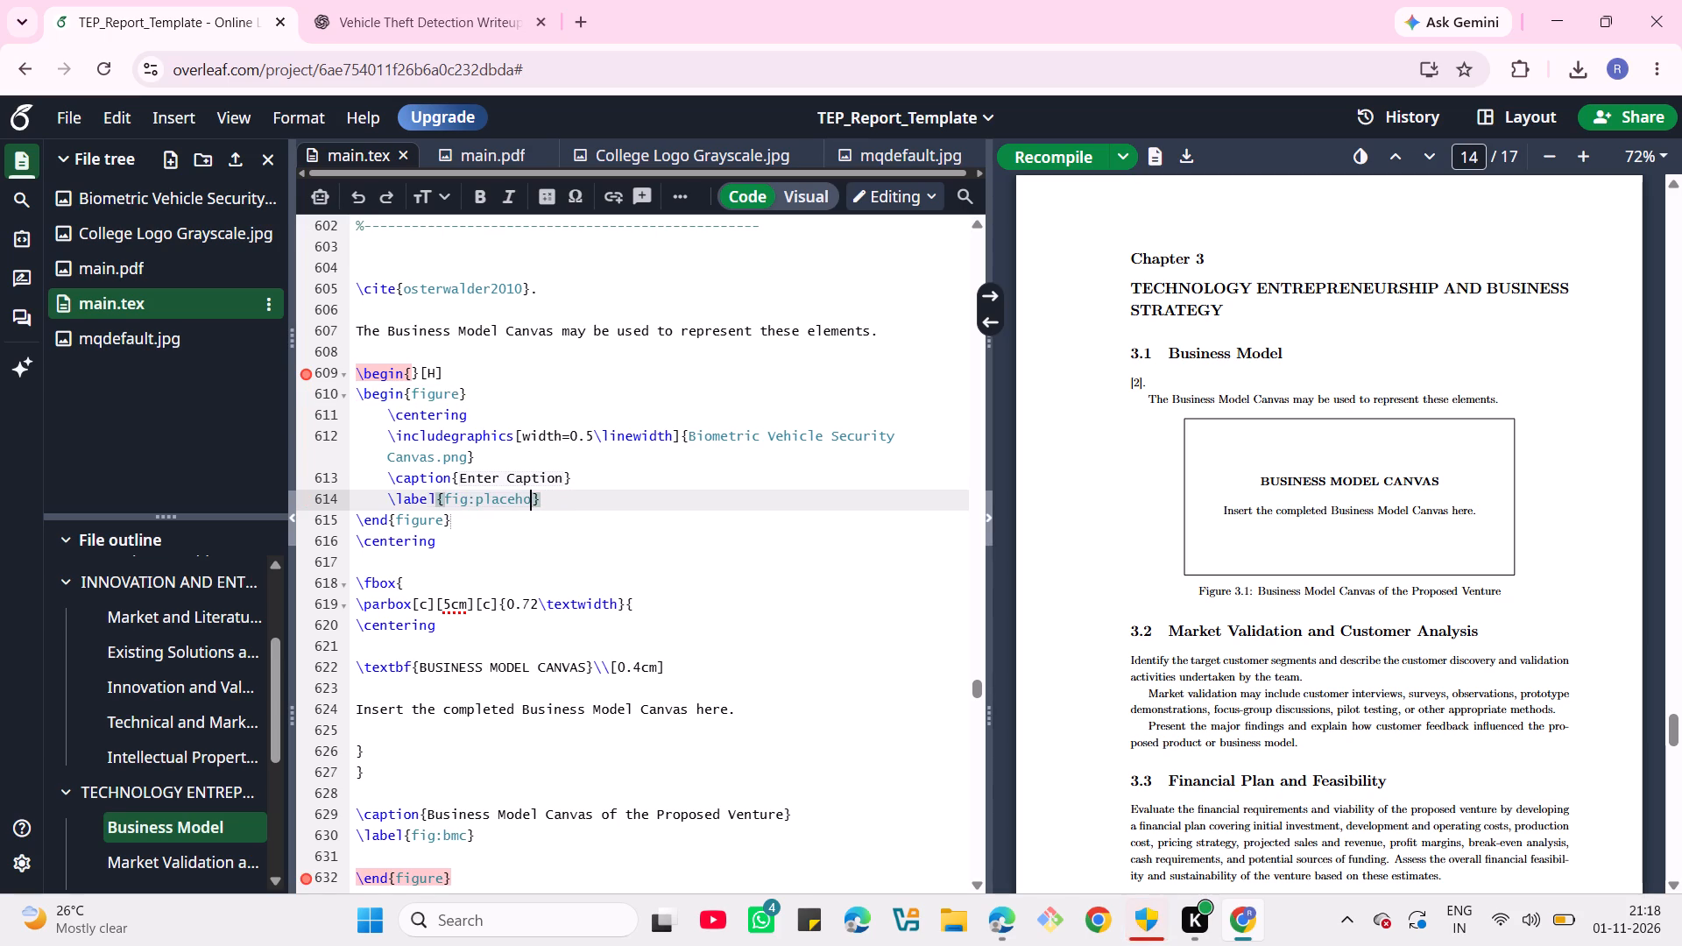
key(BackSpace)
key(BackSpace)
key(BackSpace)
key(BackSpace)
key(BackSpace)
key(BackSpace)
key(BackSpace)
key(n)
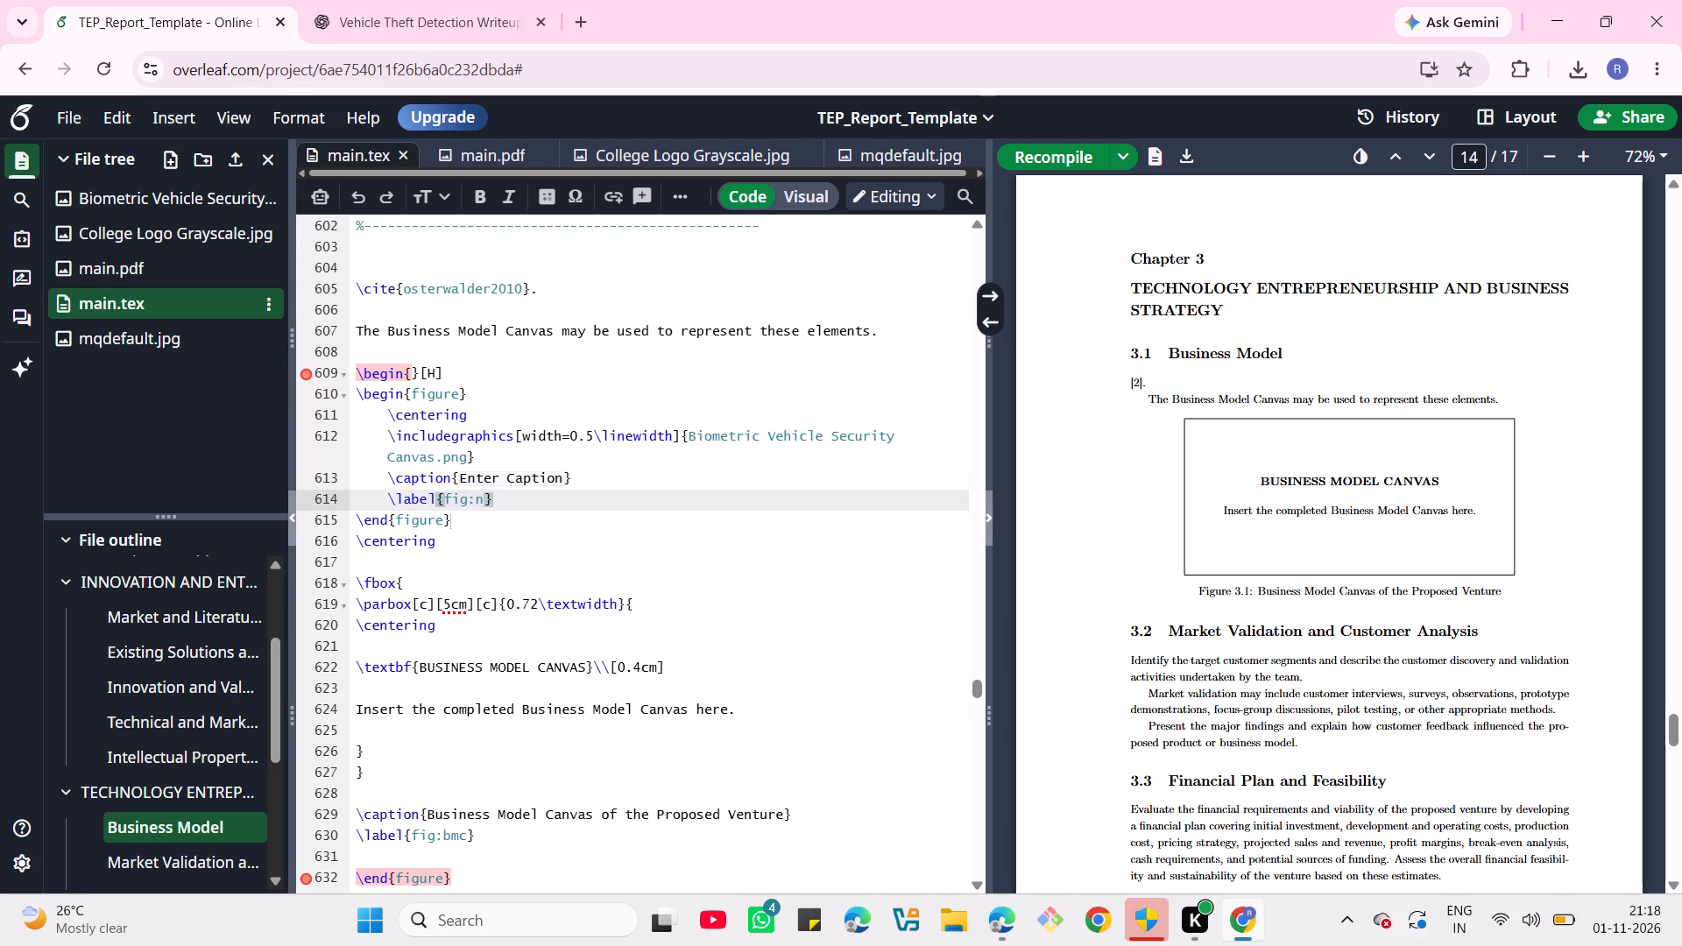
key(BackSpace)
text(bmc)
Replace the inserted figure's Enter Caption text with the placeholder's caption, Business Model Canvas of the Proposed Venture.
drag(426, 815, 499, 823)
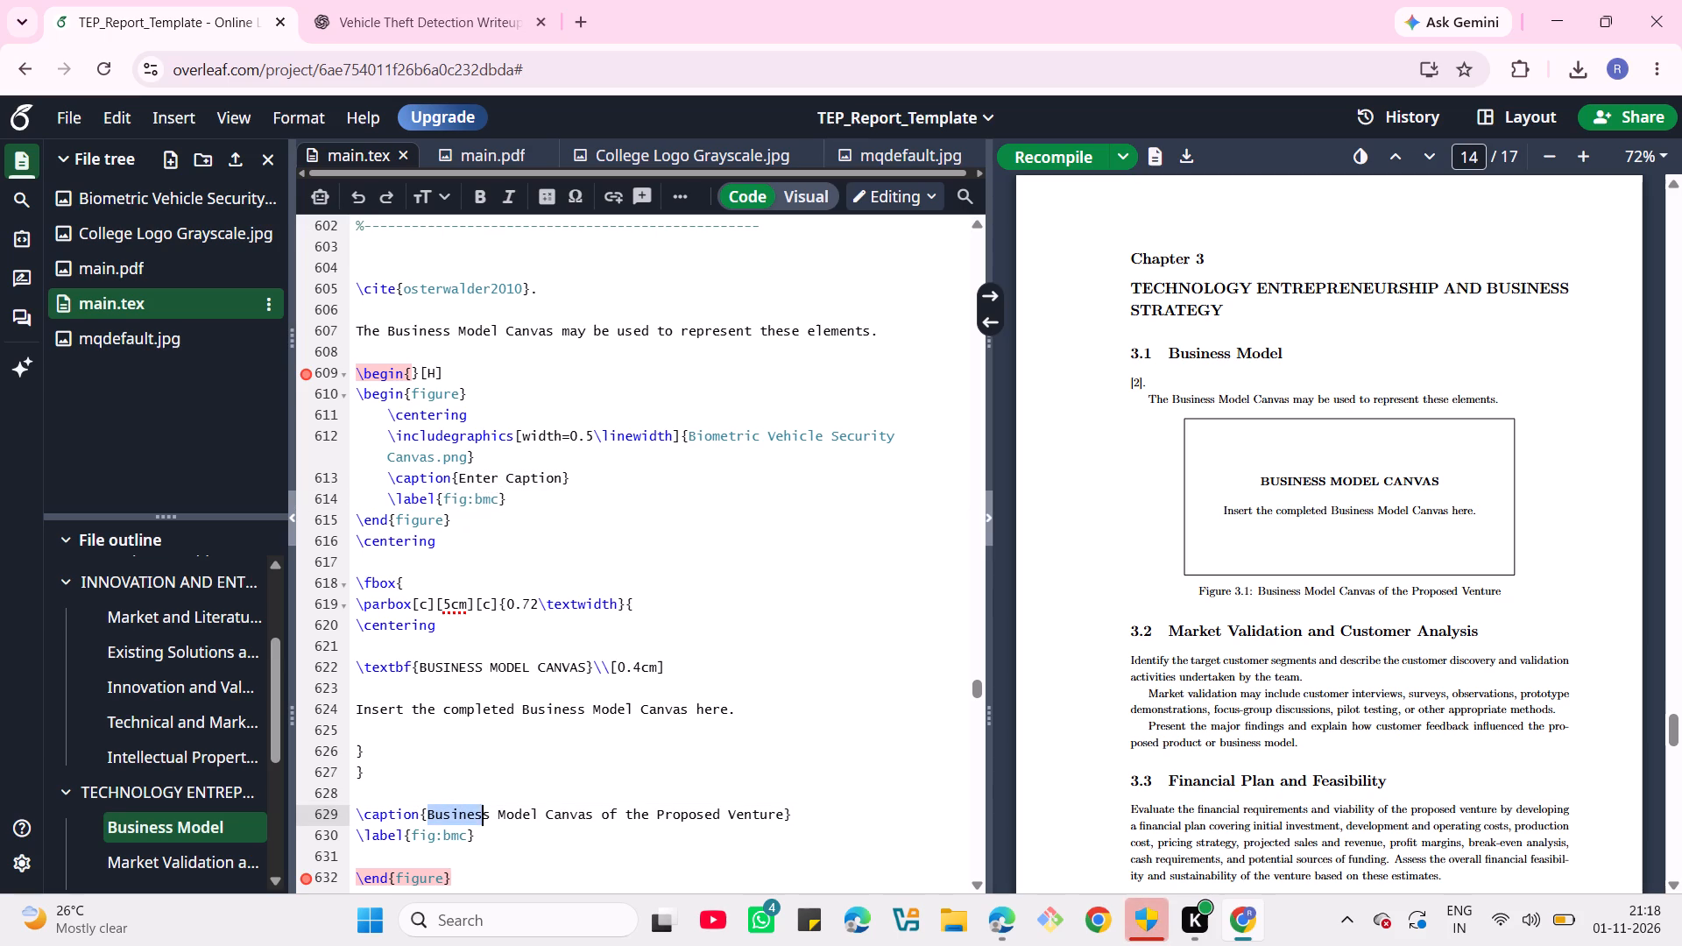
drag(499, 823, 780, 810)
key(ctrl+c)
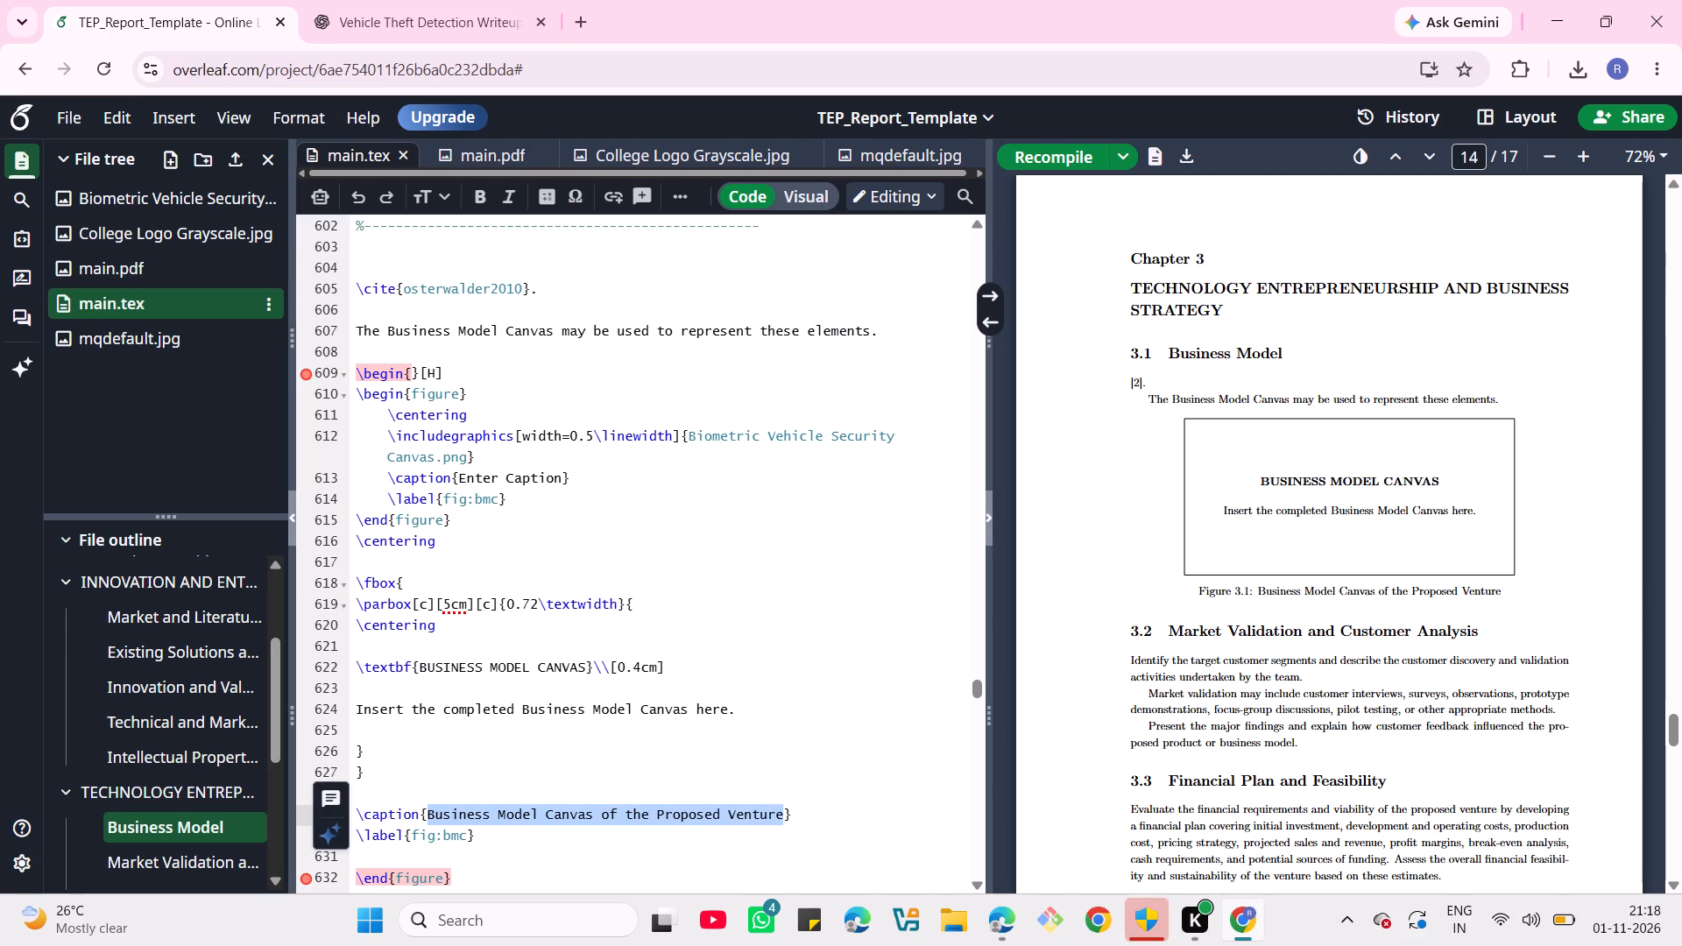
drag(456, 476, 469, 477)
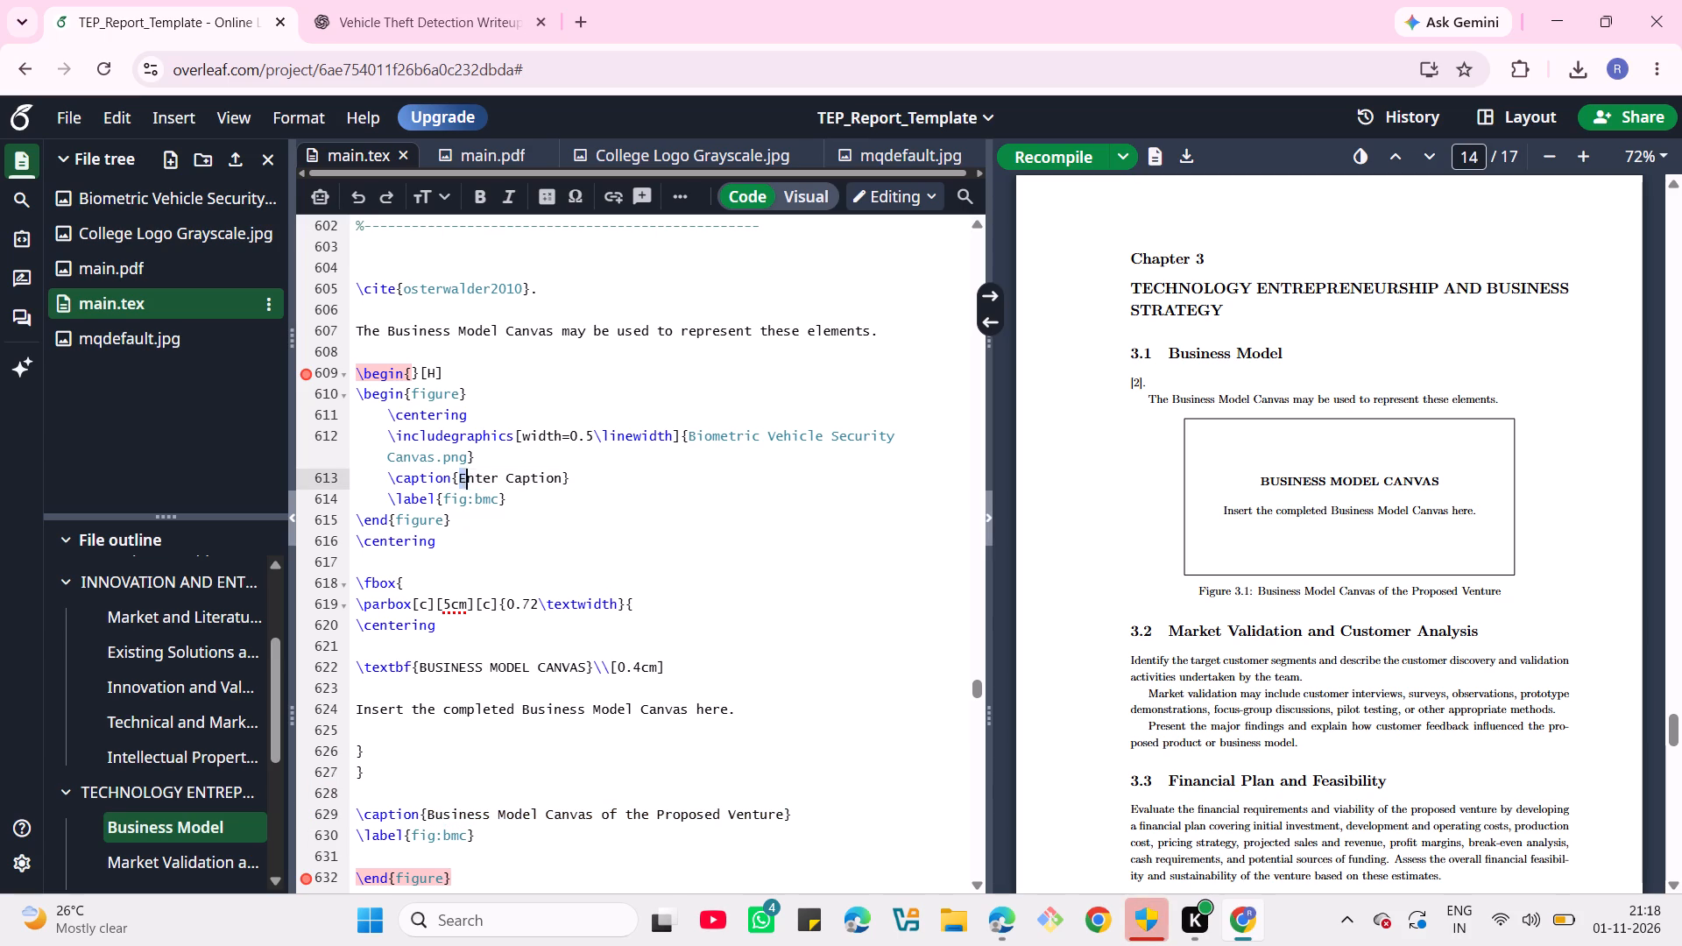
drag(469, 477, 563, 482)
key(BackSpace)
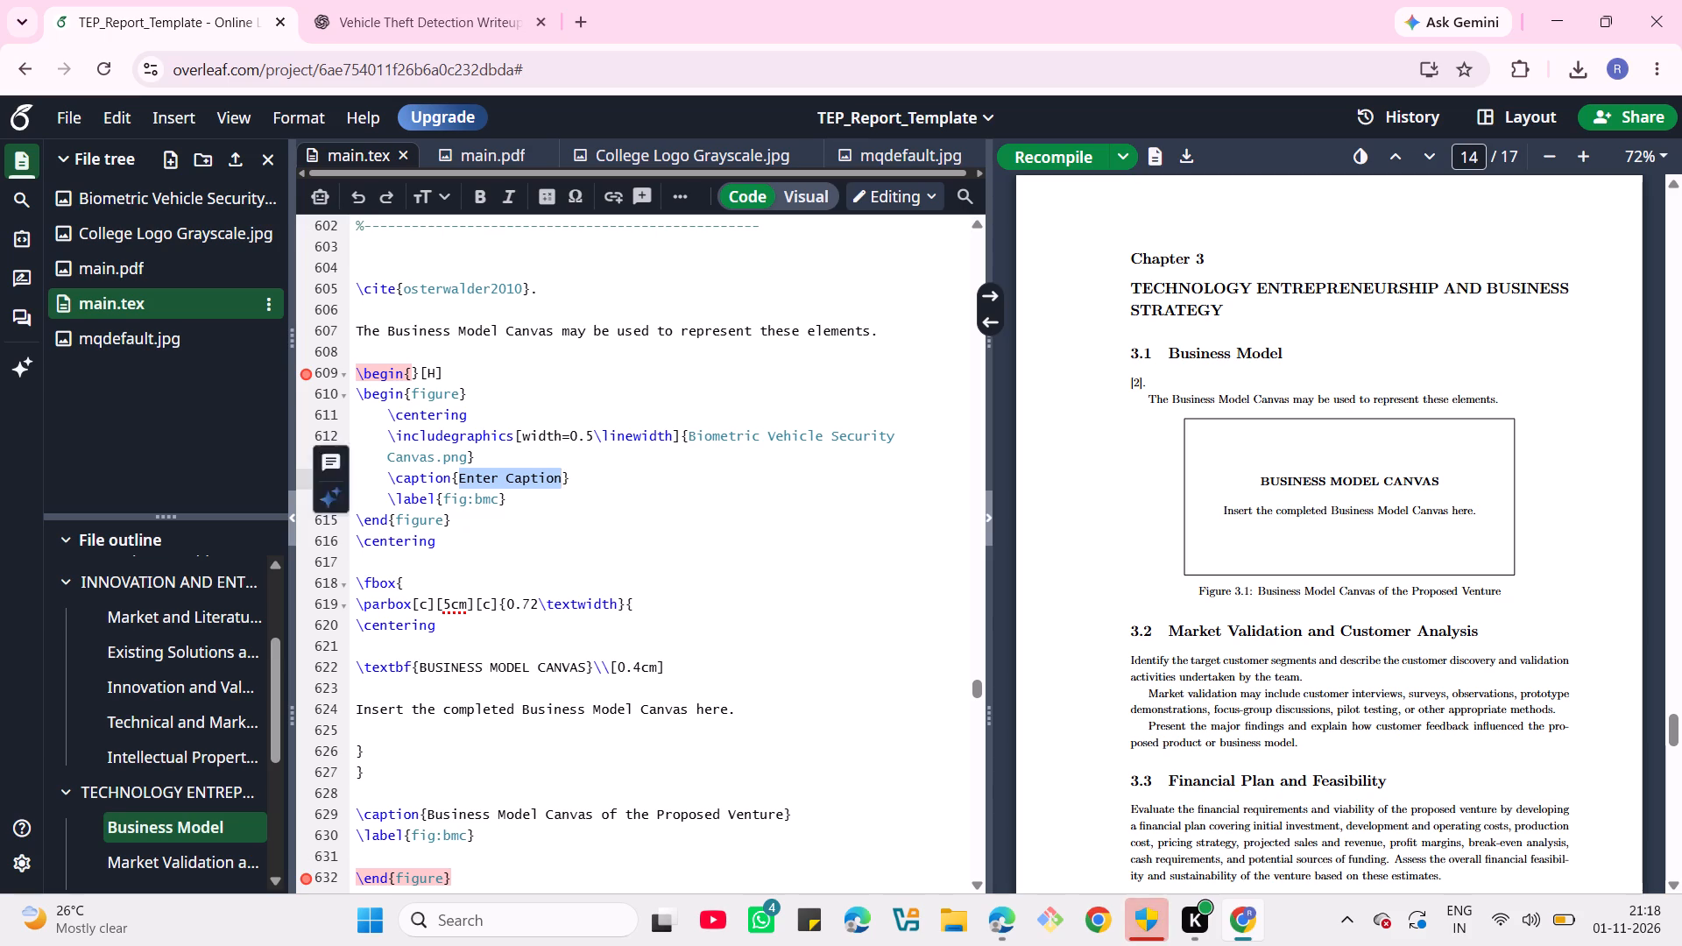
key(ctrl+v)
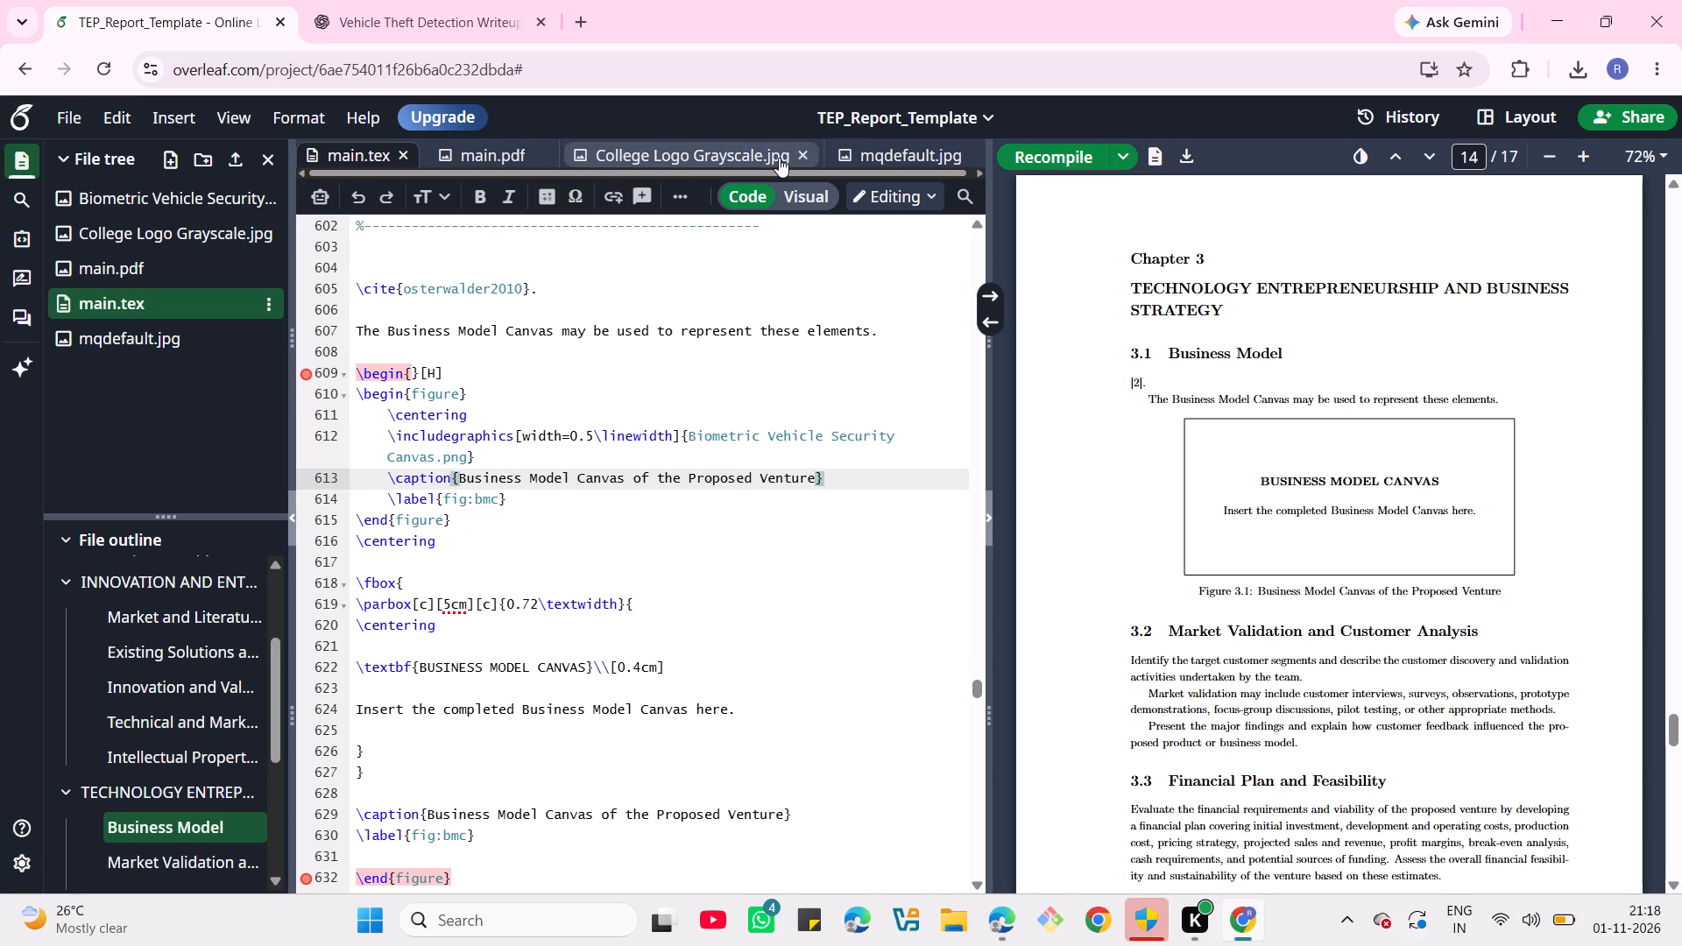
Recompile the report and check the Business Model Canvas placeholder and inserted image in Chapter 3's preview.
click(1034, 157)
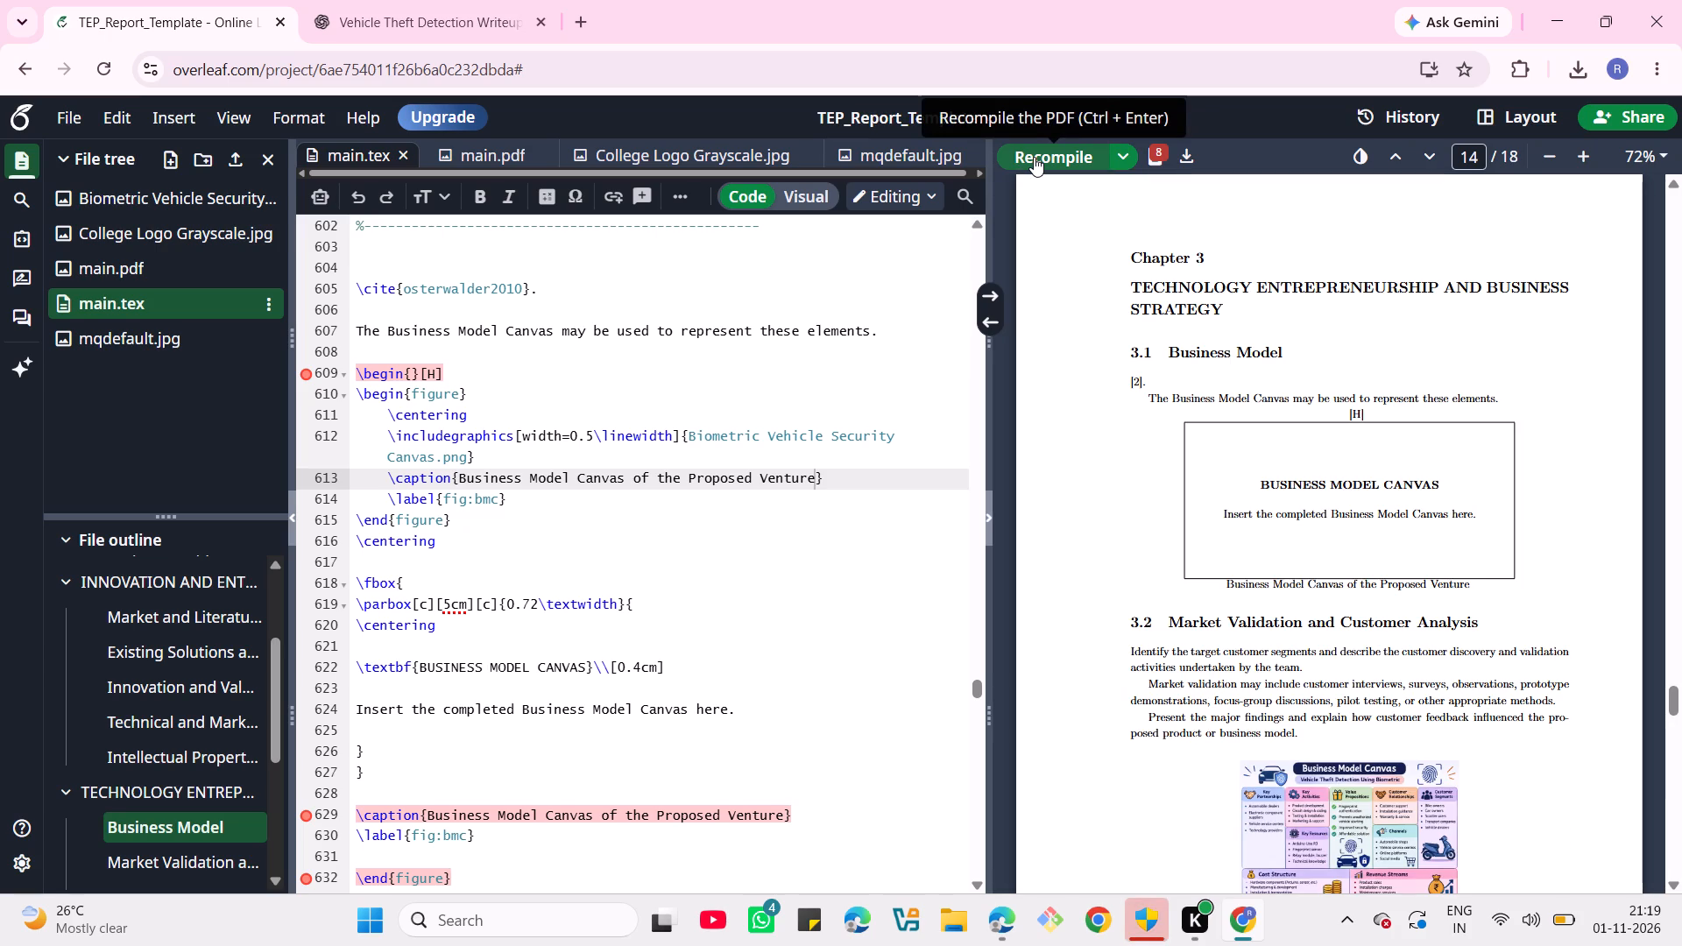
scroll(1134, 353, down, 2)
scroll(1134, 353, up, 1)
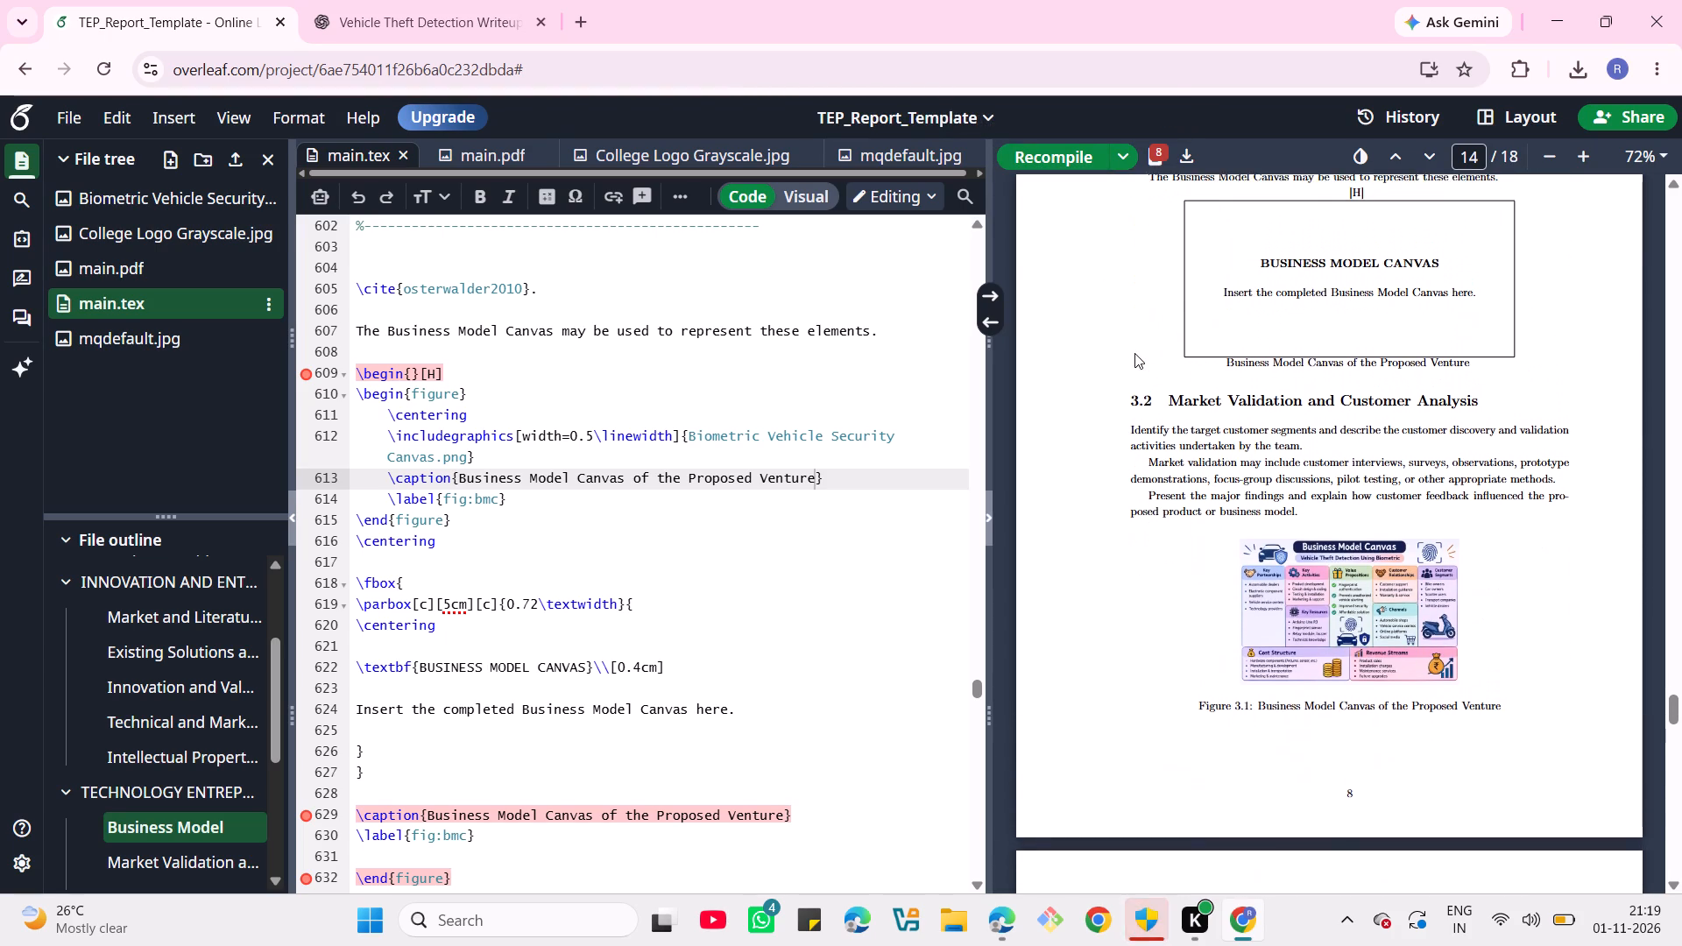
scroll(1134, 353, up, 2)
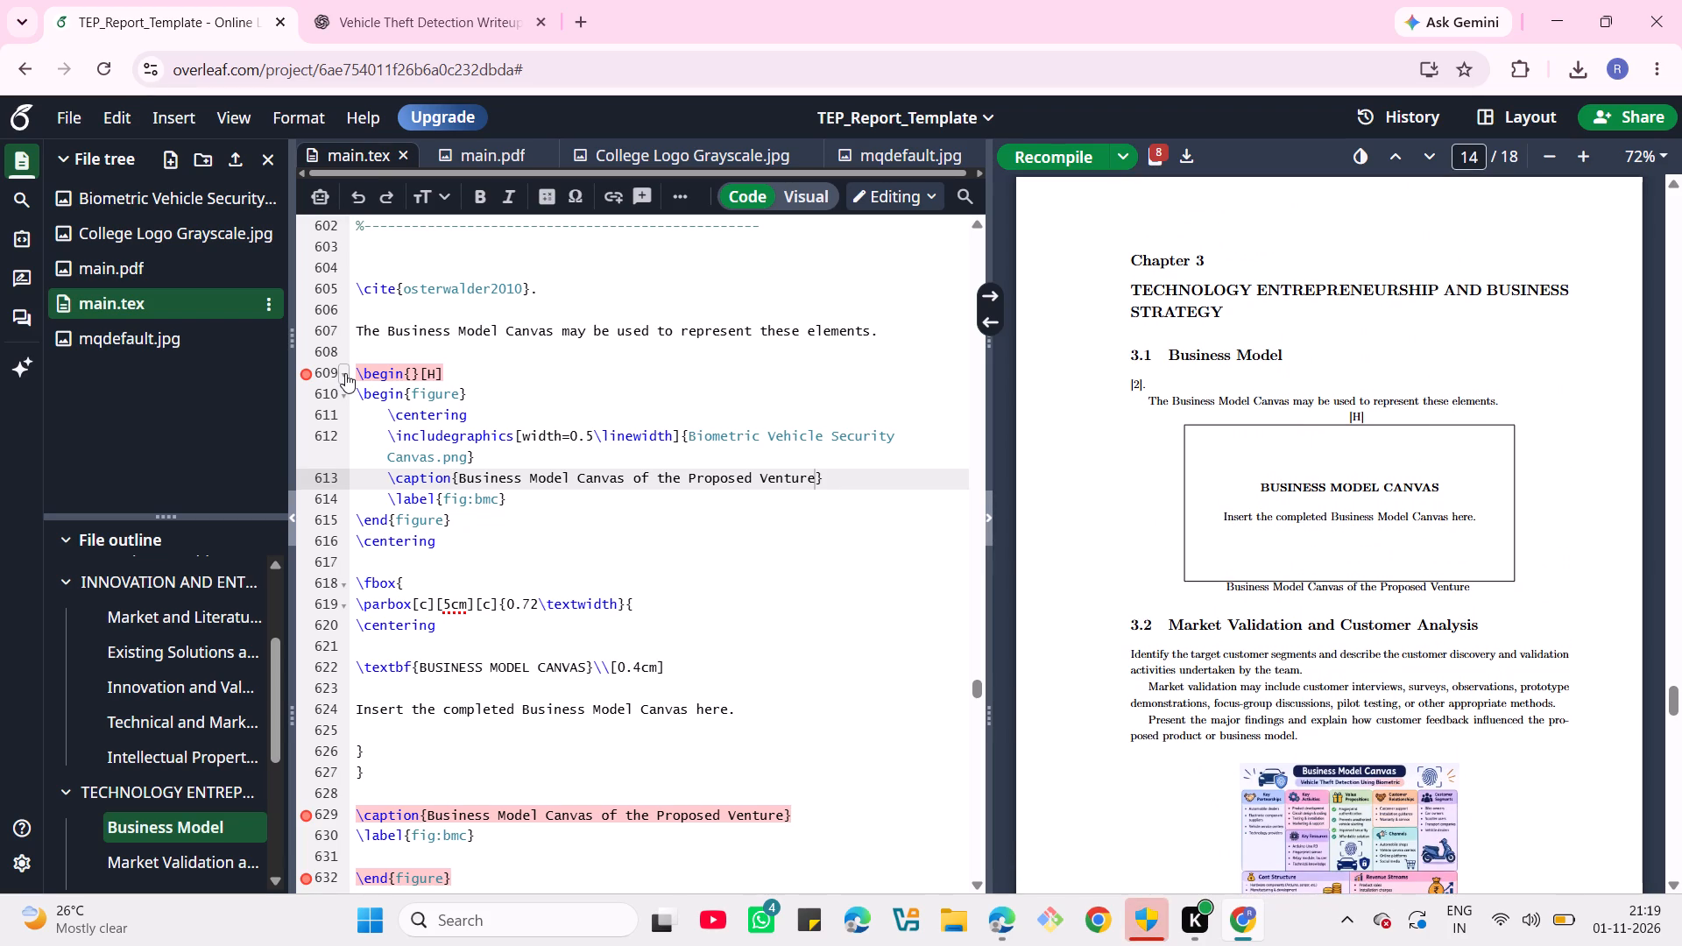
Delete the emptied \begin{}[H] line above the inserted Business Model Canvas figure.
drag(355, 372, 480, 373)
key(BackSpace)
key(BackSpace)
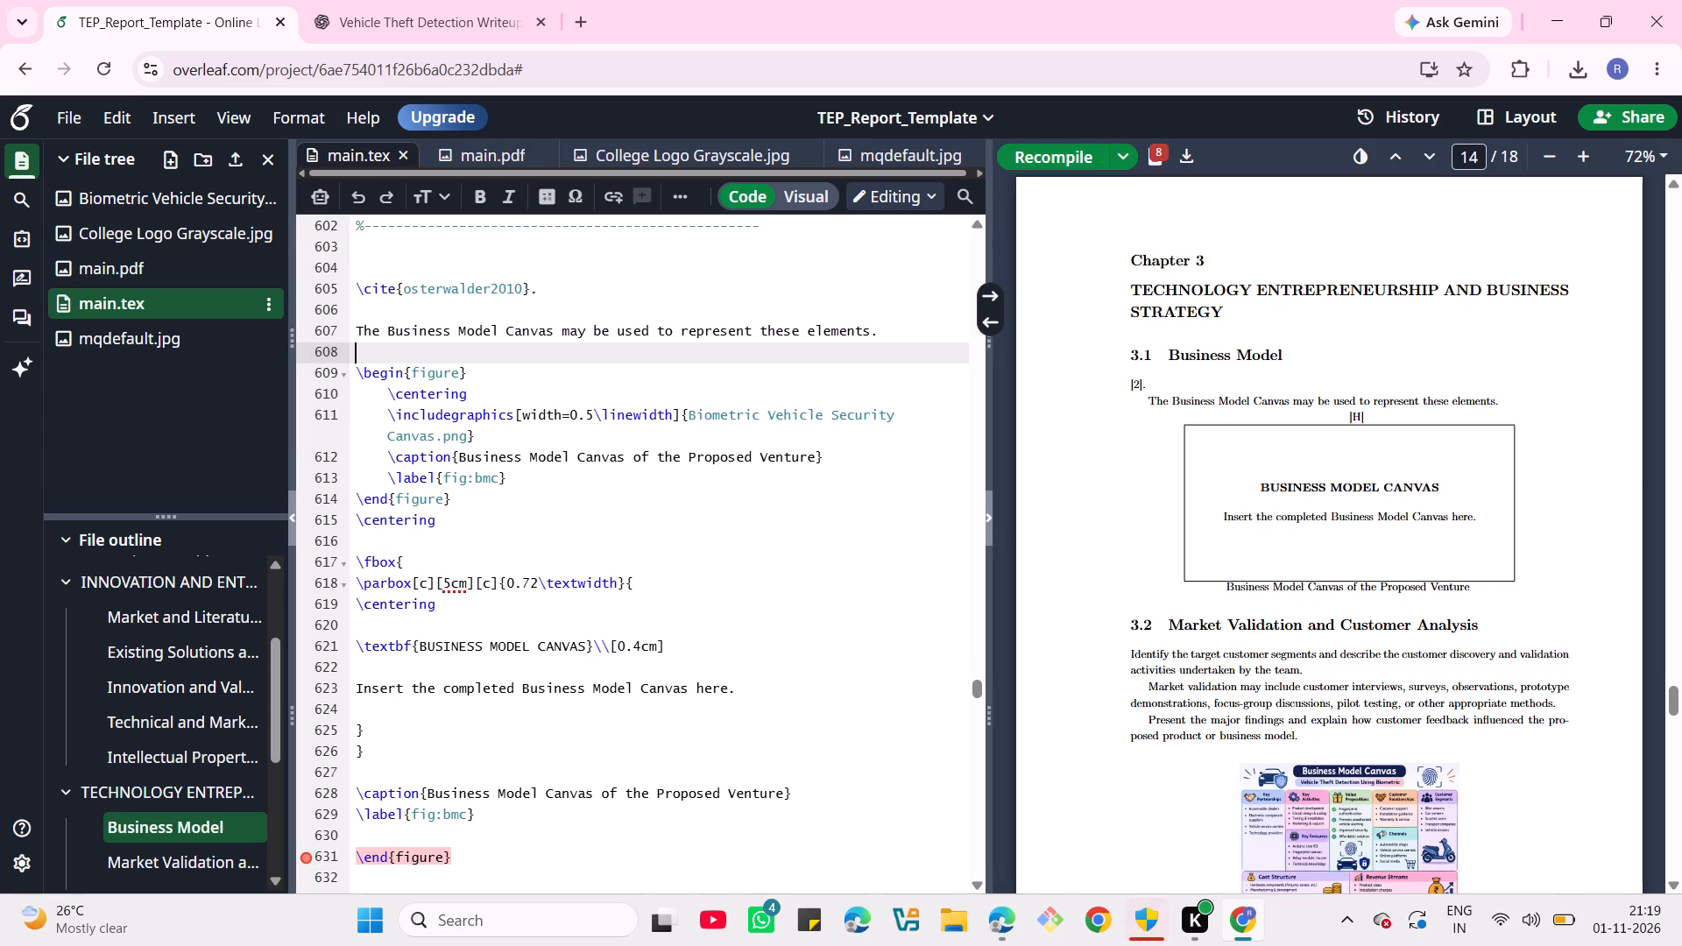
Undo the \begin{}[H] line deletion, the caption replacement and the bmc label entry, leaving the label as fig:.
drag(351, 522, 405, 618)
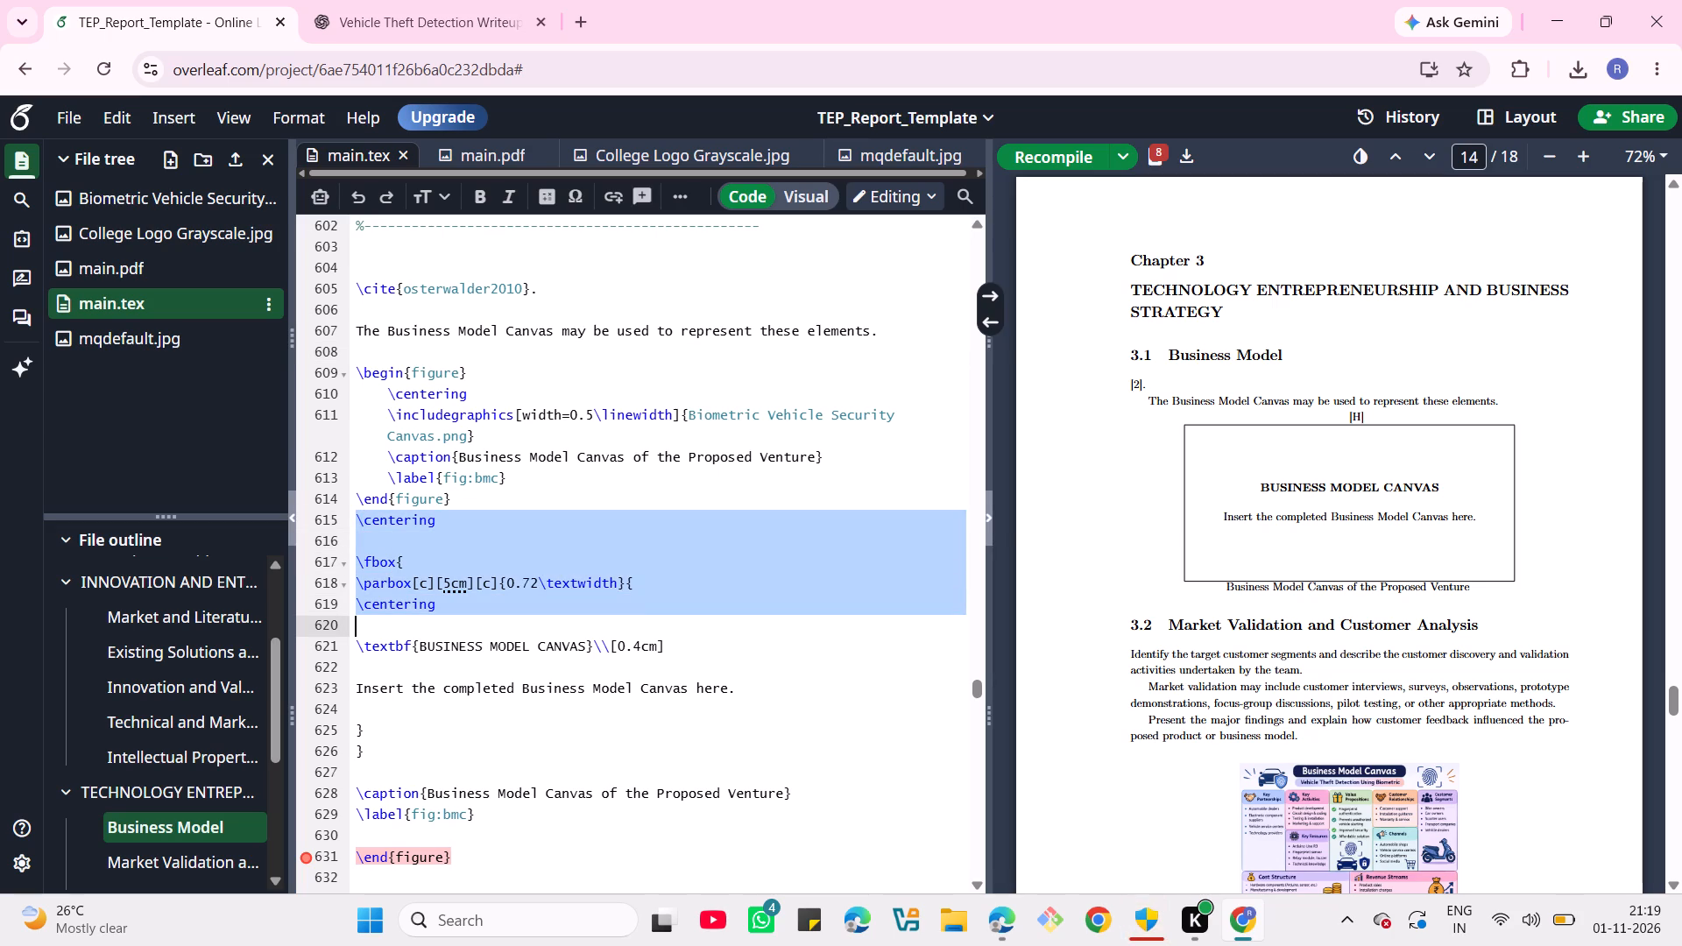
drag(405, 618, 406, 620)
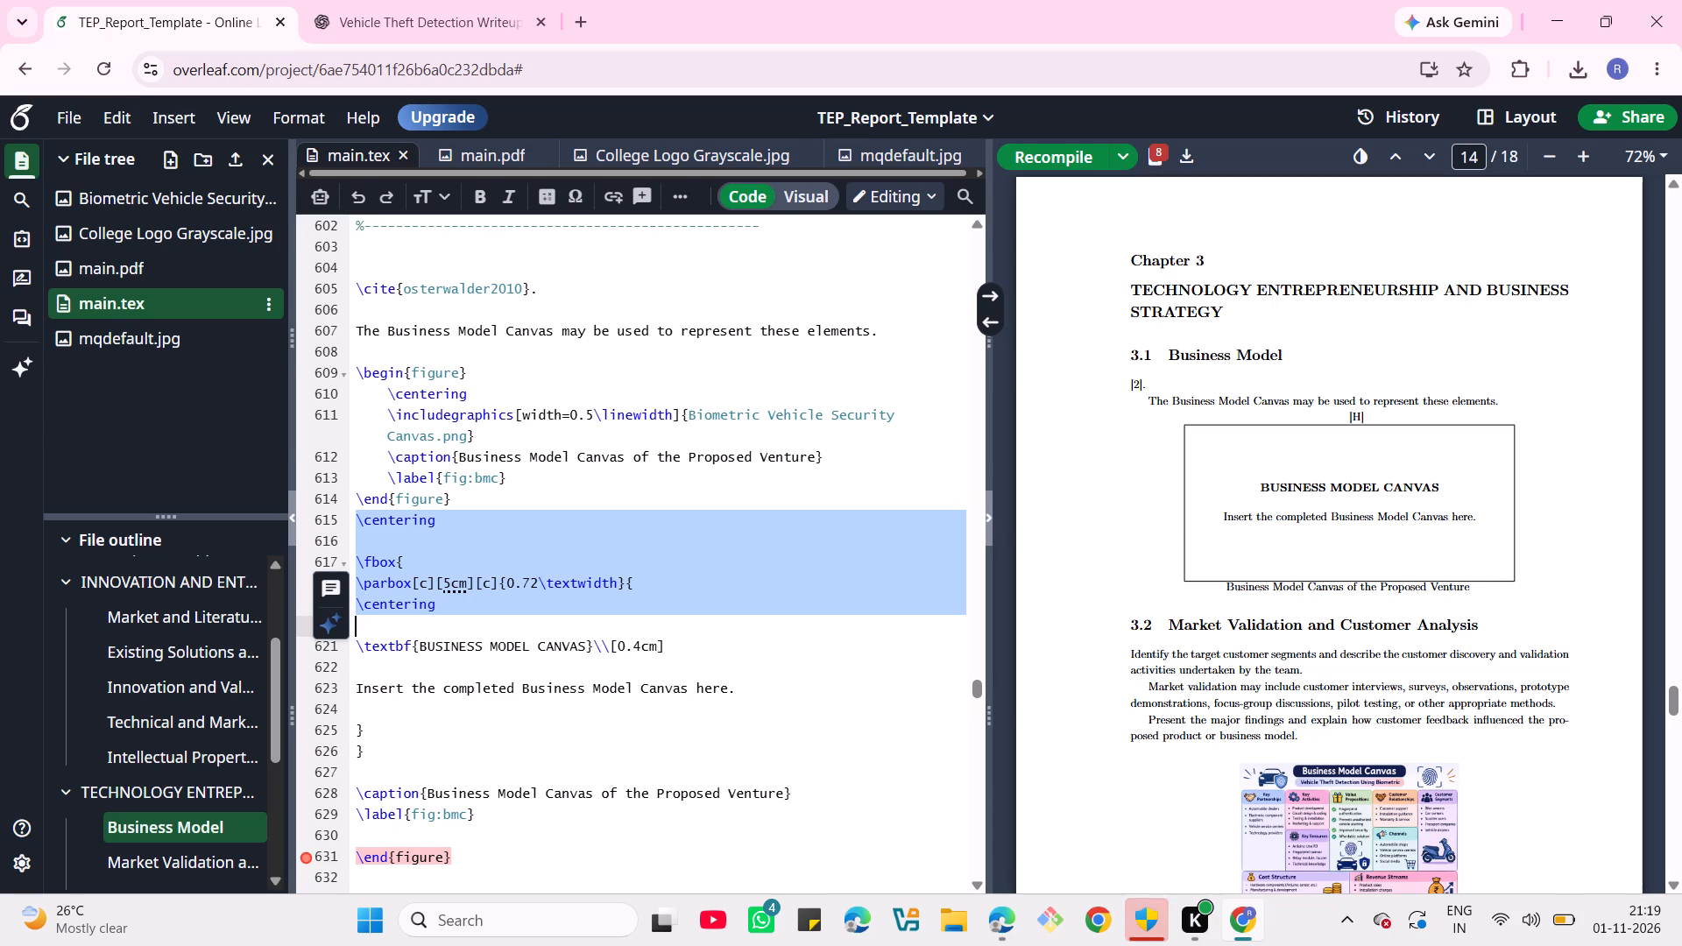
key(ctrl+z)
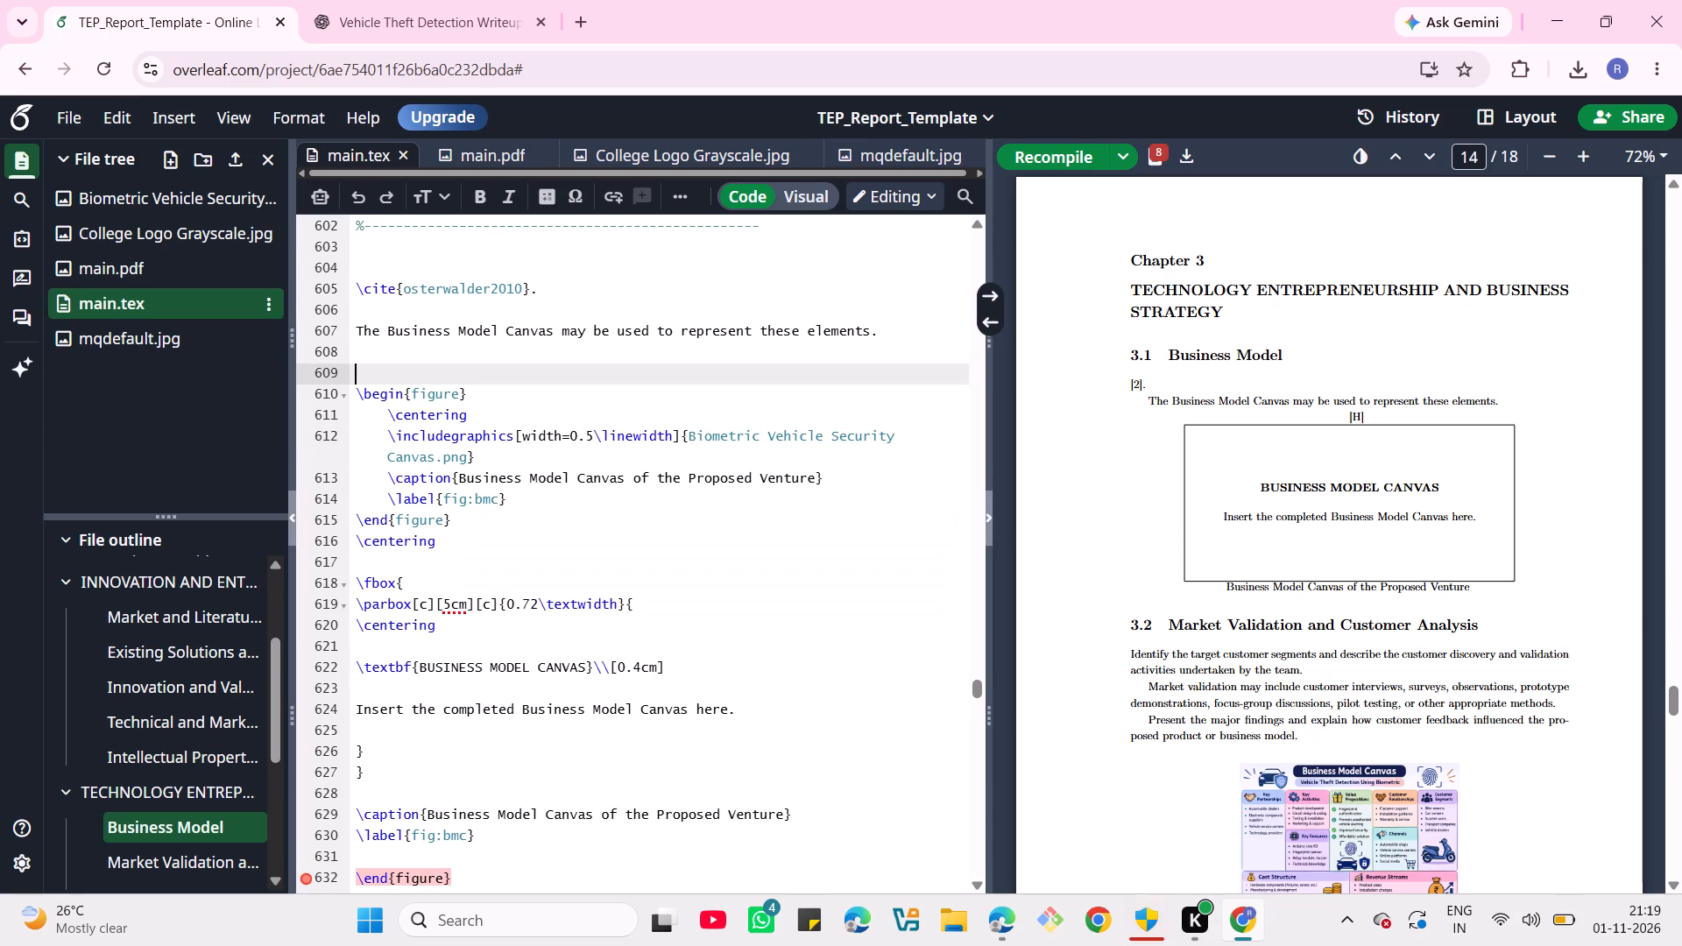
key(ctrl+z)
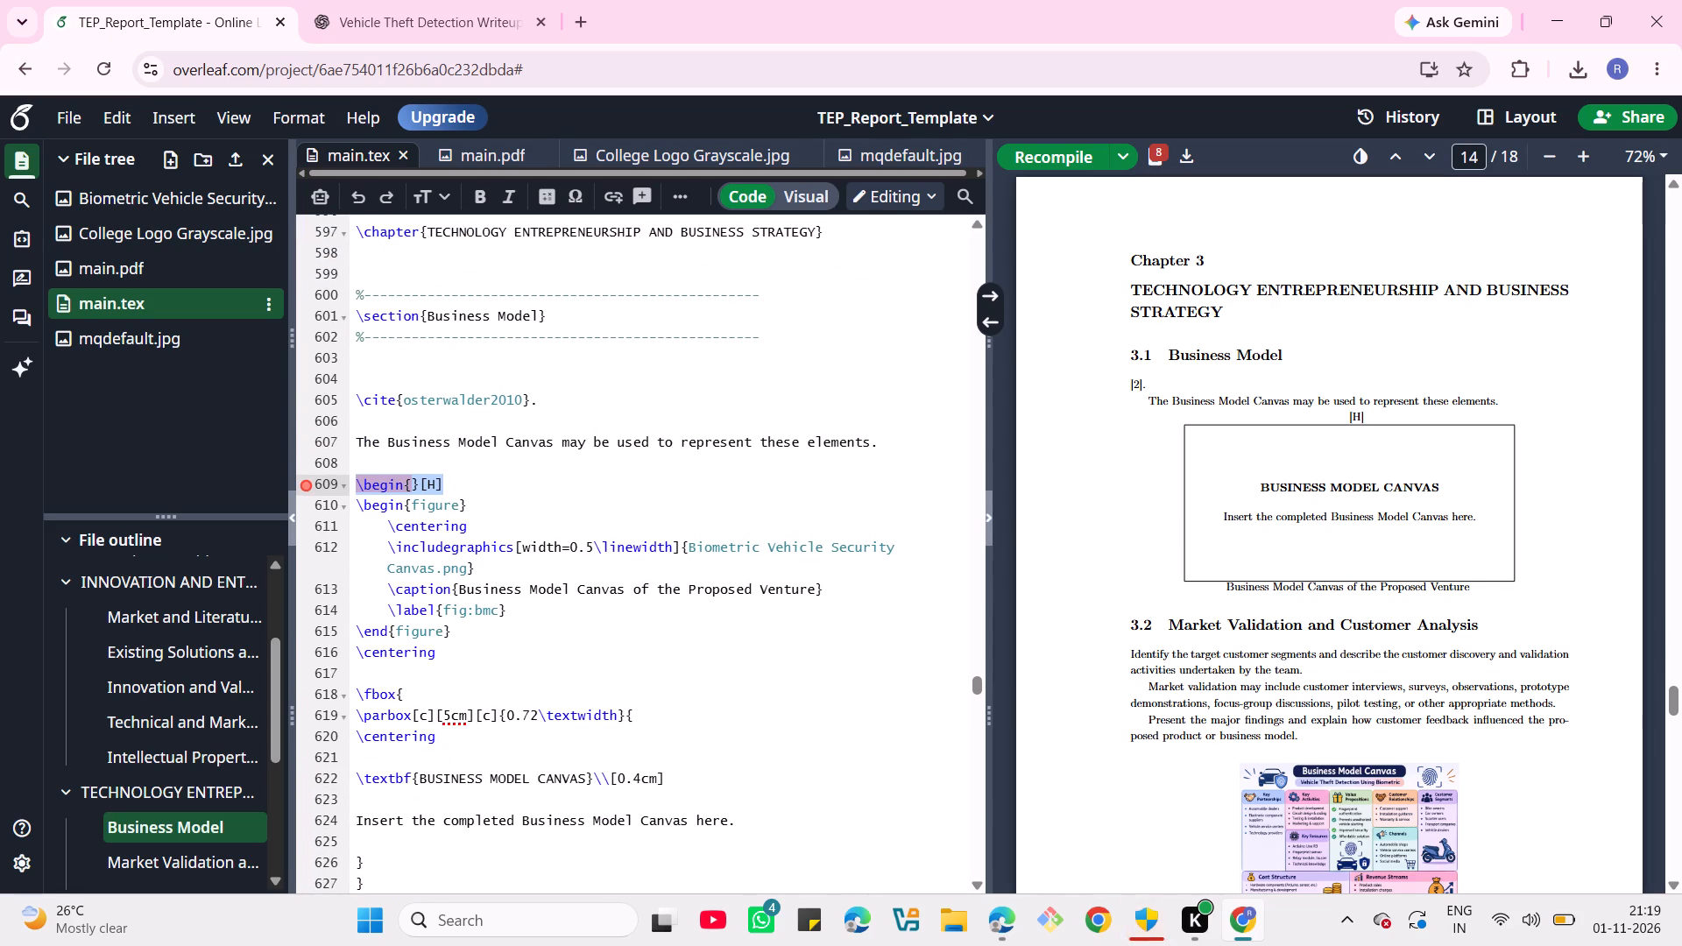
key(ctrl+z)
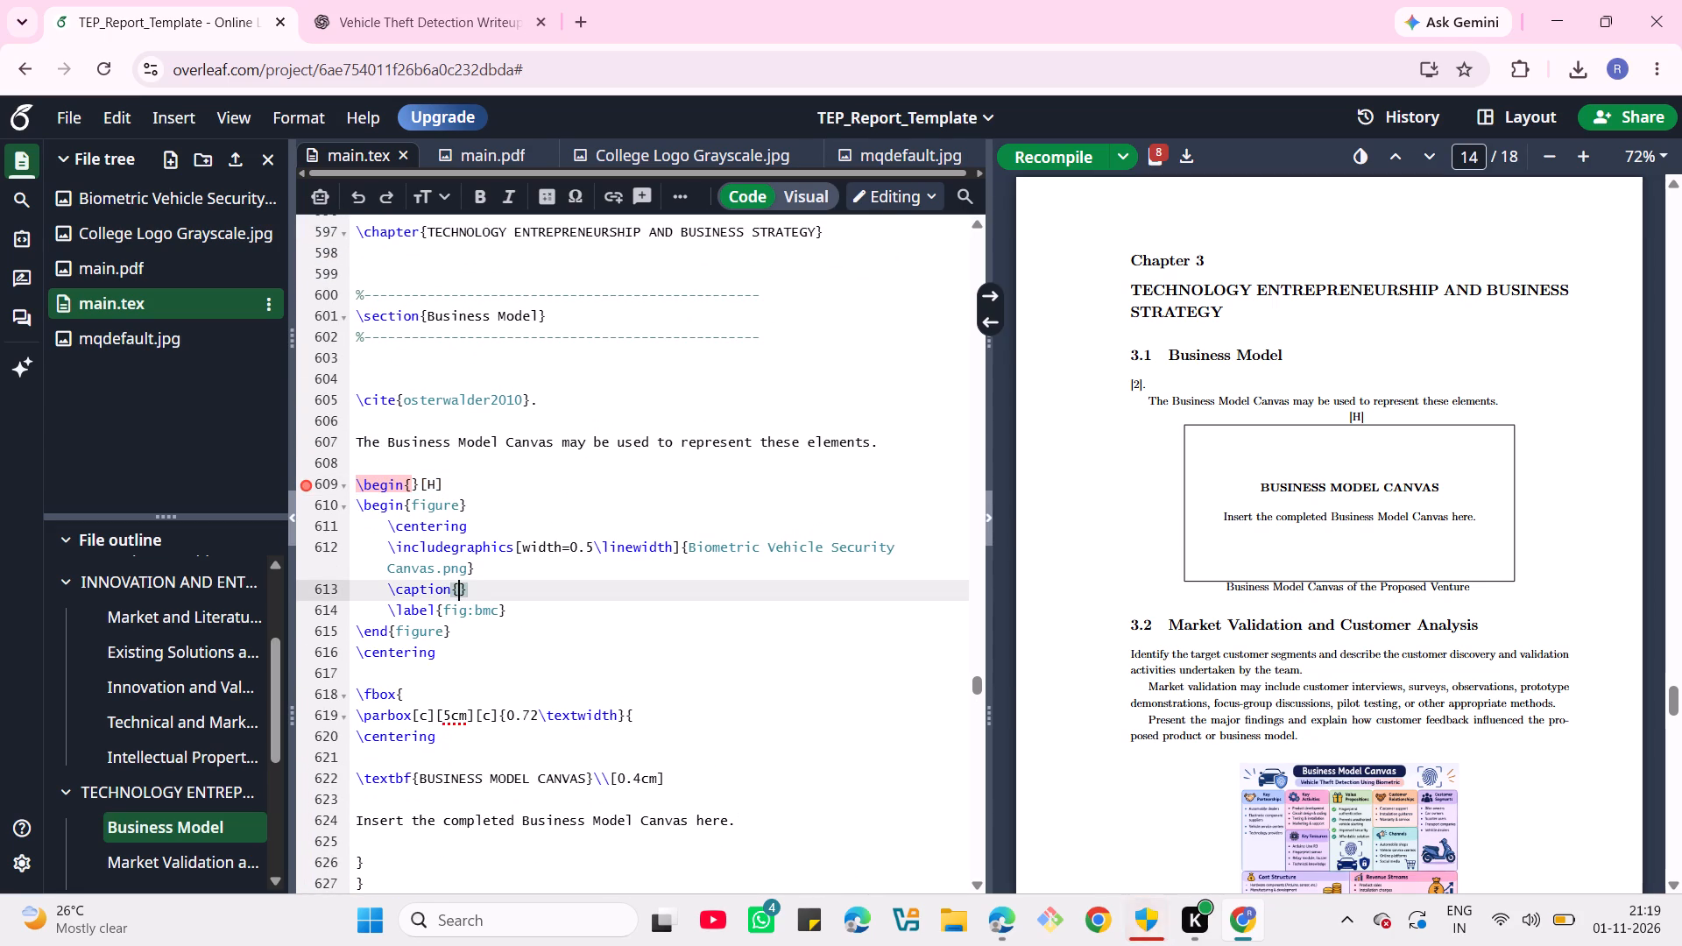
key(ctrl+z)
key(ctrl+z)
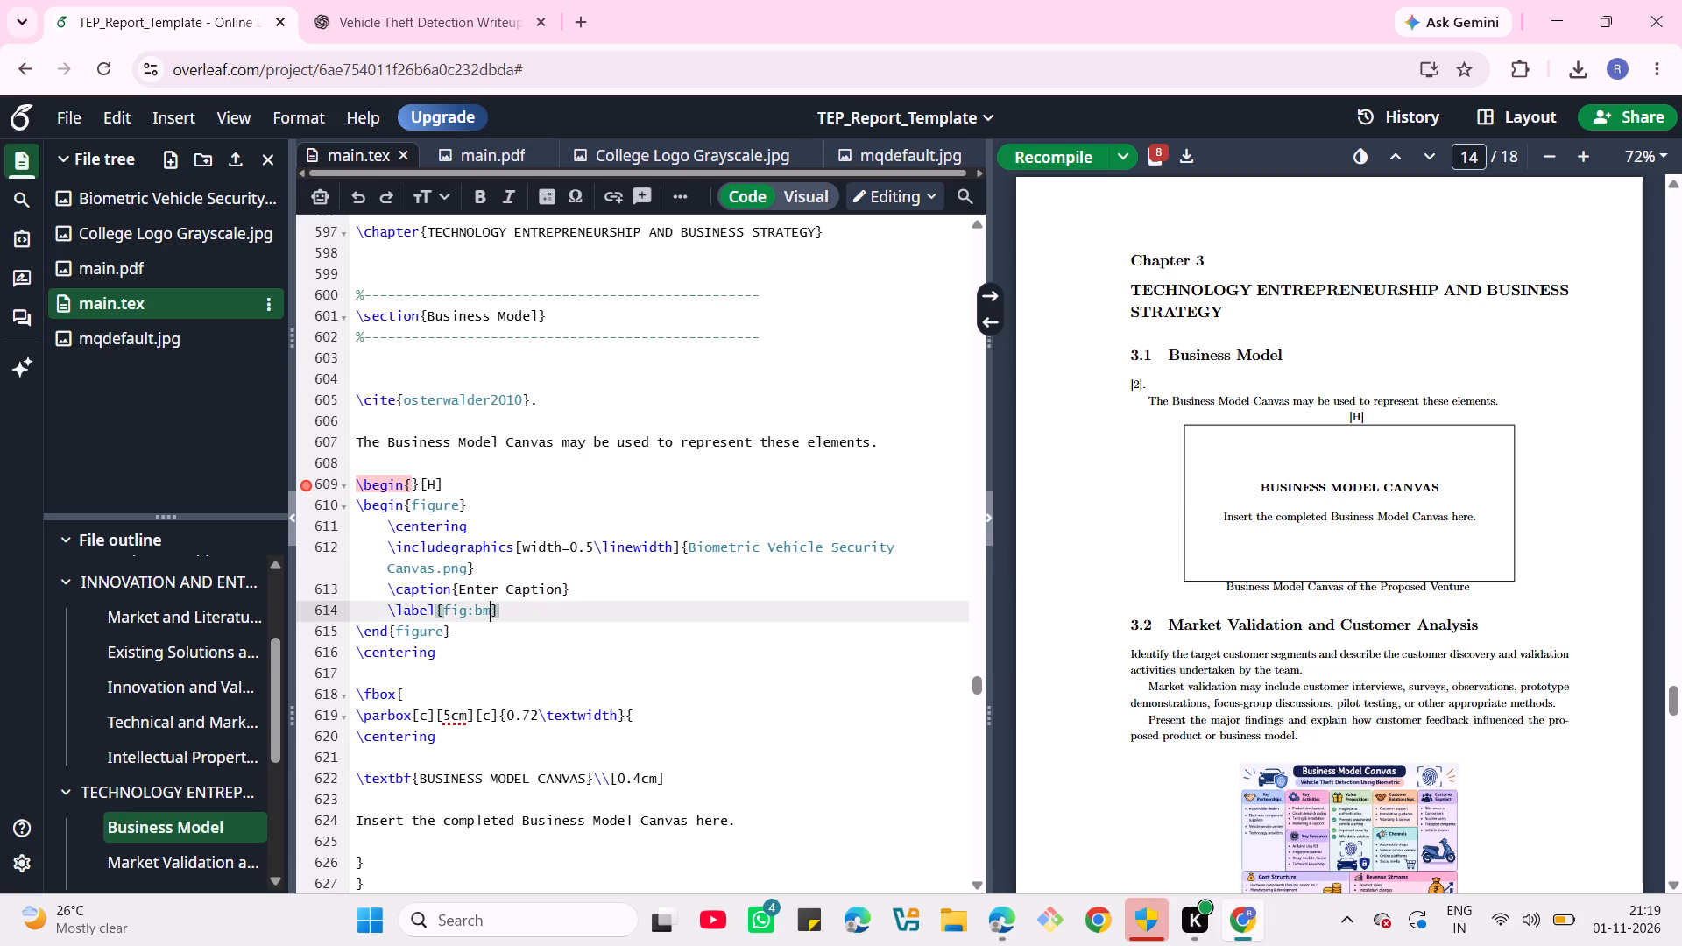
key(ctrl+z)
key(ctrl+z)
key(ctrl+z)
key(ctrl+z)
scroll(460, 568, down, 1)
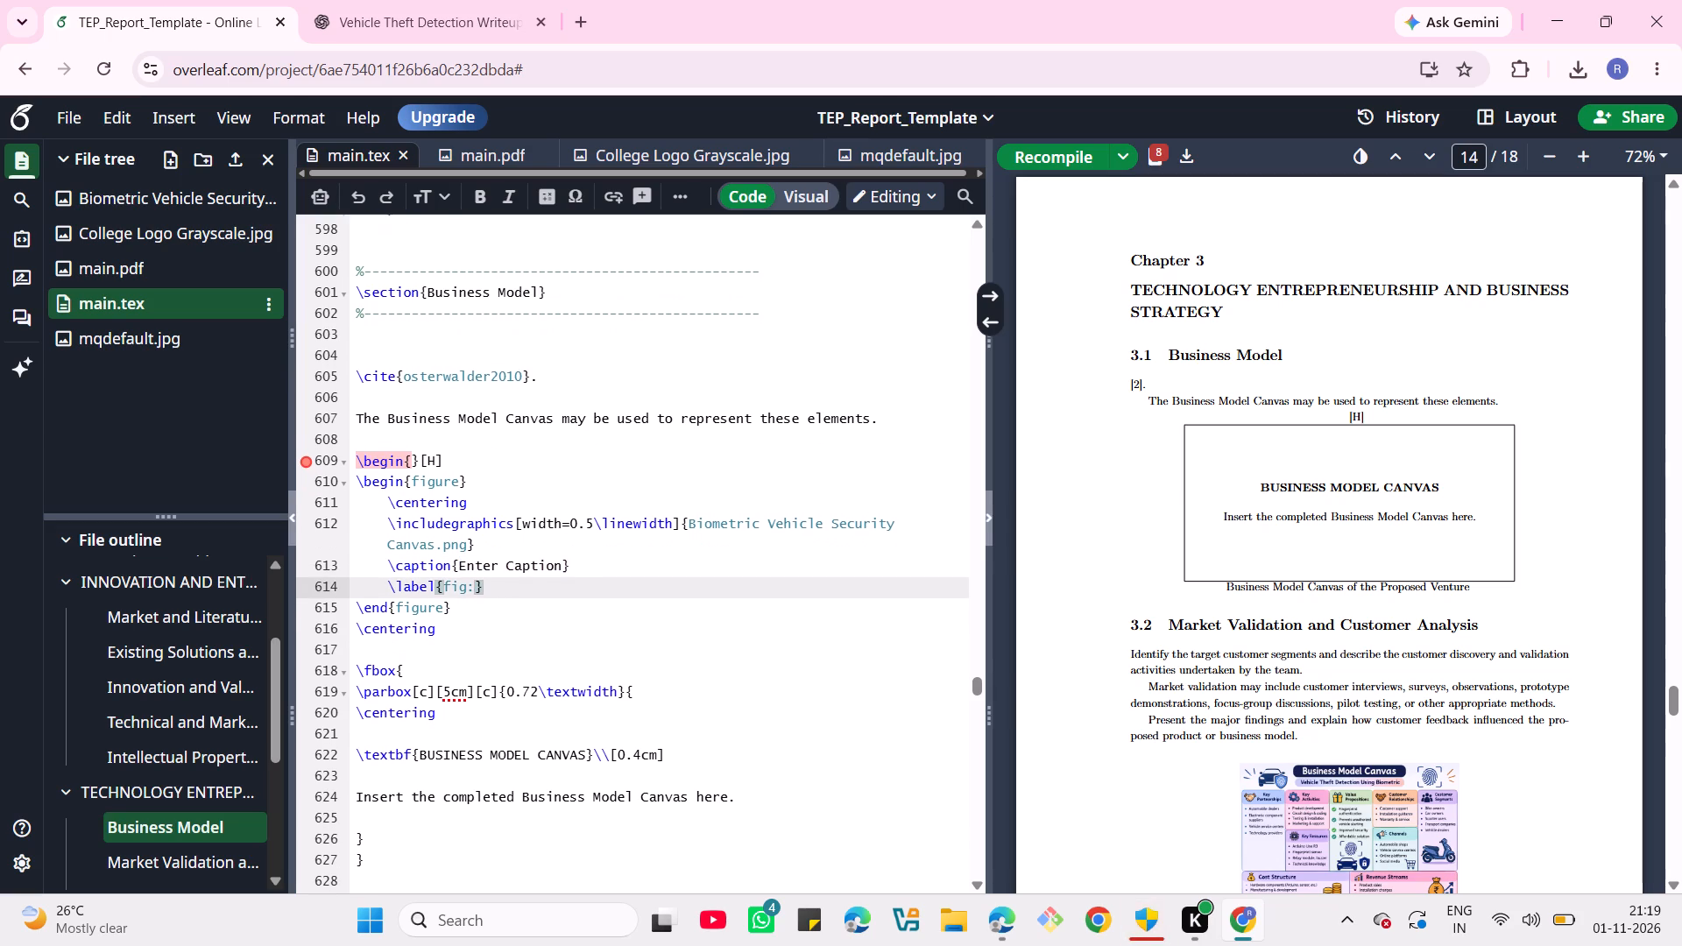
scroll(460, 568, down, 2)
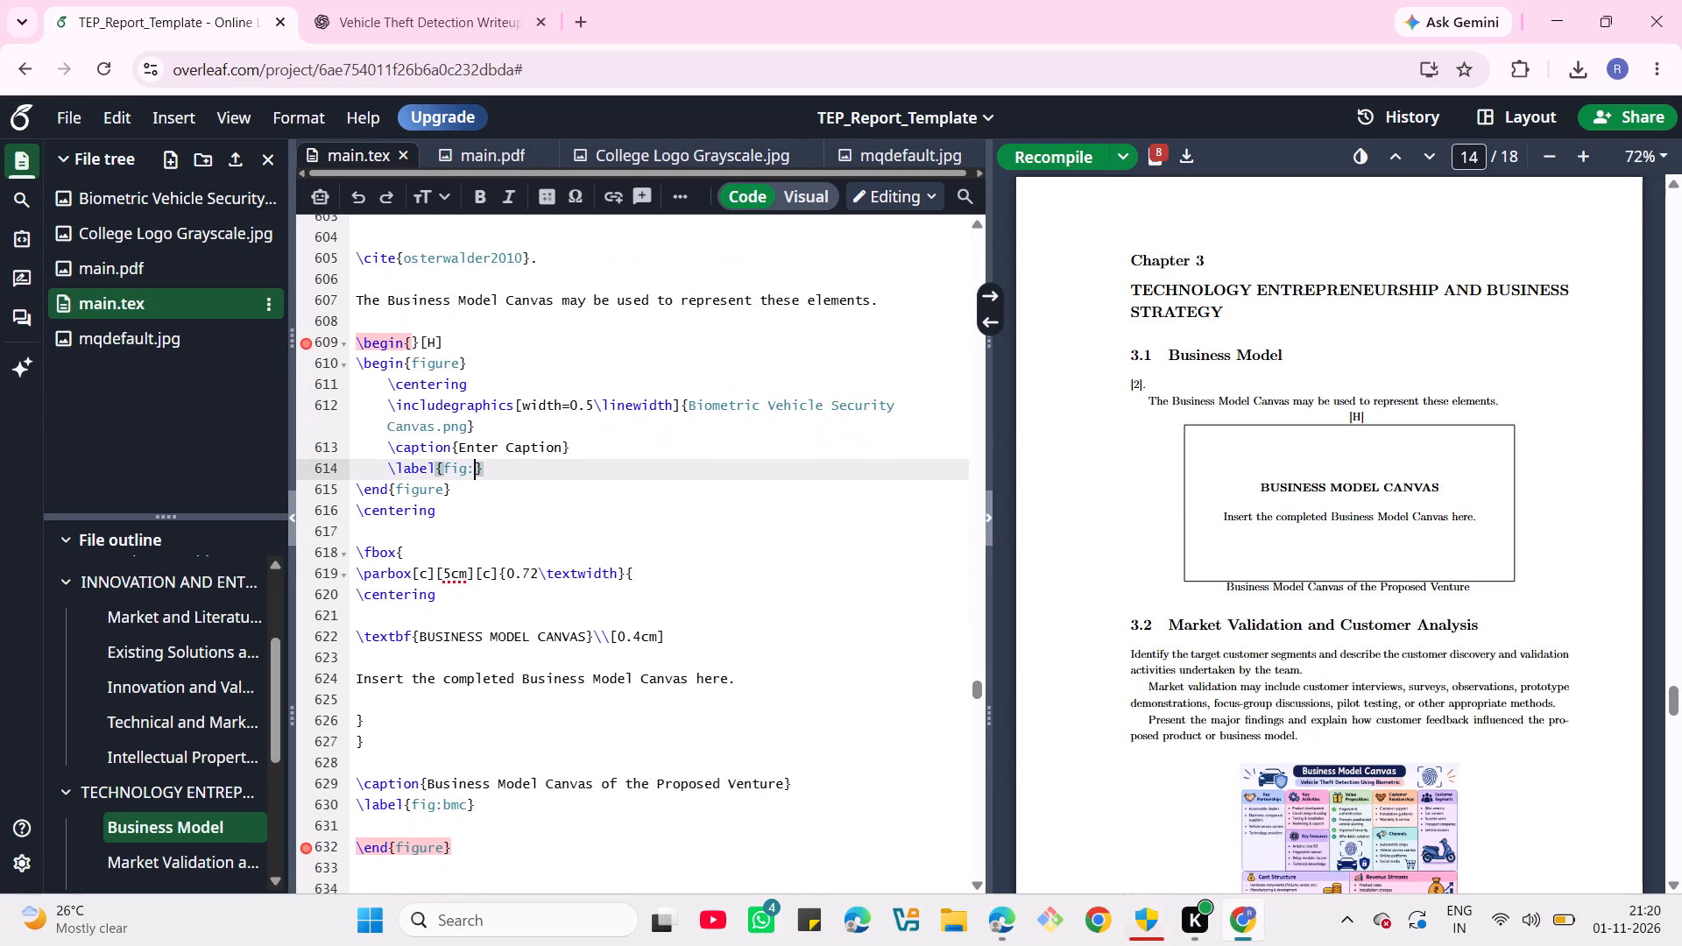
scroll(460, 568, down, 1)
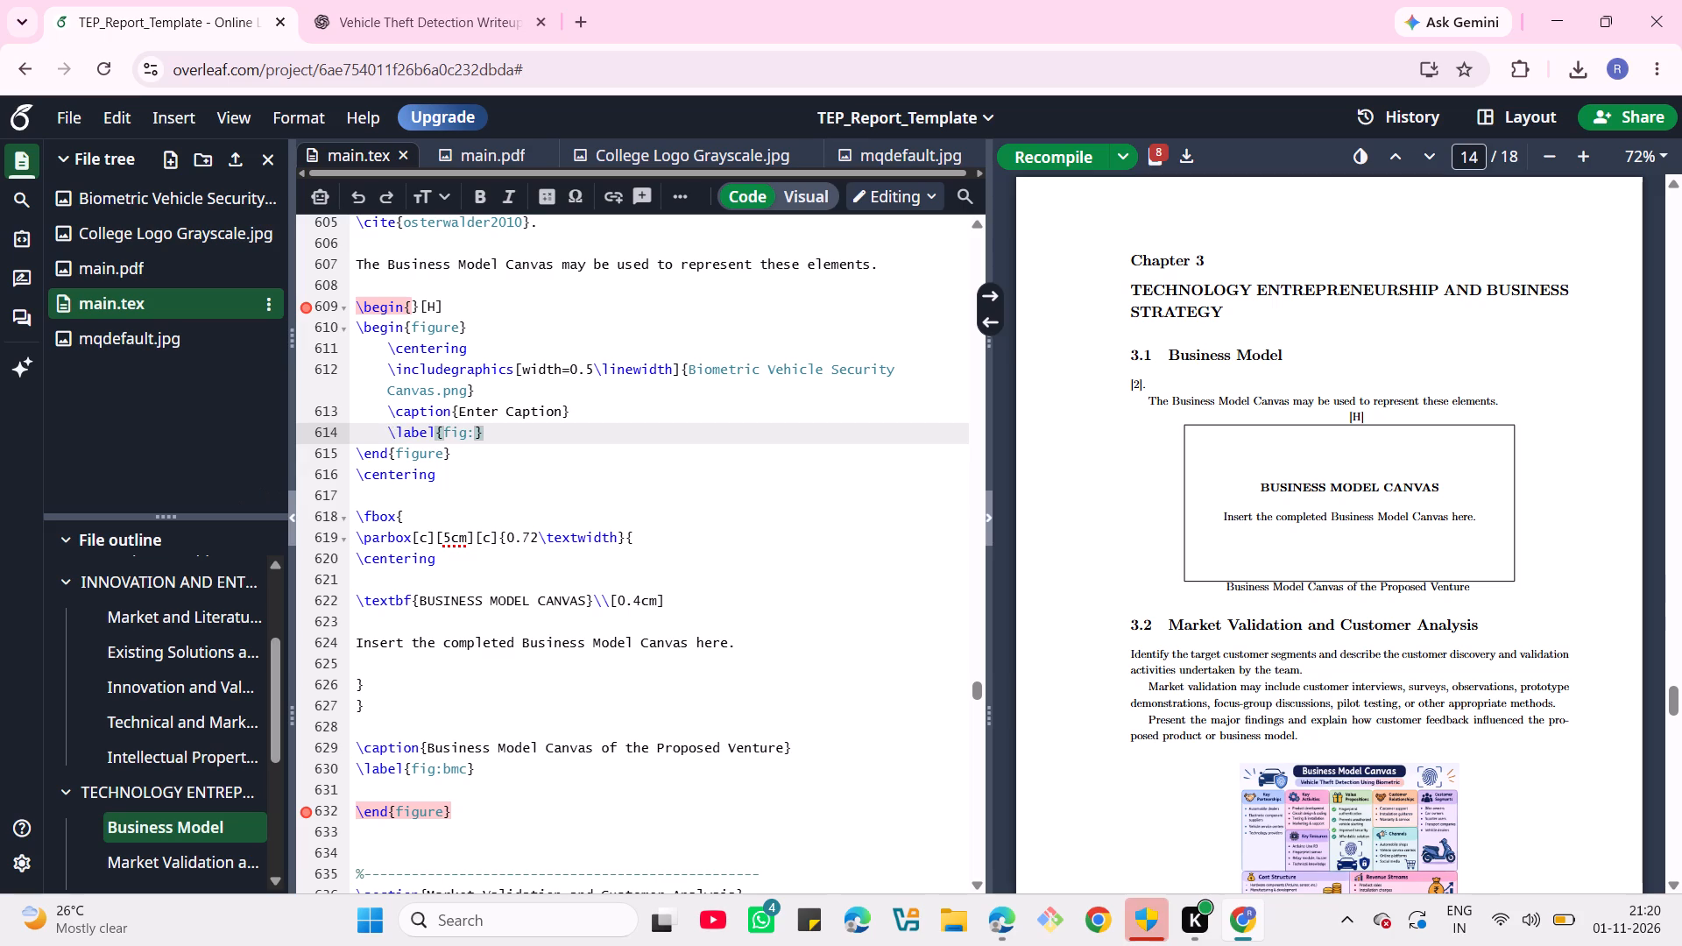
Delete the whole Business Model Canvas block in Section 3.1, from the \begin{}[H] line through the last \end{figure}.
click(685, 198)
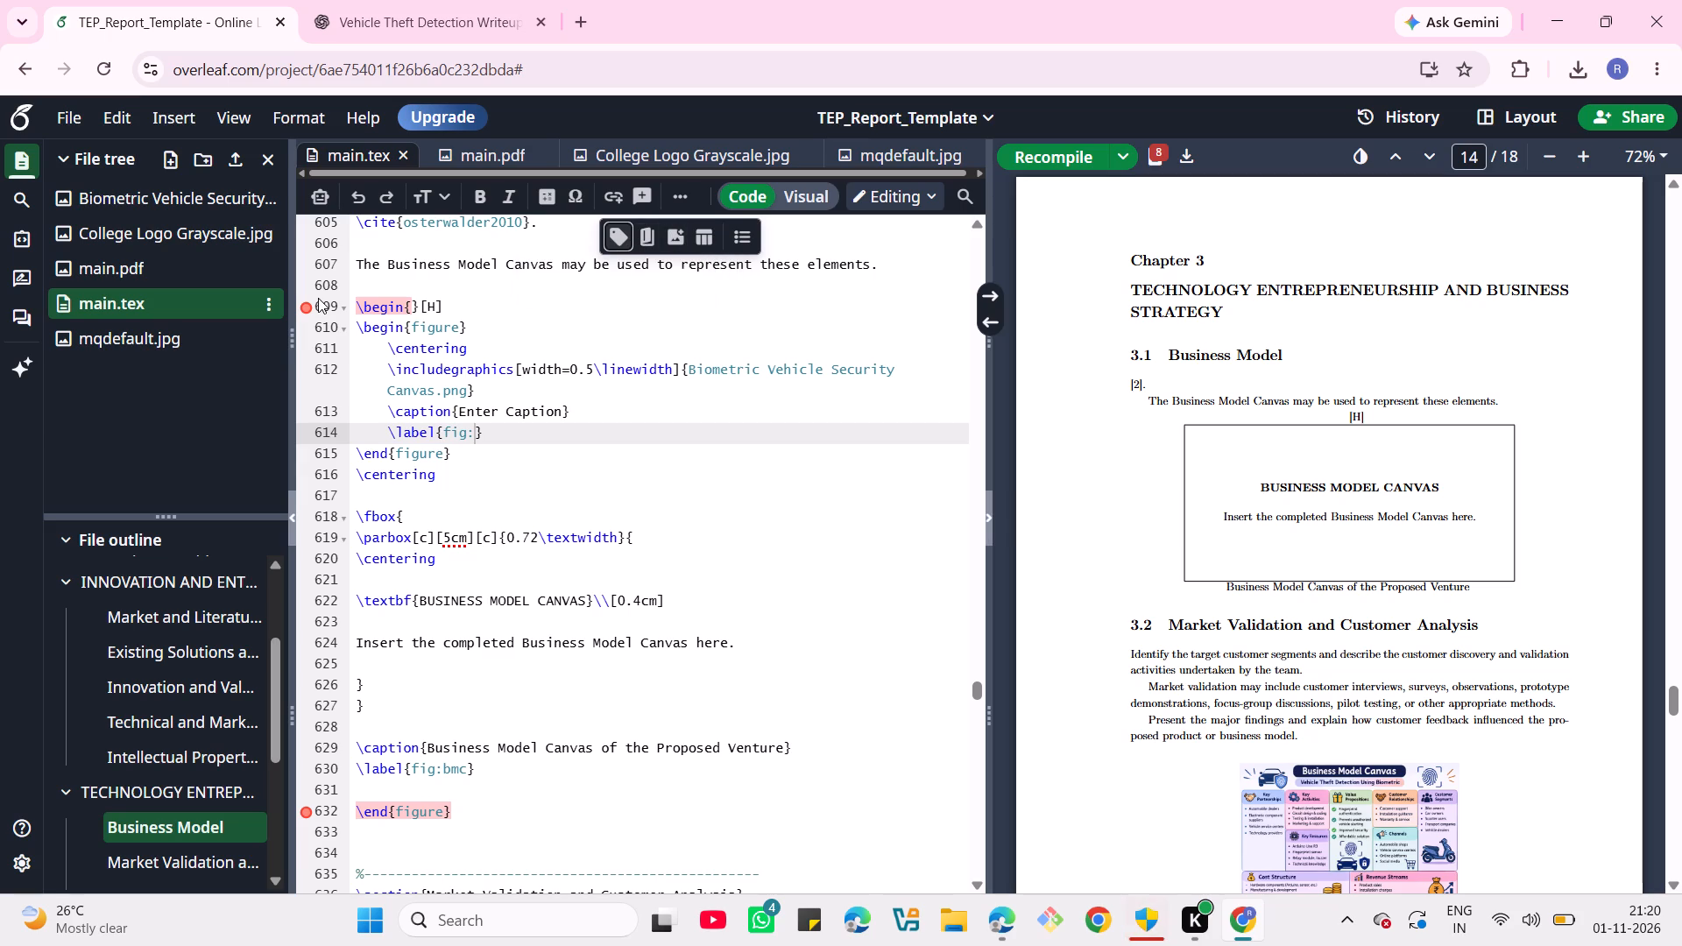
drag(350, 309, 416, 309)
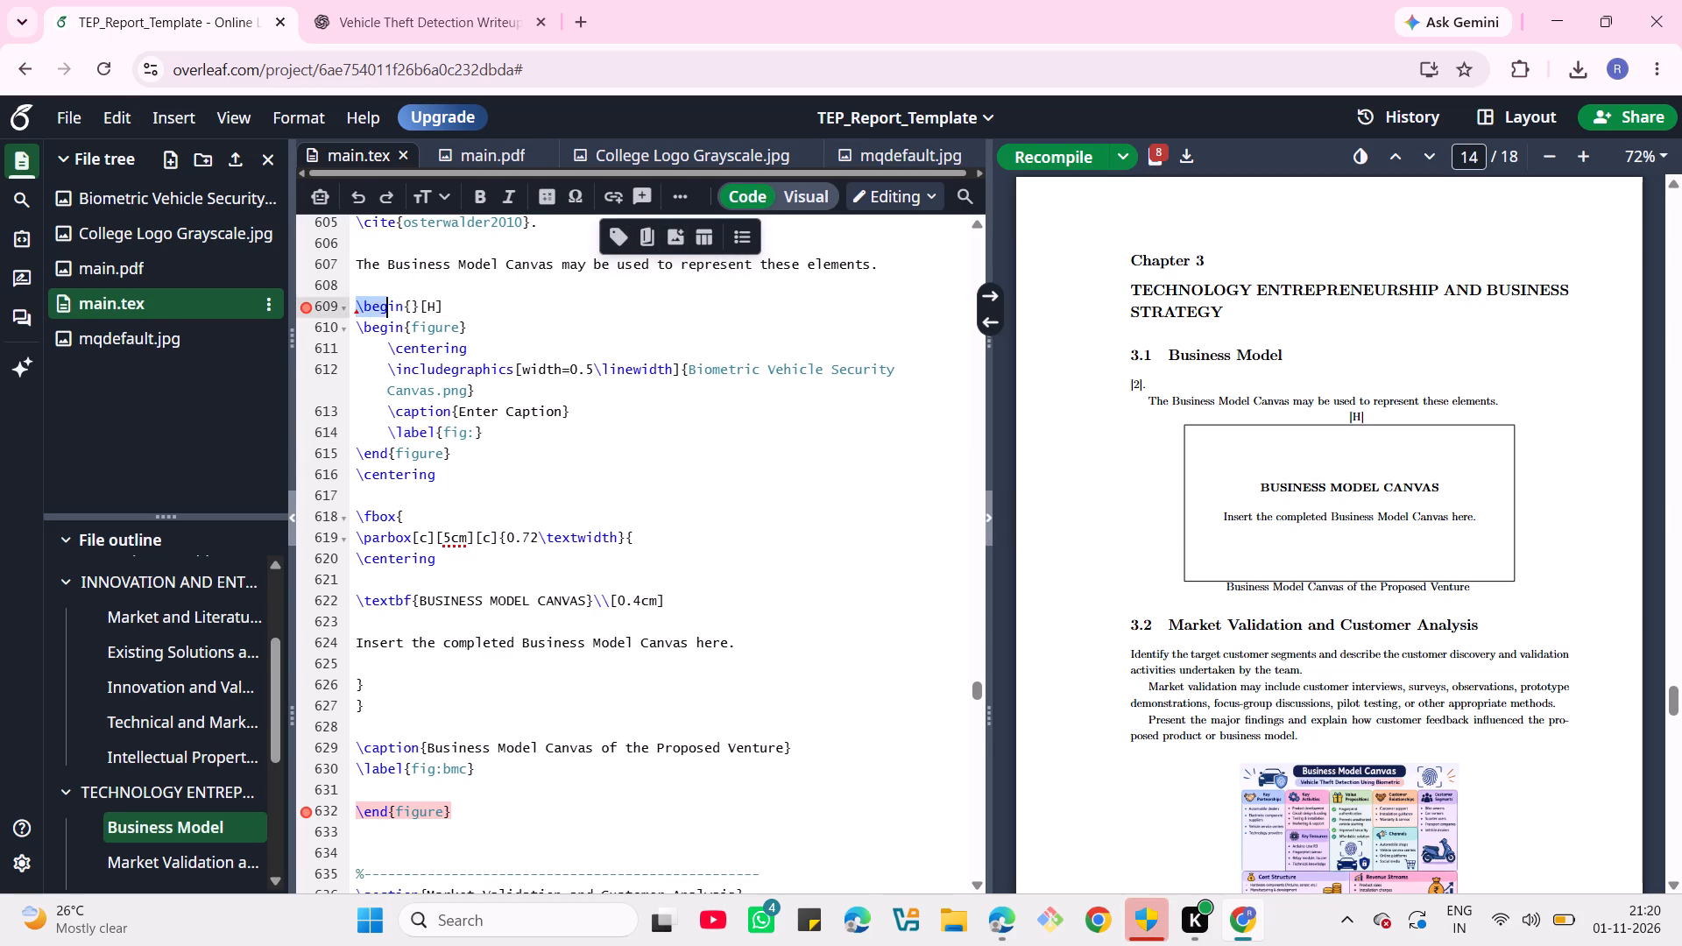
drag(416, 309, 613, 735)
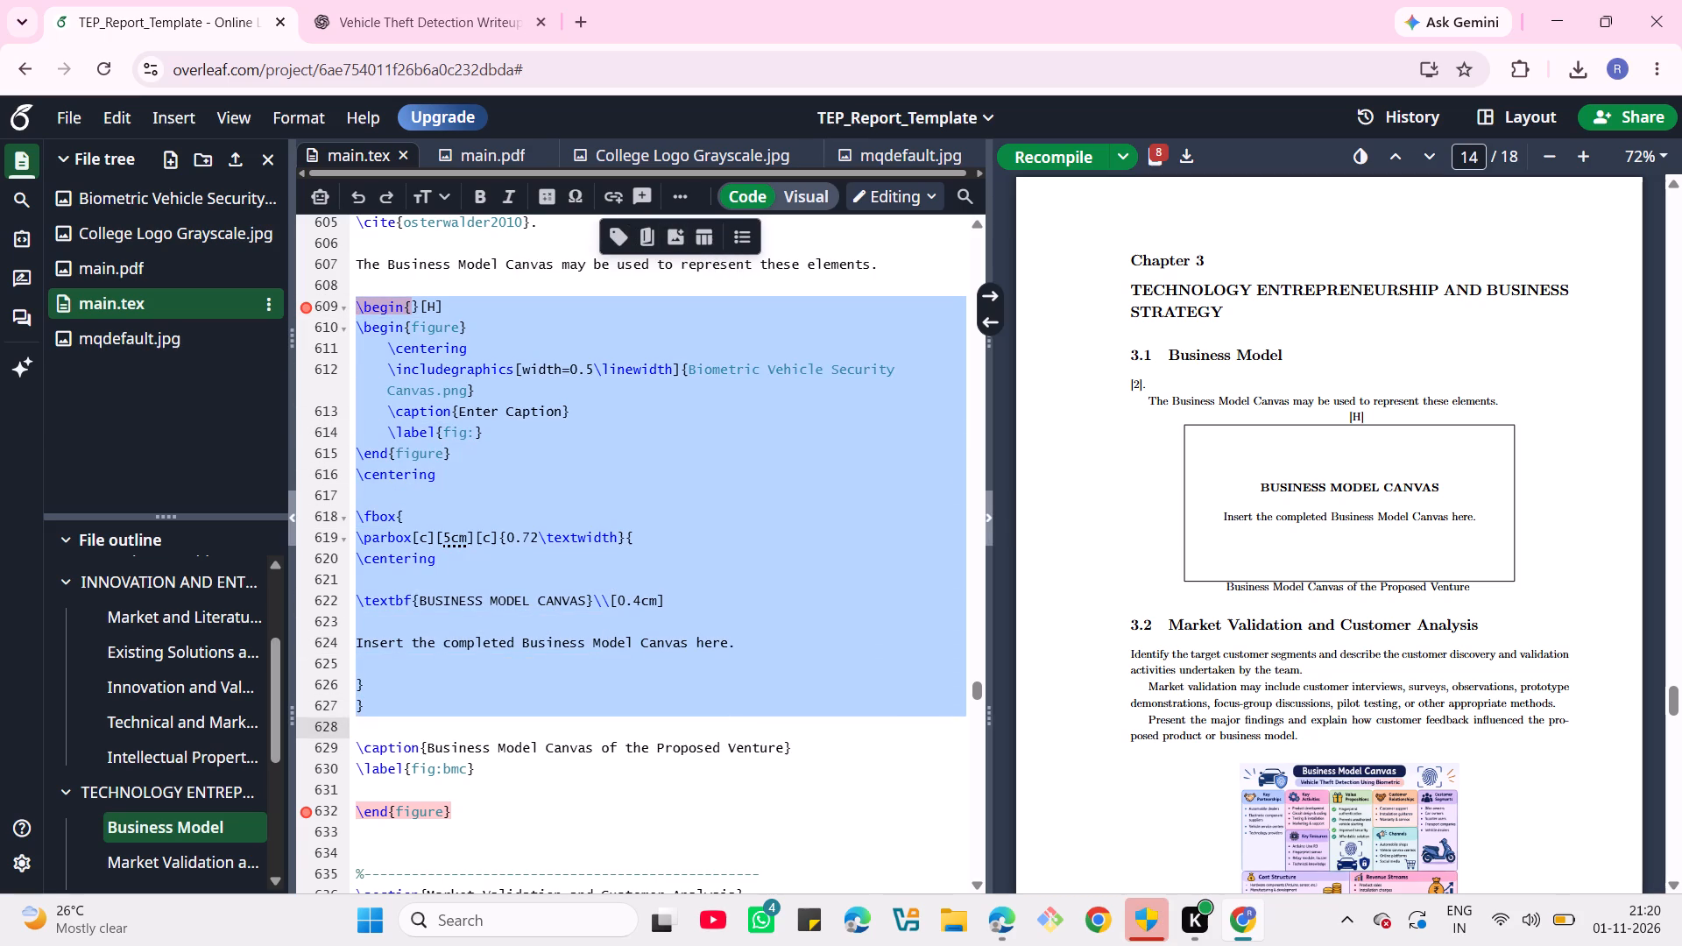
drag(613, 735, 502, 740)
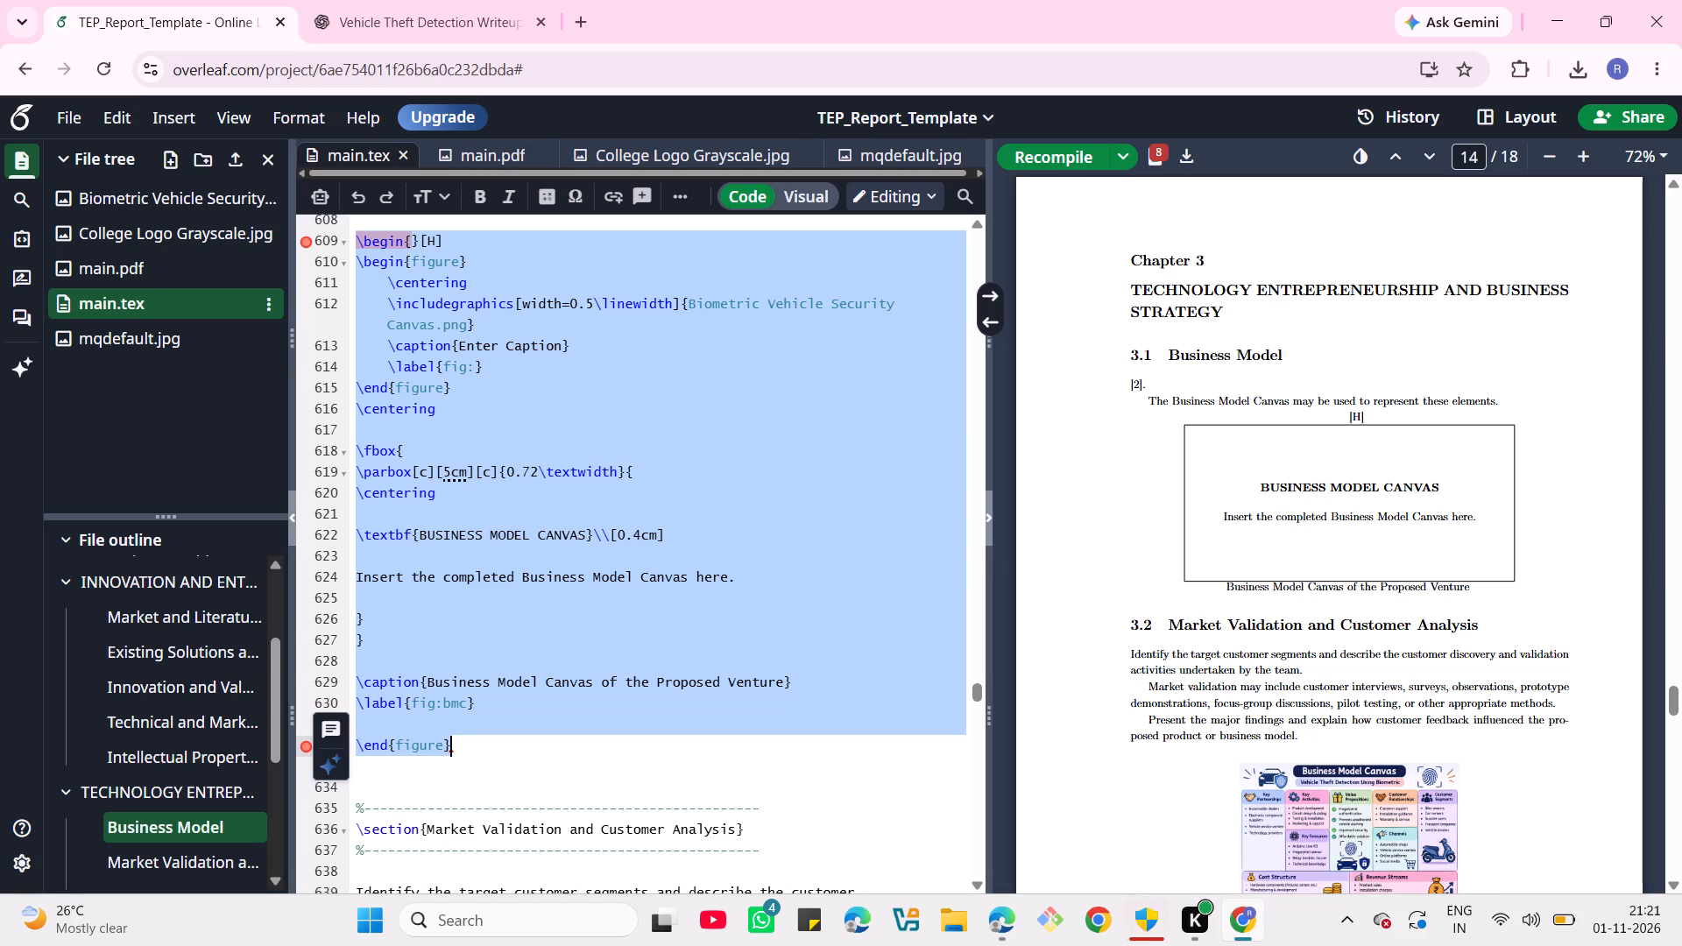
key(BackSpace)
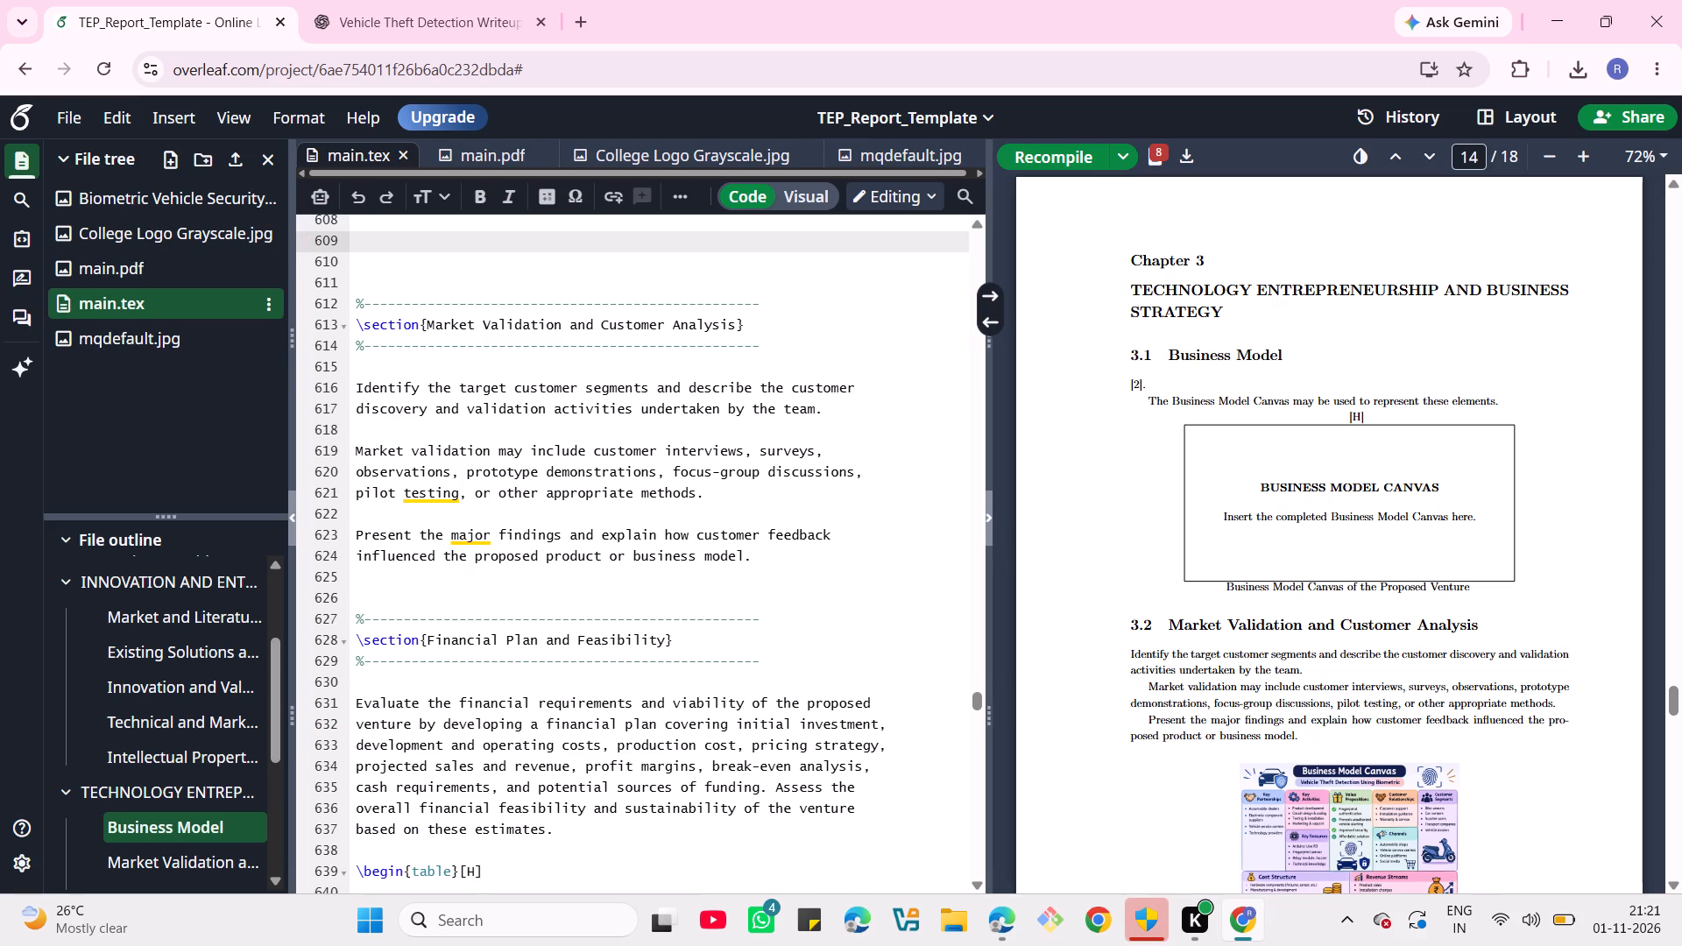
Insert Biometric Vehicle Security Canvas.png from the computer's Downloads as a half-width figure with caption and label, where the deleted block was.
click(682, 187)
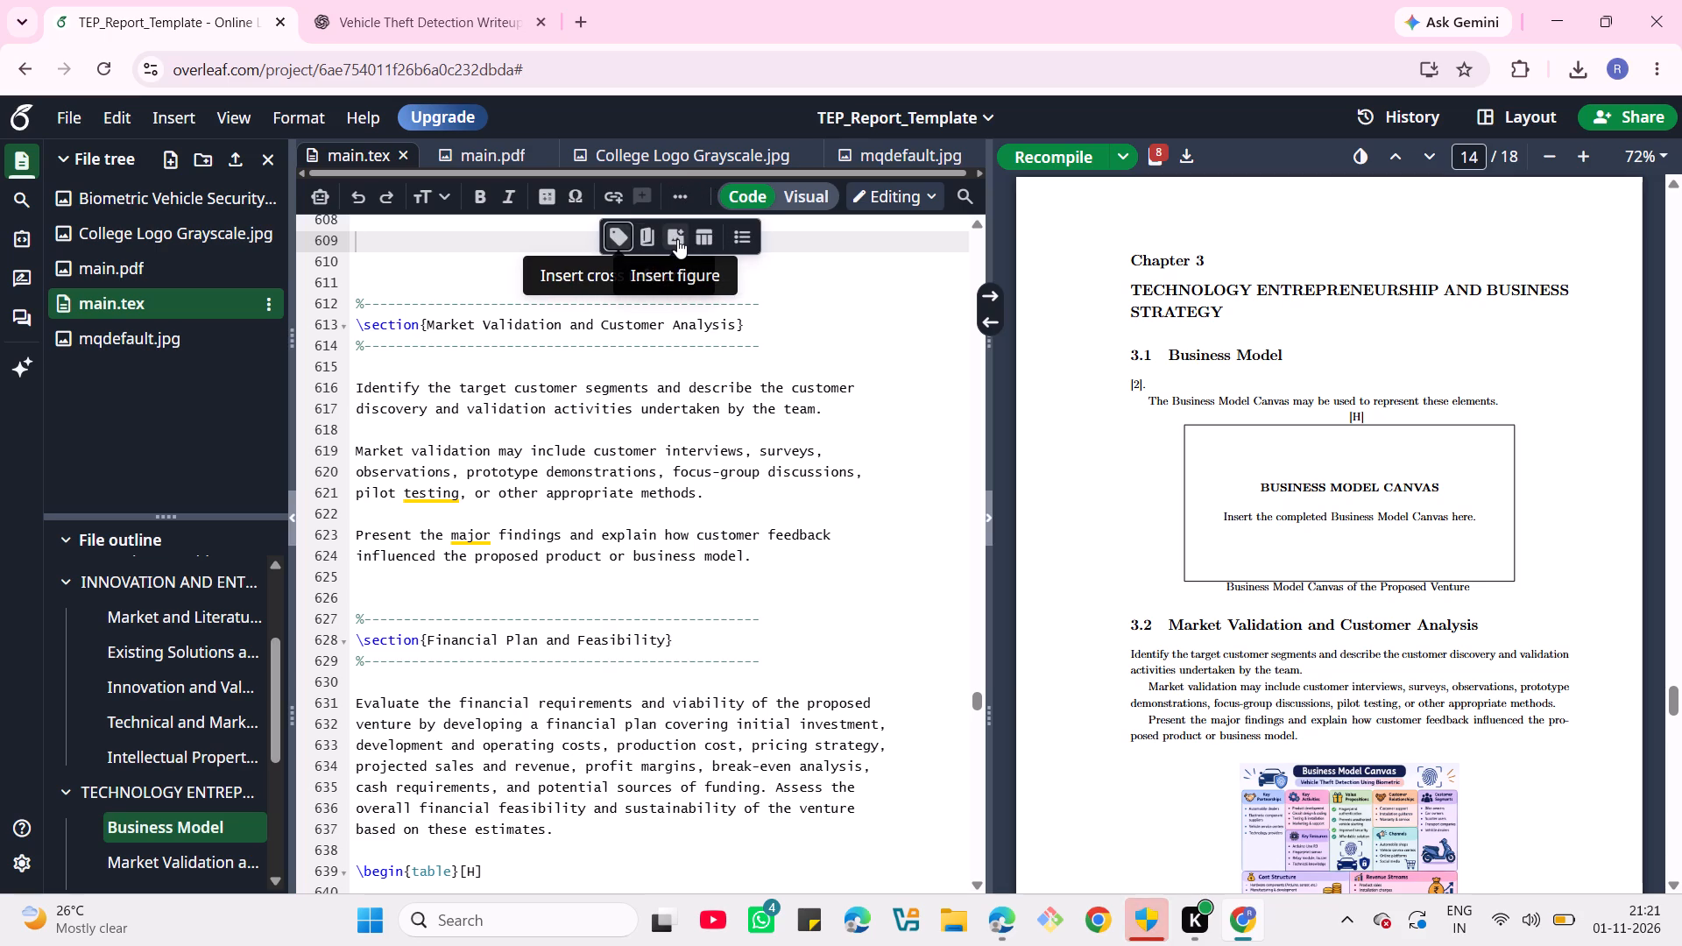
click(677, 239)
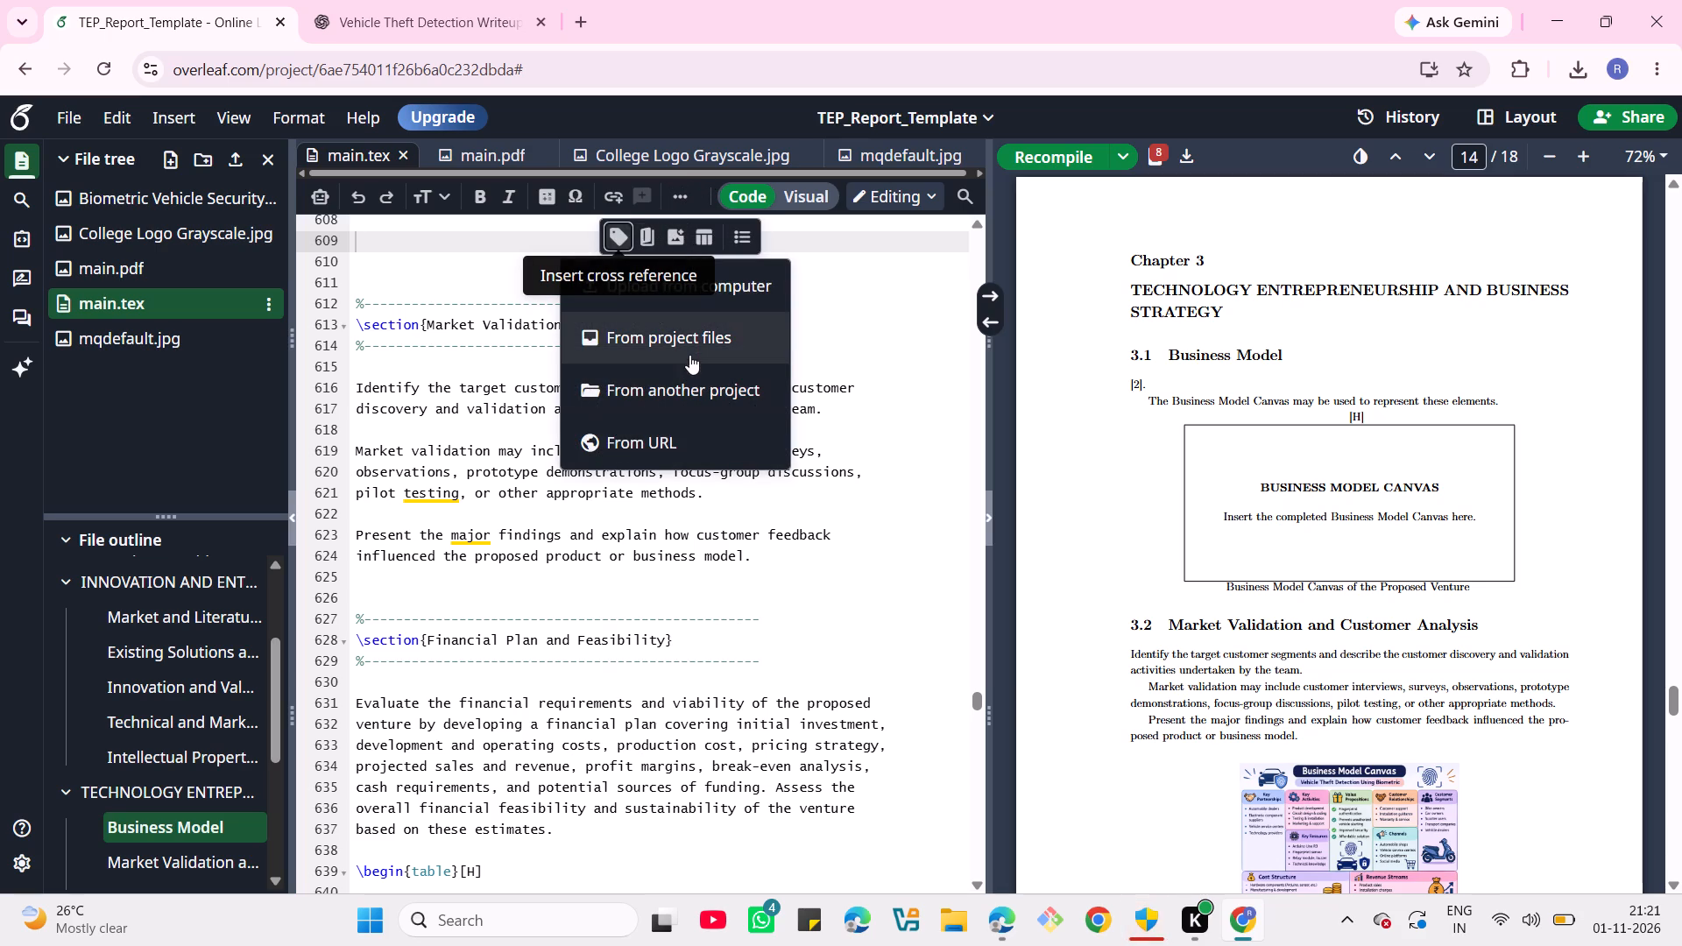
click(722, 279)
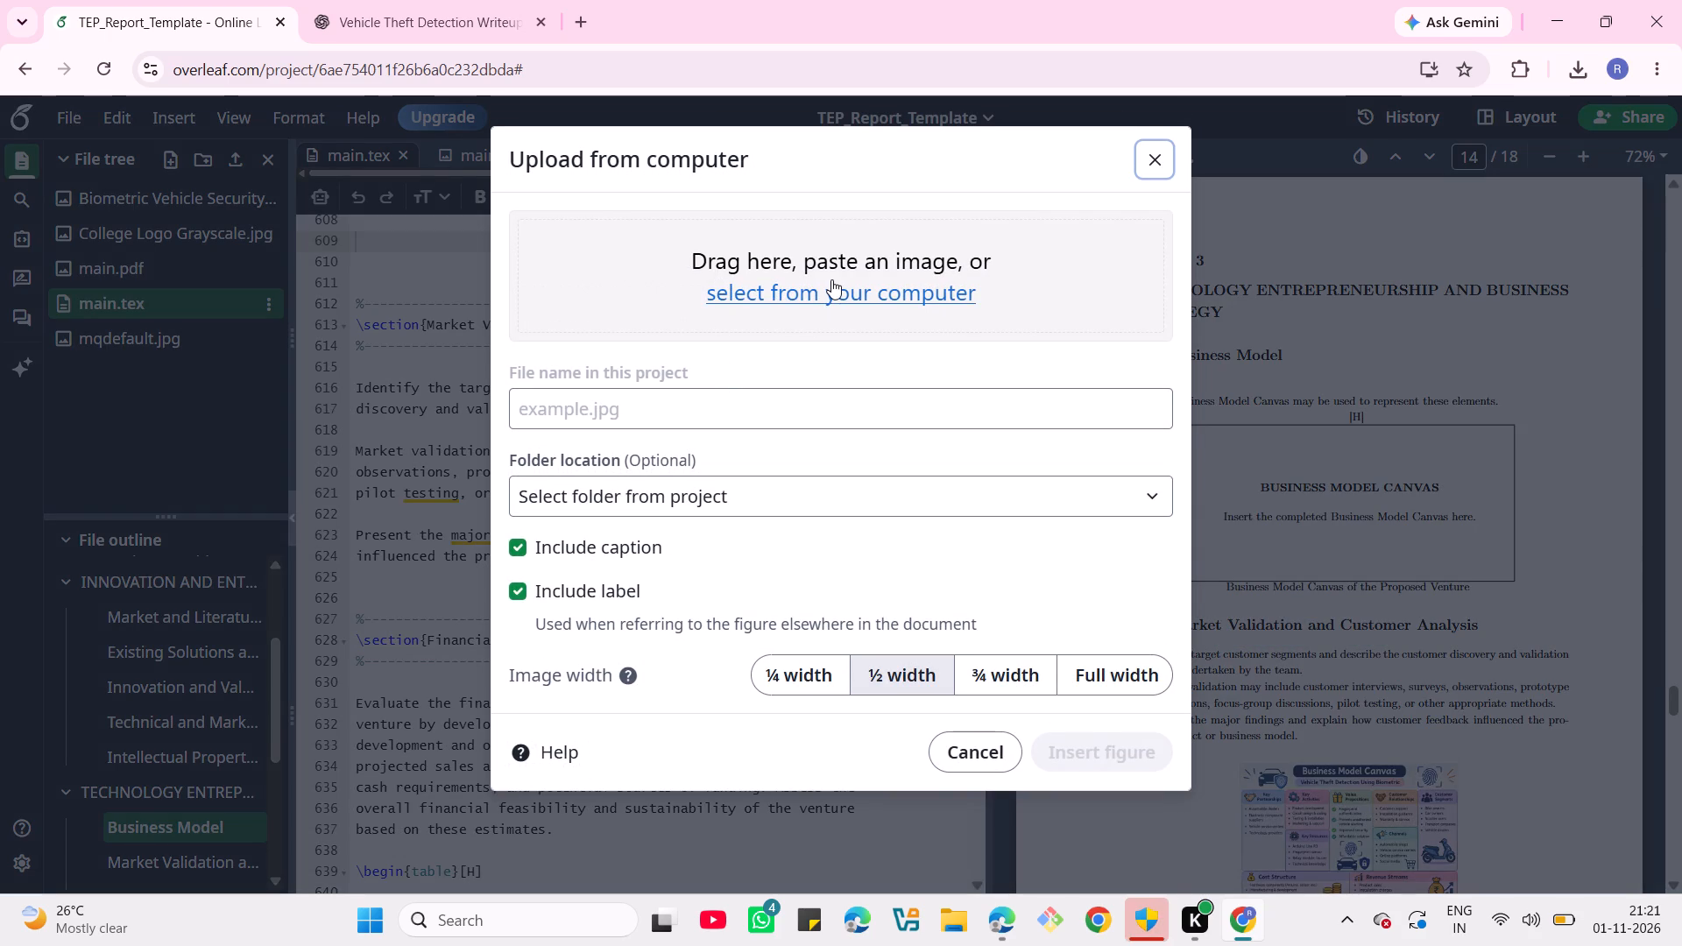
click(831, 279)
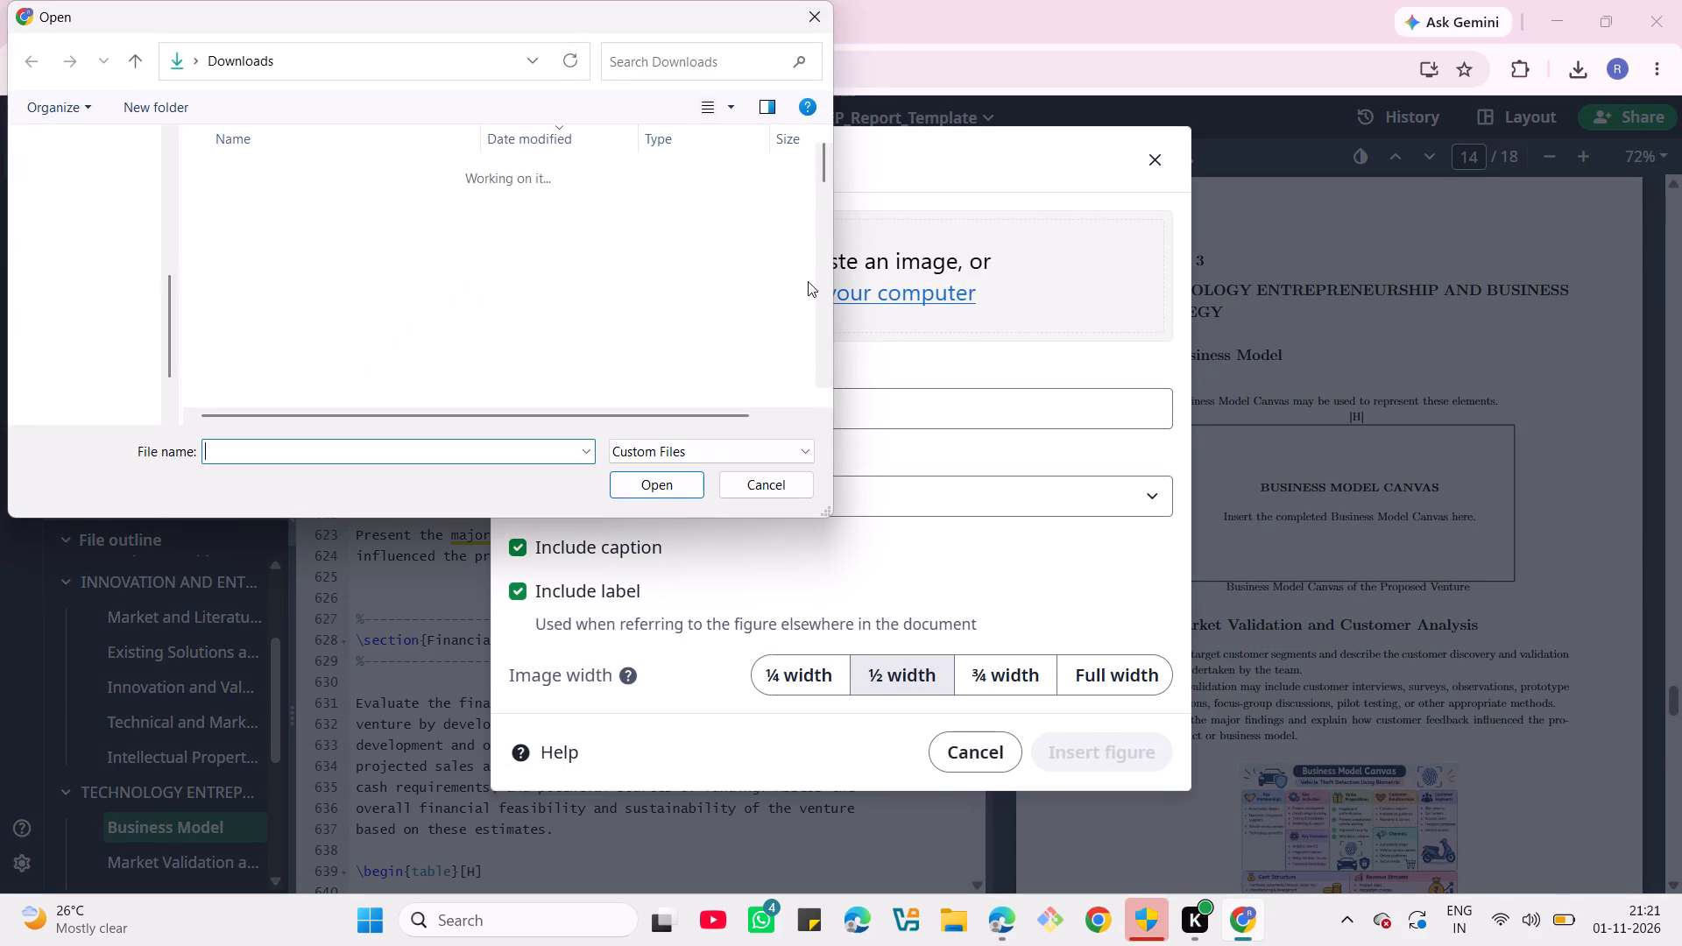
click(552, 194)
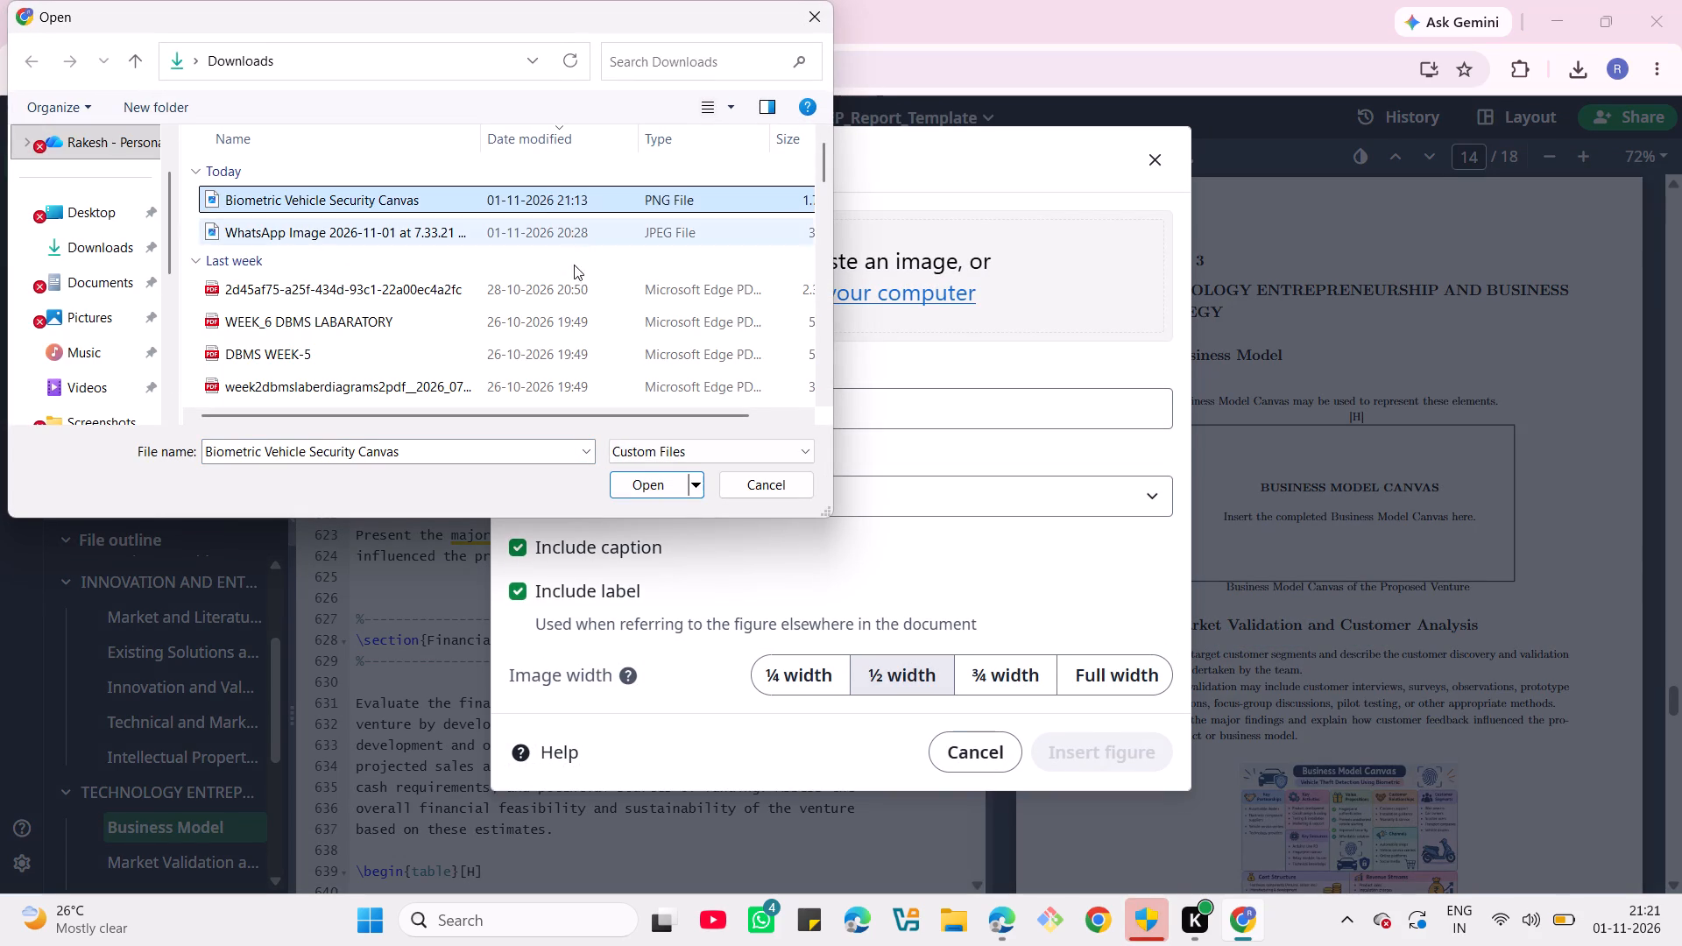
click(647, 476)
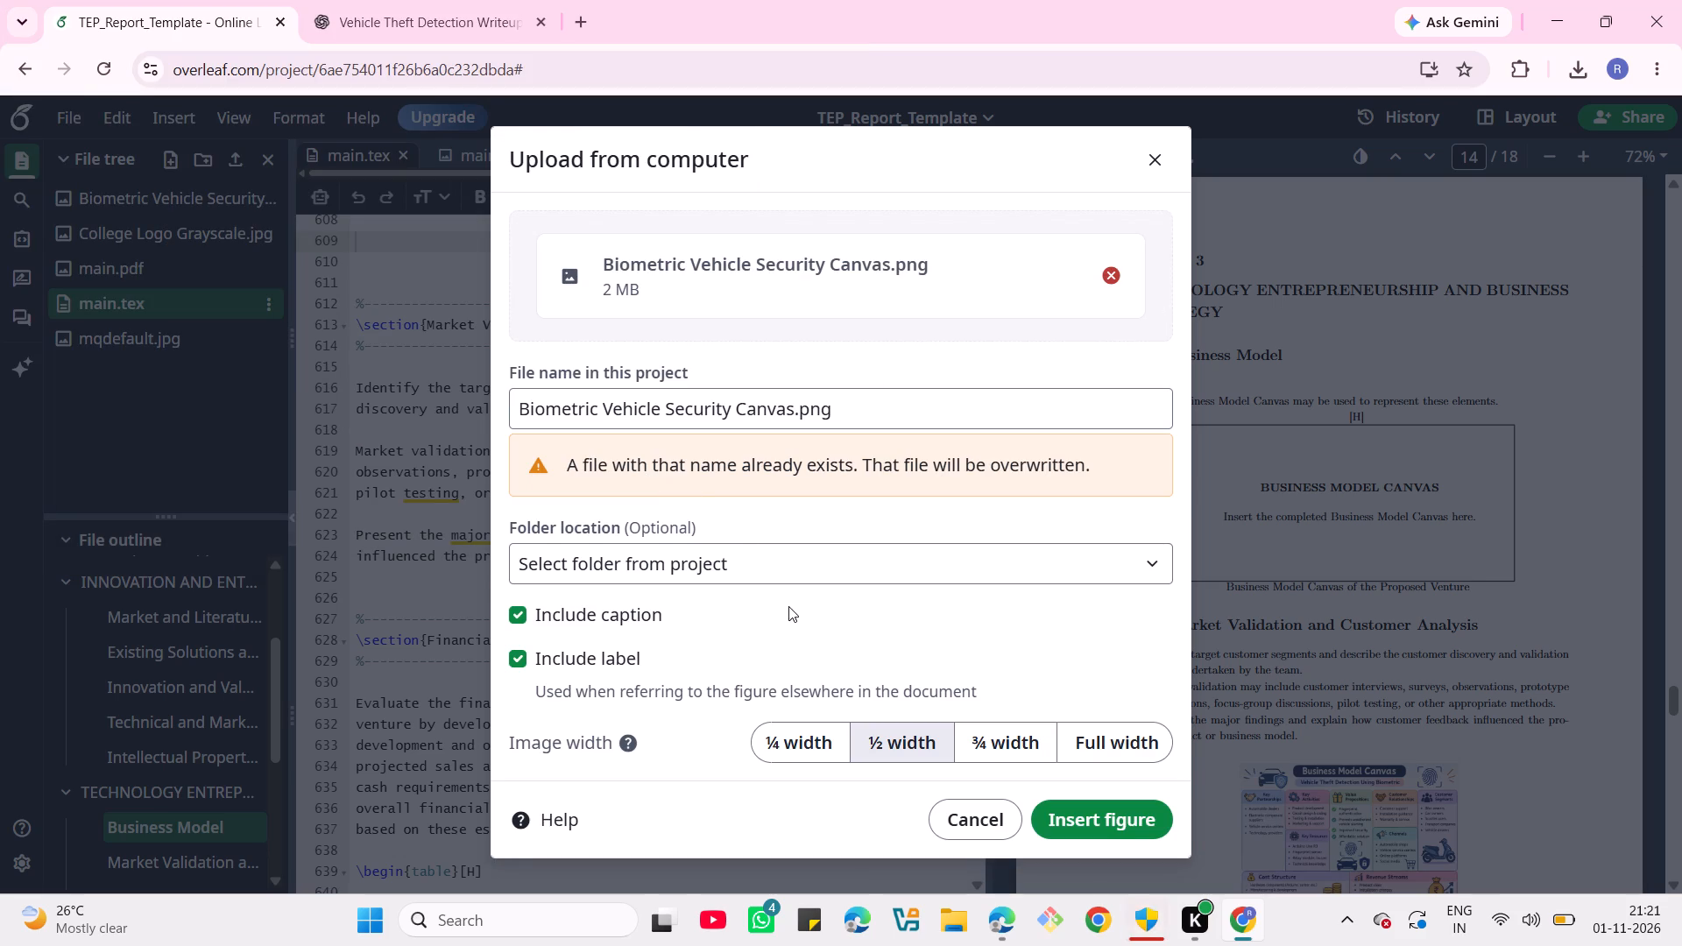
click(1115, 833)
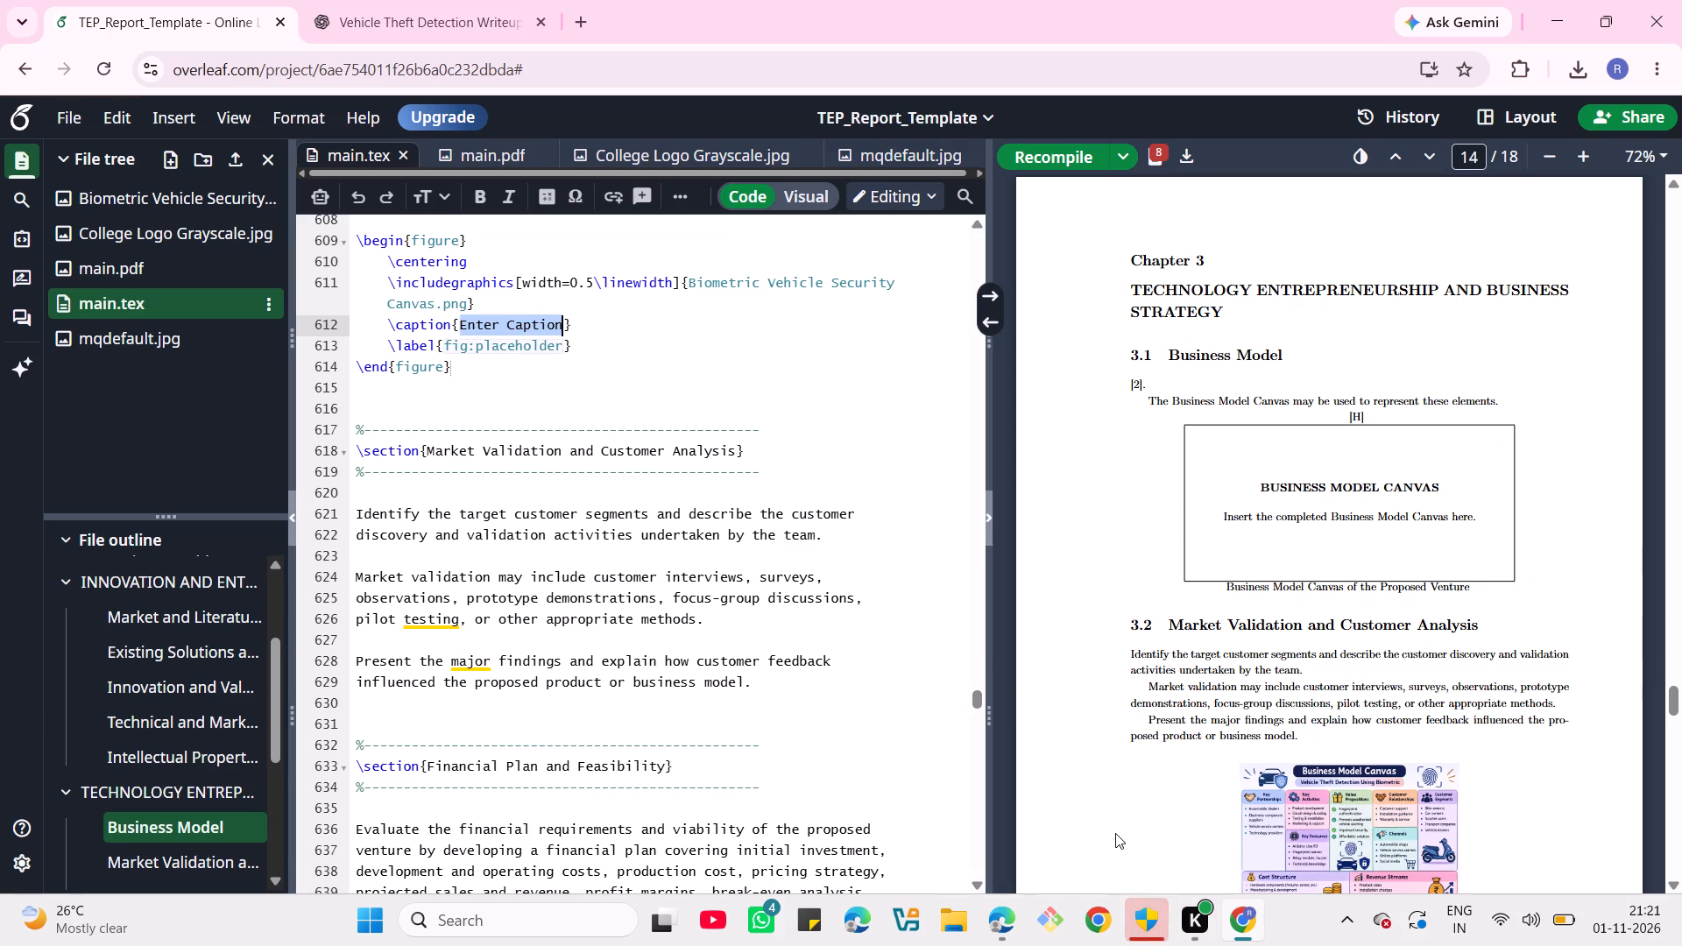
Replace the new figure's Enter Caption text with Business Model Canvas of the Proposed Venture.
scroll(489, 448, down, 1)
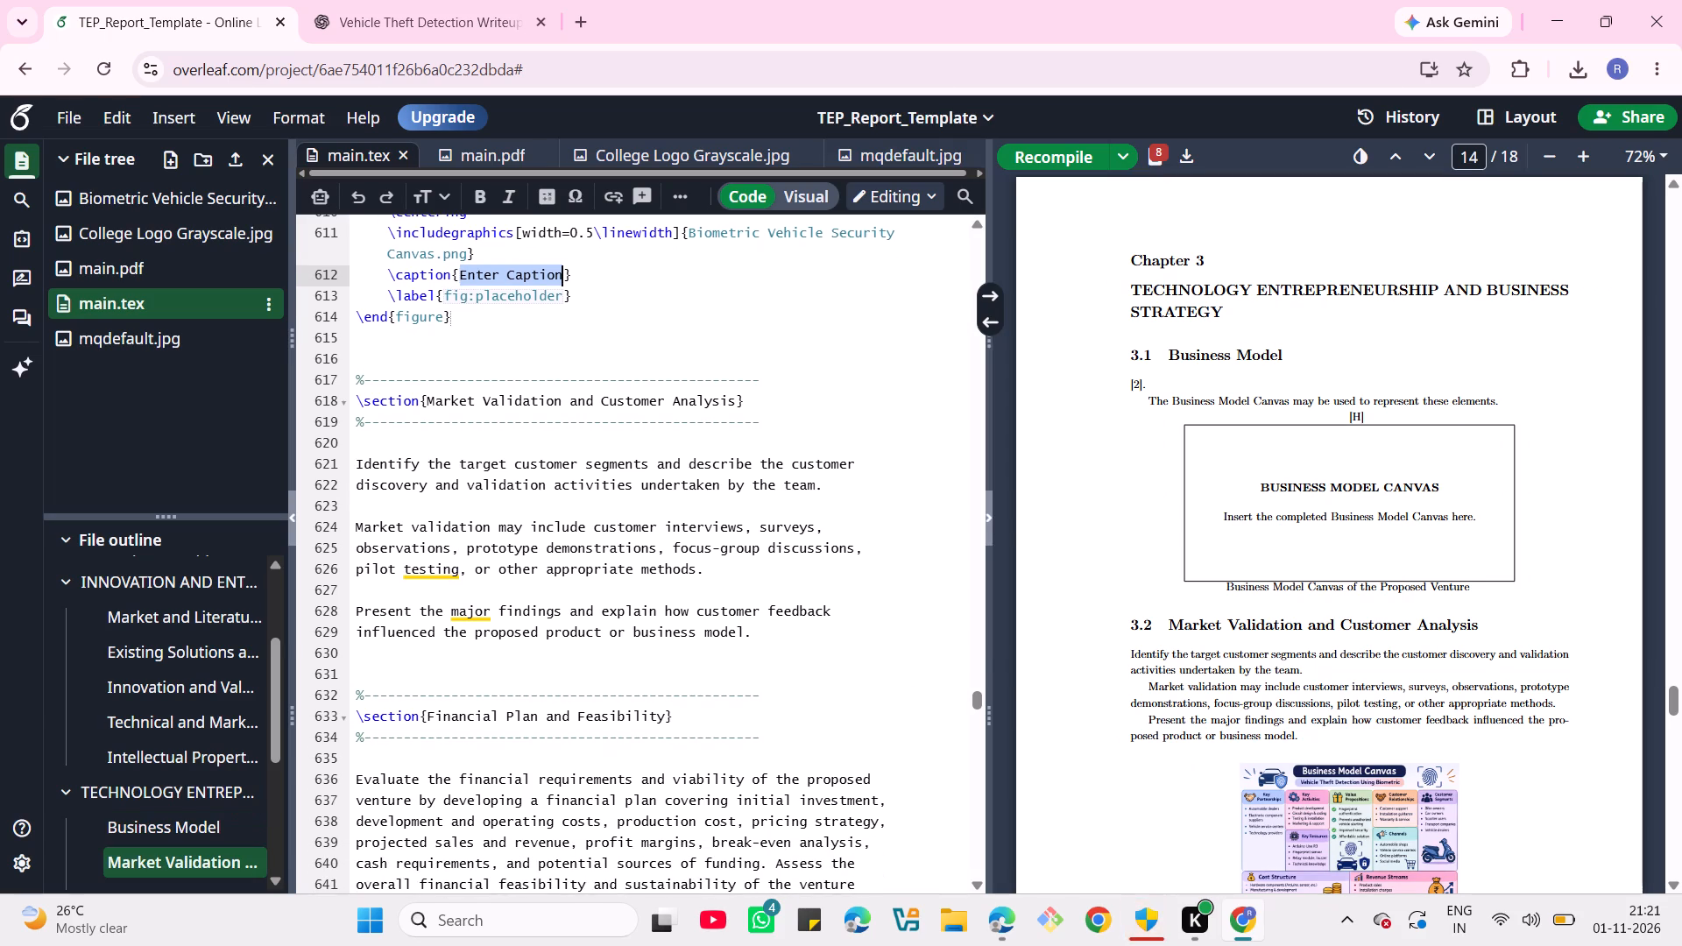
scroll(495, 381, up, 1)
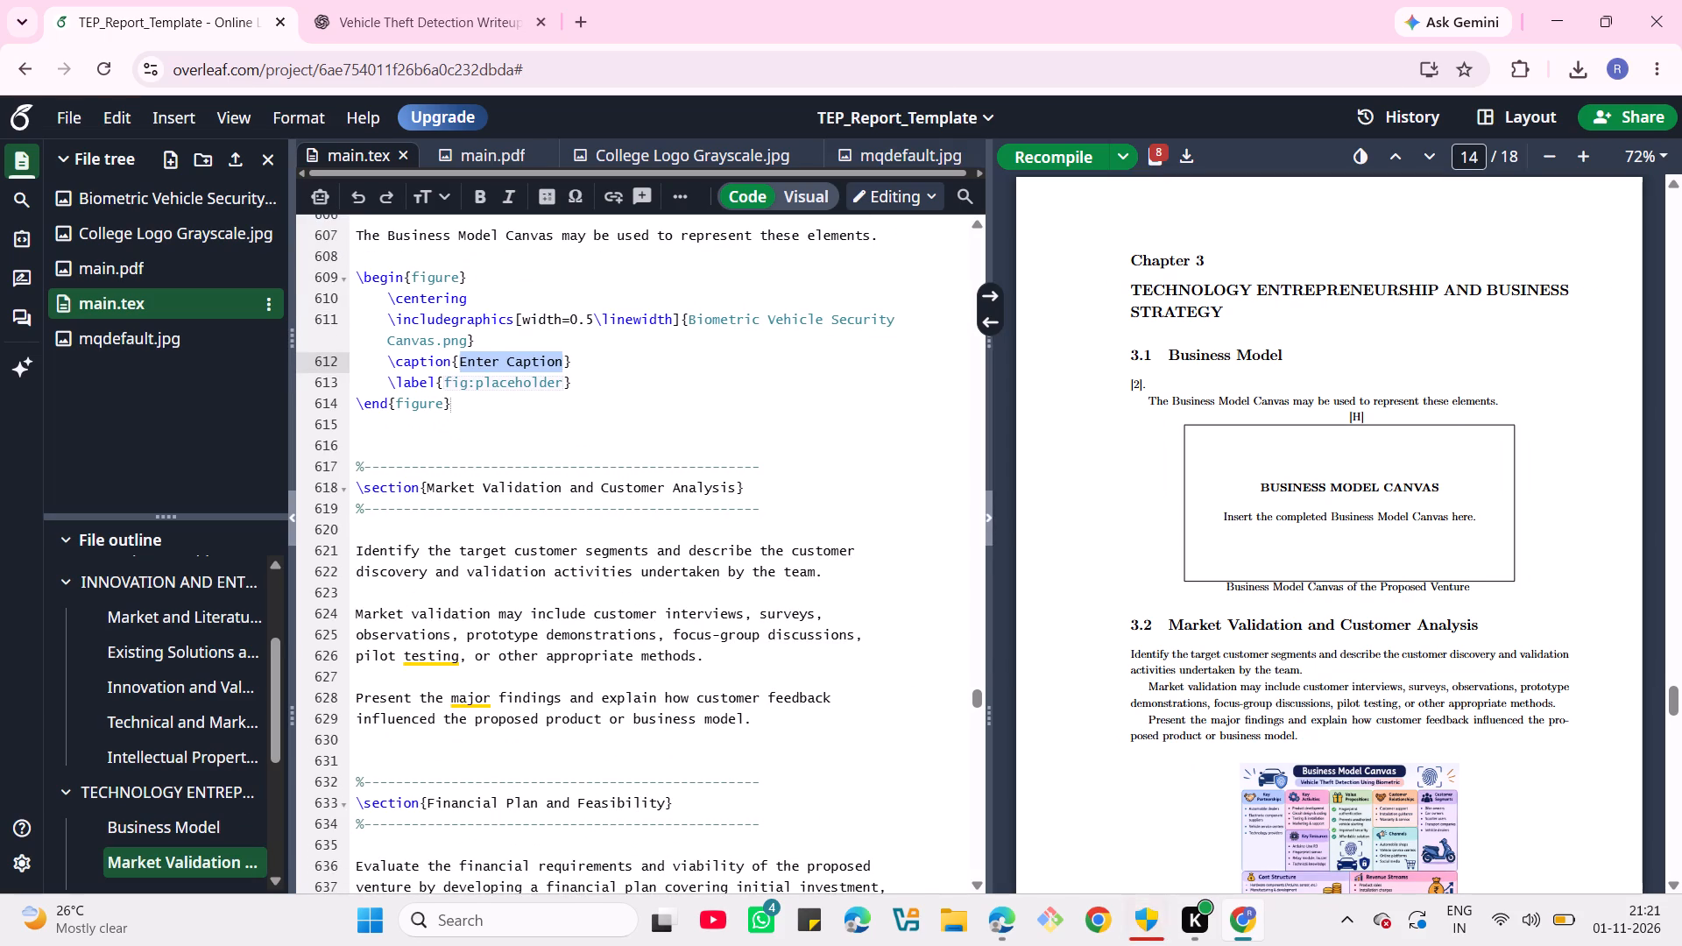
key(BackSpace)
key(BackSpace)
key(BackSpace)
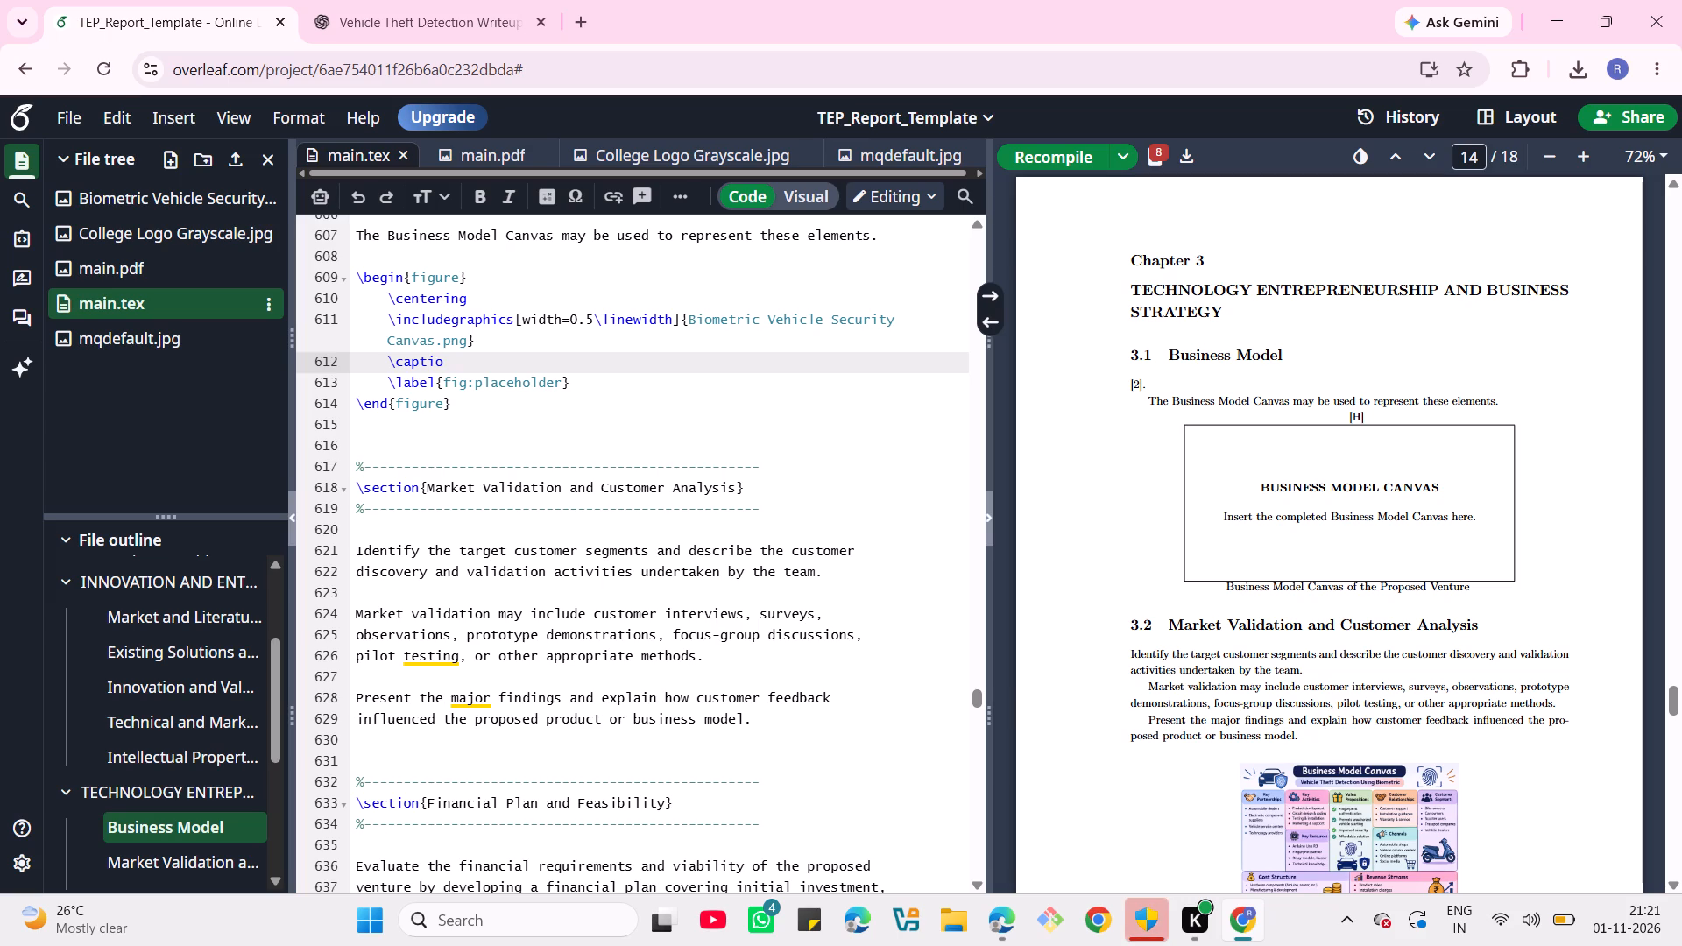
key(ctrl+z)
key(ctrl+z)
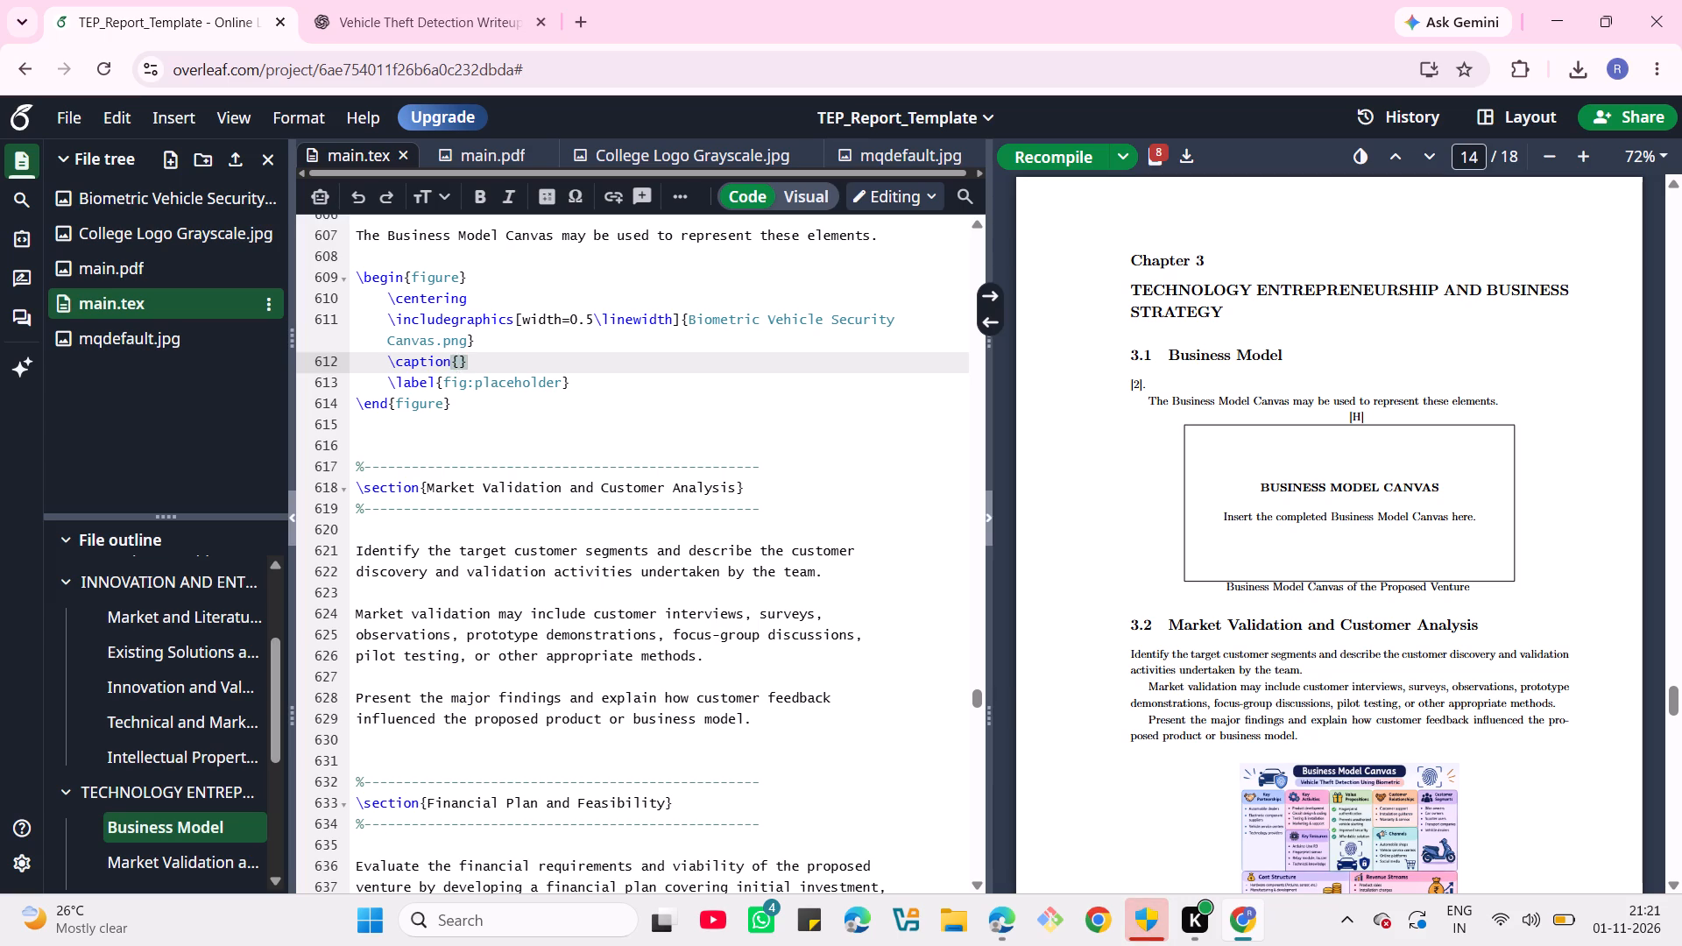
key(space)
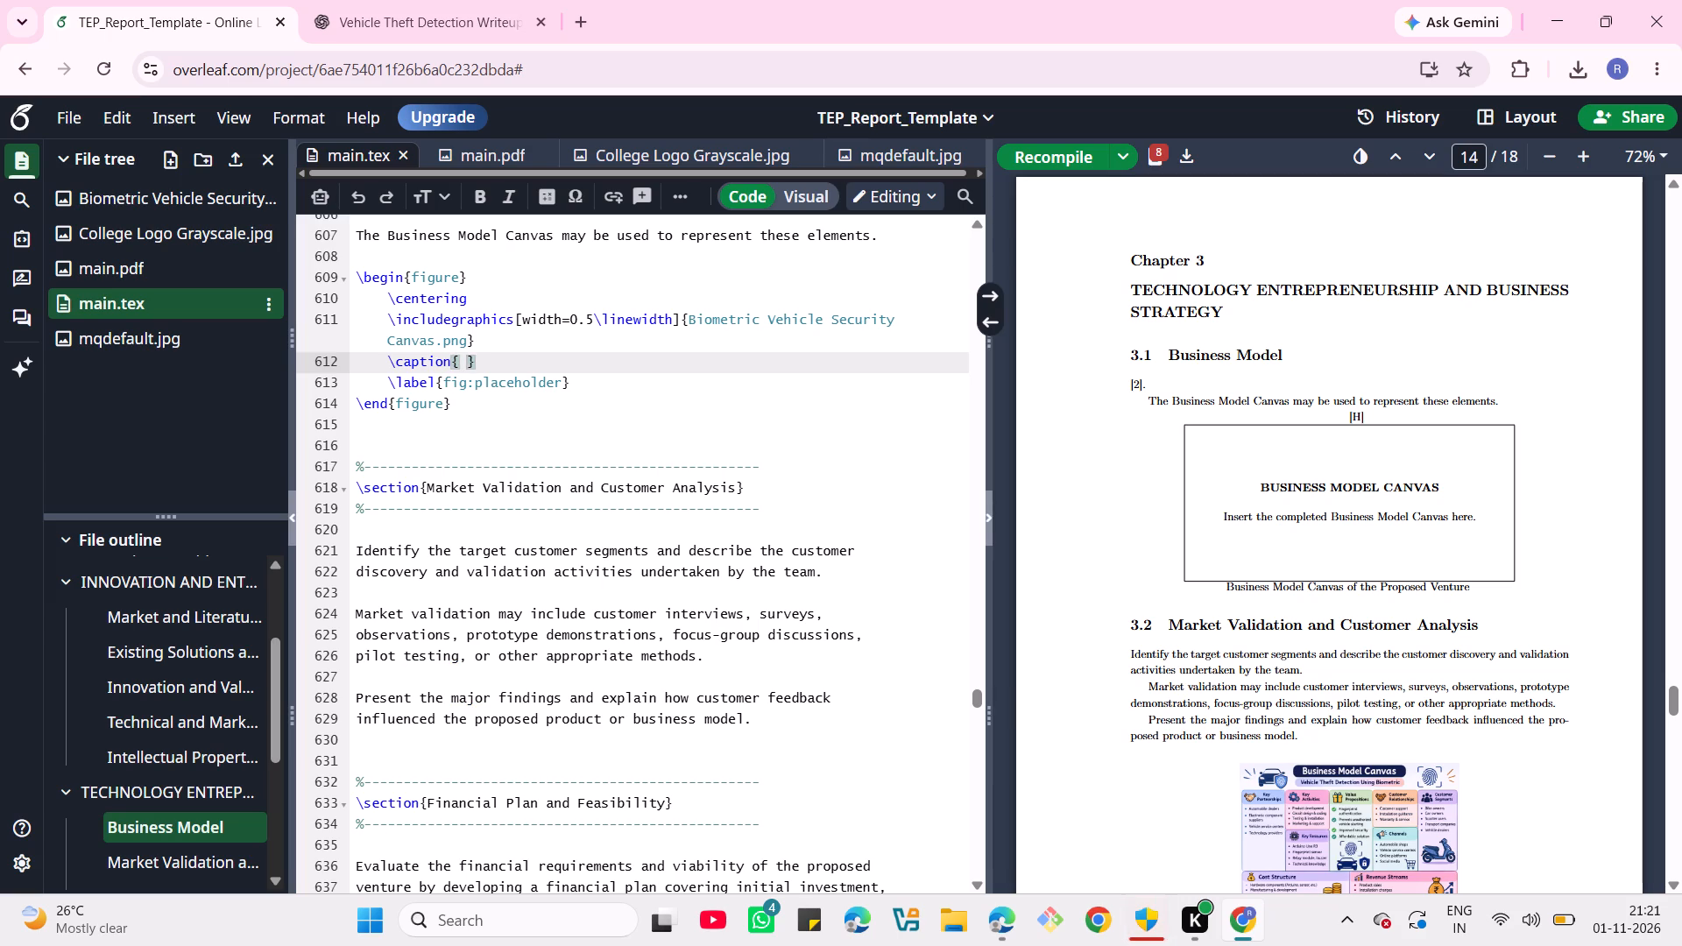
key(b)
text(iness)
key(space)
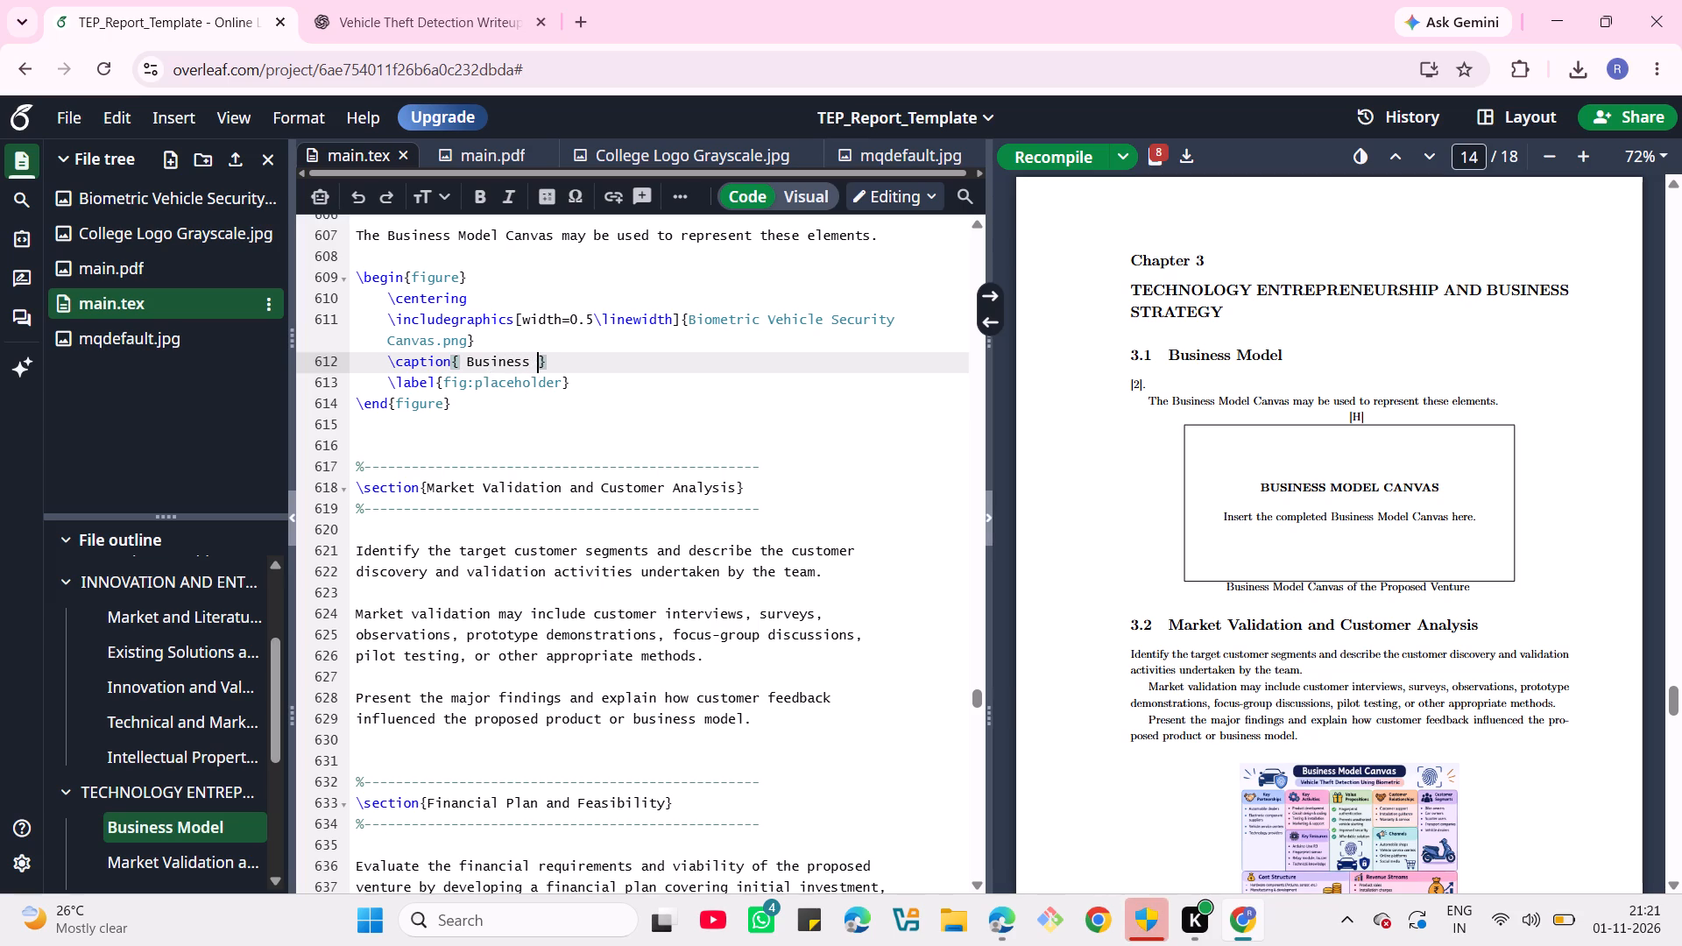
key(m)
text(odel)
key(space)
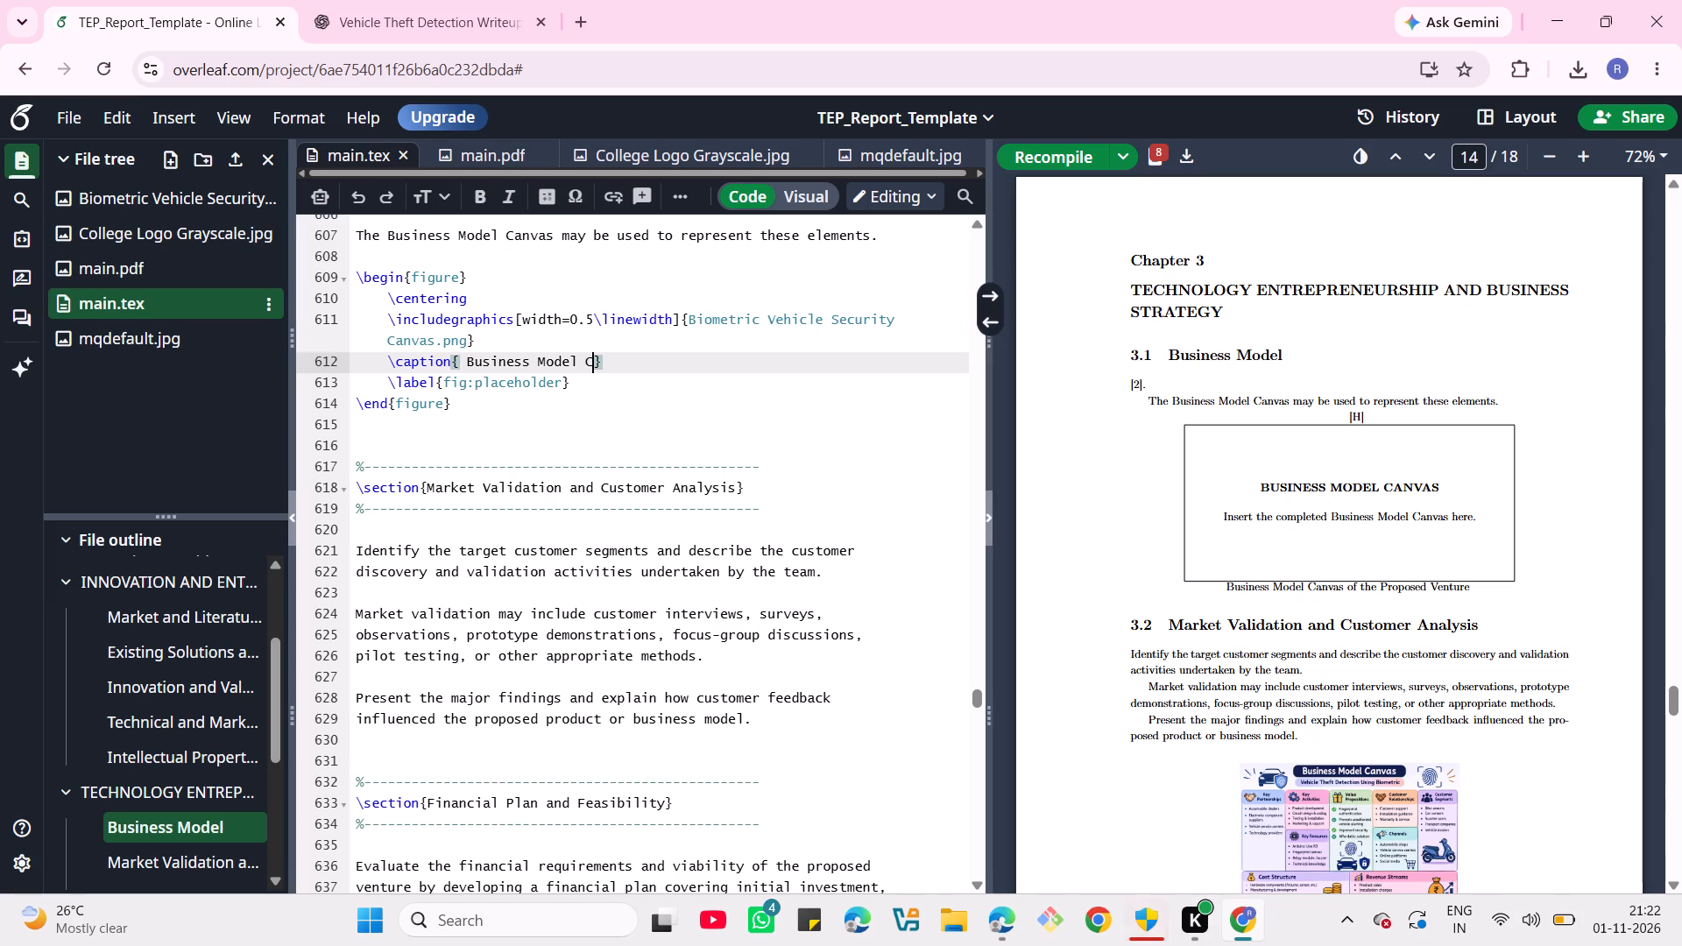
text(anvas)
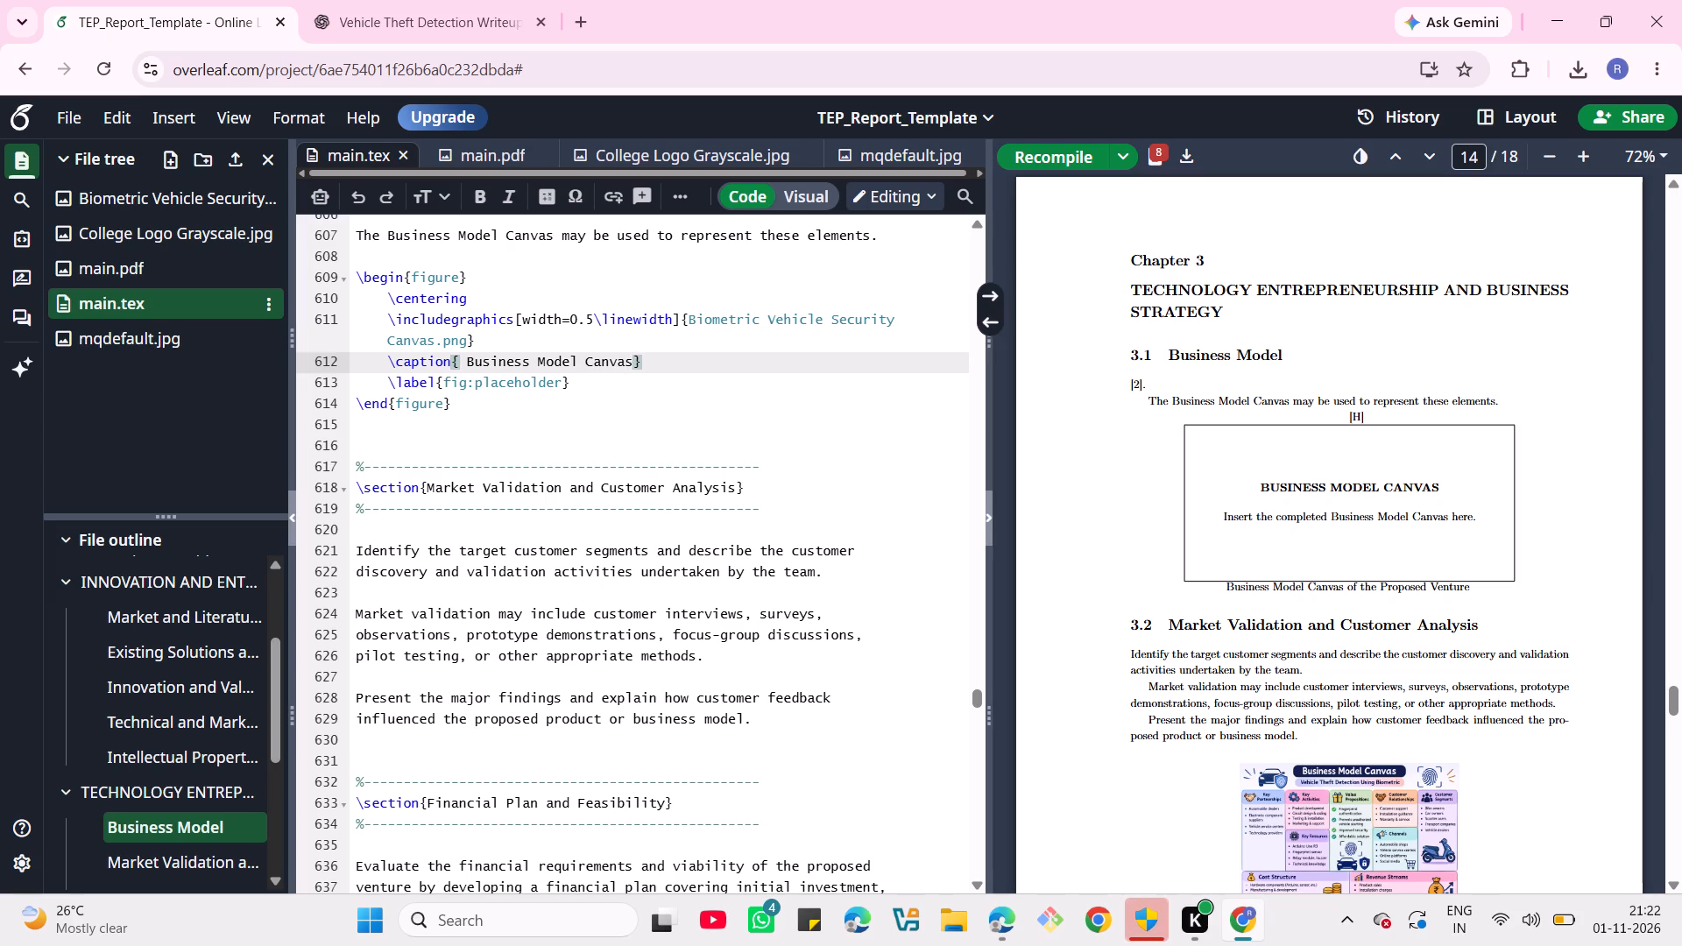
key(space)
text(f)
key(space)
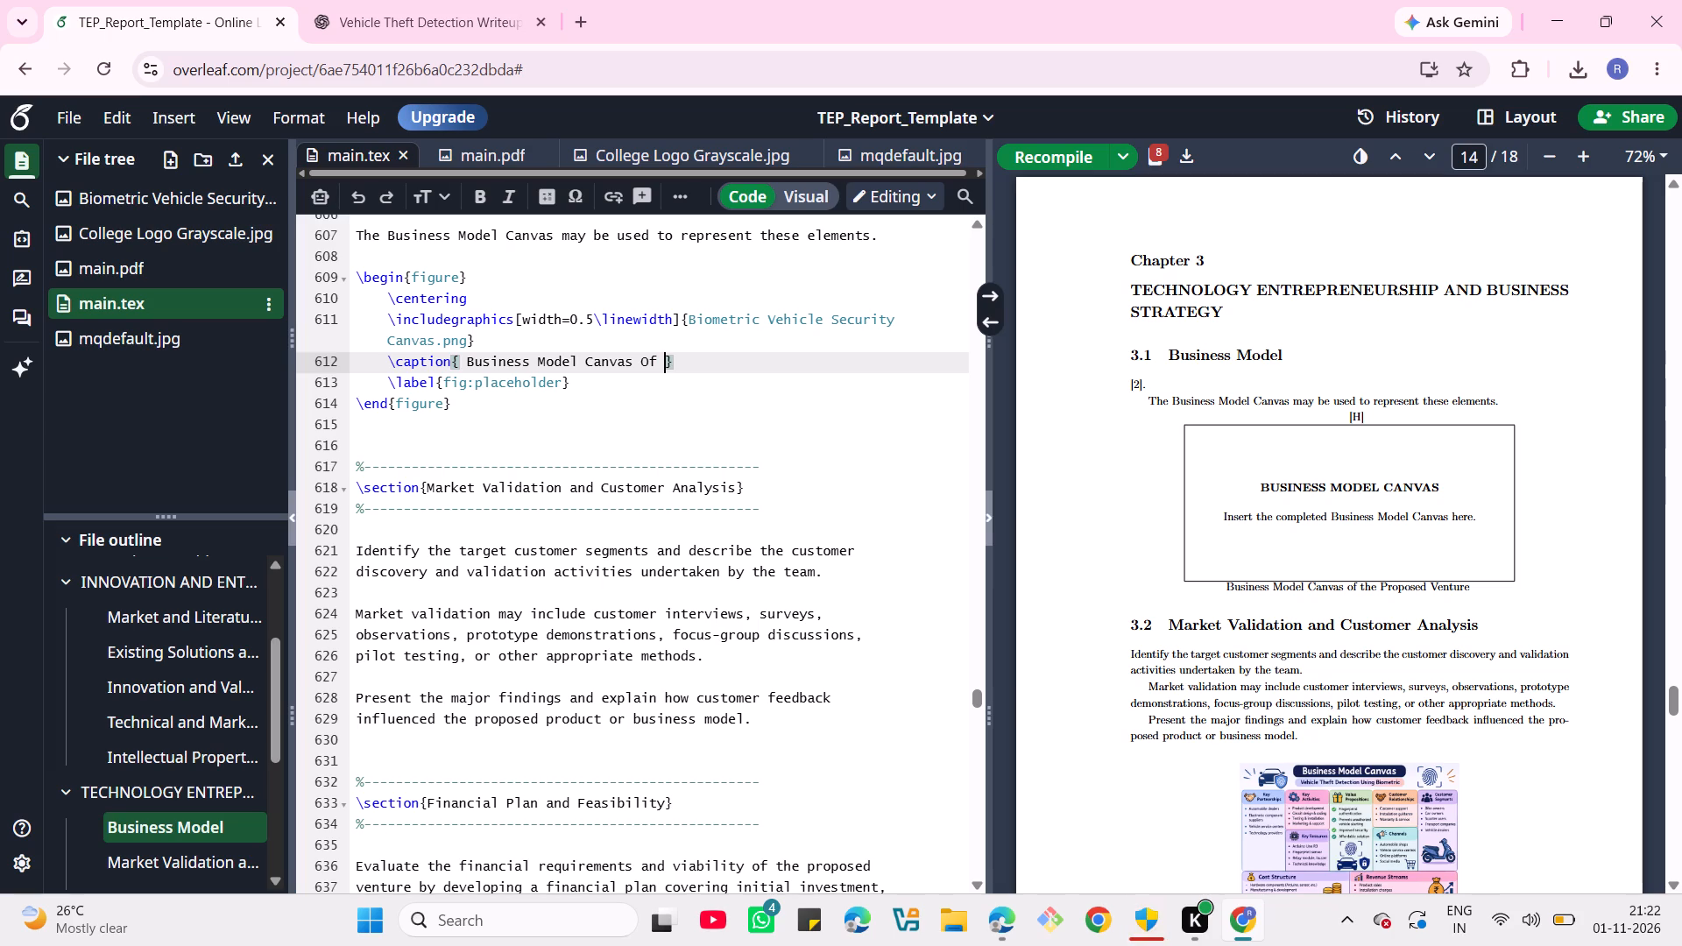
key(BackSpace)
key(BackSpace)
key(BackSpace)
text(of the)
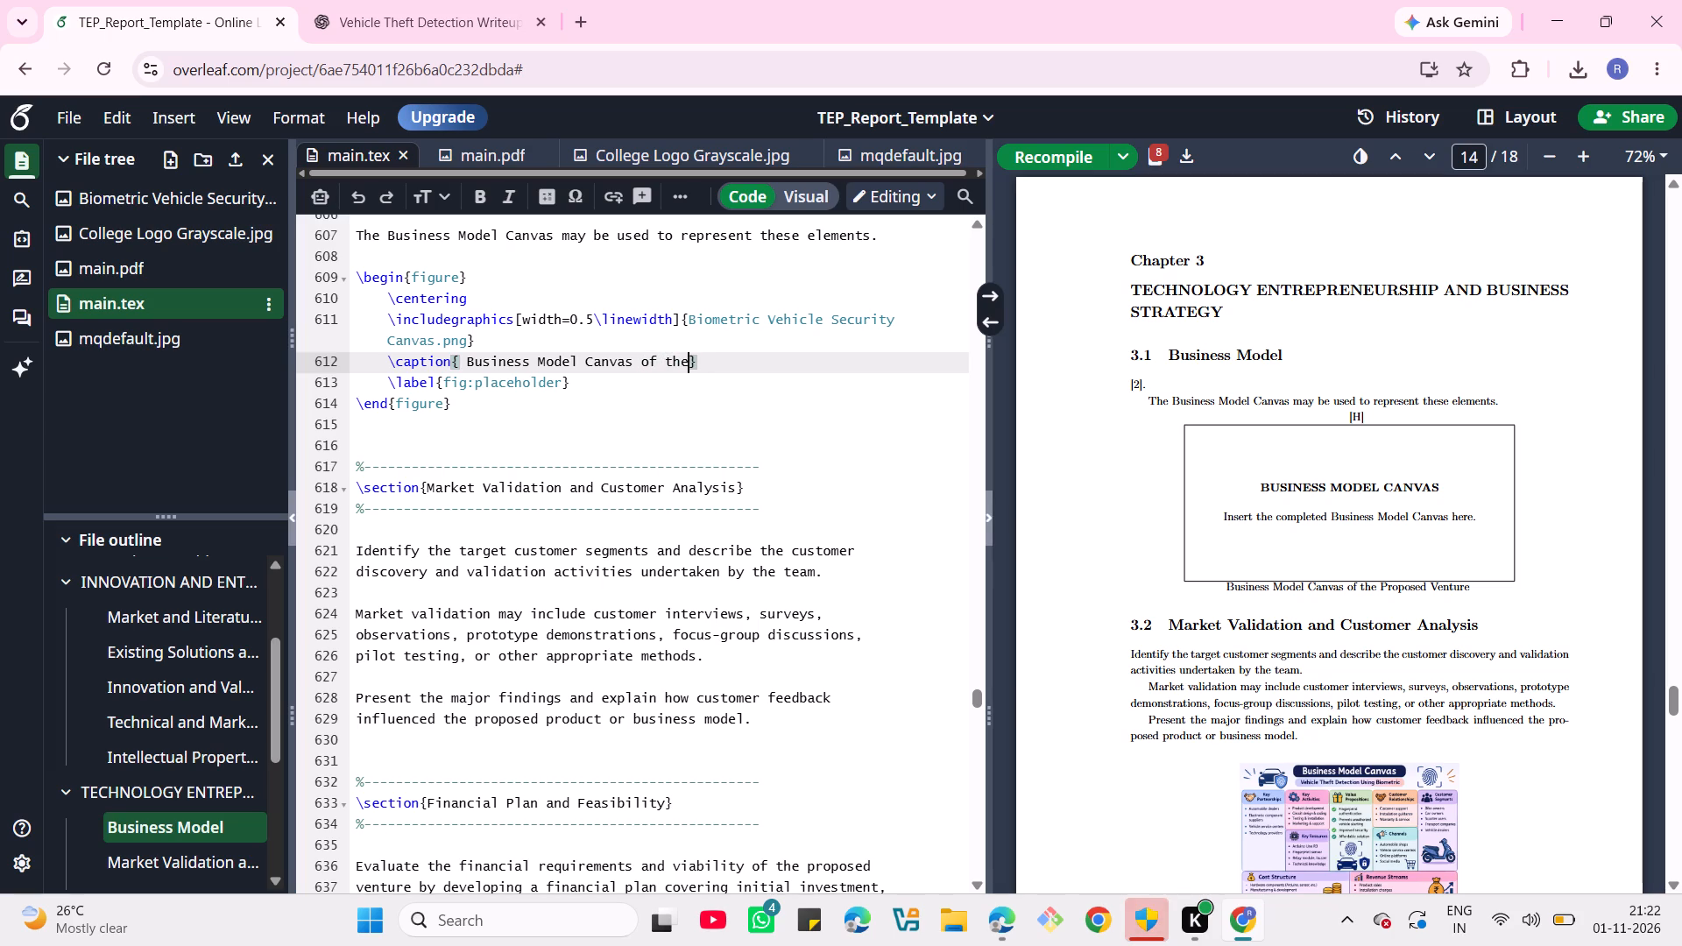
key(space)
text(roposed)
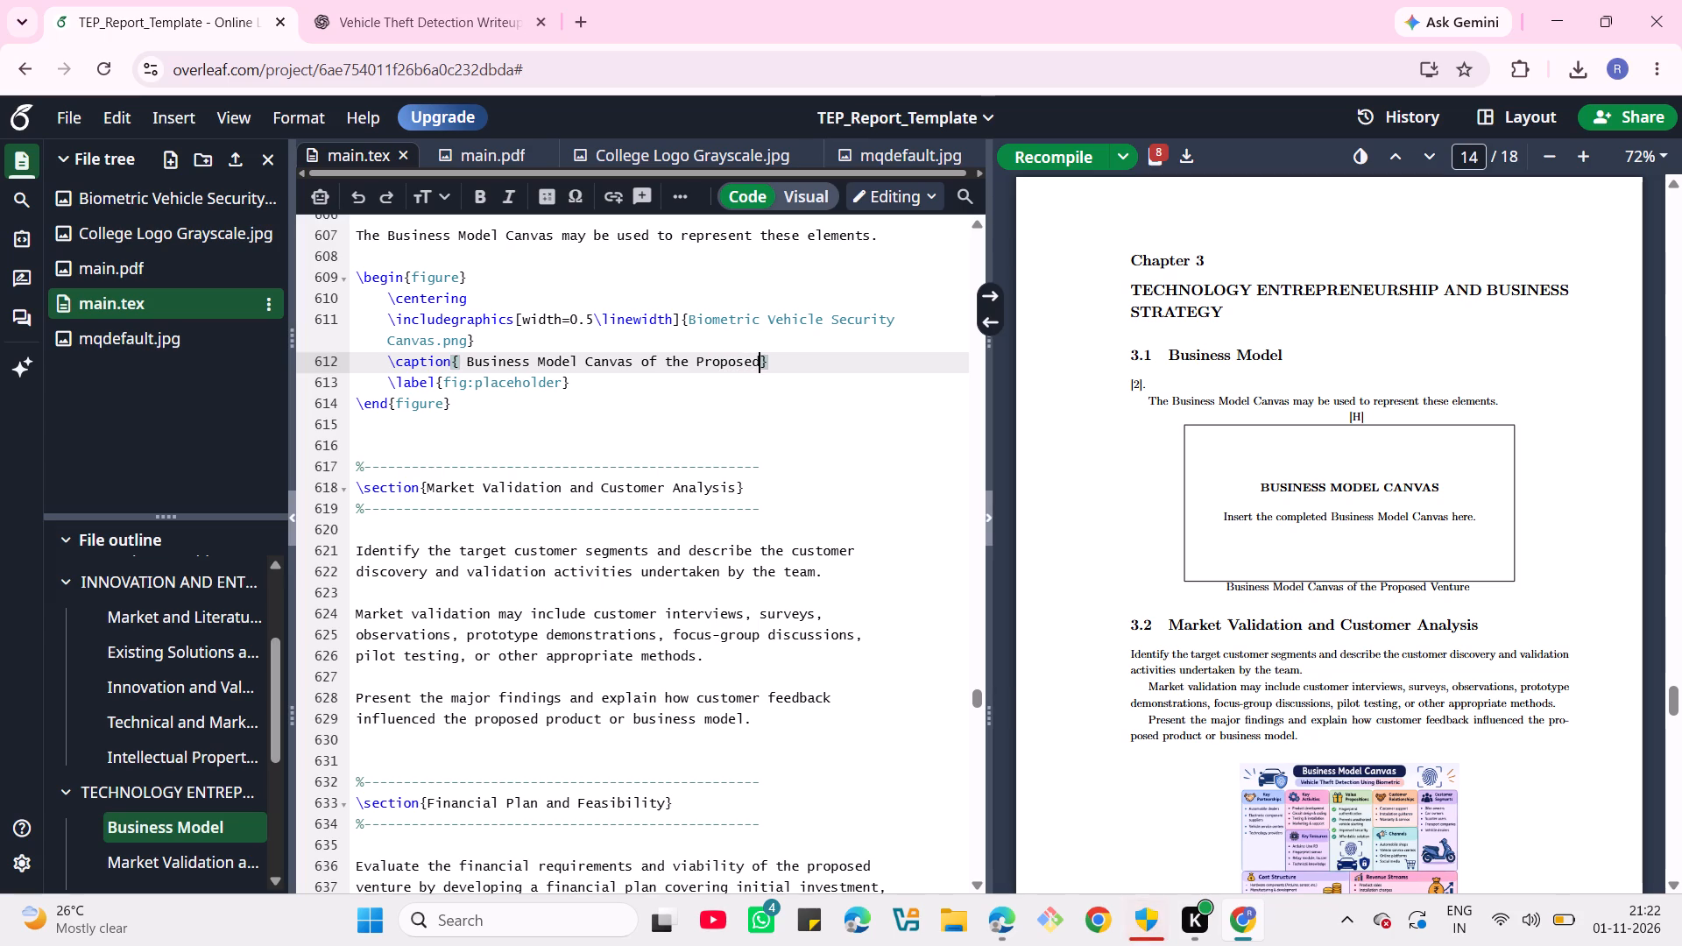
key(space)
text(enture)
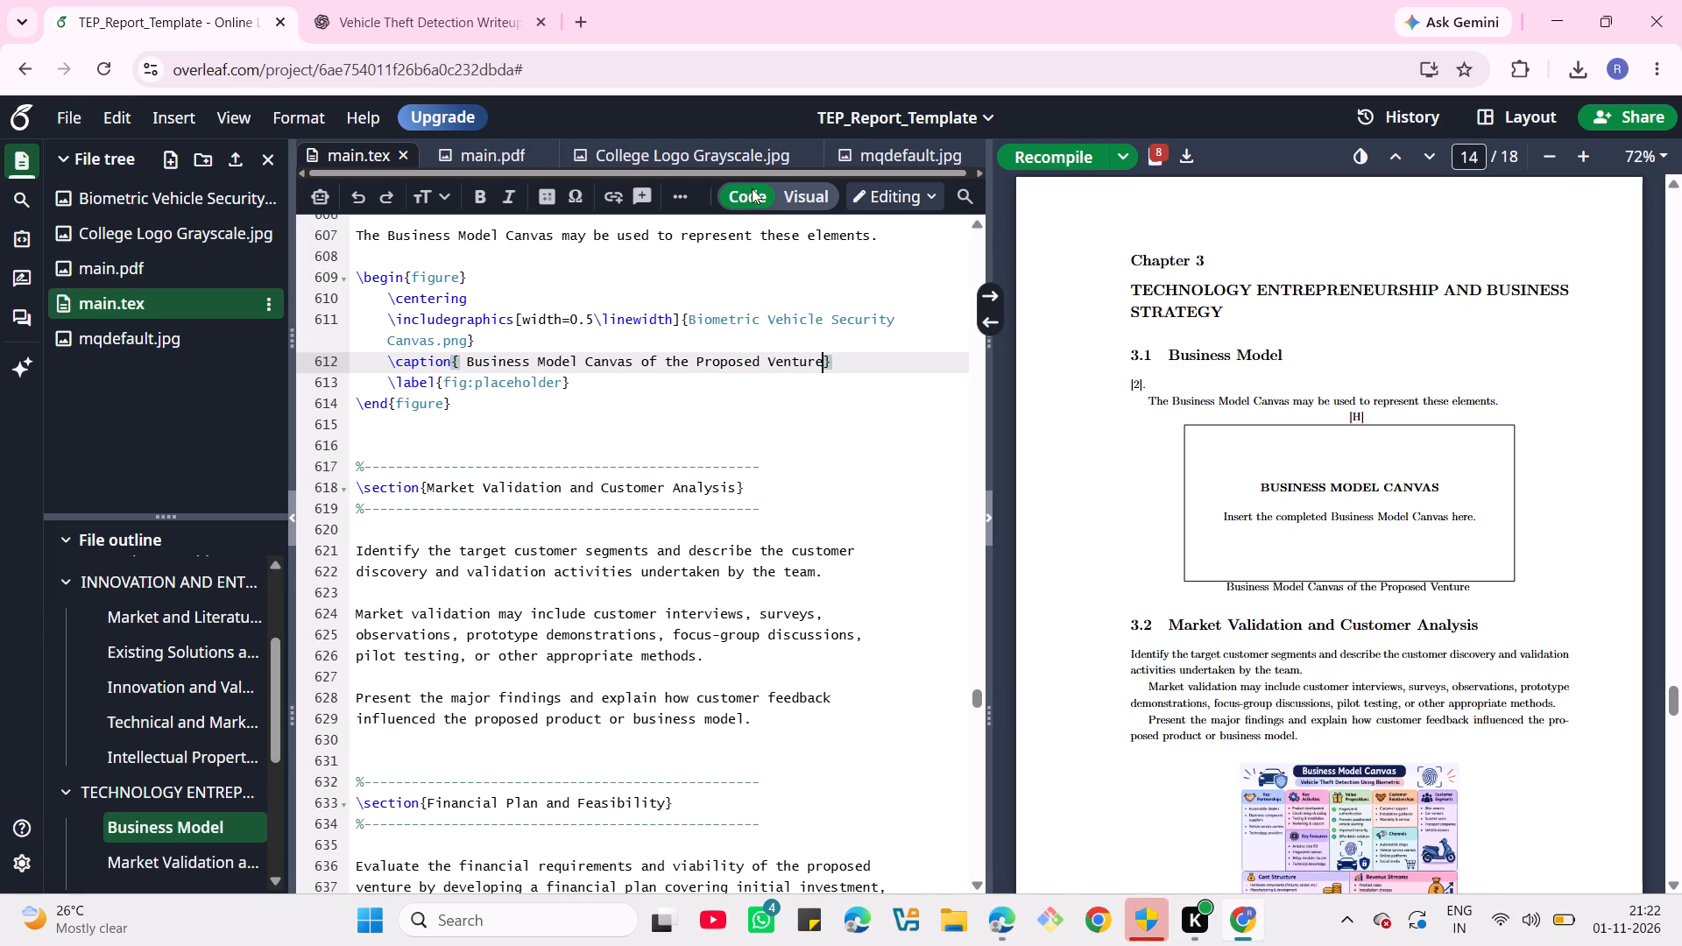
Recompile the report and check where the Business Model Canvas figure and its caption fall in Chapter 3's preview.
click(1034, 142)
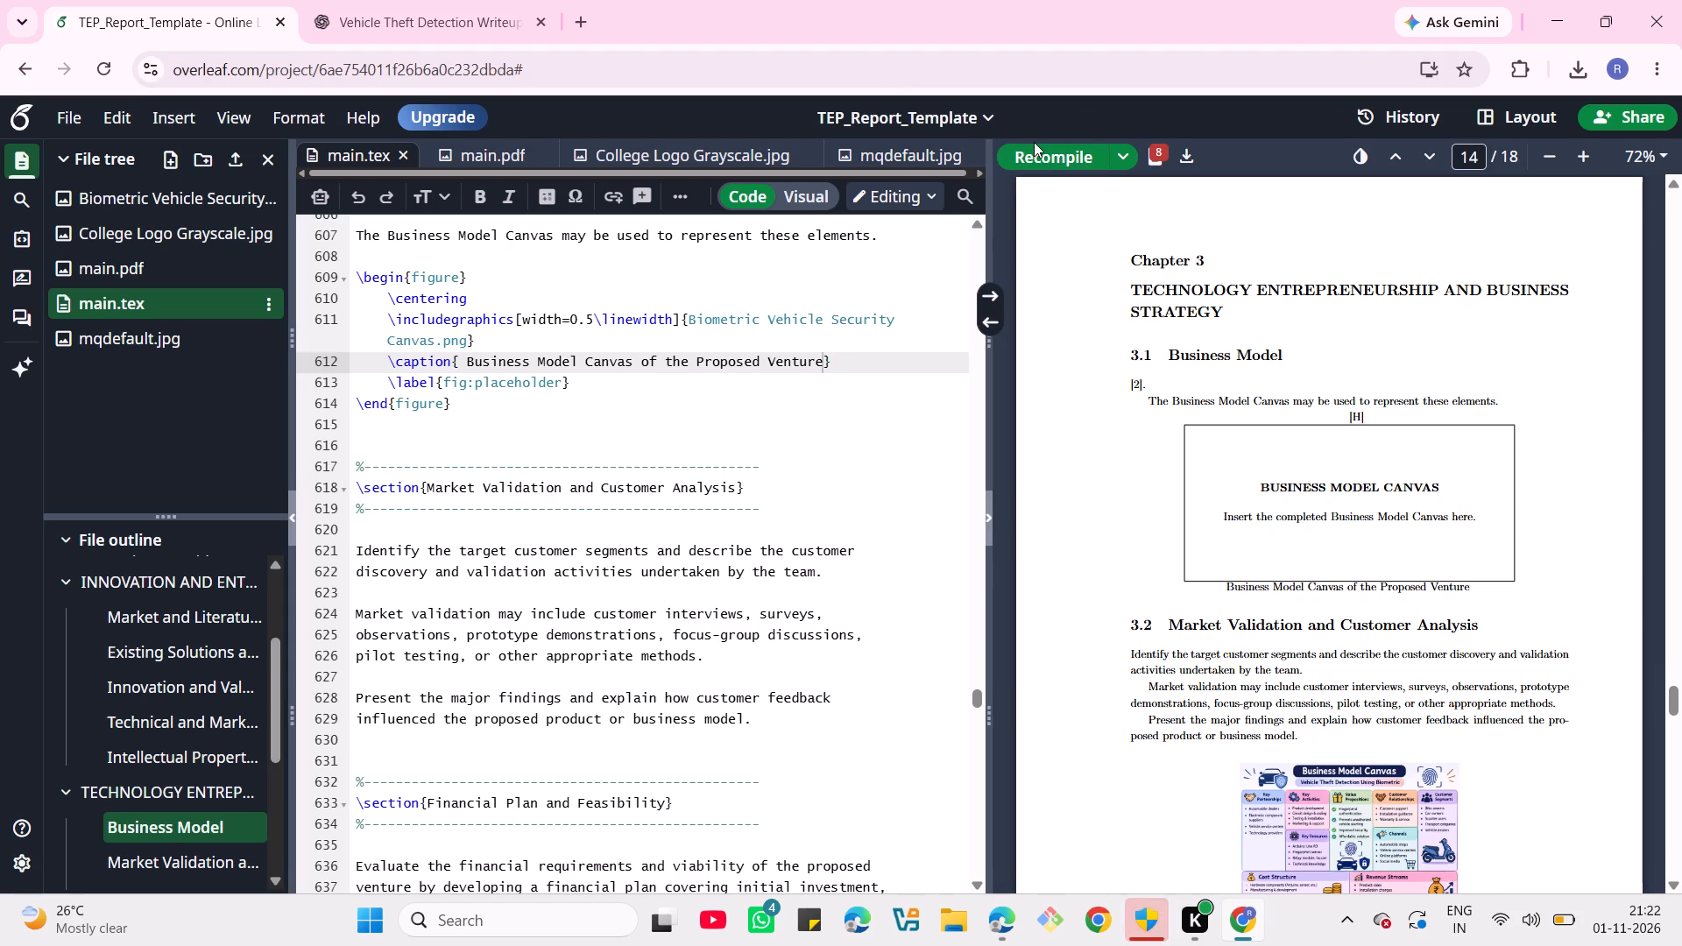
click(1042, 157)
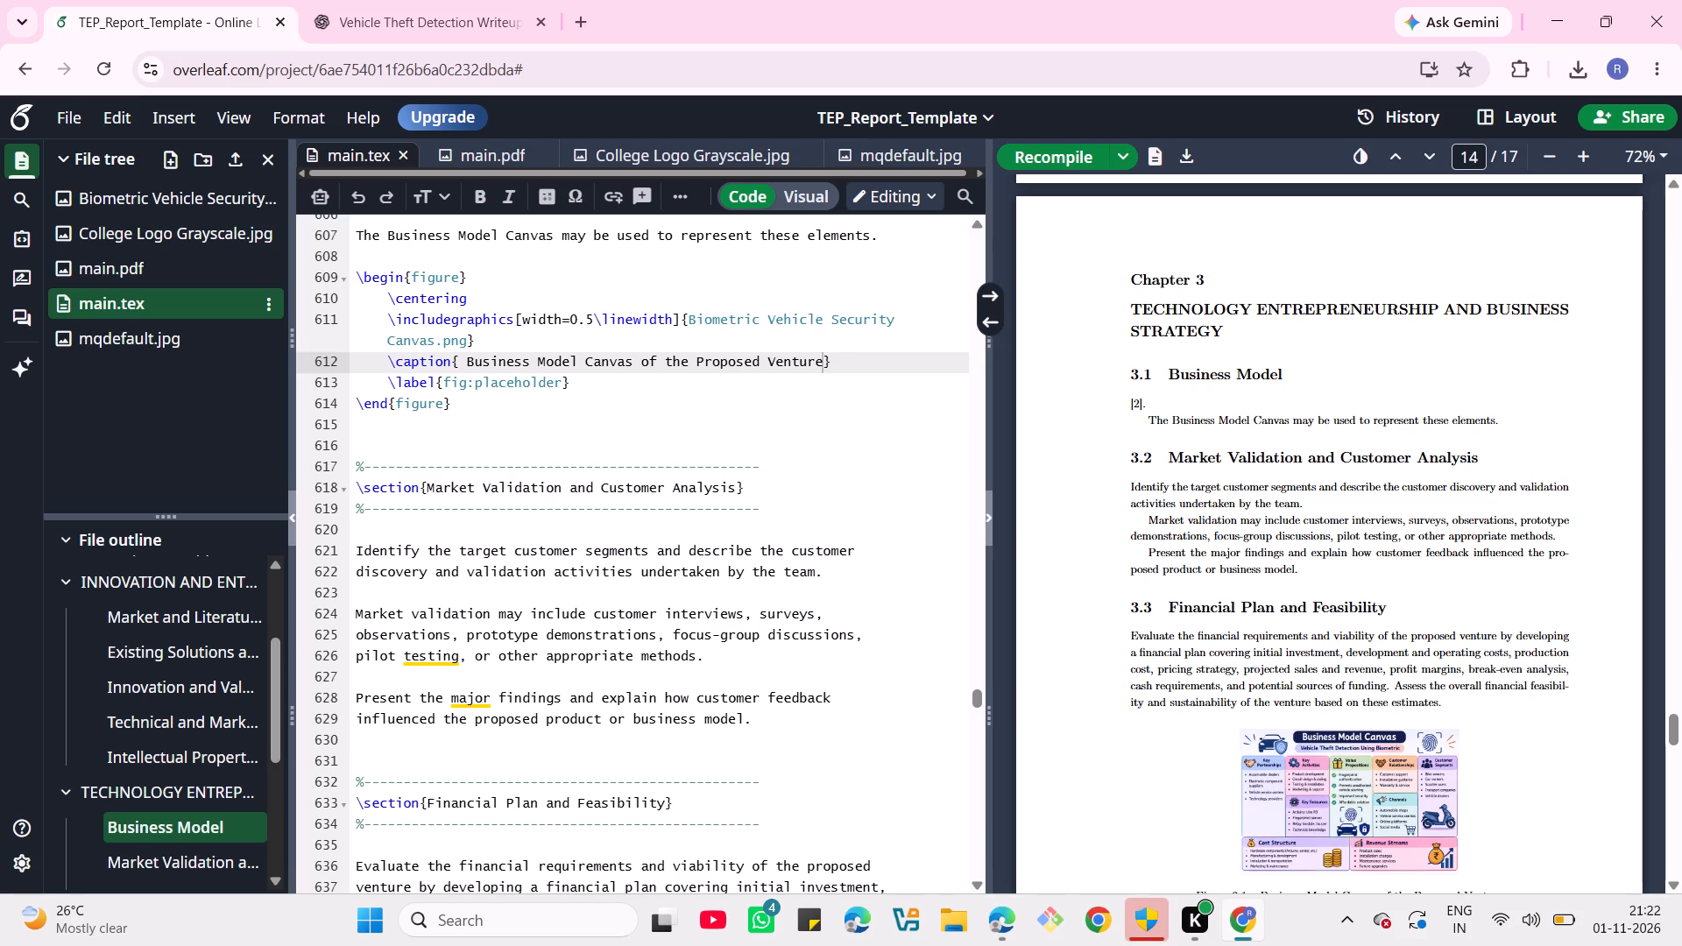
scroll(1184, 448, down, 7)
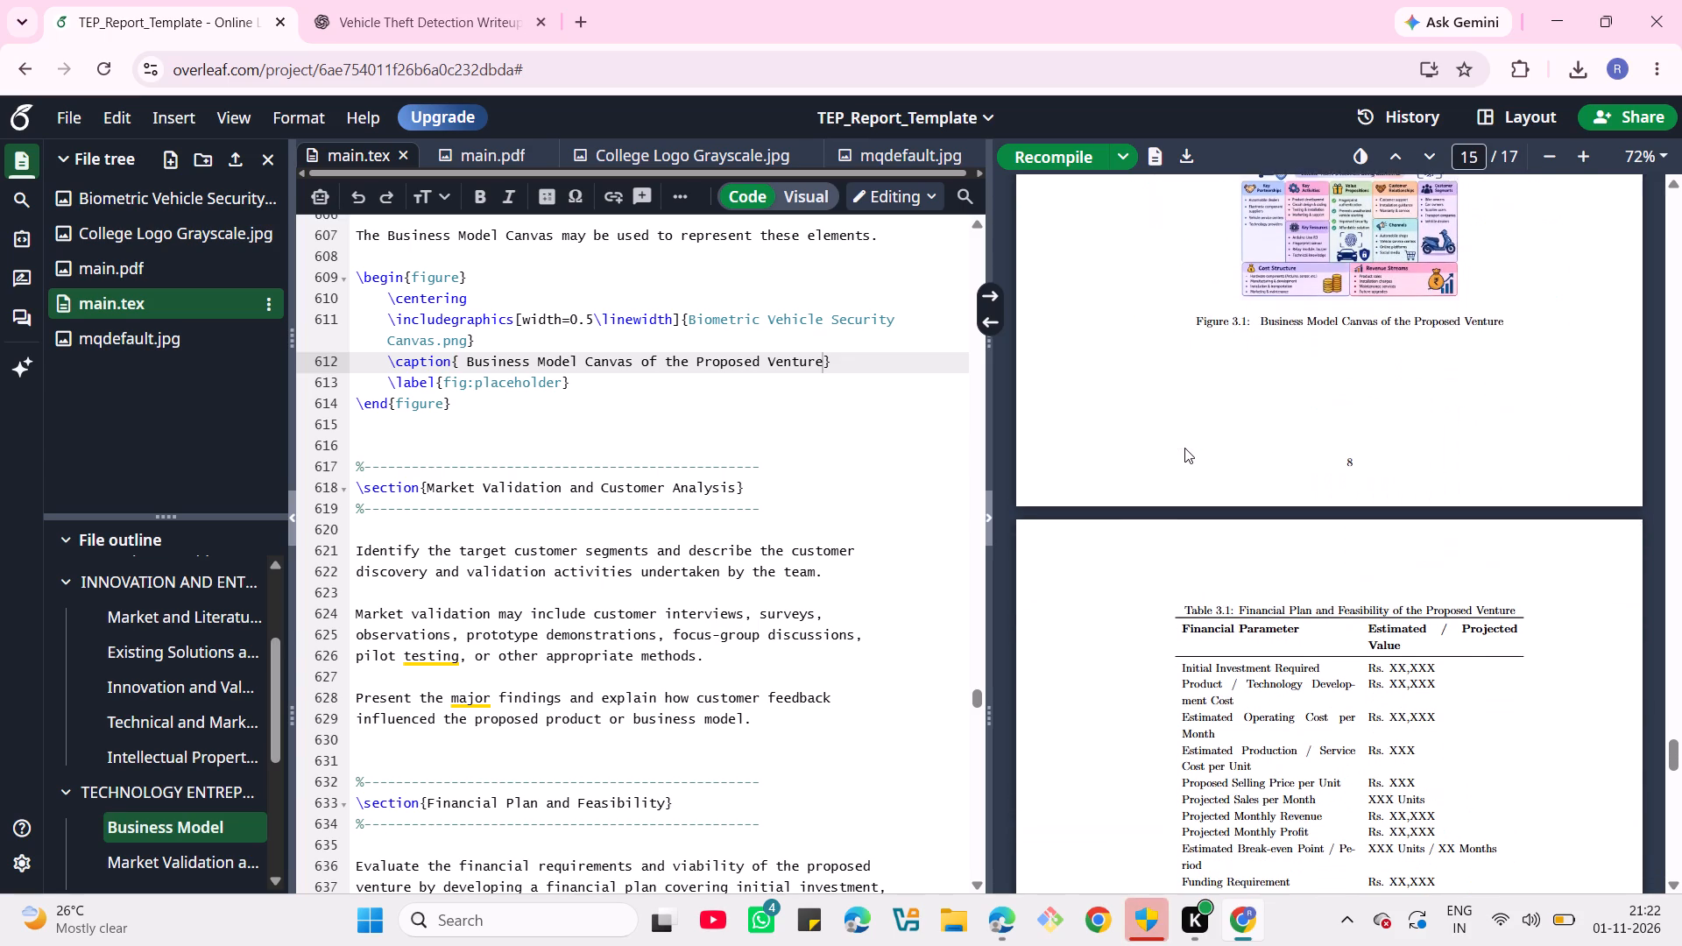
scroll(1184, 448, down, 1)
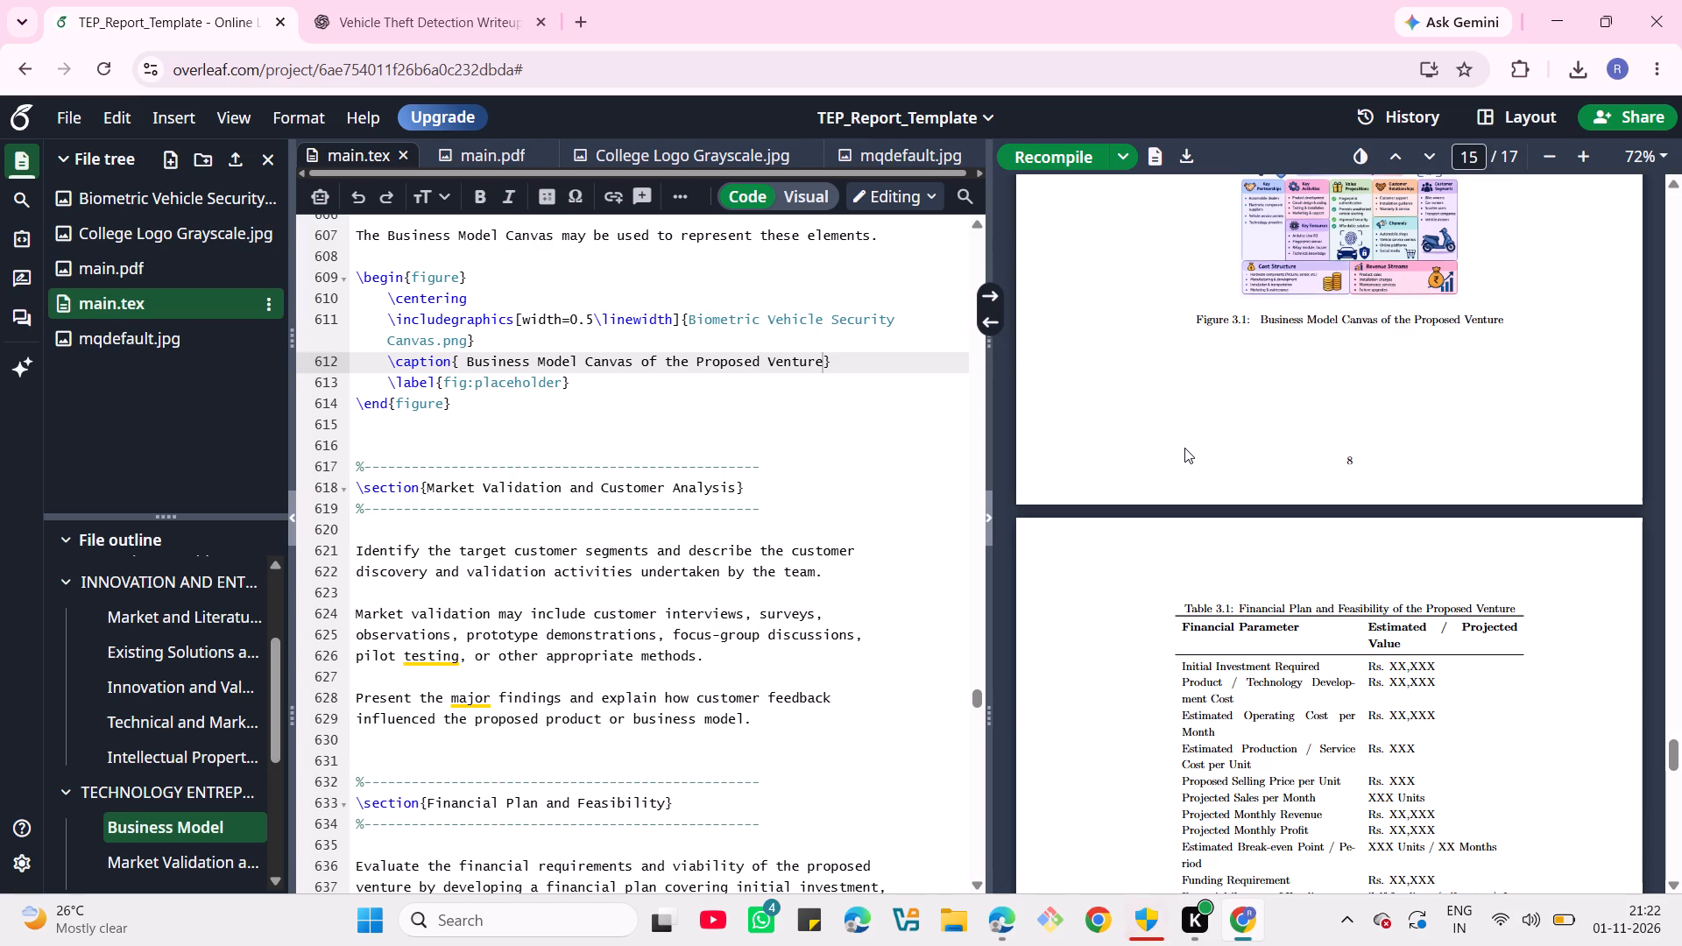
scroll(1195, 413, up, 2)
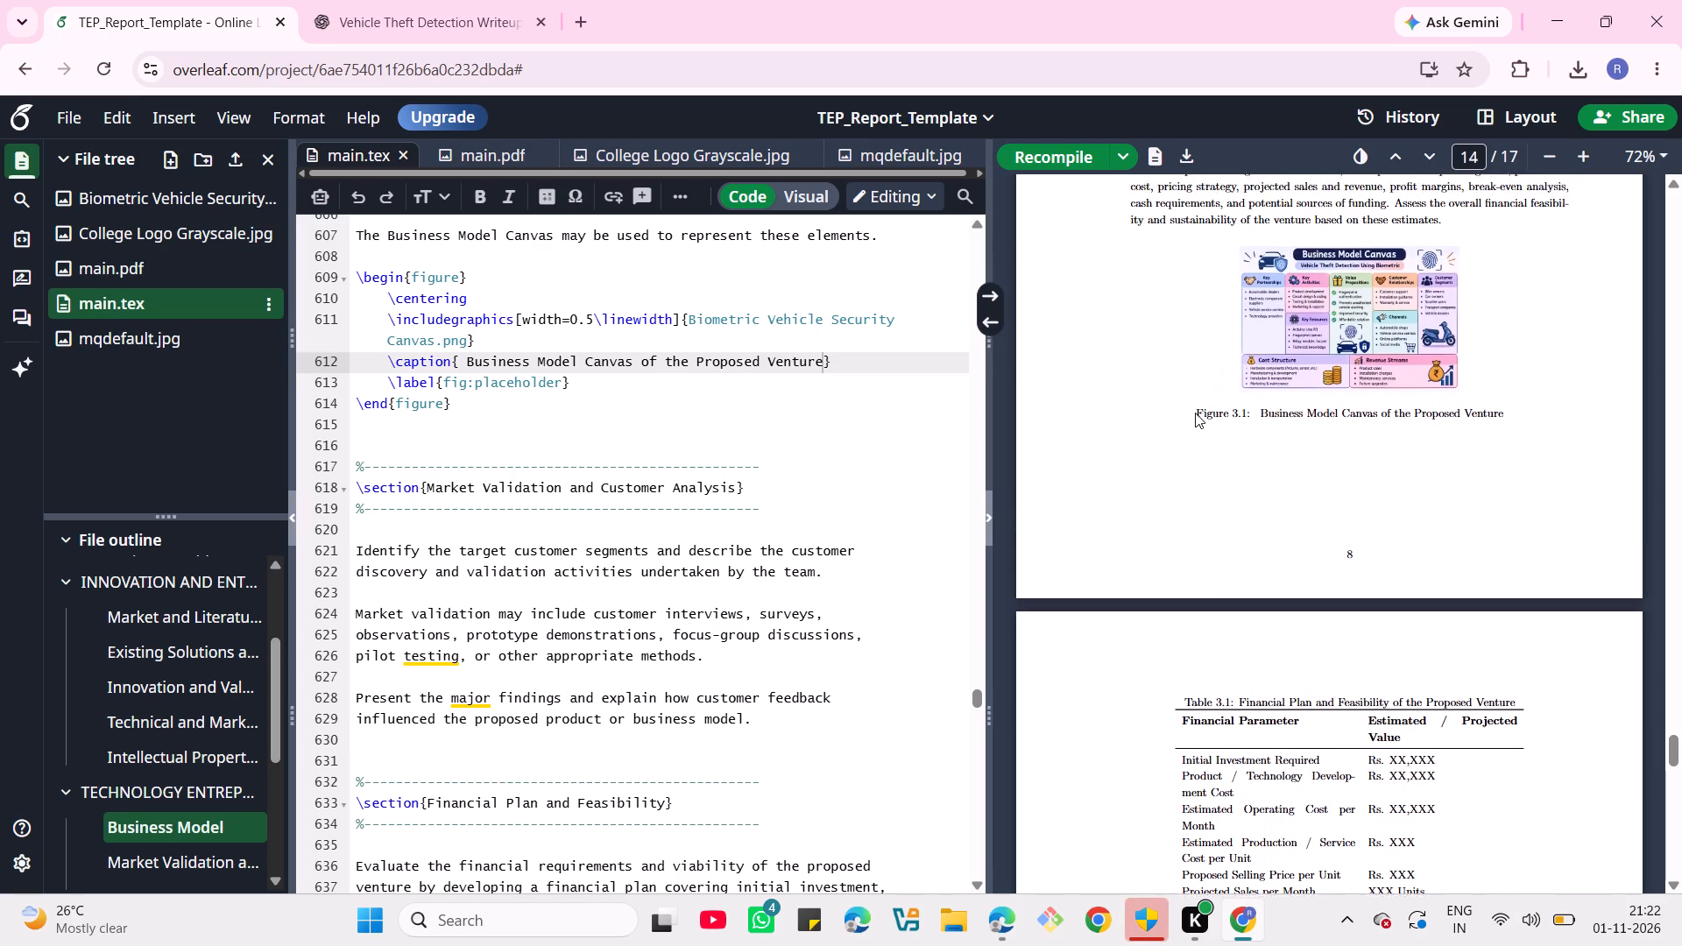
scroll(1195, 413, up, 4)
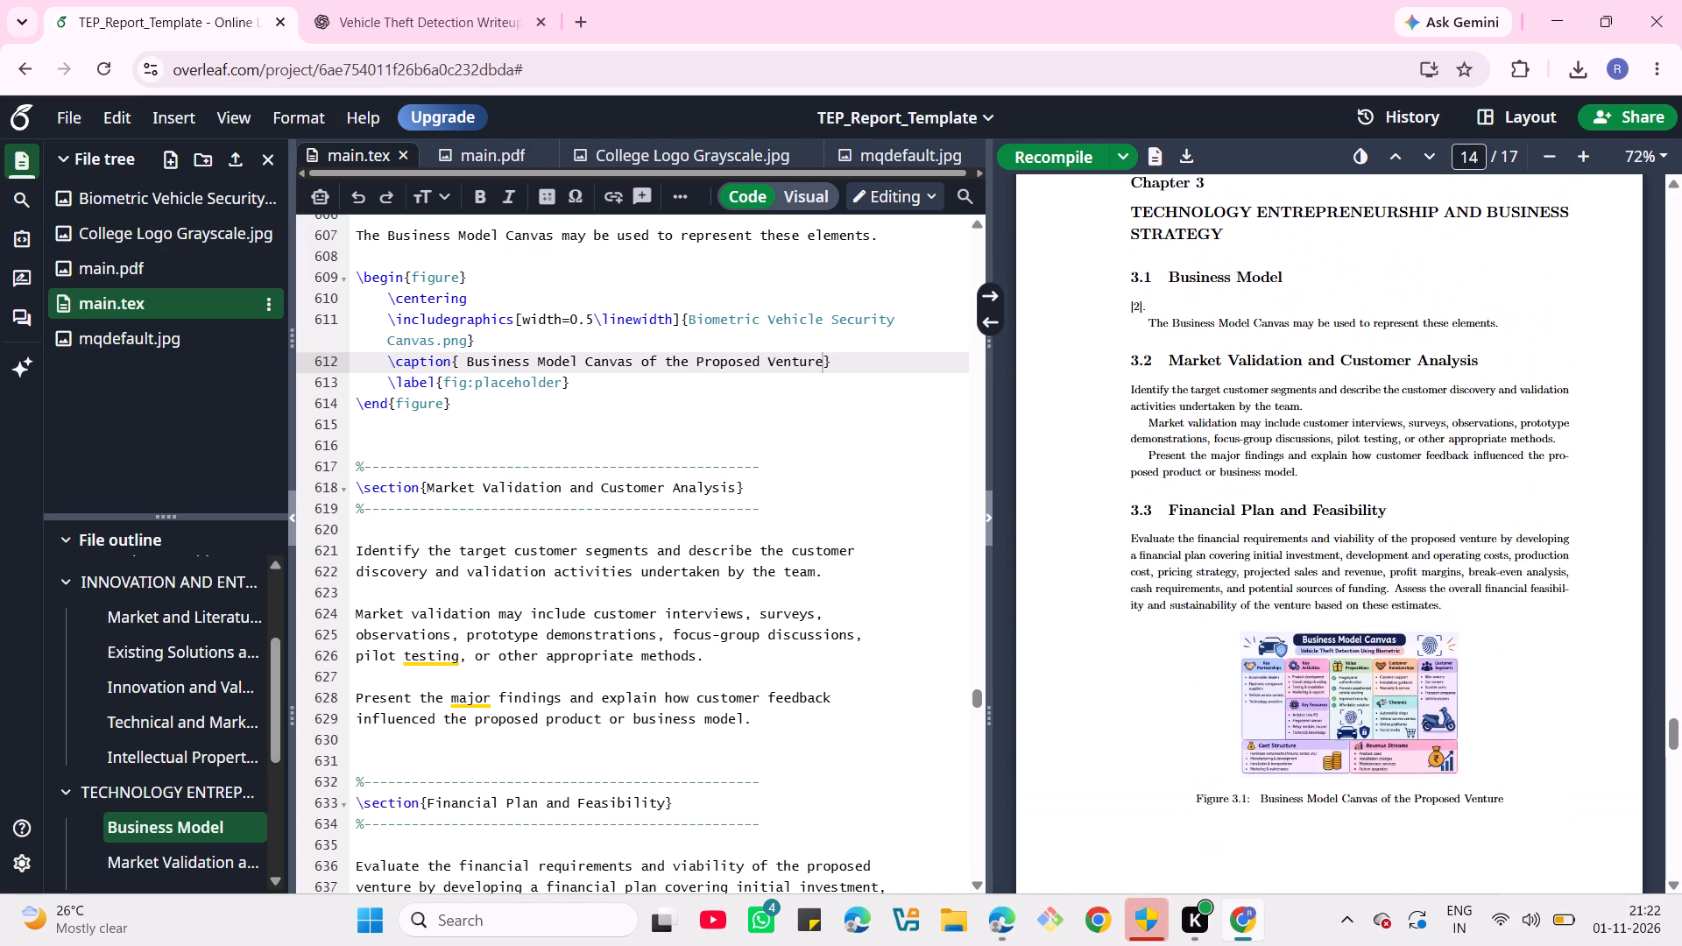
Remove the blank lines directly above and below the Business Model Canvas figure block in Section 3.1's source.
scroll(1195, 413, up, 1)
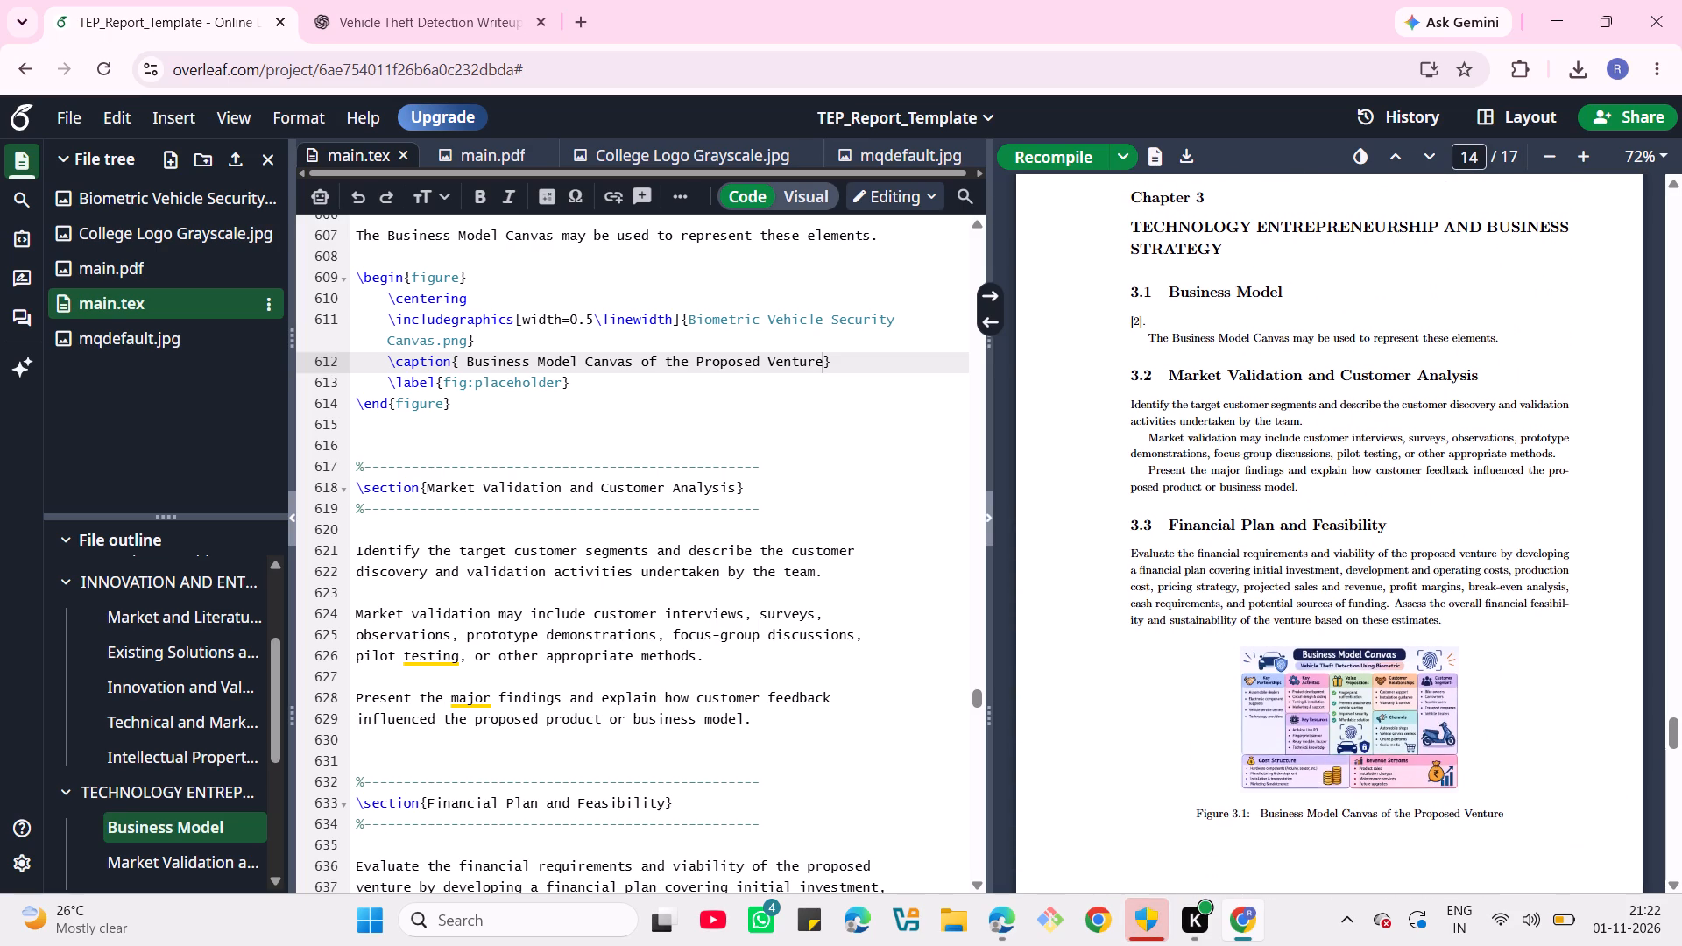
scroll(1195, 413, up, 1)
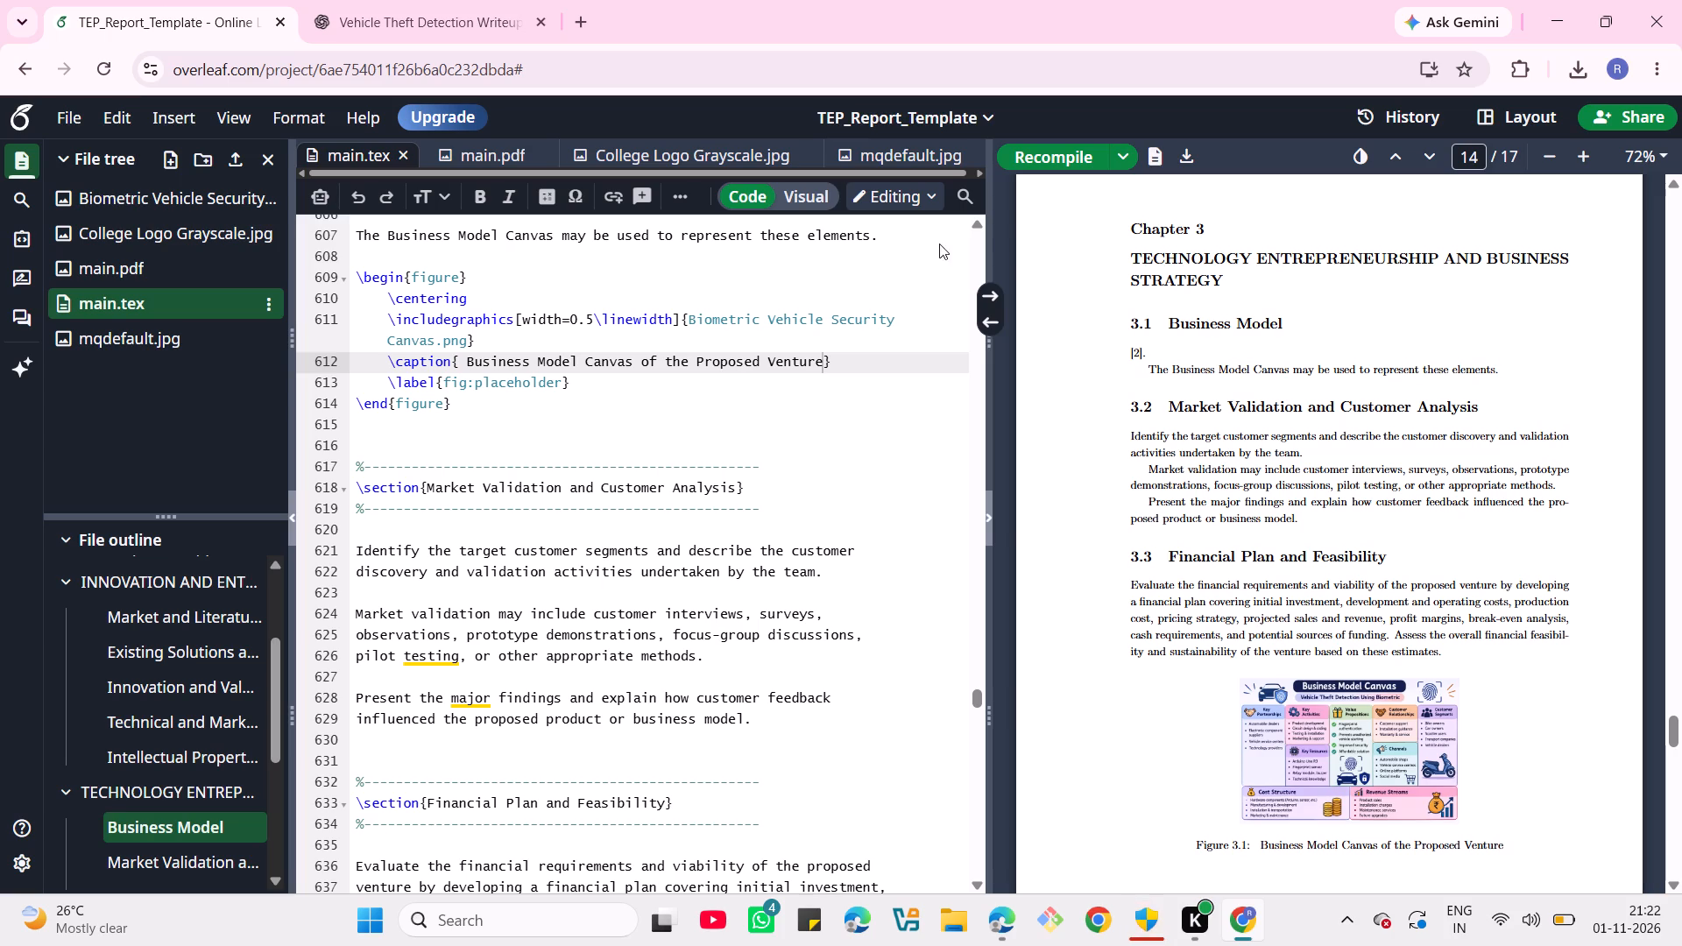
scroll(774, 300, up, 1)
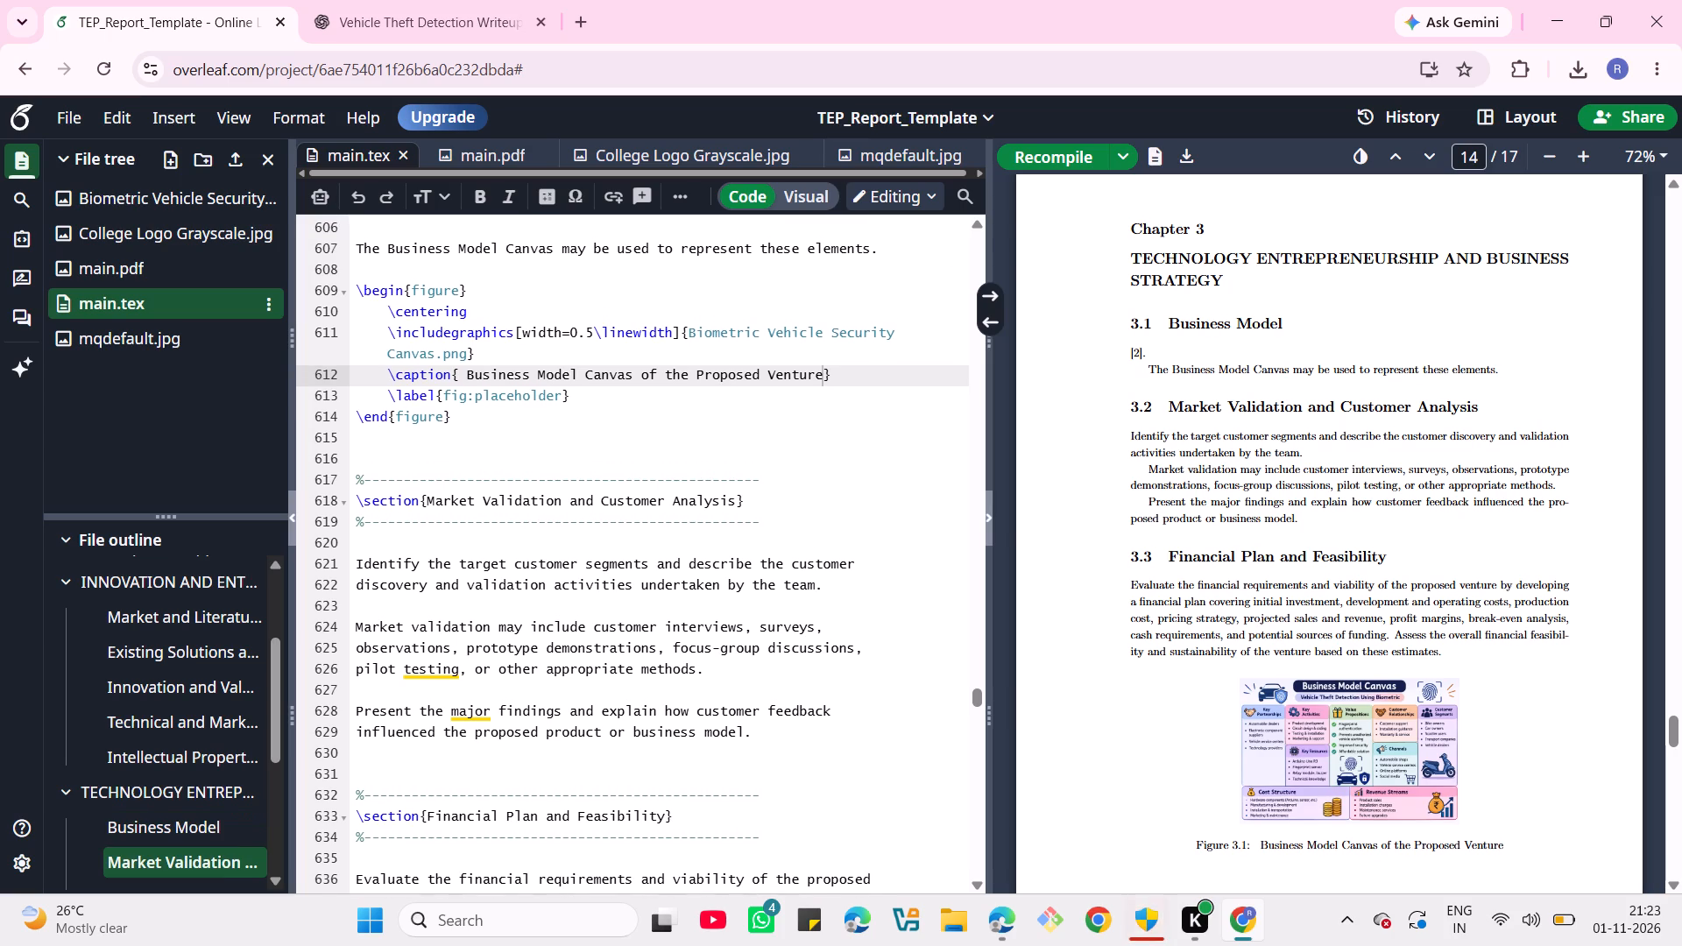
scroll(774, 300, up, 1)
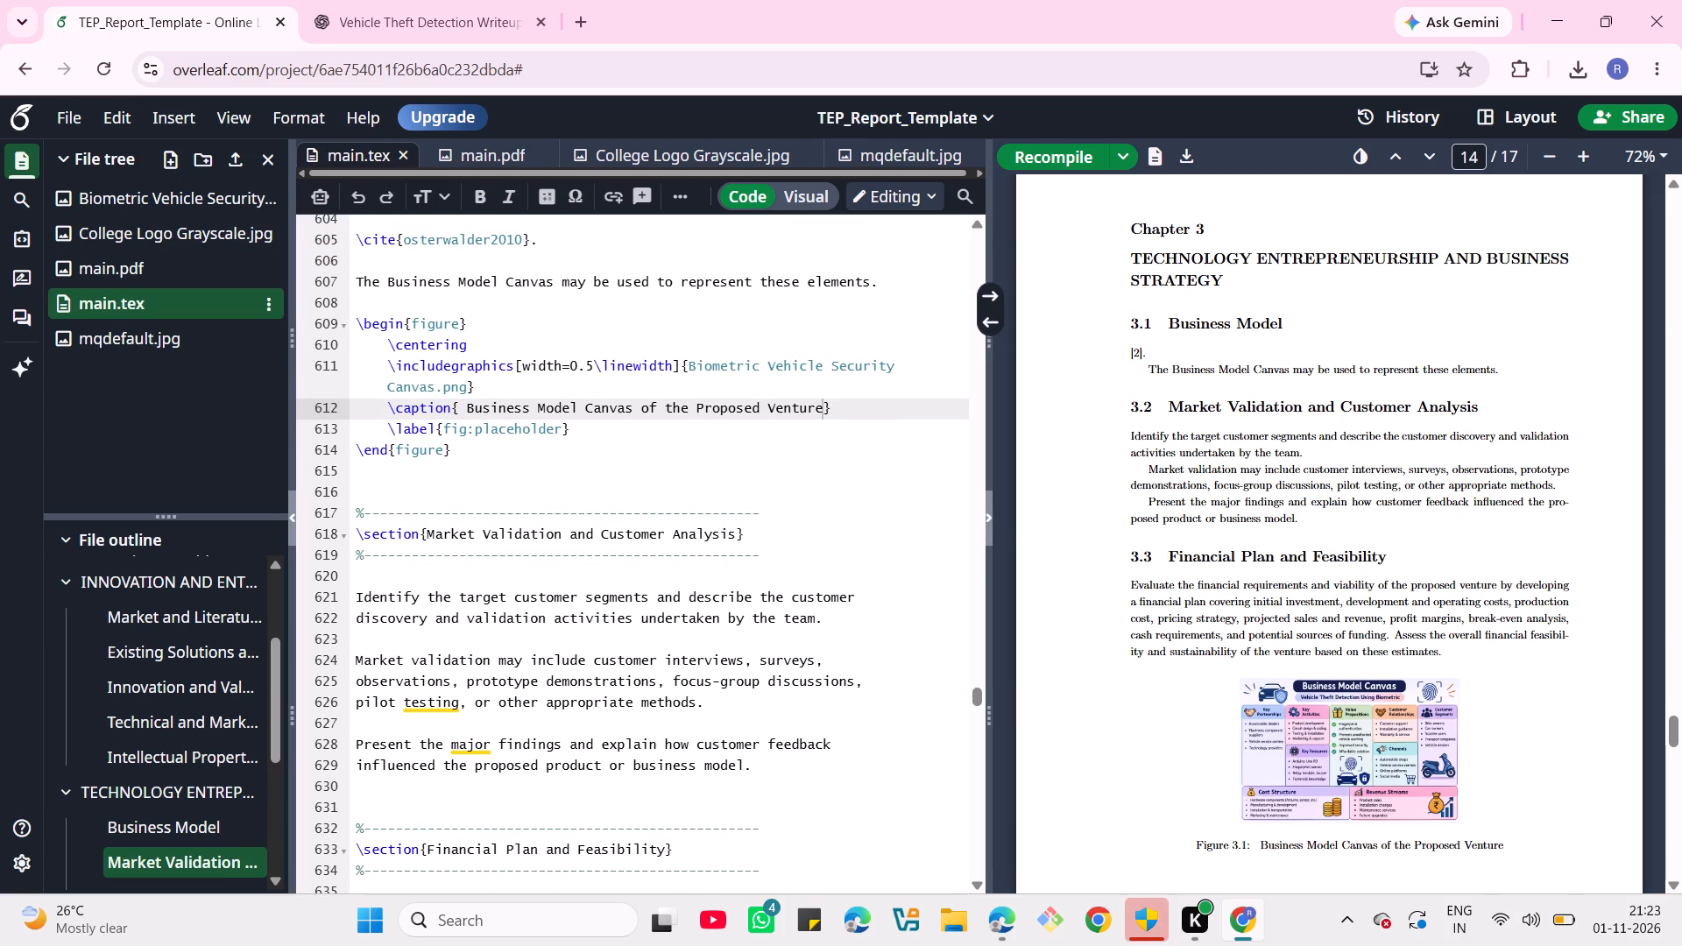
scroll(774, 300, up, 1)
click(453, 314)
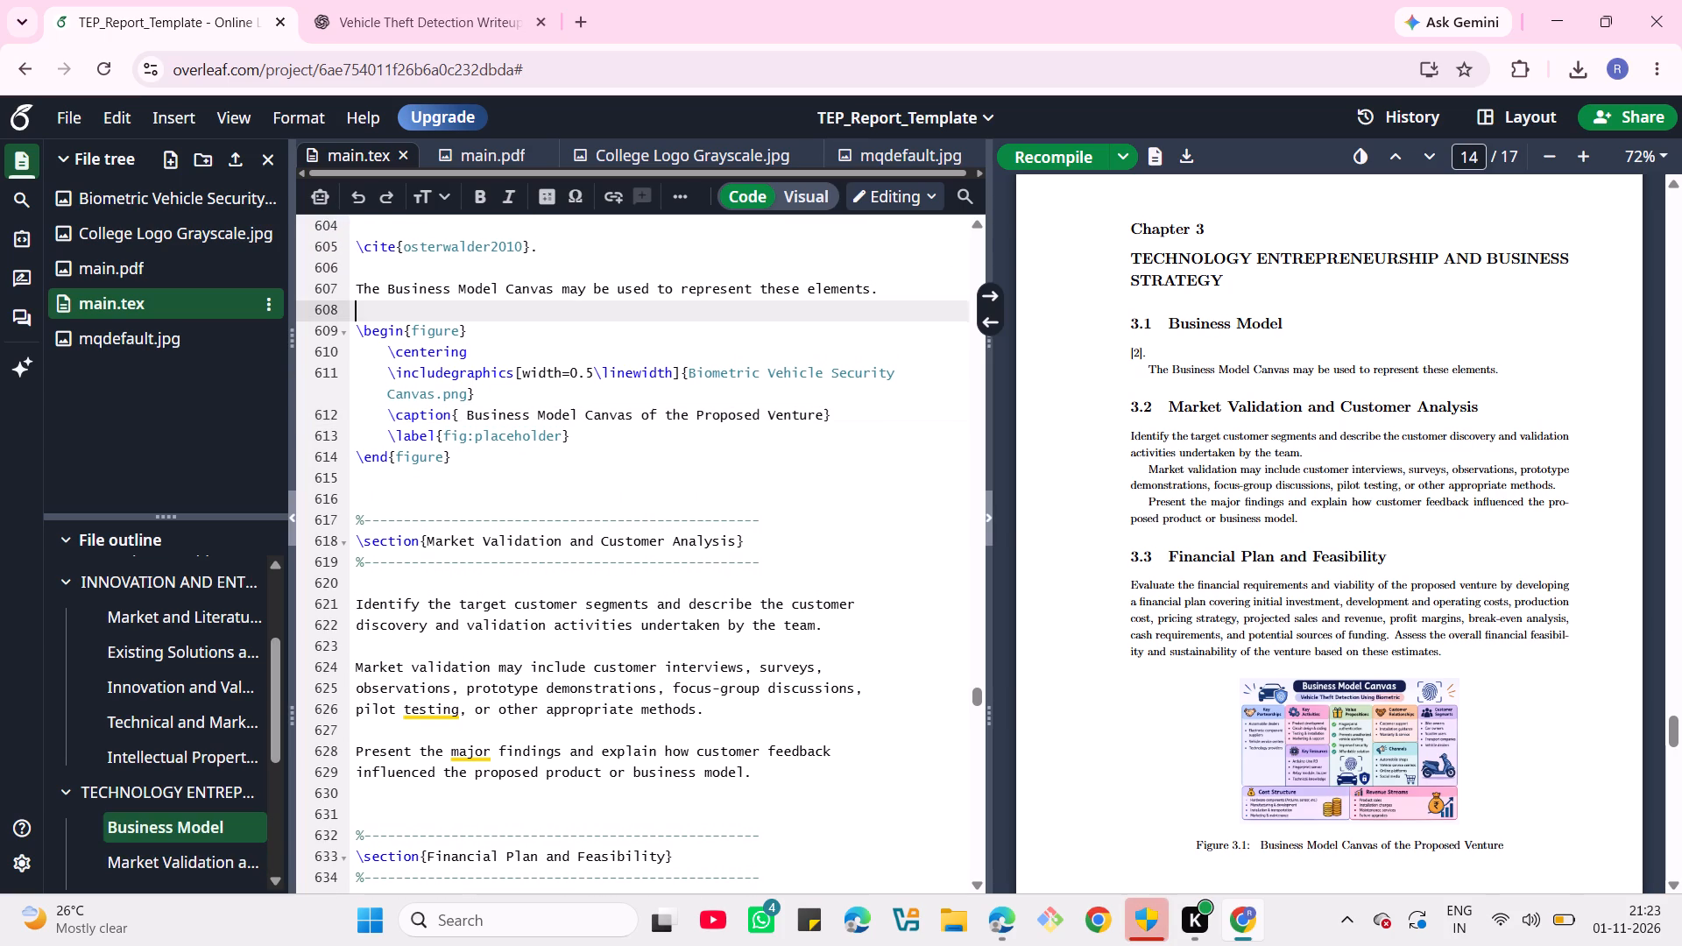
key(BackSpace)
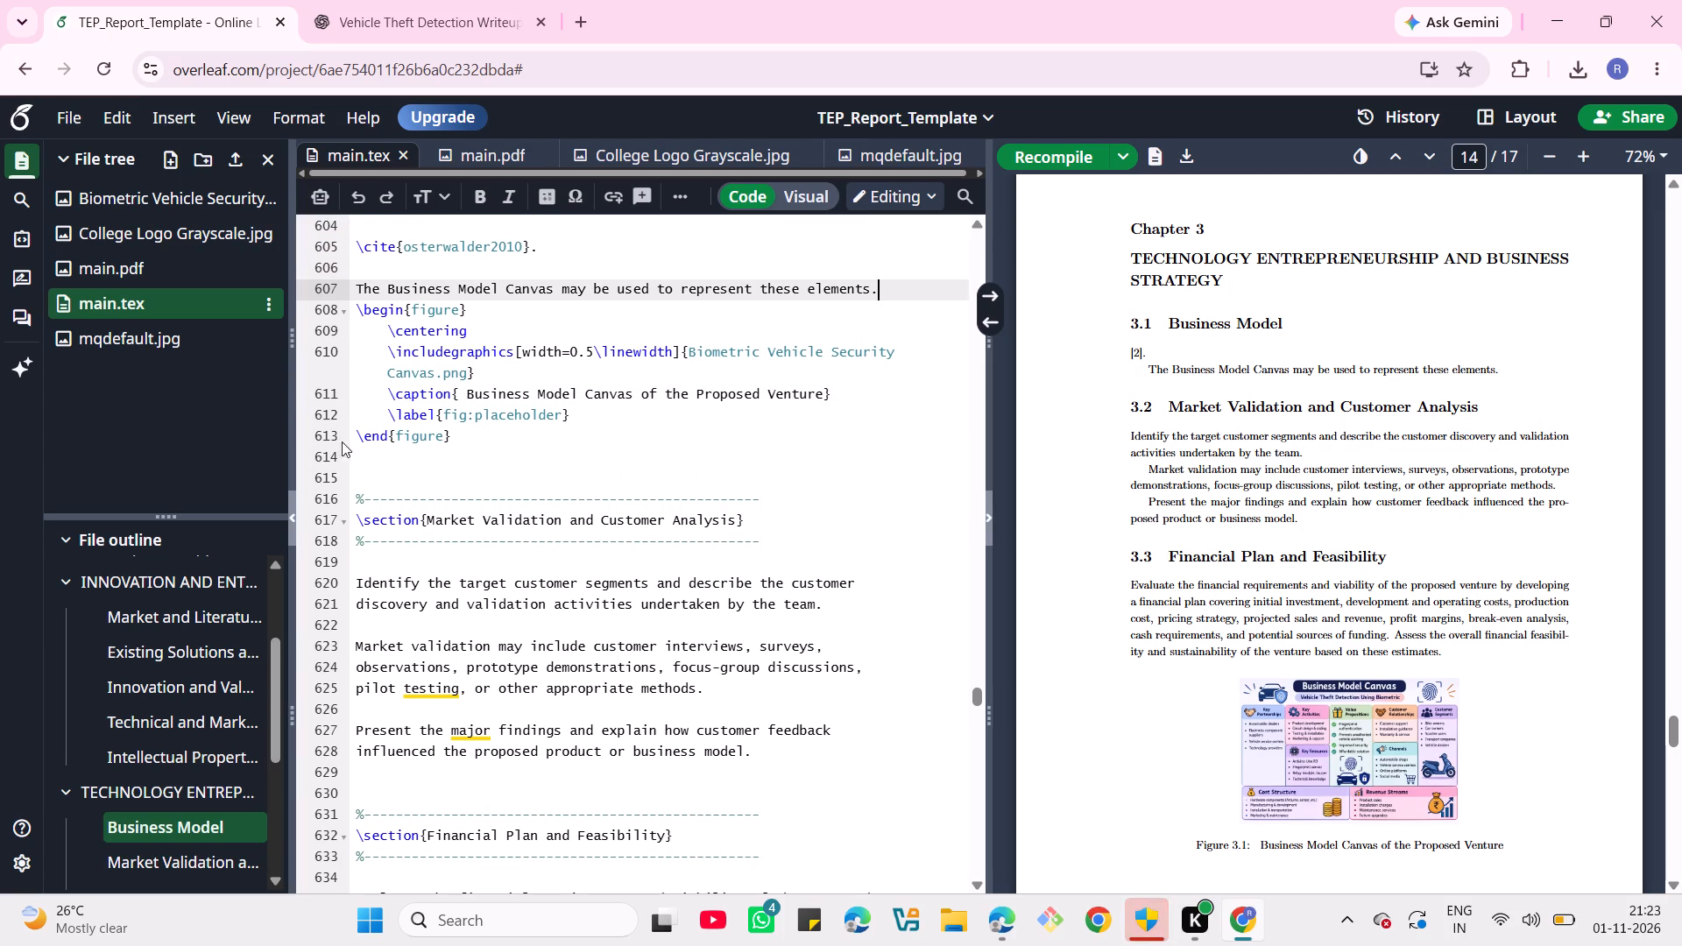
click(376, 462)
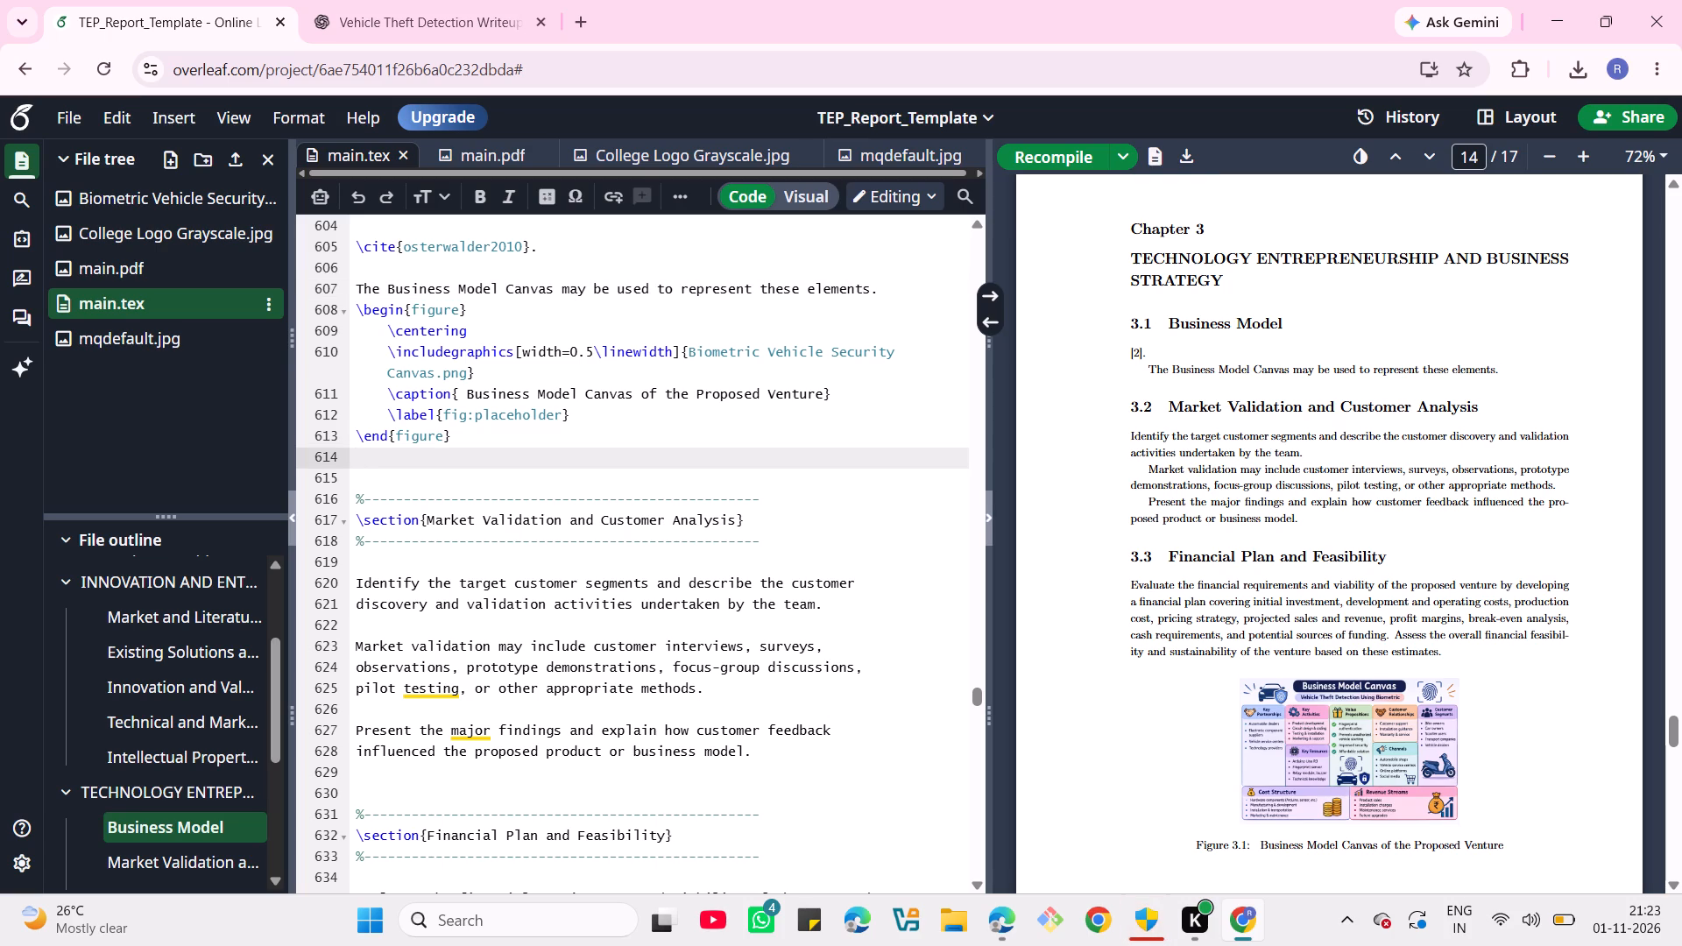
click(377, 468)
key(BackSpace)
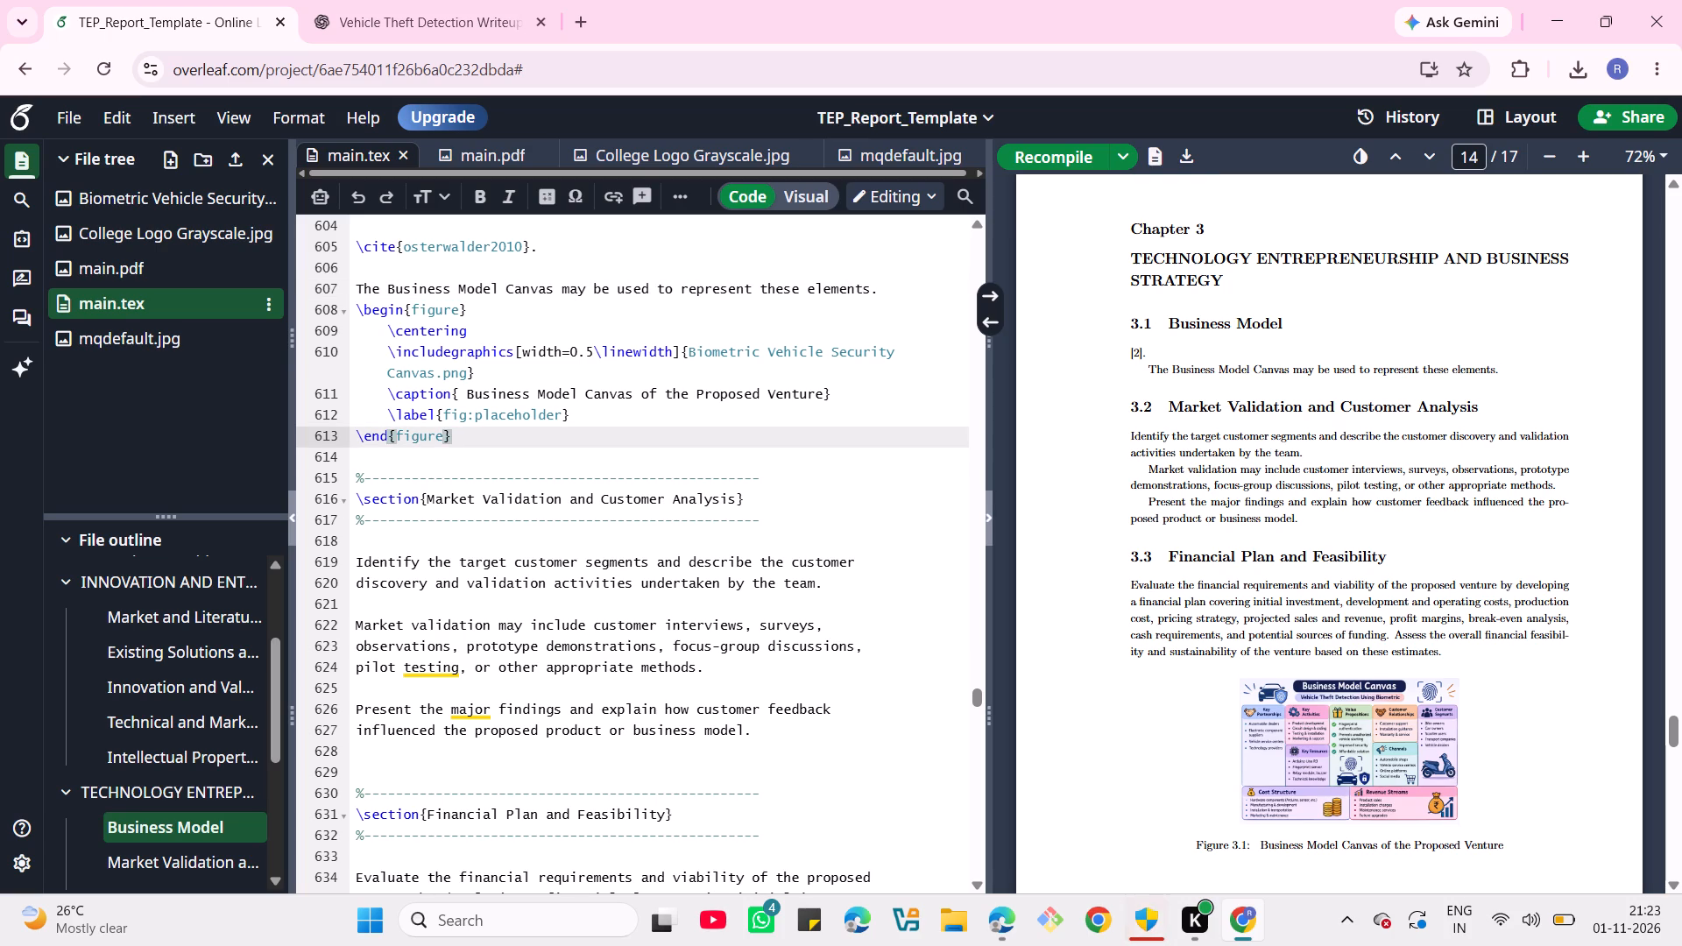
click(375, 463)
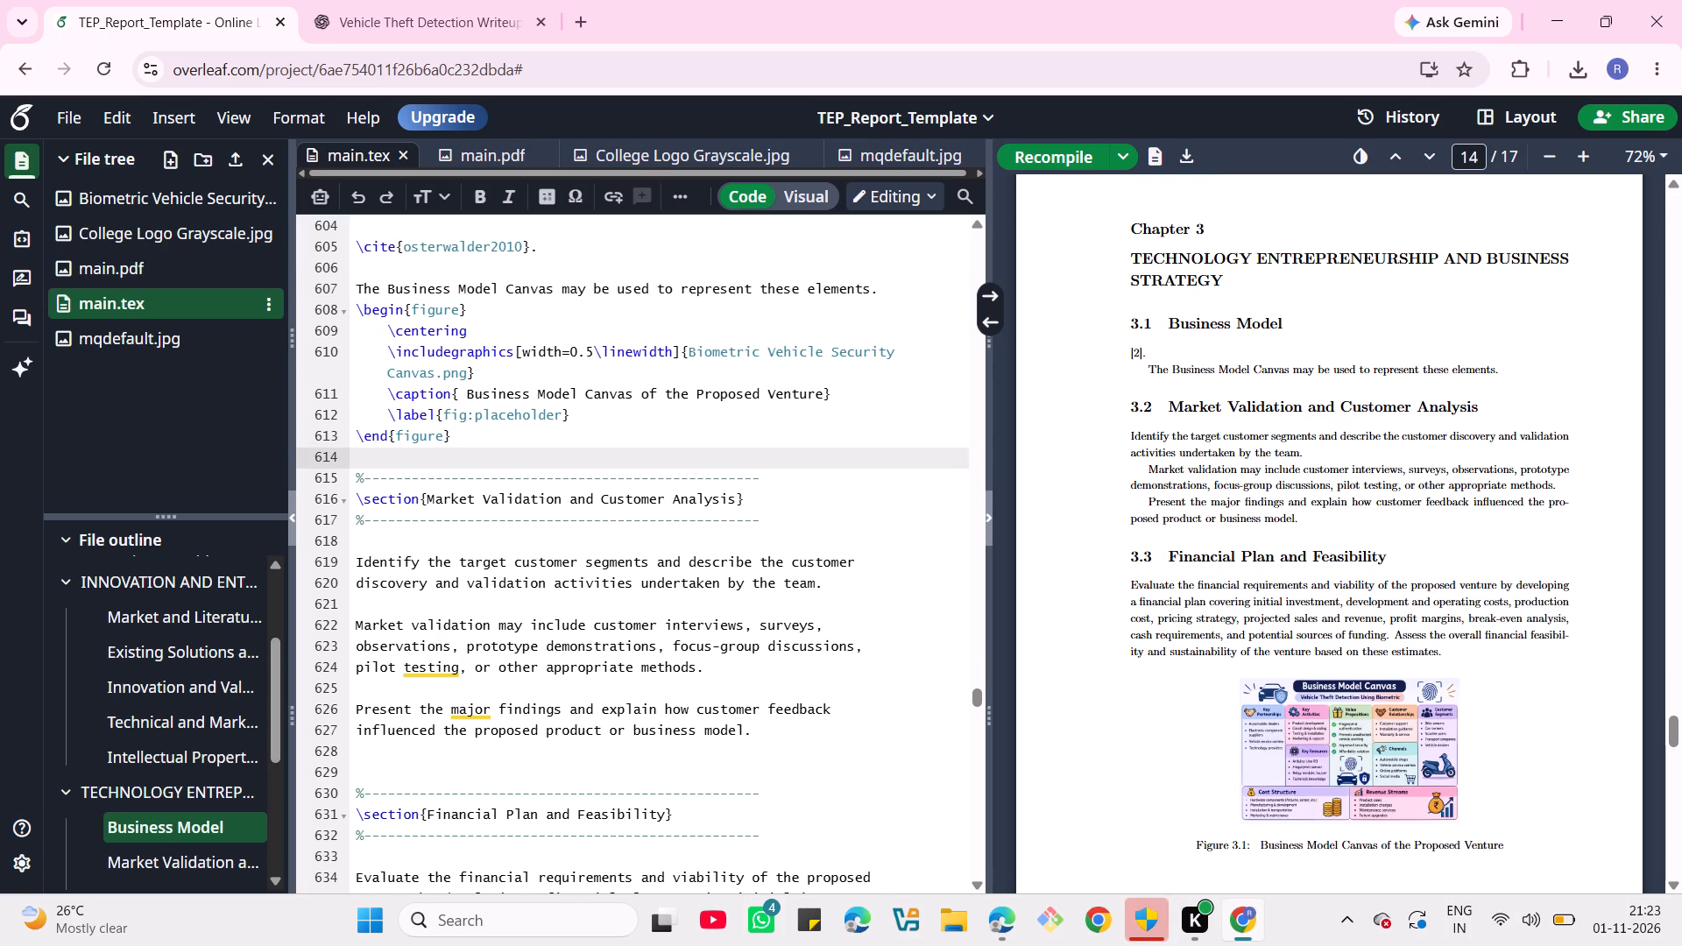
key(BackSpace)
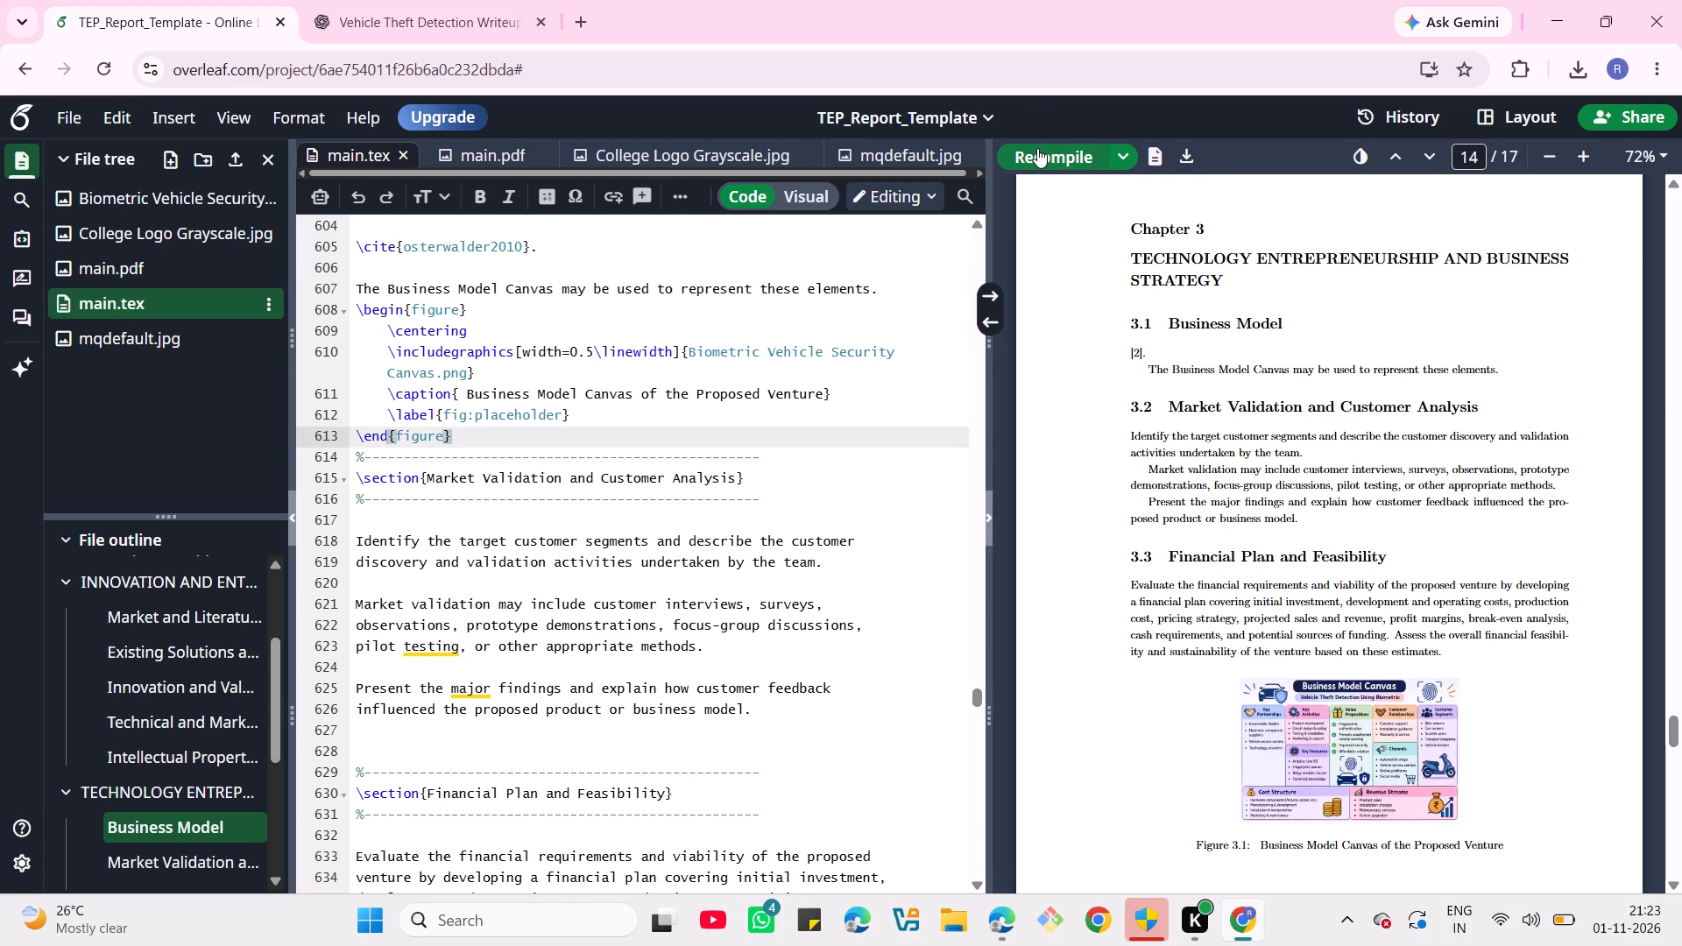
Recompile the report and check the Business Model Canvas figure's placement in Chapter 3's preview.
click(1038, 148)
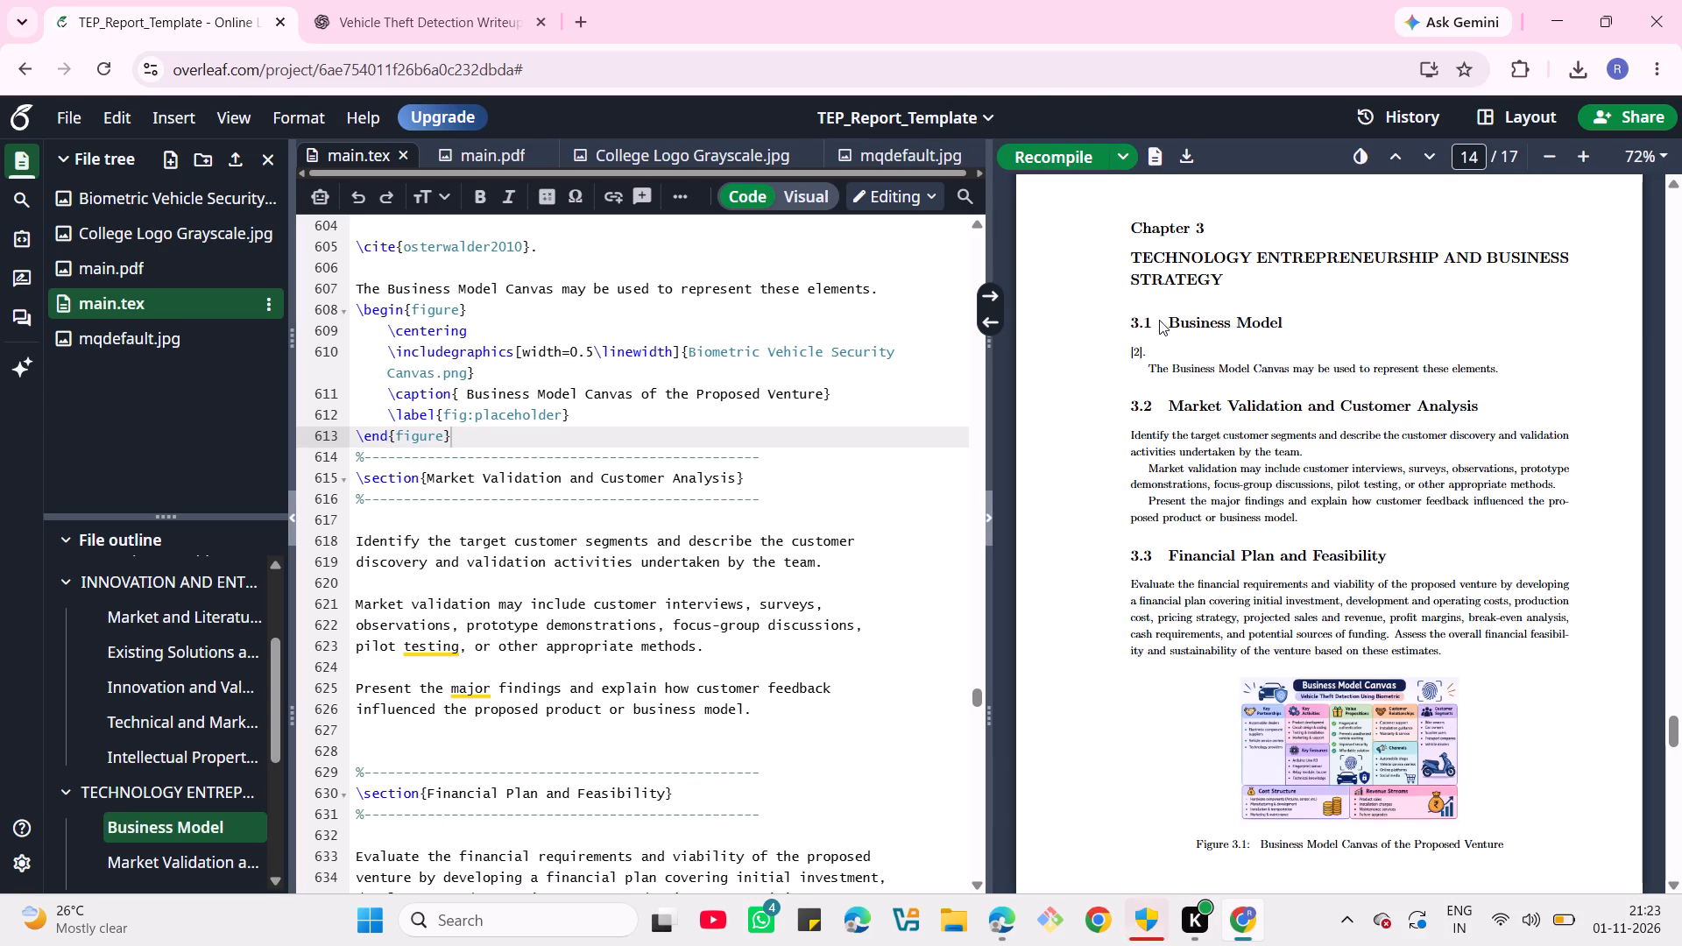
scroll(1159, 320, down, 2)
scroll(1159, 320, up, 1)
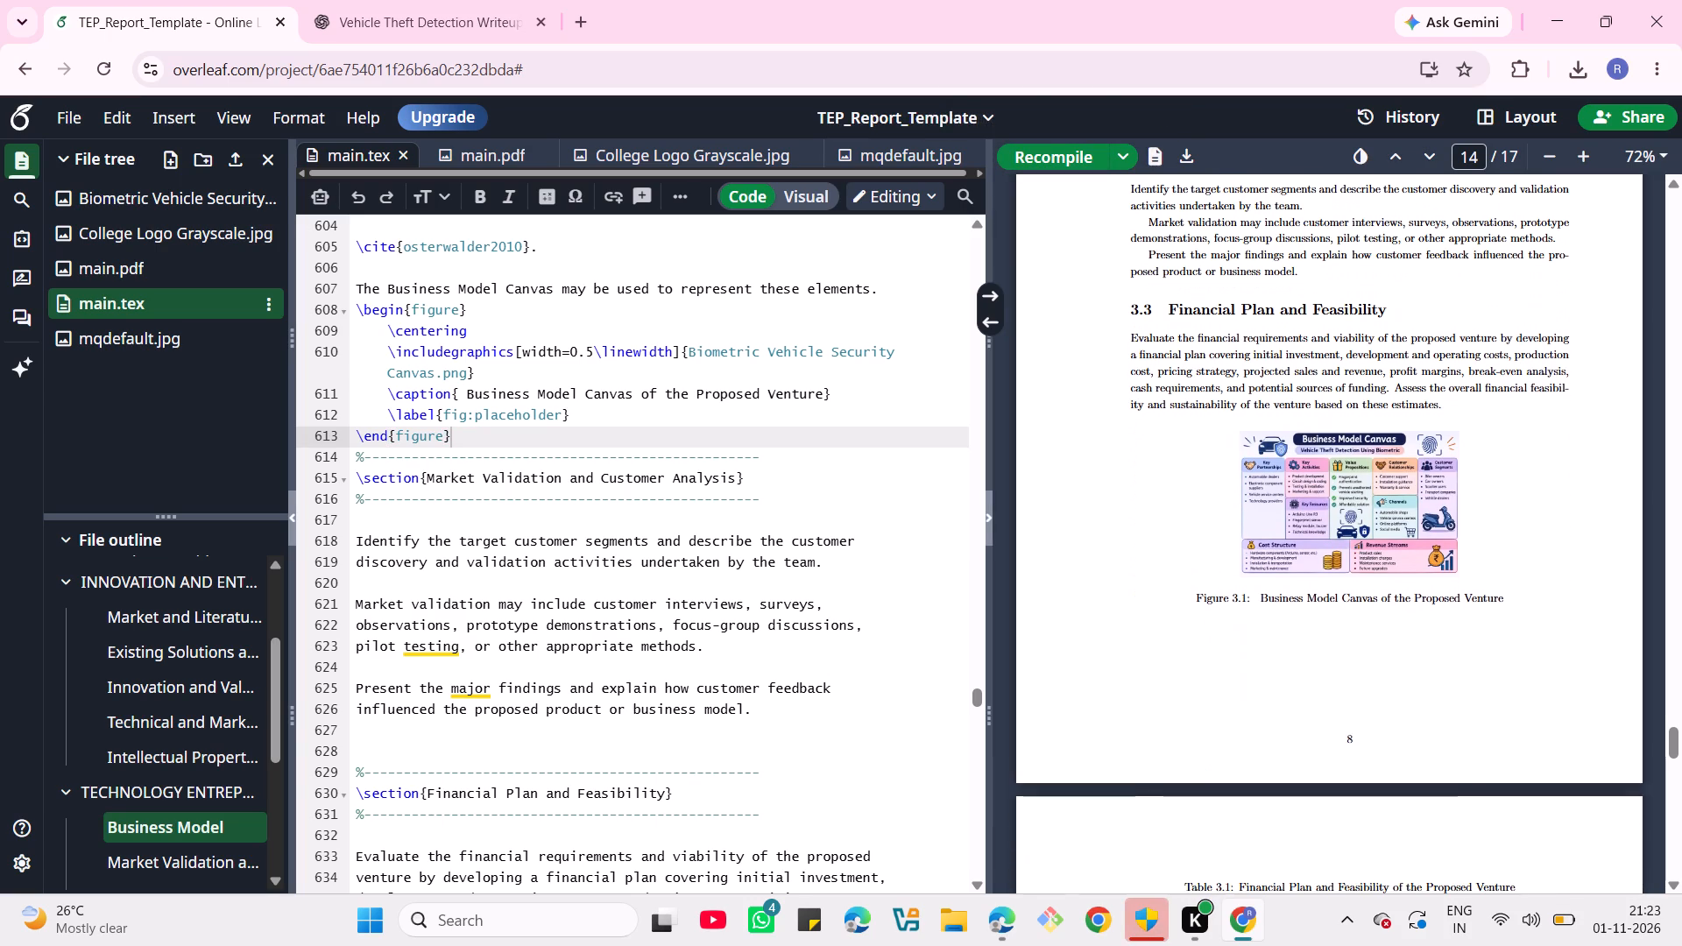
scroll(1159, 320, up, 2)
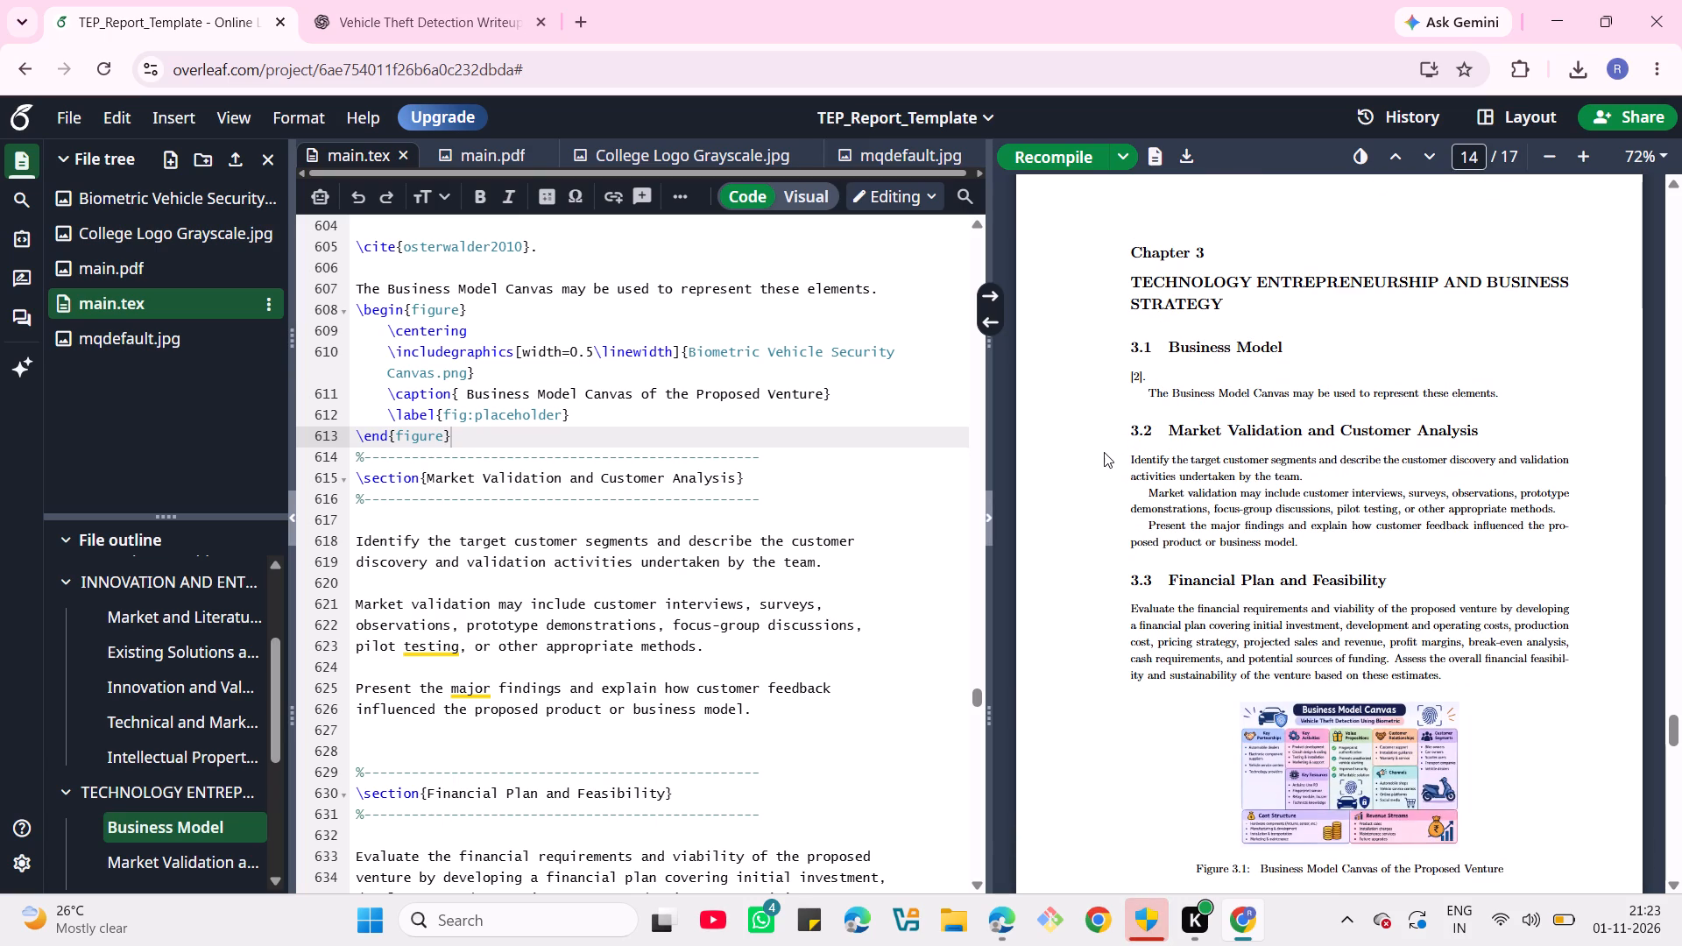
Remove the blank line between the osterwalder2010 citation and the Business Model Canvas sentence, then recompile and check Chapter 3.
scroll(635, 315, up, 1)
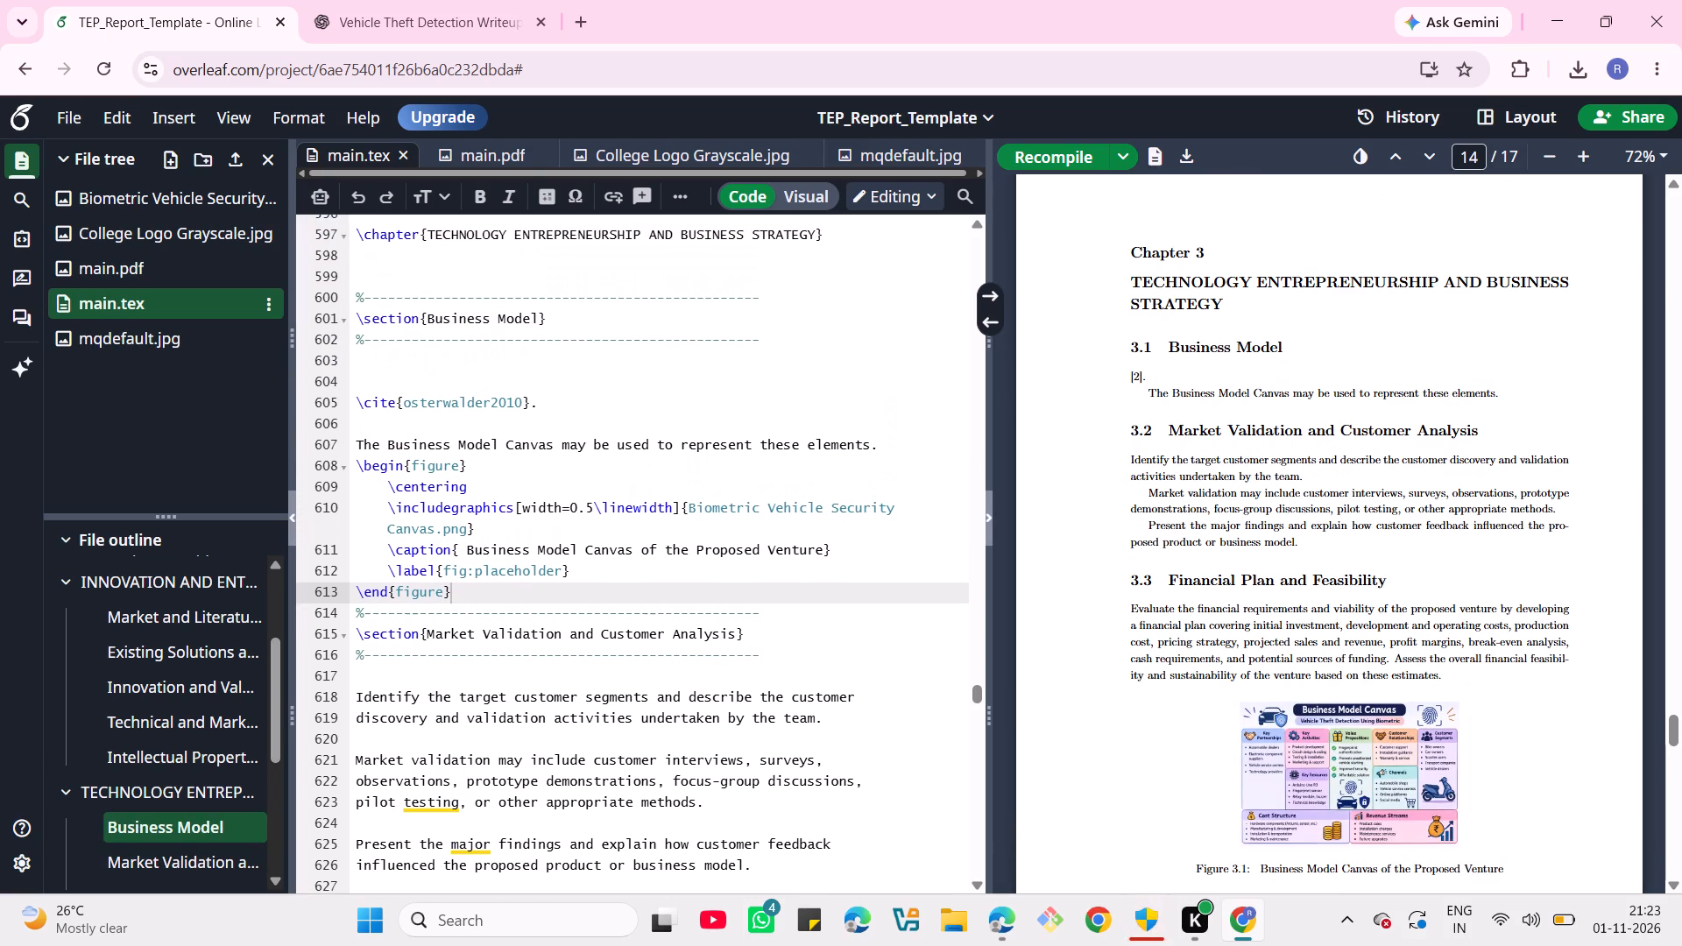
scroll(635, 315, up, 1)
click(400, 423)
key(BackSpace)
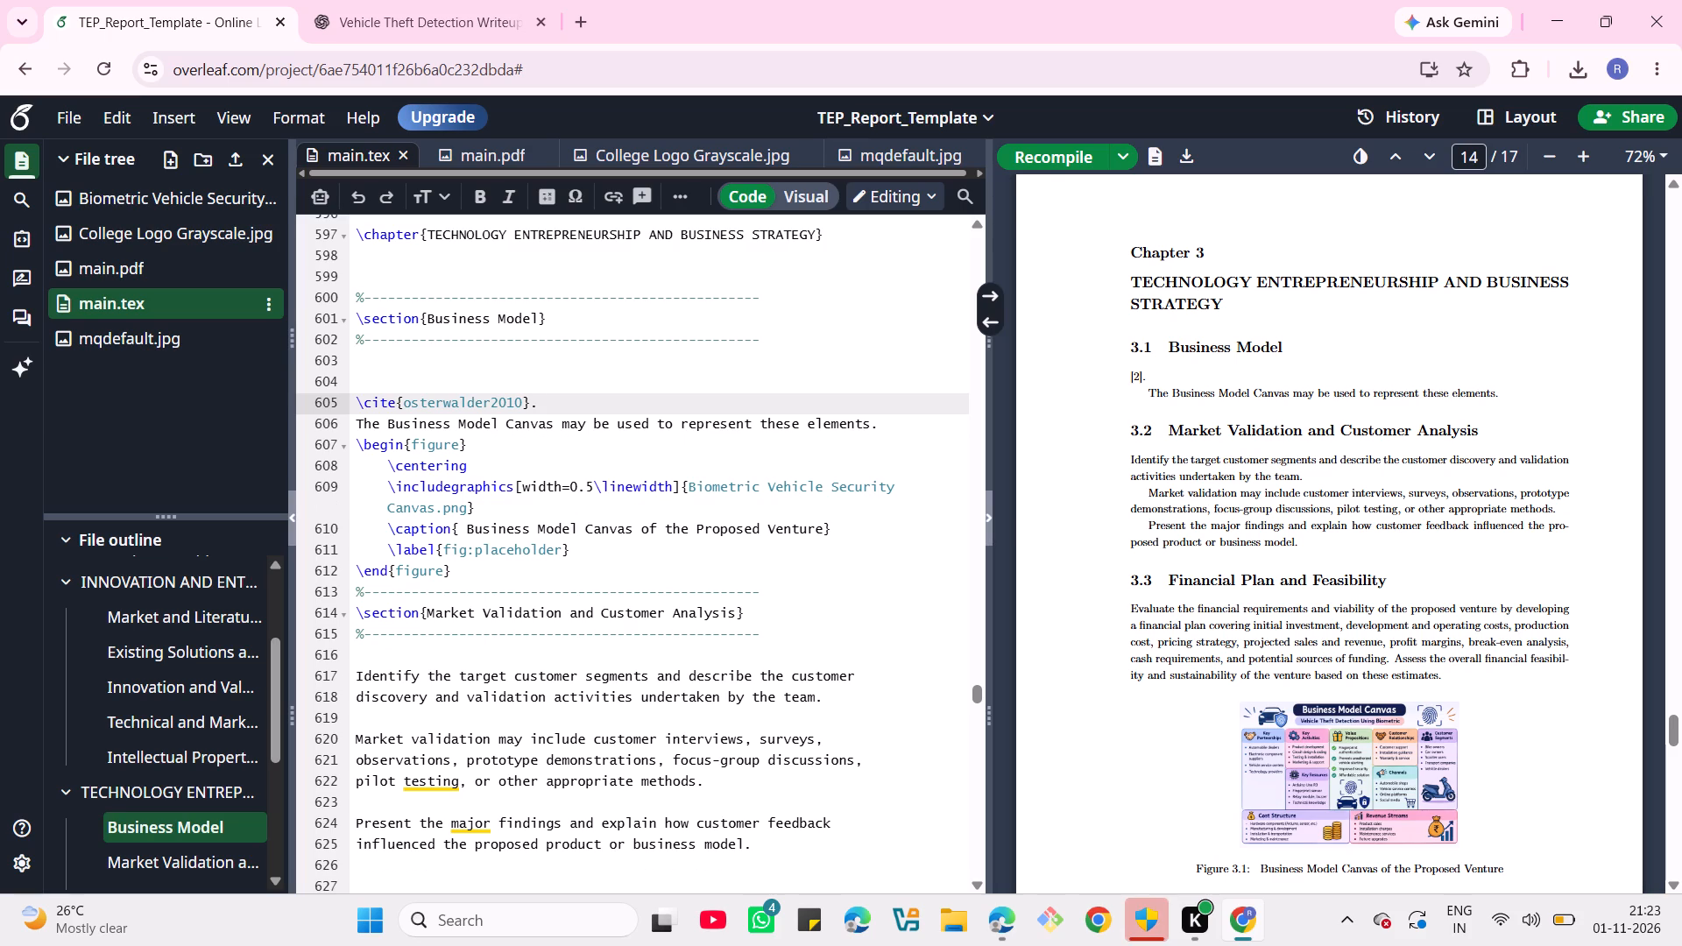
click(1045, 159)
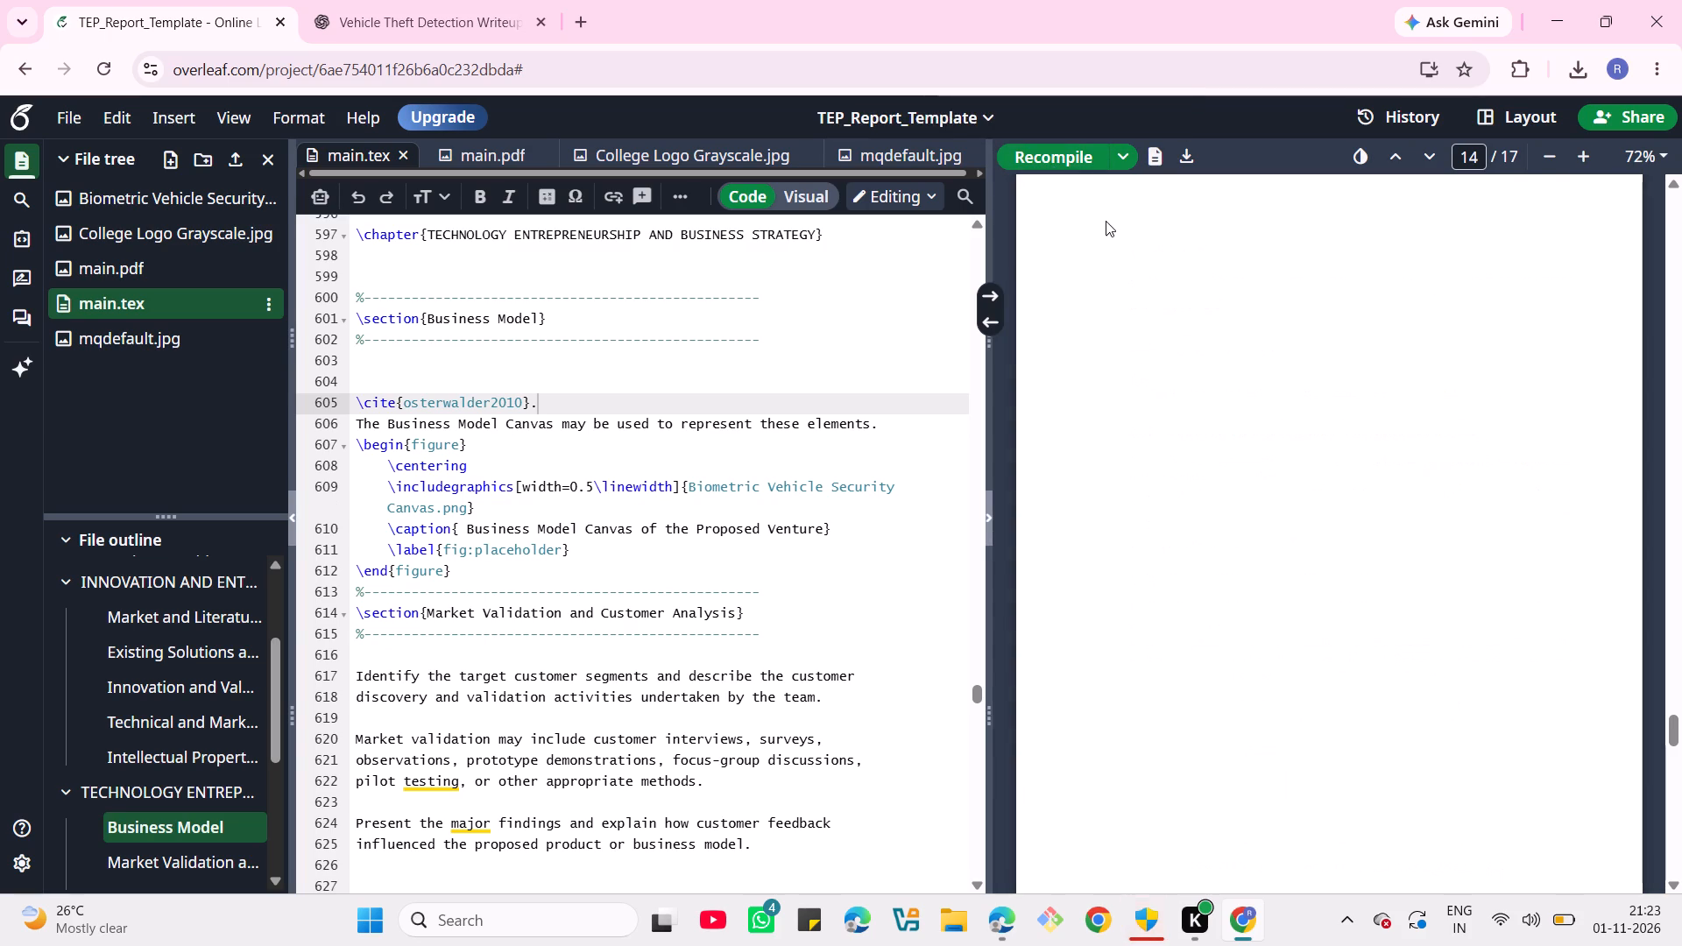
scroll(1218, 409, up, 1)
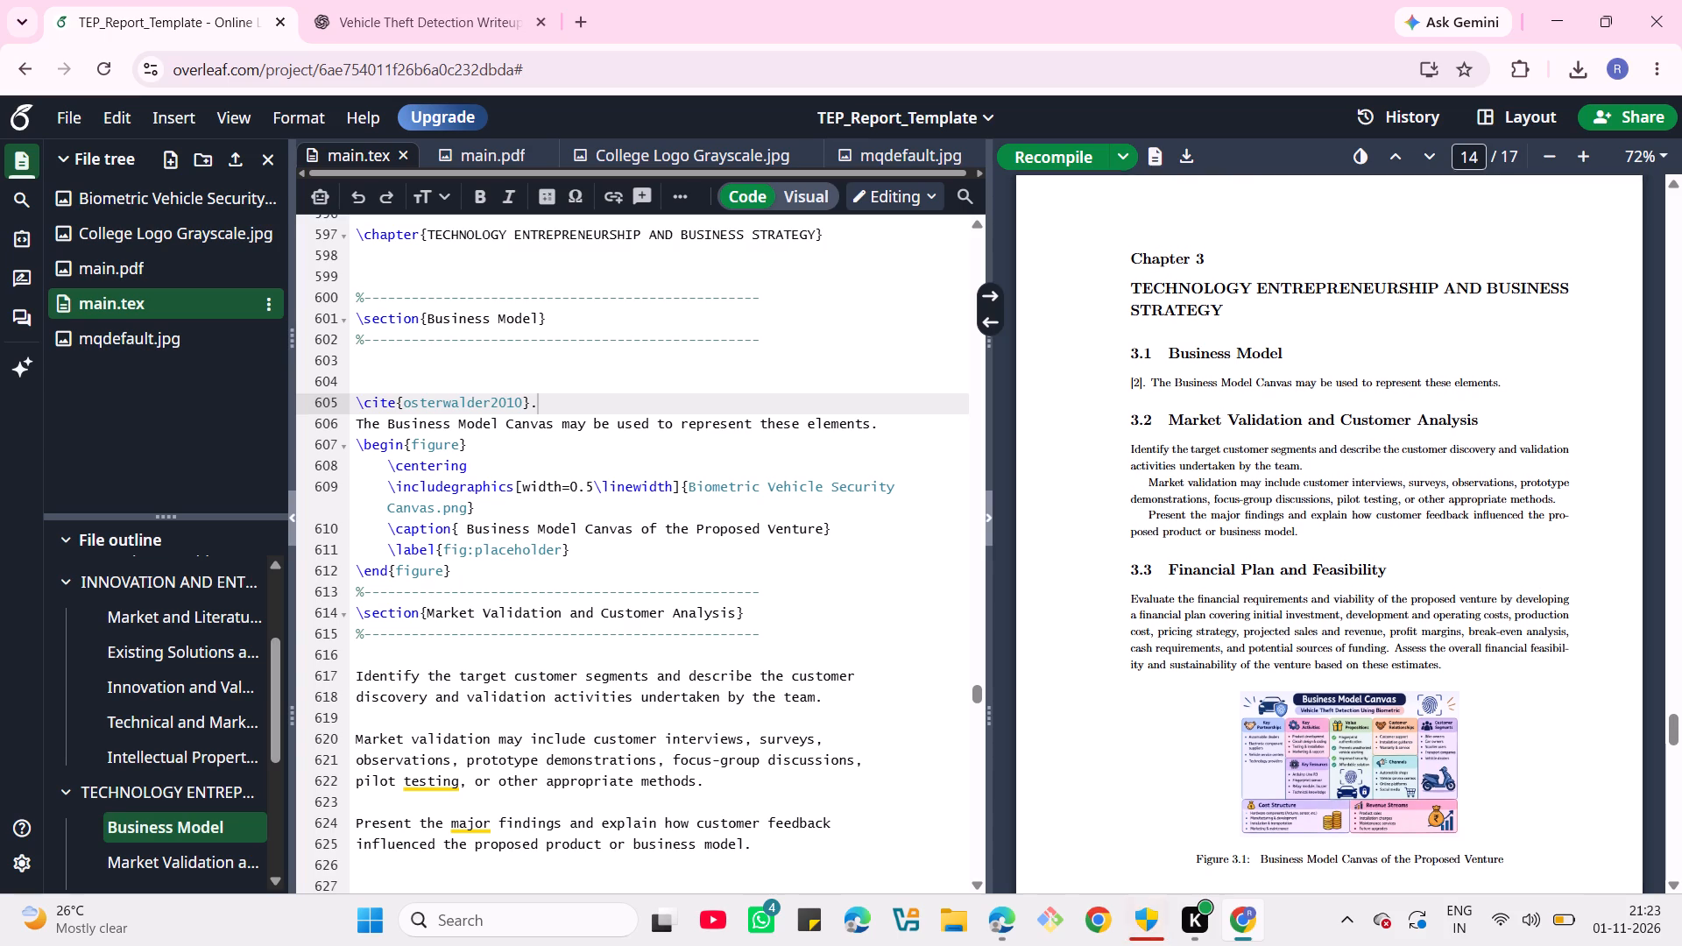
scroll(1218, 409, up, 1)
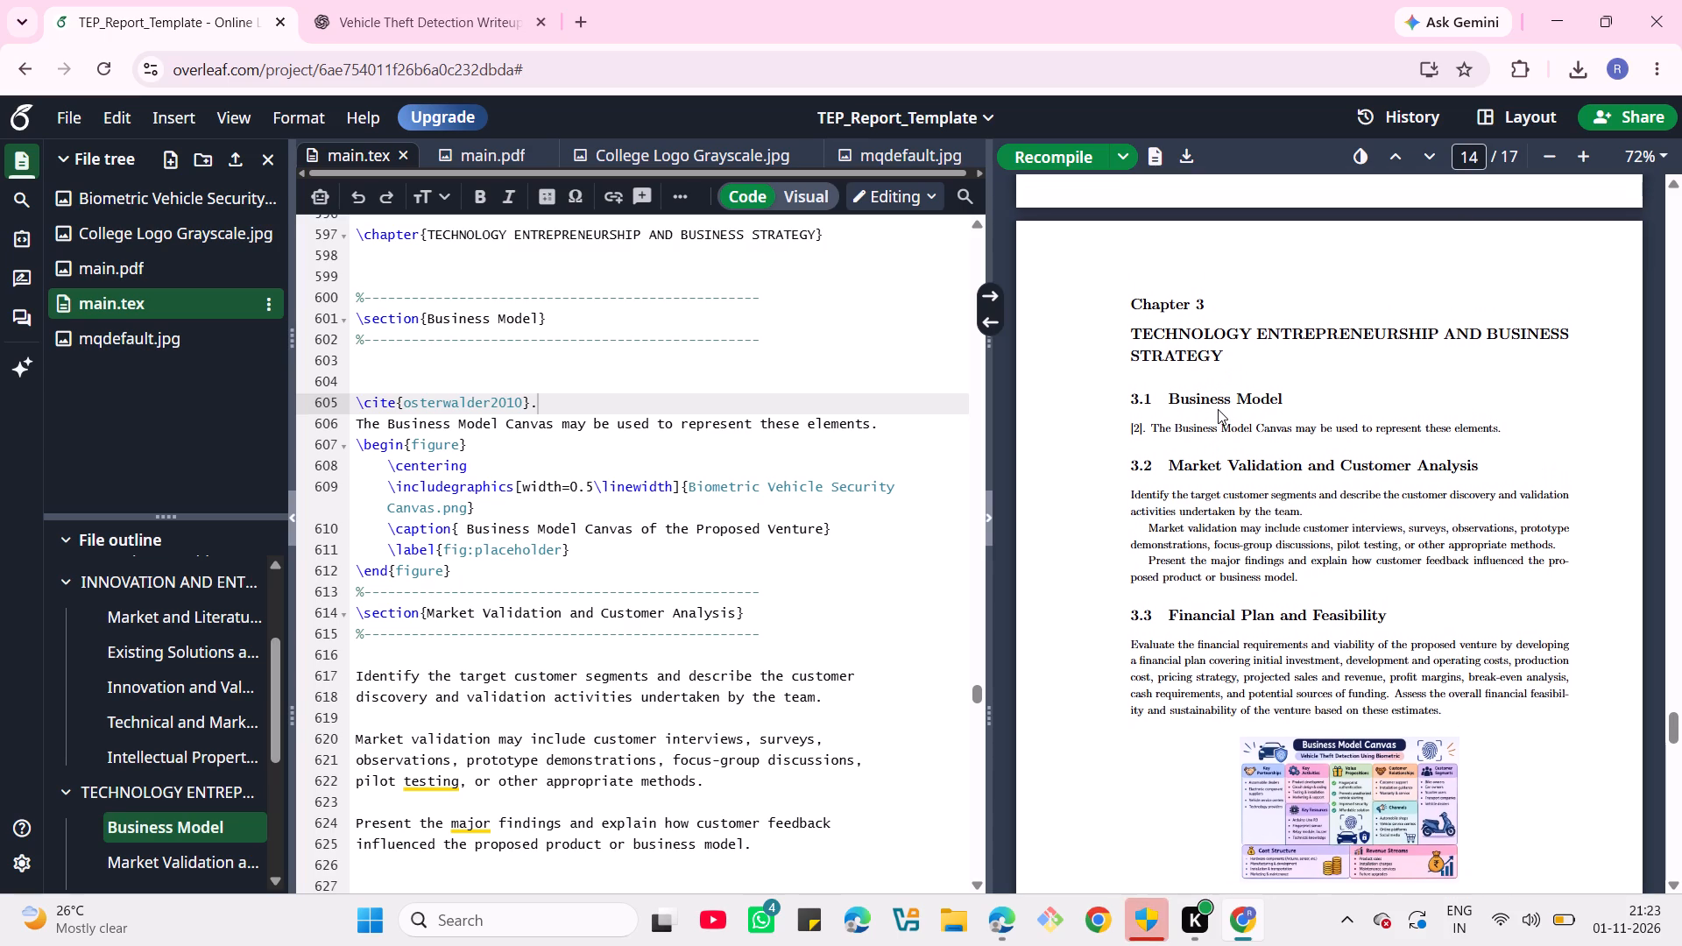
scroll(1218, 409, up, 1)
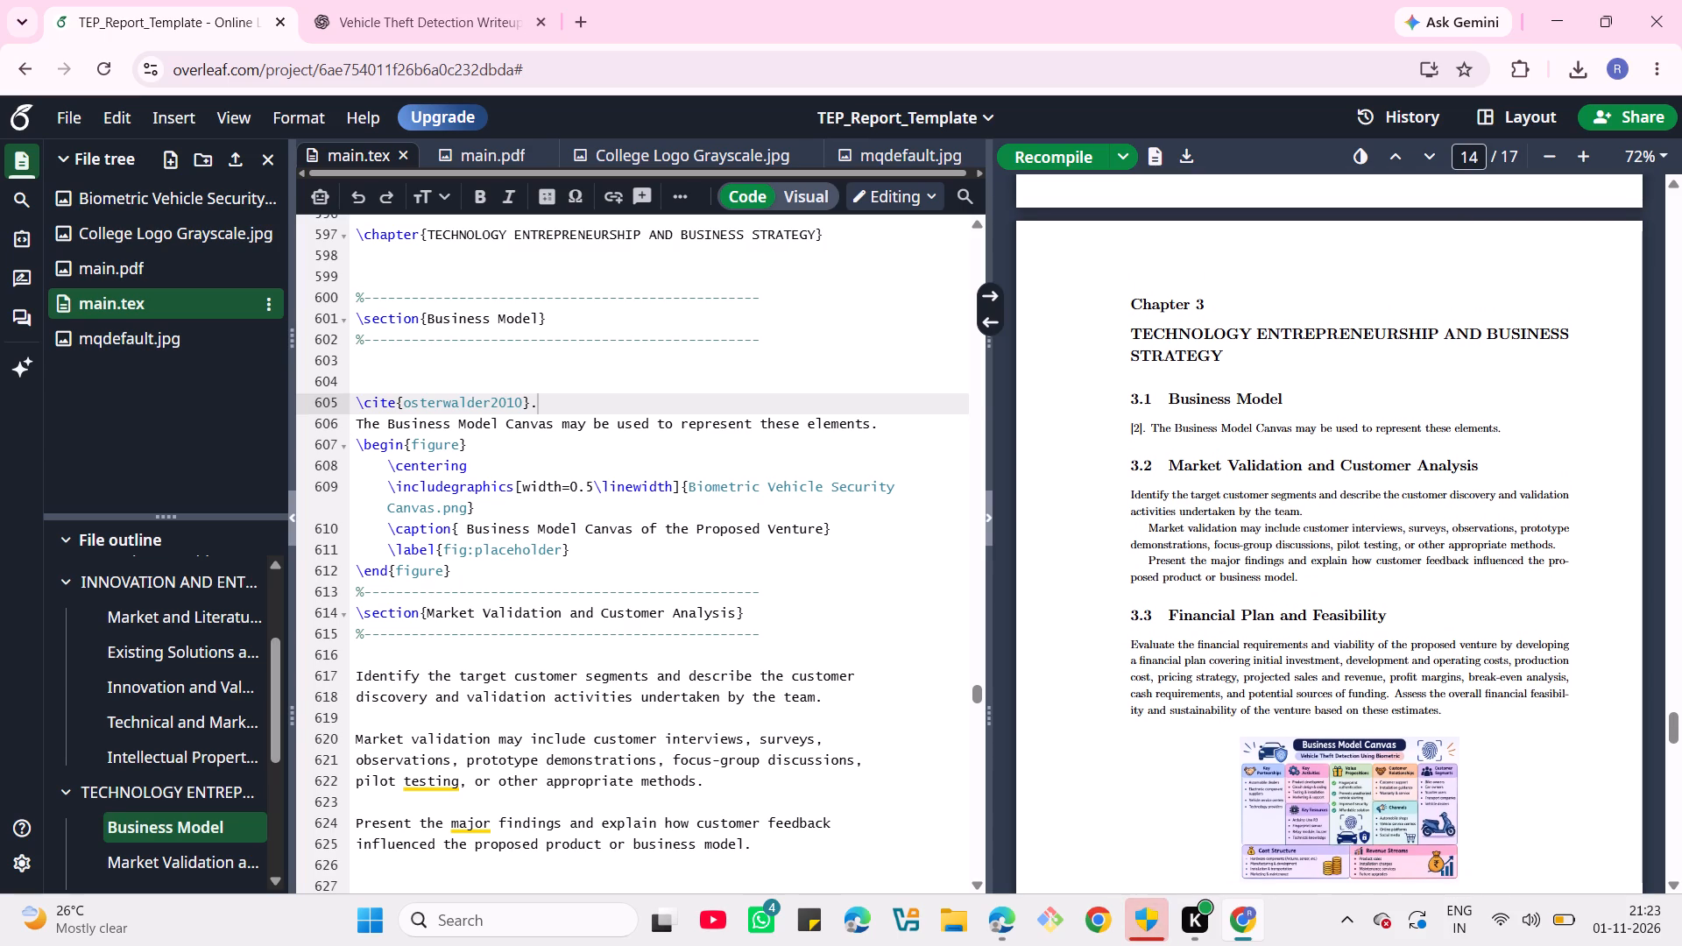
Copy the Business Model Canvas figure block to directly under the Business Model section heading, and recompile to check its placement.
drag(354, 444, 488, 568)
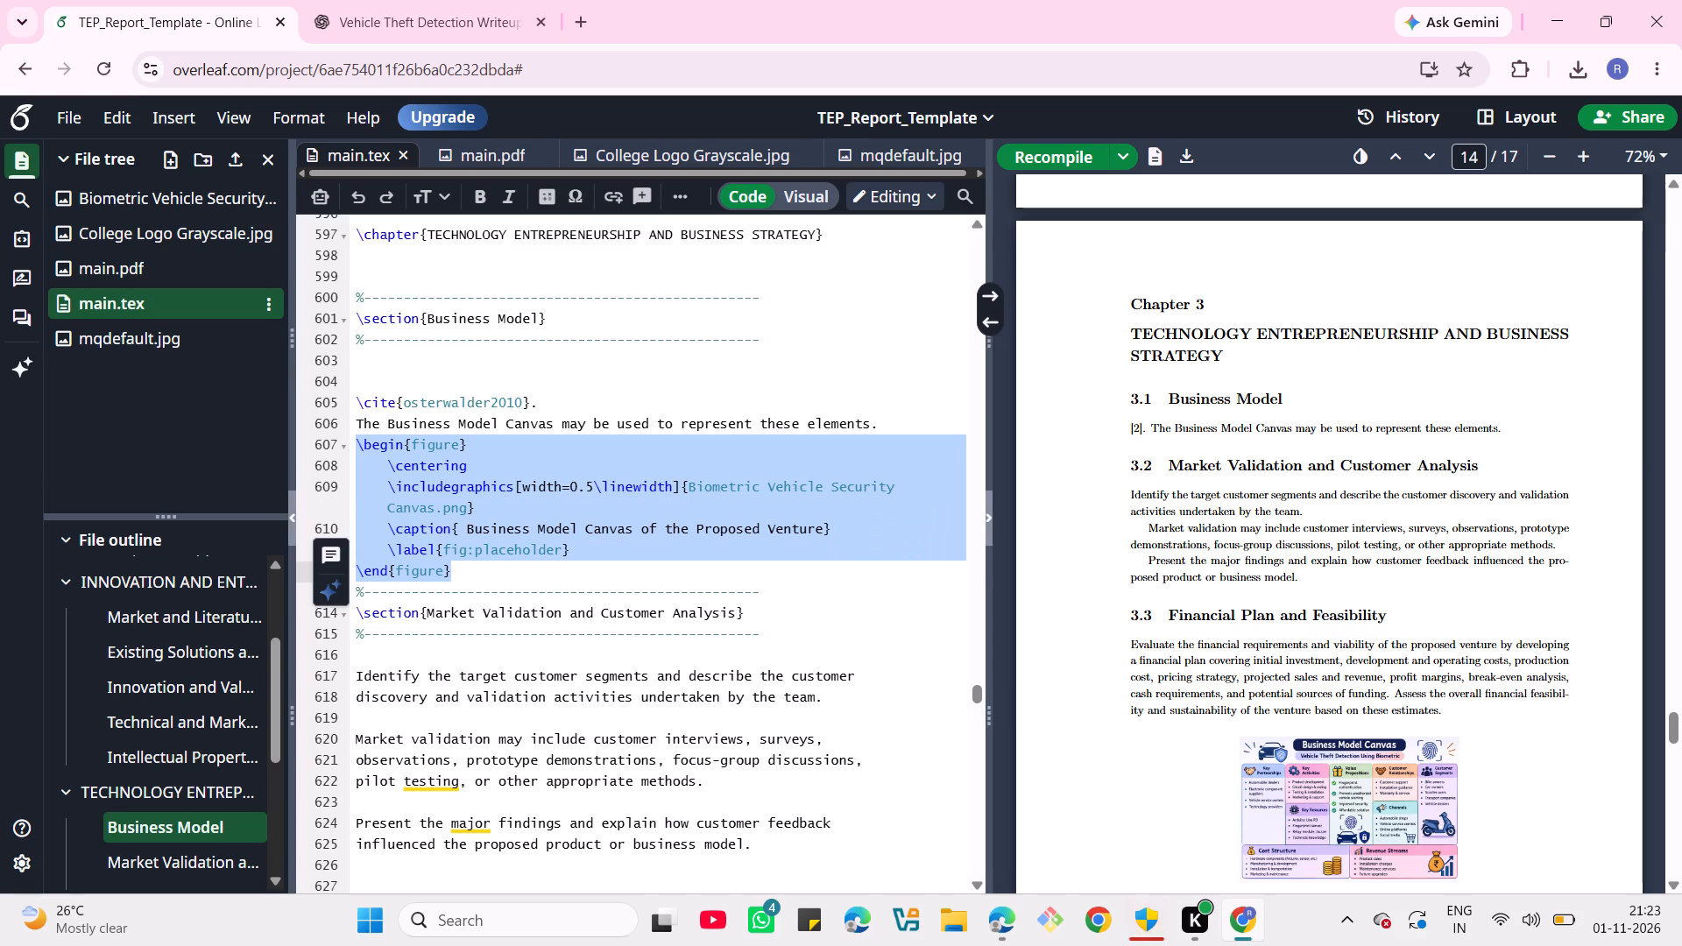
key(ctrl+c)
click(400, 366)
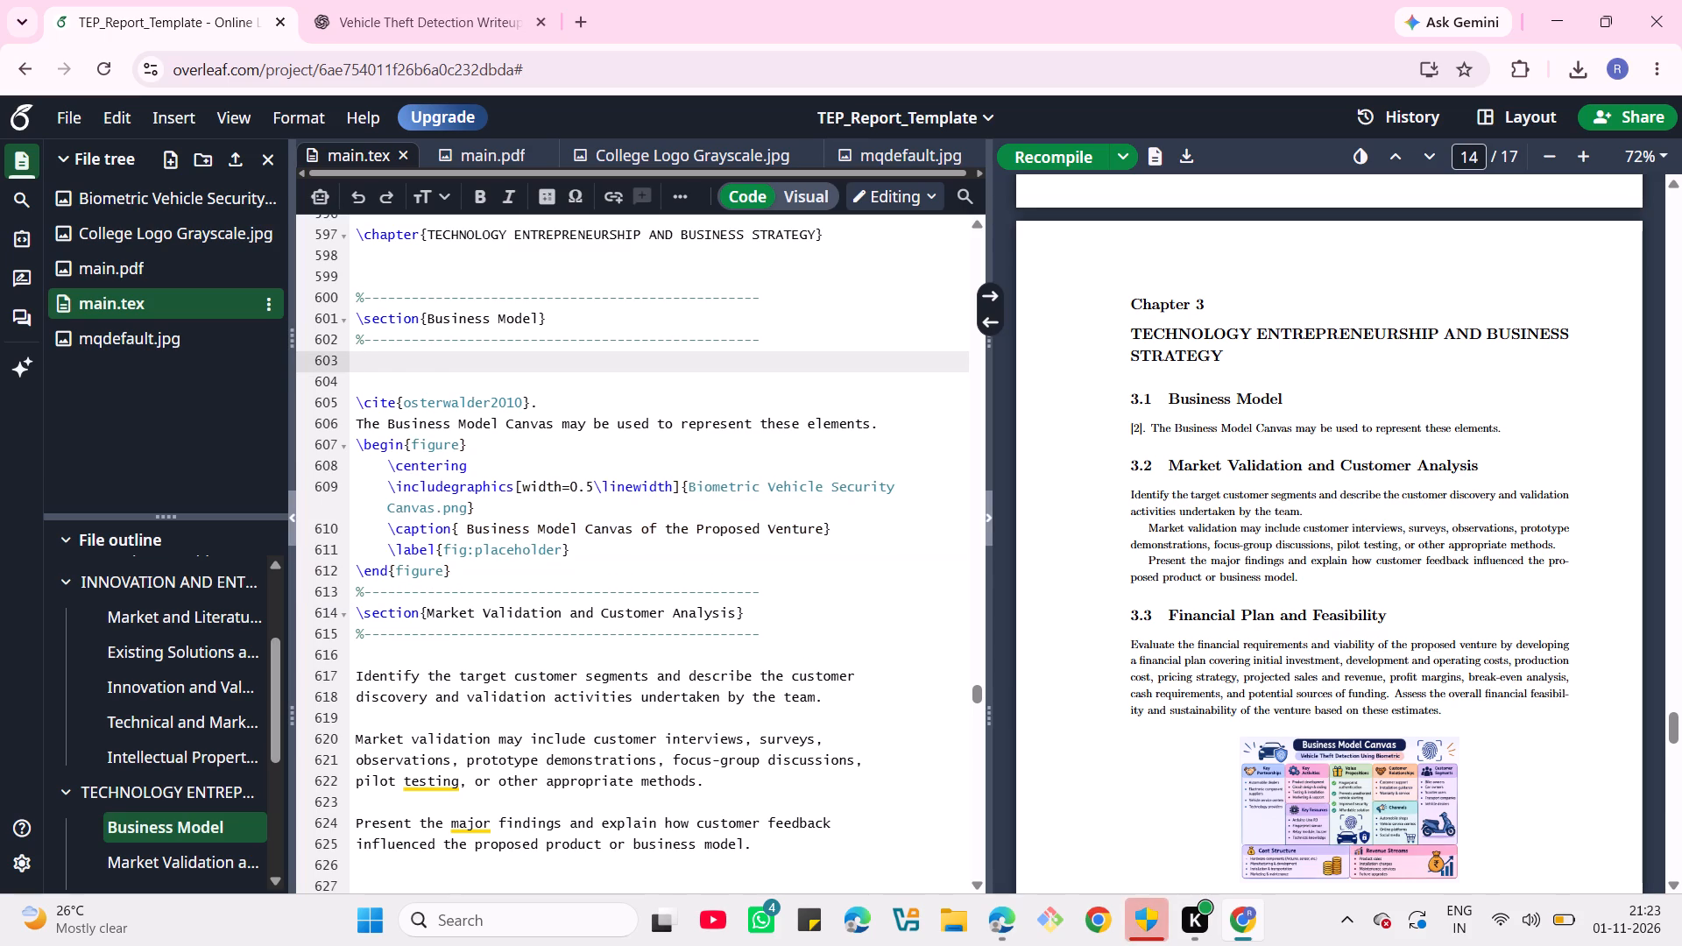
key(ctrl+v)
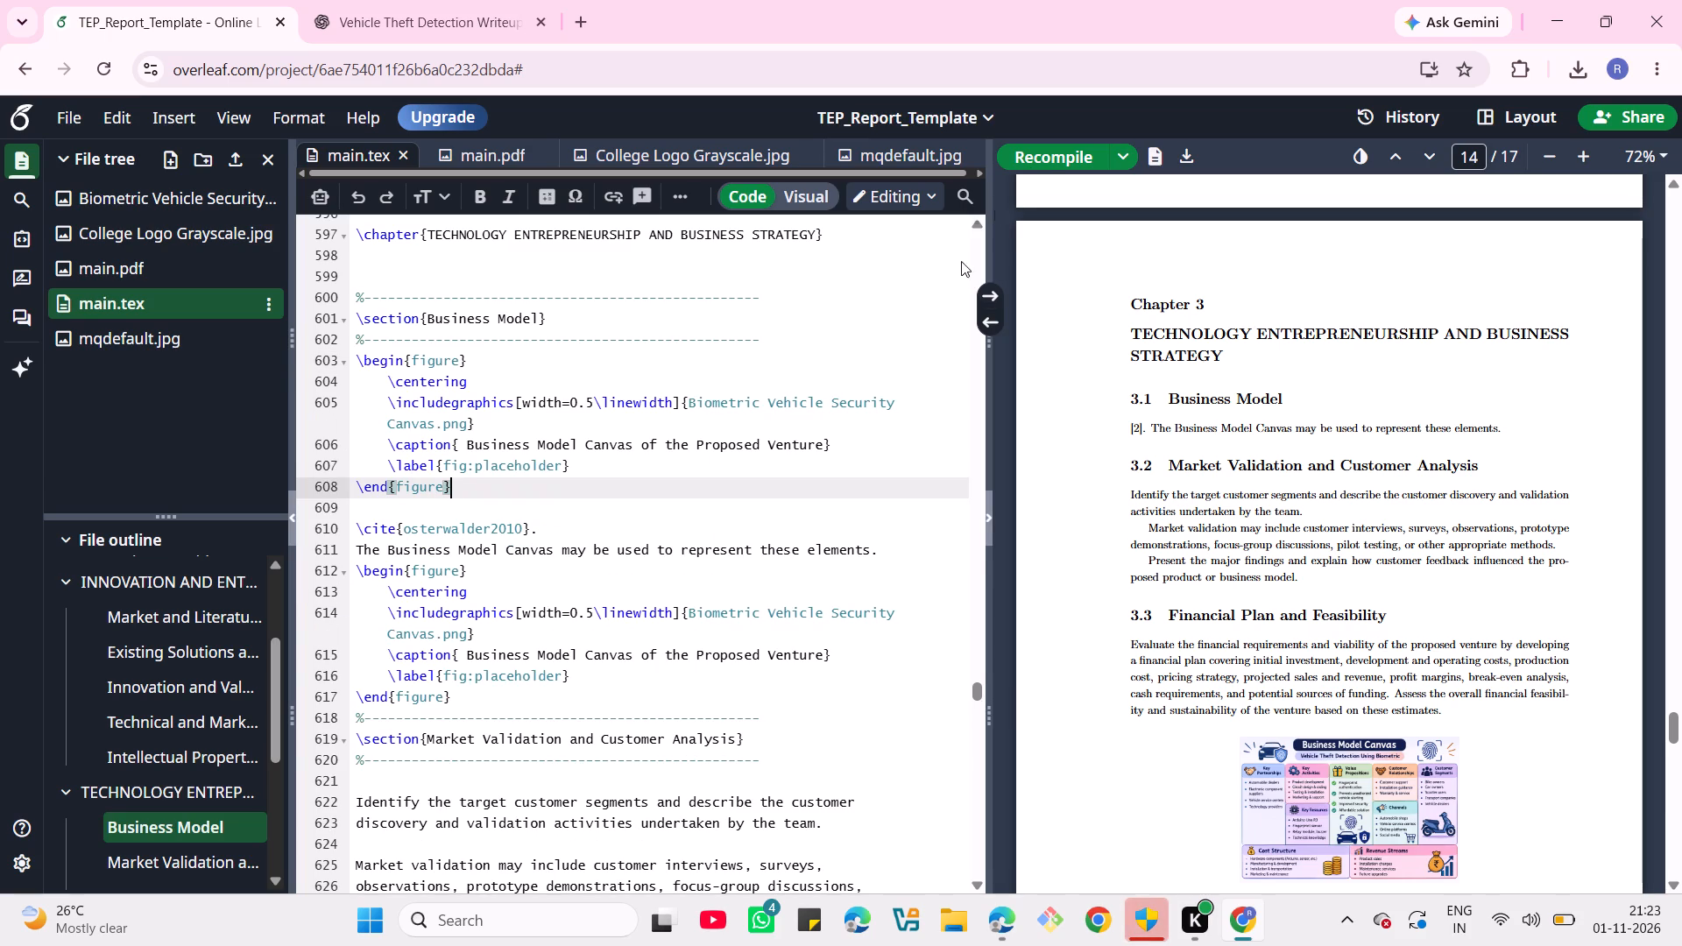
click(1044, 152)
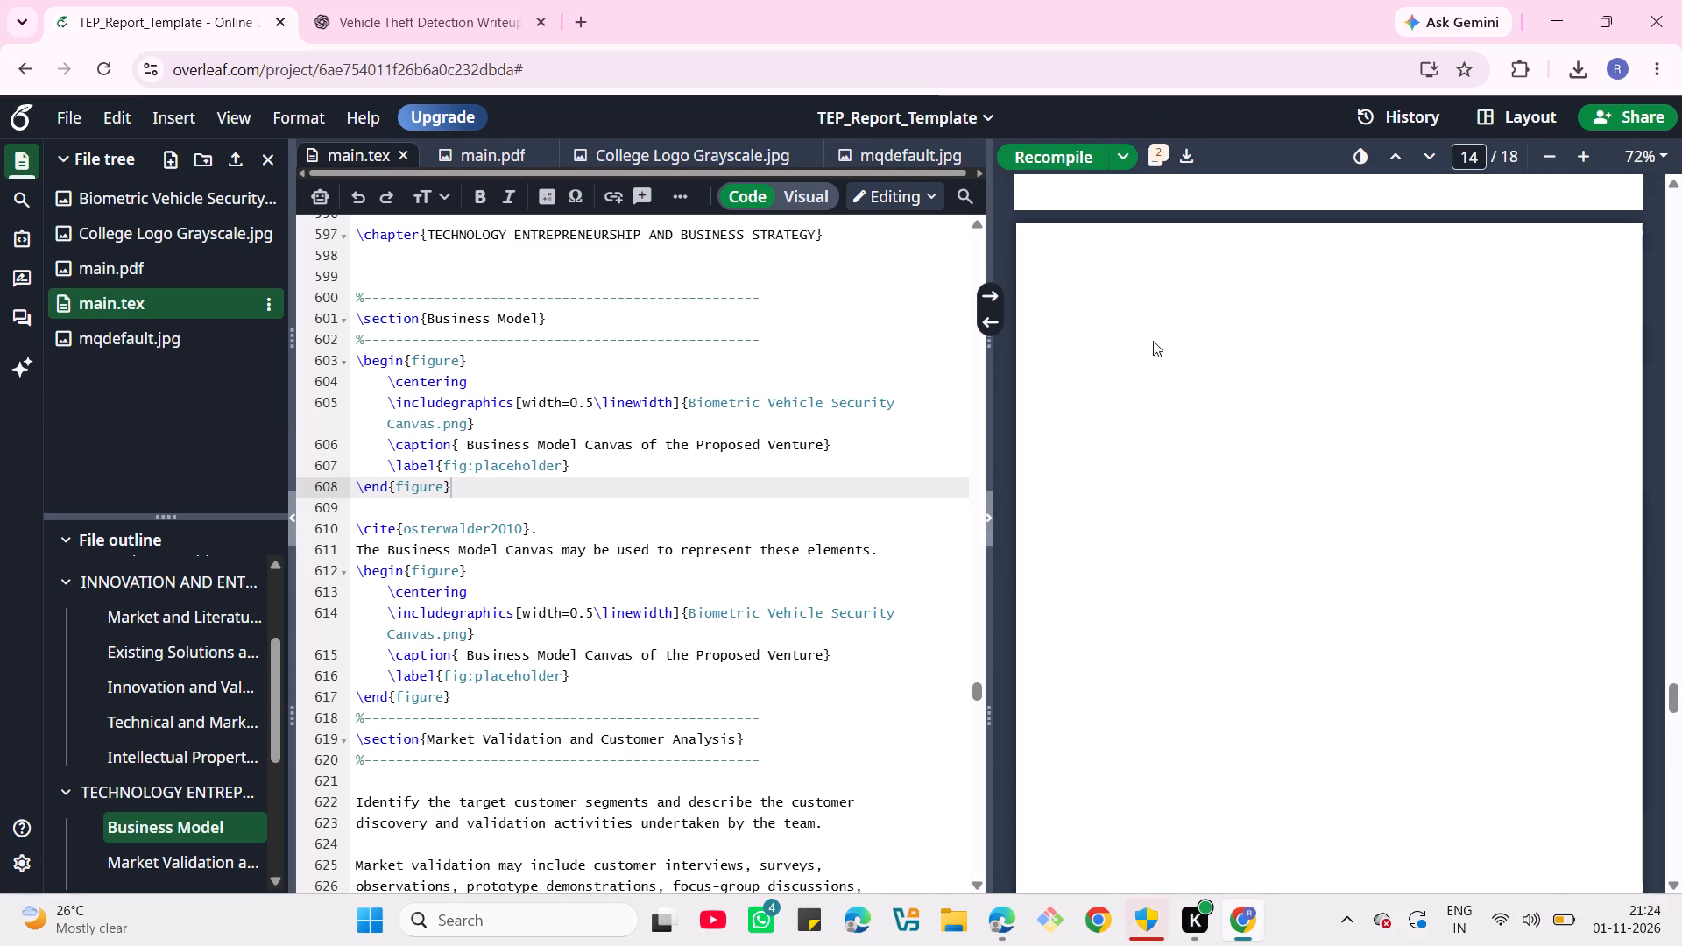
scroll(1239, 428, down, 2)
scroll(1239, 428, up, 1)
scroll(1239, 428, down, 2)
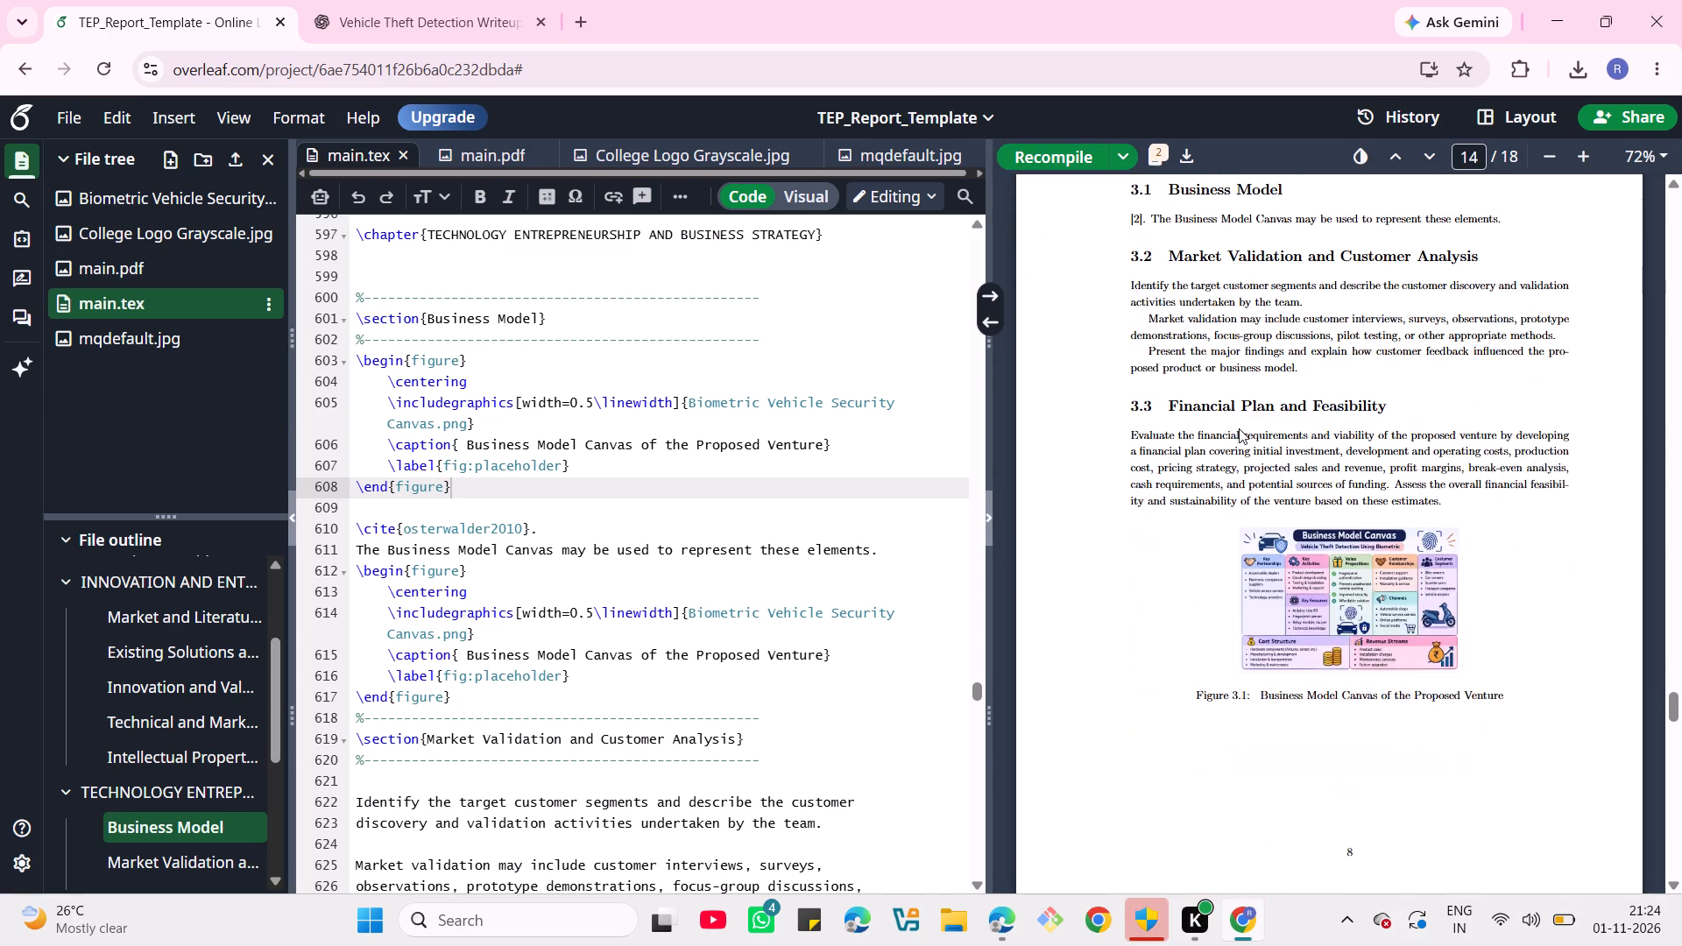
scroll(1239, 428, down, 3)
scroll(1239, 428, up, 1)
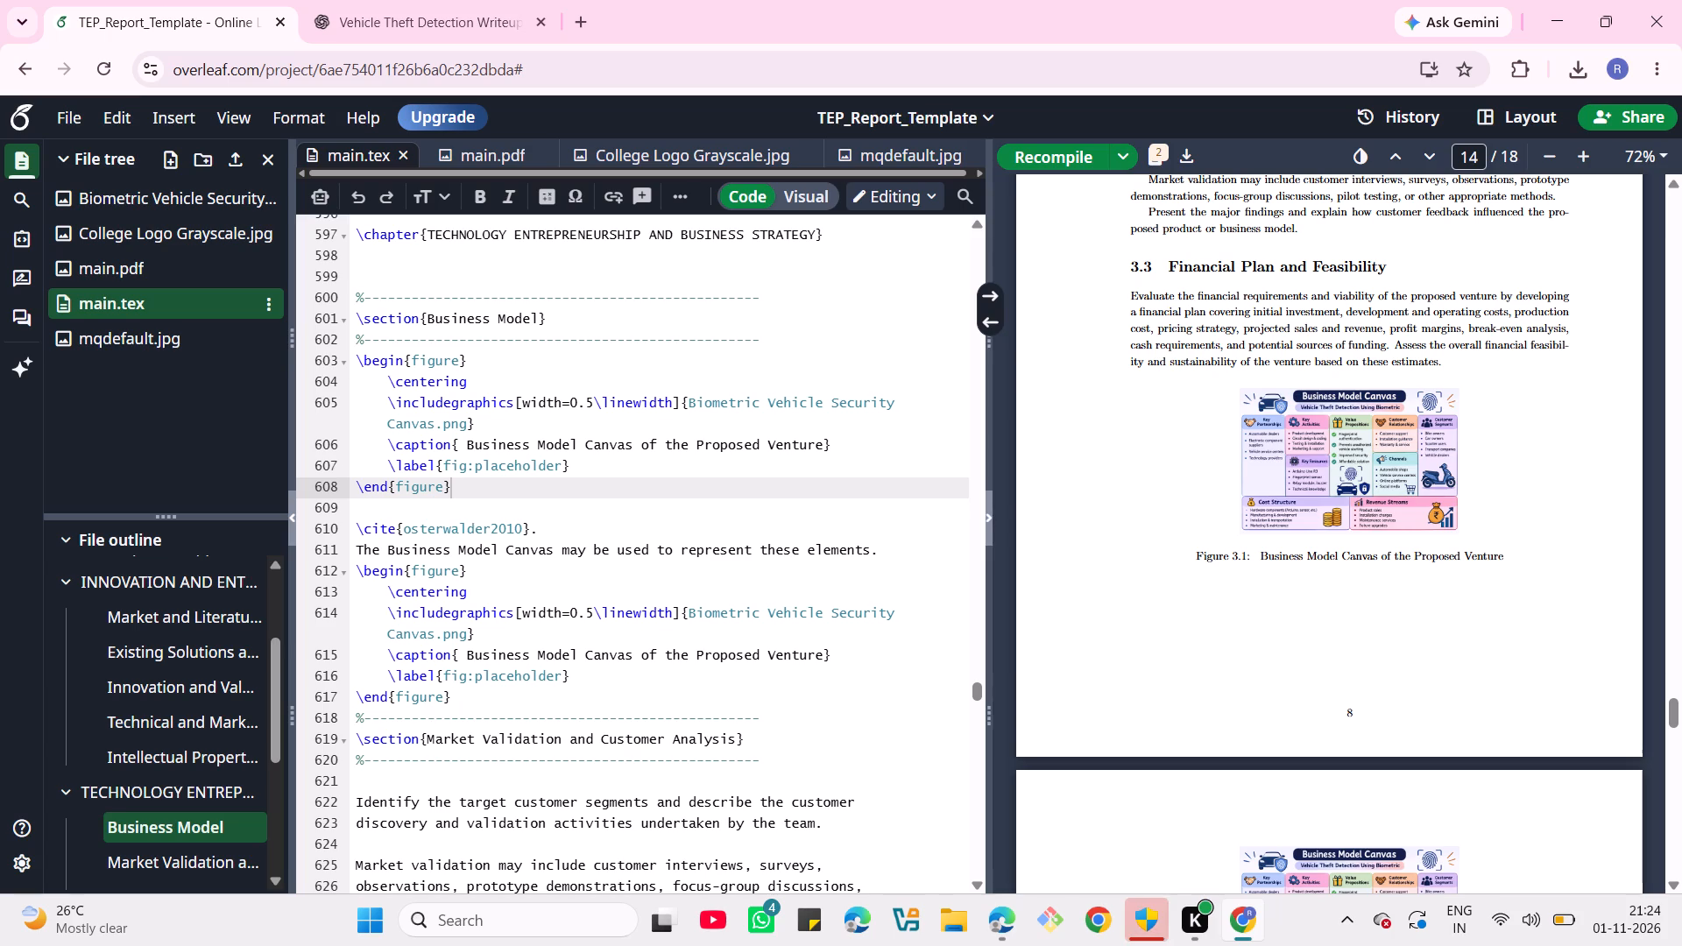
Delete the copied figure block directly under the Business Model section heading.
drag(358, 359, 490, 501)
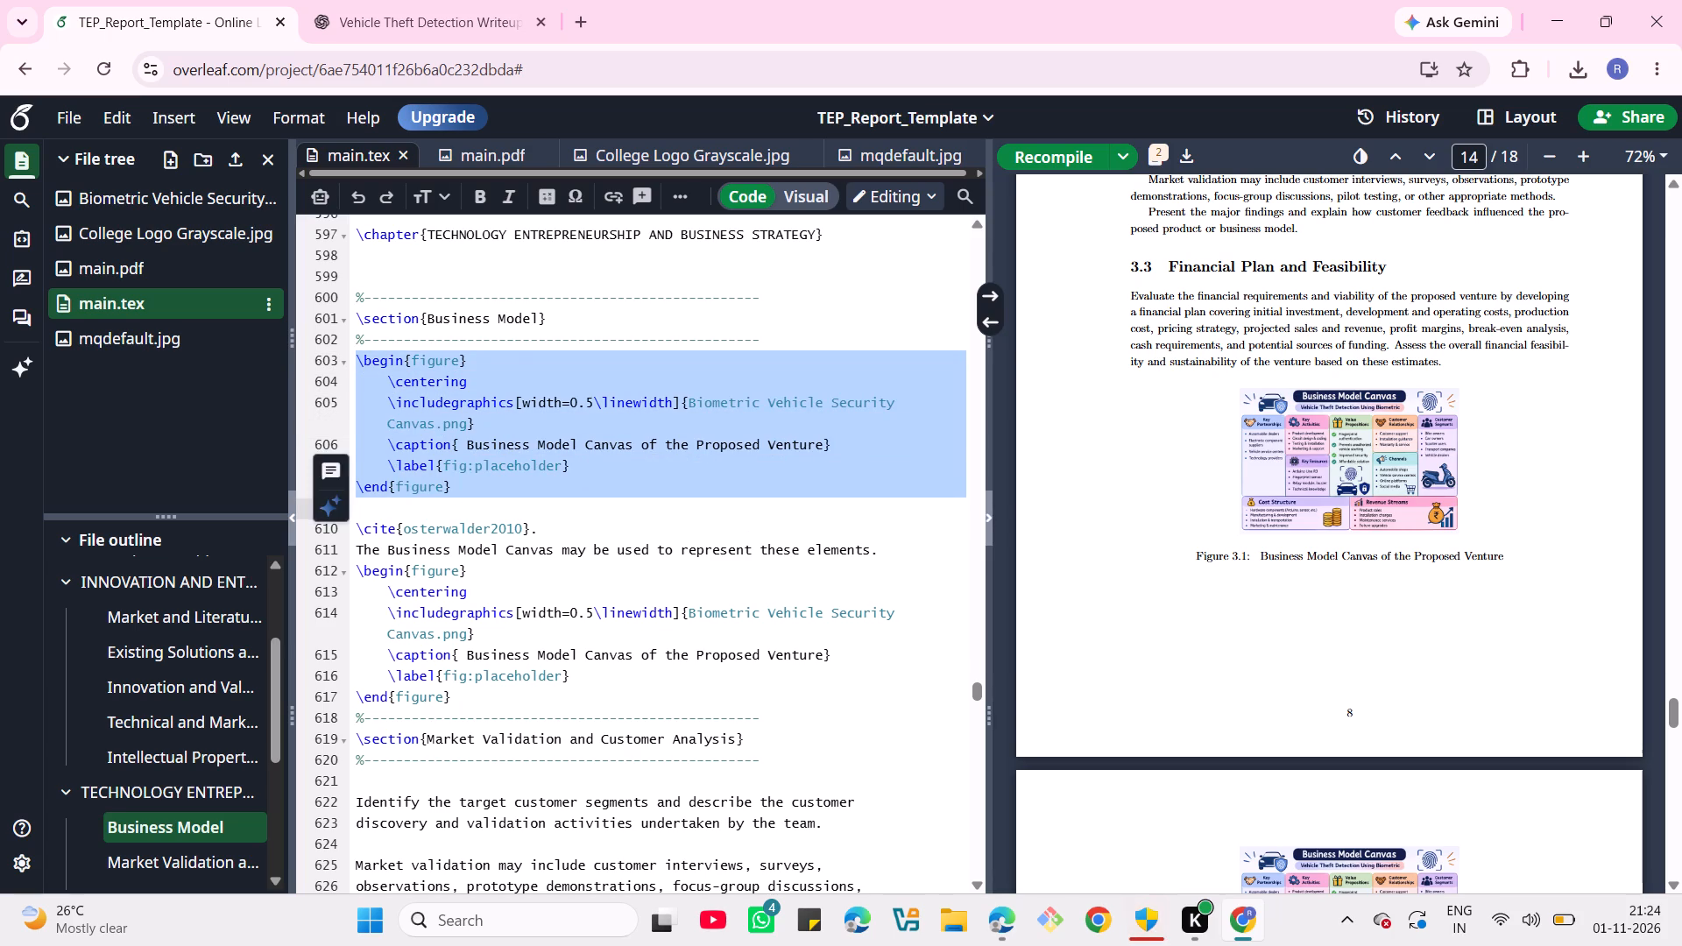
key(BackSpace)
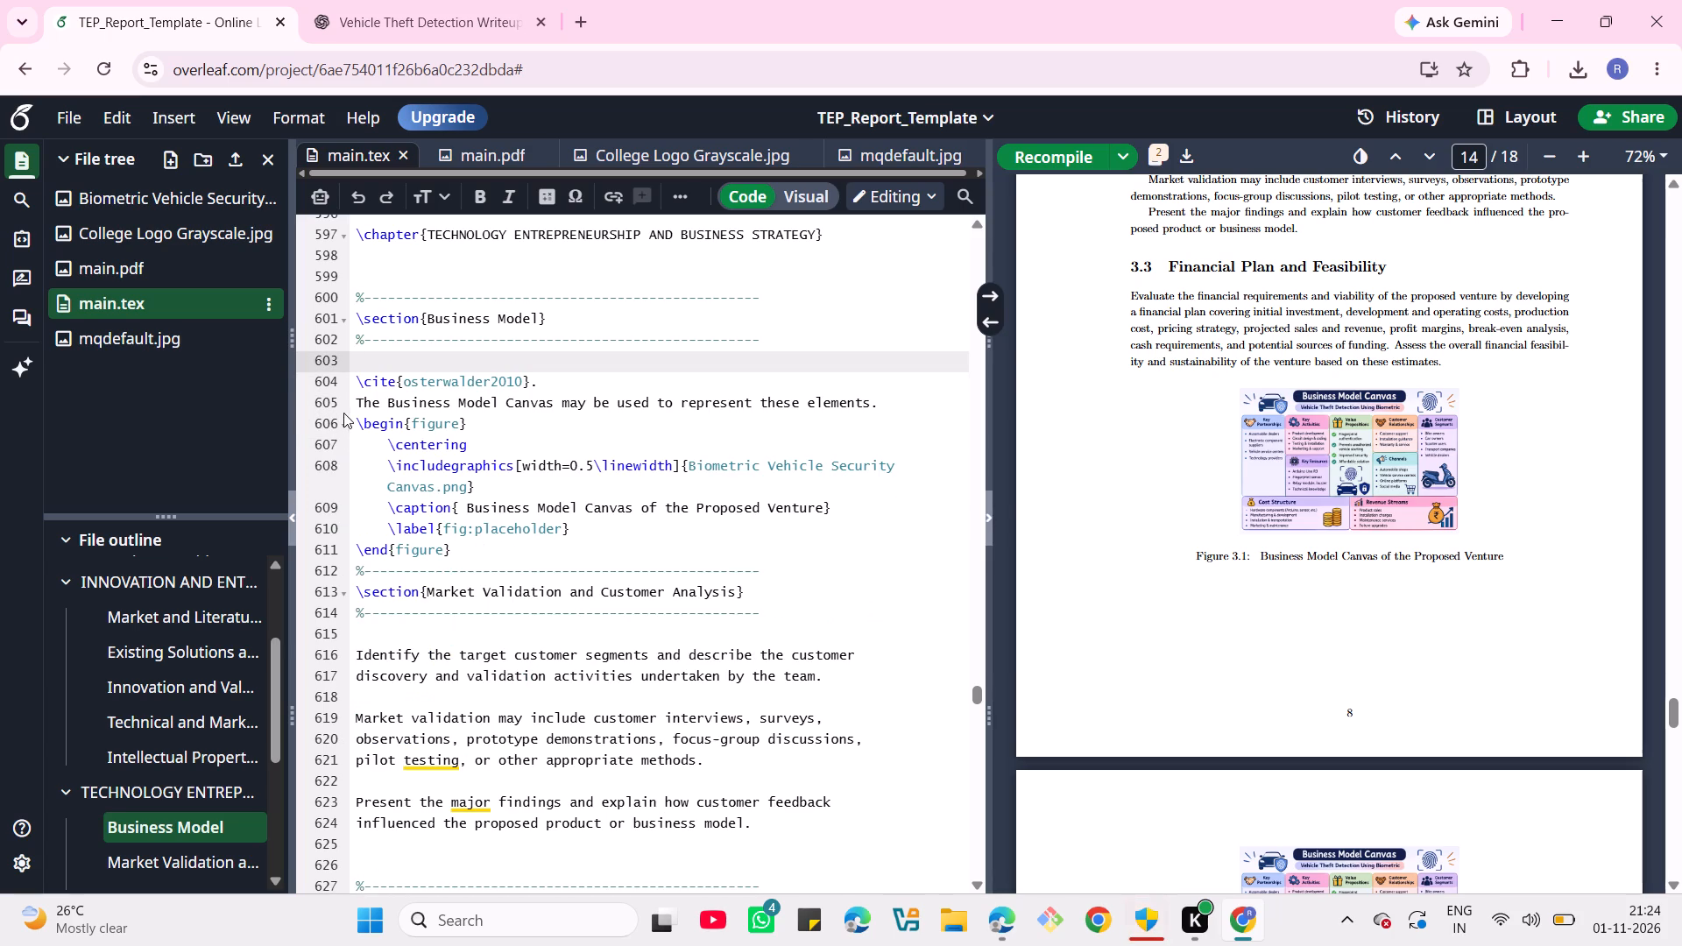
Delete the Business Model Canvas figure block and its leftover empty line before the Market Validation section, then recompile and check Chapter 3.
drag(358, 420, 462, 526)
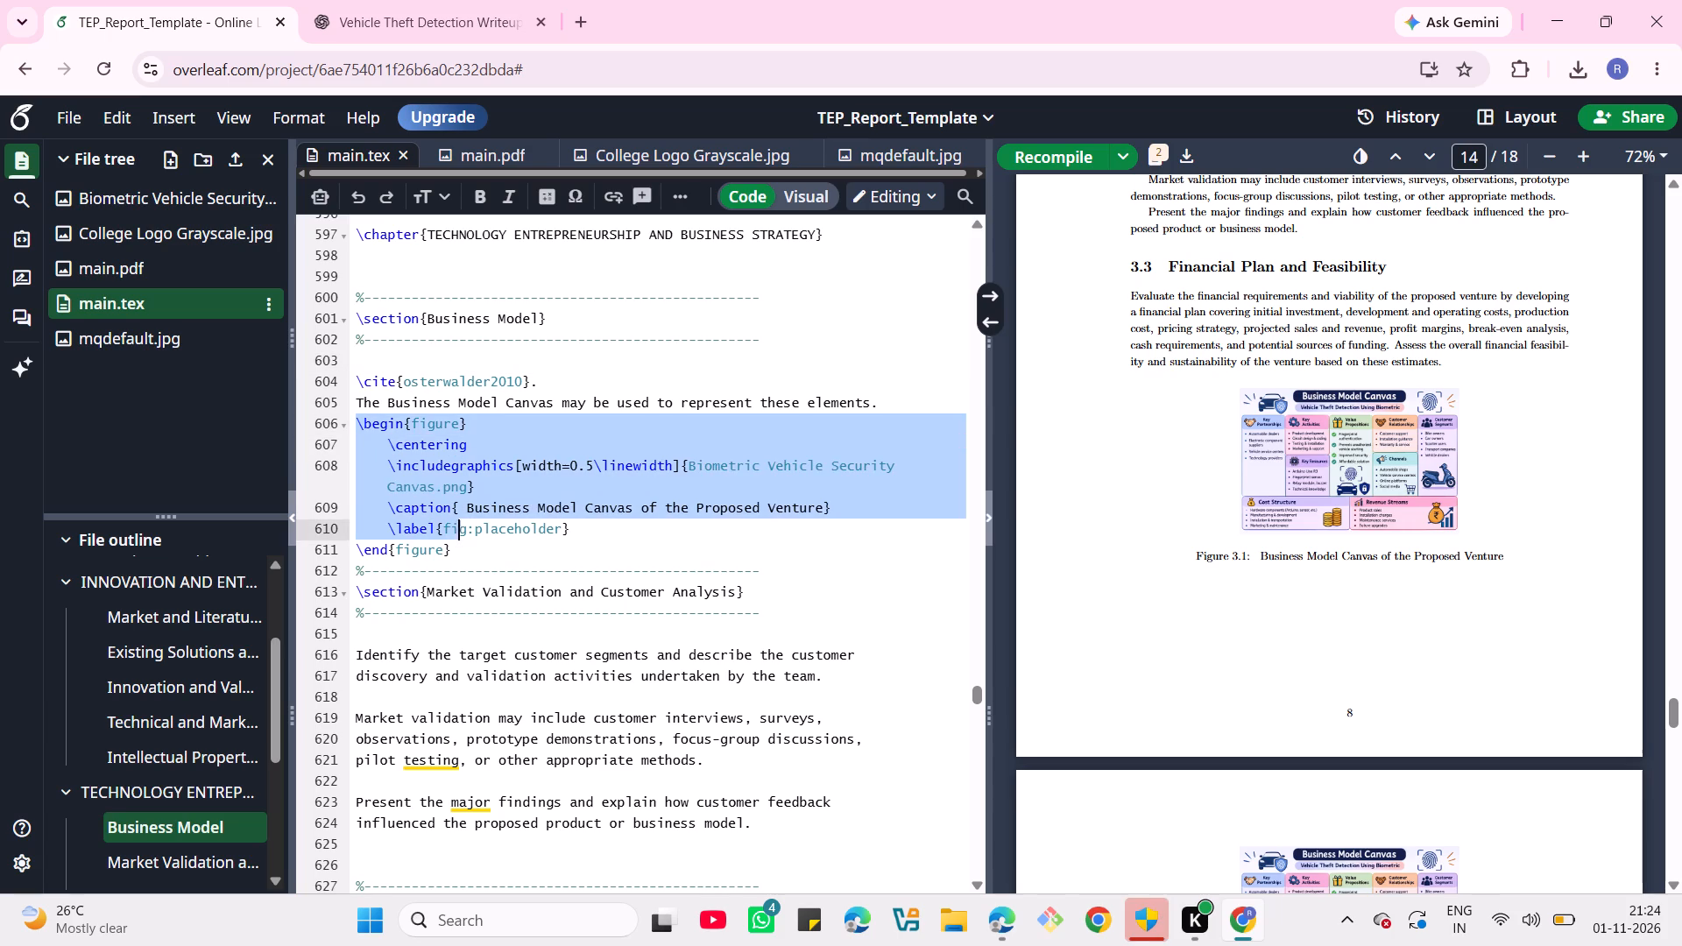
drag(462, 526, 471, 547)
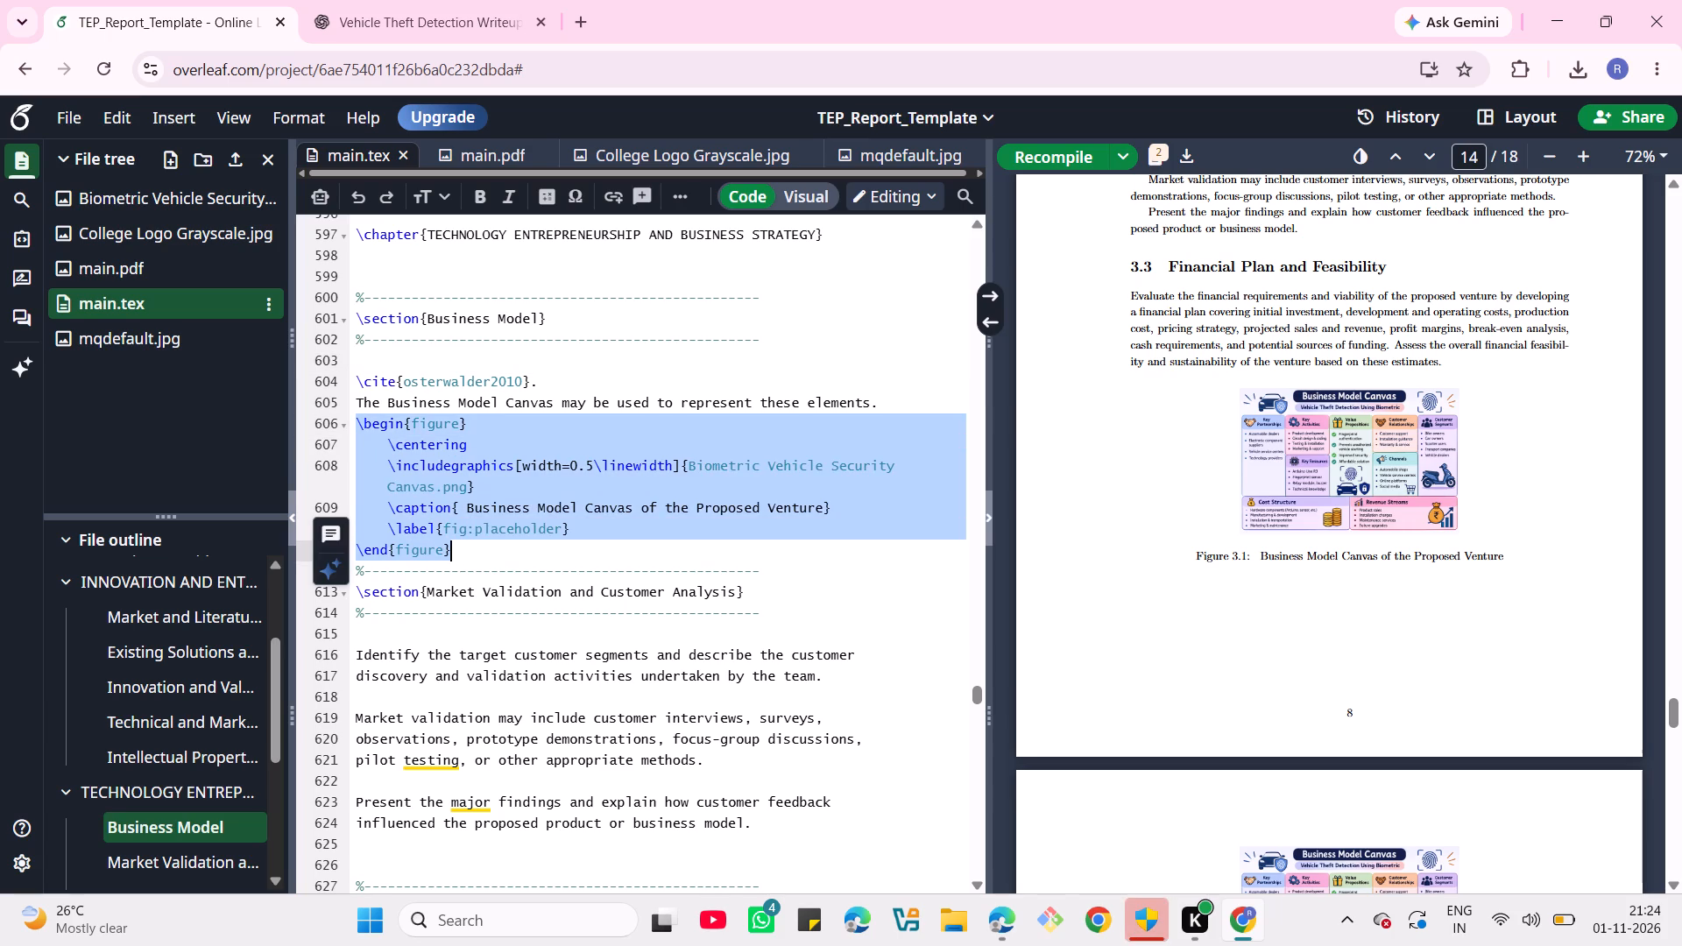
key(BackSpace)
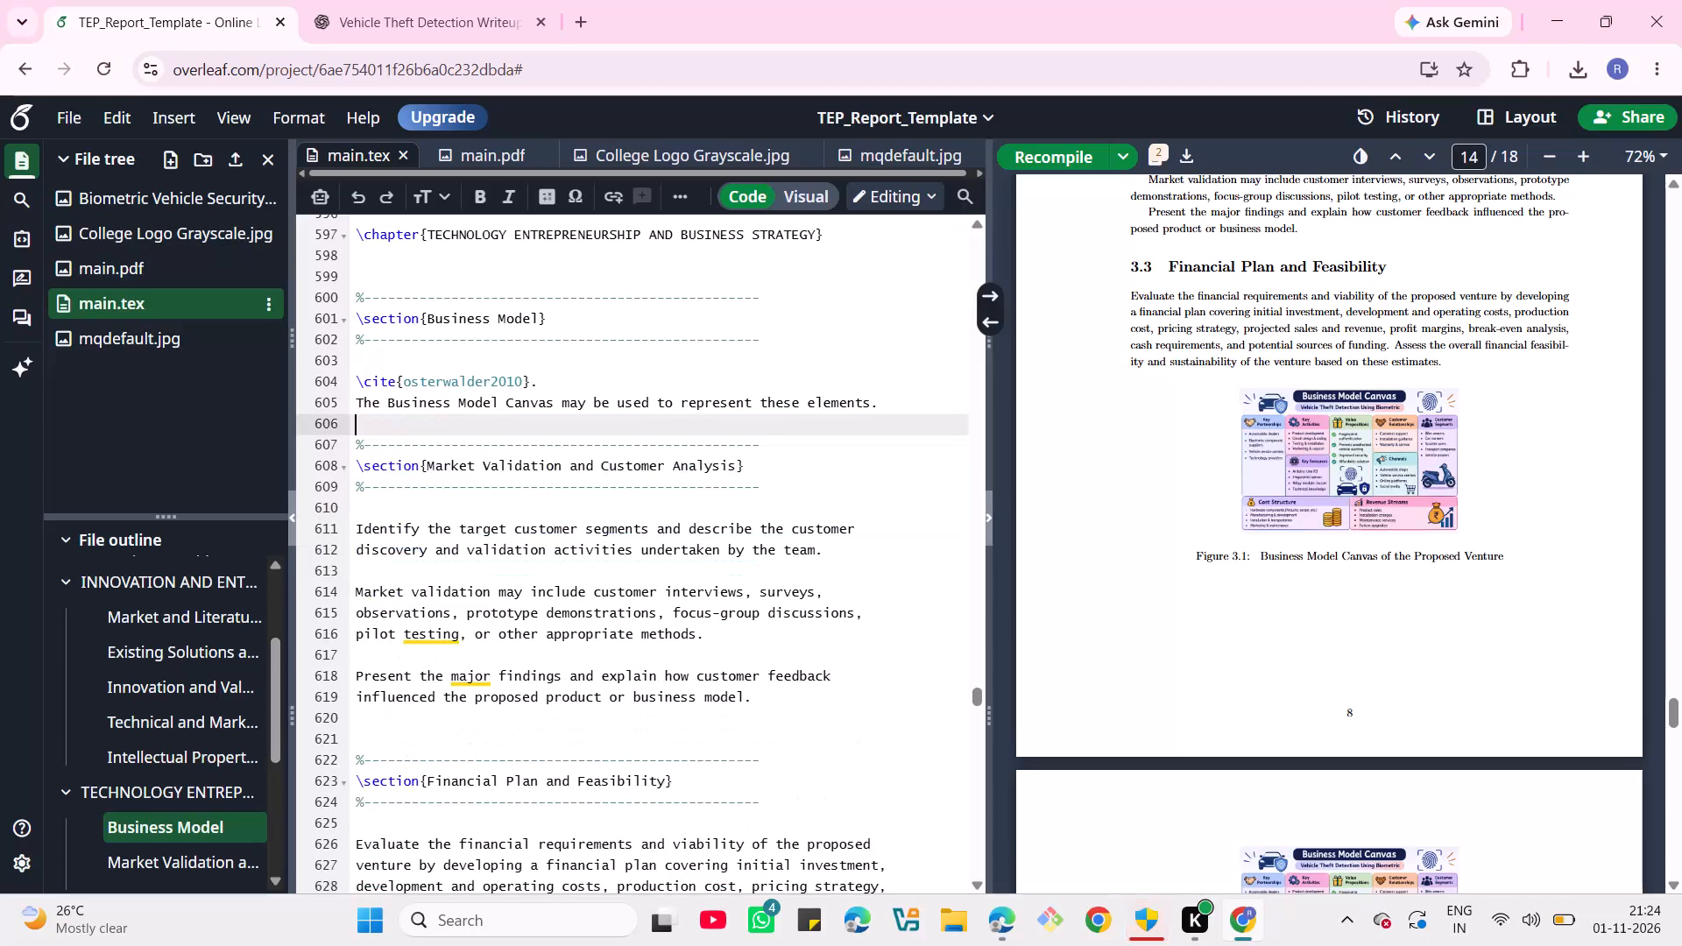
key(BackSpace)
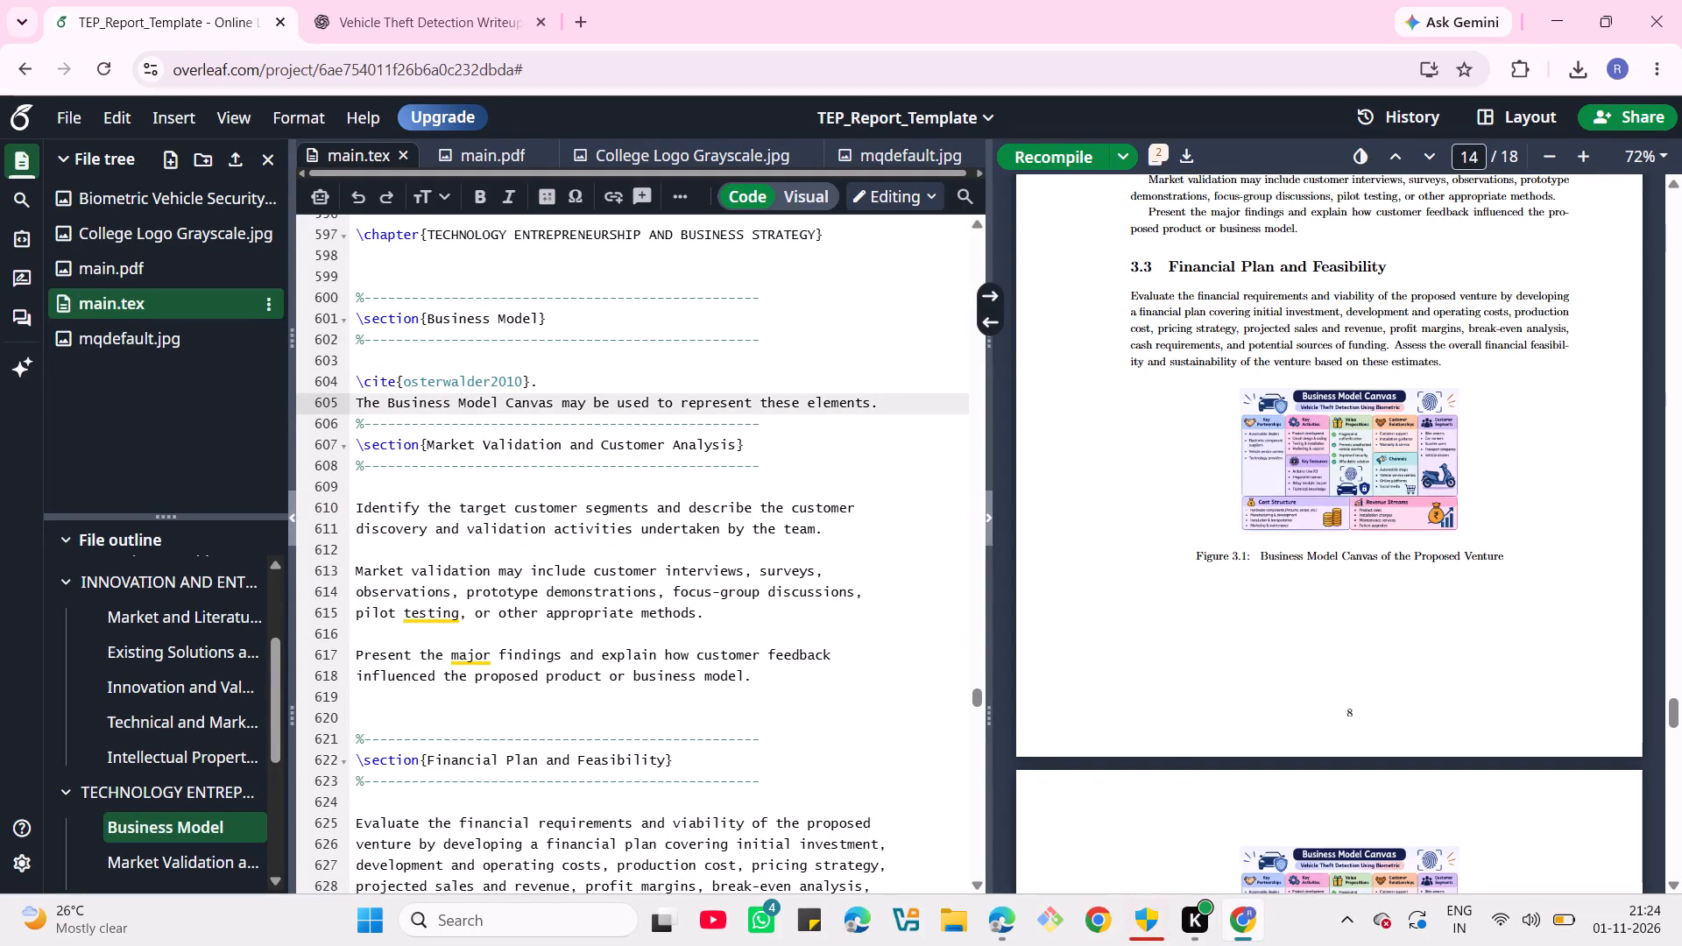
click(1071, 162)
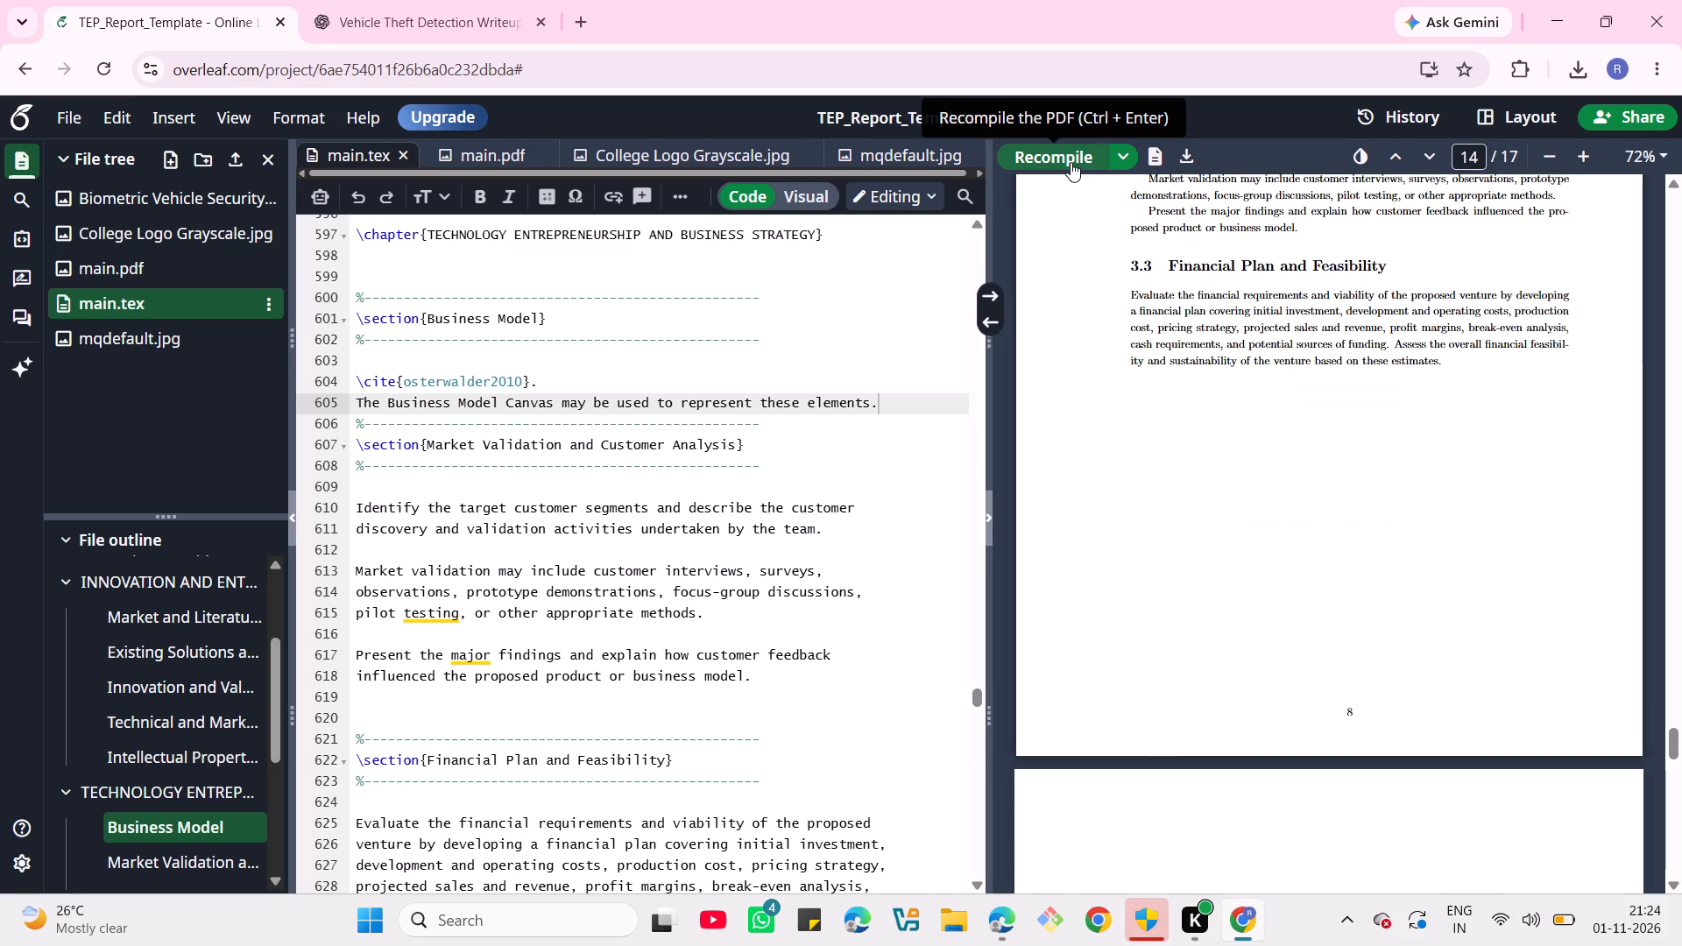
scroll(1233, 385, up, 4)
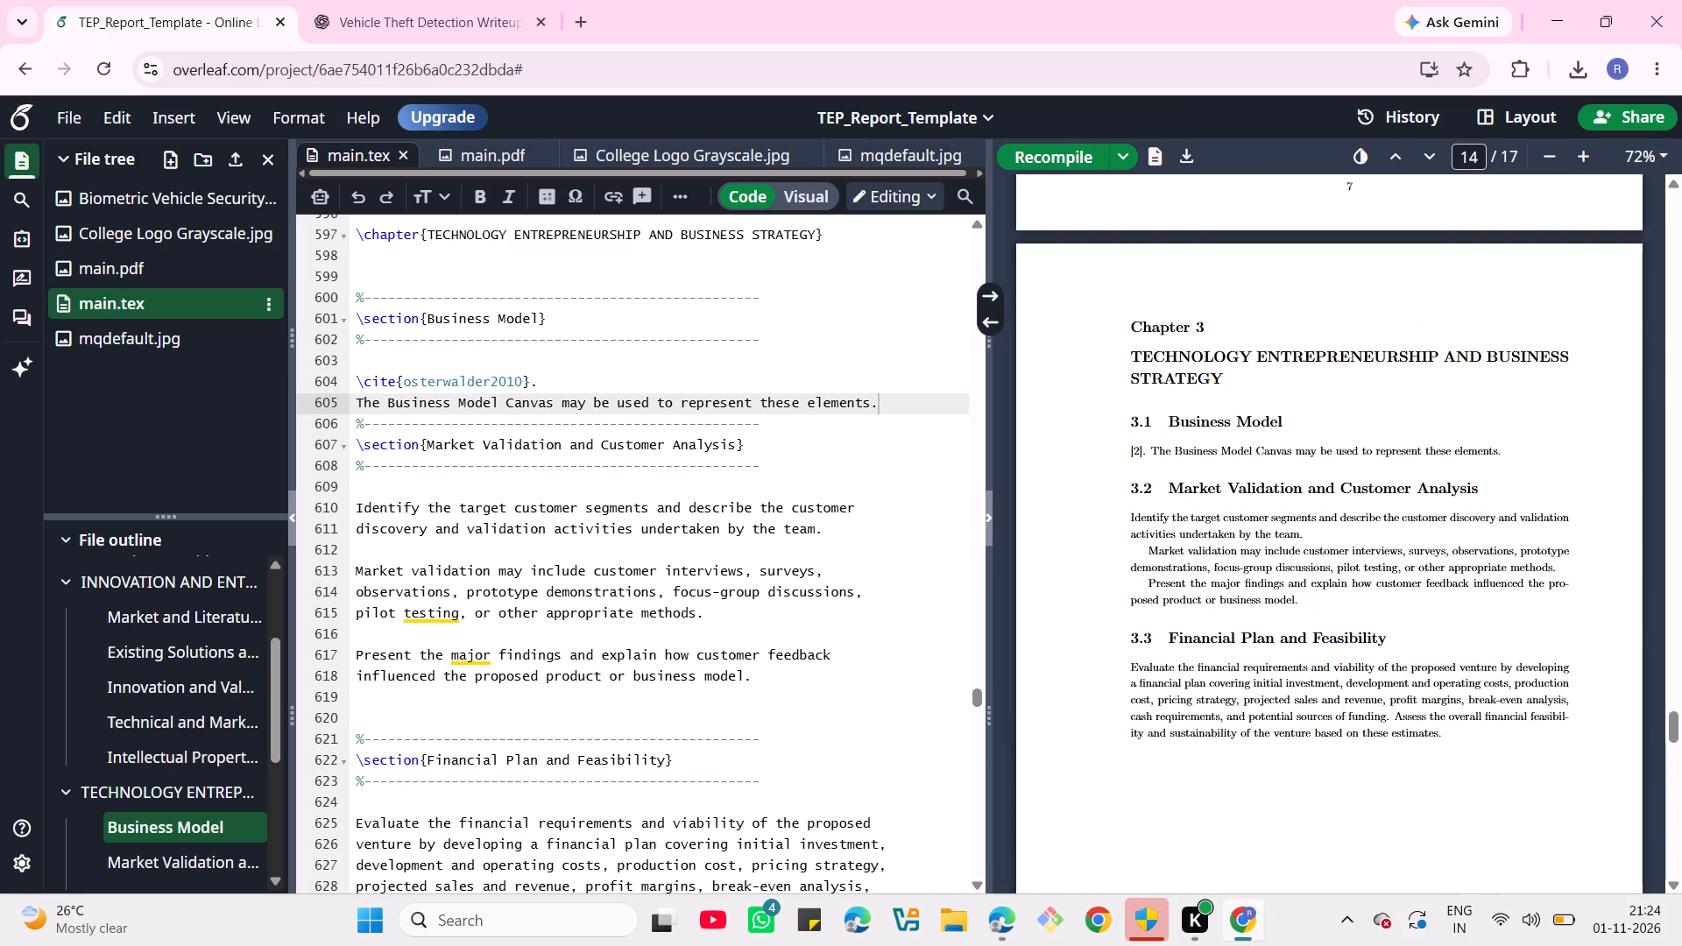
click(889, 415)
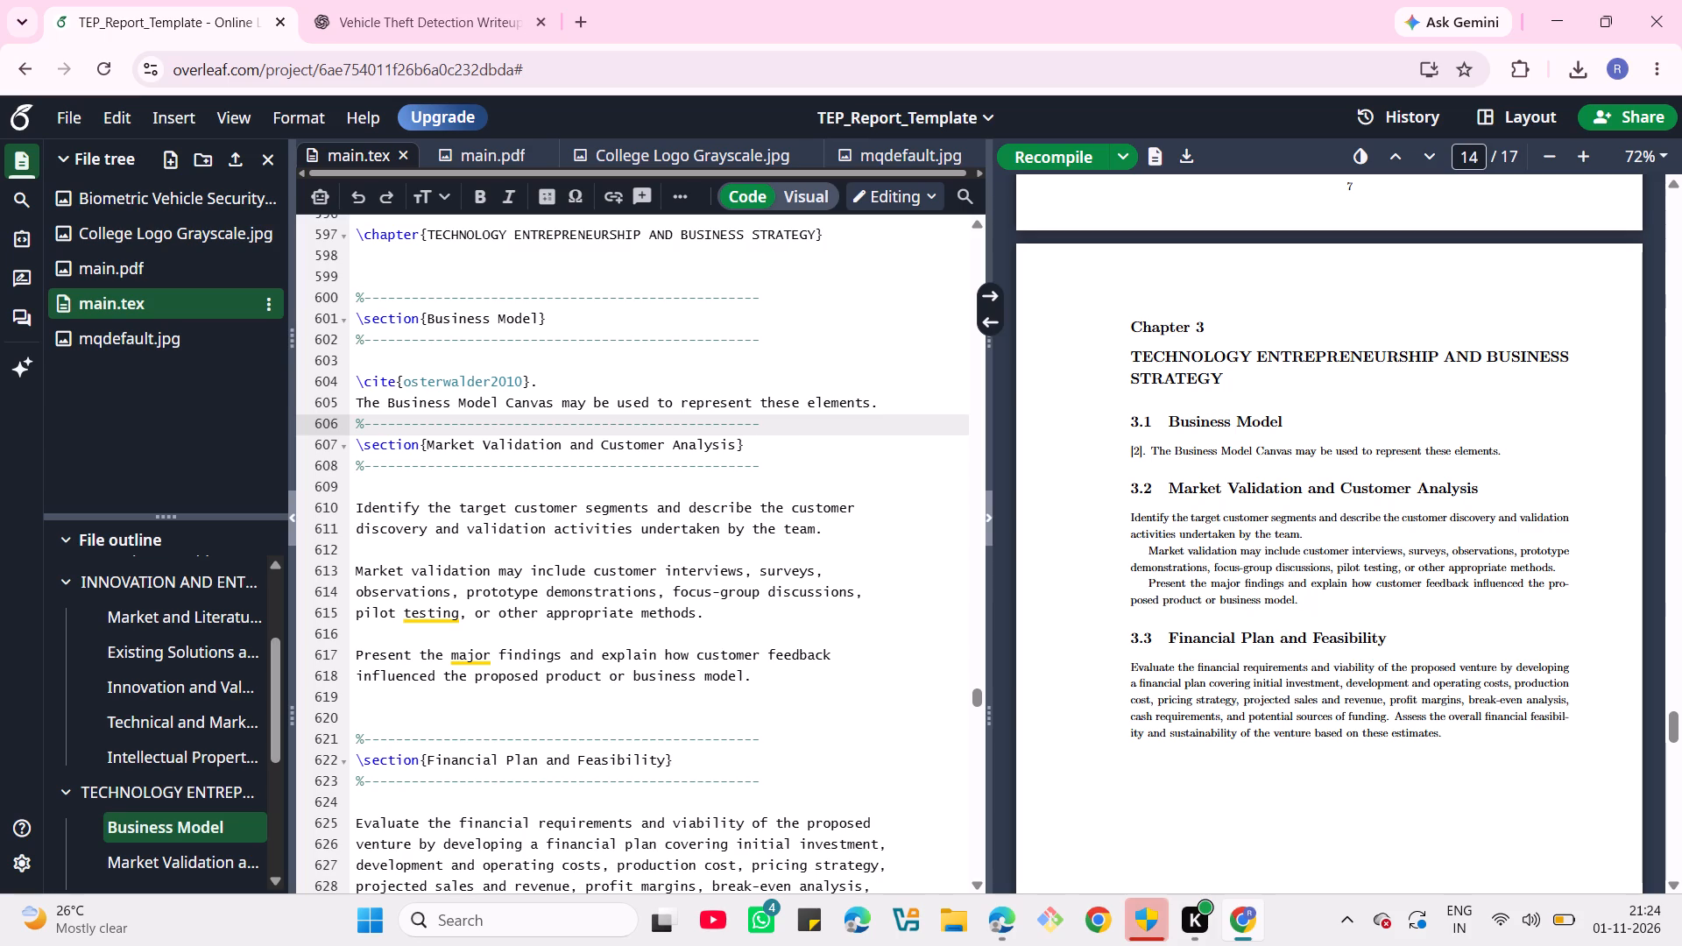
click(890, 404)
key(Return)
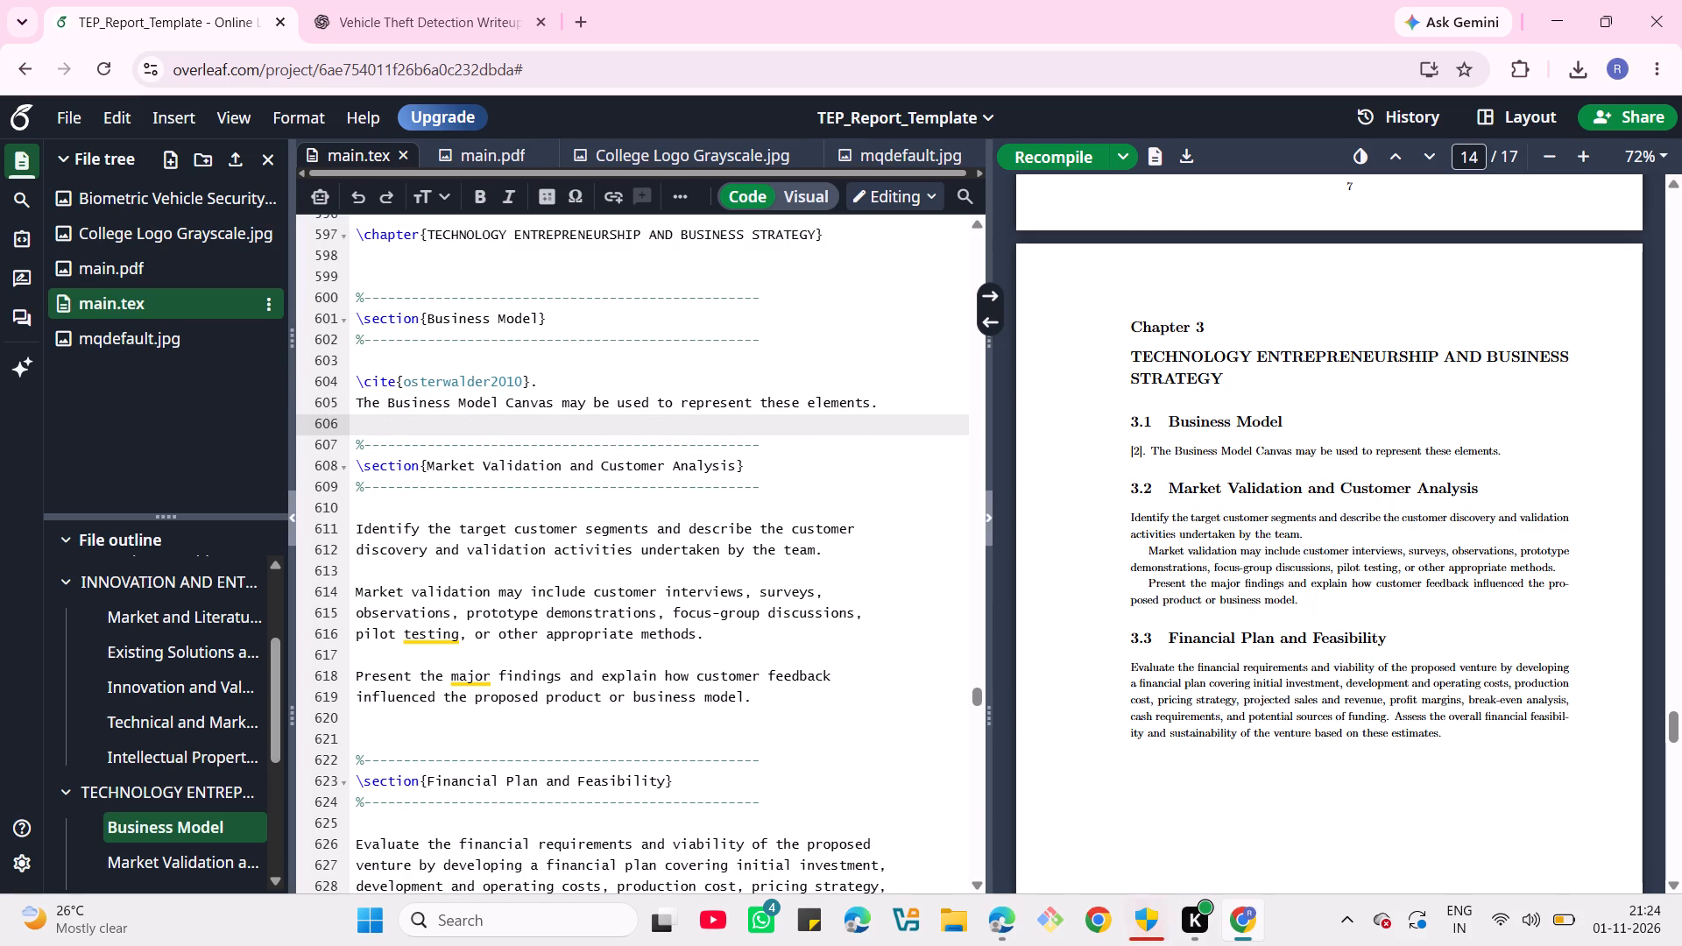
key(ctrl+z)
Undo the recent edits in Section 3.1 to bring back the Business Model Canvas figure block and the empty lines around it.
key(ctrl+z)
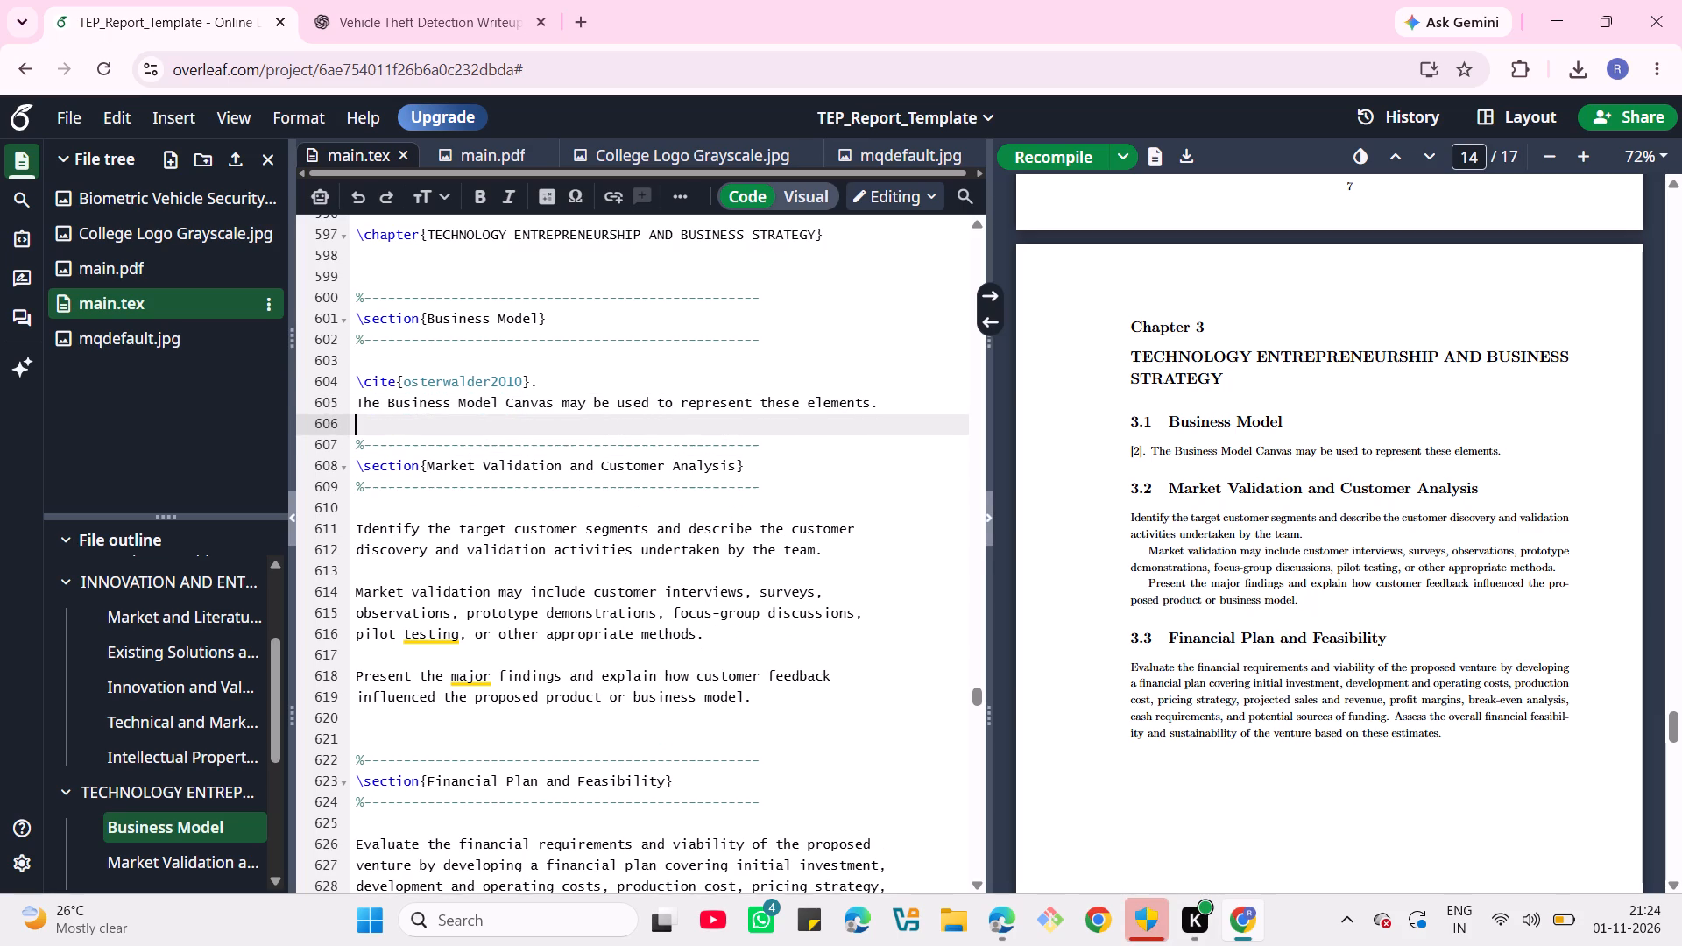
key(ctrl+z)
key(ctrl+z)
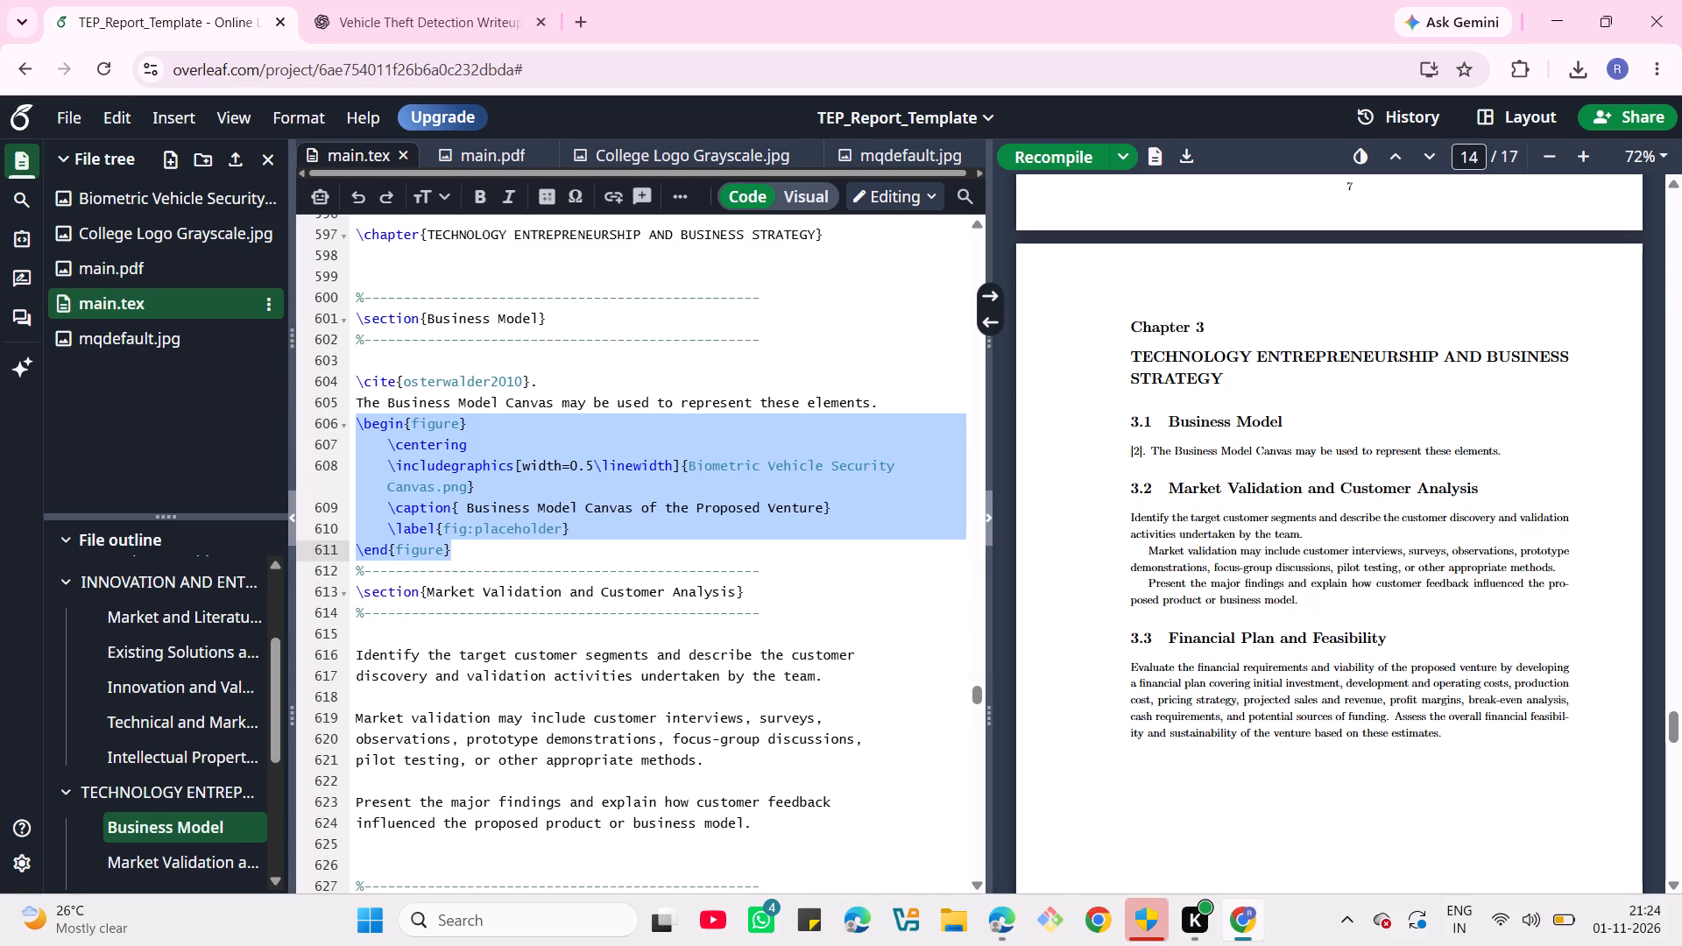
key(ctrl+z)
key(ctrl+z)
key(ctrl+z)
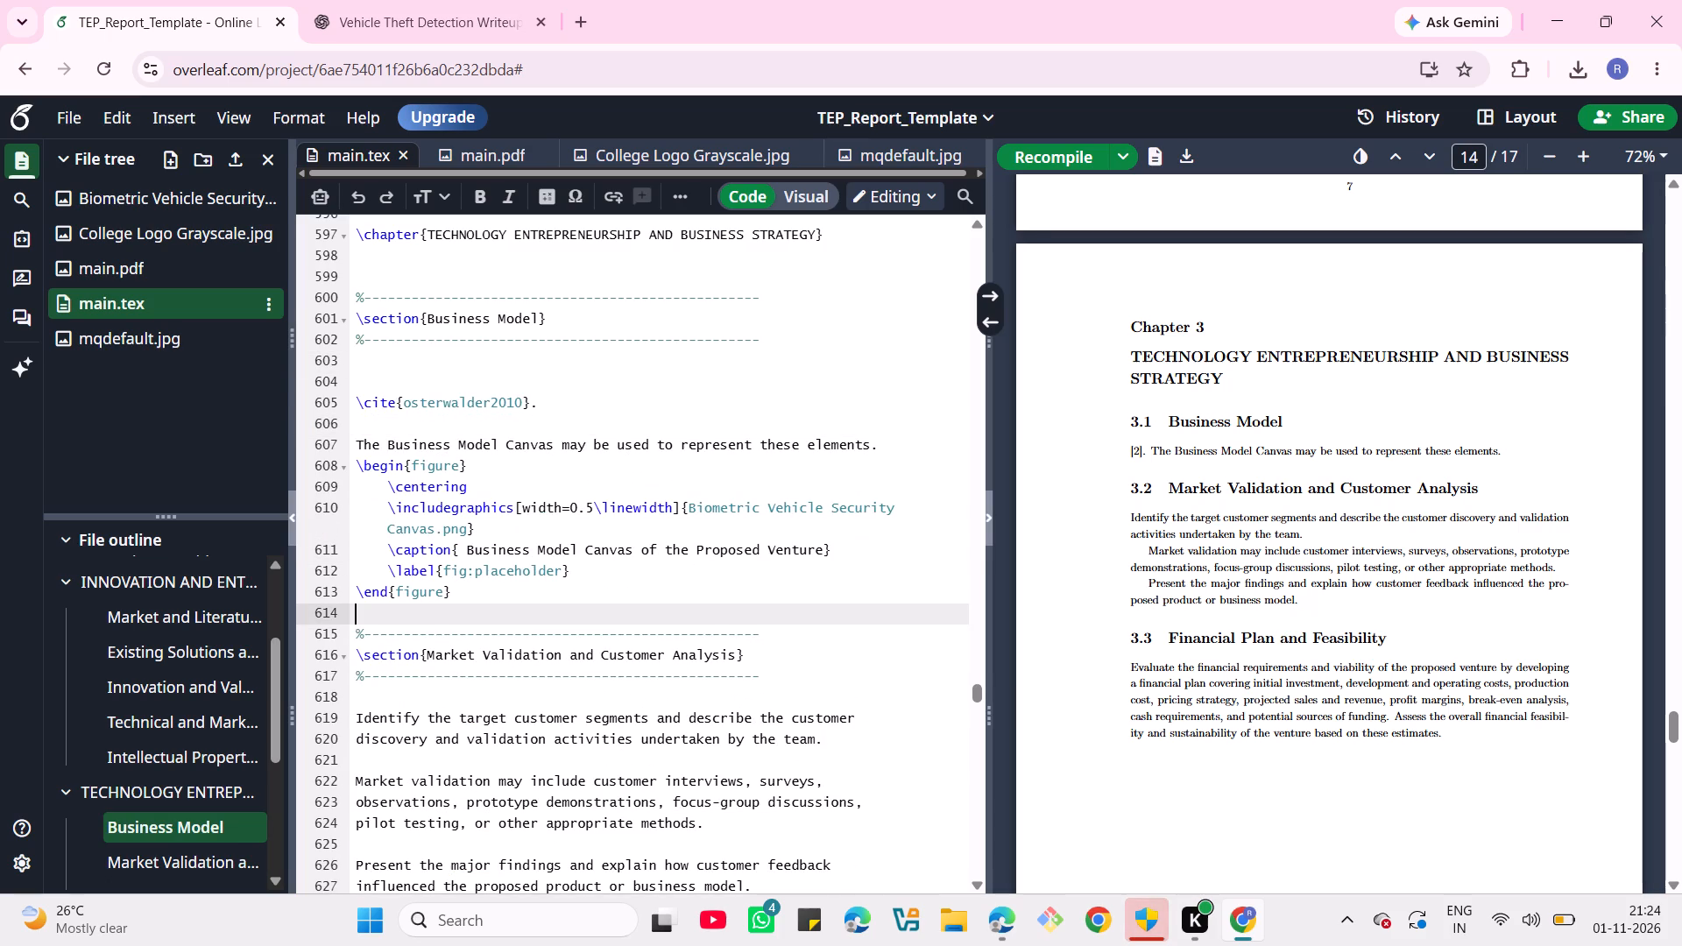
key(ctrl+z)
key(ctrl+z)
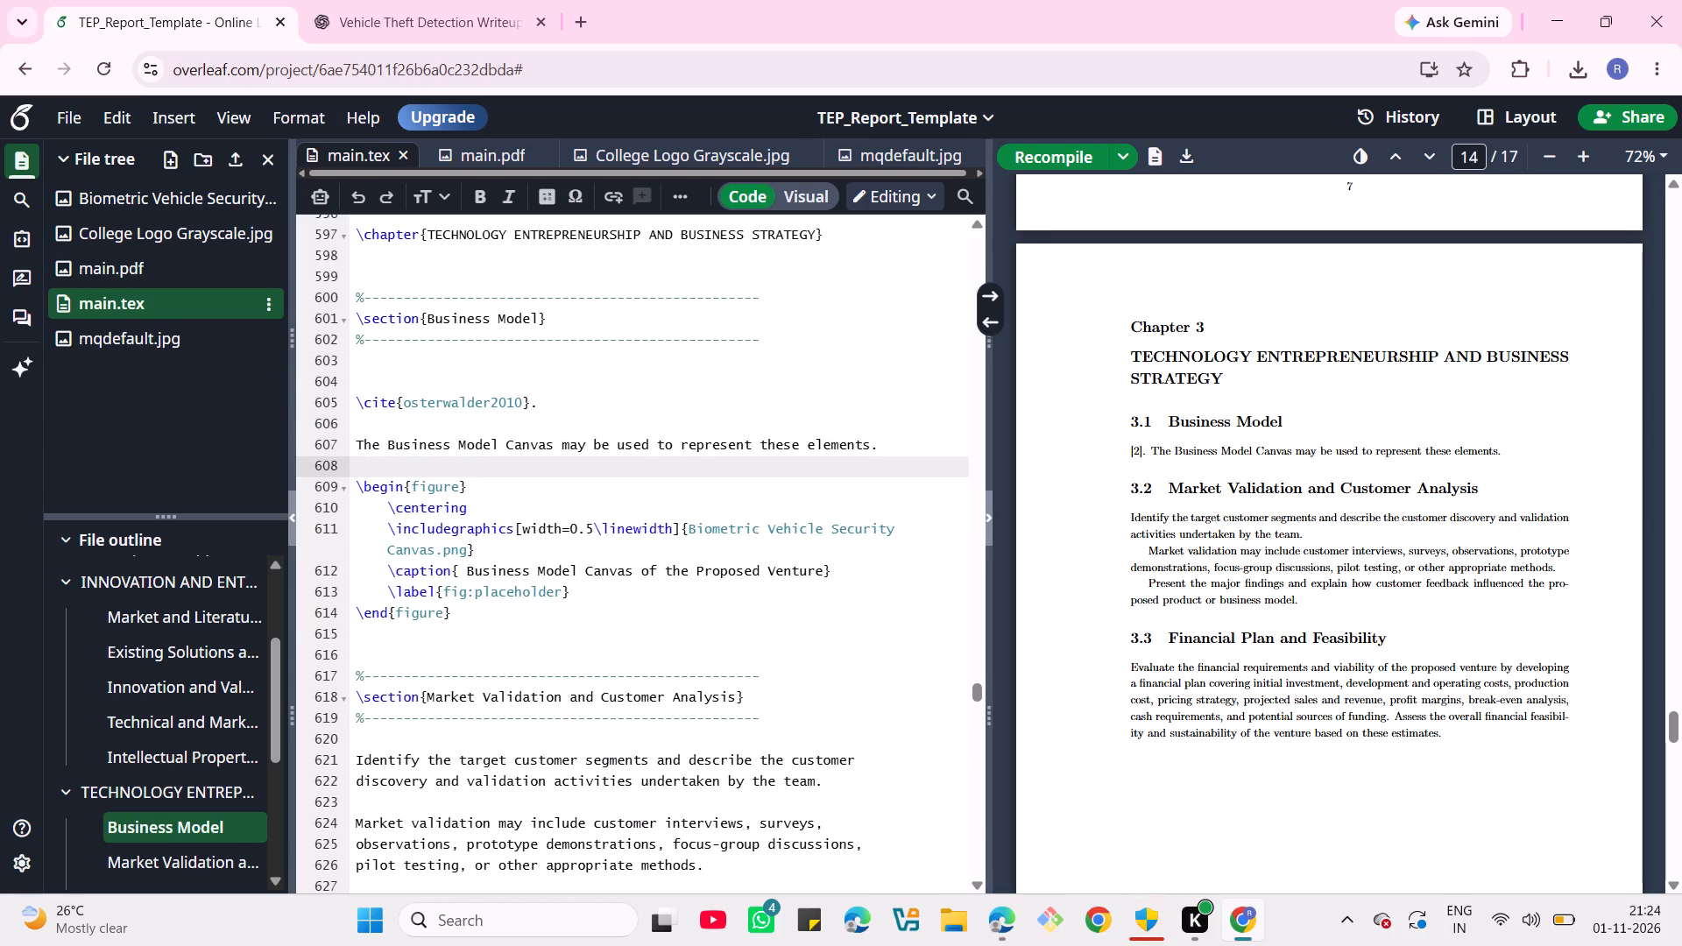
Keep undoing the typed text in the figure's caption, back to "Business Model C".
key(ctrl+z)
key(ctrl+z)
key(ctrl+z)
key(ctrl+z)
key(ctrl+z)
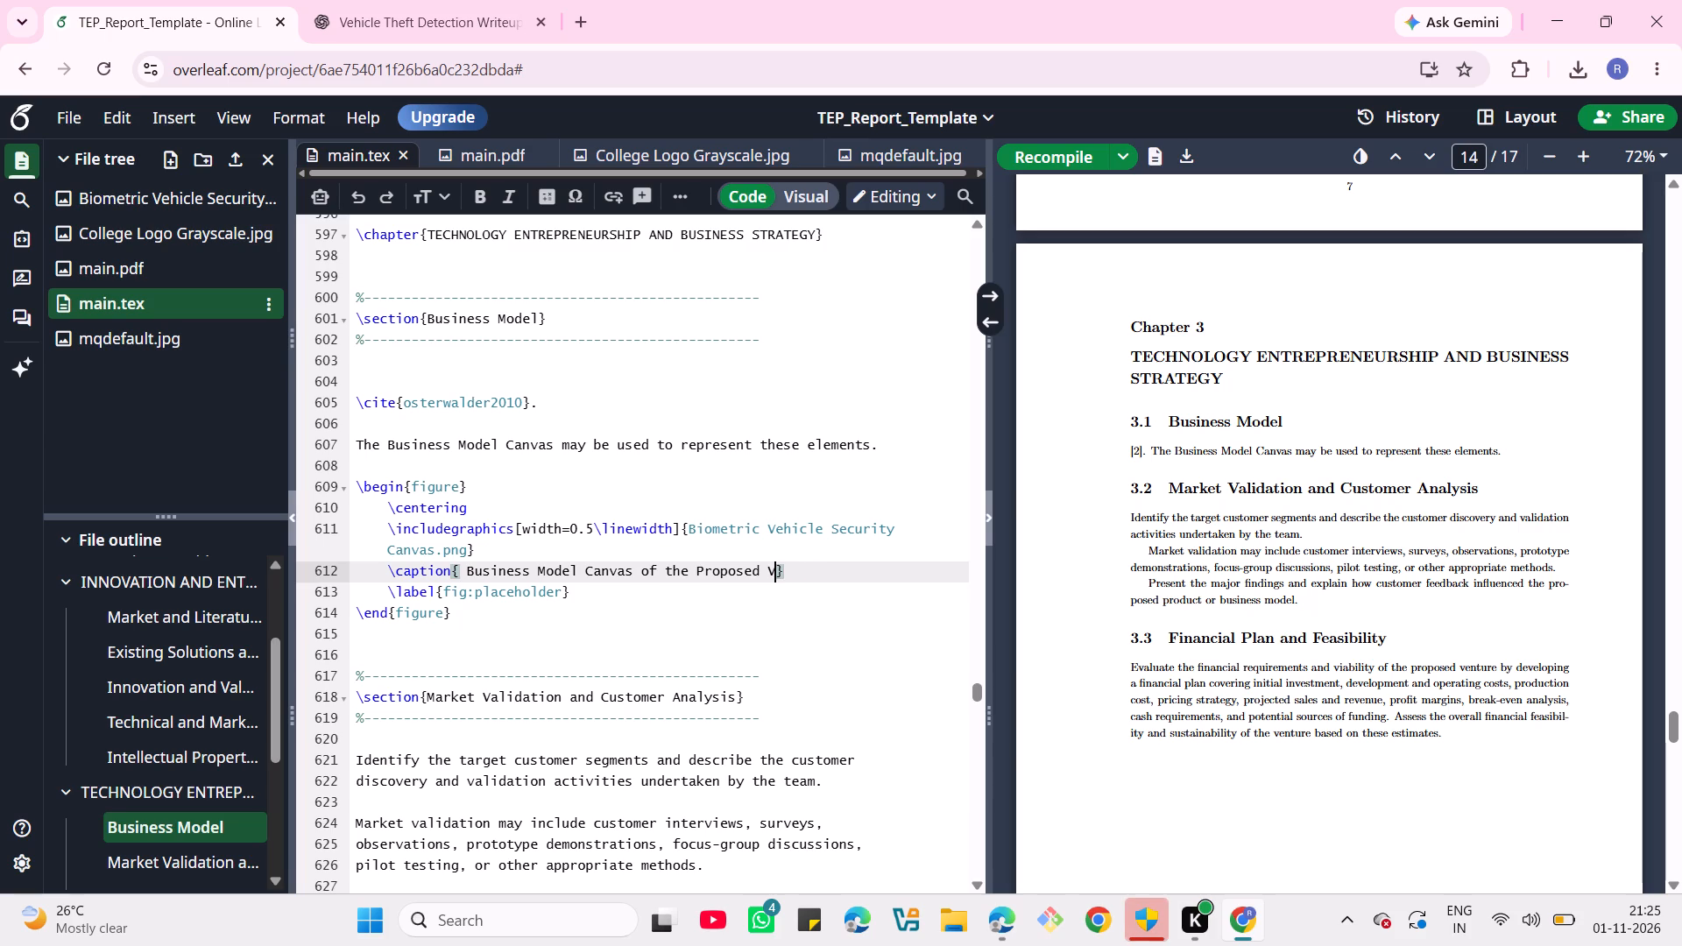
key(ctrl+z)
key(ctrl+z)
key(ctrl+z)
key(ctrl+z)
key(ctrl+z)
key(ctrl+z)
key(ctrl+z)
key(ctrl+z)
key(ctrl+z)
key(ctrl+z)
key(ctrl+z)
key(ctrl+z)
key(ctrl+z)
key(ctrl+z)
key(ctrl+z)
key(ctrl+z)
key(ctrl+z)
key(ctrl+z)
key(ctrl+z)
key(ctrl+z)
key(ctrl+z)
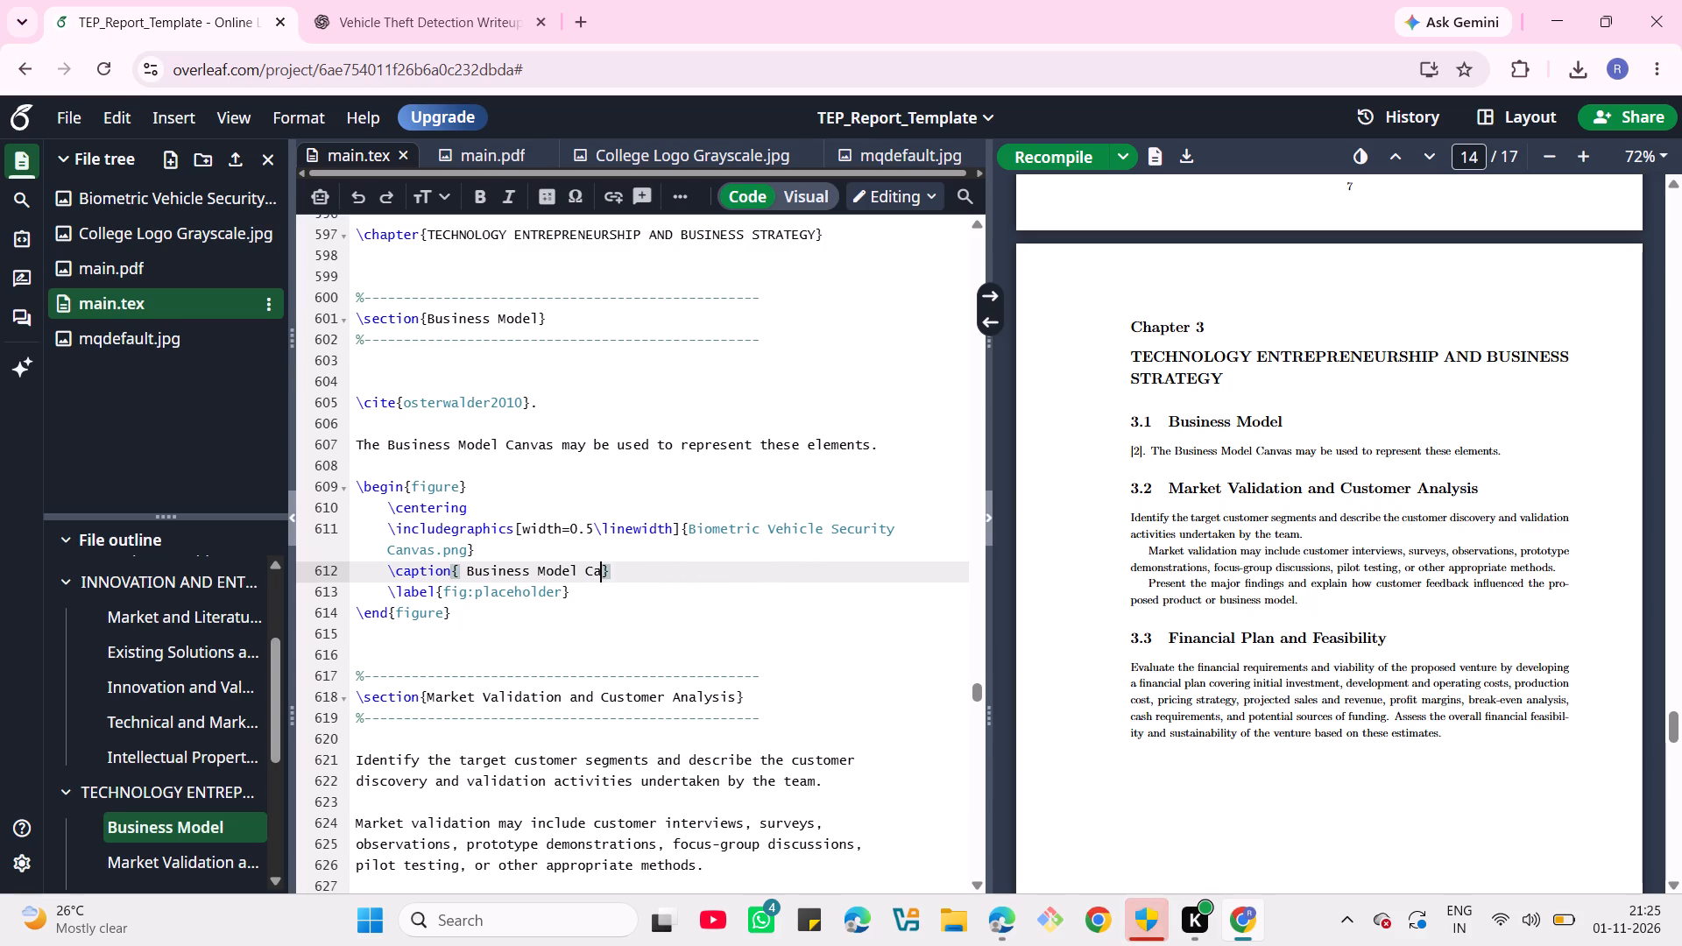
key(ctrl+z)
key(z)
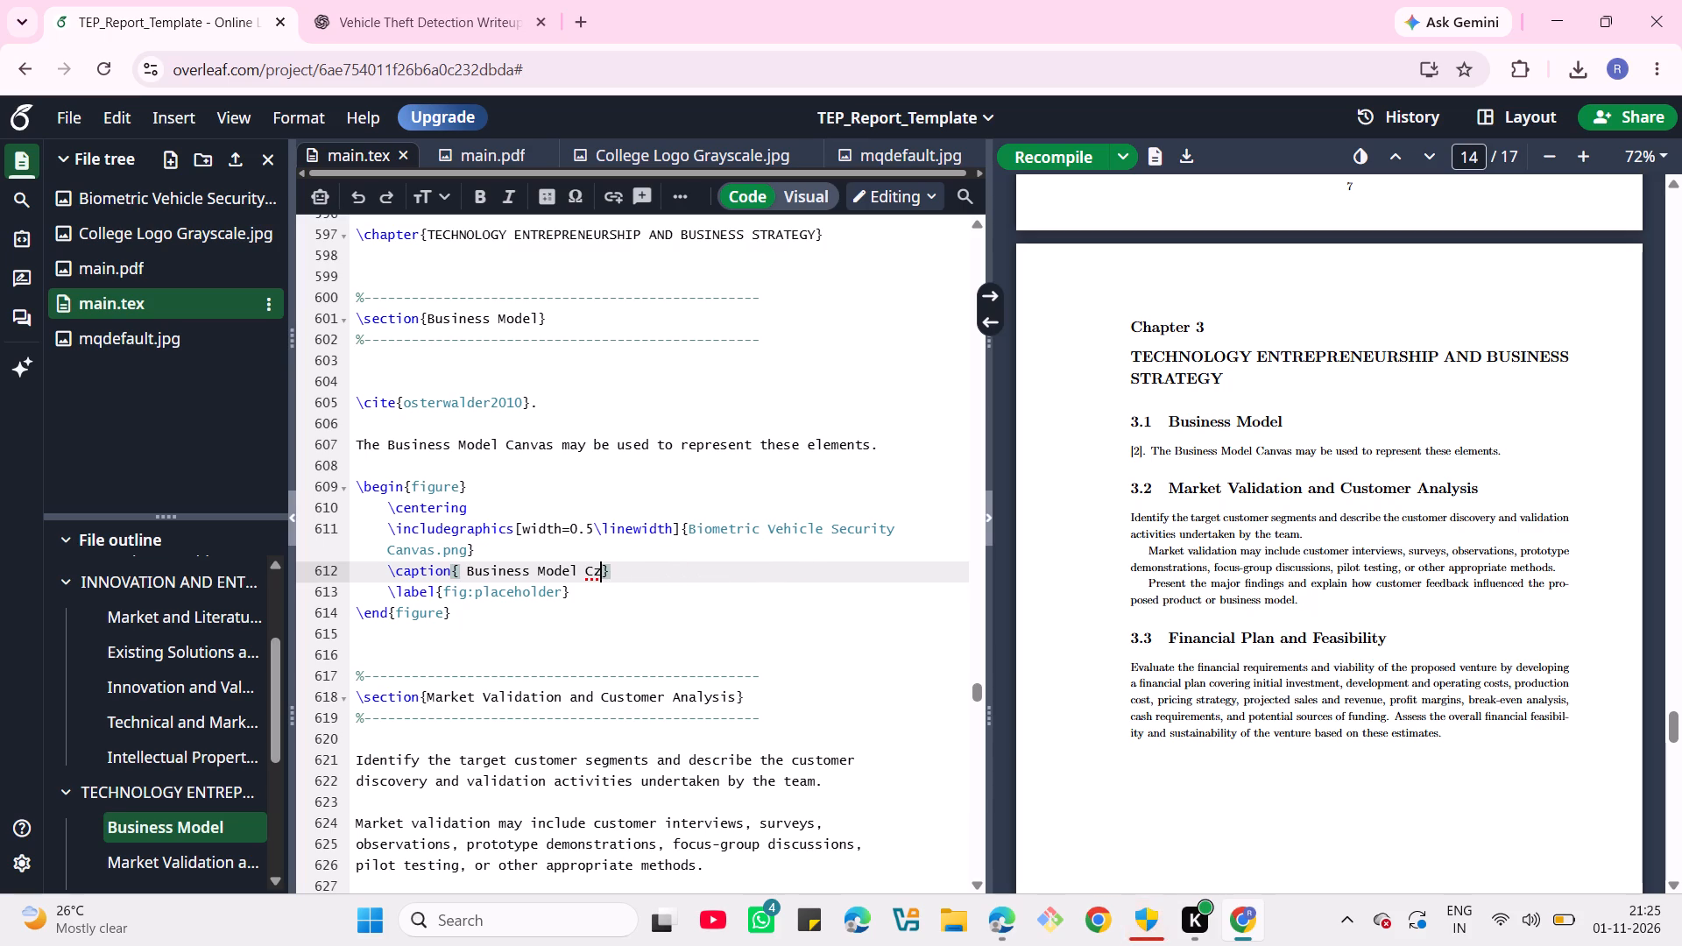
Undo the Business Model figure's caption edits and the removal of the template's canvas placeholder code.
key(ctrl+z)
key(ctrl+z)
key(ctrl+z)
key(ctrl+z)
key(ctrl+z)
key(ctrl+z)
key(ctrl+z)
key(ctrl+z)
key(ctrl+z)
key(ctrl+z)
key(ctrl+z)
key(ctrl+z)
key(ctrl+z)
key(ctrl+z)
key(ctrl+z)
key(ctrl+z)
key(ctrl+z)
key(ctrl+z)
key(ctrl+z)
key(ctrl+z)
key(ctrl+z)
key(ctrl+z)
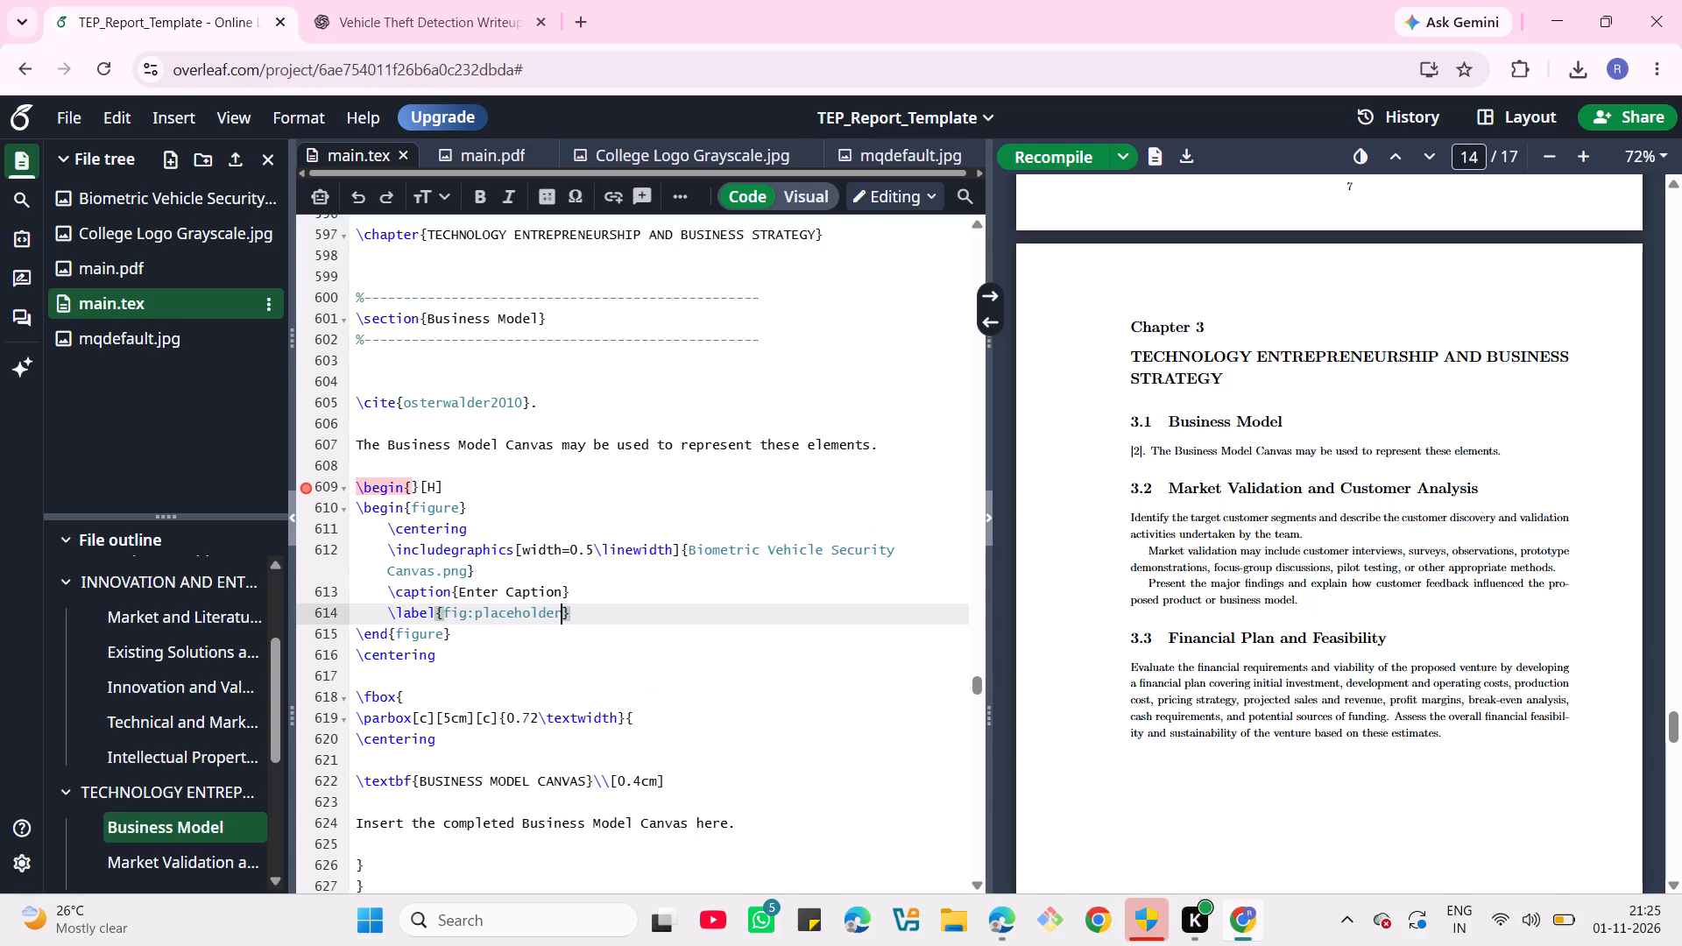
Undo the inserted figure block and the deleted introductory paragraphs under Business Model, back to the original template code, and recompile the PDF.
key(ctrl+z)
key(ctrl+z)
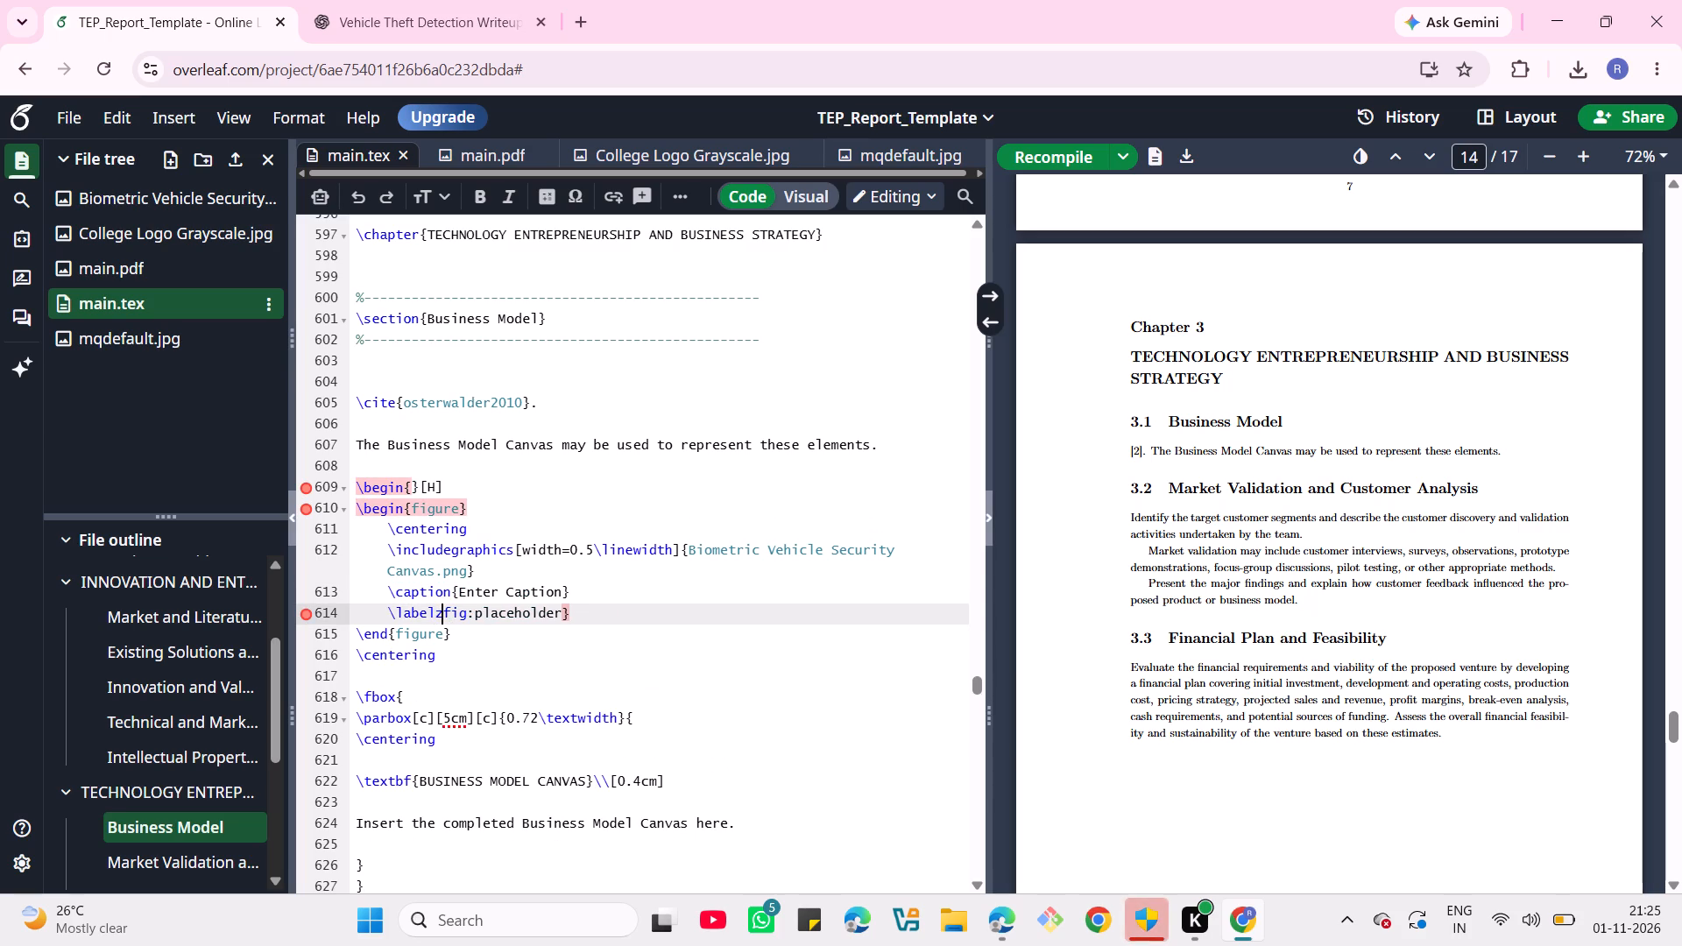
key(z)
key(ctrl+z)
key(z)
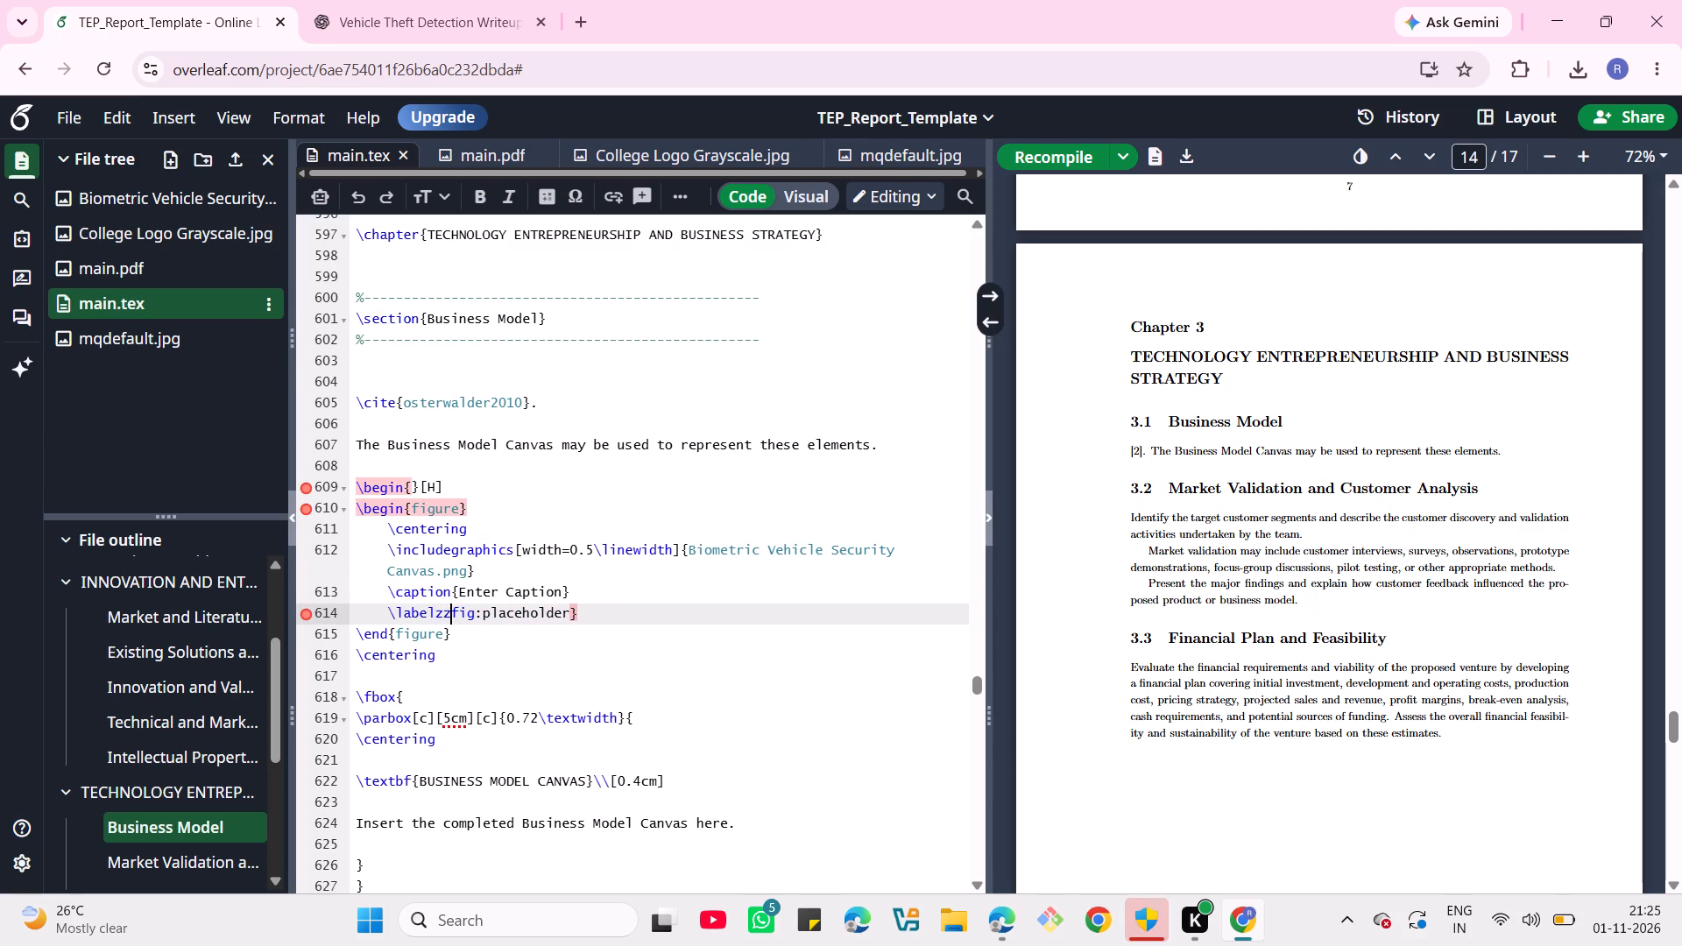
key(ctrl+z)
key(ctrl+z)
key(ctrl+z)
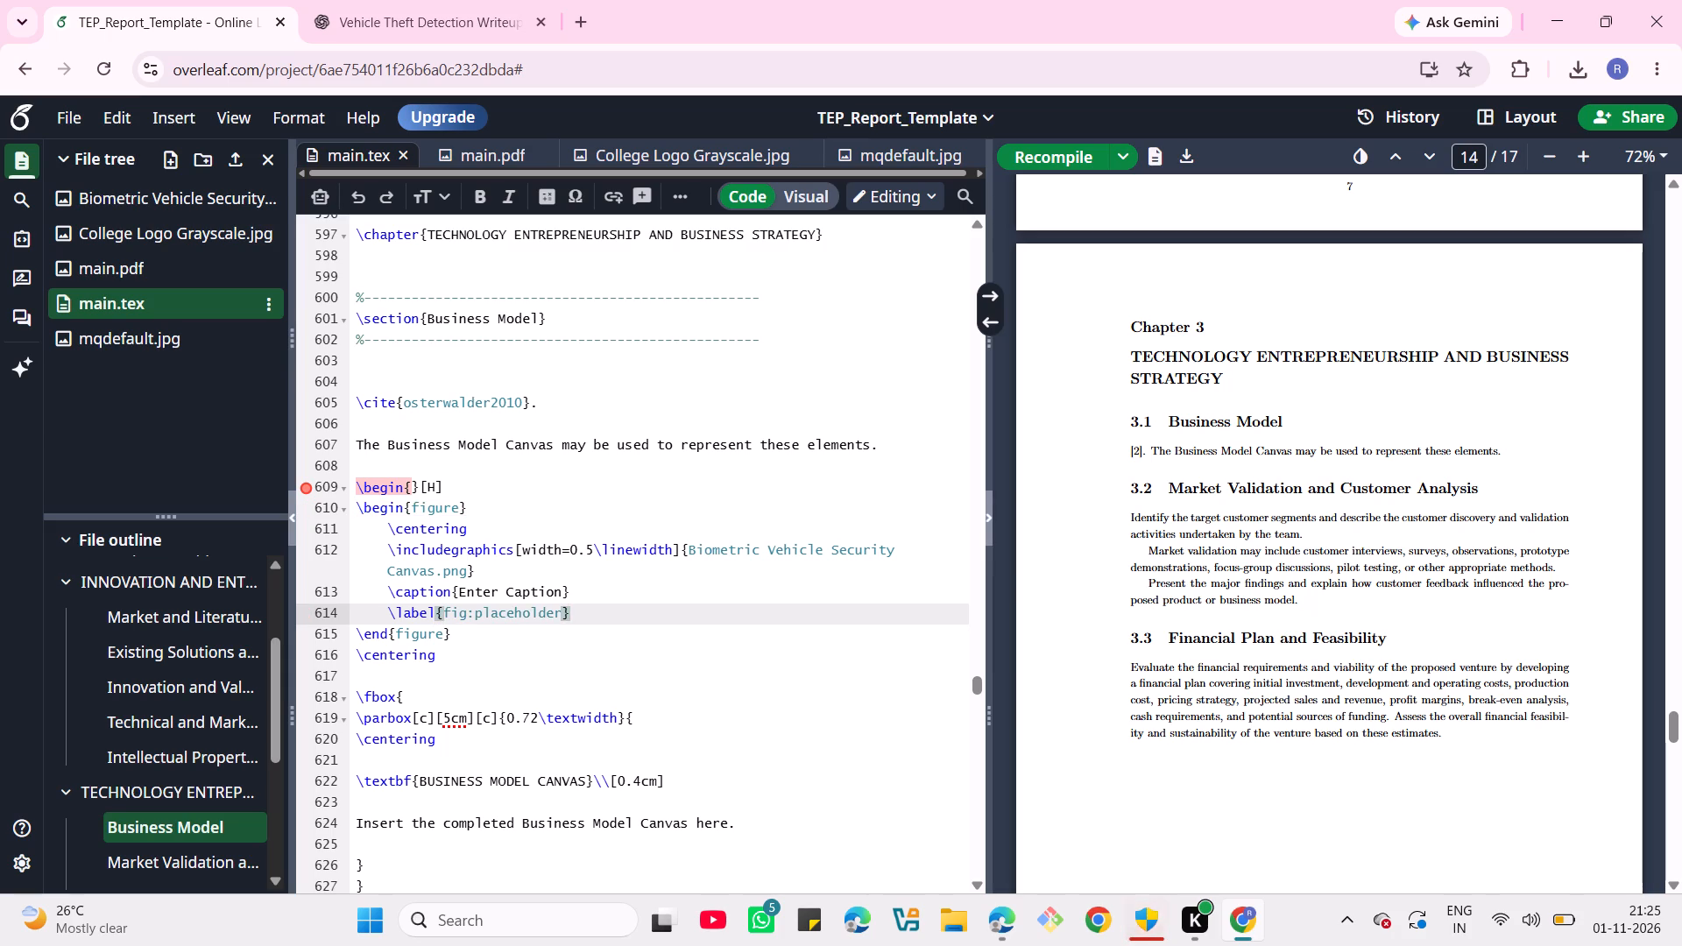
key(z)
key(ctrl+z)
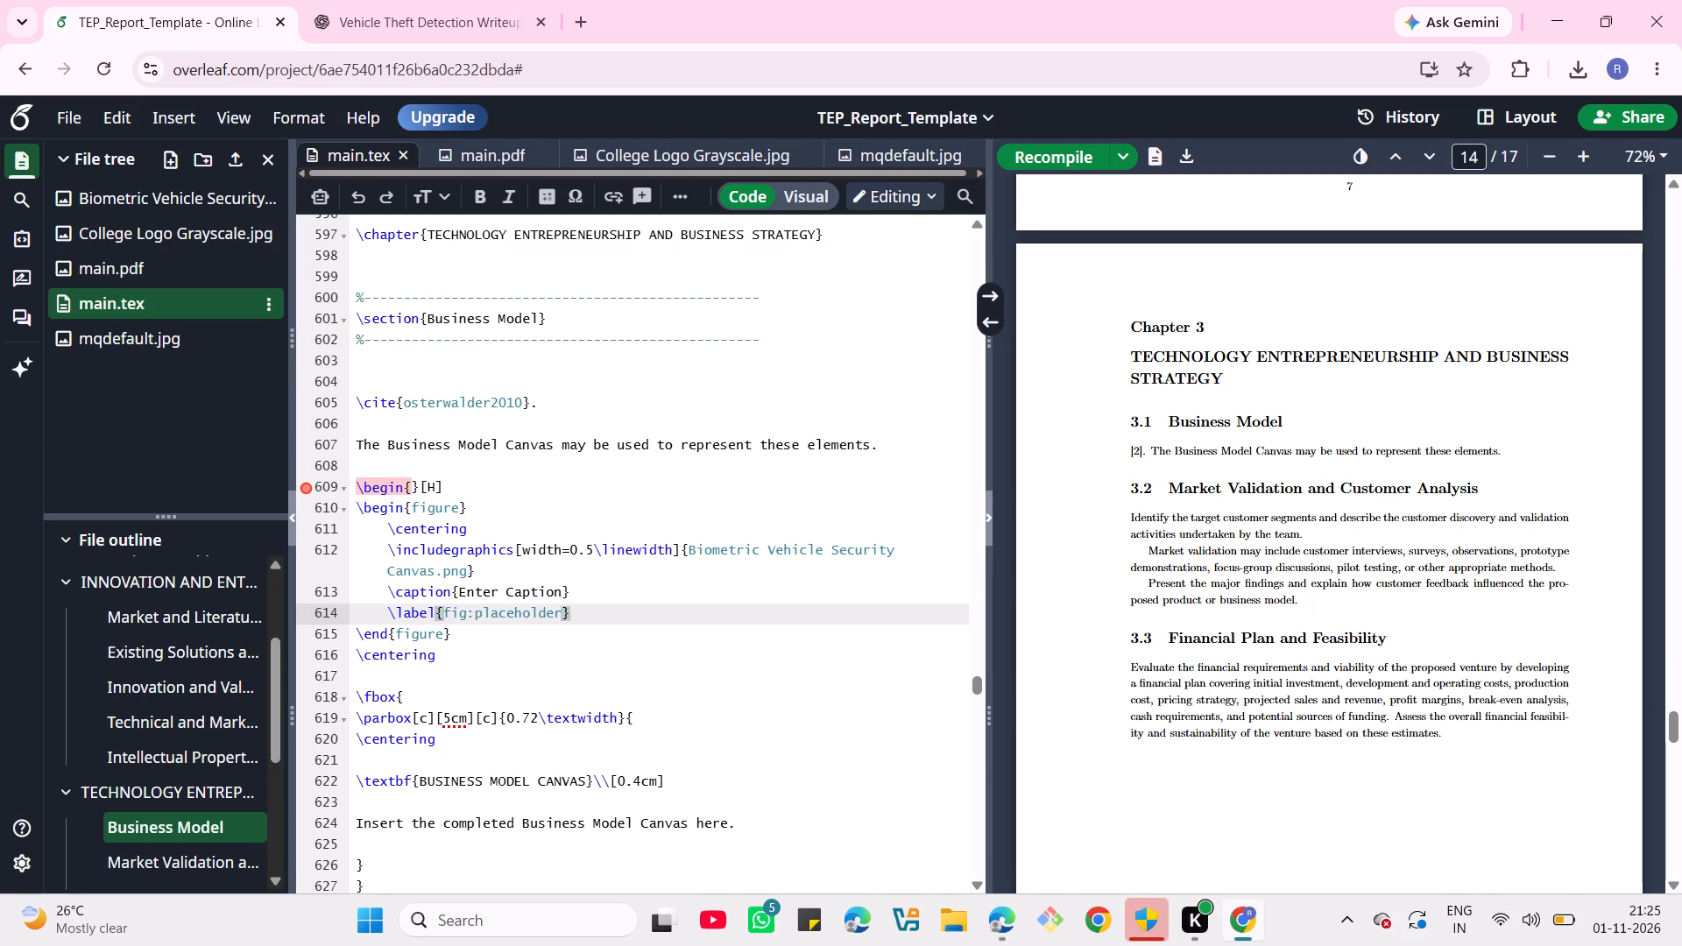
key(ctrl+z)
key(ctrl+z)
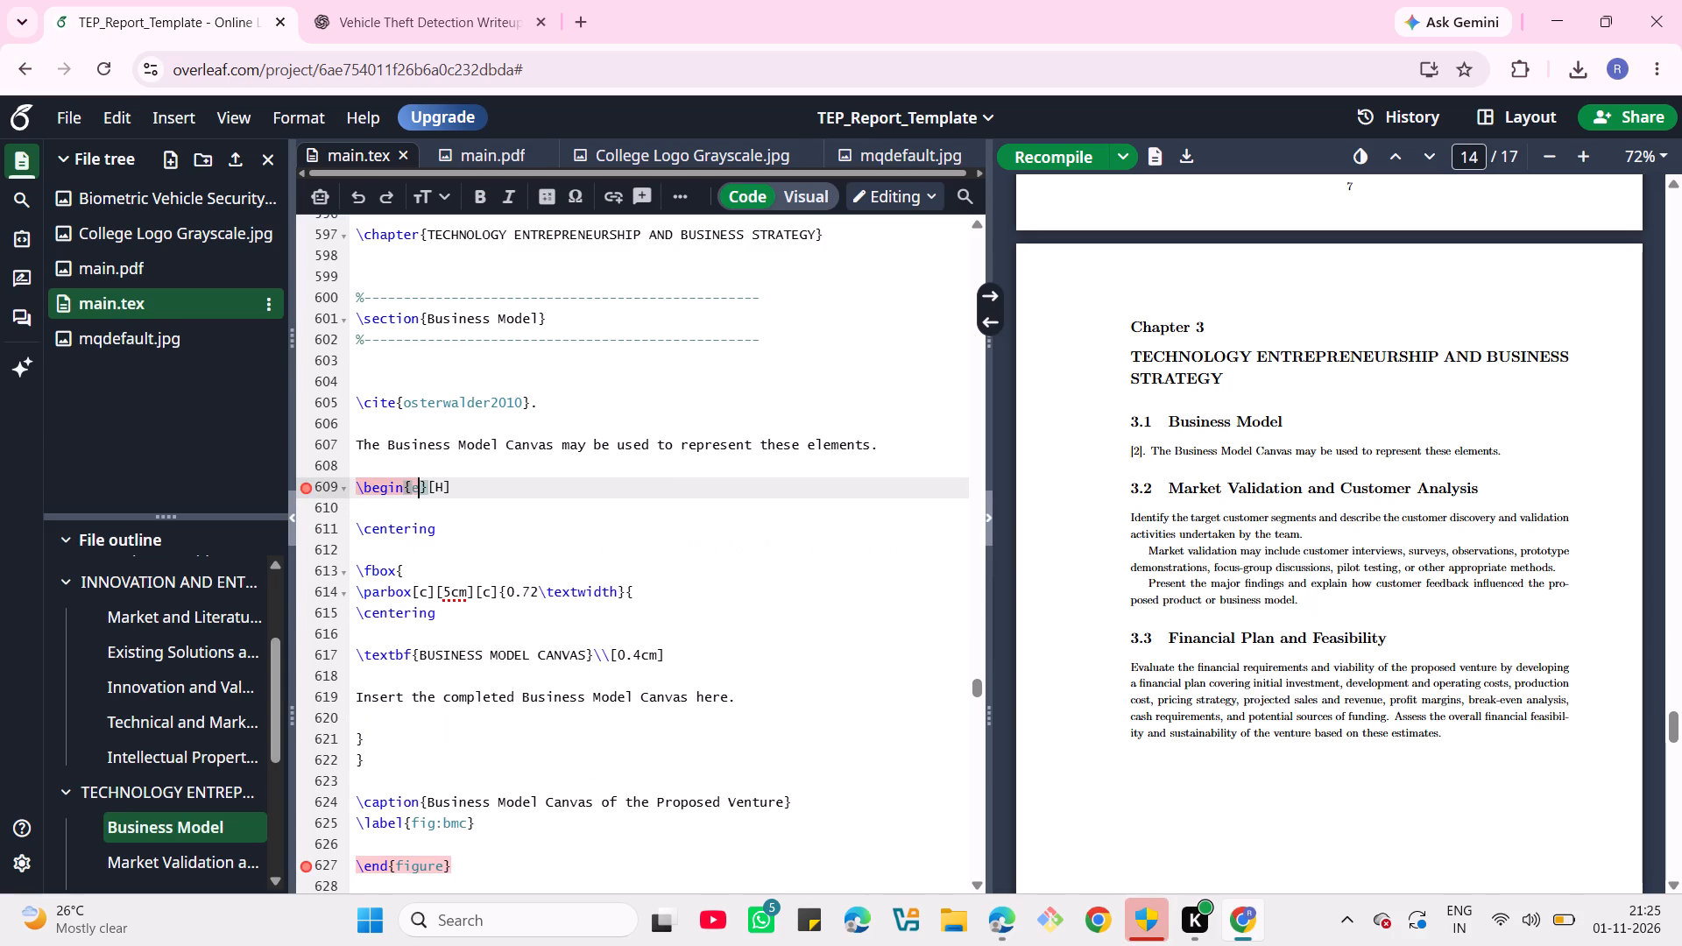
key(ctrl+z)
key(ctrl+z)
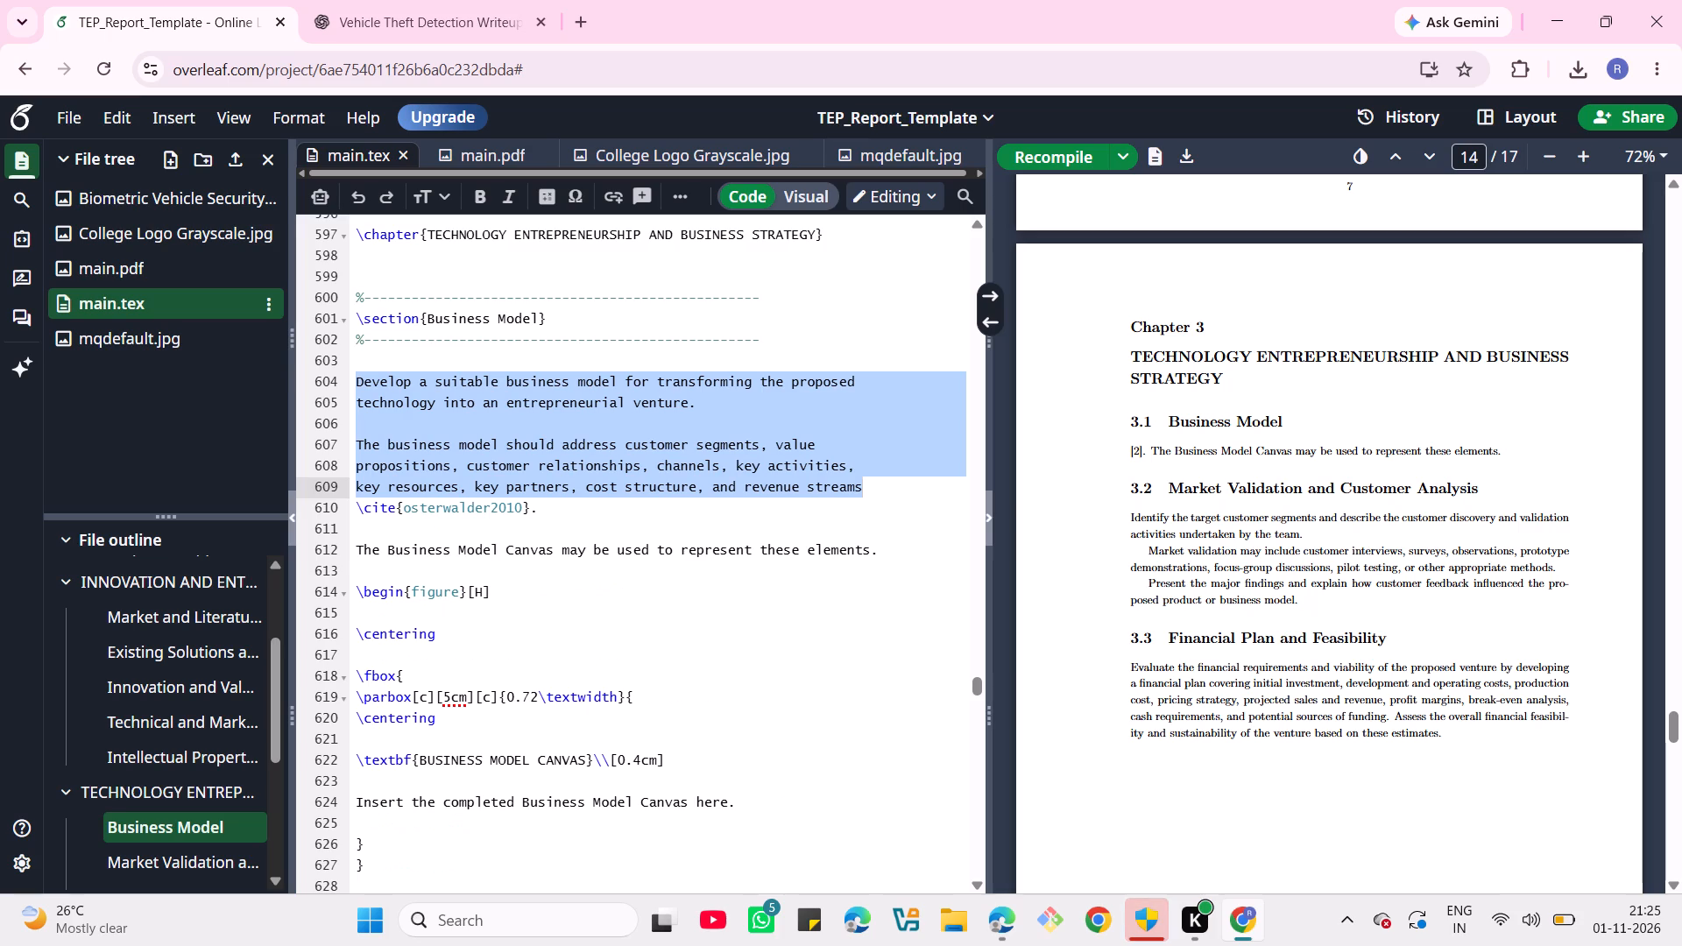
key(ctrl+z)
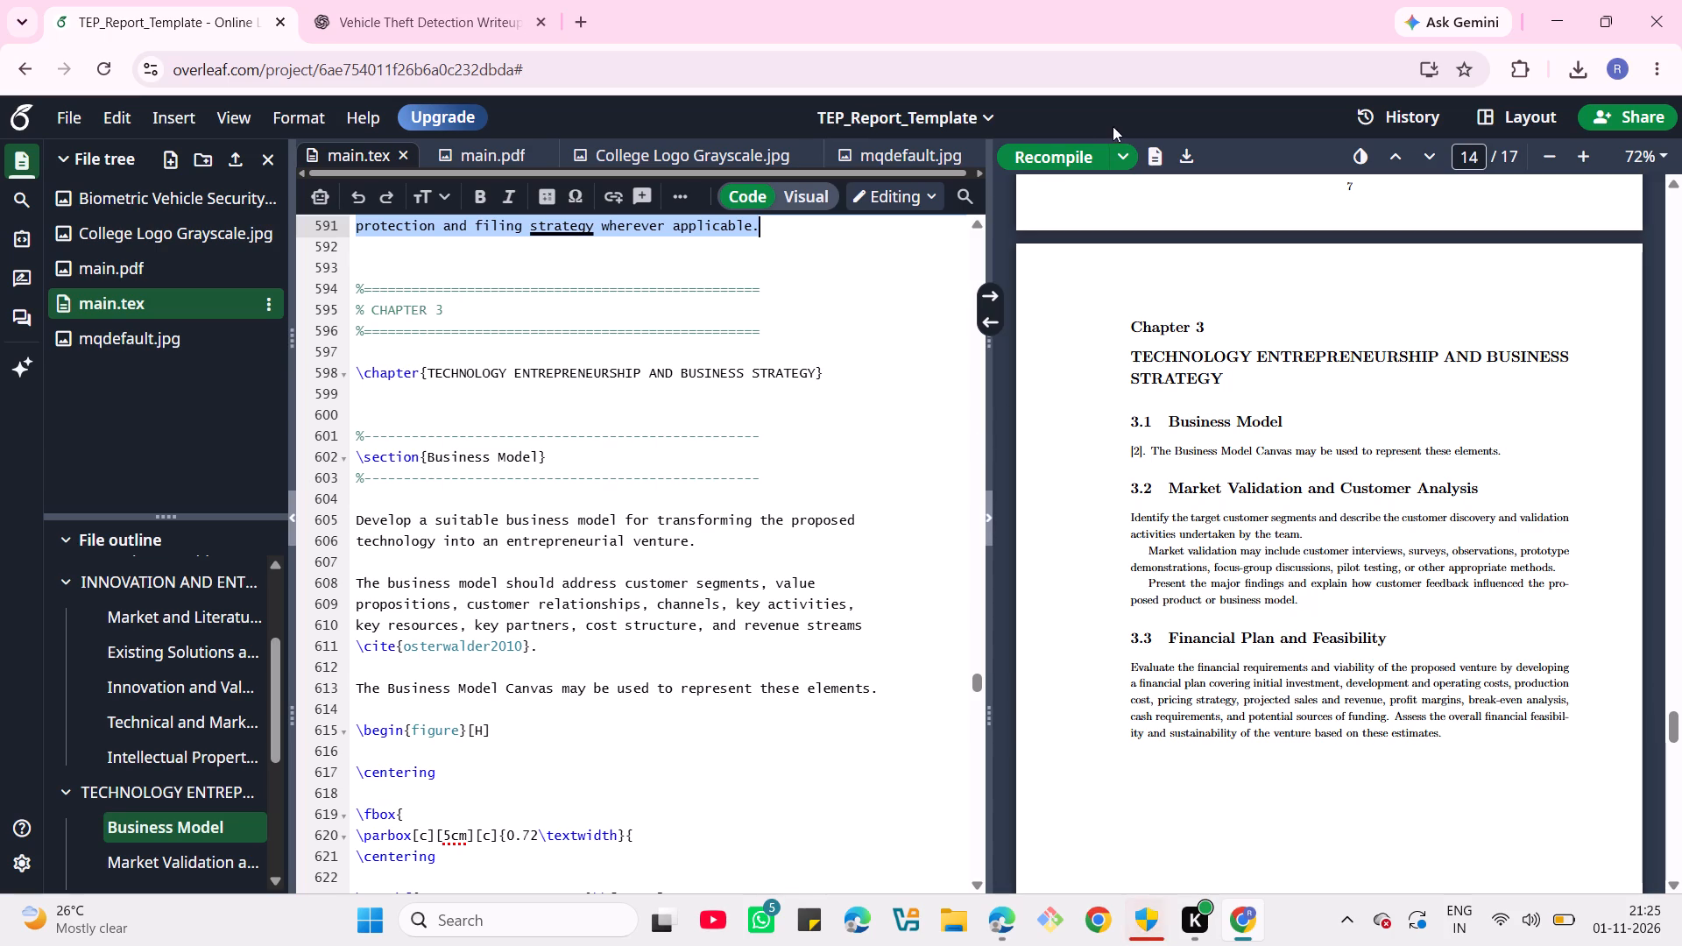
click(1043, 159)
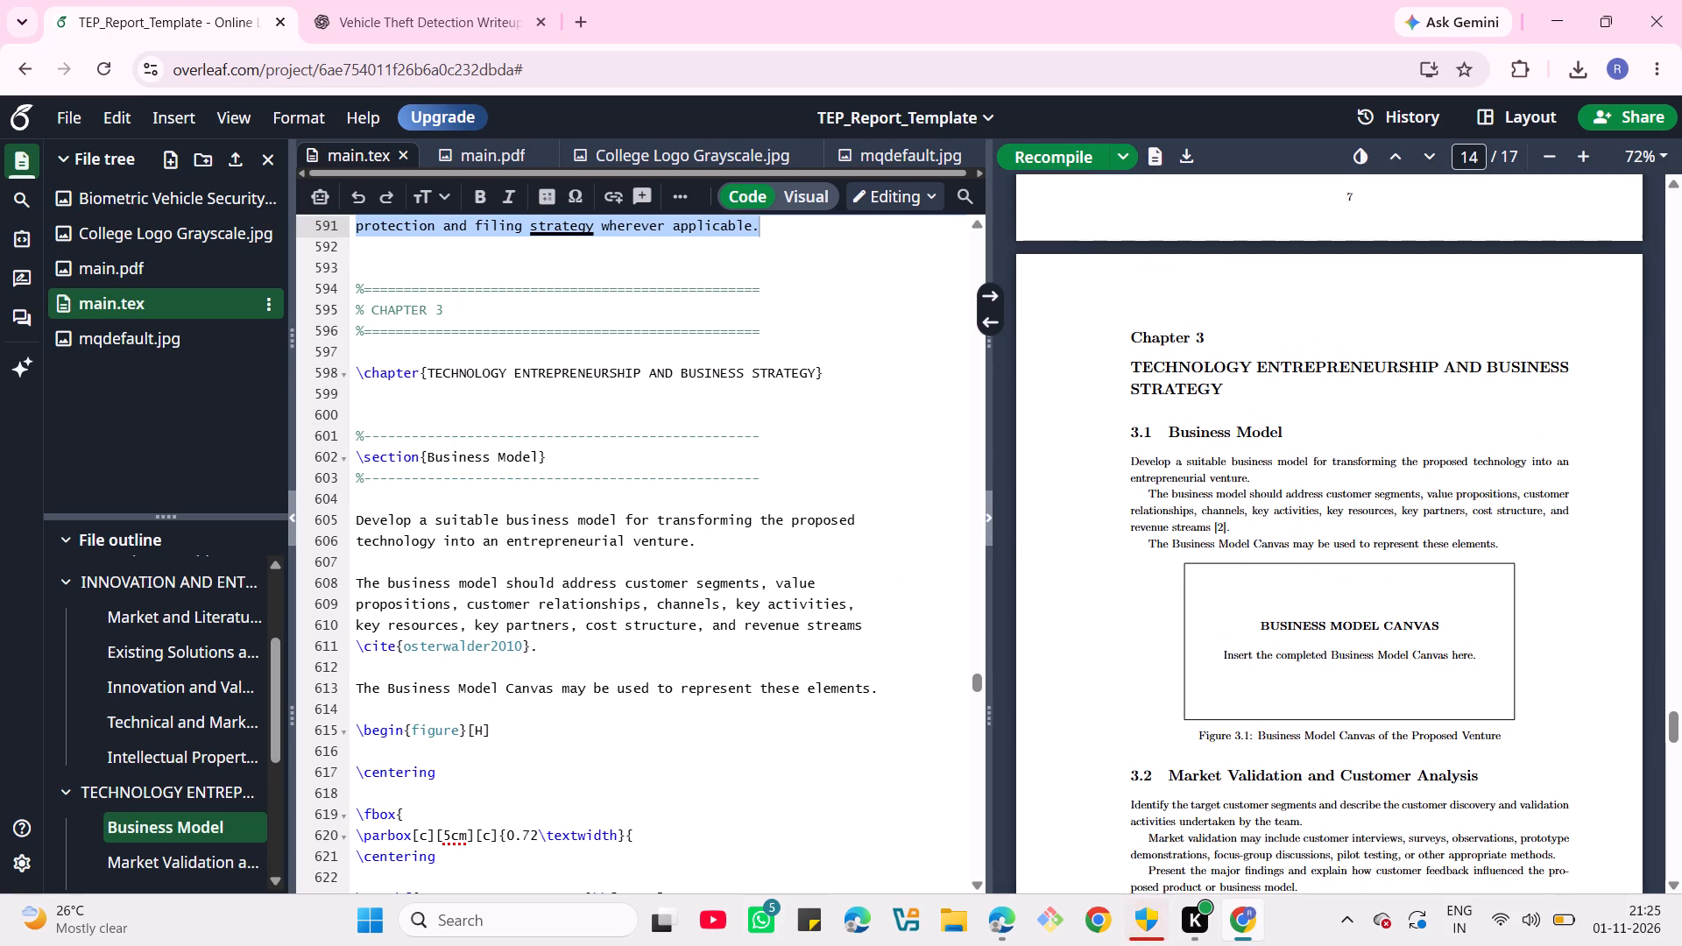
scroll(692, 738, down, 1)
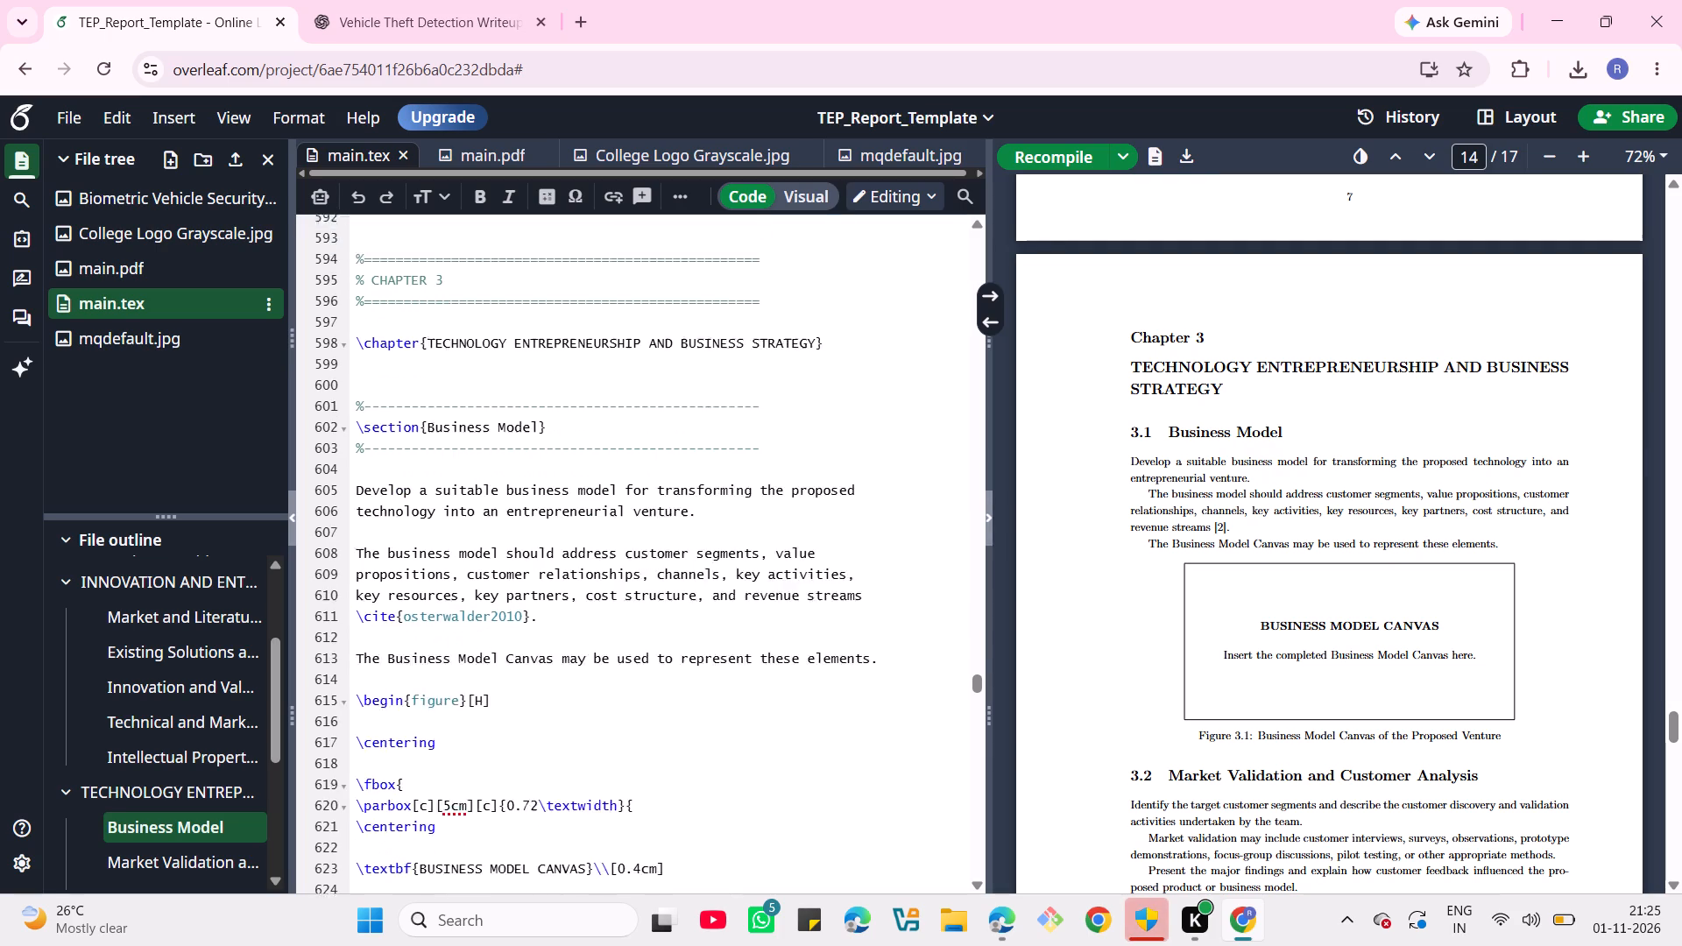
scroll(692, 738, down, 3)
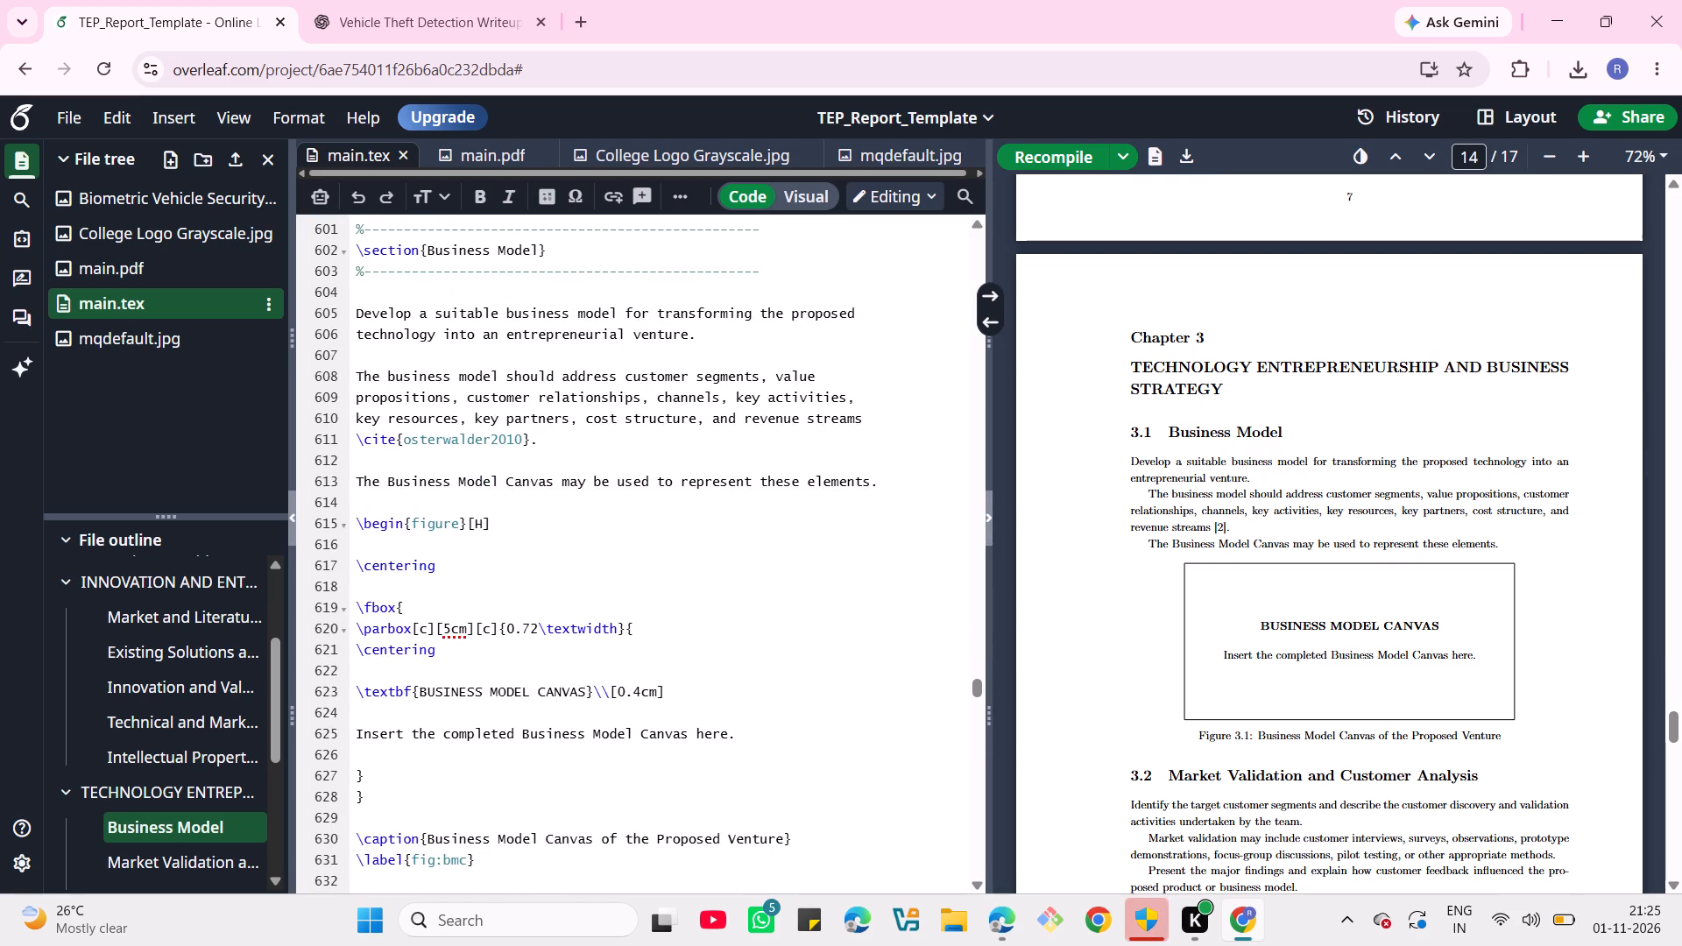
scroll(692, 738, down, 1)
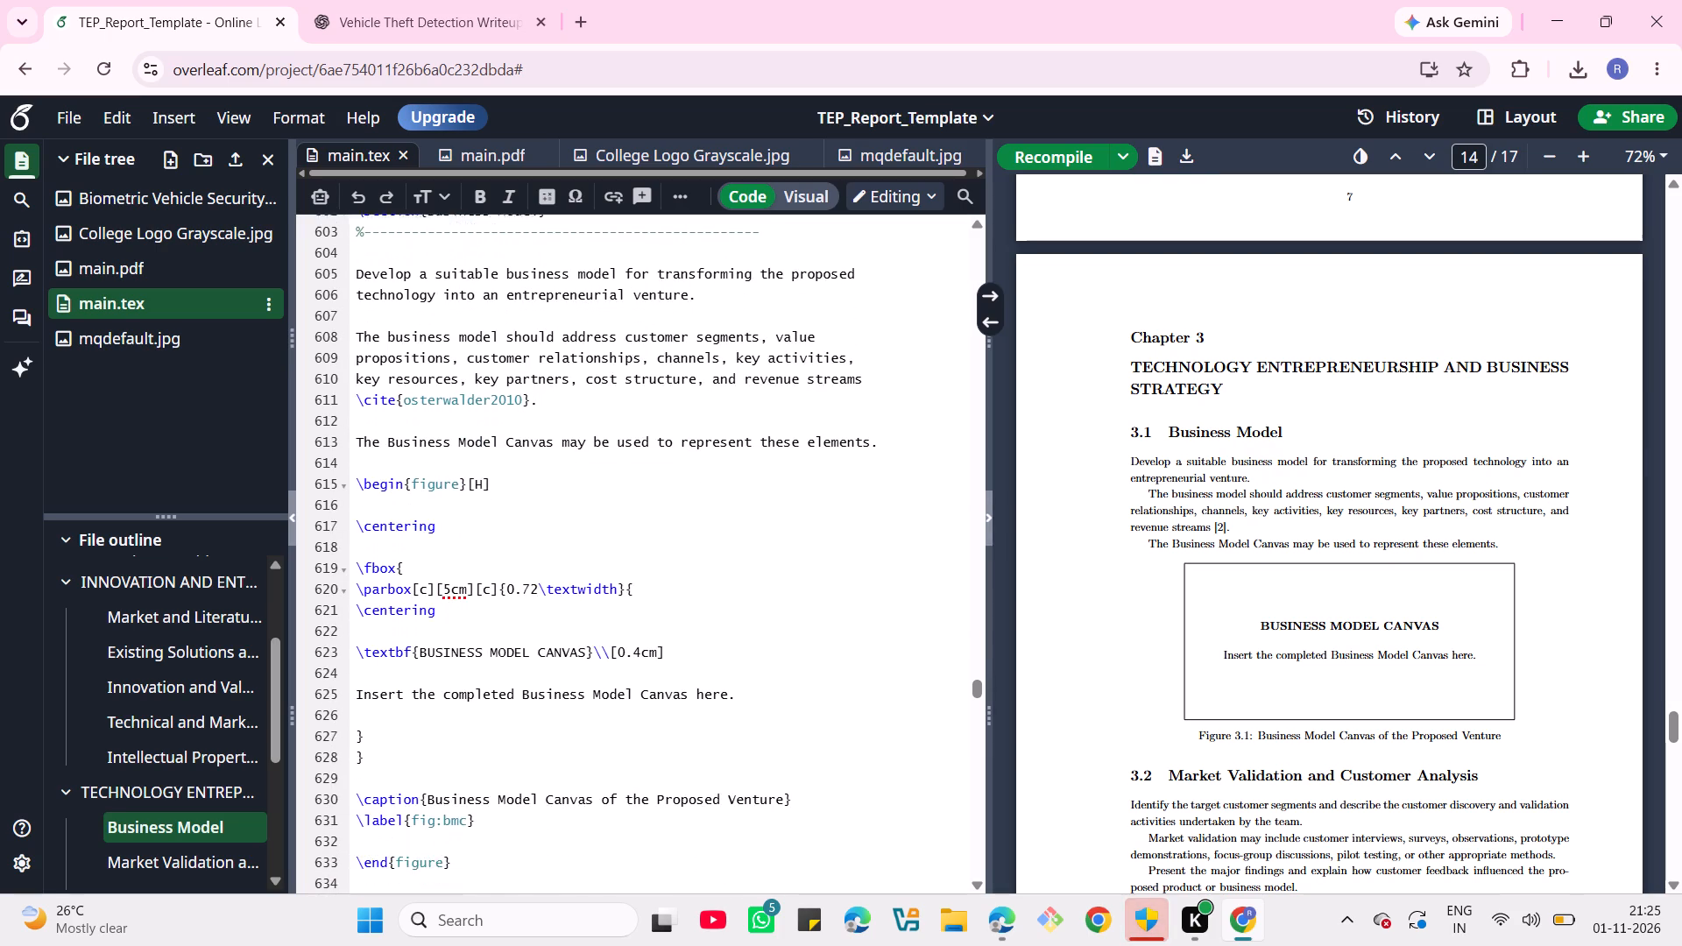
scroll(692, 738, down, 1)
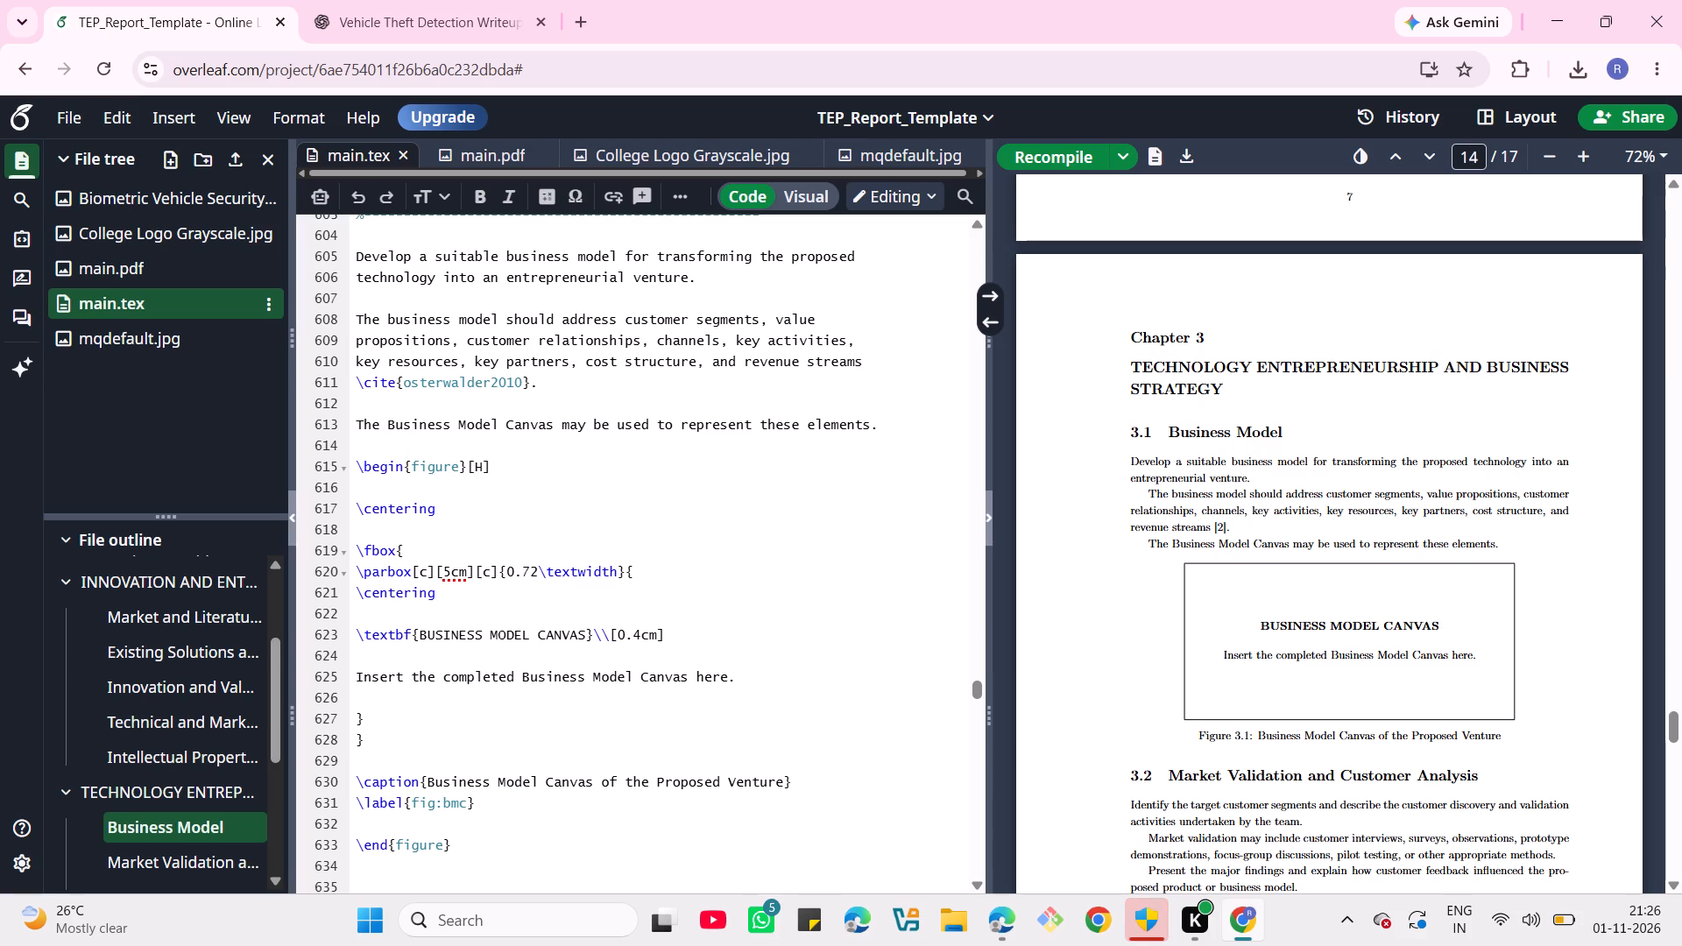
click(492, 603)
click(490, 611)
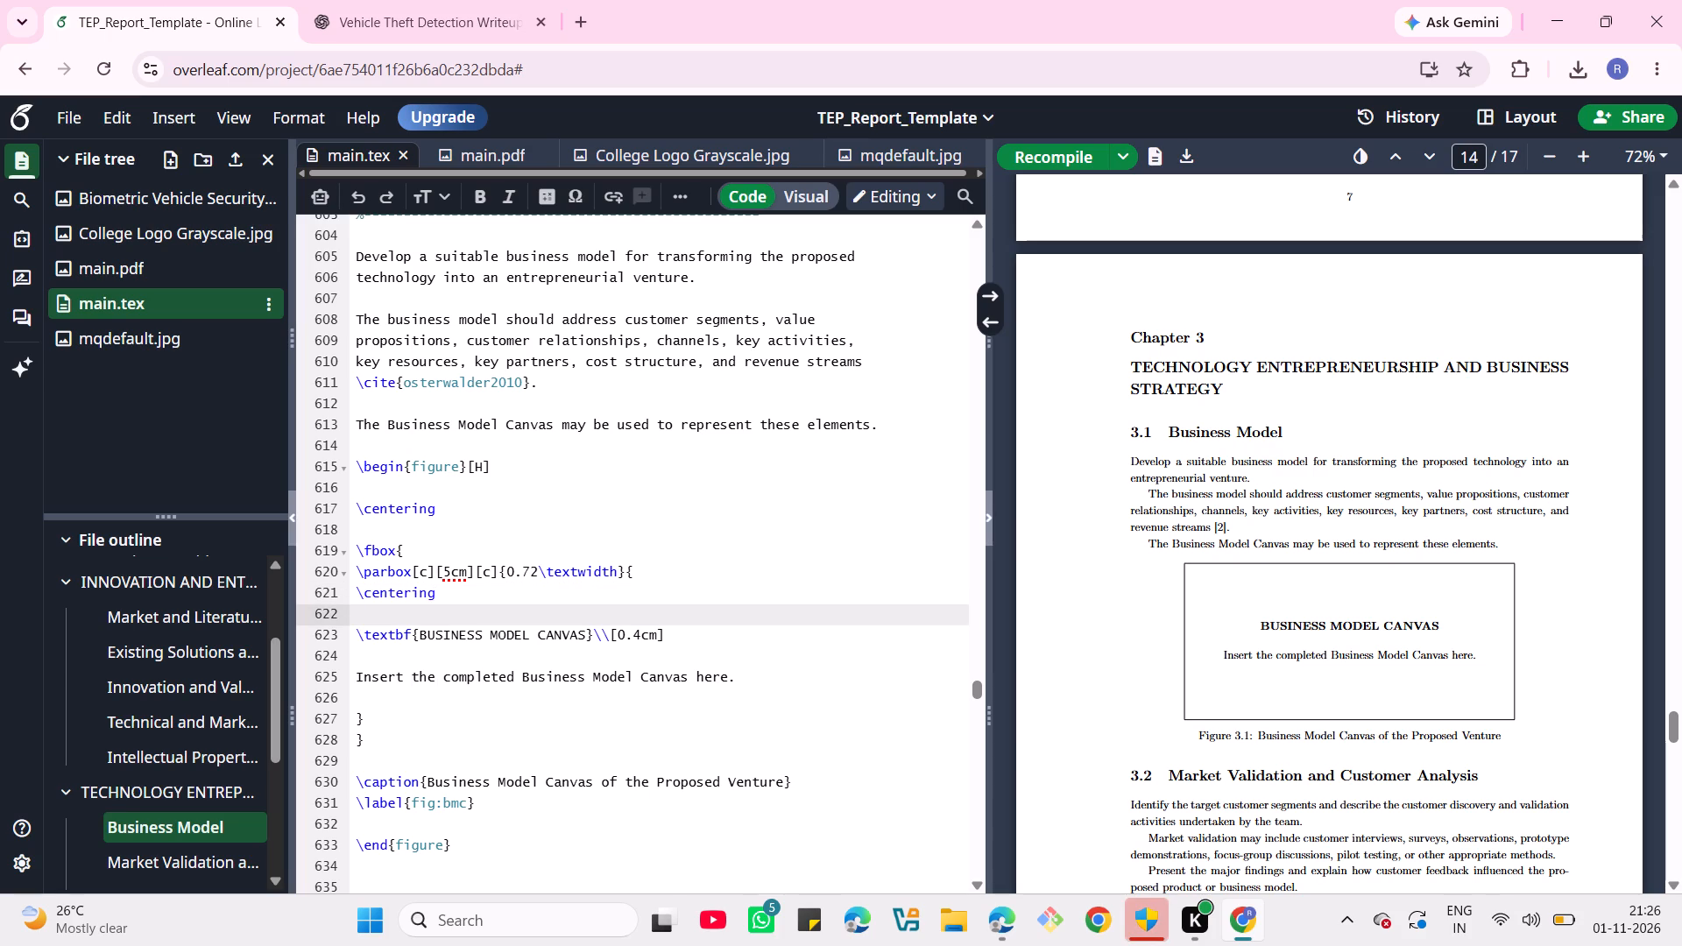
click(584, 640)
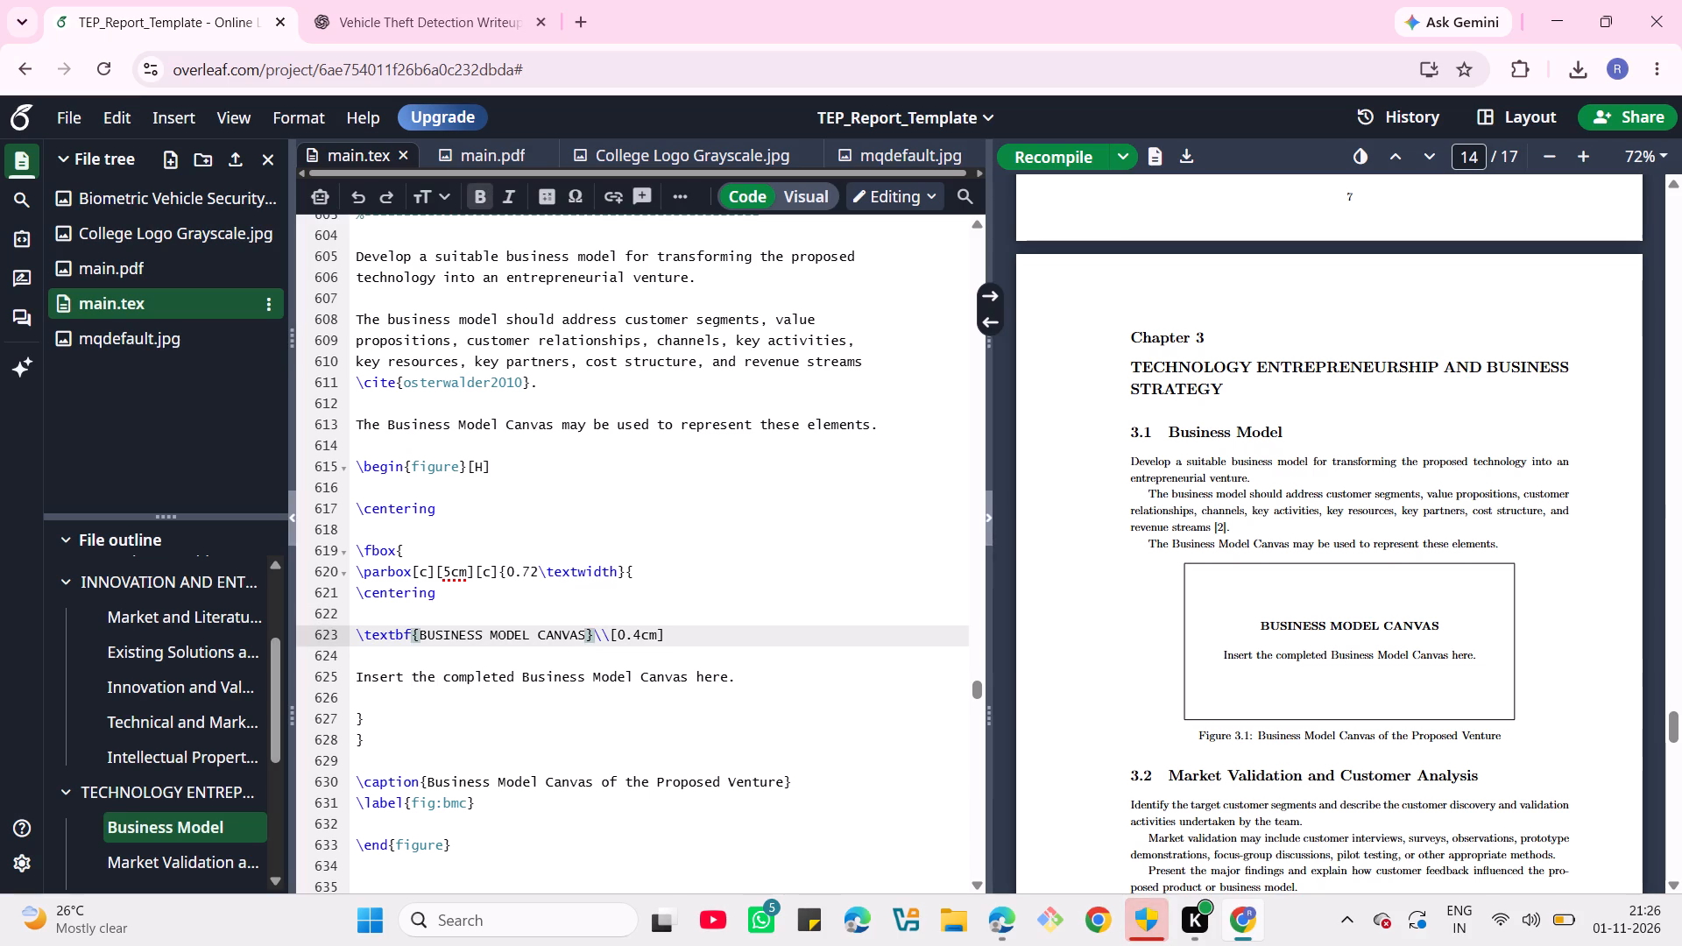
click(437, 619)
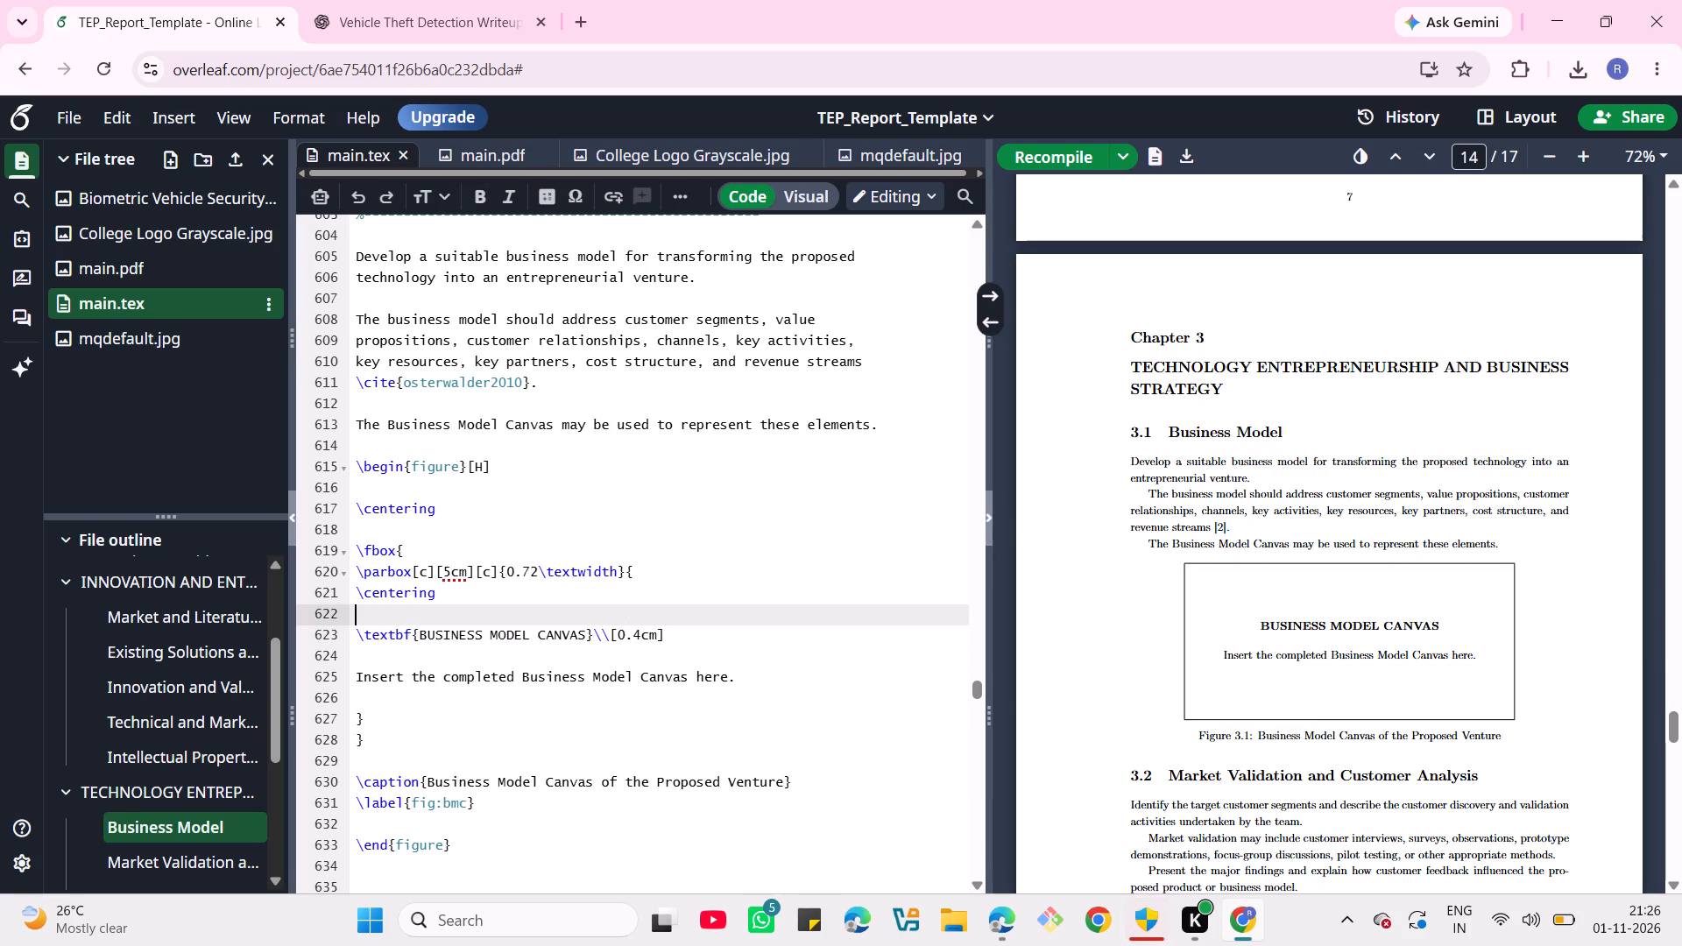
click(424, 538)
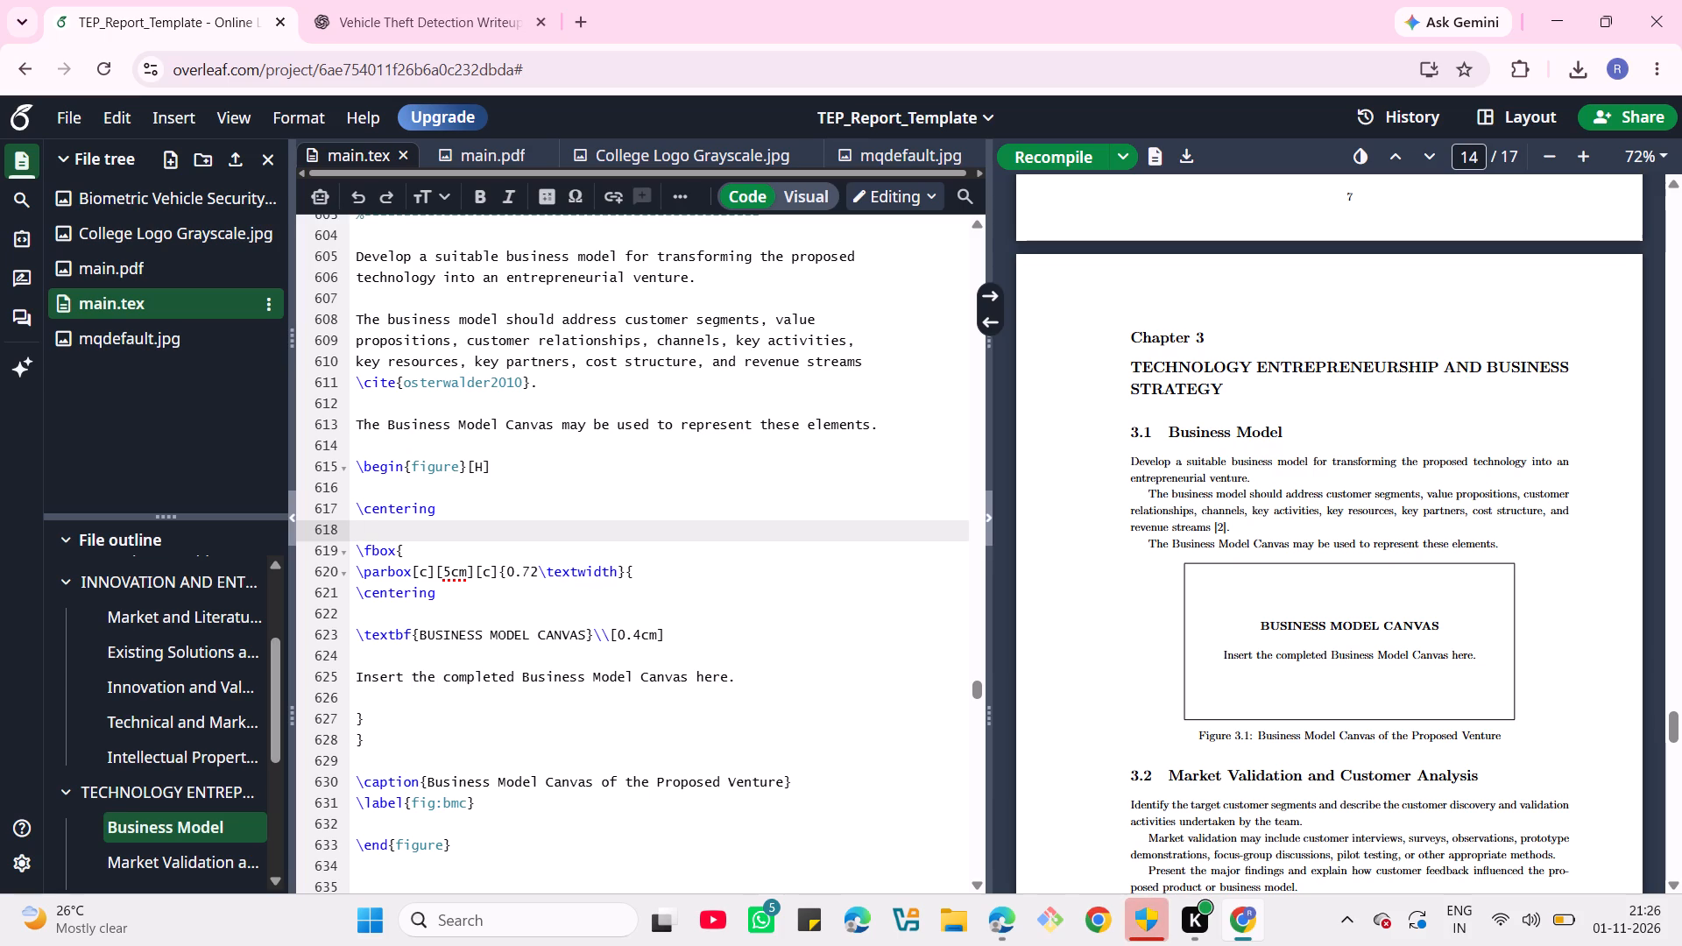
scroll(479, 656, right, 1)
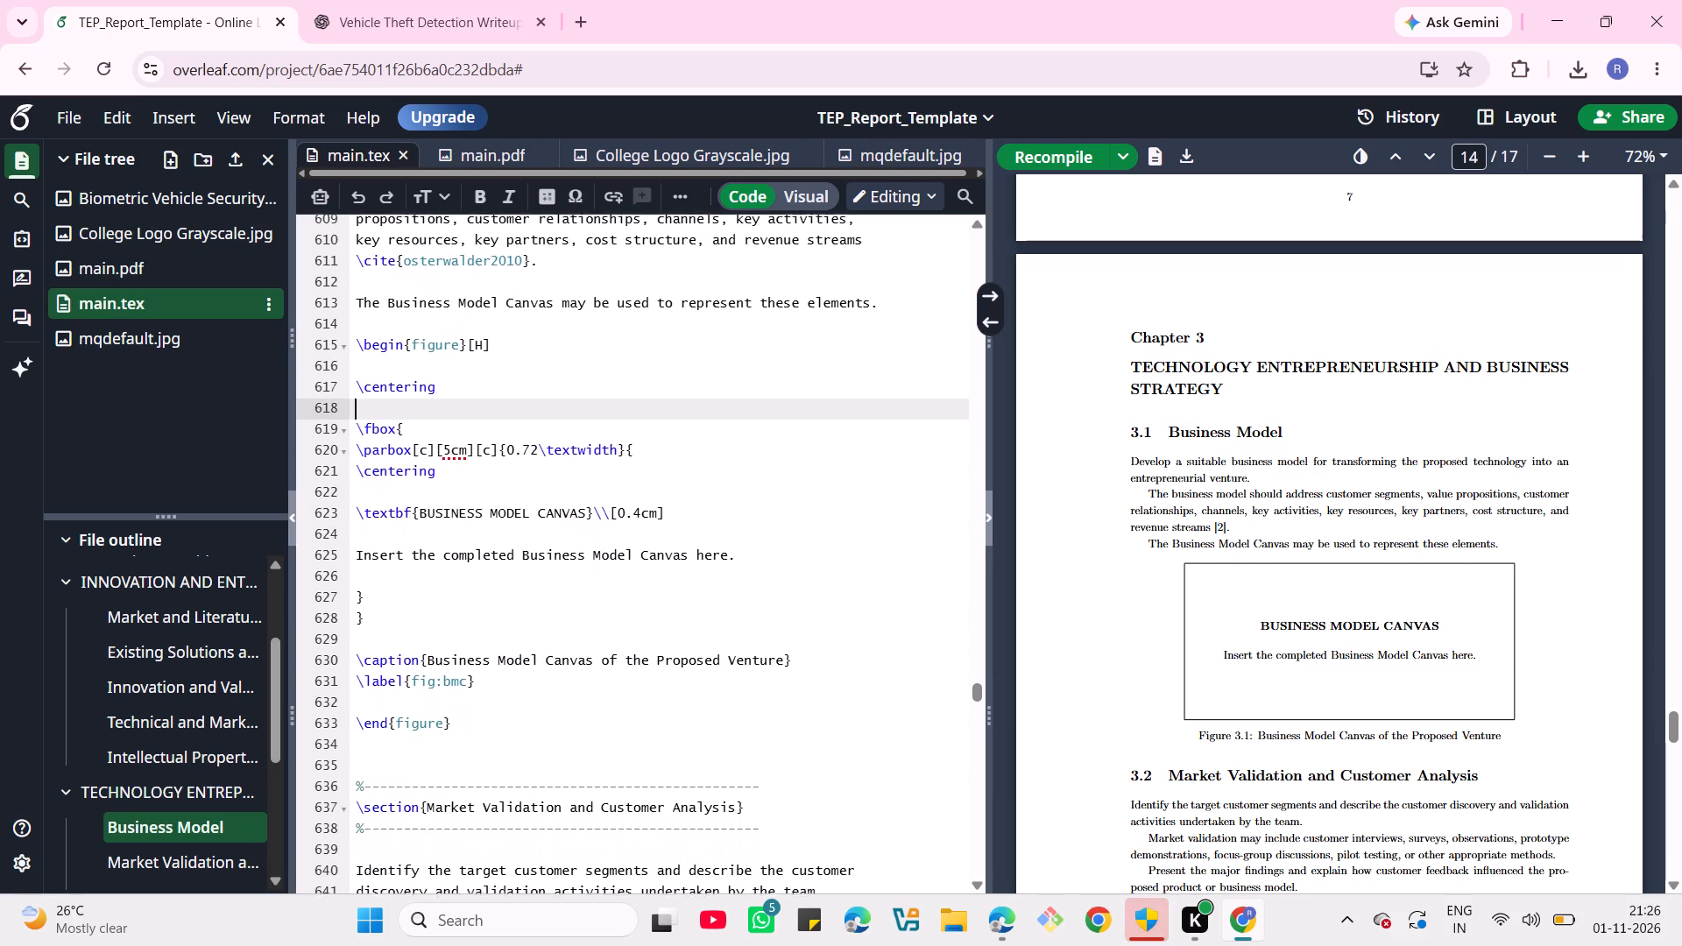
scroll(479, 656, right, 1)
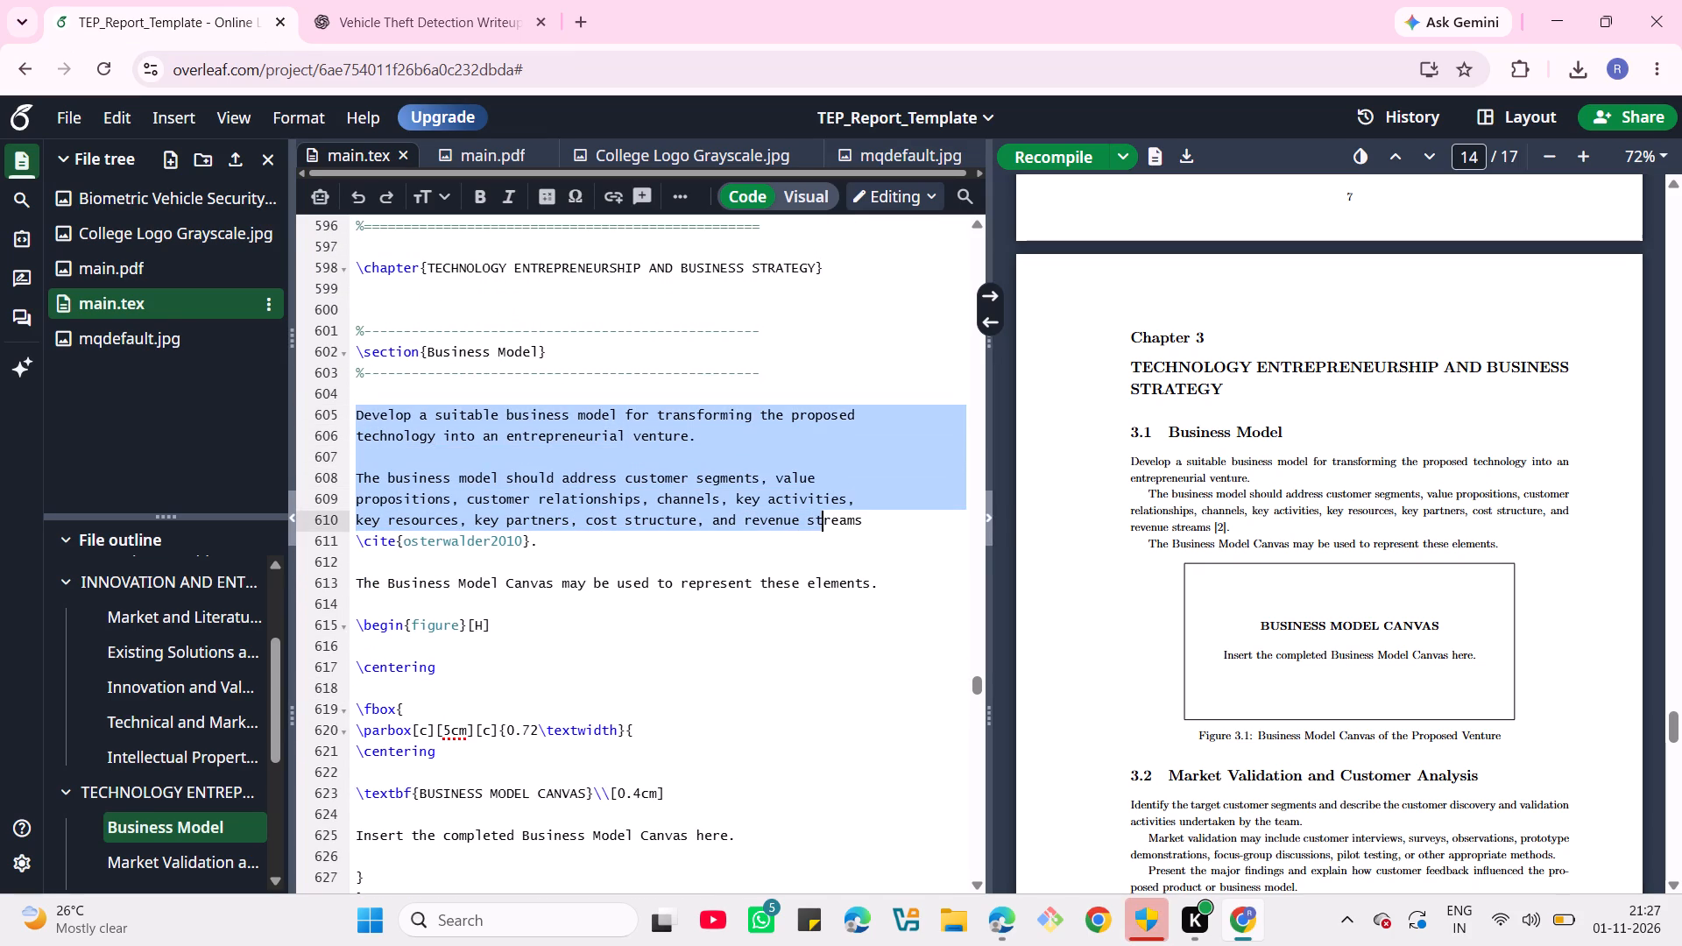
drag(823, 524, 867, 525)
key(BackSpace)
key(BackSpace)
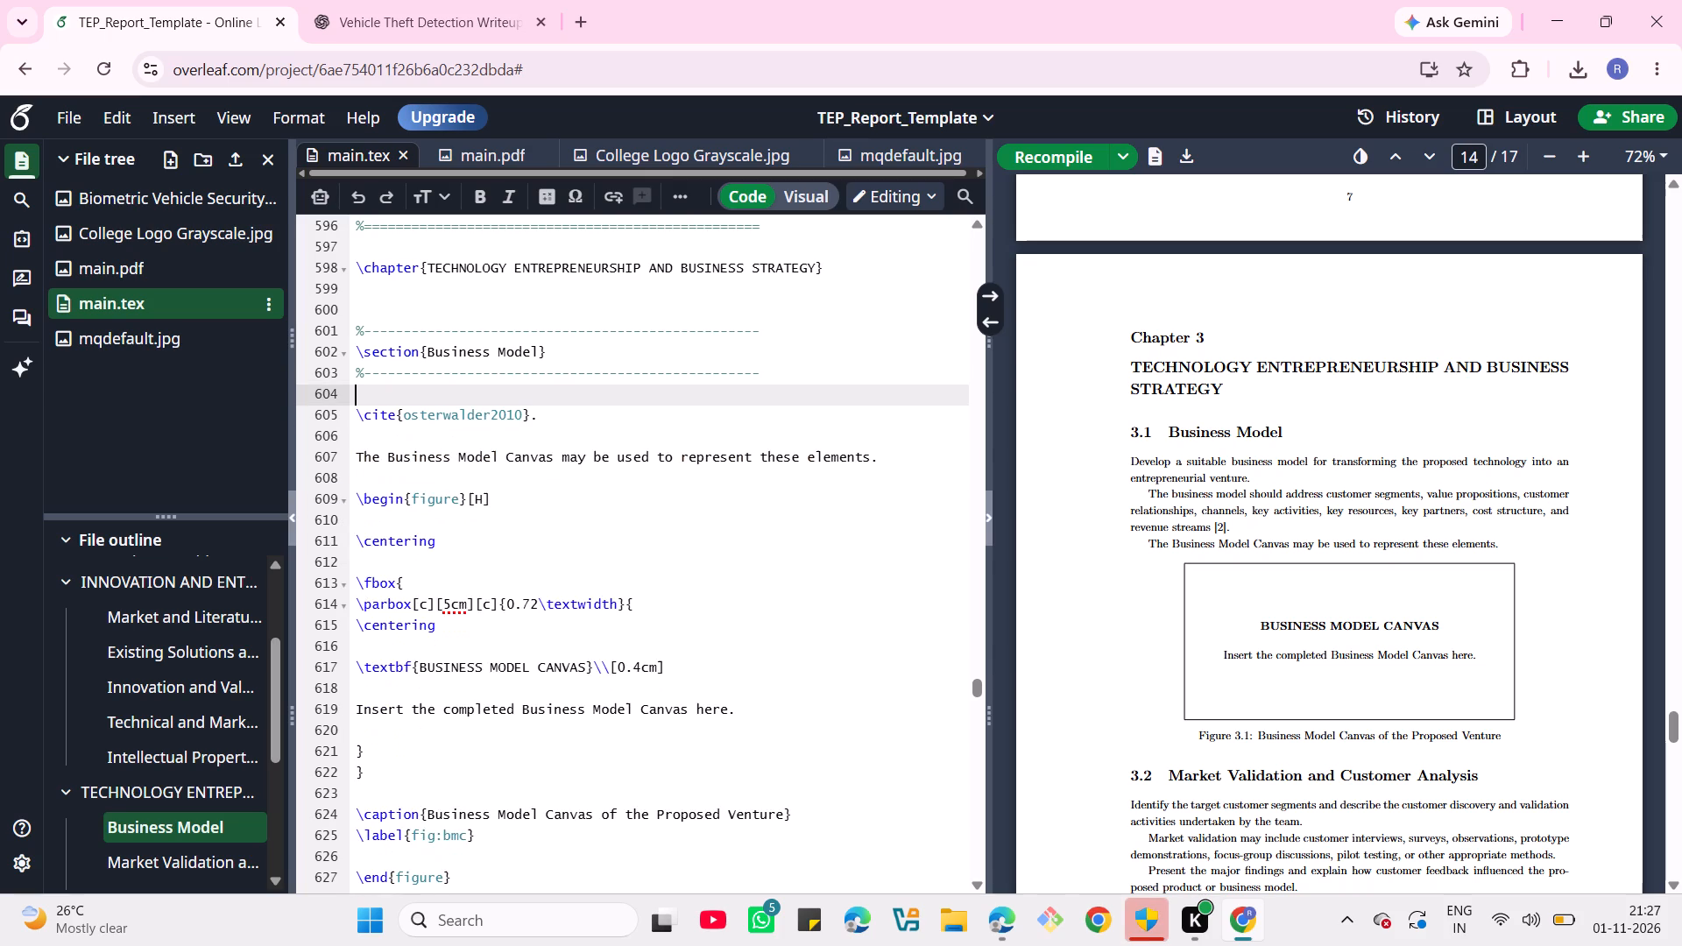
key(ctrl+v)
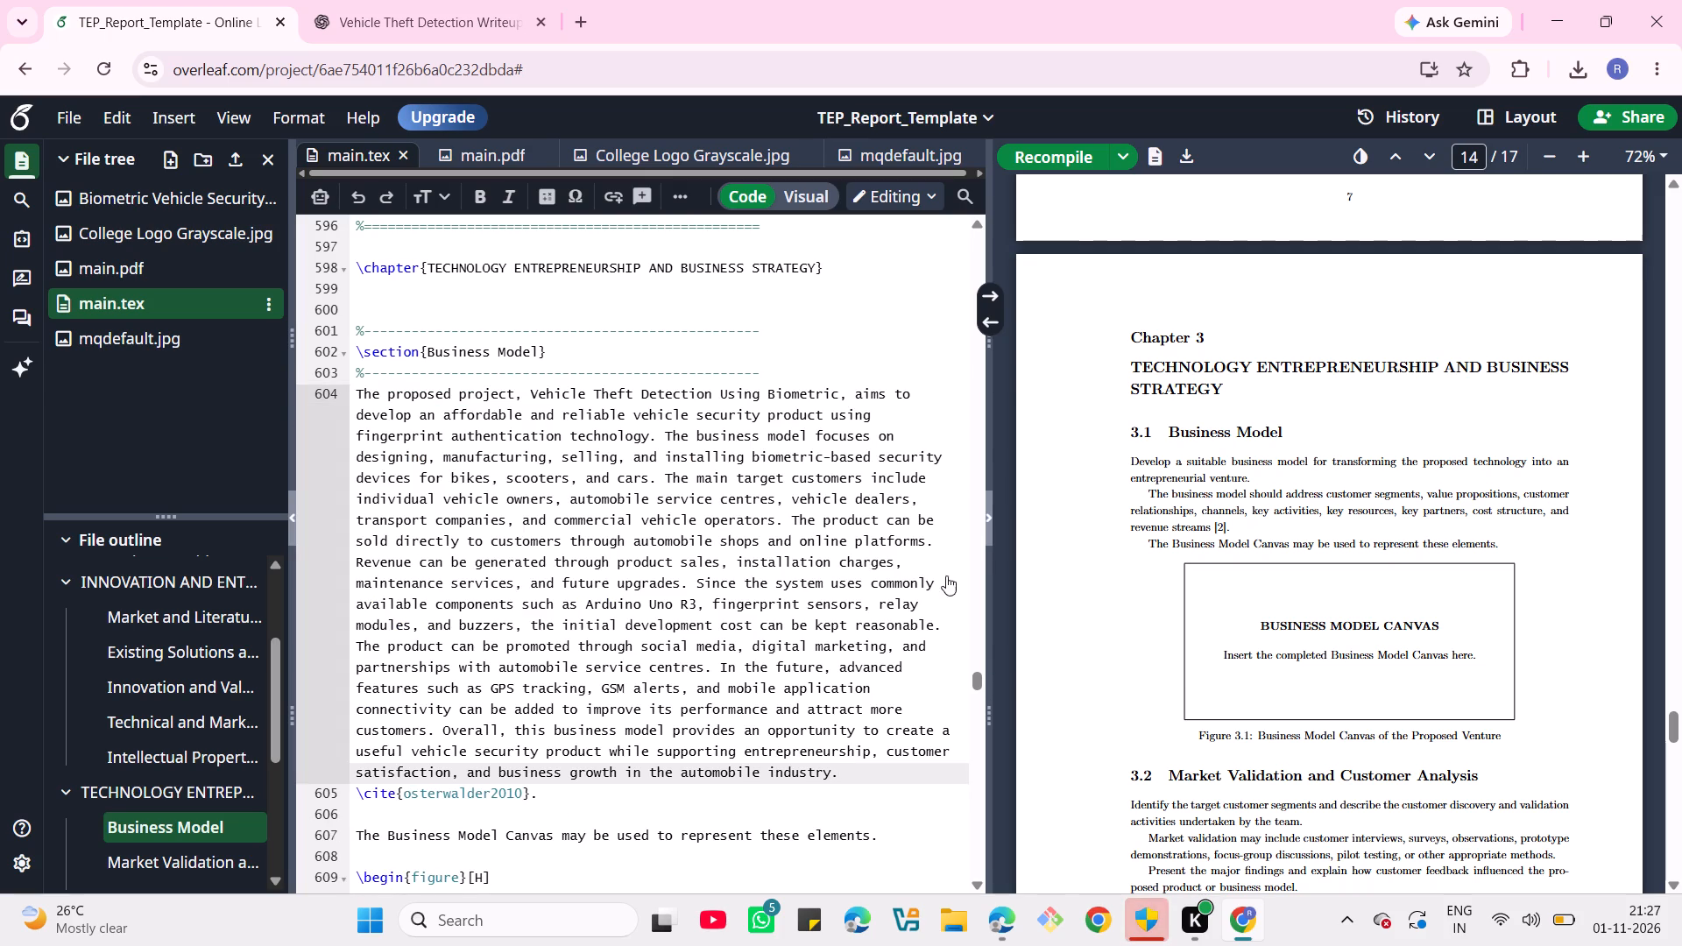
click(1041, 159)
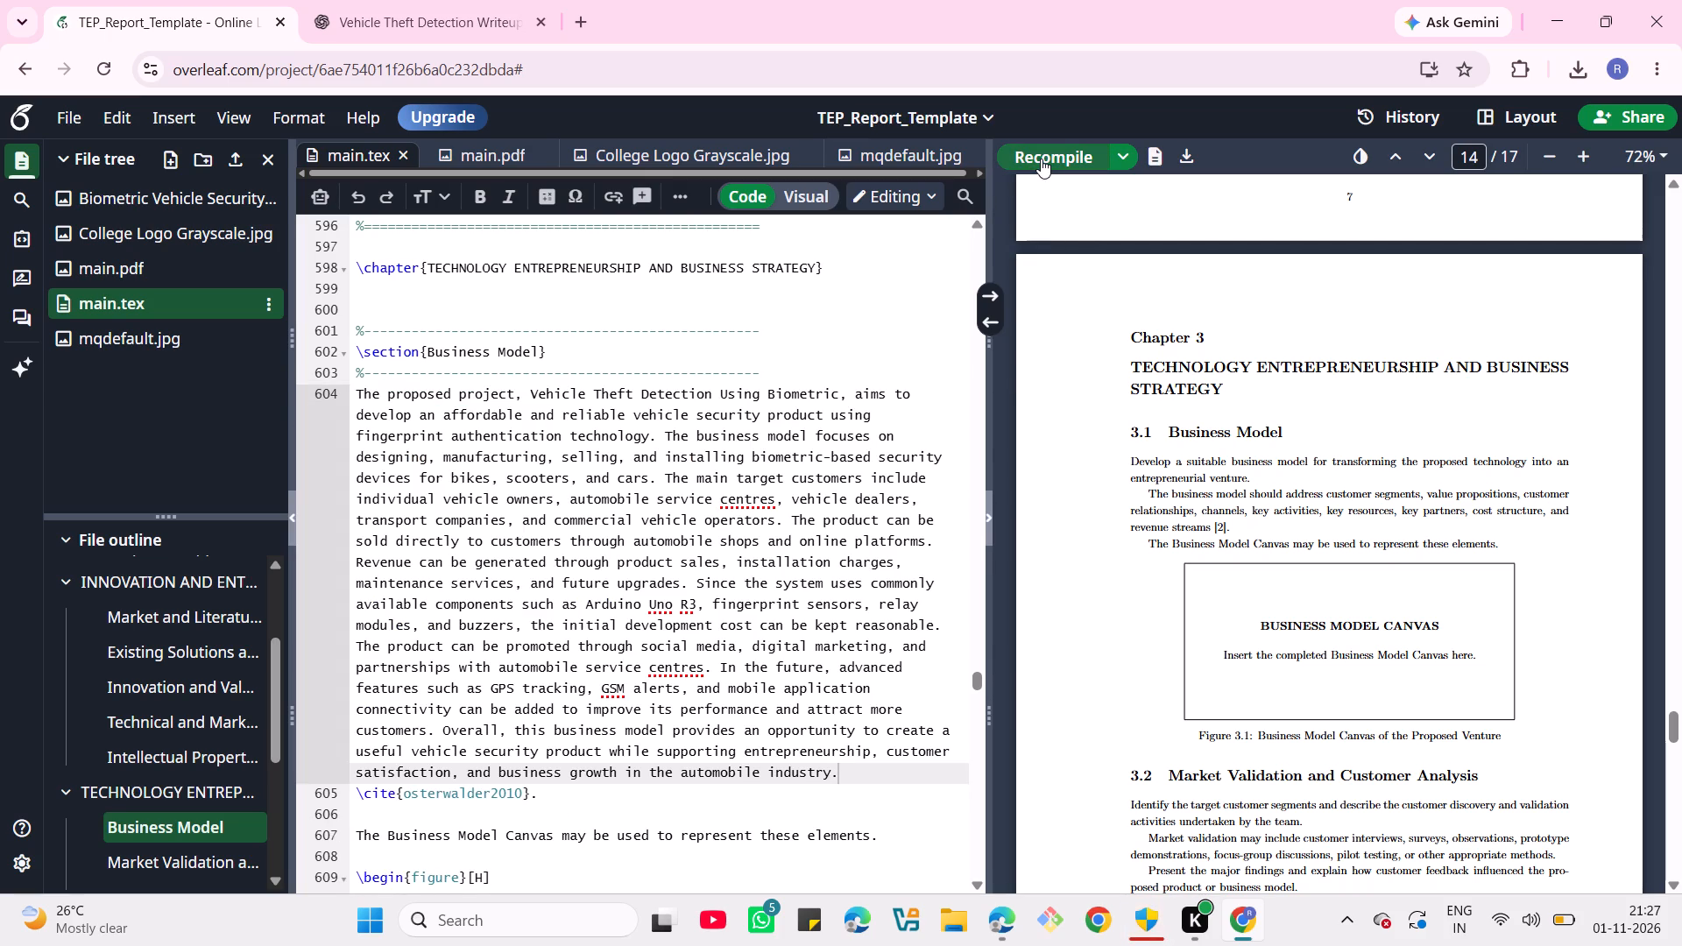
Review the rebuilt Business Model page and the Market Validation and Customer Analysis template text in the code and PDF.
scroll(1221, 431, down, 3)
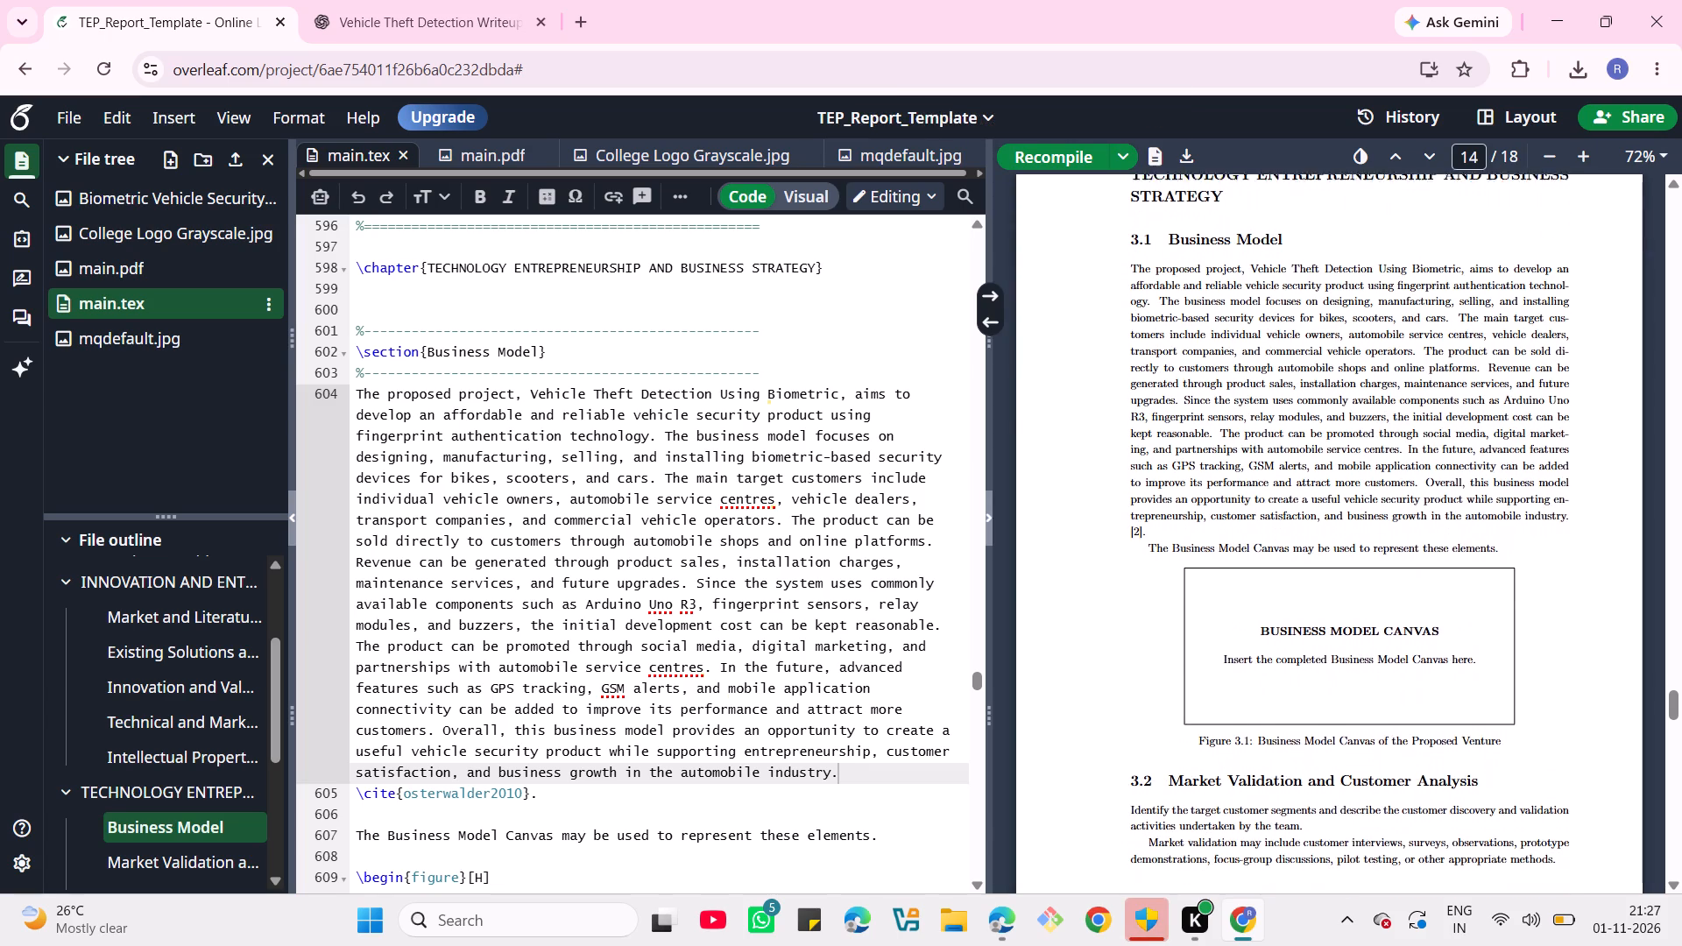
scroll(1221, 431, down, 1)
scroll(771, 630, down, 1)
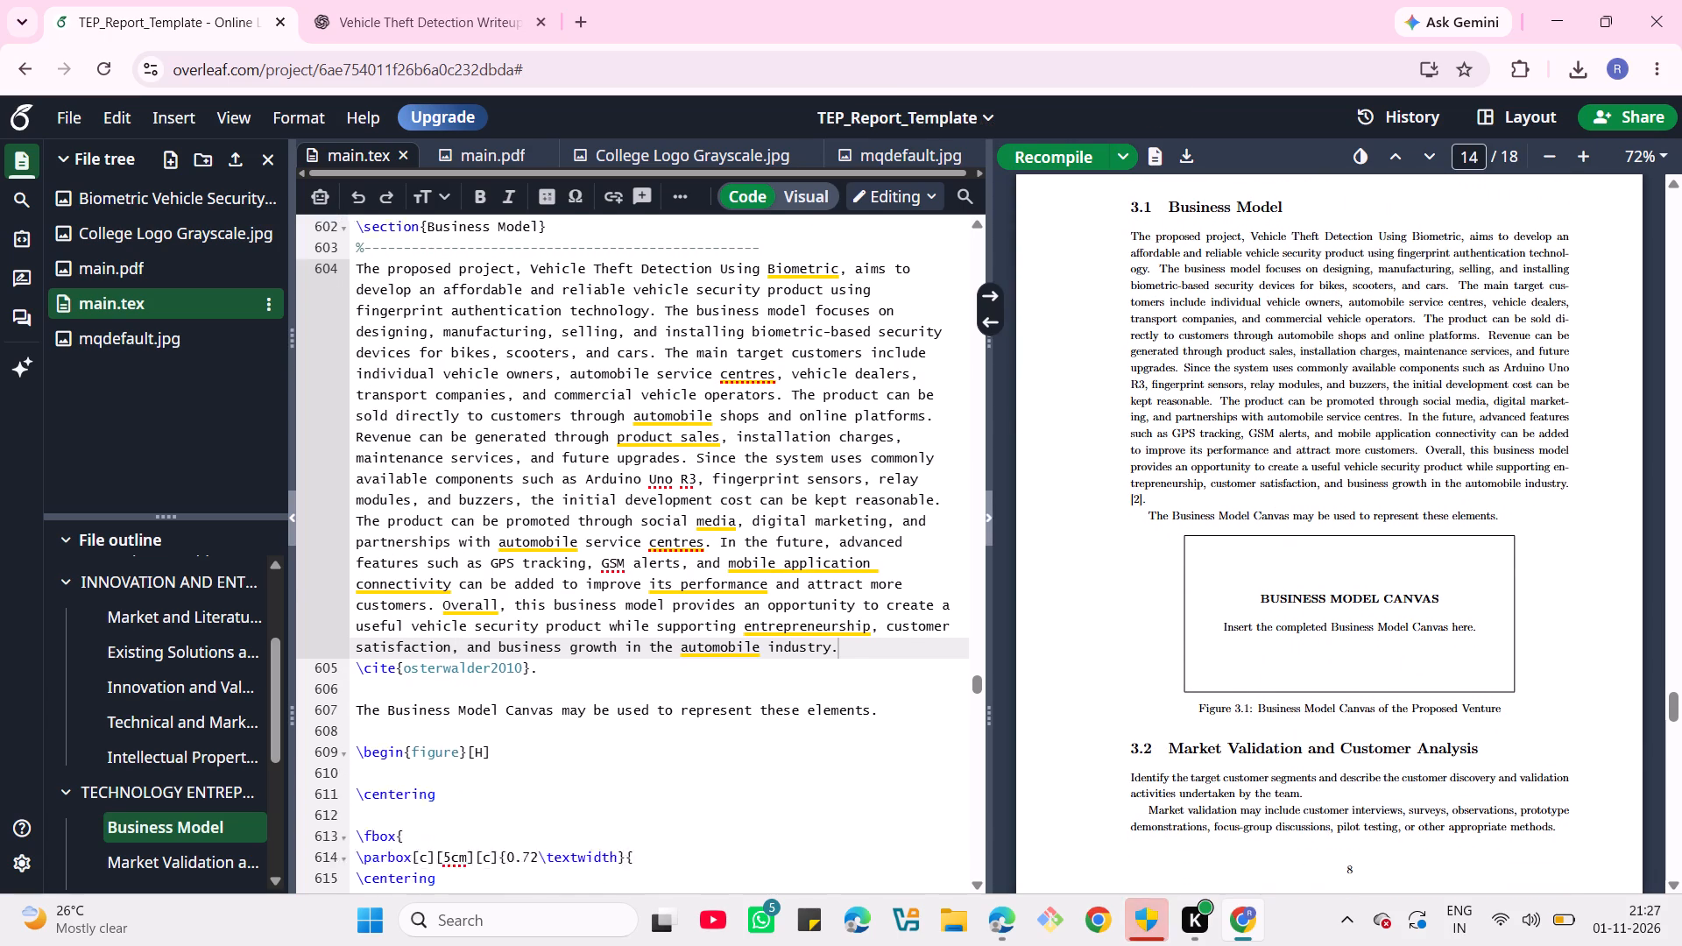
scroll(771, 630, down, 2)
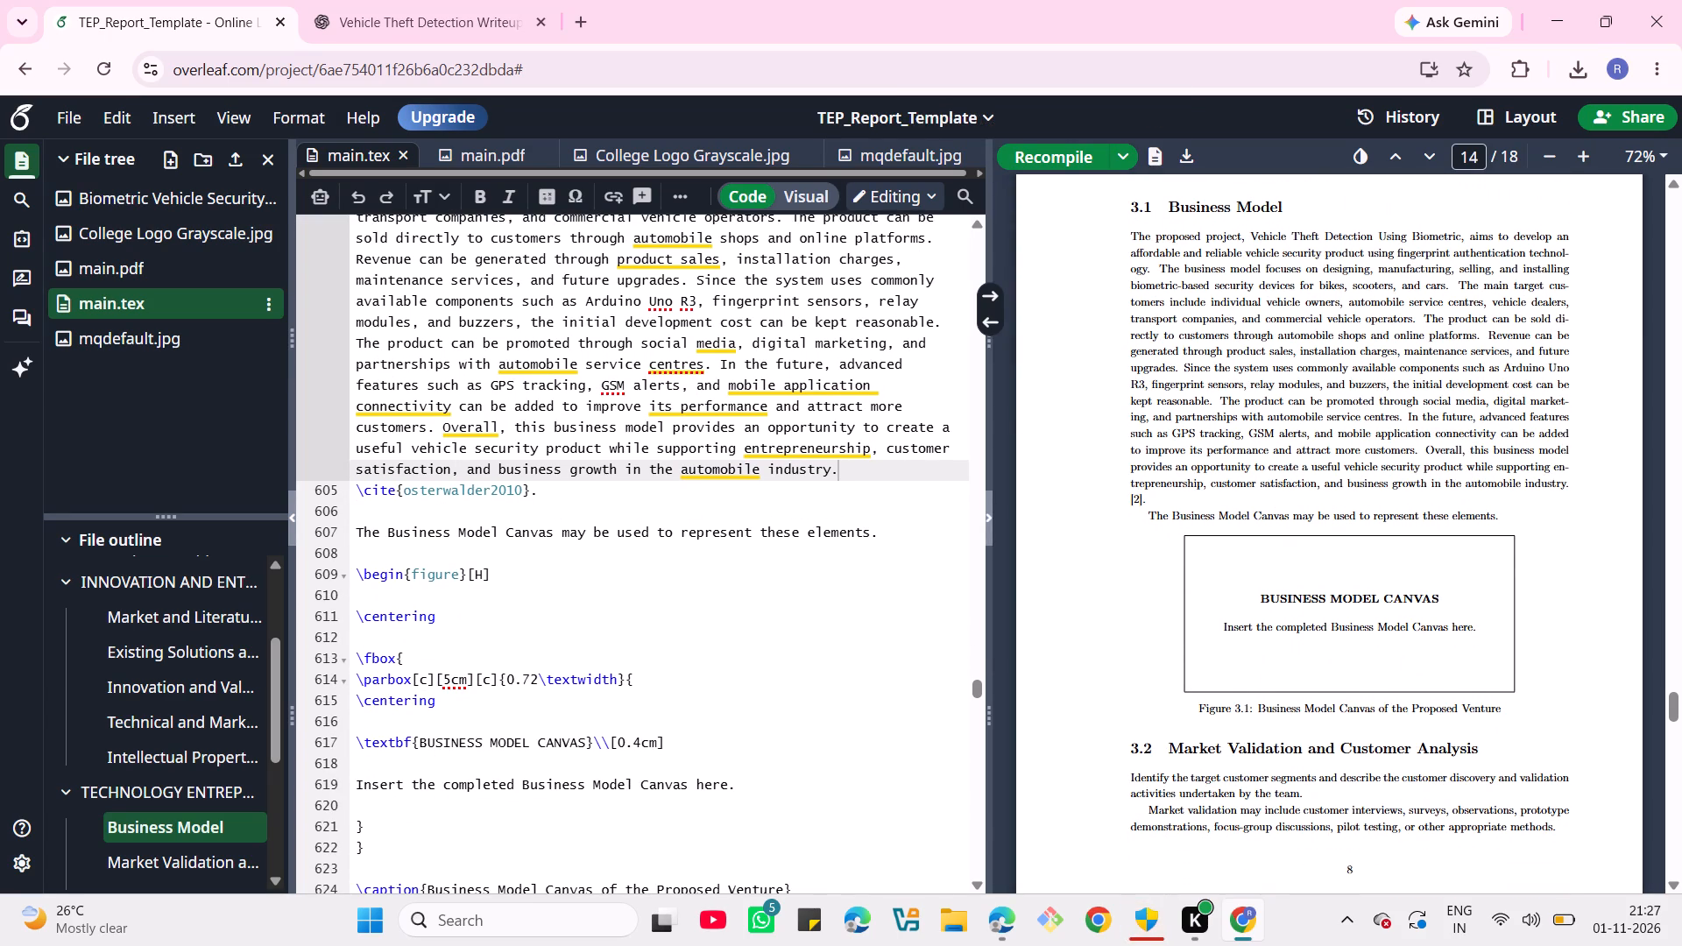
scroll(771, 630, down, 4)
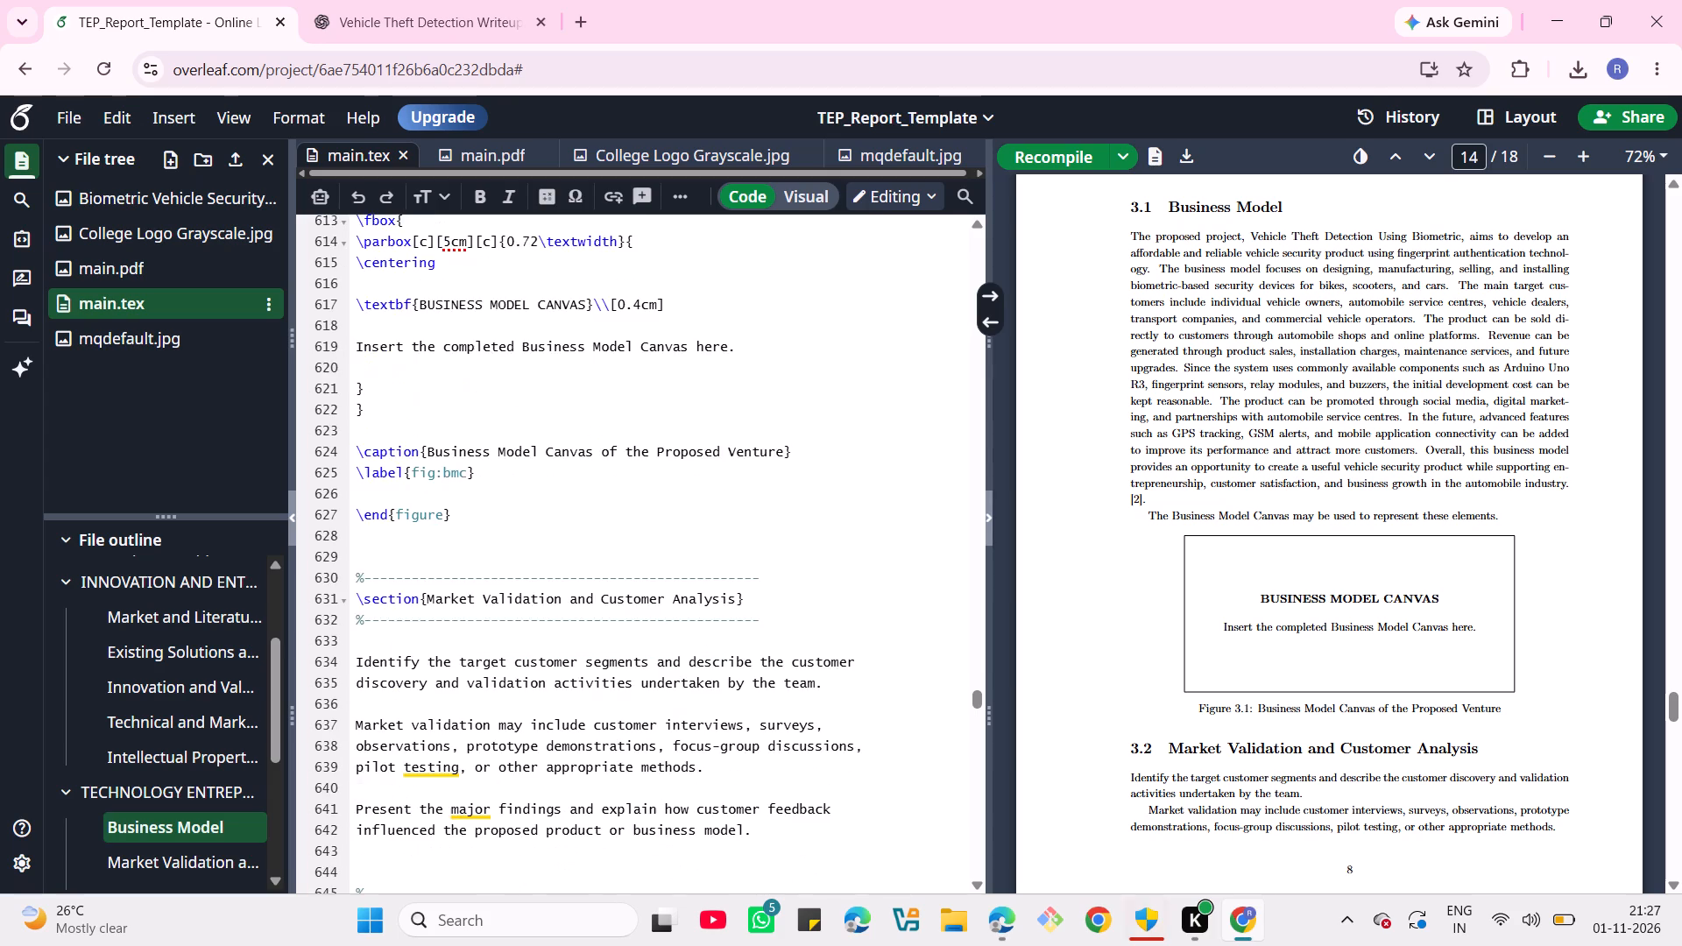
scroll(771, 630, down, 3)
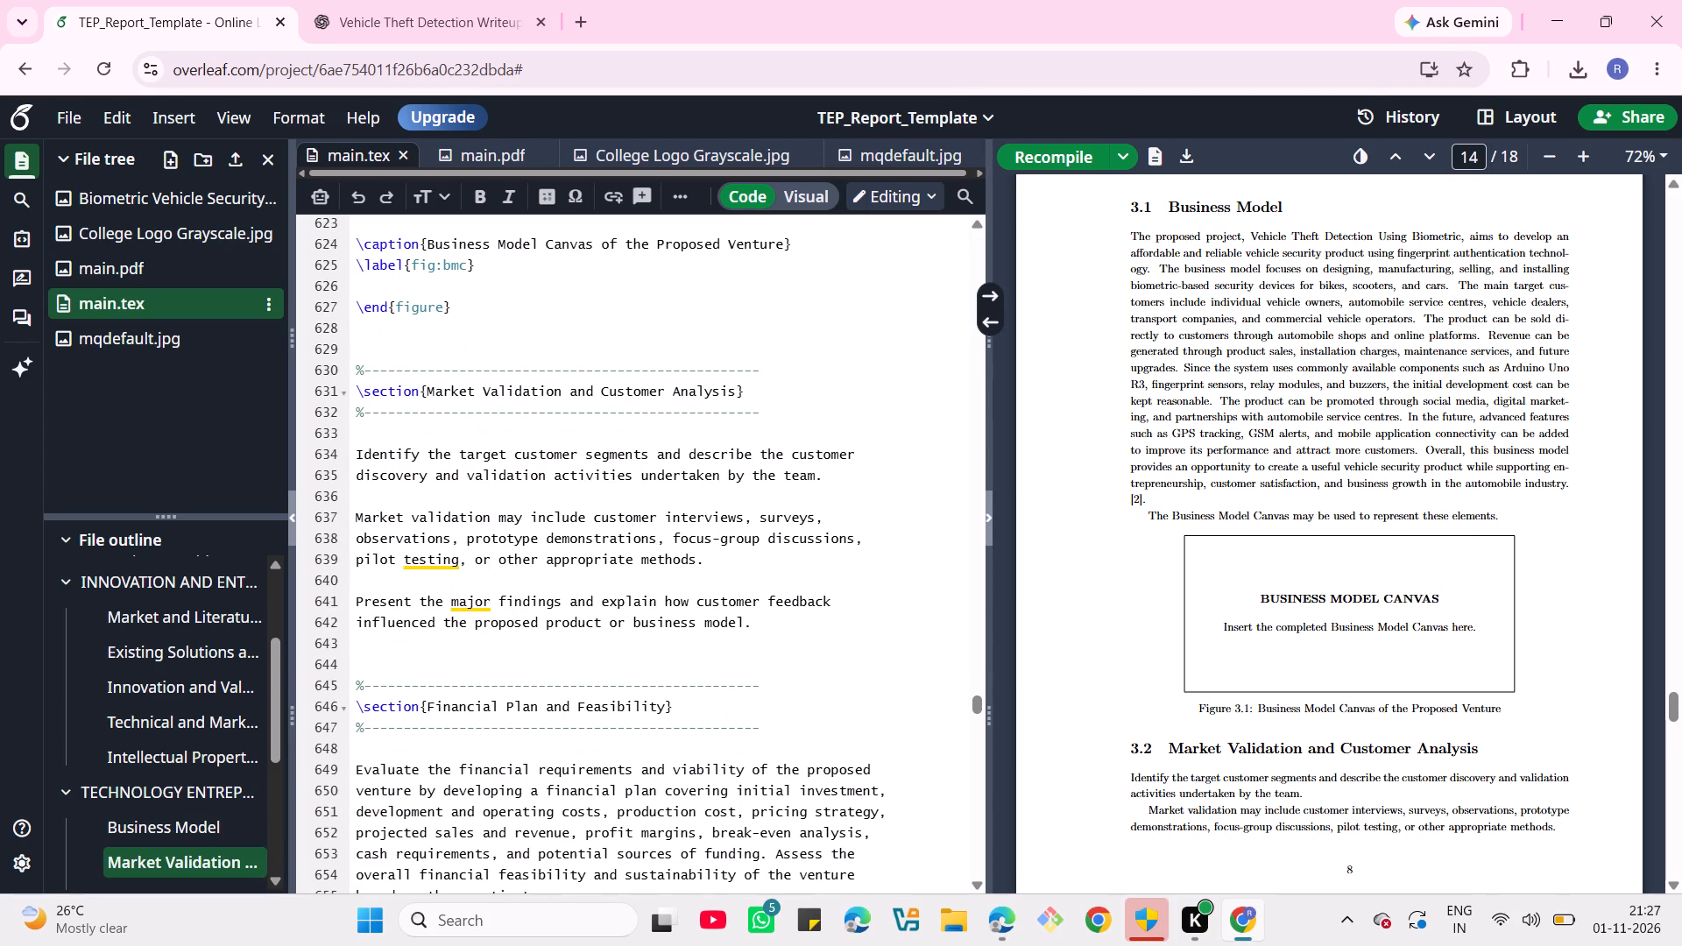
scroll(1311, 688, down, 1)
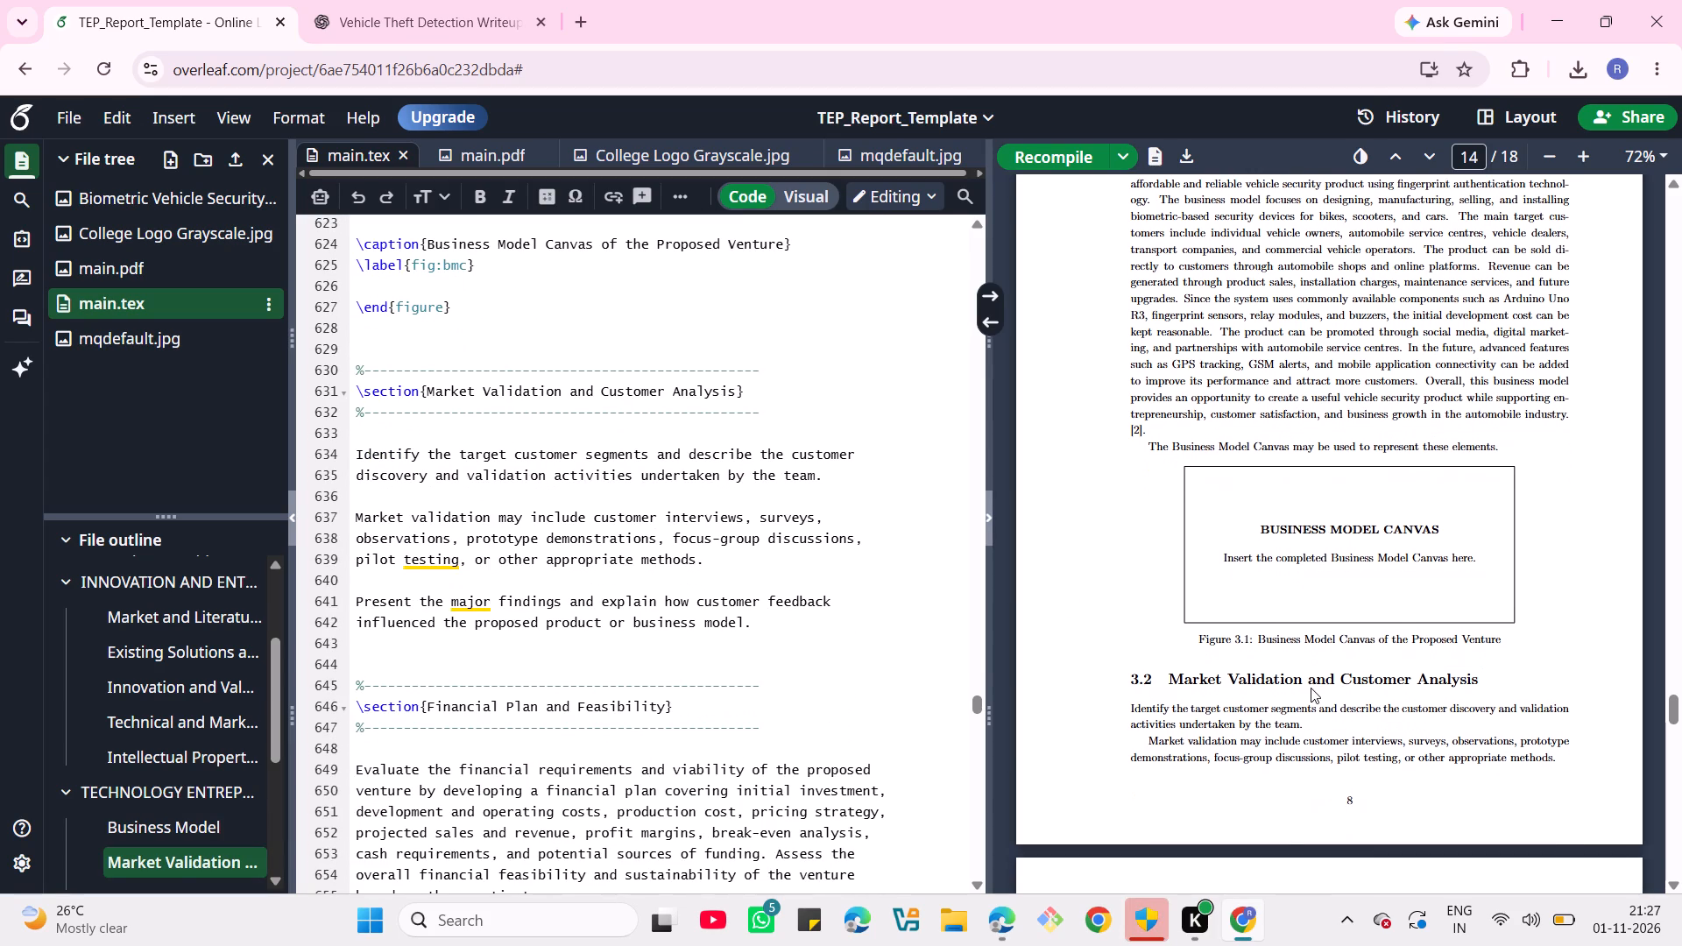
scroll(1311, 688, down, 1)
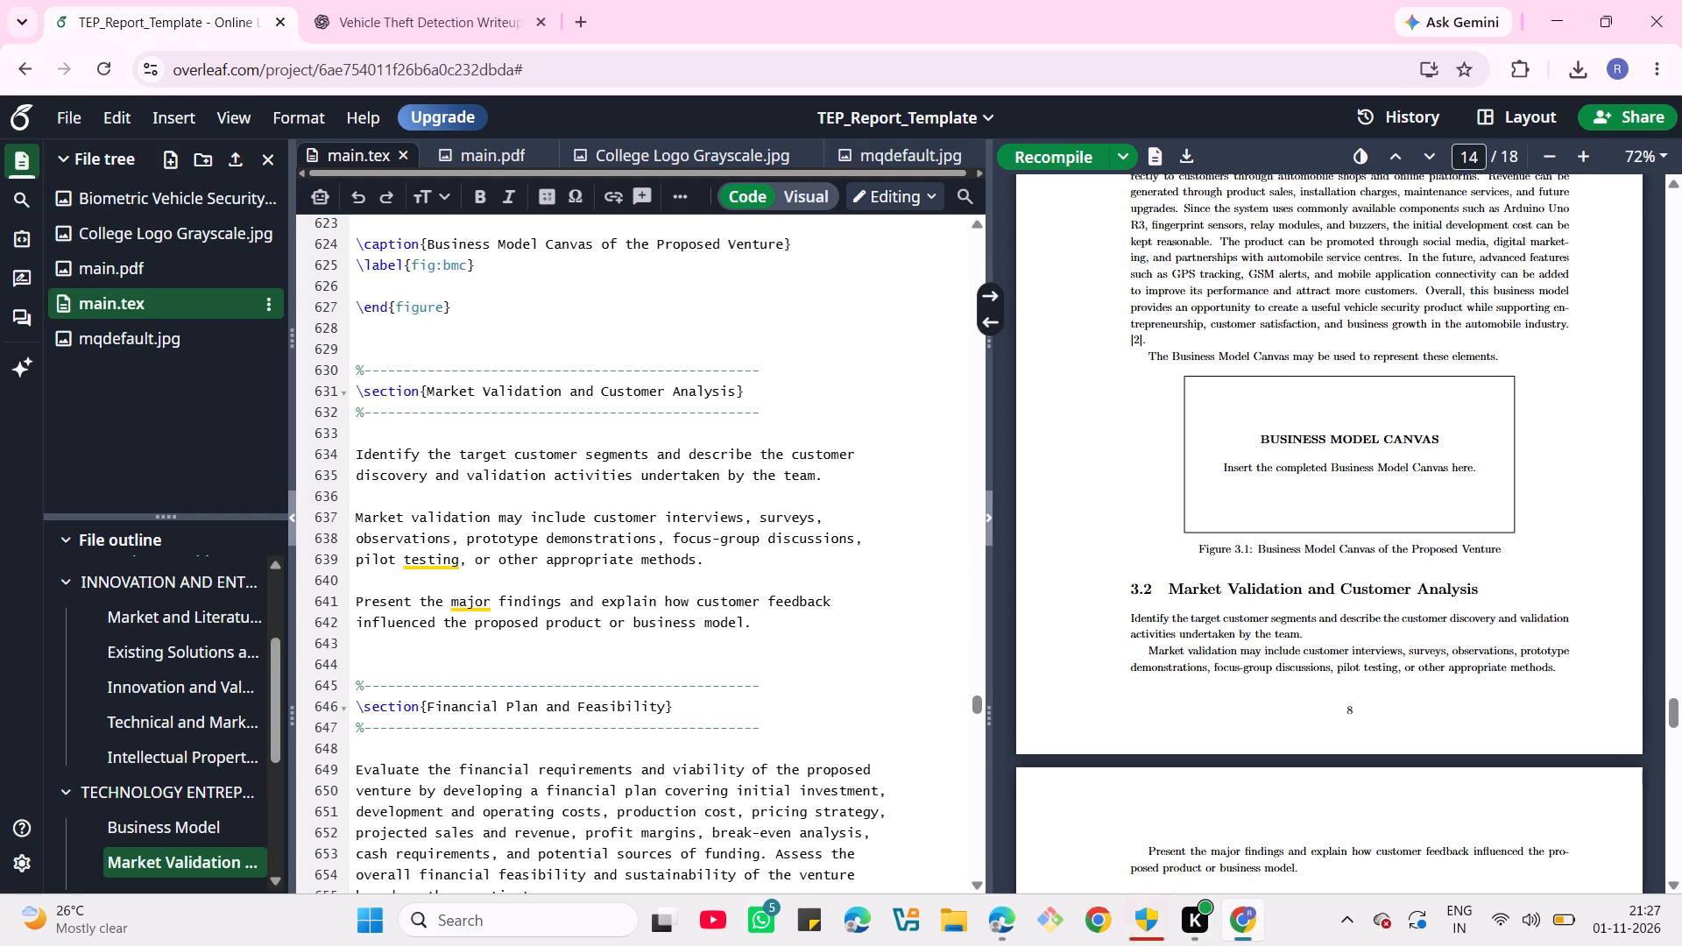
scroll(1270, 464, down, 2)
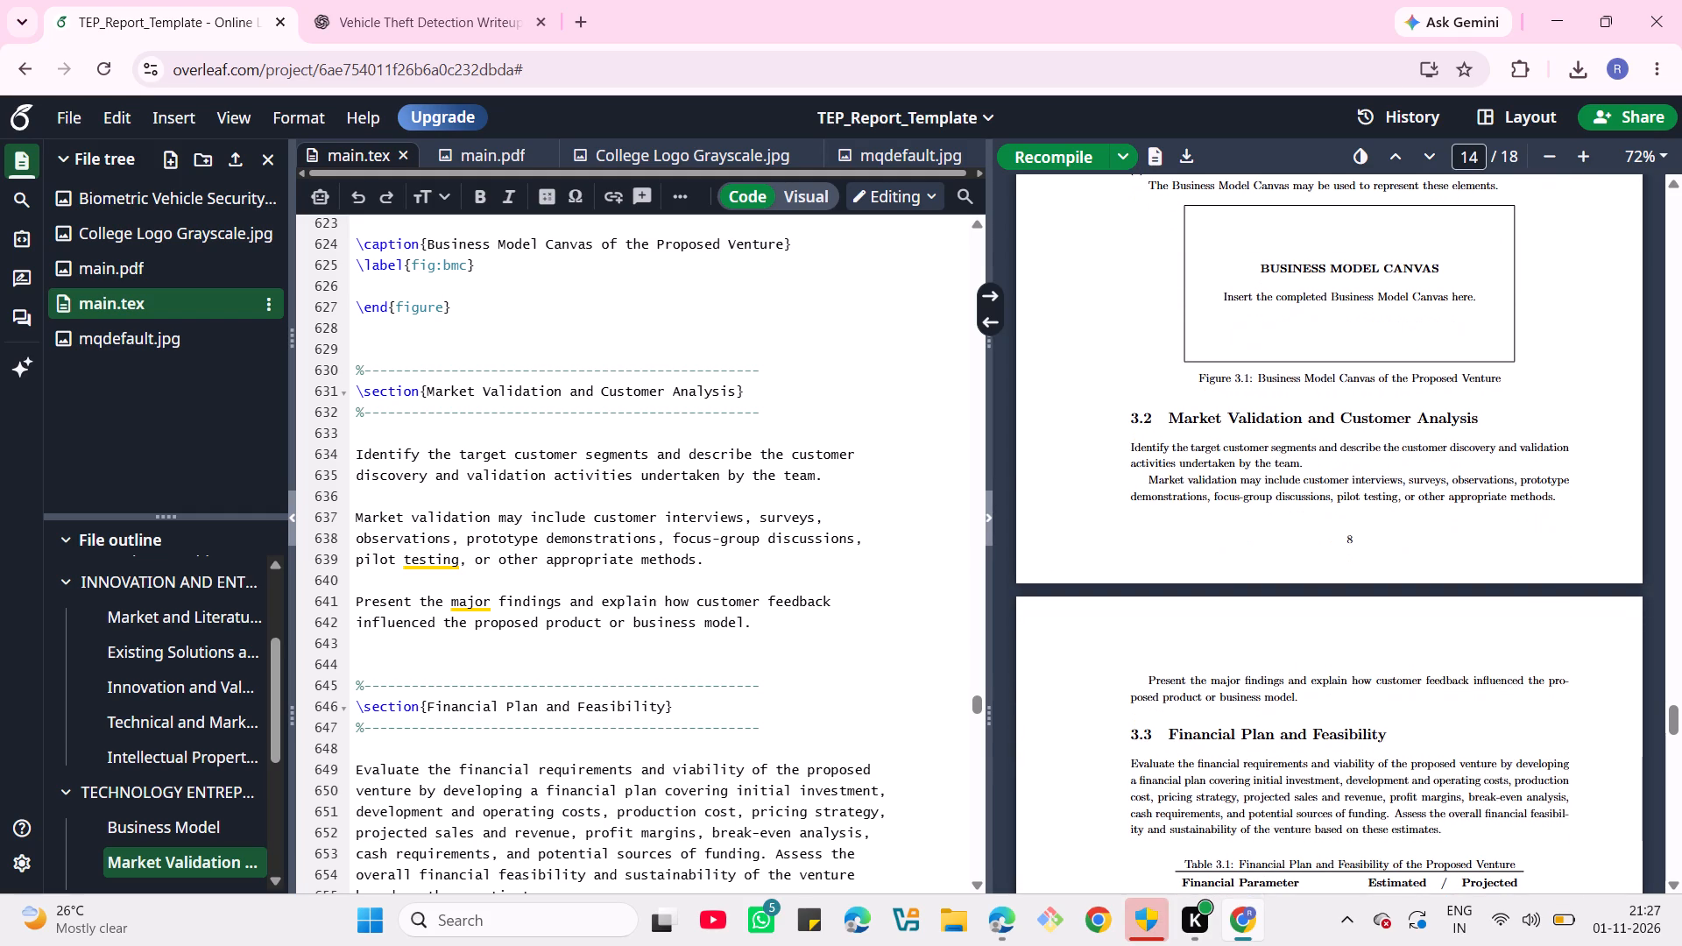
scroll(784, 540, down, 1)
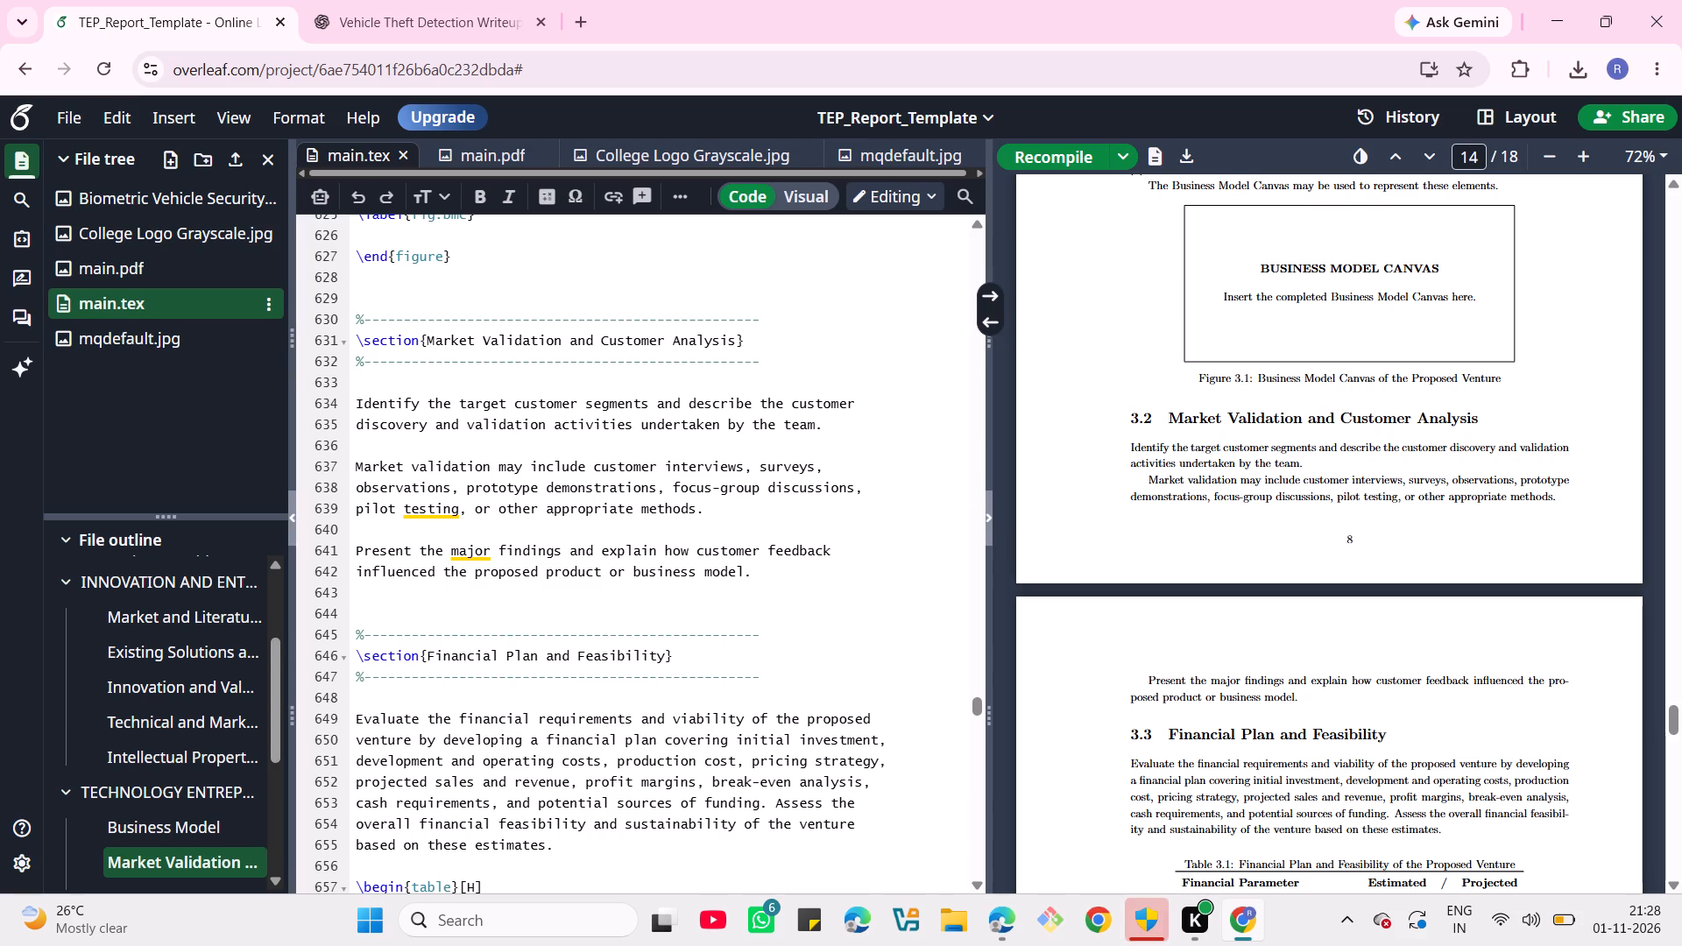
drag(1170, 410, 1219, 410)
drag(1219, 410, 1456, 441)
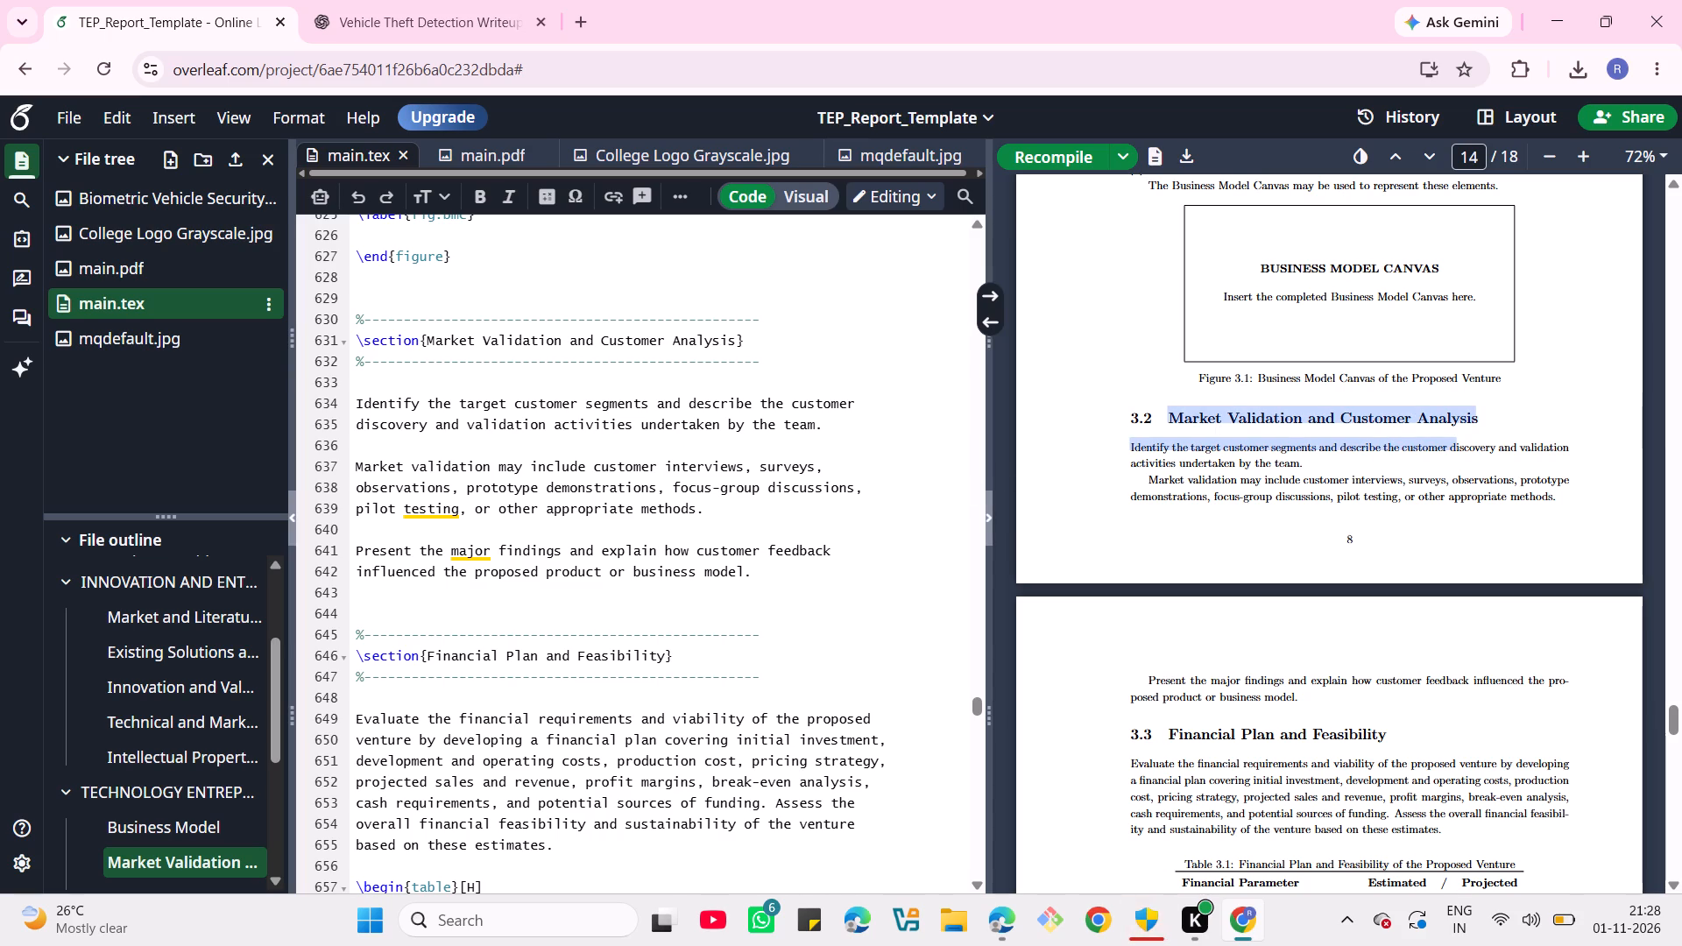
click(1169, 425)
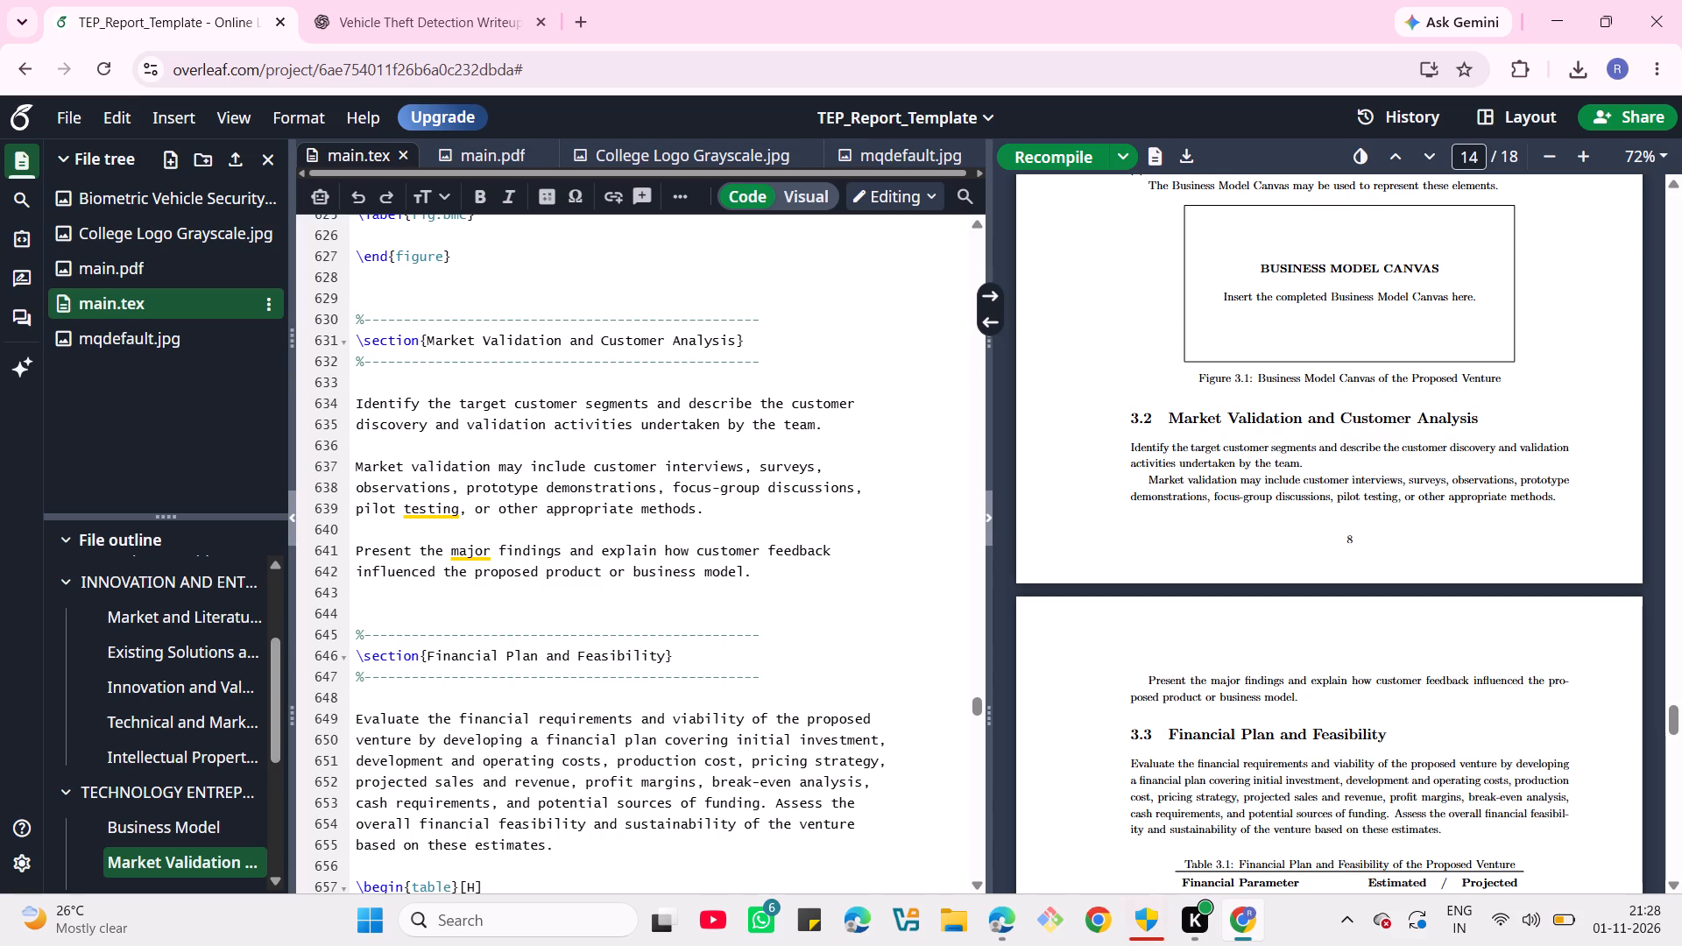
drag(1170, 418, 1462, 423)
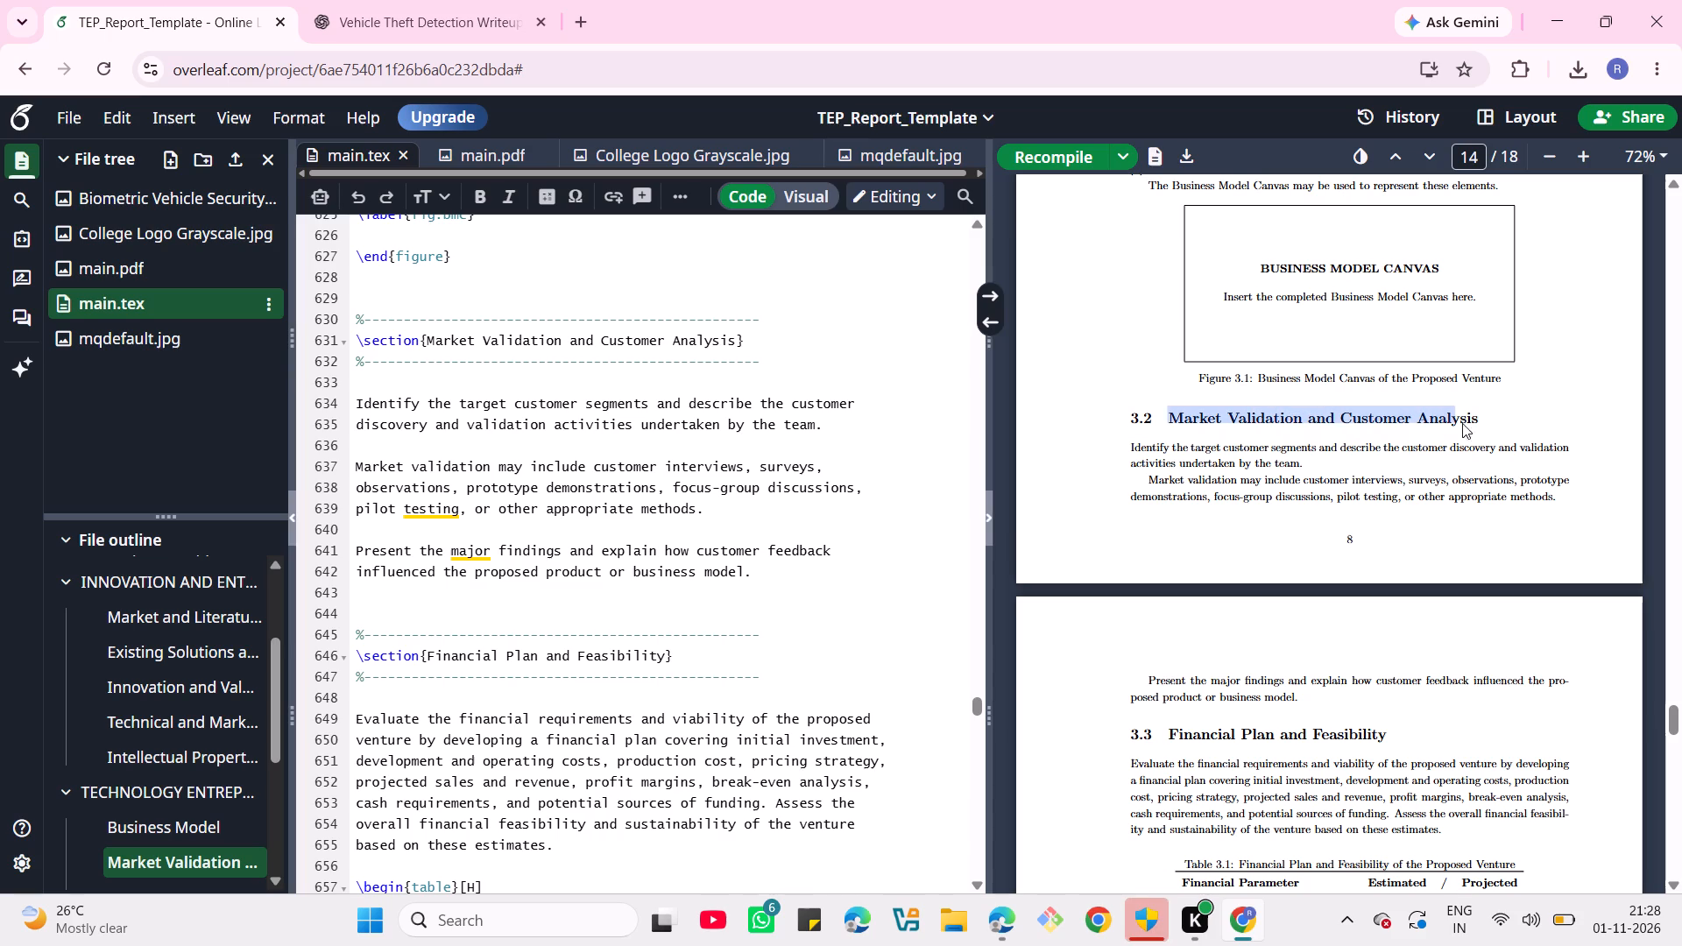
drag(1462, 423, 1612, 417)
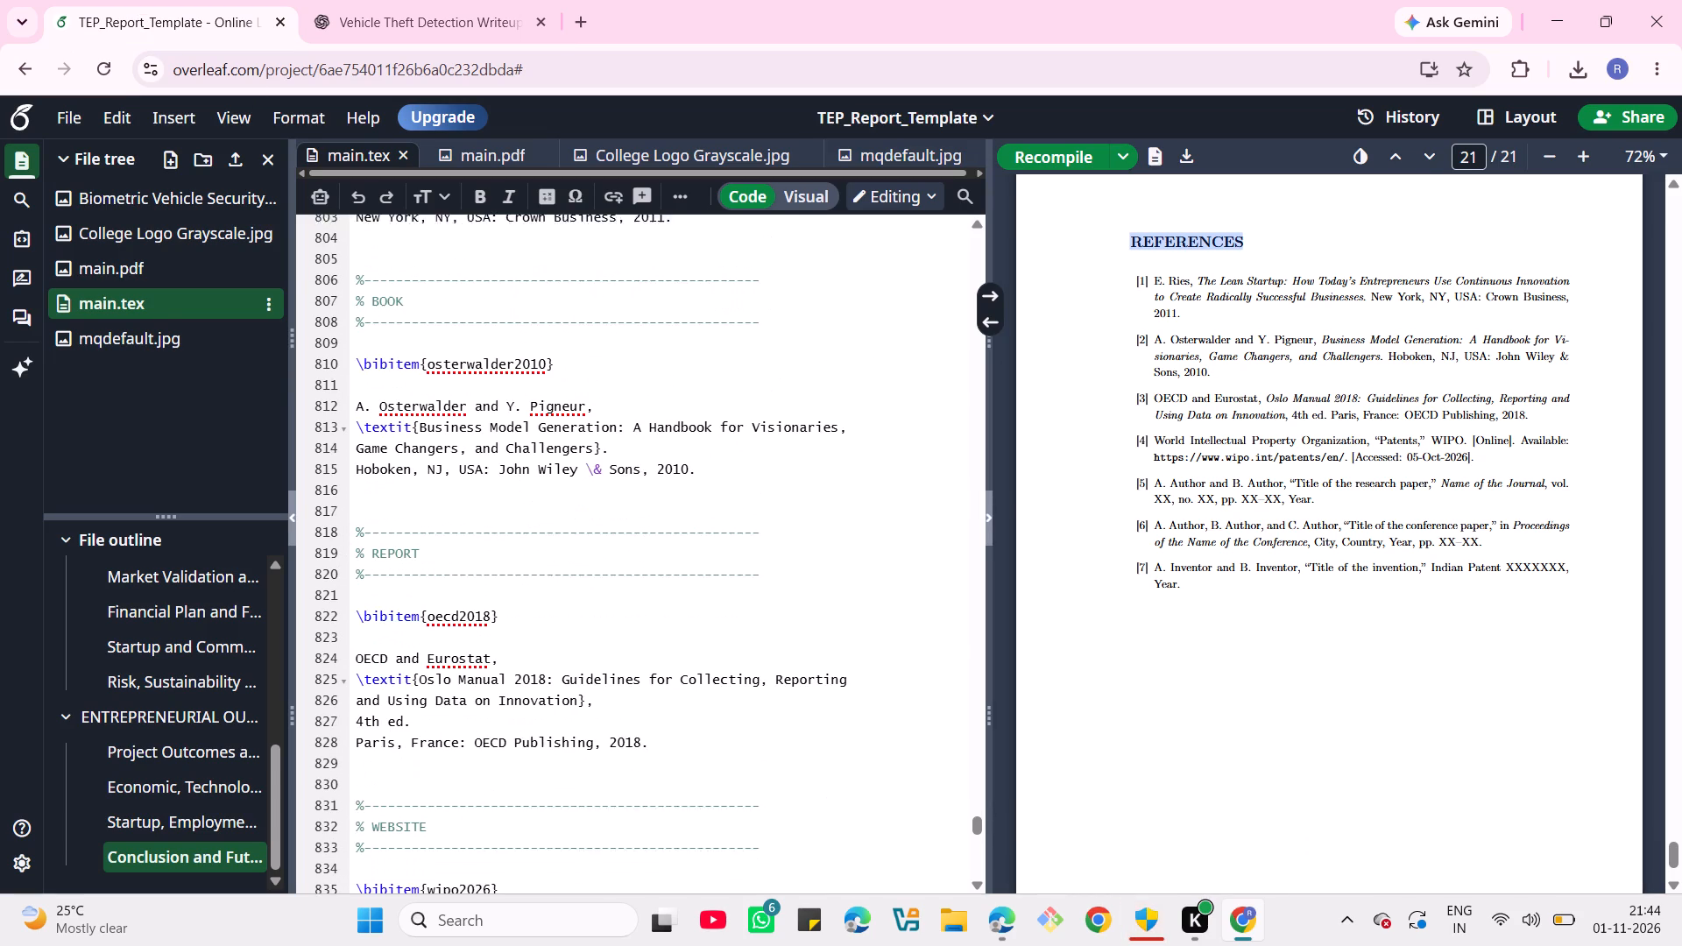
scroll(580, 632, down, 5)
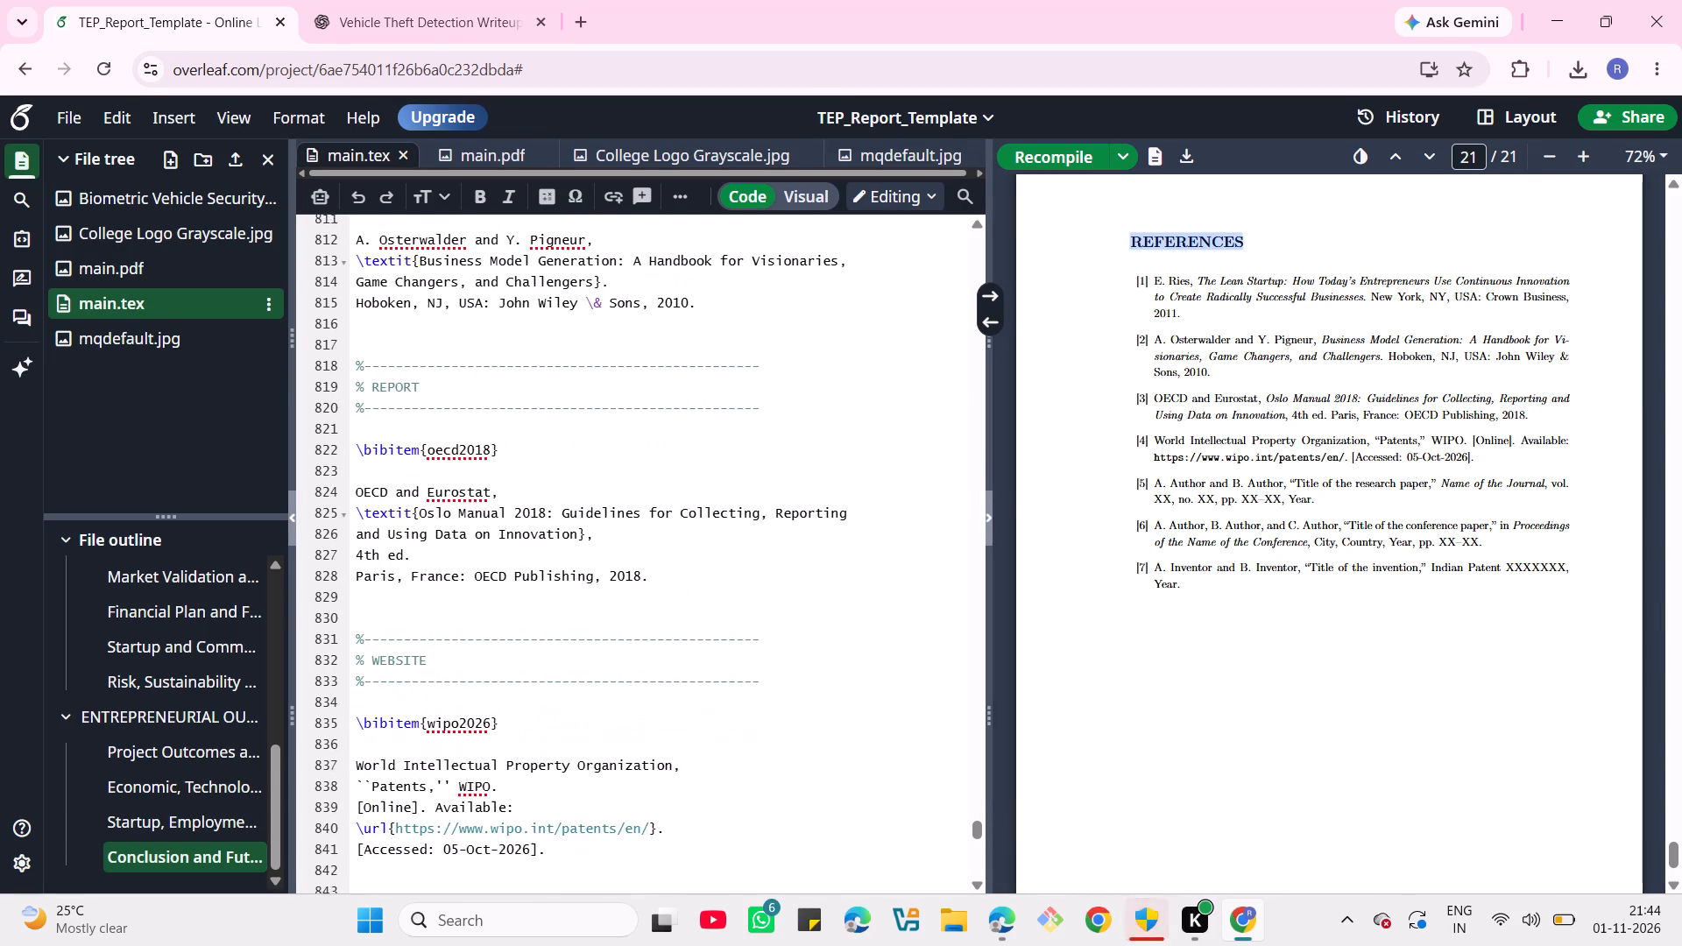
scroll(580, 632, down, 4)
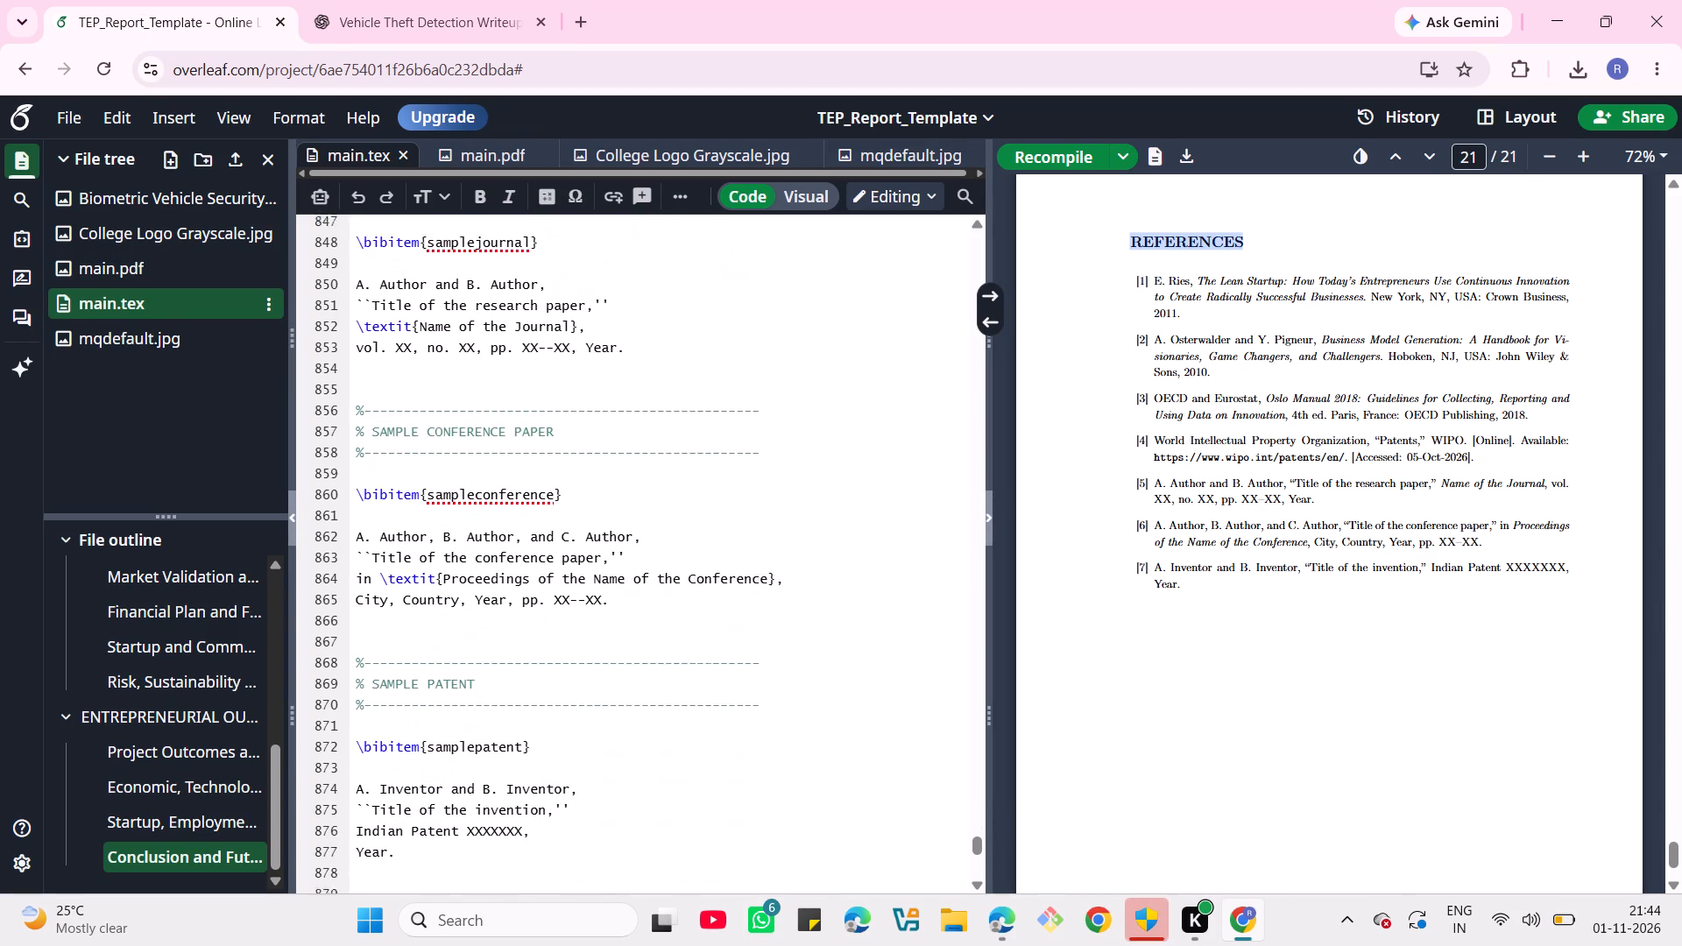
scroll(580, 632, down, 1)
scroll(580, 632, up, 4)
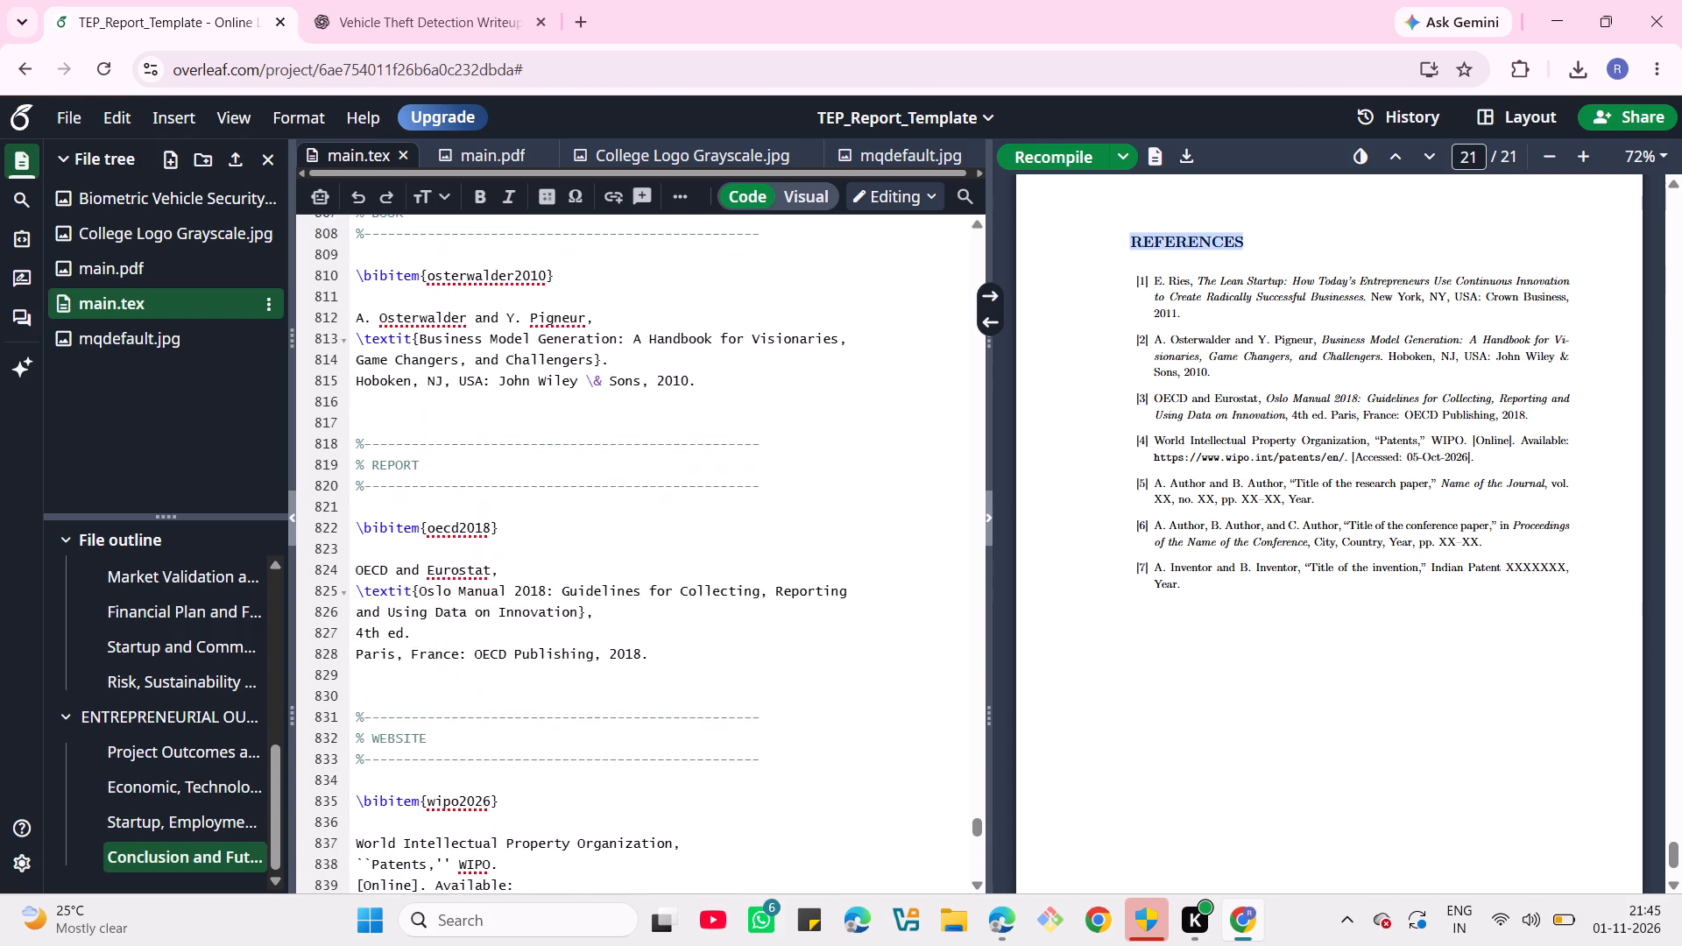
scroll(580, 632, up, 2)
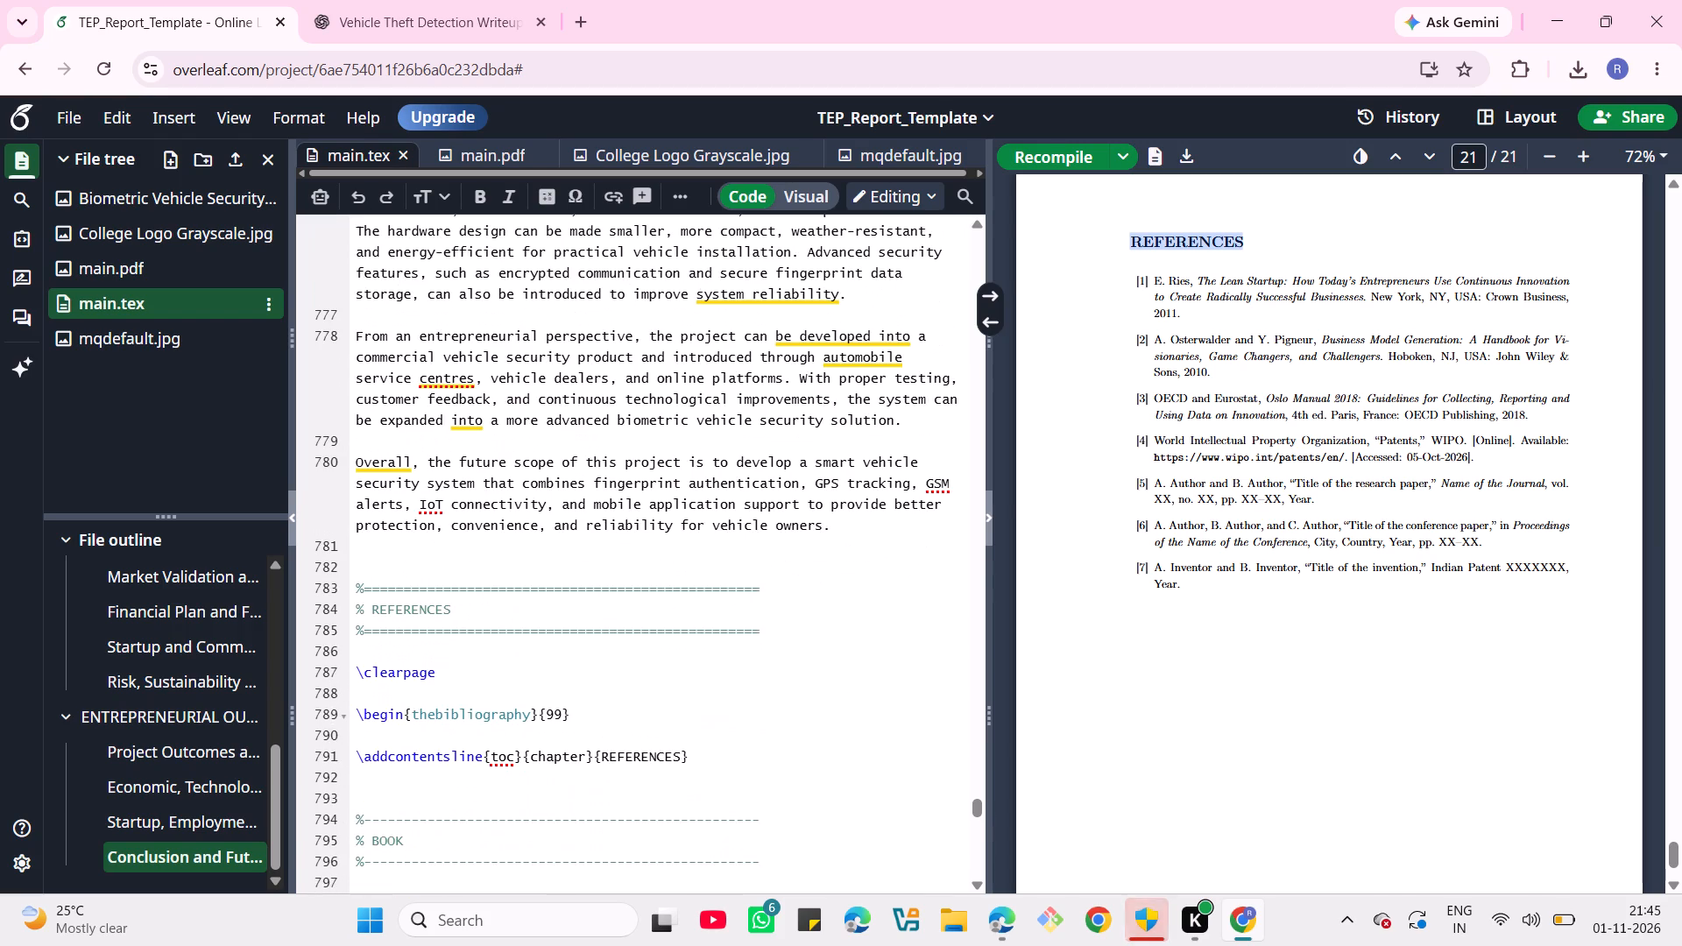
scroll(580, 632, up, 2)
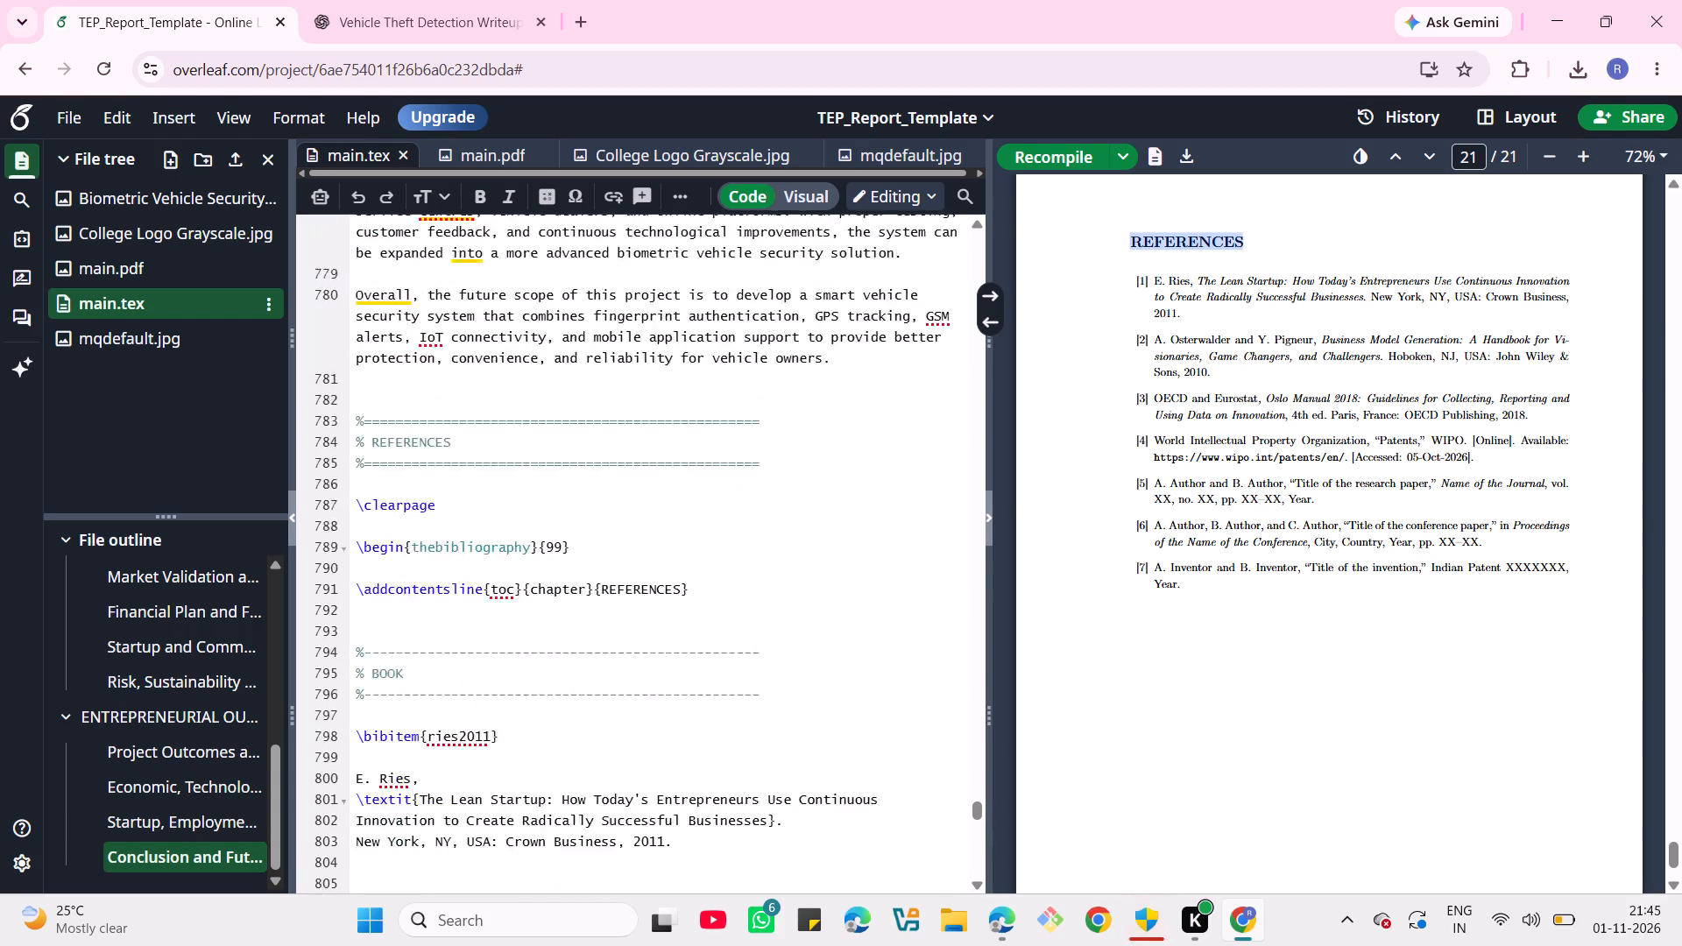
scroll(580, 632, up, 1)
scroll(580, 632, down, 3)
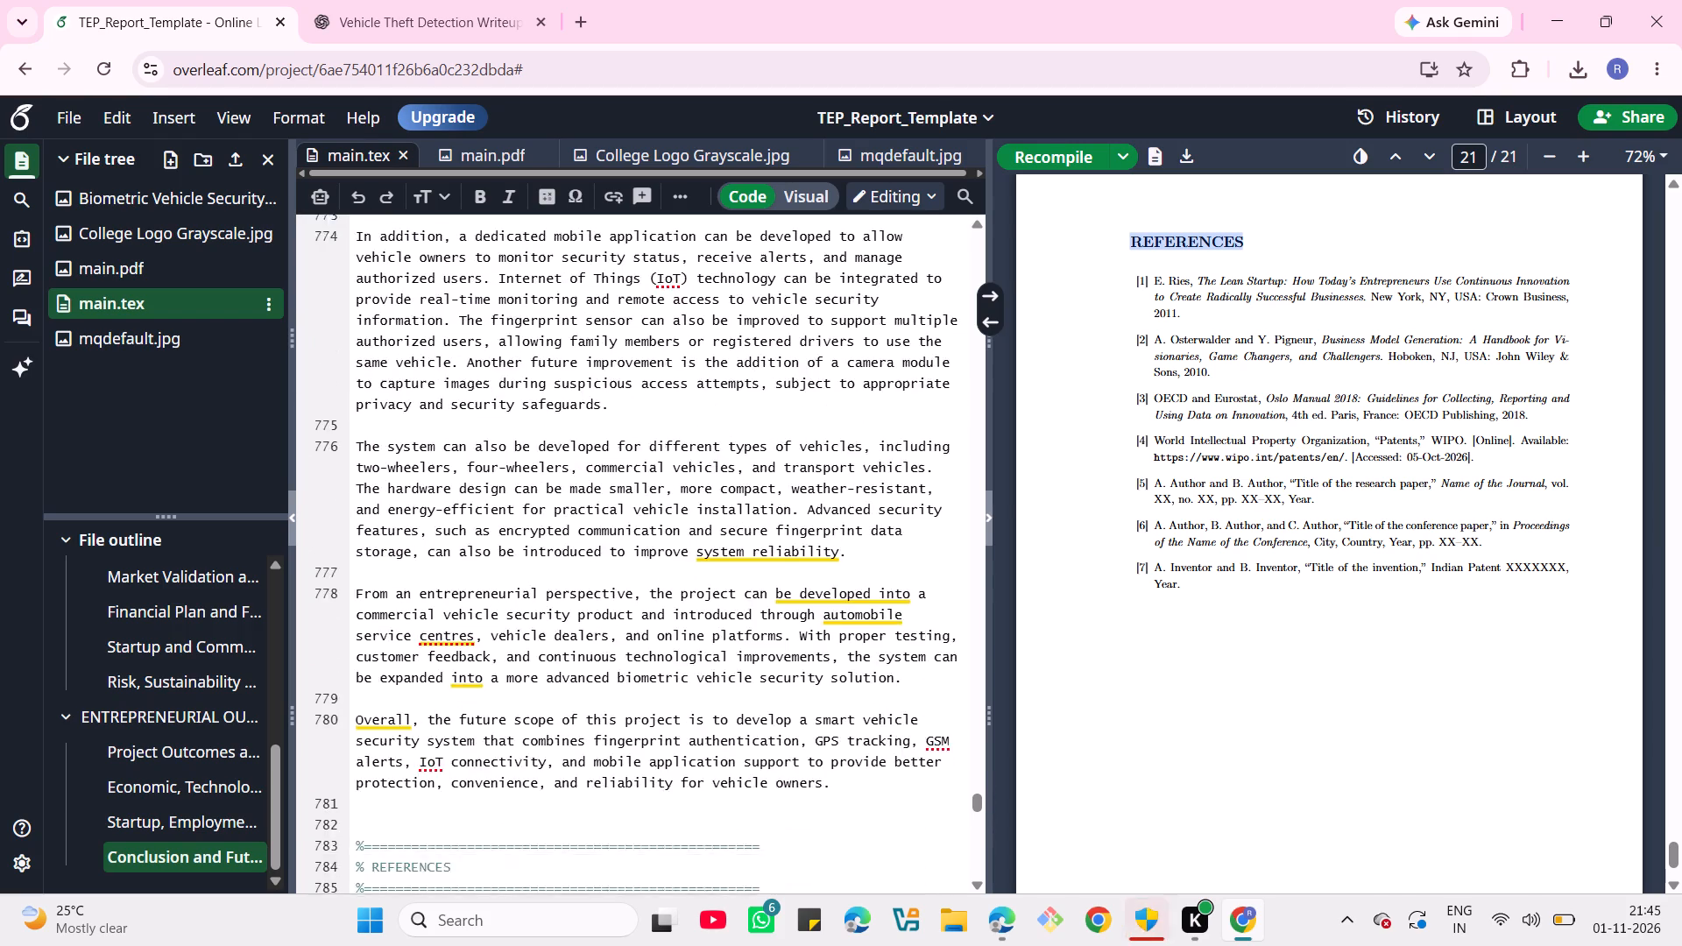
scroll(580, 632, down, 2)
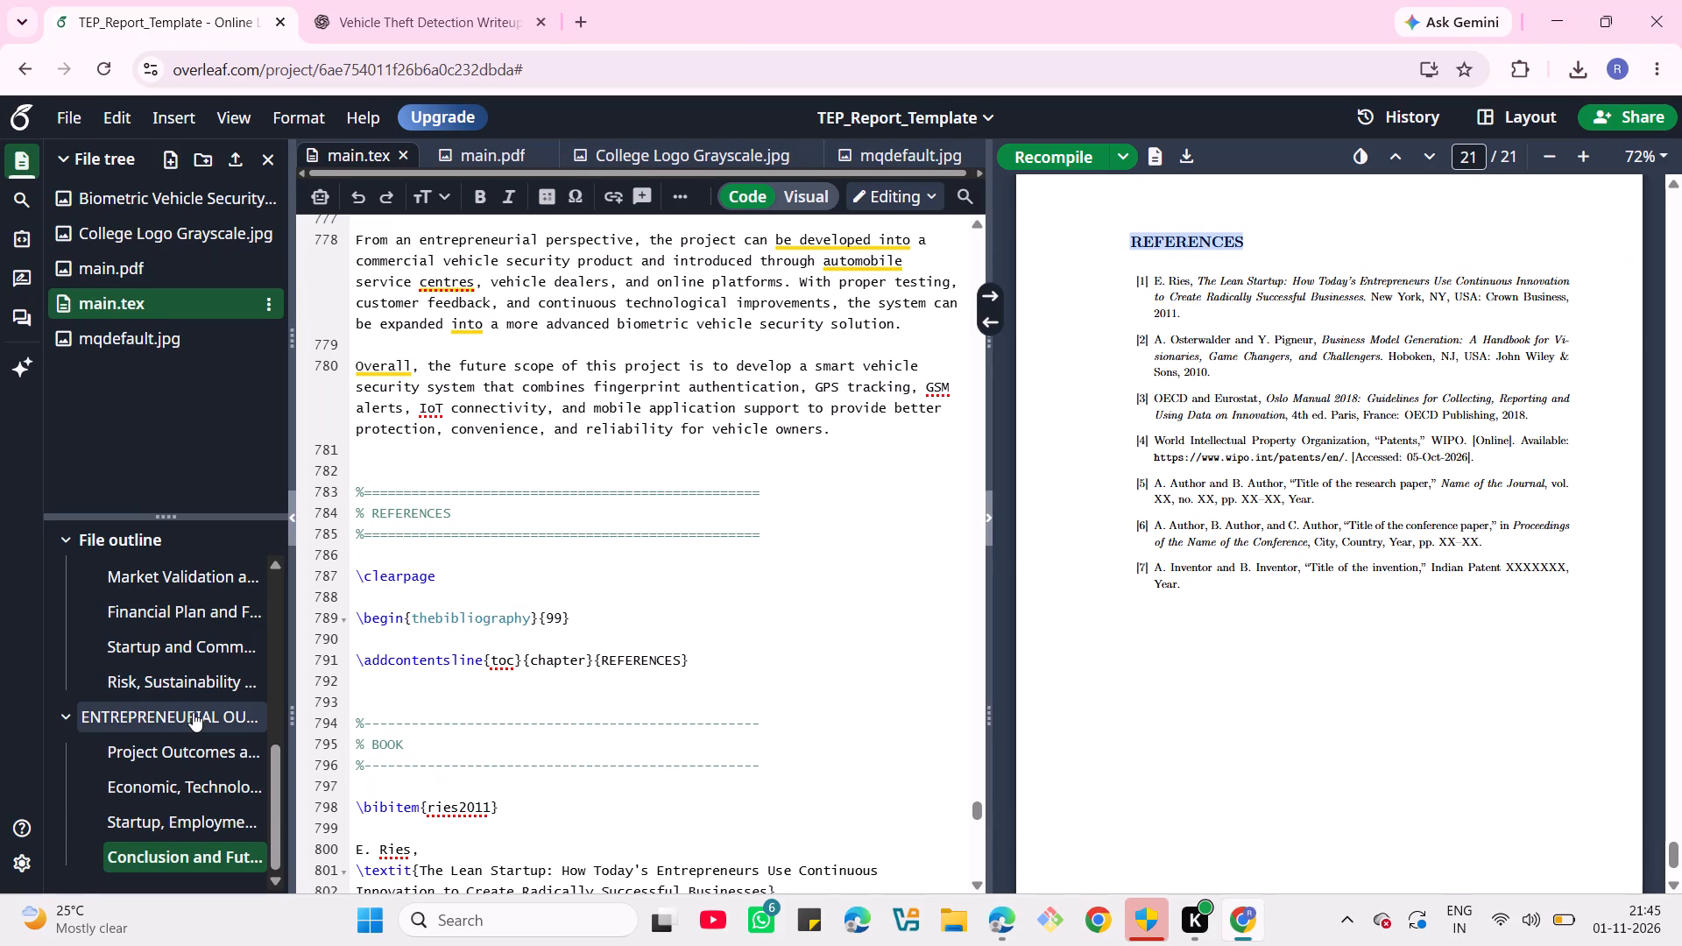
scroll(193, 712, down, 2)
scroll(500, 747, down, 1)
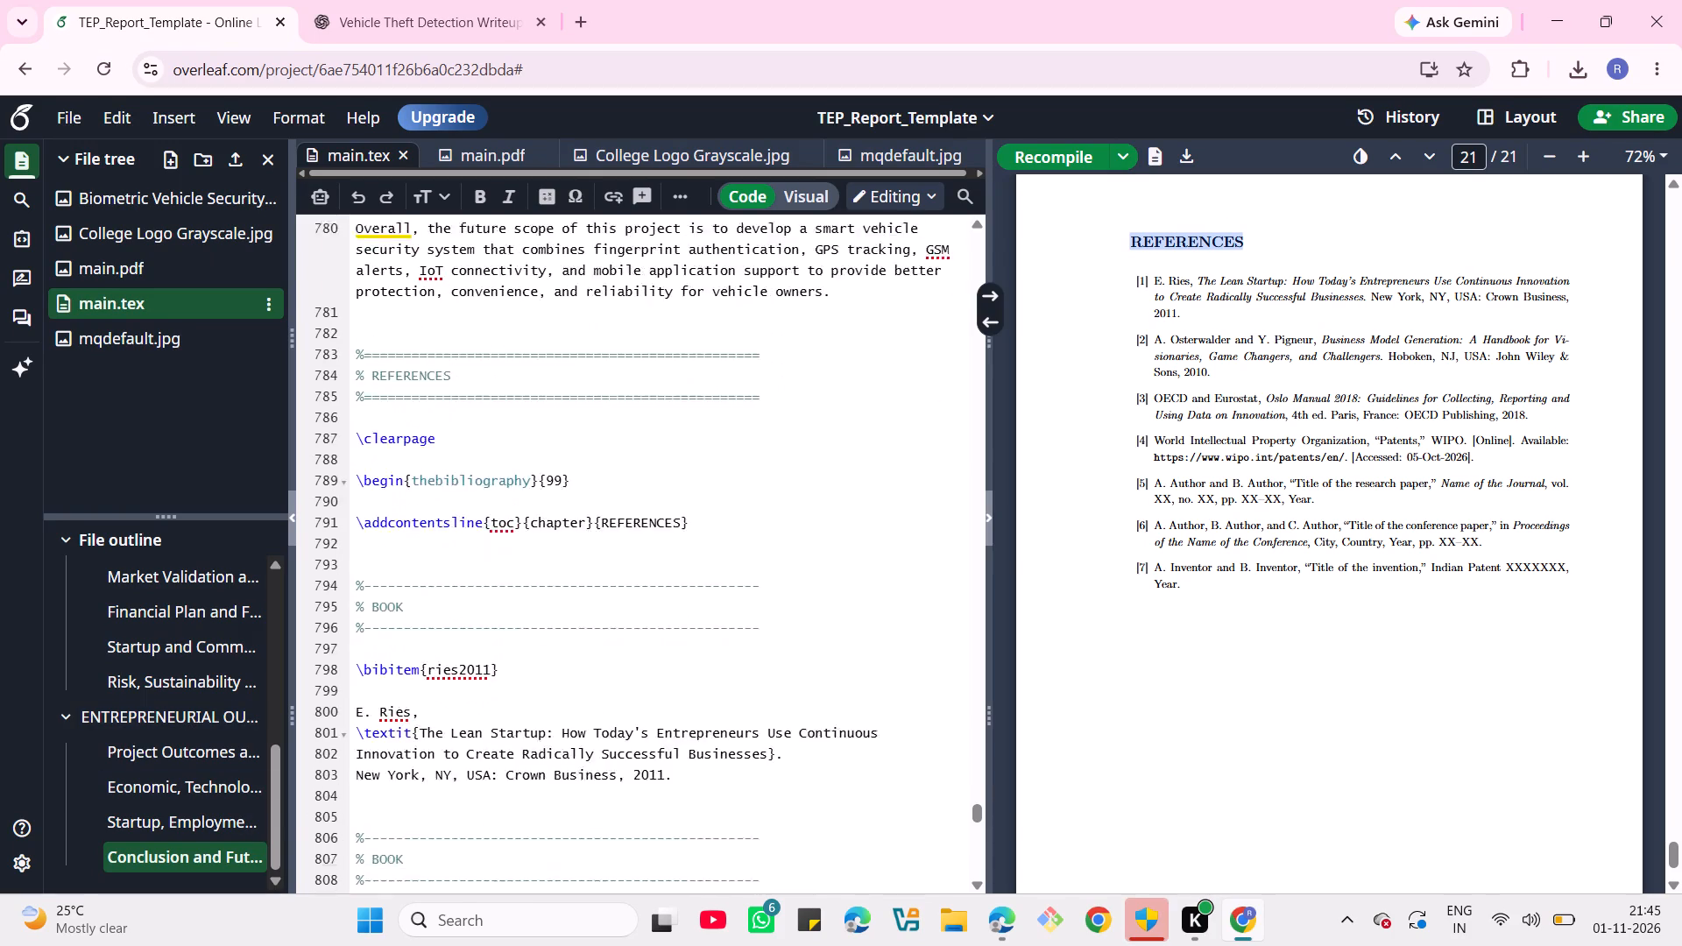
scroll(500, 747, down, 7)
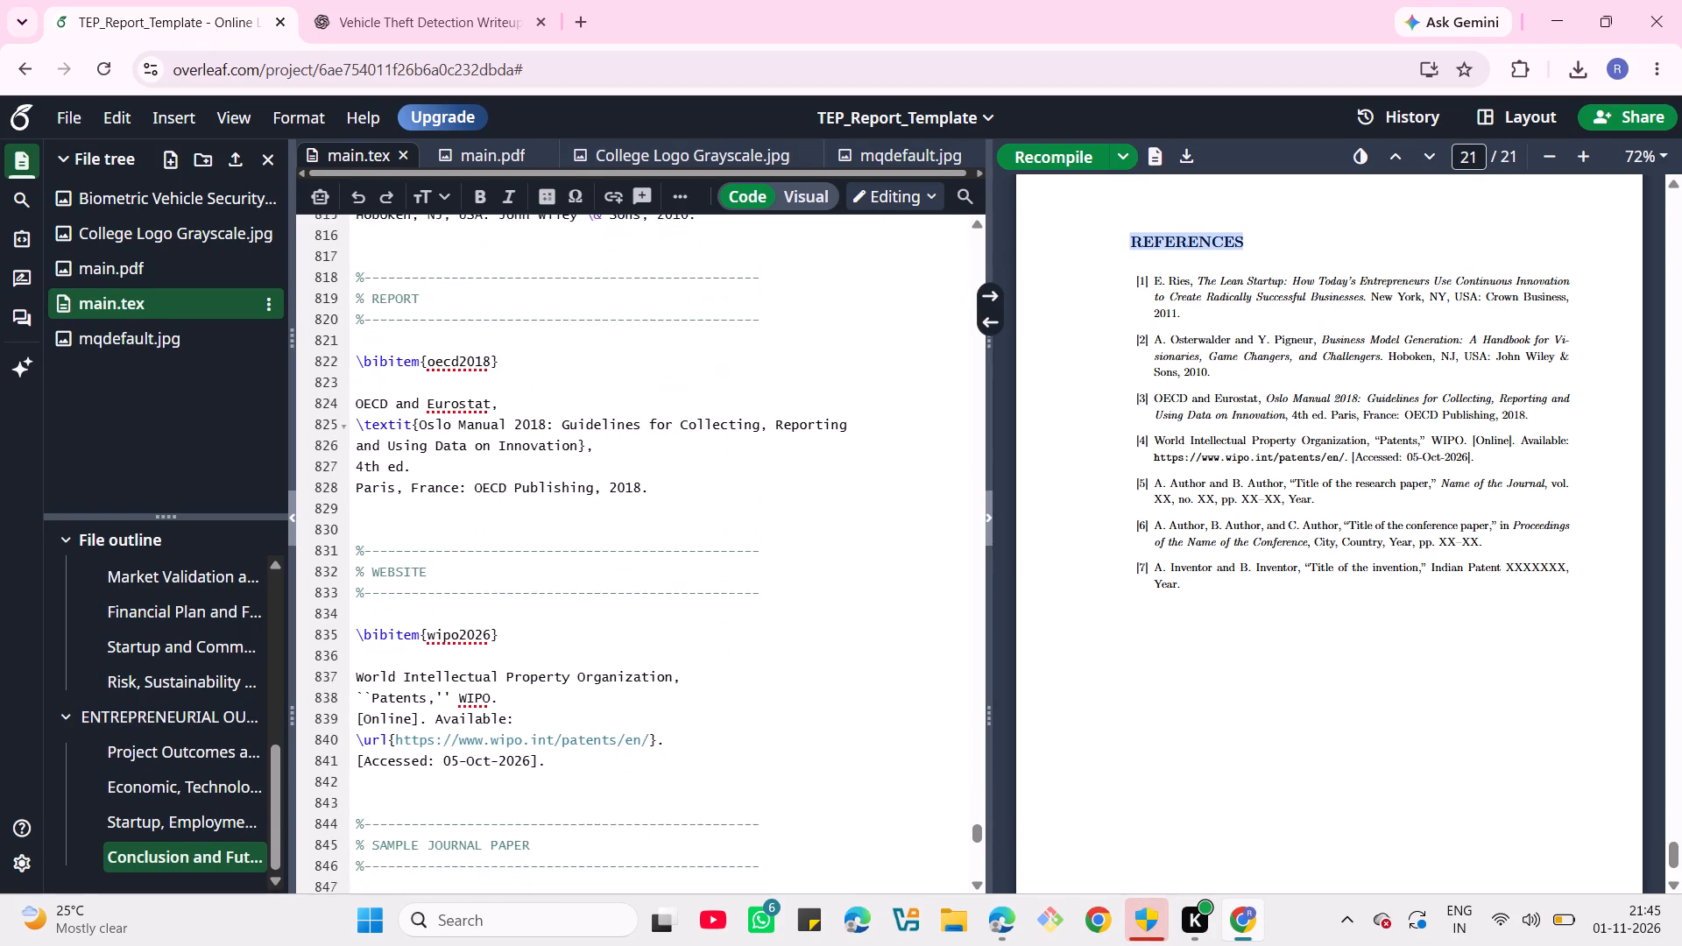
scroll(500, 747, down, 5)
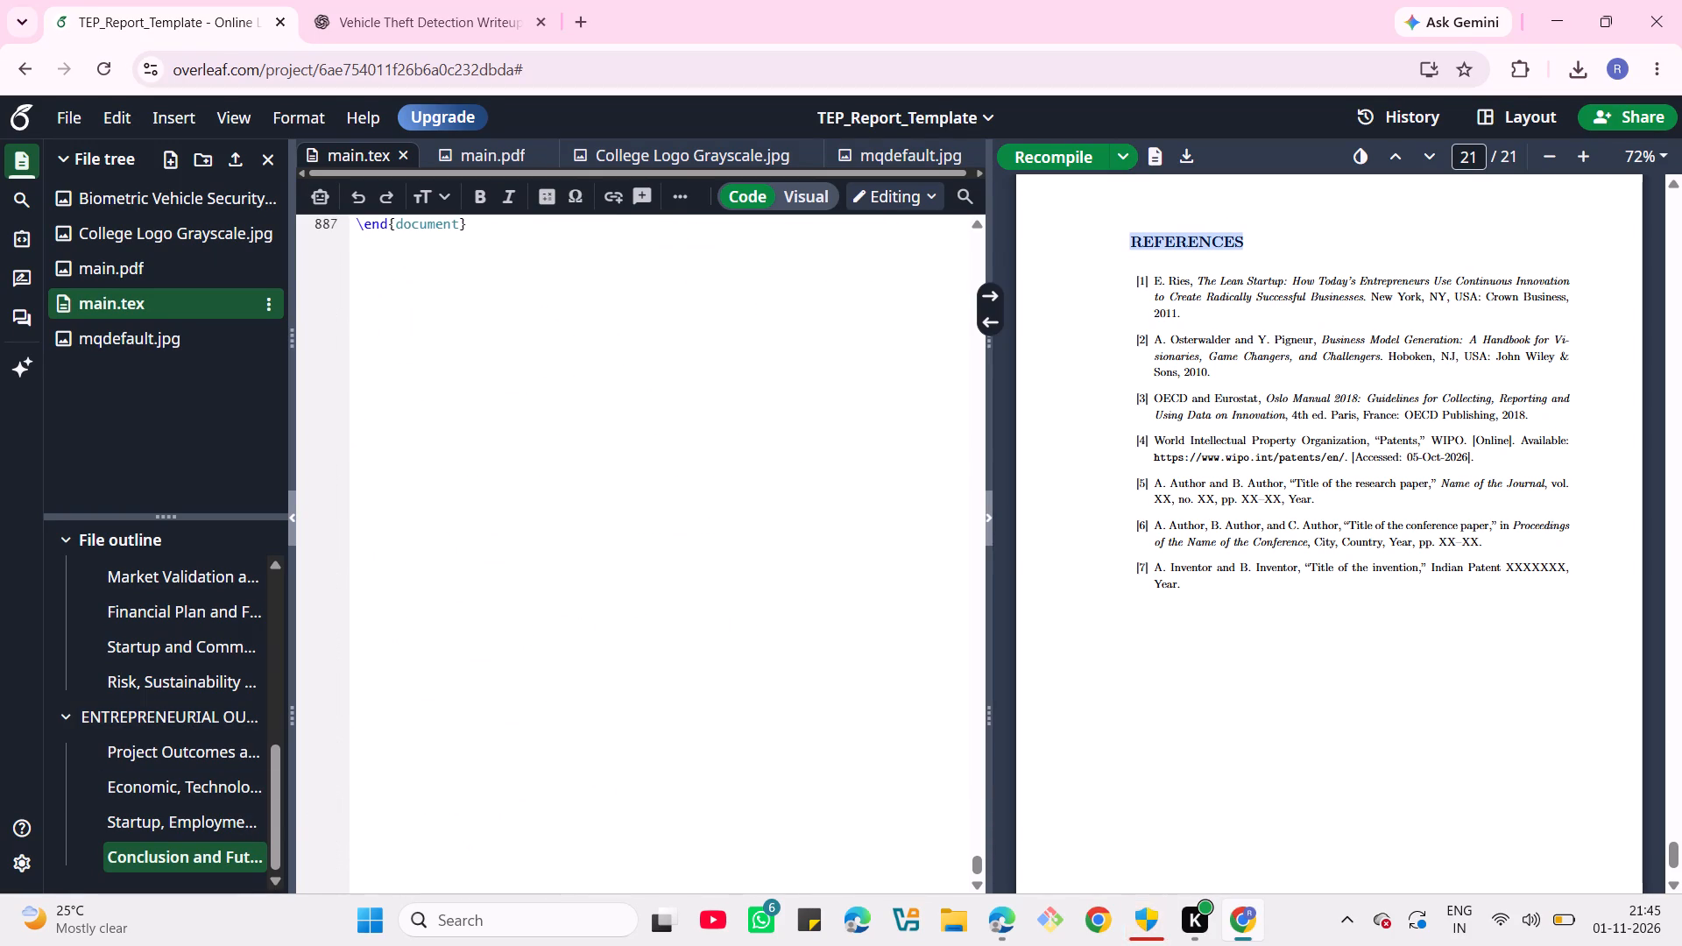
scroll(500, 747, down, 2)
scroll(541, 579, down, 1)
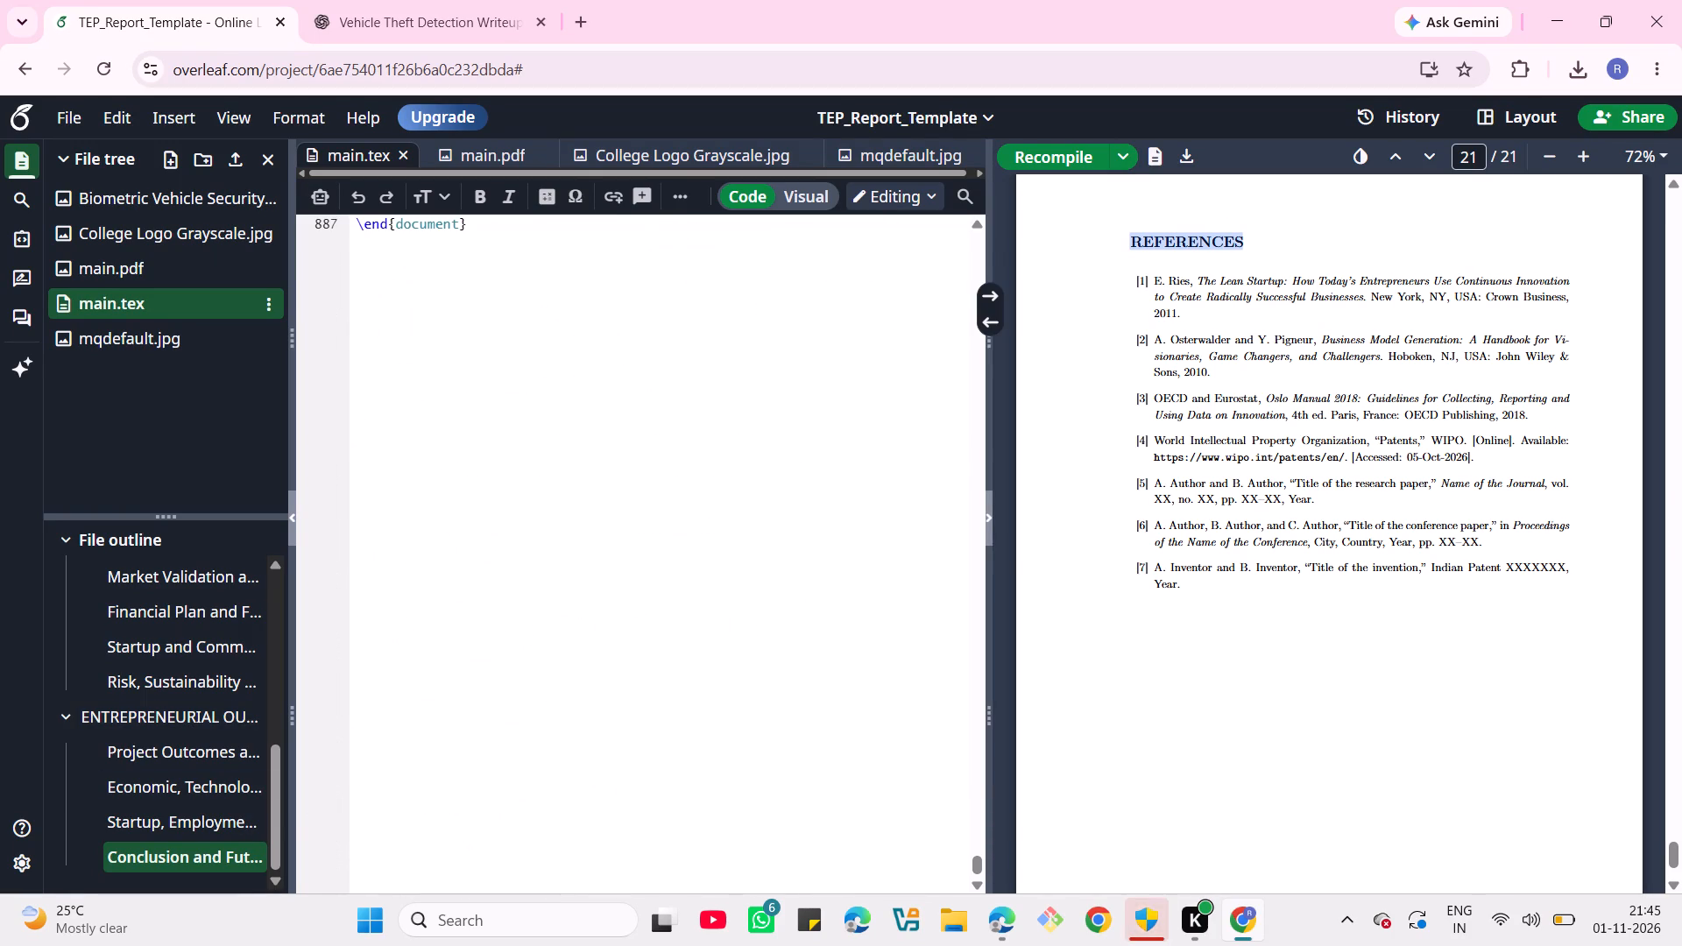
scroll(541, 579, up, 6)
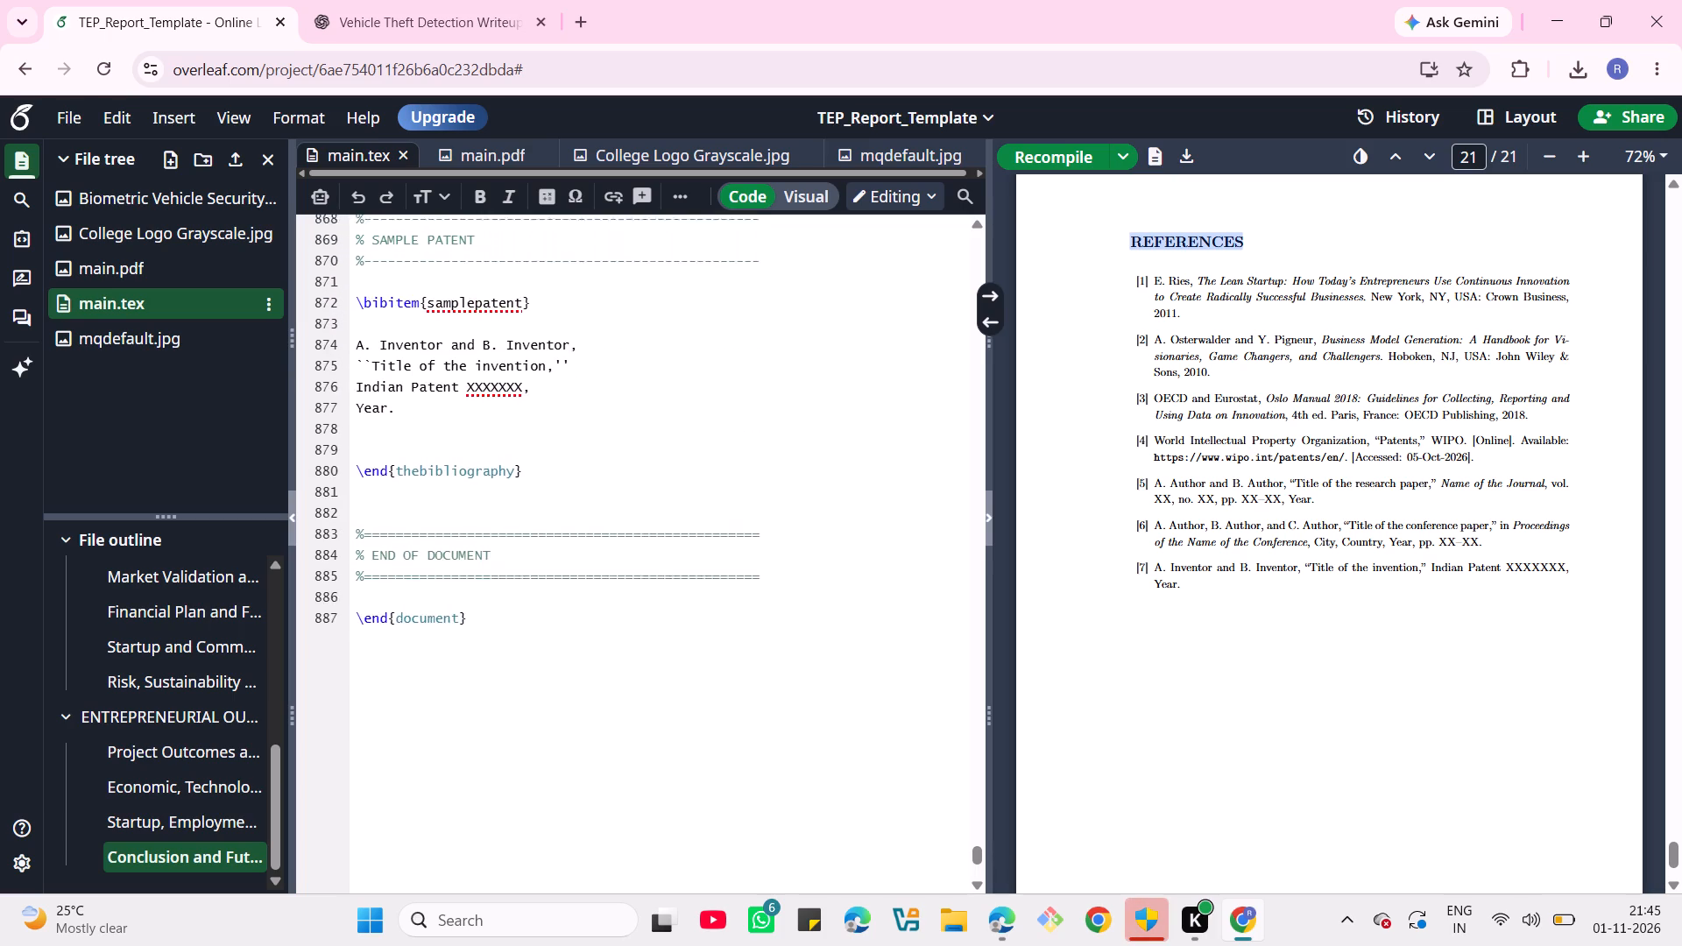
scroll(541, 579, up, 4)
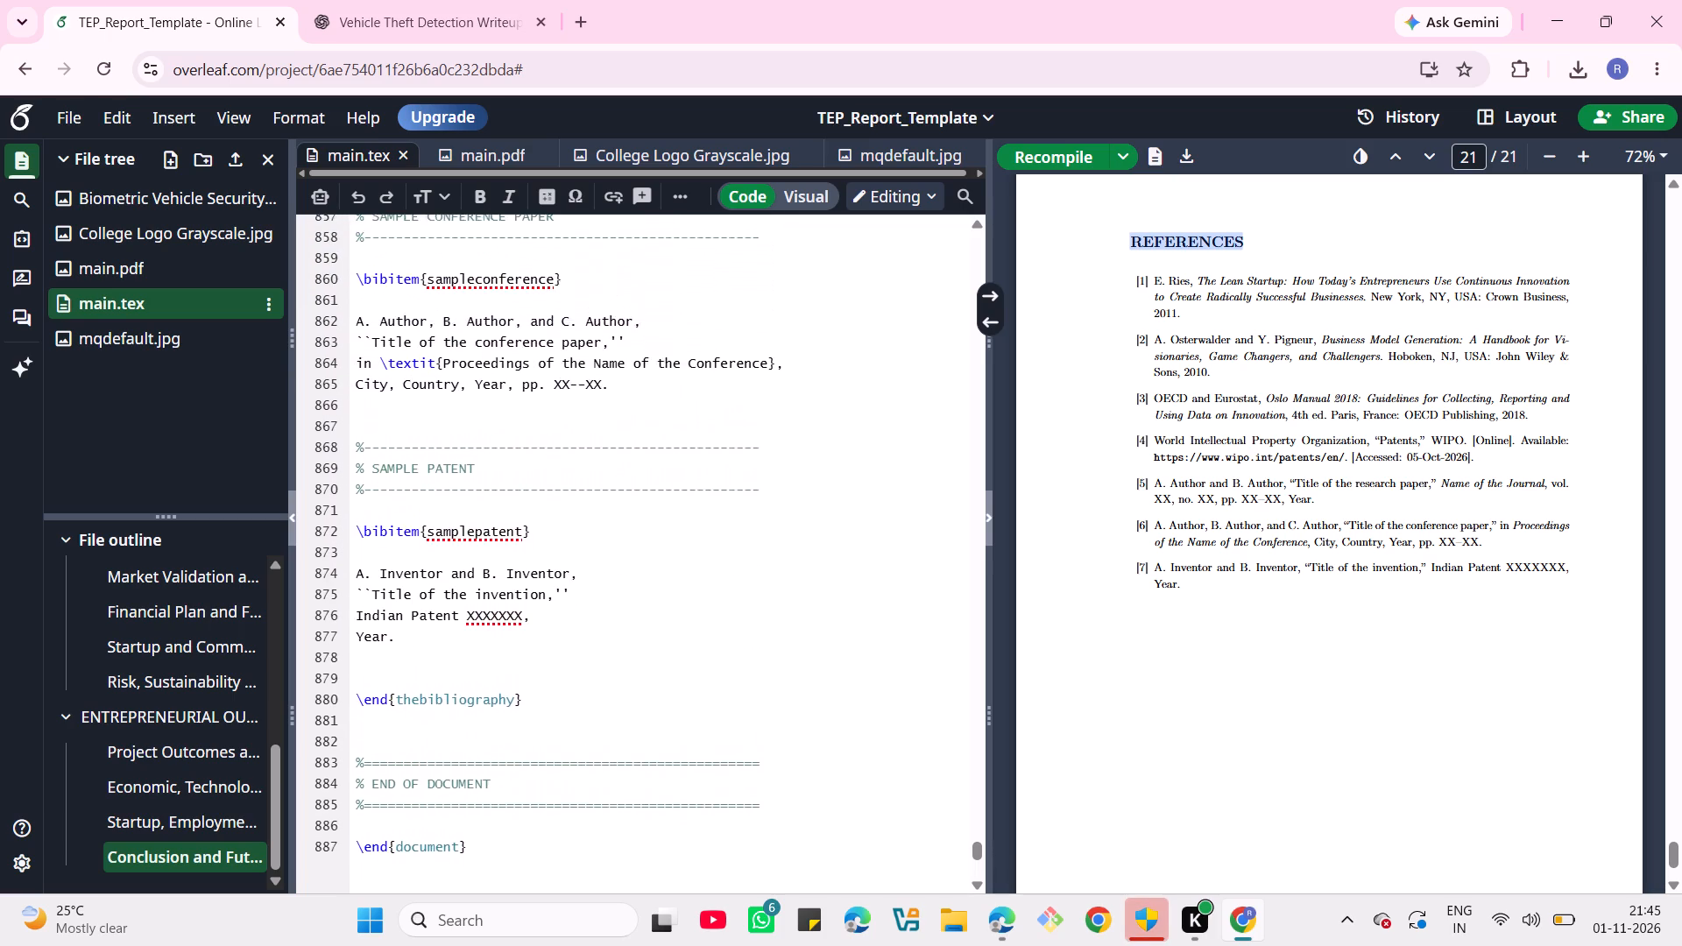
scroll(541, 579, up, 5)
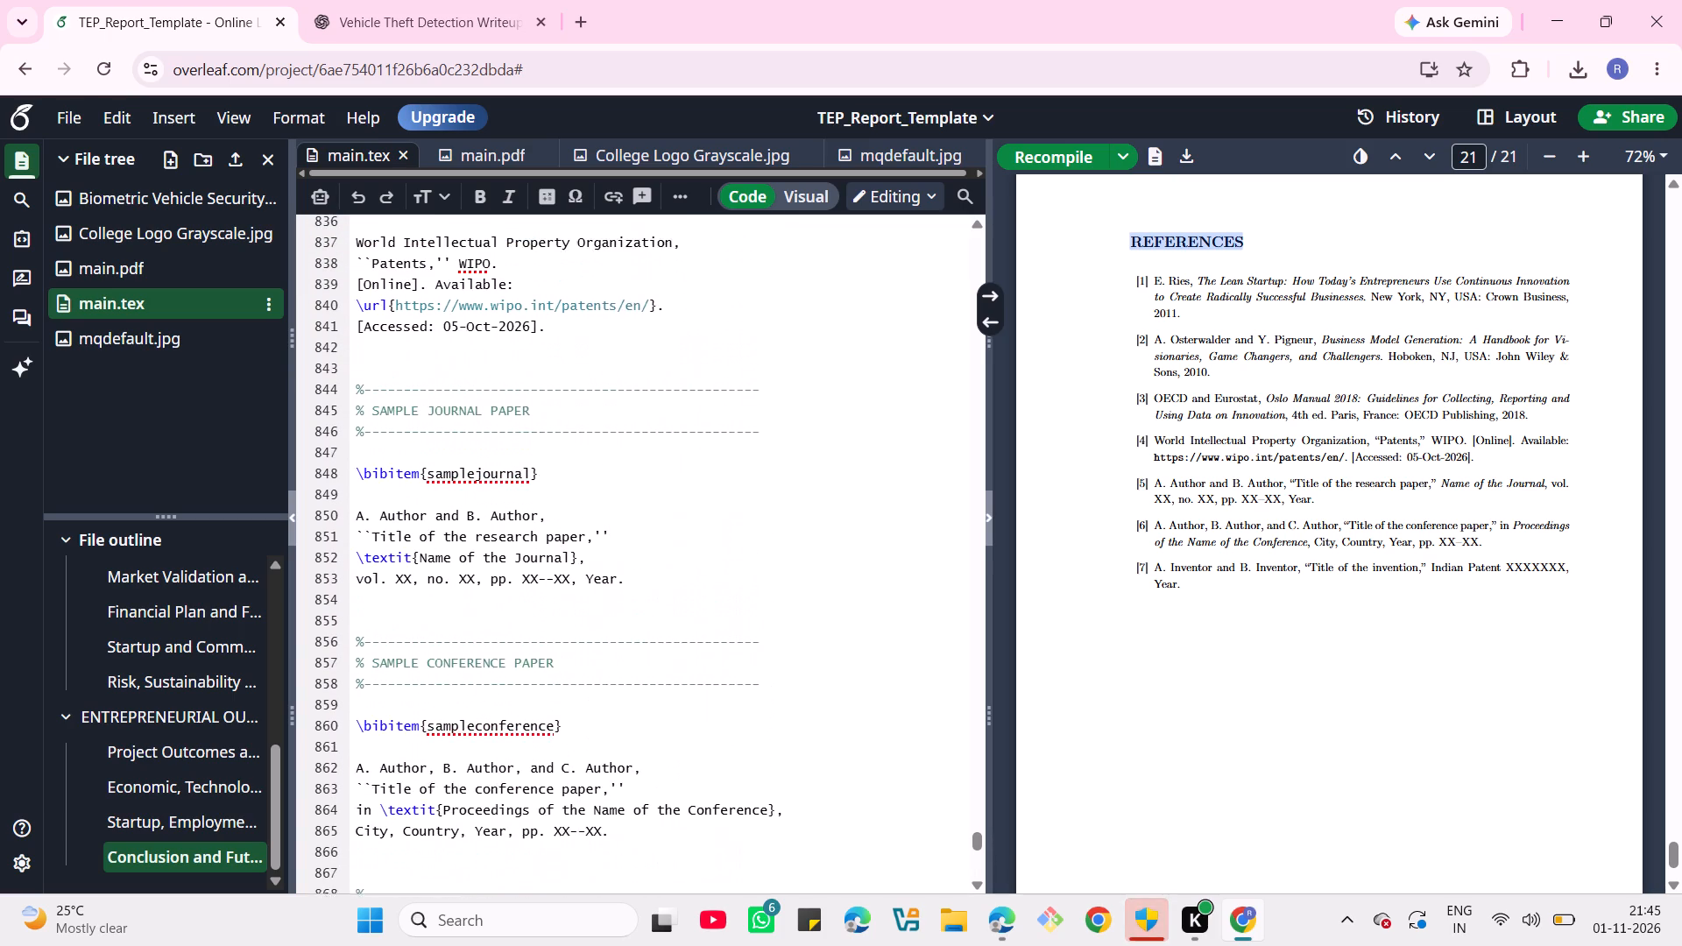
scroll(541, 579, up, 6)
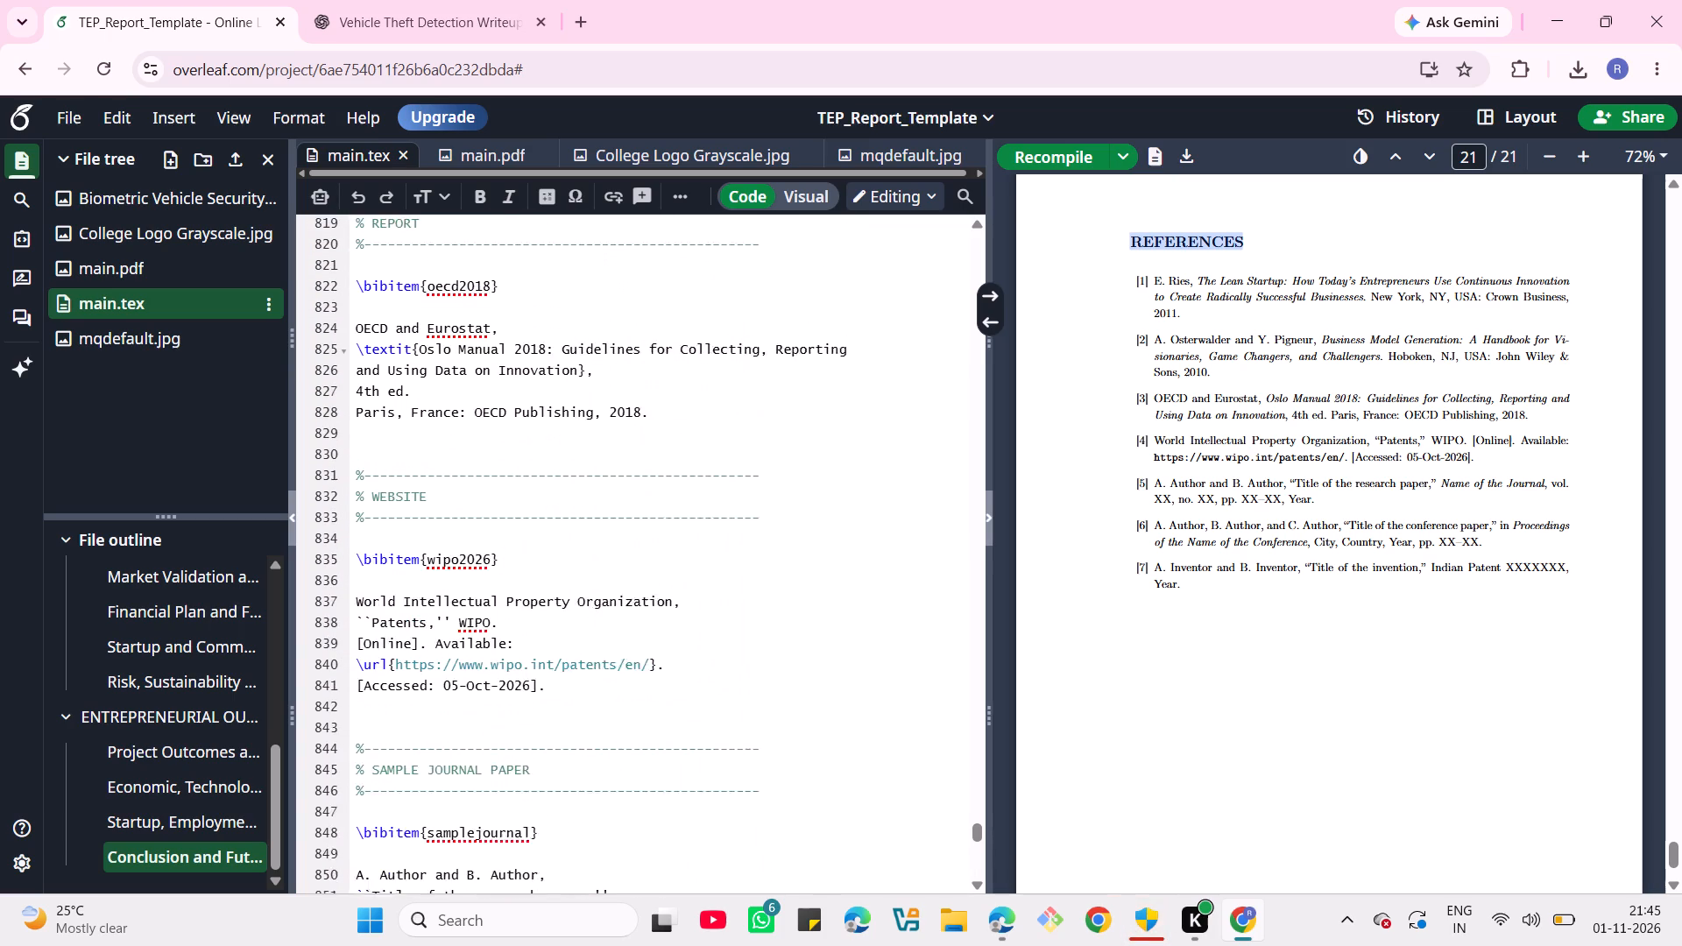
scroll(541, 579, up, 5)
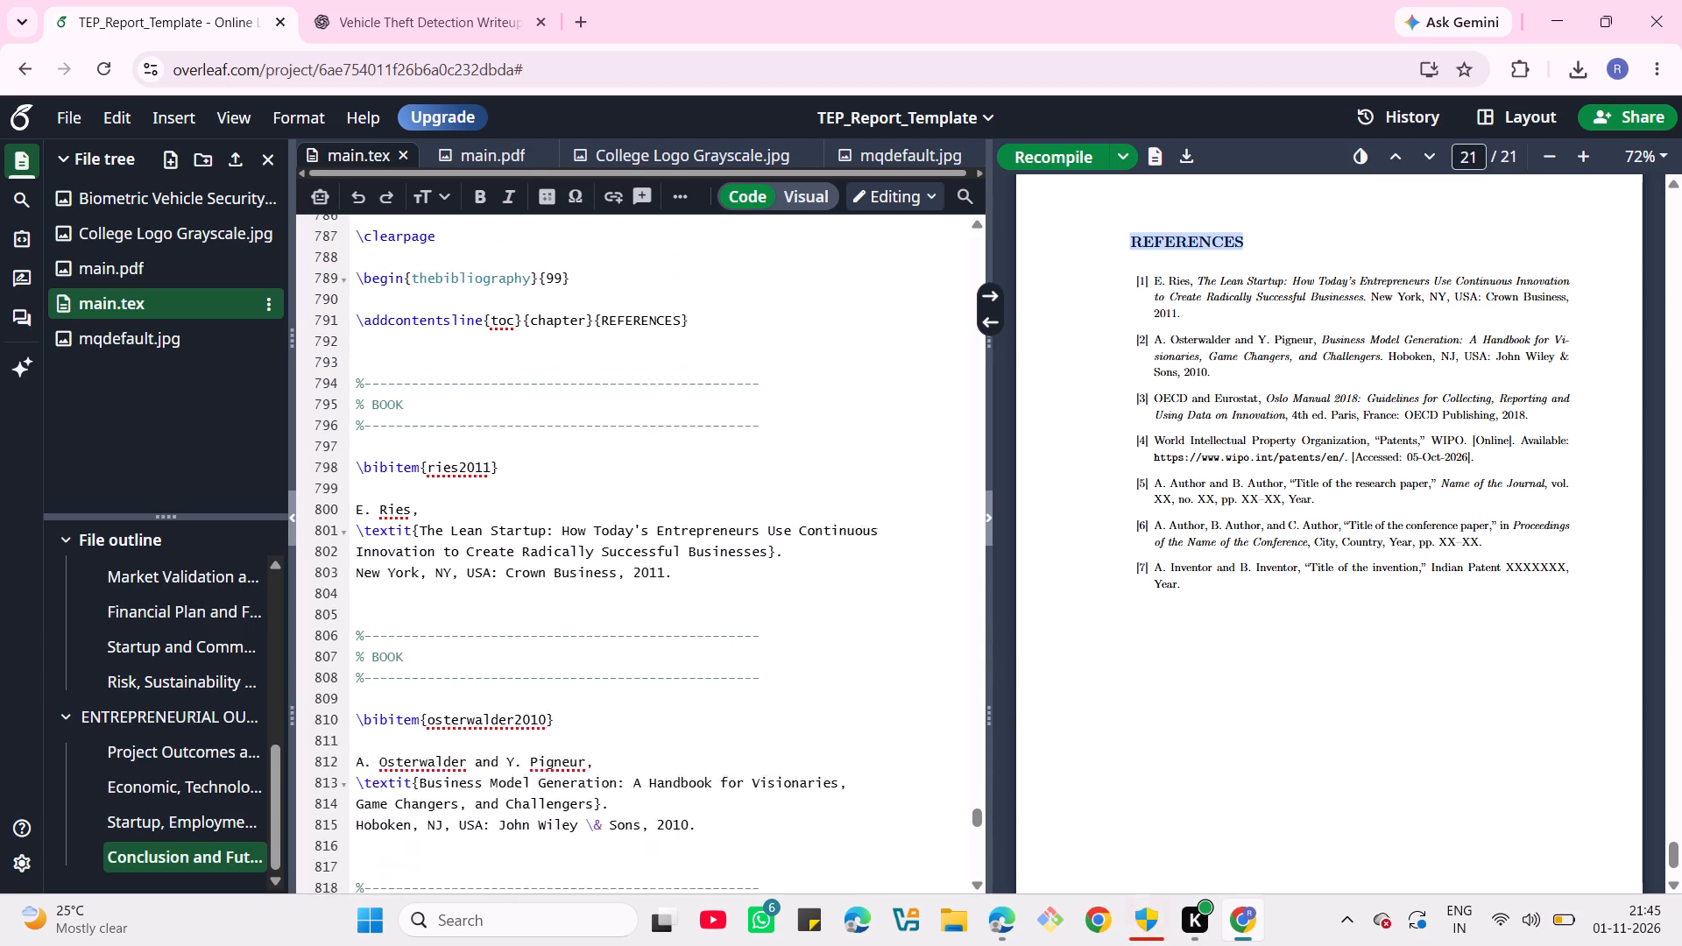
scroll(541, 579, up, 3)
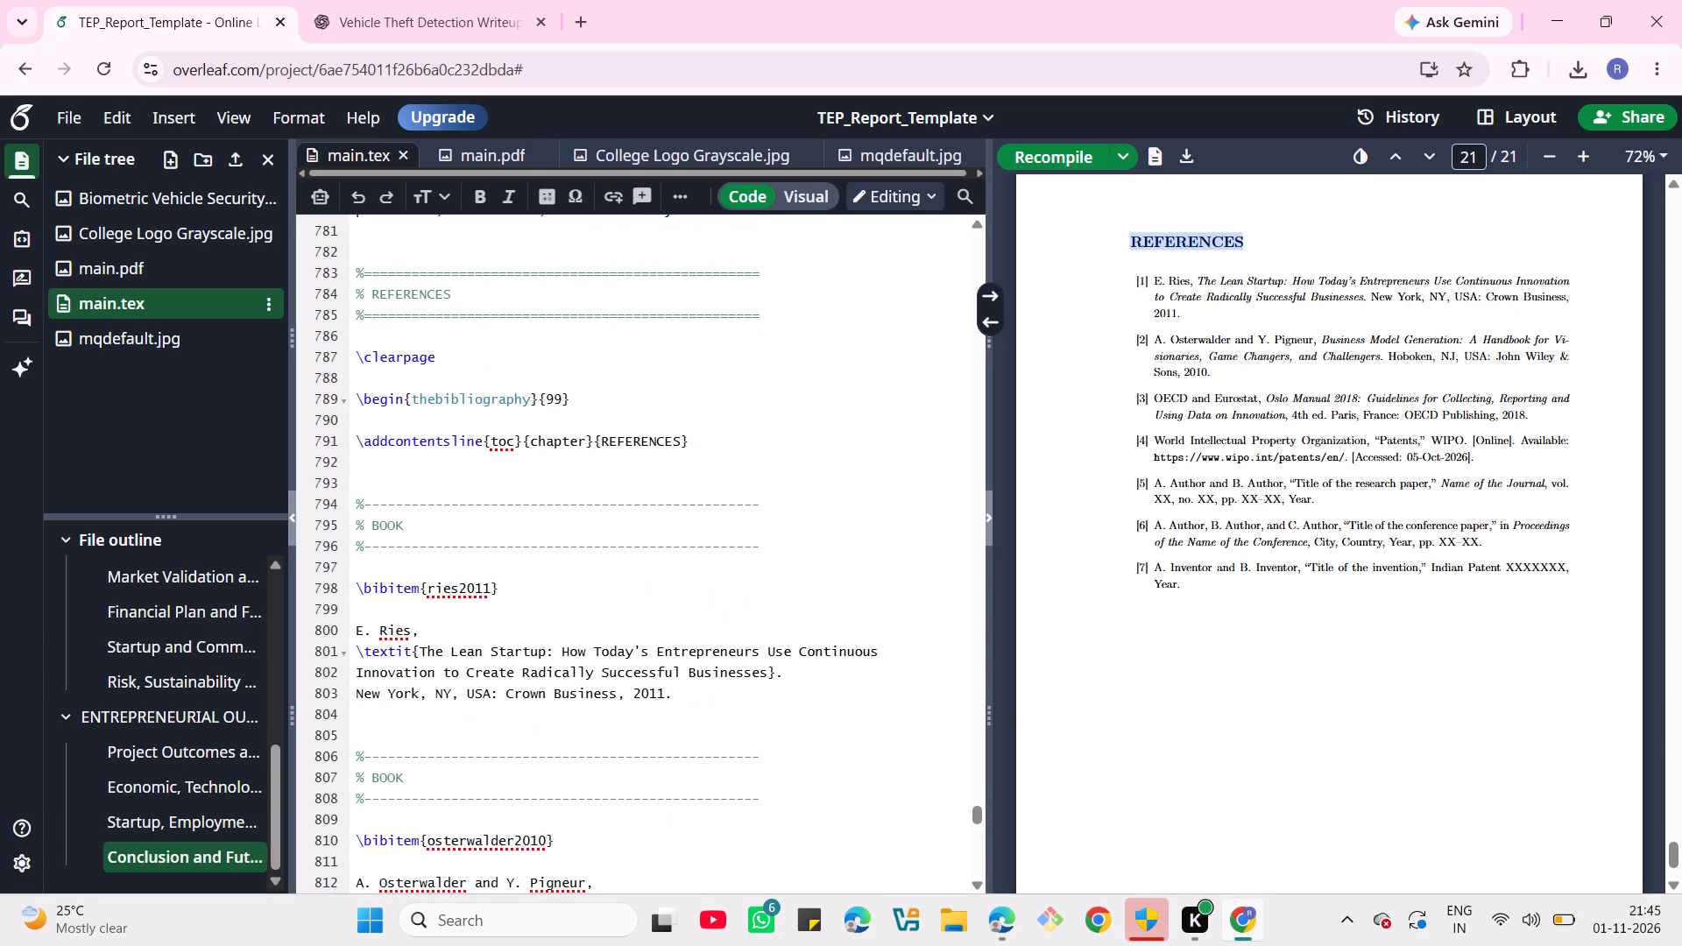
Review the template's book, report, website and sample journal entries in the bibliography source.
scroll(491, 631, down, 1)
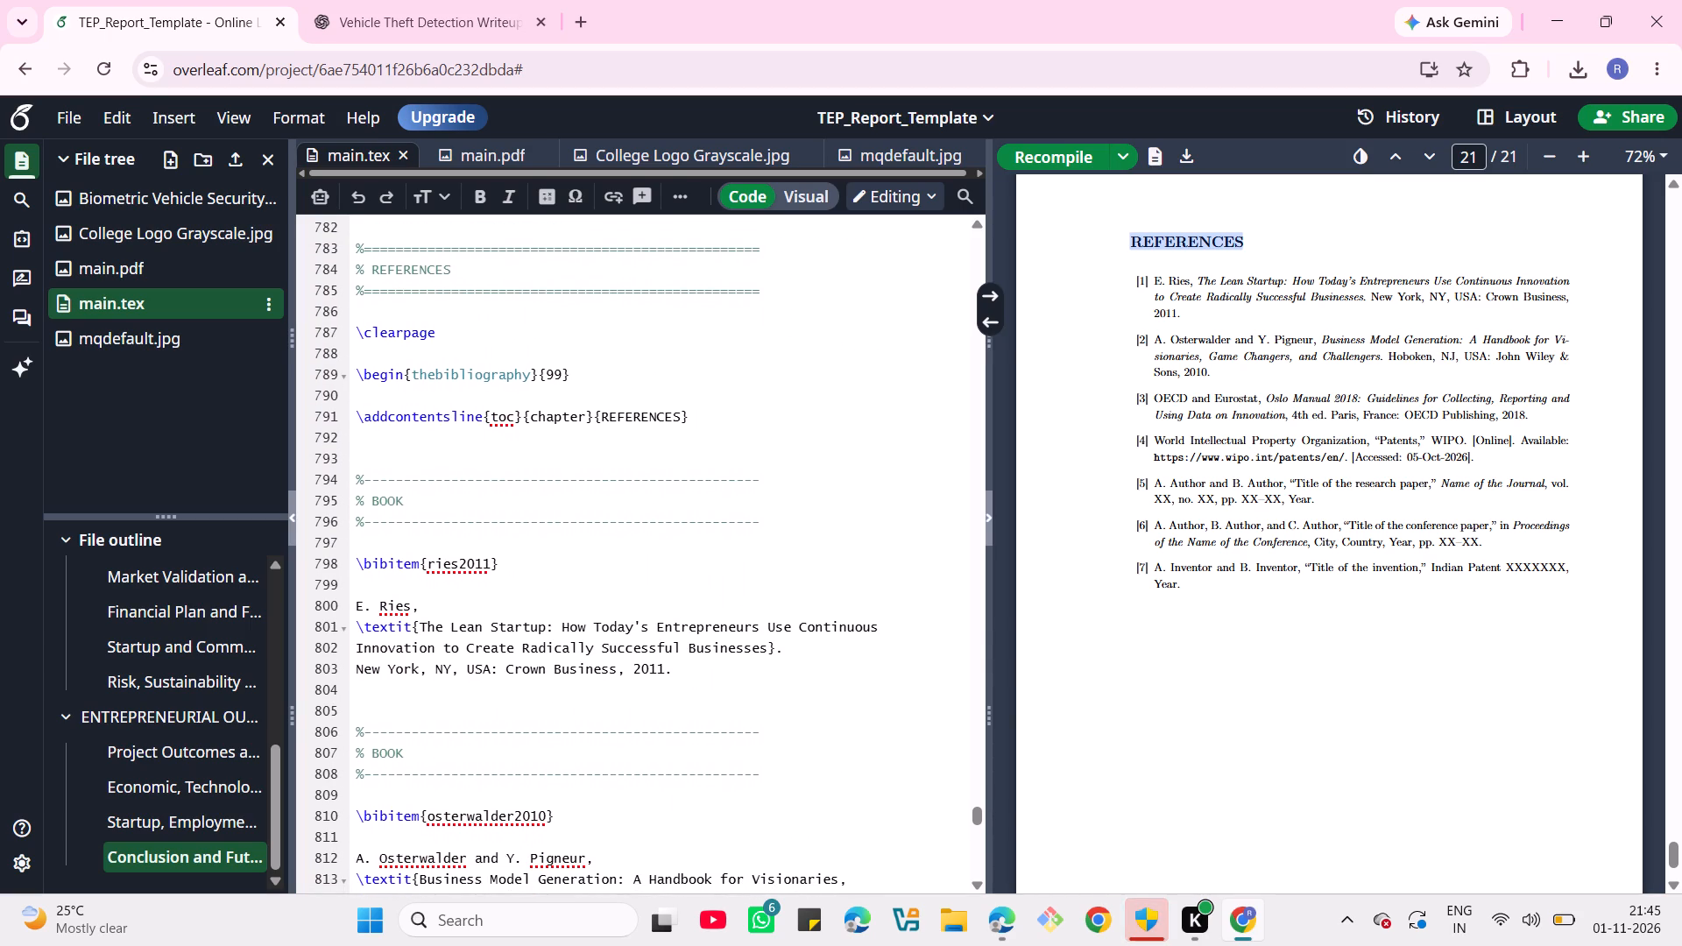
scroll(491, 631, down, 2)
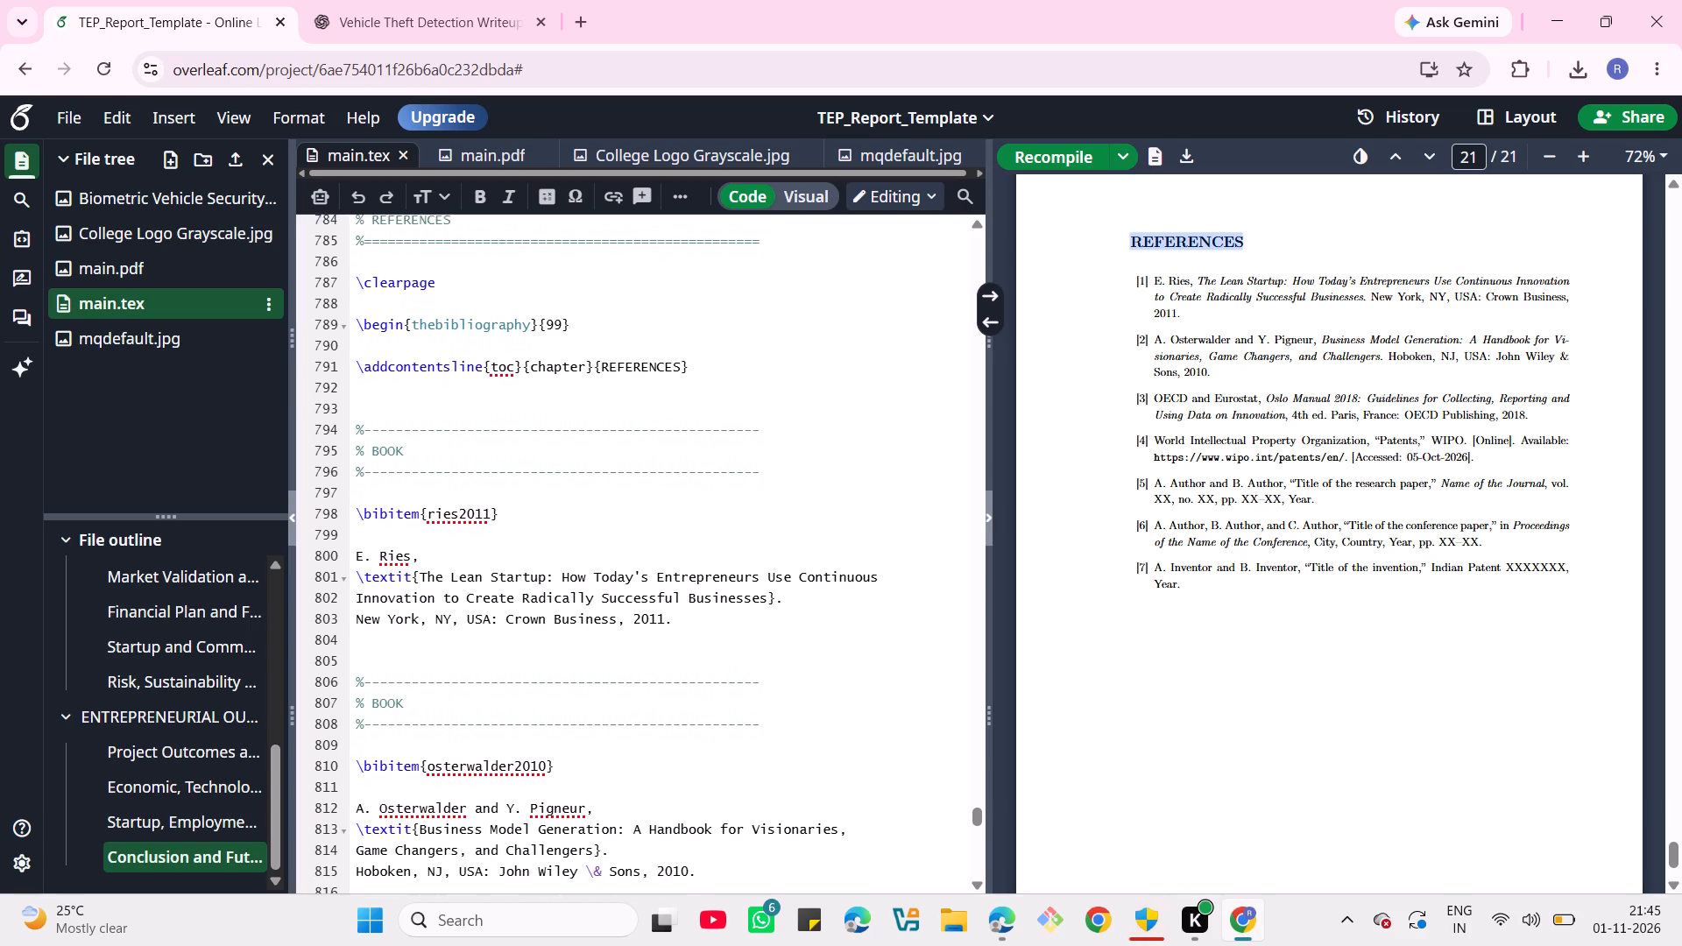
scroll(491, 631, down, 1)
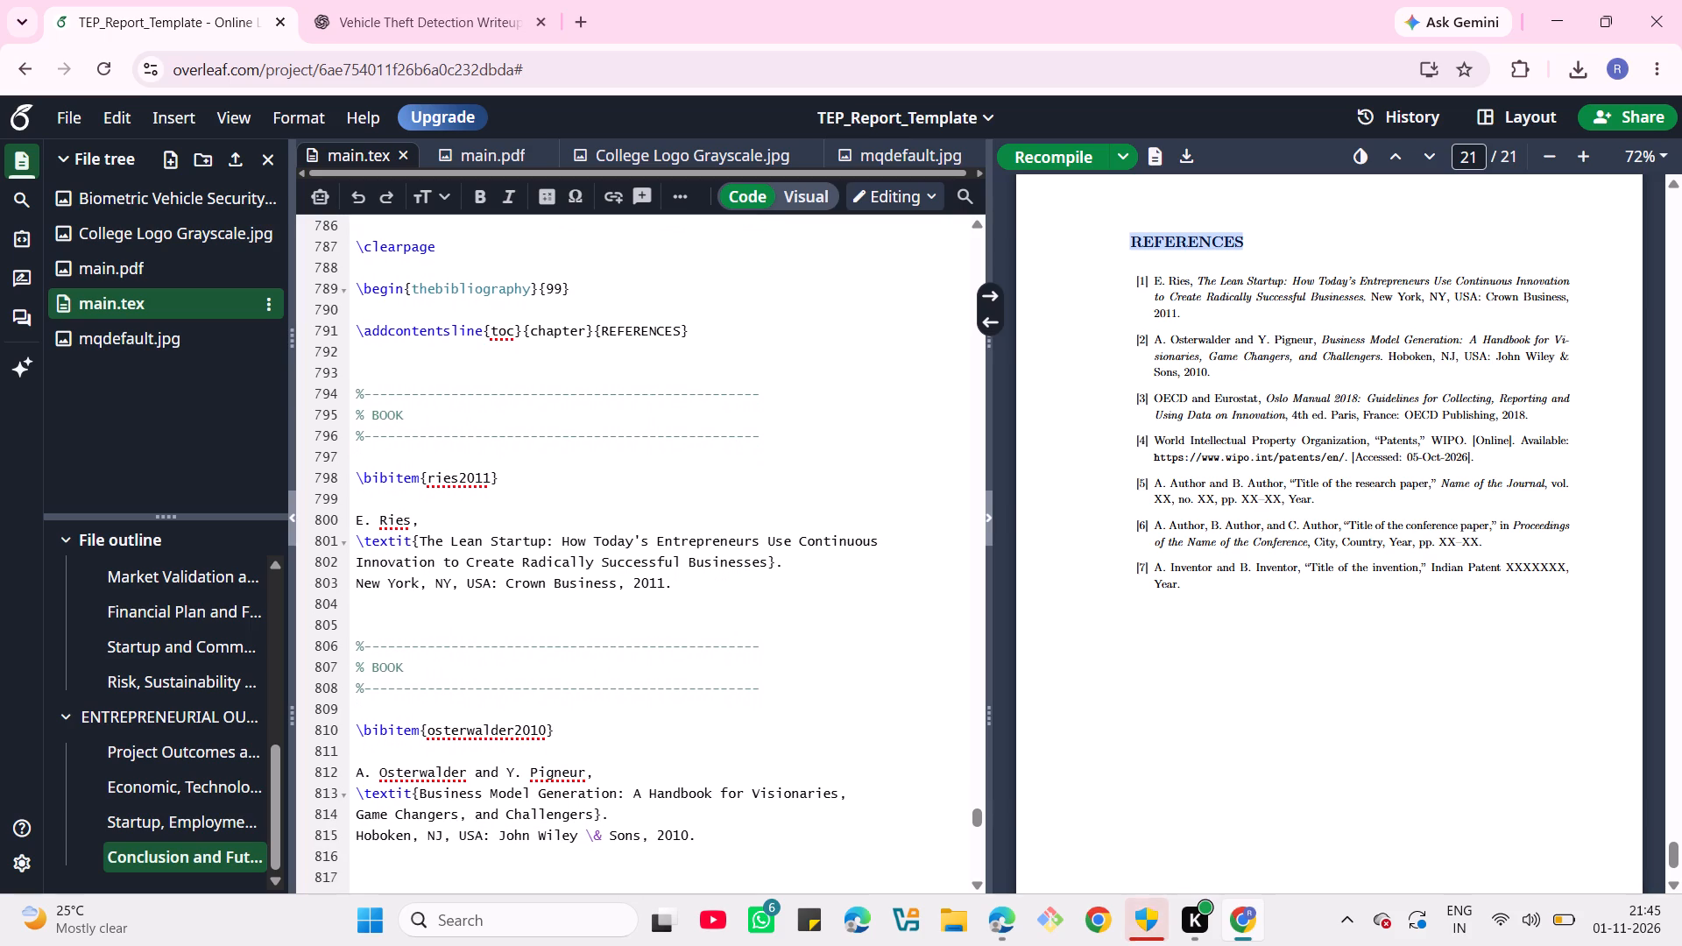
scroll(491, 631, down, 1)
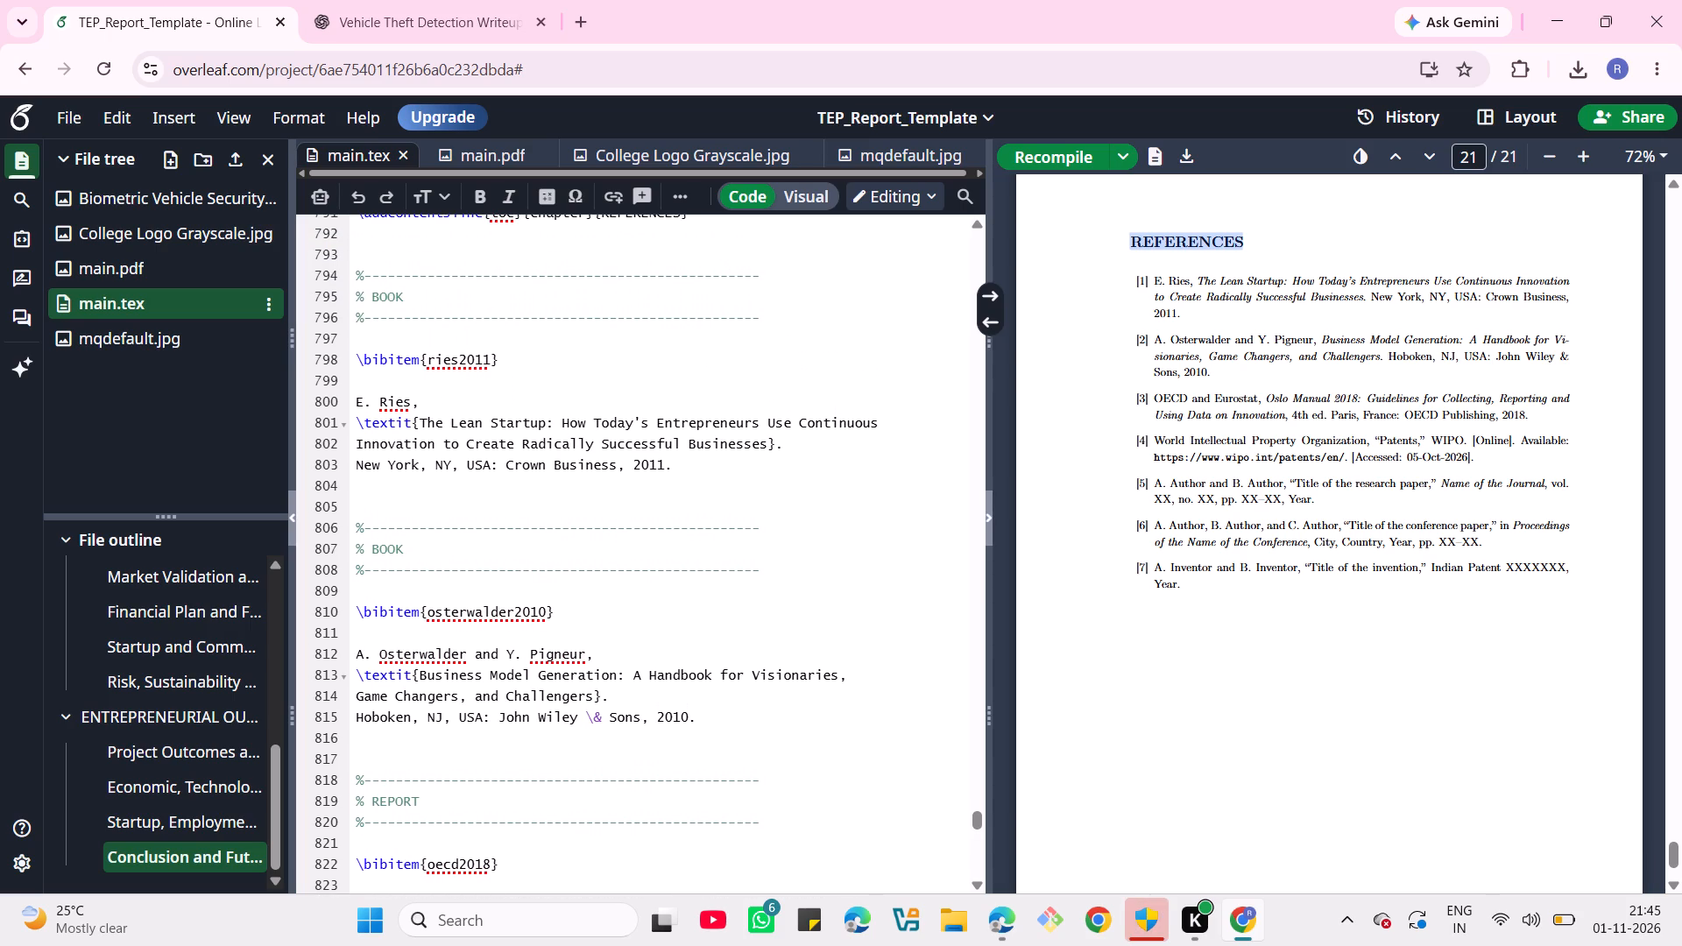
scroll(431, 533, down, 1)
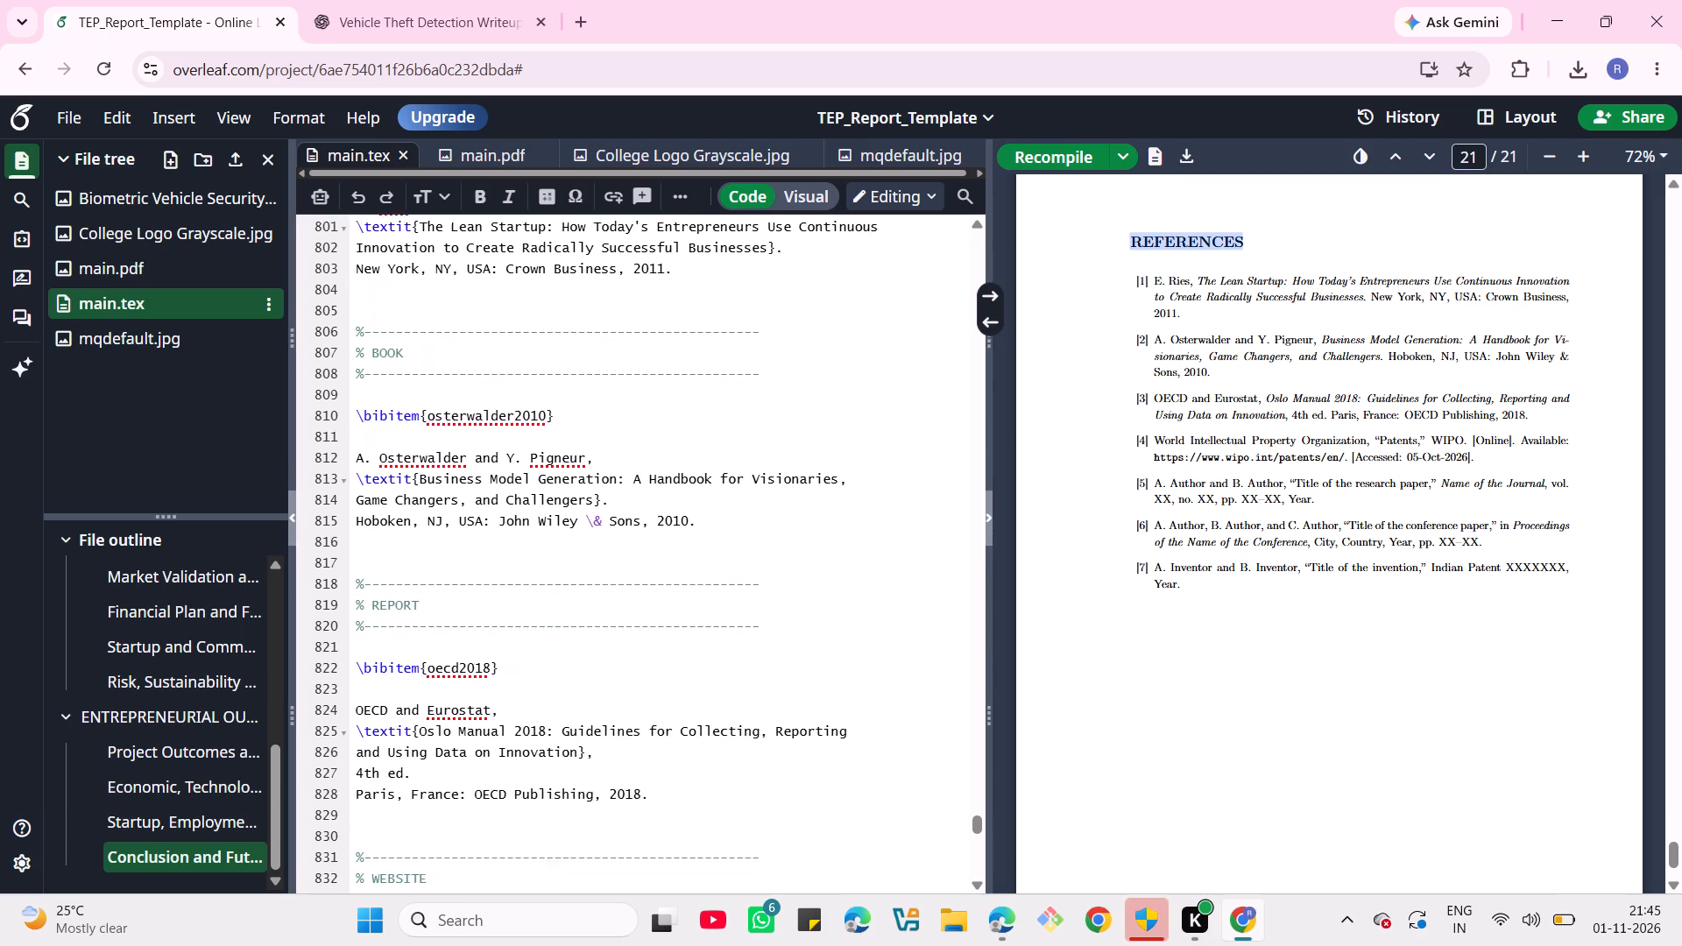
scroll(431, 533, down, 4)
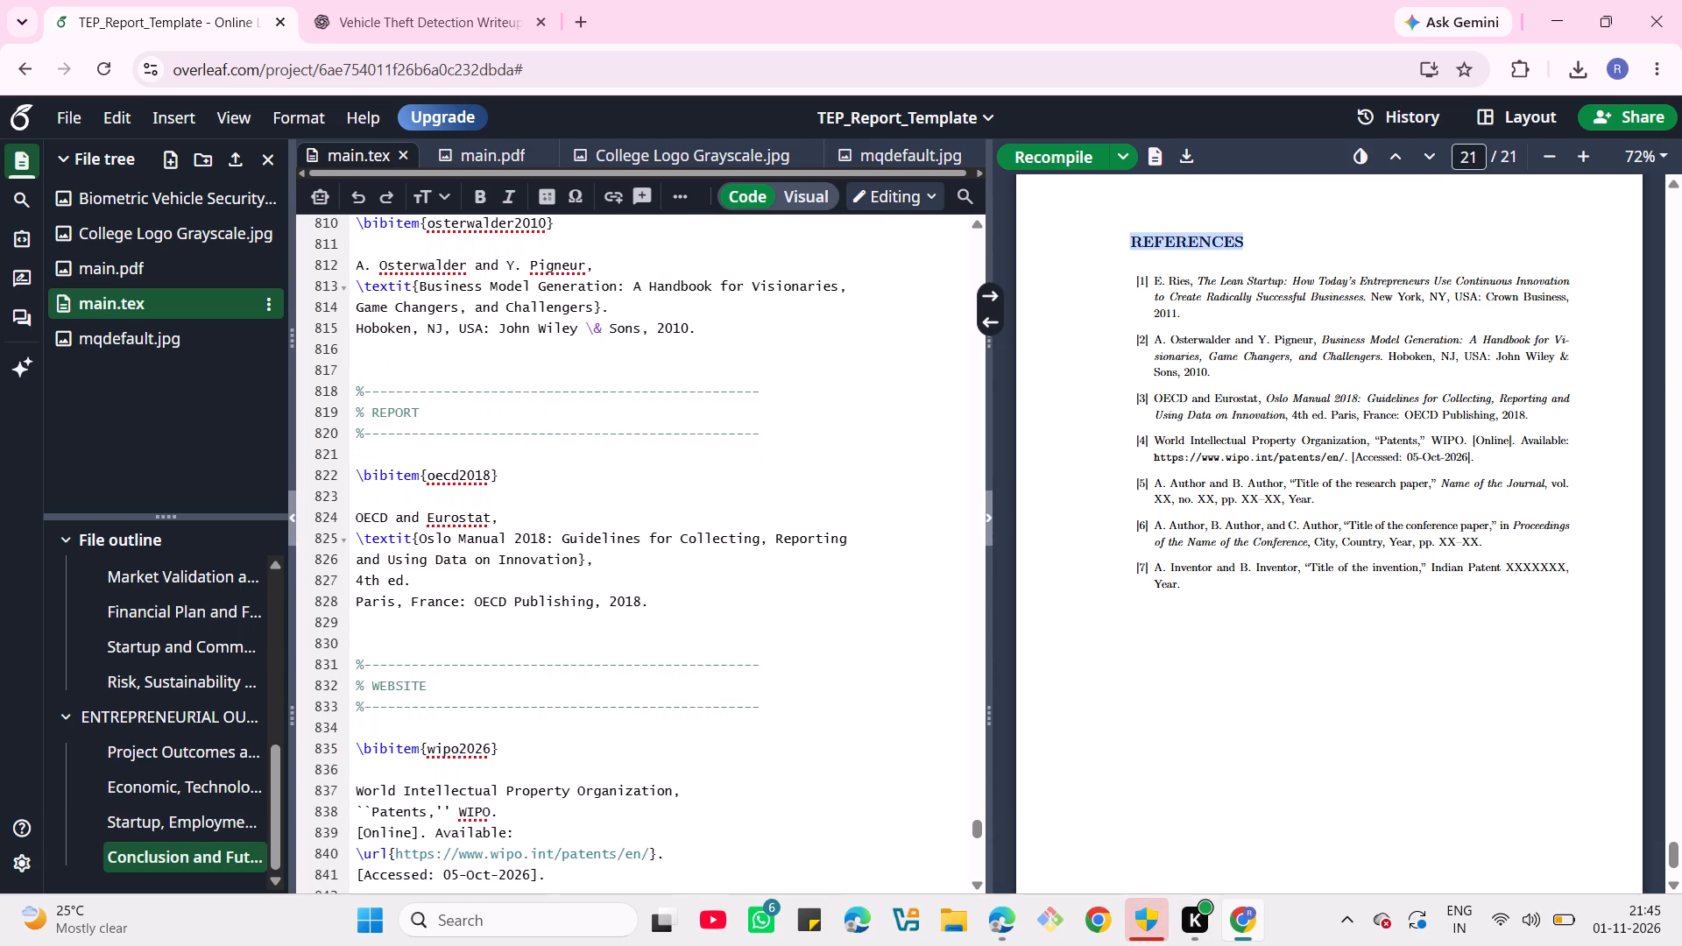
scroll(431, 533, down, 3)
scroll(431, 533, up, 1)
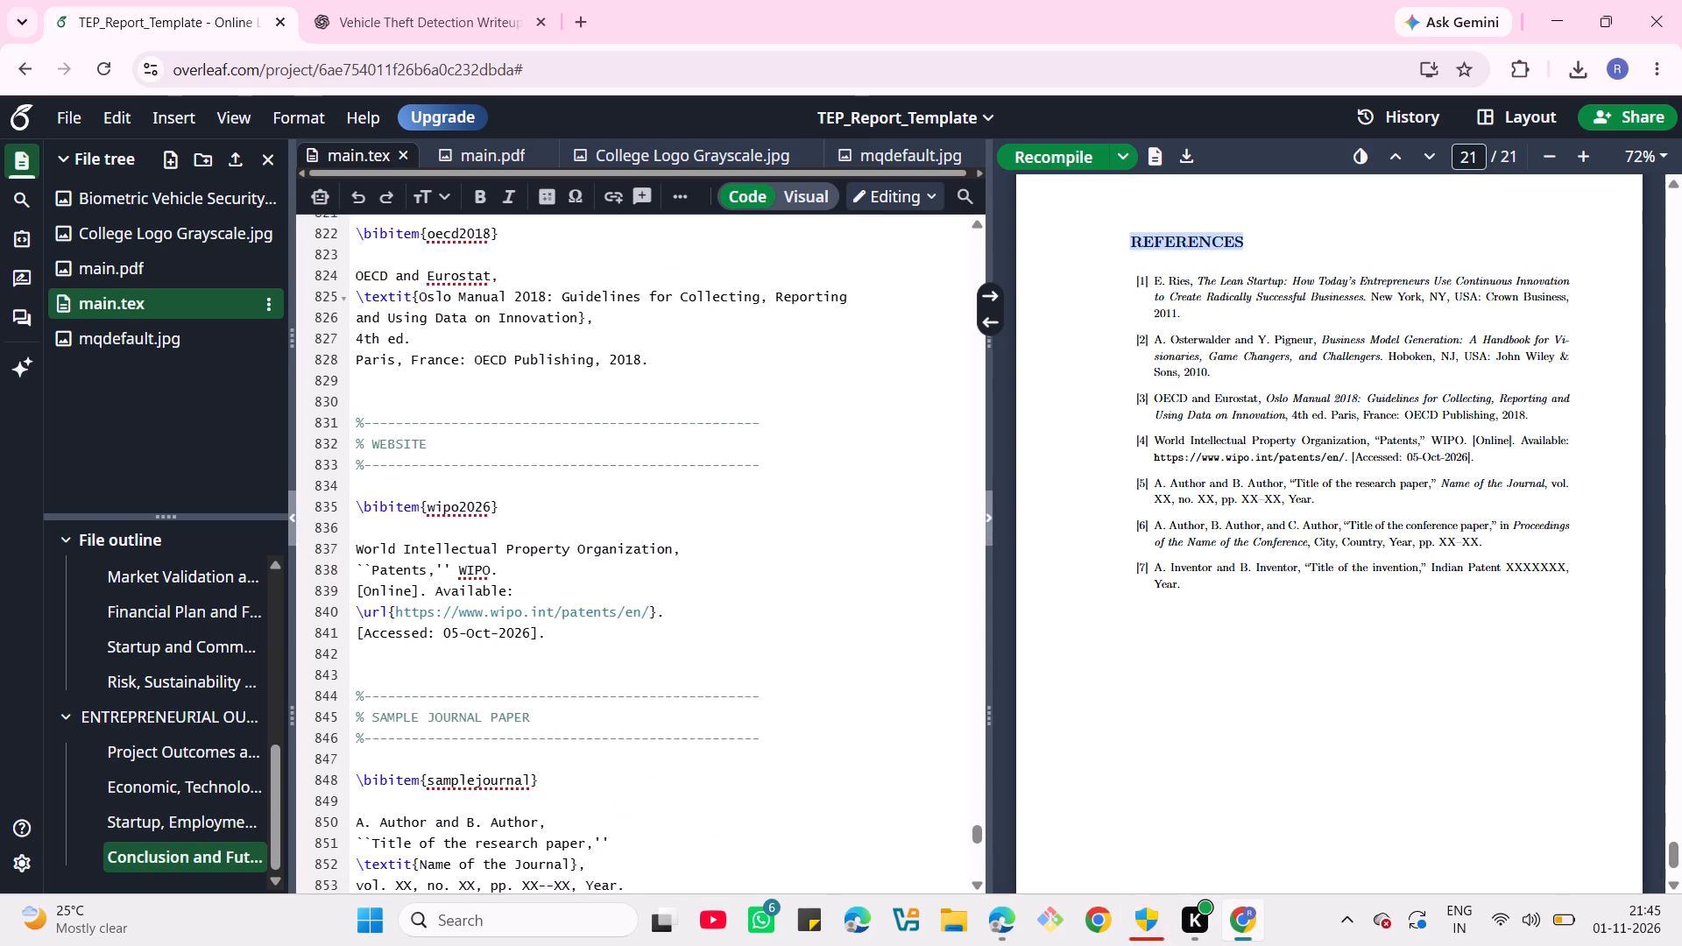
scroll(431, 533, up, 1)
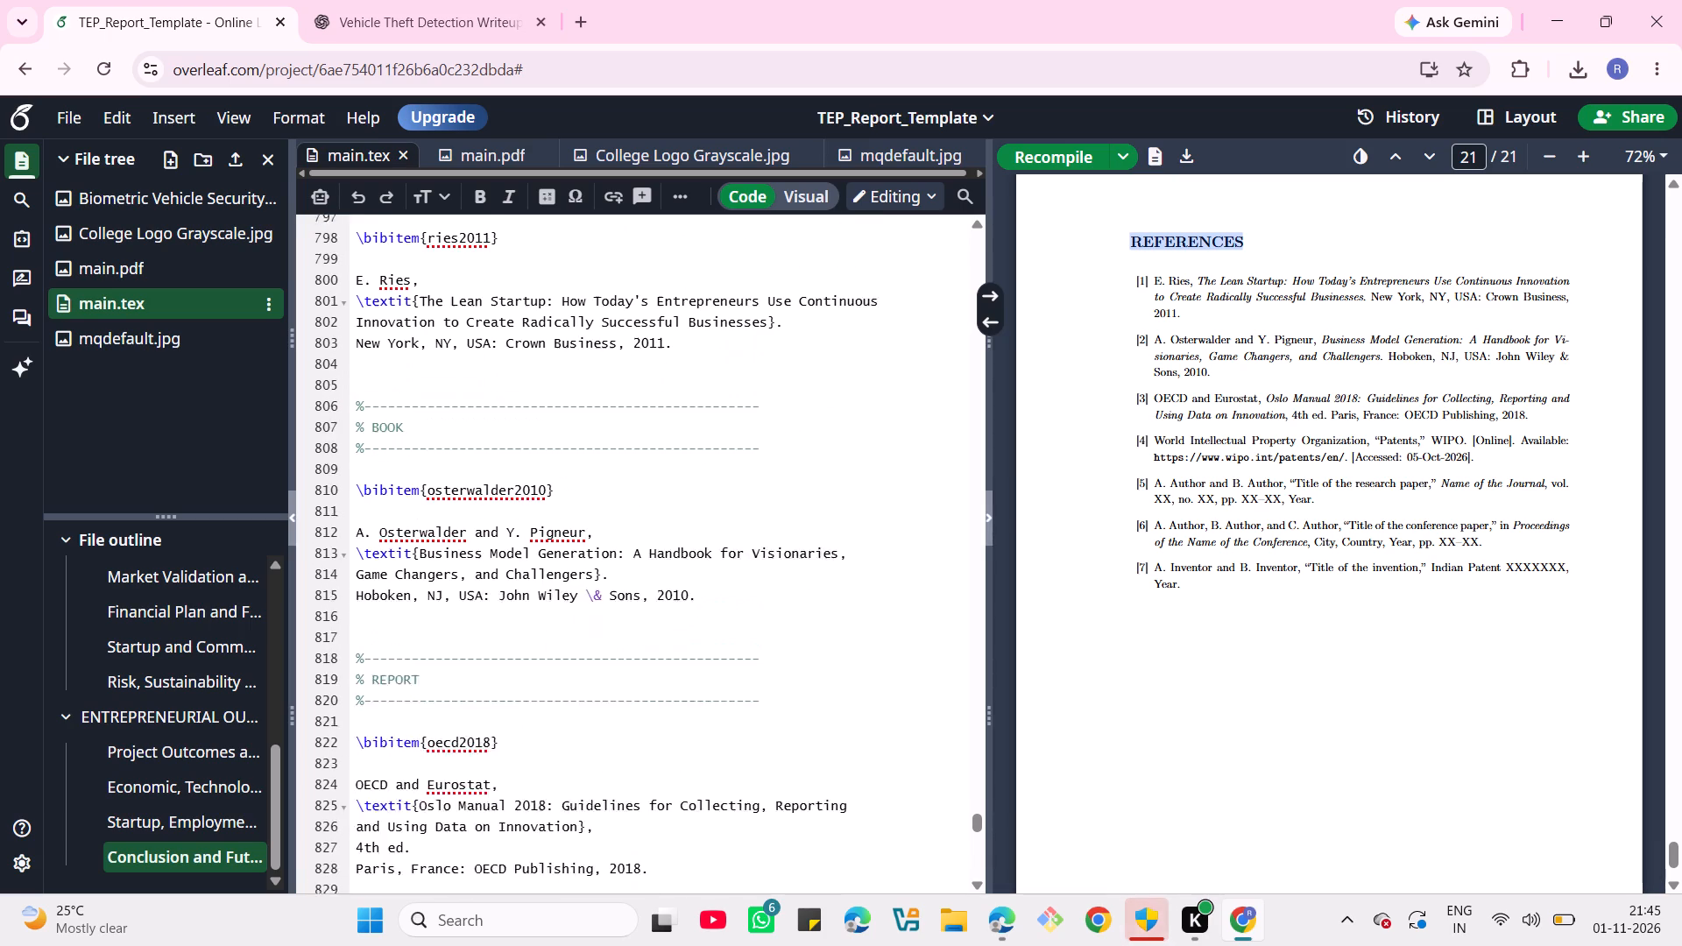
scroll(379, 382, up, 1)
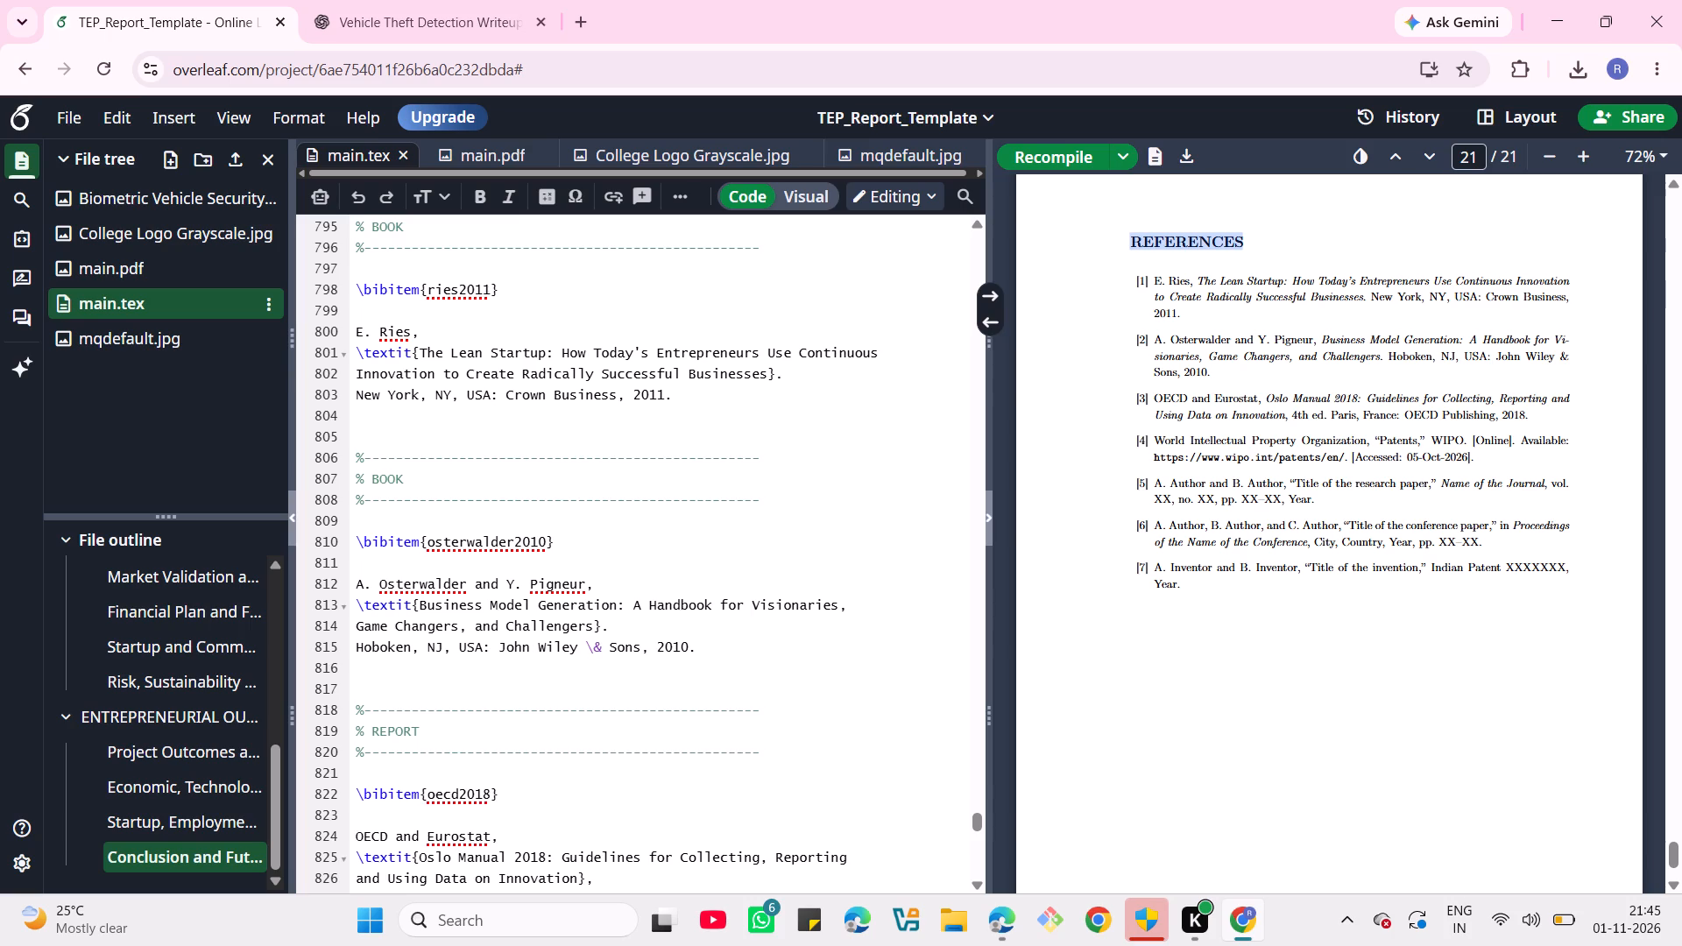
scroll(379, 382, up, 2)
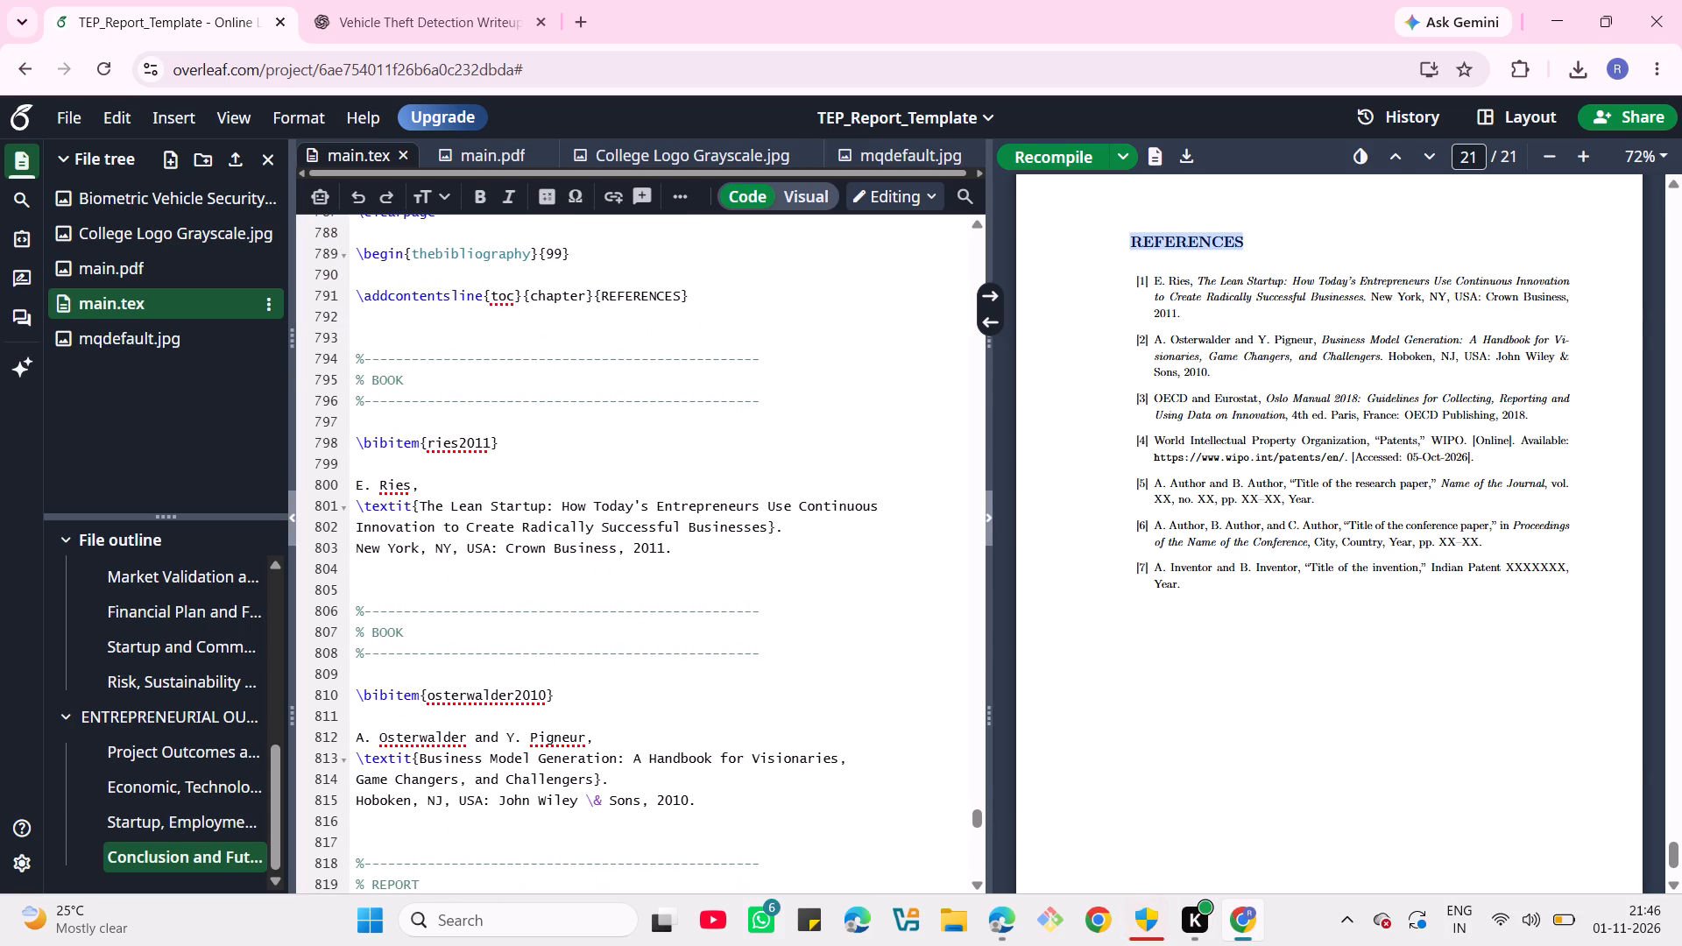
Delete the template bibliography text from the E. Ries entry through the sample patent entry, keeping the first \bibitem{ries2011} line.
drag(352, 483, 545, 931)
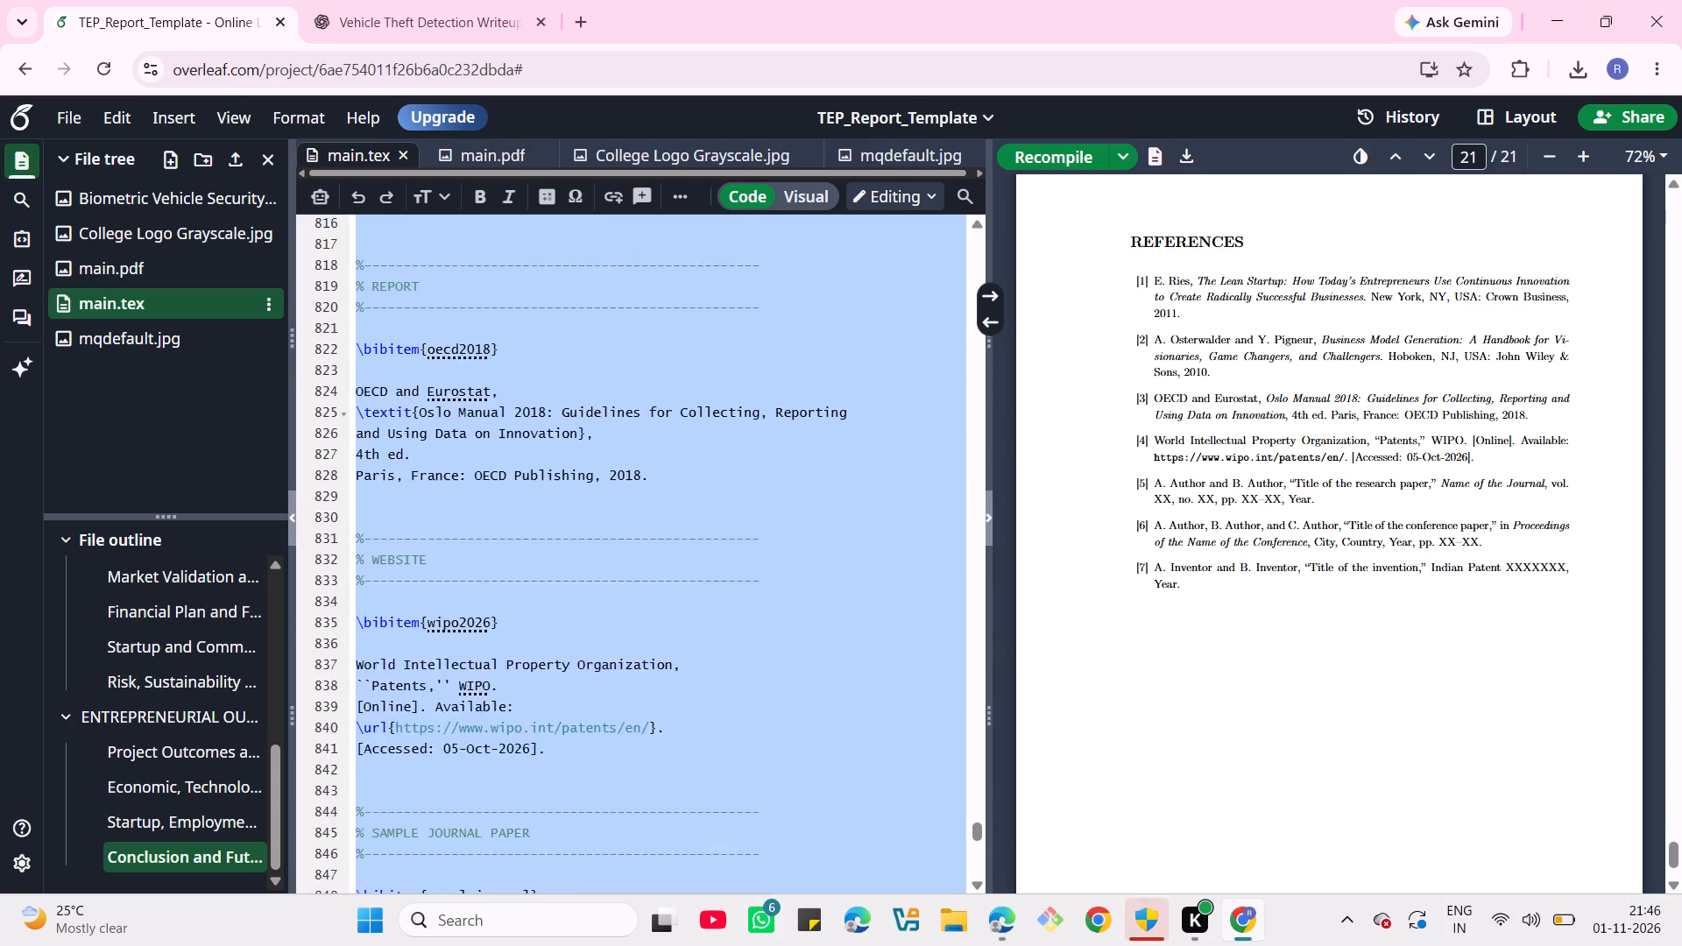
drag(545, 931, 513, 746)
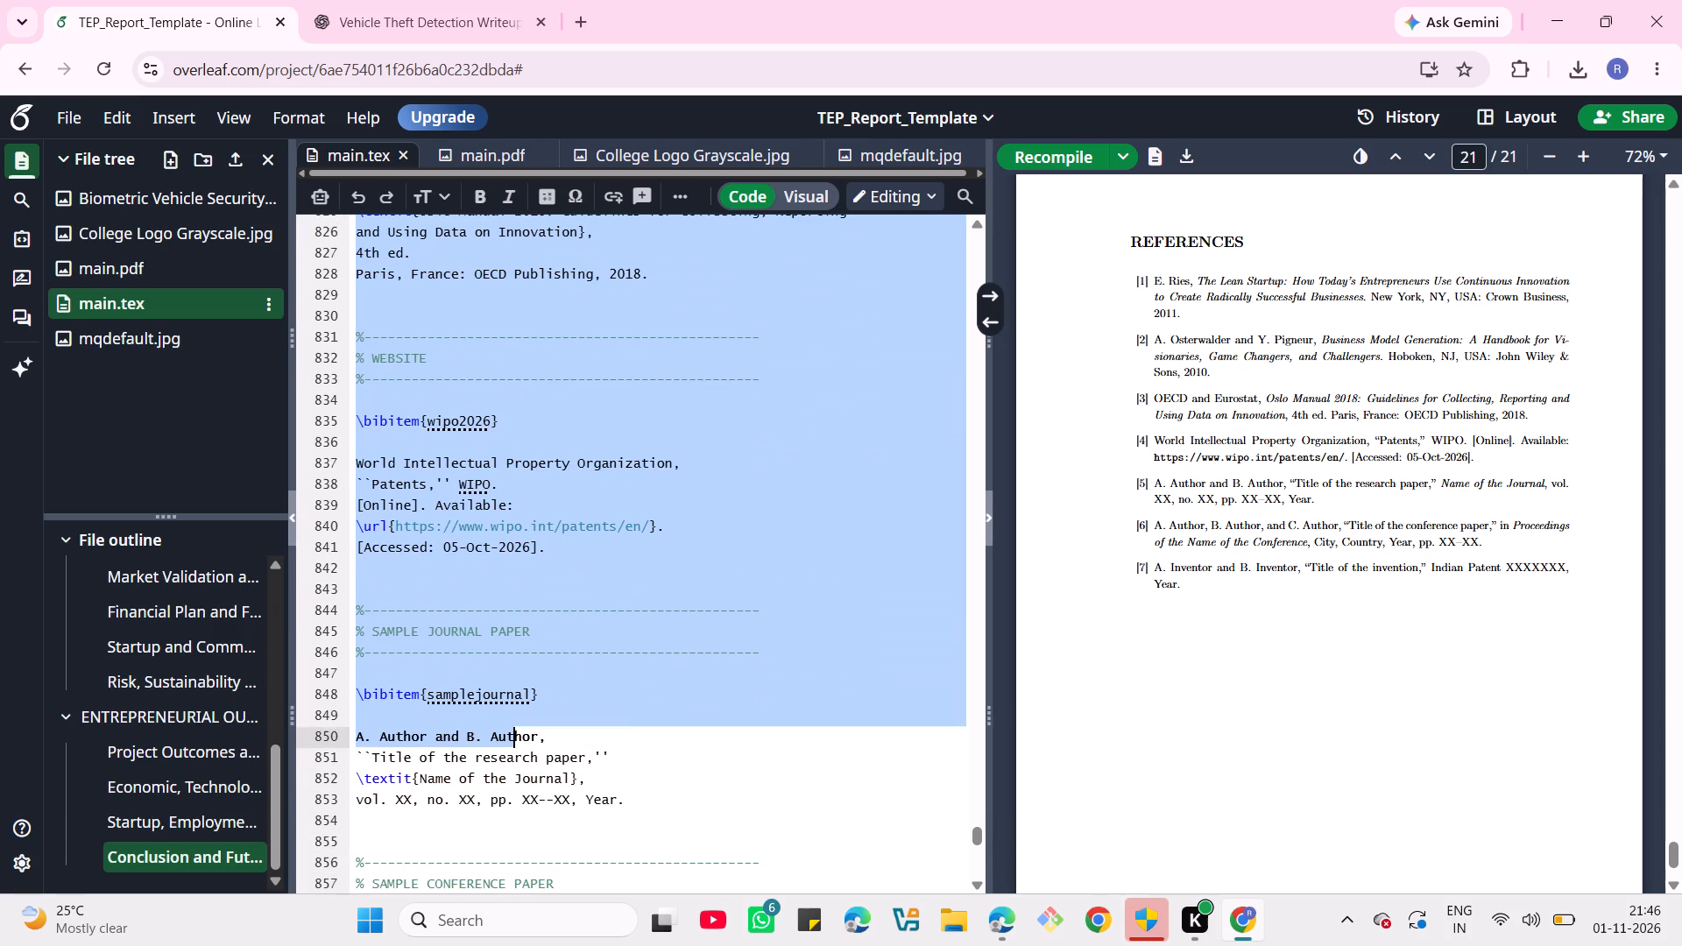
drag(513, 746, 512, 712)
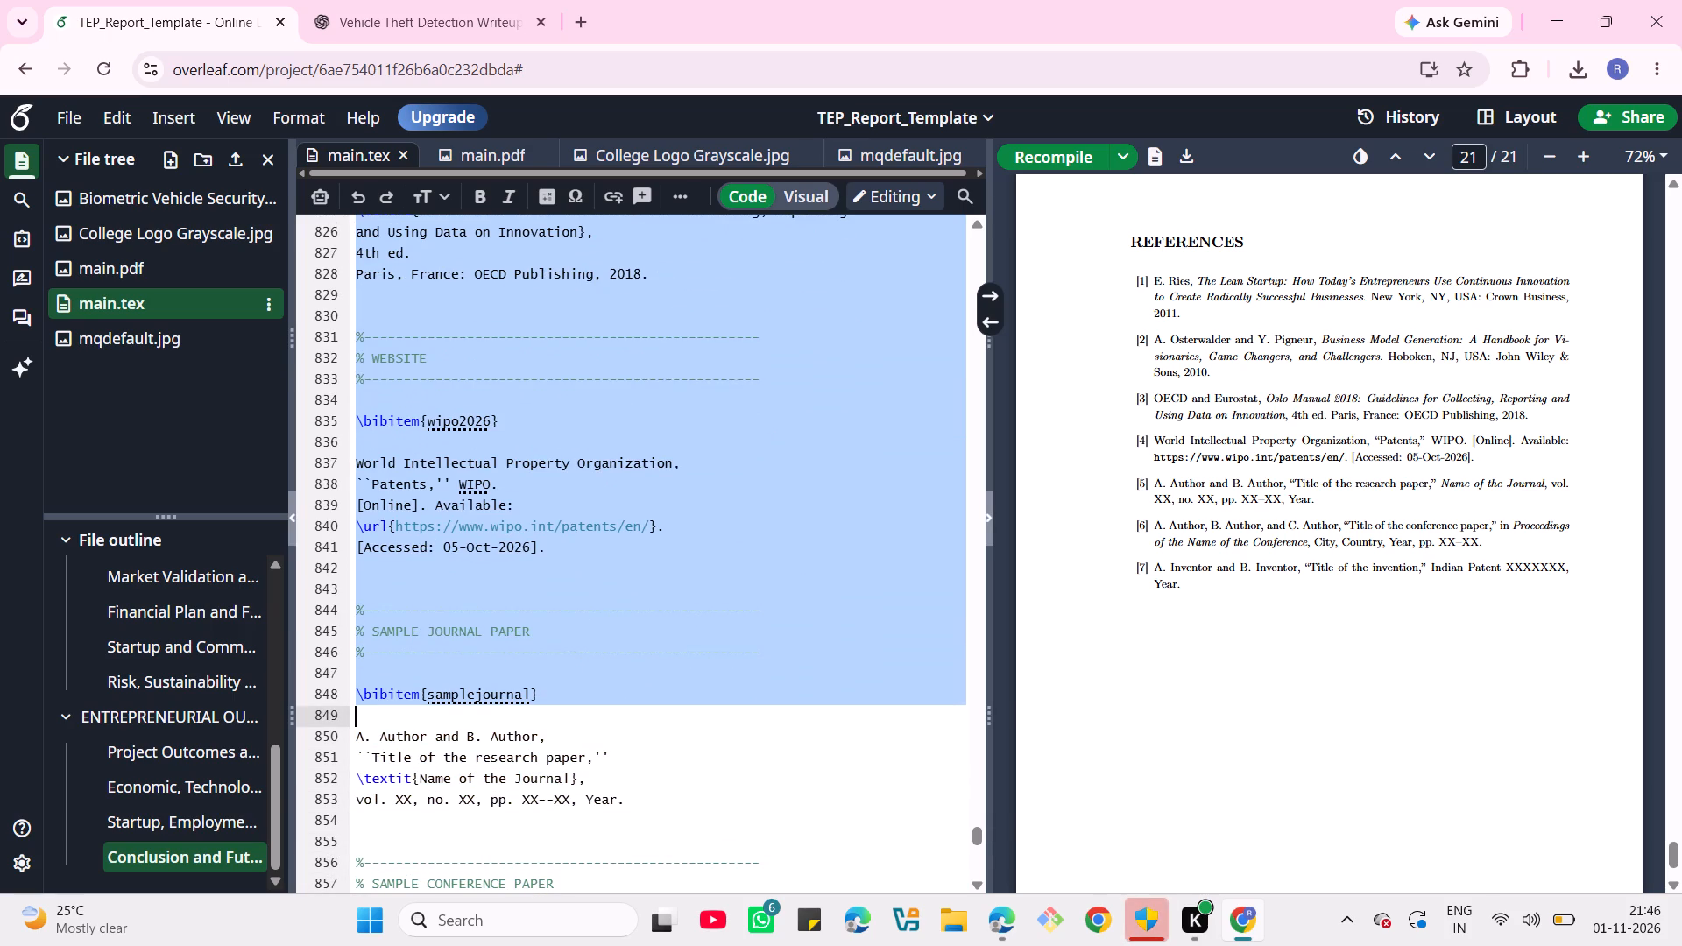
drag(512, 712, 562, 865)
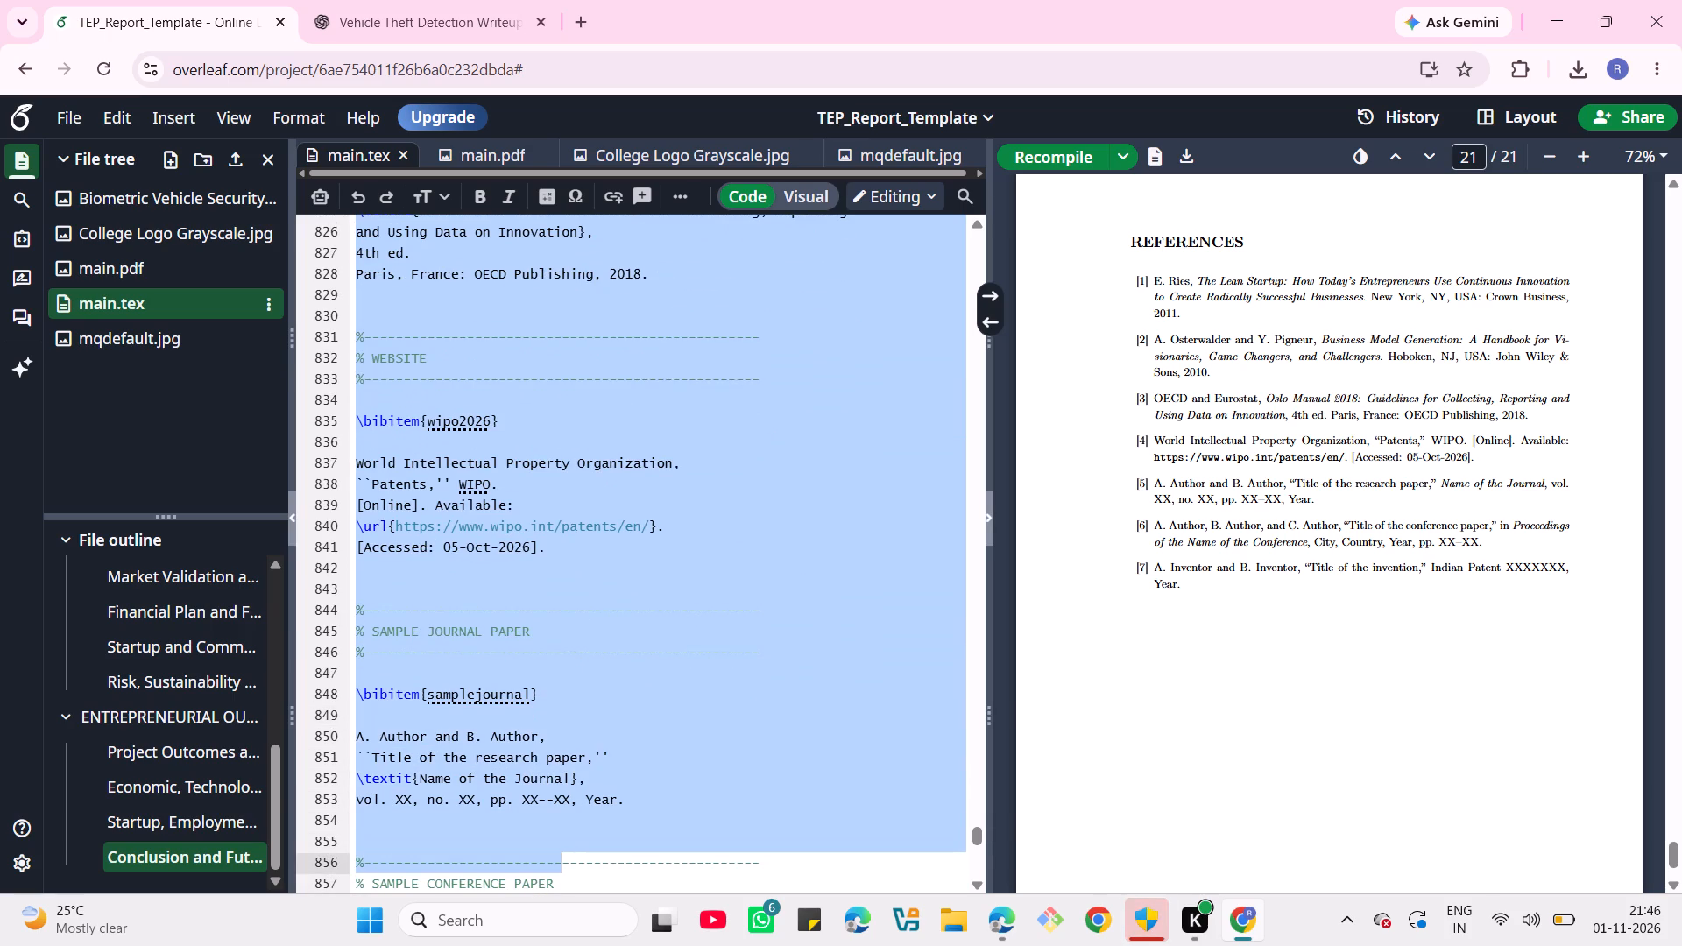
drag(562, 865, 554, 827)
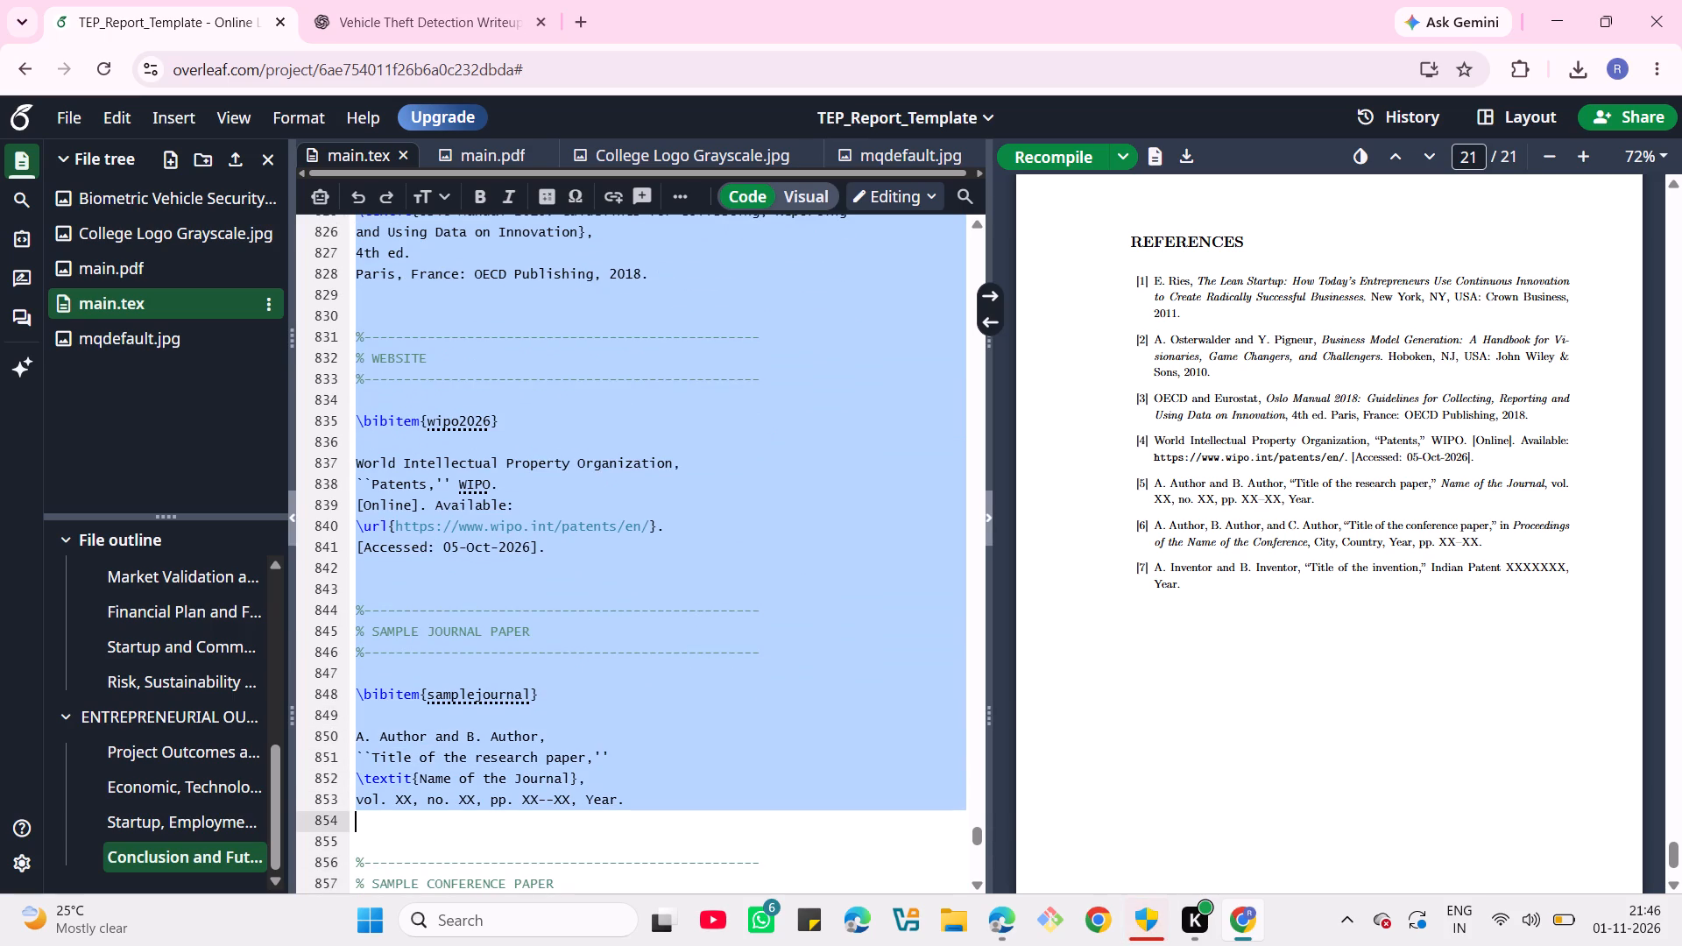
drag(554, 827, 554, 826)
drag(554, 826, 554, 825)
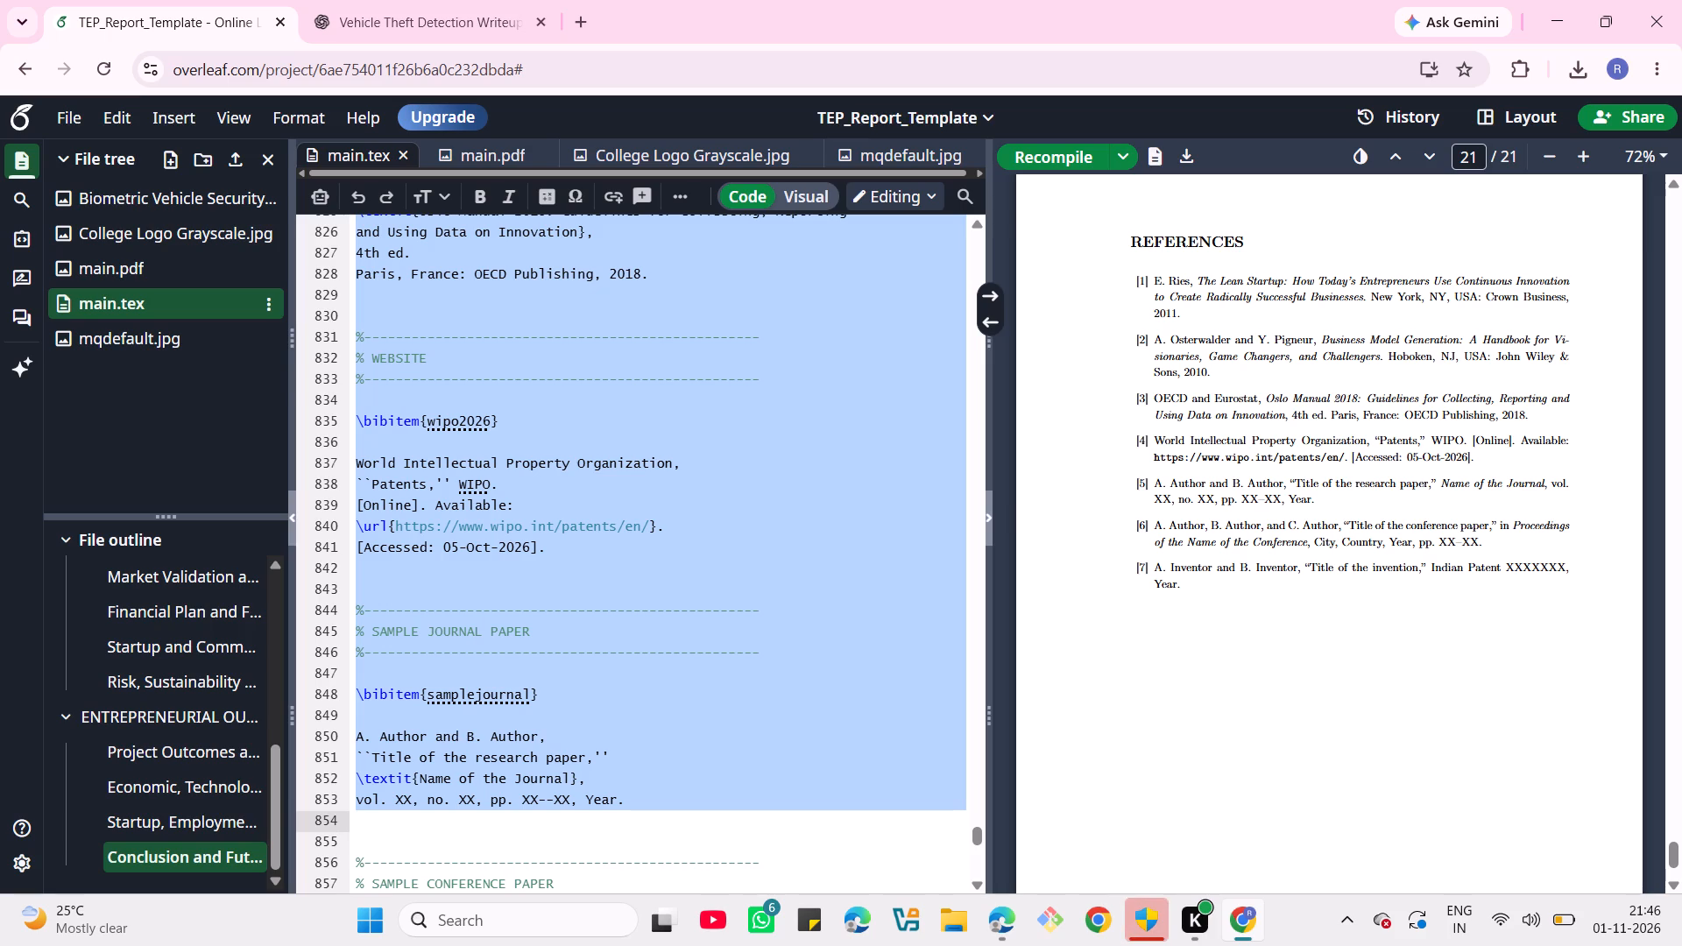
drag(554, 825, 552, 826)
drag(552, 826, 555, 828)
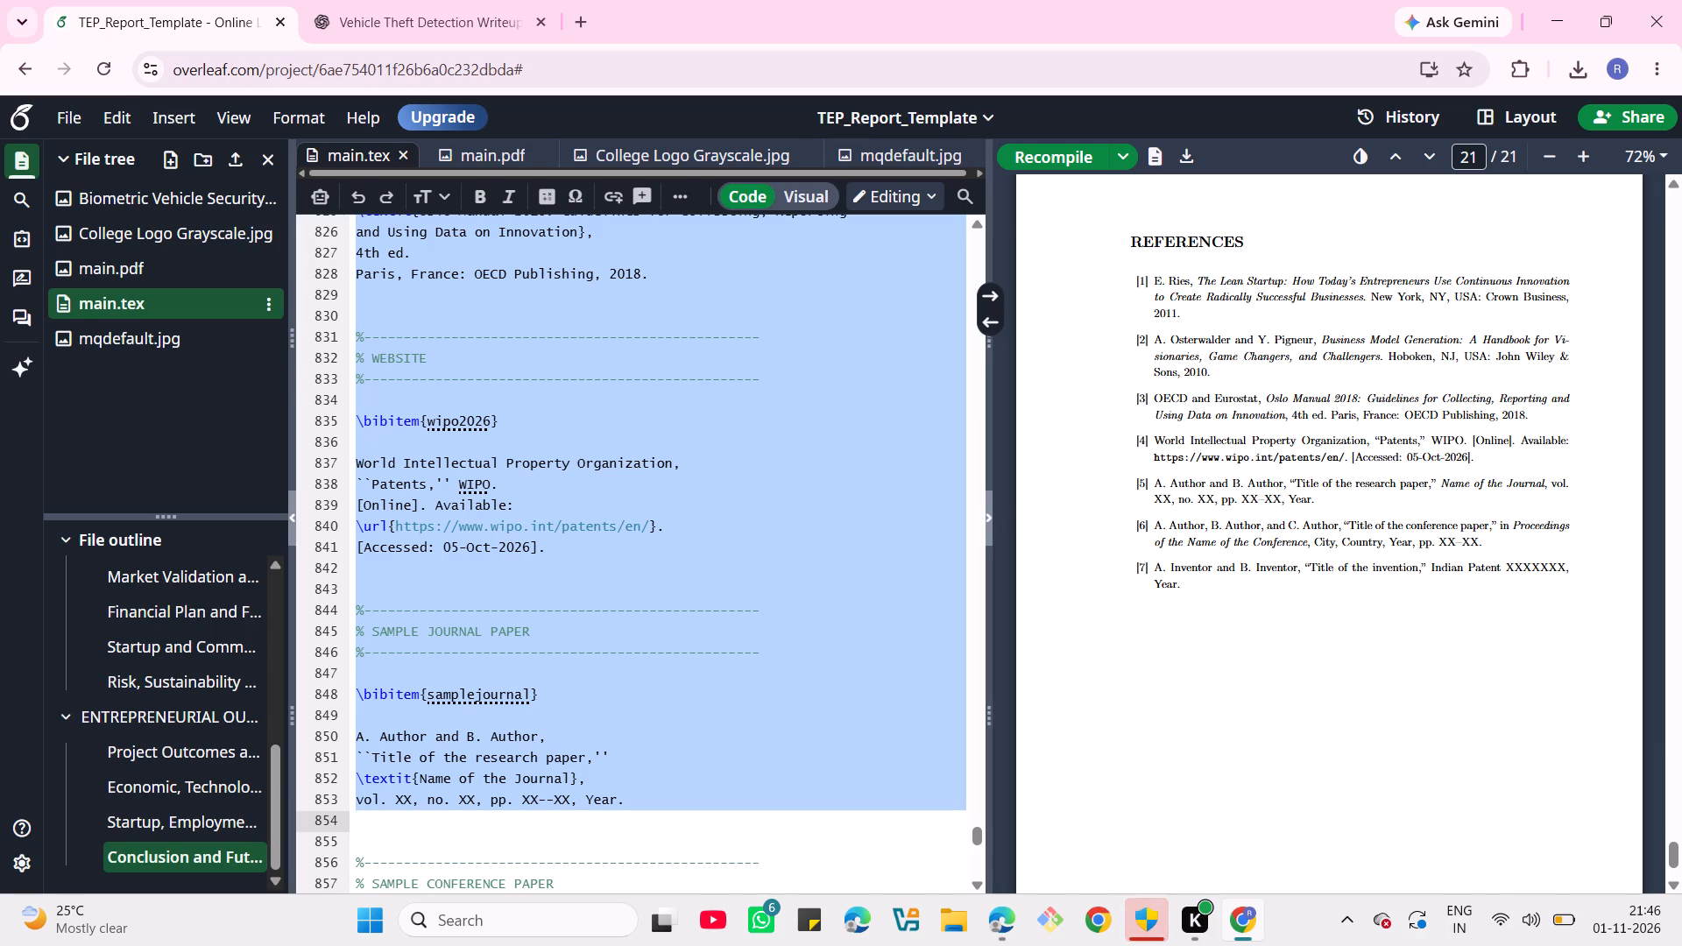
drag(555, 828, 598, 893)
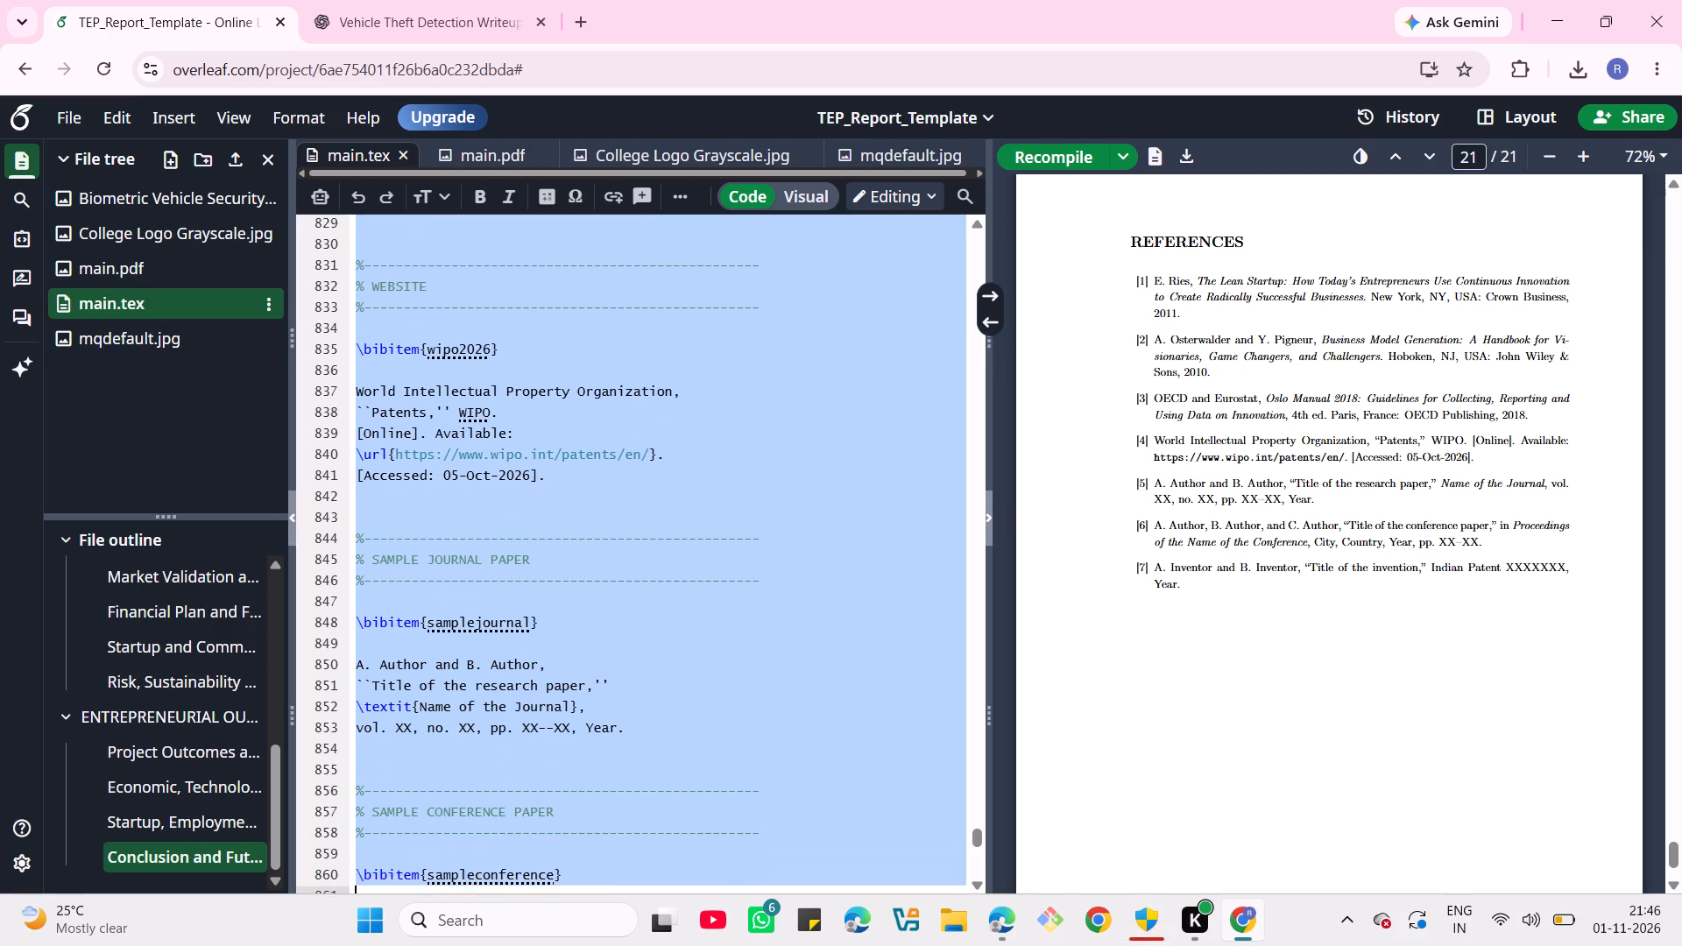
drag(598, 893, 594, 828)
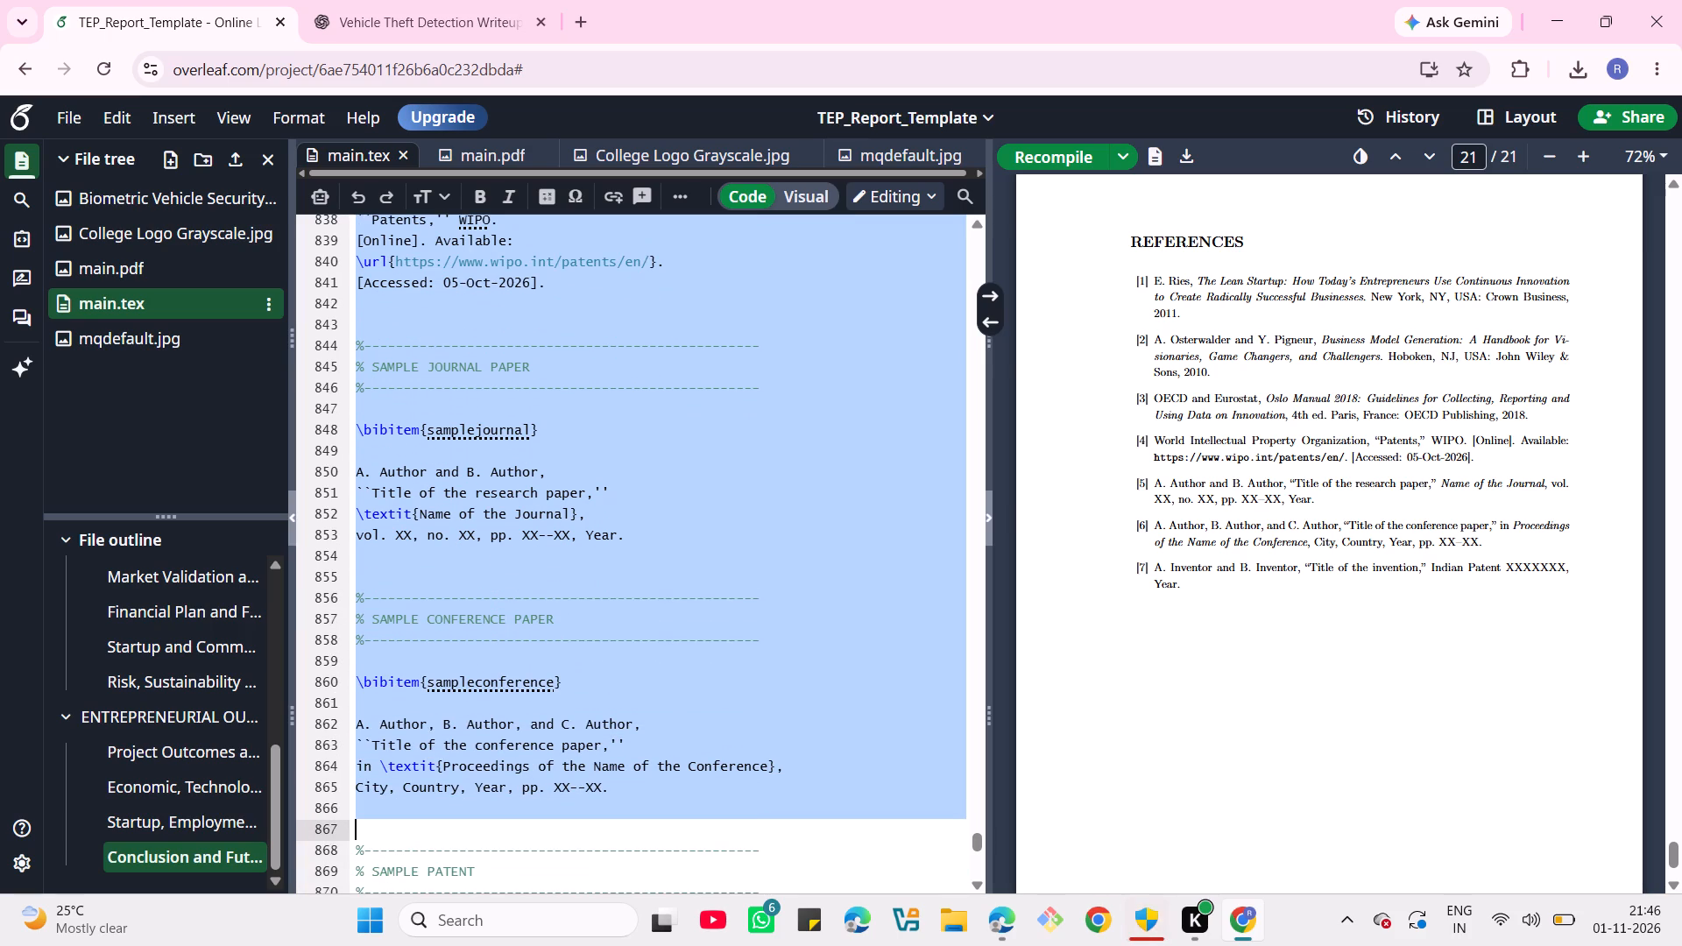
drag(594, 828, 595, 812)
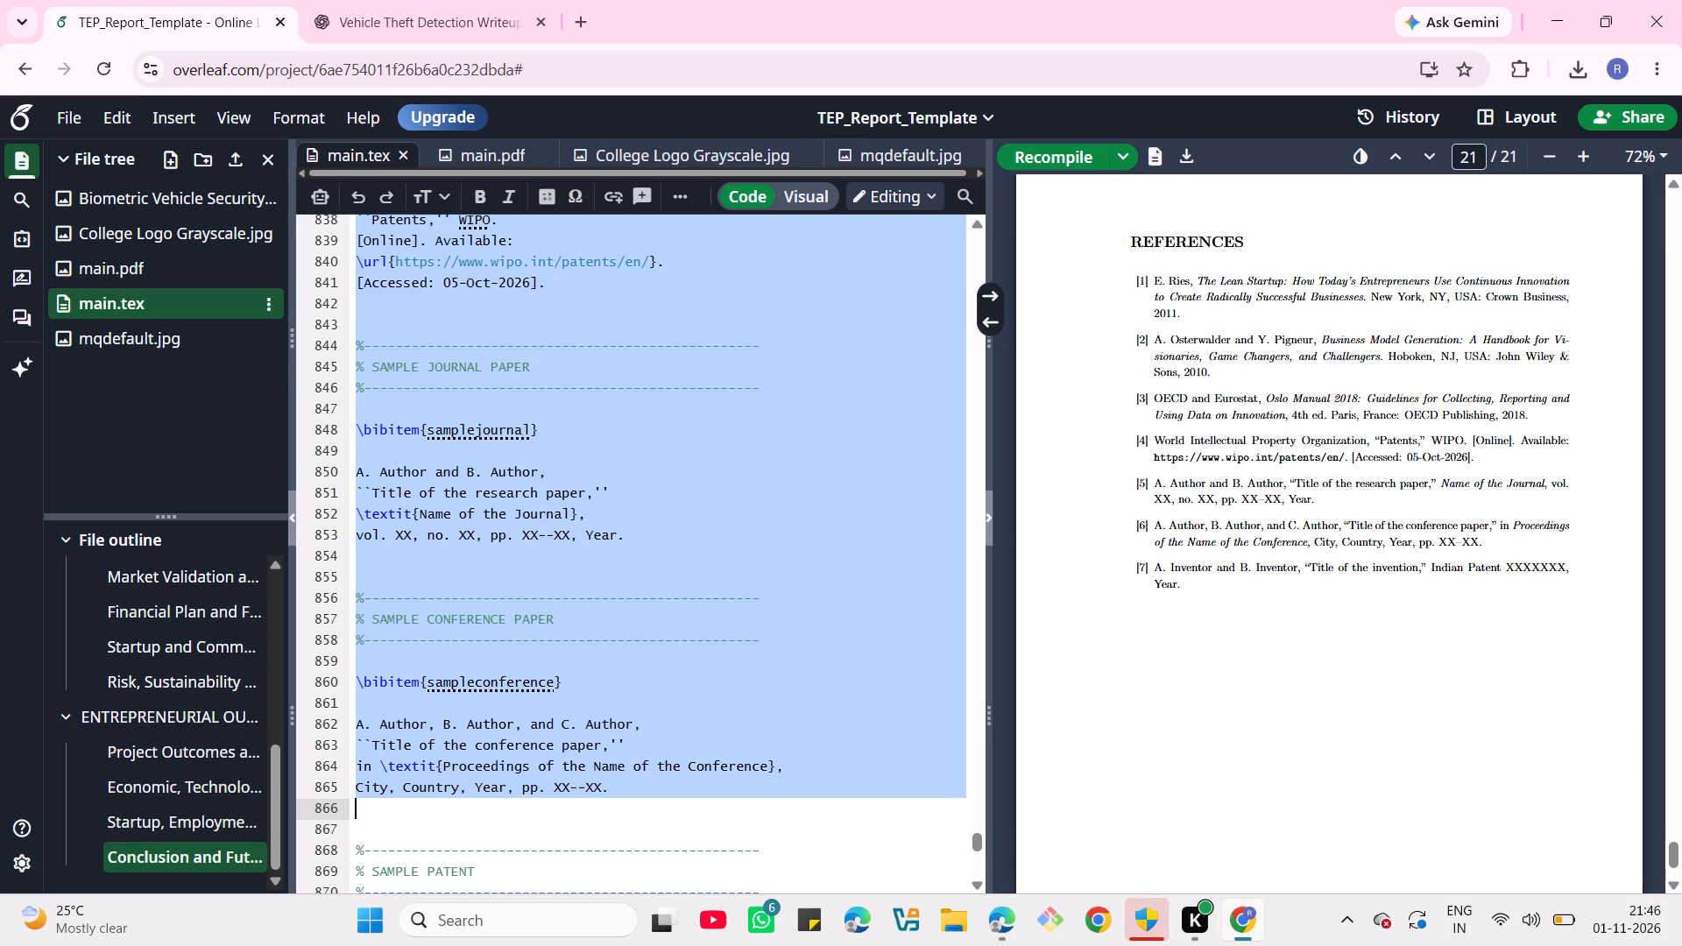
drag(595, 812, 578, 891)
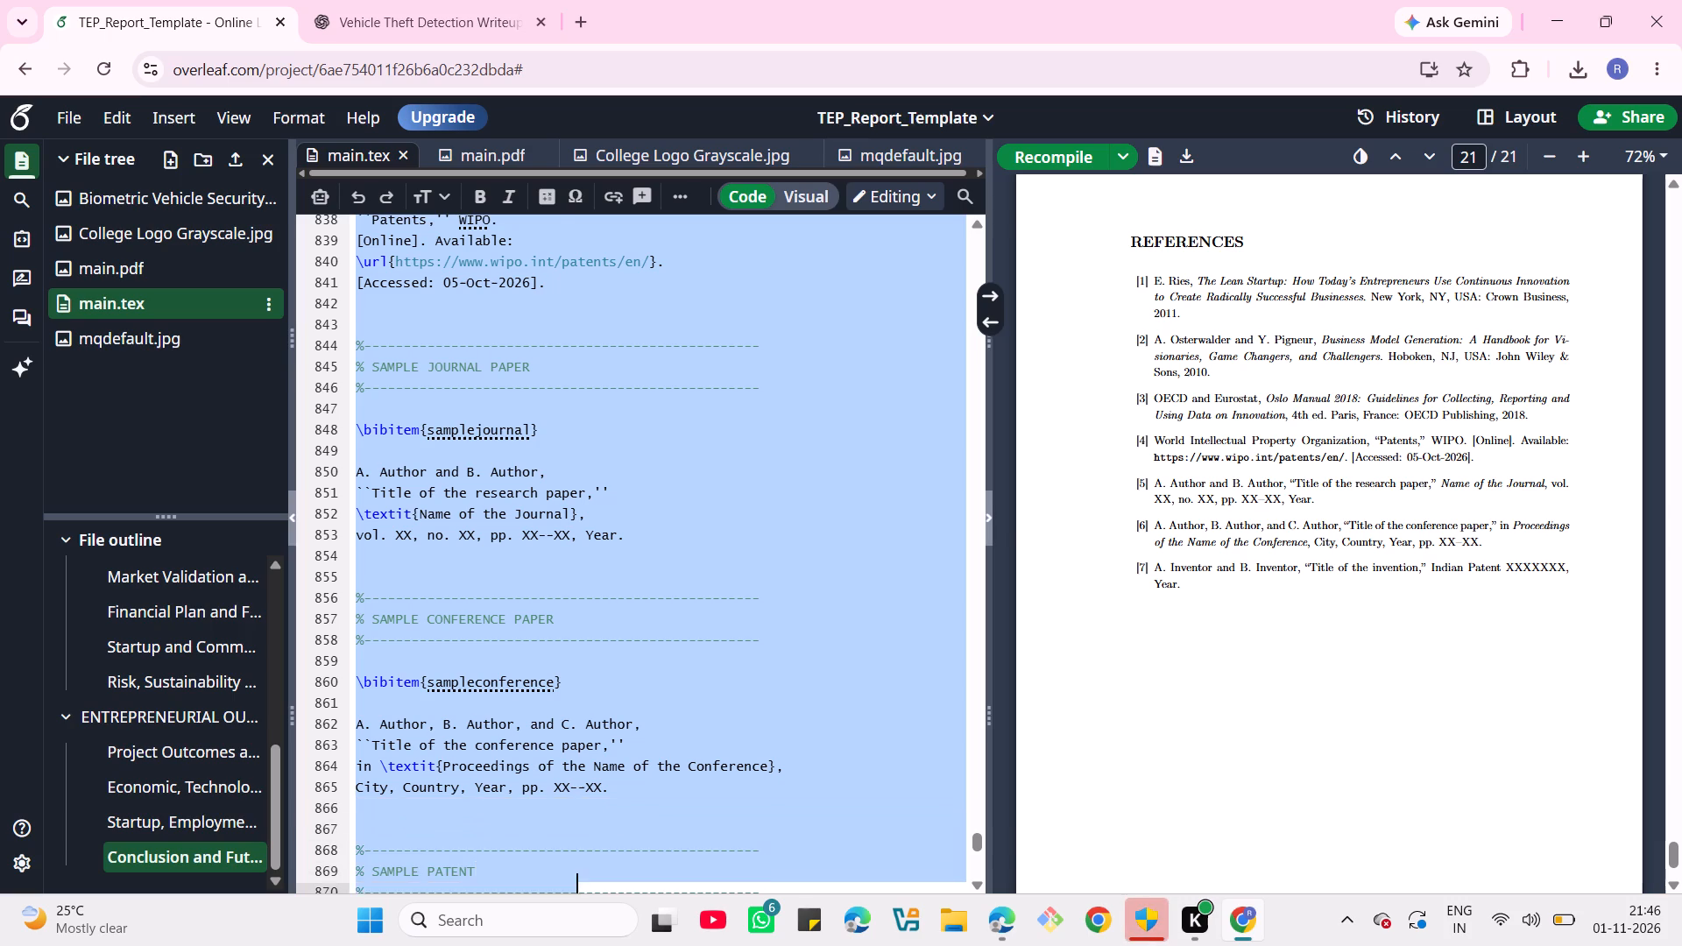
drag(578, 891, 559, 872)
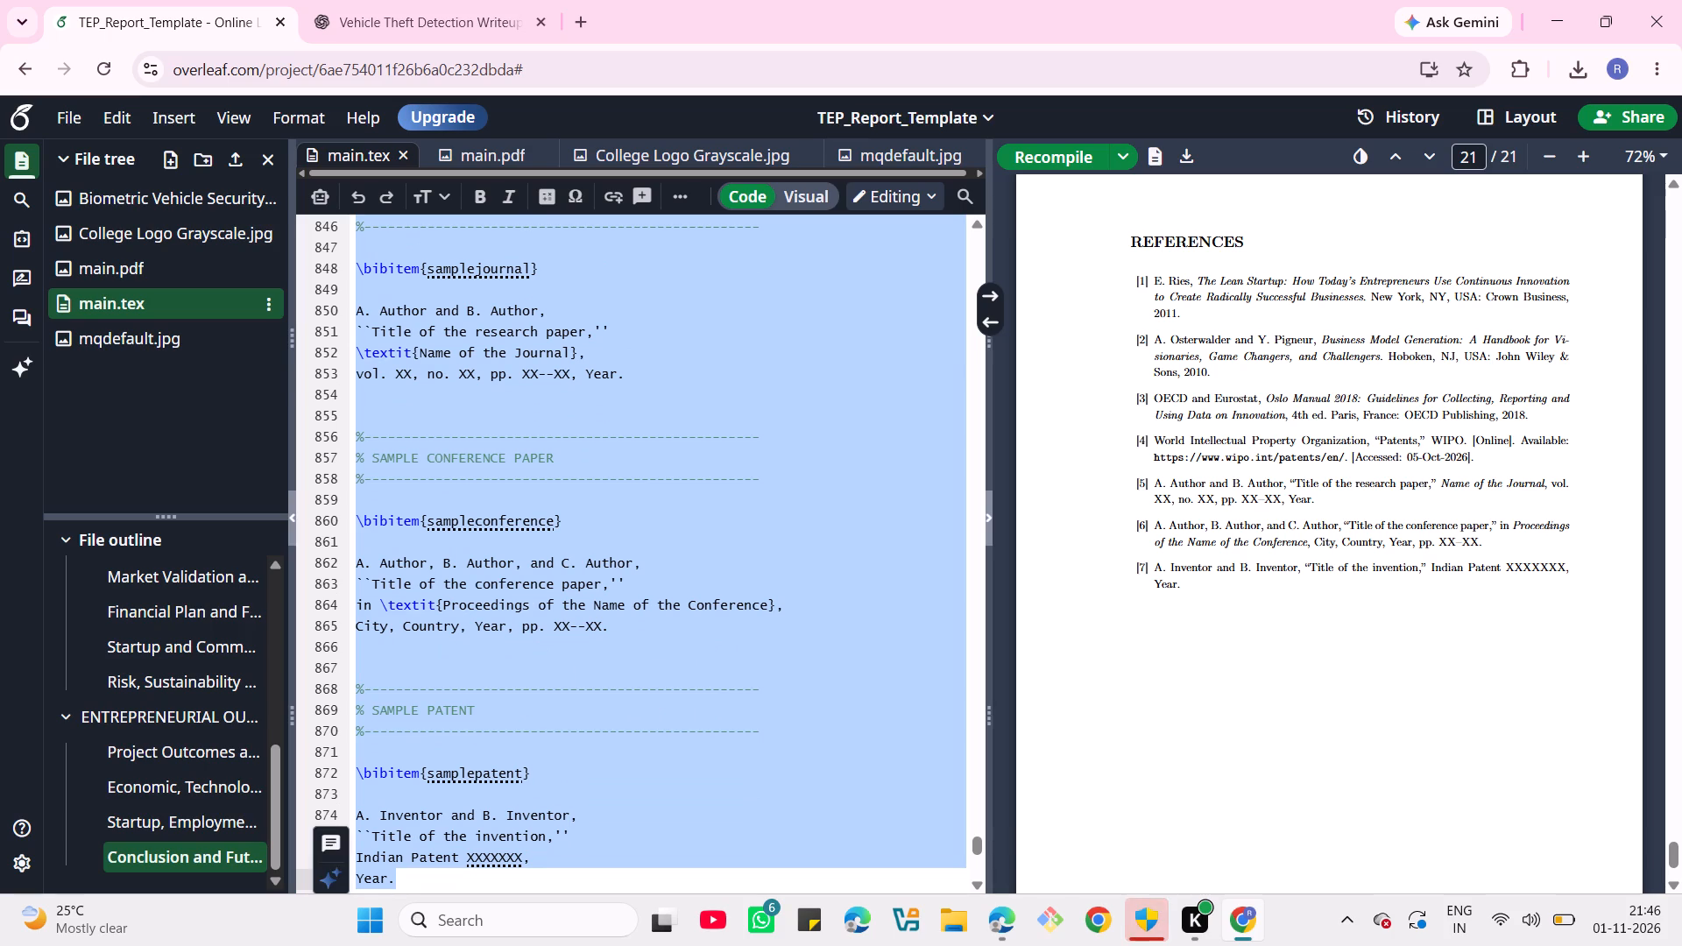
key(BackSpace)
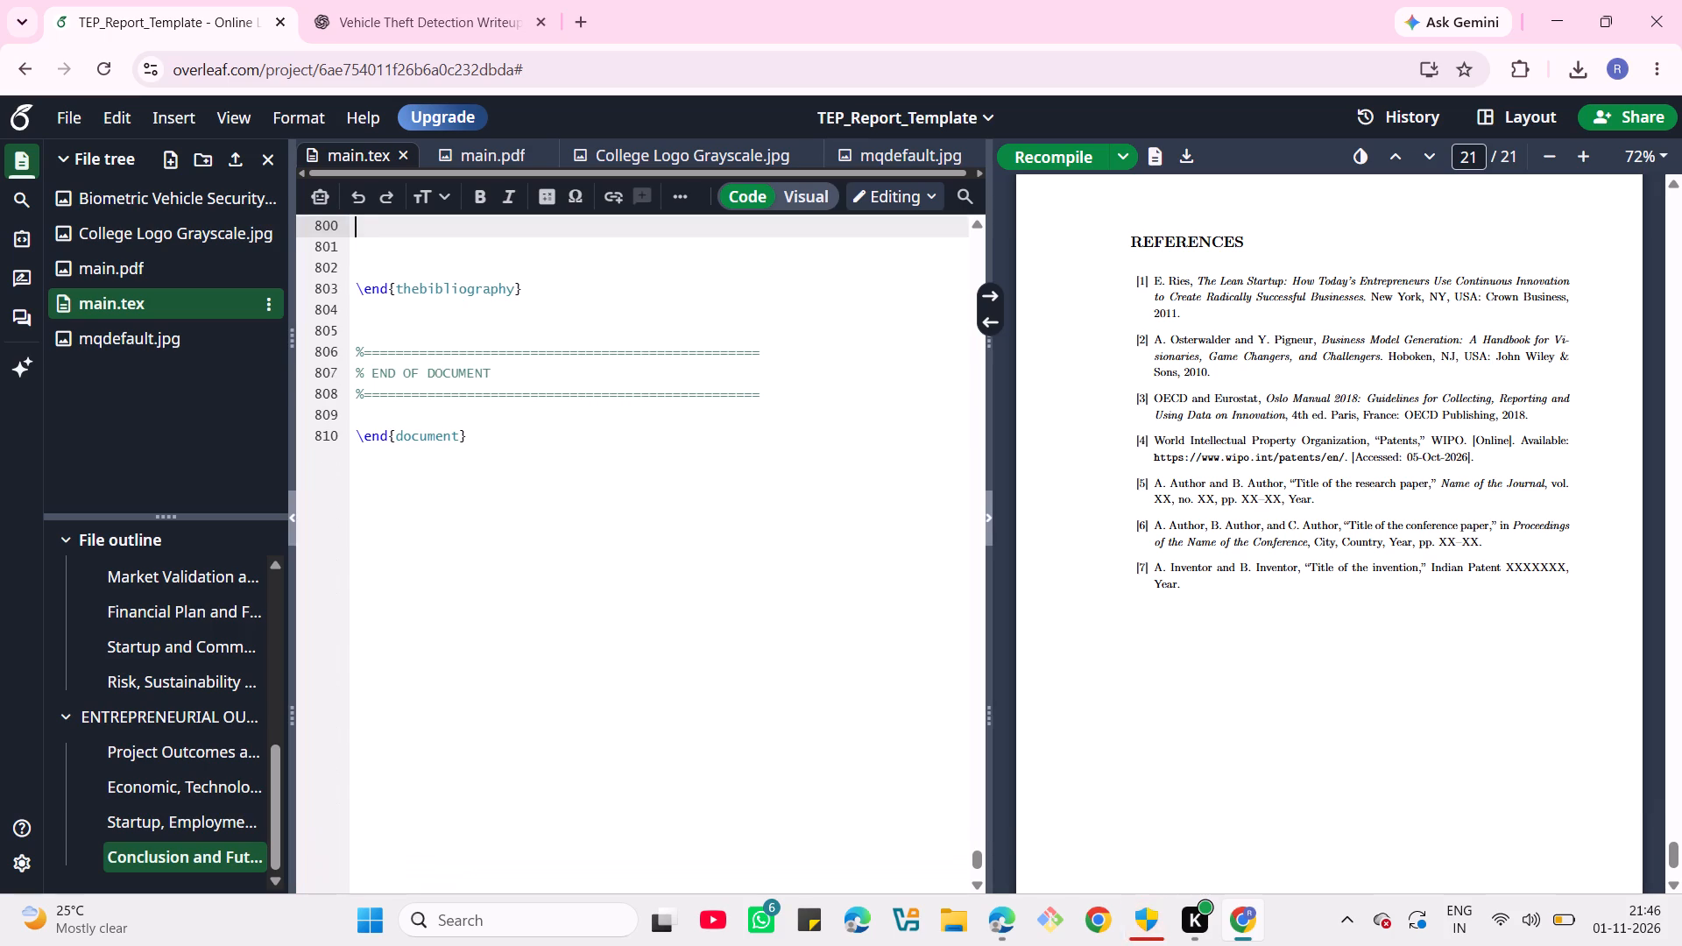
Paste the copied references 1 to 8 under \bibitem{ries2011} and recompile the report.
scroll(477, 616, up, 1)
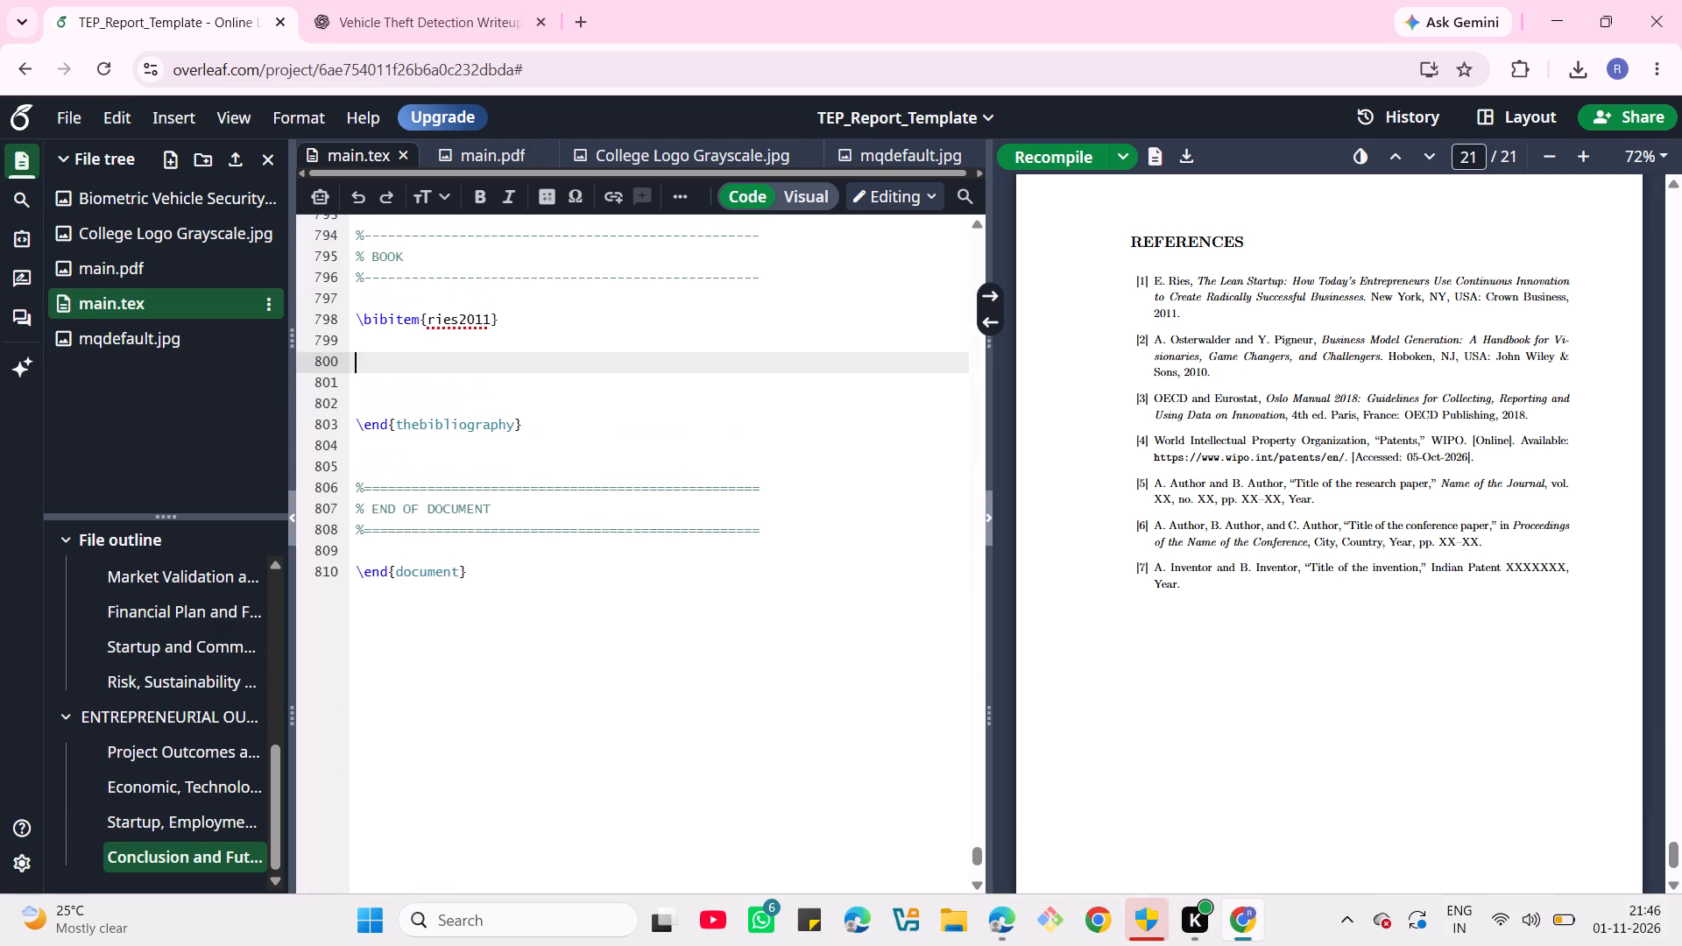
key(ctrl+v)
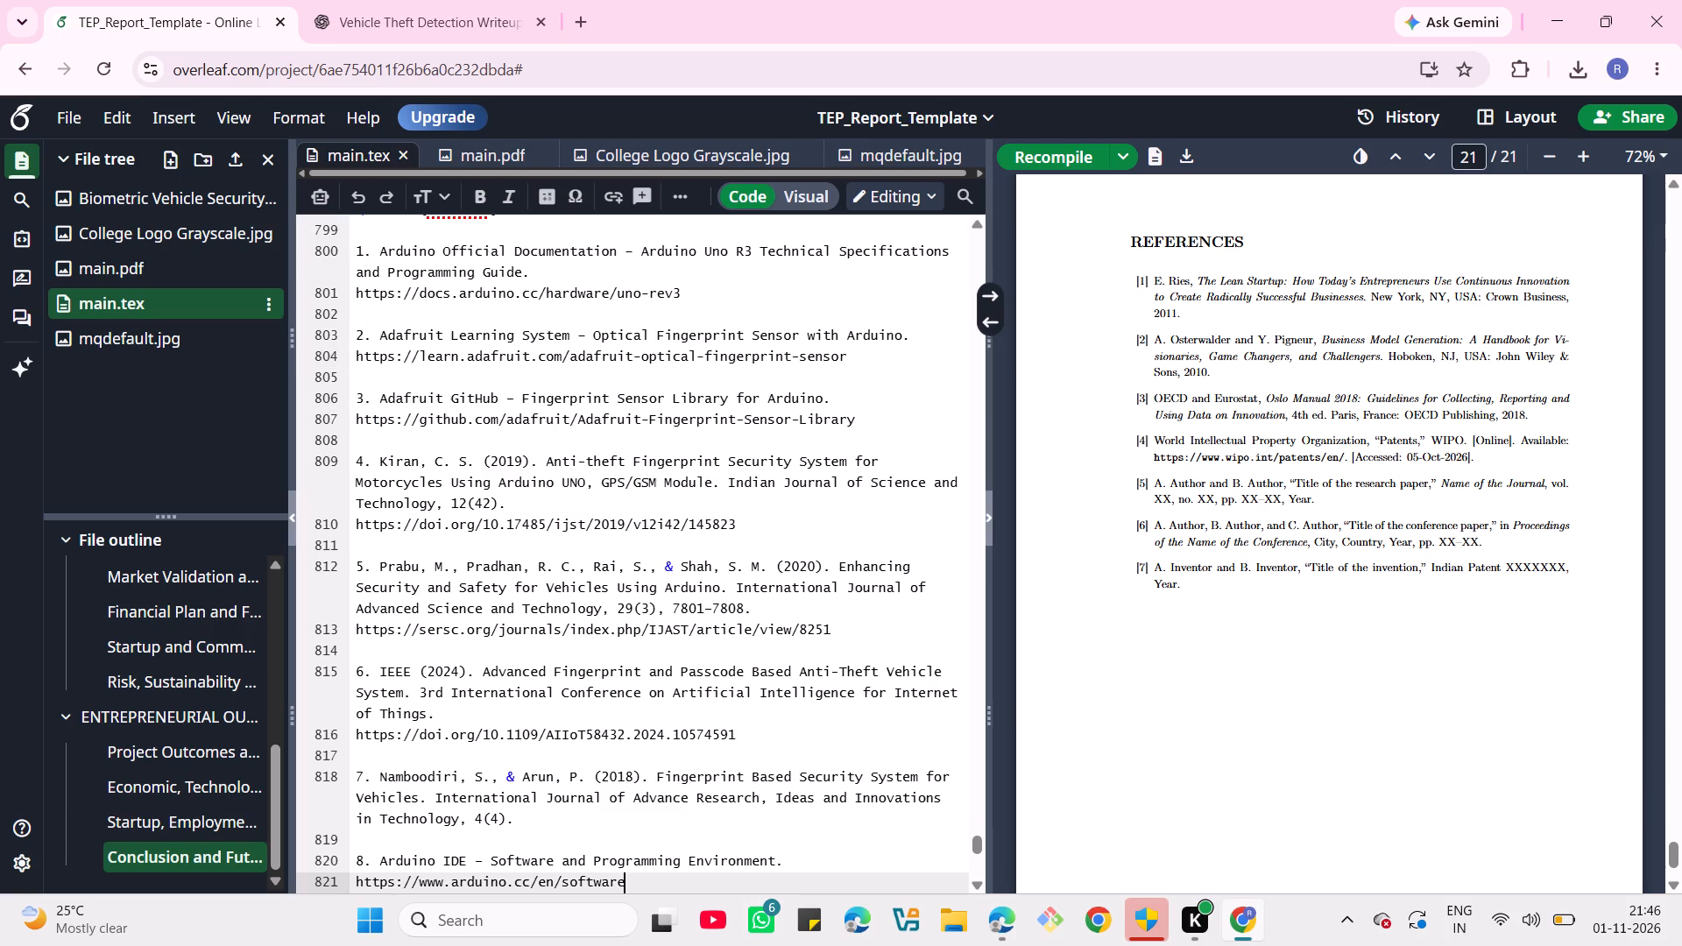
click(1065, 152)
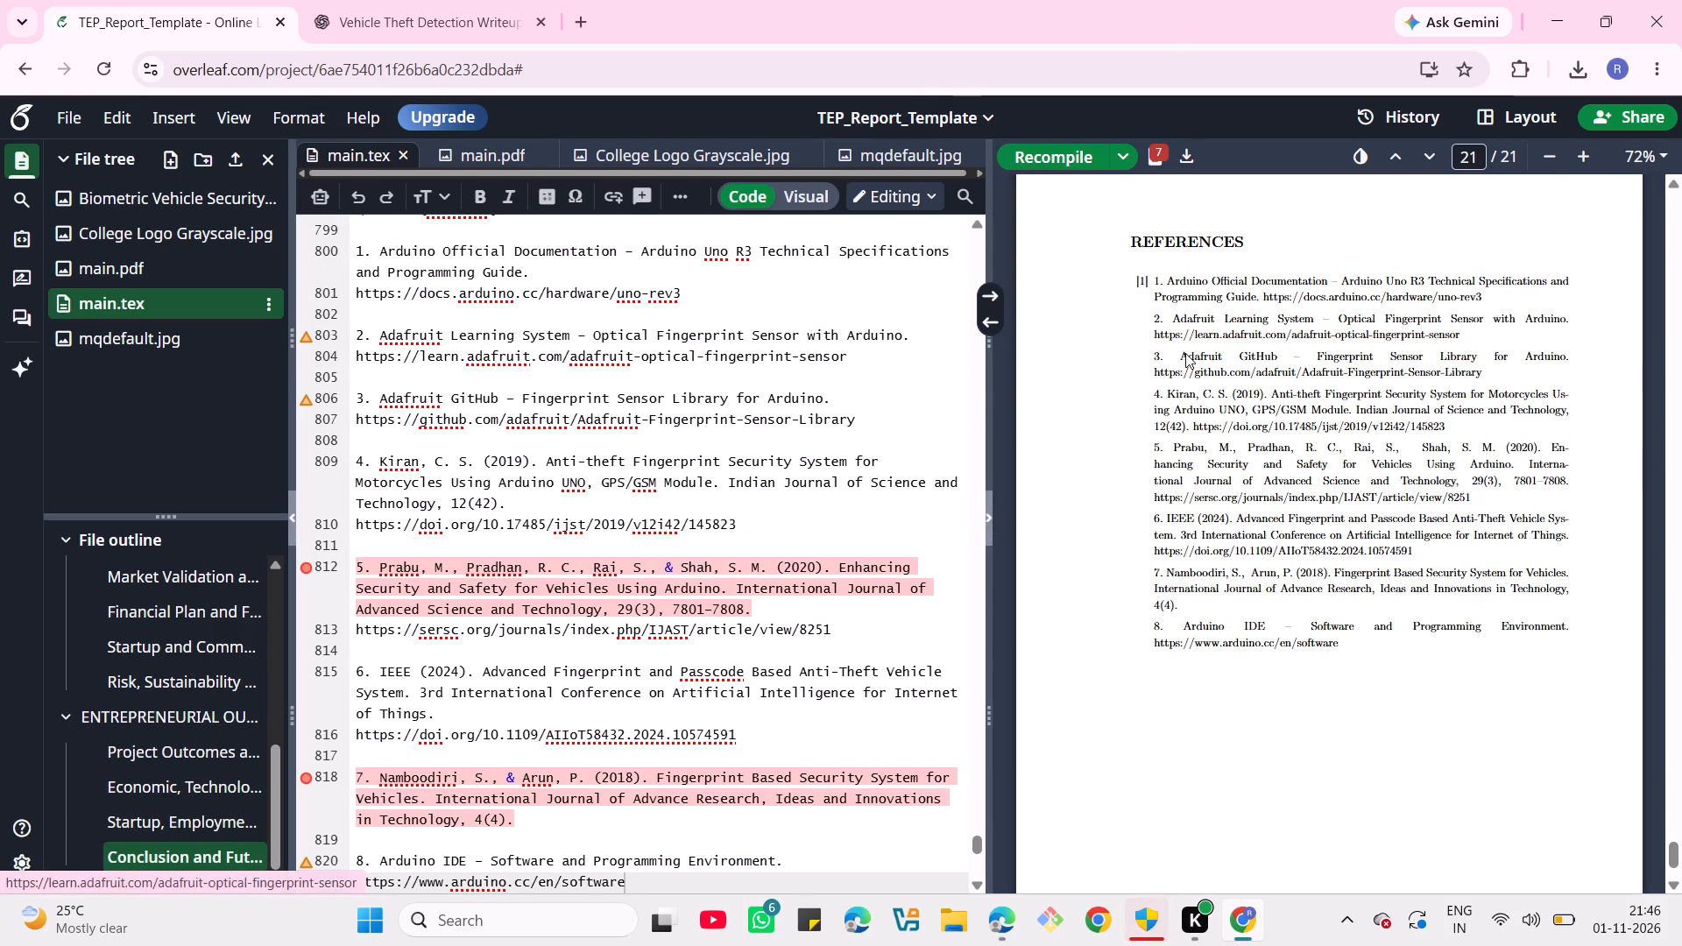
Add an extra blank line after each of references 1 to 3, and end the URLs of references 2 and 3 with a period.
scroll(983, 379, up, 3)
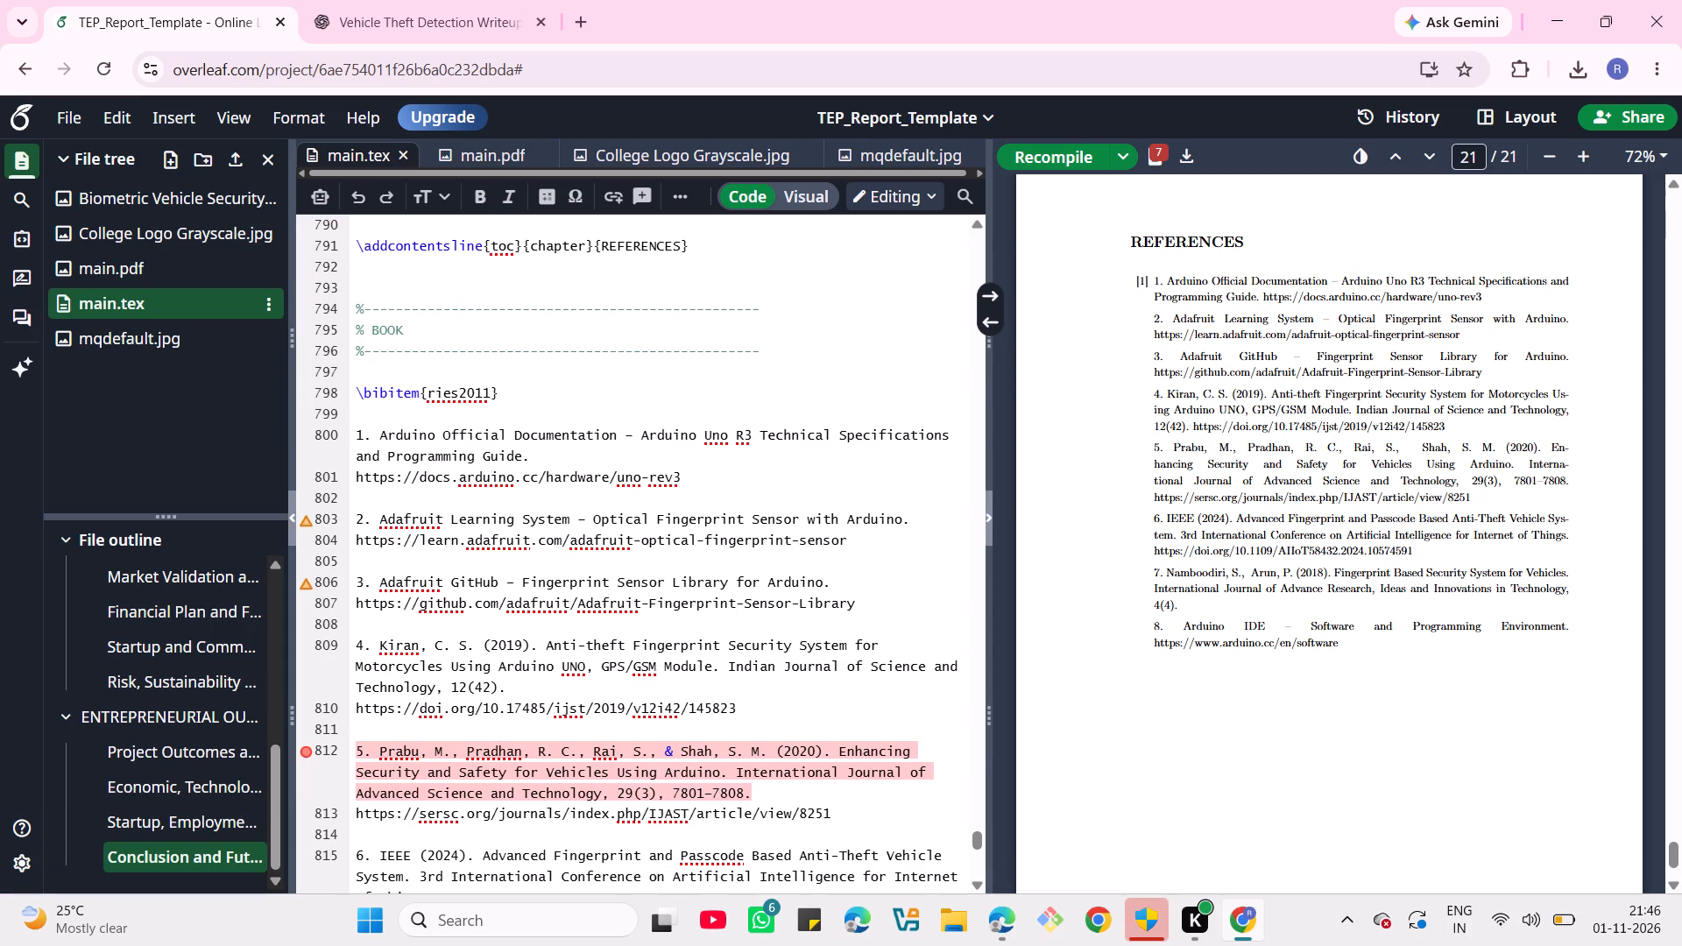
click(723, 498)
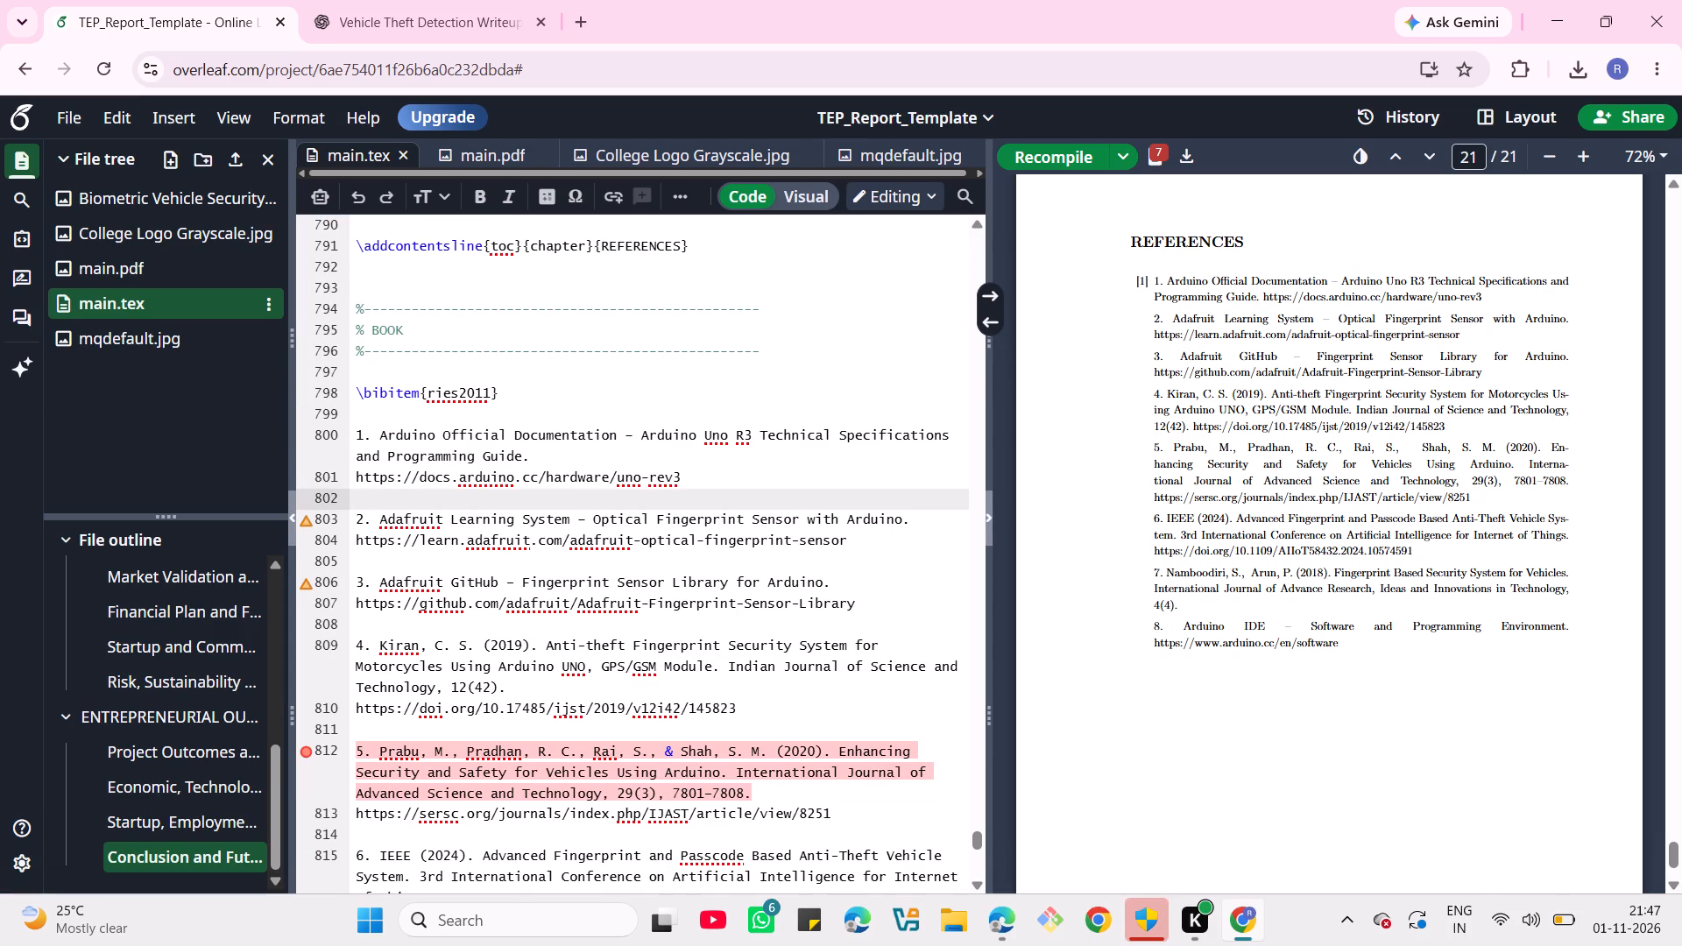
click(723, 484)
key(Return)
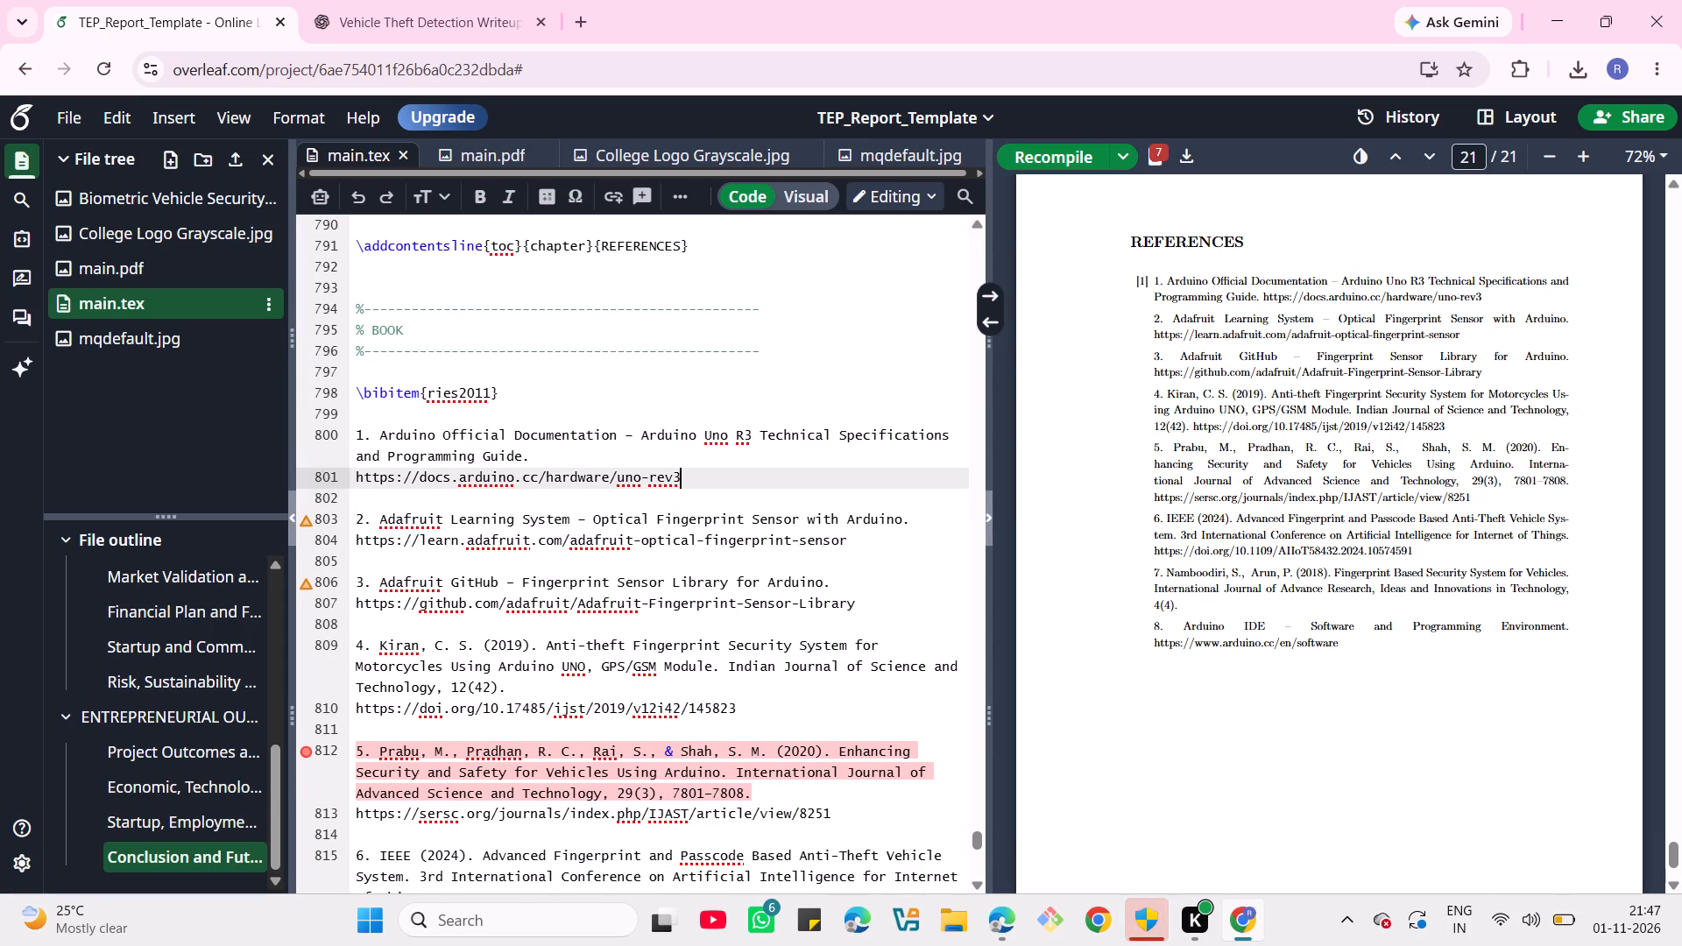
click(849, 572)
key(period)
key(Return)
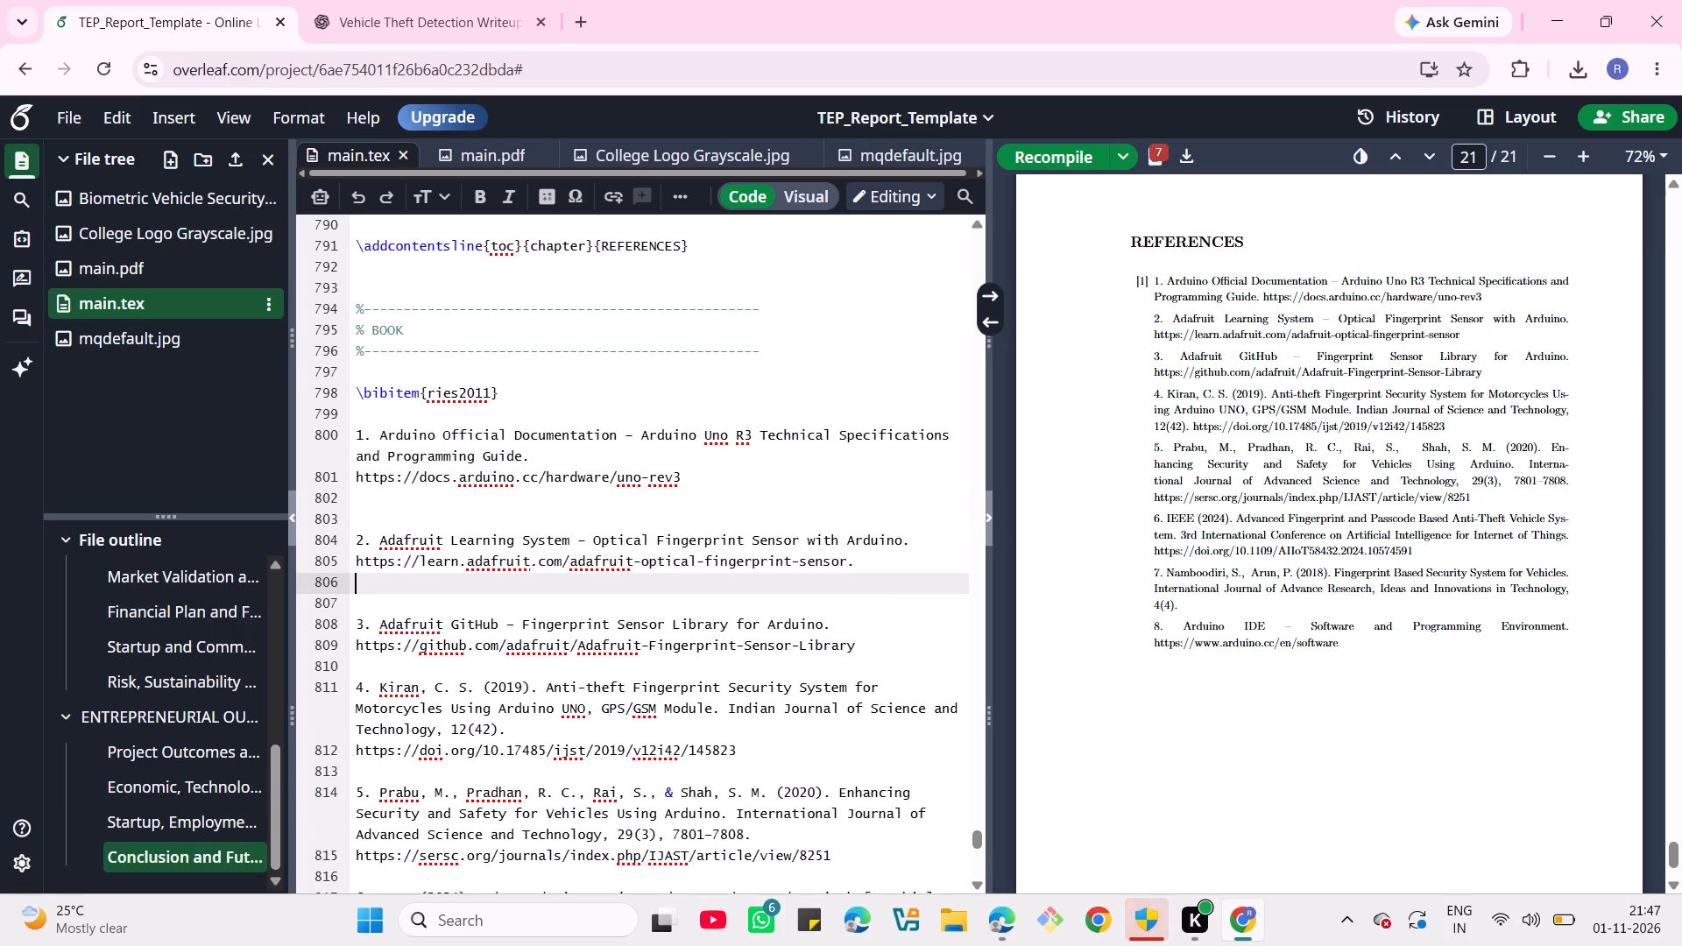
click(872, 655)
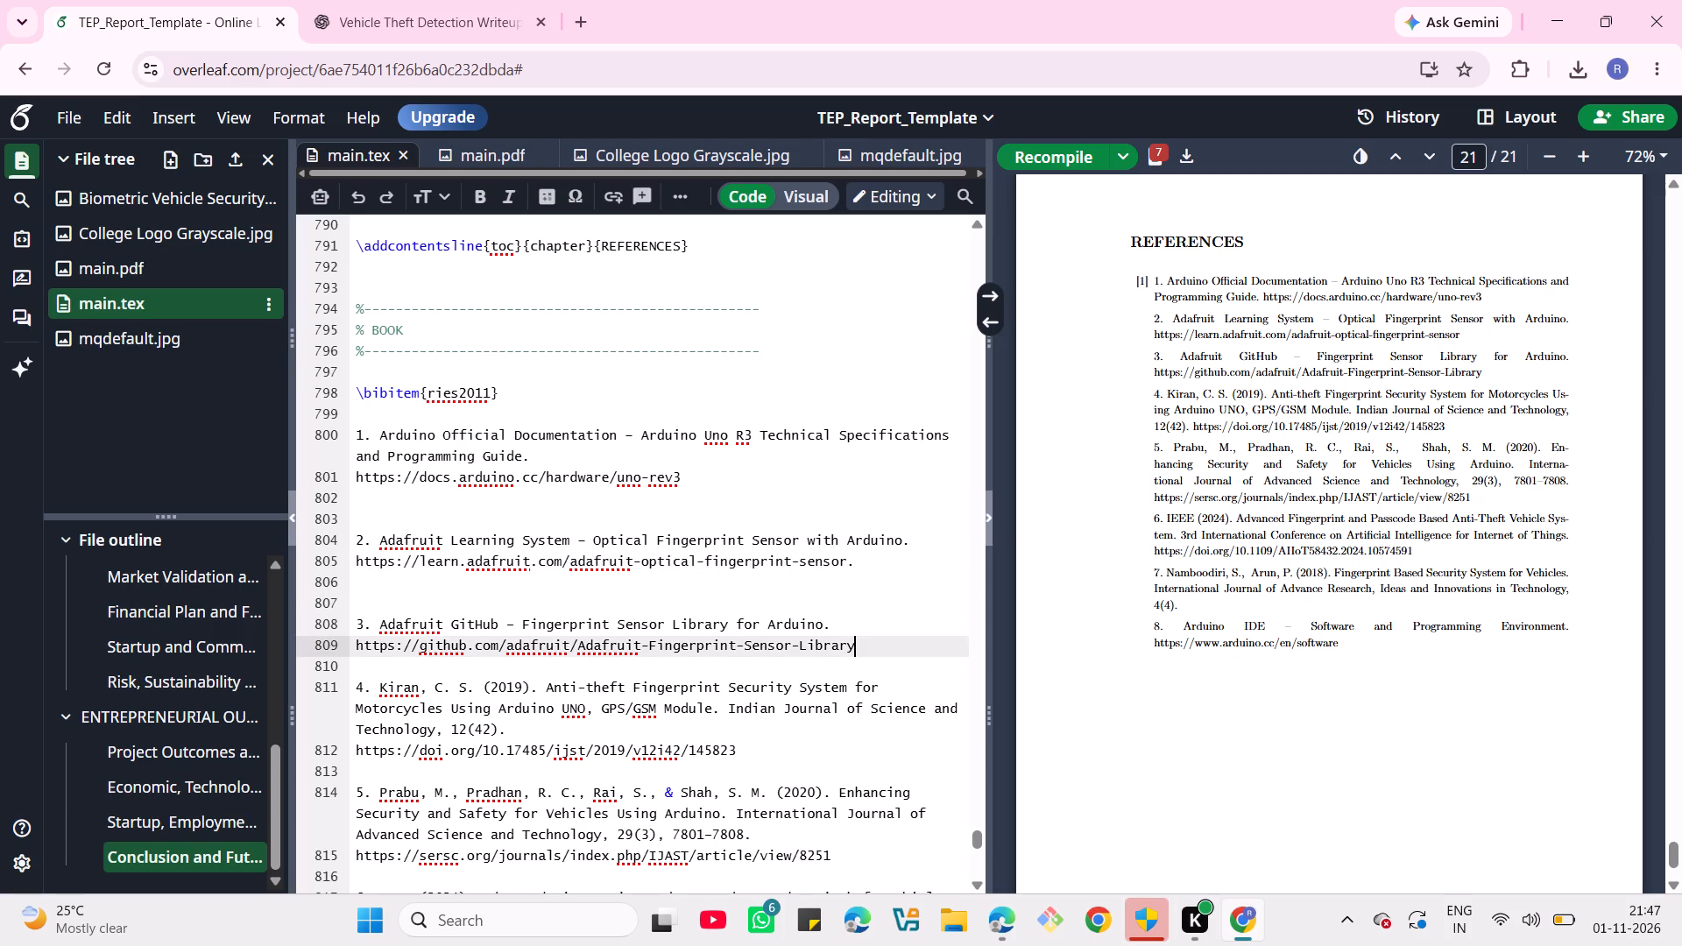
key(period)
key(Return)
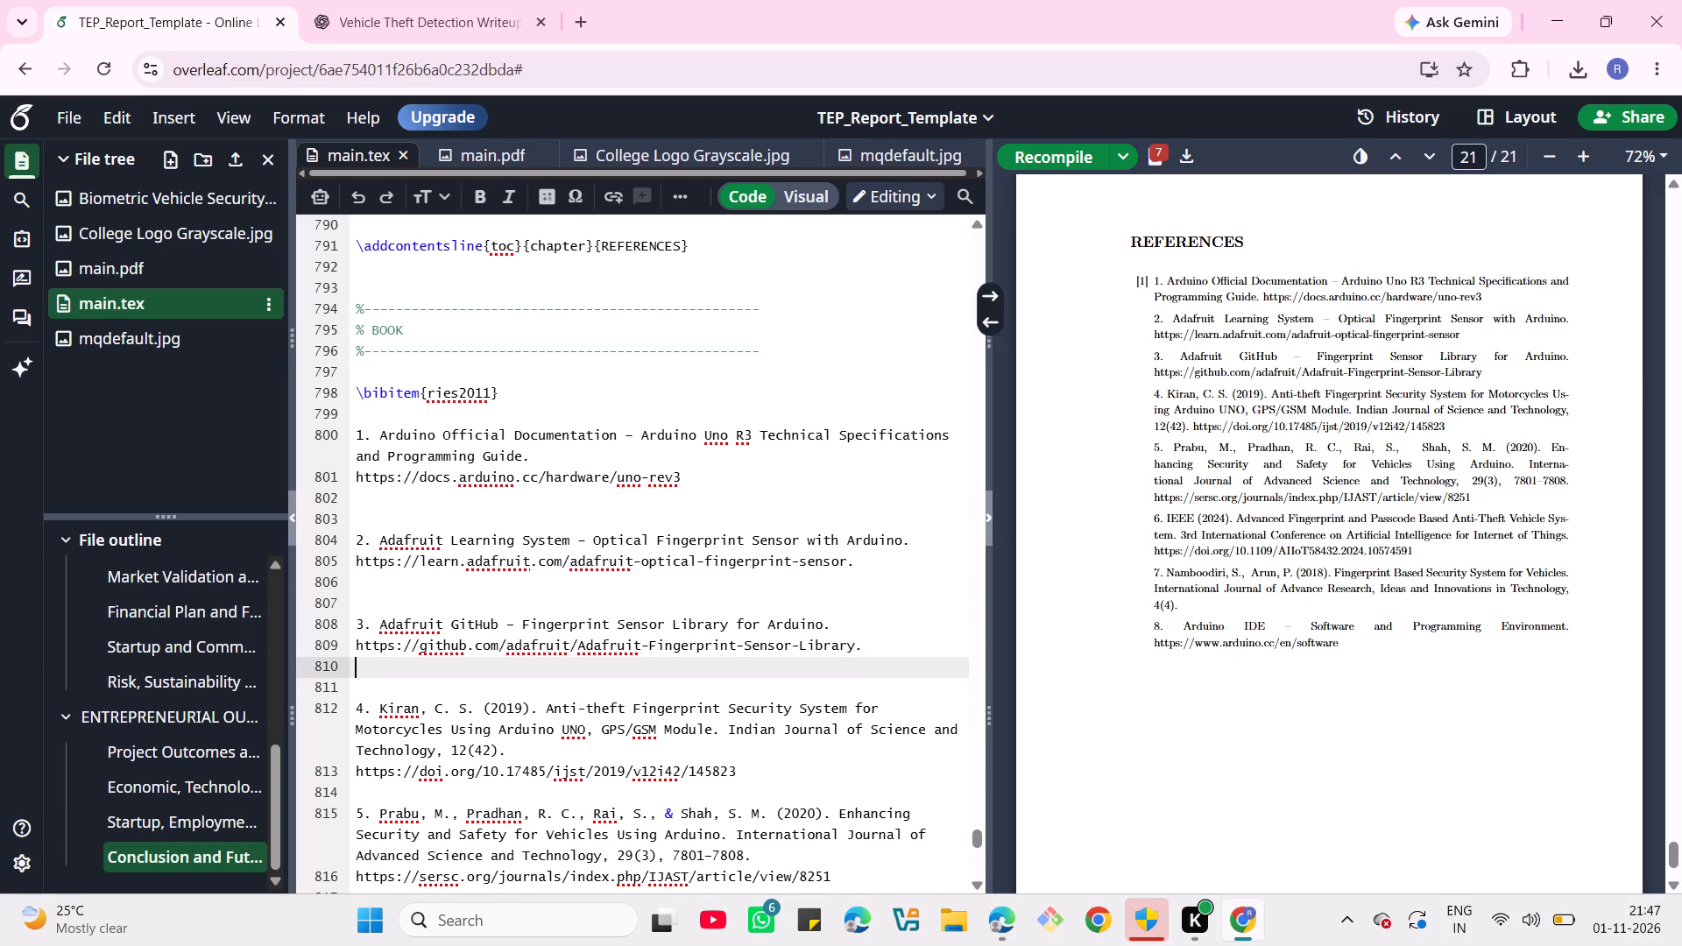
End the URLs of references 4, 5 and 6 with a period and add an extra blank line after each.
scroll(746, 766, down, 1)
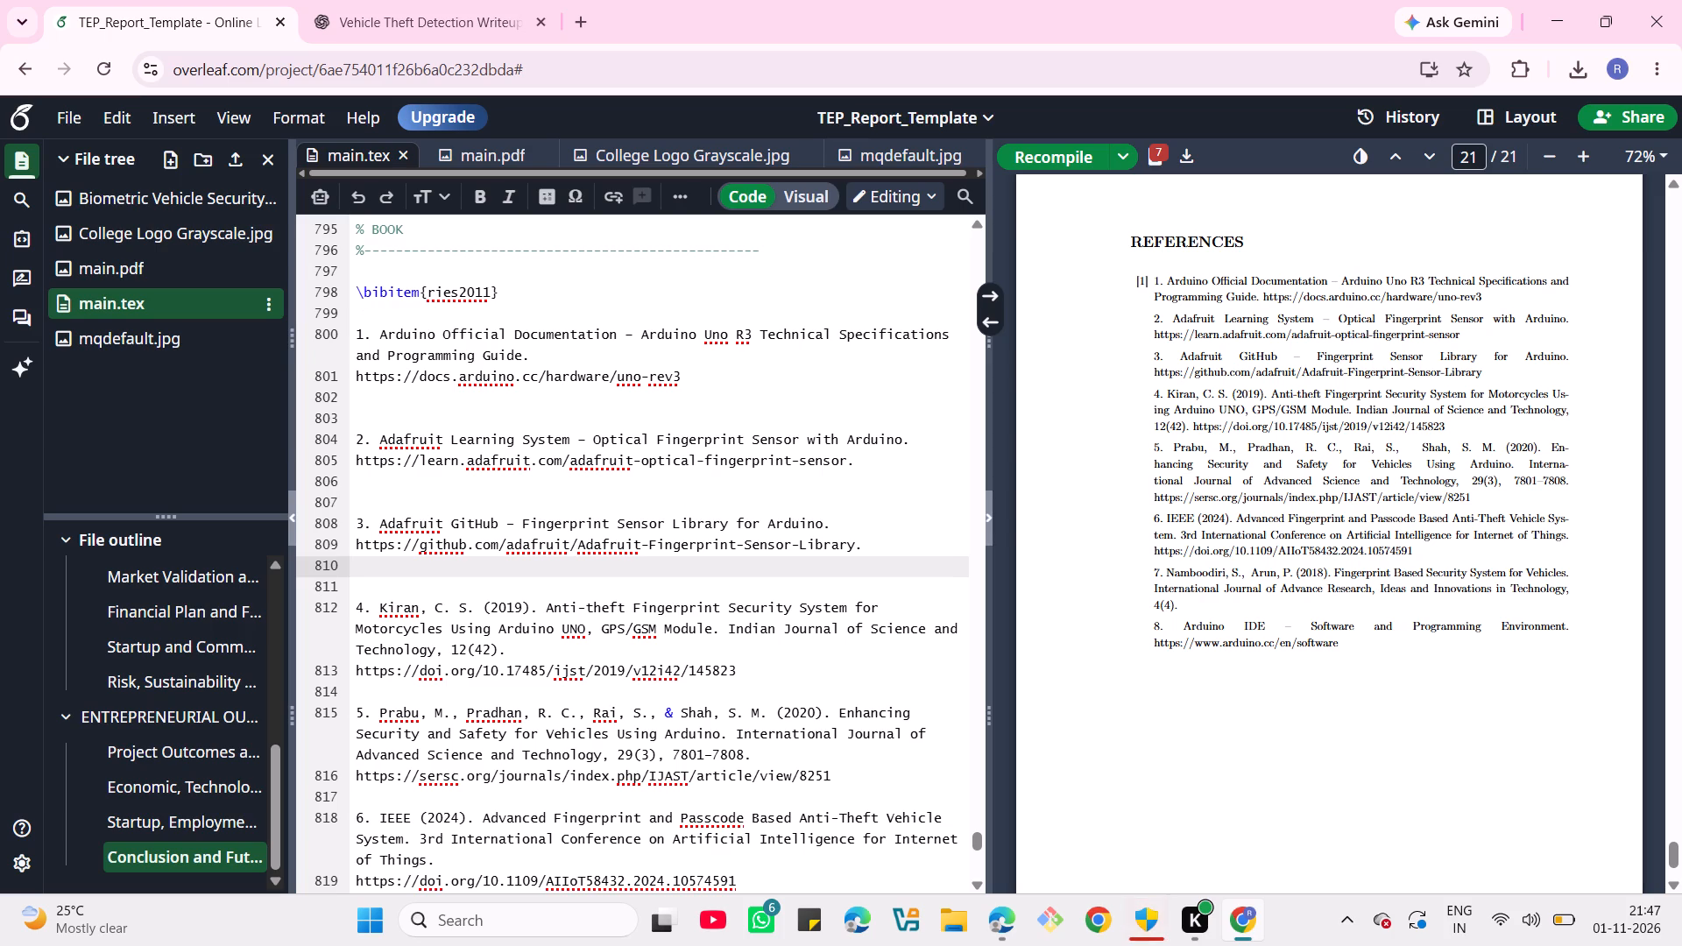
click(752, 663)
key(period)
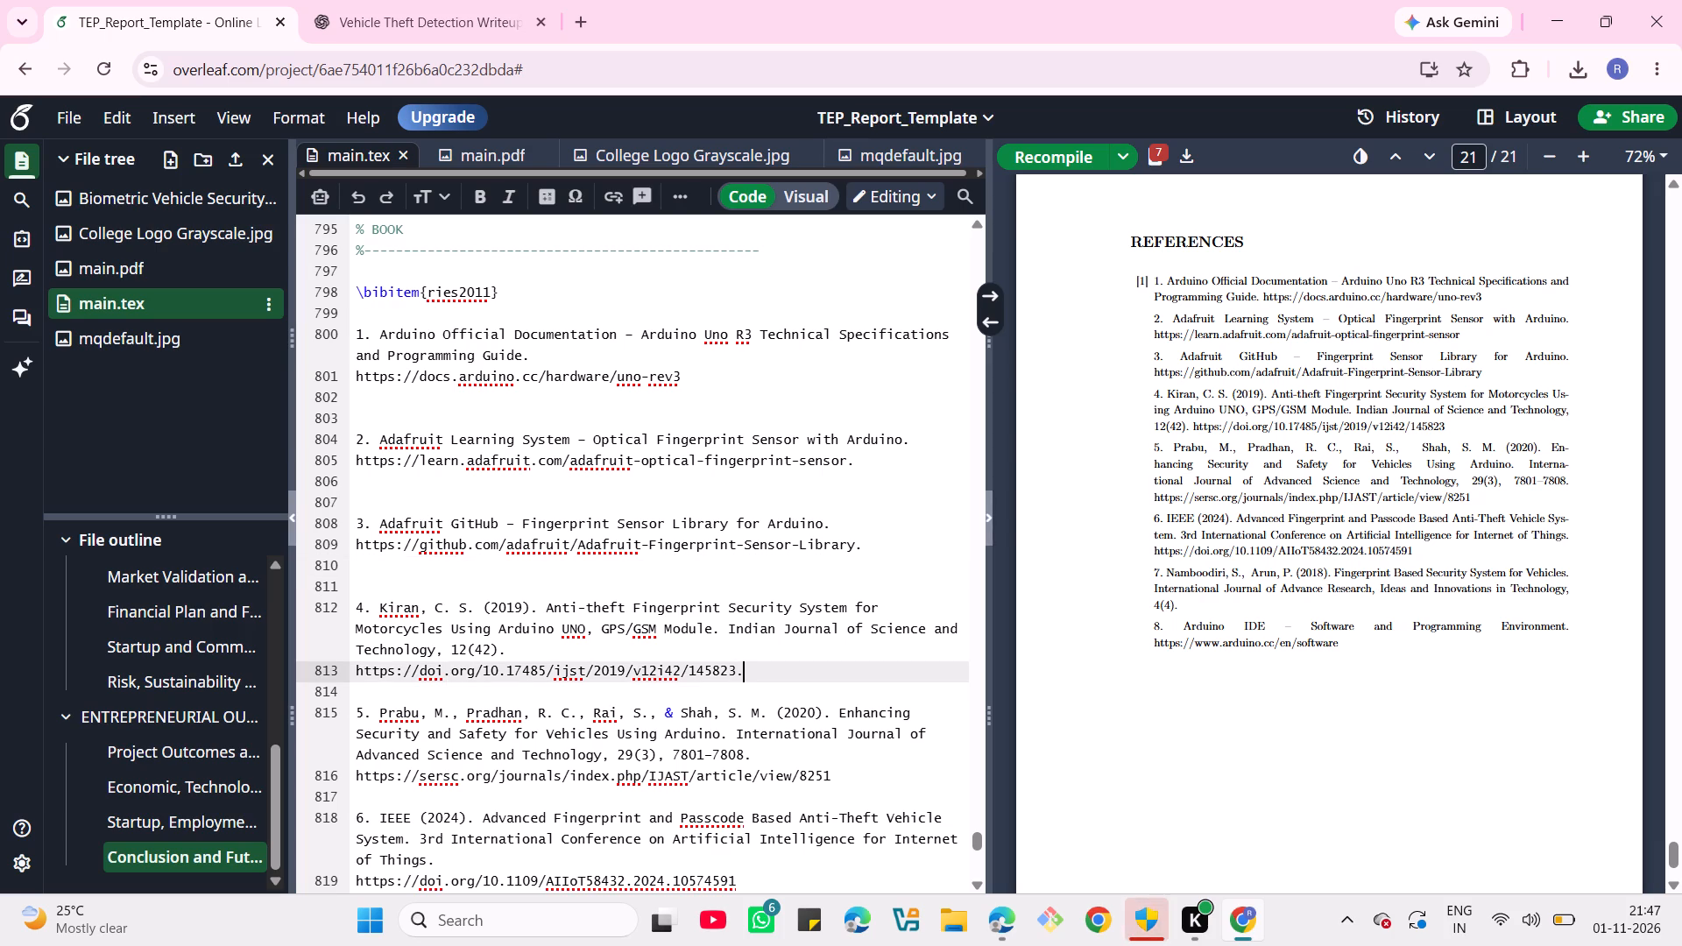
key(Return)
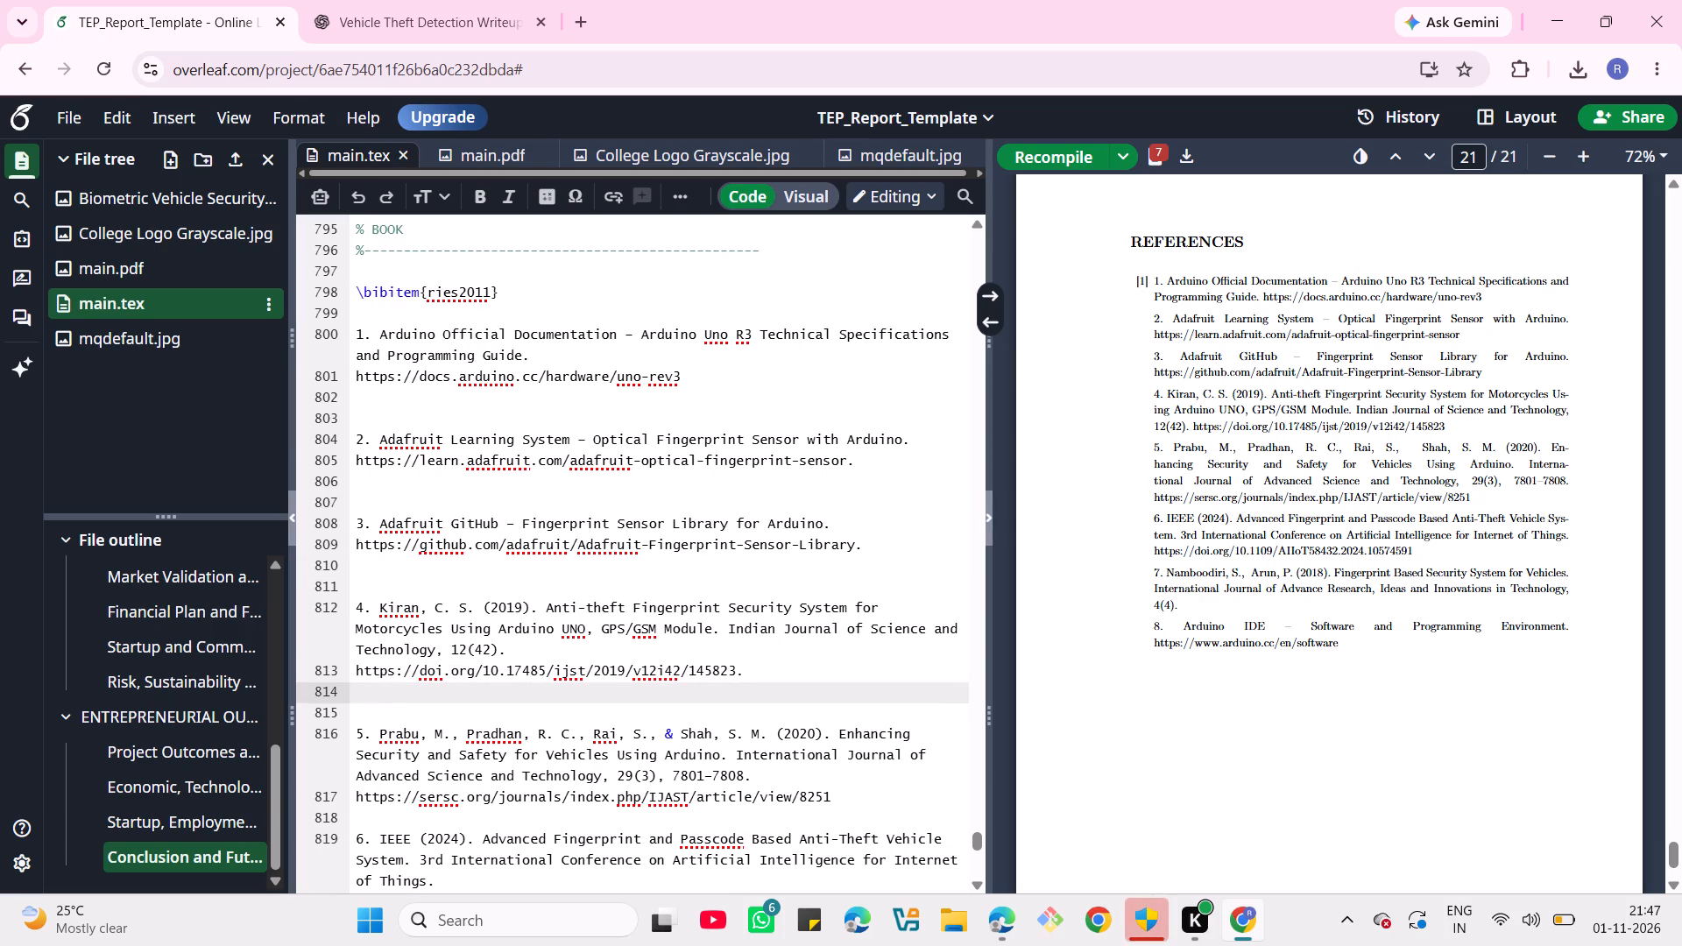
click(851, 806)
key(period)
key(Return)
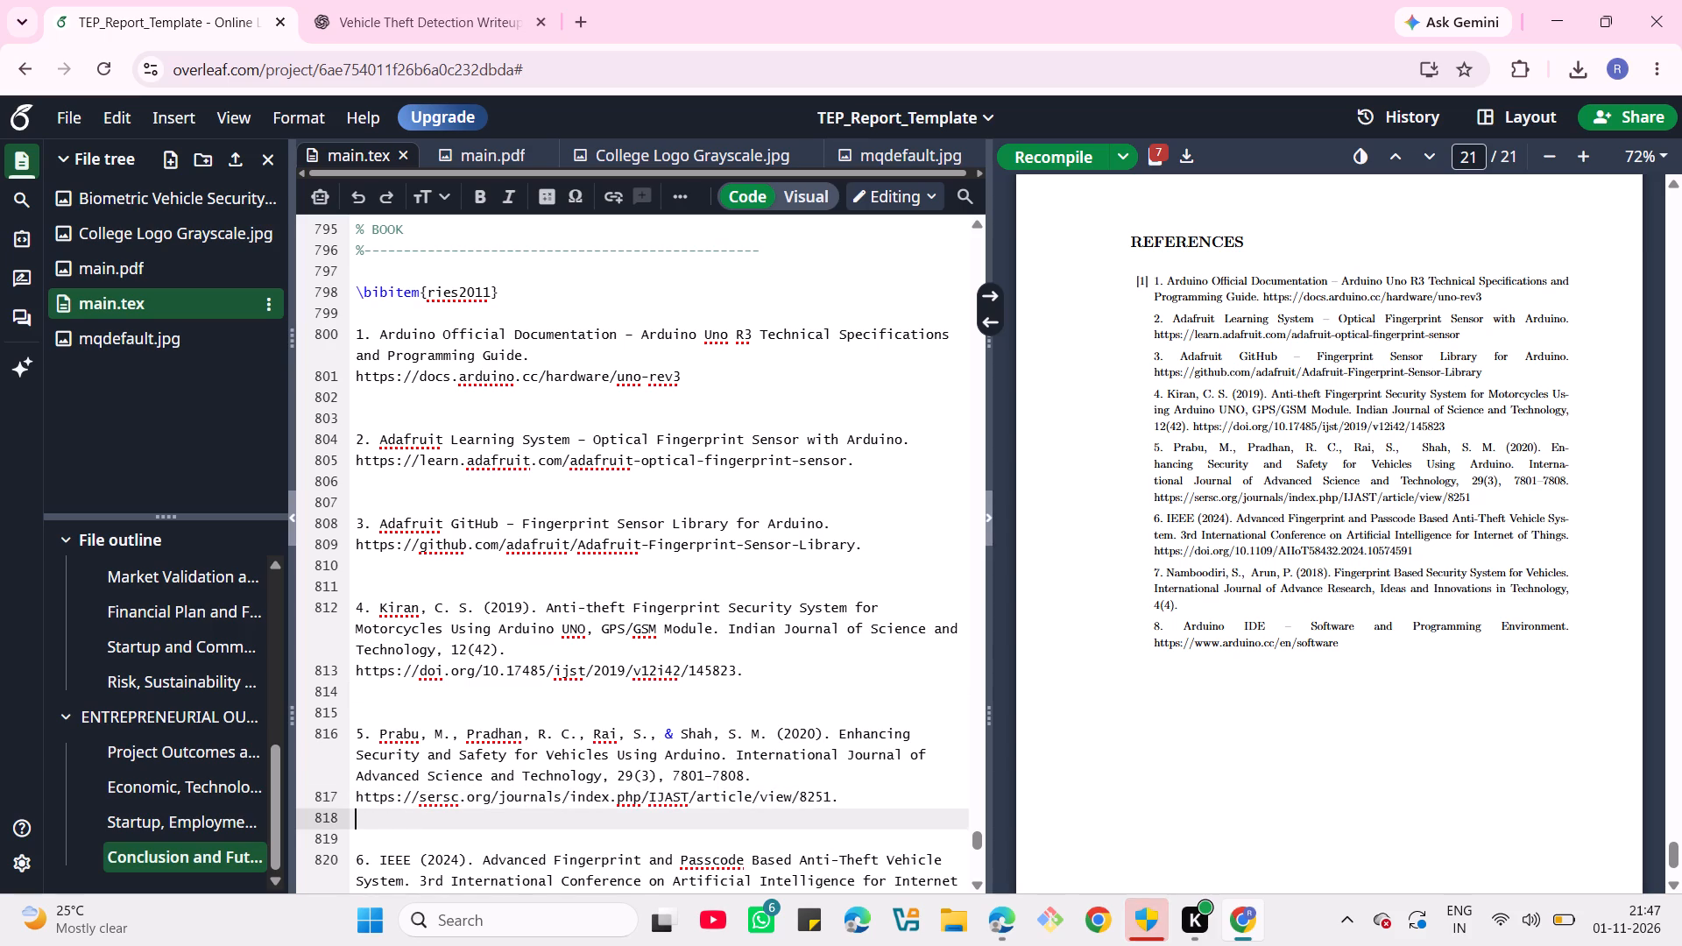
scroll(837, 812, down, 2)
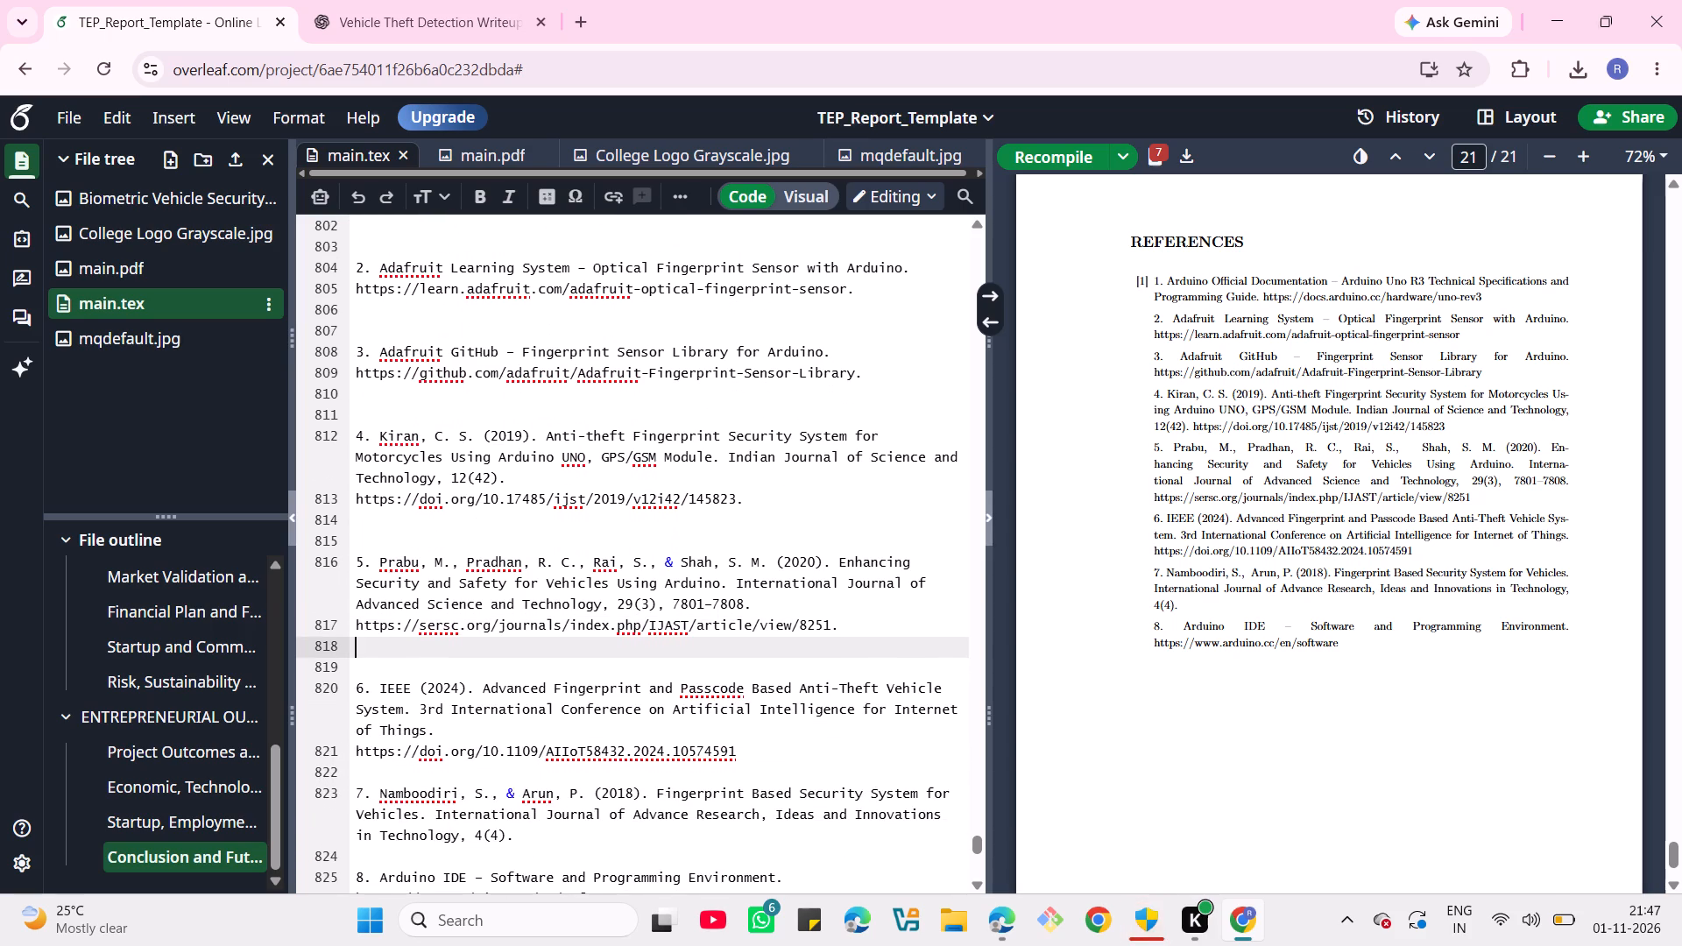
click(756, 749)
key(period)
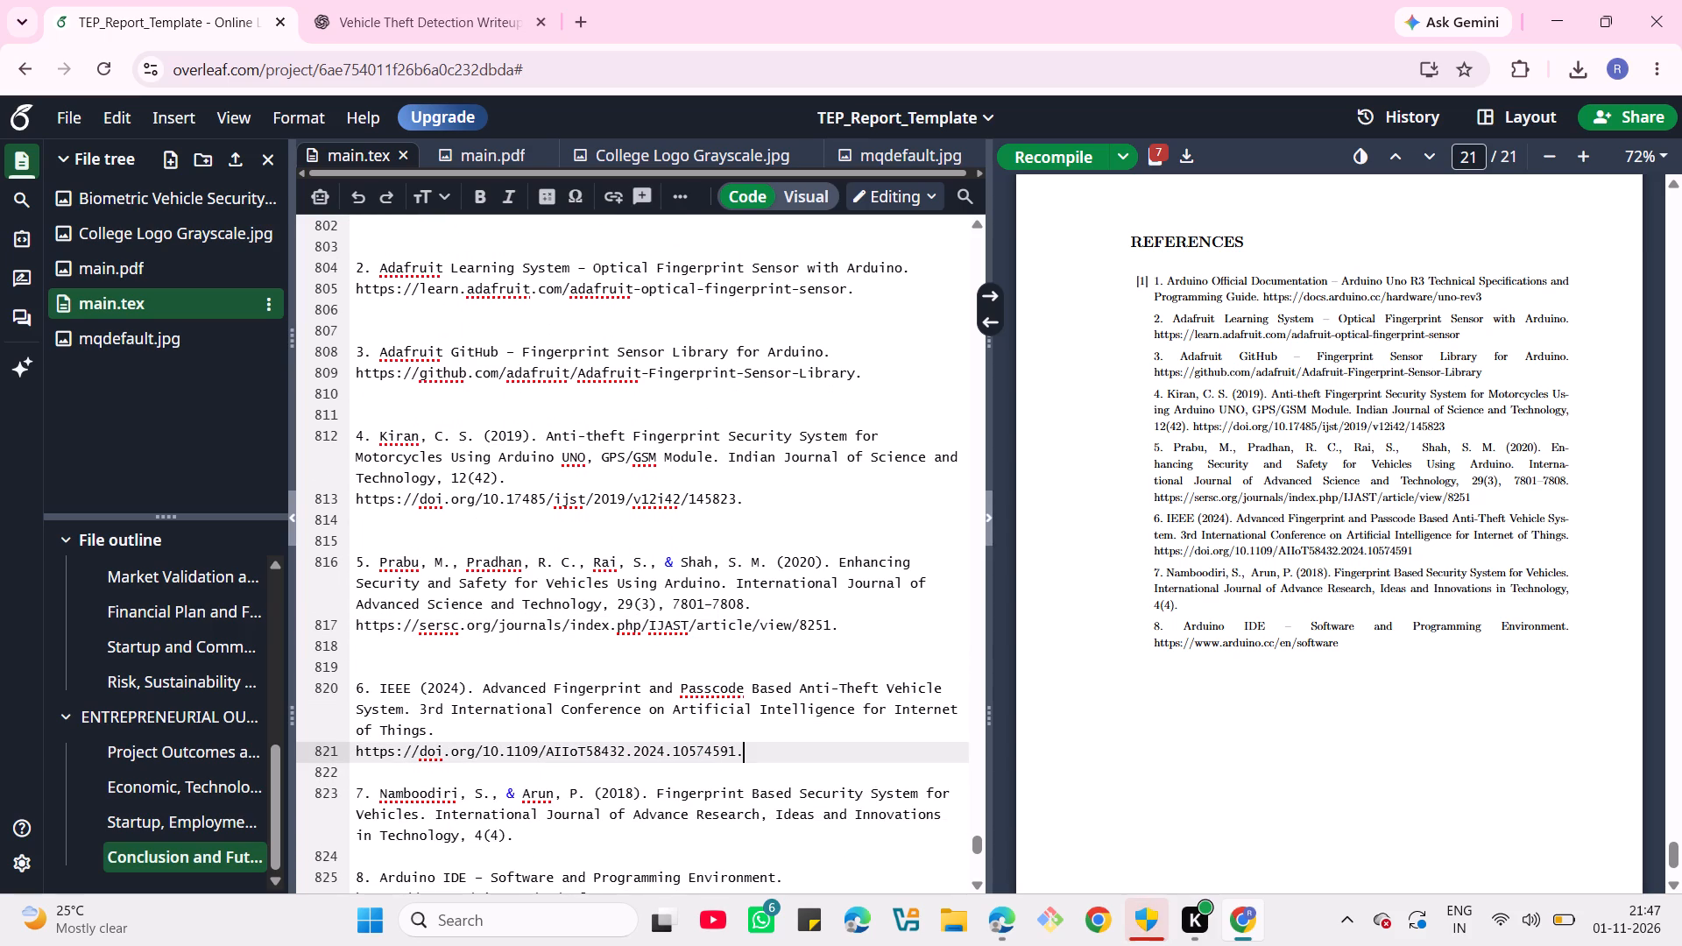
key(Return)
Add an extra blank line after references 7 and 8, and end reference 8's URL with a period.
scroll(756, 752, down, 1)
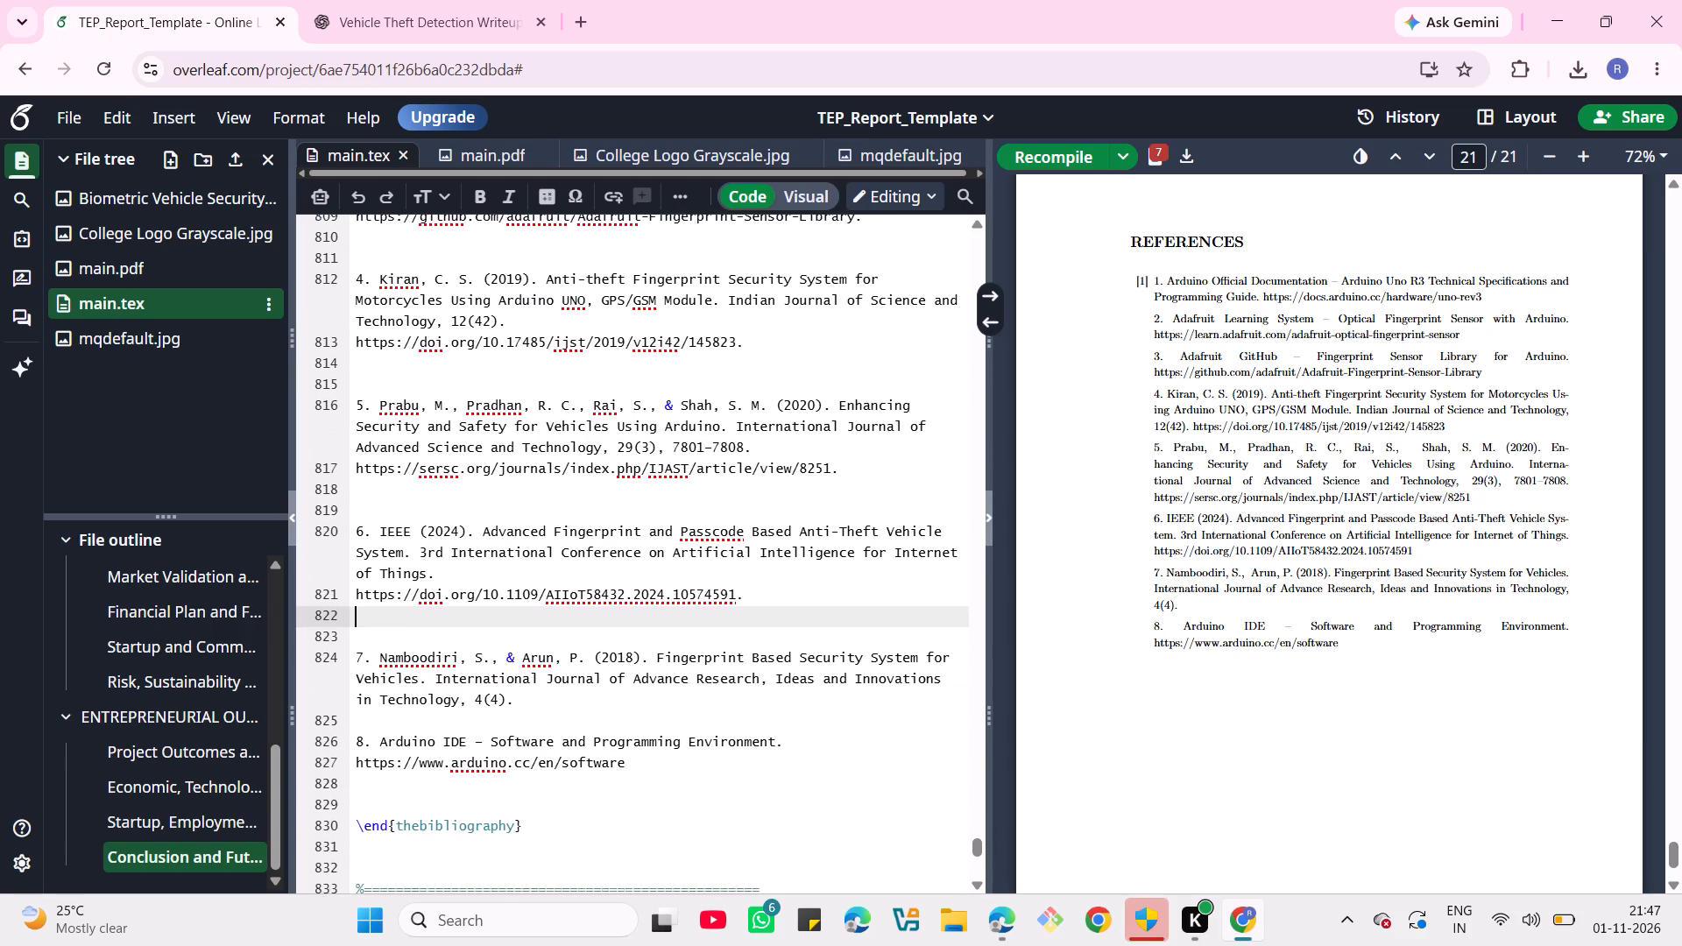
scroll(756, 752, down, 1)
click(548, 705)
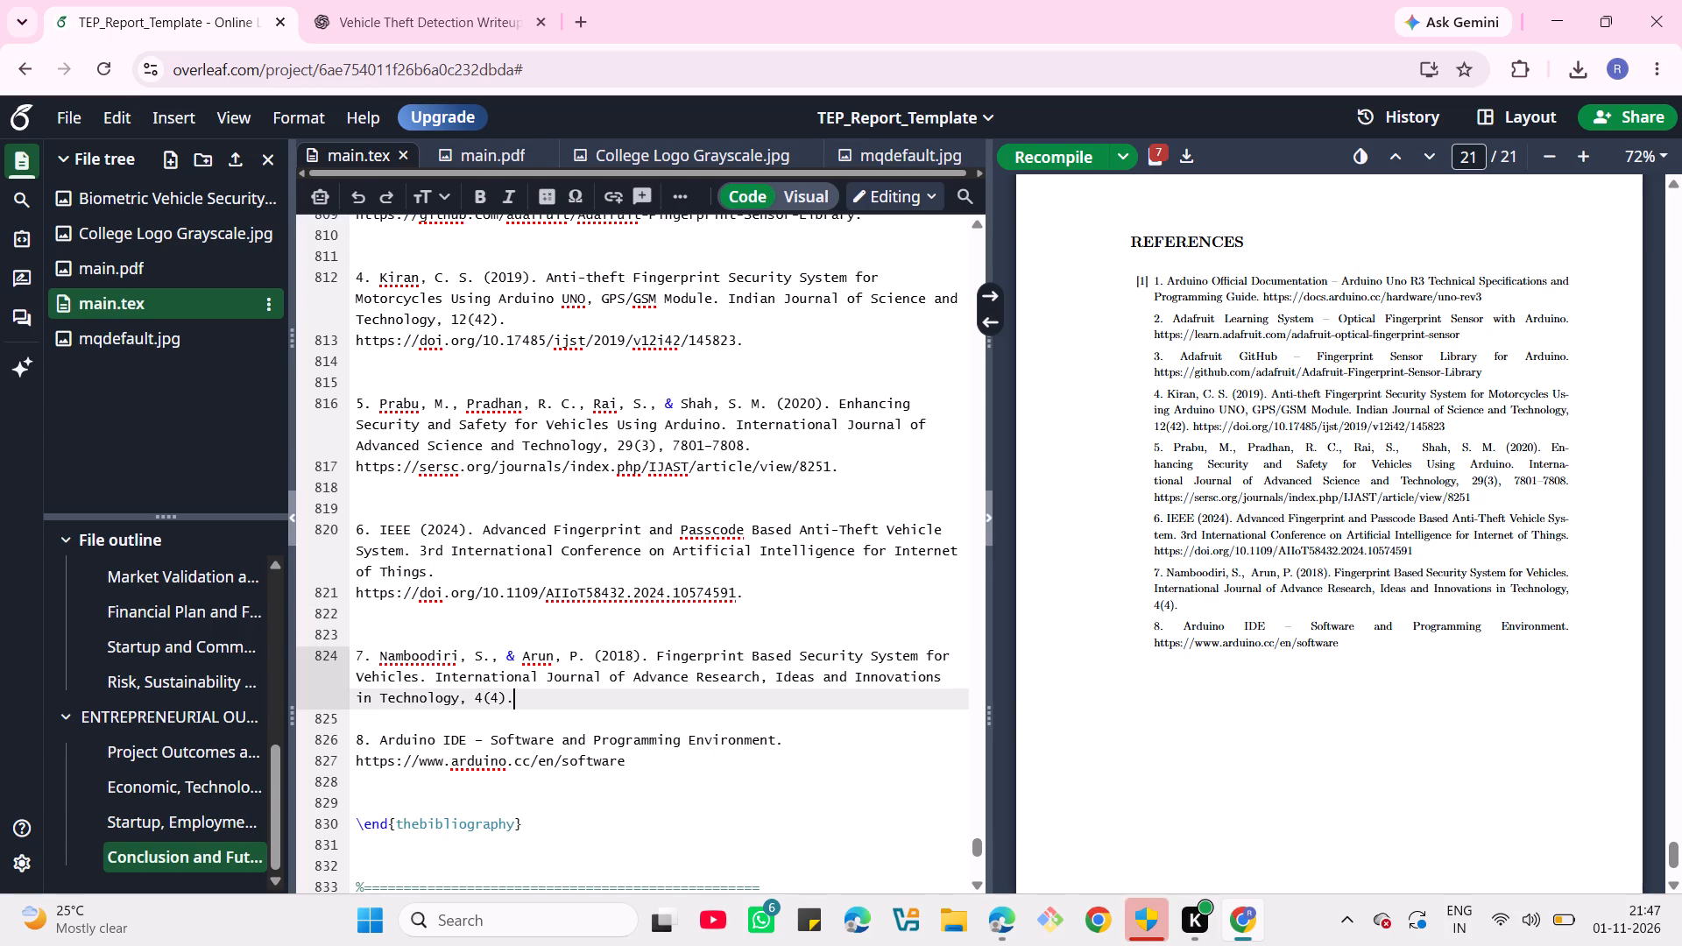
key(Return)
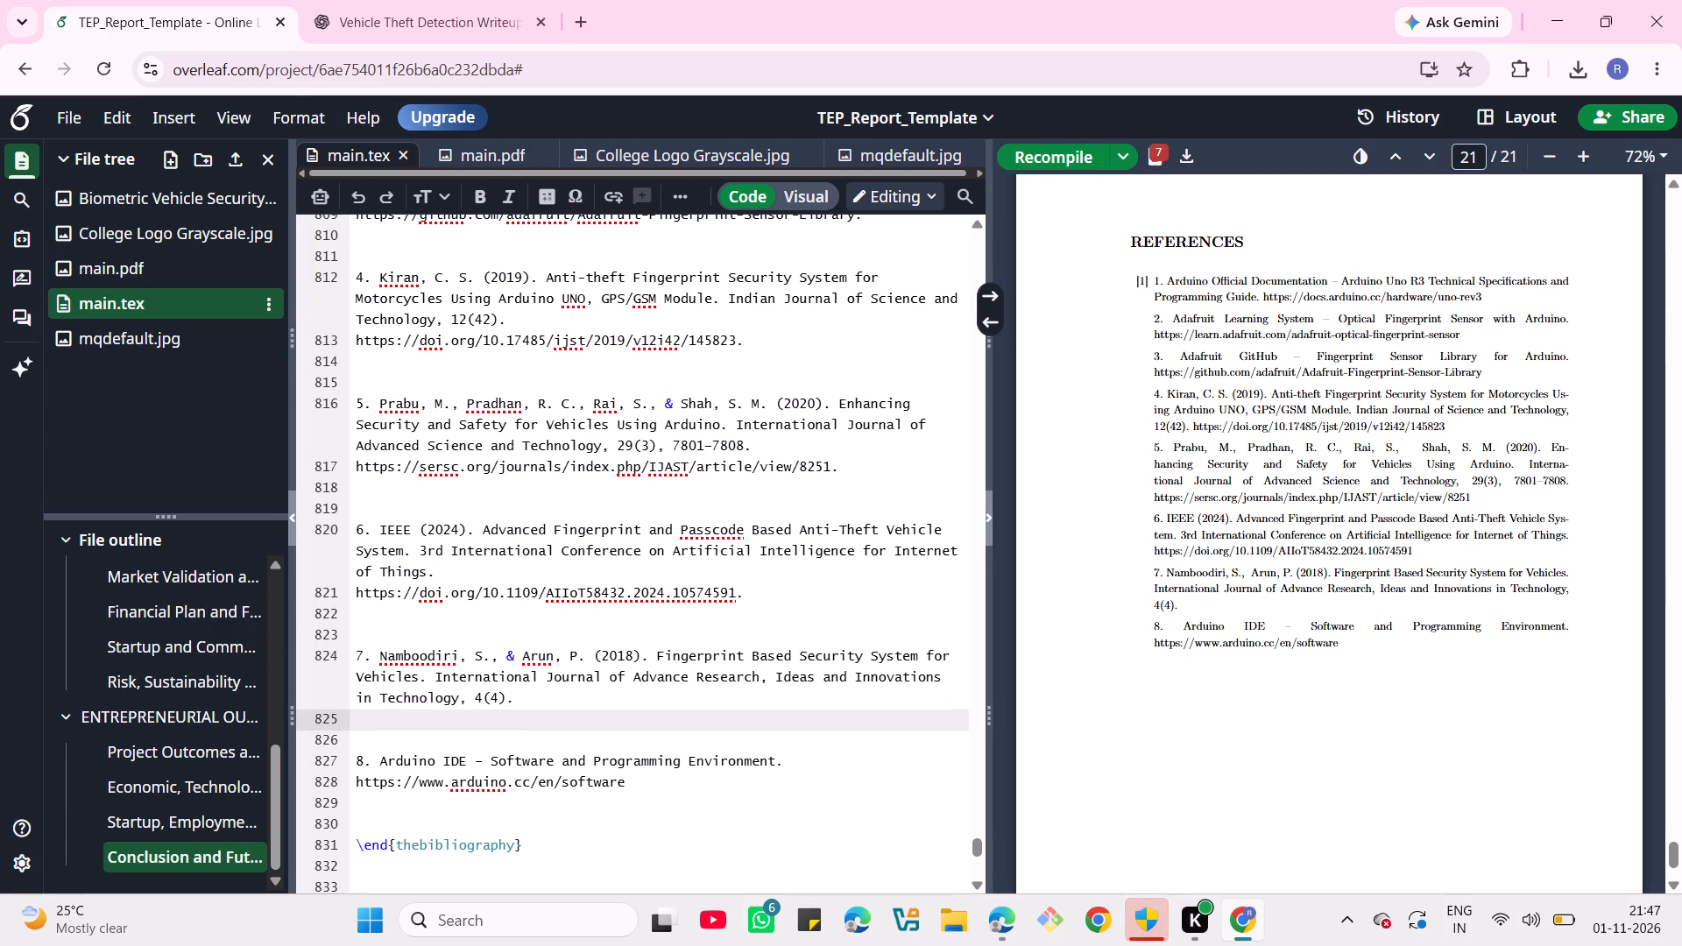
click(629, 787)
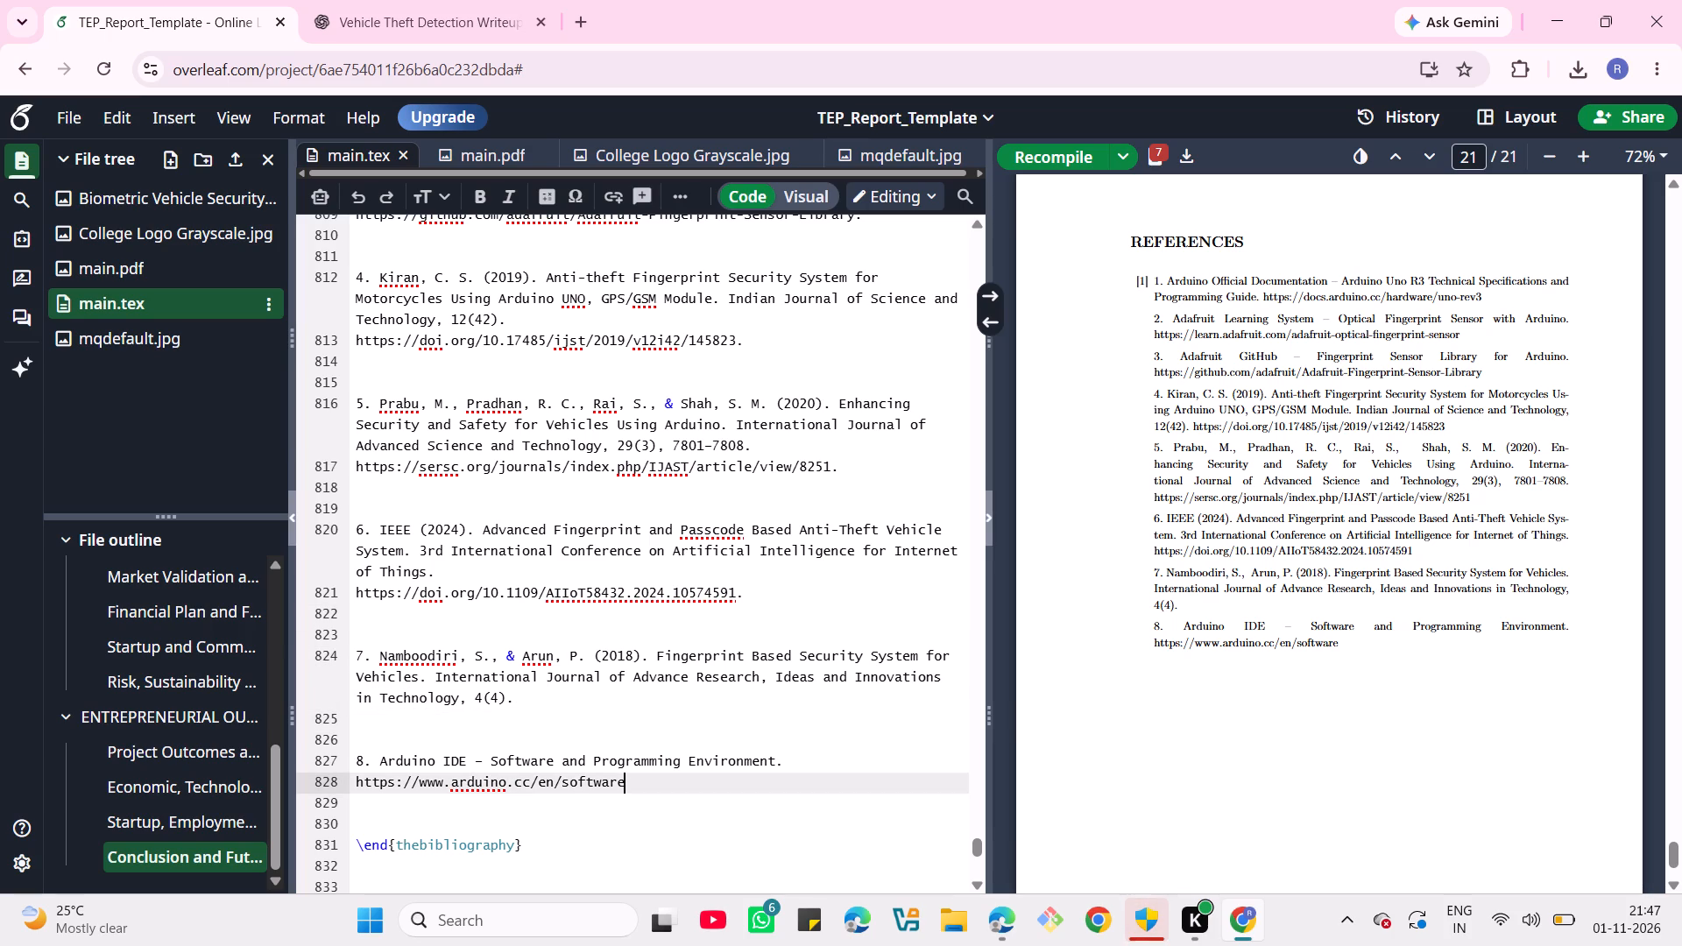
key(period)
key(Return)
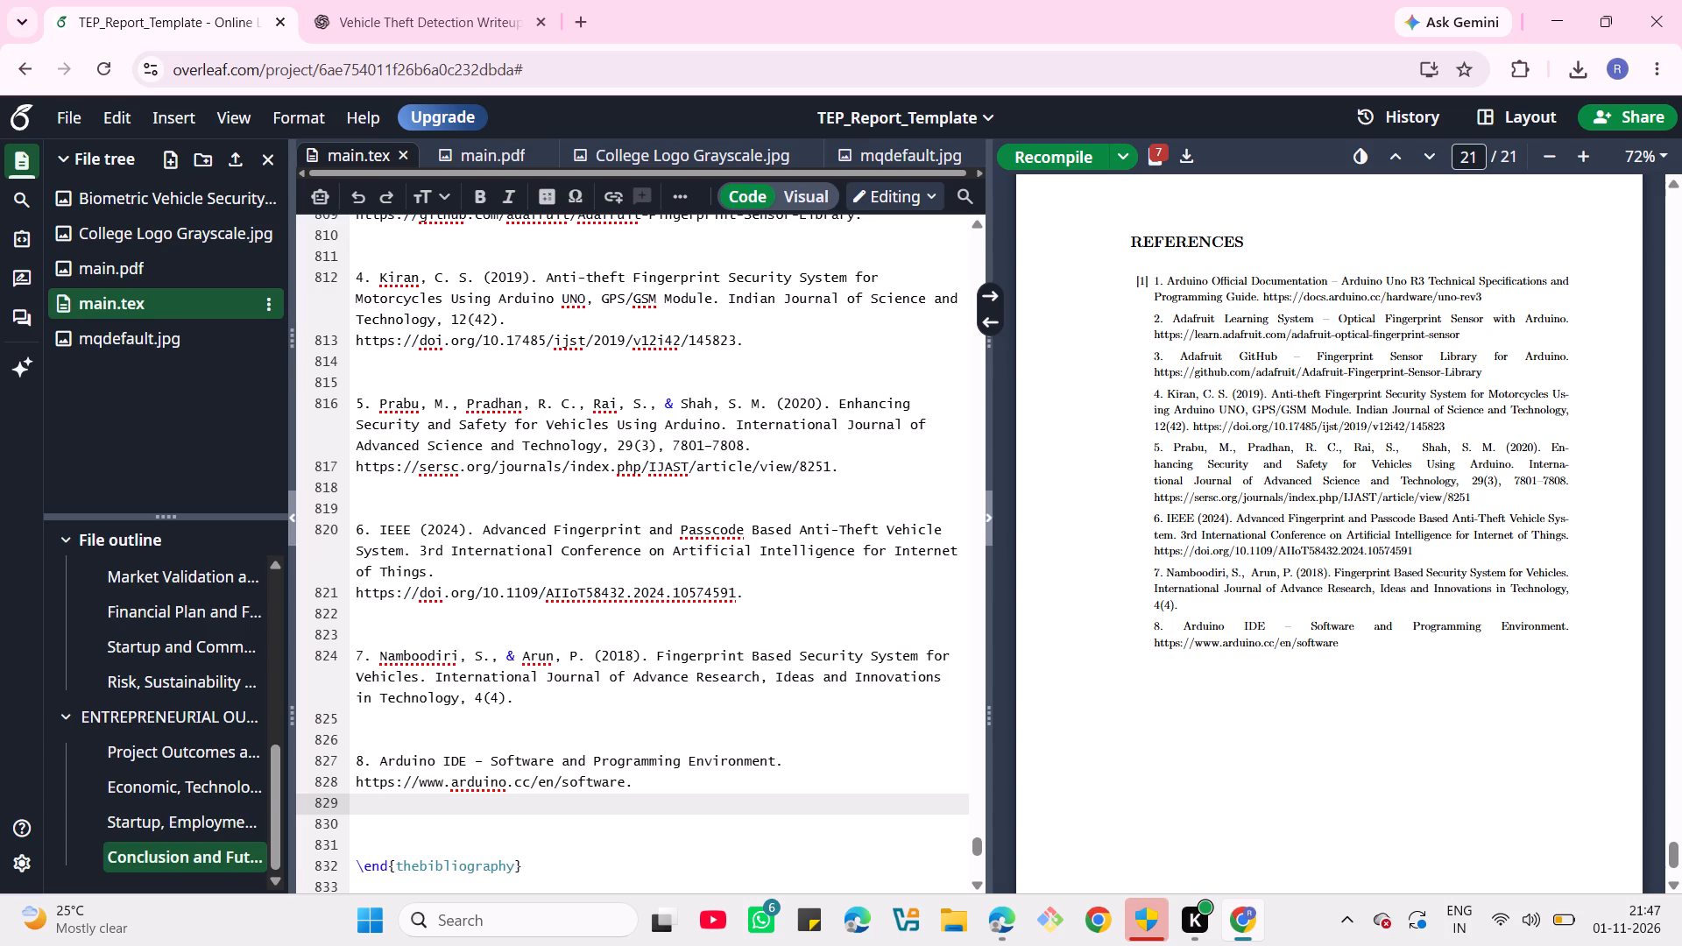
Recompile the report with the newly spaced and punctuated references.
scroll(689, 701, down, 2)
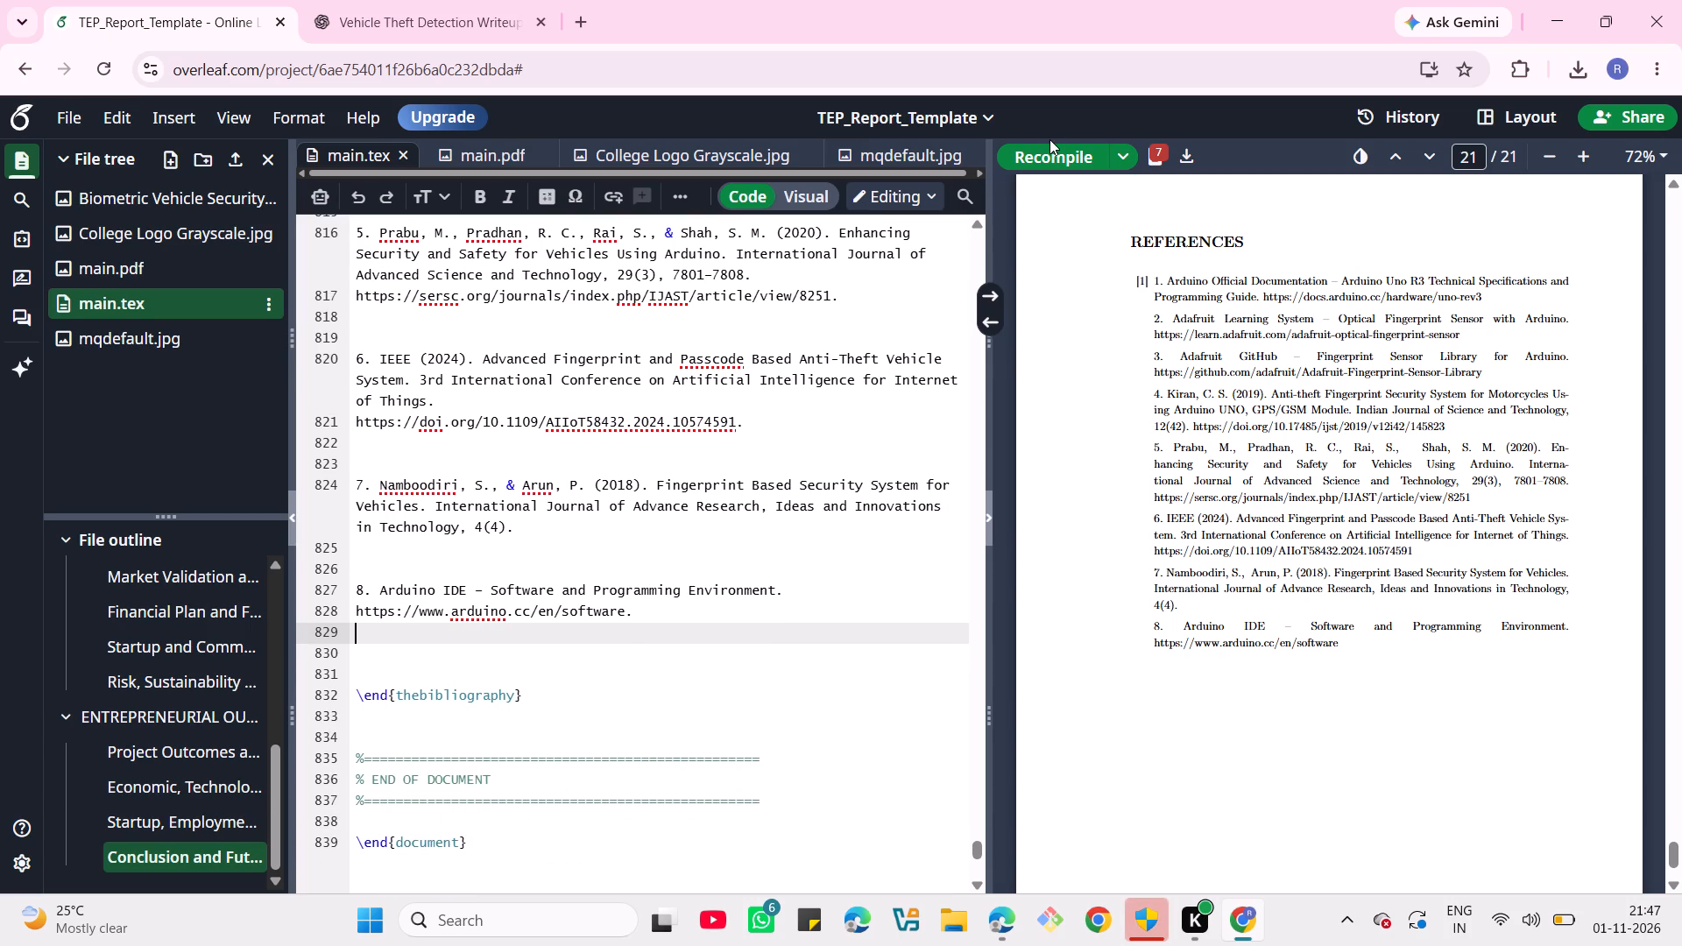
click(1048, 160)
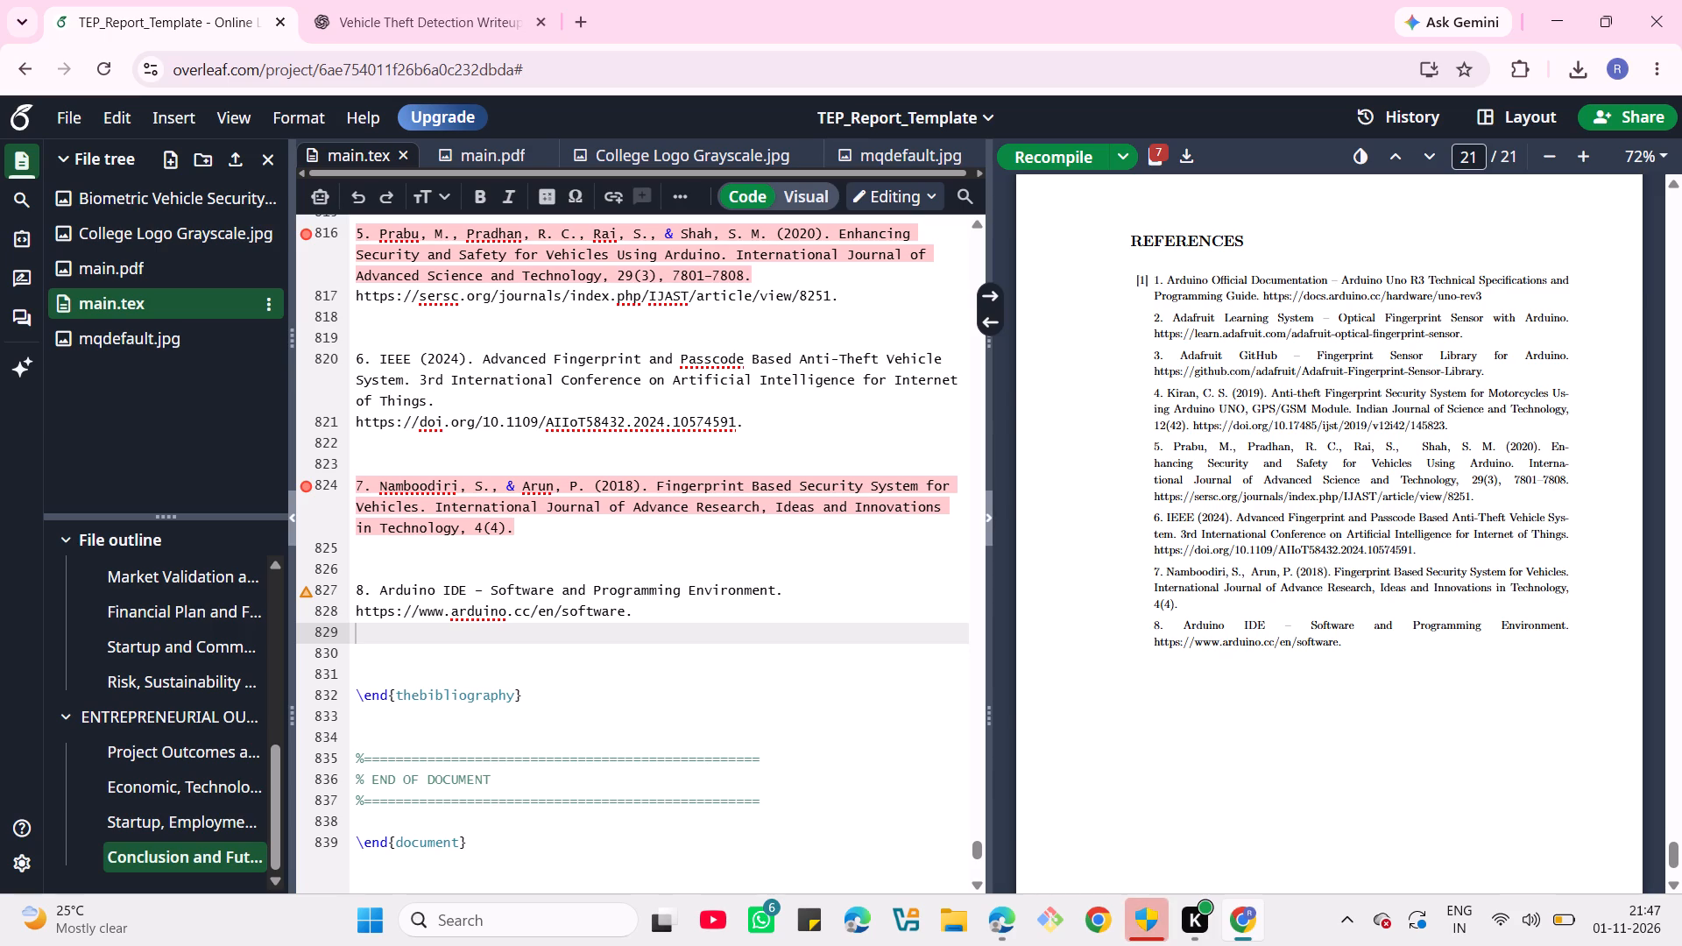
Add one more blank line after each of references 4, 5, 6 and 7 in the bibliography source.
click(509, 456)
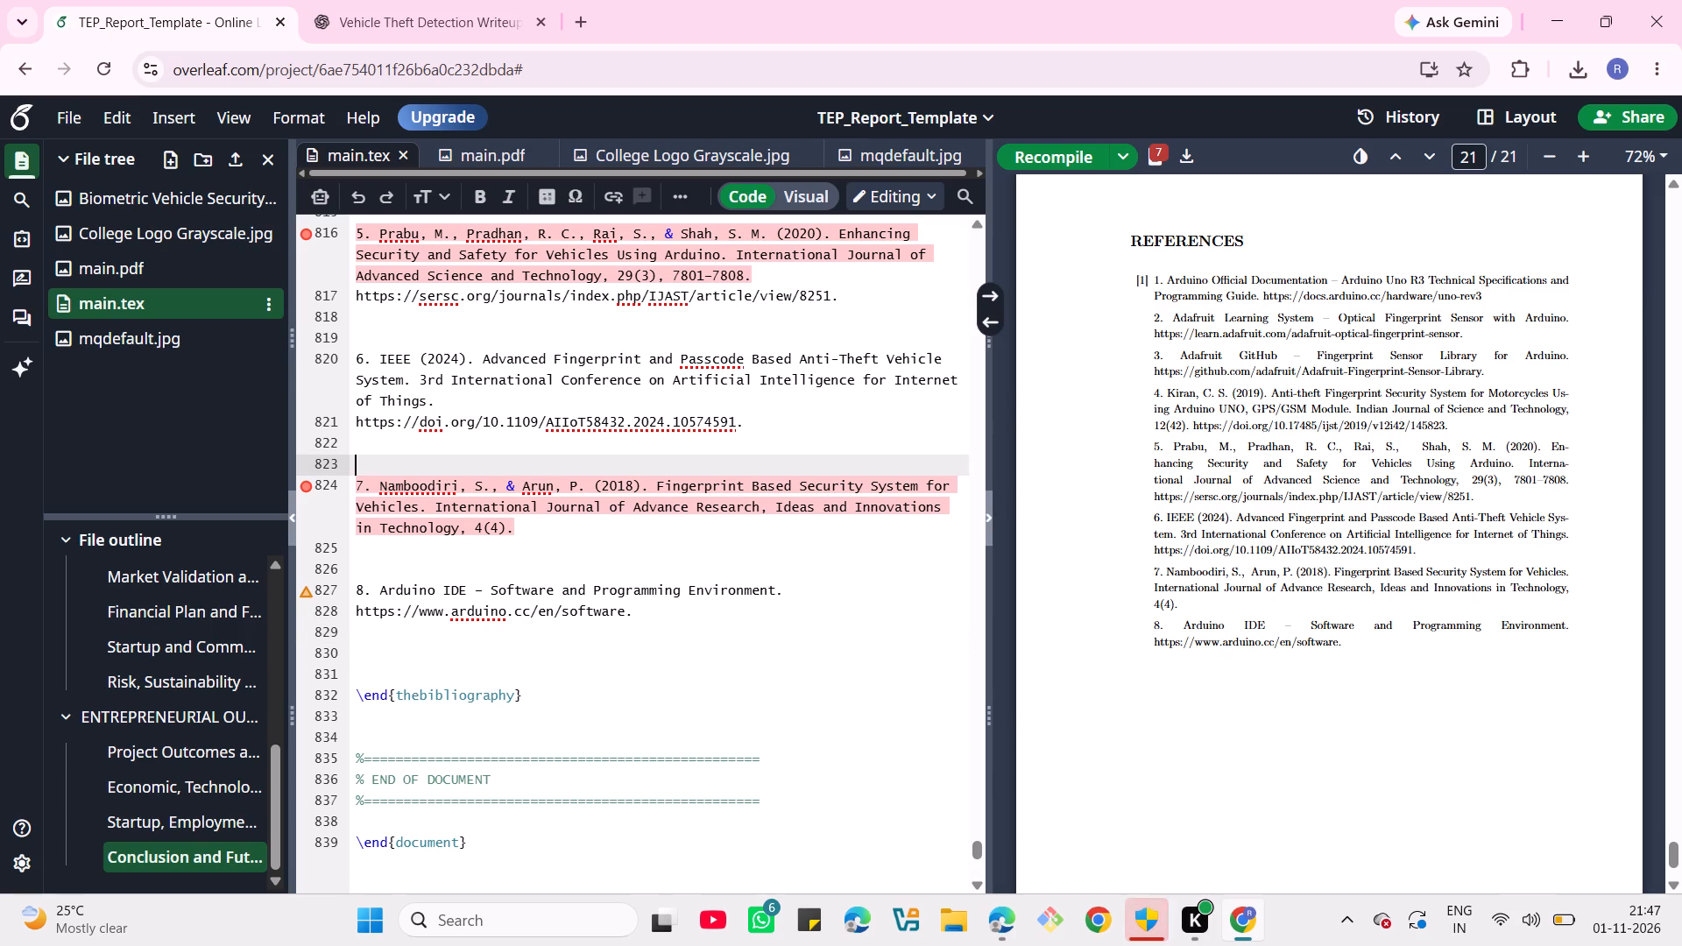
key(Return)
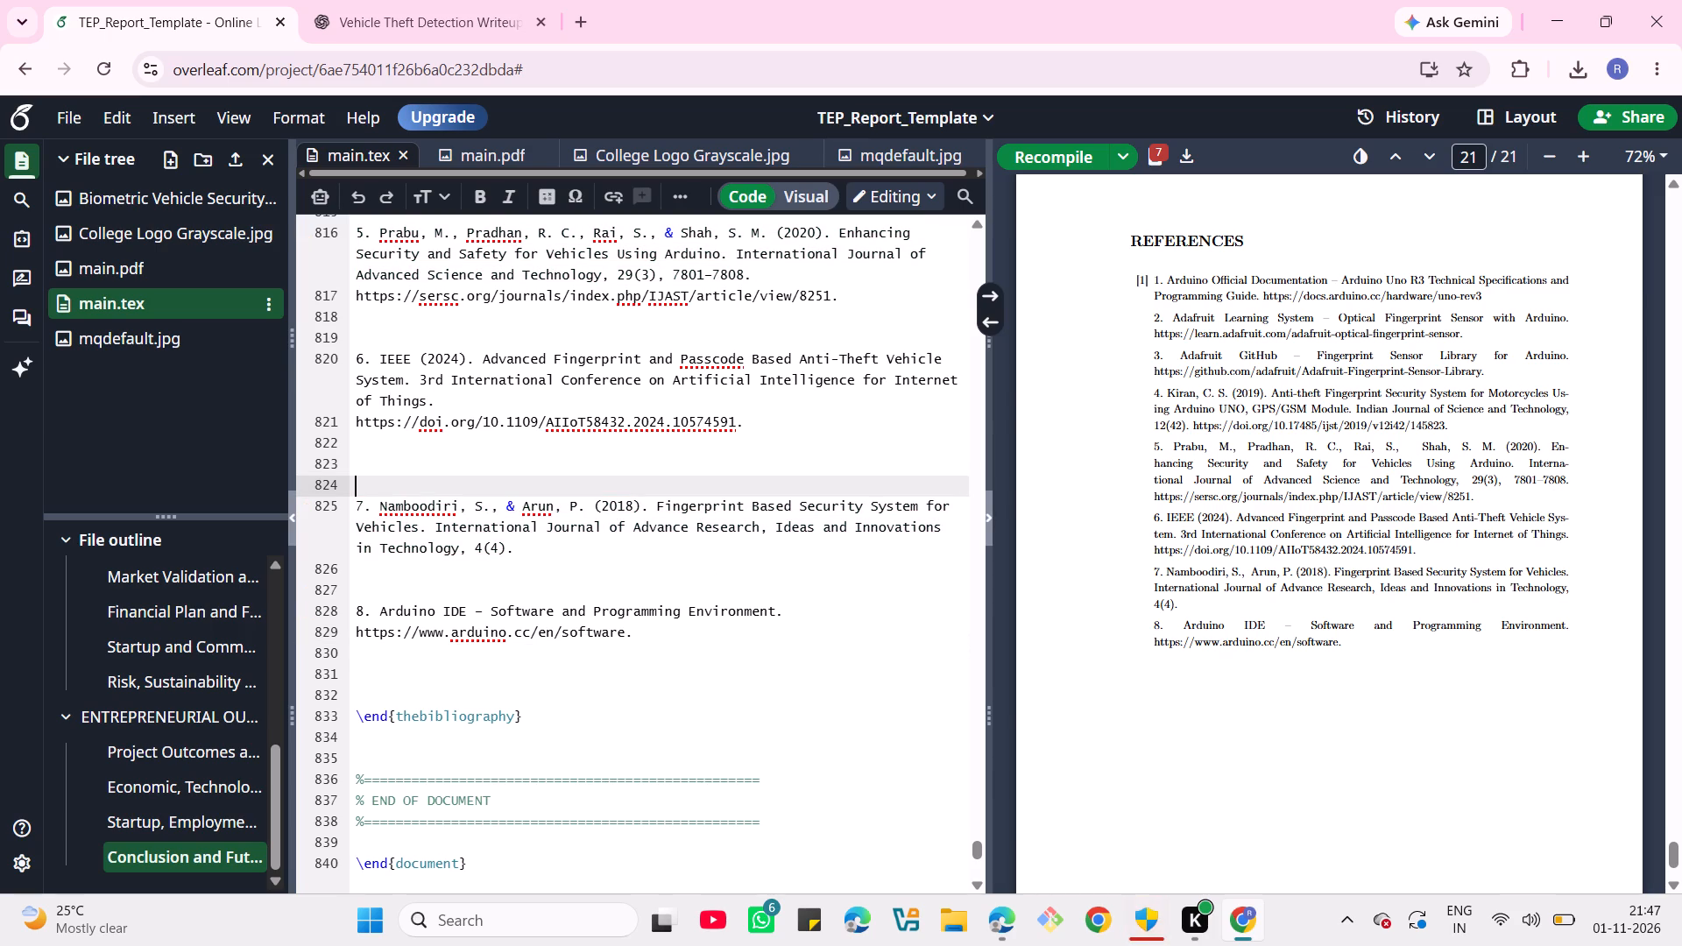
click(471, 576)
key(Return)
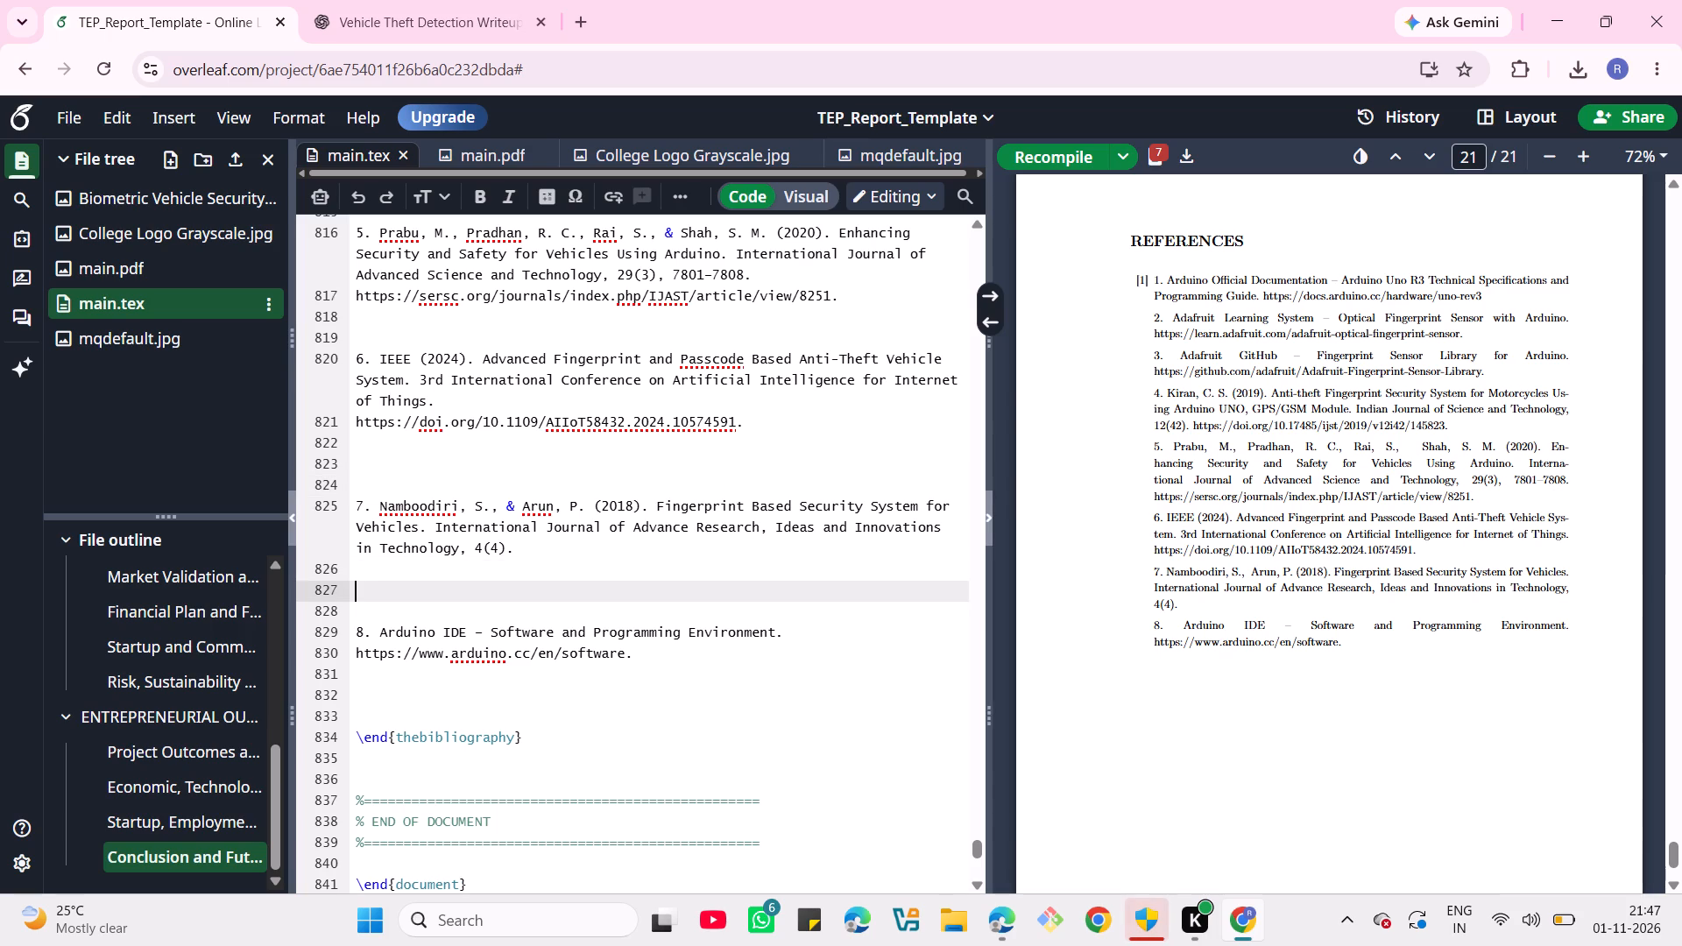
scroll(592, 321, up, 1)
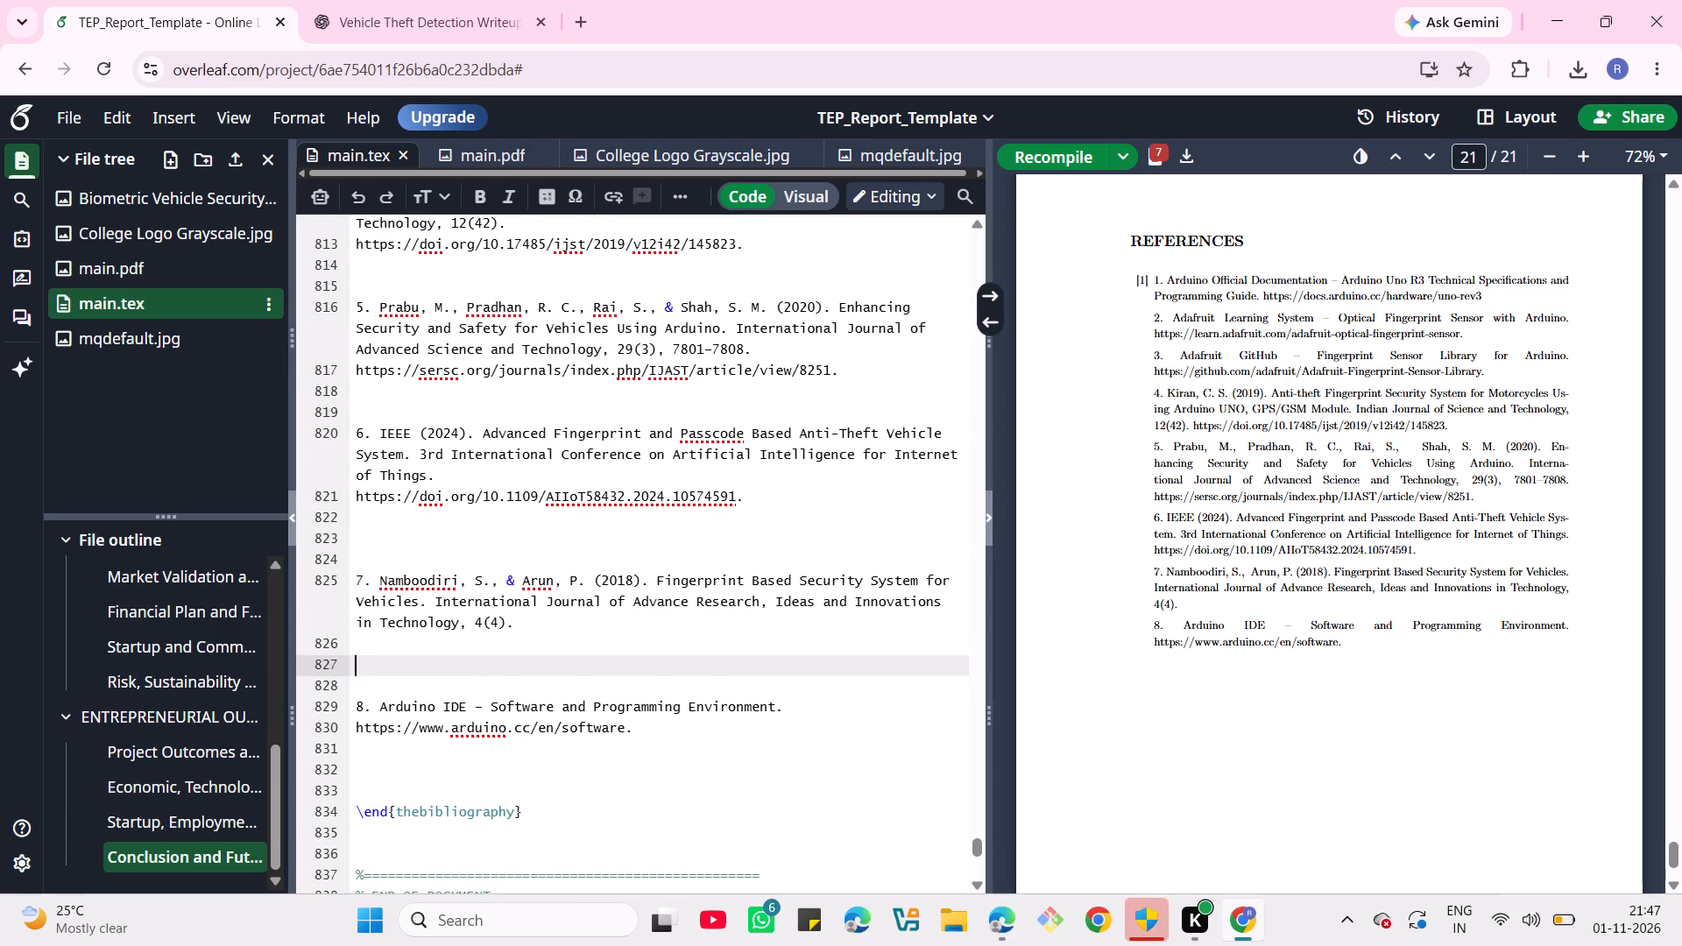
click(543, 374)
click(546, 392)
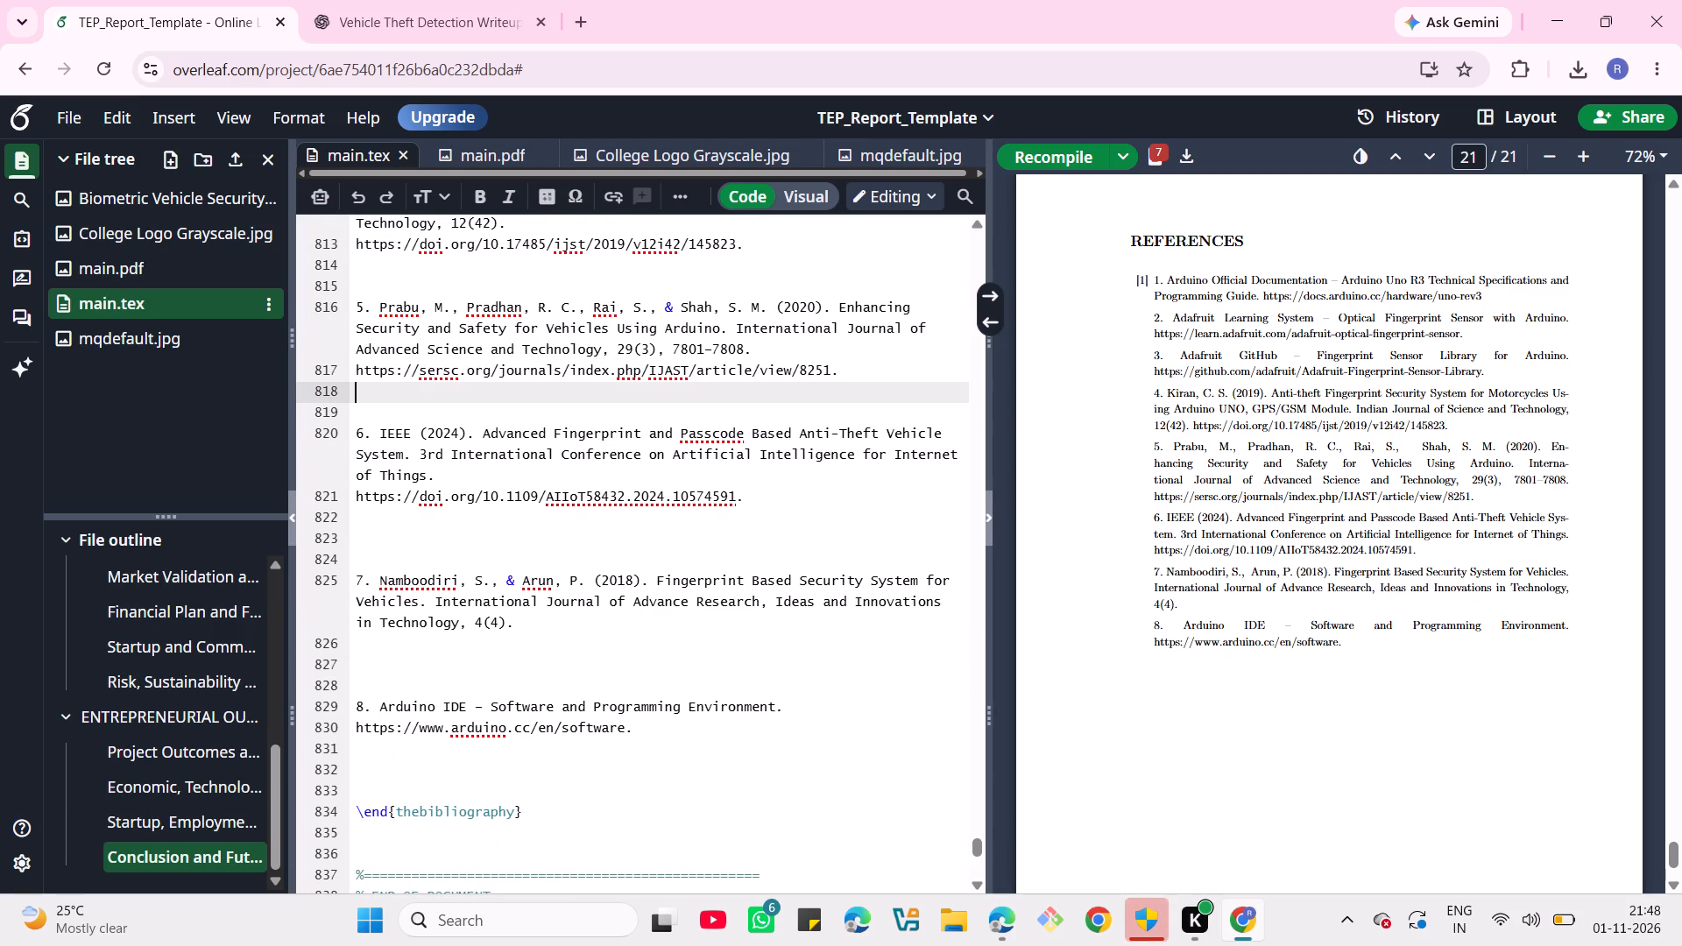
key(Return)
click(544, 274)
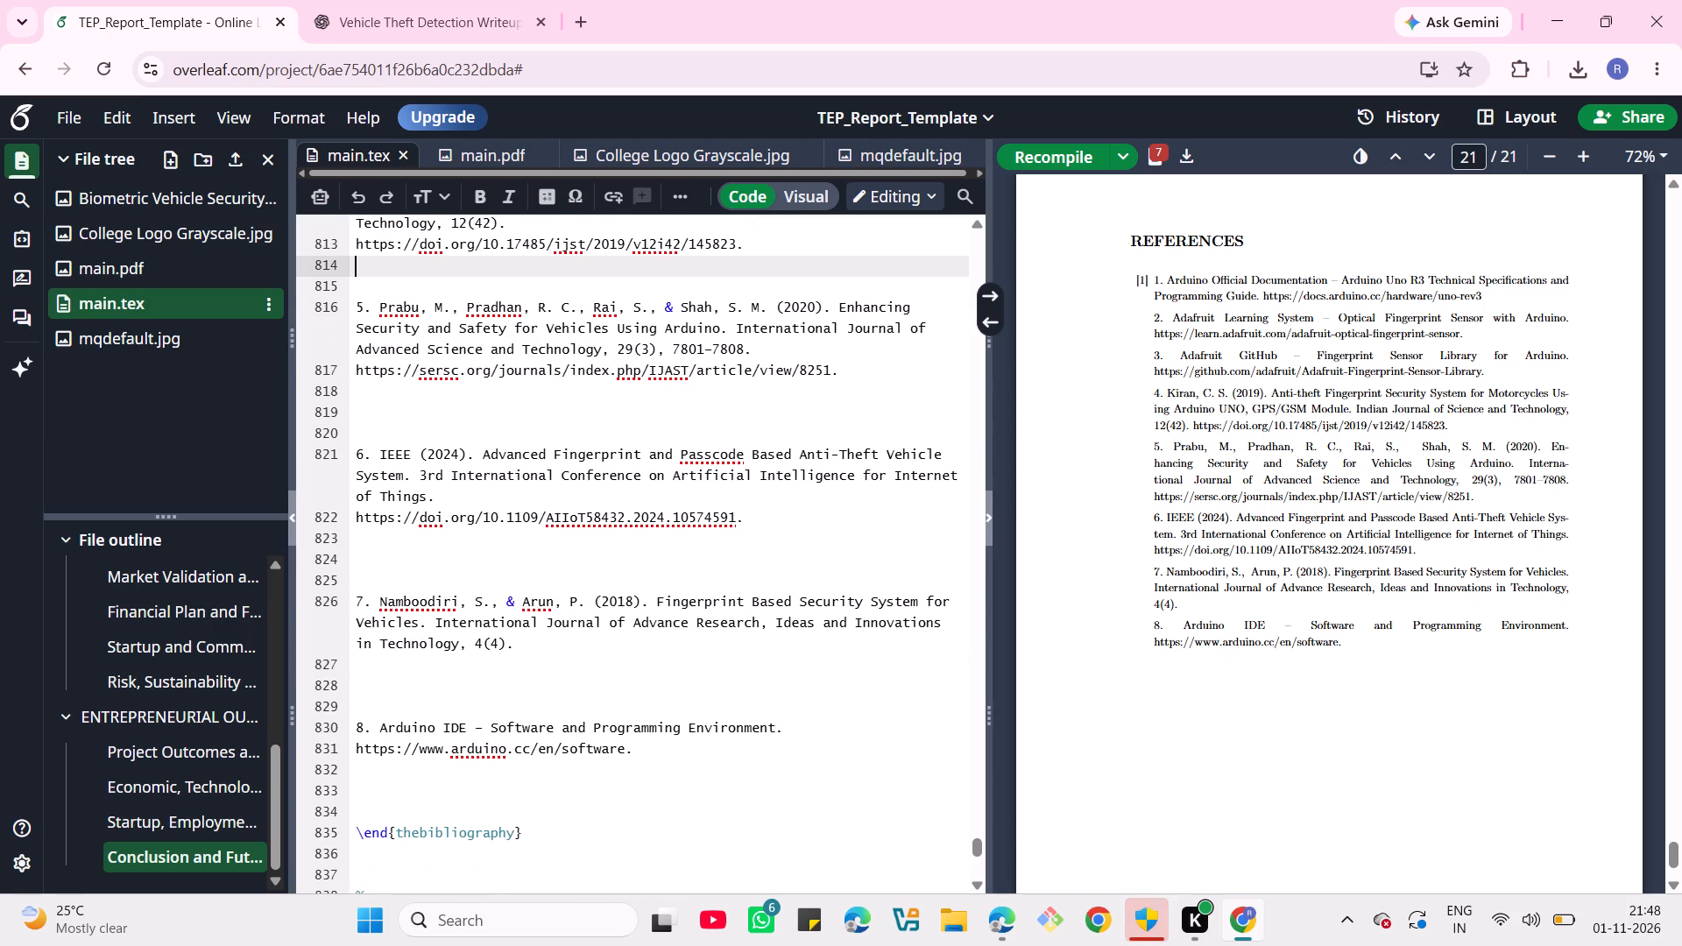
key(Return)
Add one more blank line after each of references 1, 2 and 3, and recompile the report.
scroll(544, 328, up, 1)
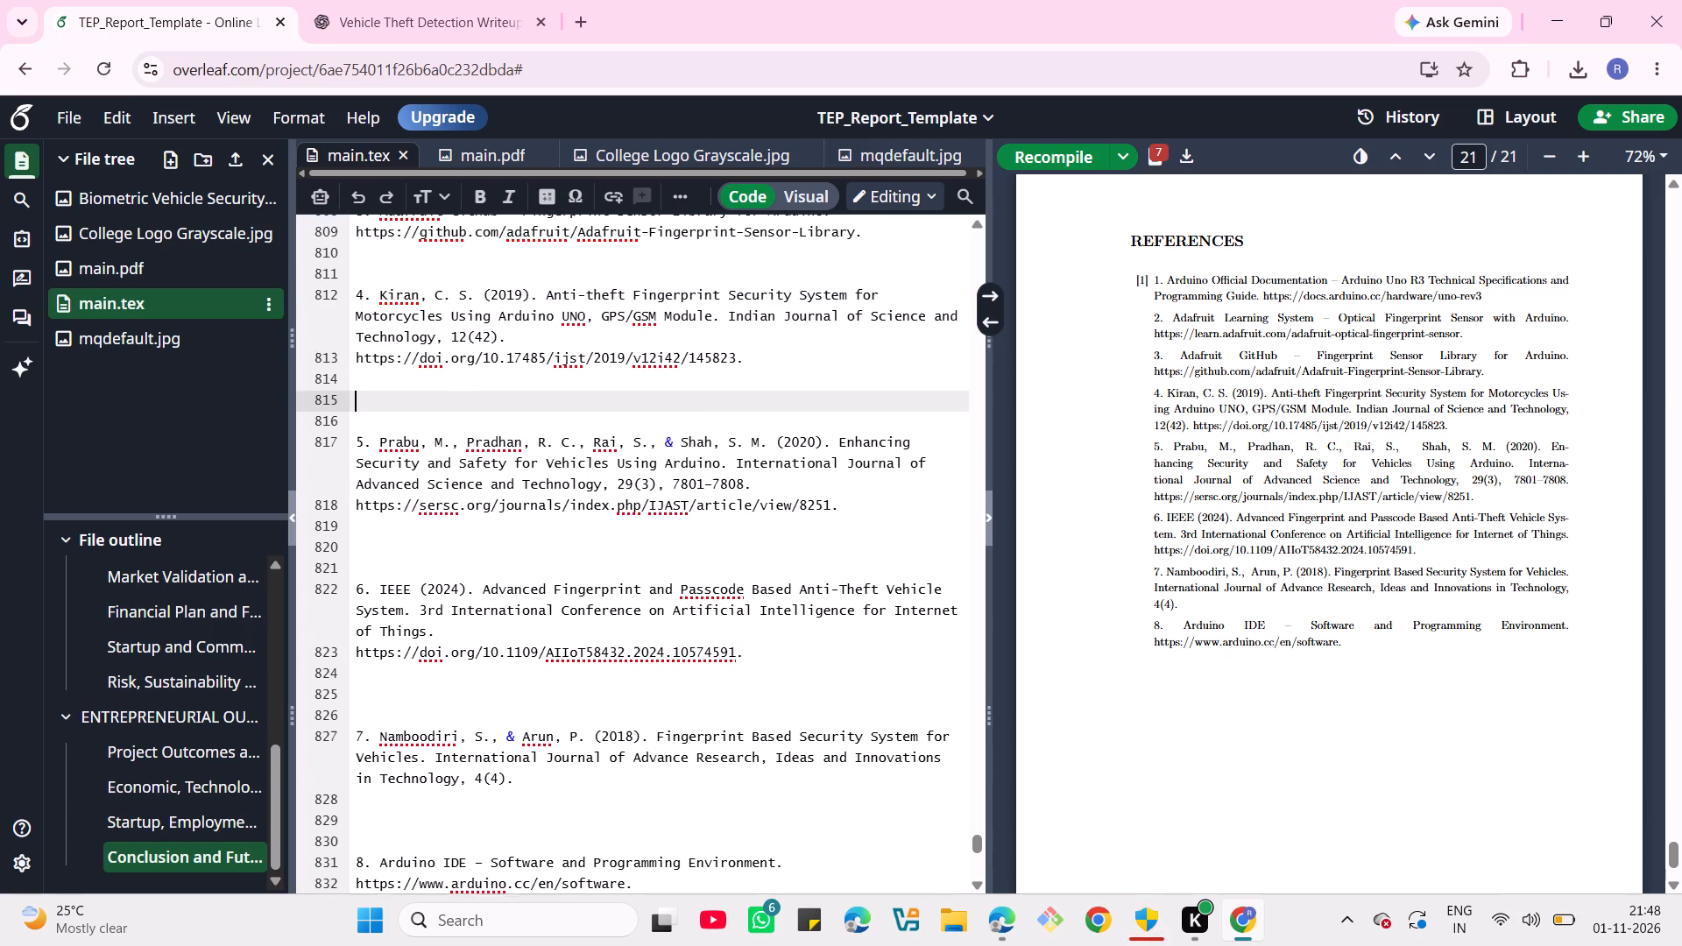
scroll(544, 328, up, 1)
click(514, 273)
key(Return)
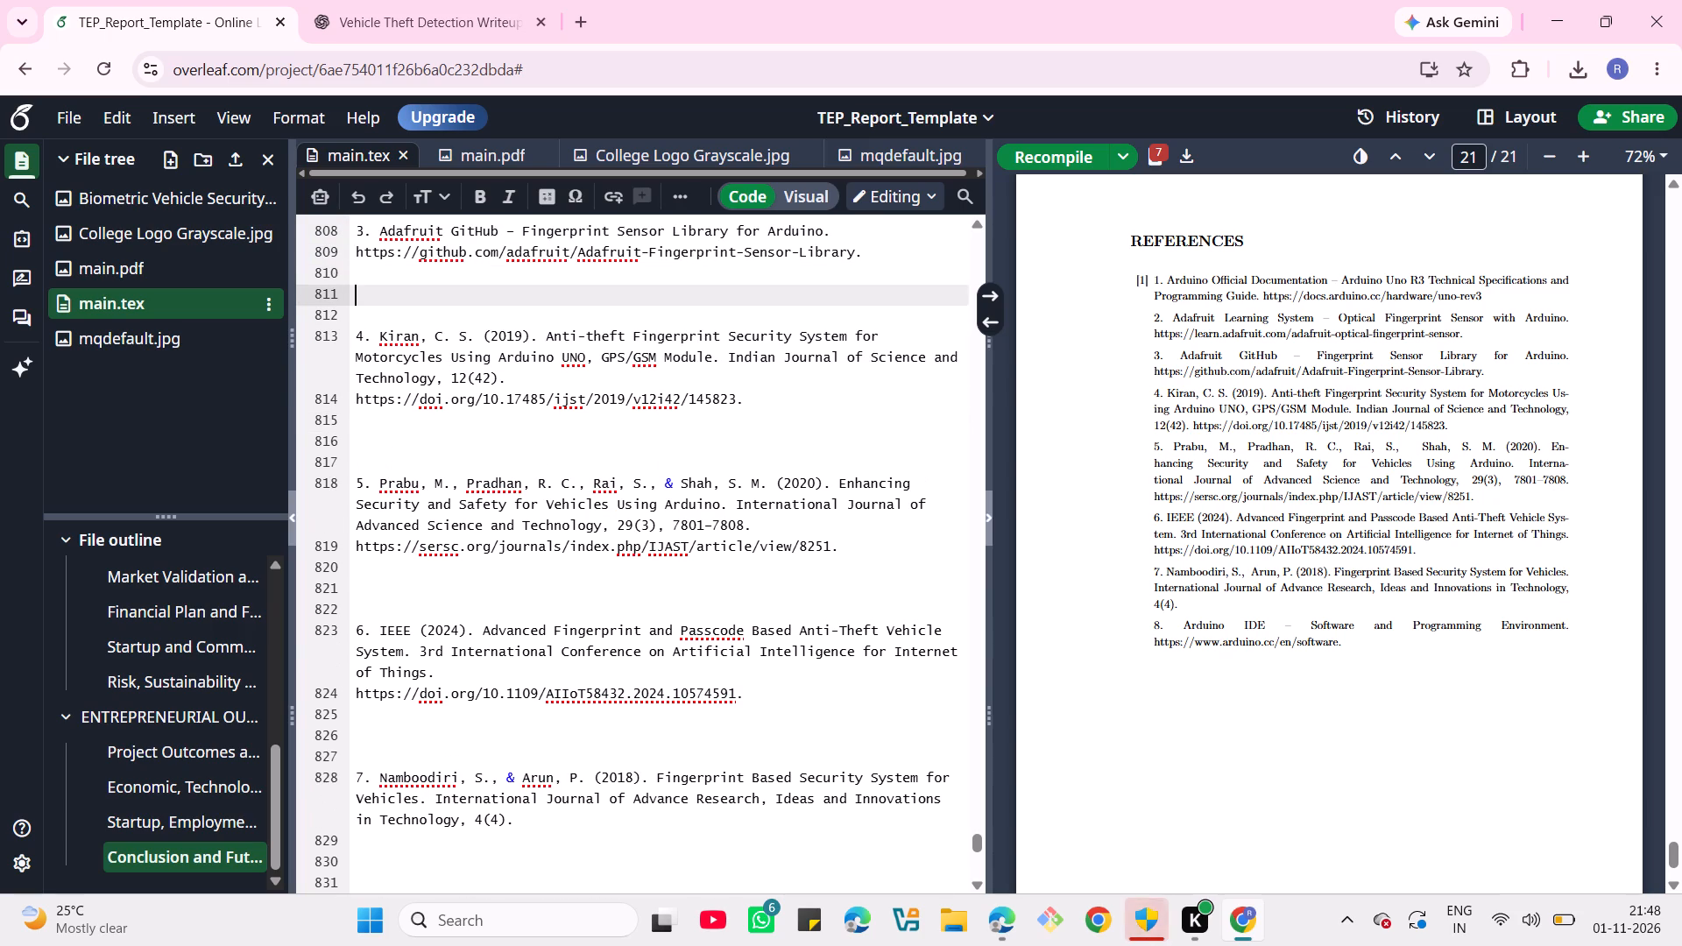
scroll(518, 280, up, 1)
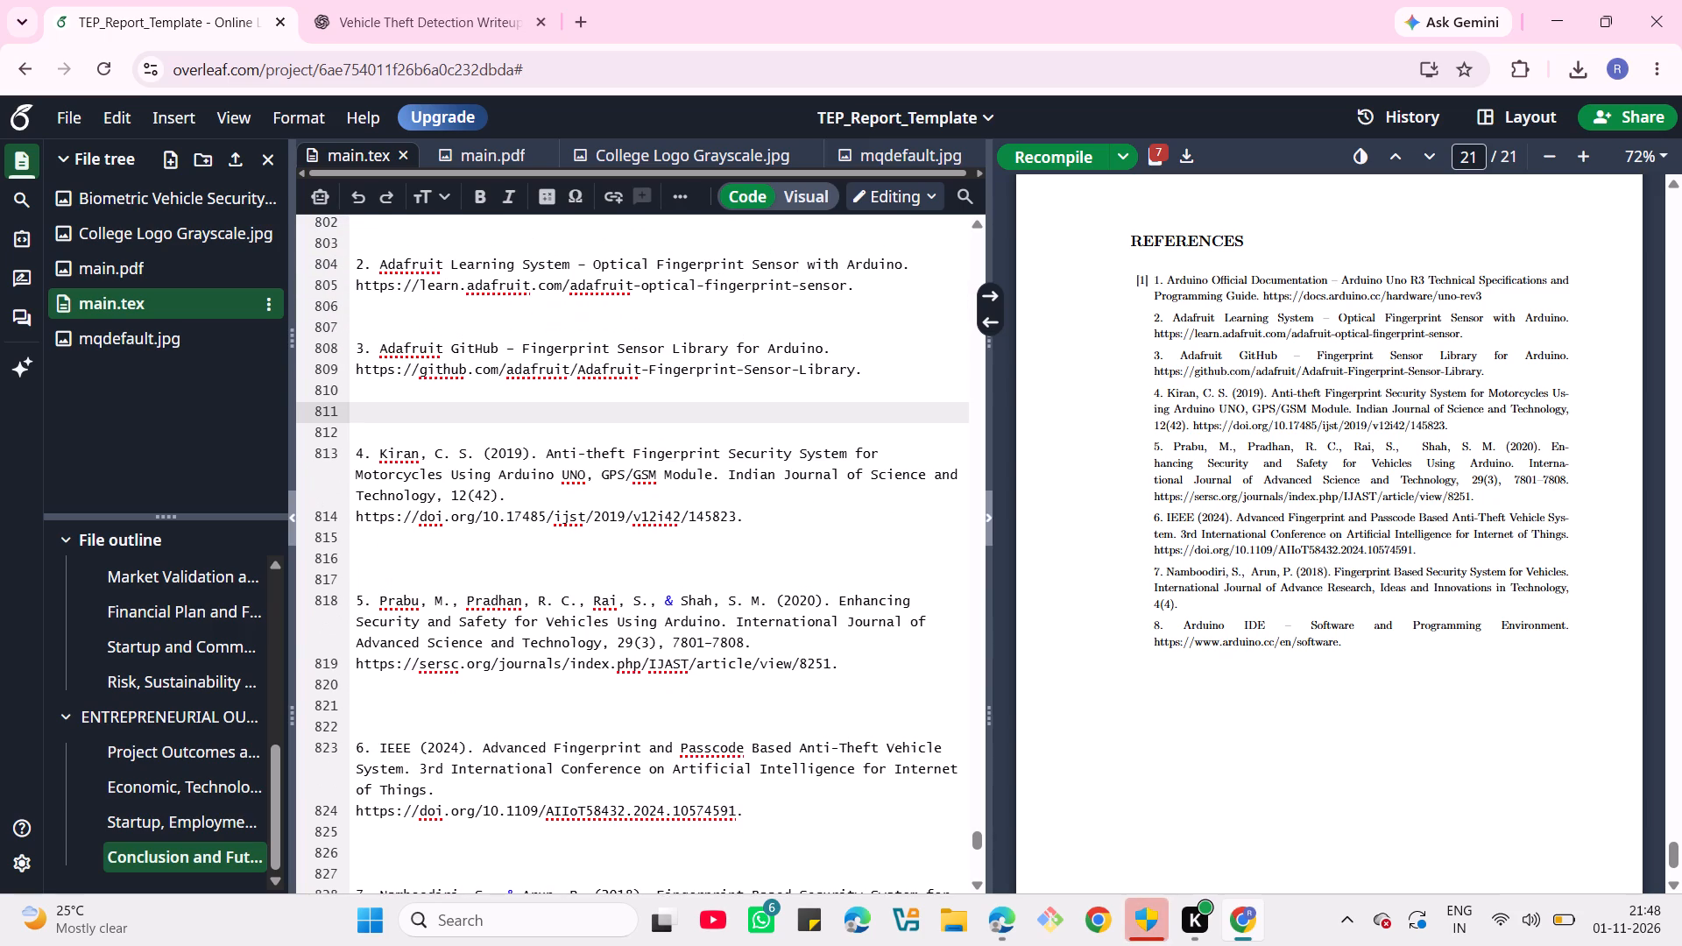
click(514, 311)
key(Return)
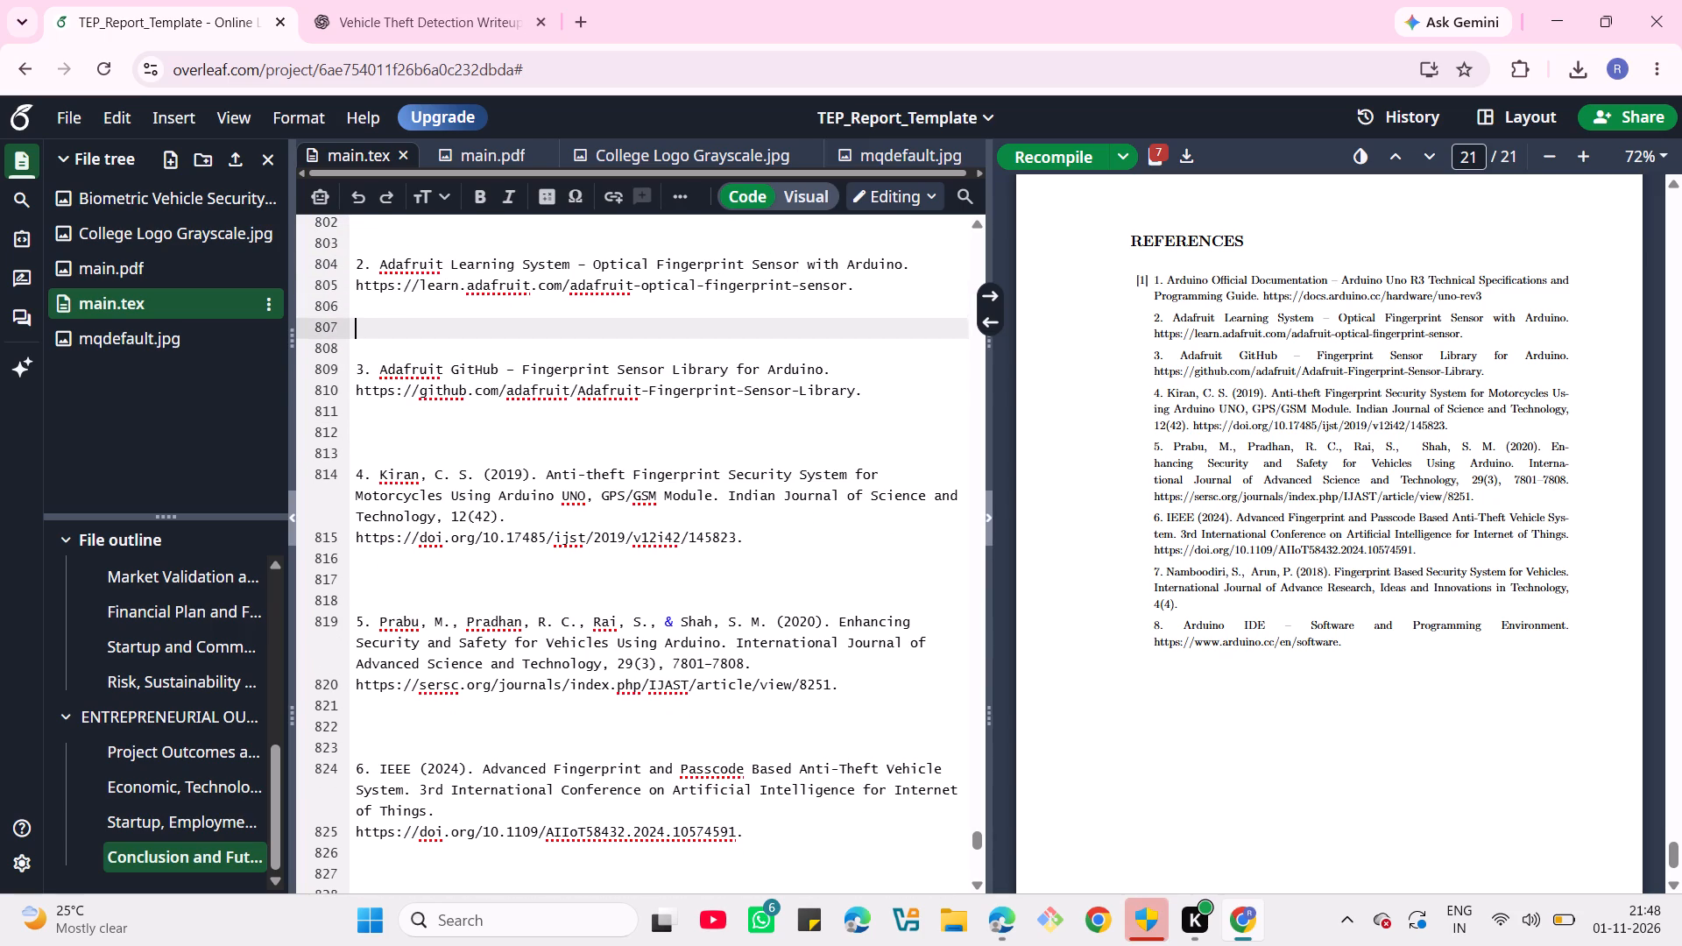
scroll(514, 311, up, 1)
click(449, 323)
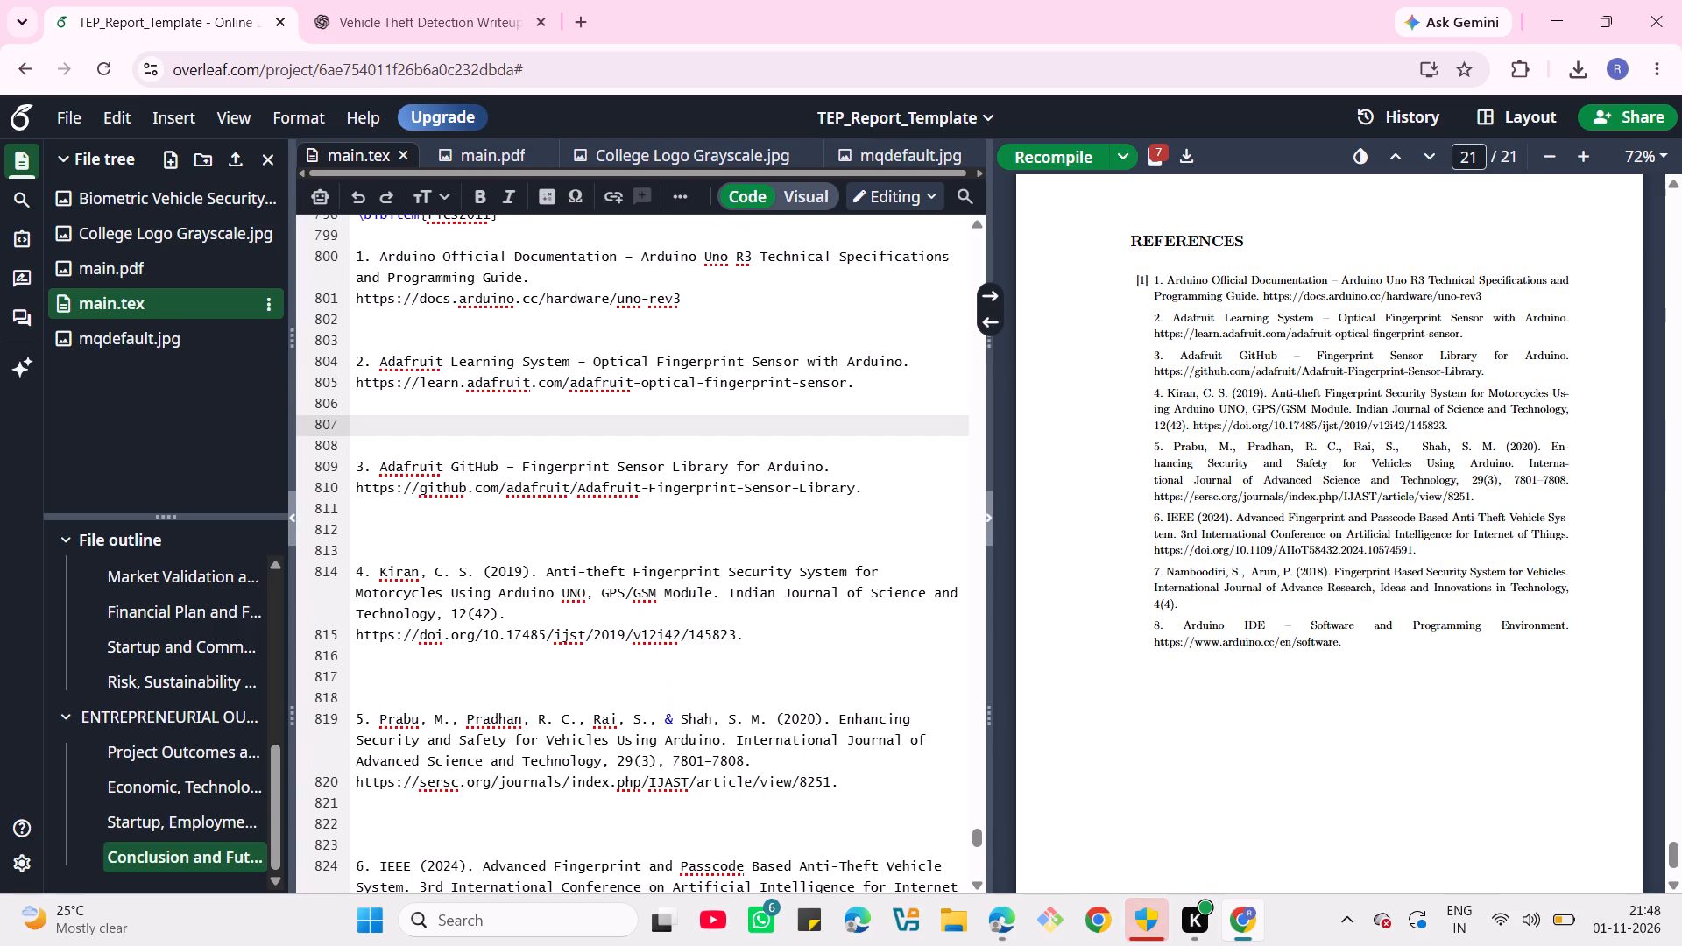
key(Return)
scroll(449, 323, up, 1)
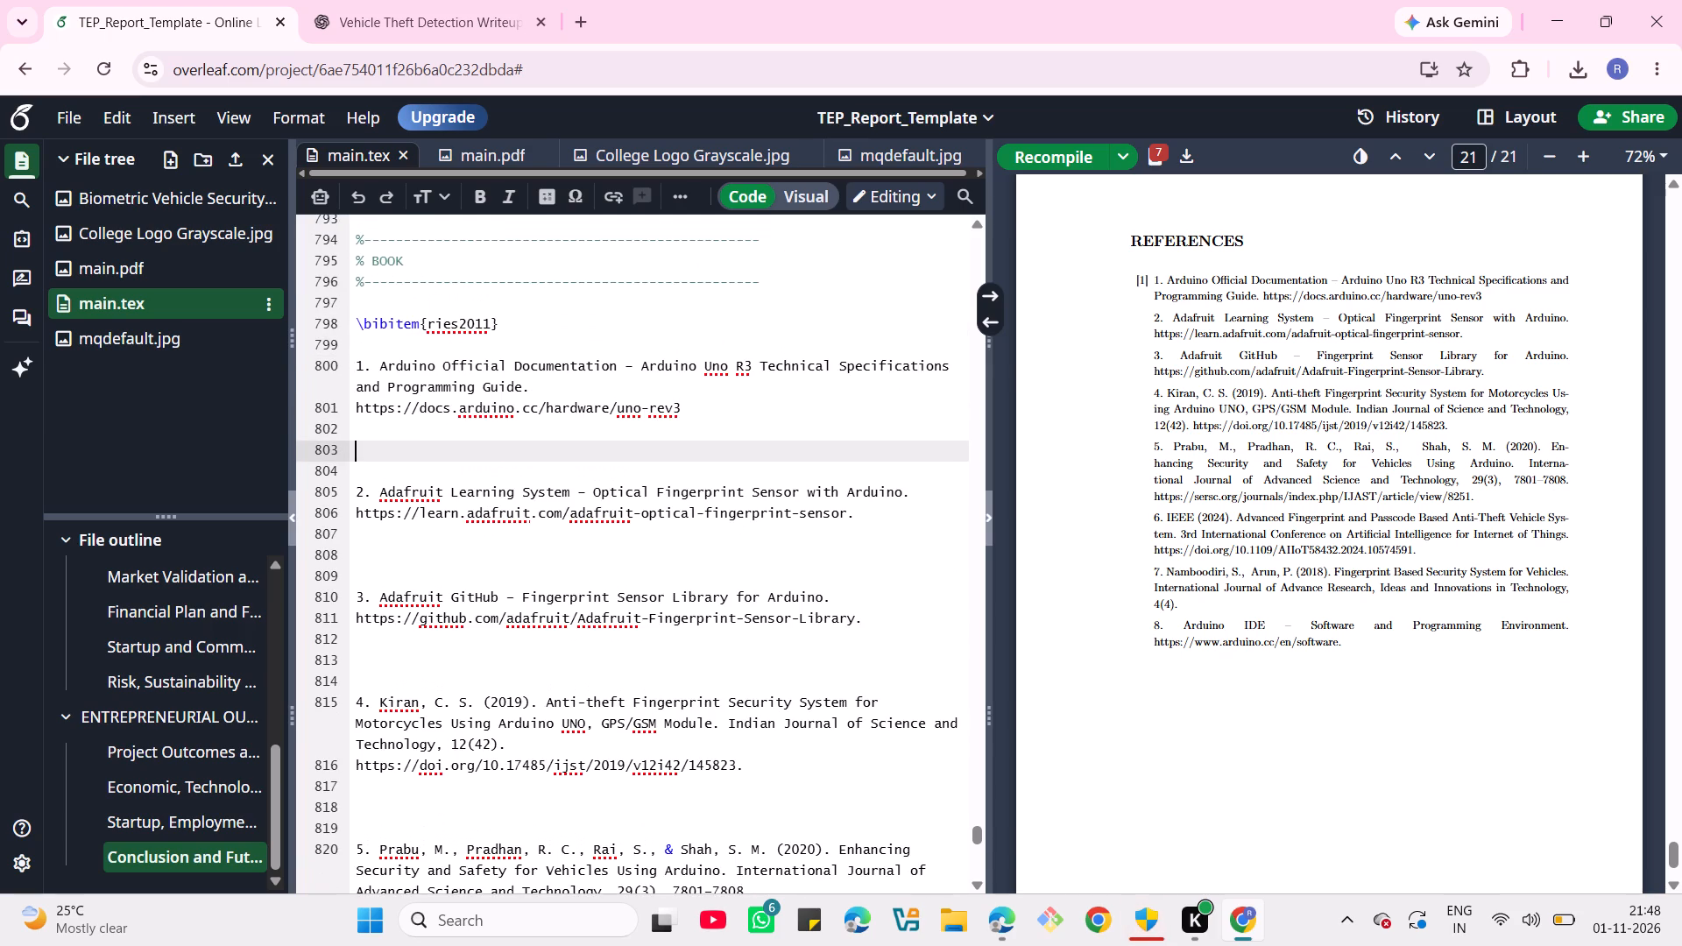
click(1051, 153)
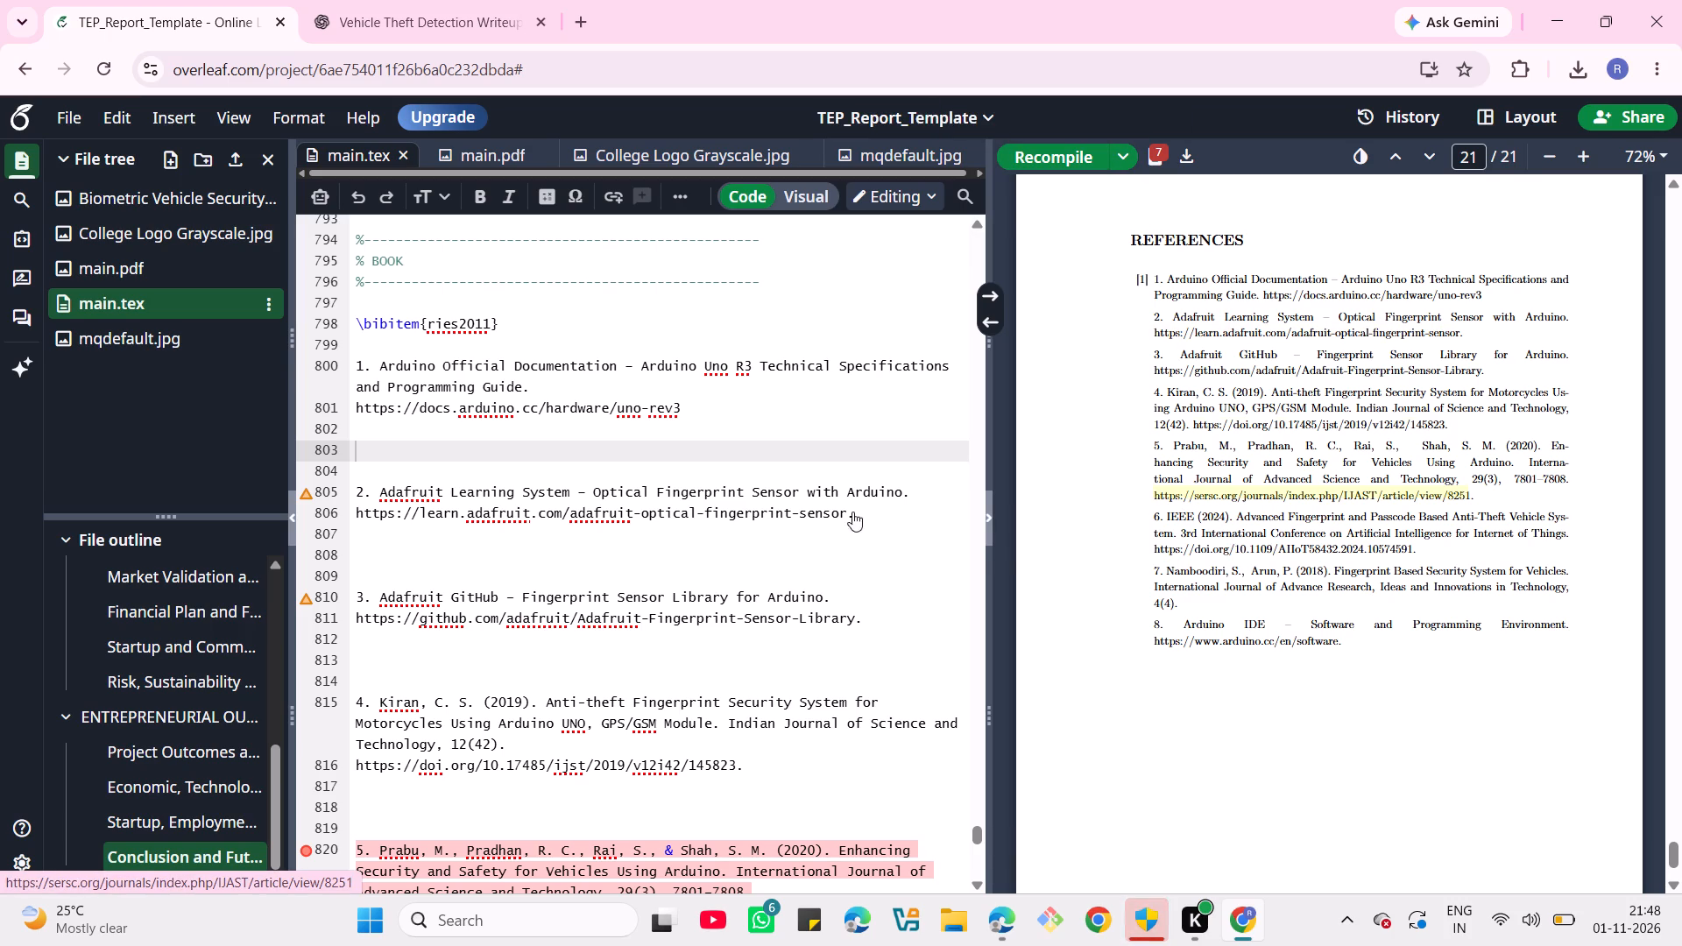
Review the compiled report from the References page back through Chapter 4 to the Business Model Canvas figure in Chapter 3.
scroll(839, 519, down, 8)
scroll(839, 519, up, 1)
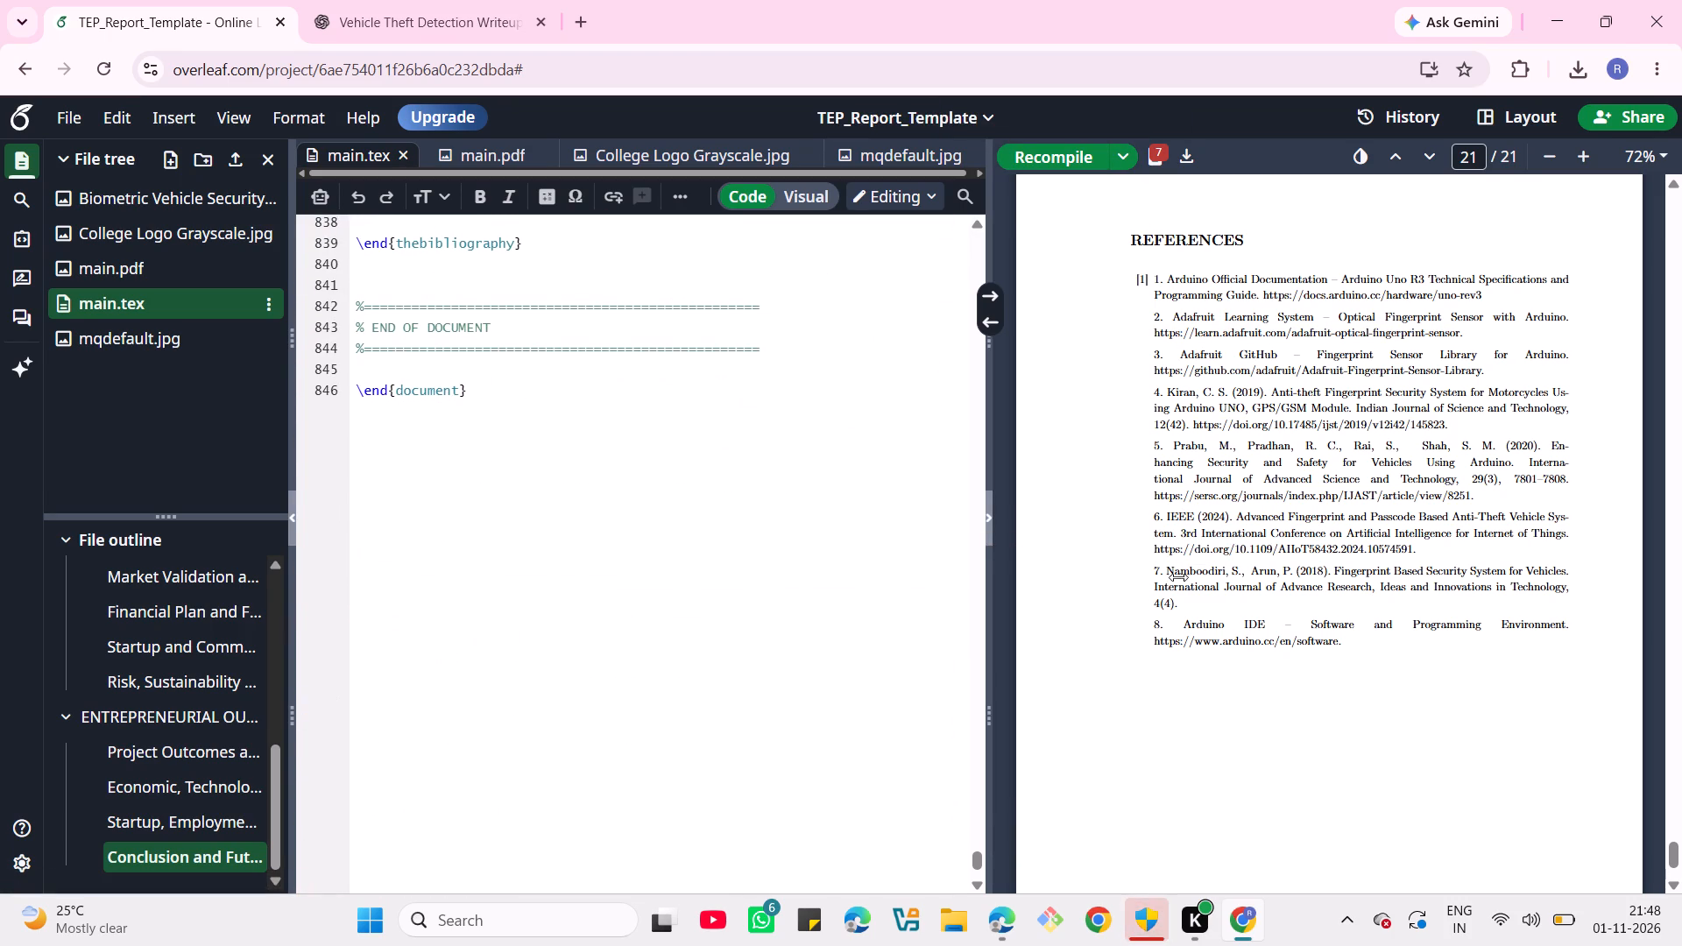
scroll(1202, 632, up, 5)
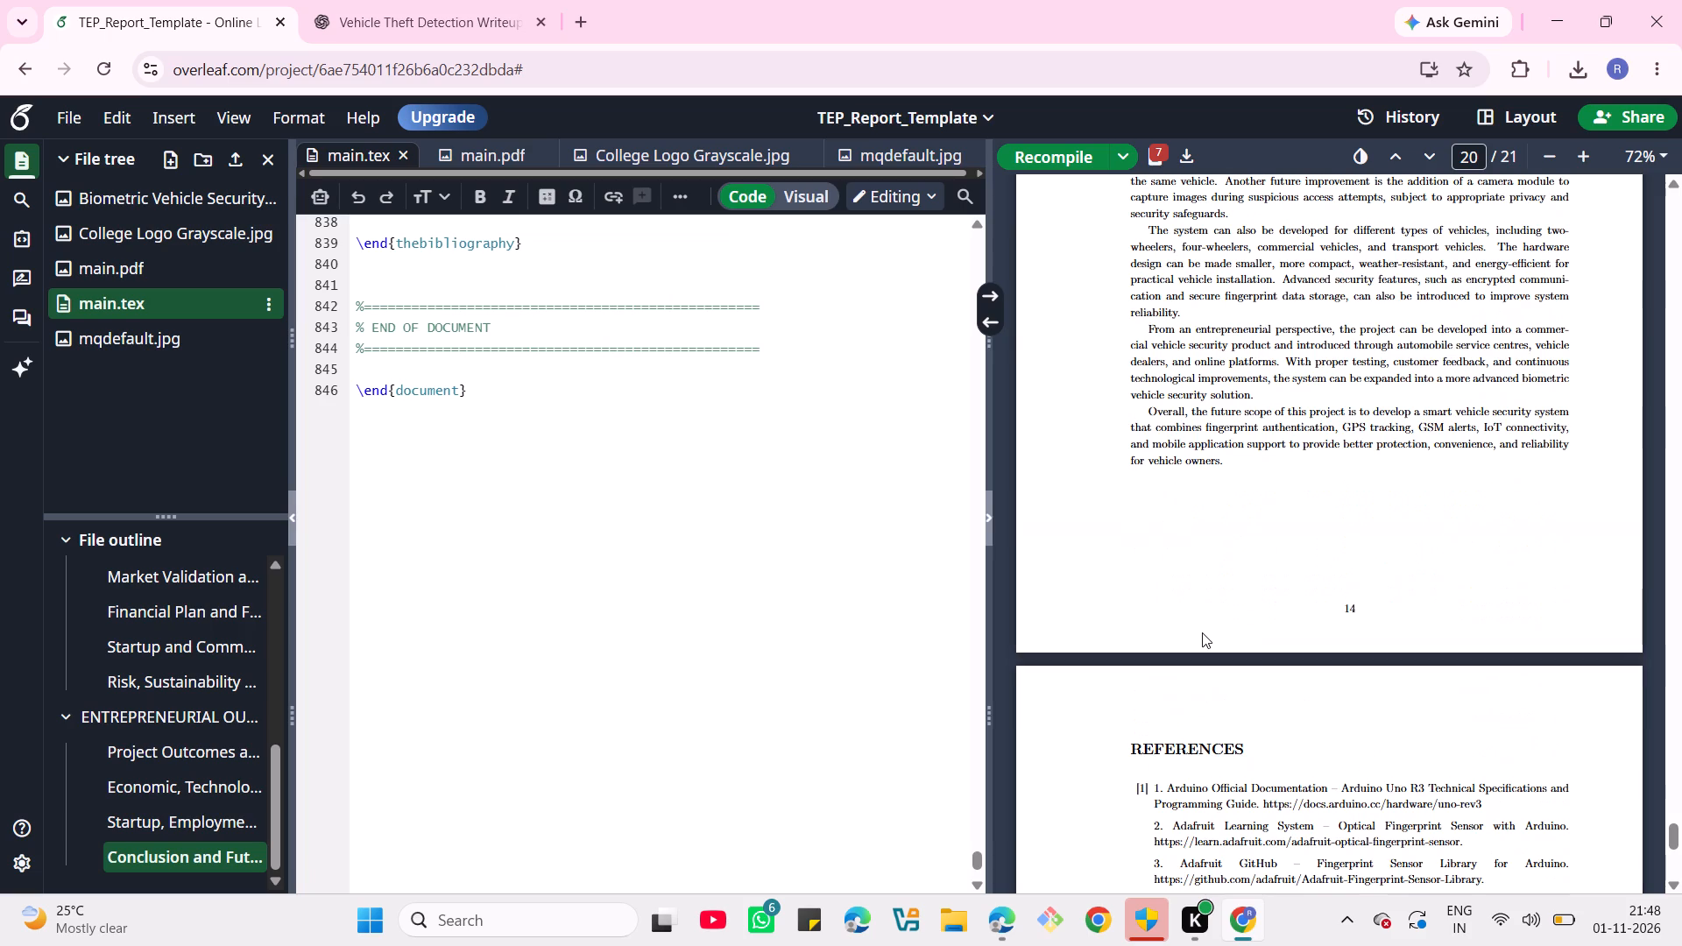
scroll(1202, 632, up, 6)
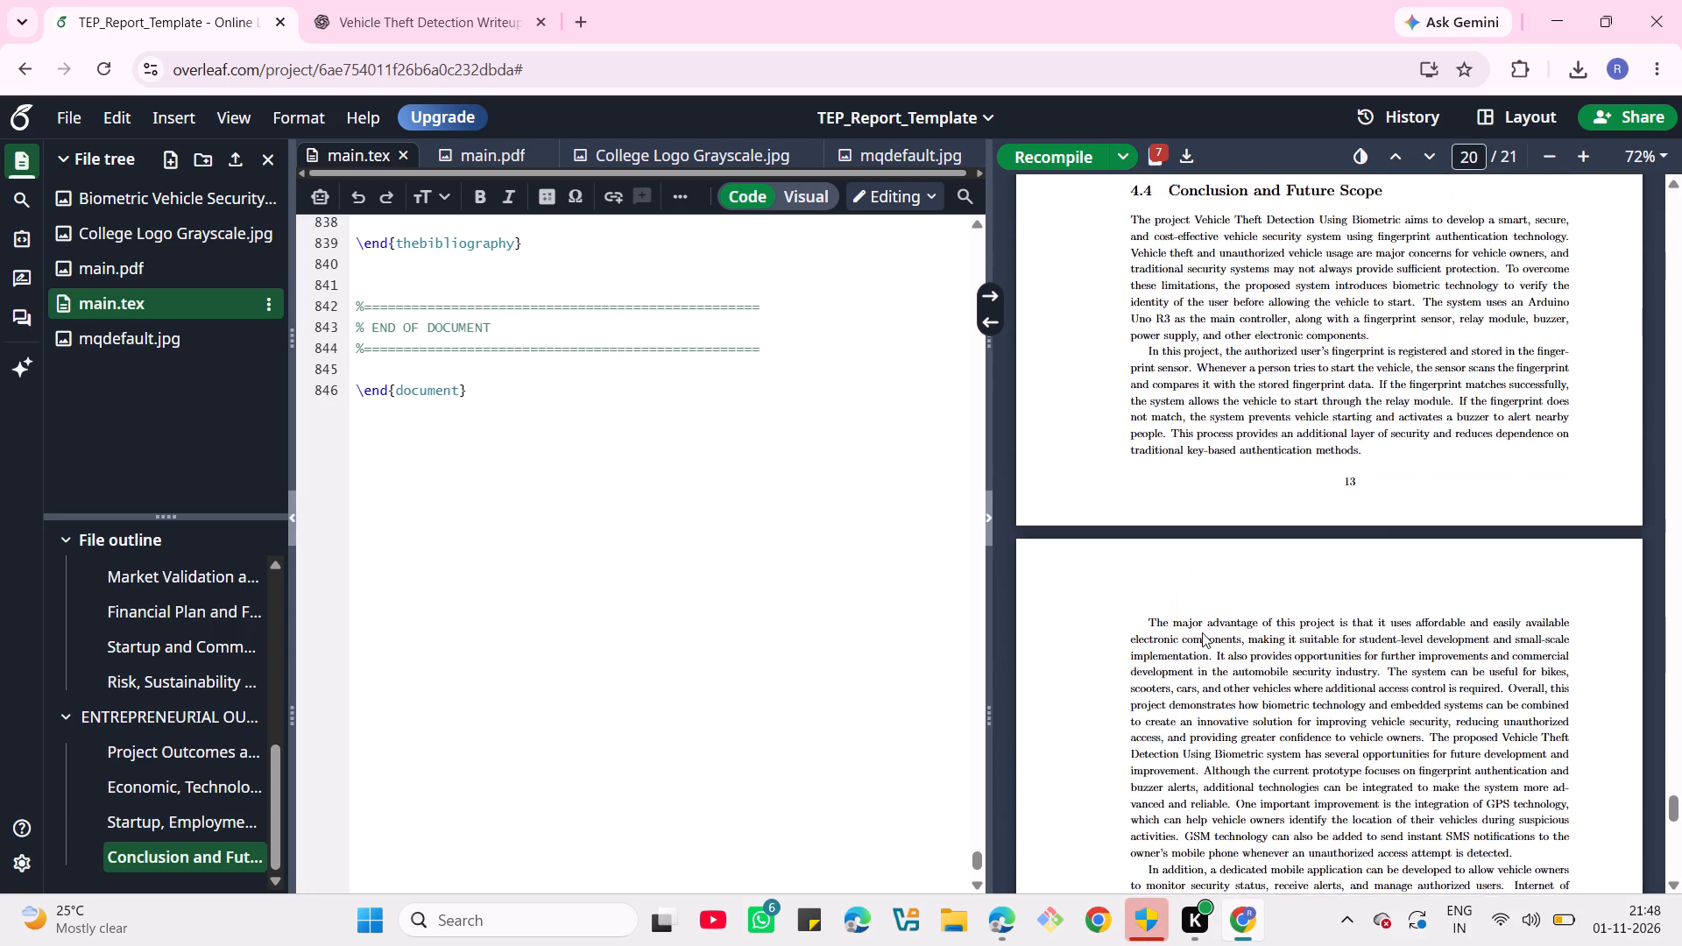
scroll(1202, 632, up, 8)
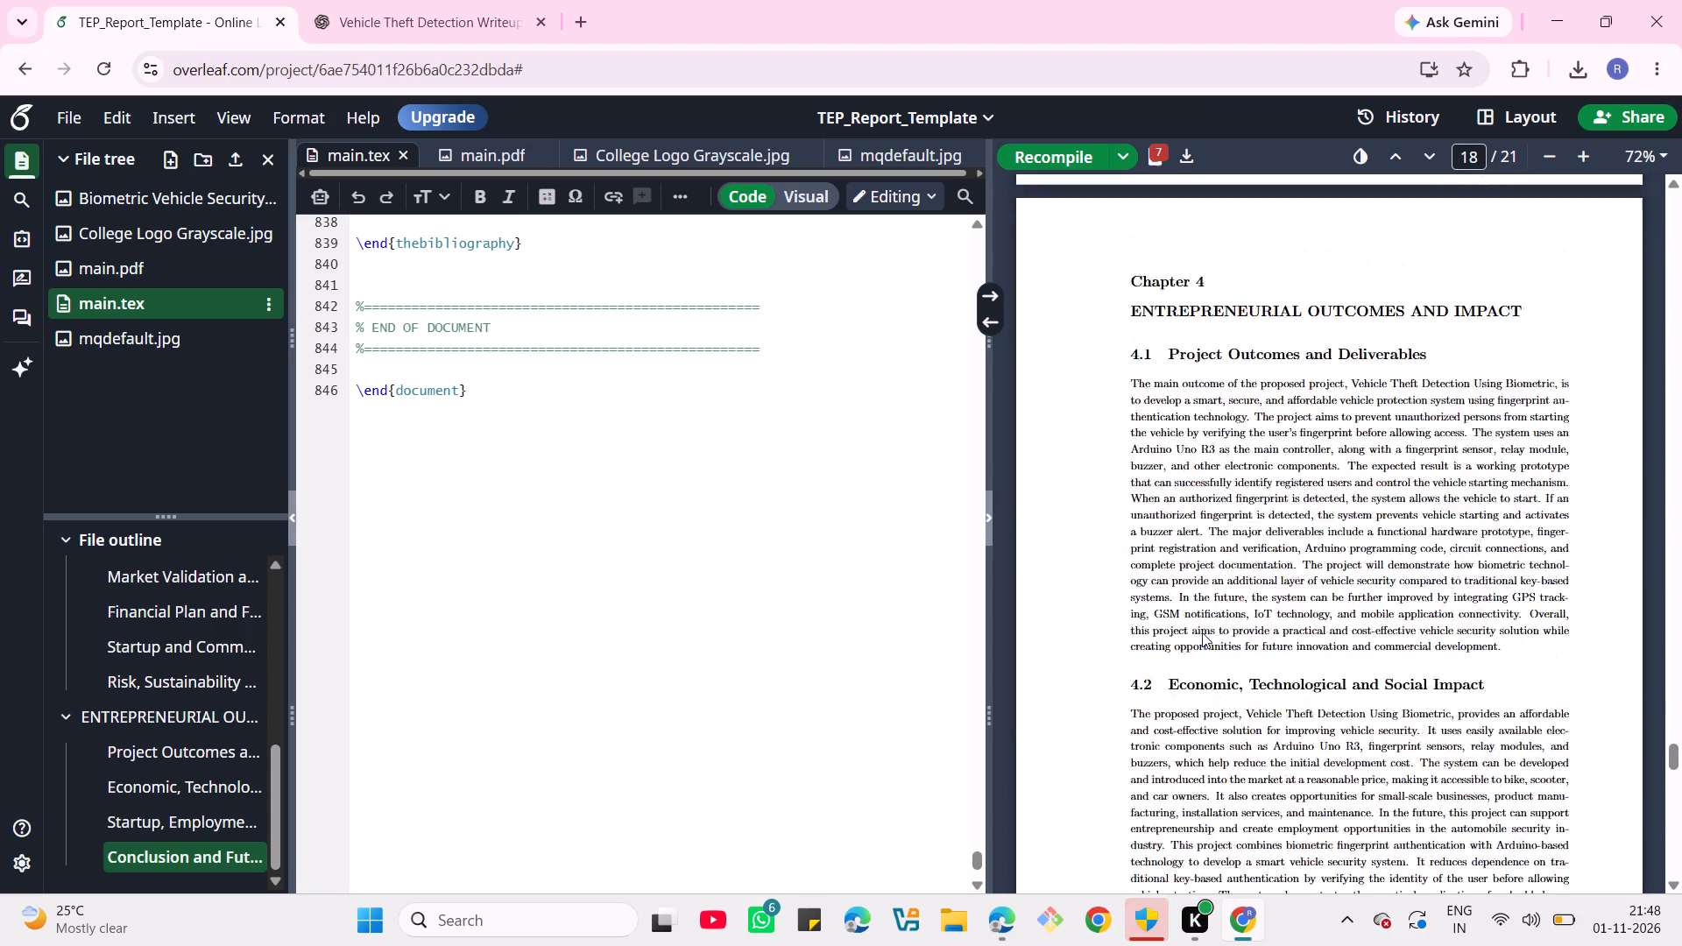
scroll(1202, 632, up, 2)
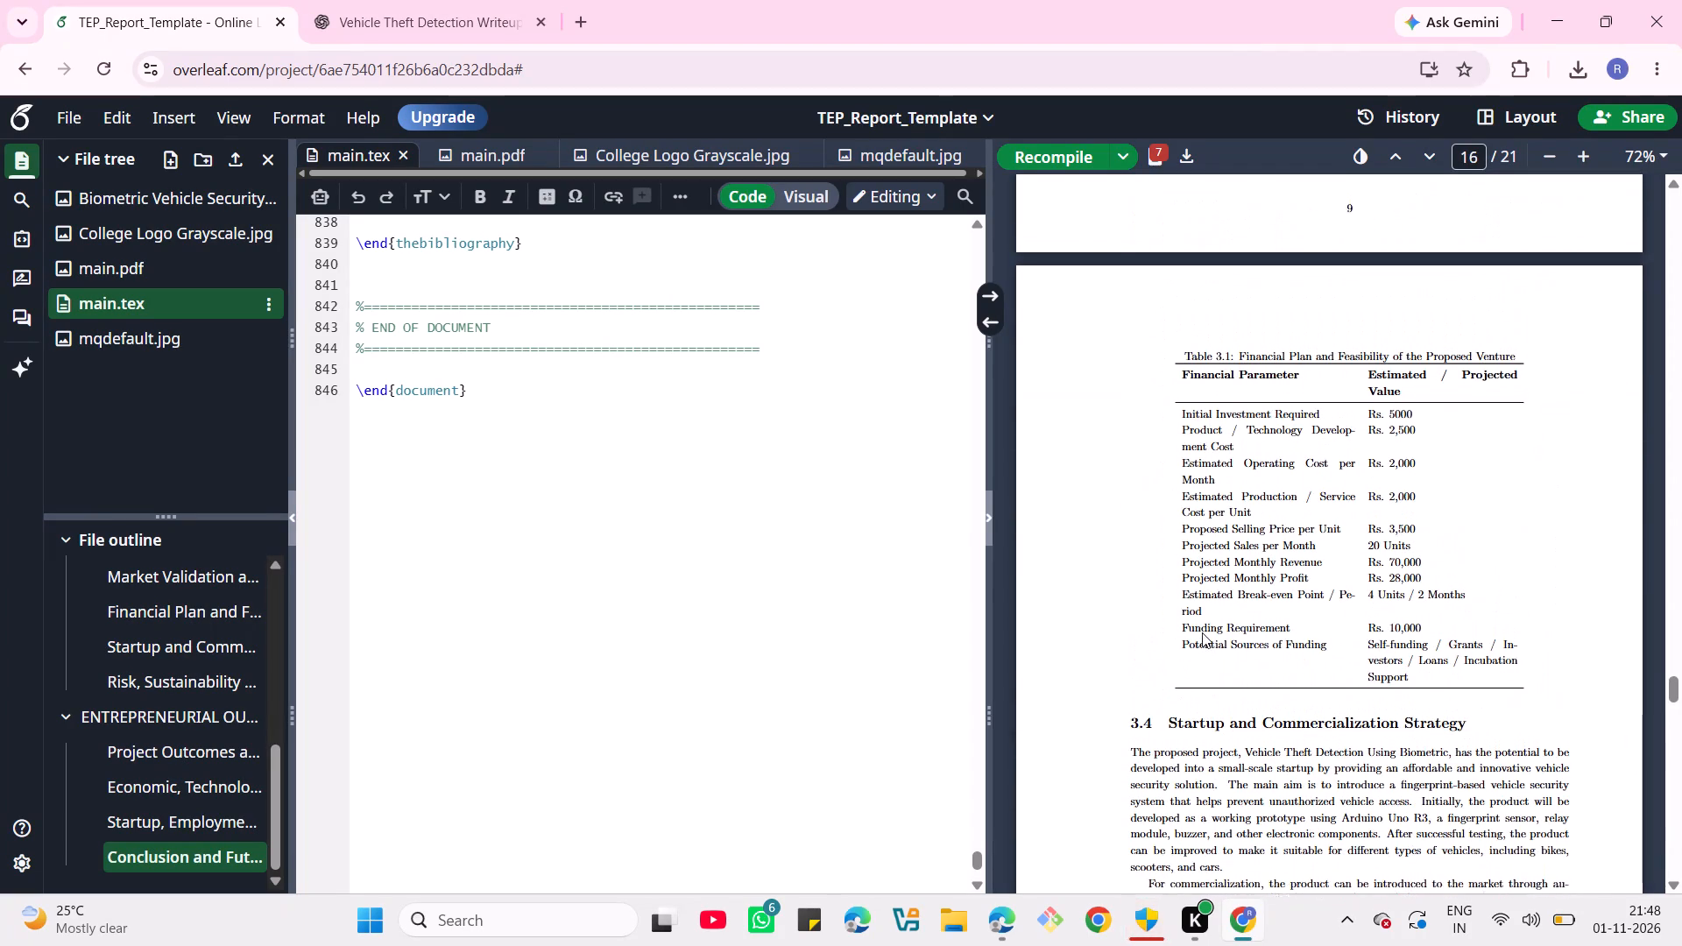
scroll(1202, 632, up, 2)
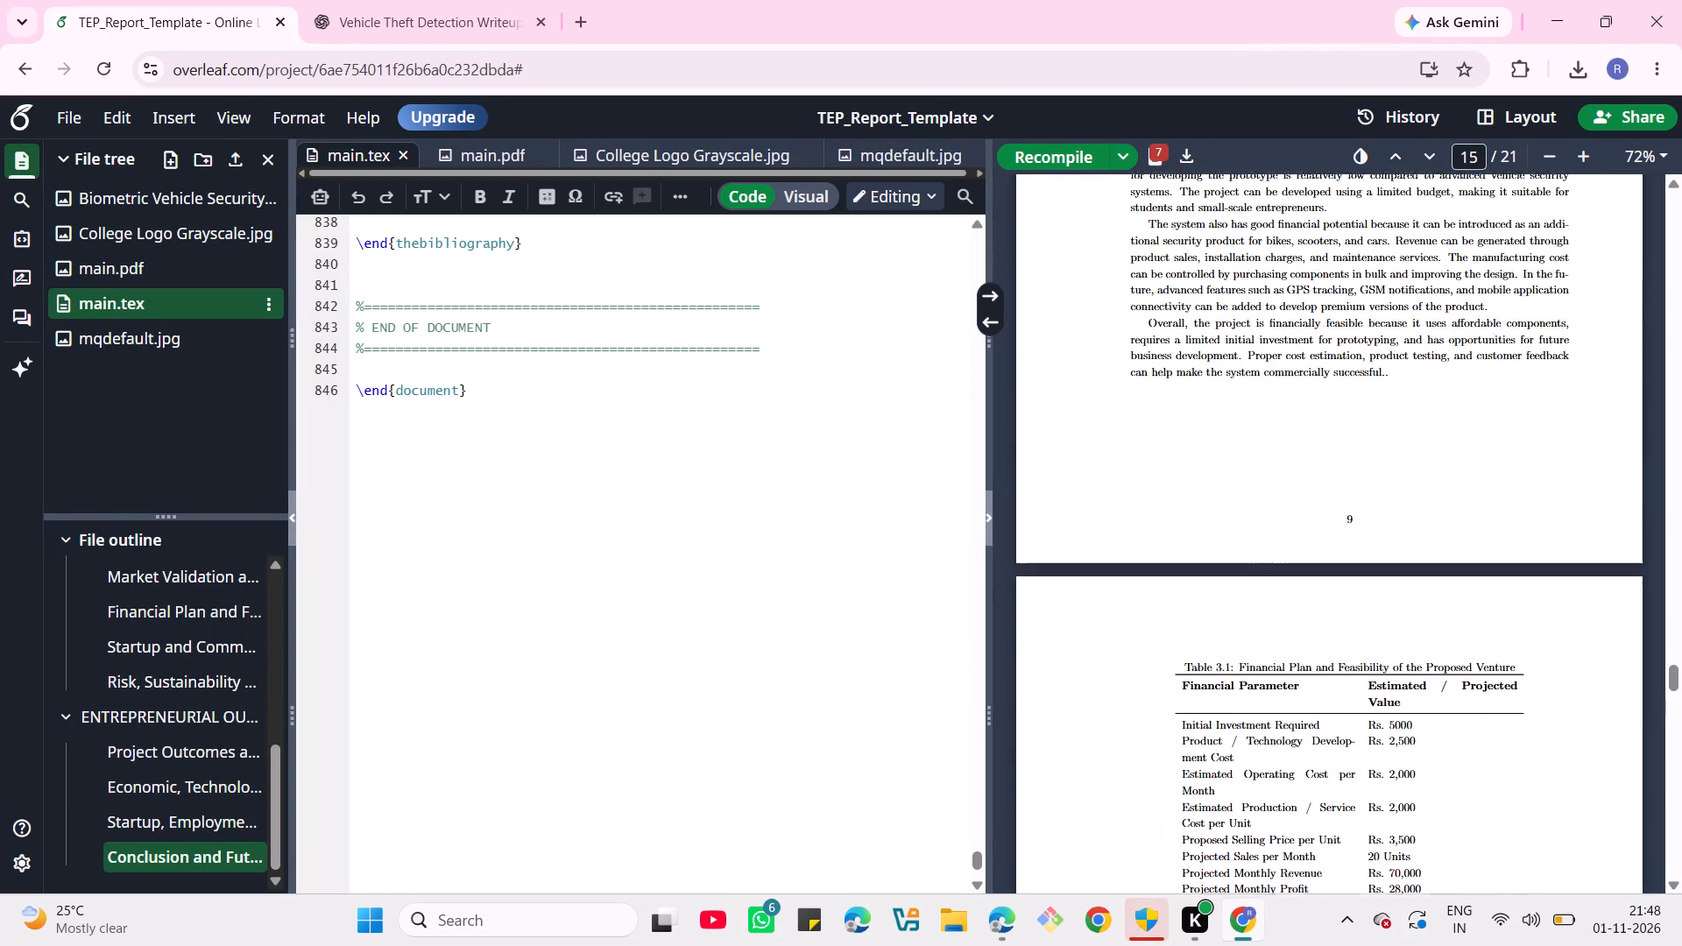
scroll(1202, 632, up, 6)
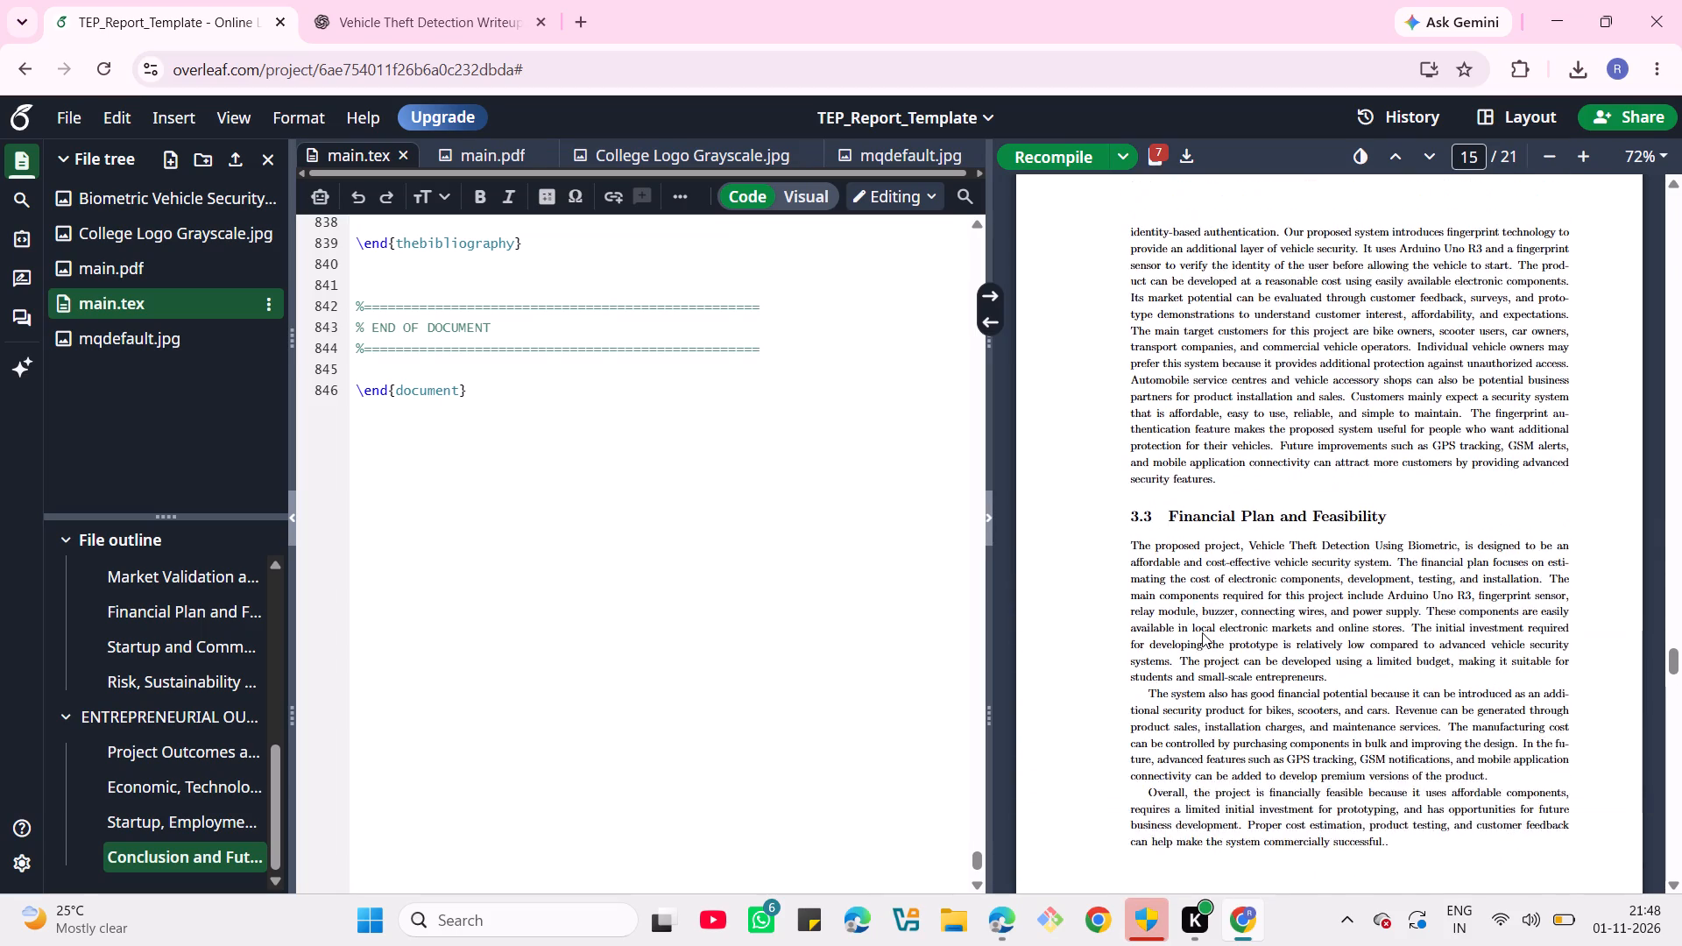
scroll(1202, 632, up, 2)
scroll(1120, 495, up, 1)
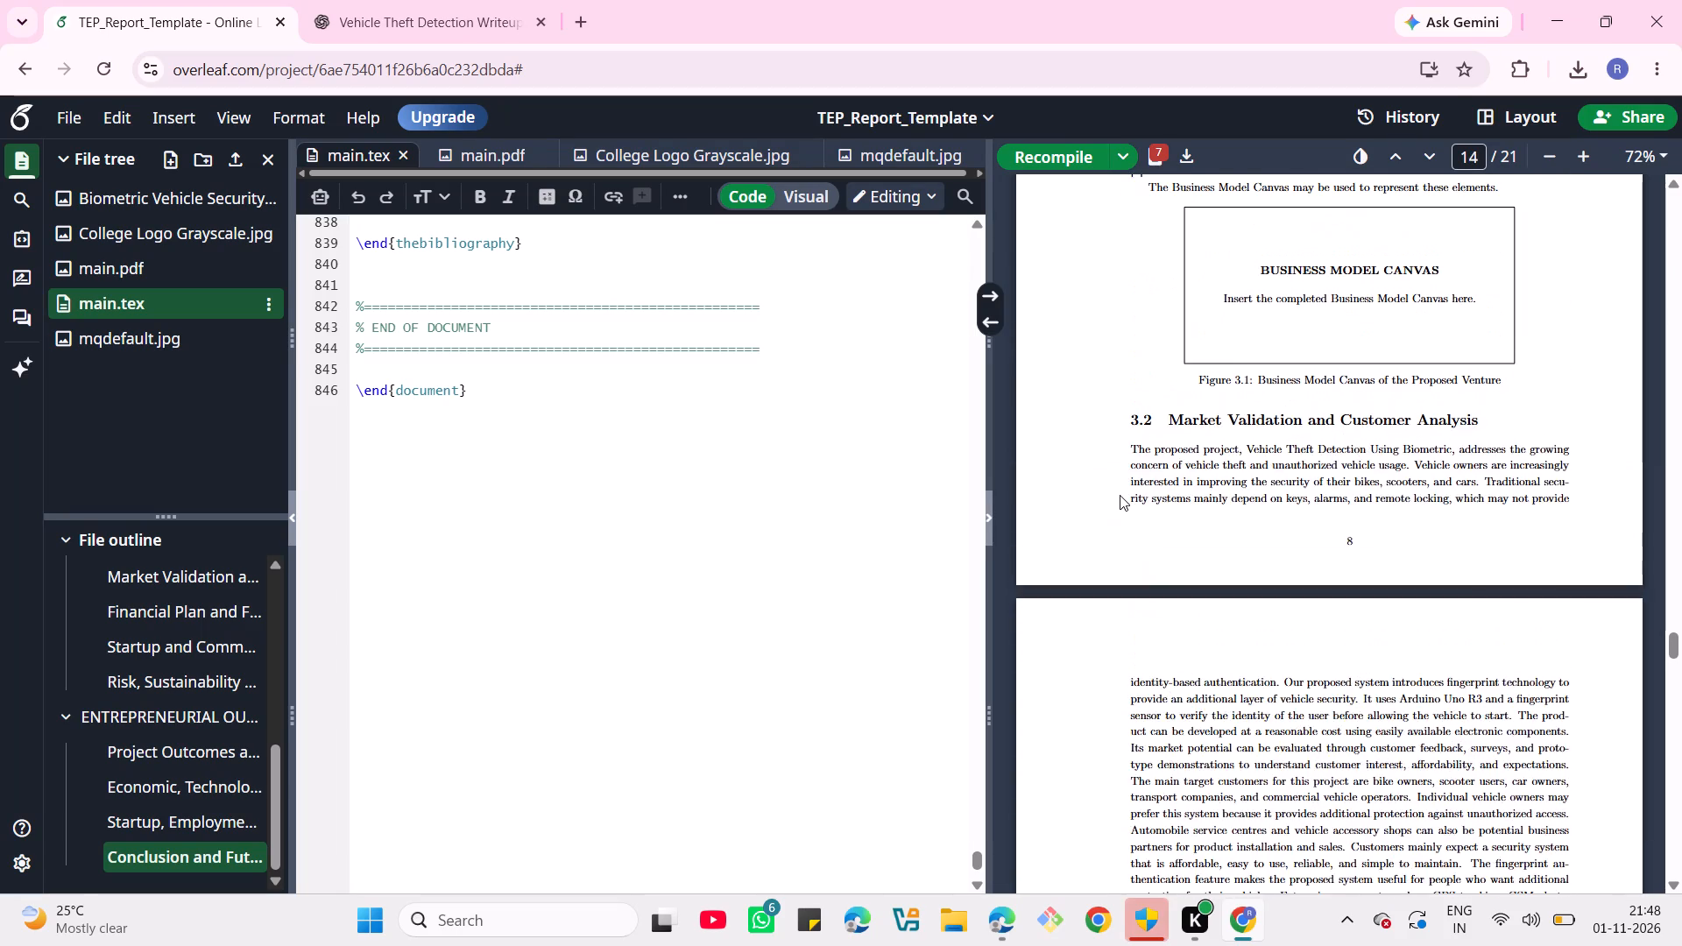
scroll(1120, 495, up, 1)
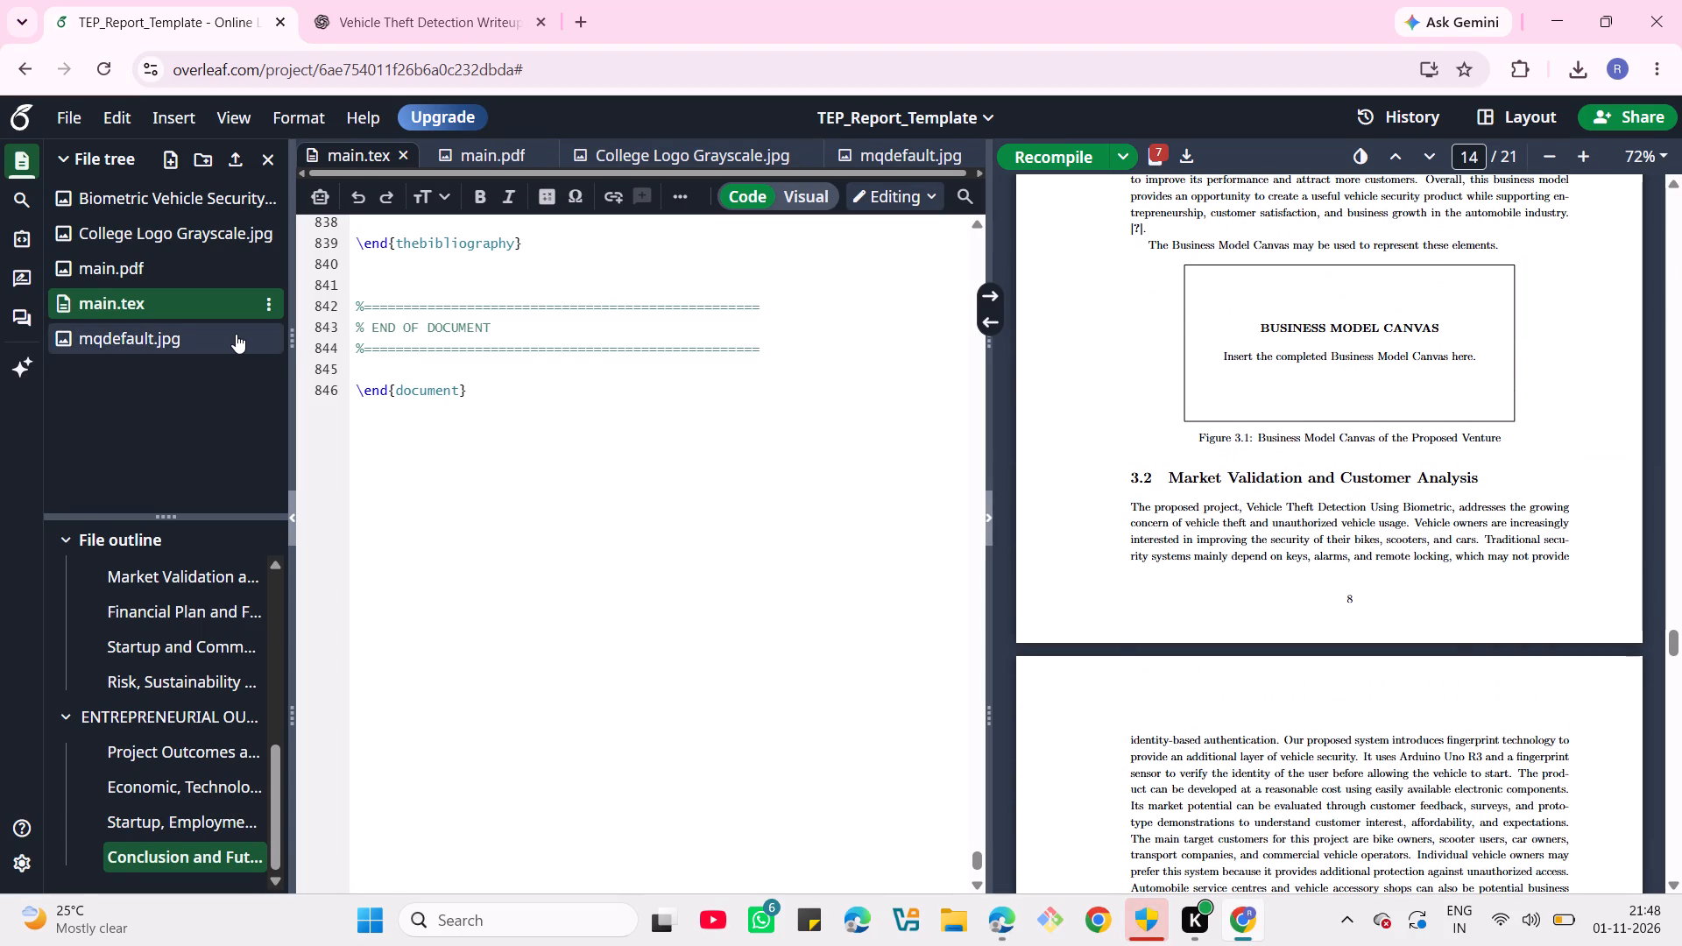
Preview the project image mqdefault.jpg and return to the main.tex source.
click(236, 334)
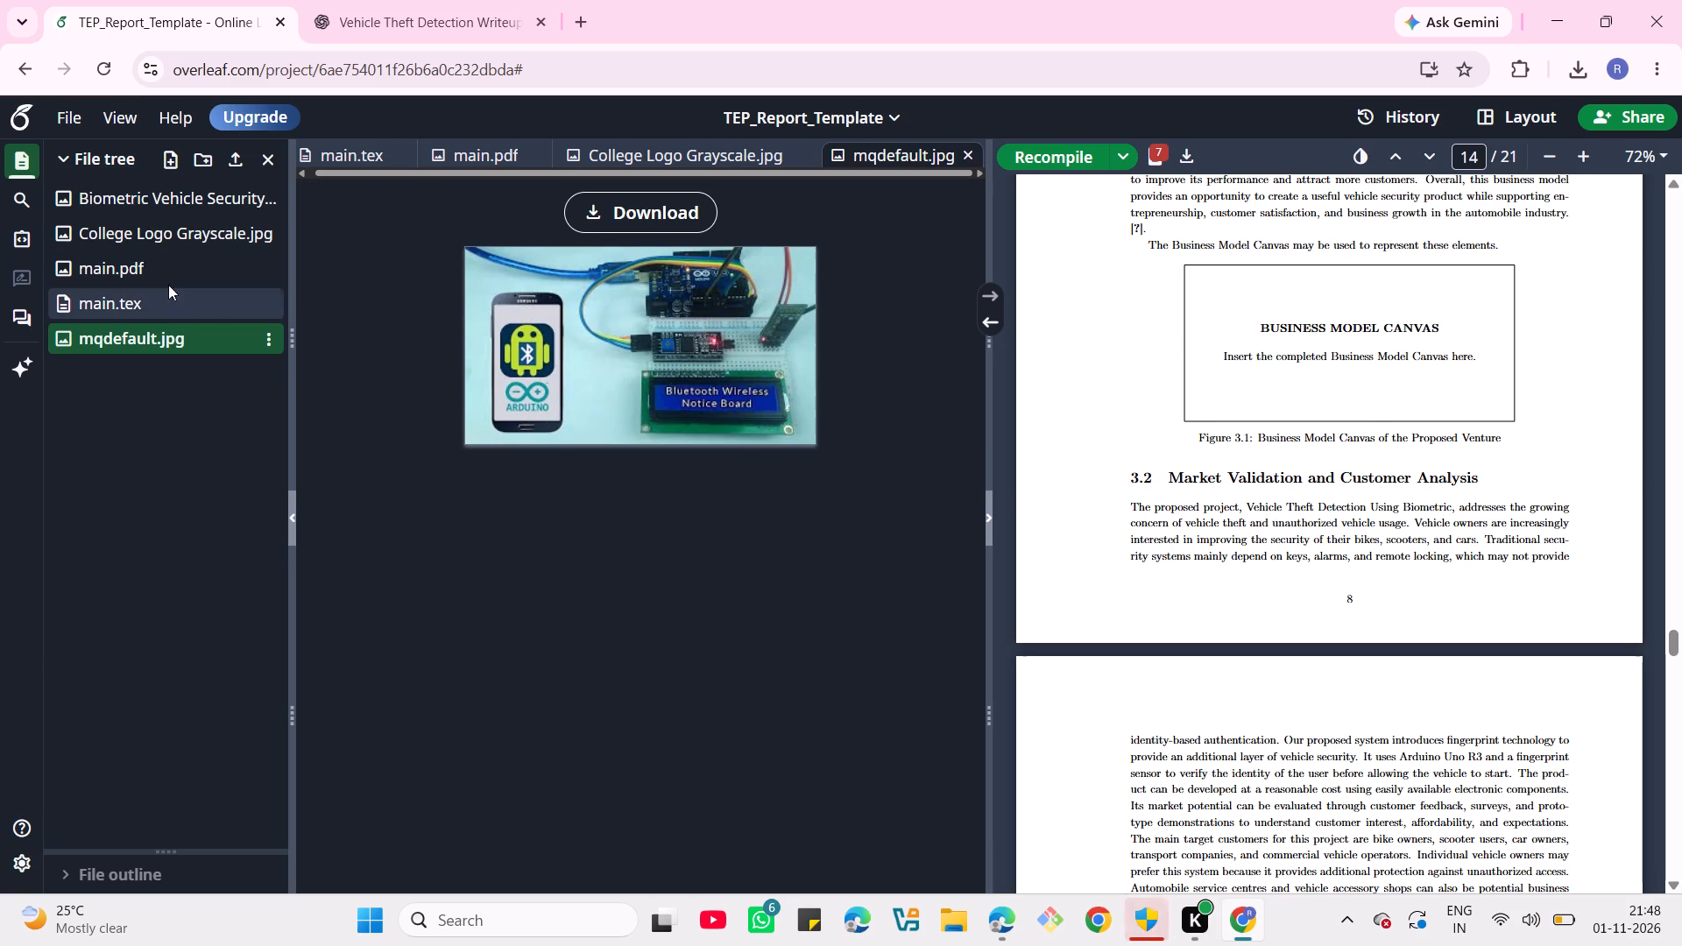
click(211, 308)
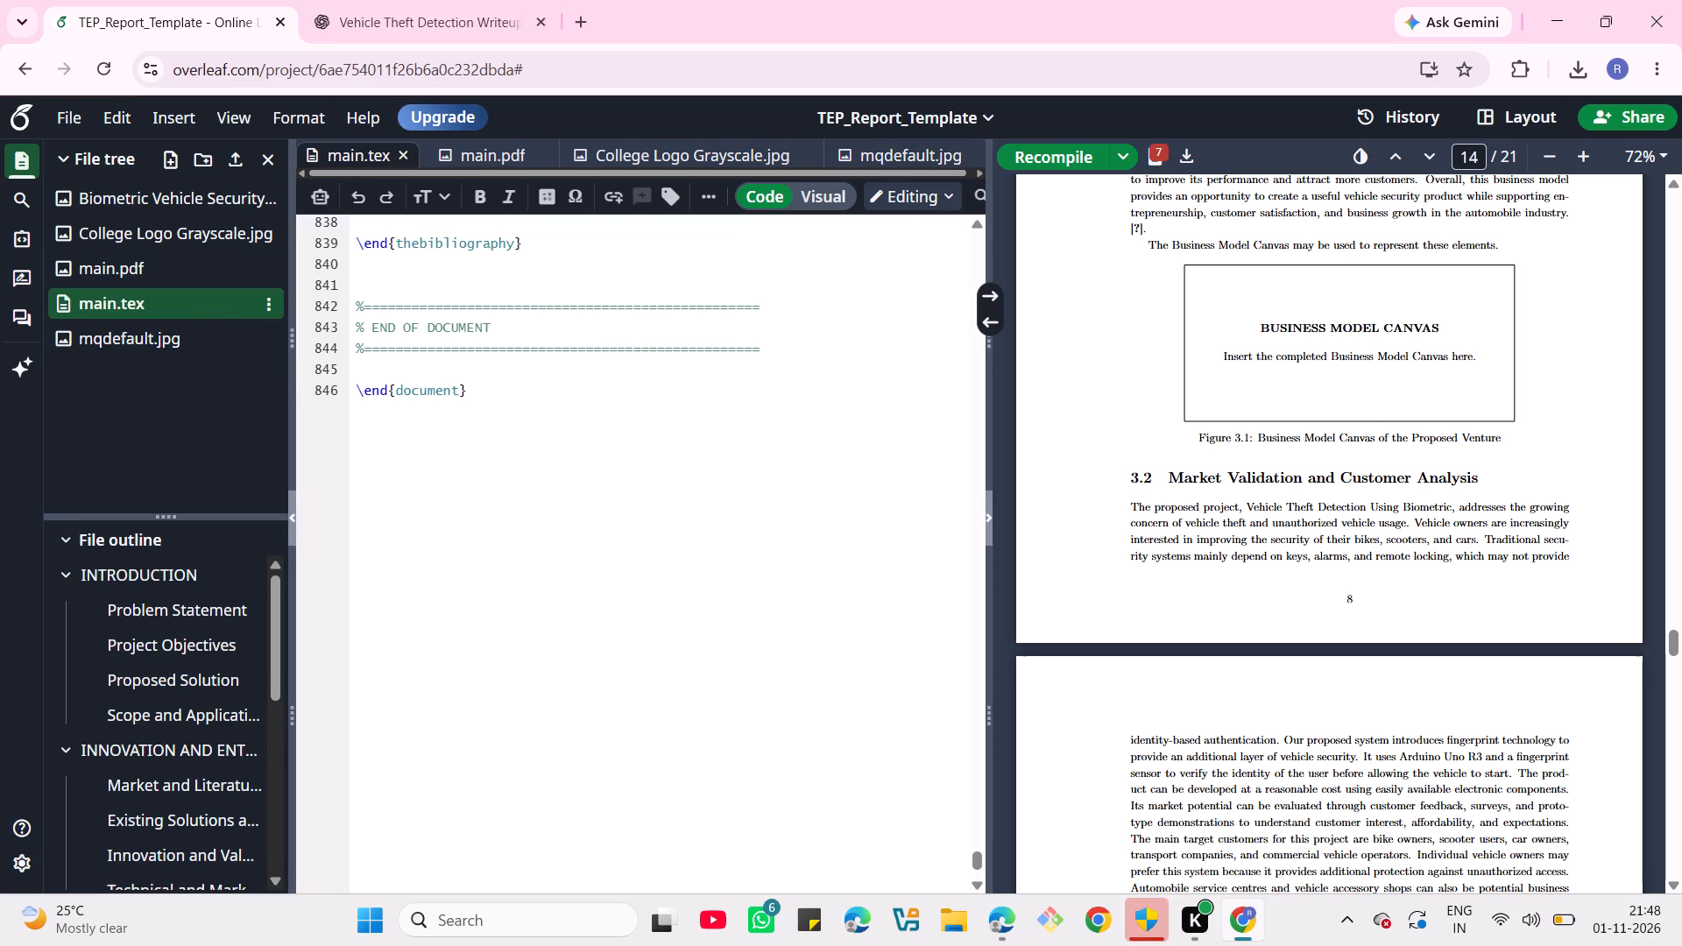
Look through the main.tex source from the bibliography back through the chapters to the preamble and title page code.
scroll(569, 406, up, 9)
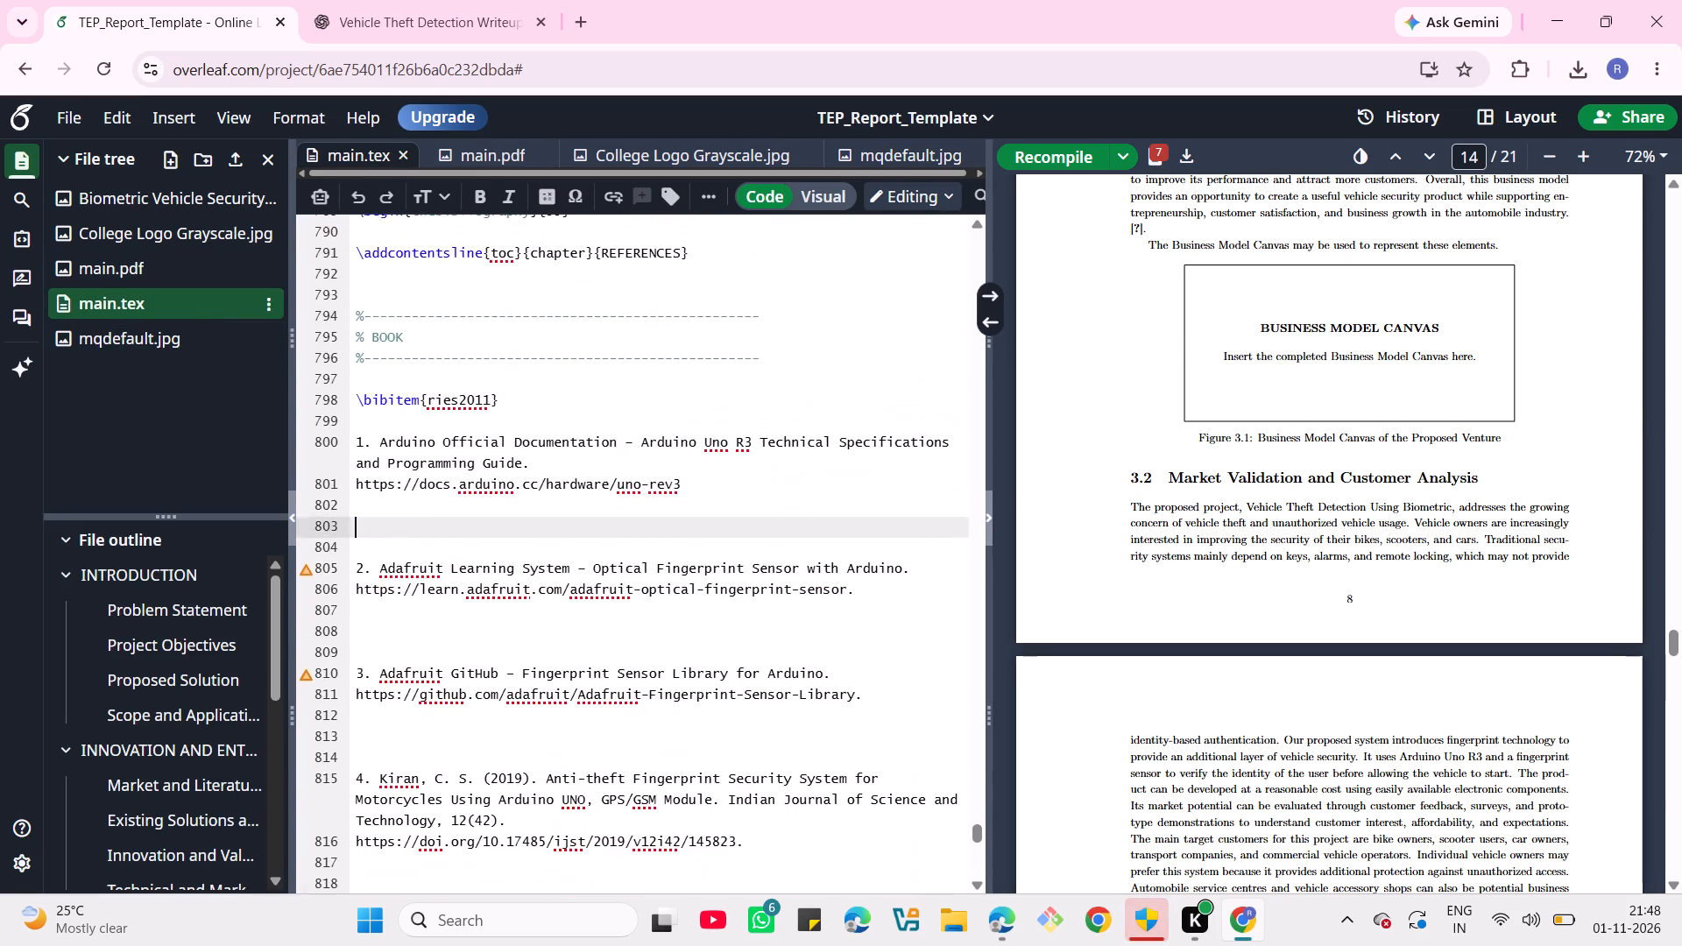
scroll(569, 406, up, 5)
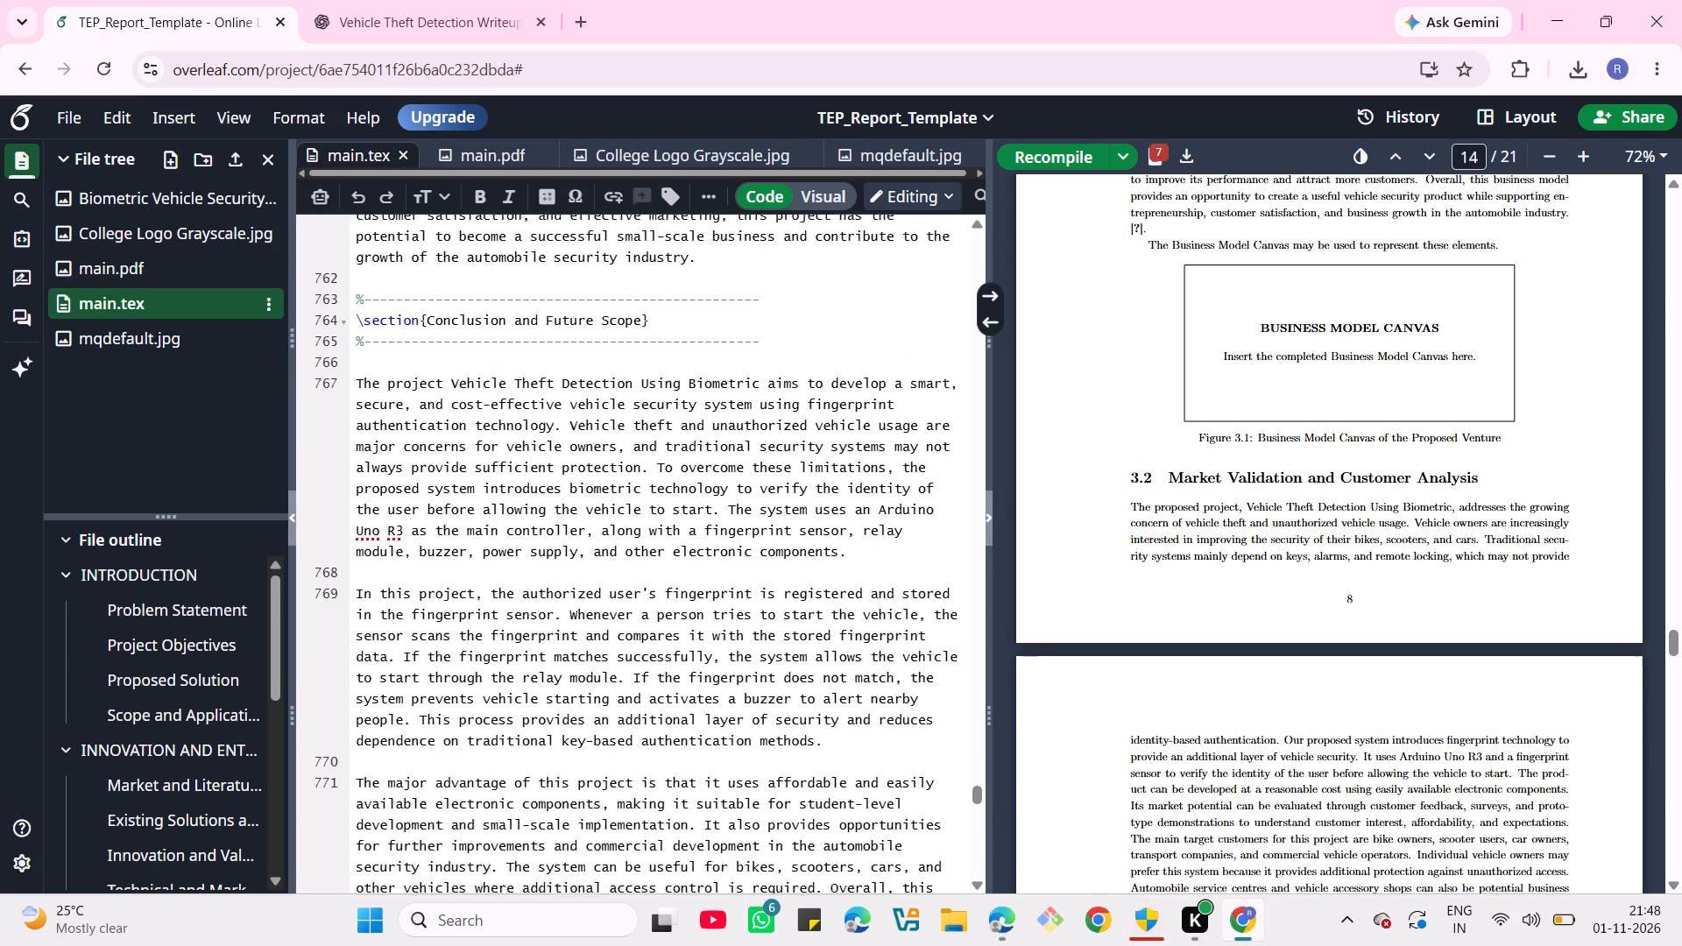
scroll(567, 376, up, 11)
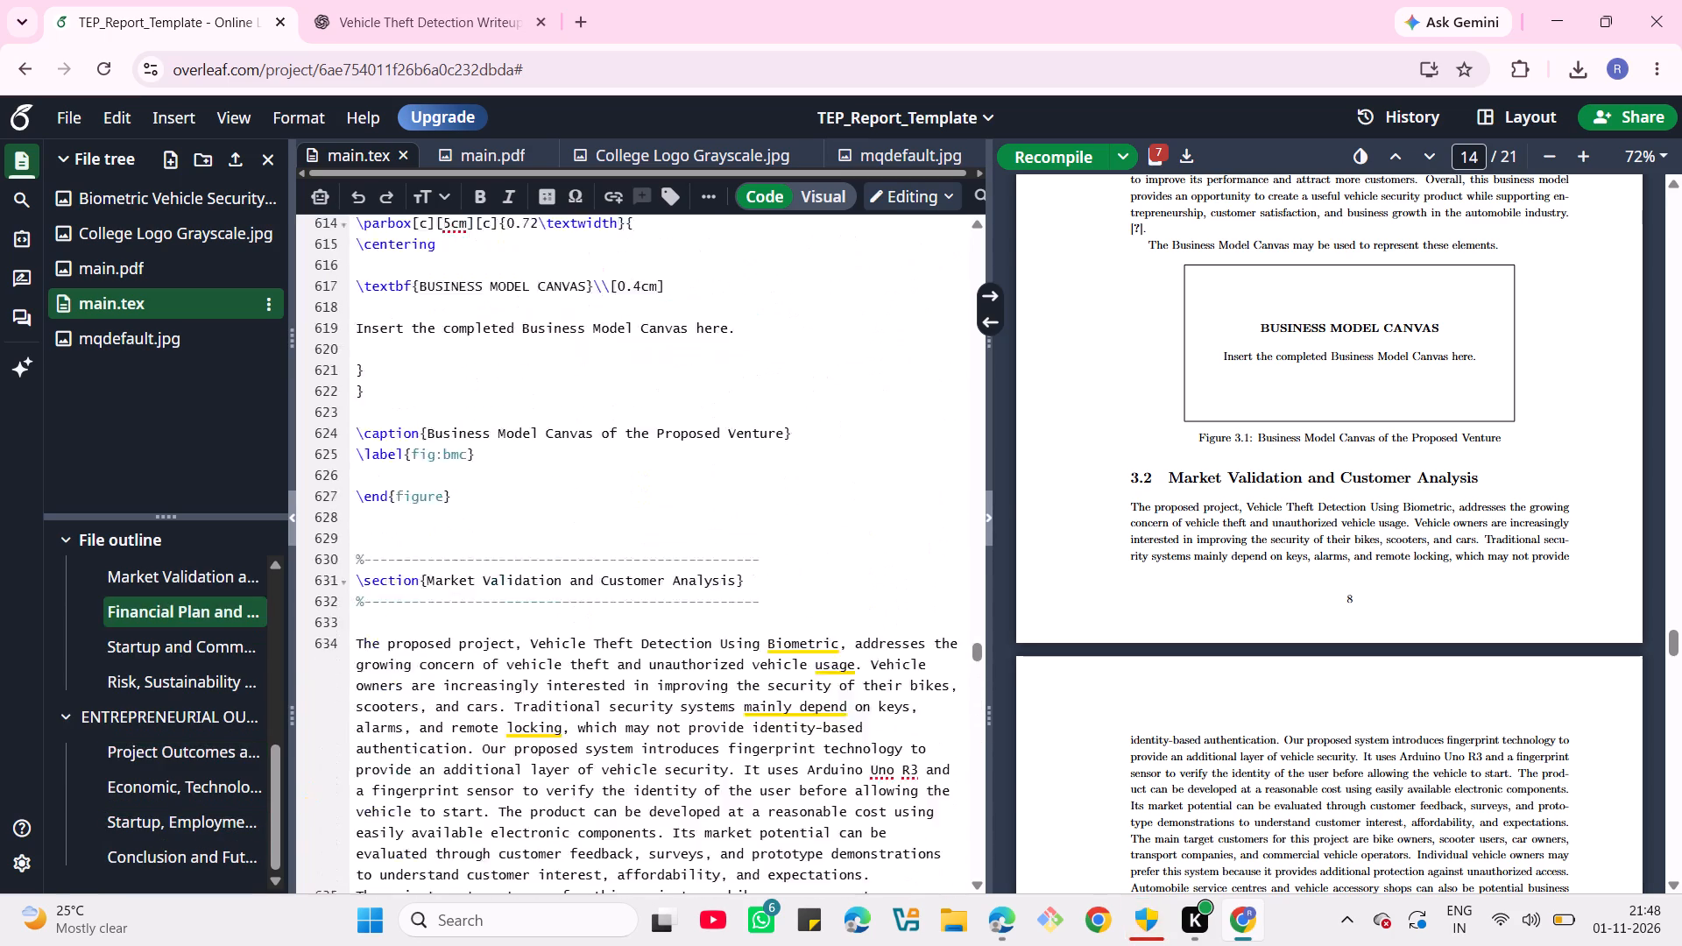
scroll(567, 376, up, 7)
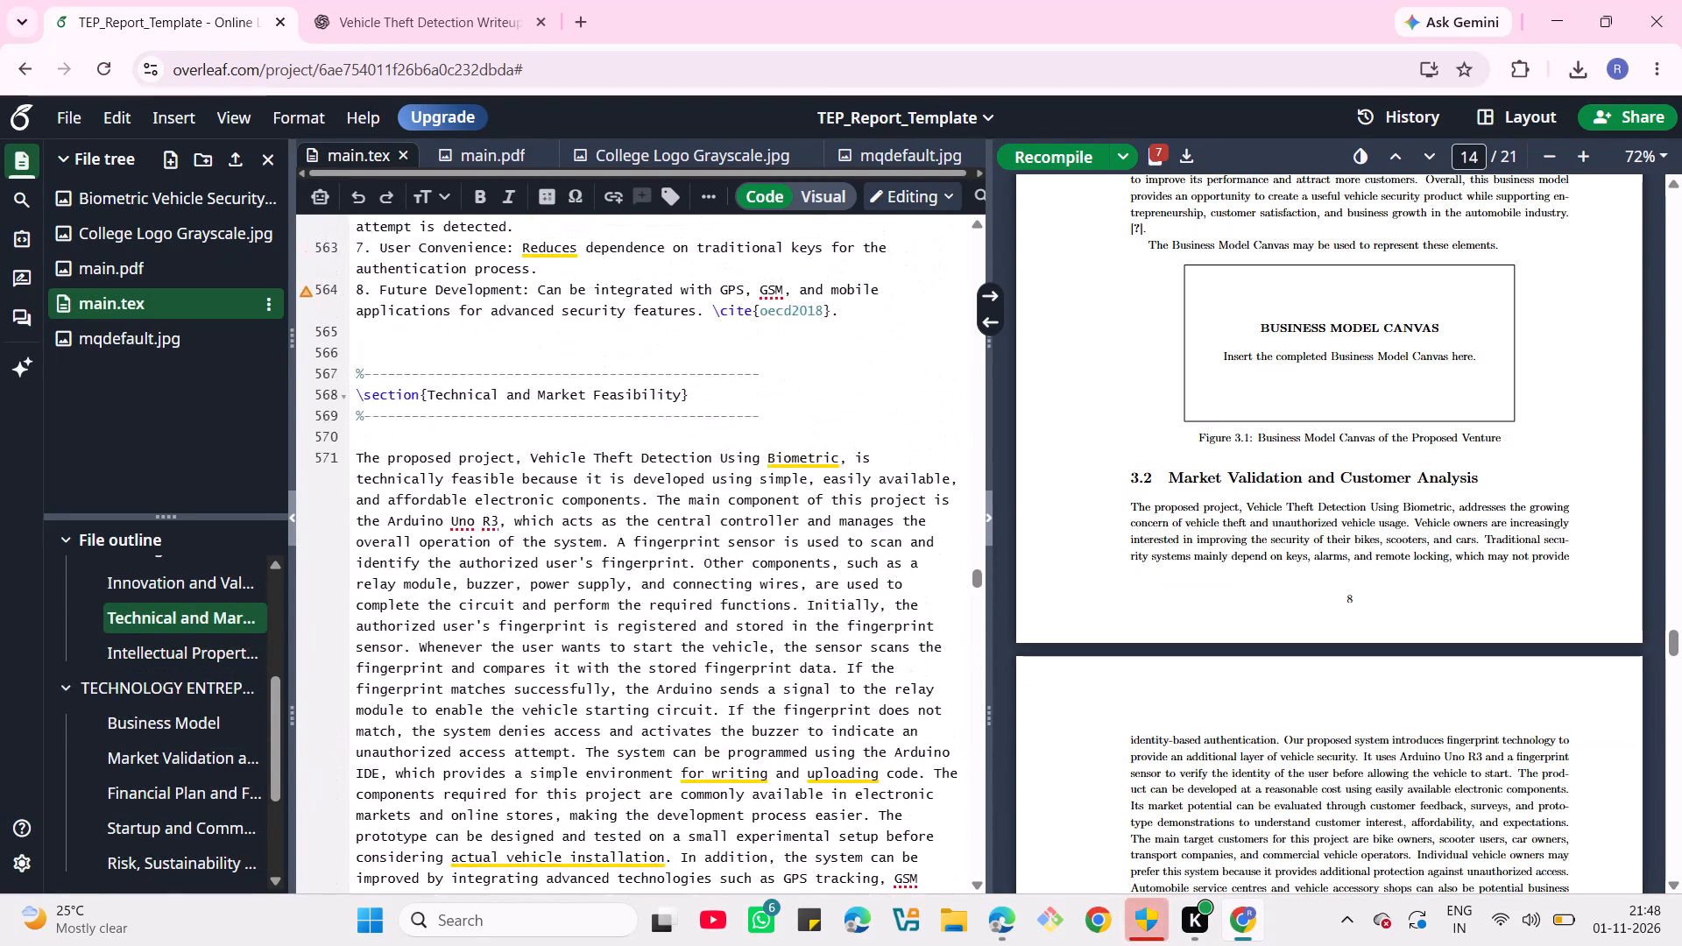
scroll(567, 376, up, 7)
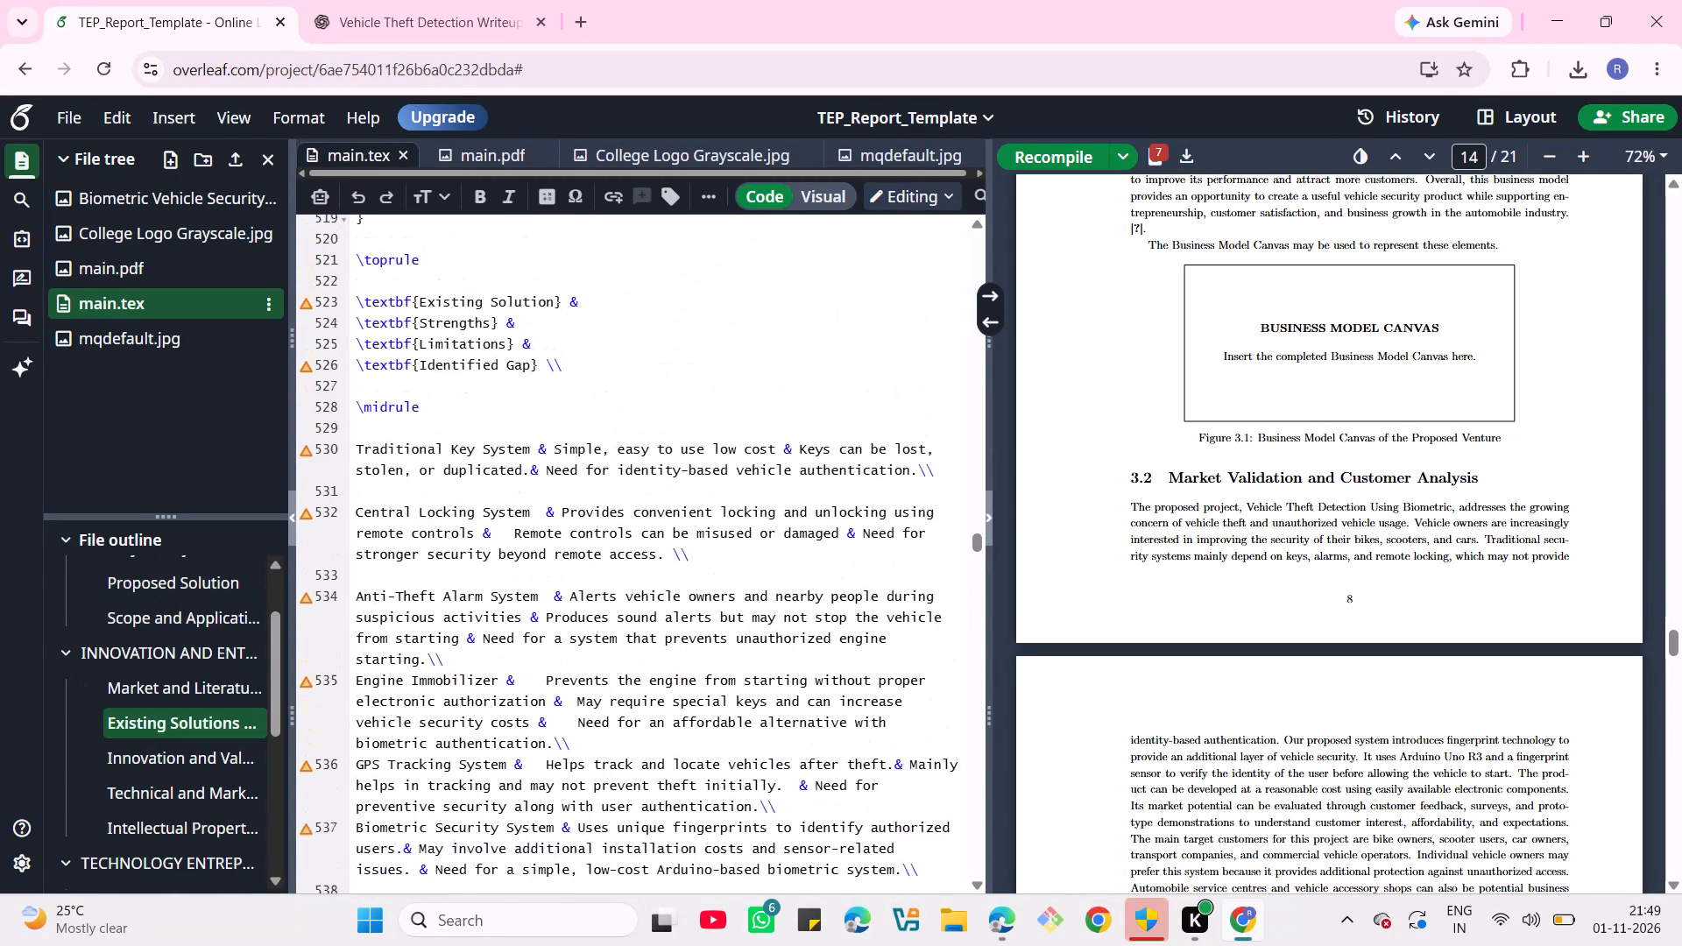
scroll(567, 376, up, 9)
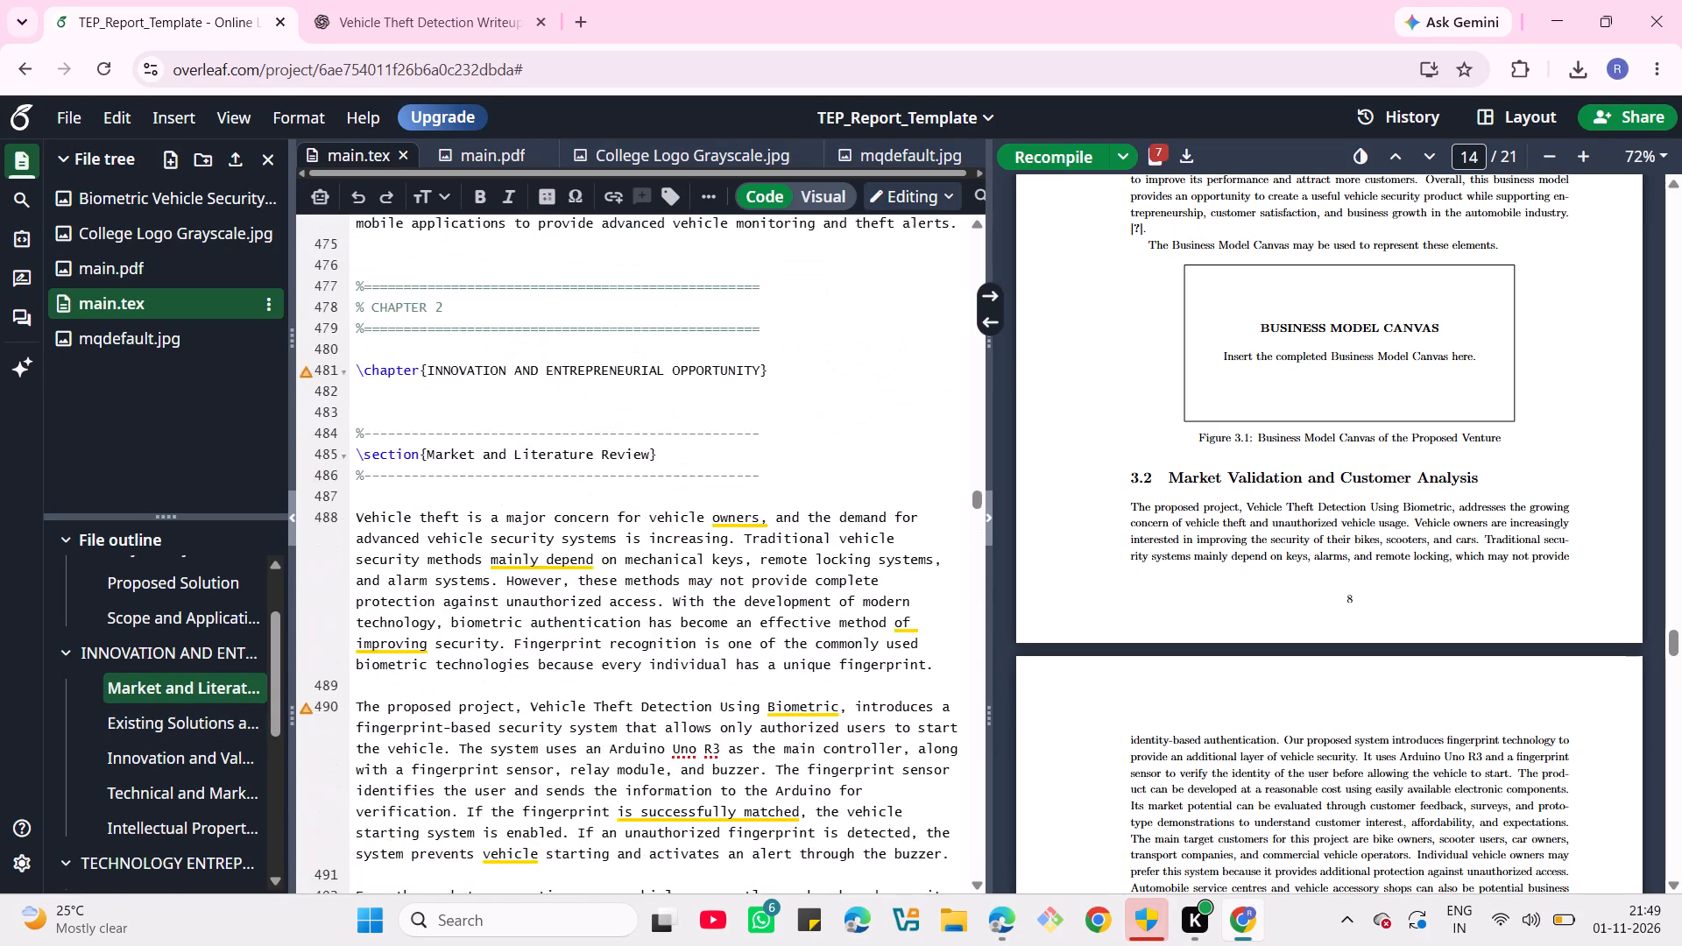
scroll(567, 376, up, 15)
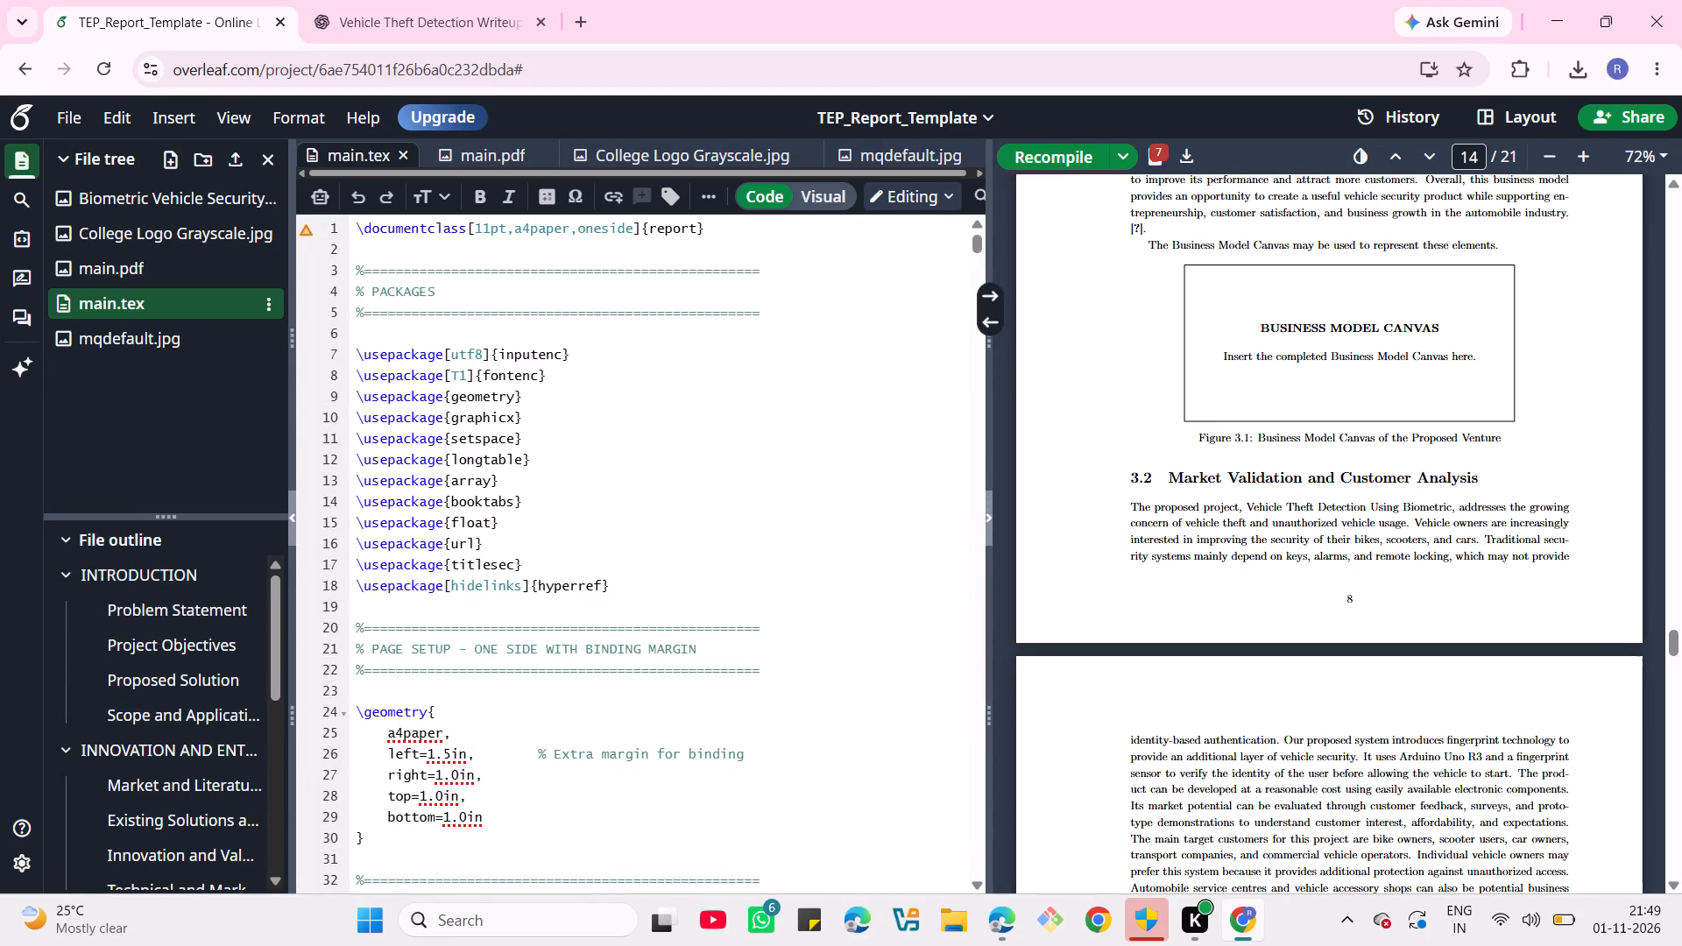
scroll(567, 376, down, 7)
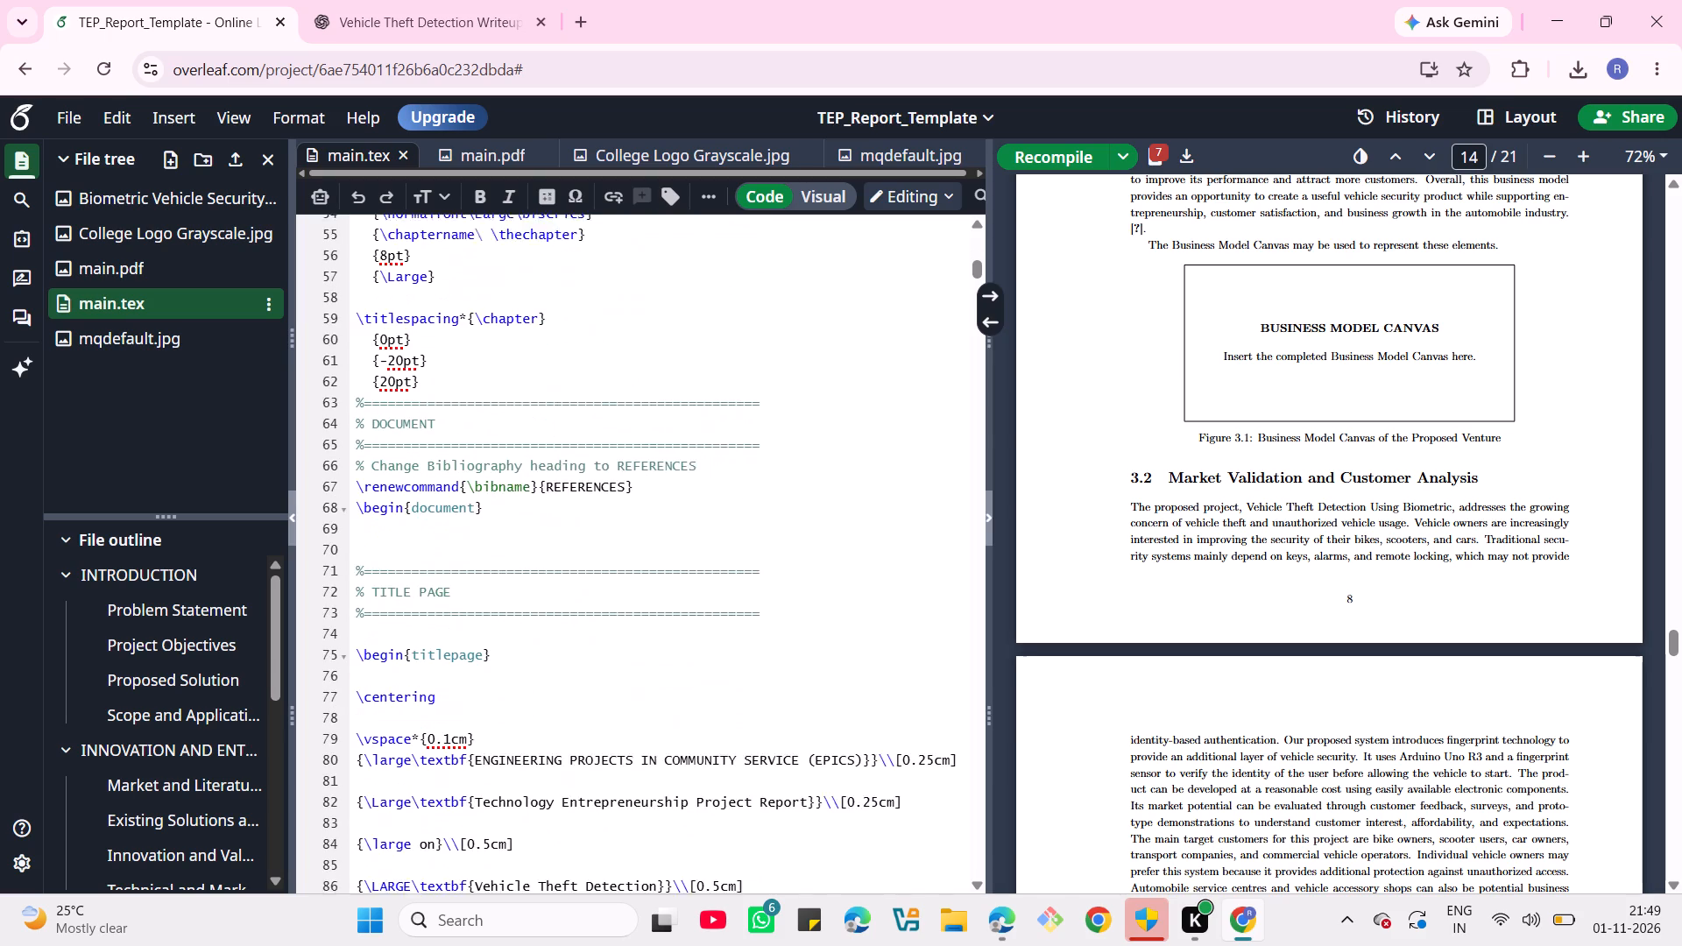
scroll(567, 376, down, 2)
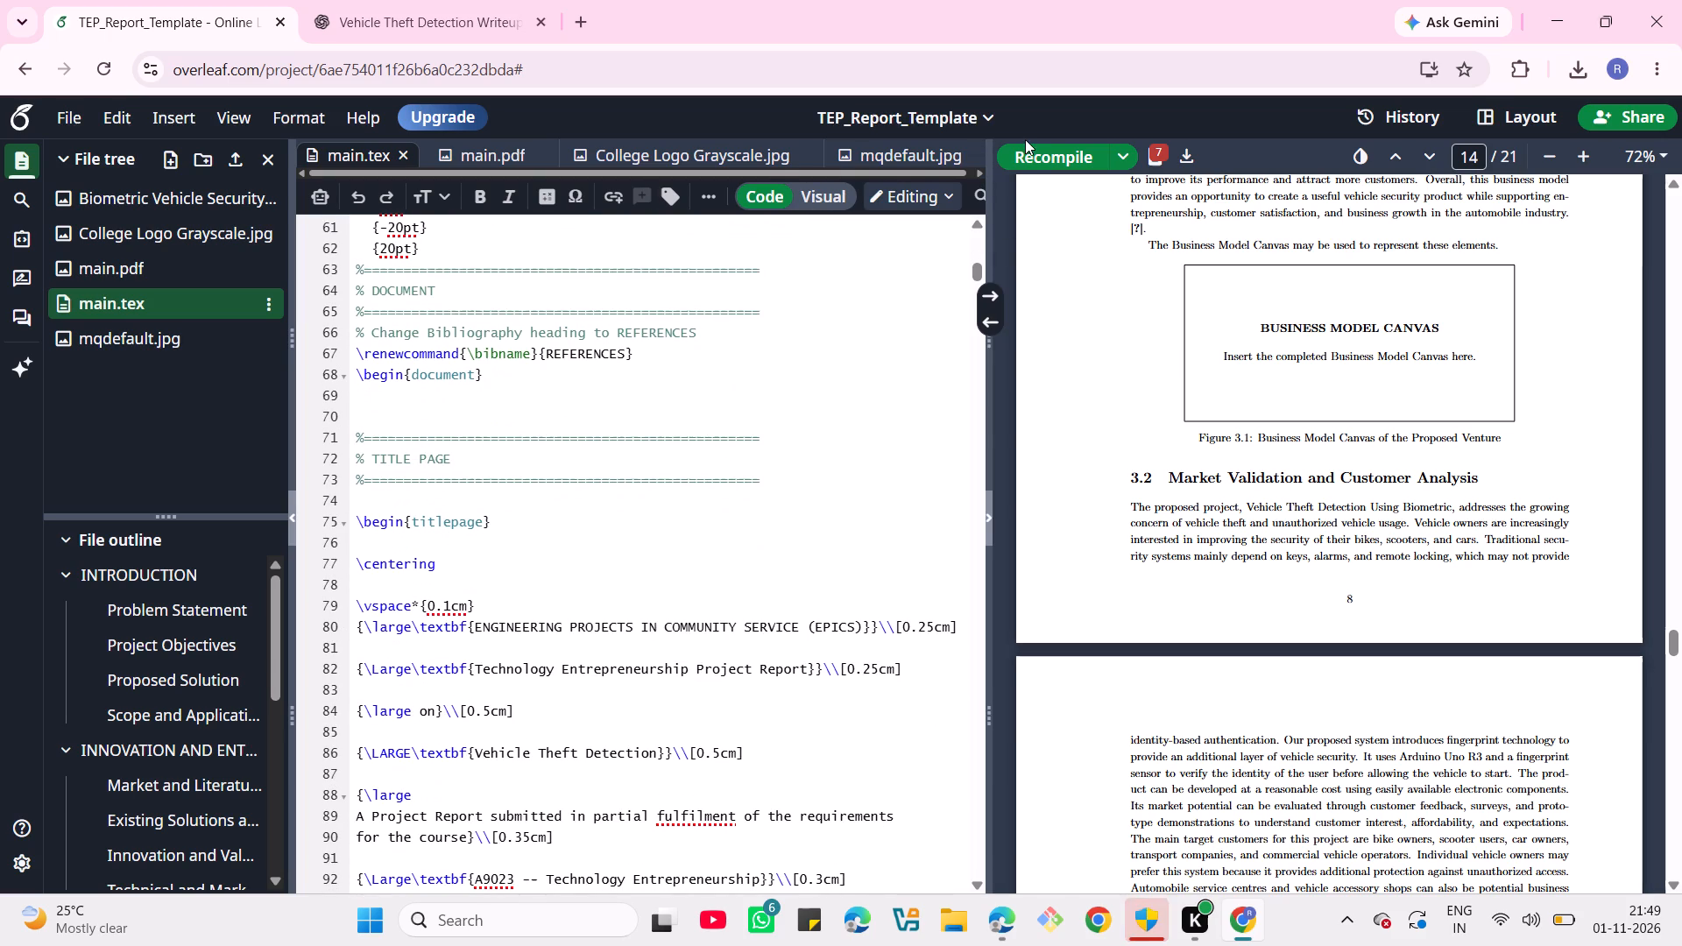
Recompile and review the compiled report's Contents, List of Figures and Chapter 1 INTRODUCTION pages.
click(1035, 160)
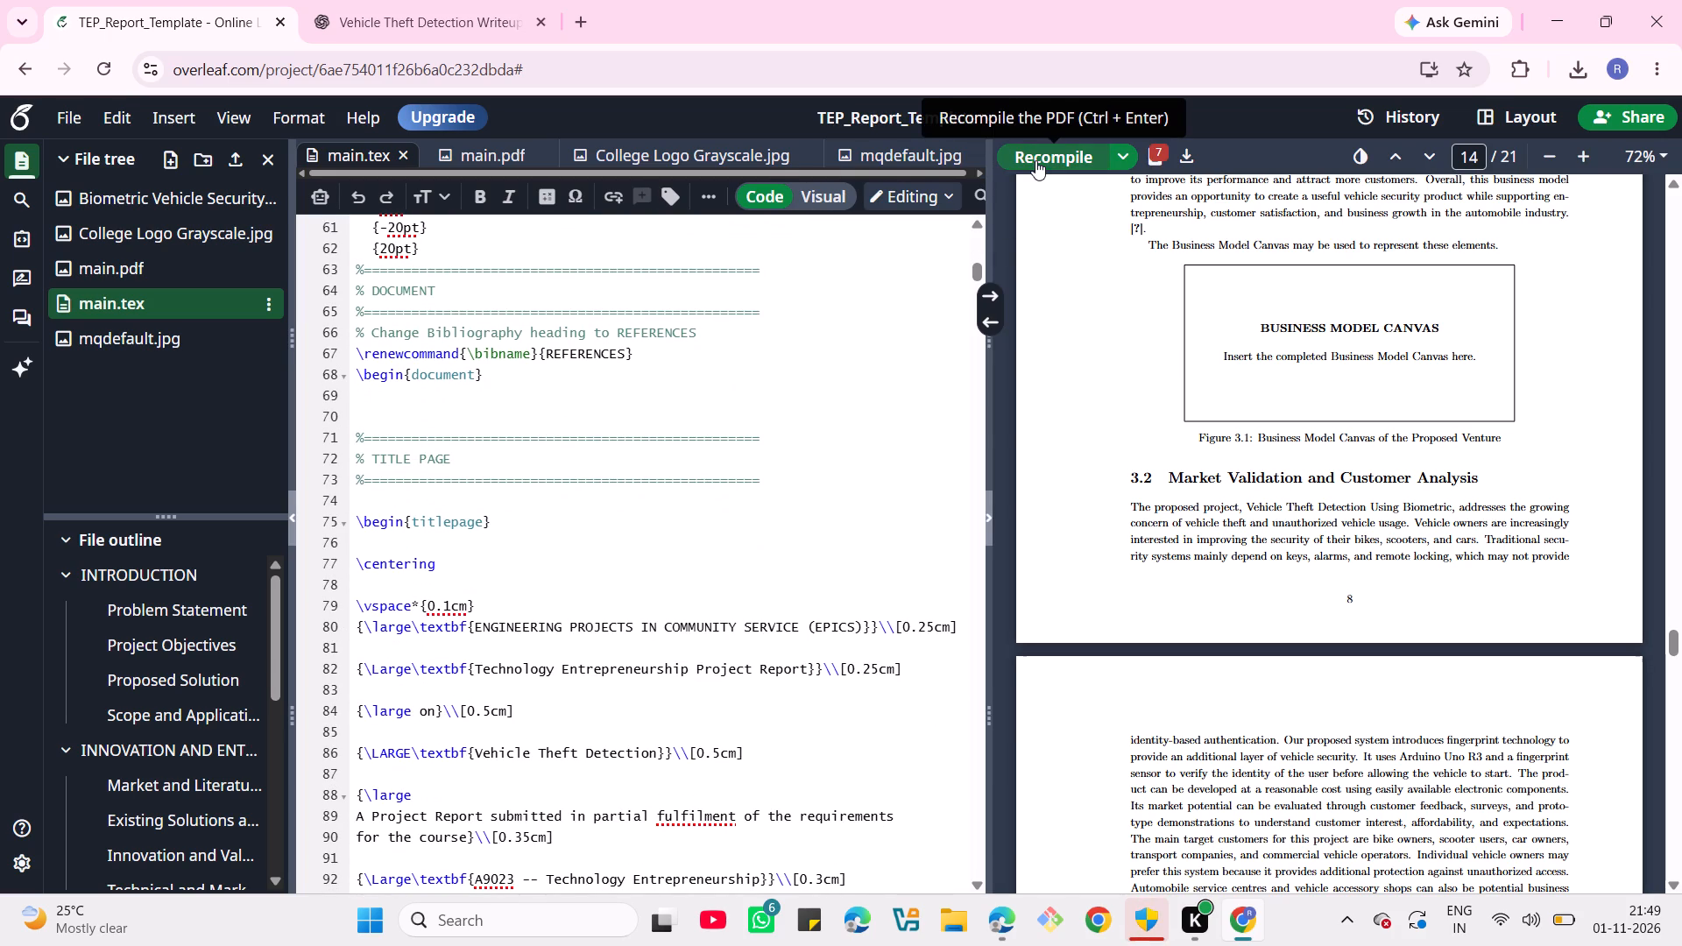
scroll(1261, 339, up, 5)
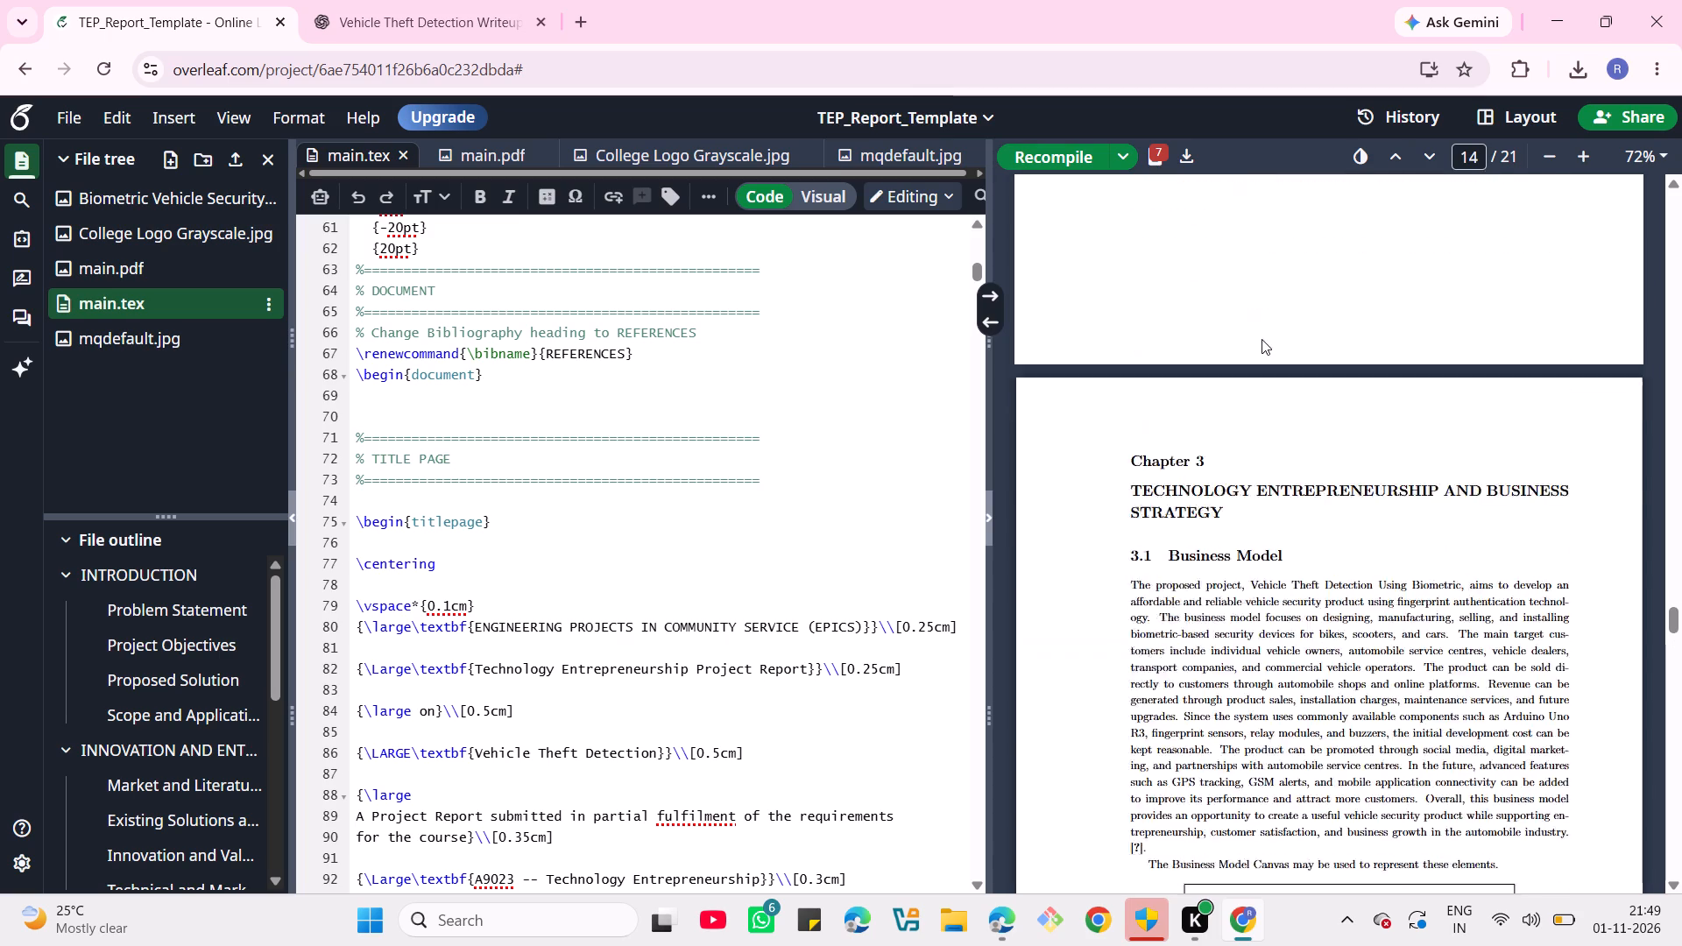
scroll(1261, 339, up, 9)
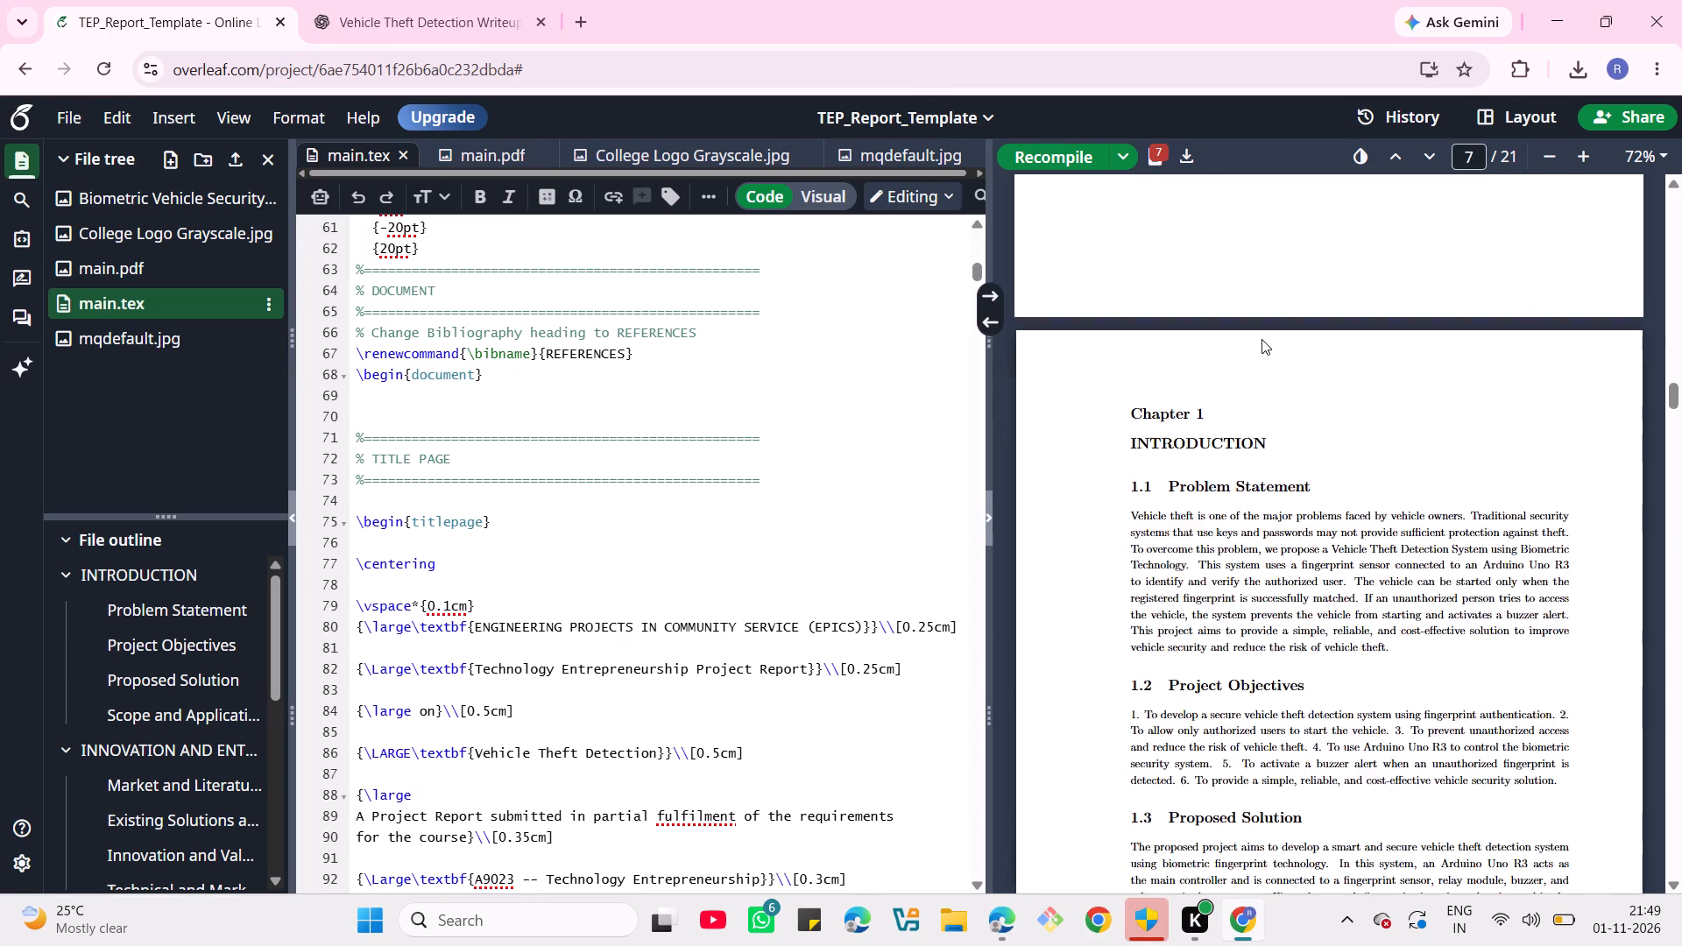
scroll(1261, 339, up, 1)
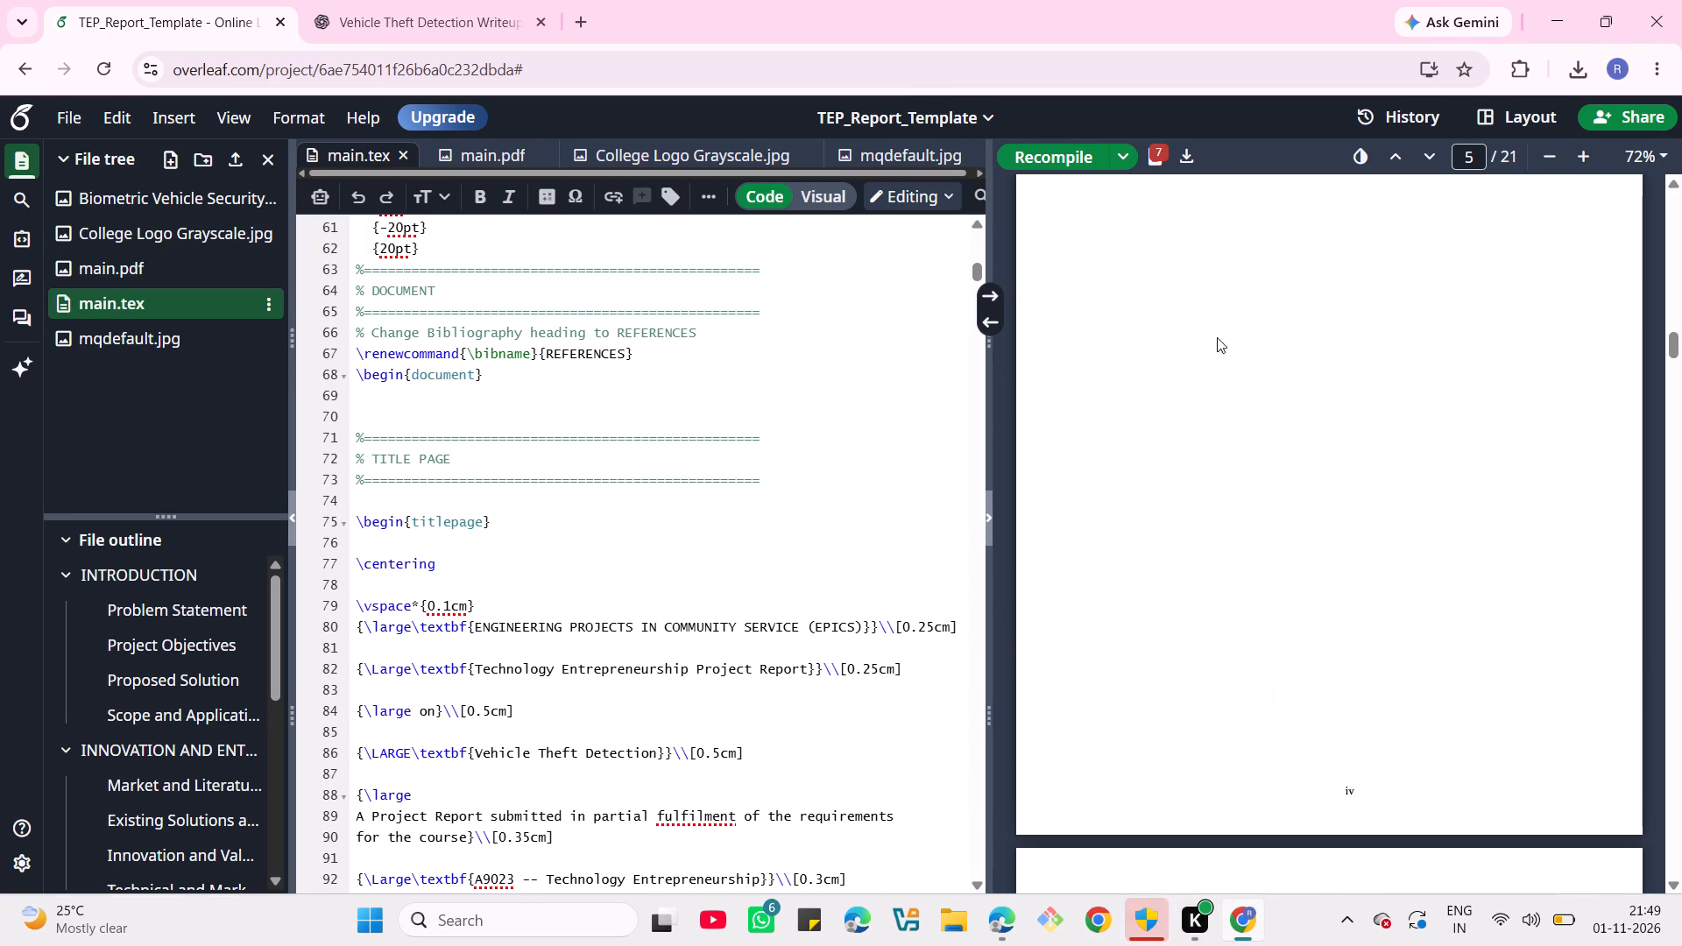
scroll(1245, 343, up, 7)
scroll(1245, 343, down, 1)
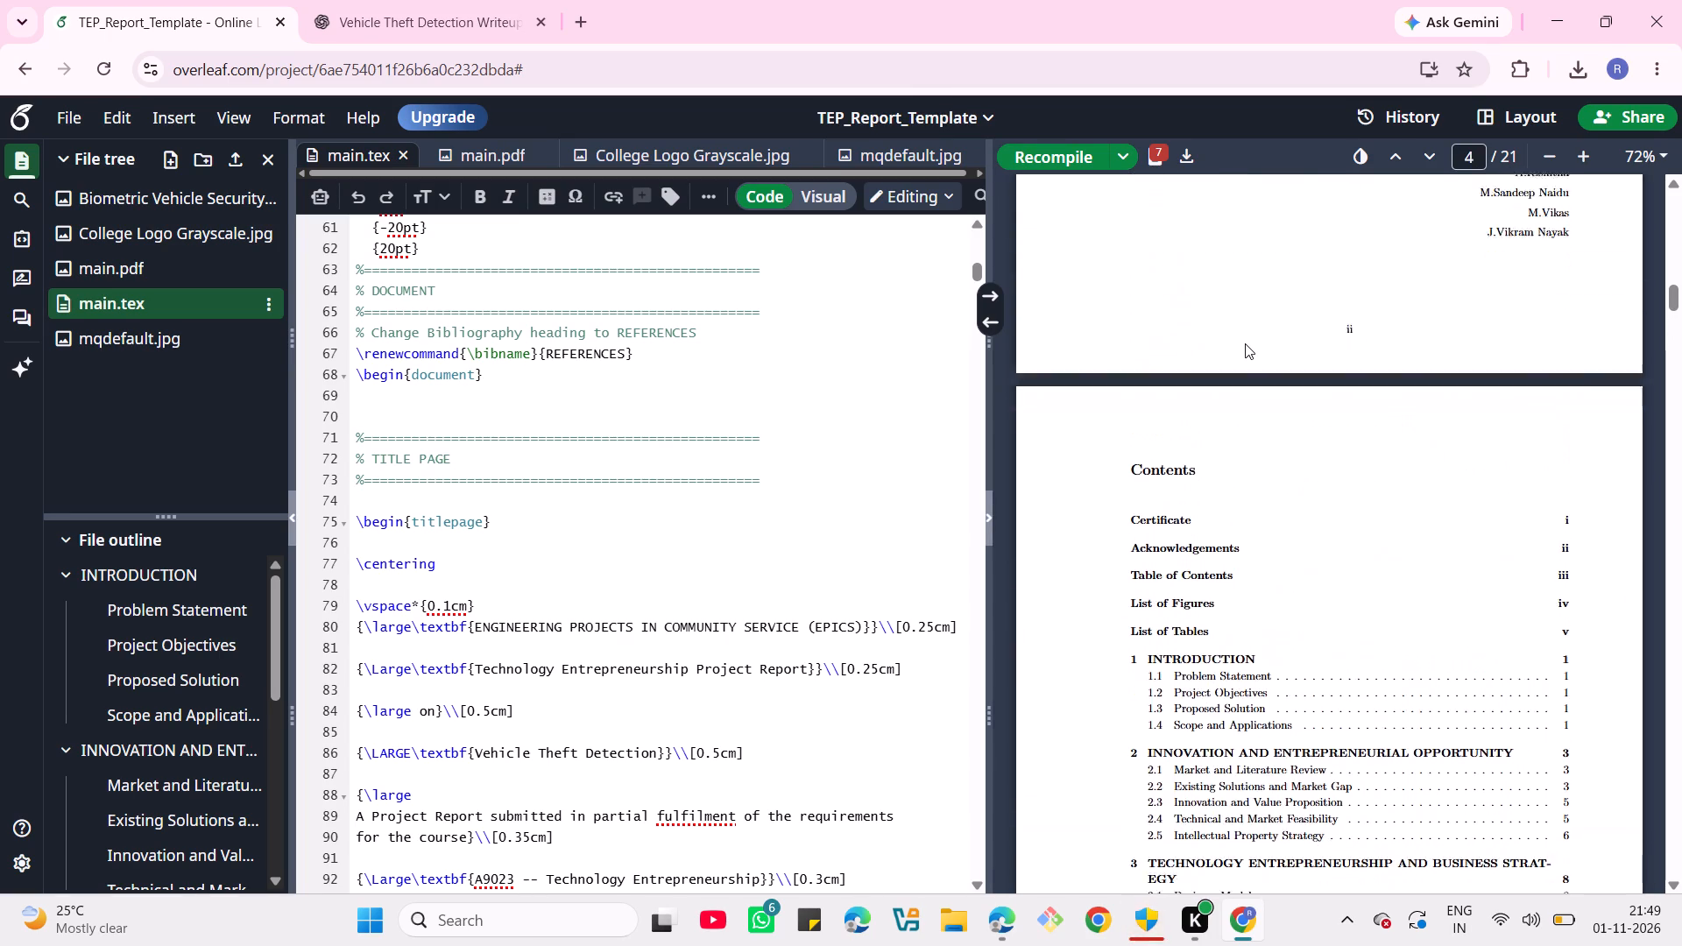
scroll(1245, 343, down, 1)
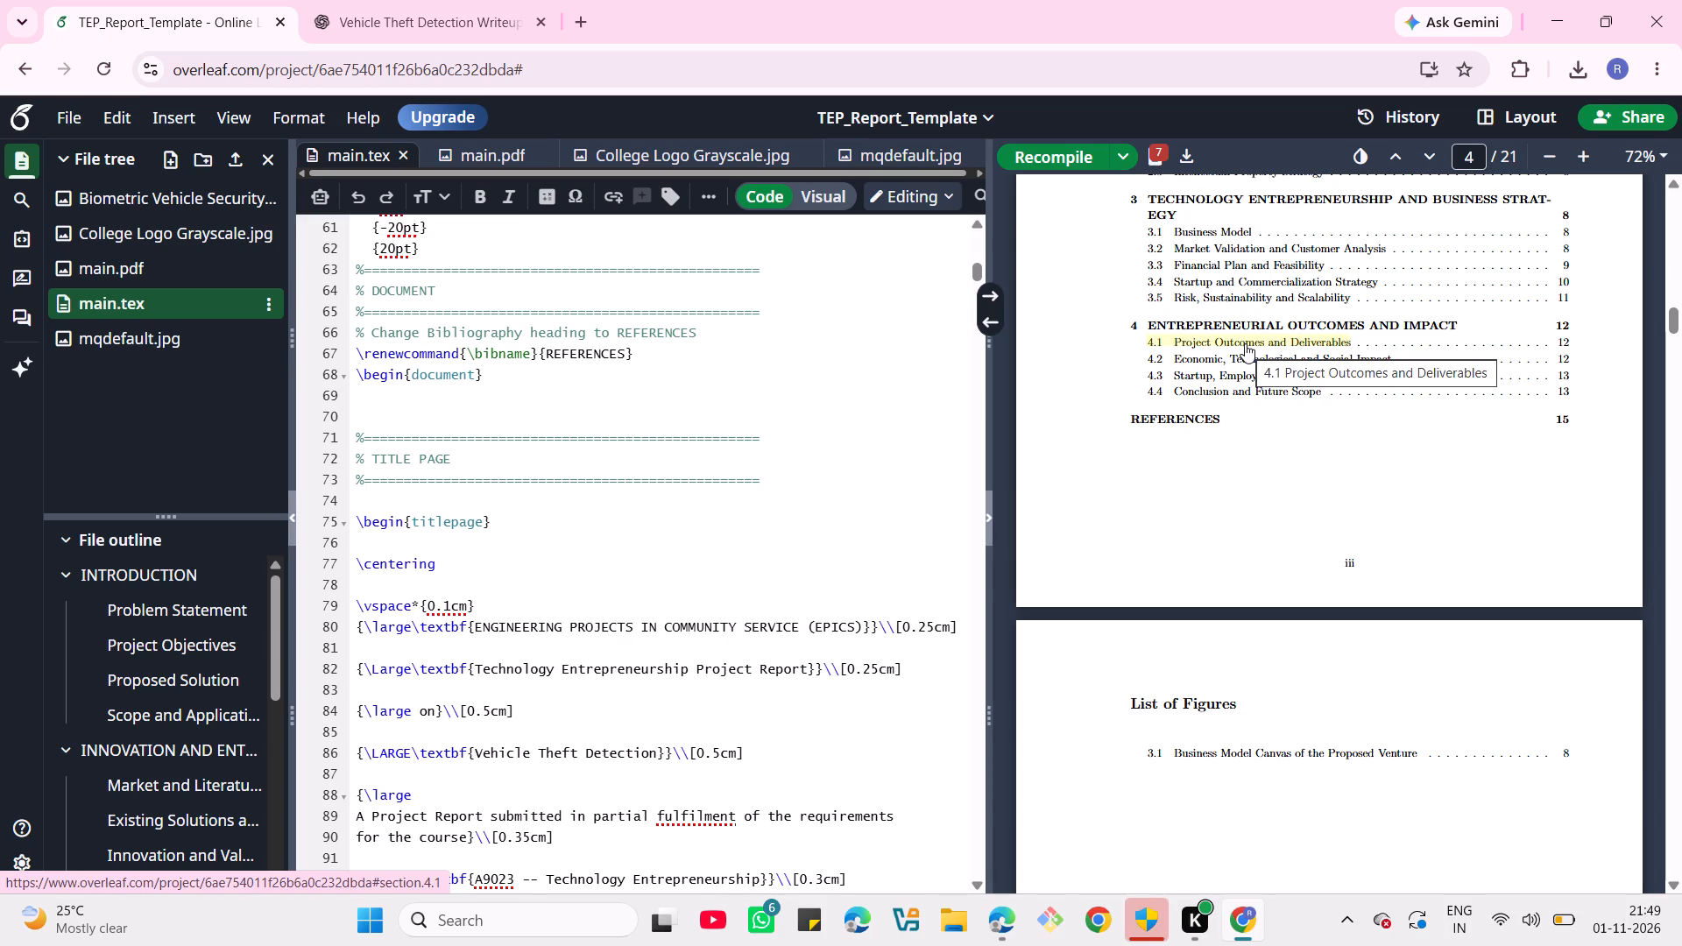
scroll(1431, 416, down, 5)
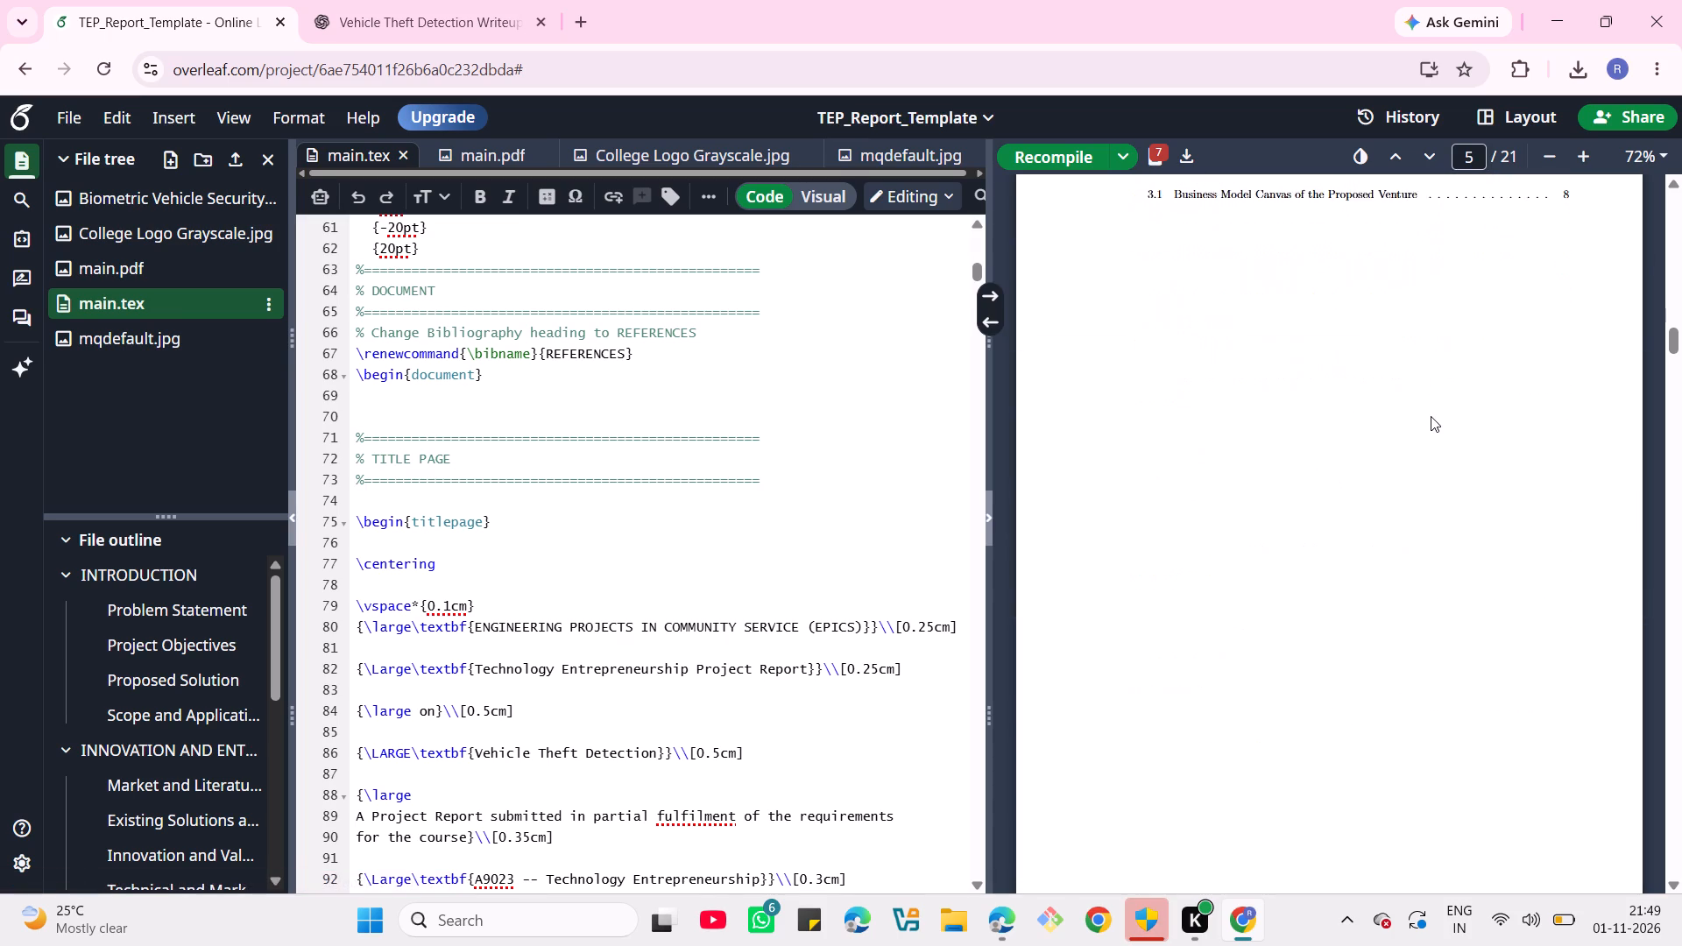
scroll(1431, 416, down, 5)
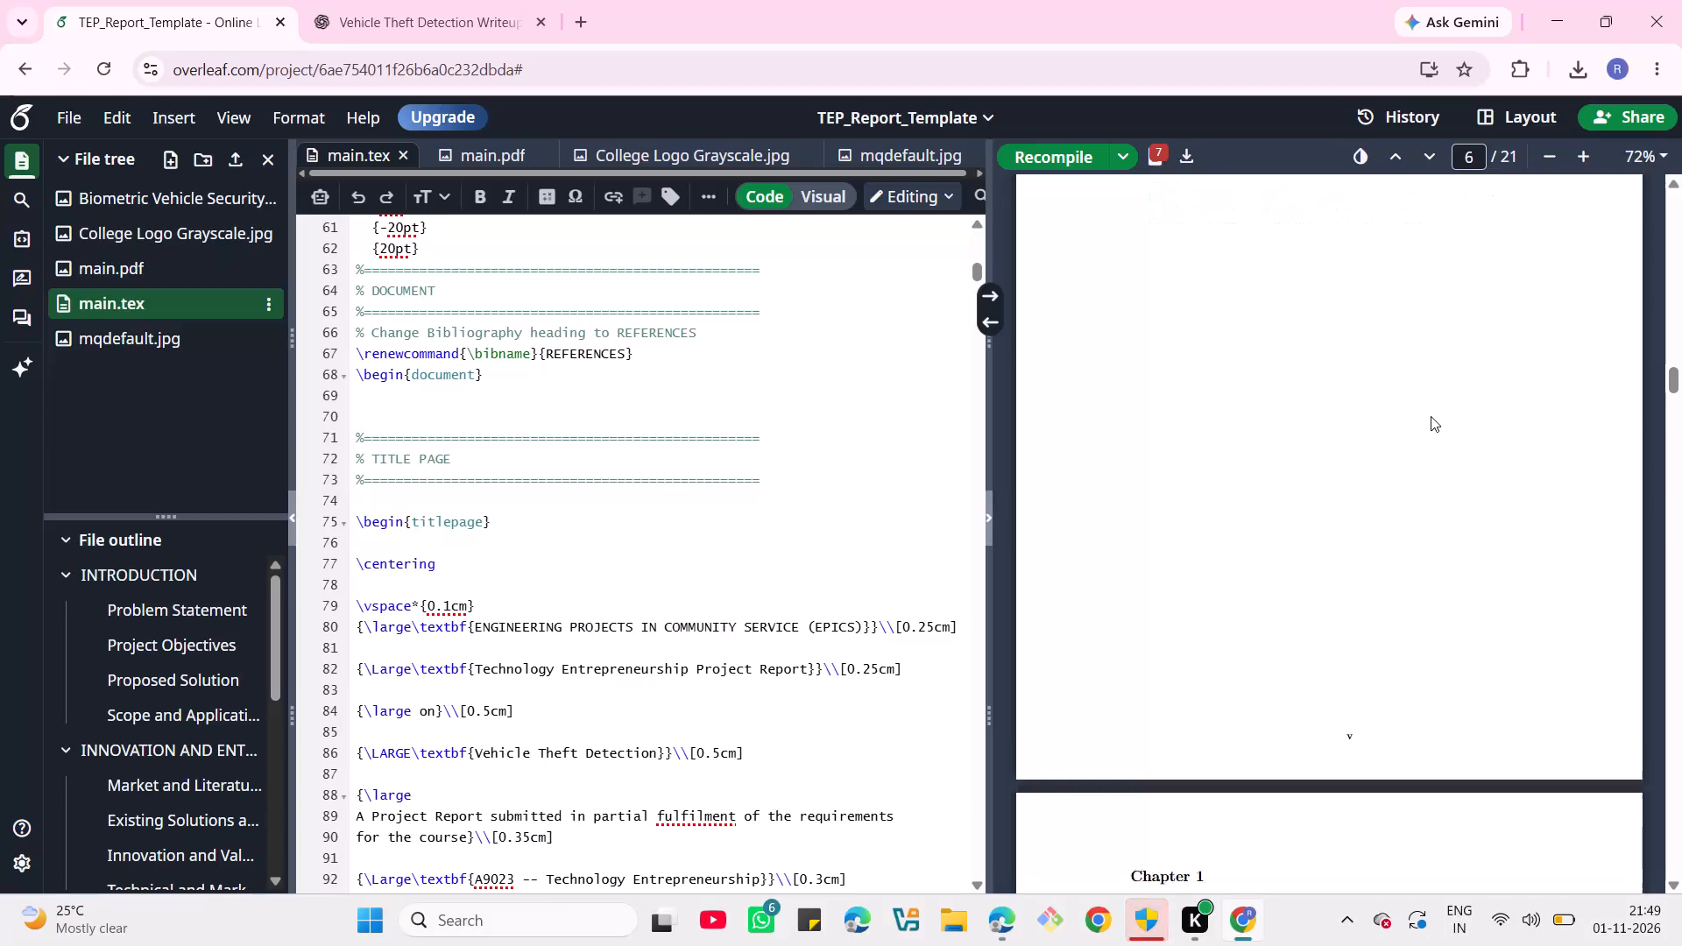
scroll(1431, 416, down, 1)
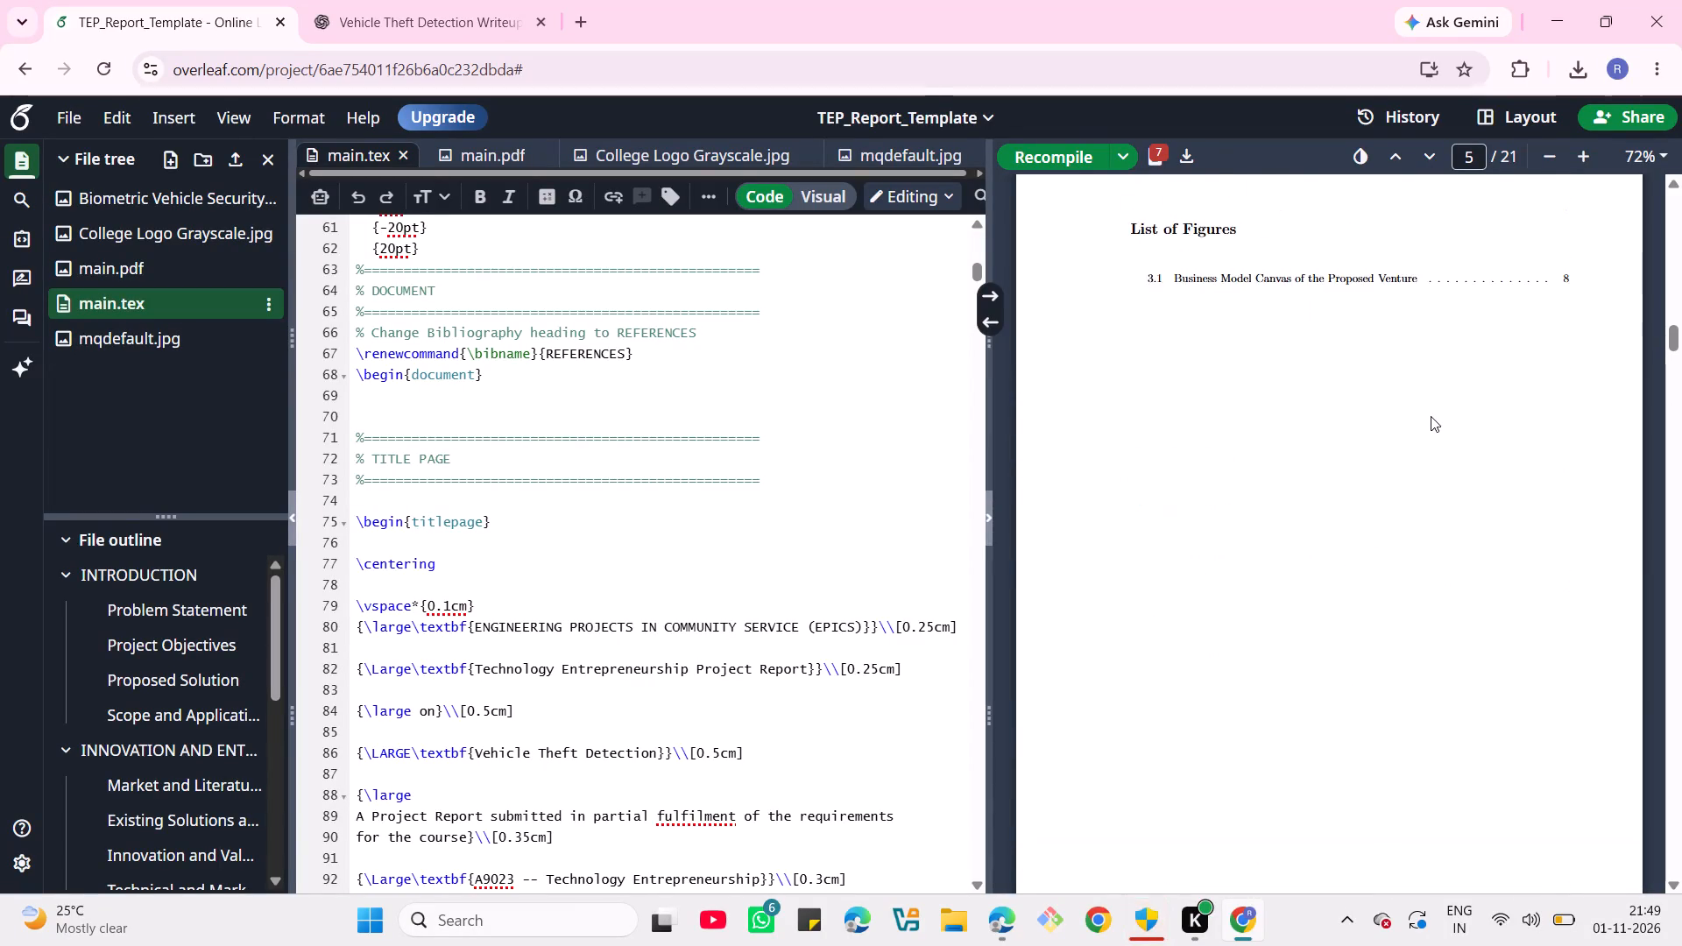
scroll(1431, 416, down, 2)
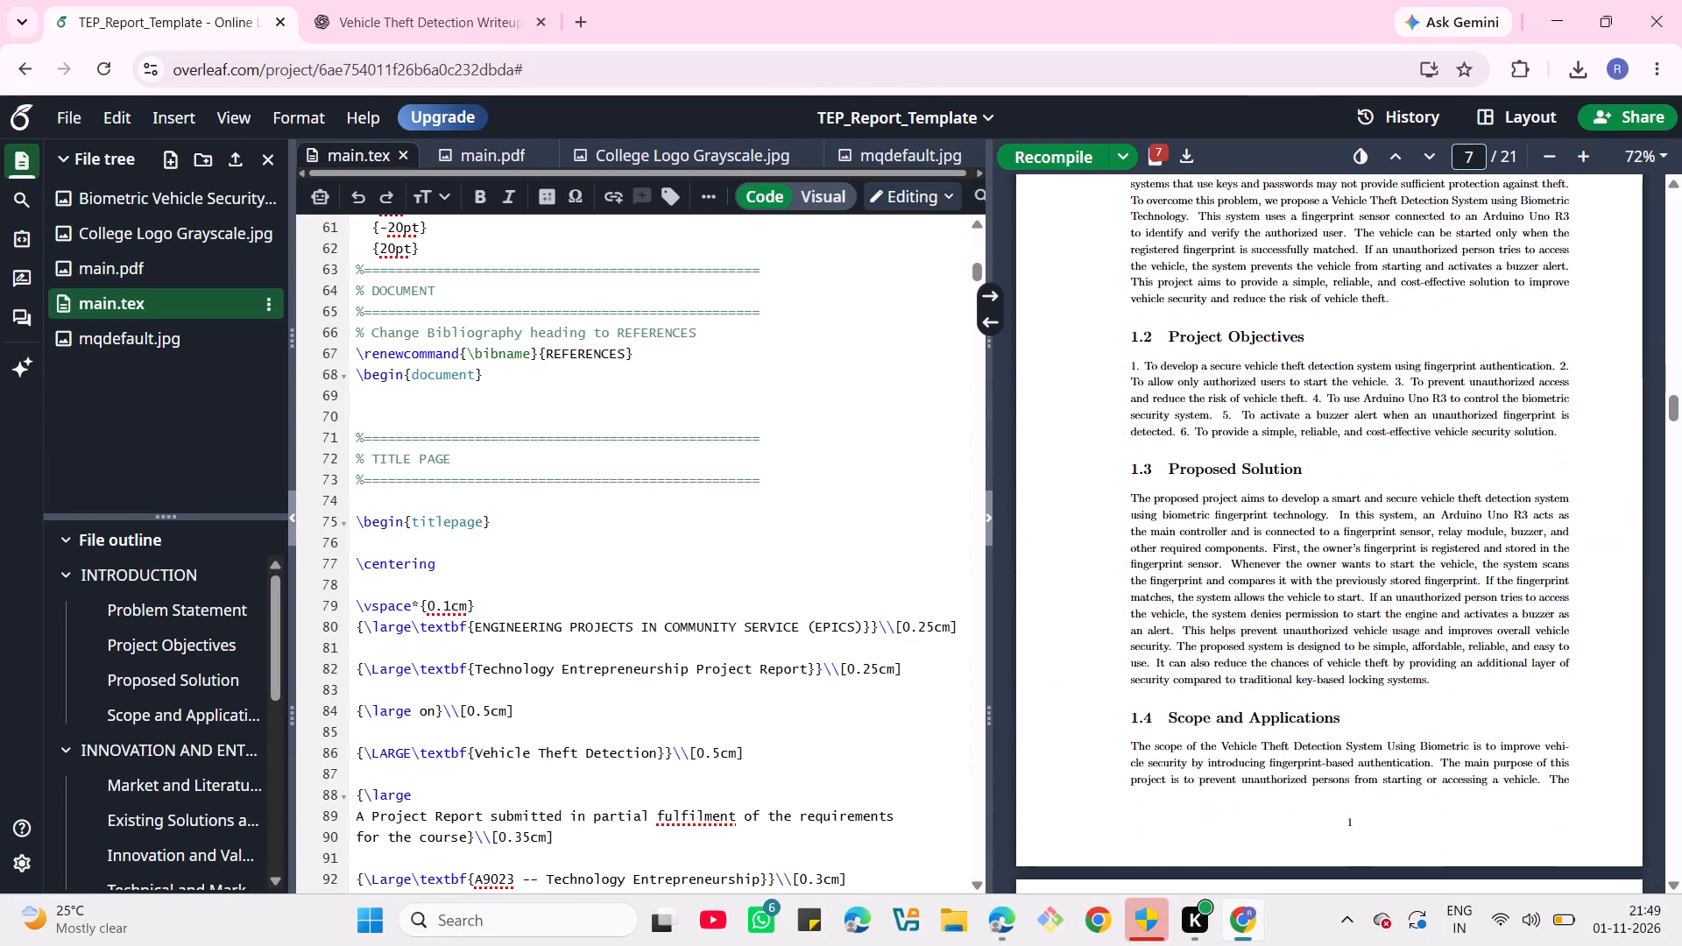
scroll(1431, 416, down, 1)
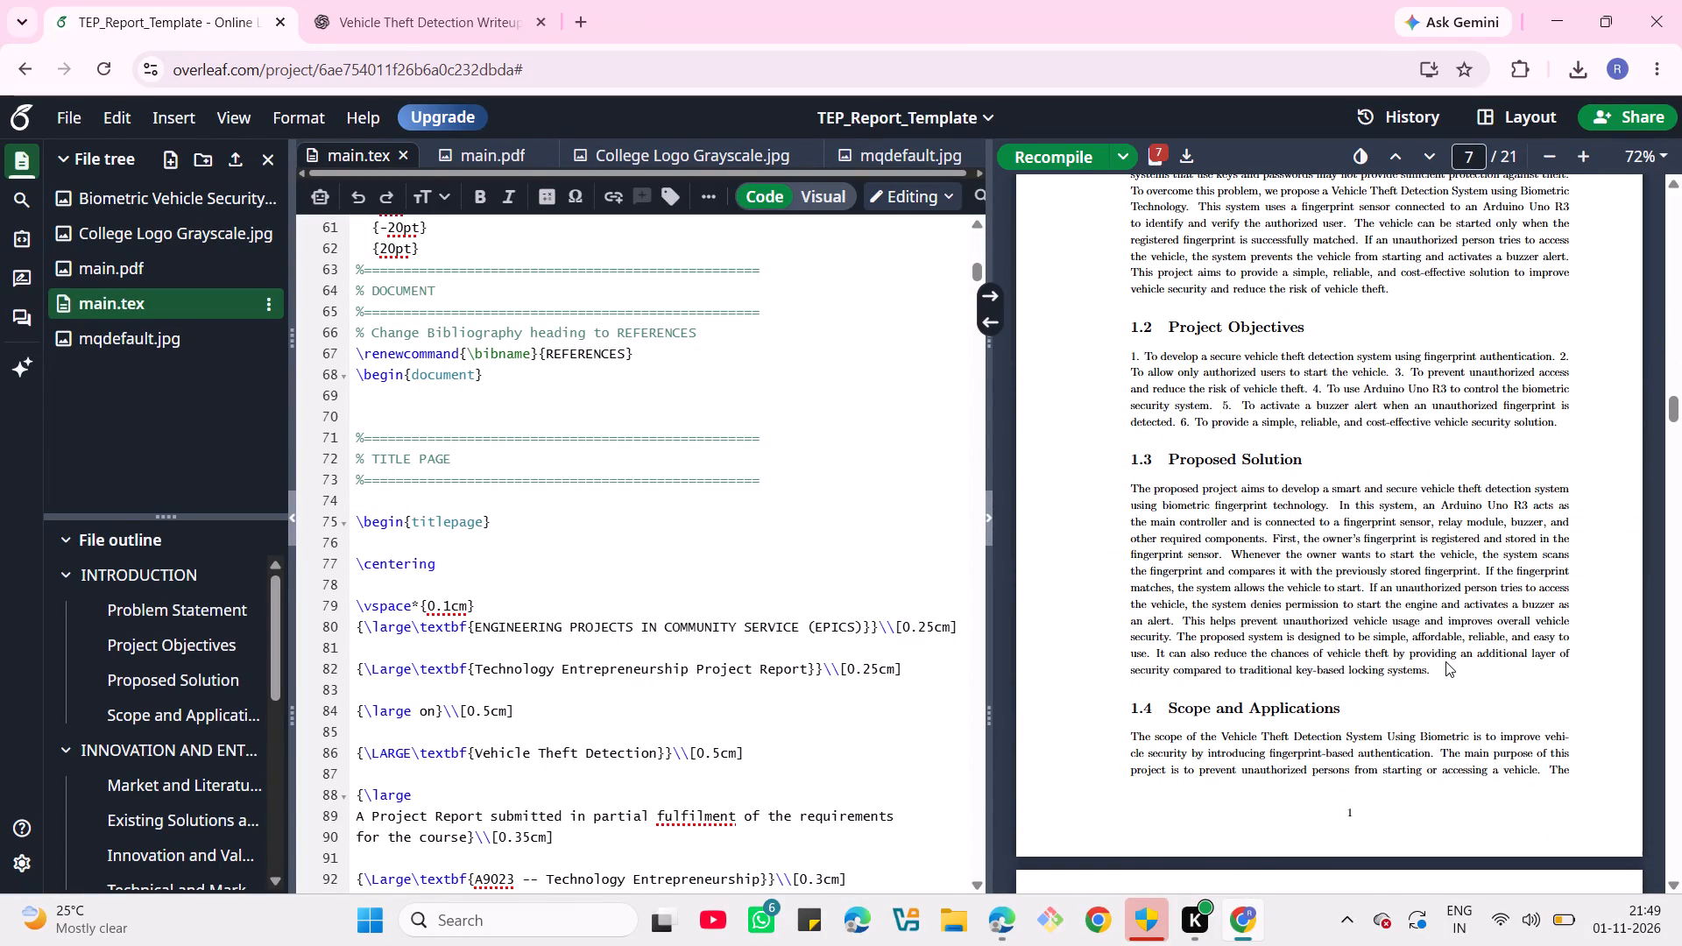
Look through the main.tex source from the preamble and front matter to the Problem Statement and Project Objectives sections of the INTRODUCTION chapter.
click(1445, 661)
click(1445, 675)
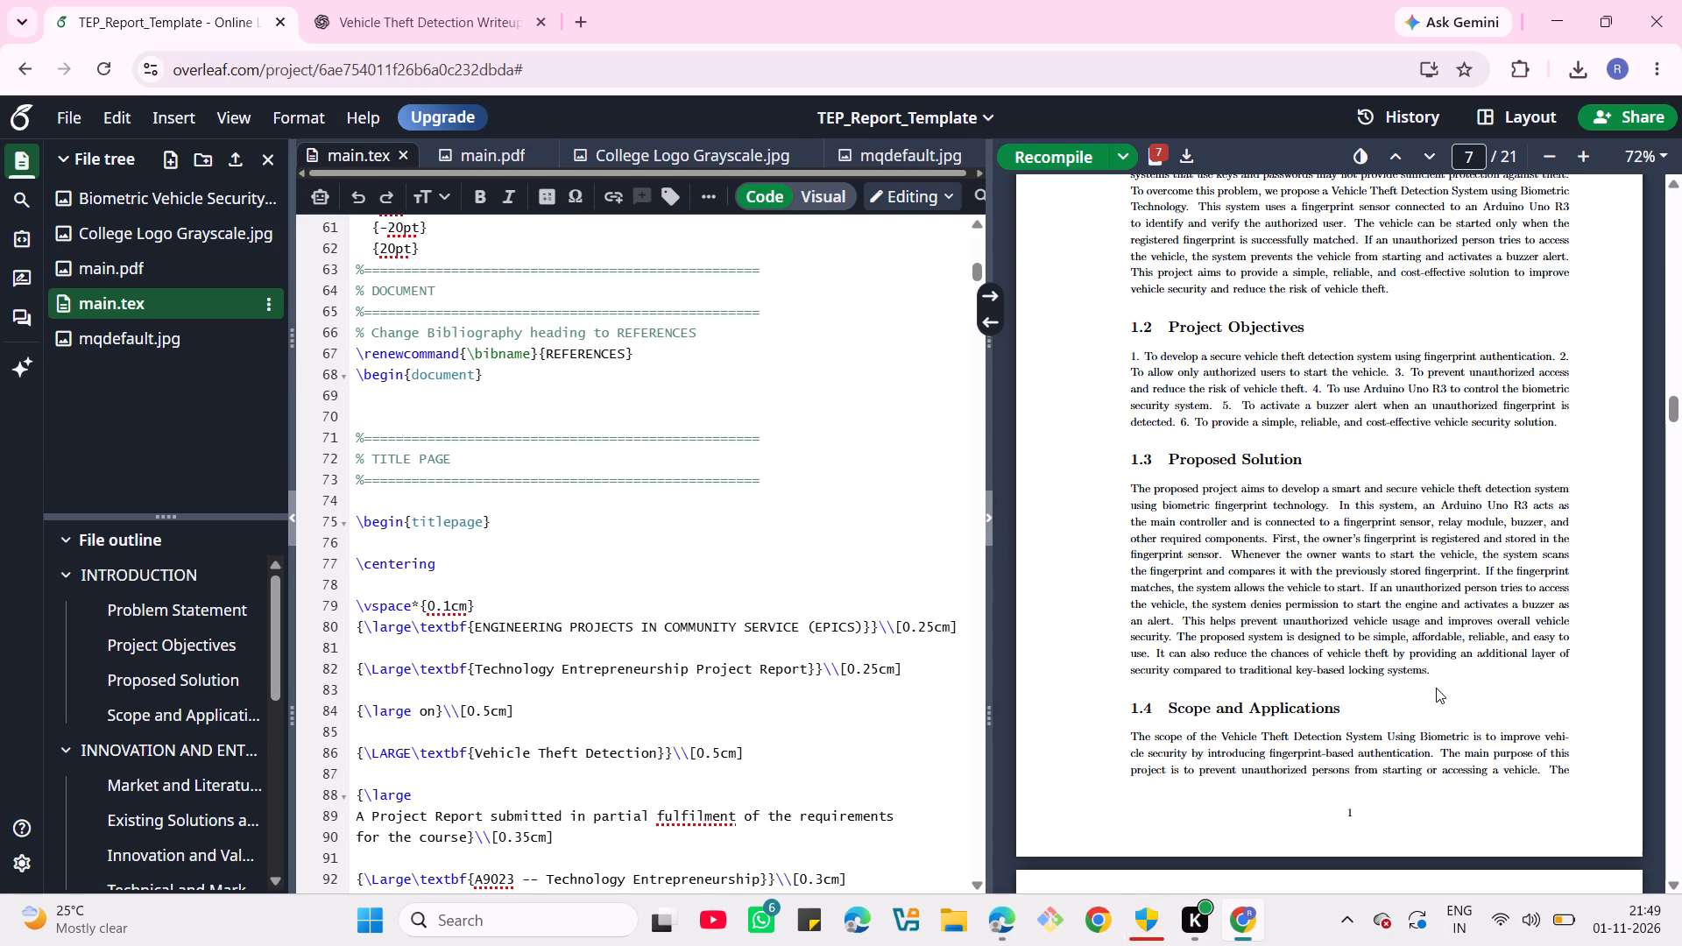
click(1436, 665)
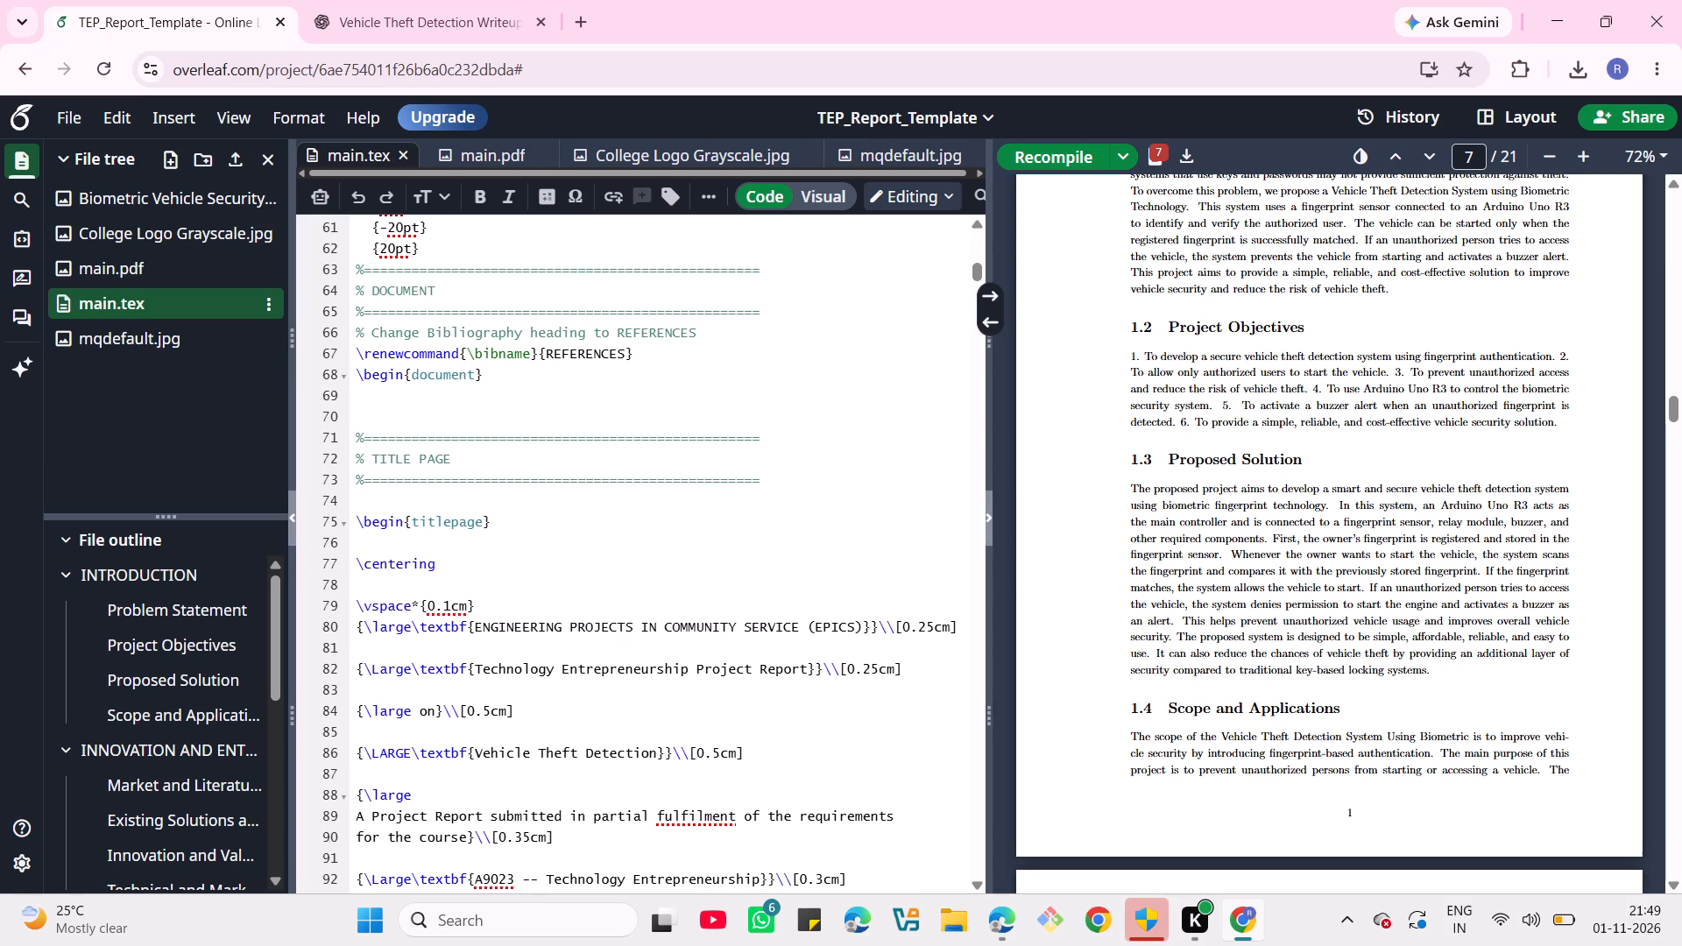
scroll(659, 540, up, 2)
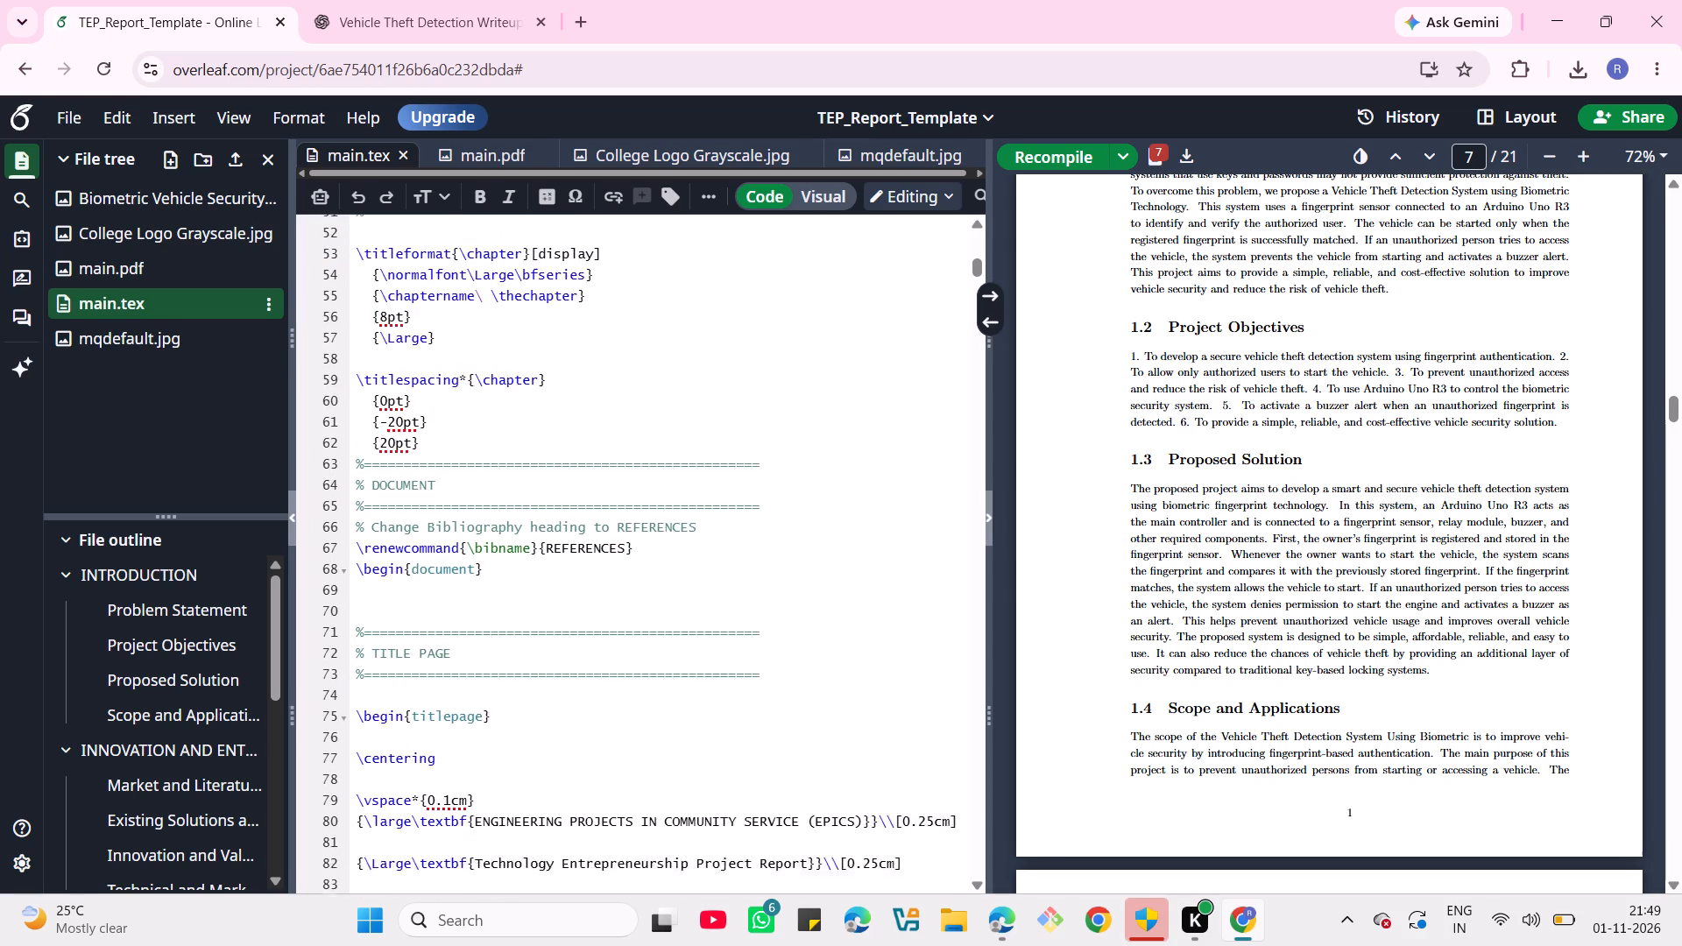
scroll(659, 540, up, 7)
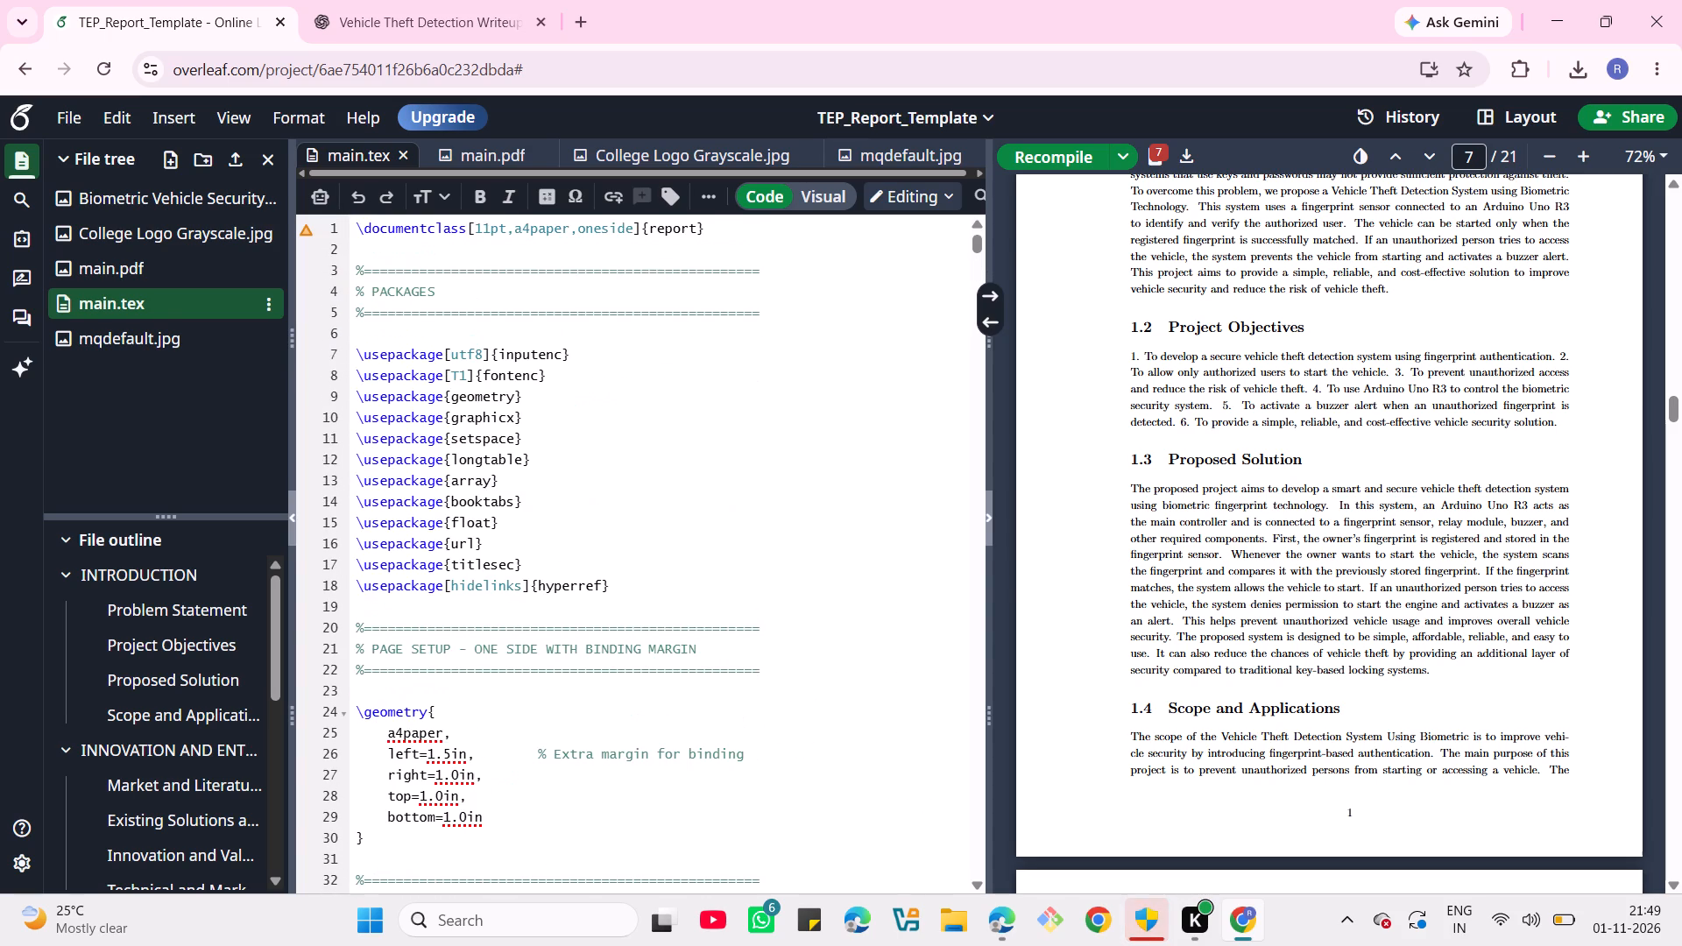
scroll(659, 540, down, 3)
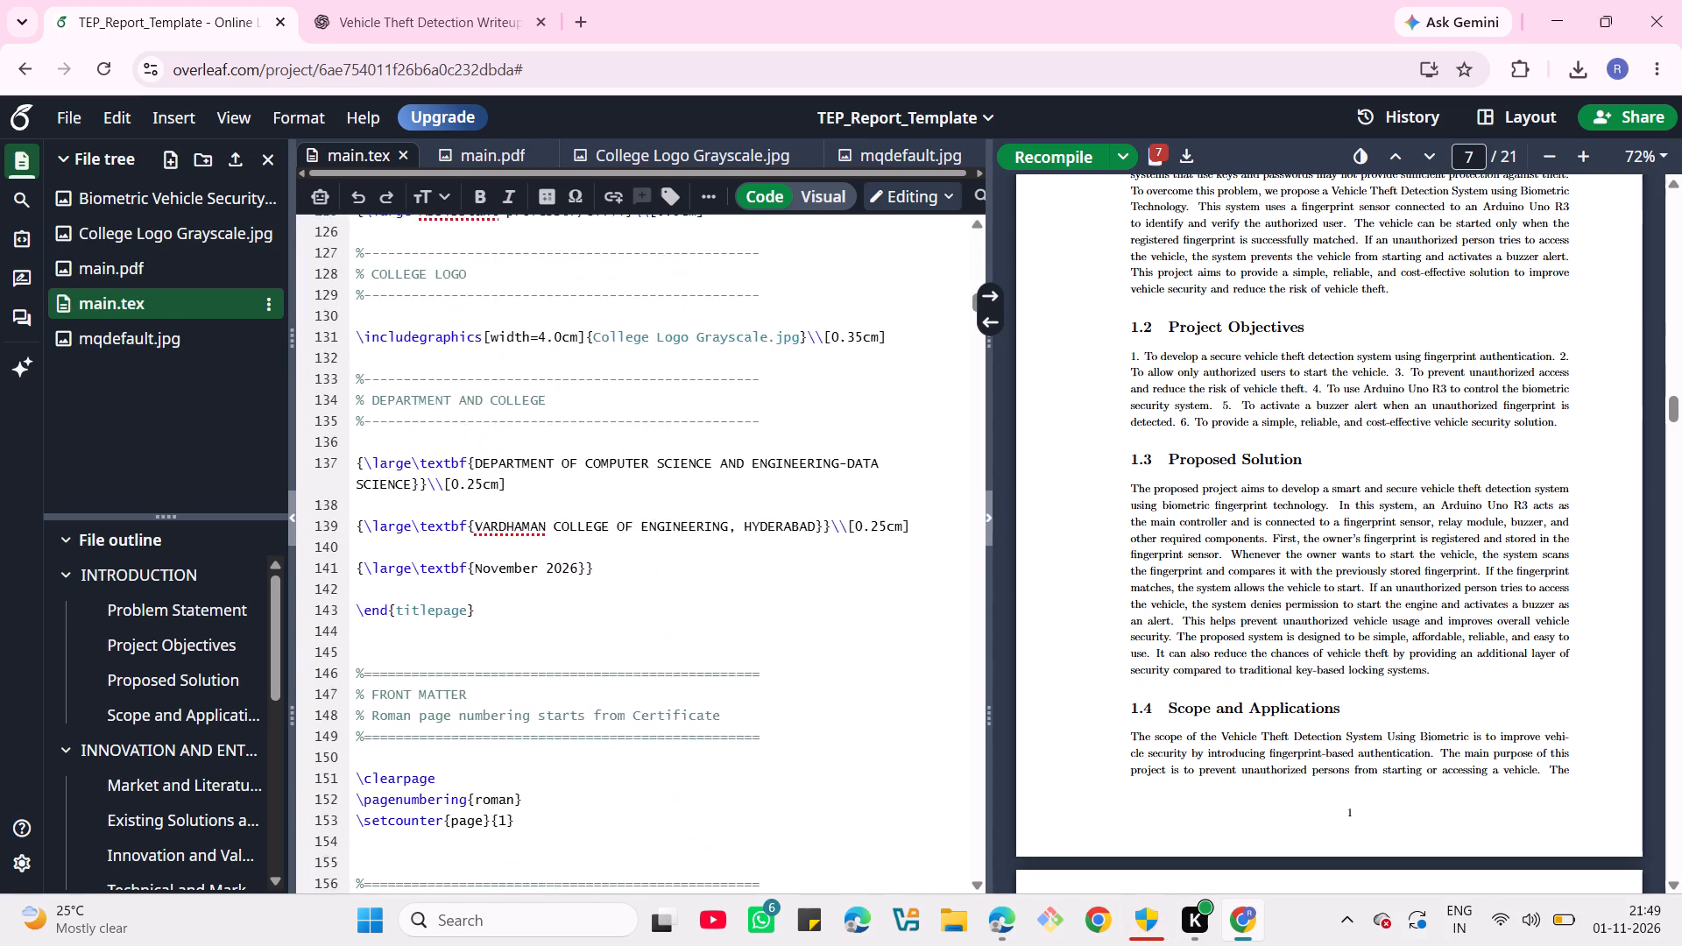
scroll(659, 540, down, 4)
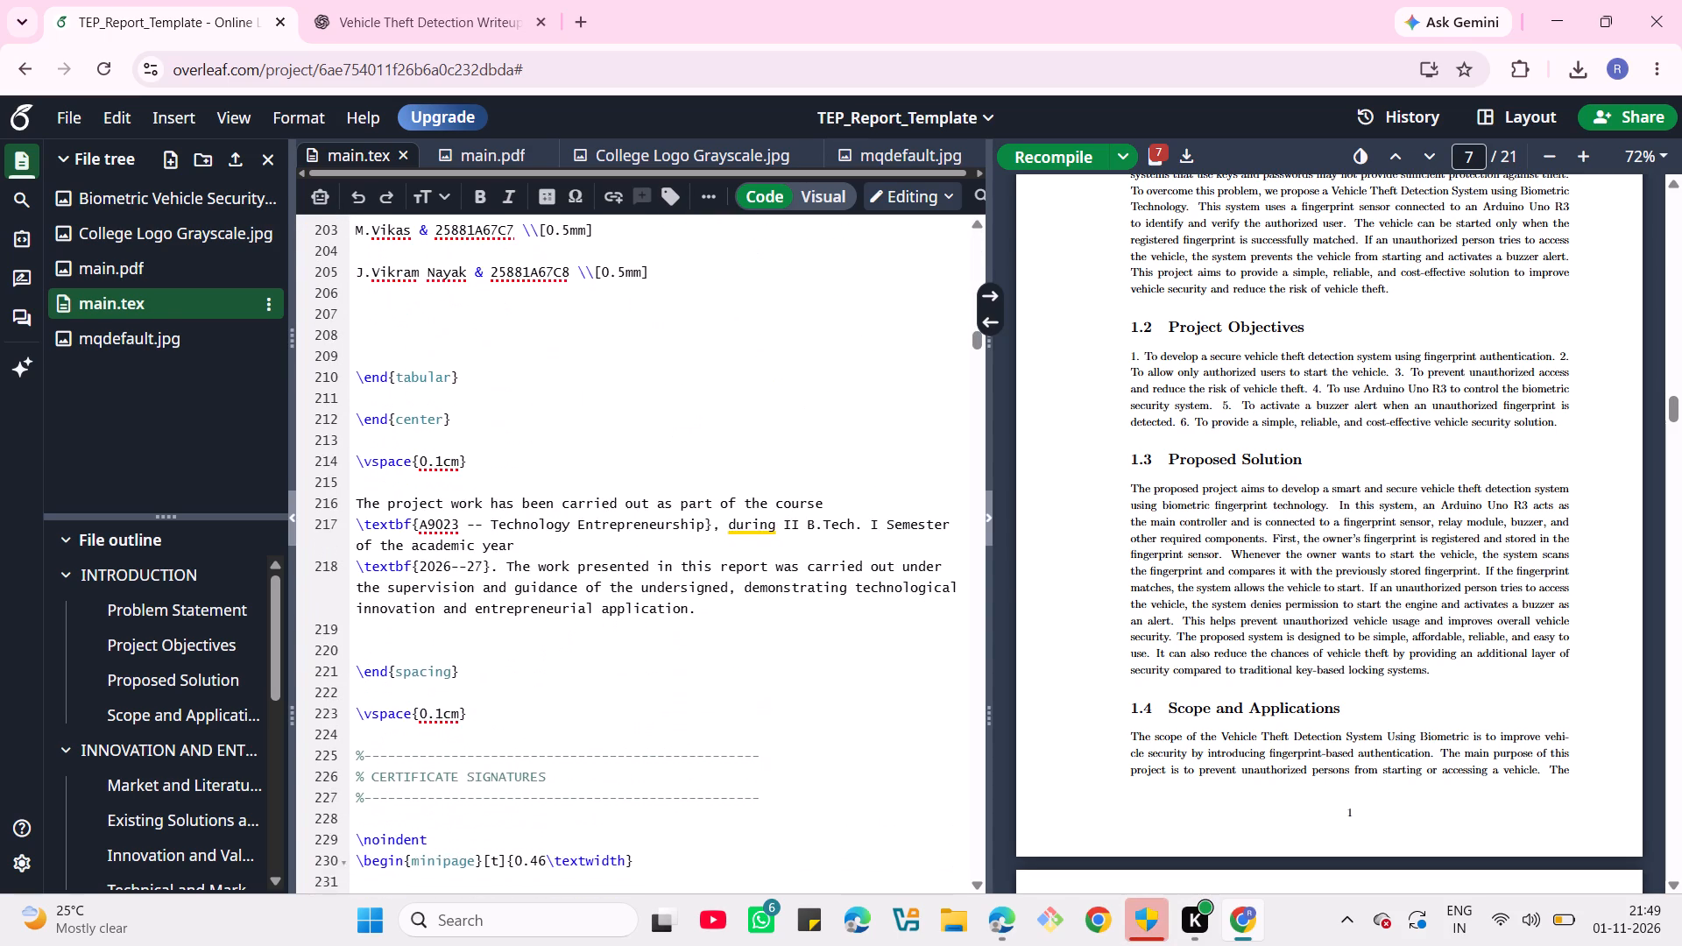
scroll(659, 540, down, 4)
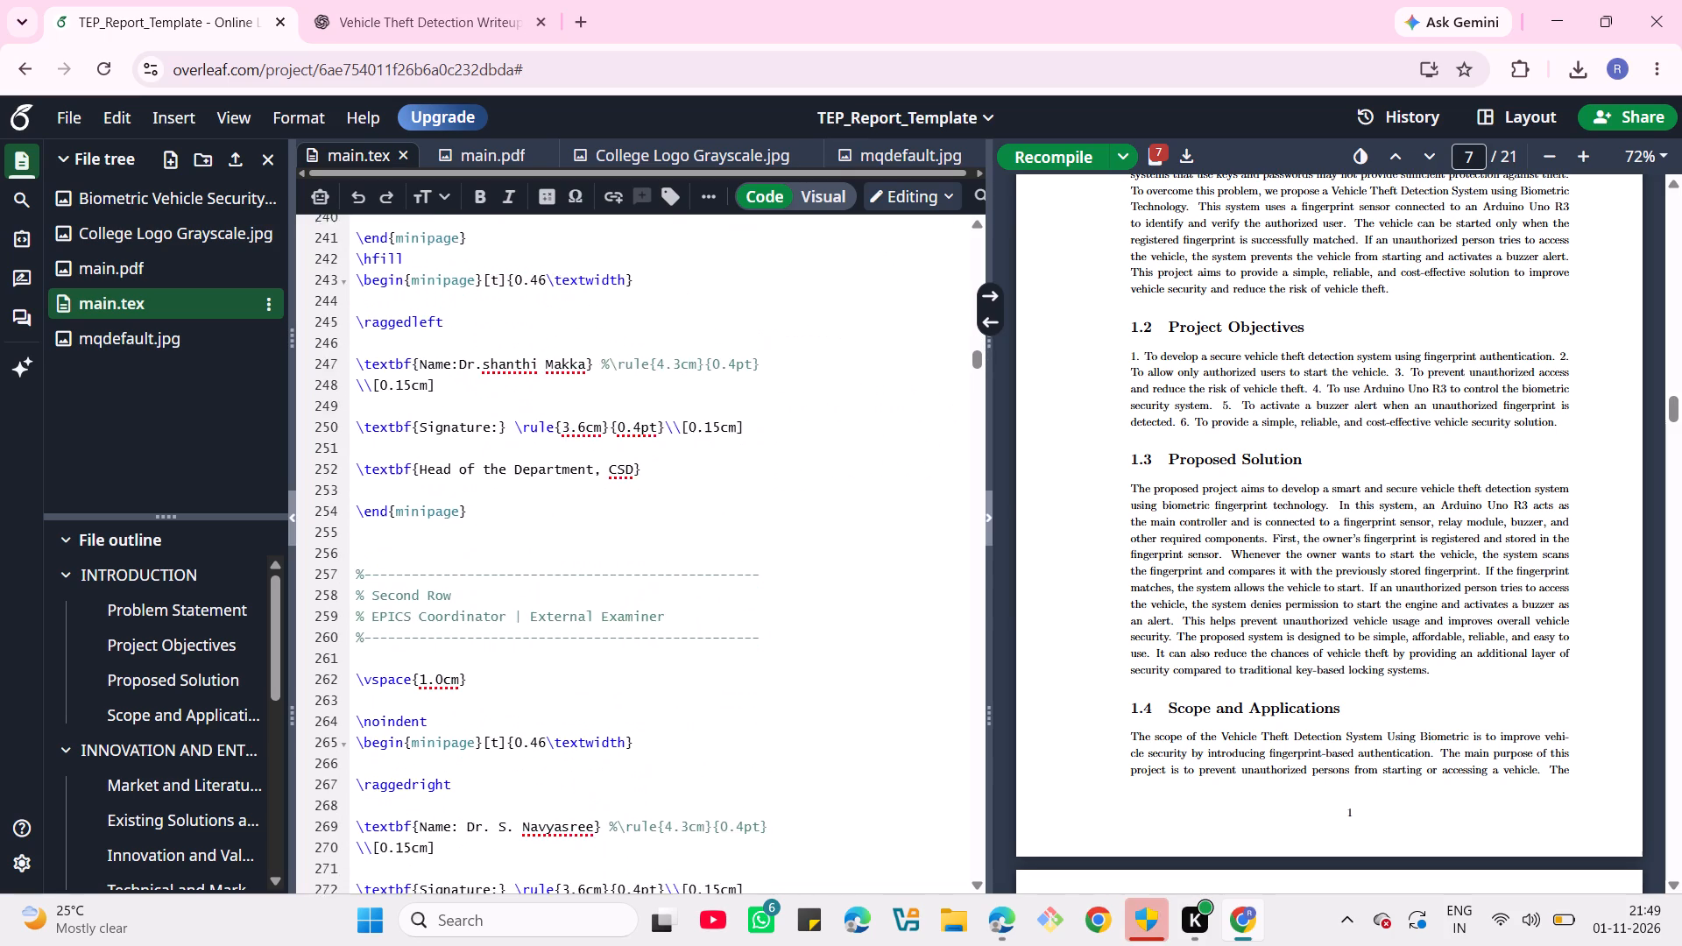
scroll(659, 540, down, 5)
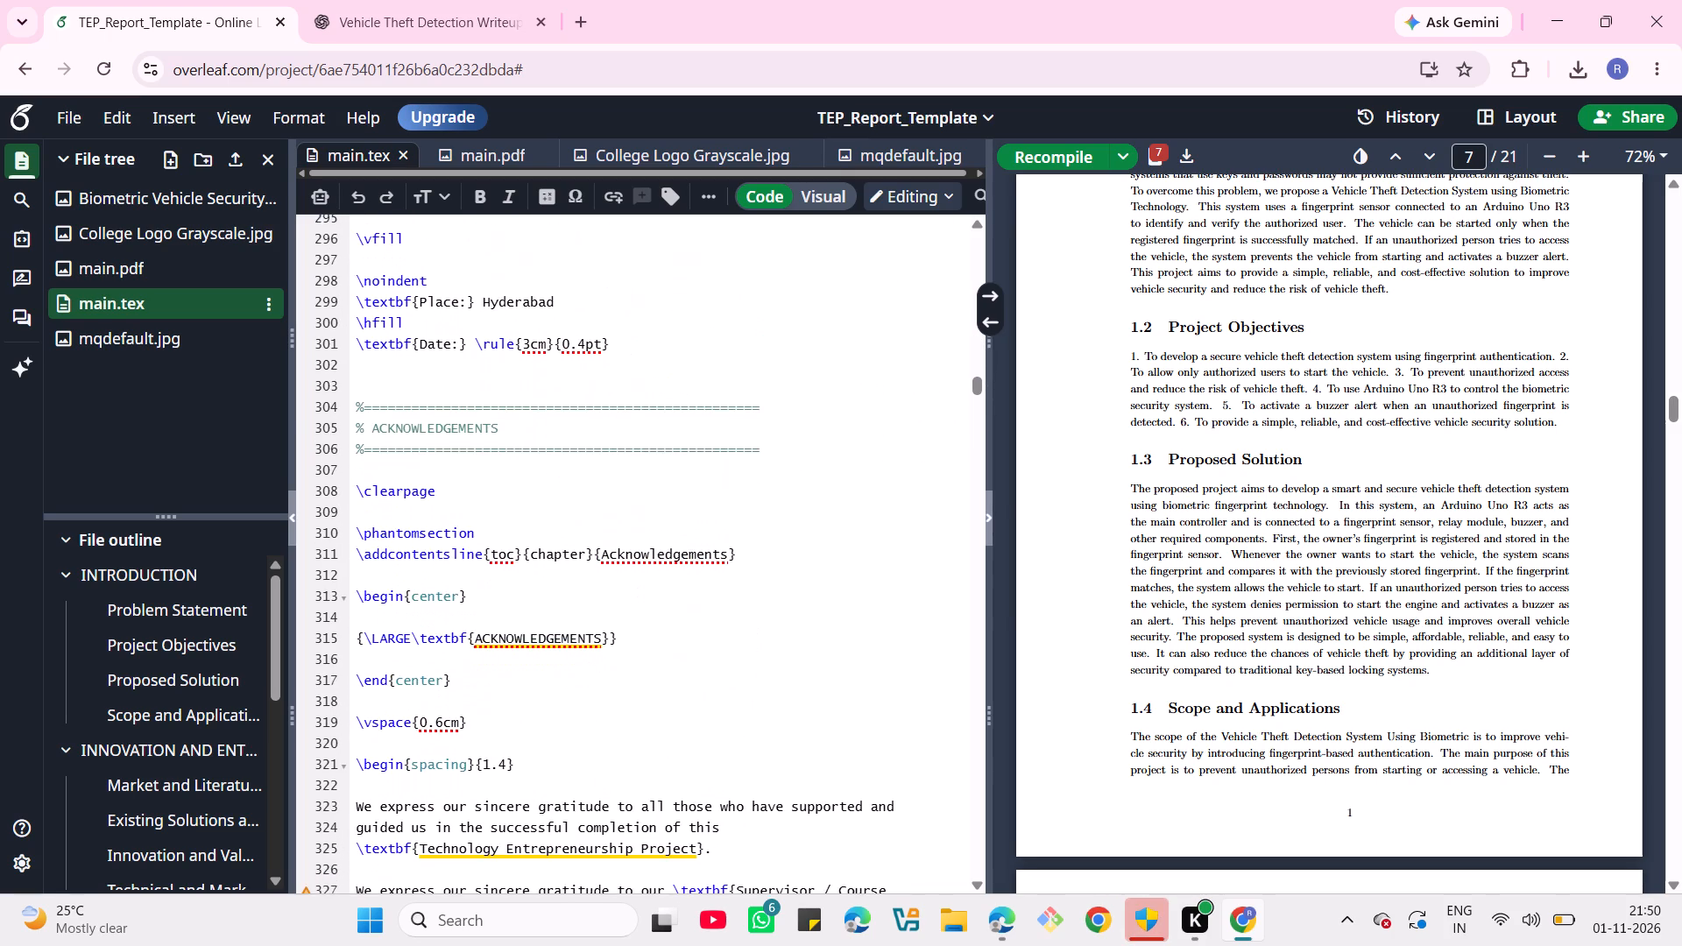
scroll(659, 540, down, 3)
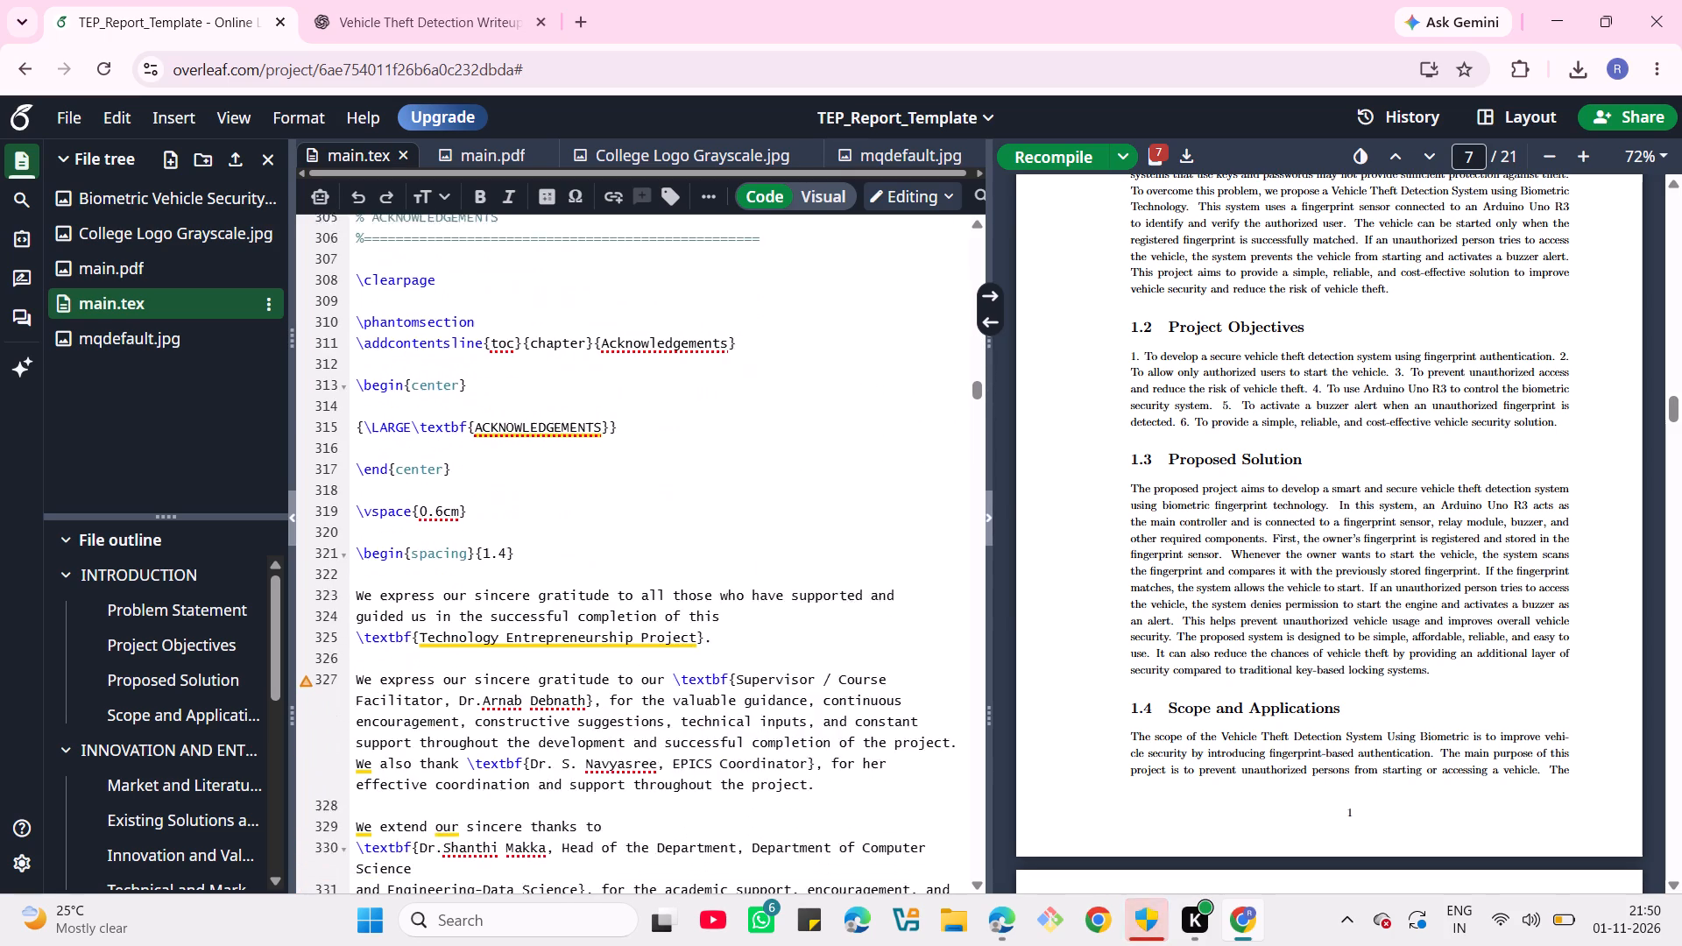
scroll(659, 540, down, 6)
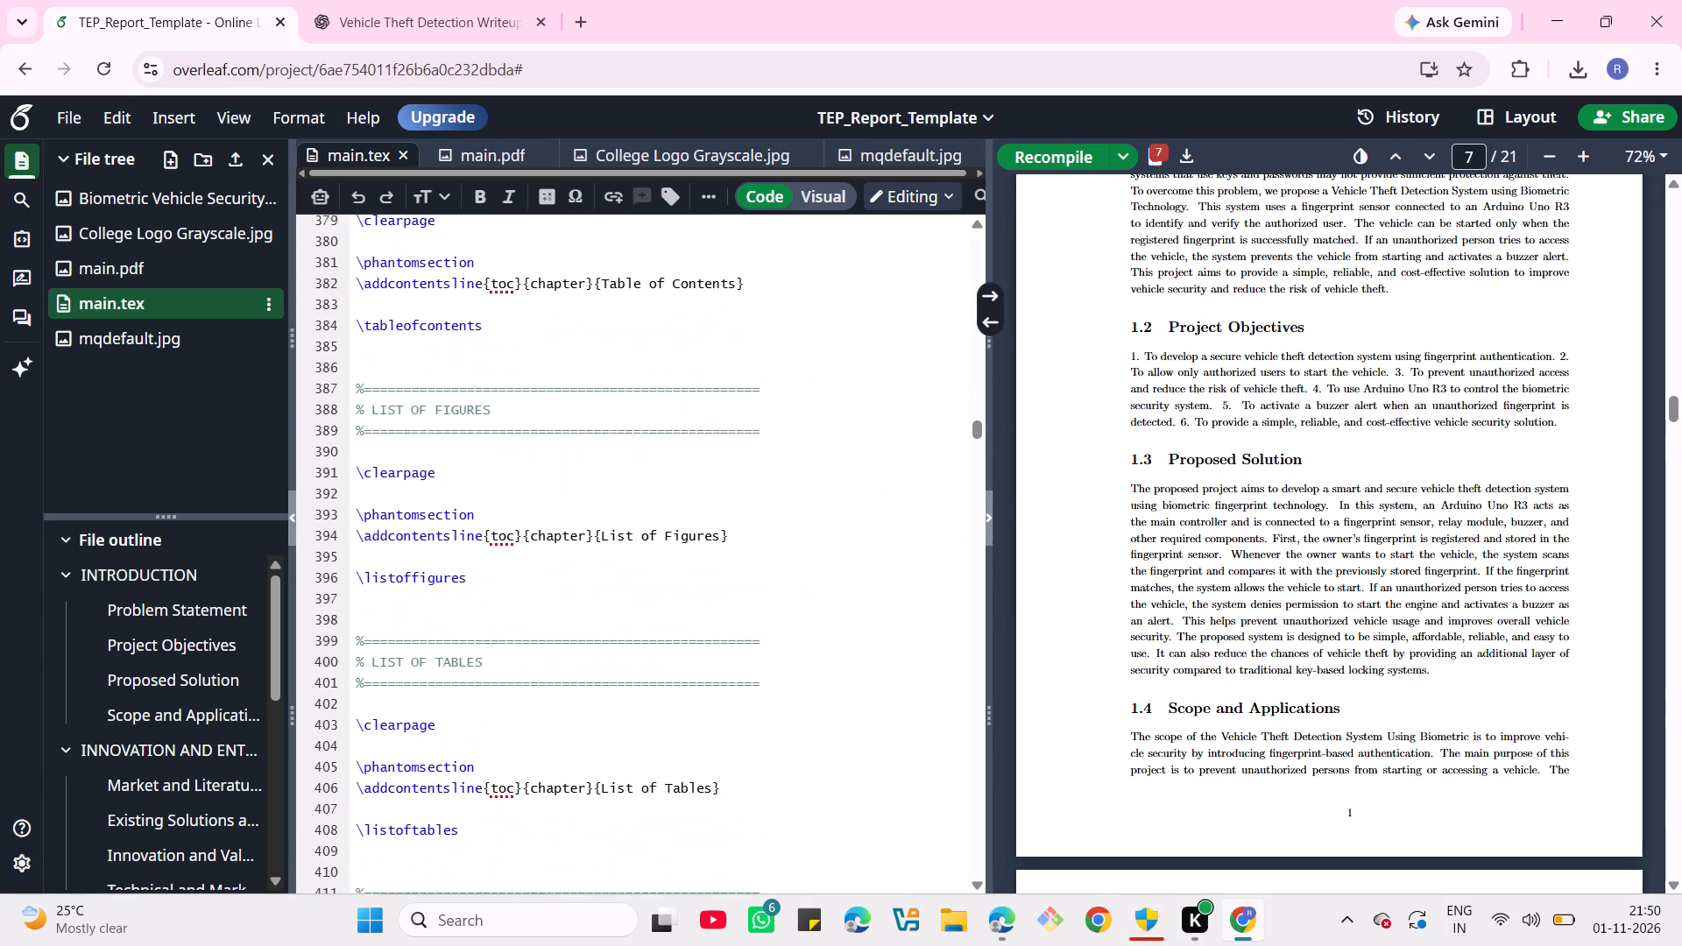
scroll(659, 540, down, 6)
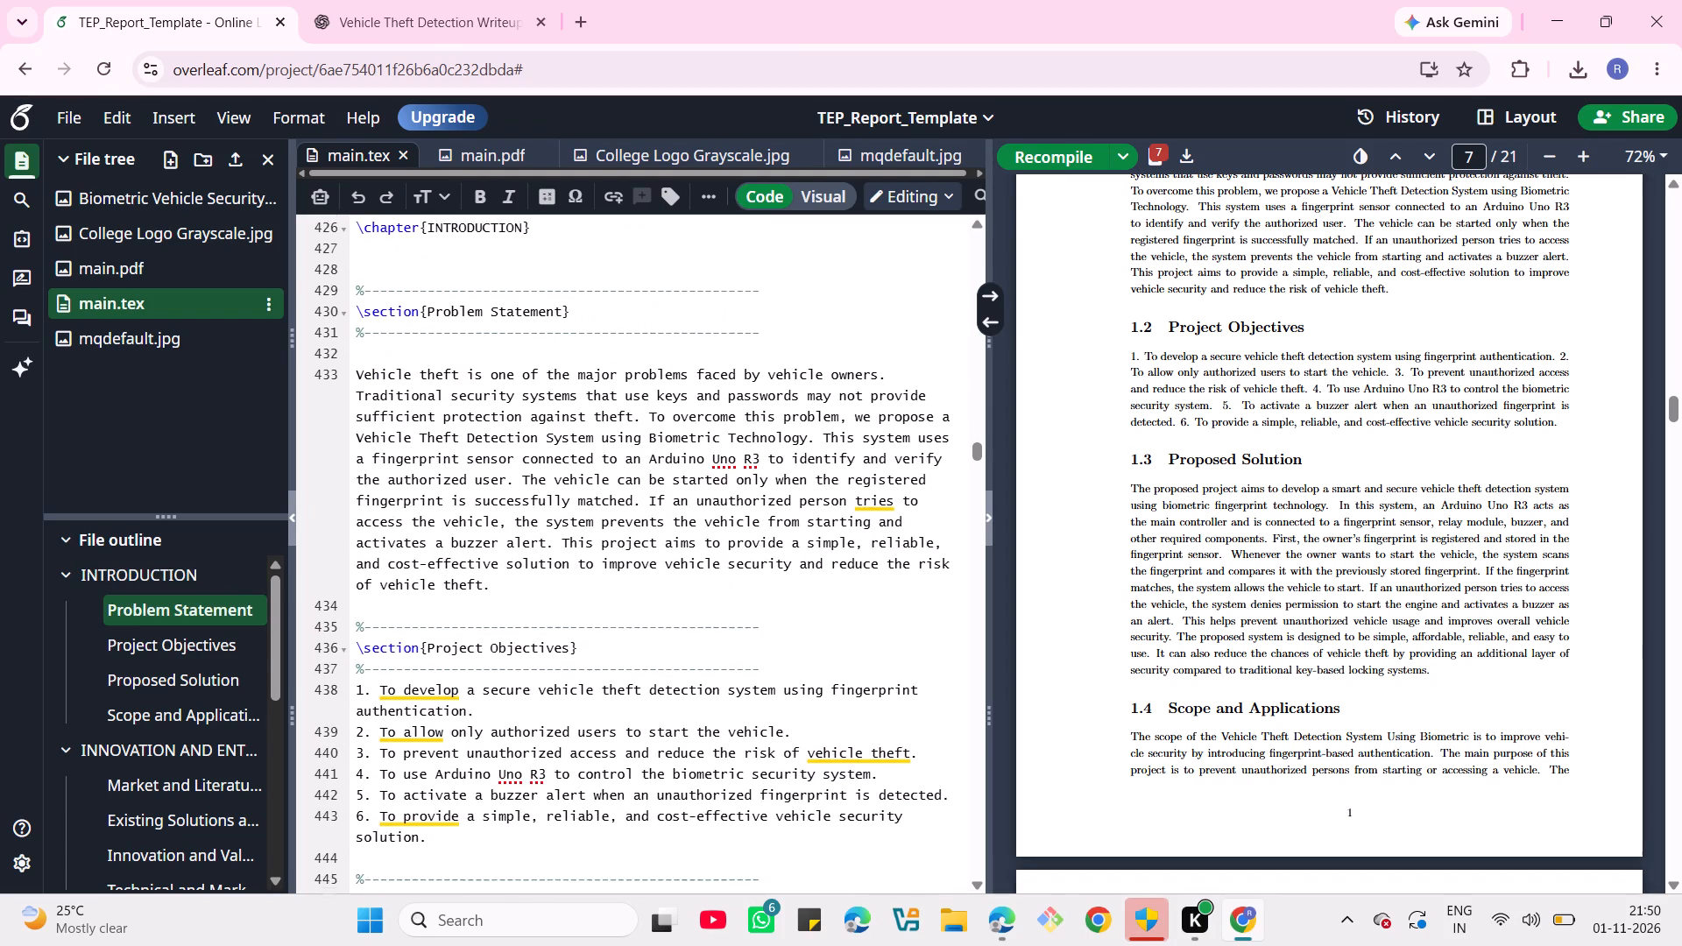
Place the cursor on the first blank line after the Proposed Solution paragraph in main.tex and bring up the additional insert options.
scroll(659, 540, down, 3)
scroll(667, 655, down, 2)
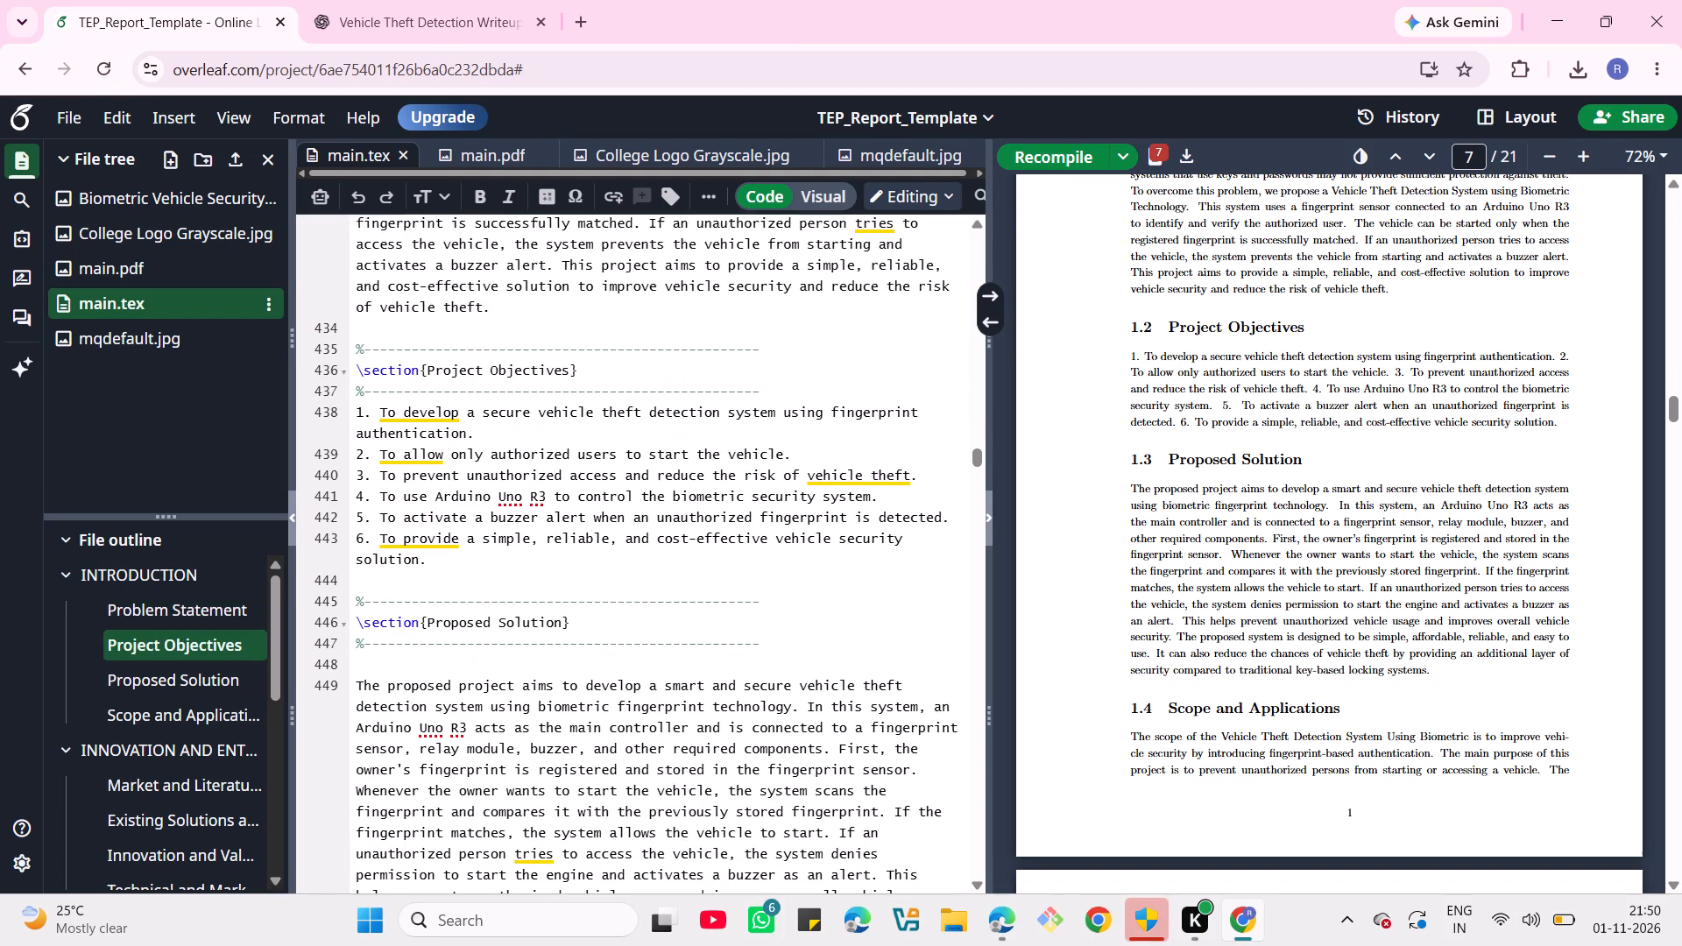
scroll(667, 655, down, 2)
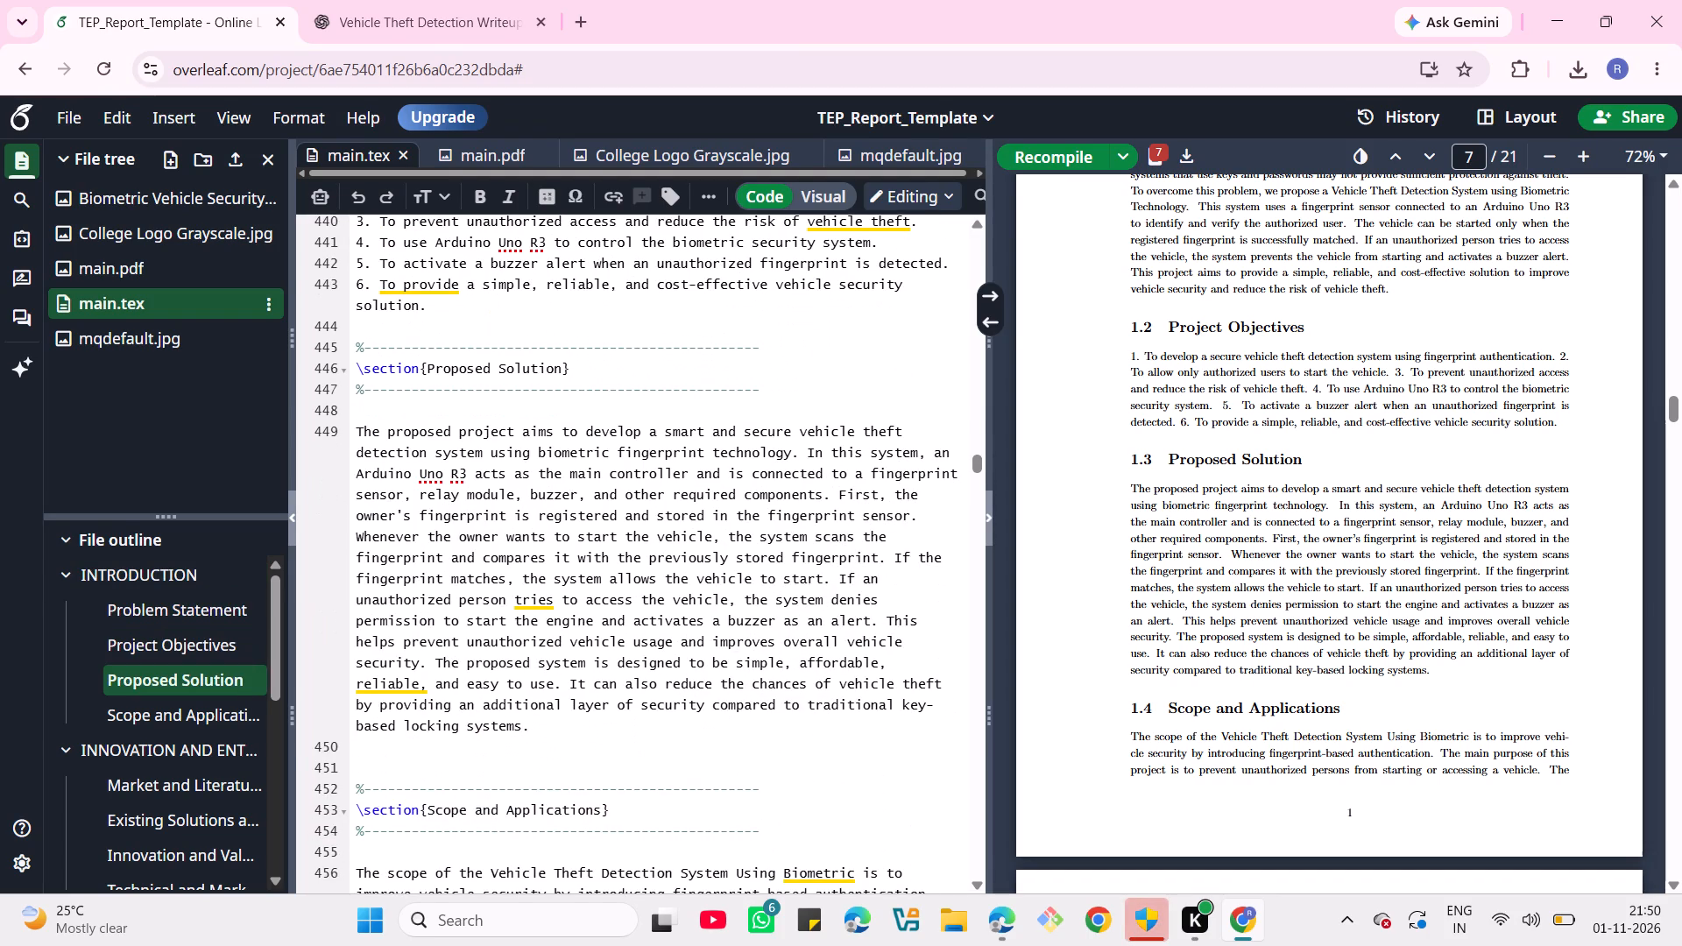
click(584, 740)
click(583, 731)
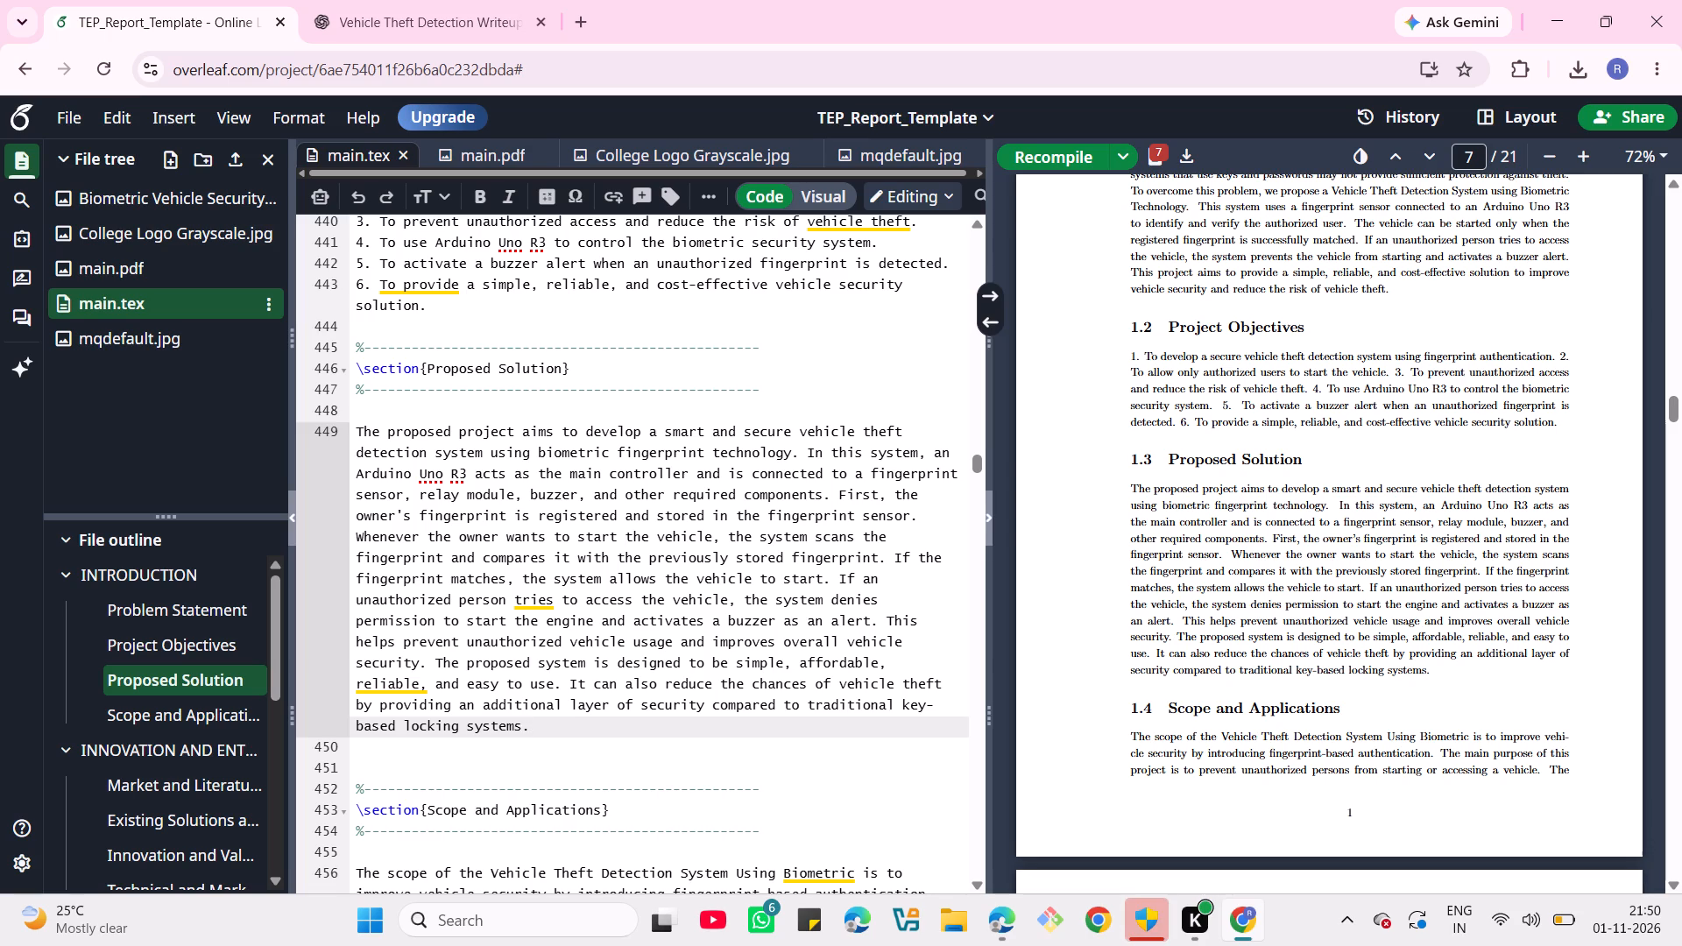
click(604, 759)
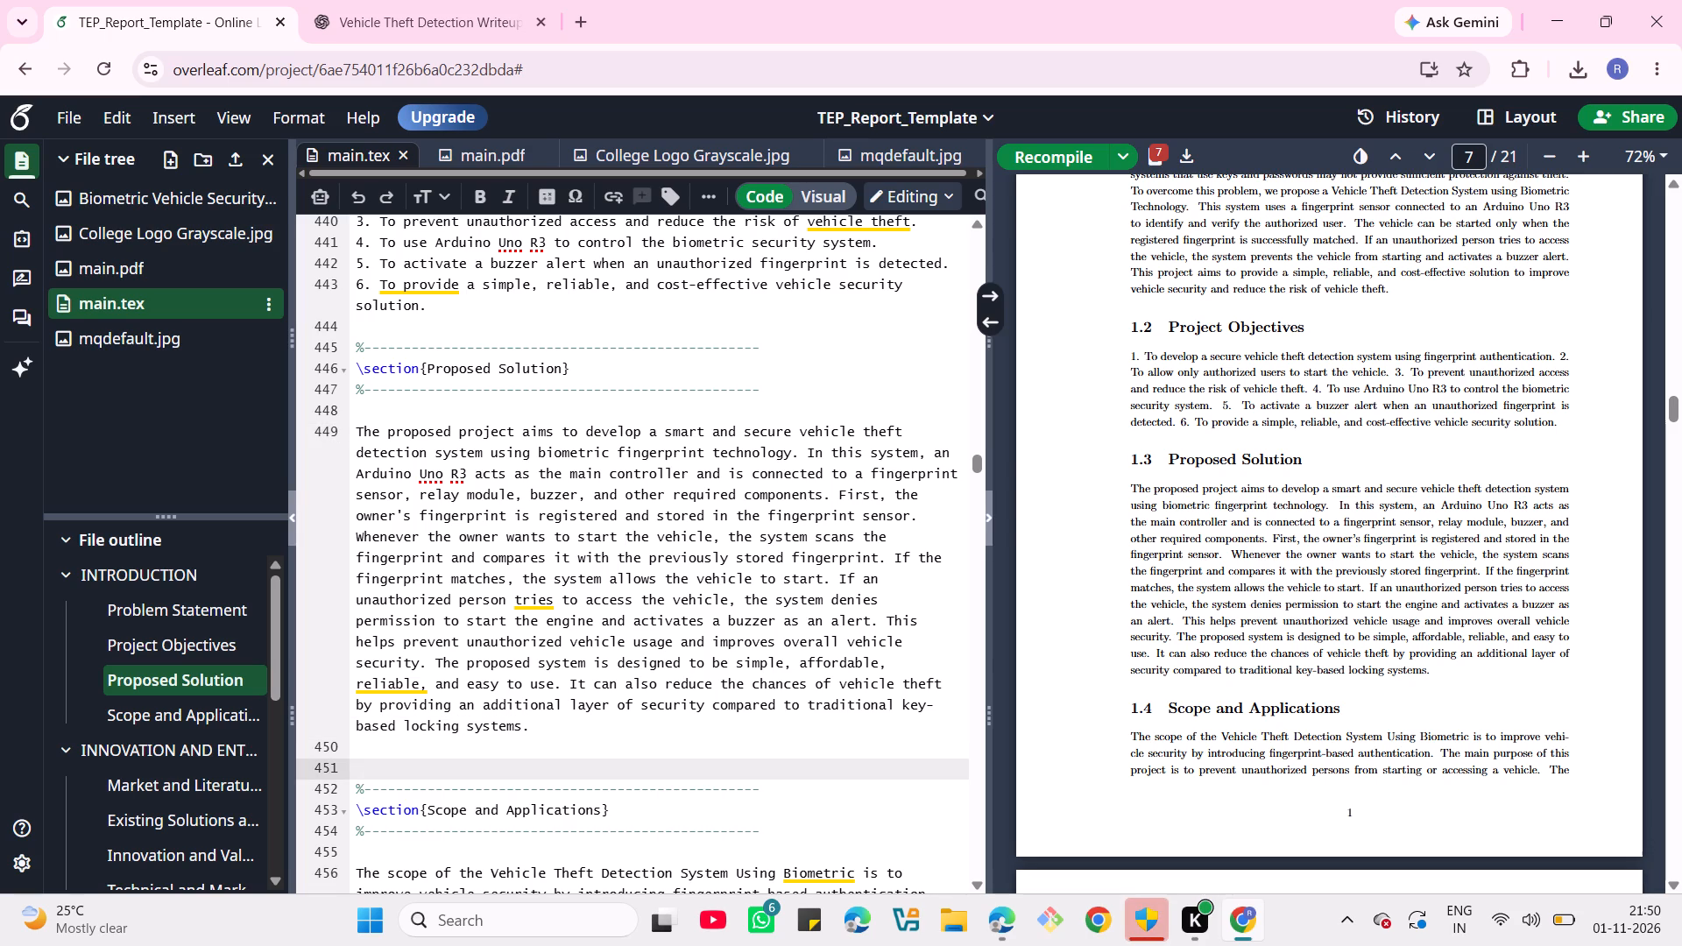
click(601, 753)
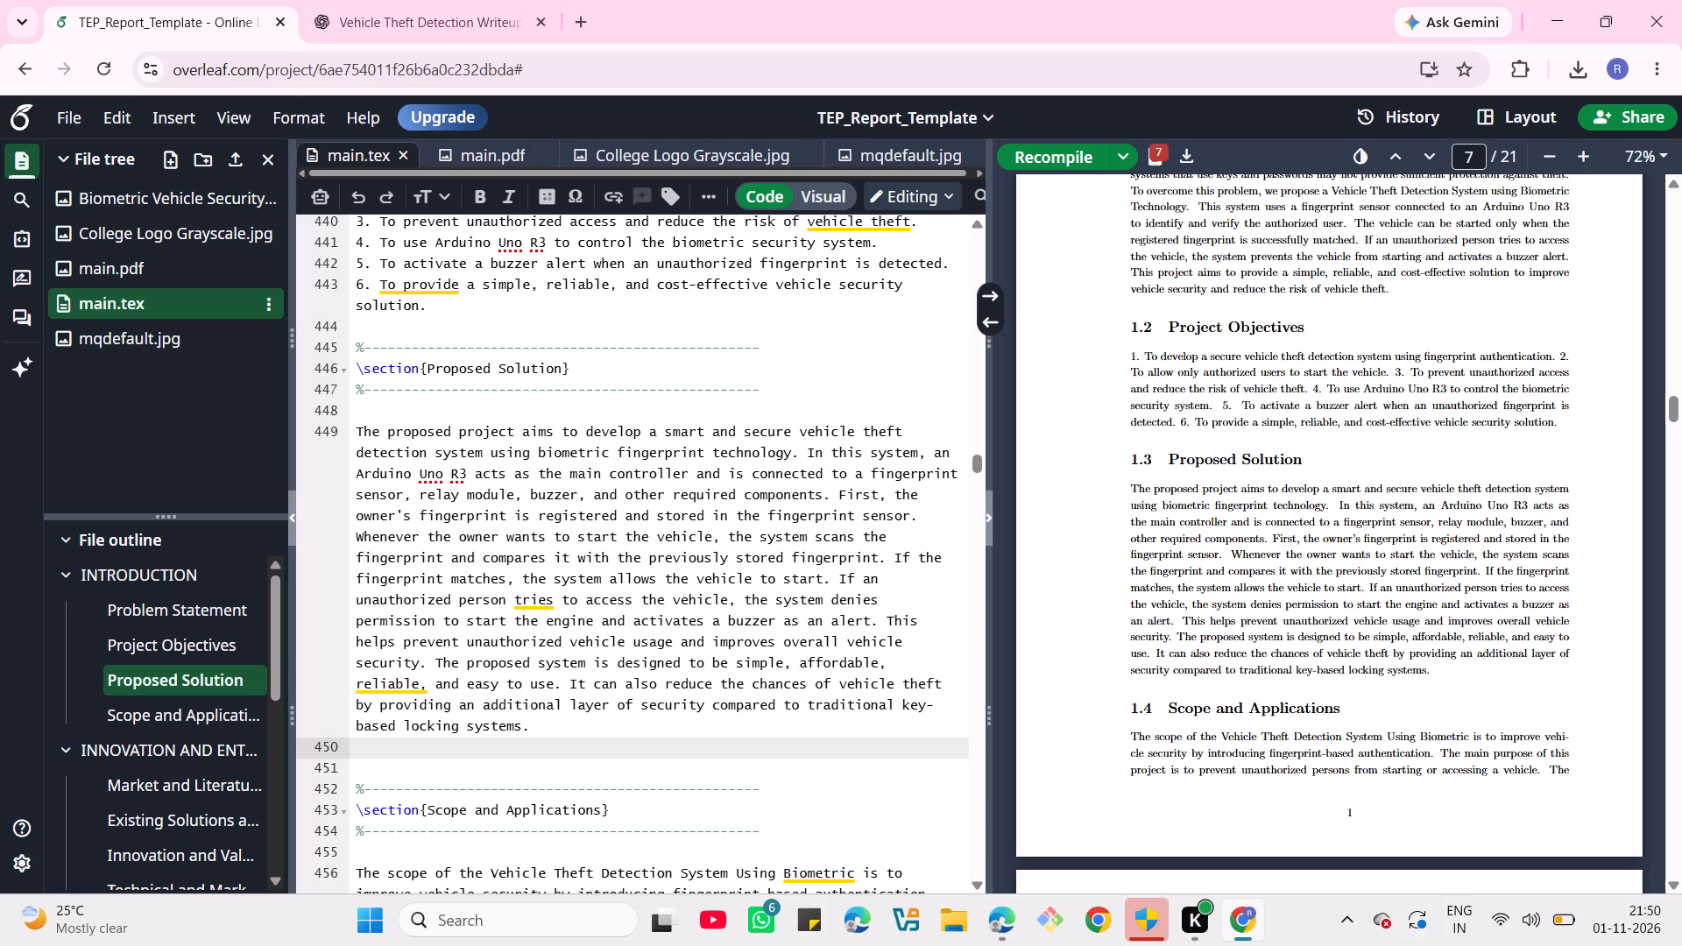
click(717, 194)
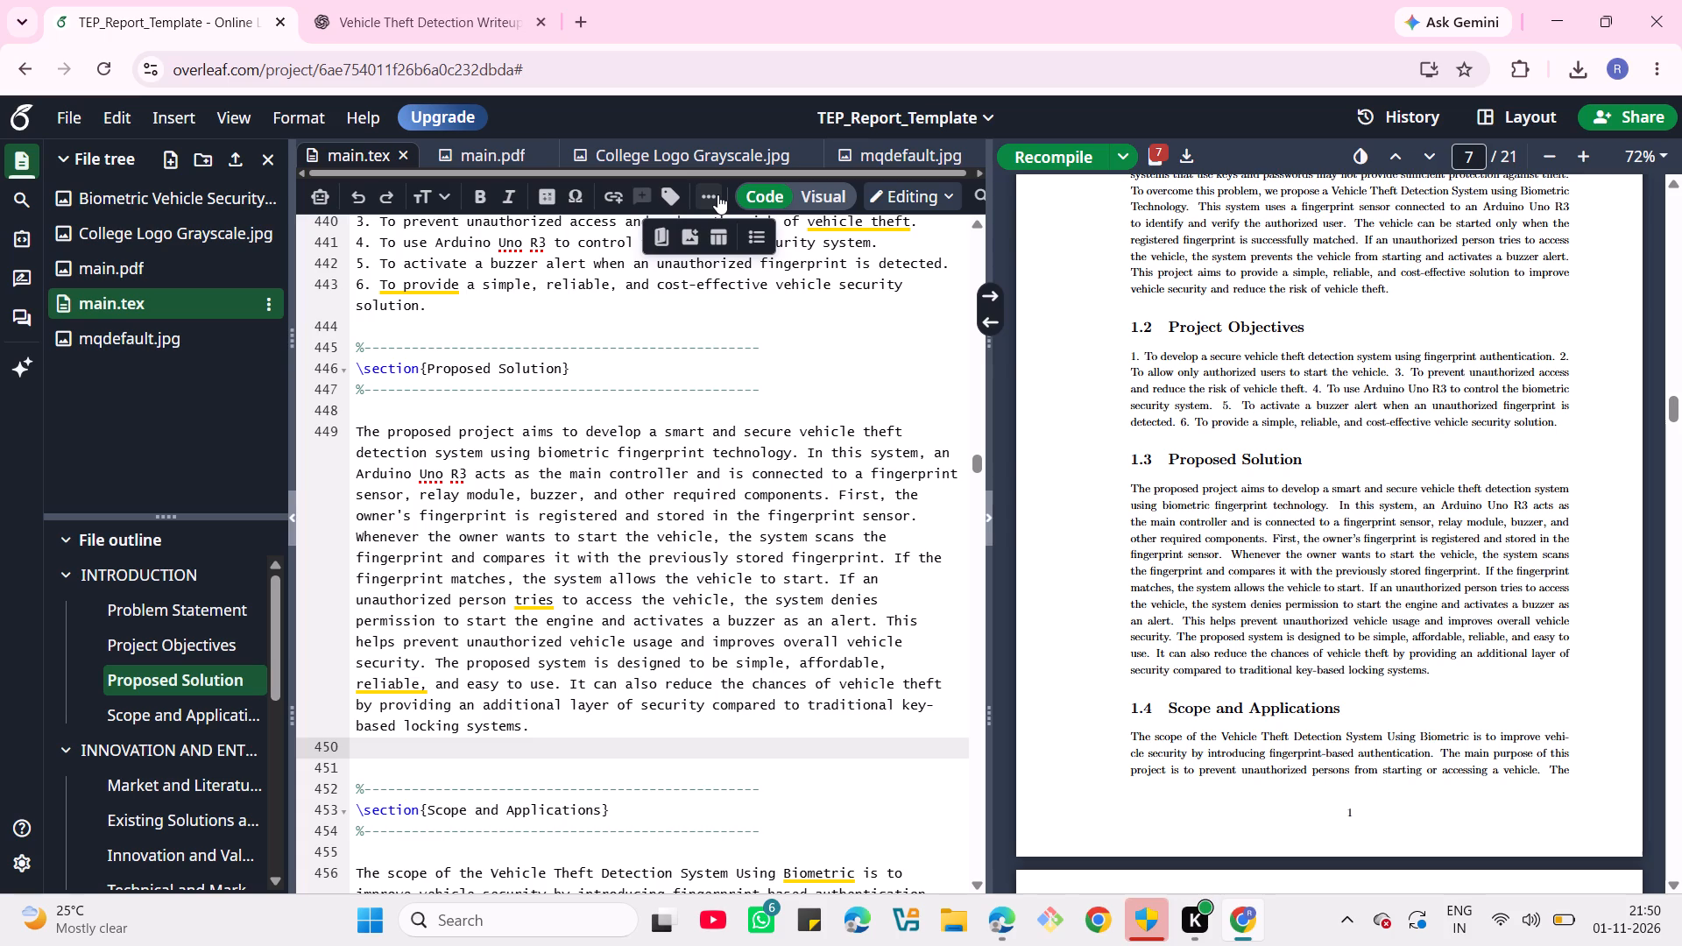
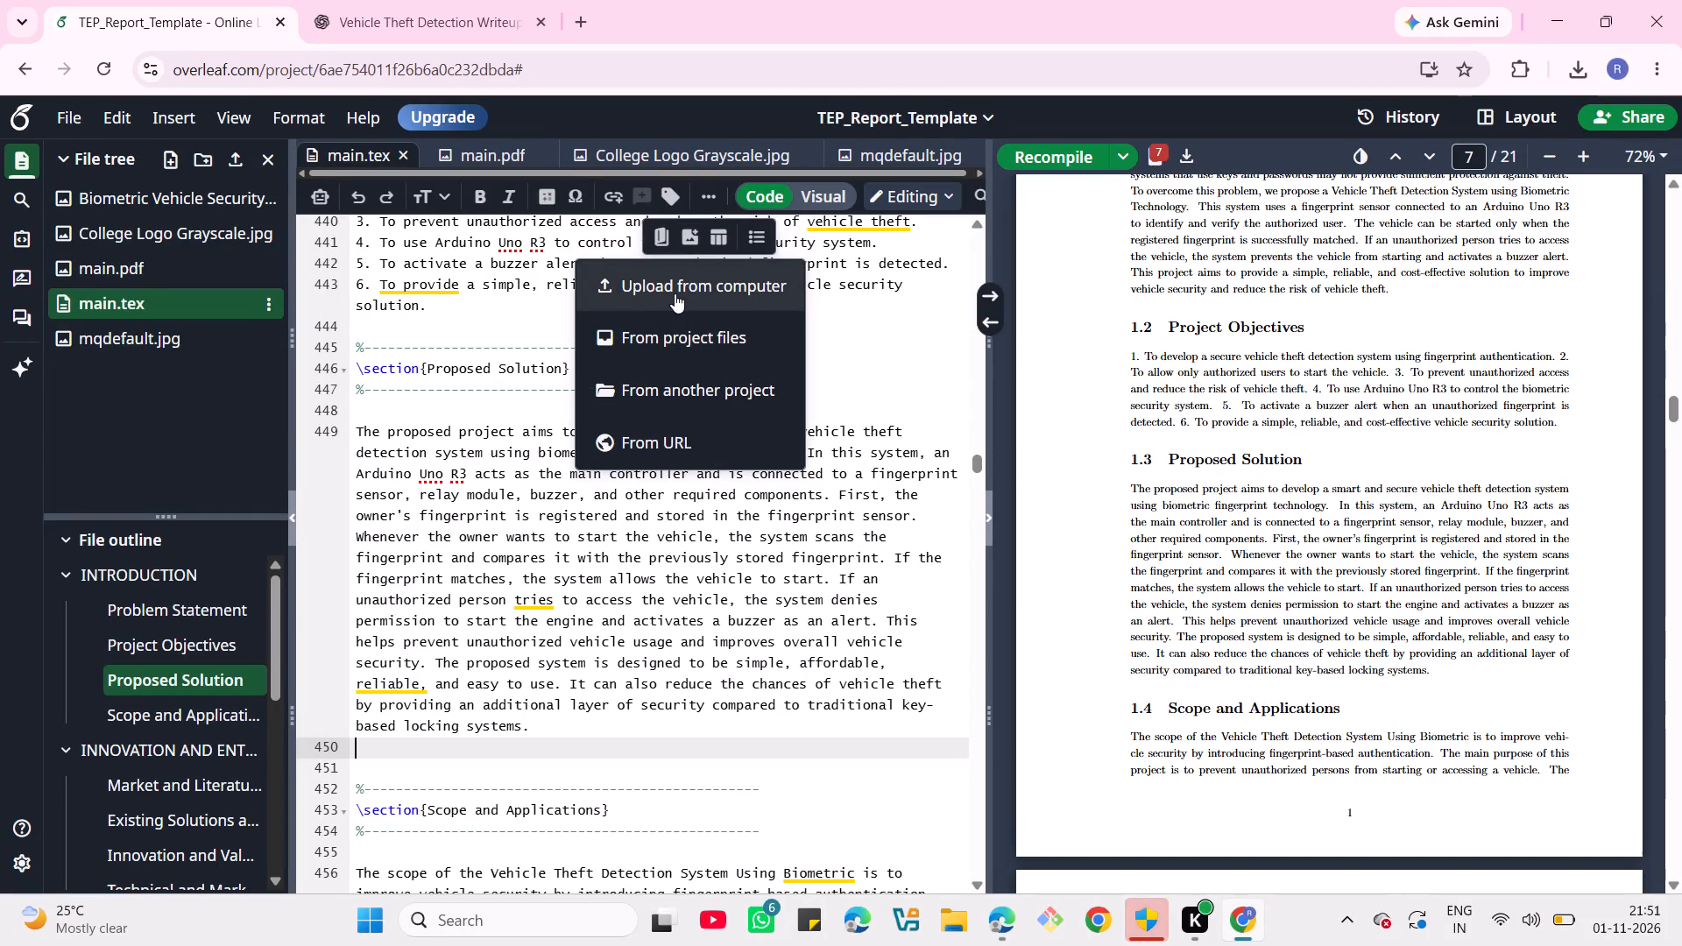
Upload WhatsApp Image 2026-11-01 at 7.33.21 PM.jpeg from Downloads and insert it as a half-width figure with caption and label after the Proposed Solution text.
click(675, 293)
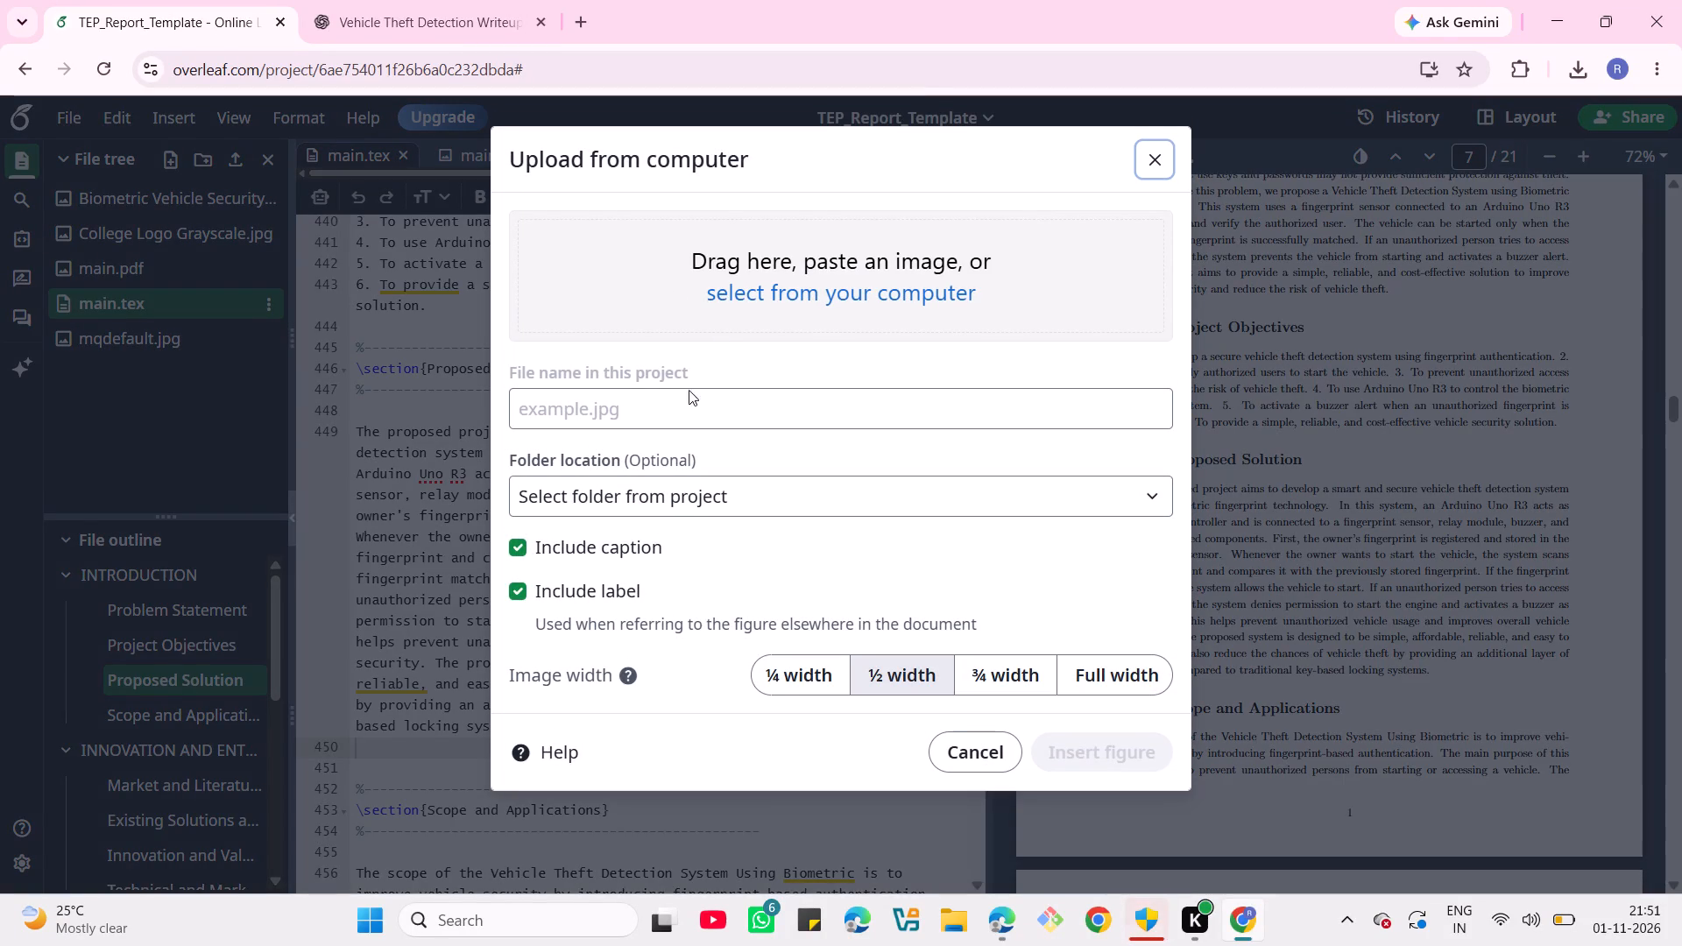
click(743, 293)
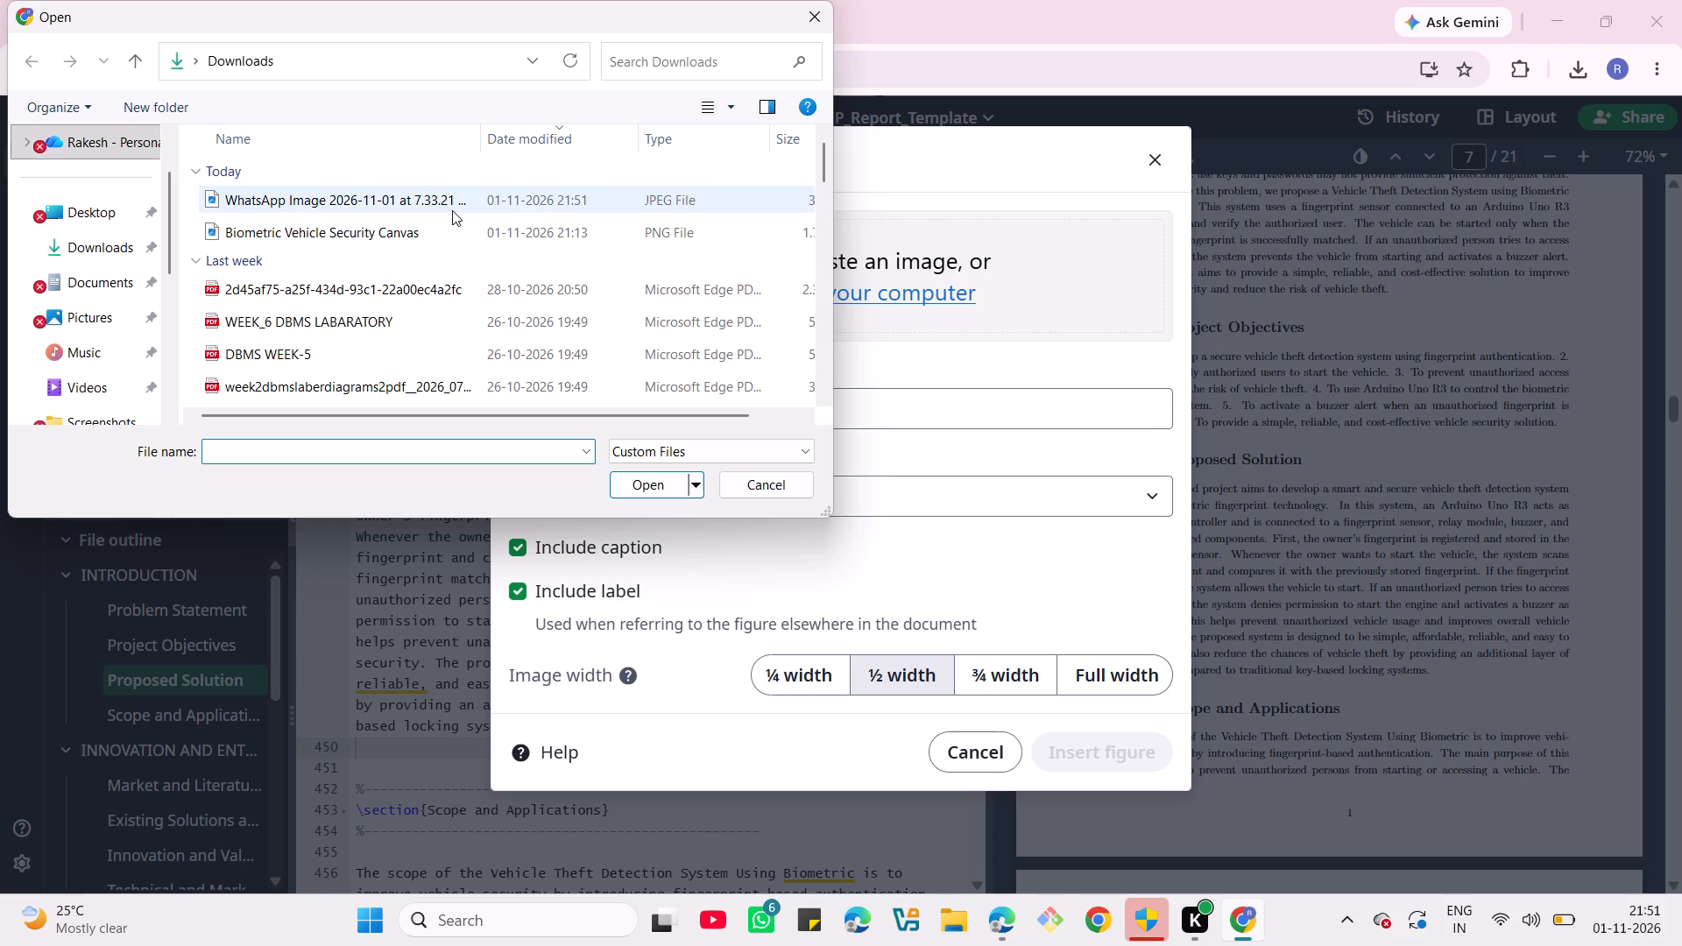
click(452, 210)
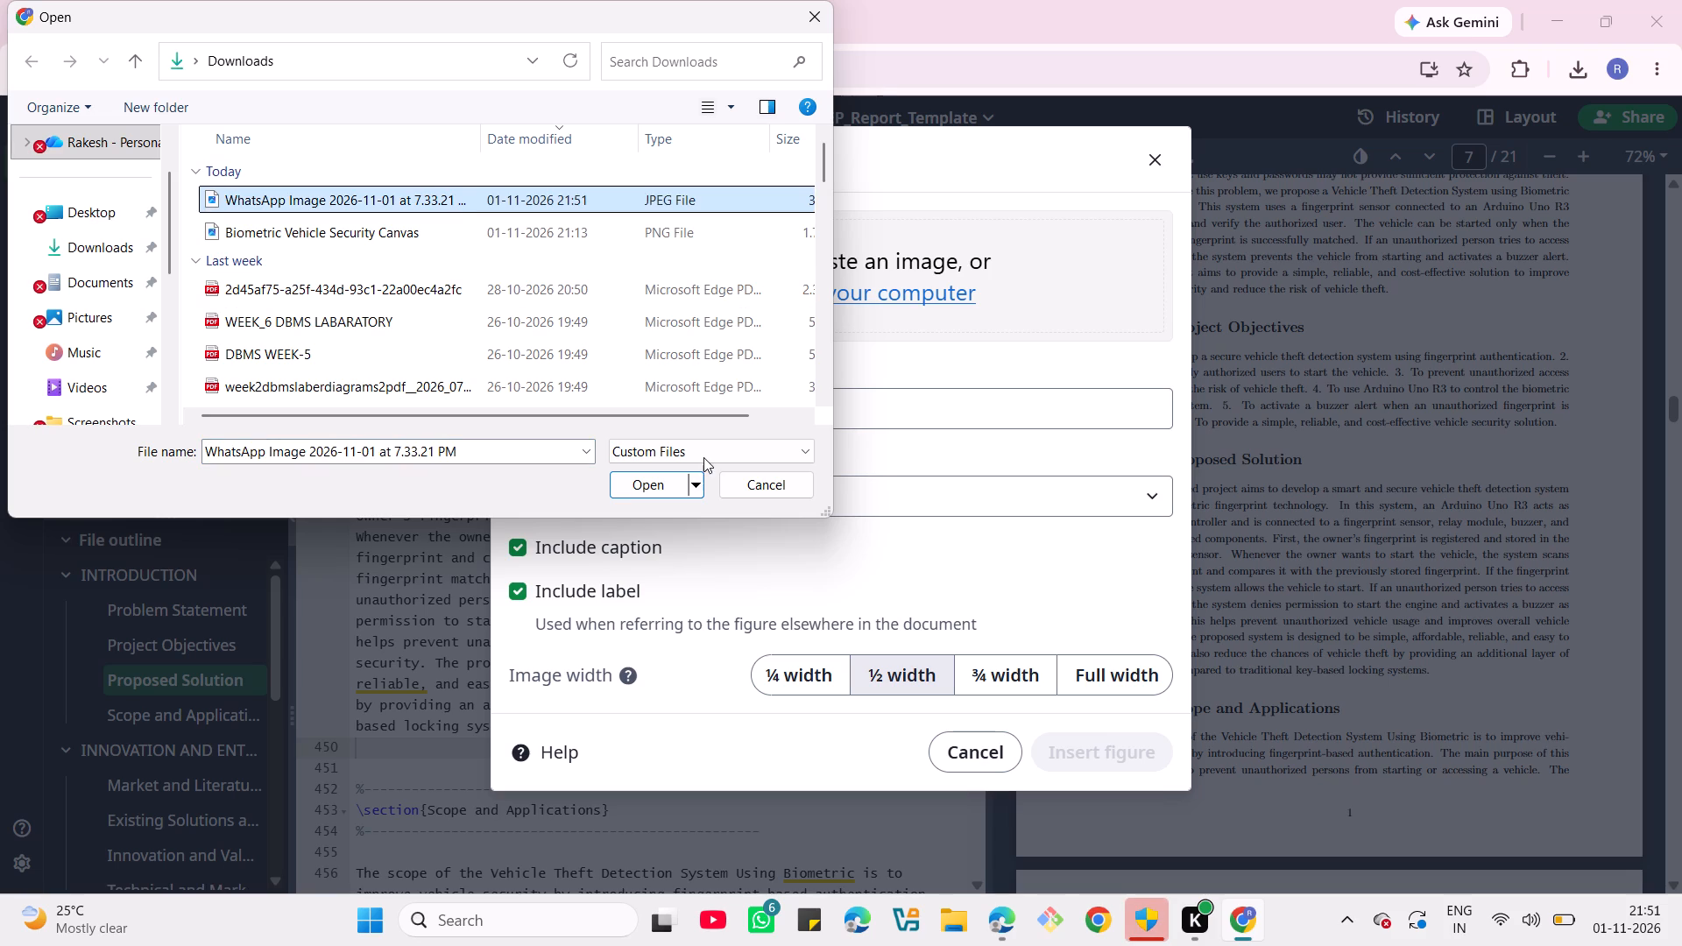
click(657, 480)
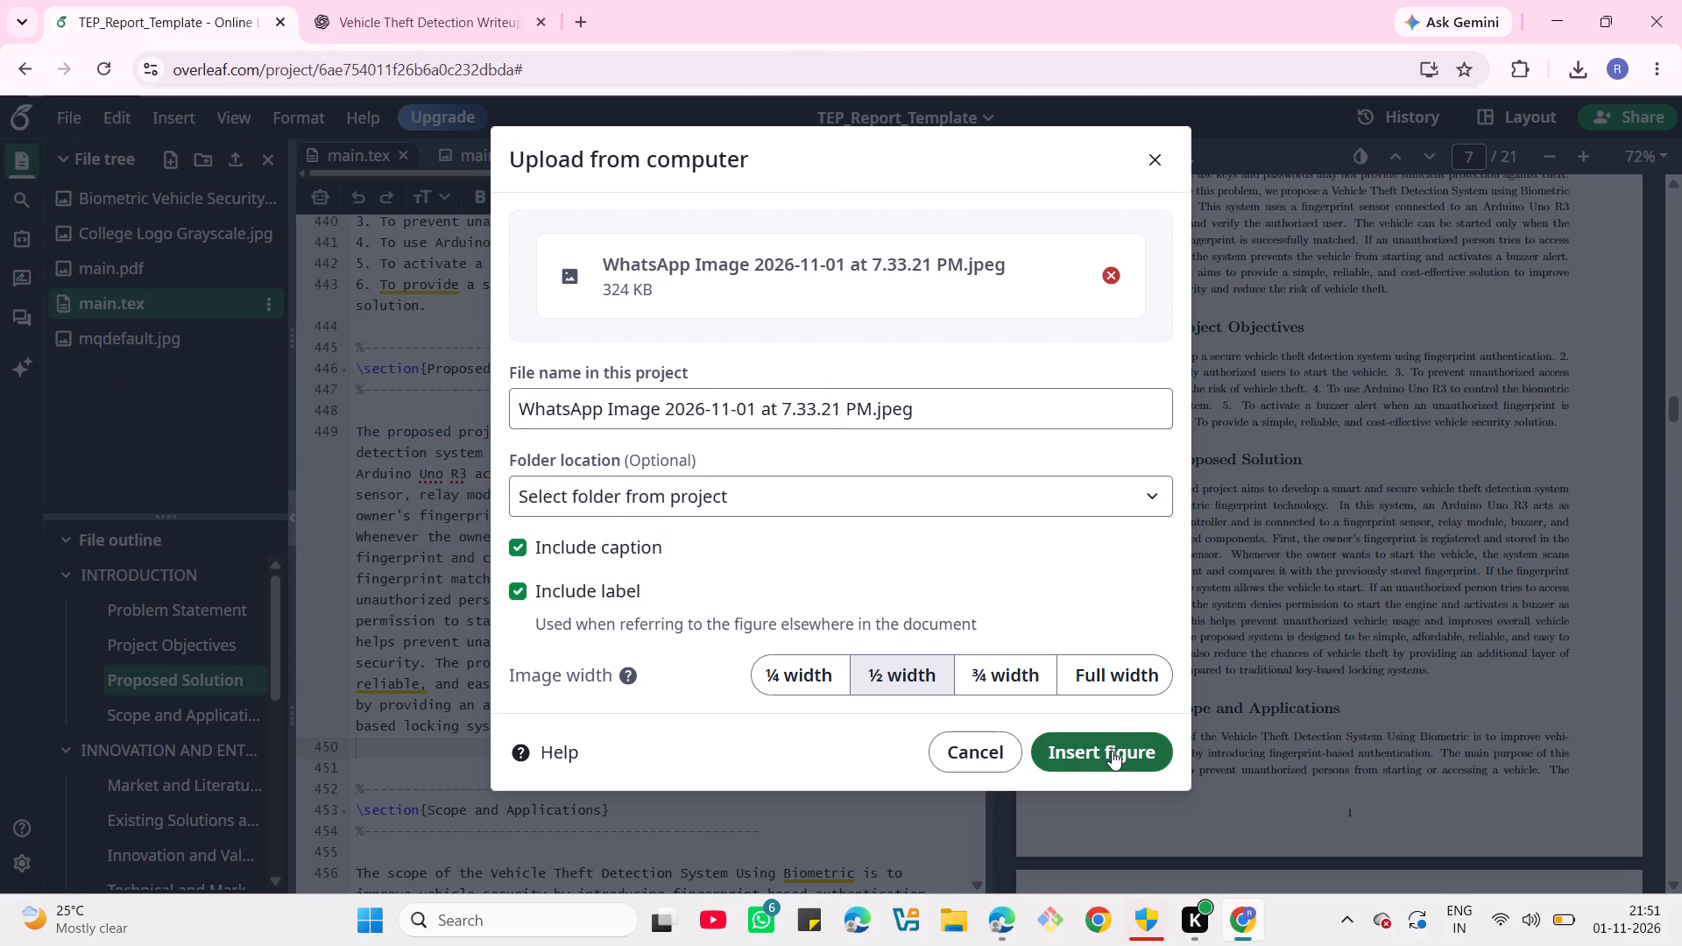
click(1112, 751)
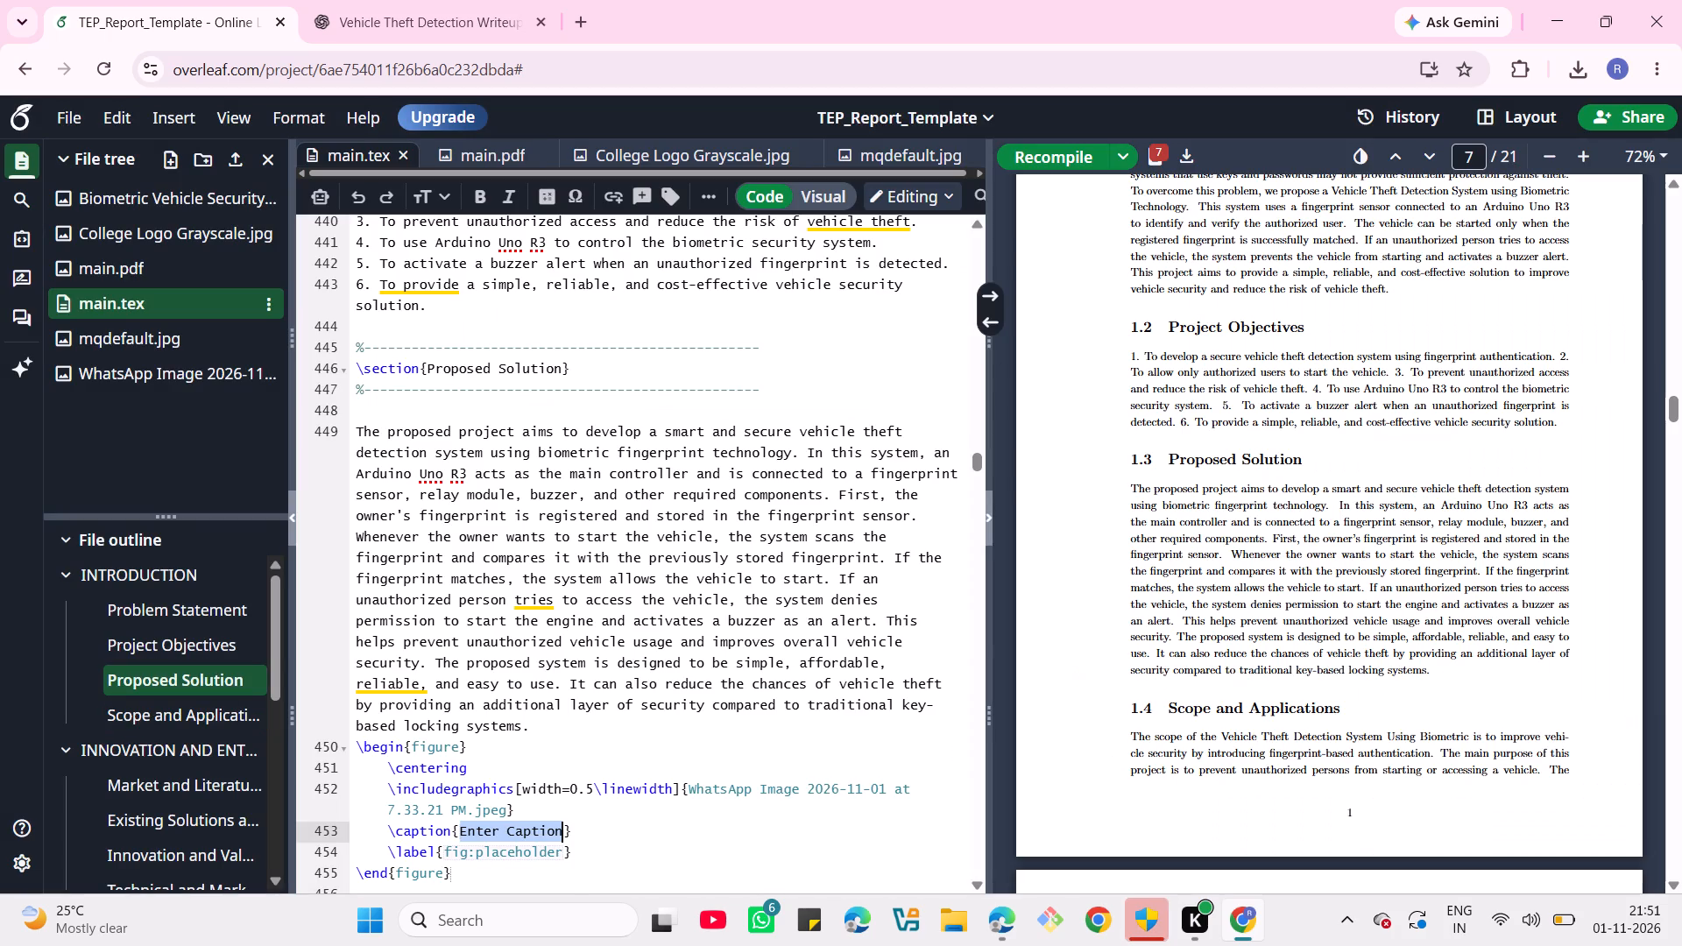
Clear the placeholder text "Enter Caption" from the caption of the new figure in the Proposed Solution section.
scroll(687, 742, down, 3)
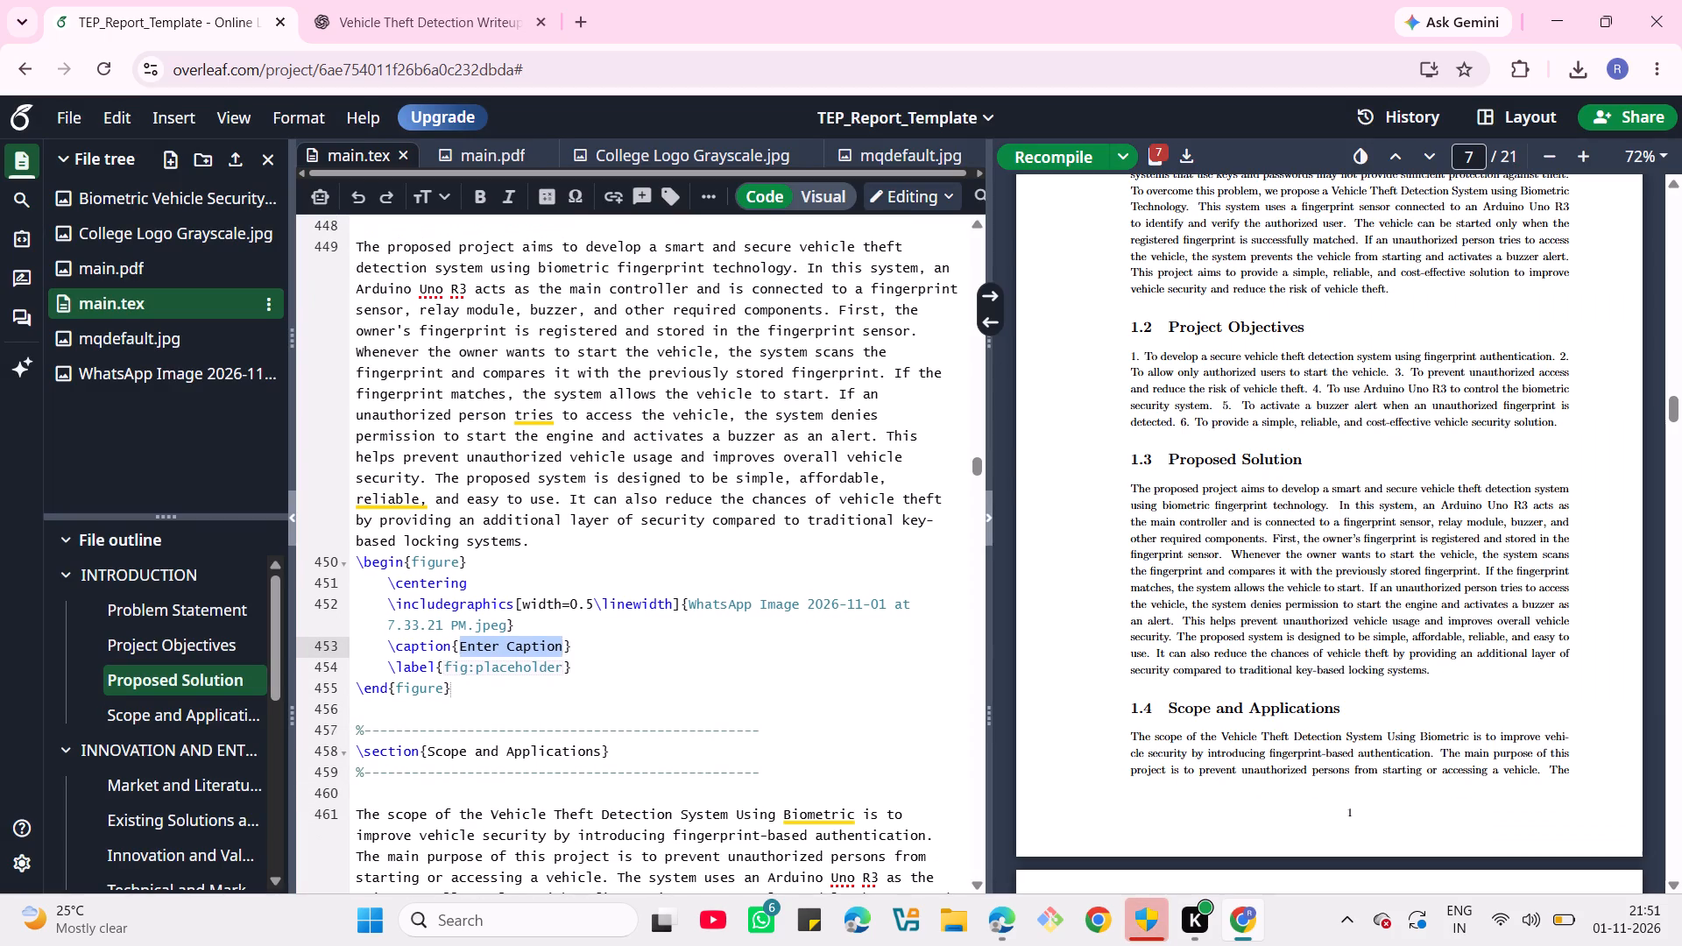
key(BackSpace)
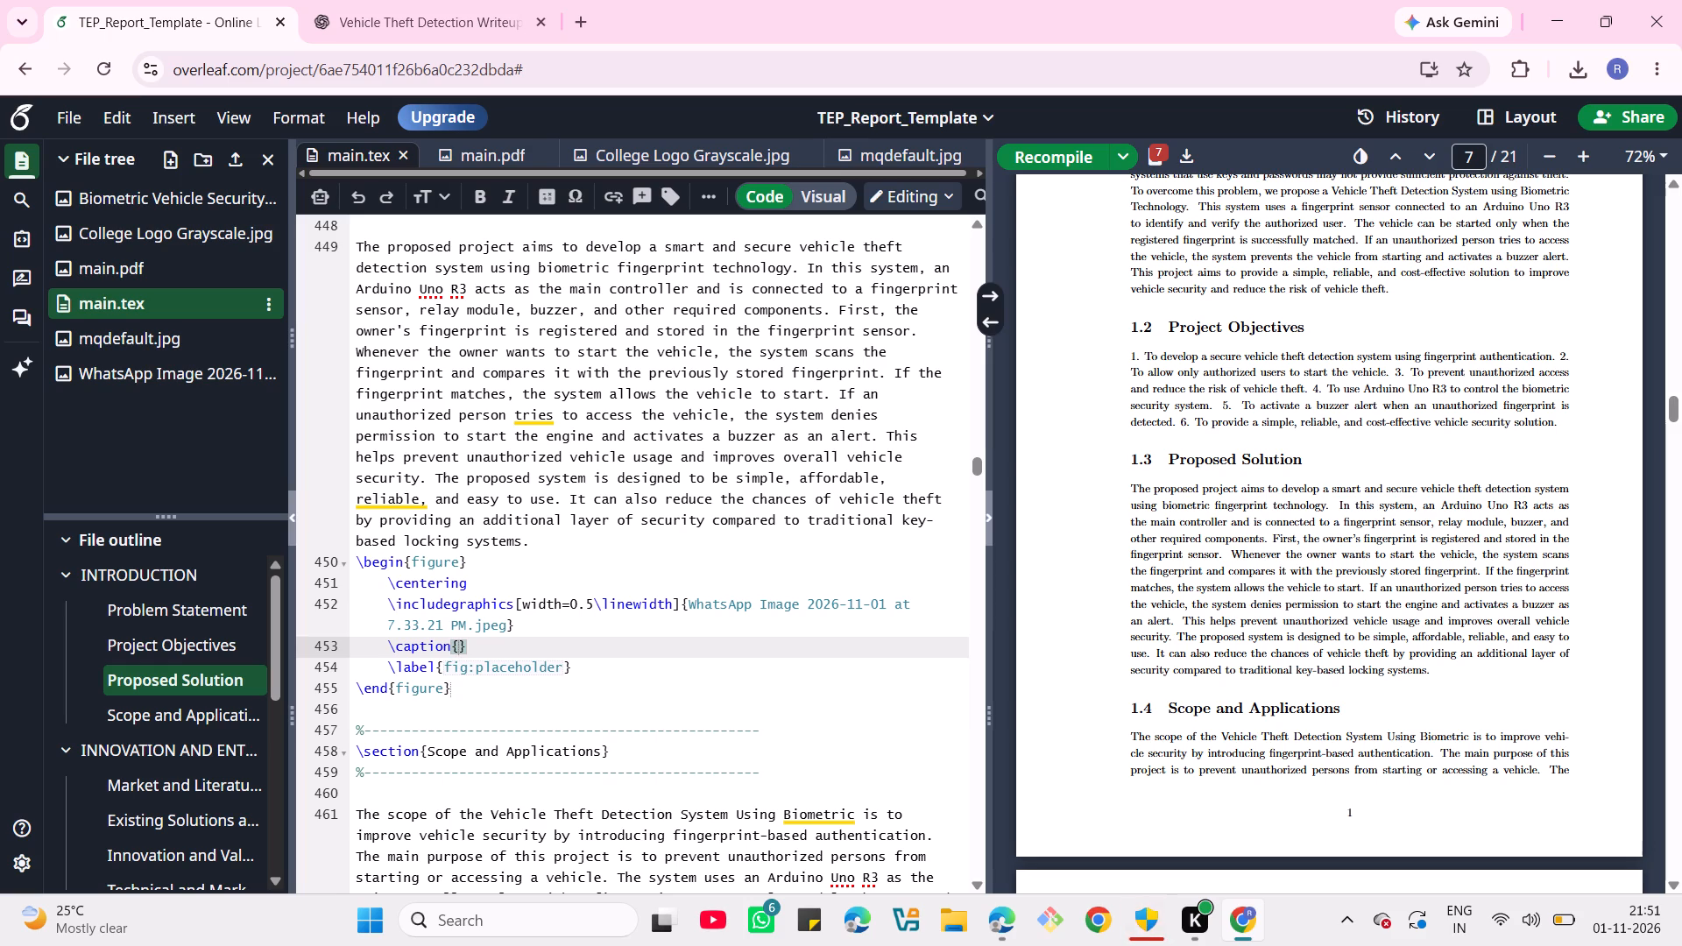
Caption the prototype photo figure in the Proposed Solution section "vehicle theft detection" and recompile the report.
text(bi)
key(BackSpace)
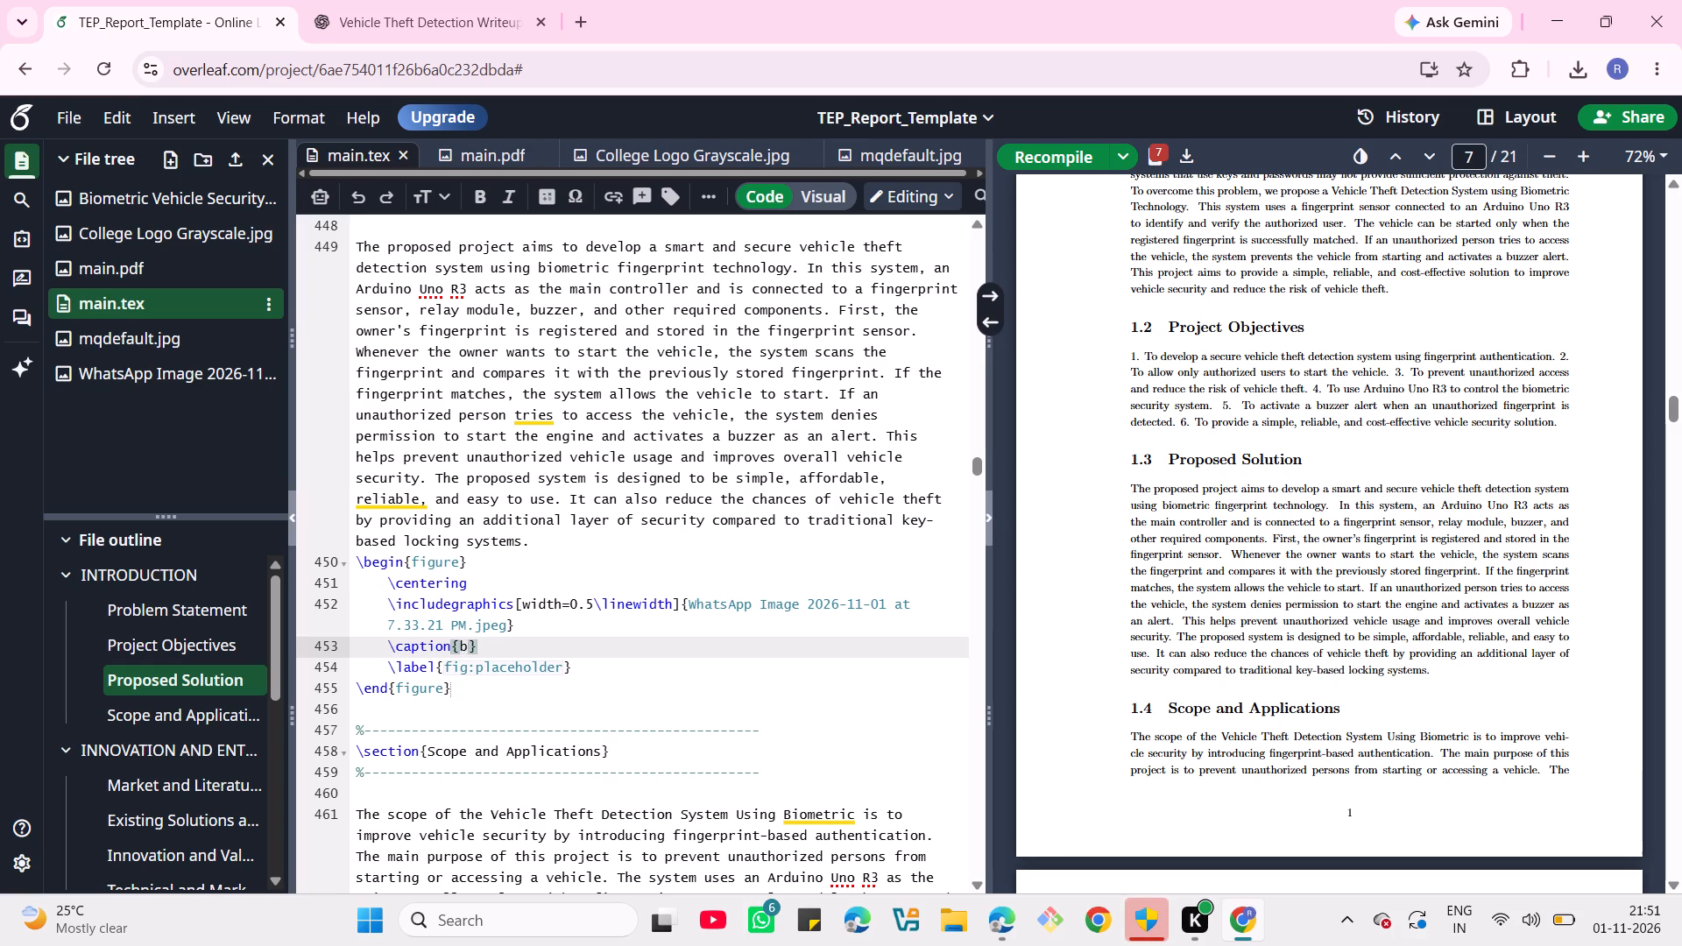
key(BackSpace)
text(ve)
text(hicle)
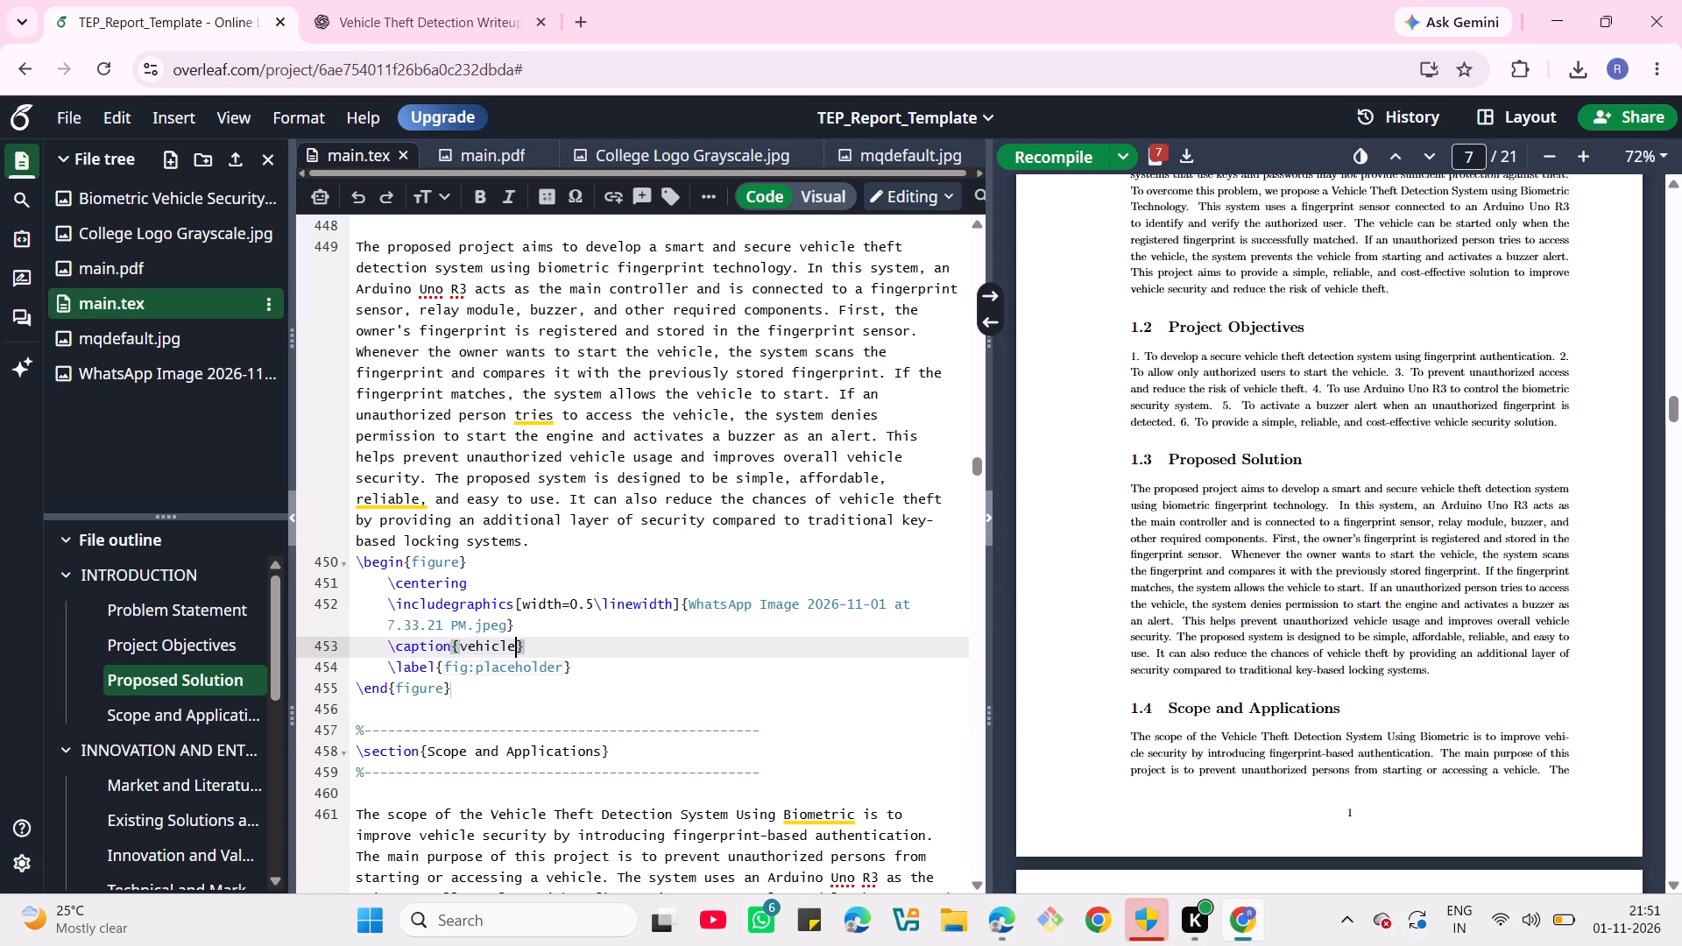
key(space)
text(theft detection)
key(space)
click(1041, 156)
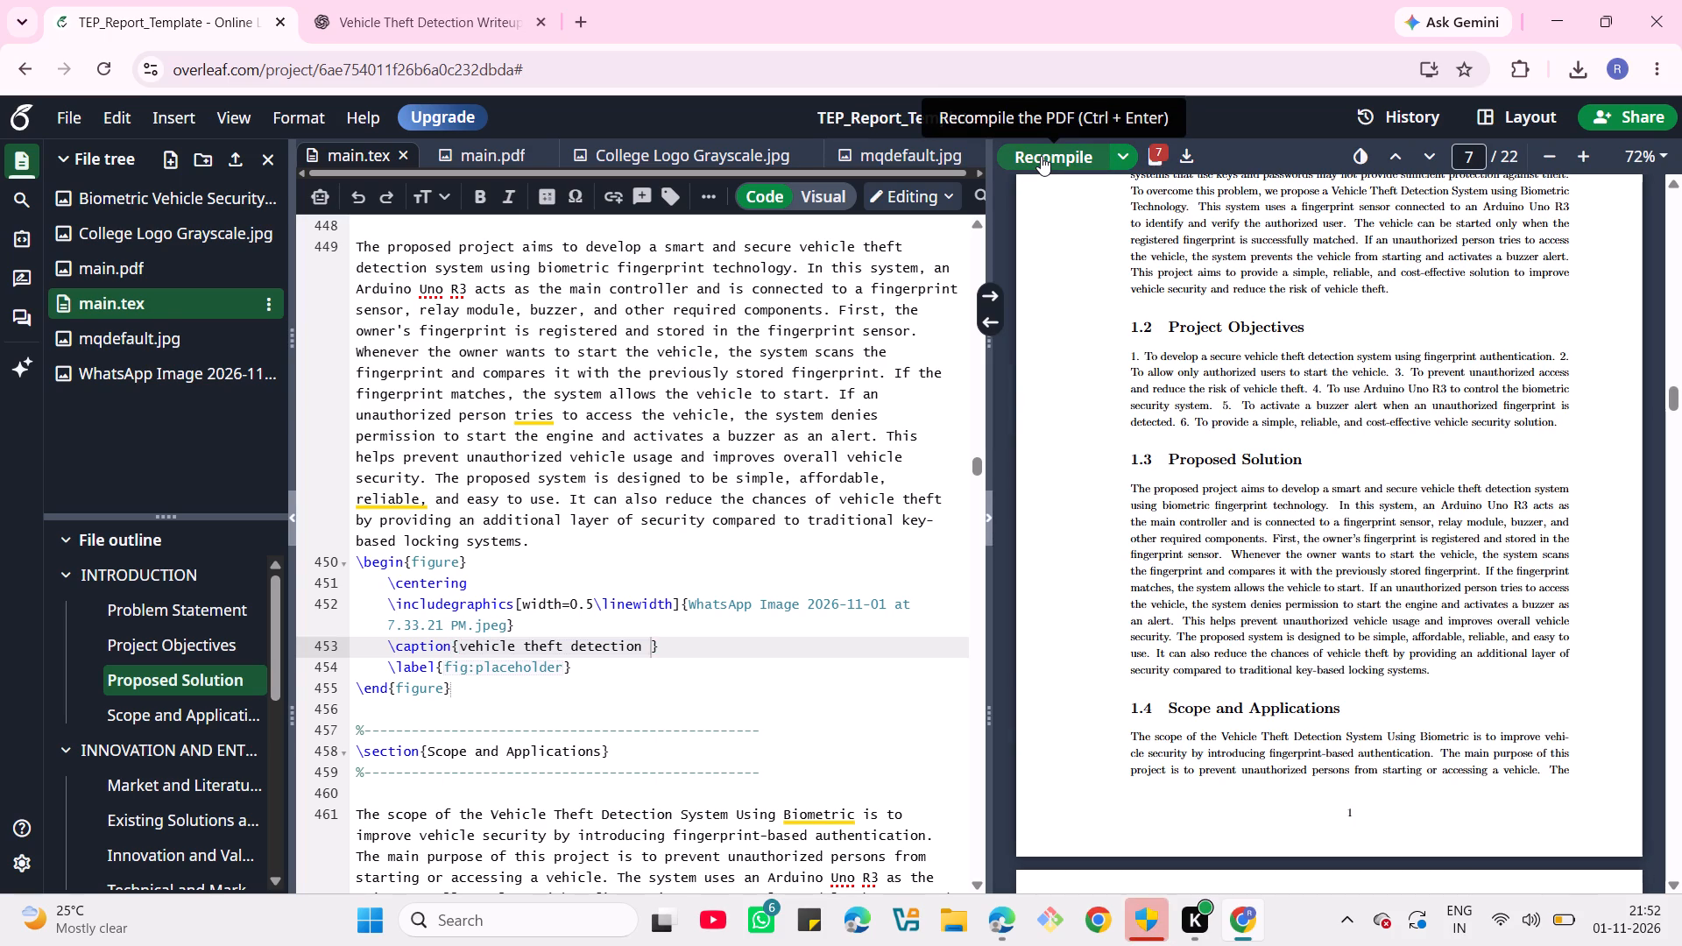
Check the prototype figure's position in the compiled report, add the [H] placement option to its figure environment, and recompile.
scroll(1173, 272, down, 1)
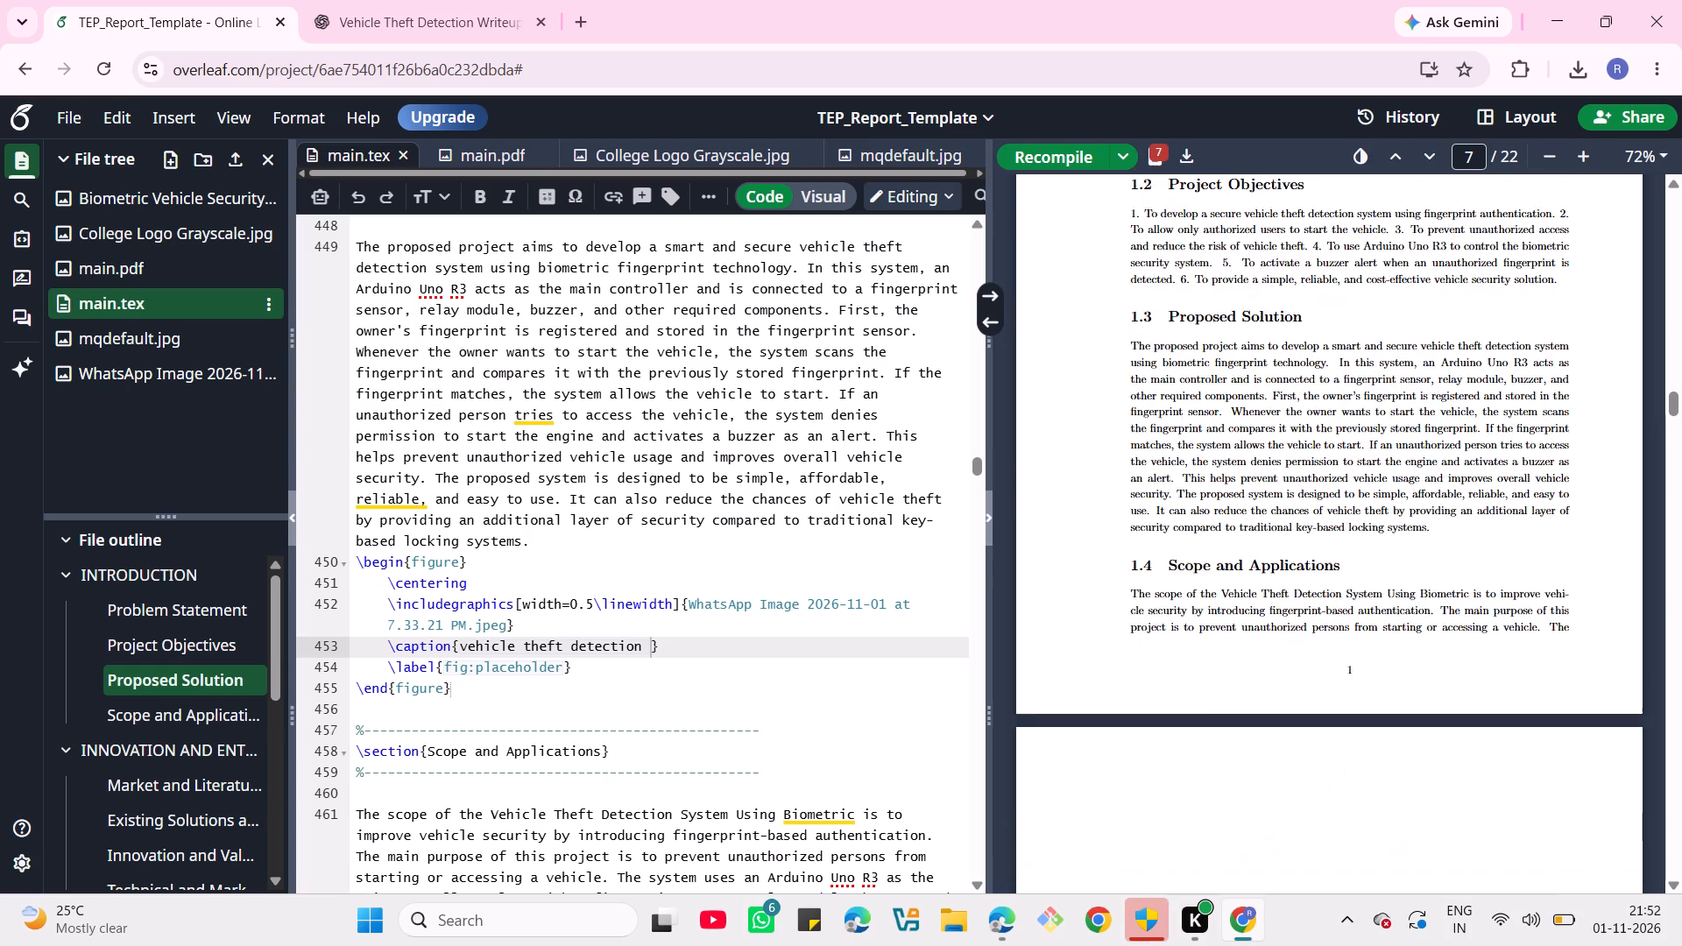
scroll(1173, 272, down, 1)
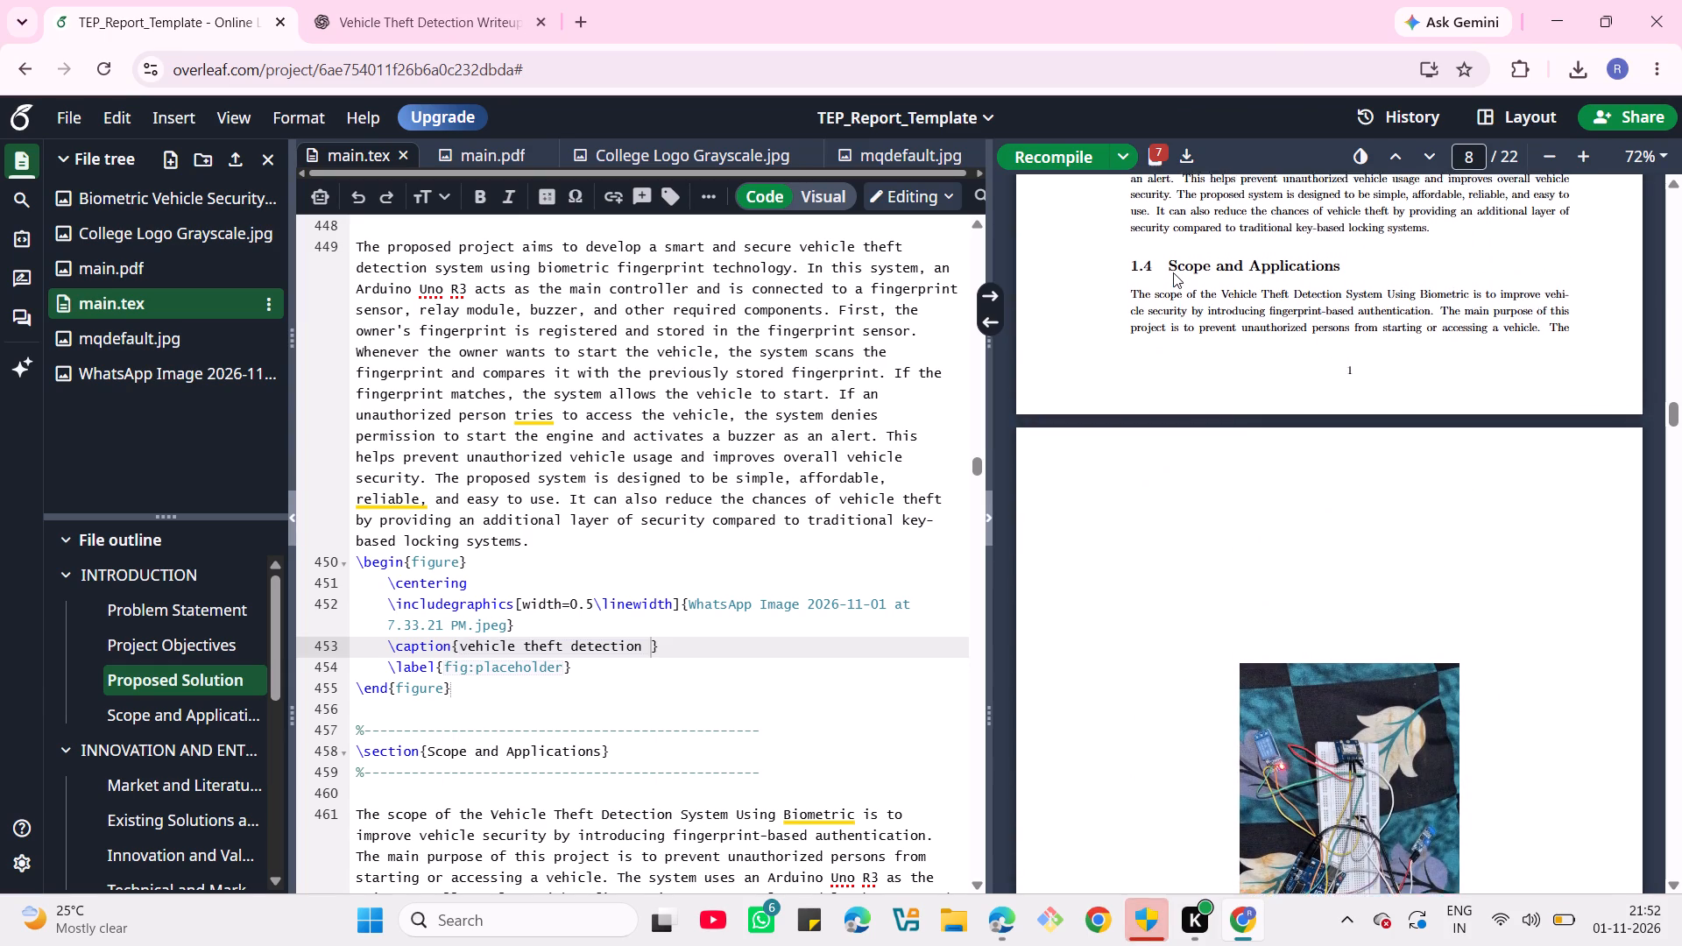
scroll(1173, 272, down, 2)
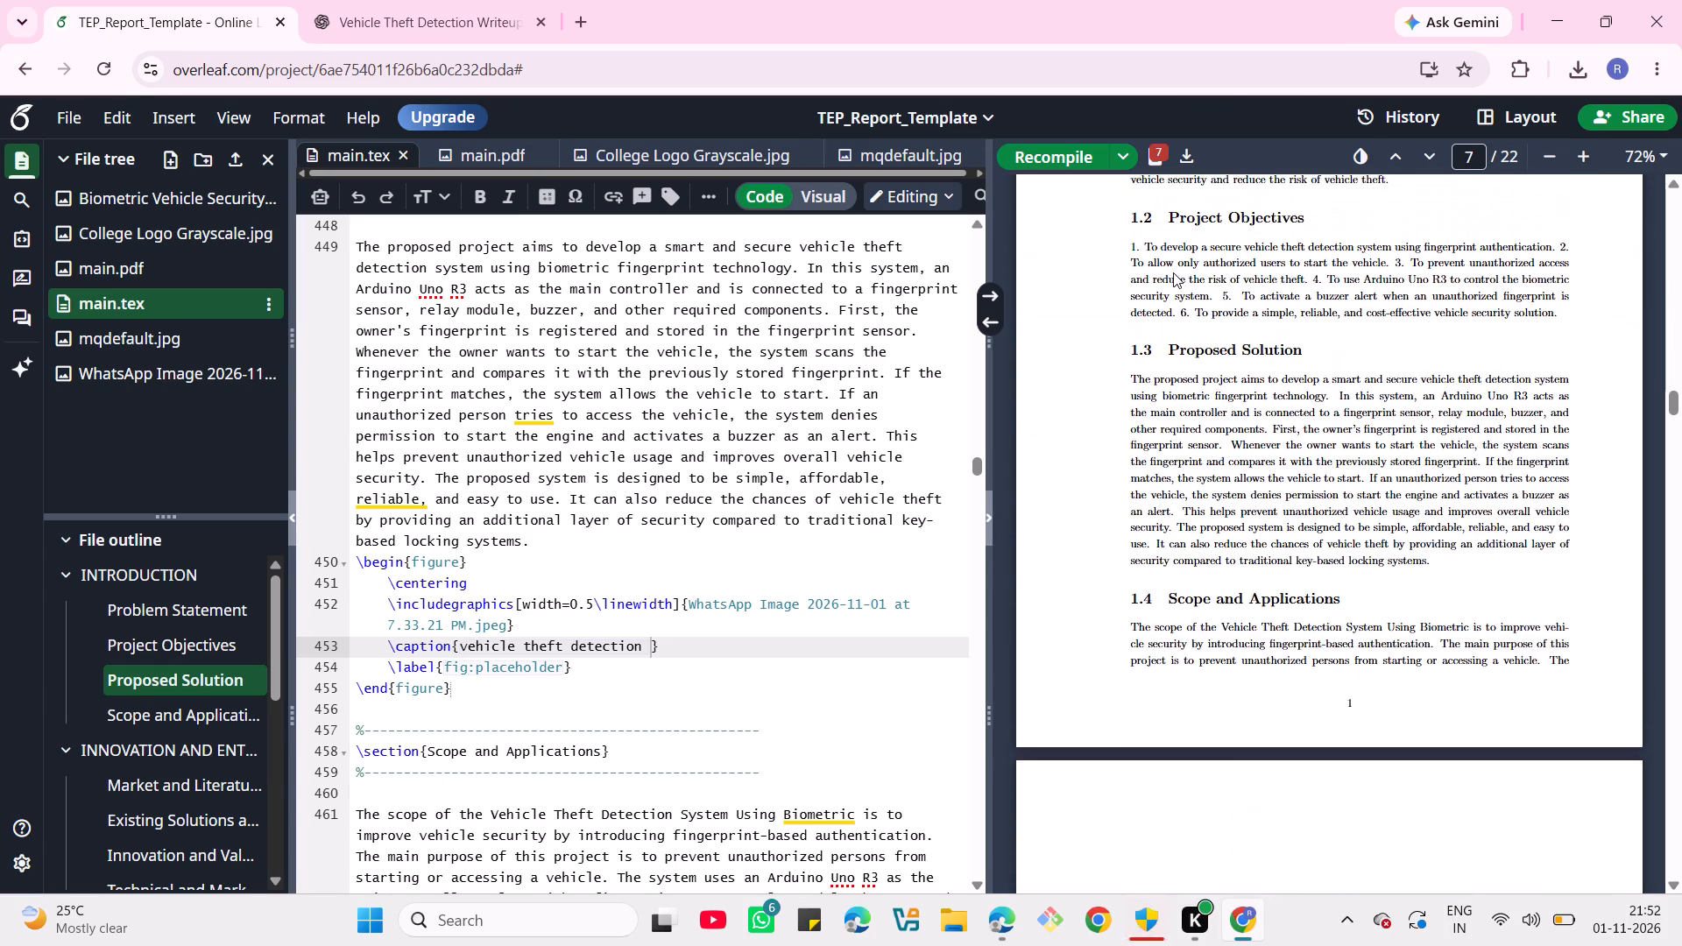
scroll(1173, 272, down, 1)
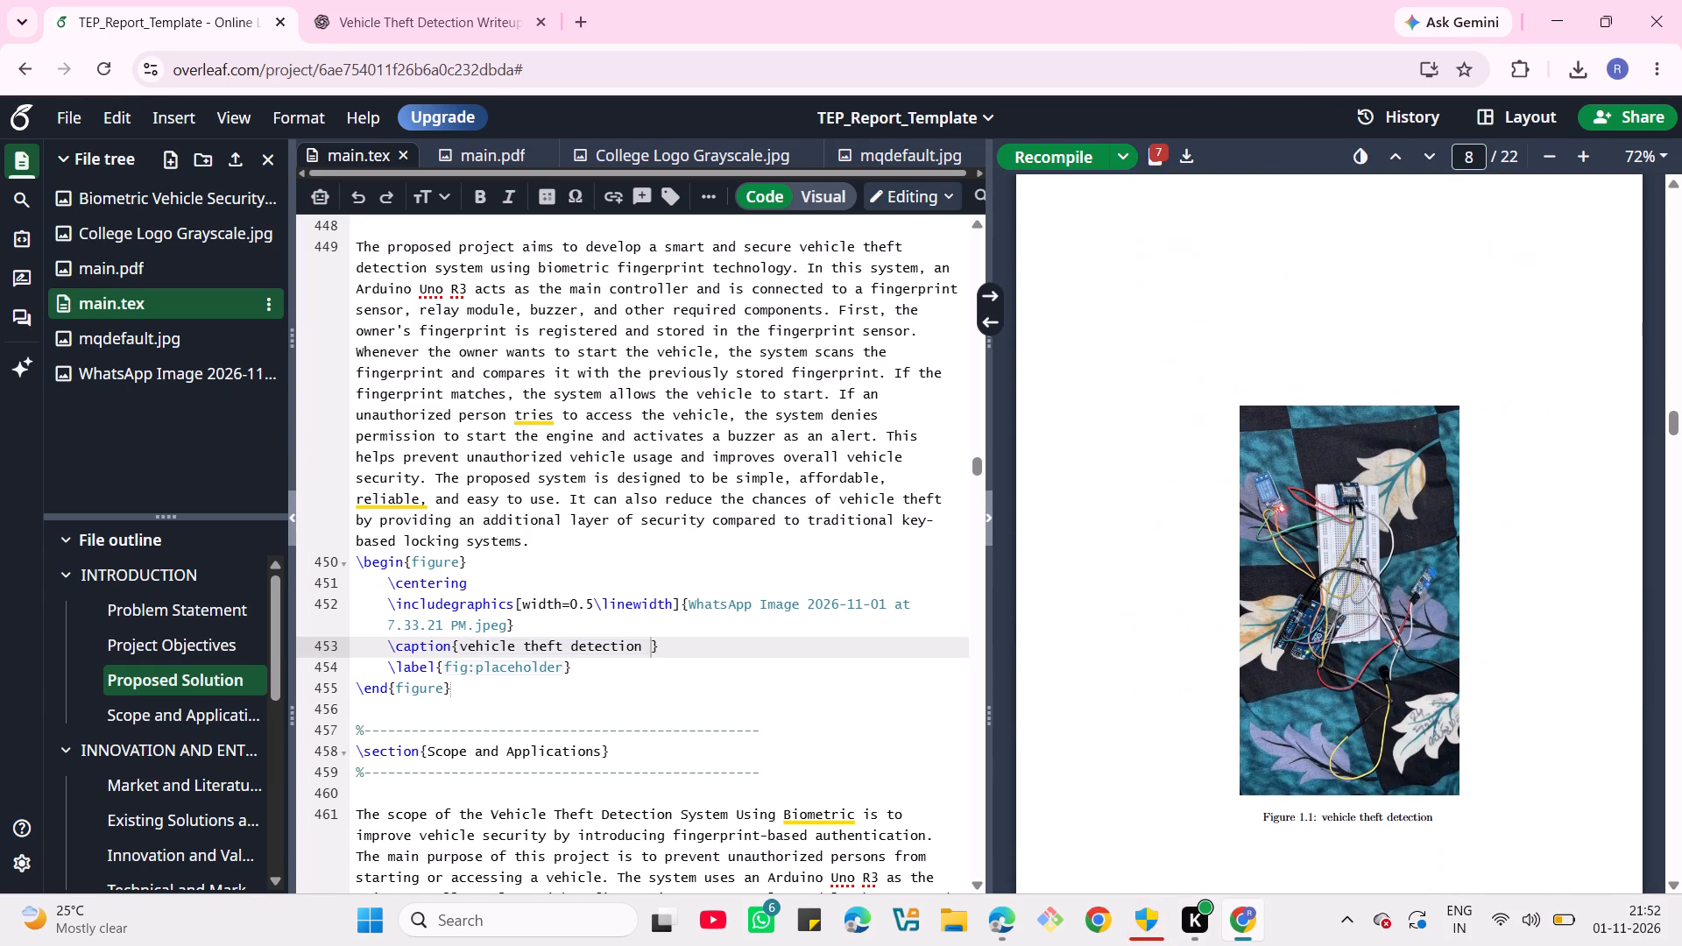
scroll(1173, 272, down, 1)
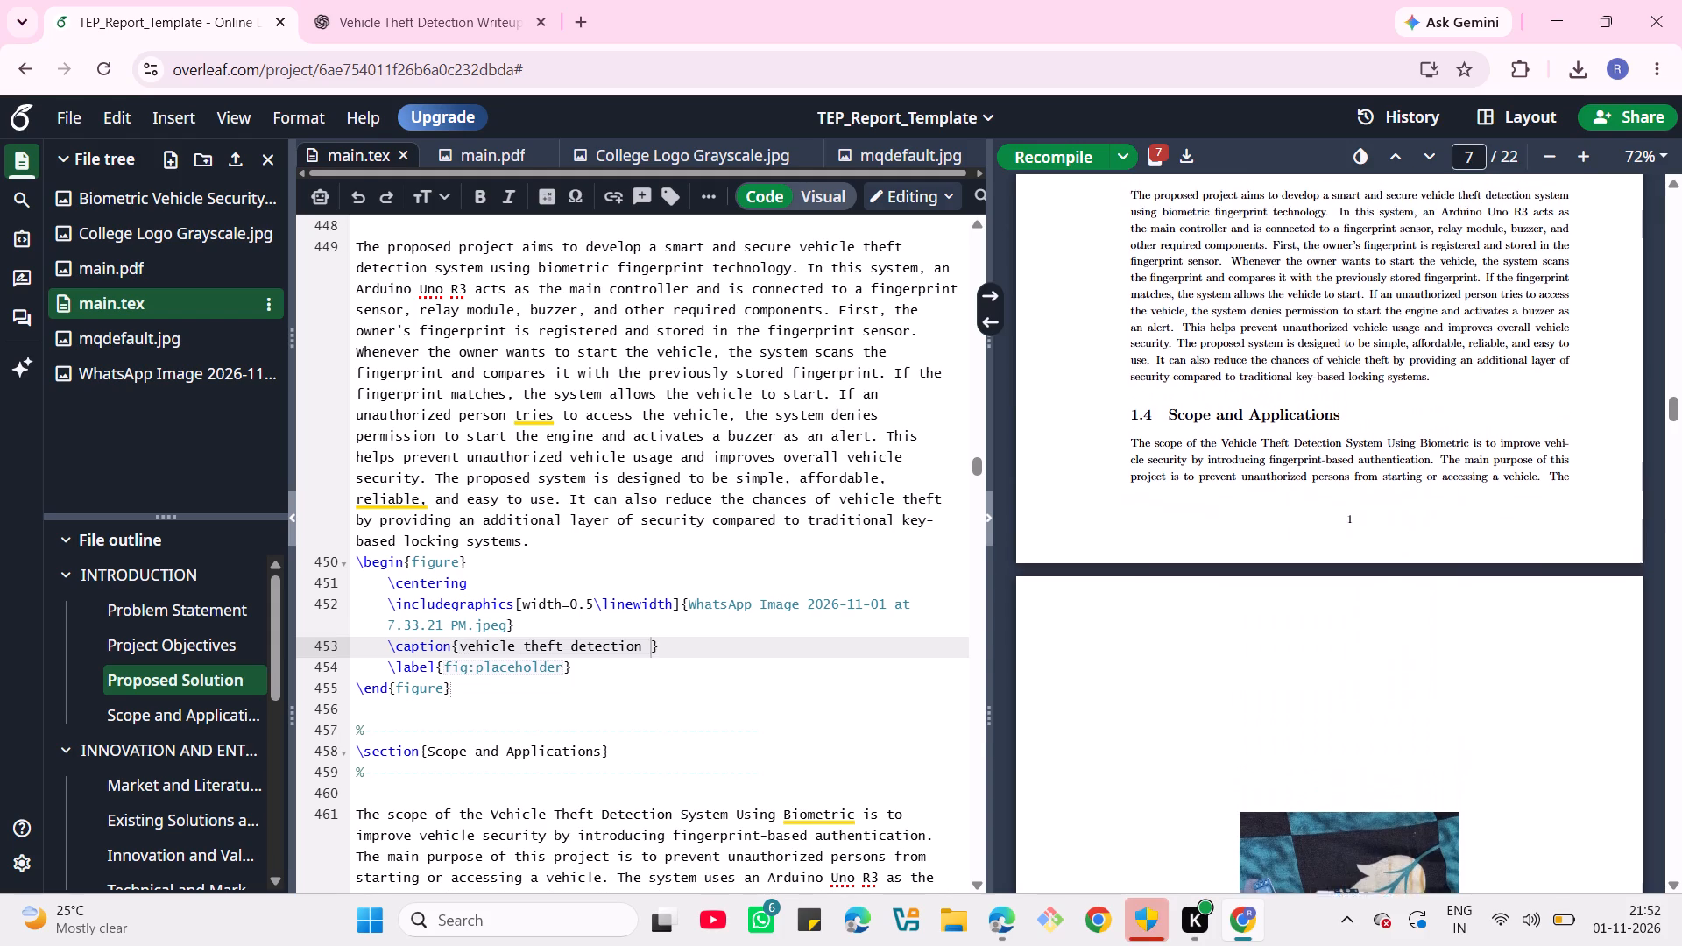
scroll(1173, 272, down, 1)
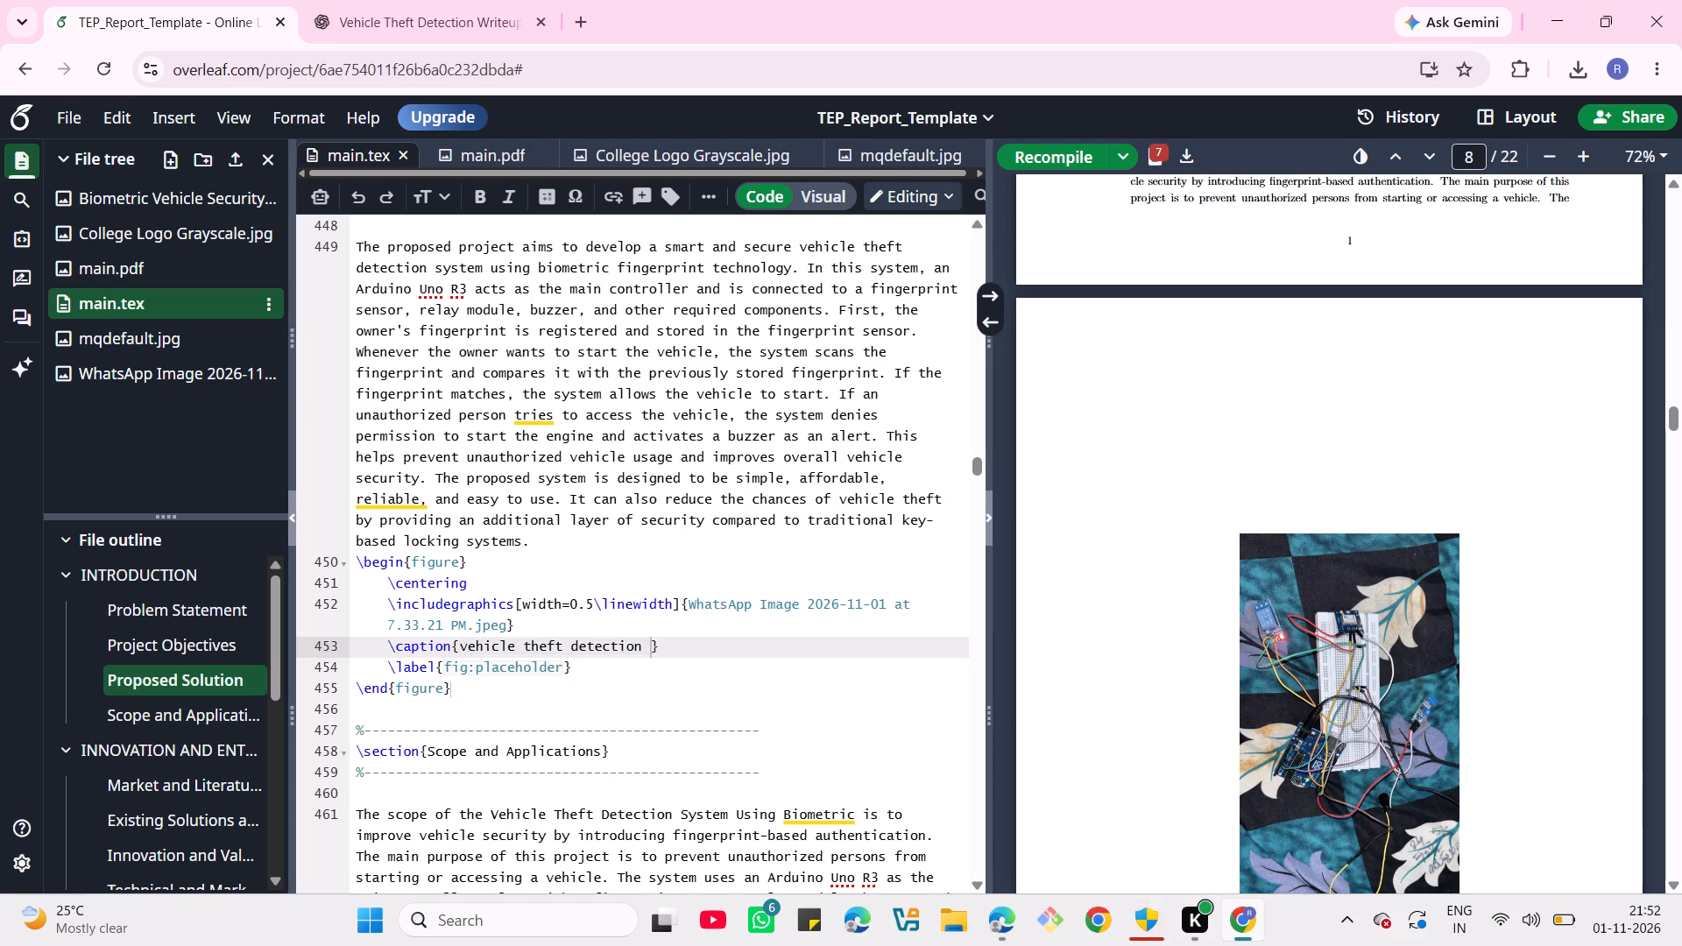
click(472, 563)
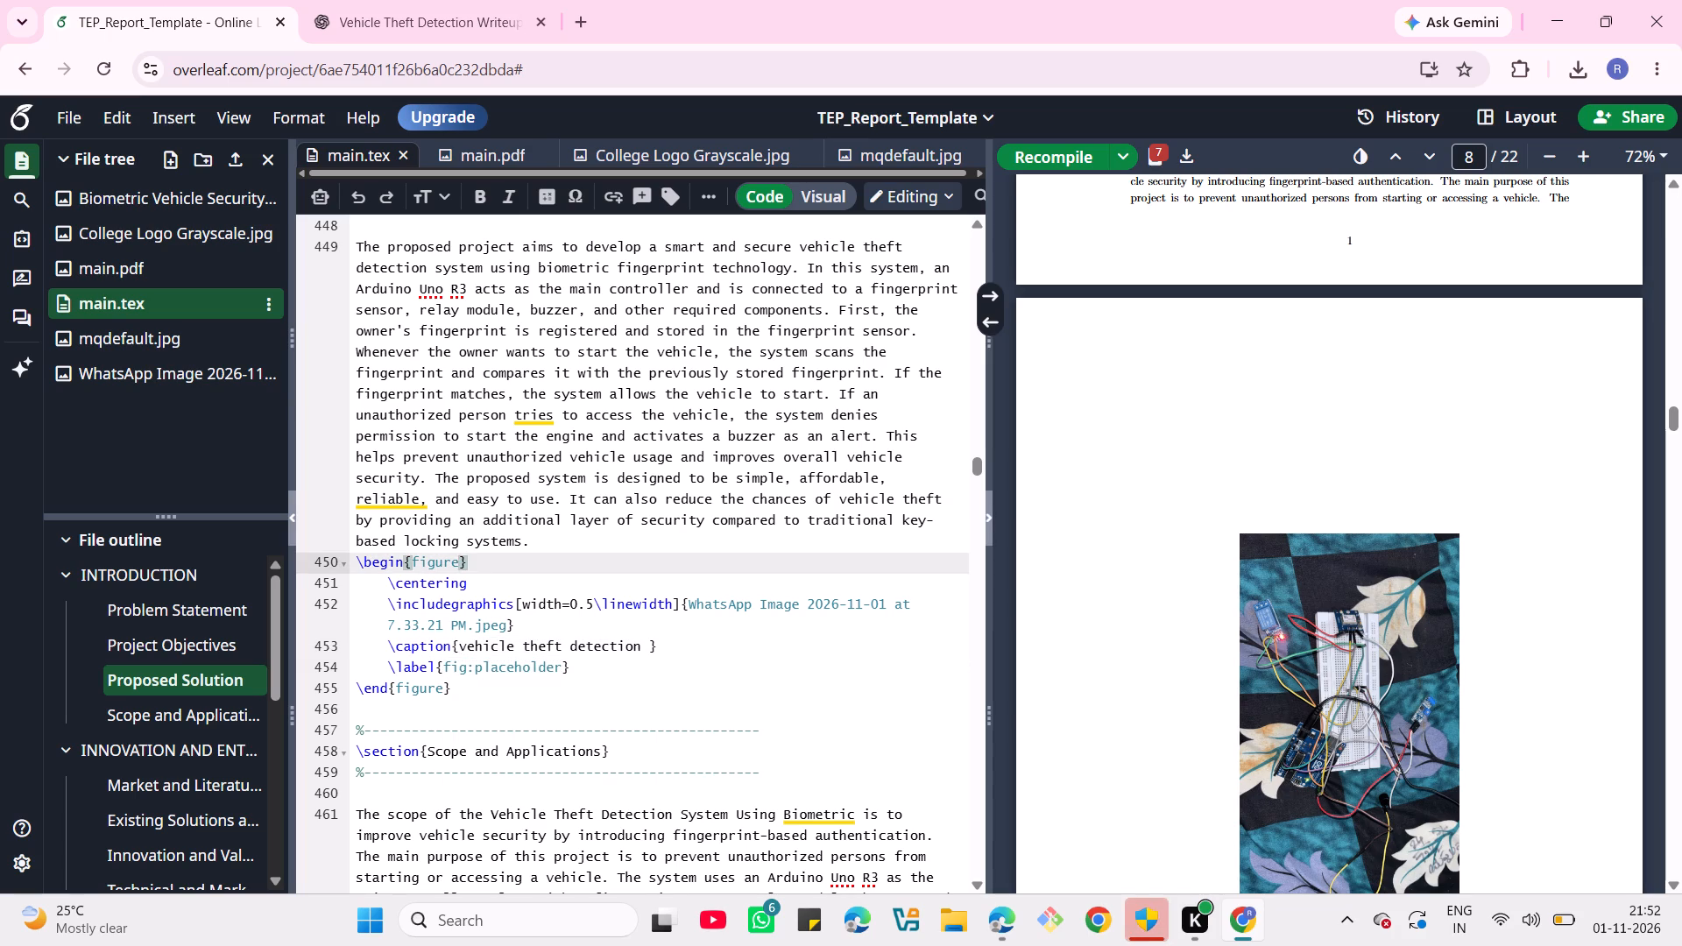
key(bracketleft)
key(h)
key(BackSpace)
key(h)
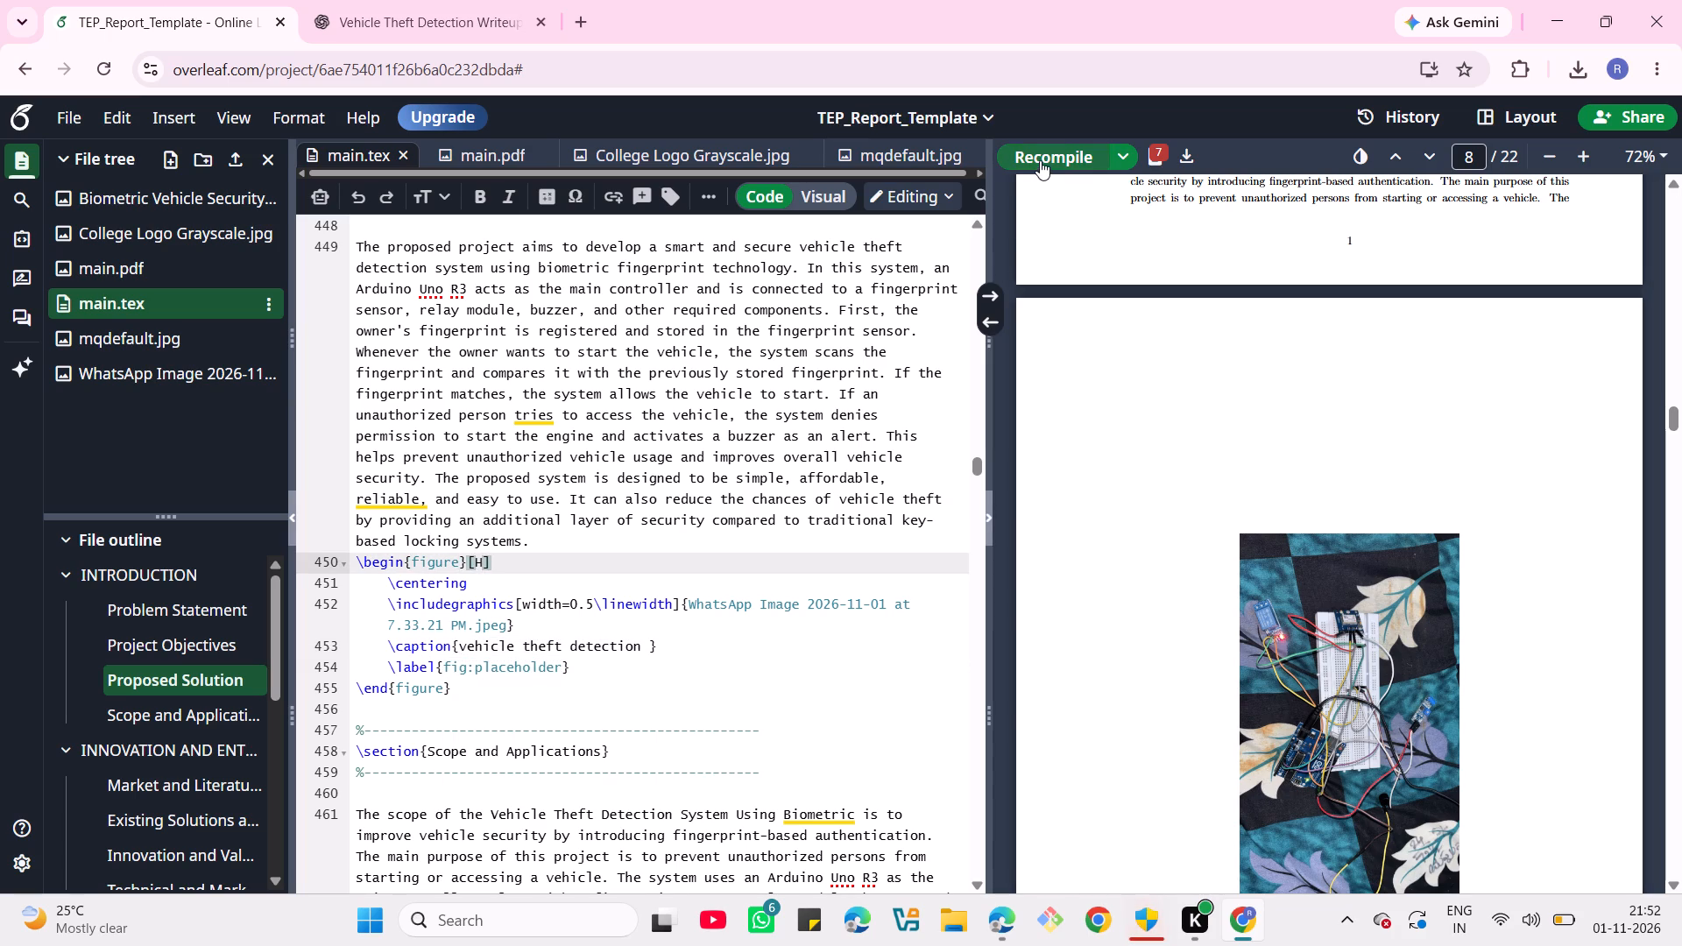
click(1040, 160)
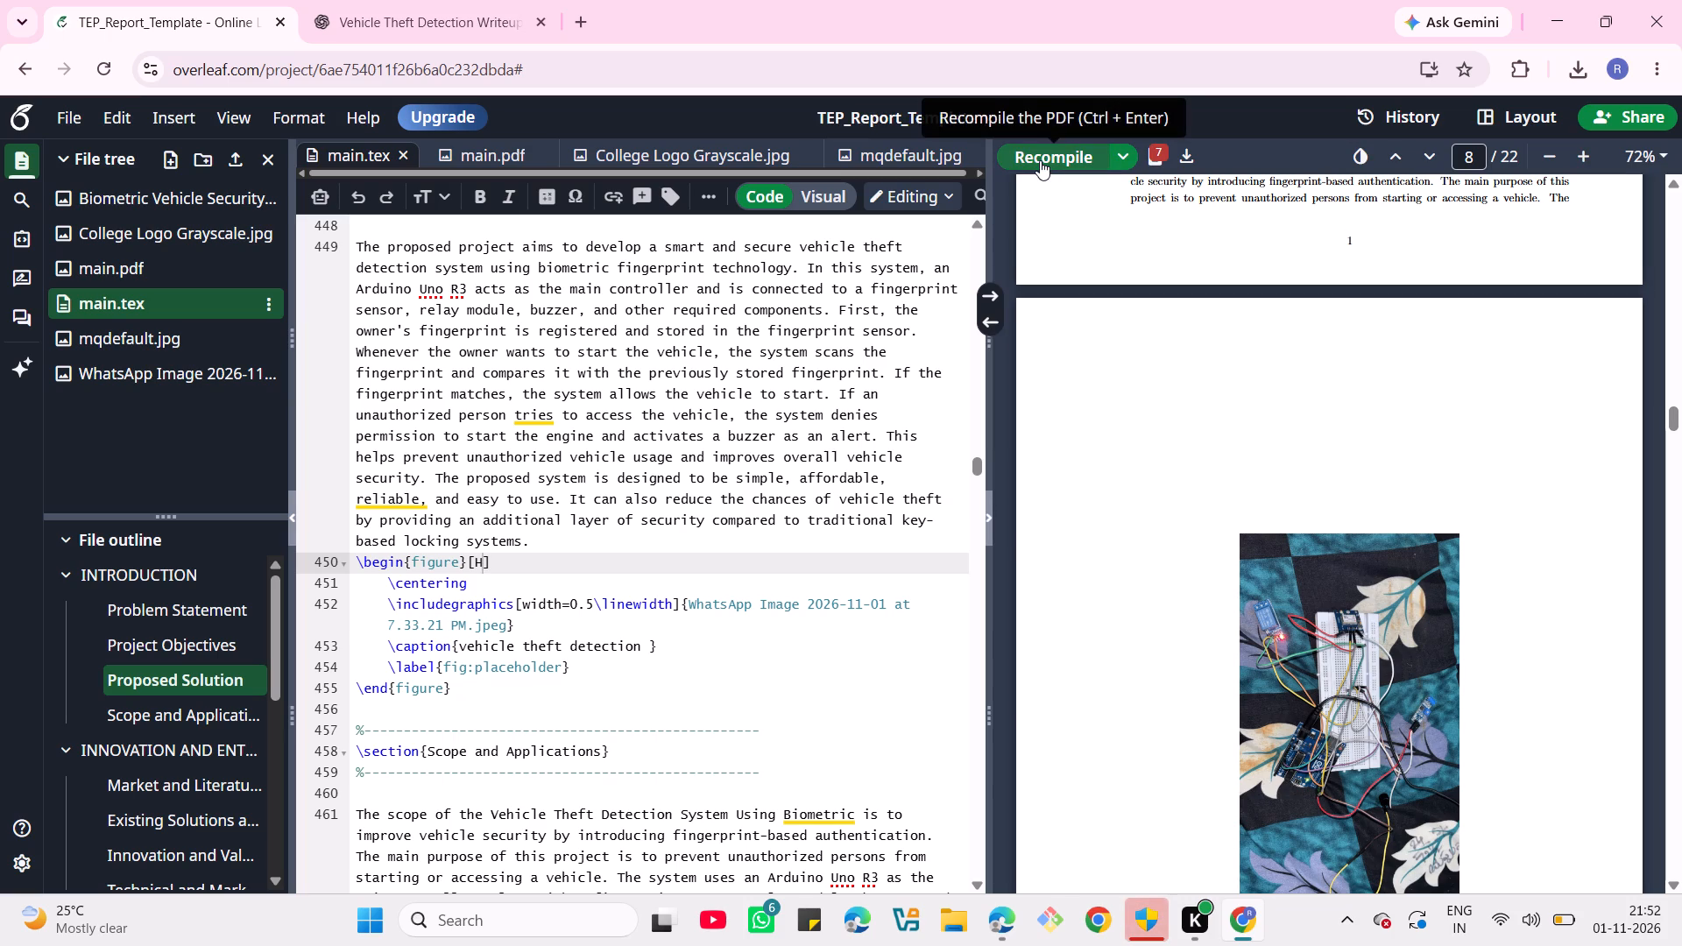
Review the compiled report from the prototype figure in Chapter 1 through Chapter 2 to the Chapter 3 Business Model Canvas.
scroll(1179, 296, up, 1)
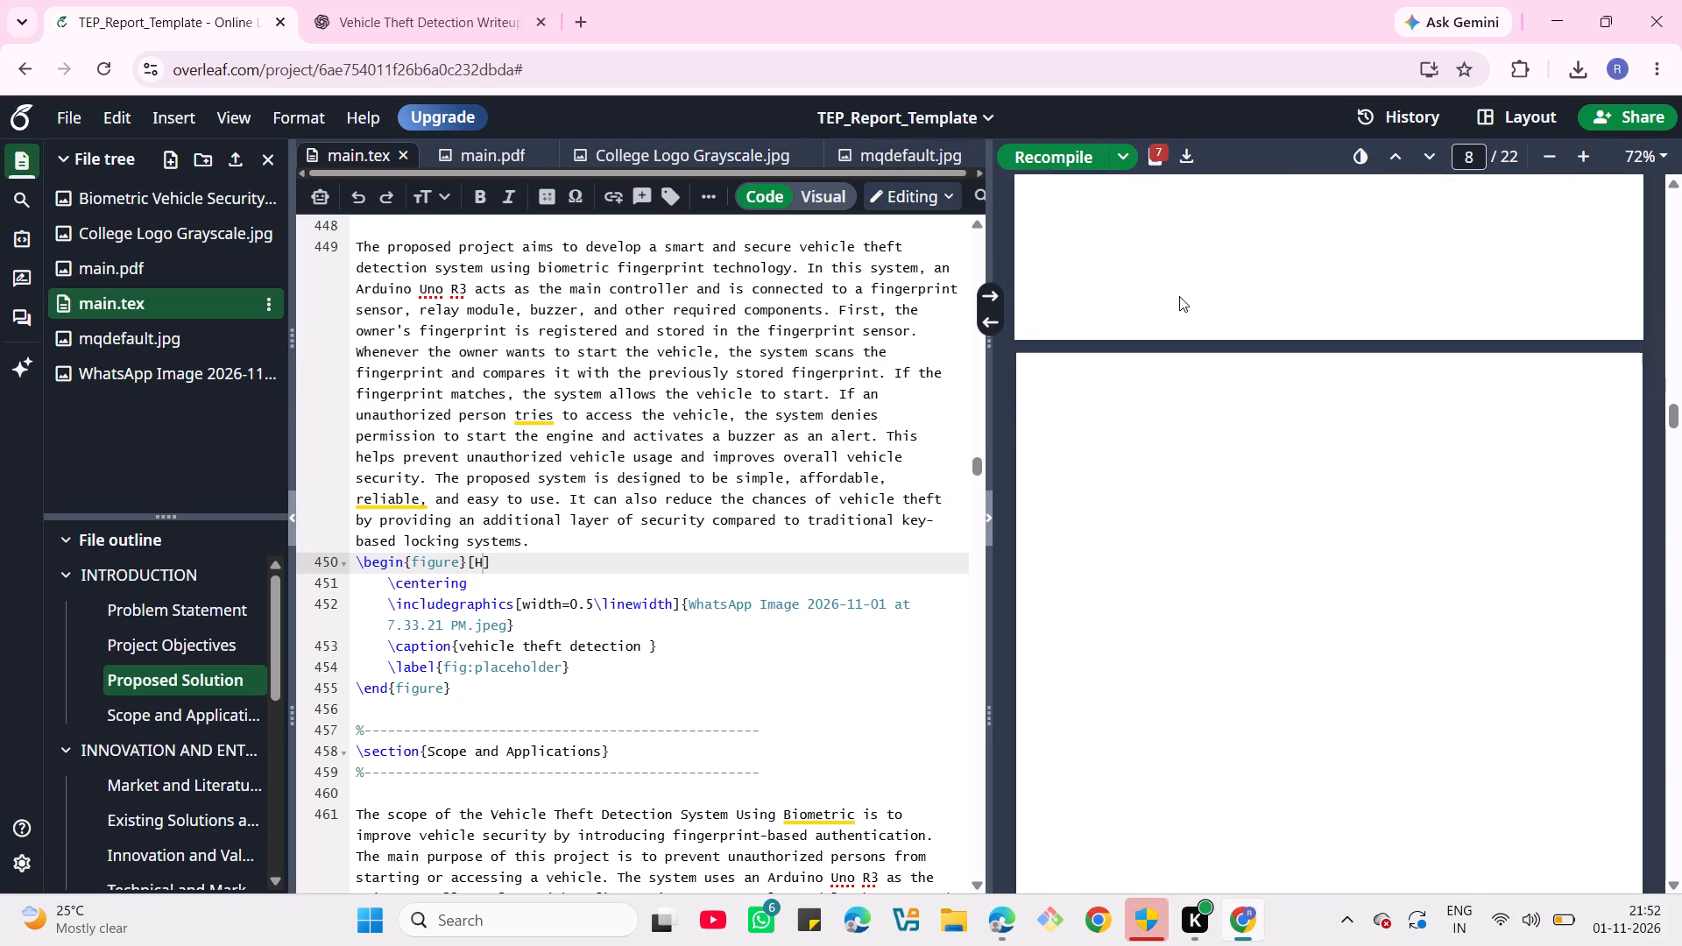
scroll(1179, 296, up, 2)
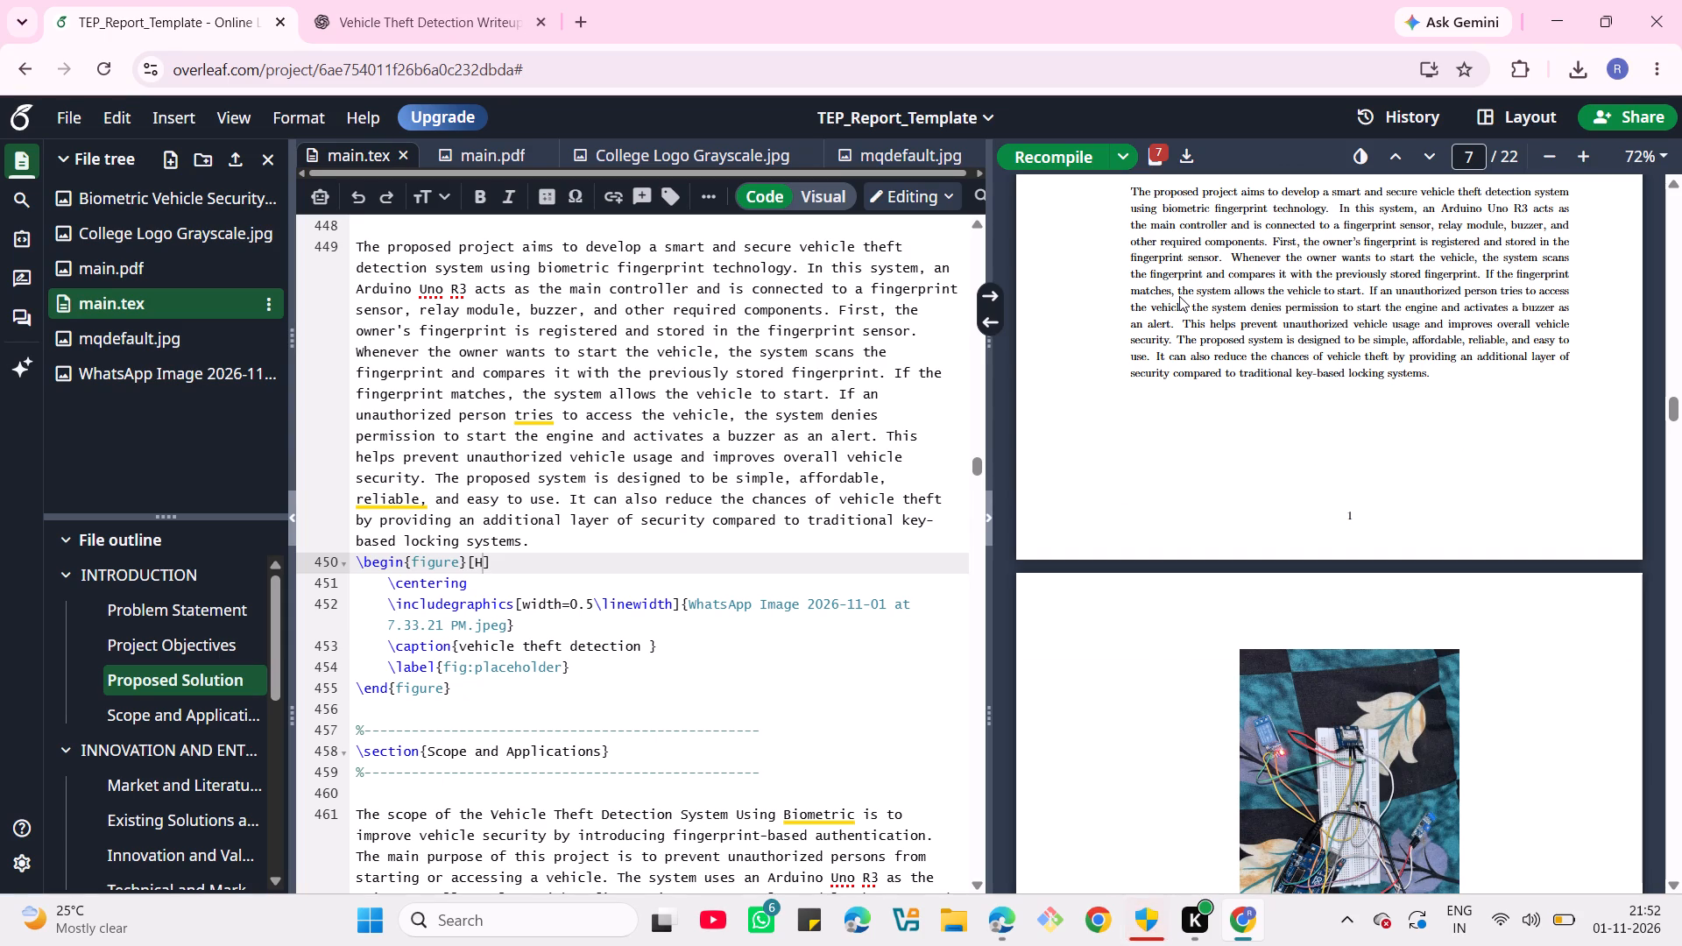
scroll(1377, 379, down, 1)
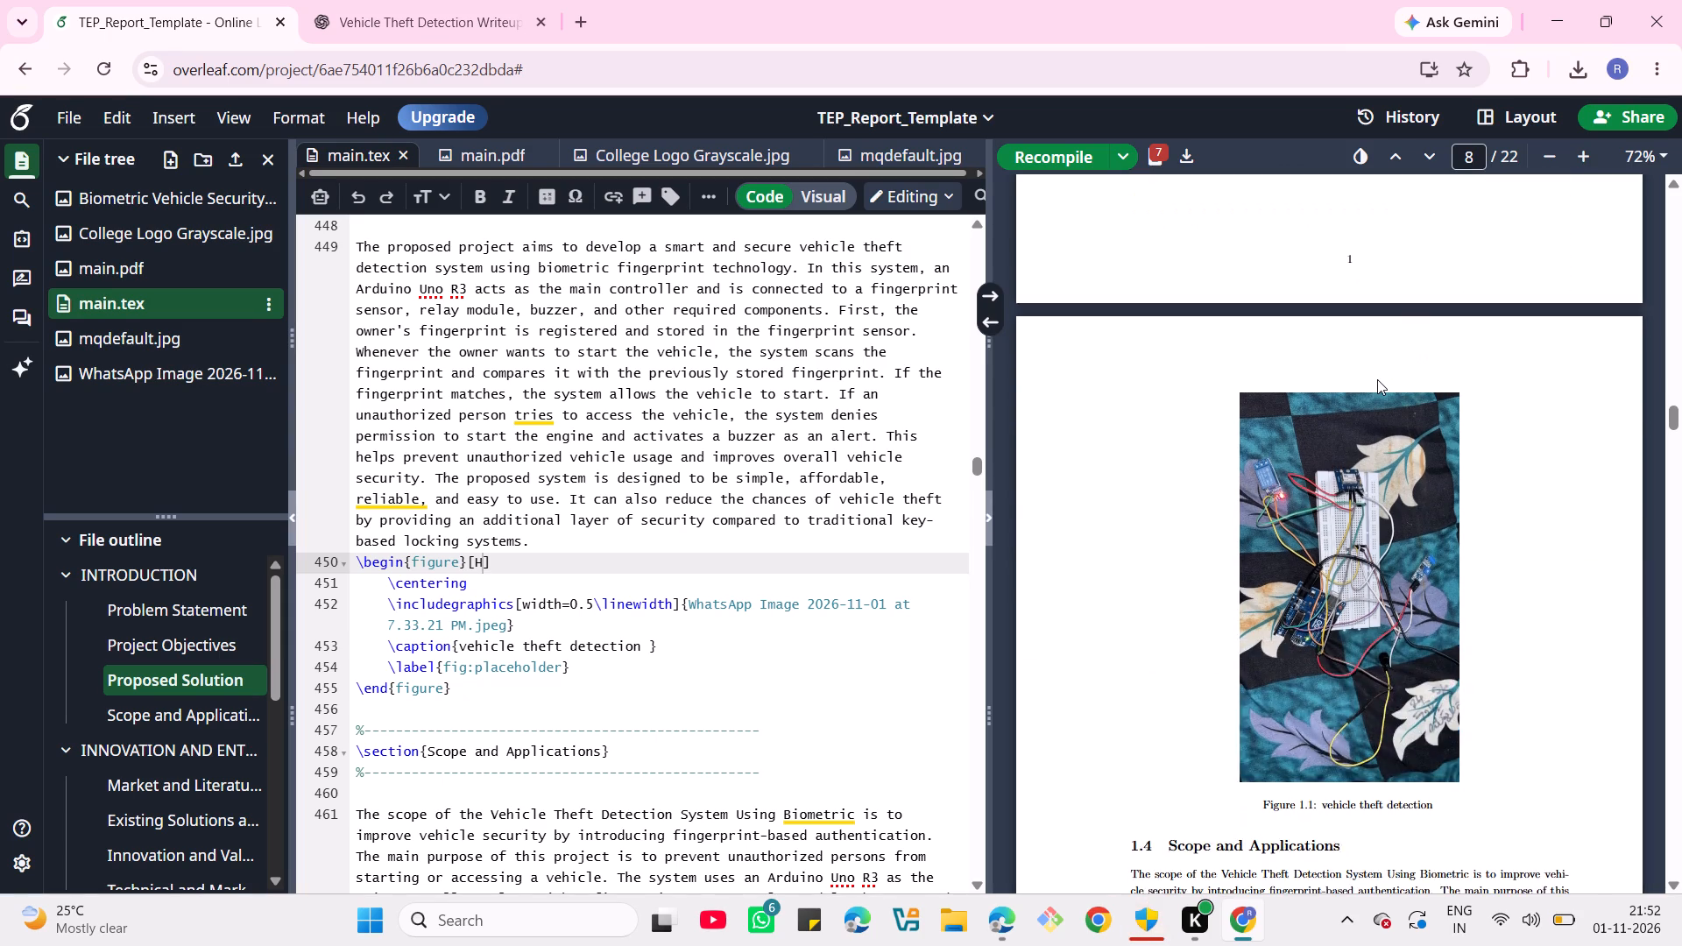
scroll(1377, 379, down, 3)
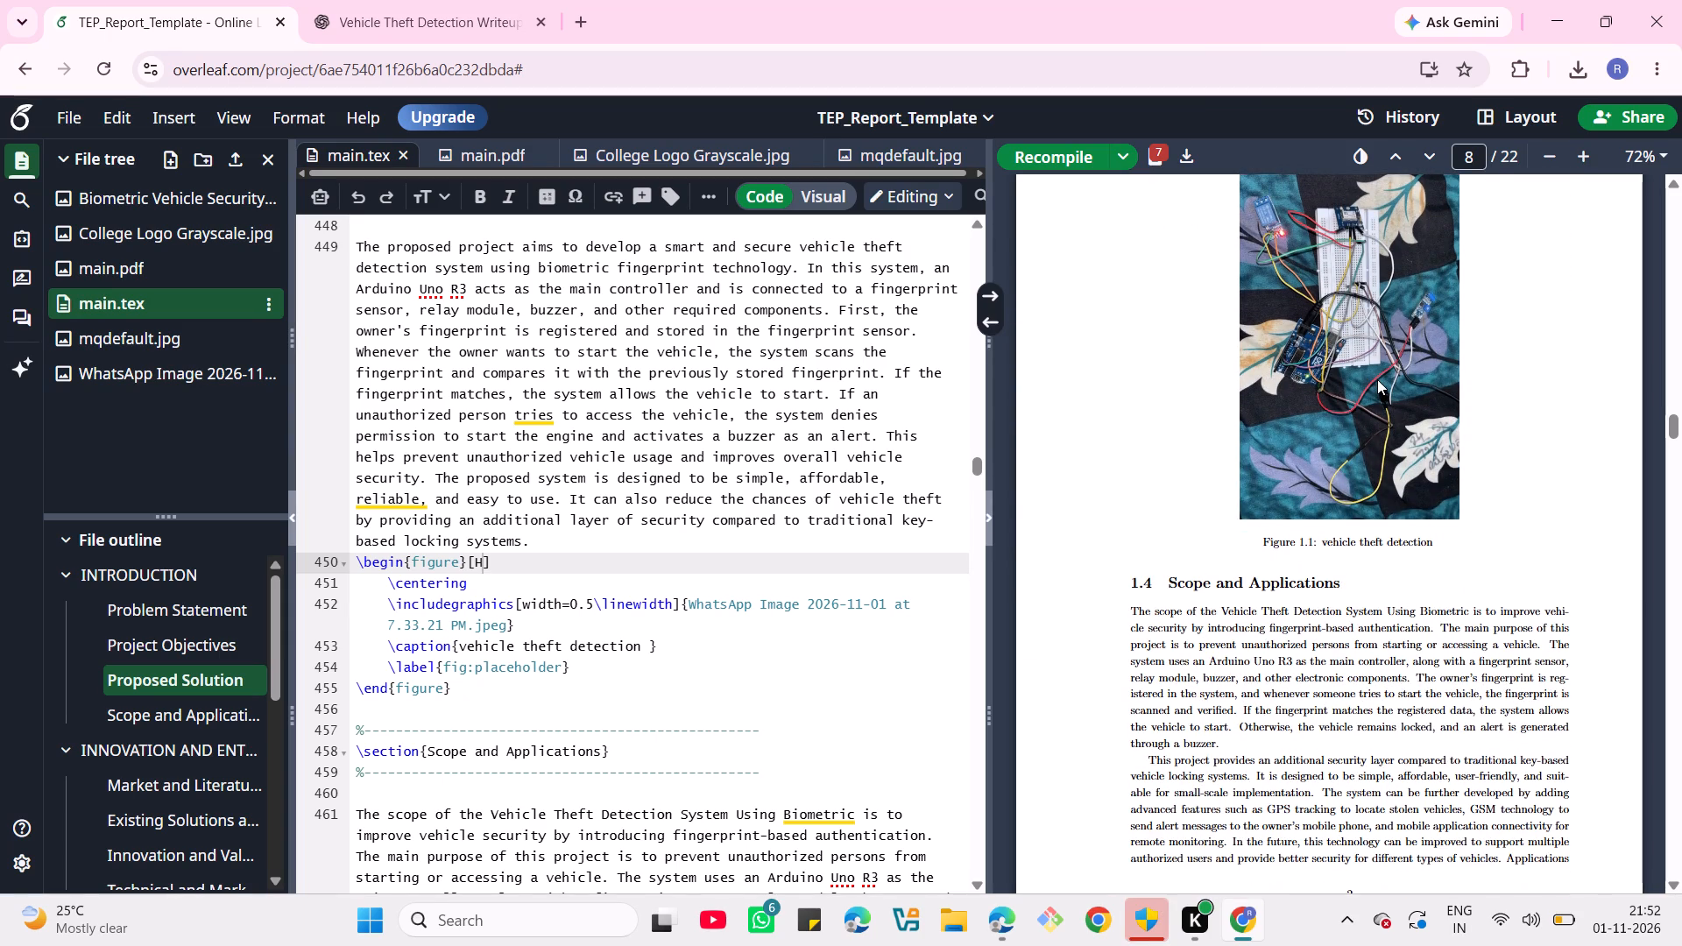
scroll(1377, 379, down, 9)
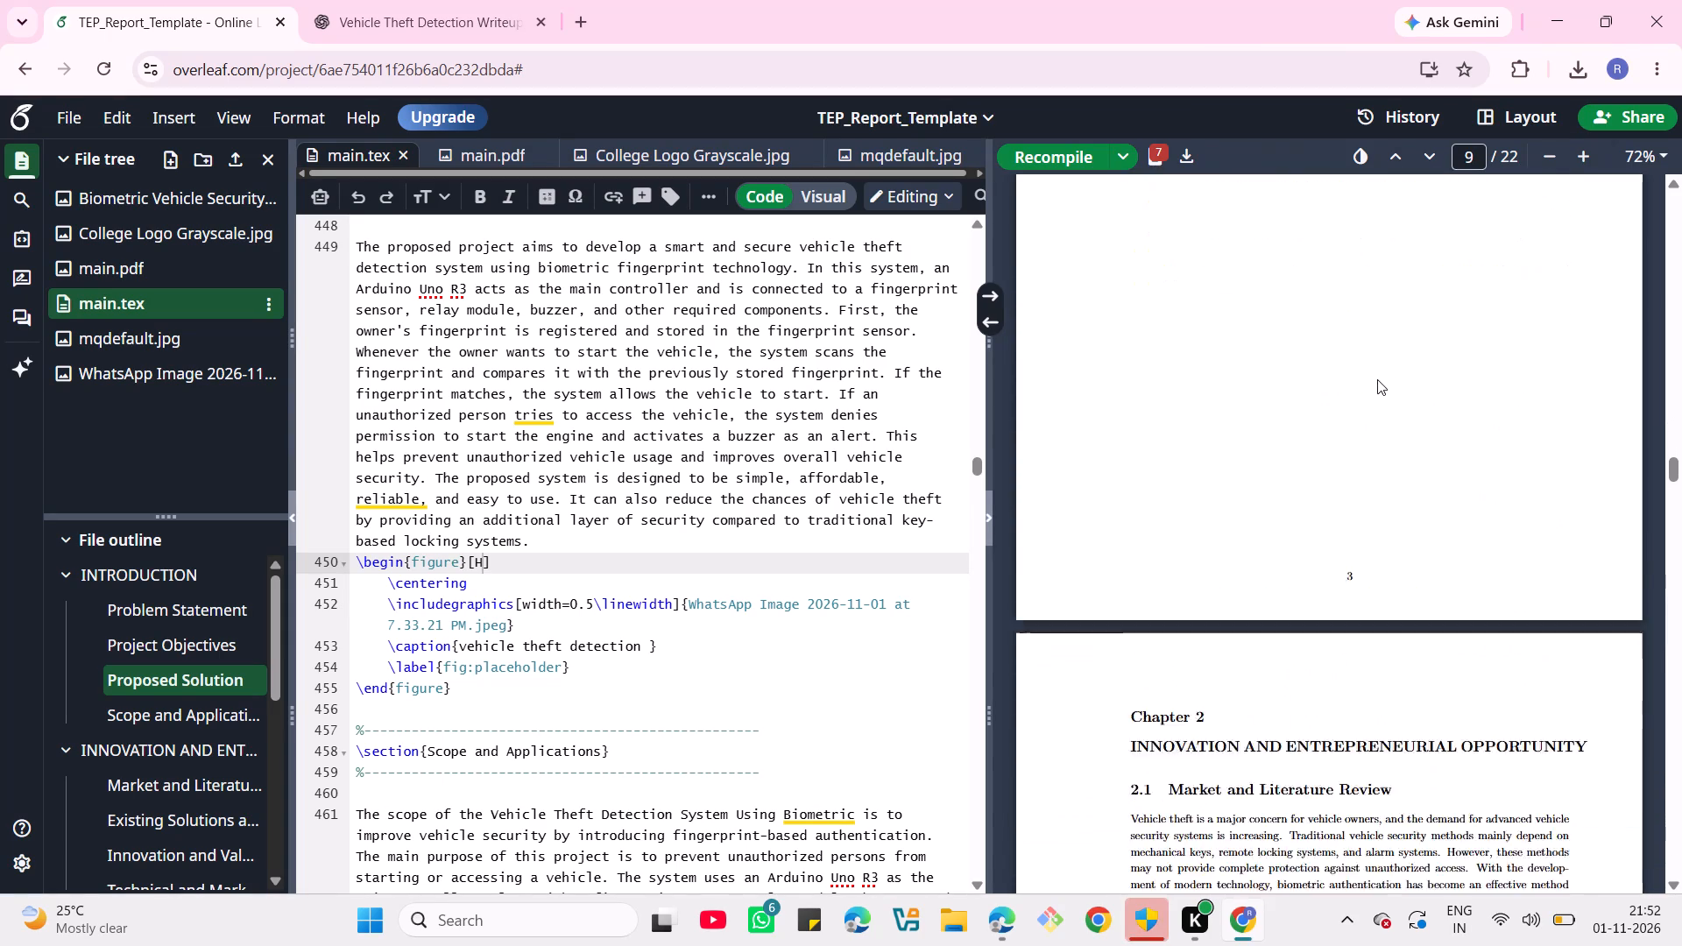
scroll(1377, 379, down, 4)
drag(1377, 379, 1368, 378)
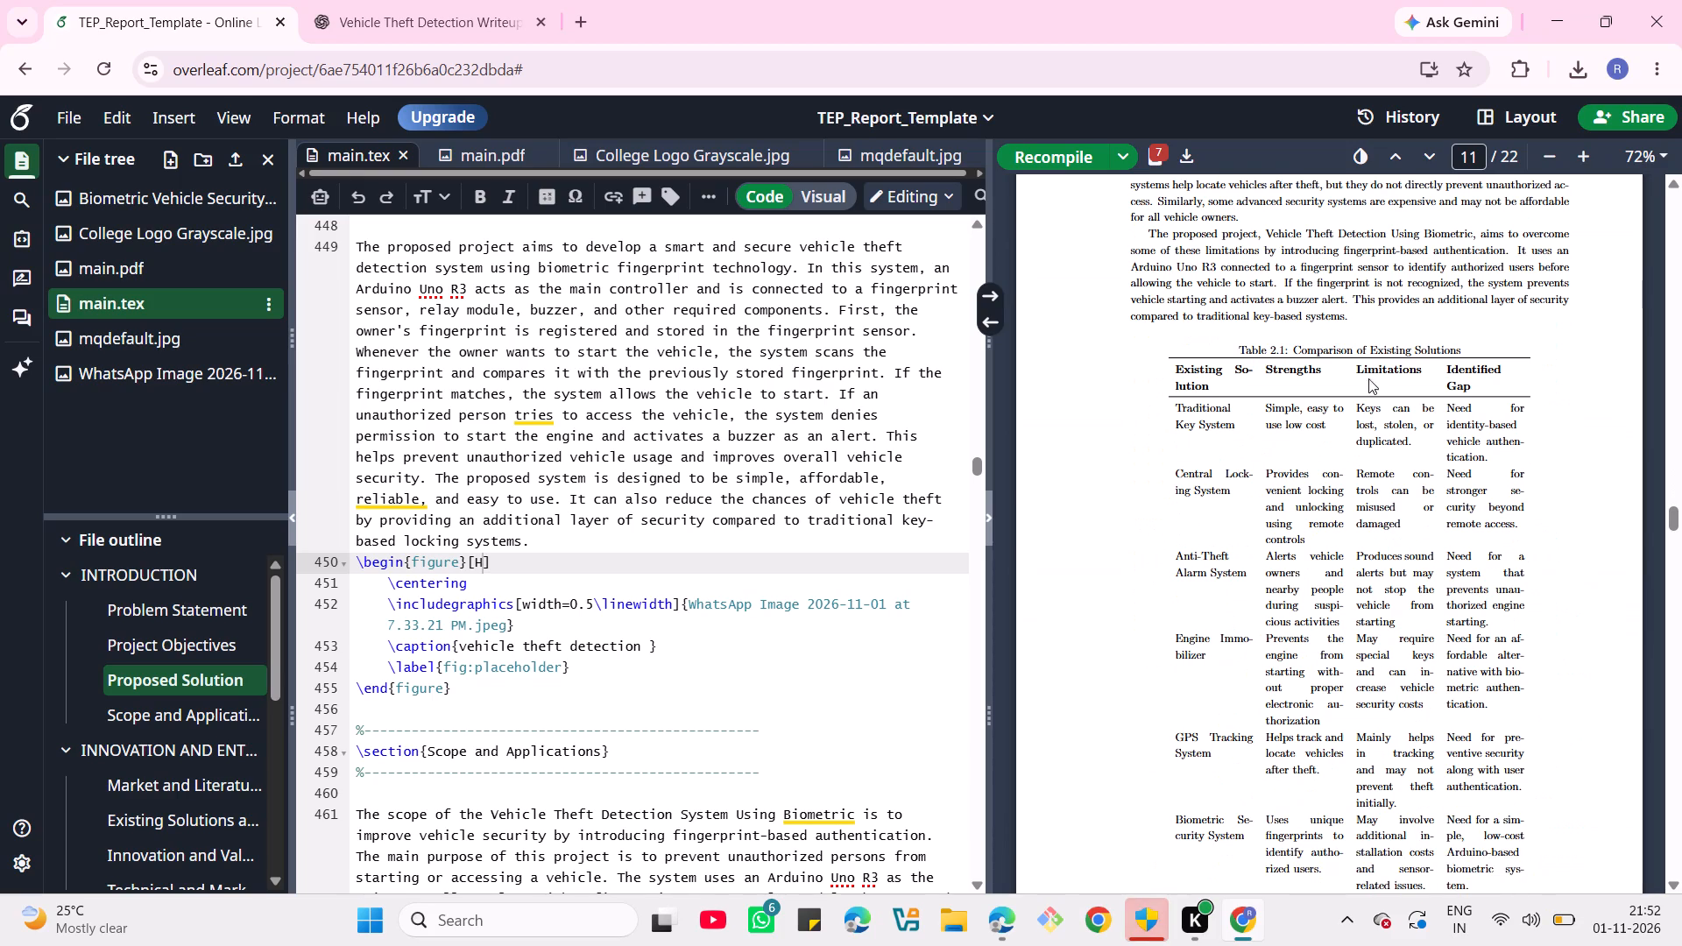
drag(1368, 378, 201, 786)
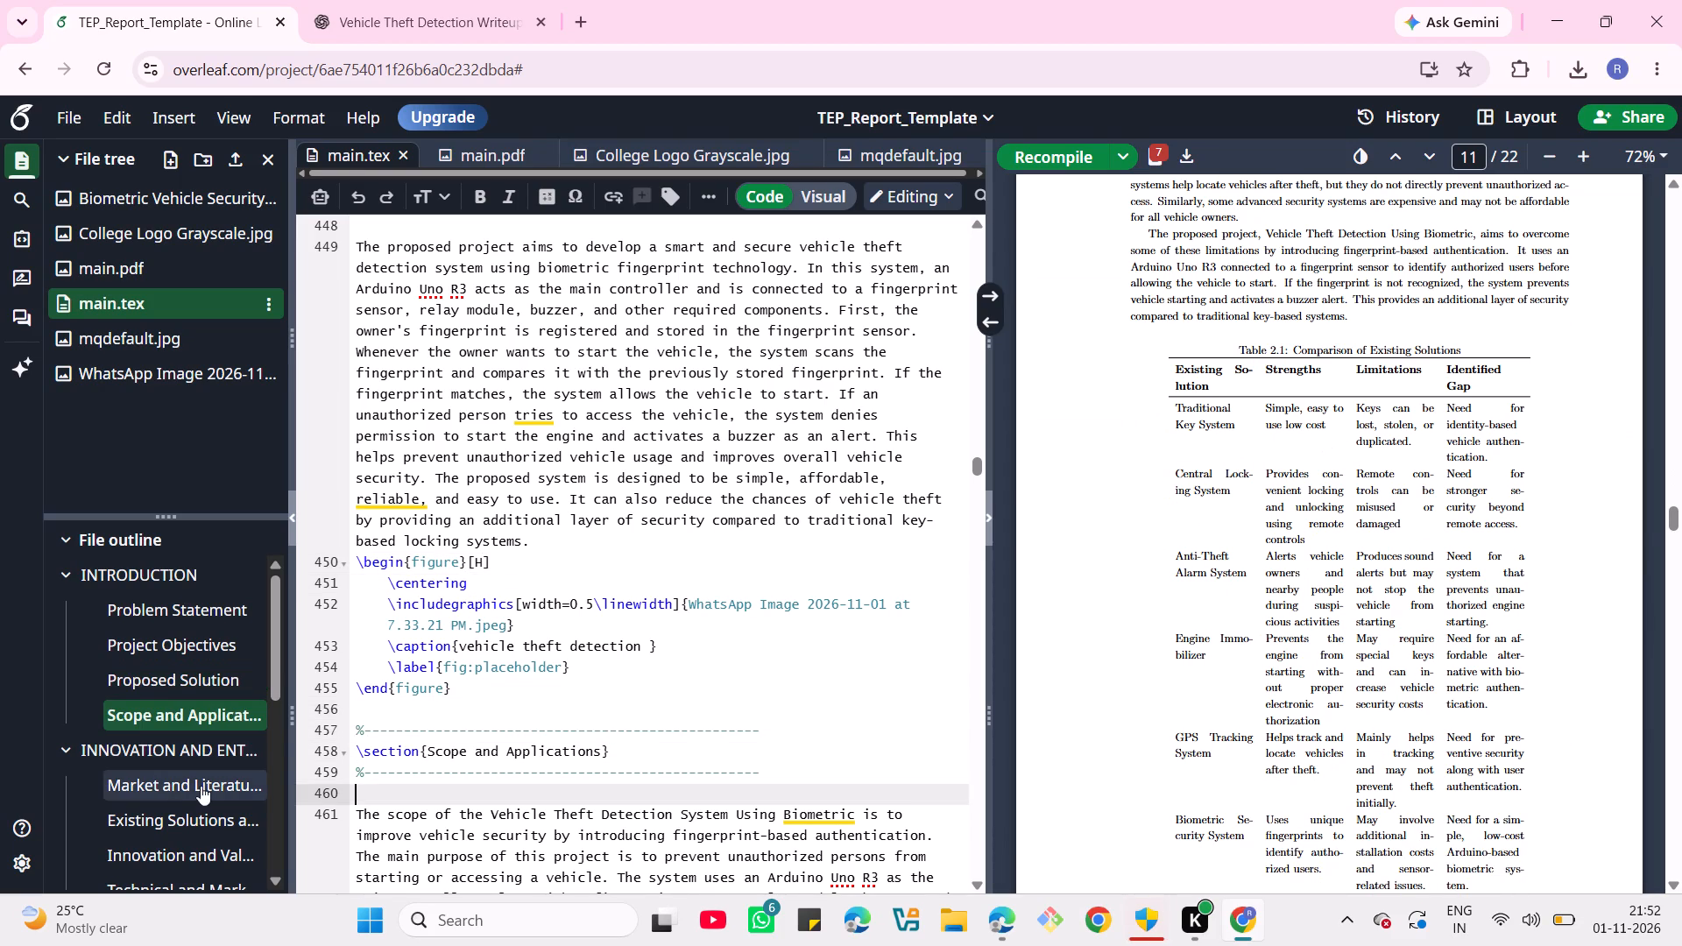
drag(201, 786, 570, 638)
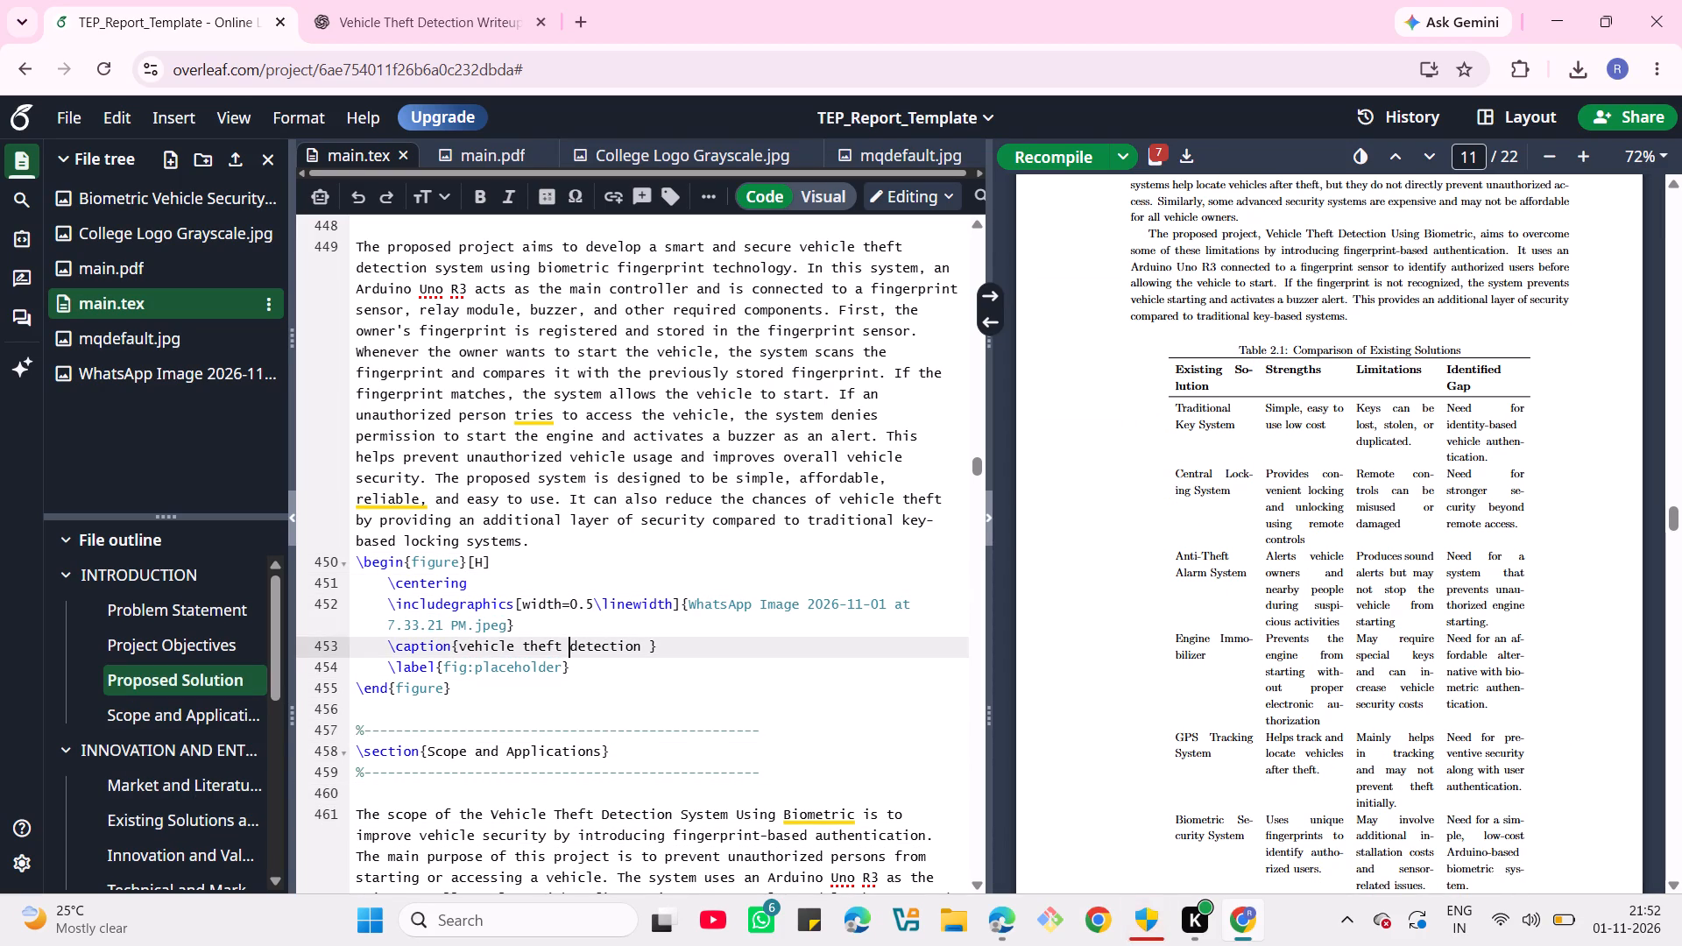
scroll(1277, 546, down, 6)
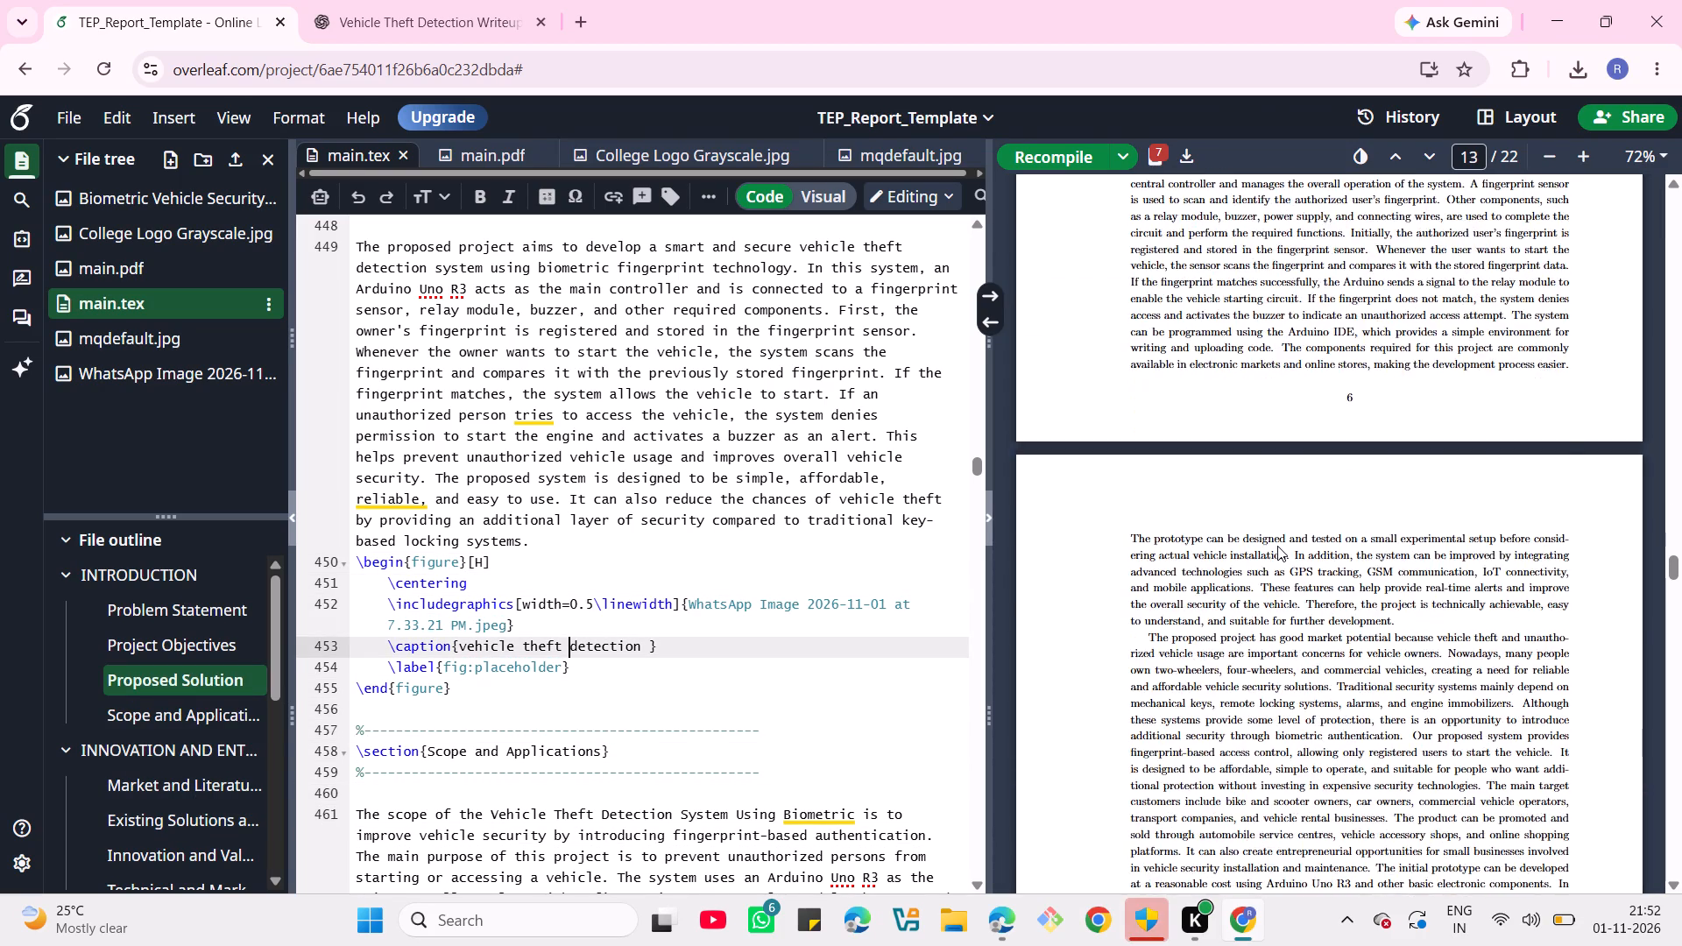
scroll(1277, 546, down, 9)
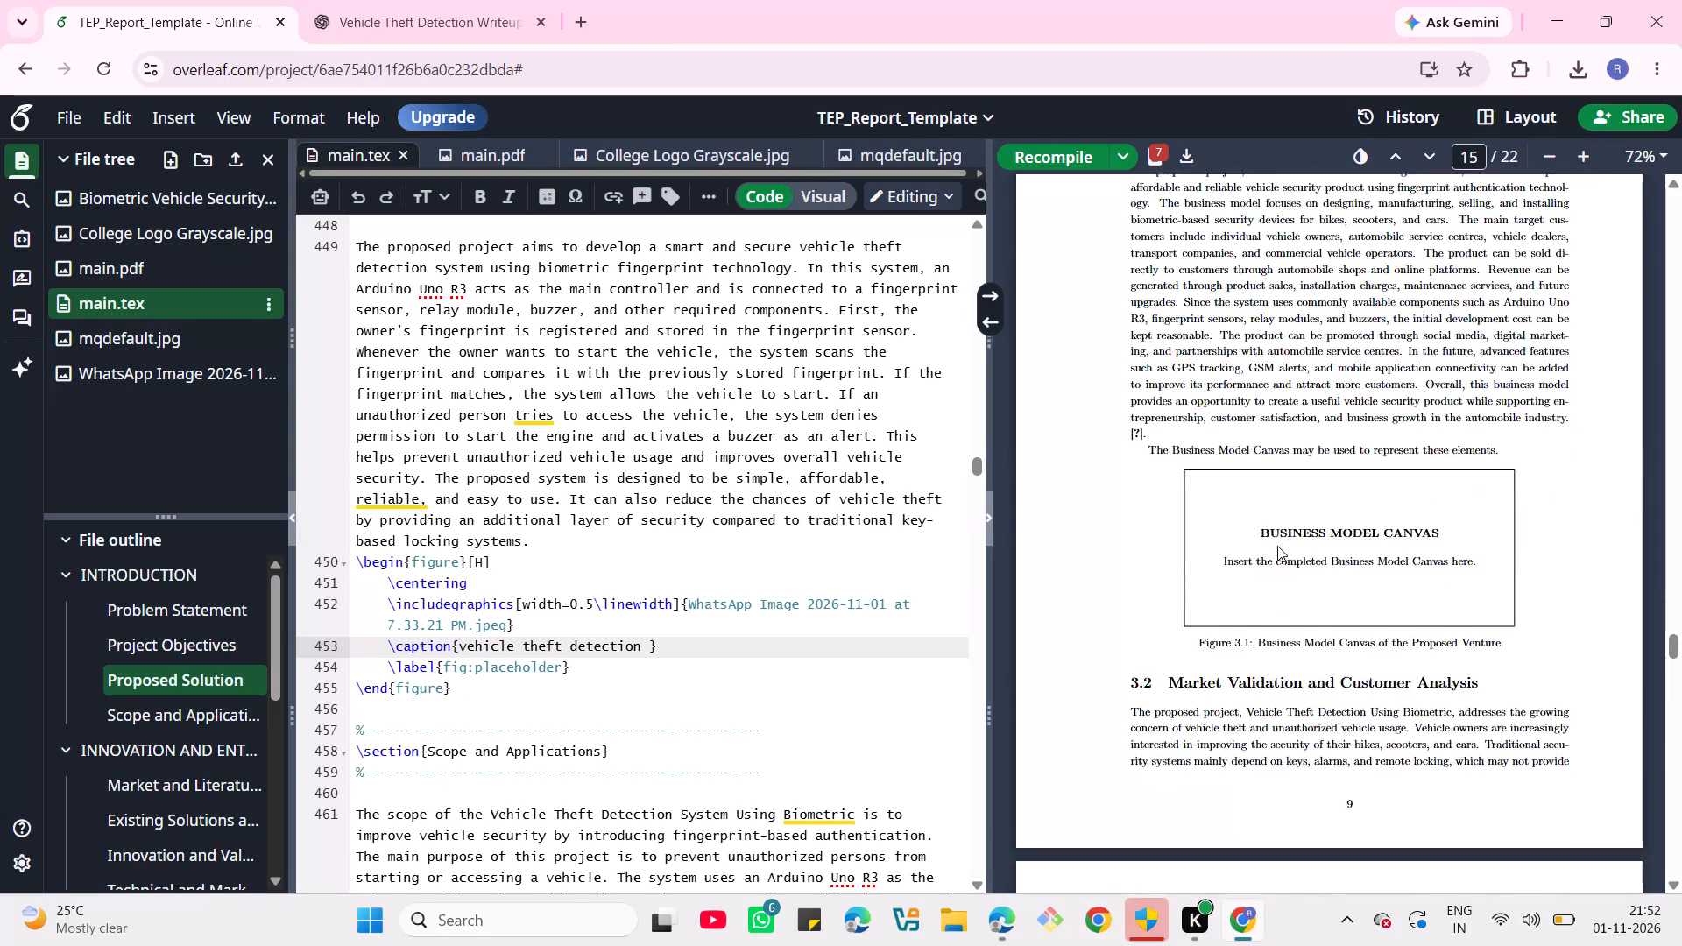
scroll(1277, 546, down, 2)
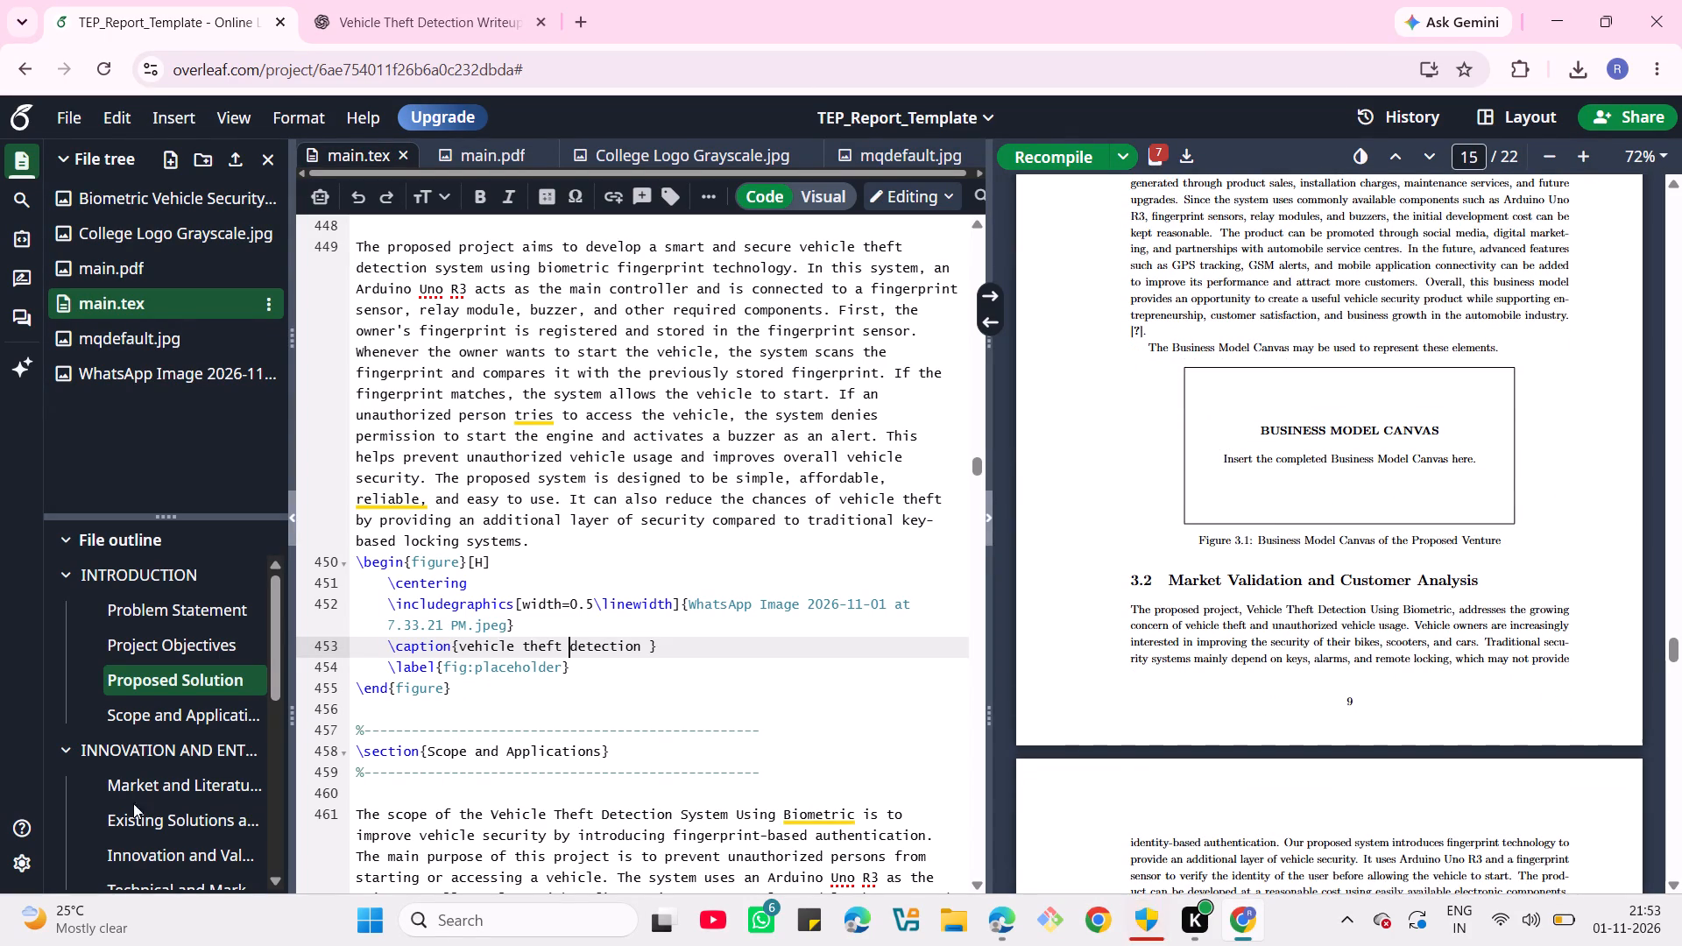
Look through the Chapter 2 source in main.tex, from Market and Literature Review to the Technical and Market Feasibility section.
click(164, 765)
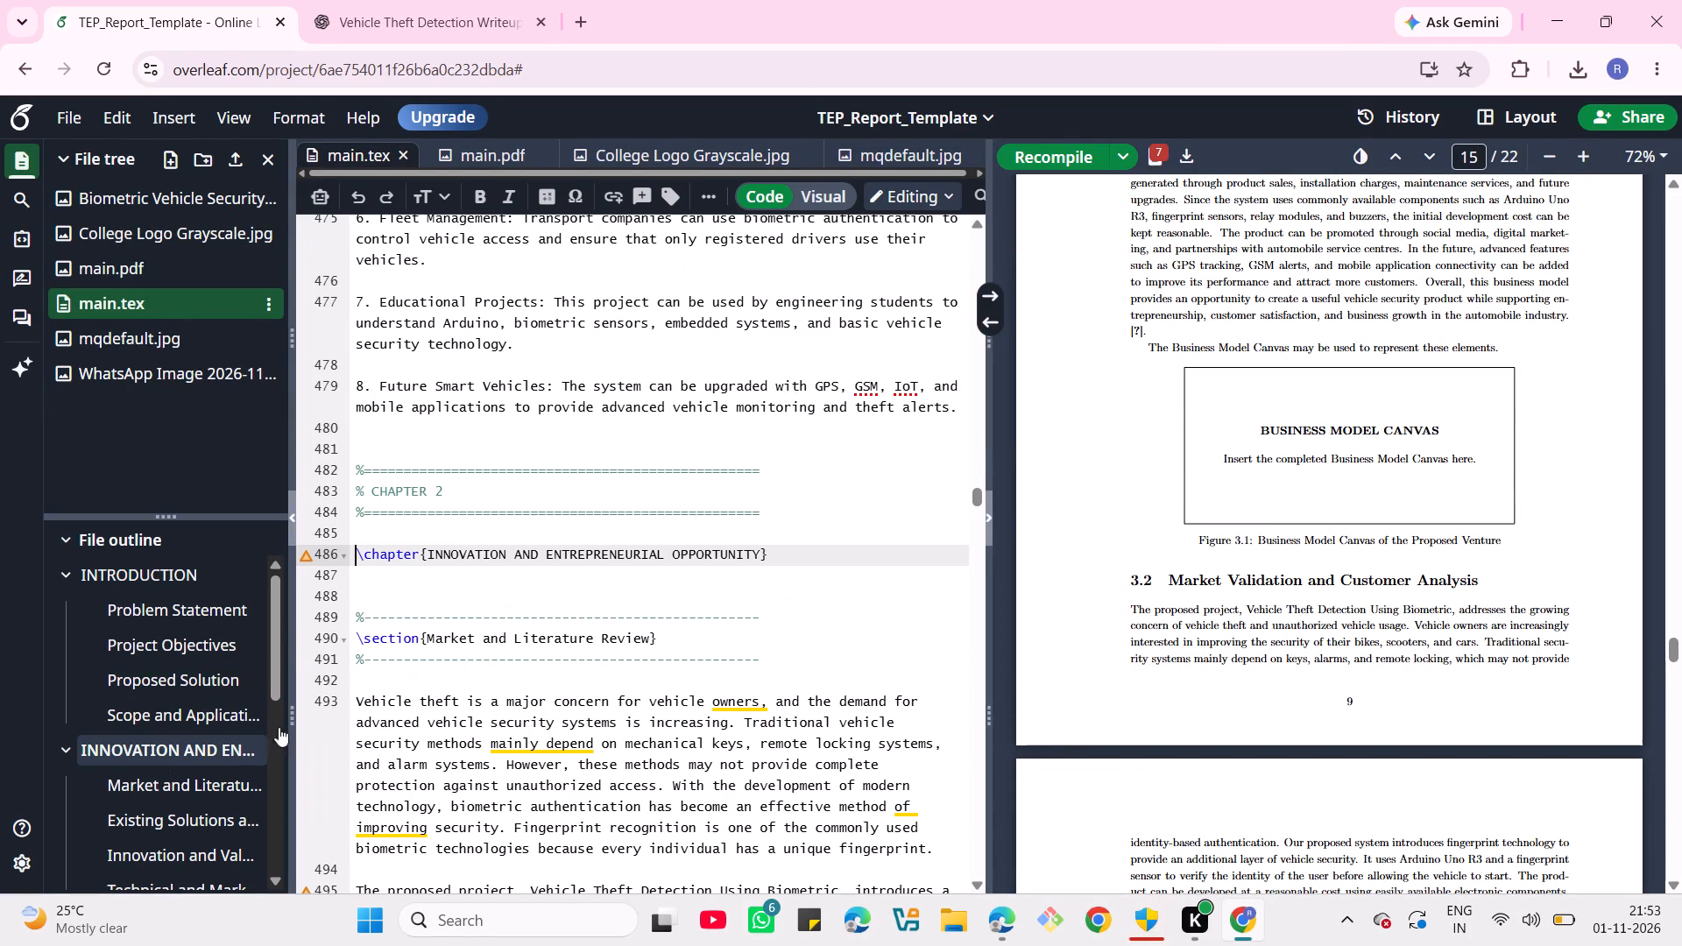
scroll(666, 760, down, 2)
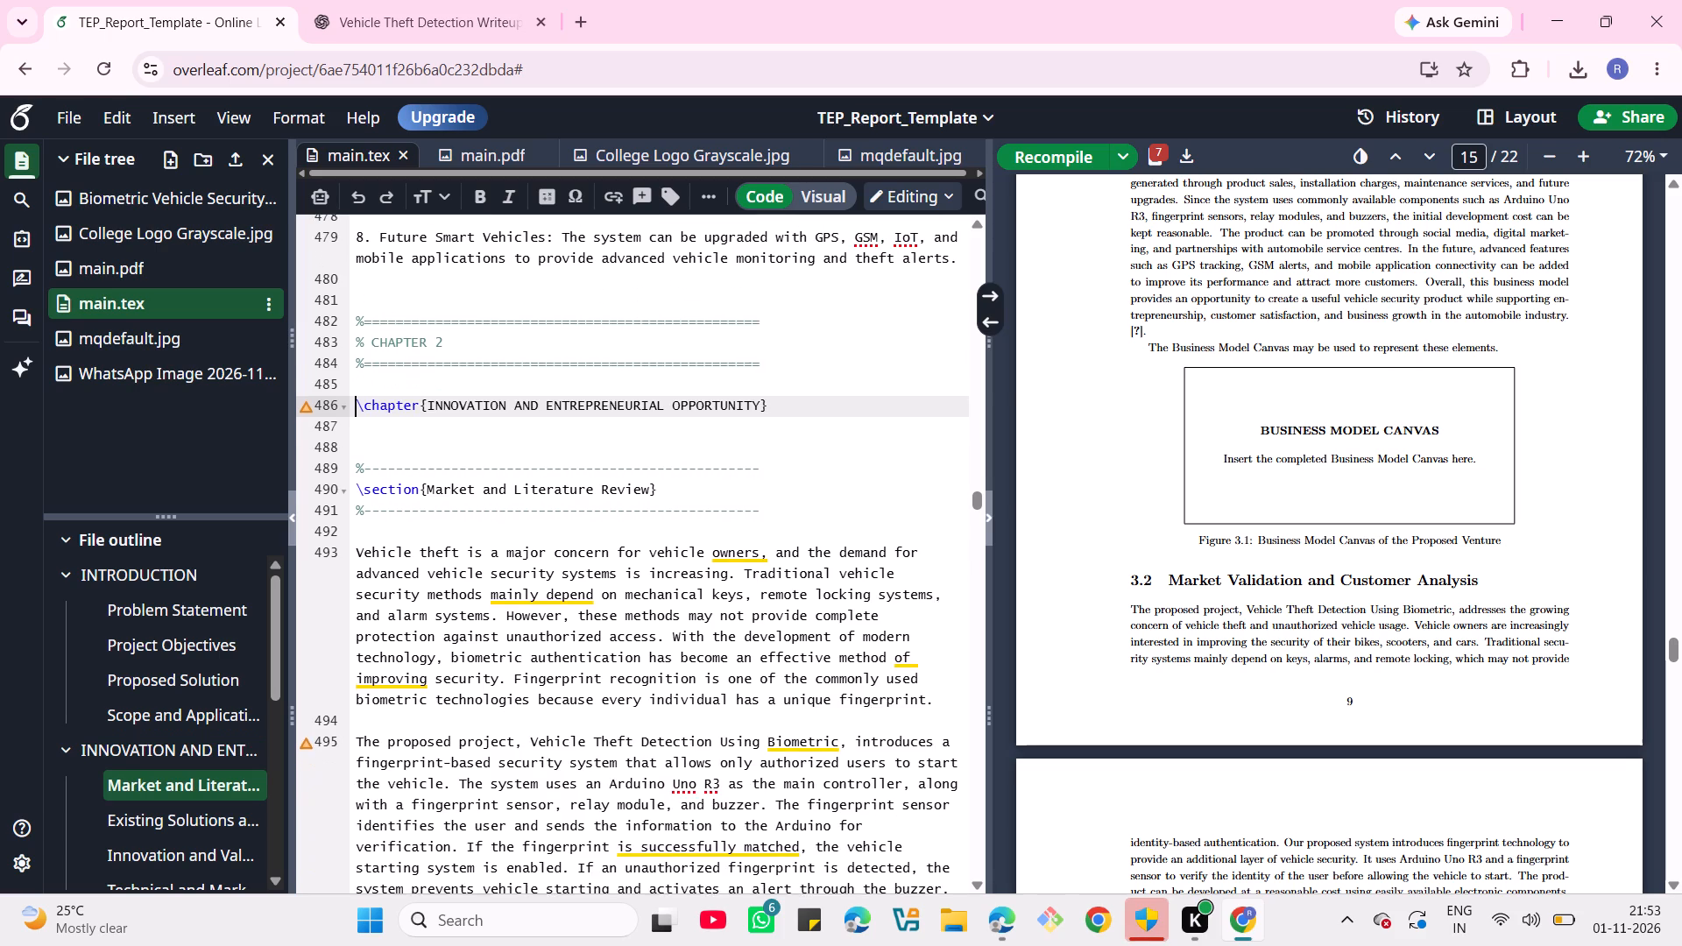
scroll(666, 760, down, 4)
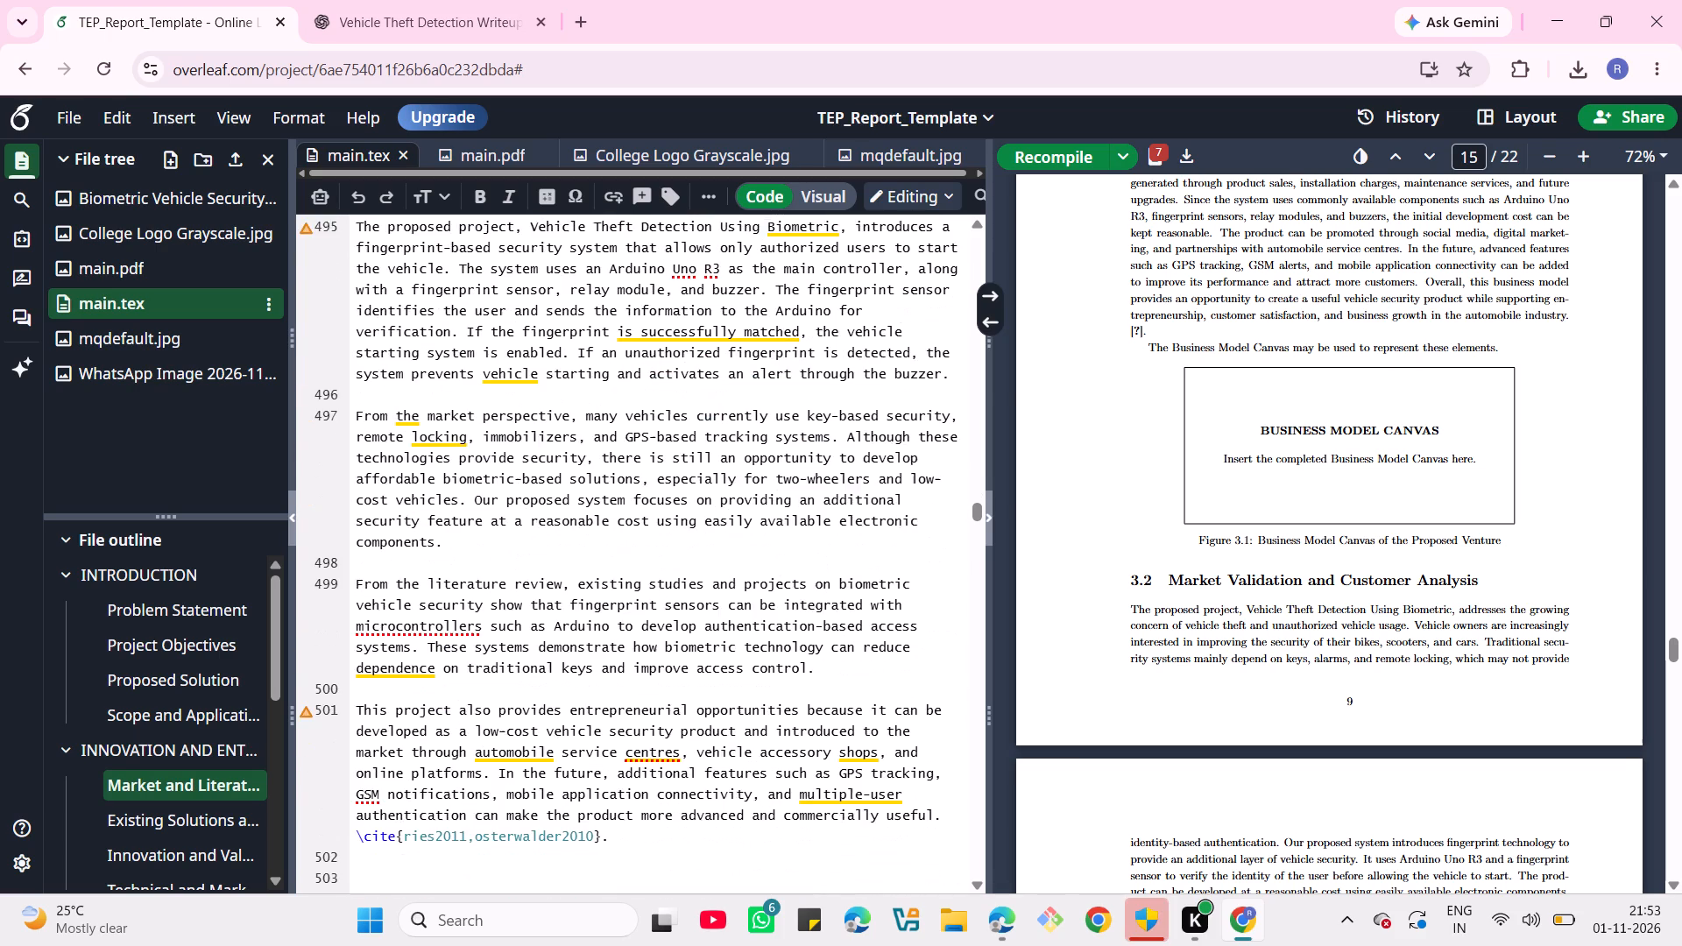
scroll(666, 760, down, 3)
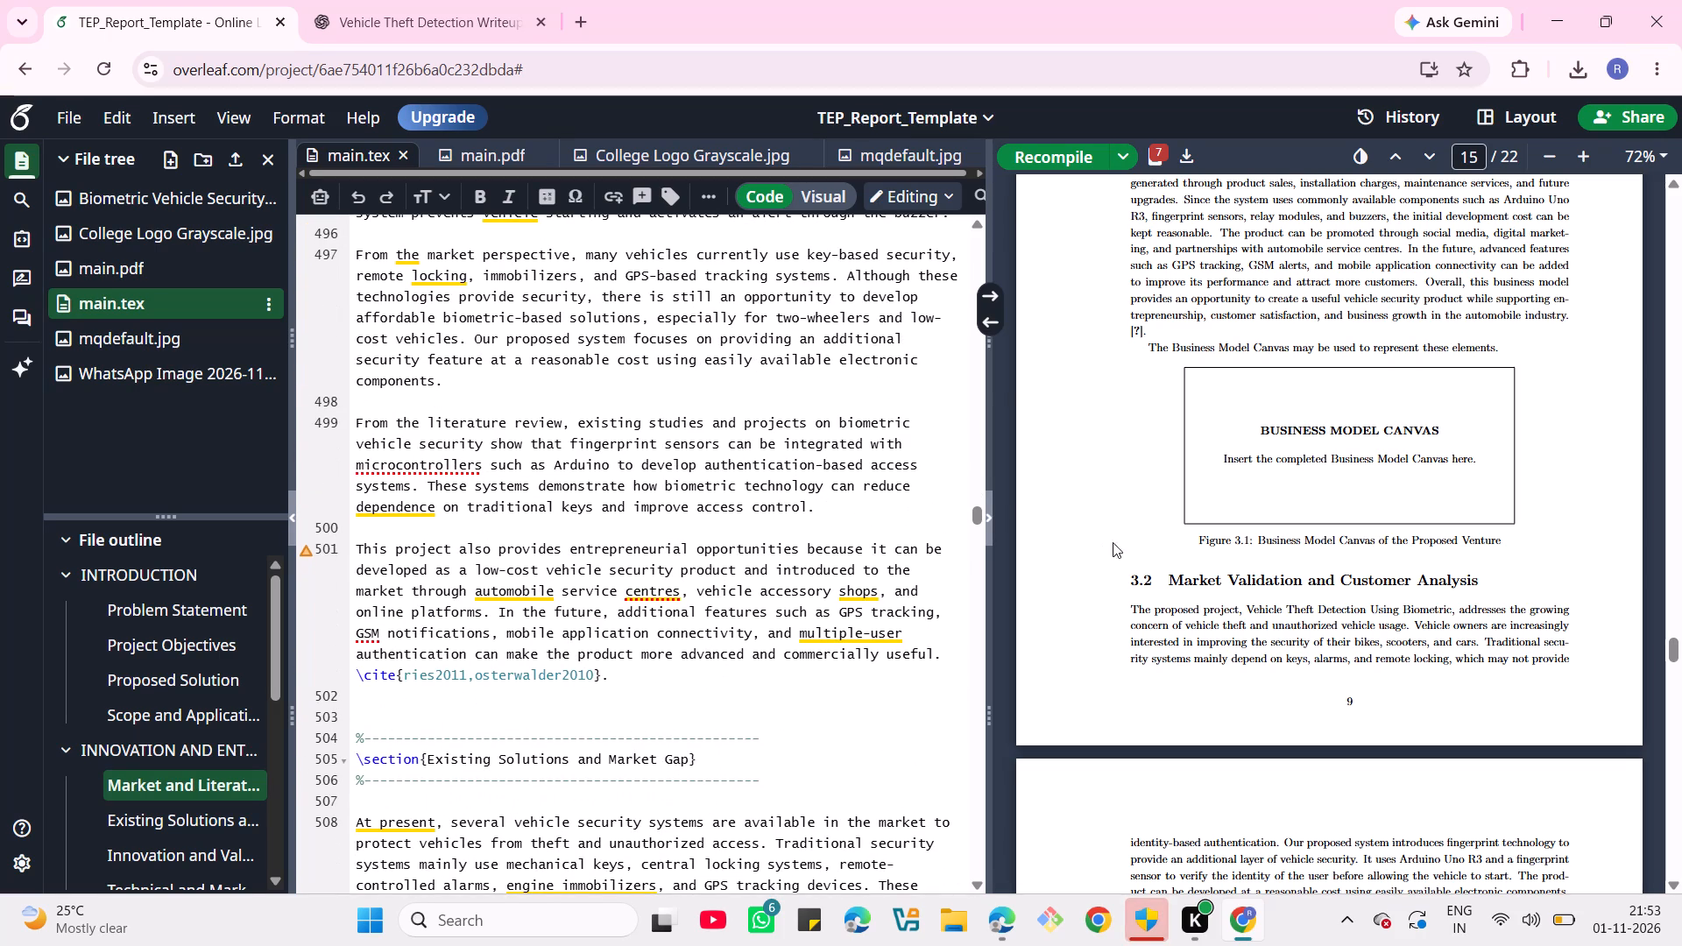
scroll(1137, 534, up, 4)
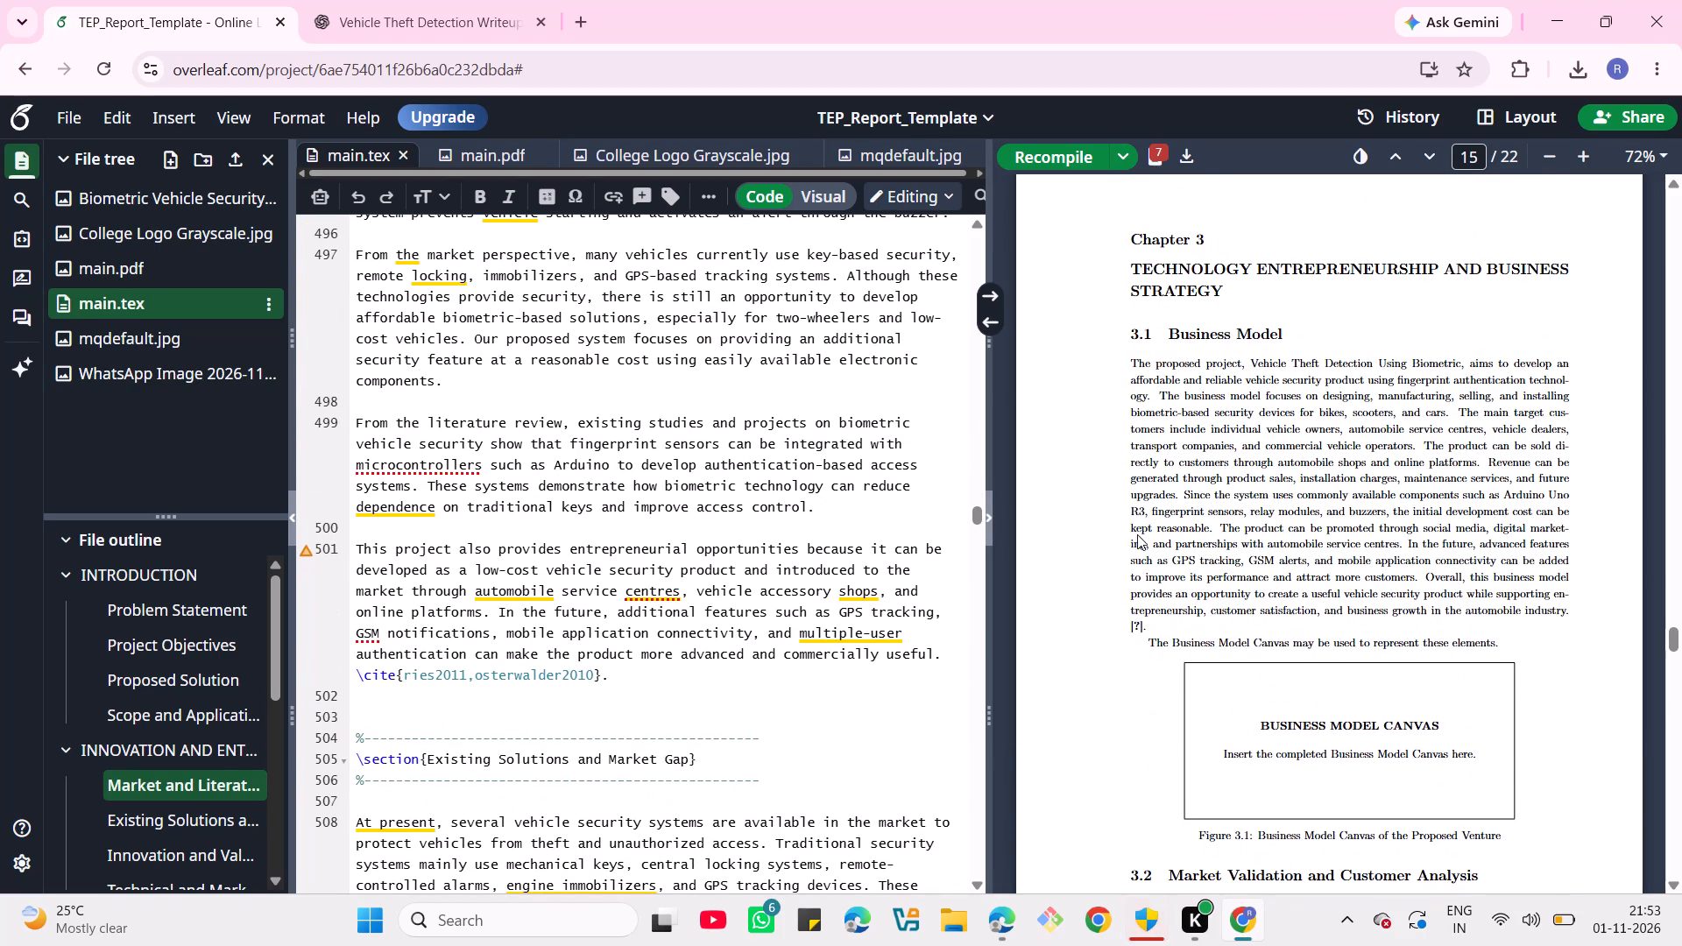
scroll(666, 520, up, 3)
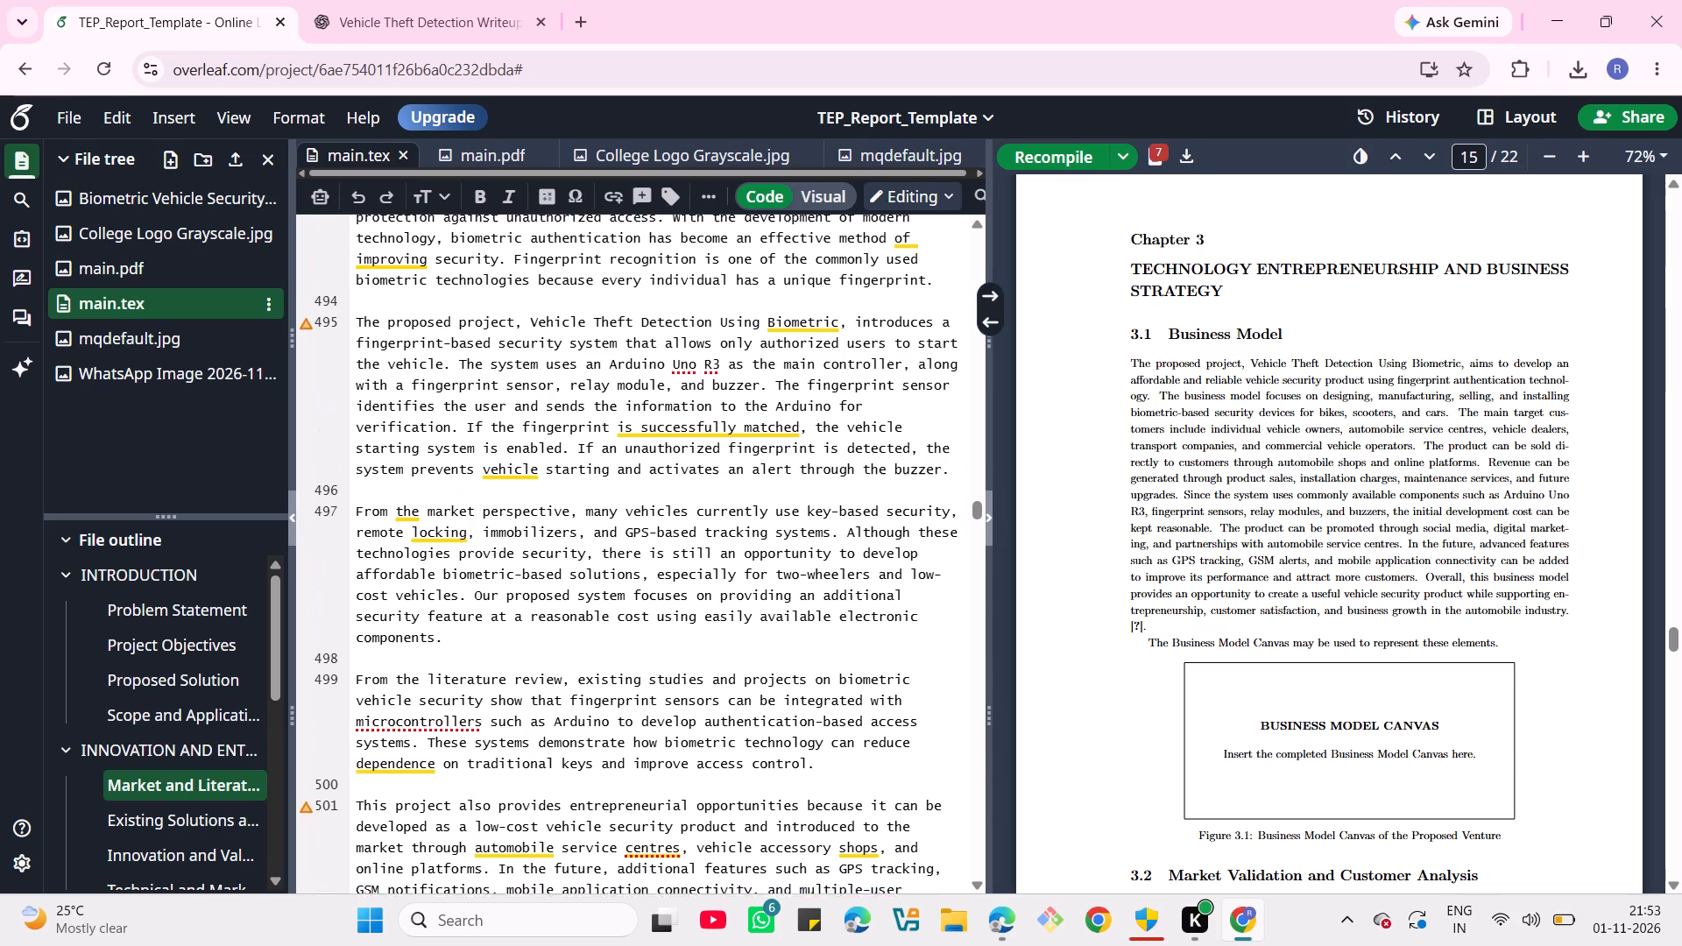
scroll(666, 520, up, 4)
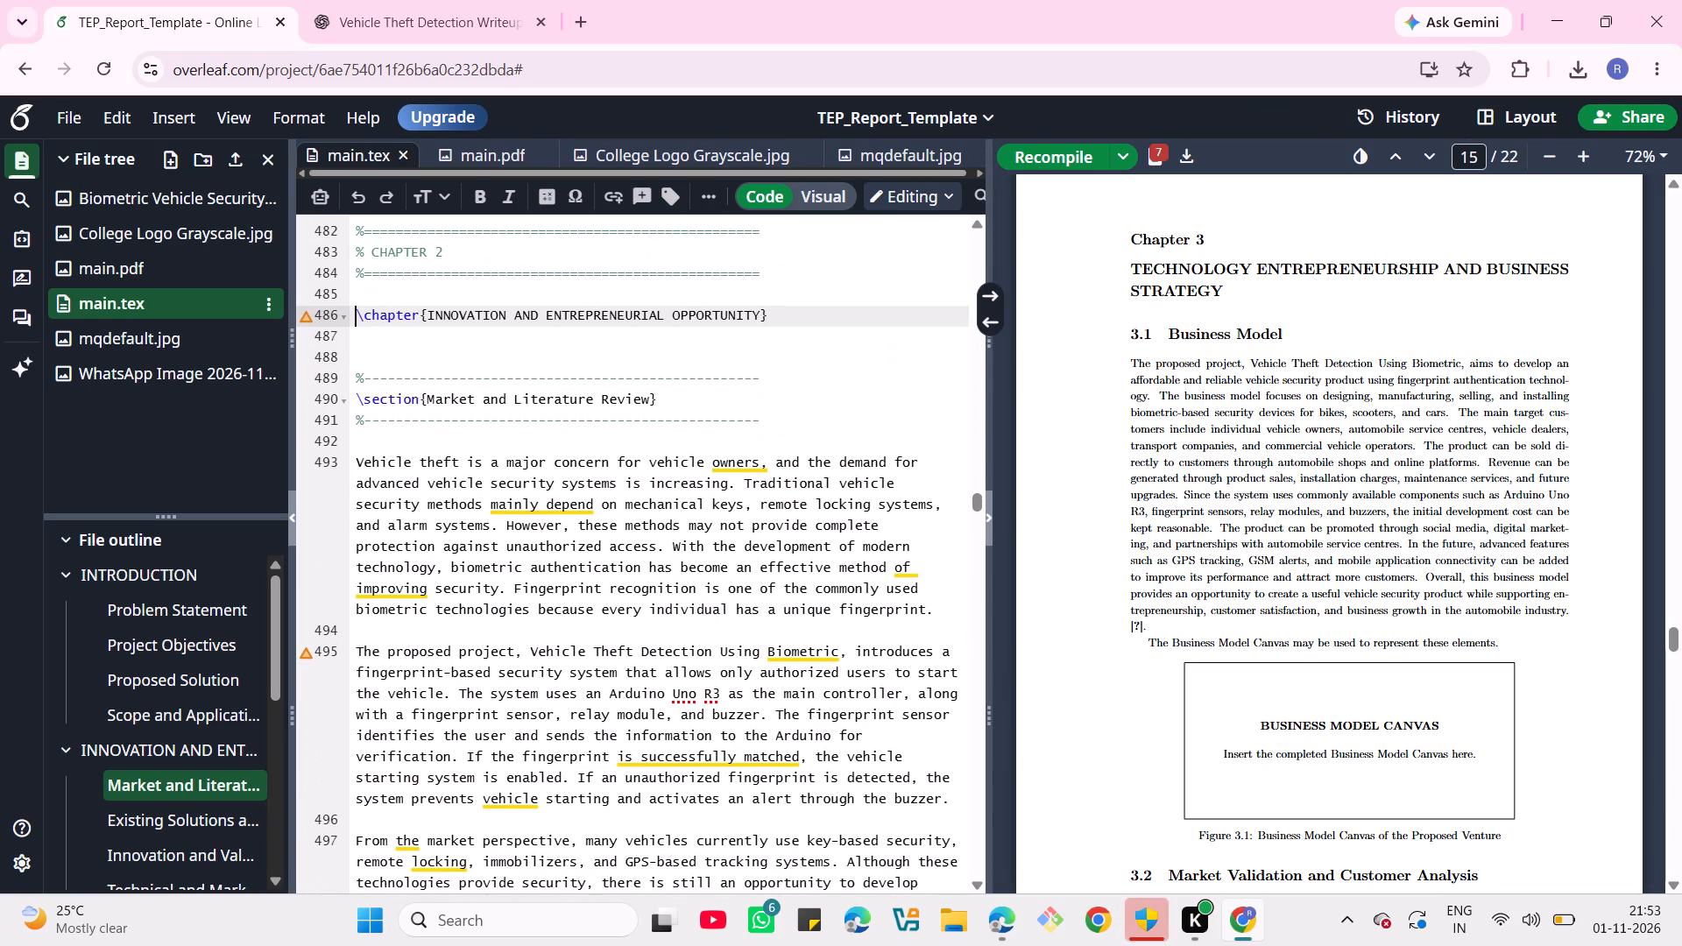
scroll(666, 520, up, 1)
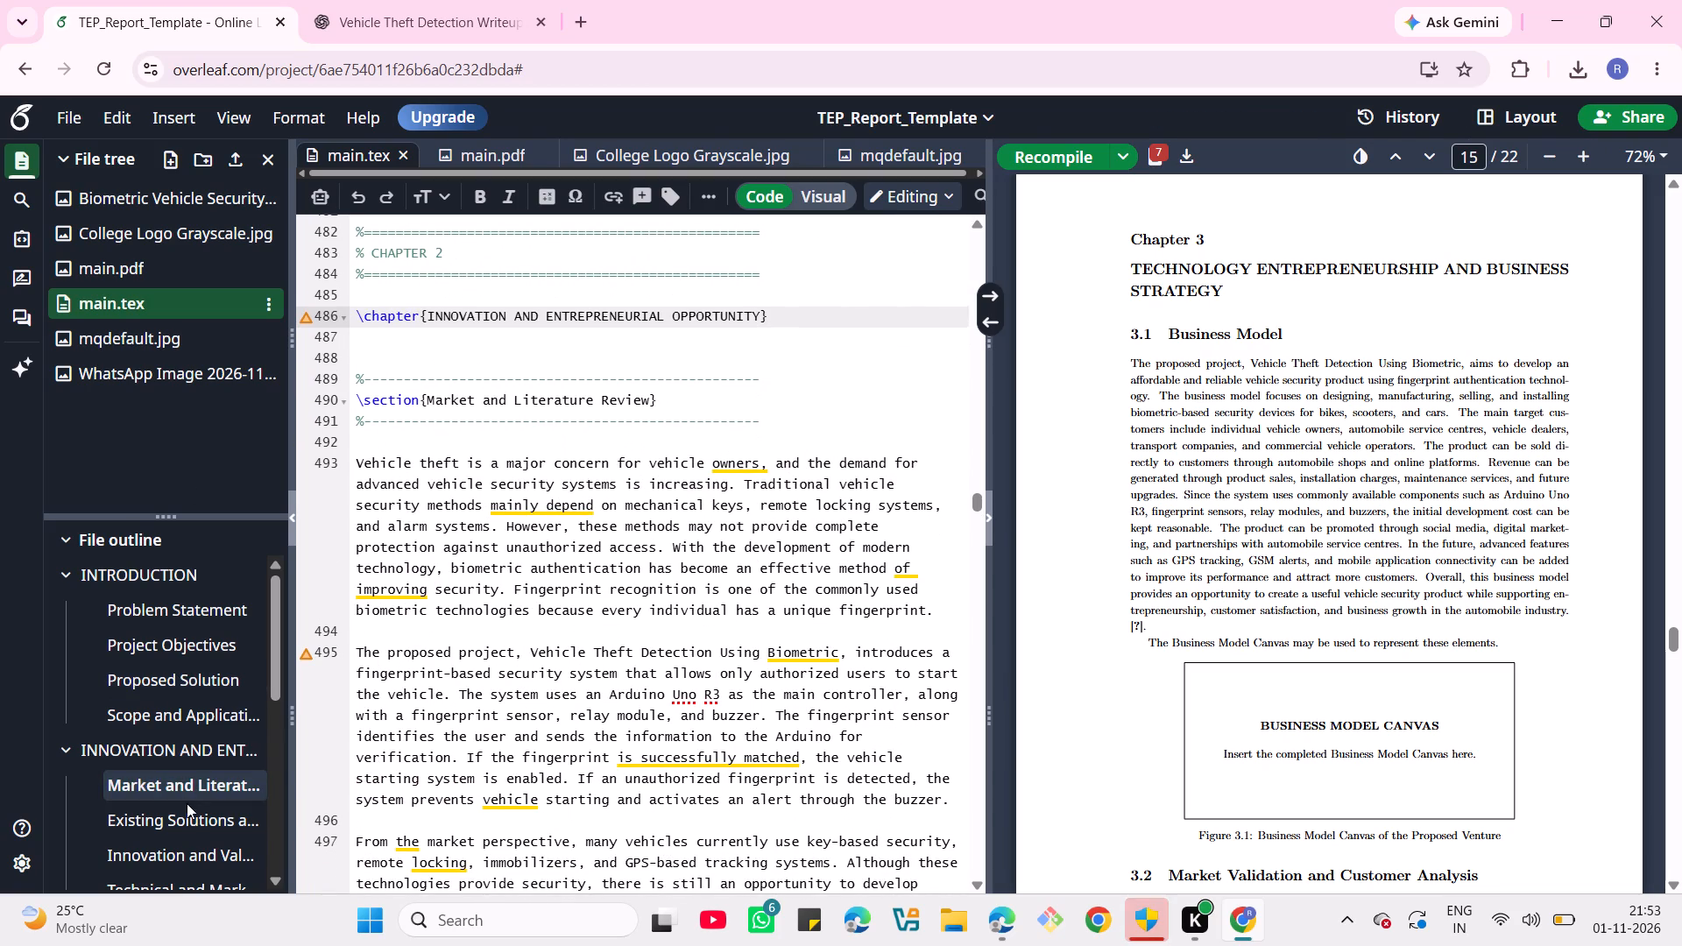
click(184, 849)
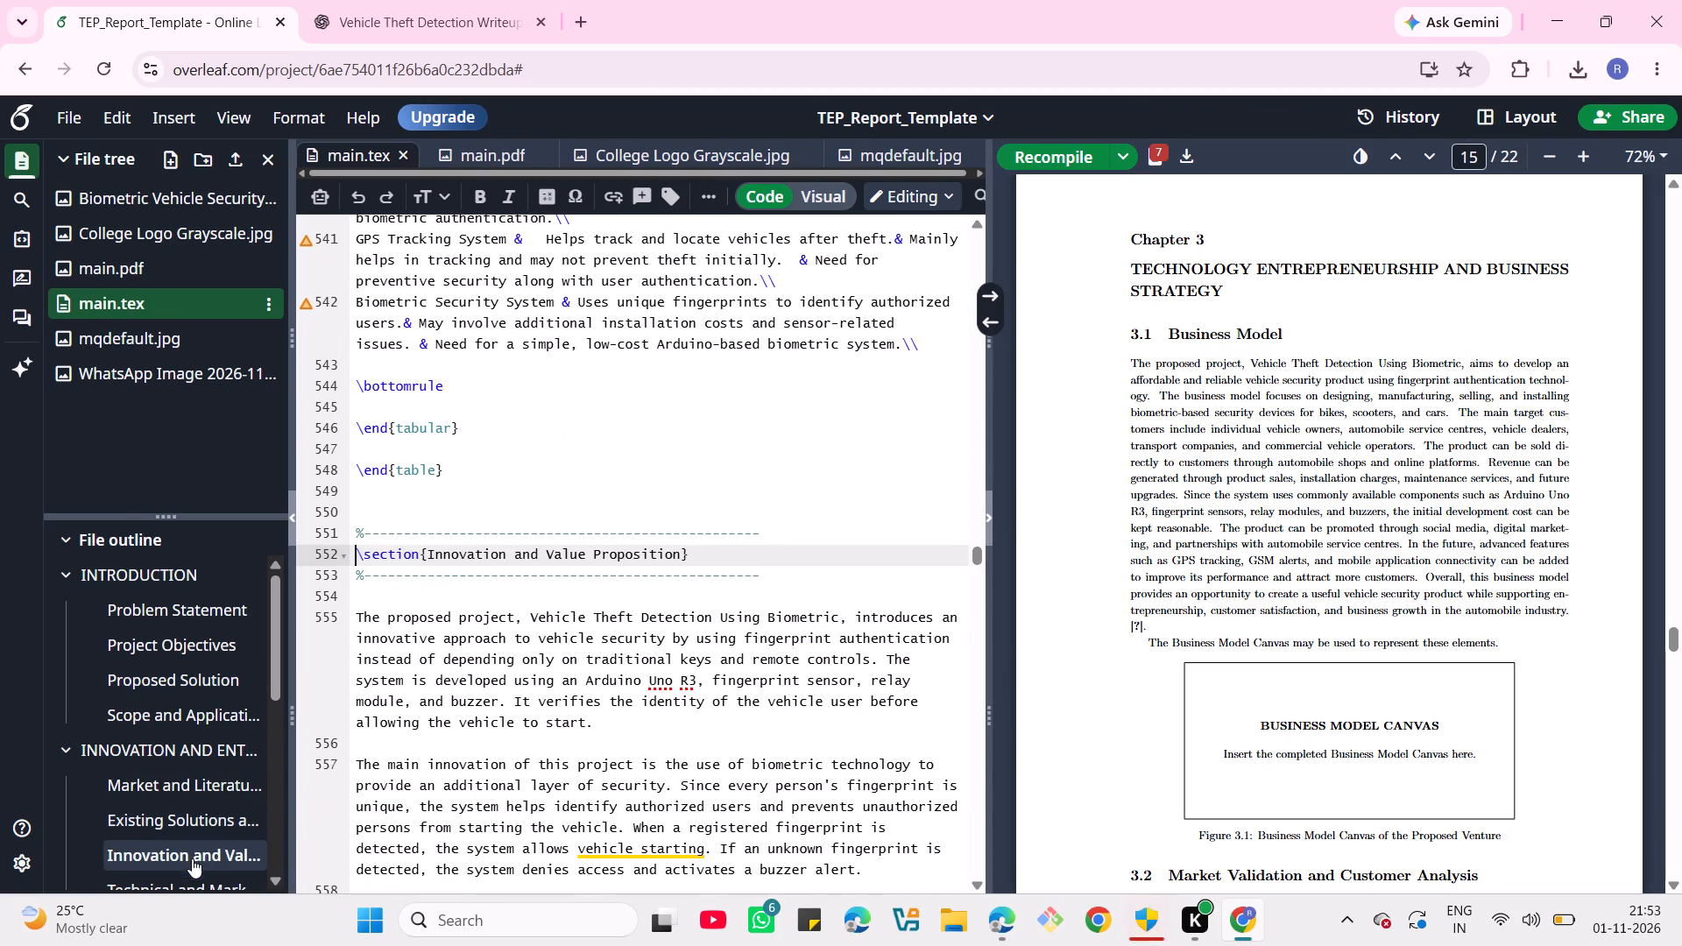
scroll(197, 860, down, 1)
click(194, 815)
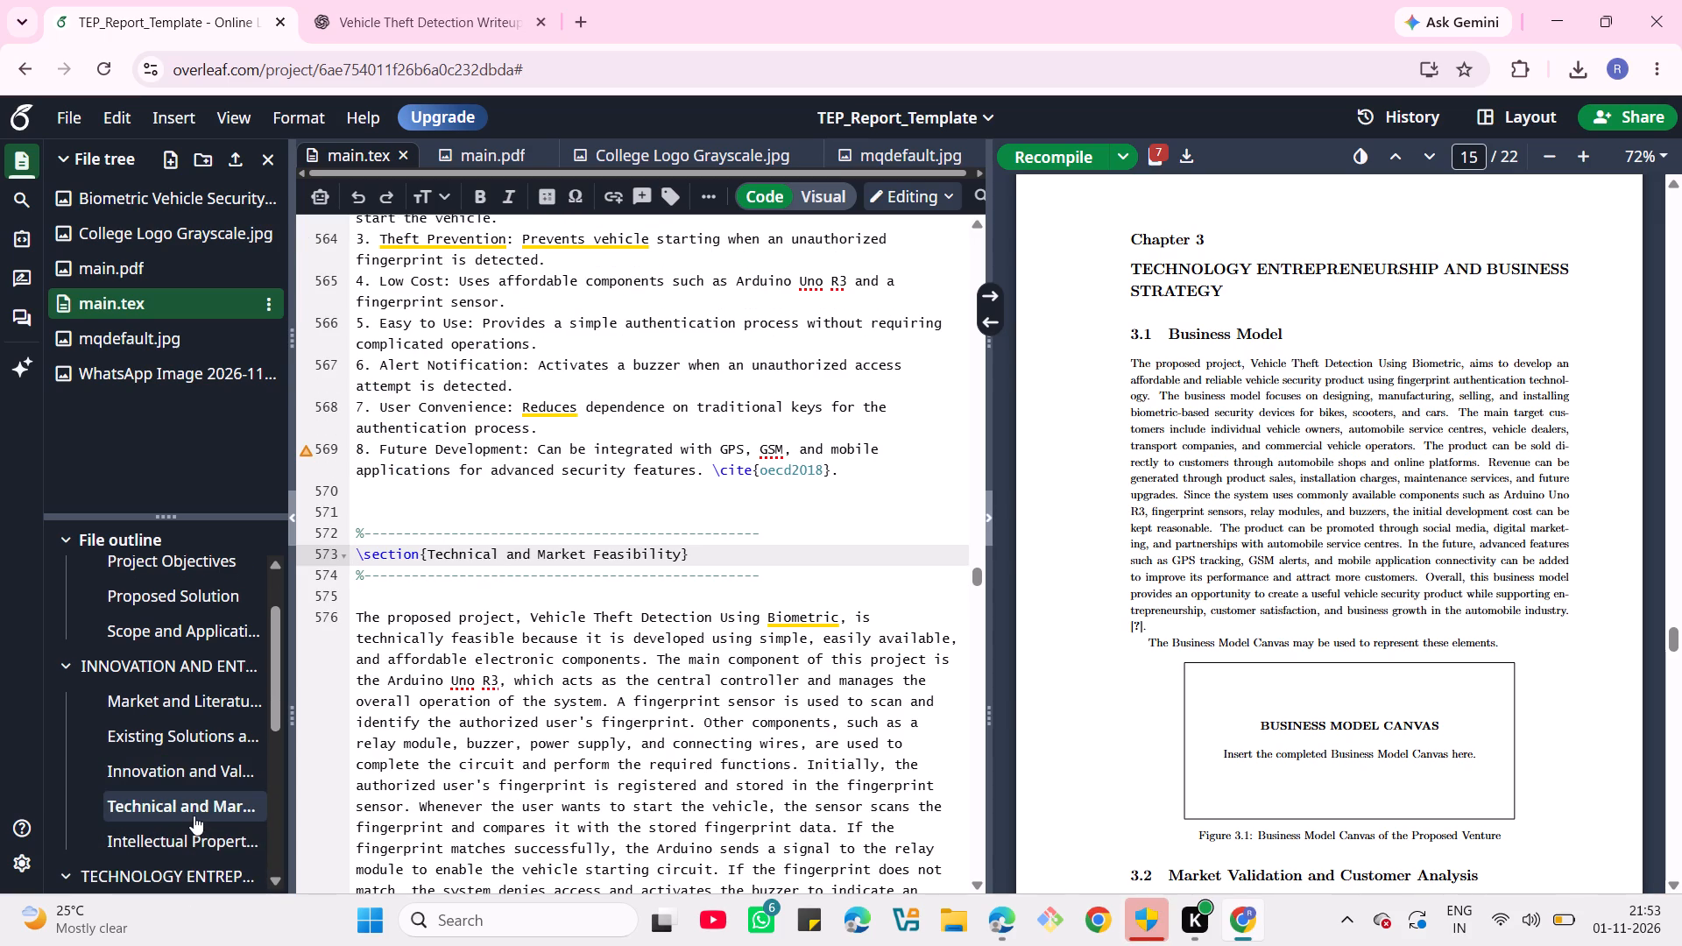
scroll(208, 870, down, 1)
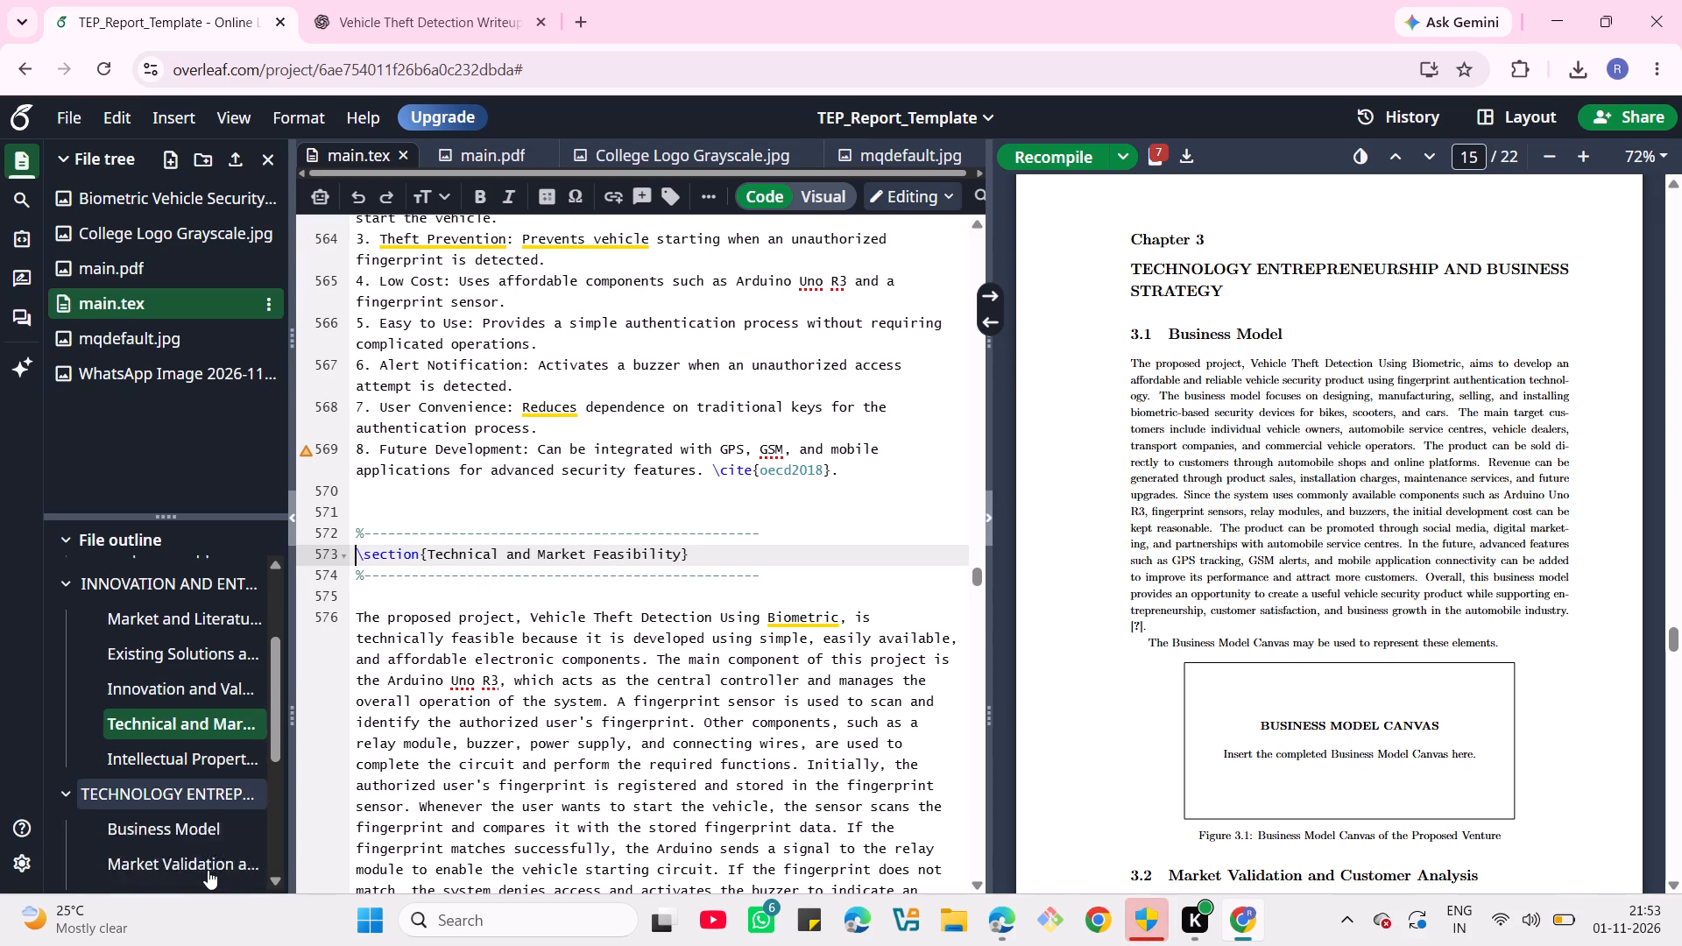
scroll(208, 870, down, 1)
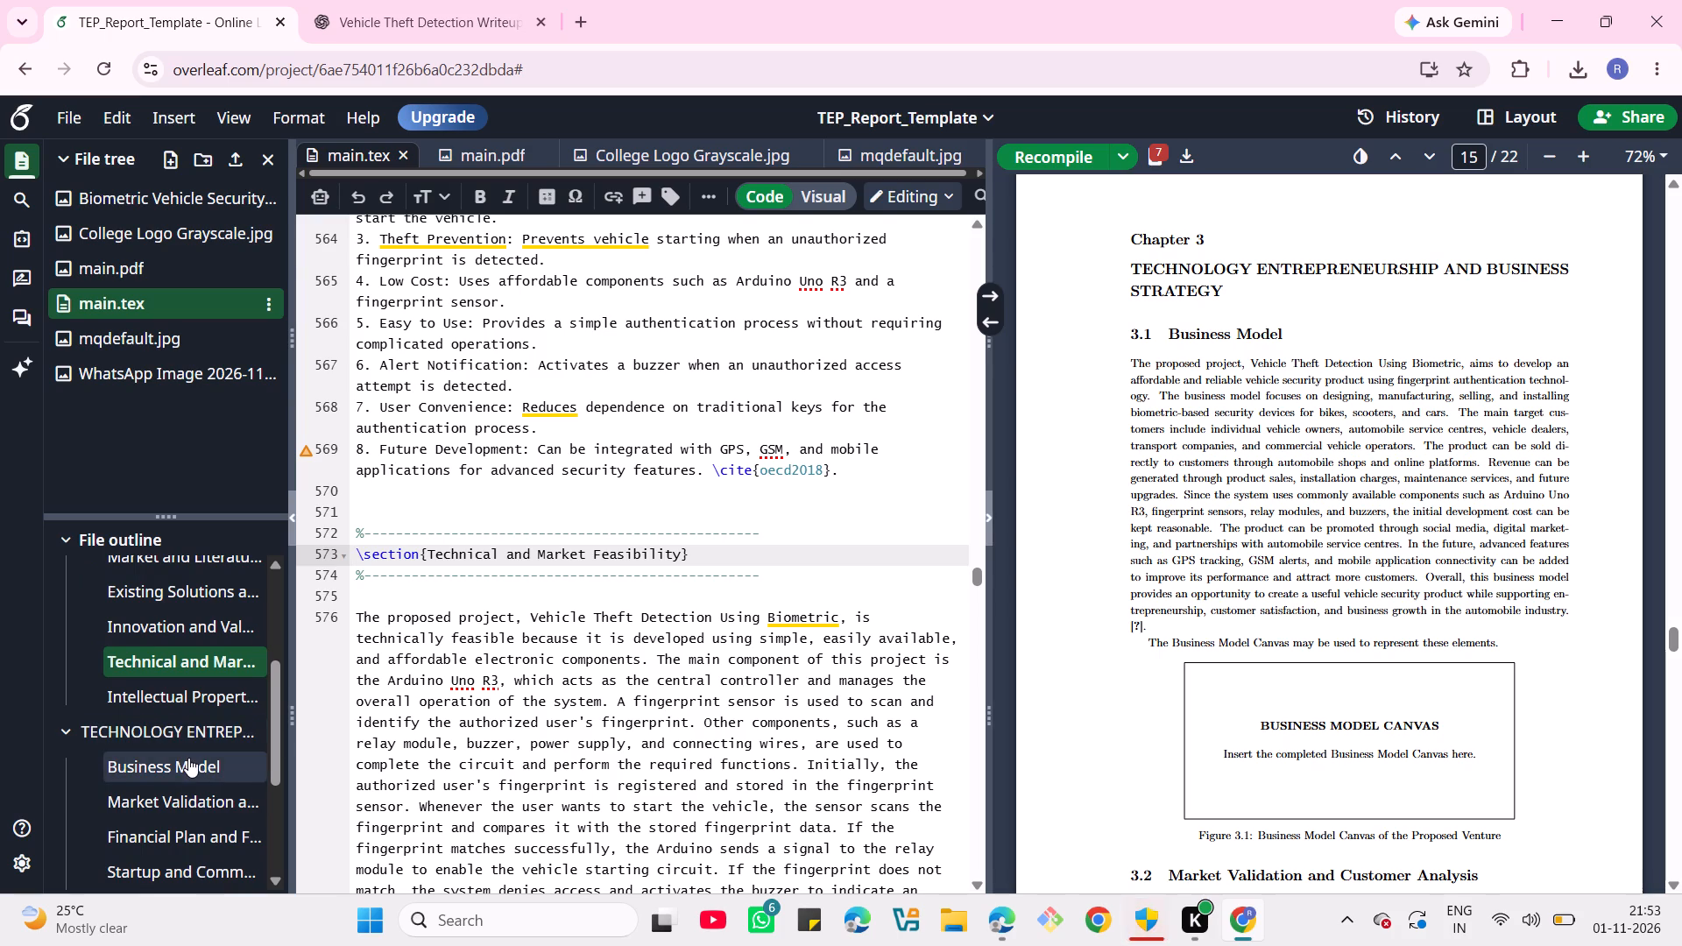
Examine the Business Model section's source and canvas figure code alongside the compiled Chapter 3 pages, through the risk analysis text.
click(188, 758)
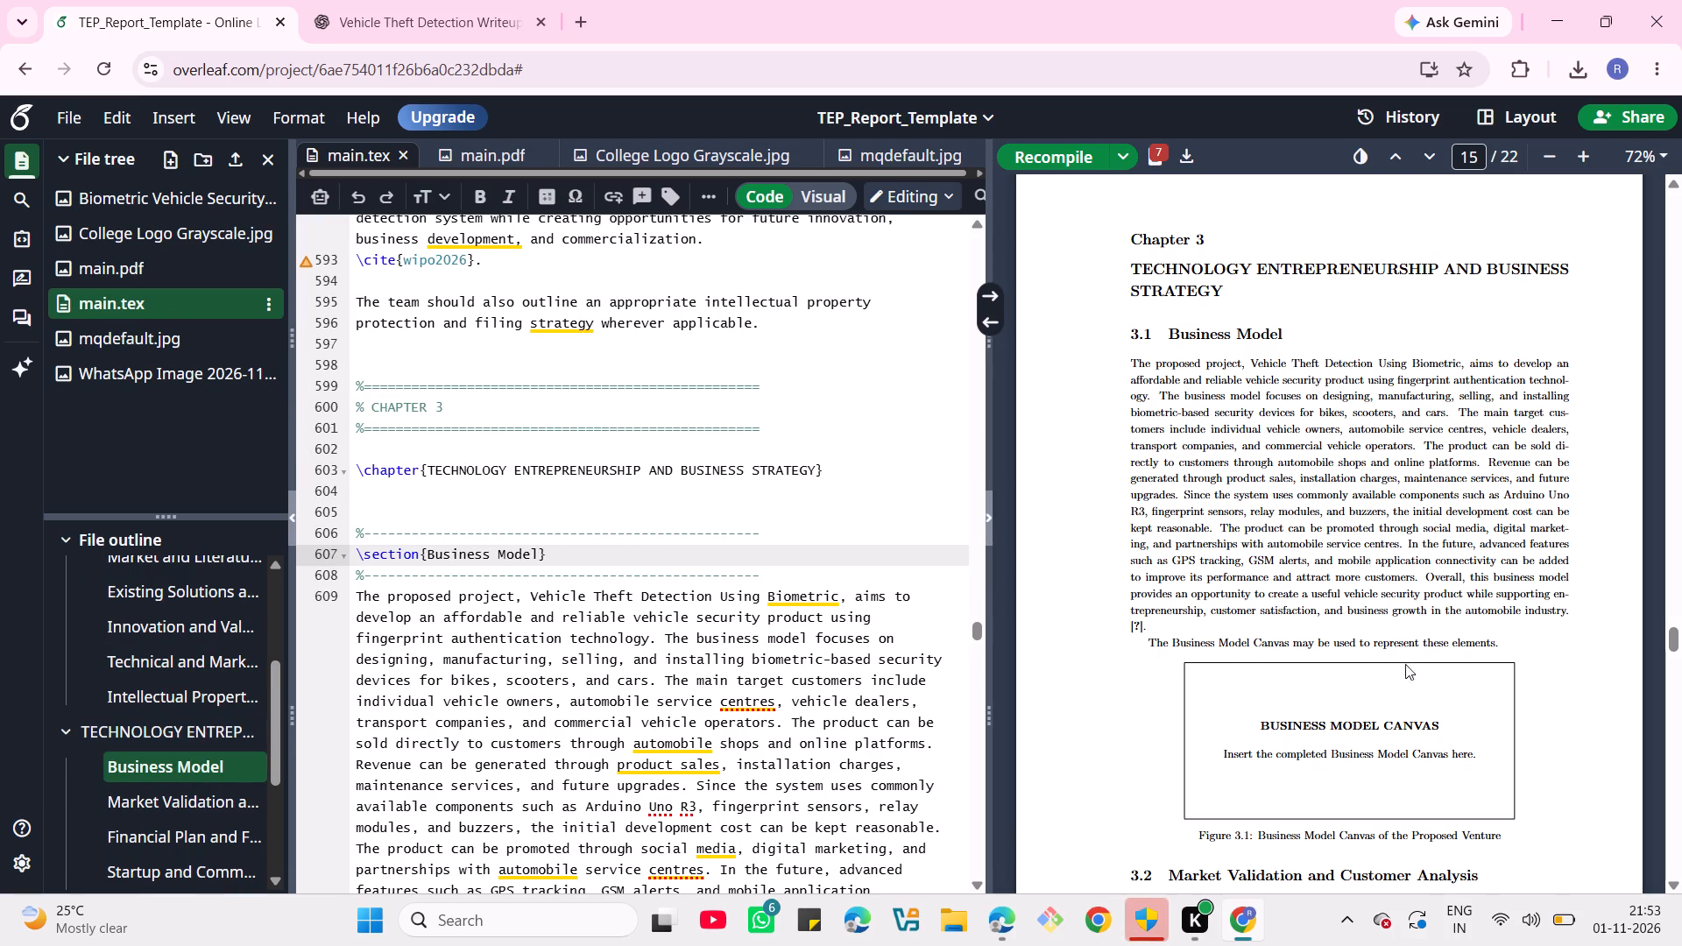
scroll(745, 724, down, 2)
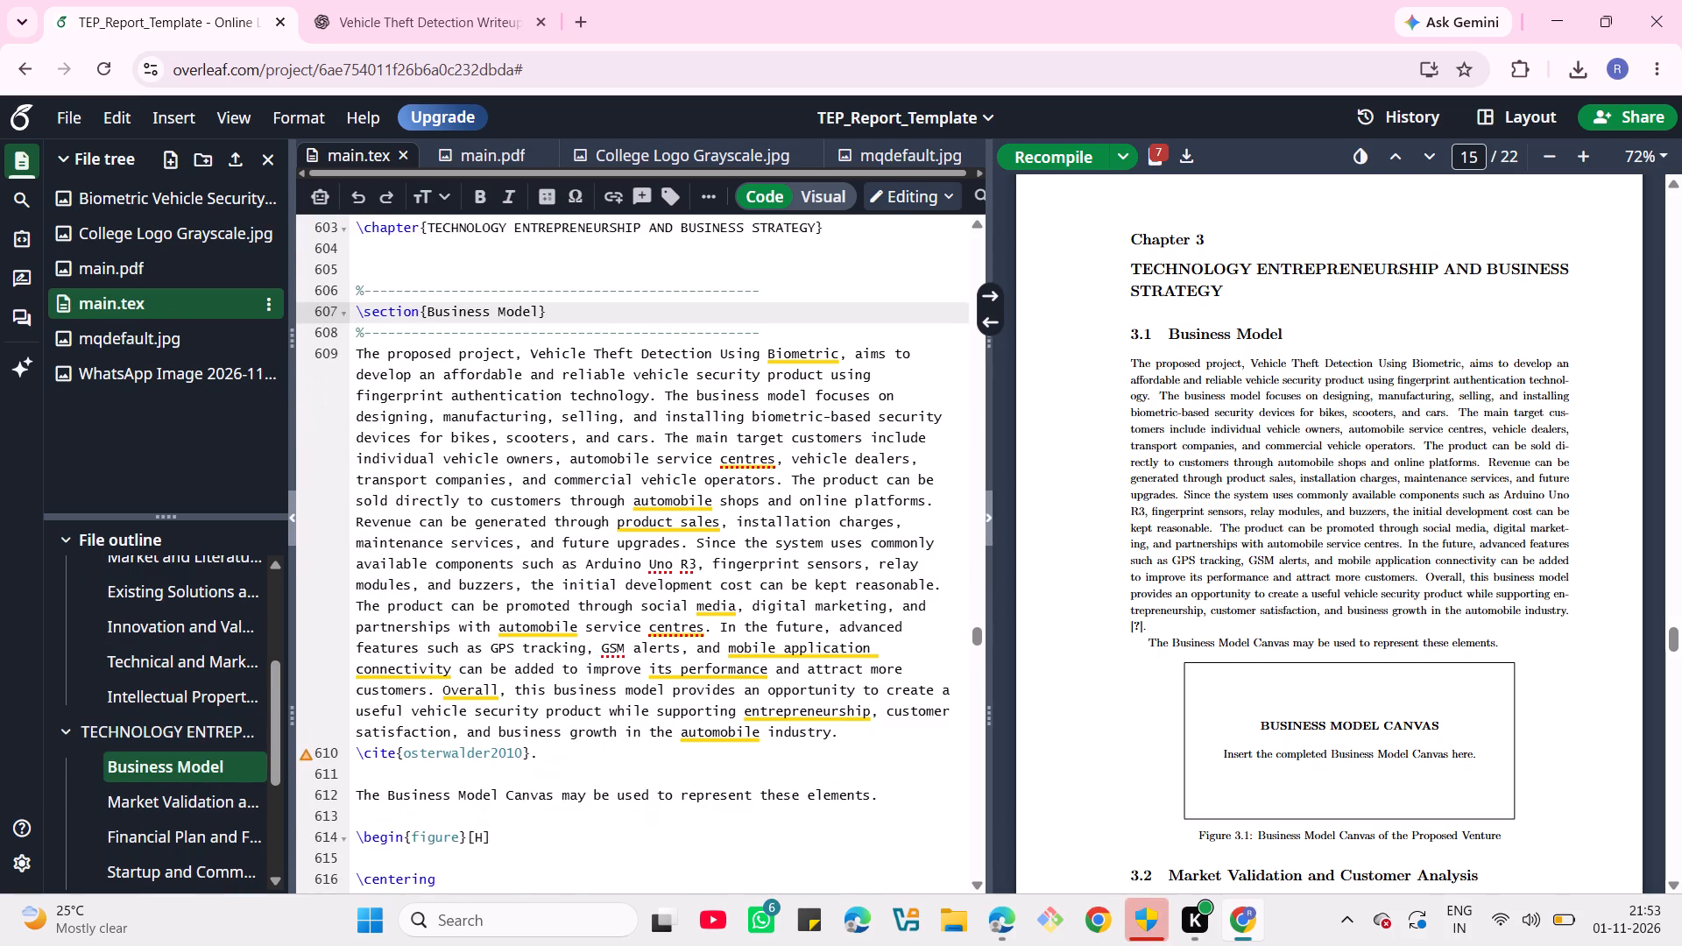
scroll(745, 724, down, 1)
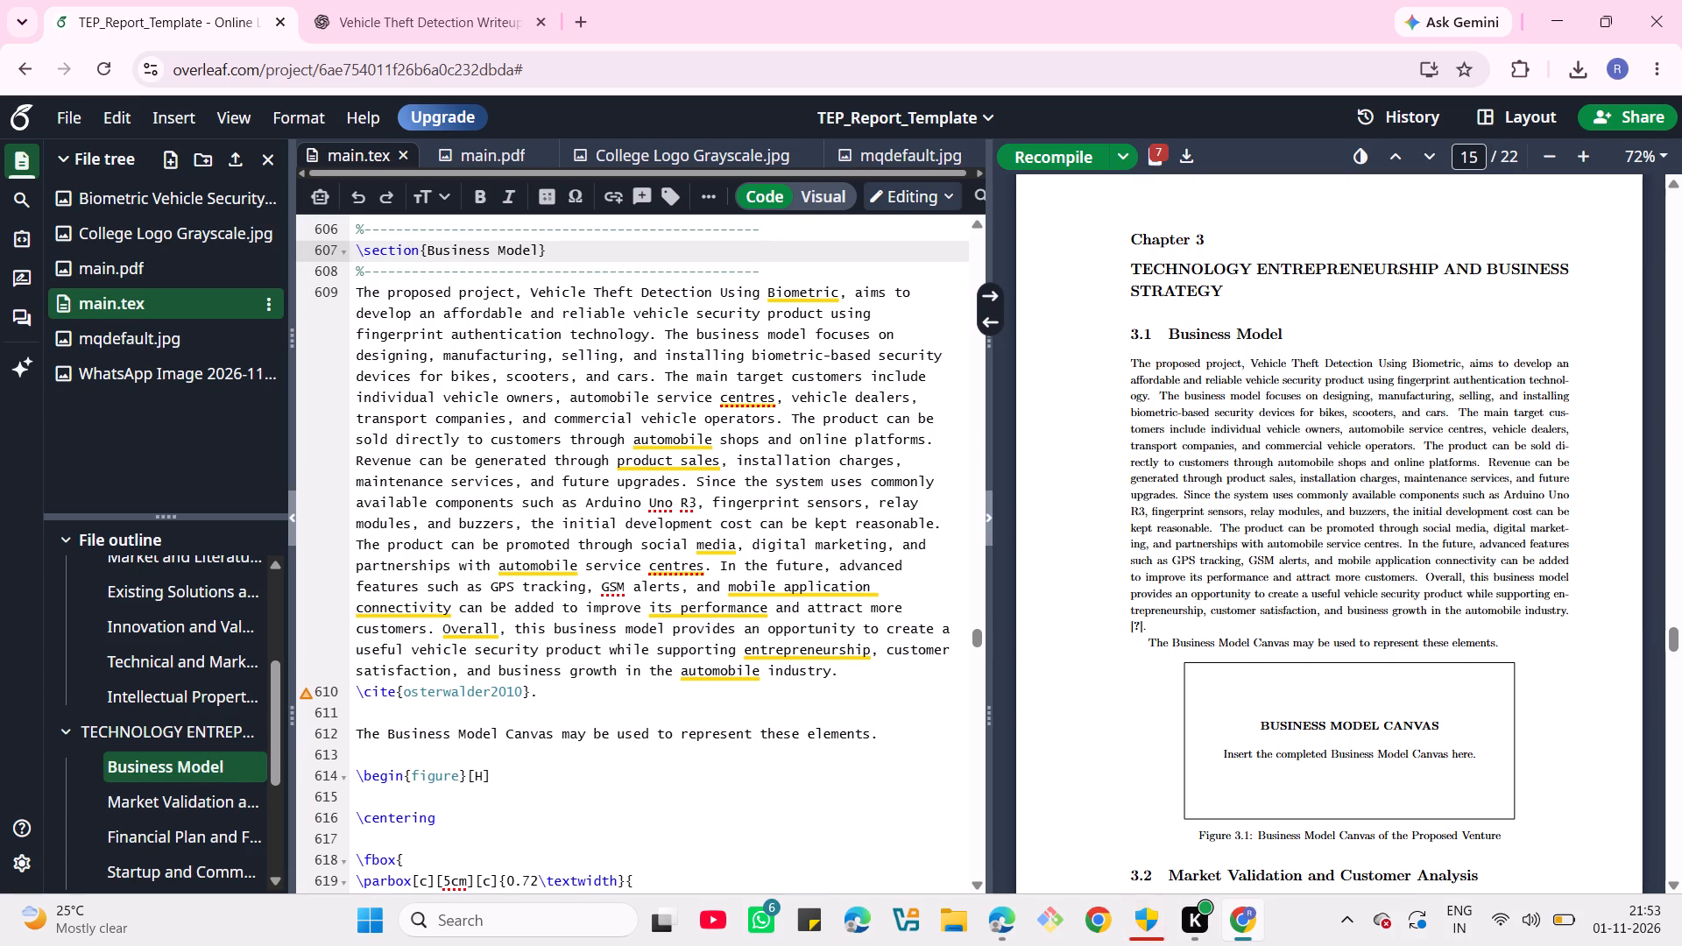
scroll(504, 721, down, 2)
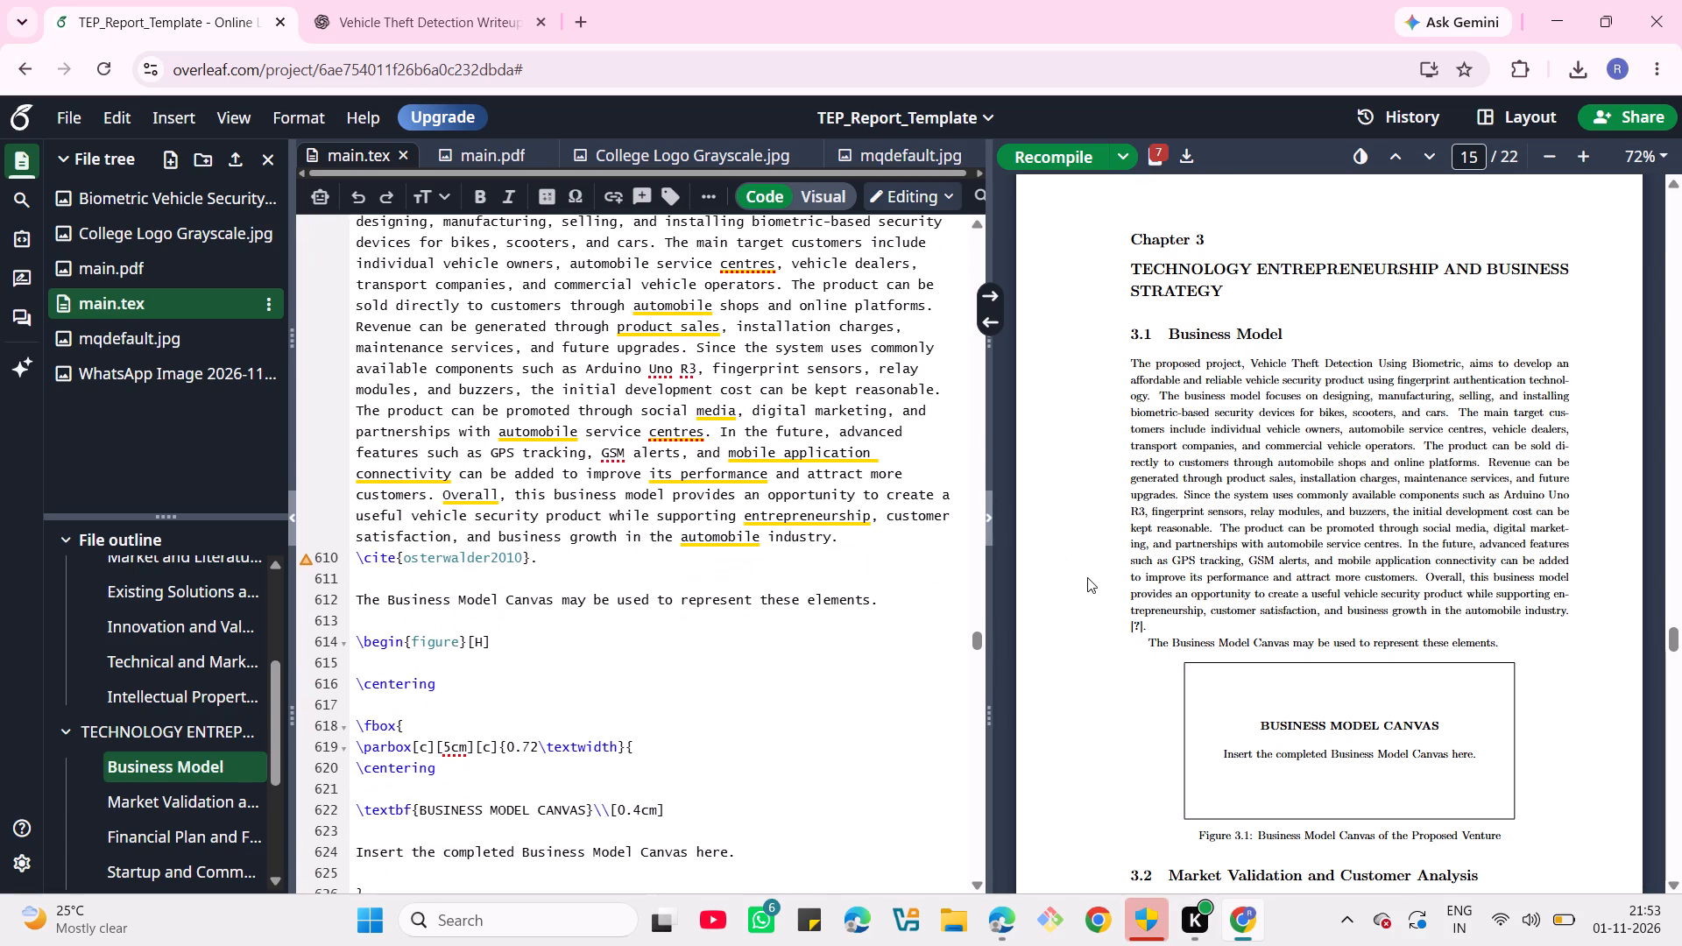
scroll(1087, 577, down, 3)
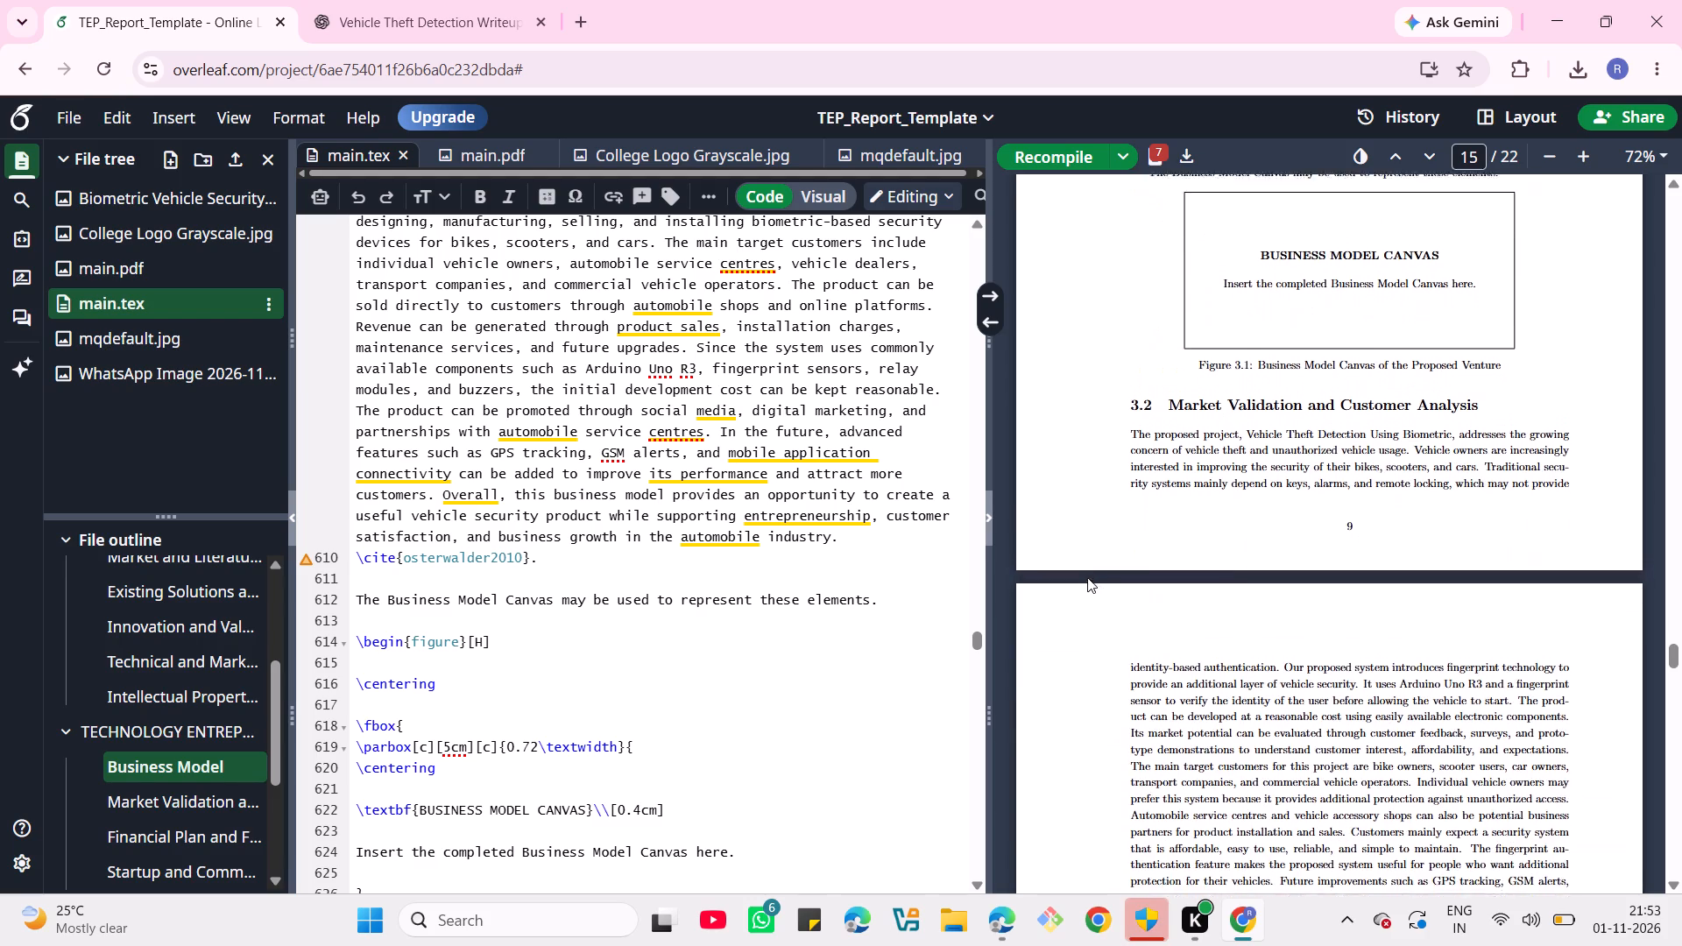
scroll(1087, 577, down, 5)
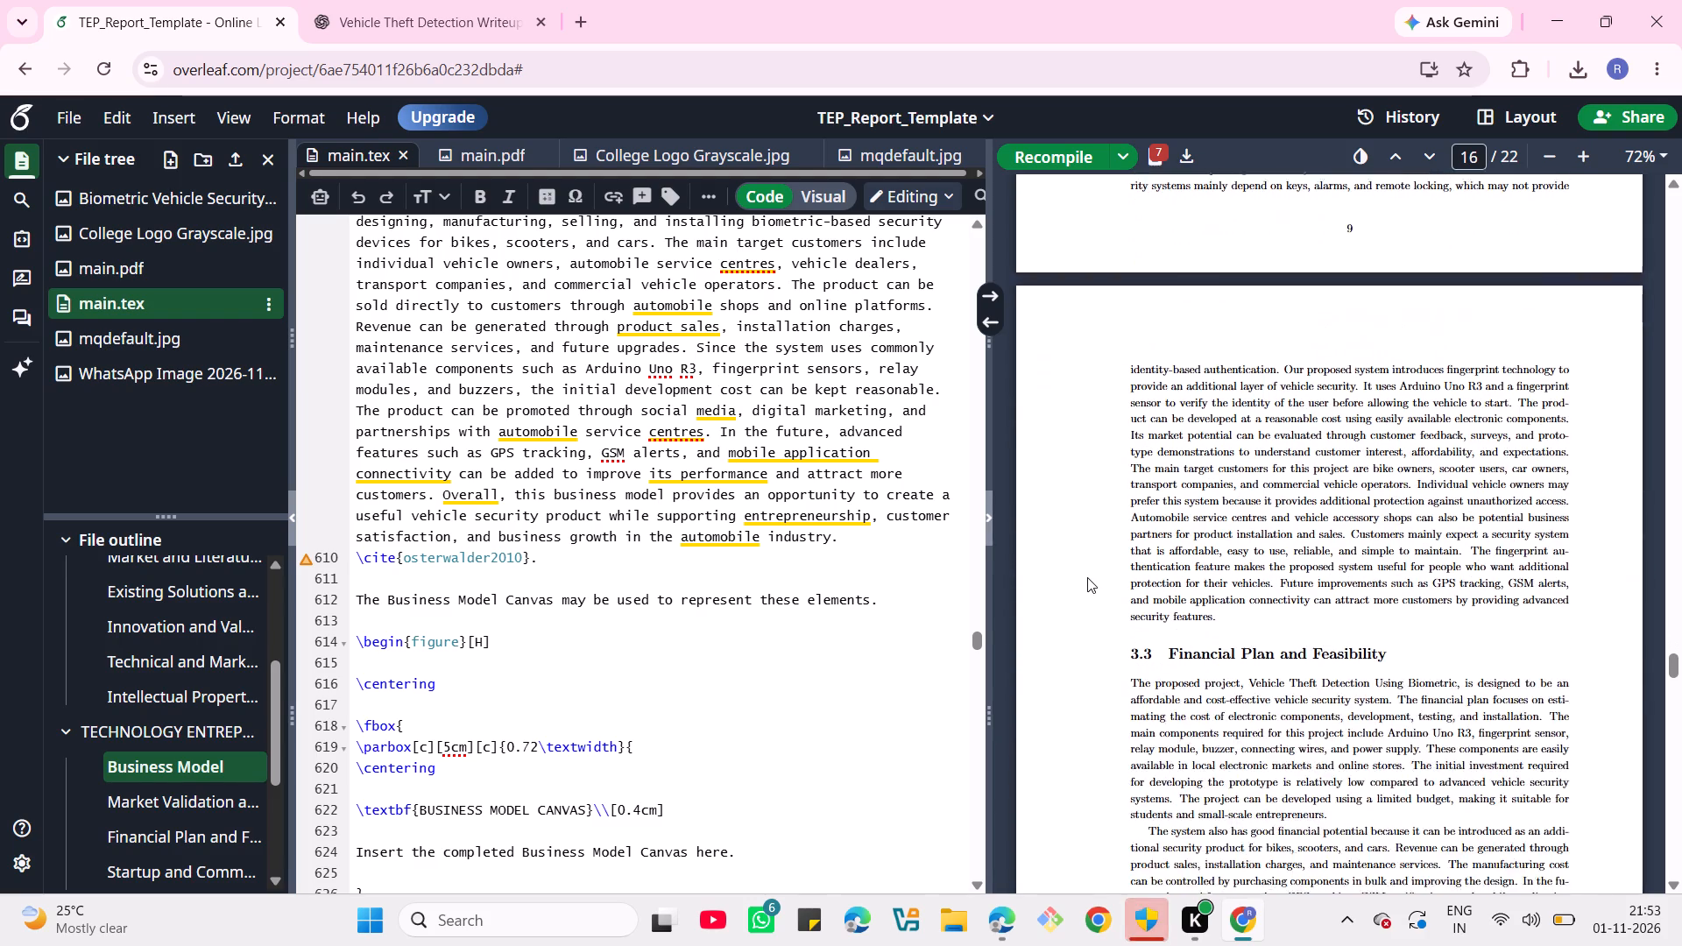
scroll(1087, 577, down, 2)
scroll(1087, 577, up, 1)
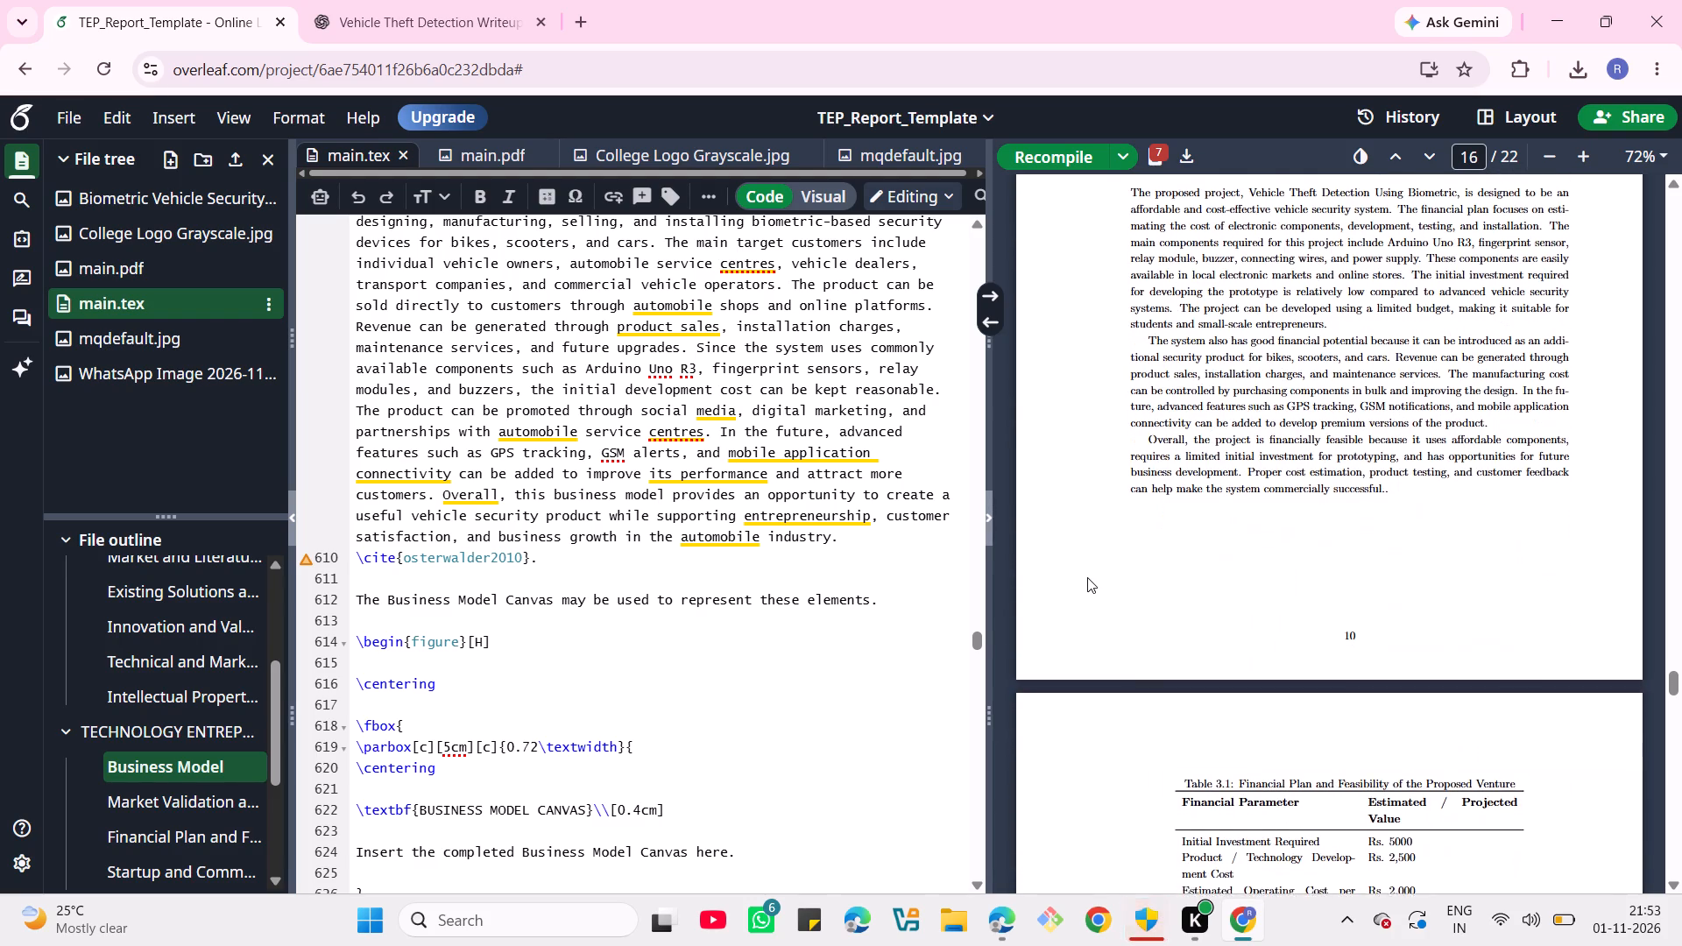
scroll(1087, 577, up, 1)
scroll(1087, 577, down, 2)
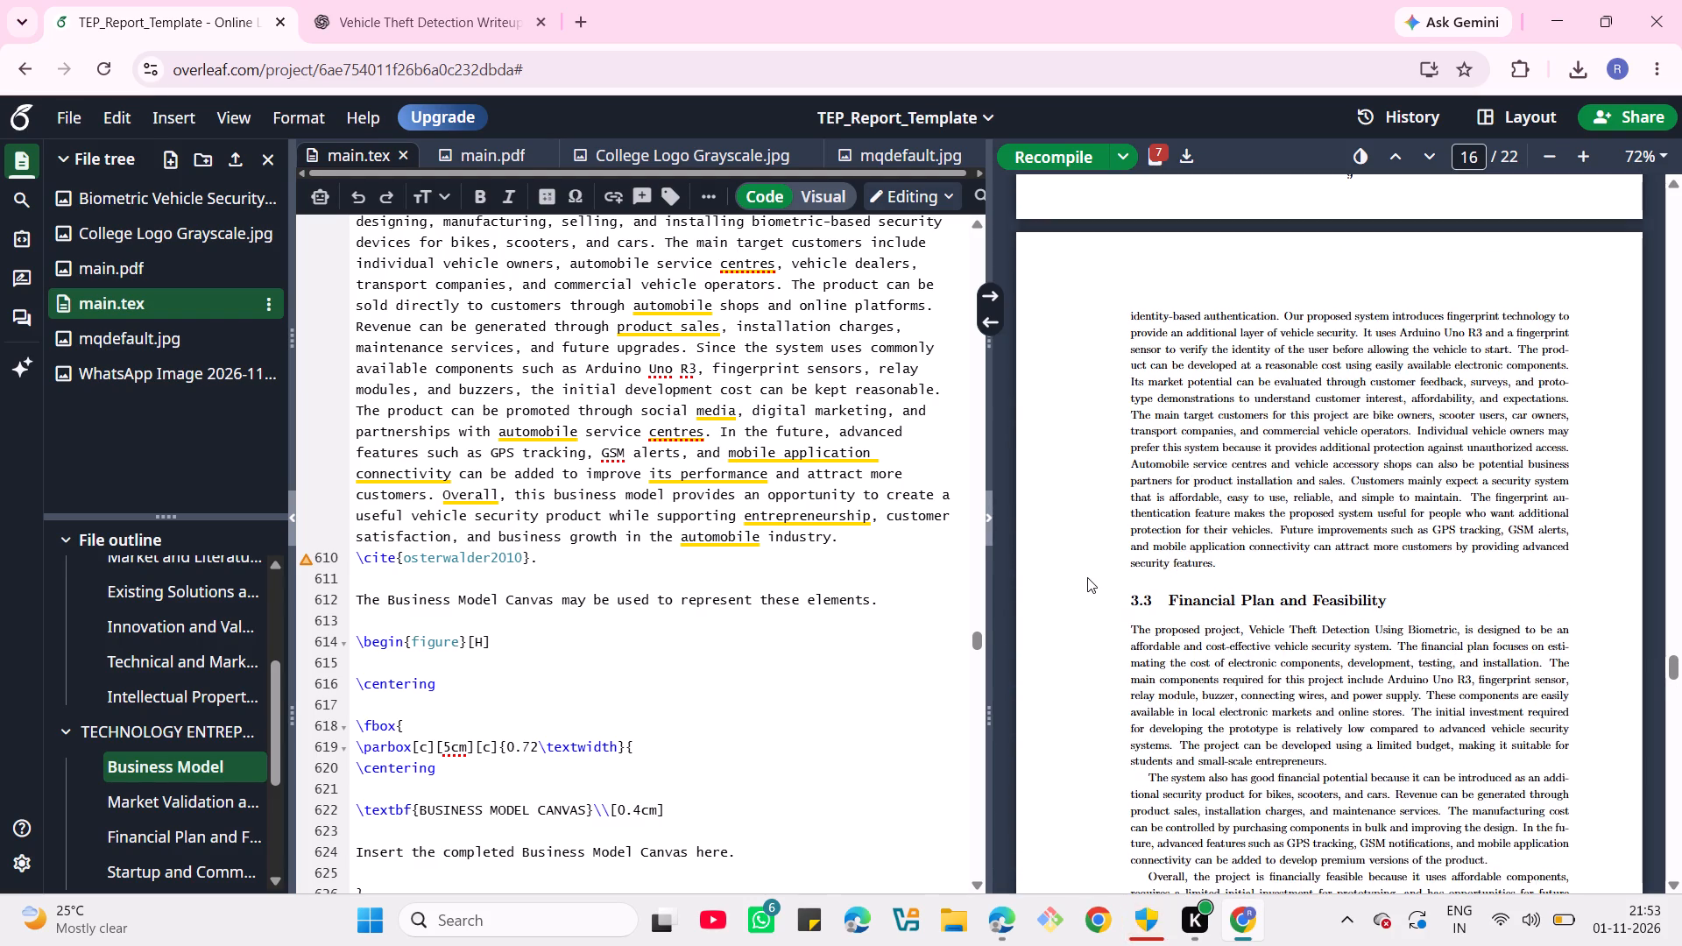
scroll(1087, 577, down, 5)
scroll(1087, 577, up, 1)
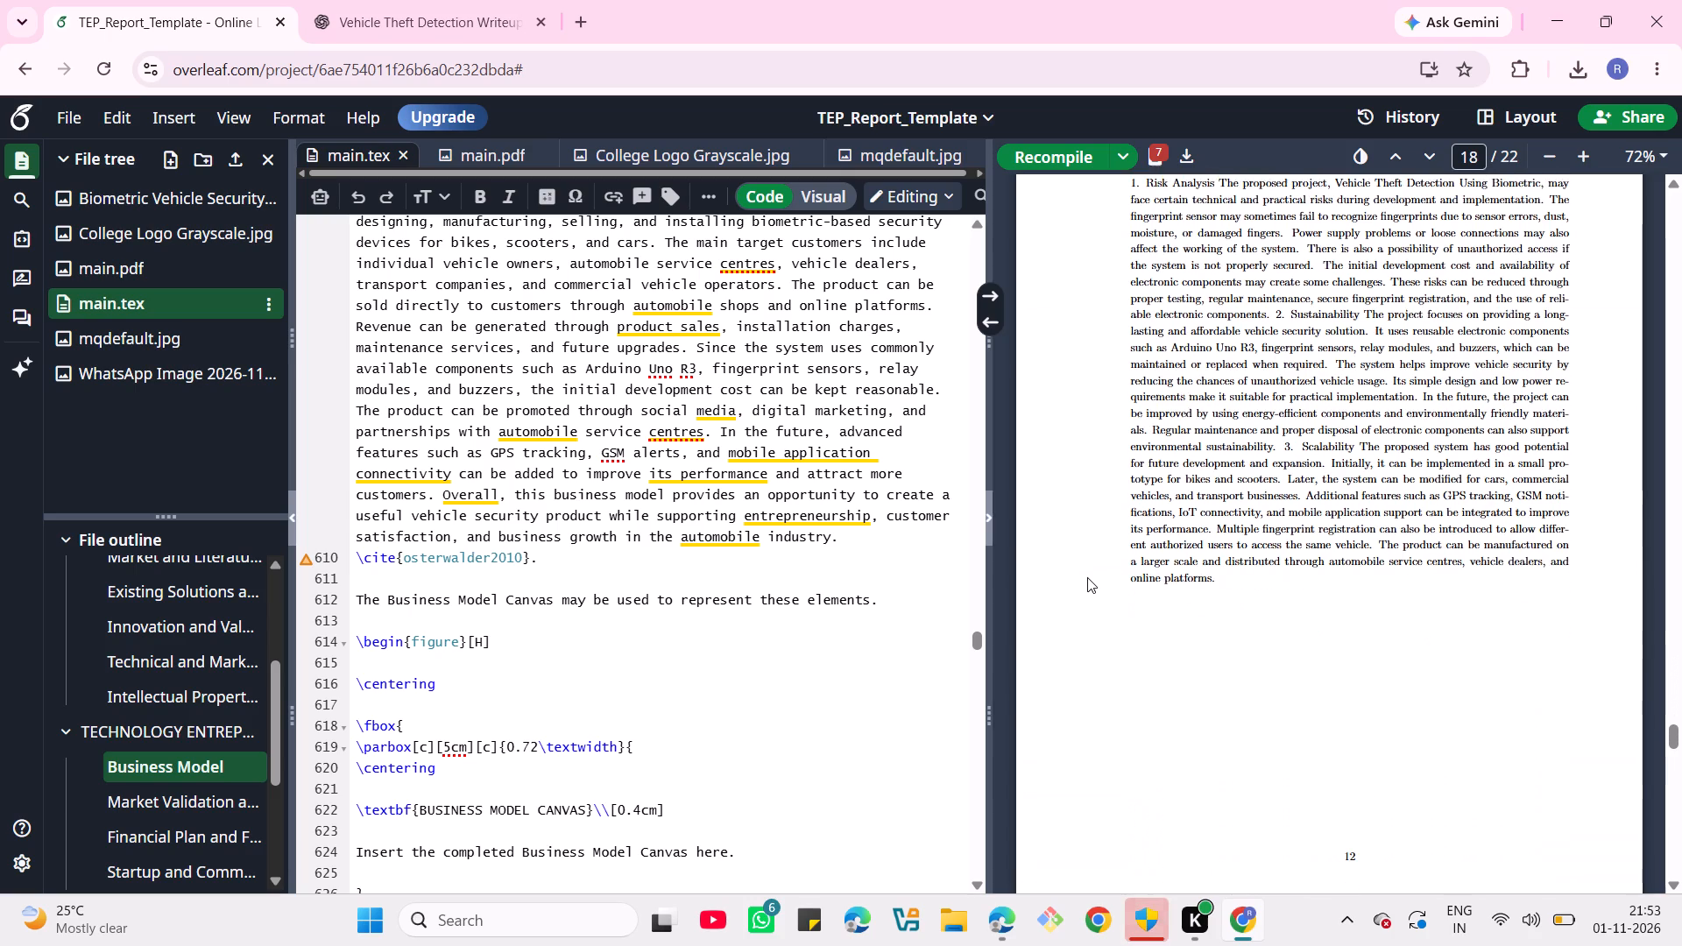
scroll(1087, 577, up, 7)
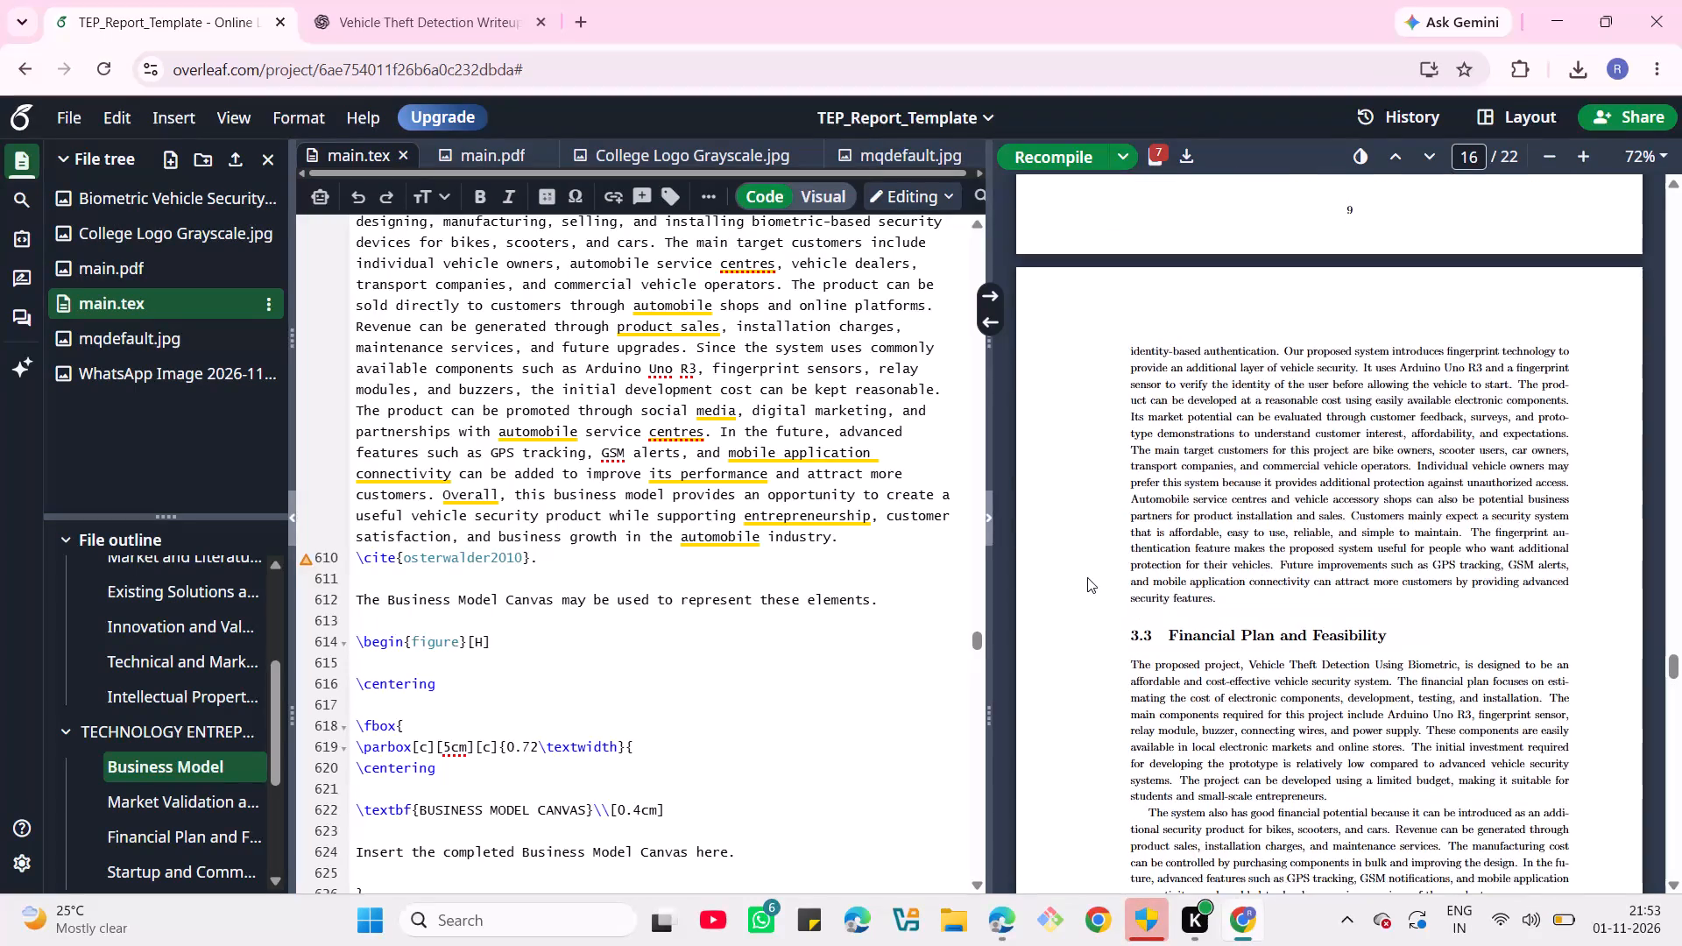
scroll(1087, 577, up, 4)
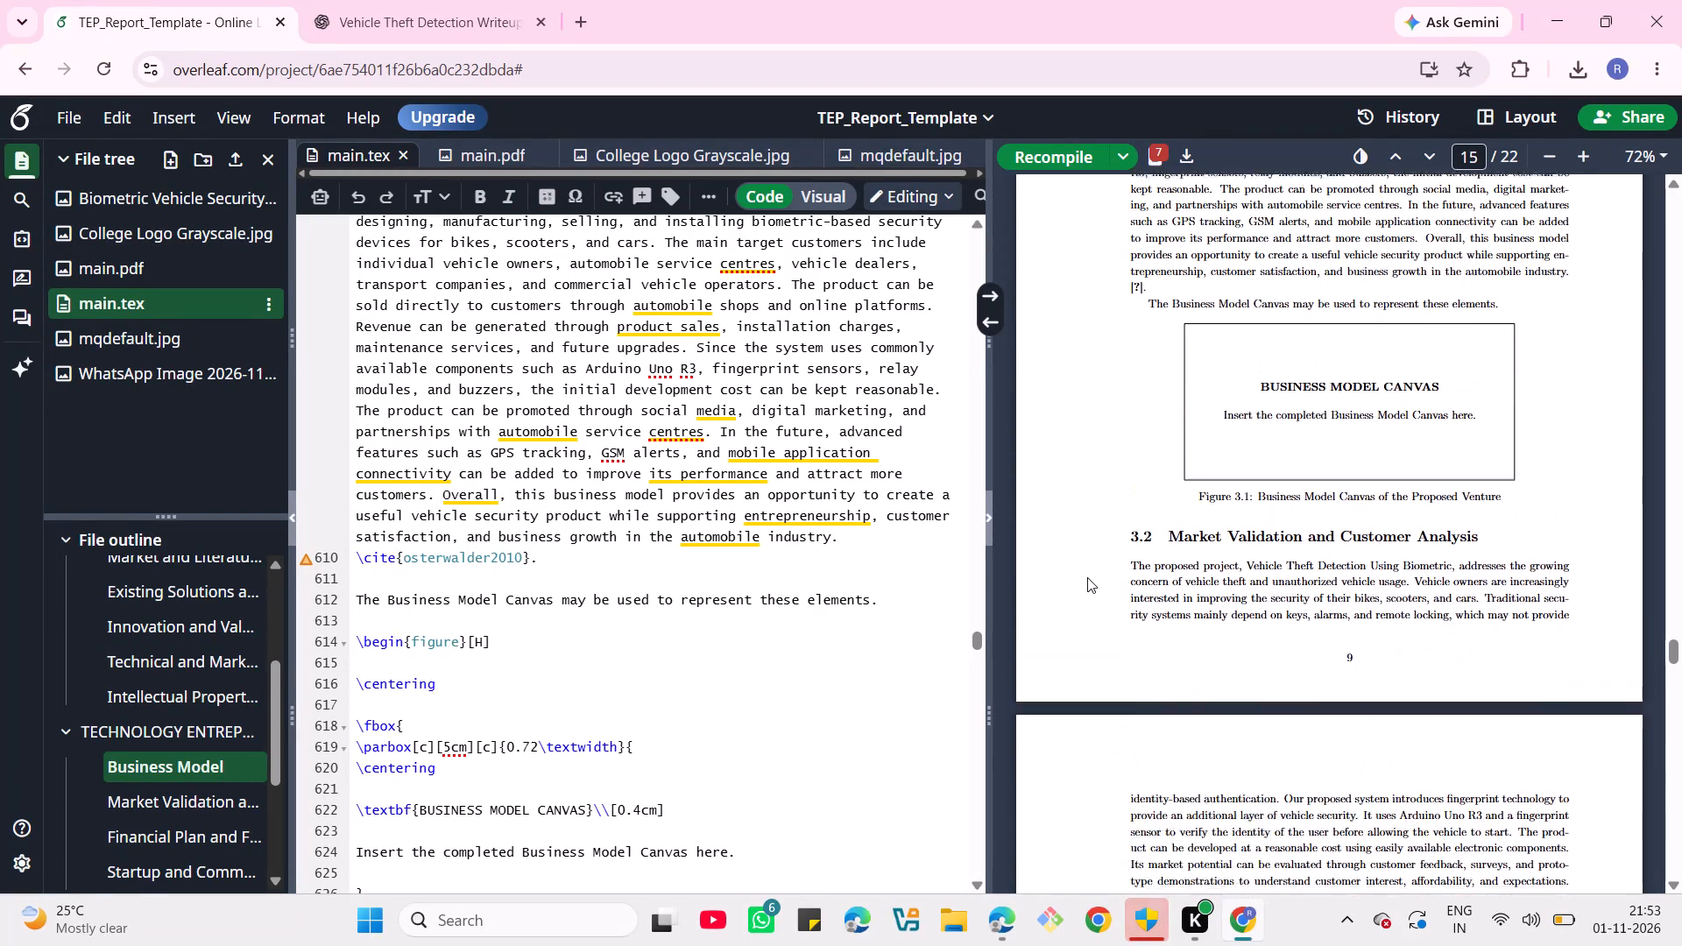
scroll(1087, 577, up, 1)
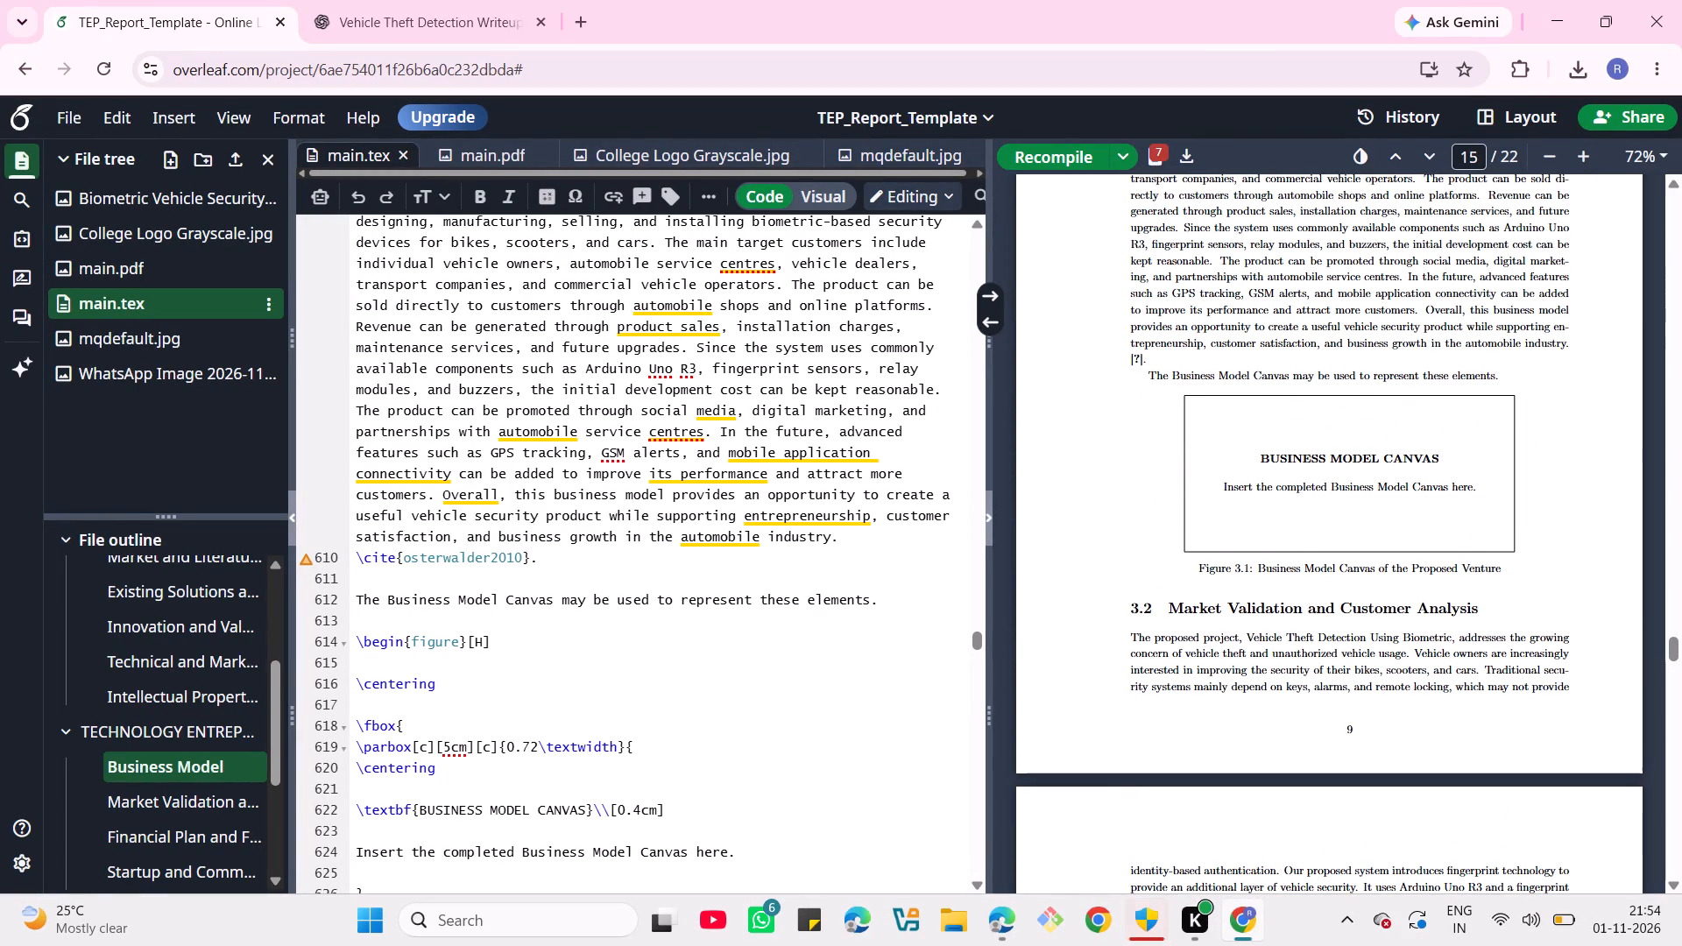
Delete the whole Business Model Canvas placeholder figure environment, including its caption and label, from the Business Model section's source.
scroll(608, 694, down, 1)
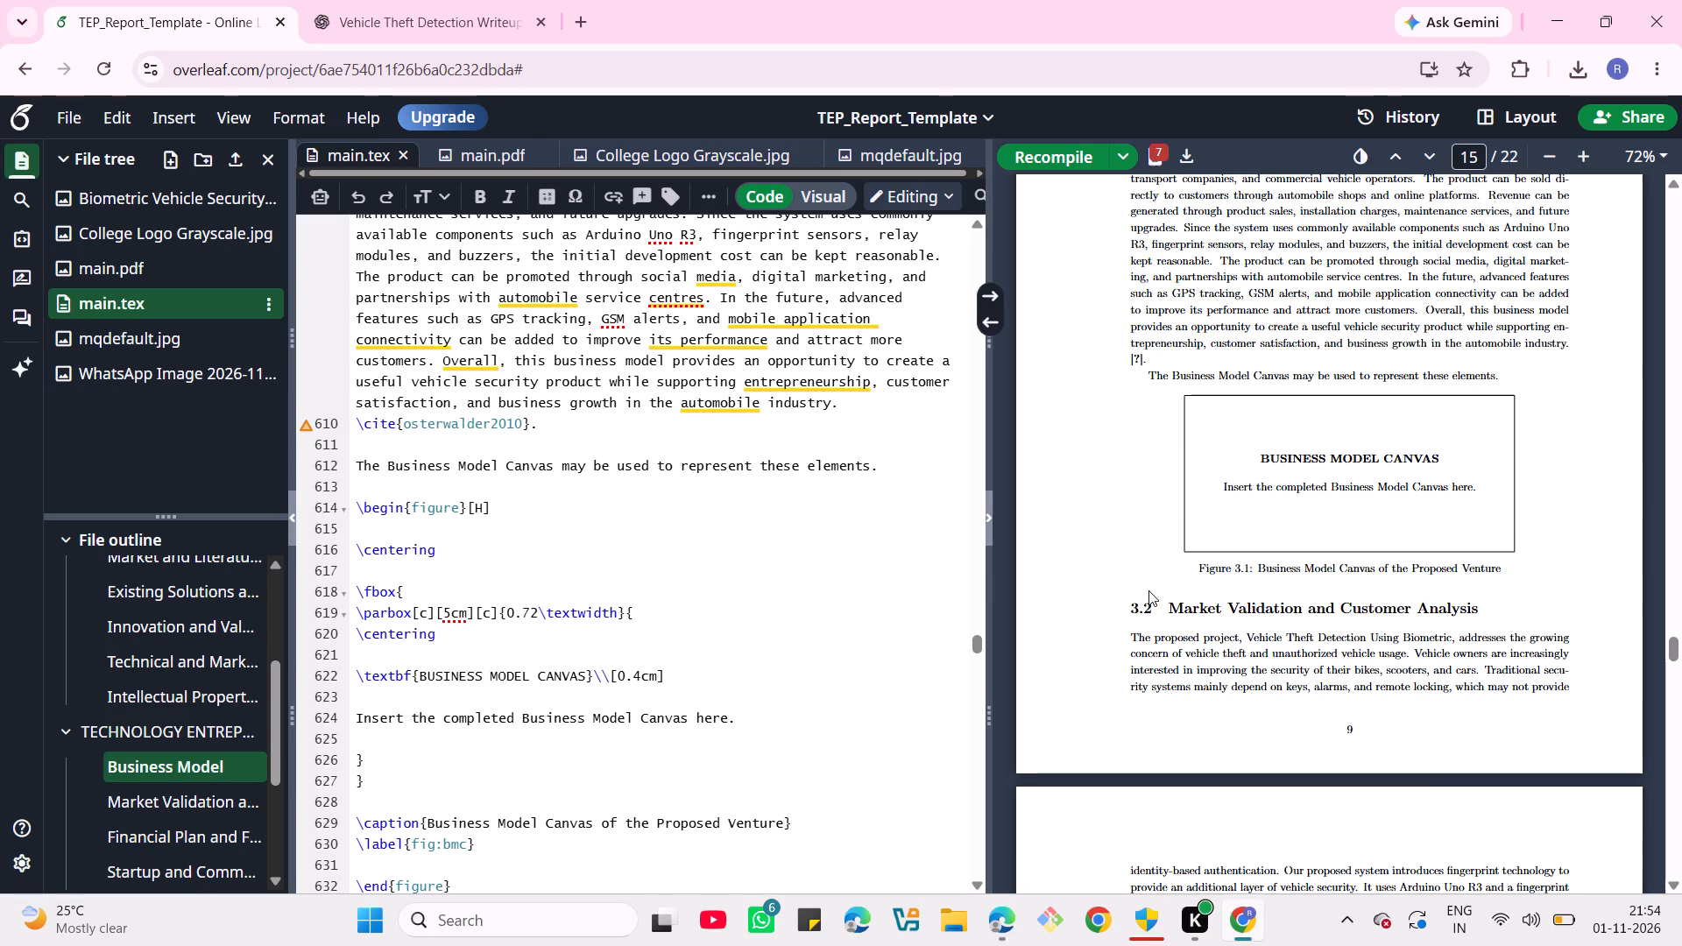
scroll(1148, 590, up, 1)
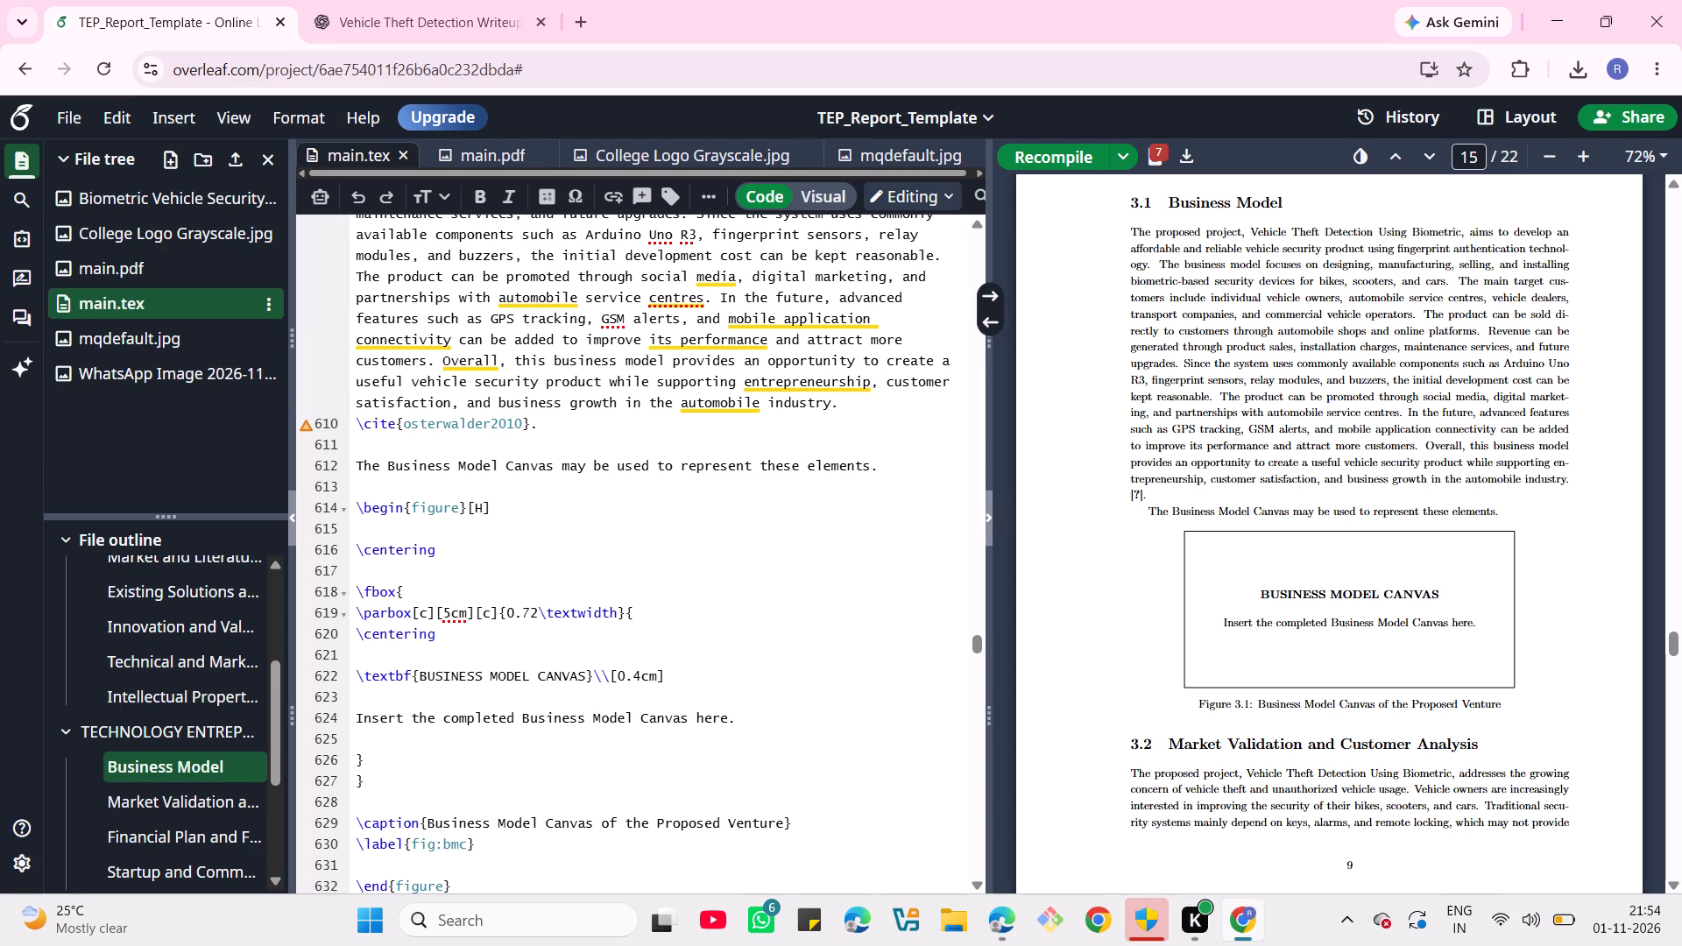
drag(350, 500, 406, 580)
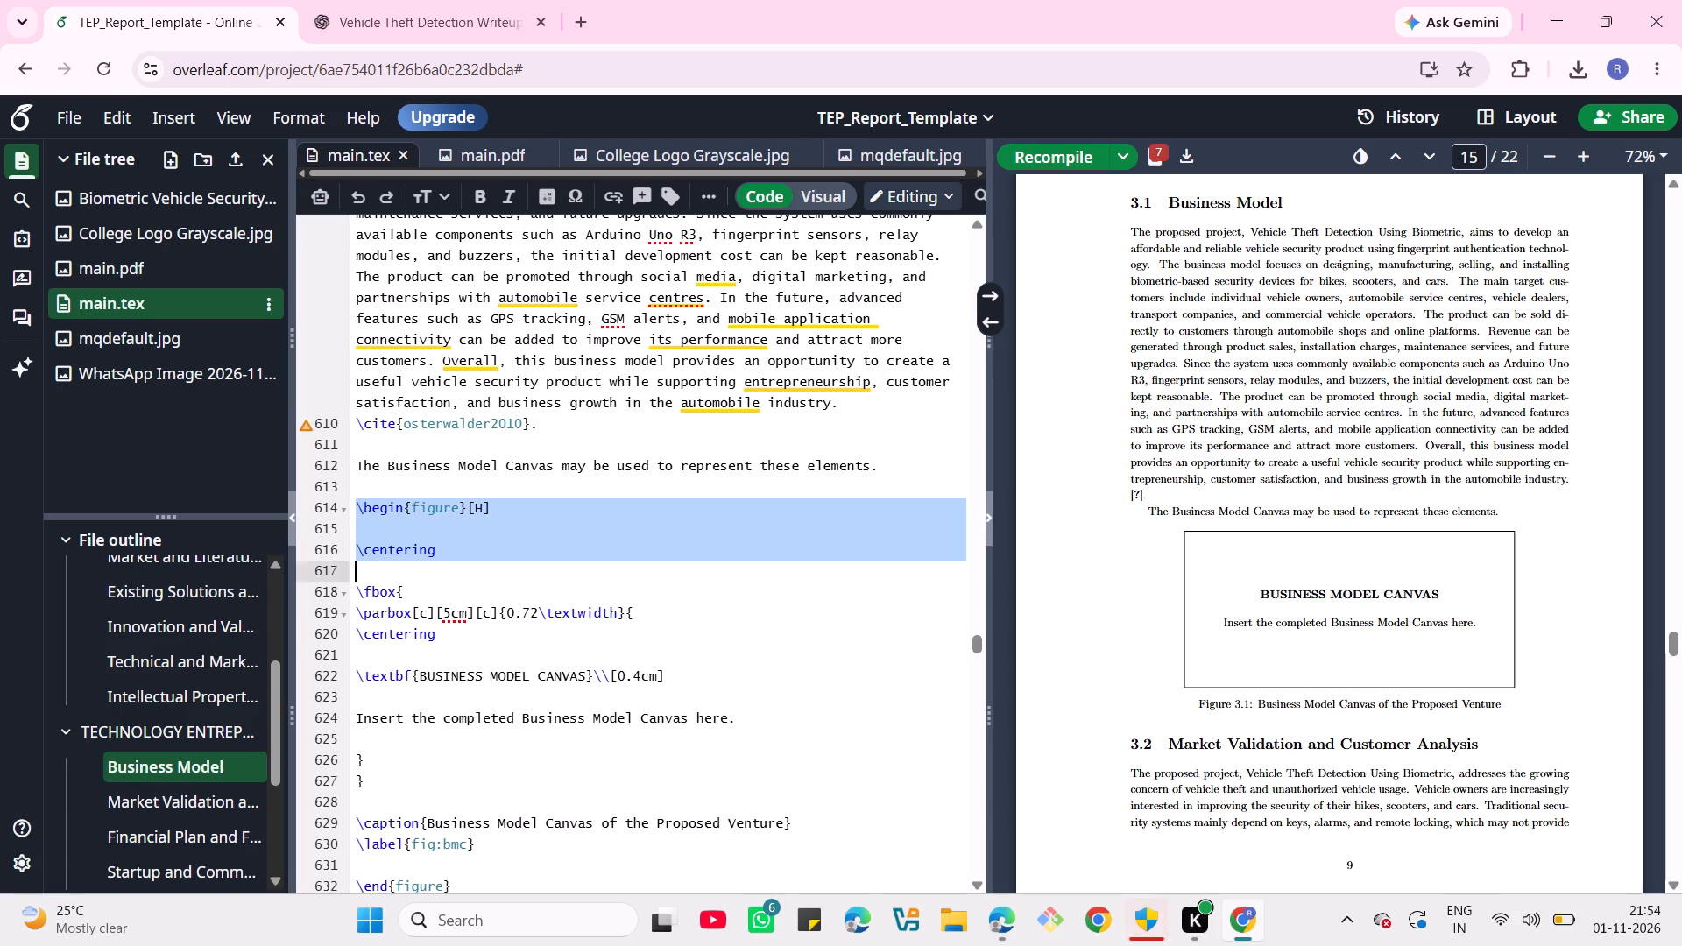
drag(406, 580, 548, 699)
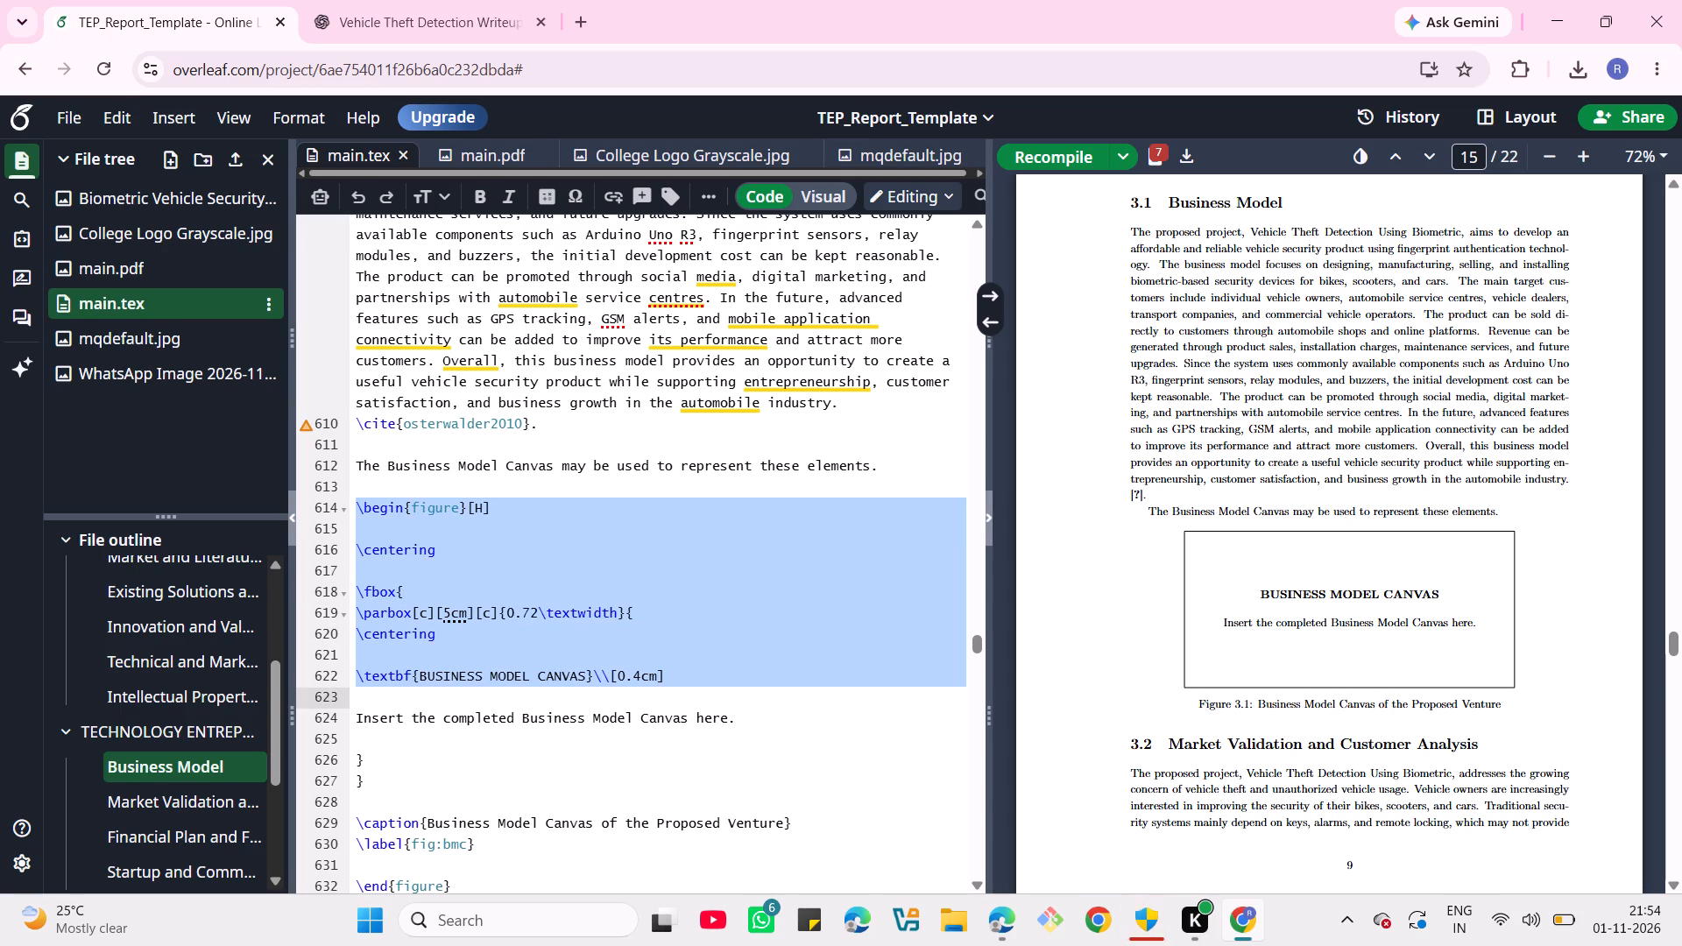
drag(548, 699, 553, 906)
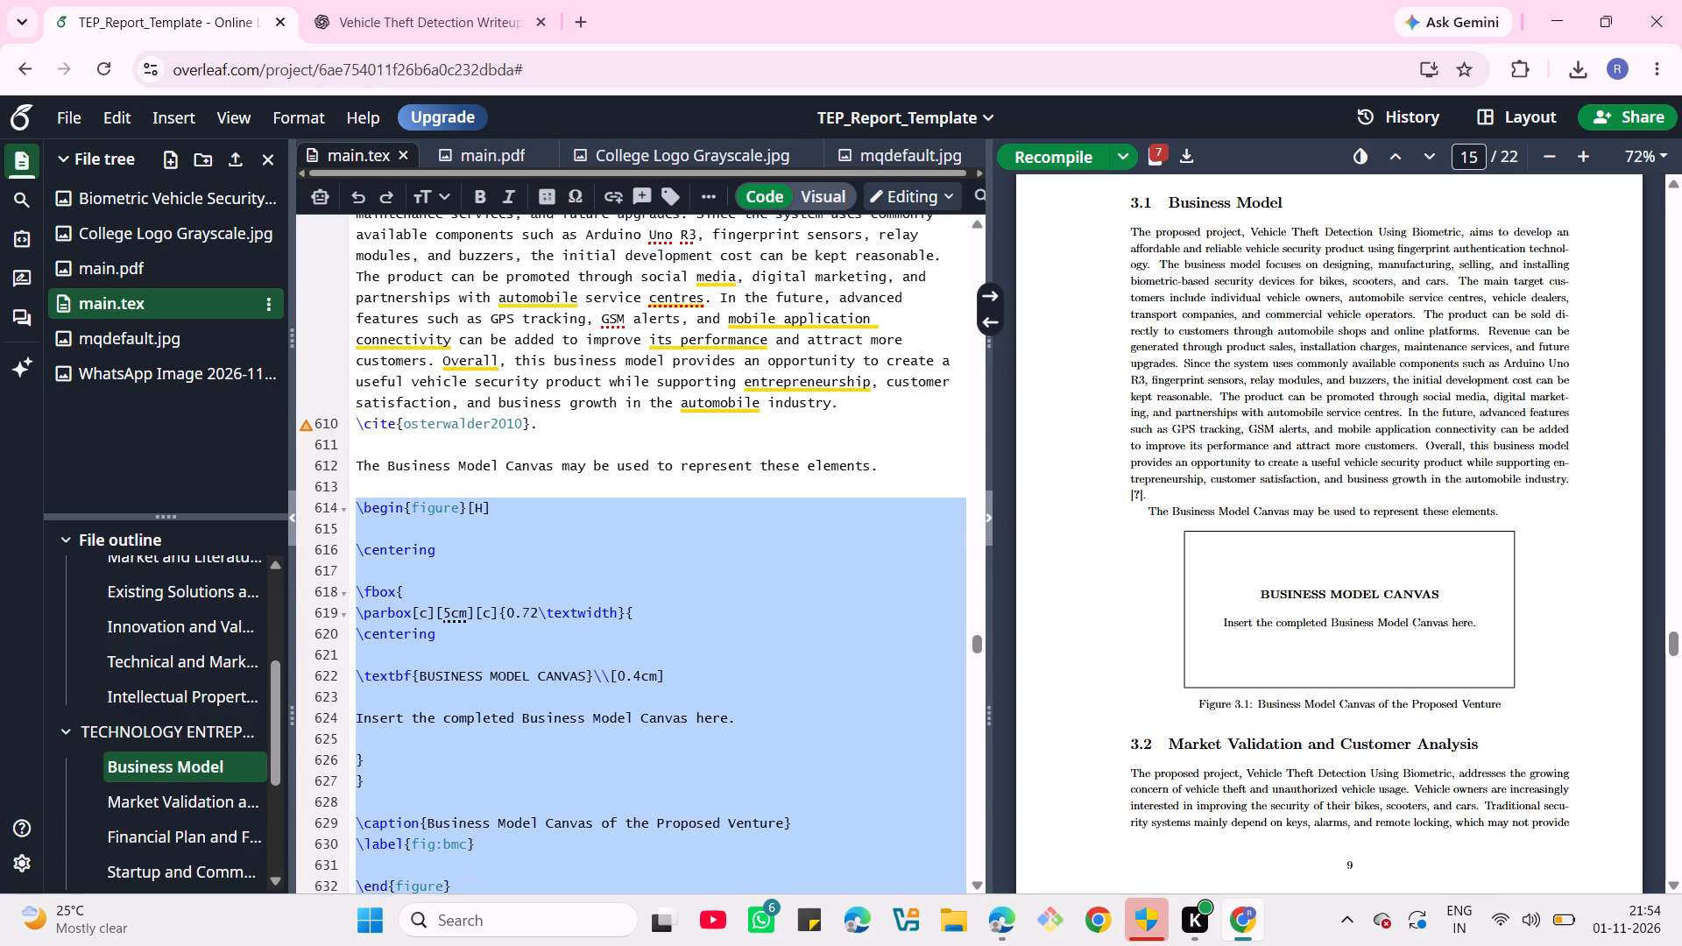
drag(553, 906, 477, 491)
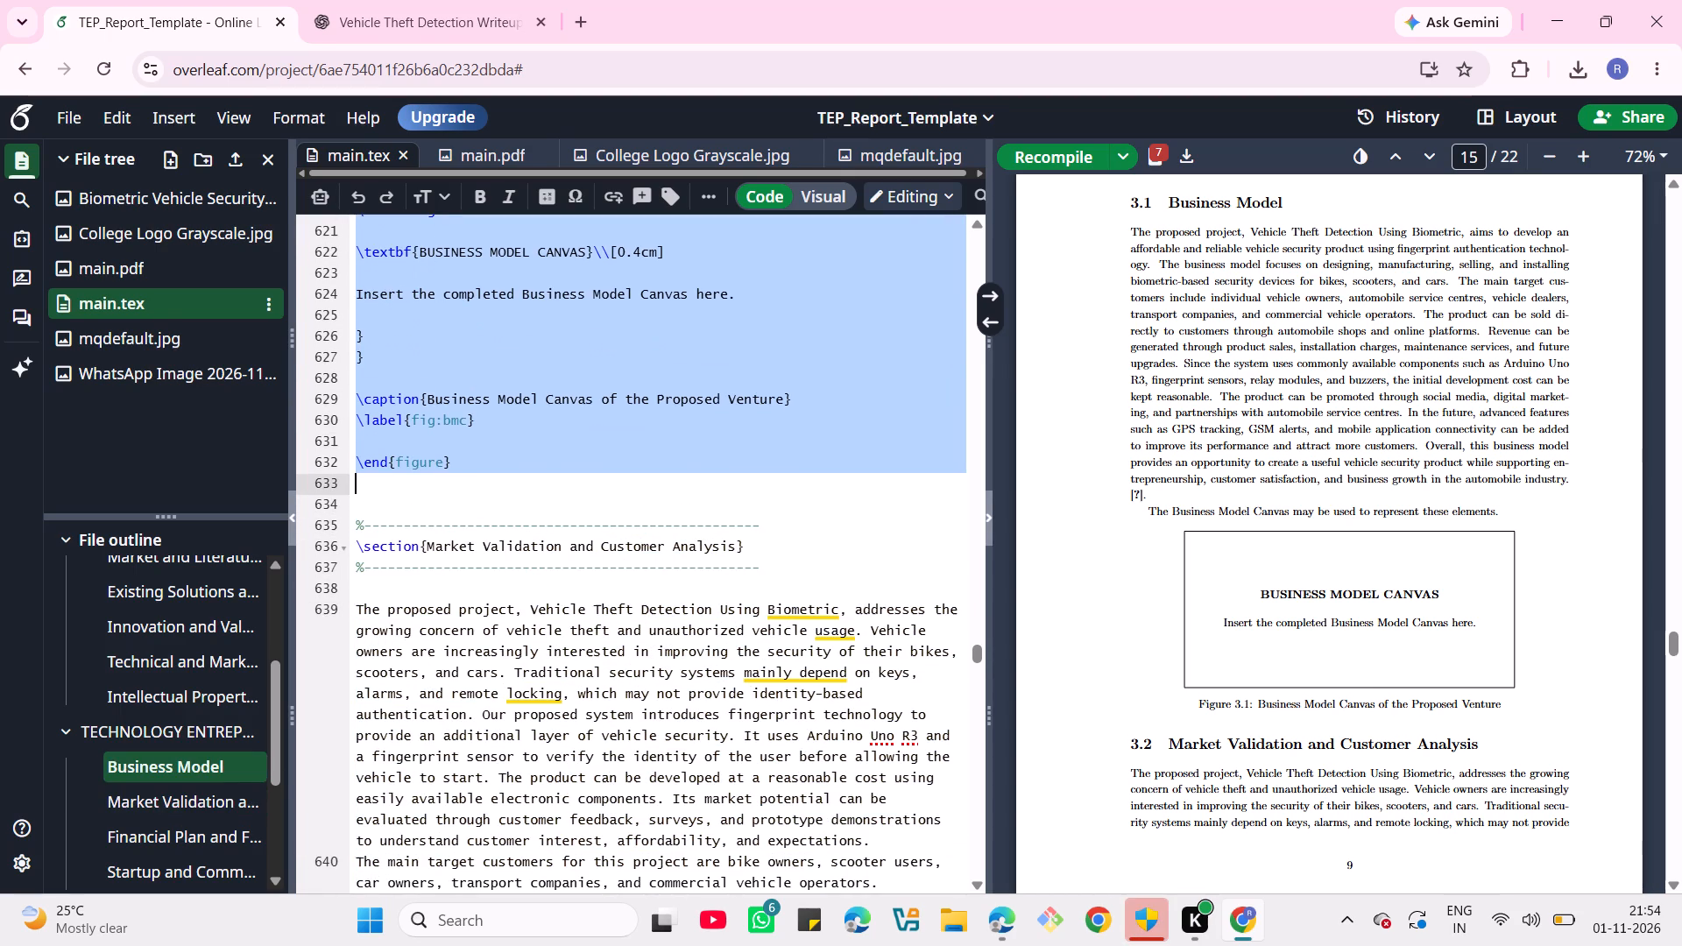
key(BackSpace)
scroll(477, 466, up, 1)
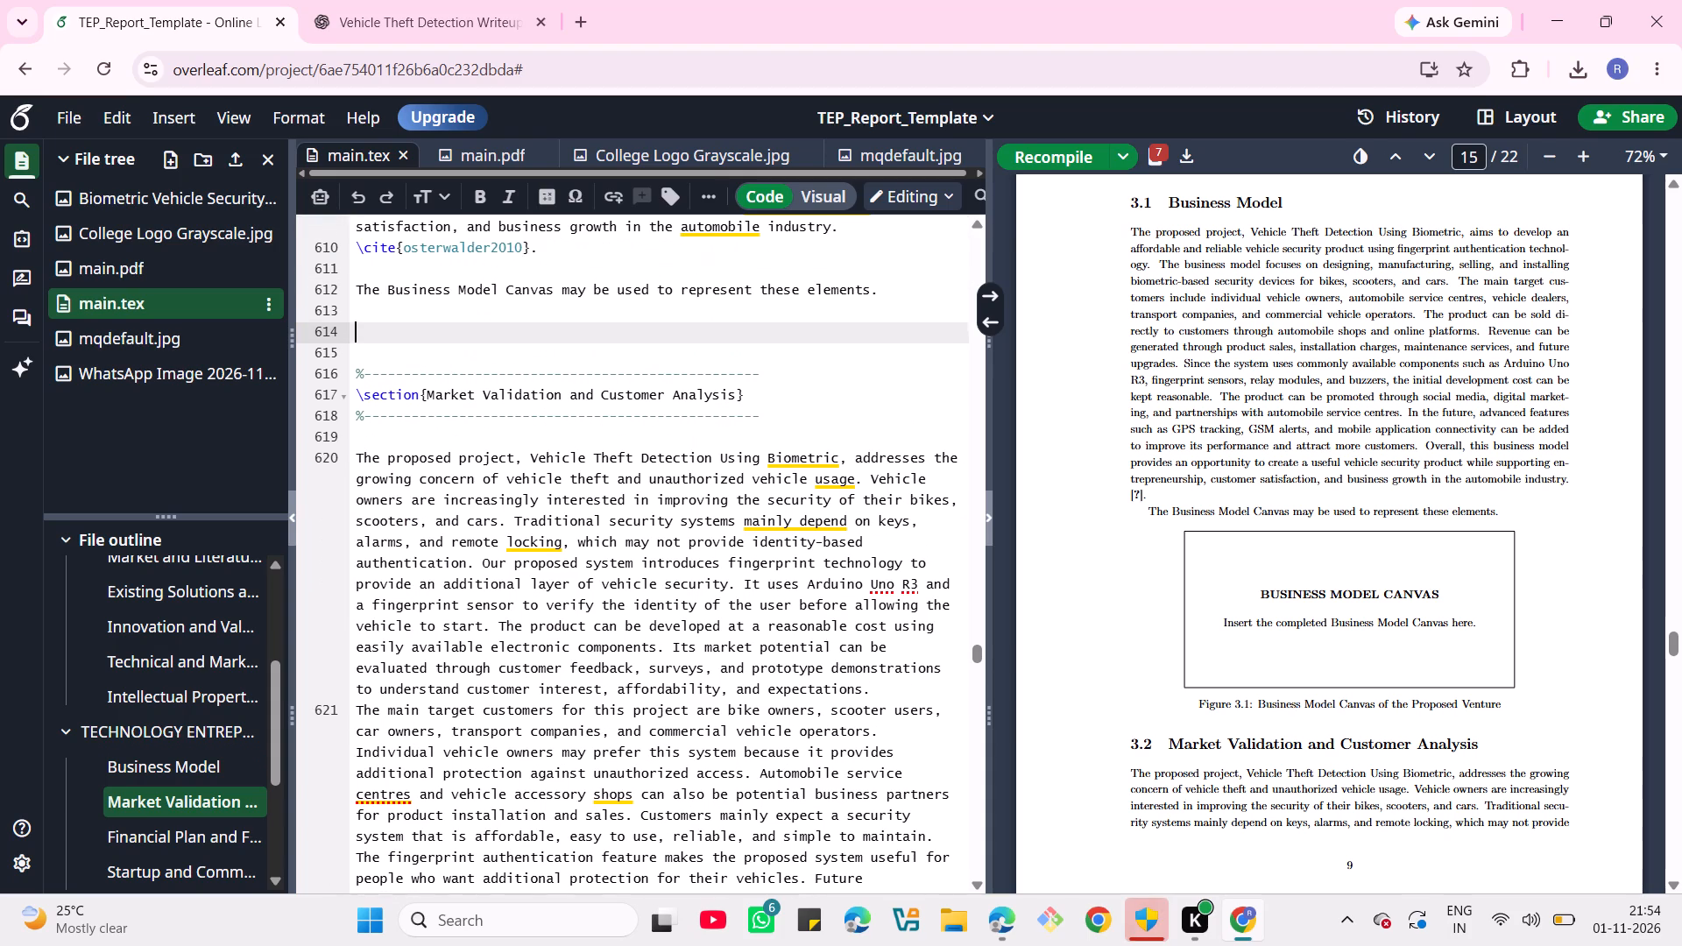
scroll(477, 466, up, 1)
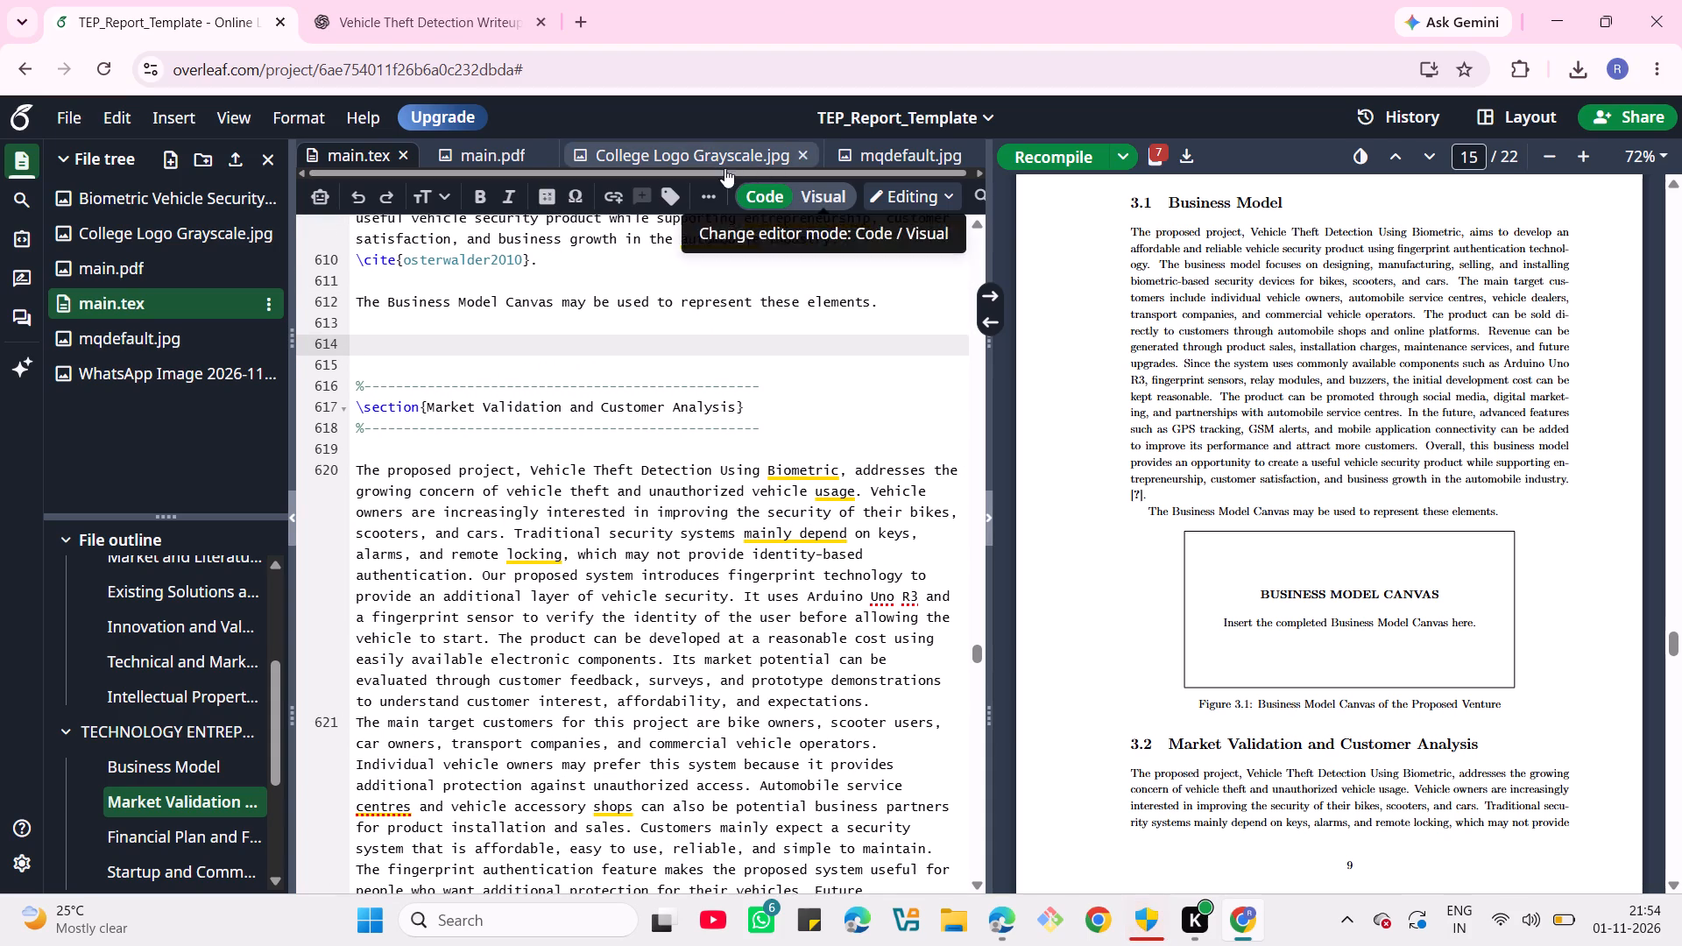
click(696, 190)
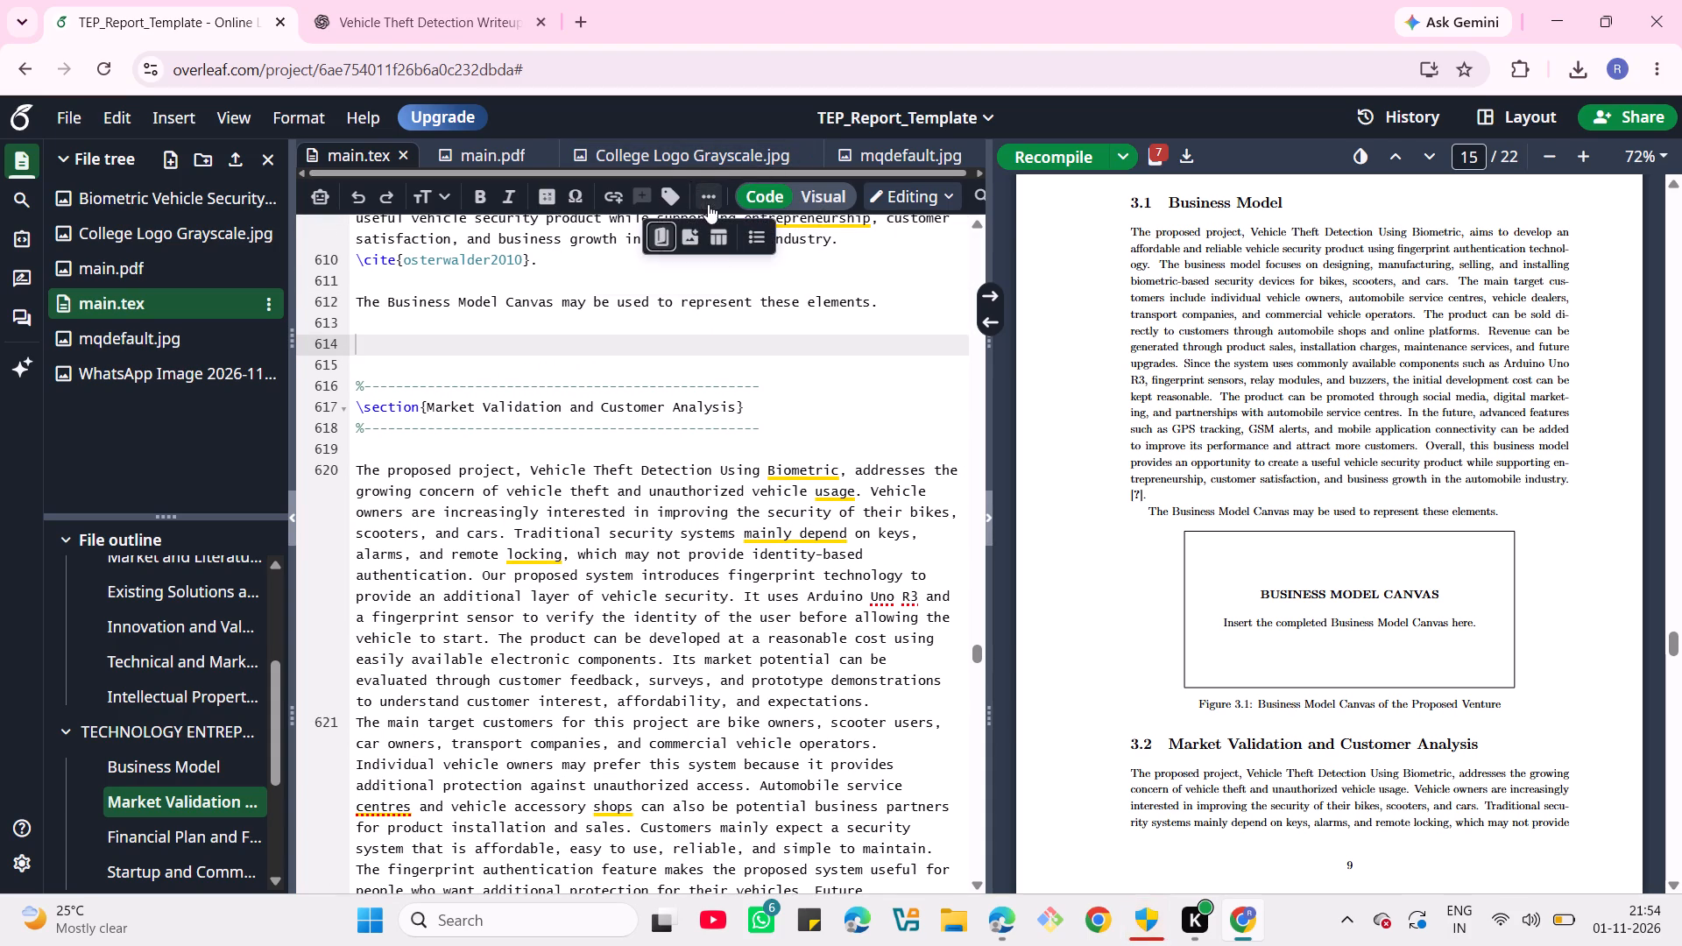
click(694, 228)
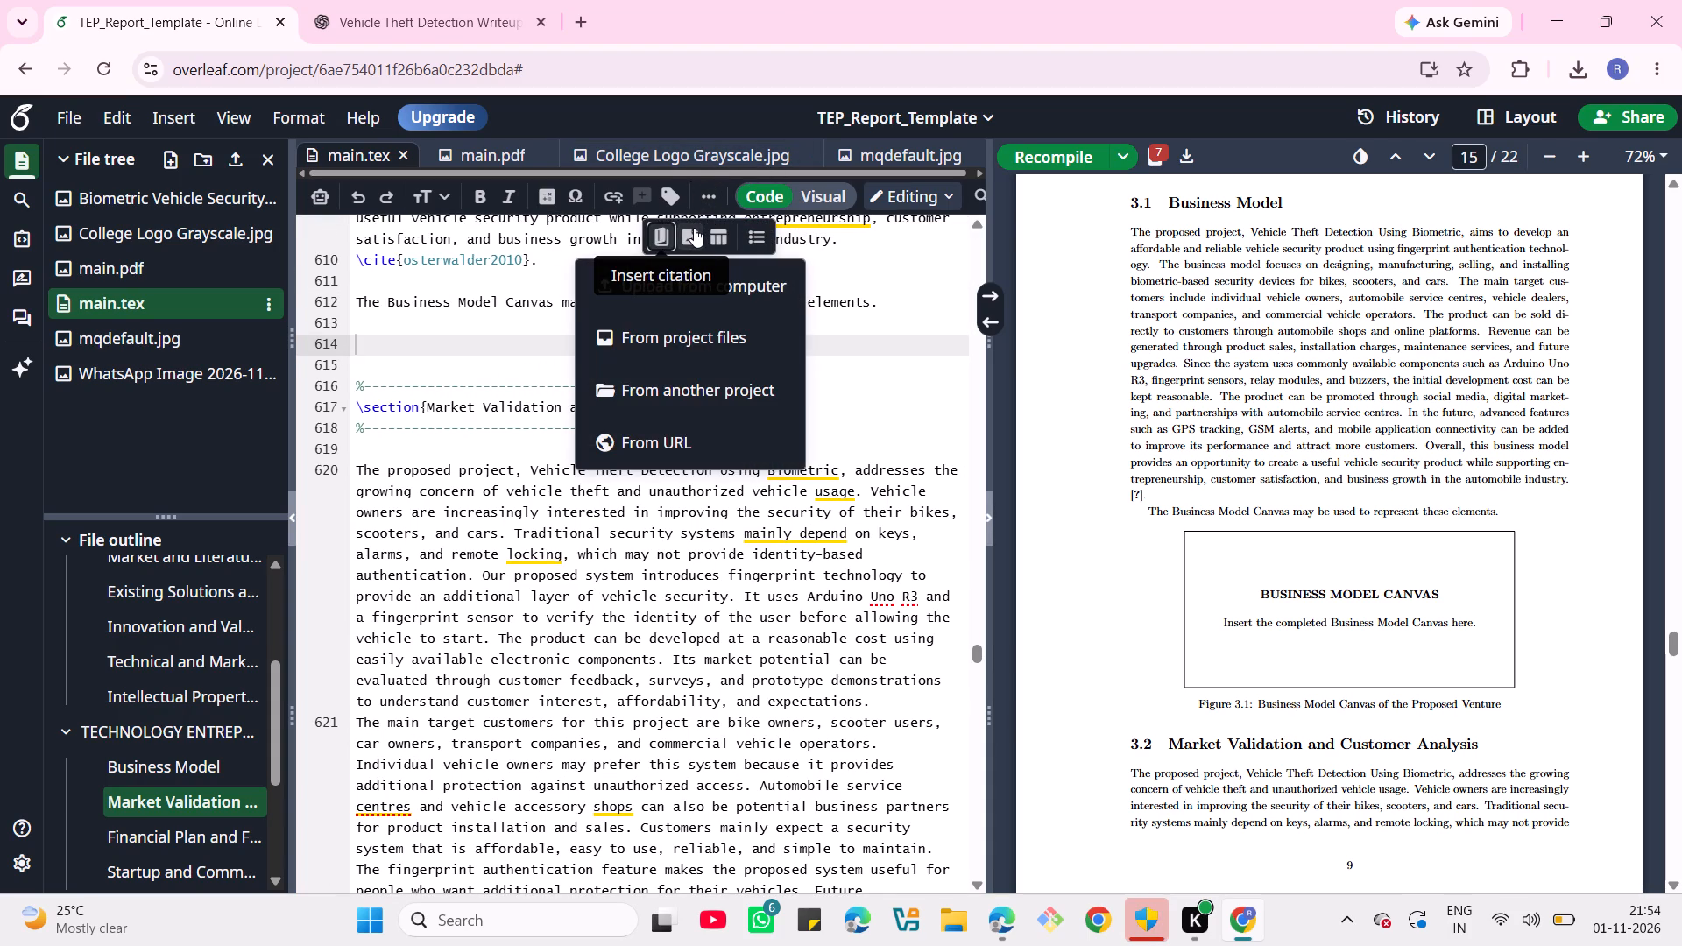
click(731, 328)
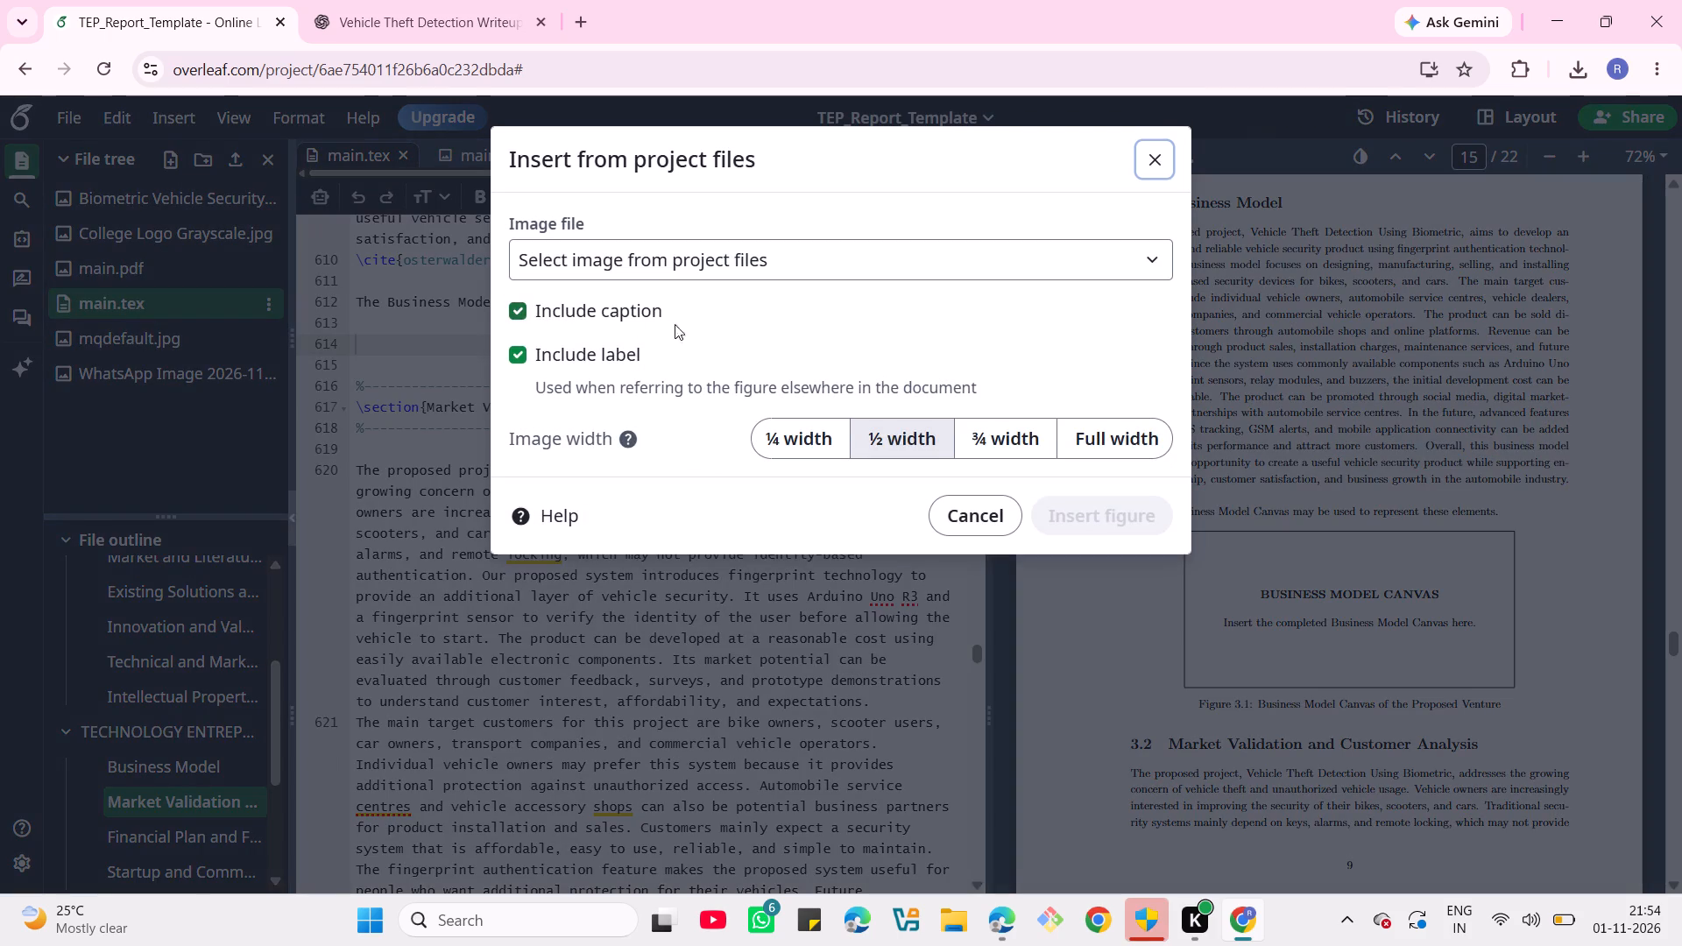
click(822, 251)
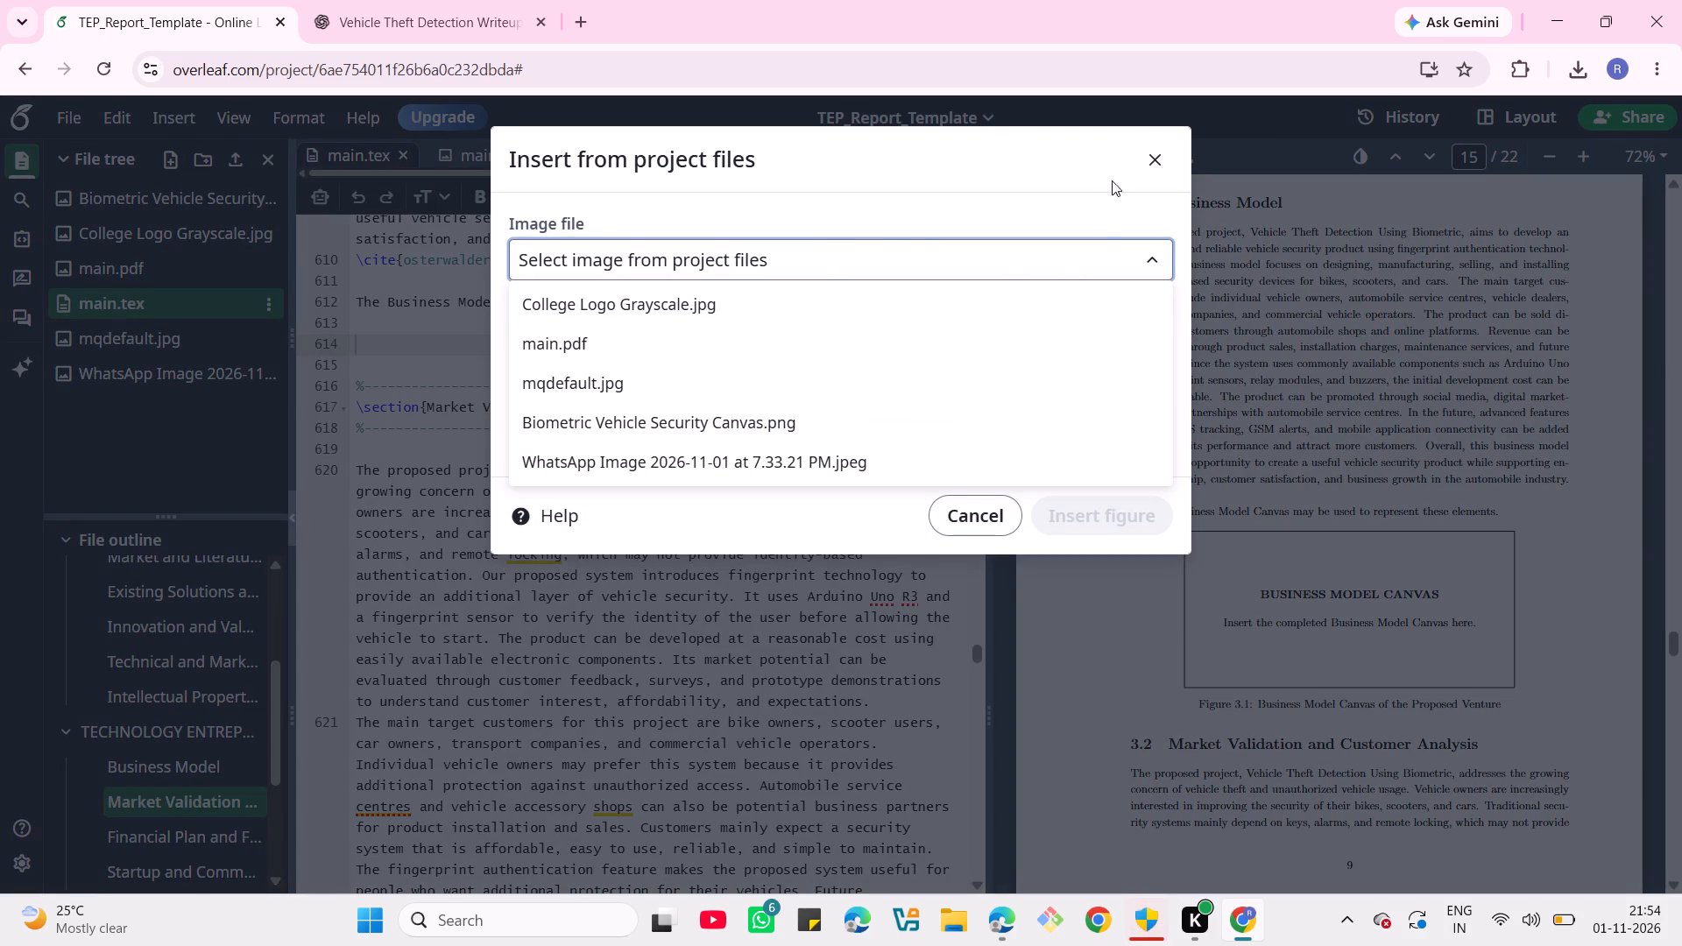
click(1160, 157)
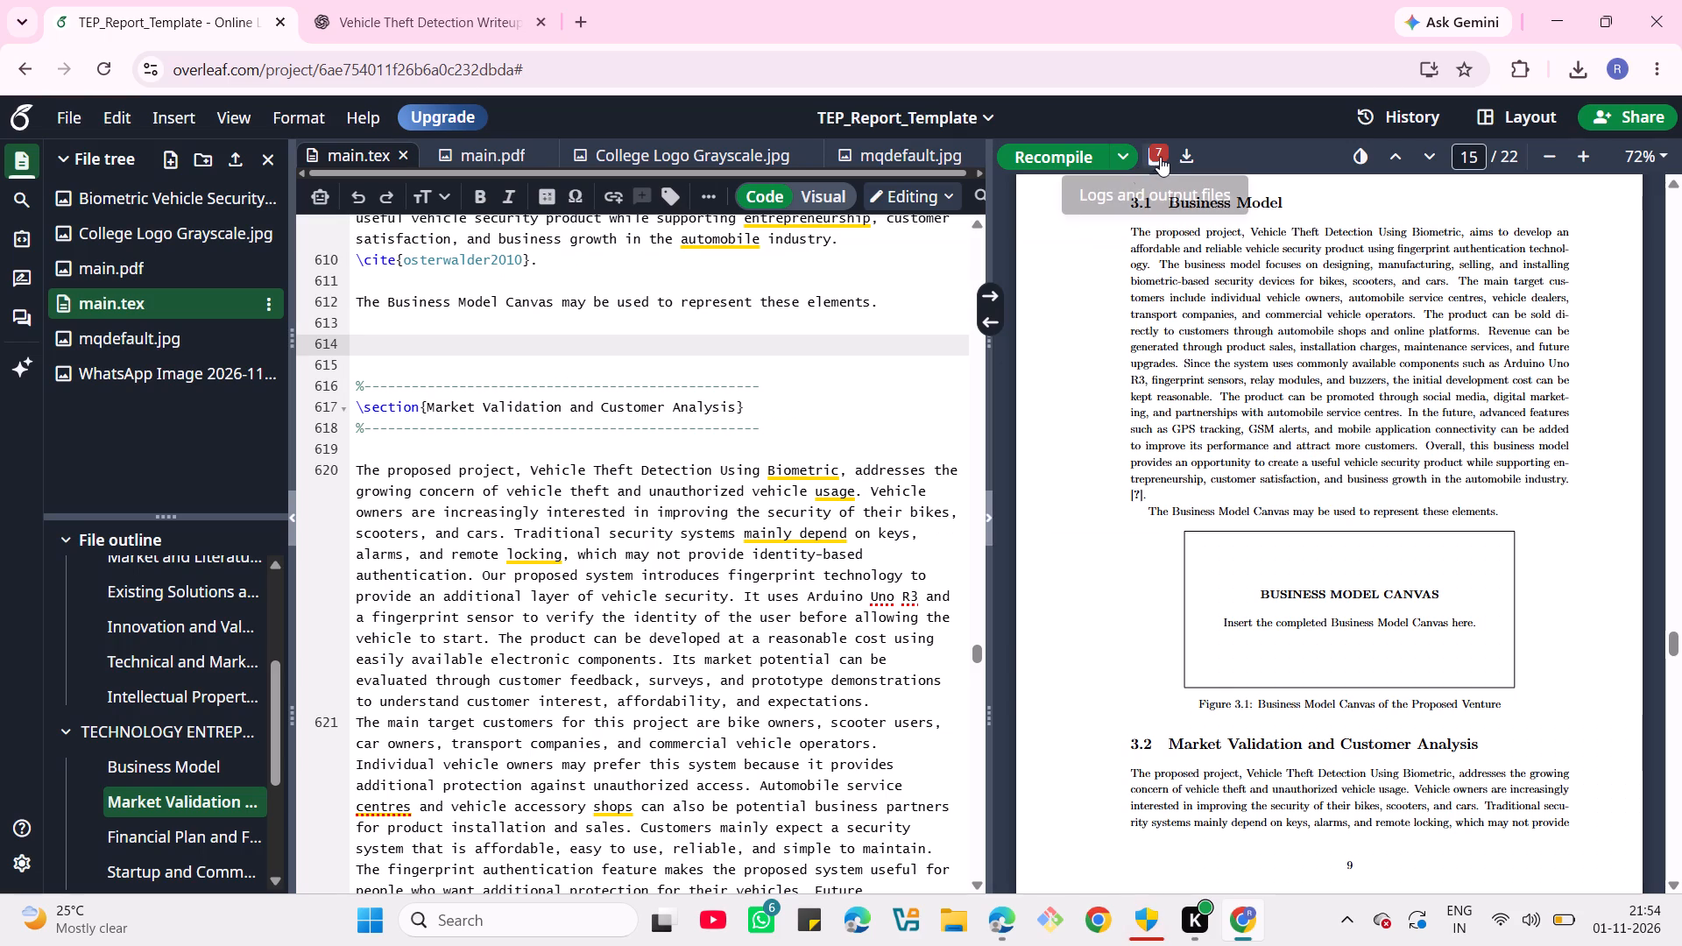
Recompile the report without the placeholder canvas figure.
click(1049, 162)
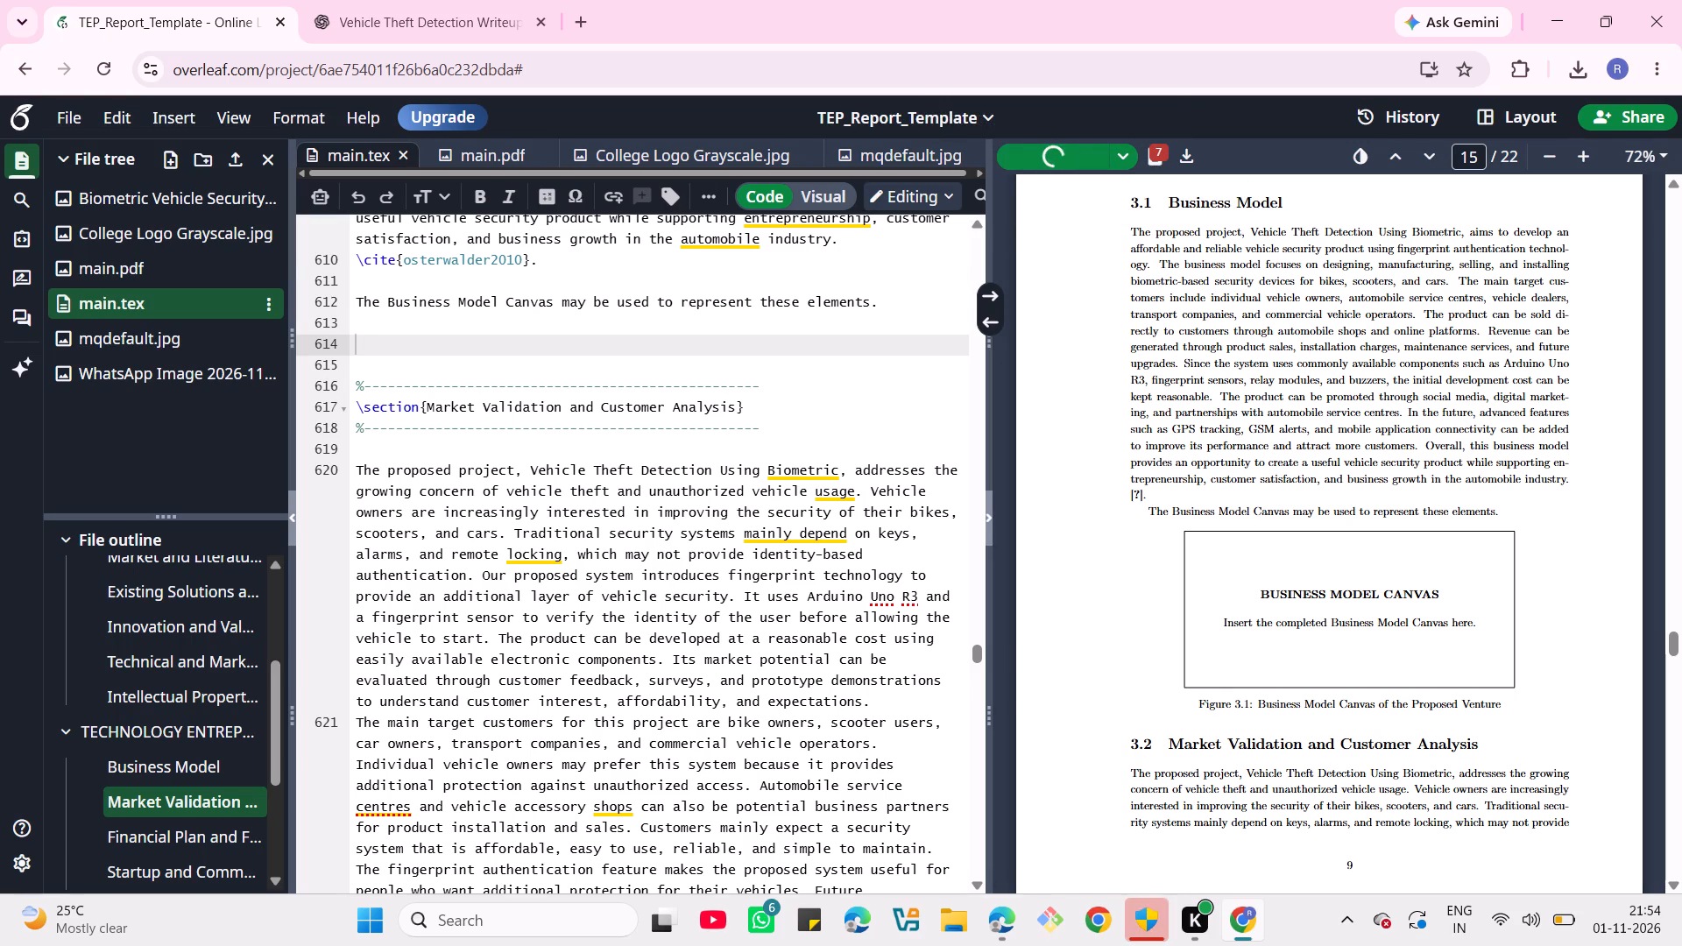
Insert Biometric Vehicle Security Canvas.png from the computer's Downloads as a half-width figure with caption and label, below the Business Model Canvas sentence.
click(704, 198)
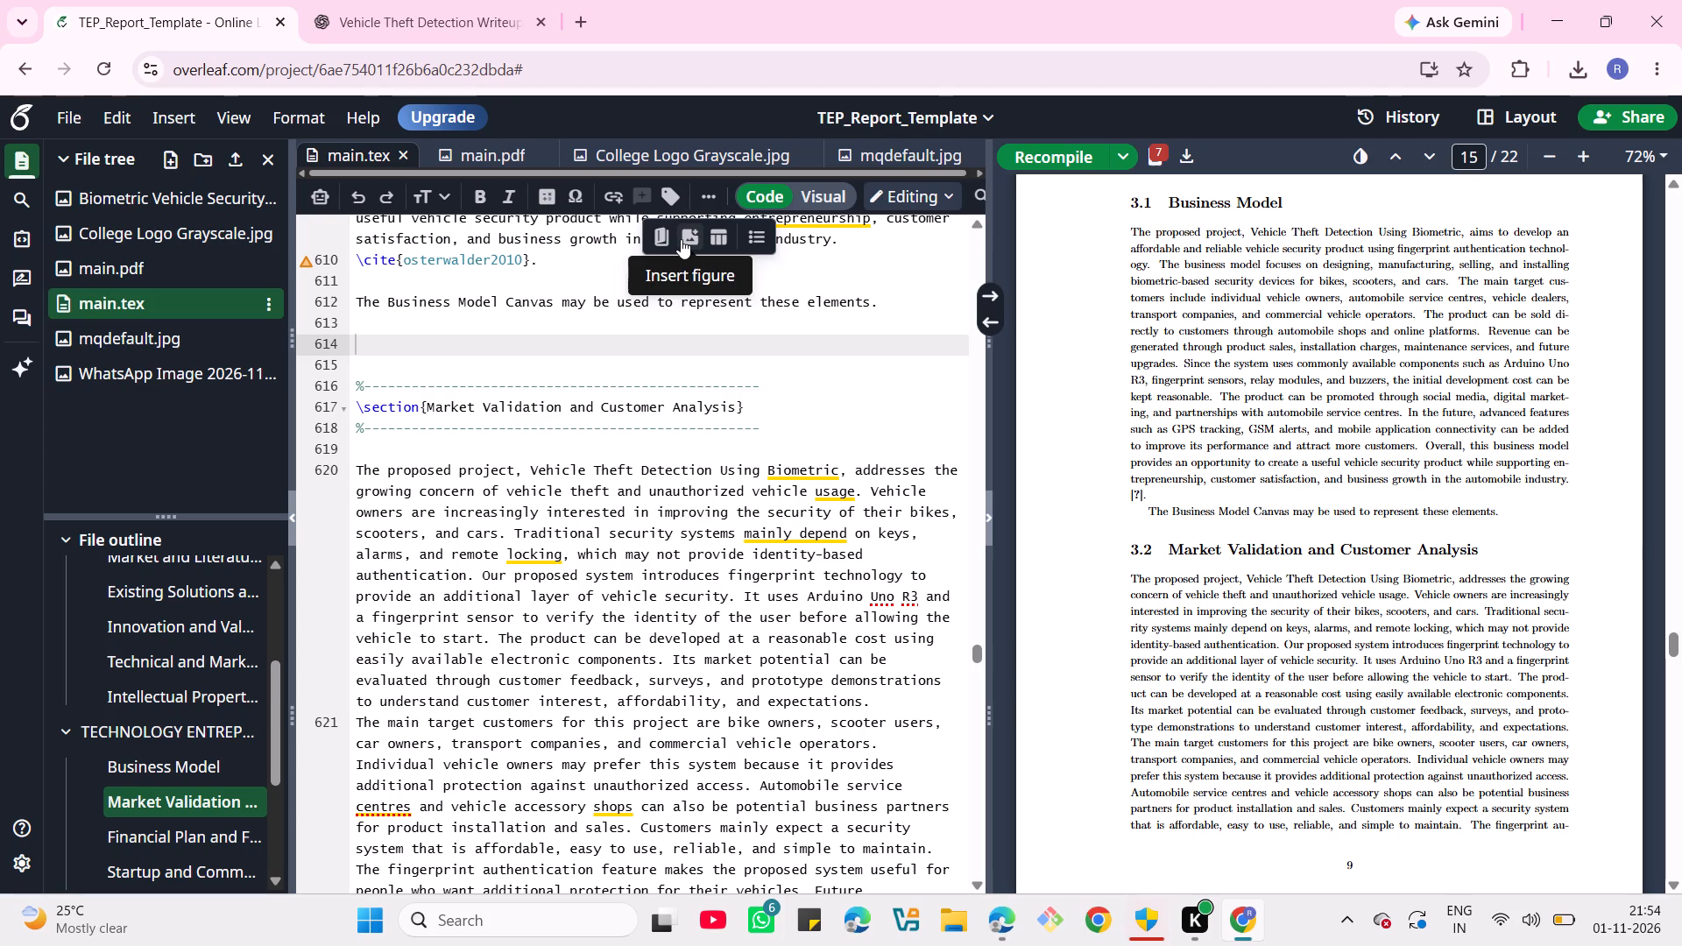
click(681, 239)
click(678, 283)
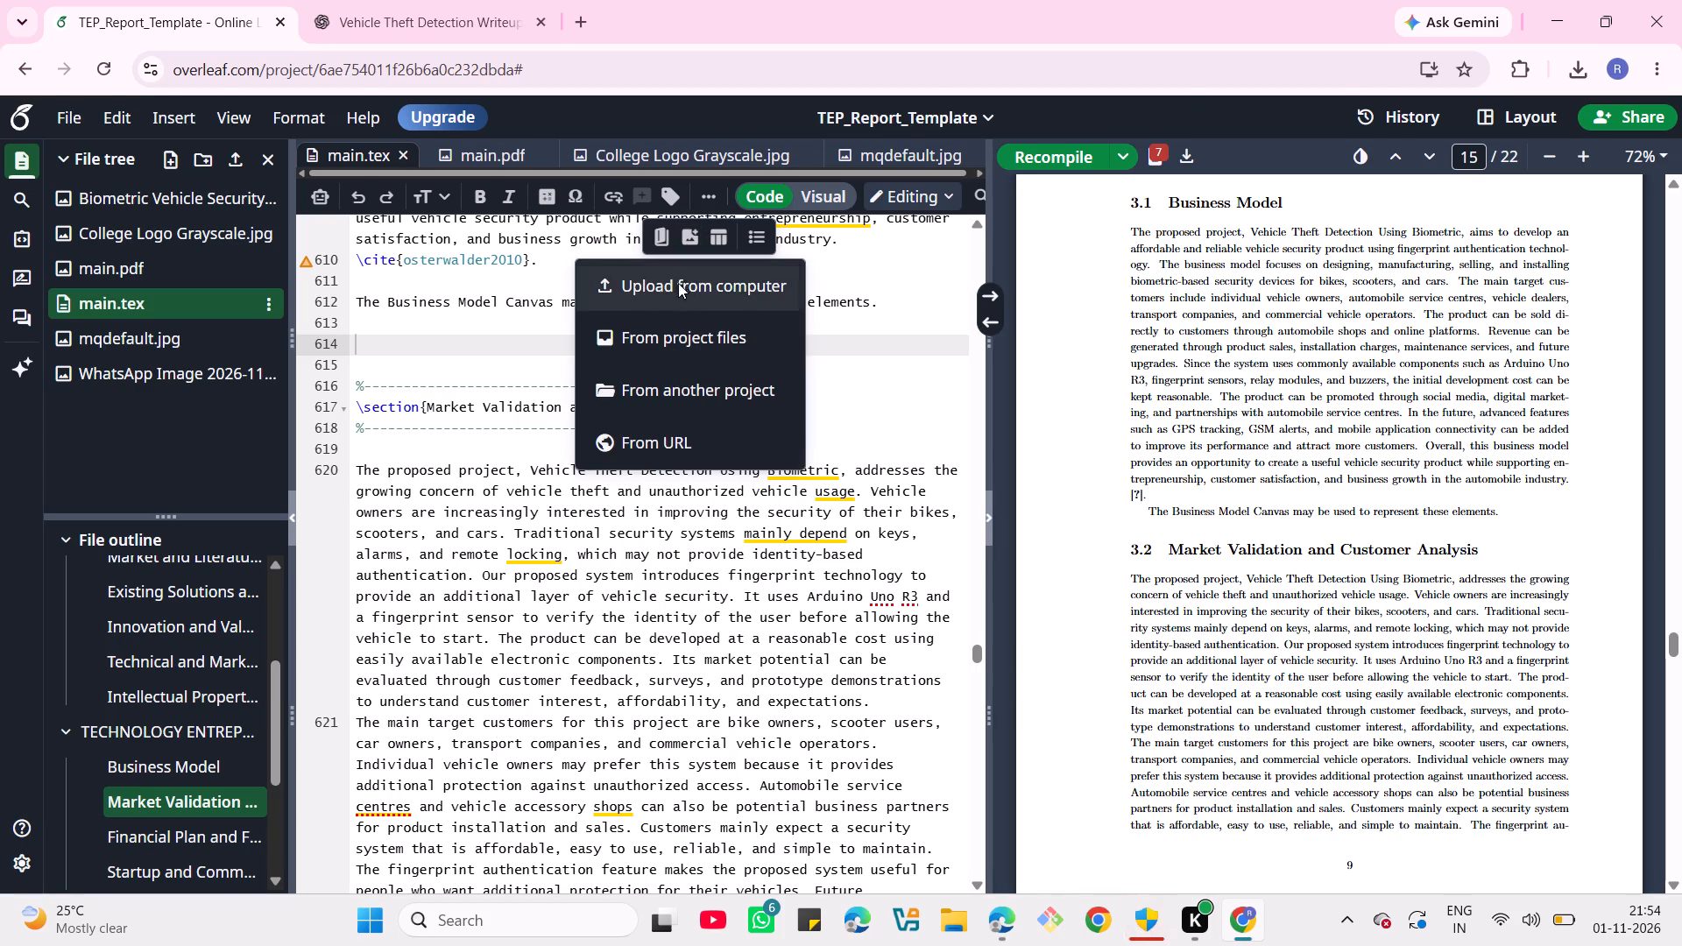
click(738, 286)
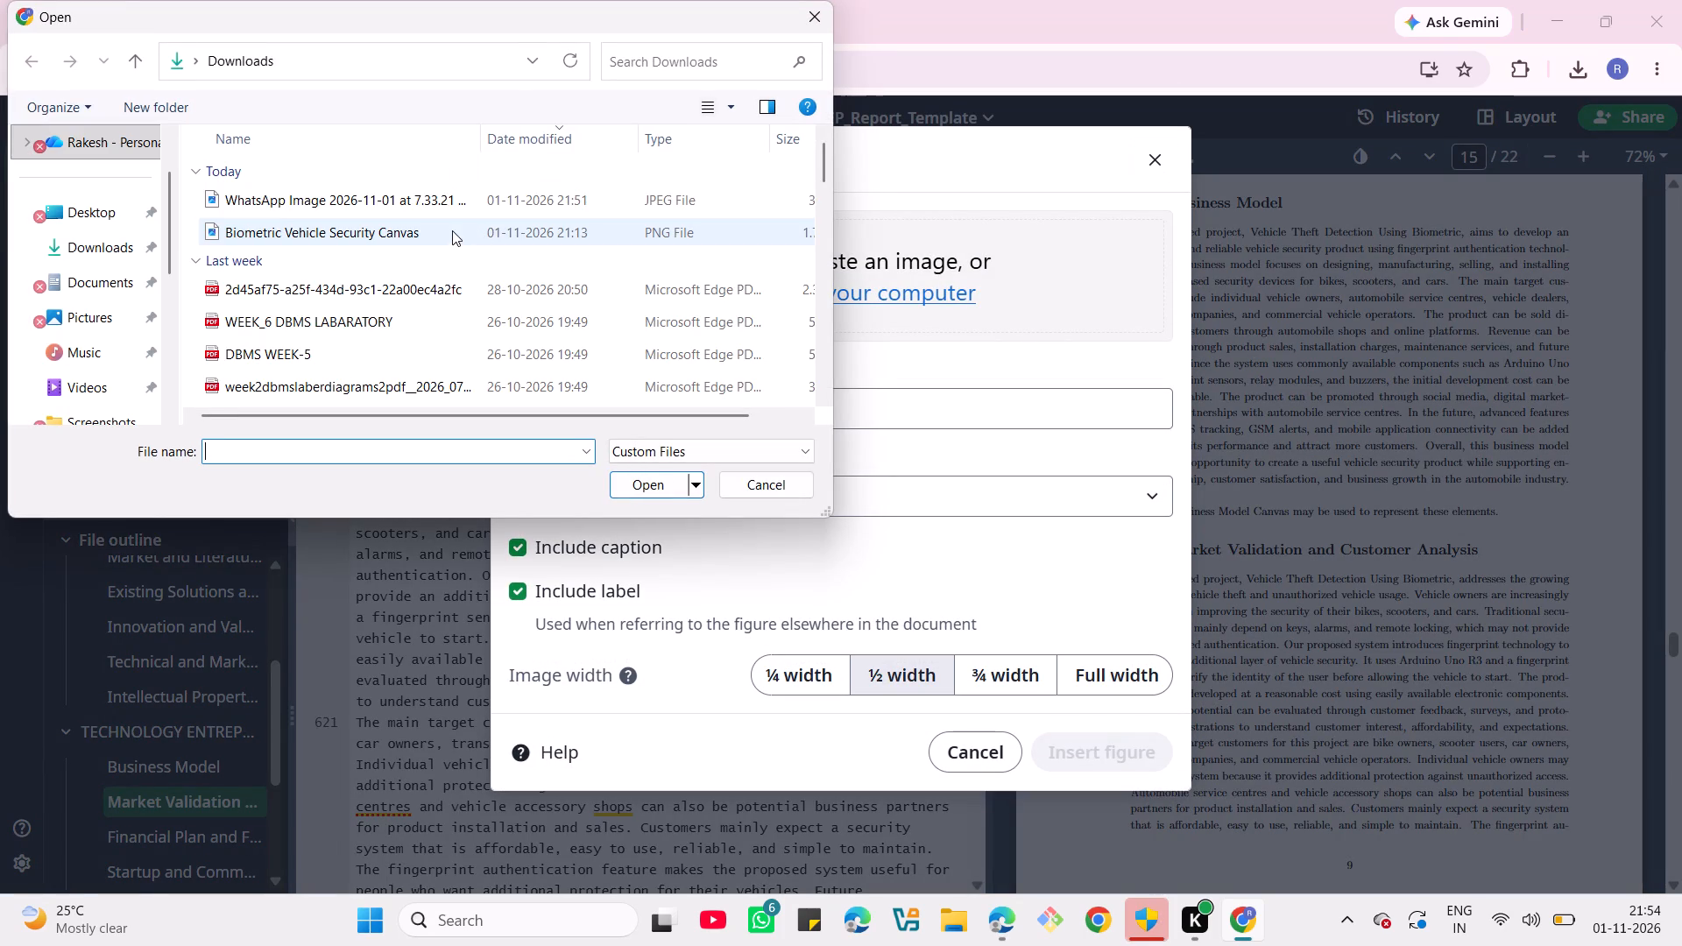
click(457, 234)
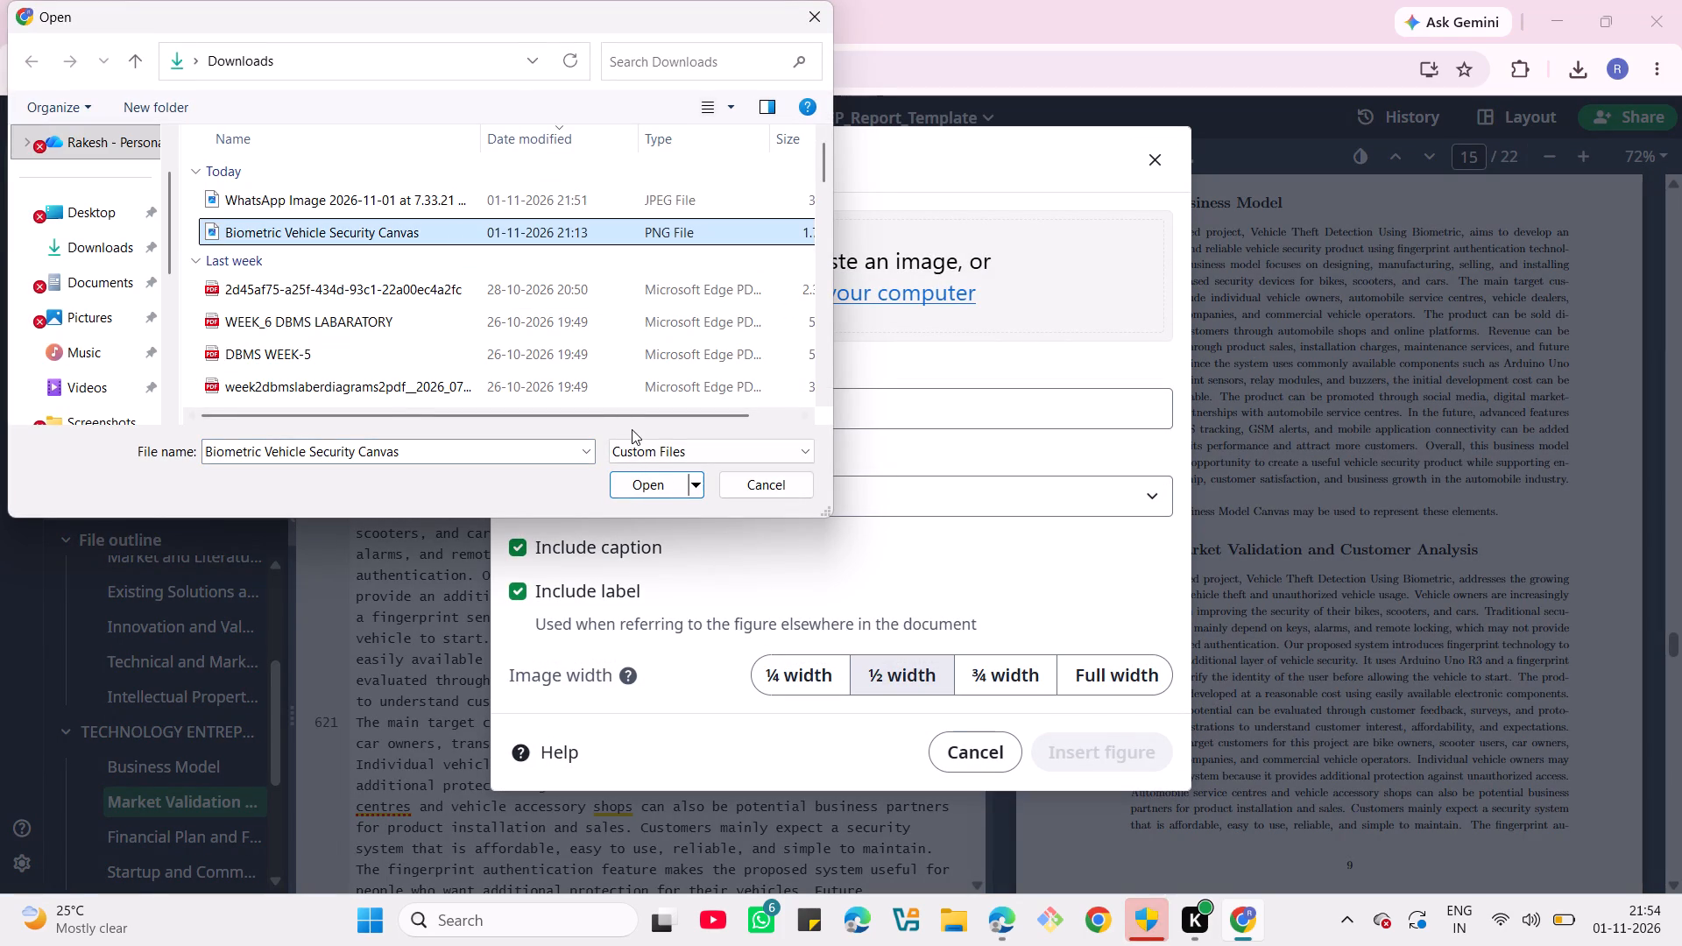
click(665, 484)
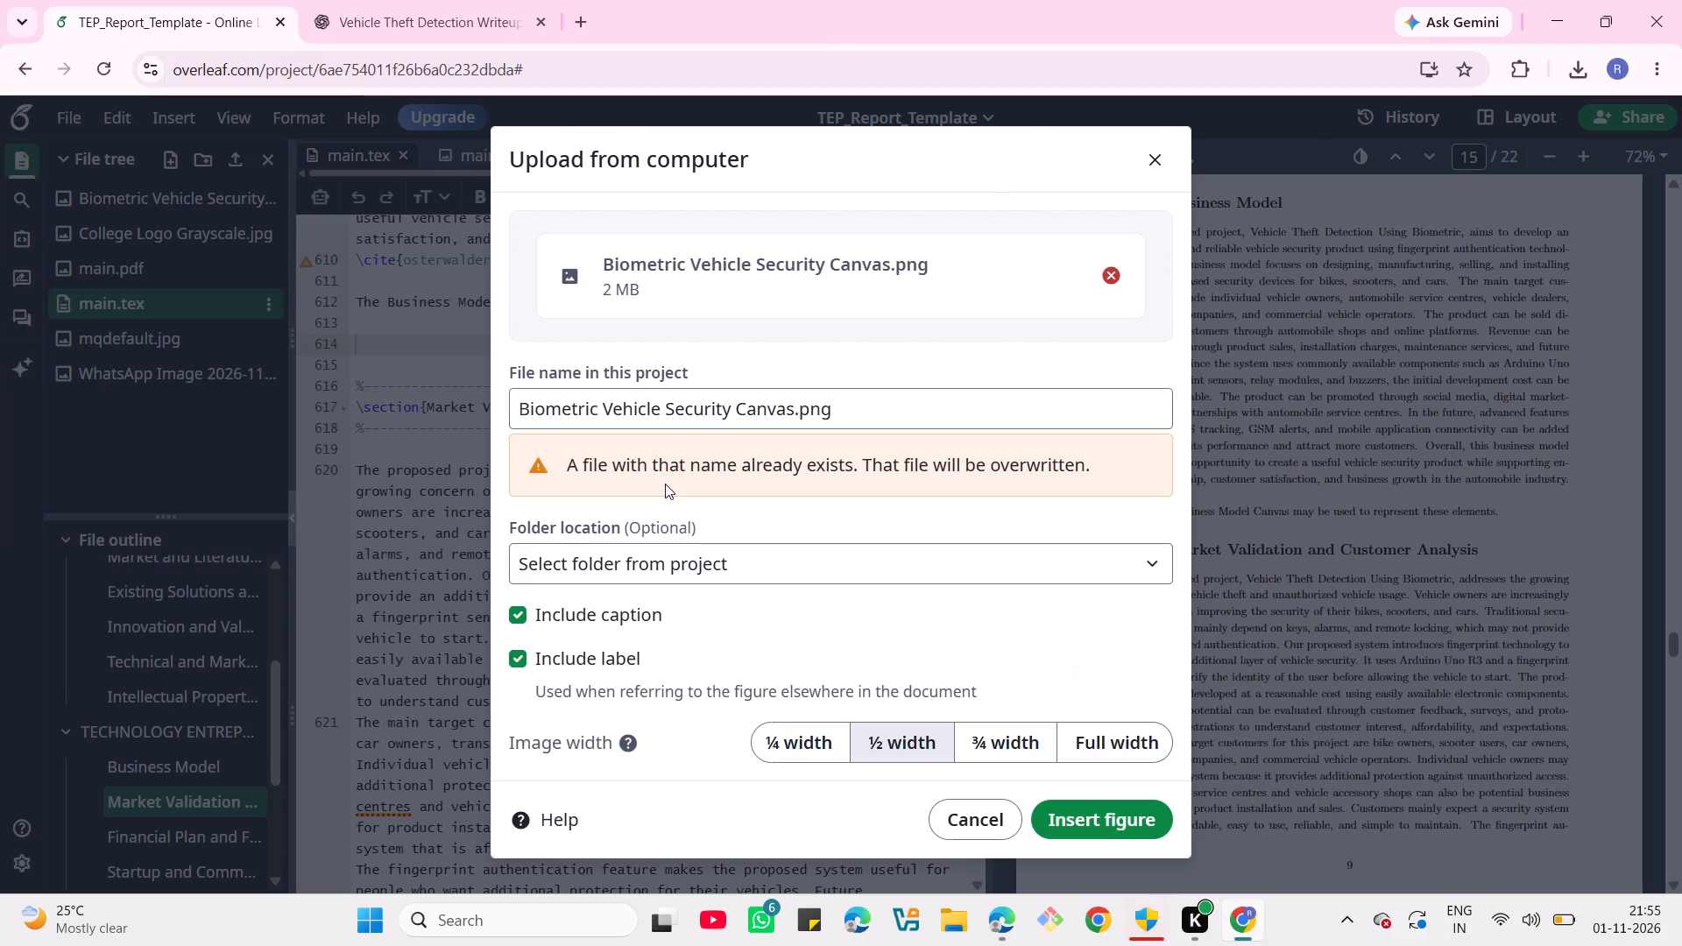
click(1080, 819)
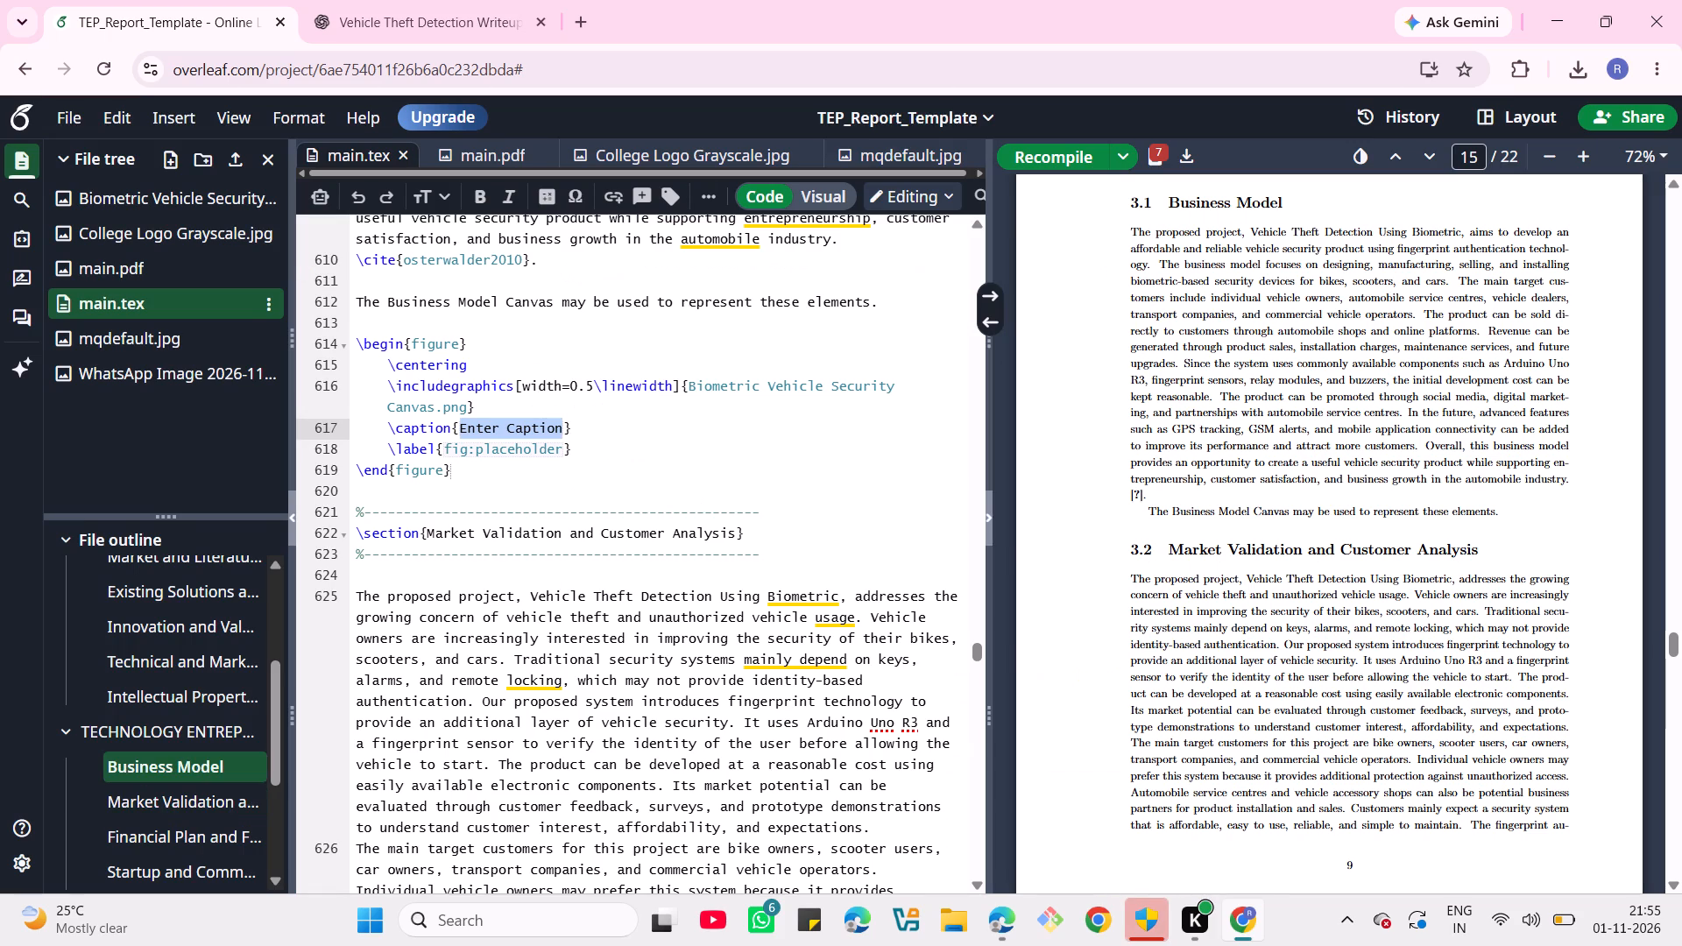
Add the [H] placement option to the new canvas figure environment.
click(485, 341)
key(bracketleft)
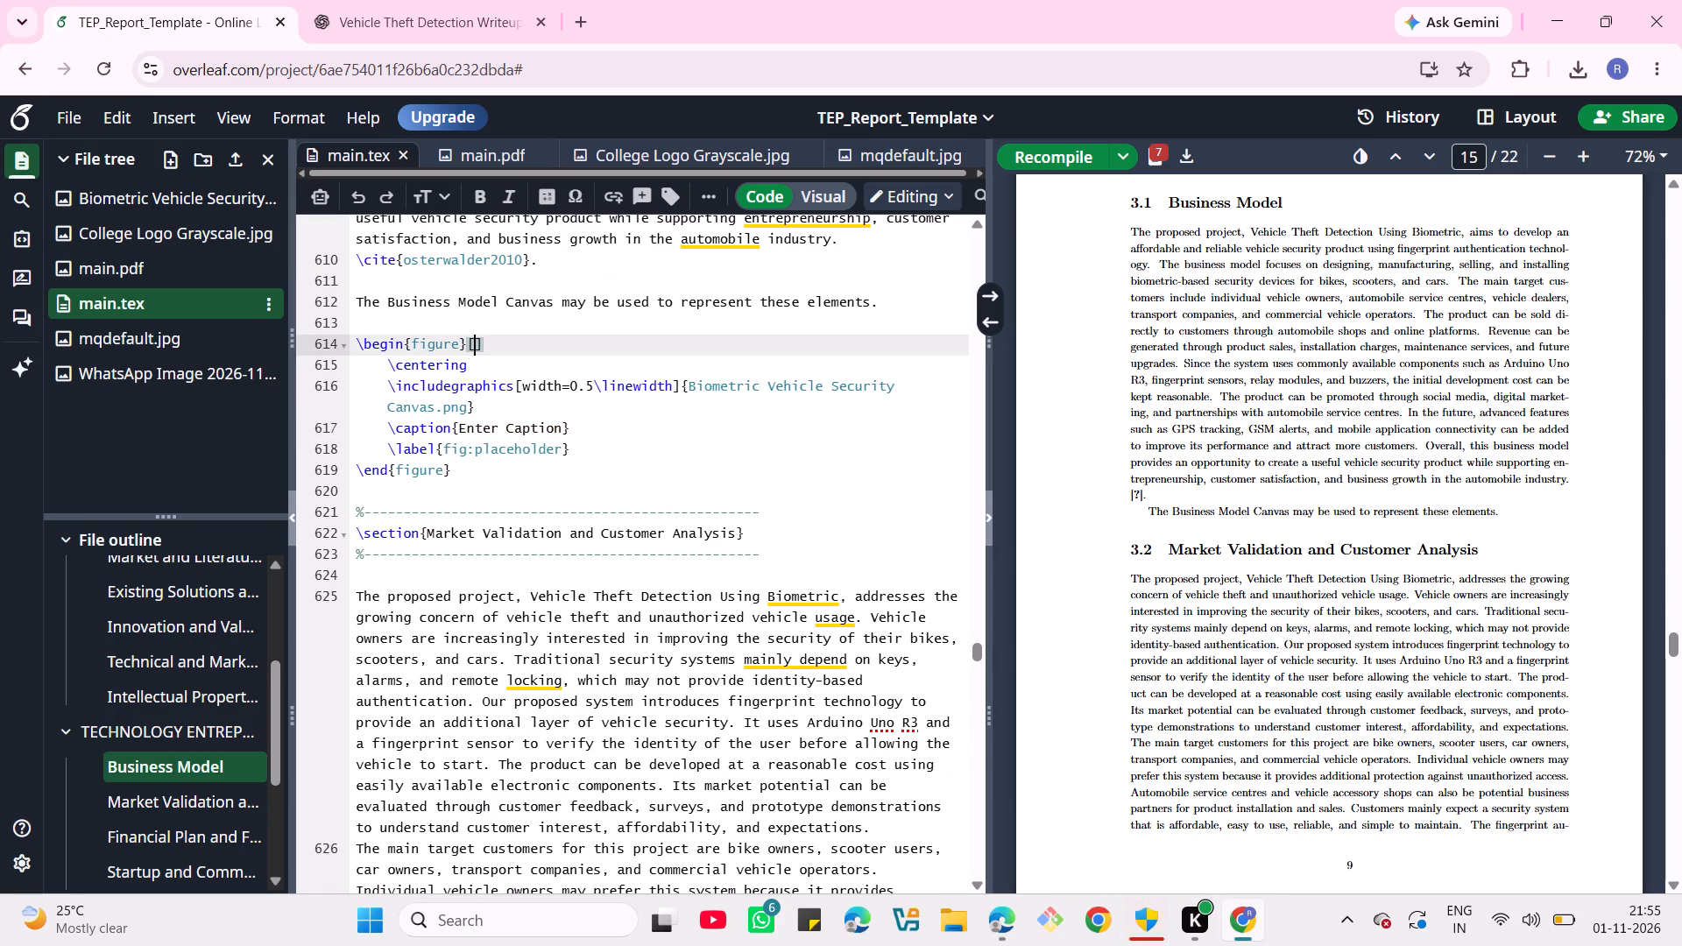
key(h)
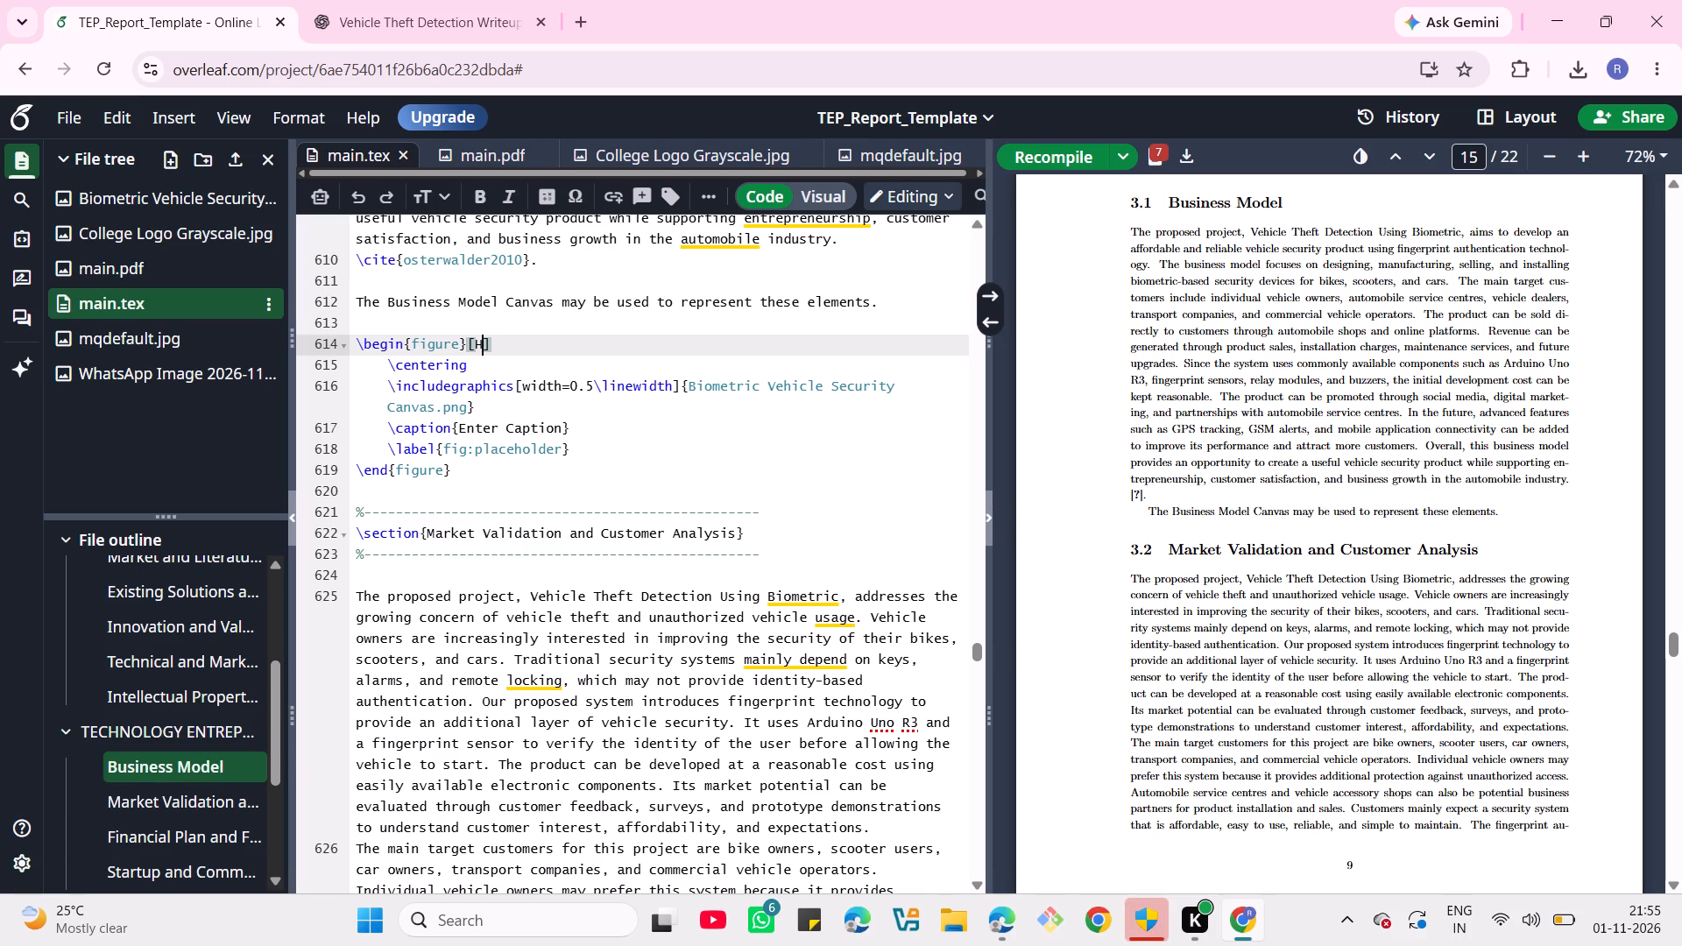
Replace the new figure's default caption text with "Business Model Canvas".
click(558, 432)
key(Right)
key(BackSpace)
key(BackSpace)
key(BackSpace)
key(BackSpace)
key(BackSpace)
key(BackSpace)
key(BackSpace)
key(BackSpace)
key(BackSpace)
key(BackSpace)
key(BackSpace)
key(BackSpace)
key(BackSpace)
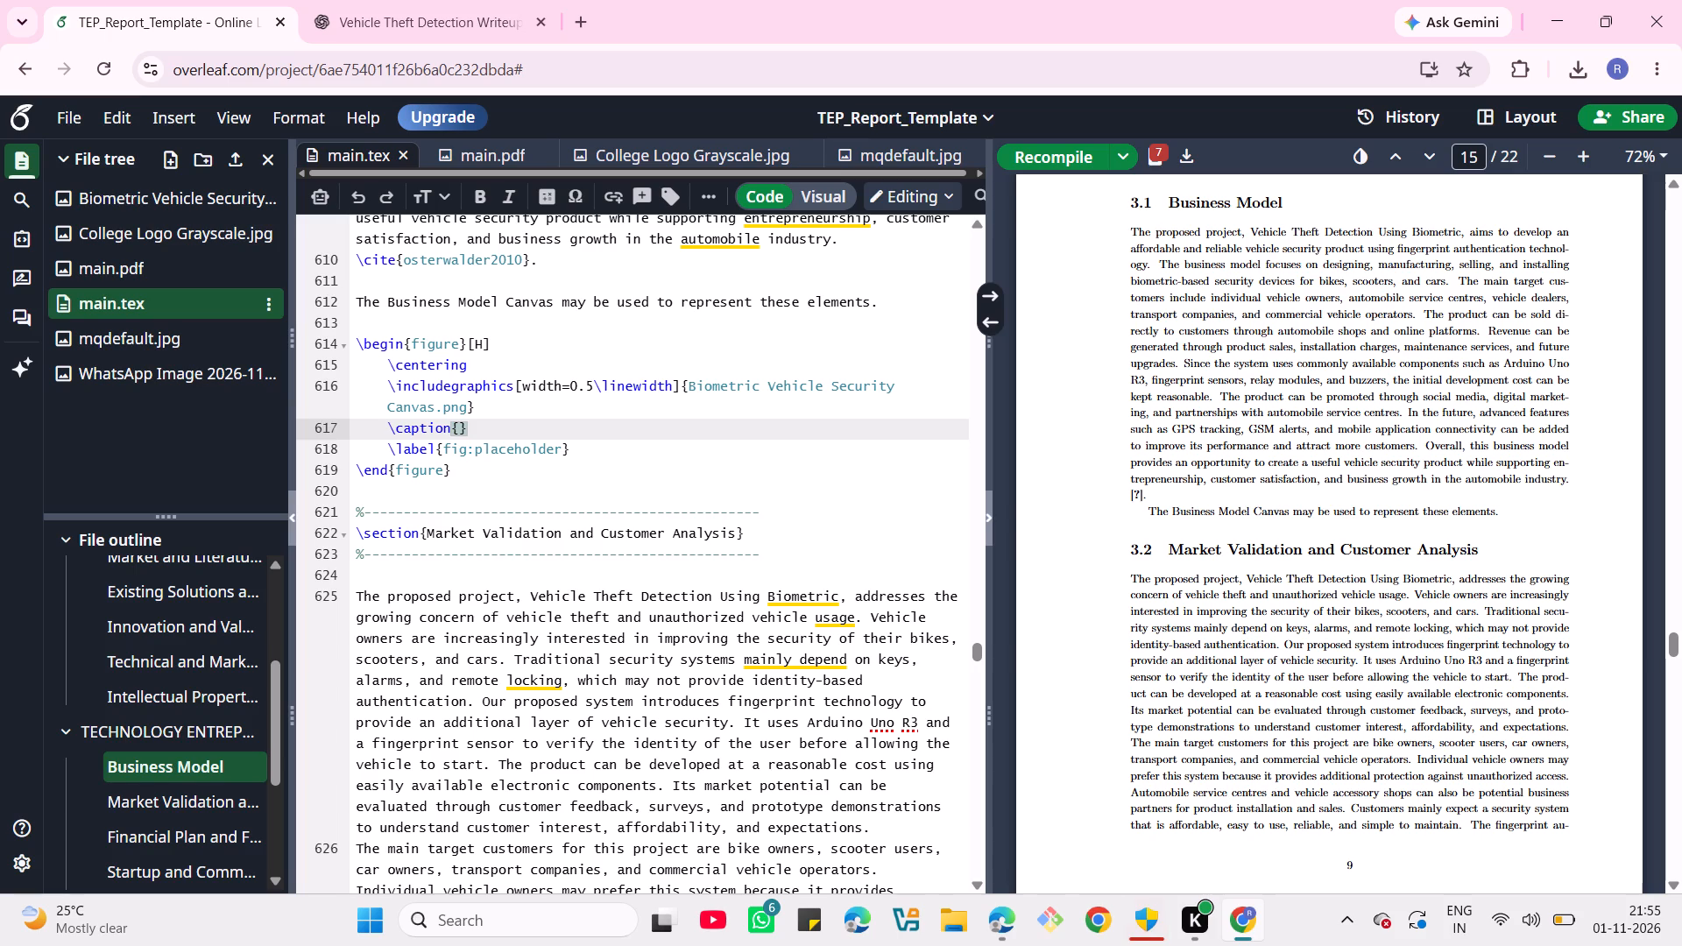
key(space)
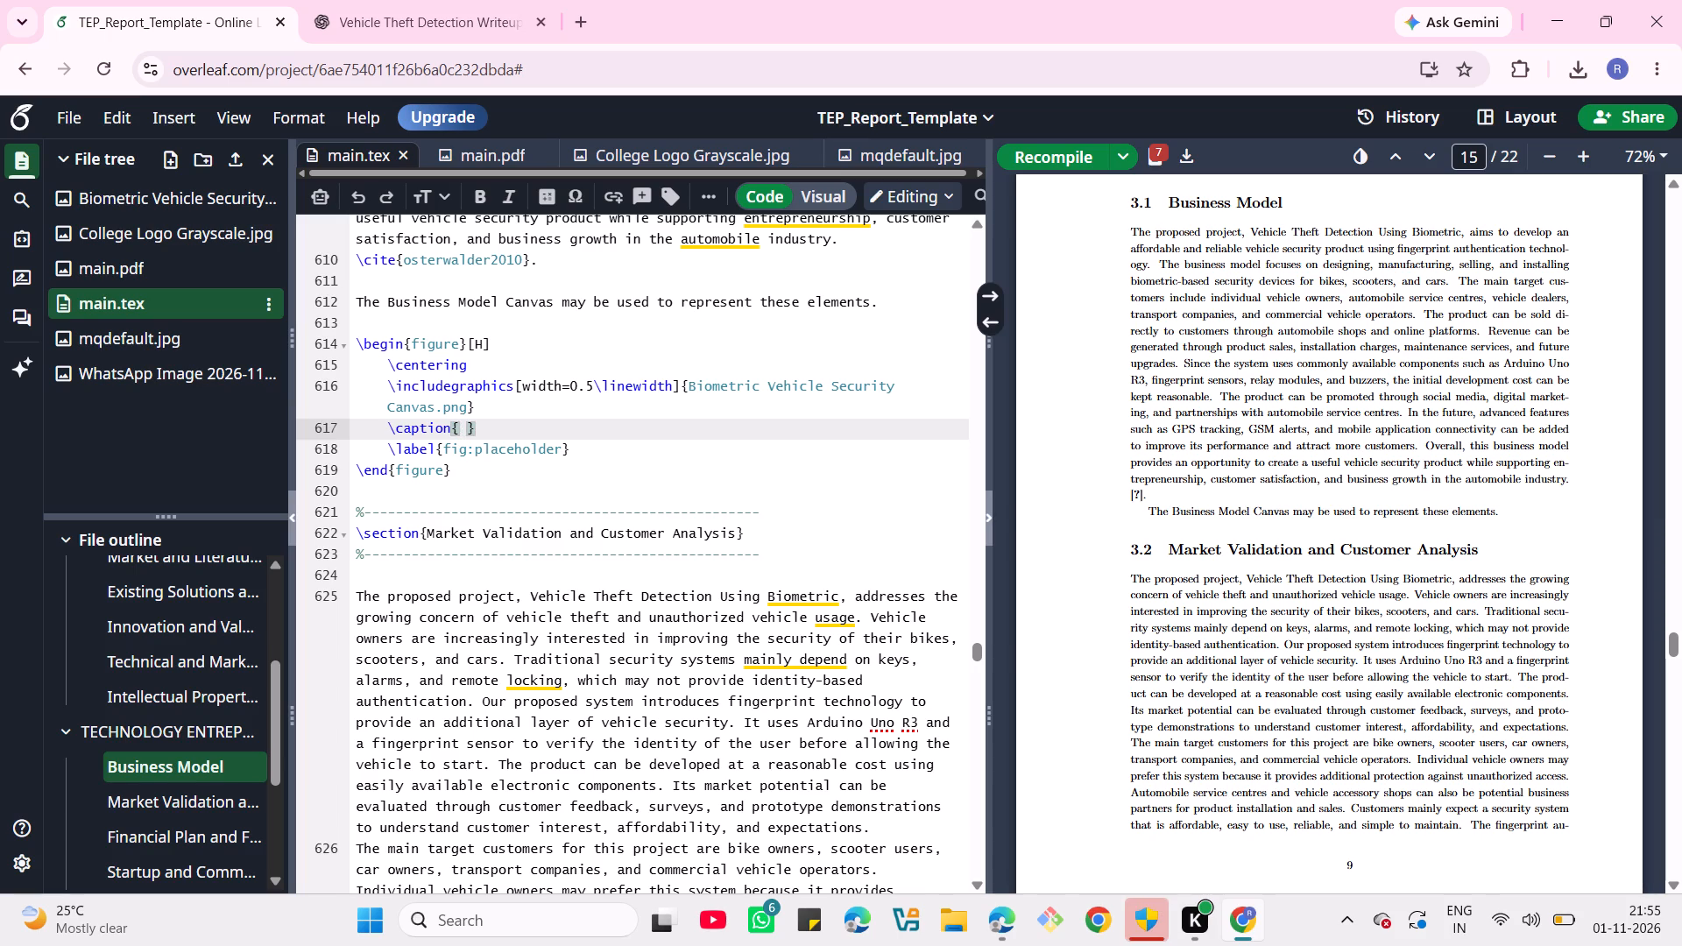
key(b)
key(u)
text(siness)
key(space)
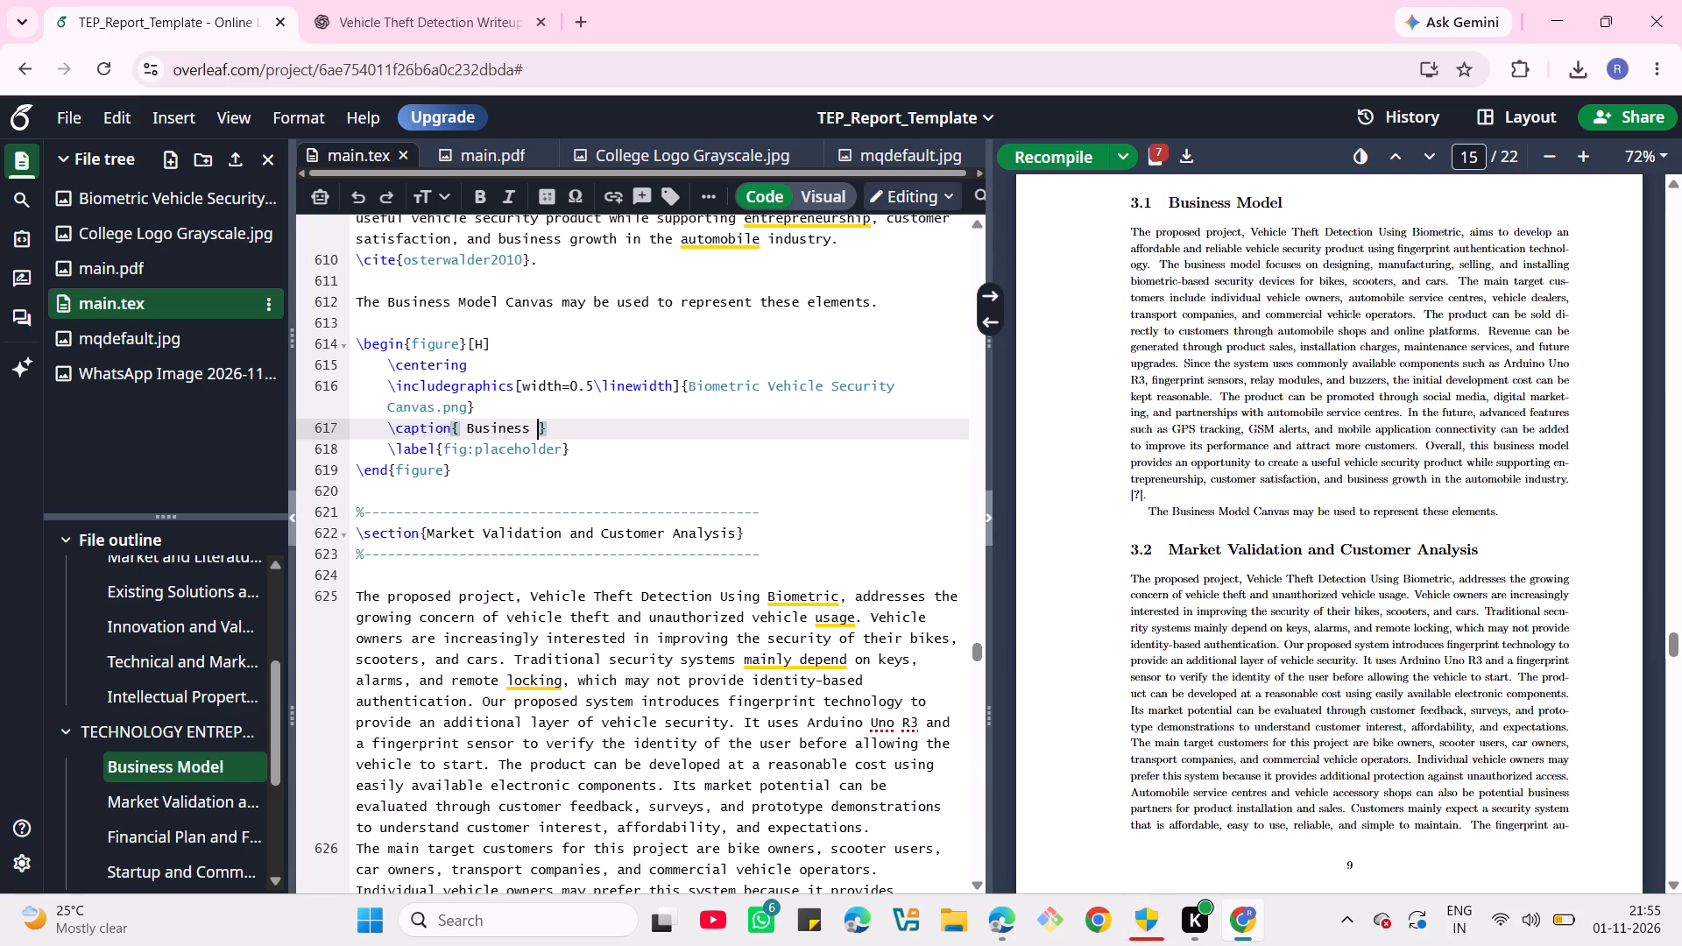
key(m)
text(ode)
text(l)
key(space)
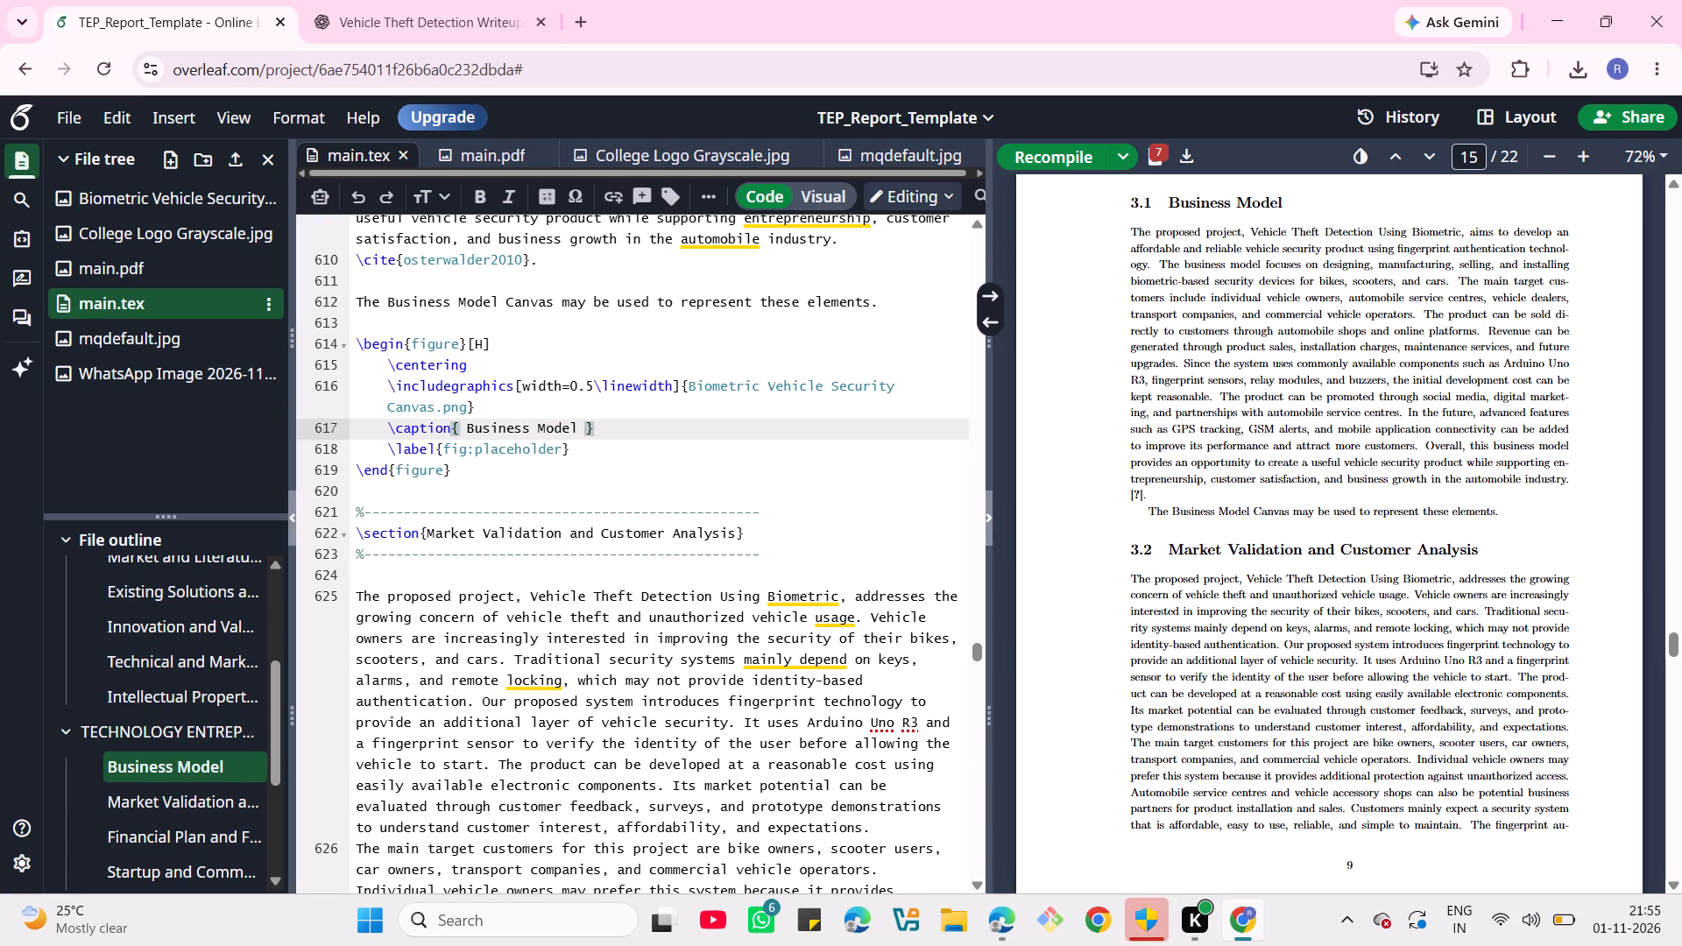
key(c)
key(a)
key(s)
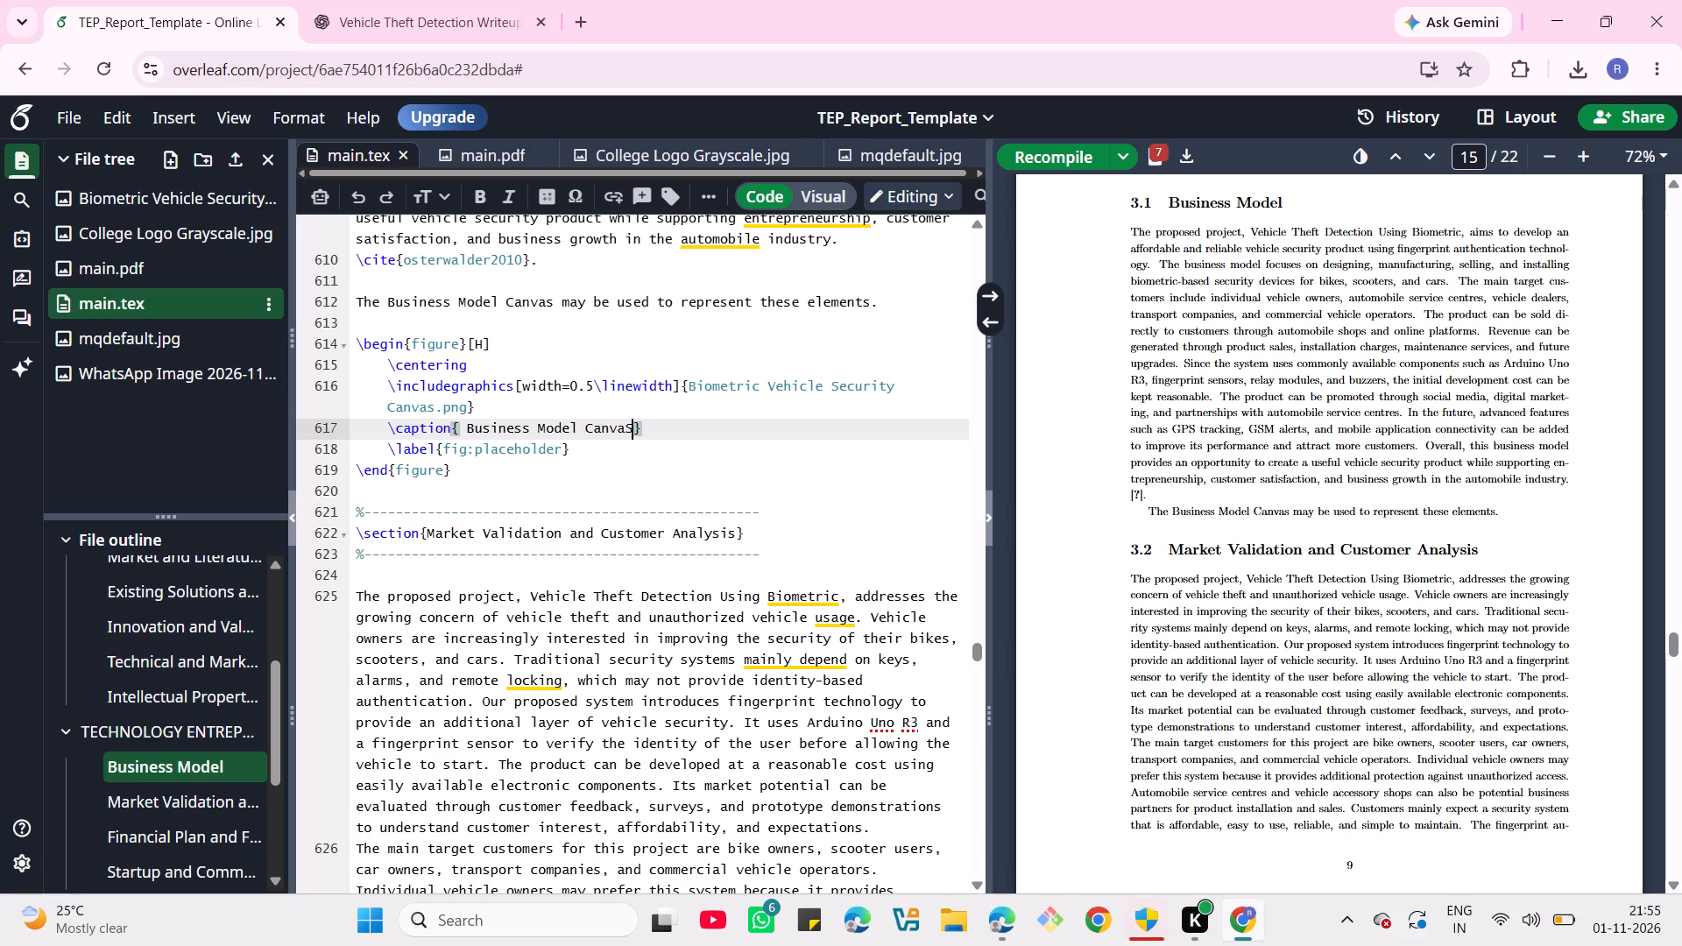
key(BackSpace)
Recompile the report with the captioned canvas figure.
click(1050, 163)
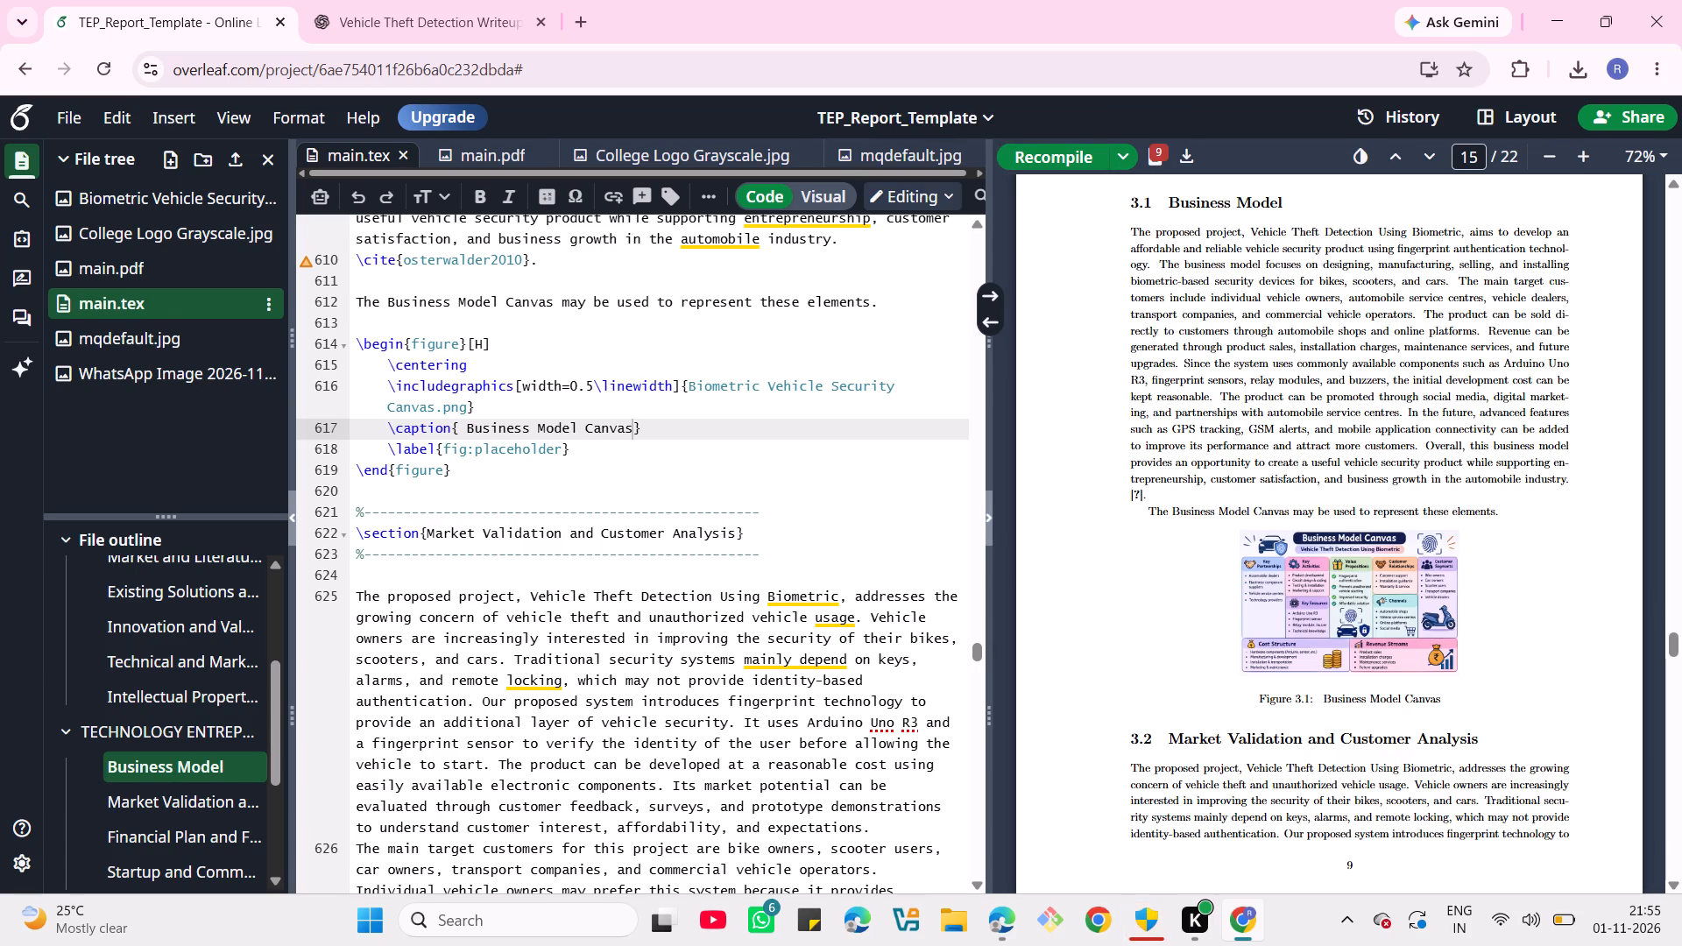
Look through the compiled report from the Chapter 3 canvas figure to the references, and back up through the earlier chapters.
scroll(1264, 413, down, 5)
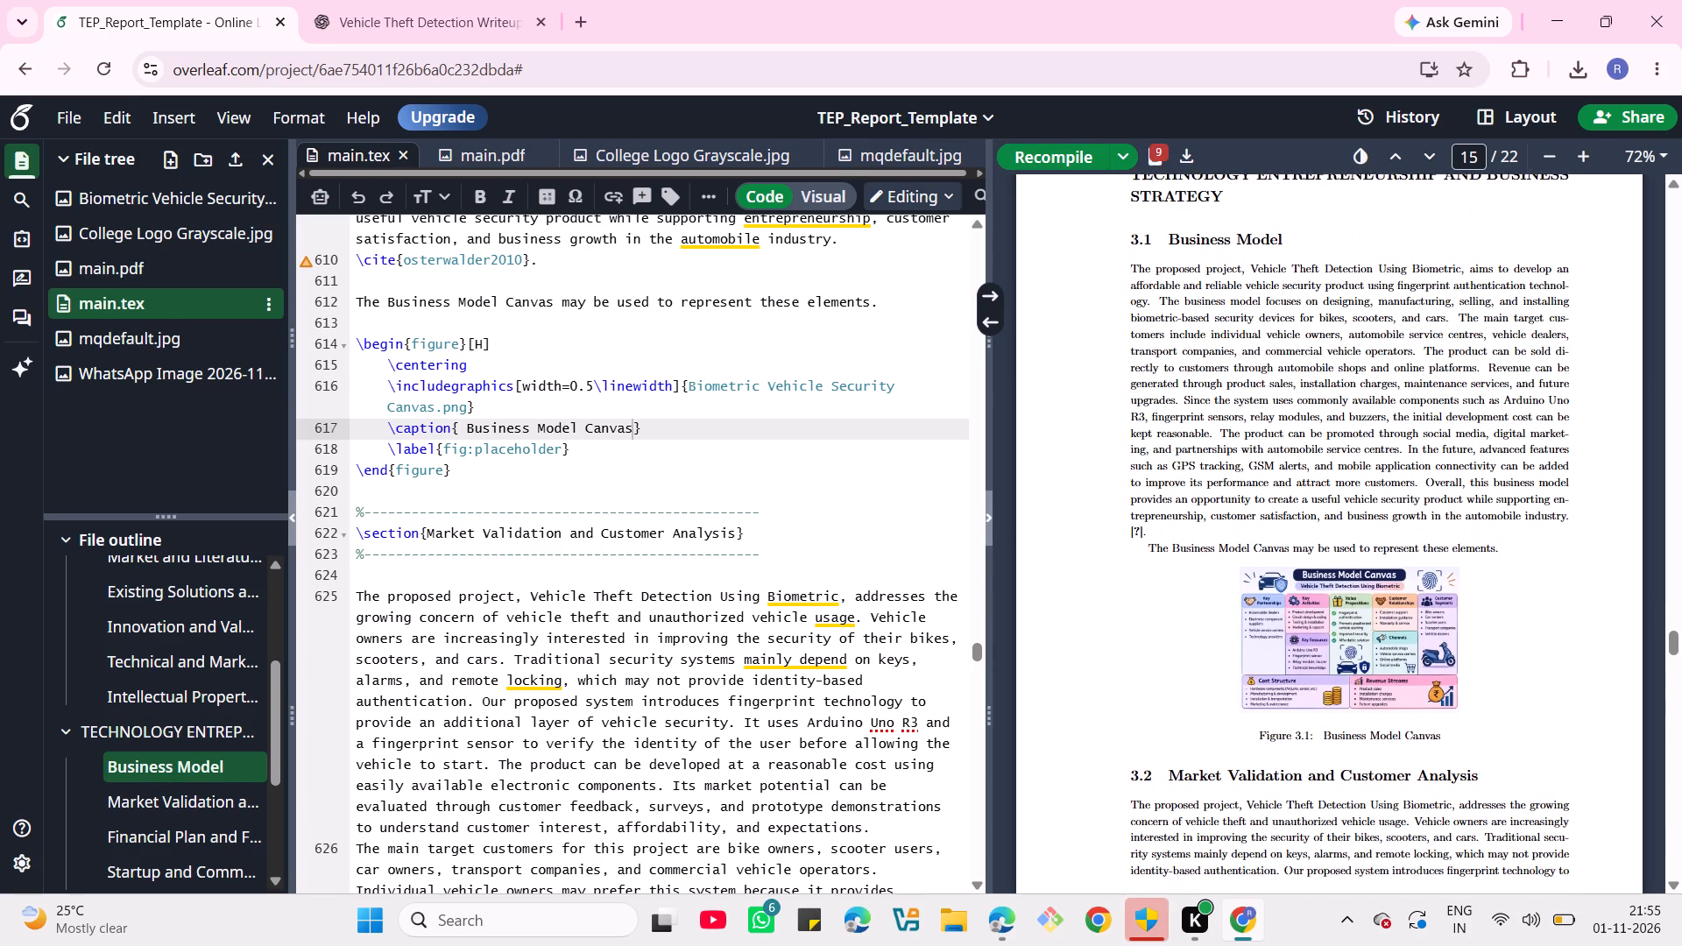
scroll(1264, 413, down, 6)
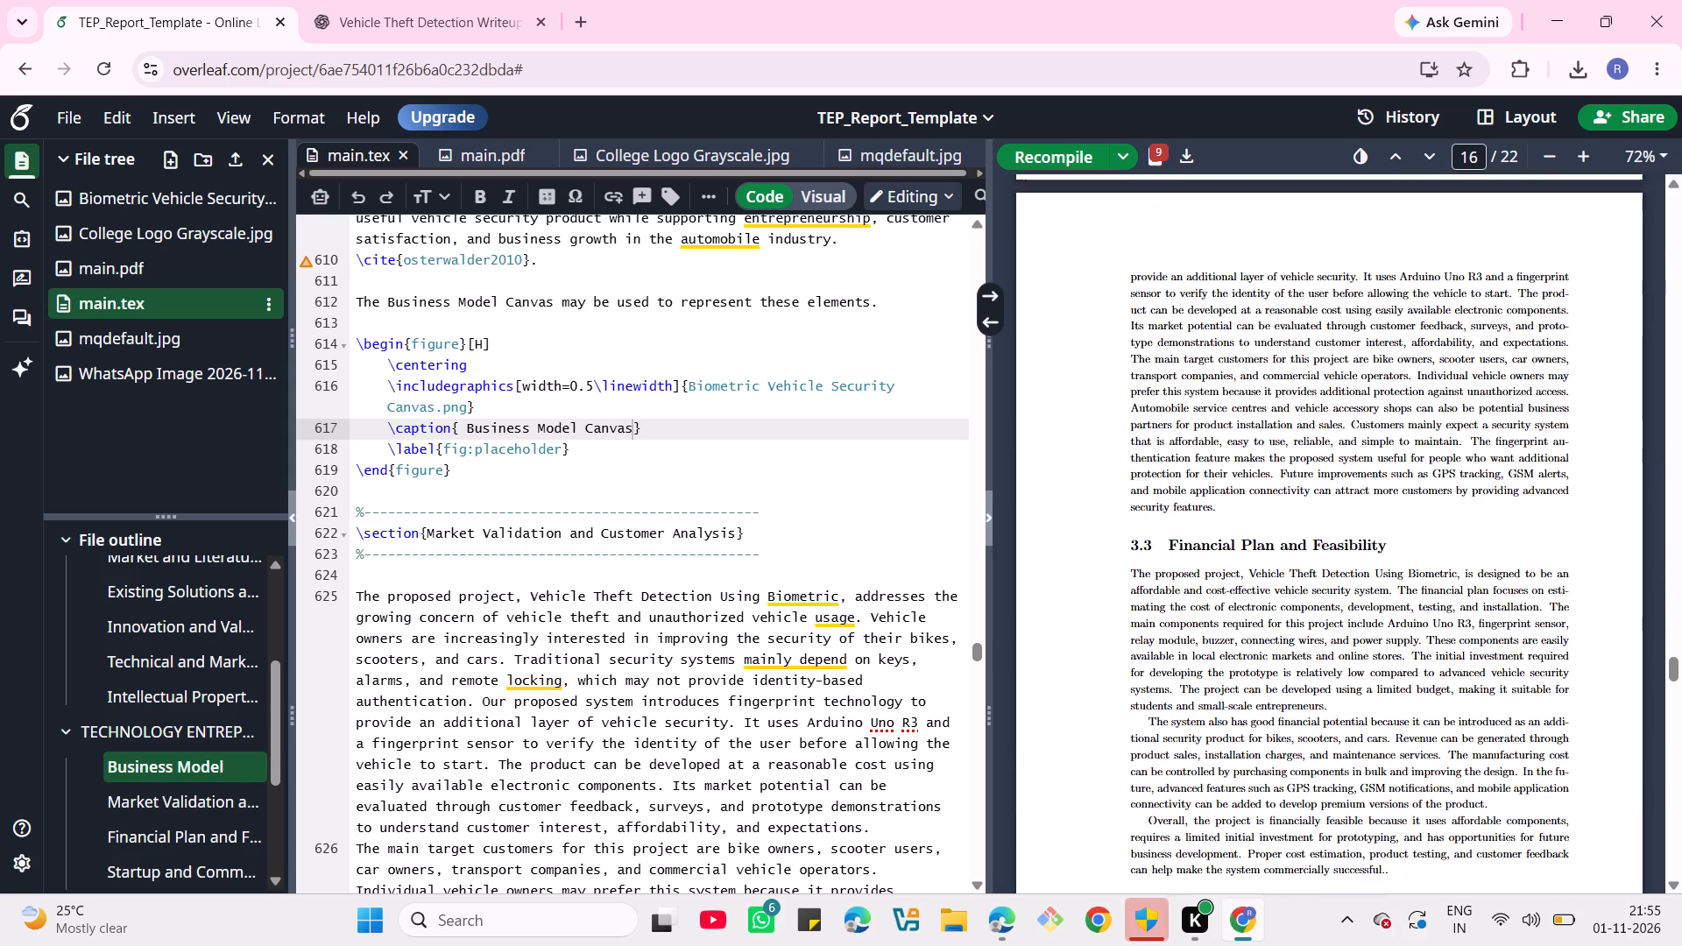
scroll(1264, 413, down, 6)
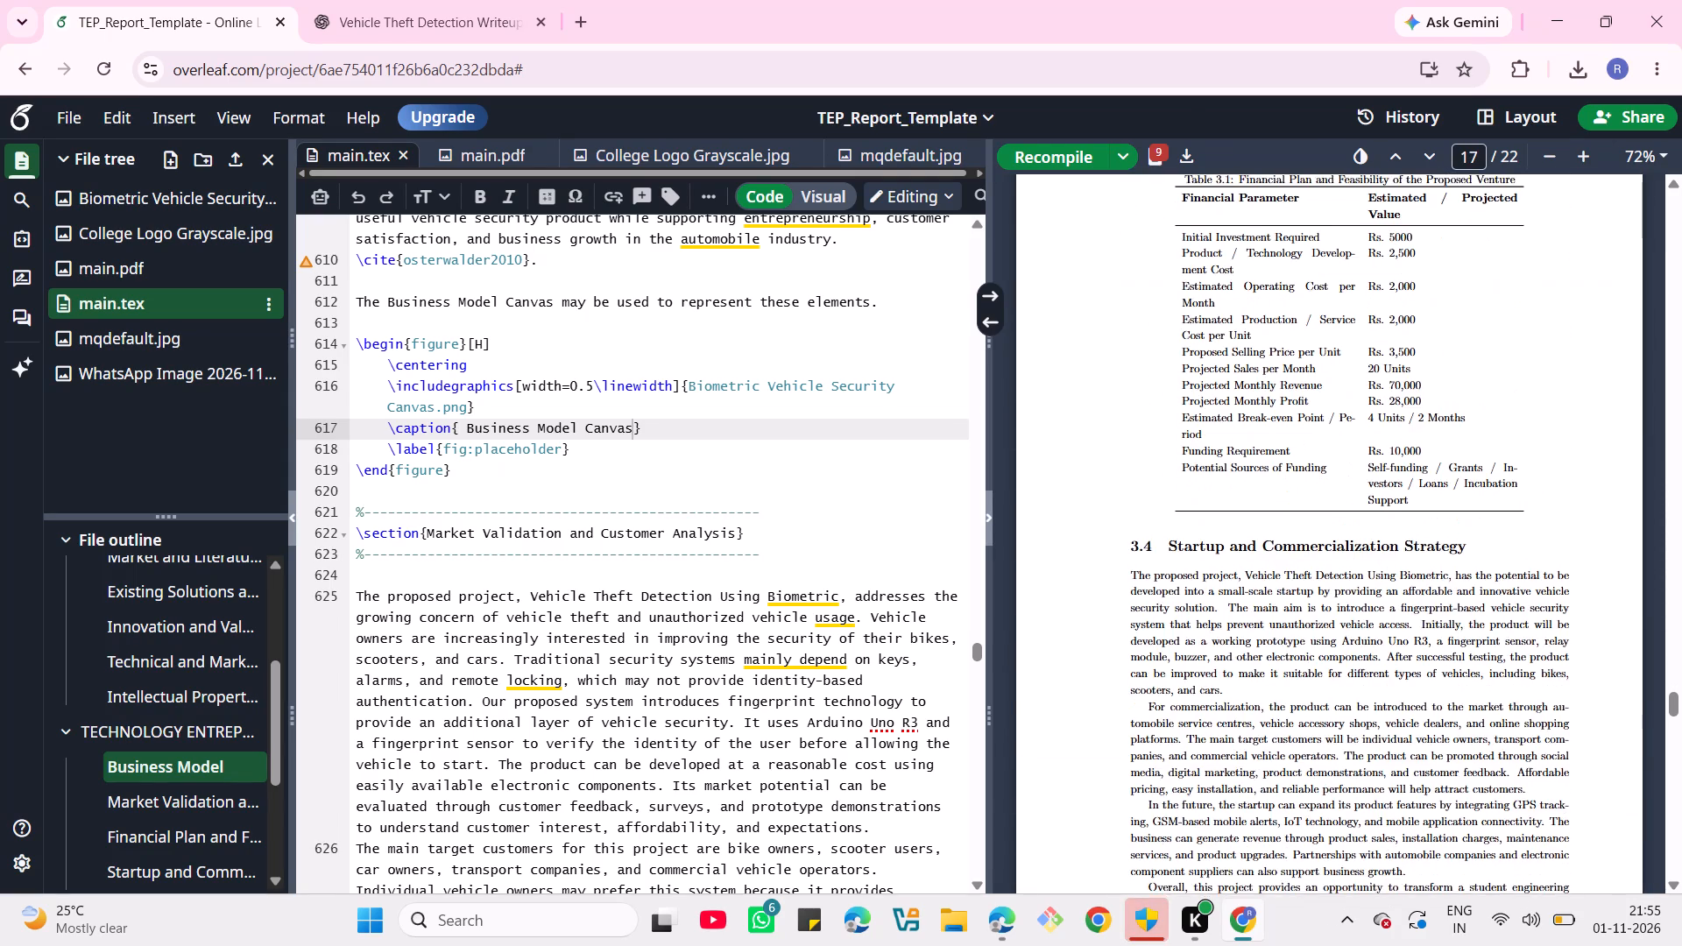
scroll(1264, 413, down, 6)
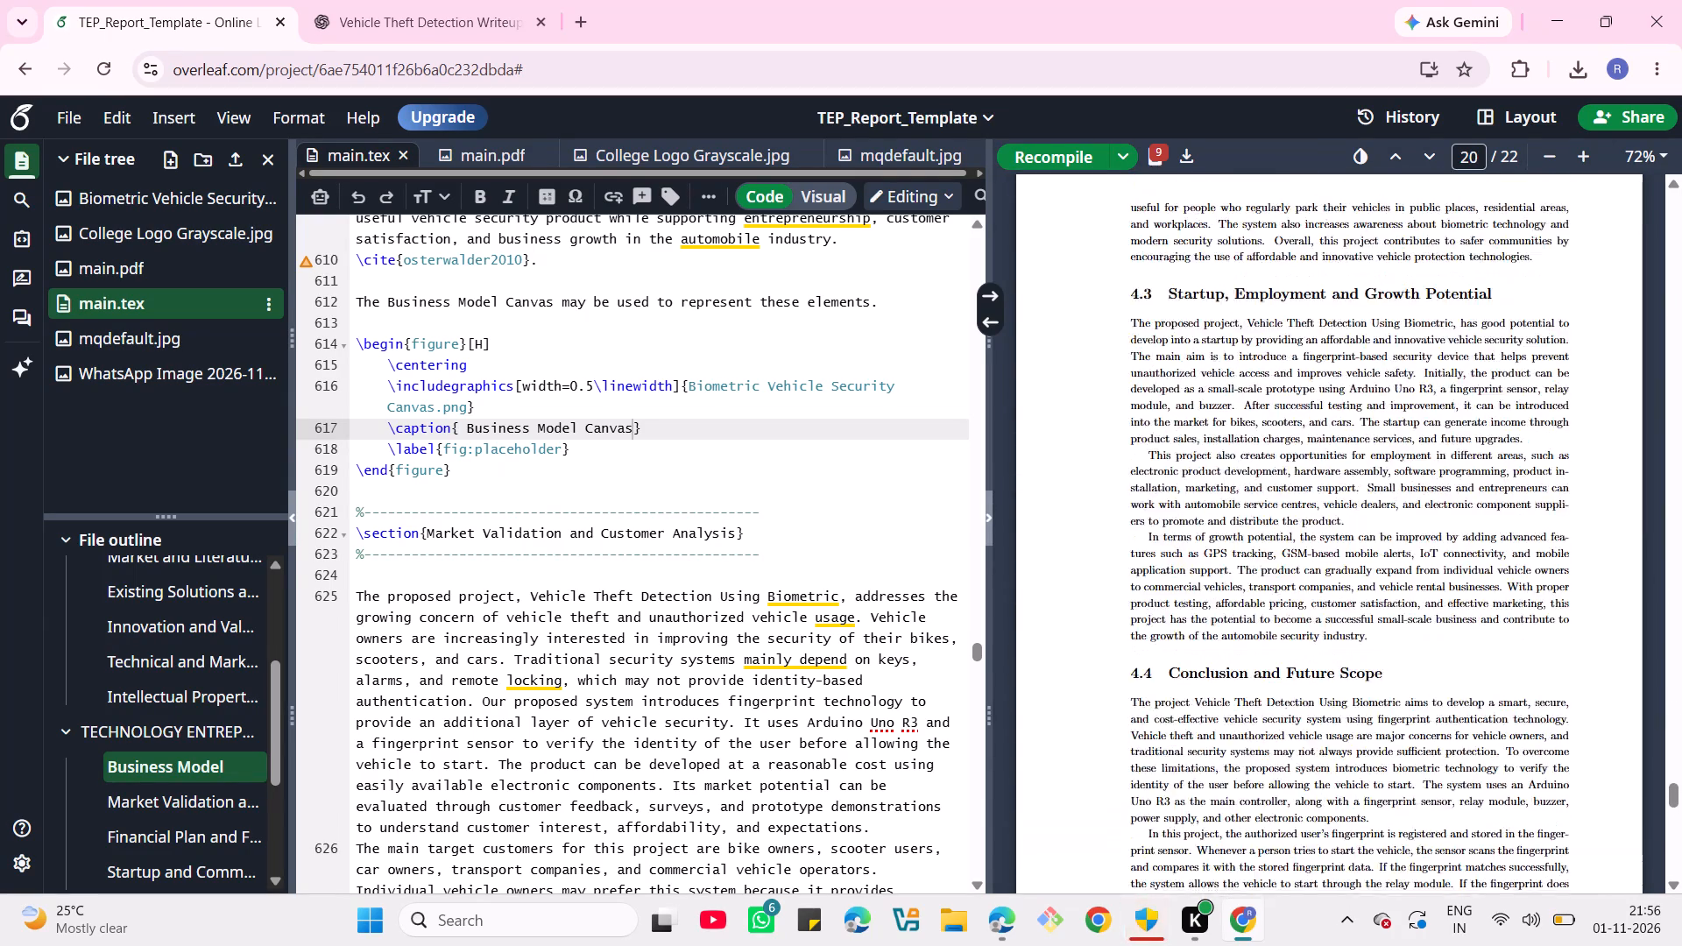
scroll(1264, 413, down, 3)
scroll(1264, 413, up, 1)
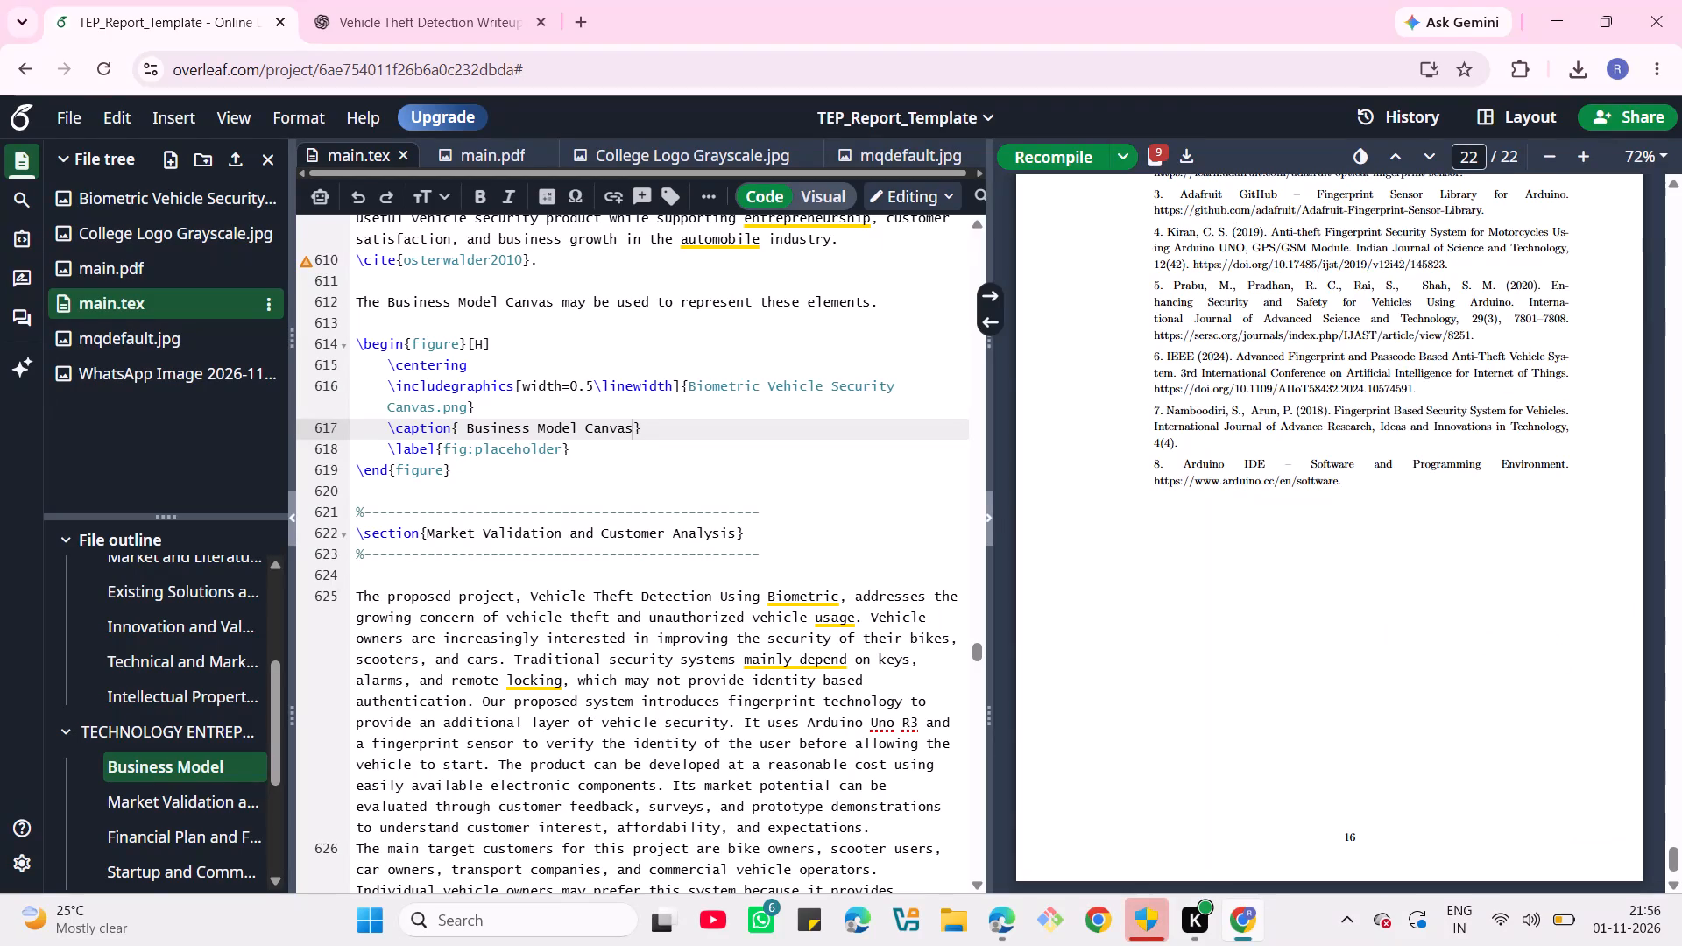
scroll(1264, 413, up, 13)
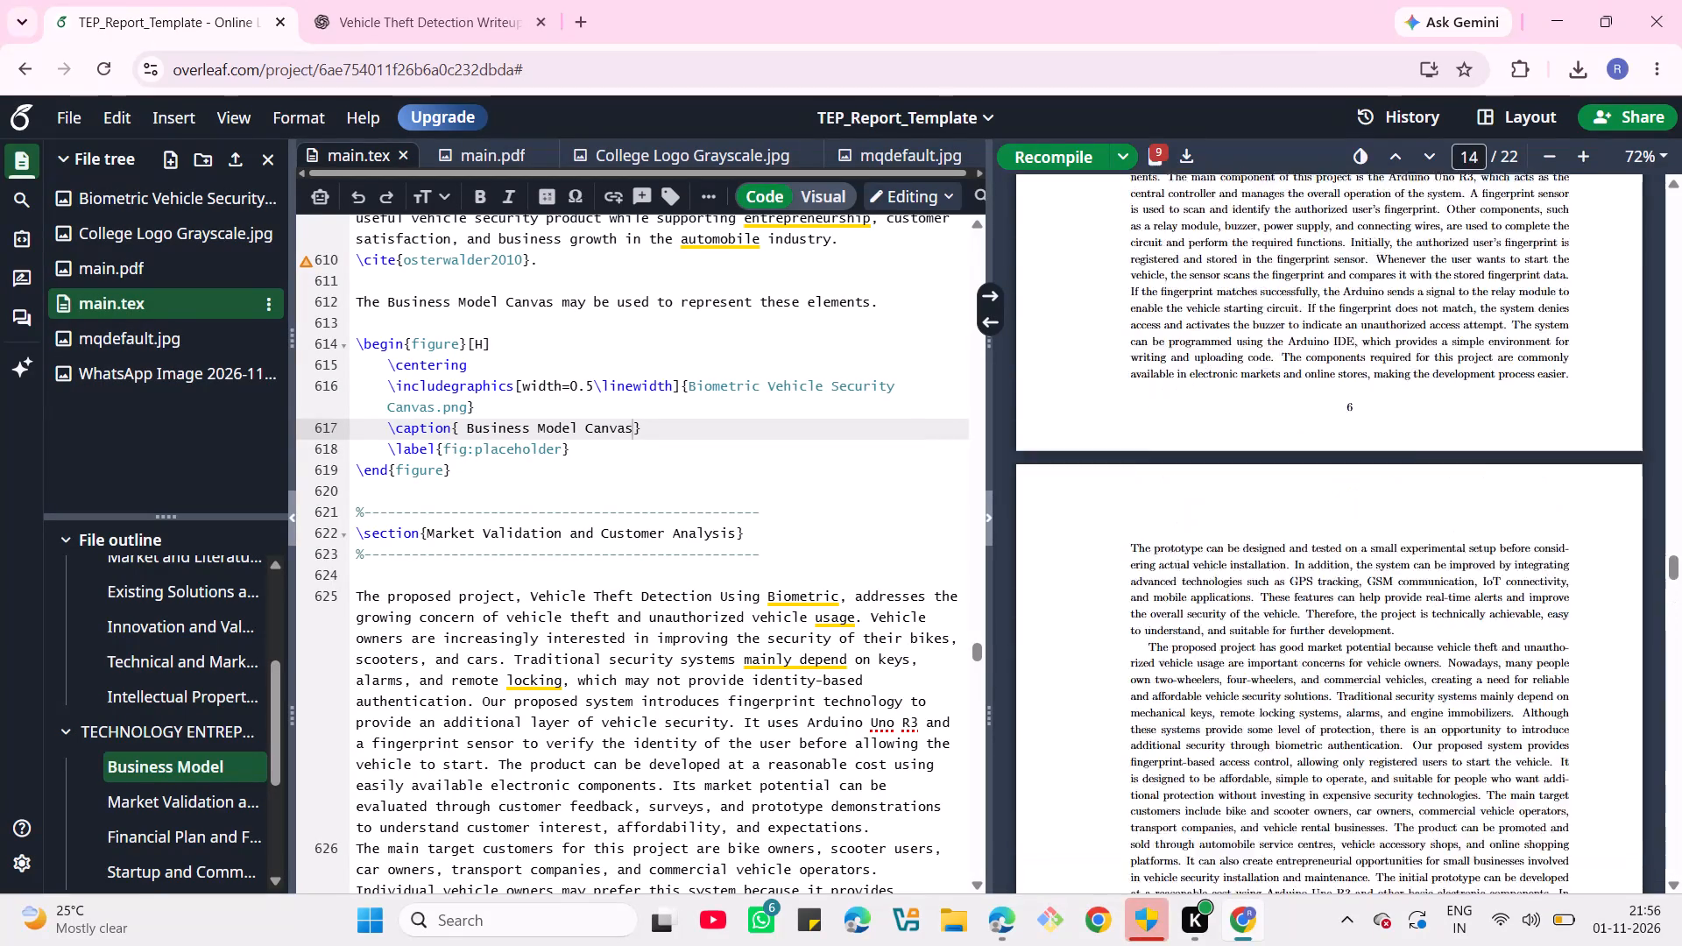
scroll(1264, 413, up, 3)
scroll(1264, 413, down, 1)
scroll(1264, 413, up, 3)
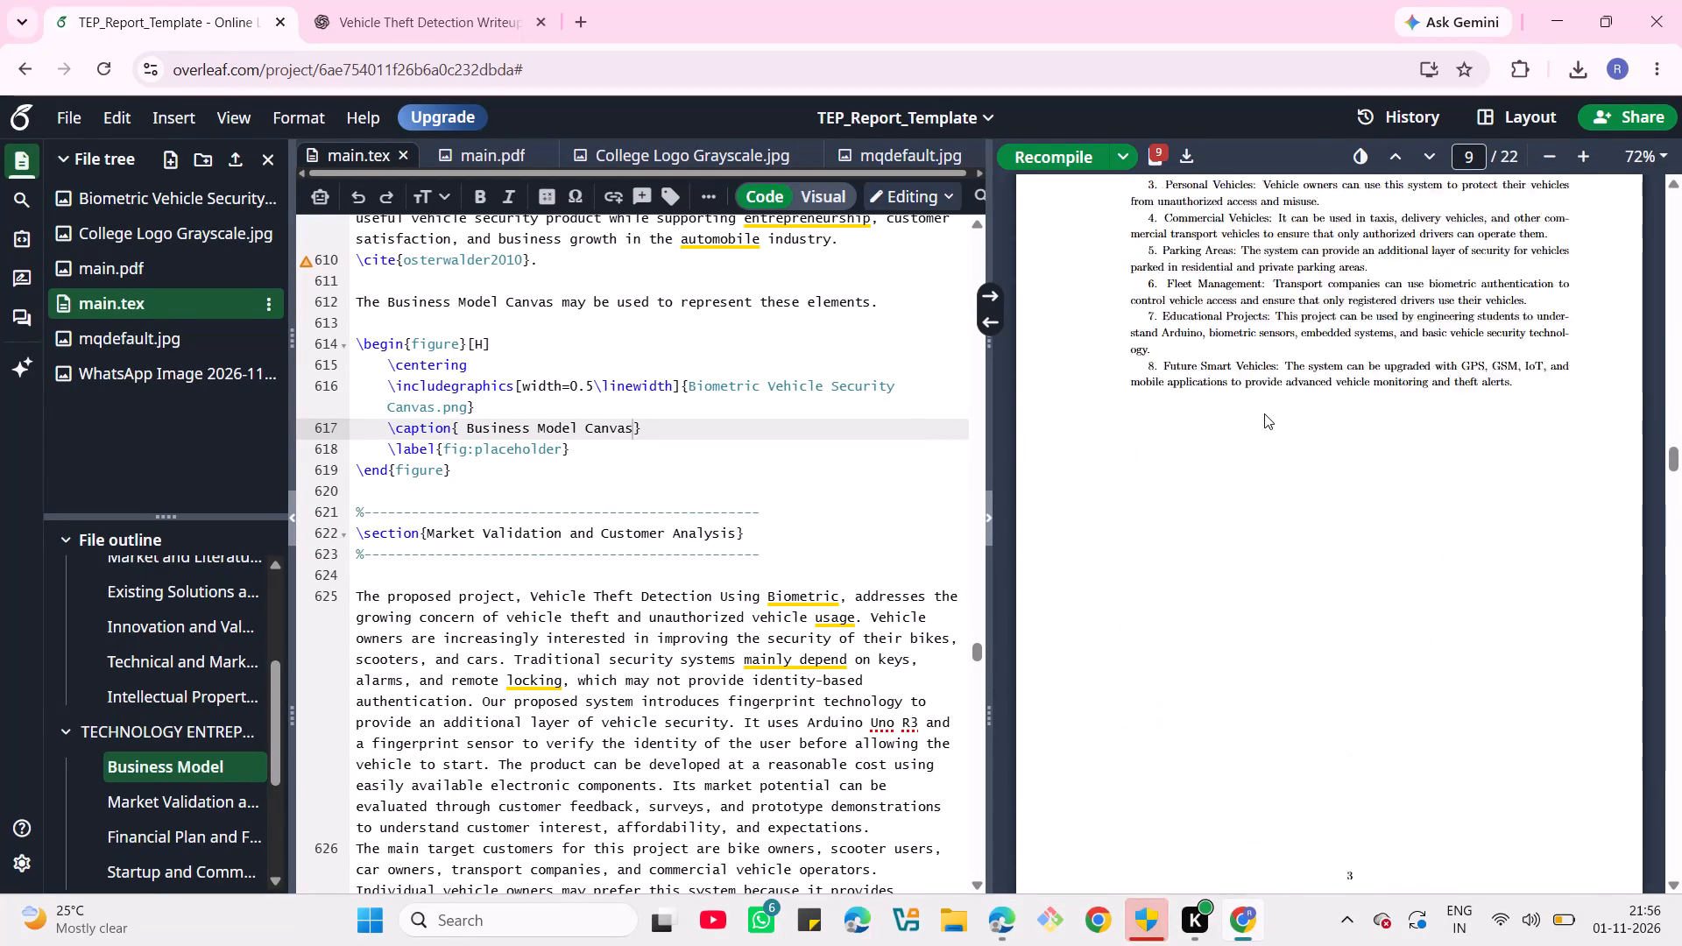
Look back through the compiled report from the end of Chapter 1 to the lists of tables and figures and the contents page.
scroll(1264, 413, up, 5)
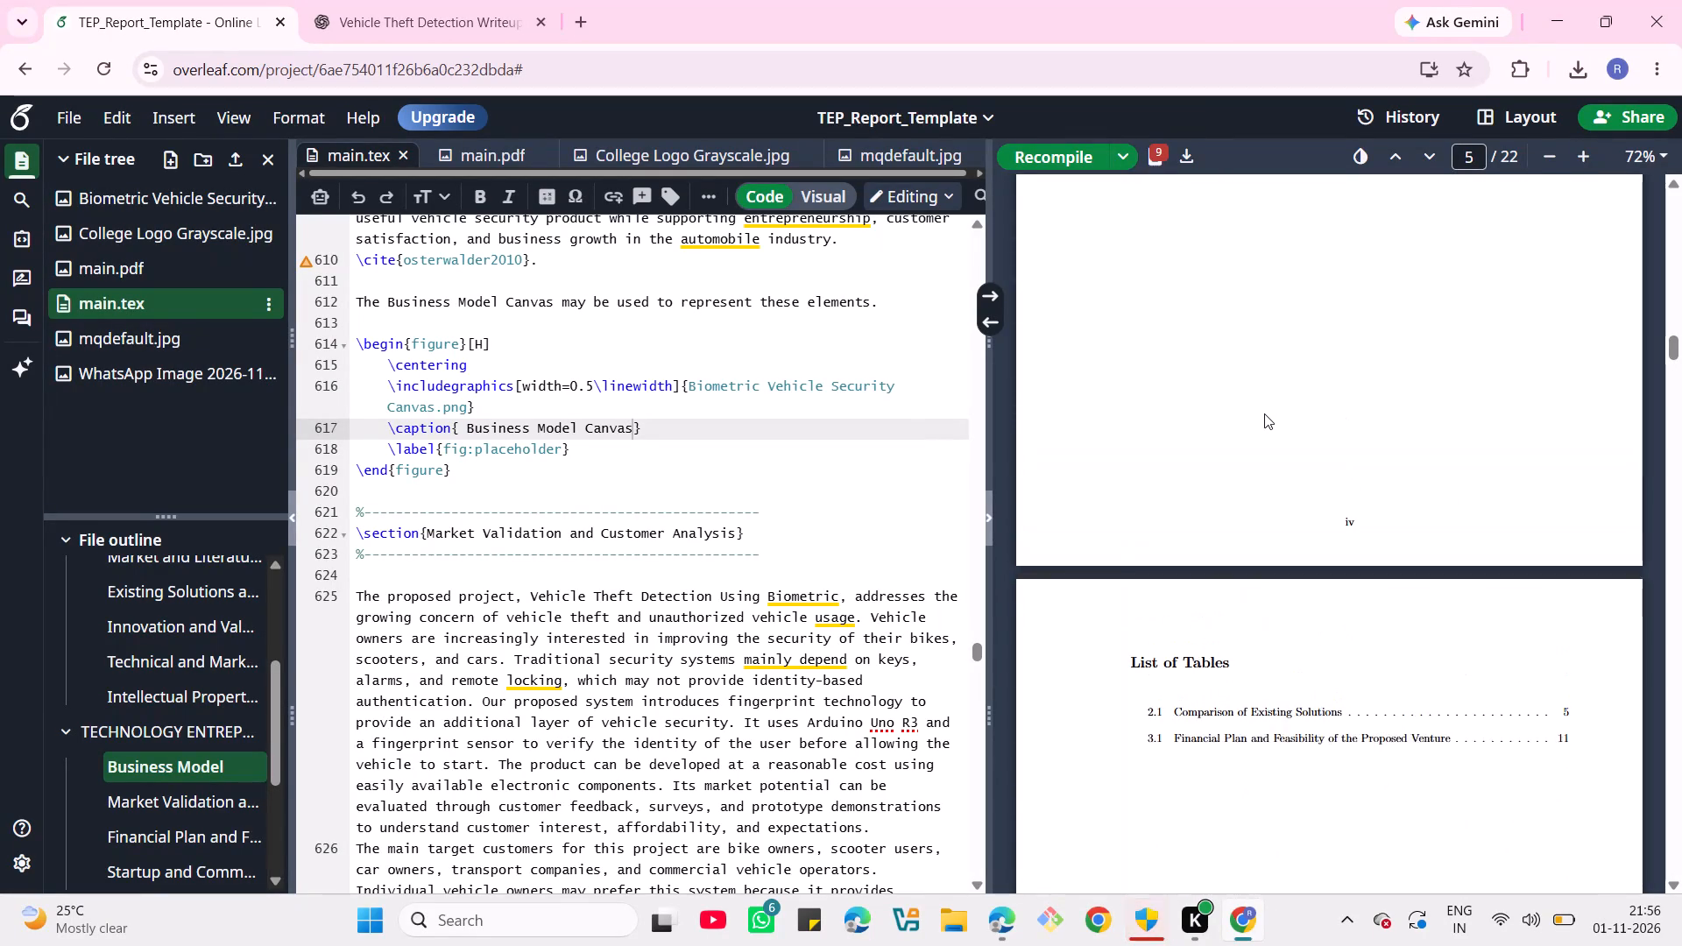
scroll(1264, 413, up, 9)
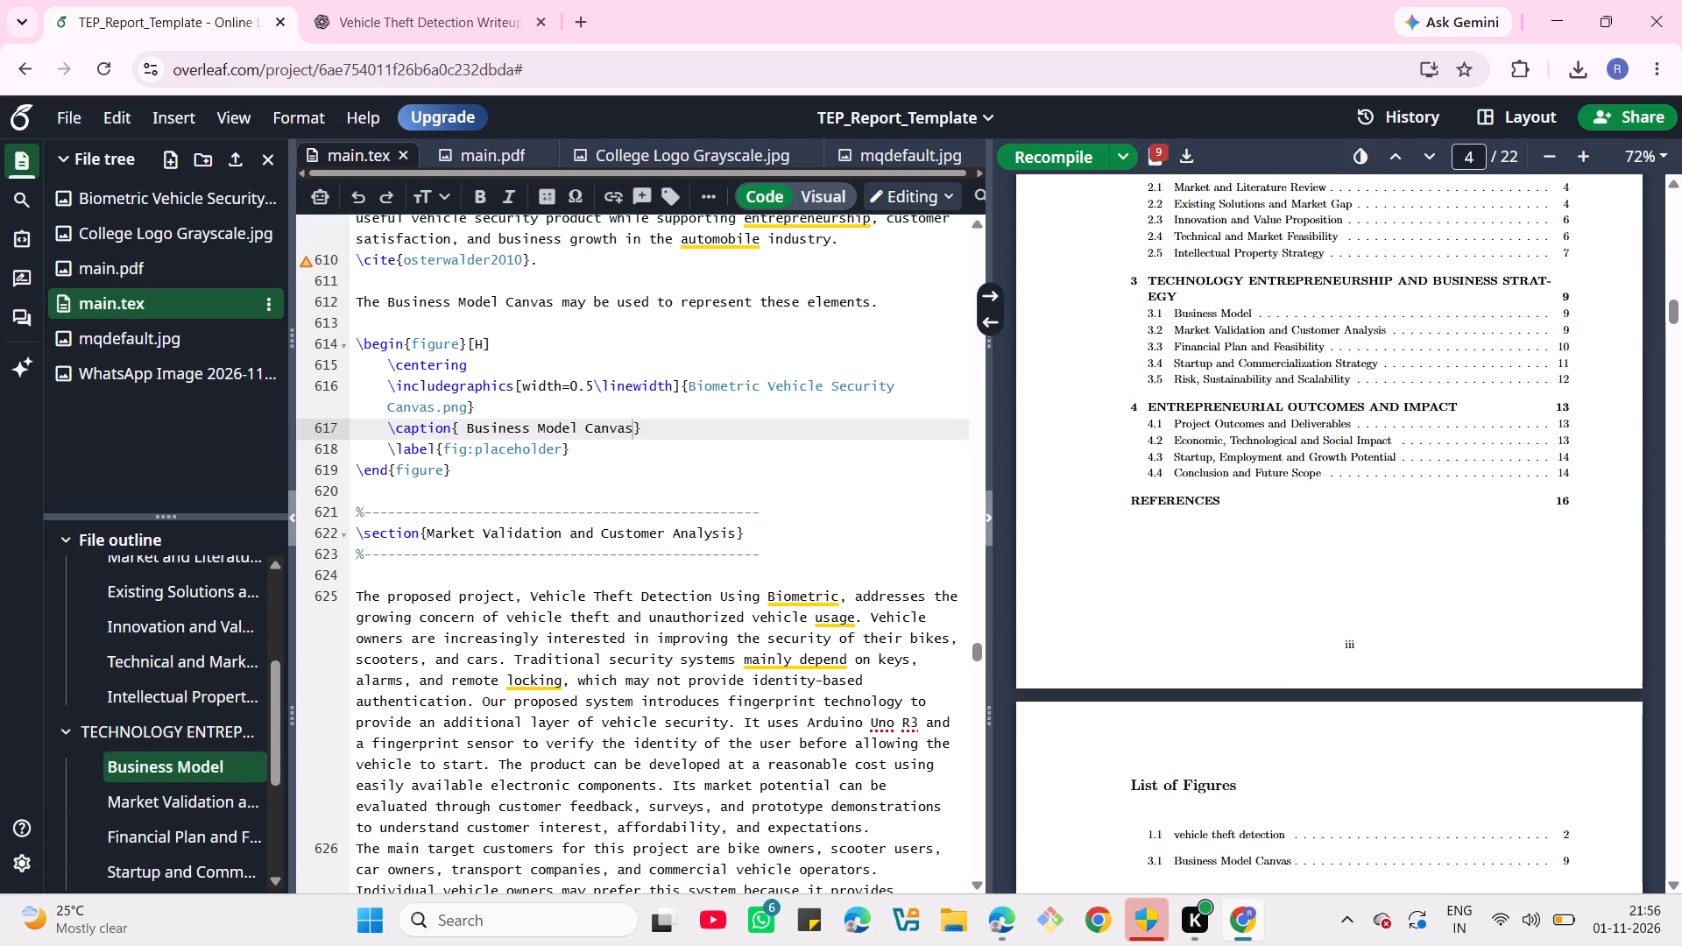
scroll(1264, 413, up, 6)
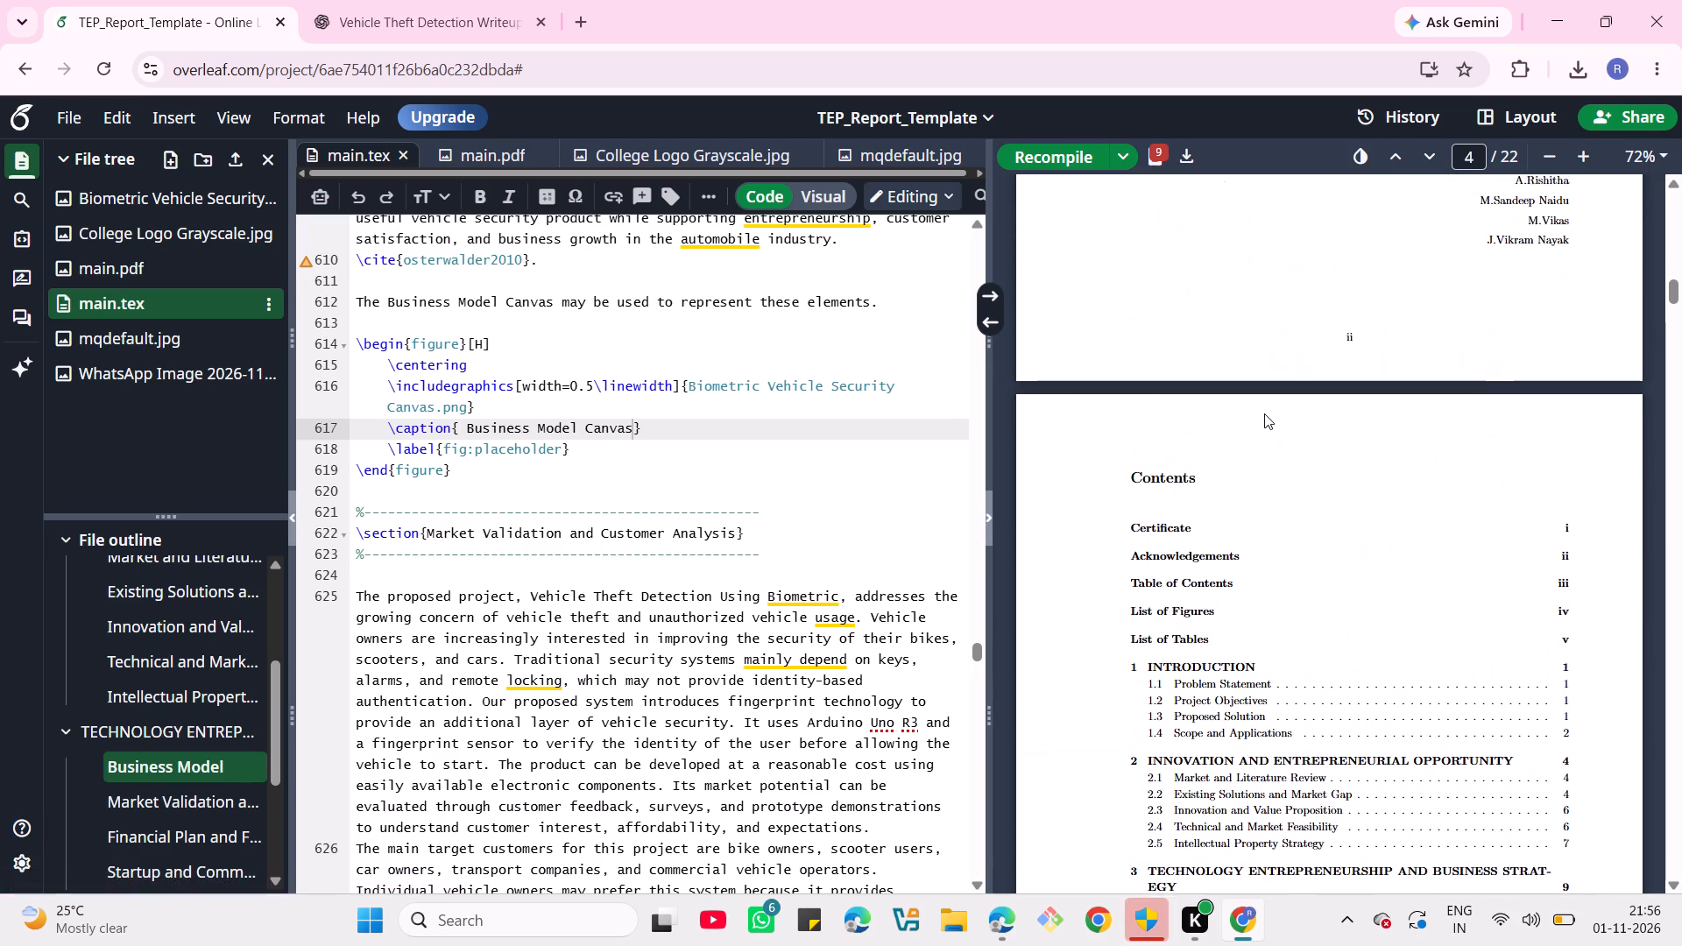
Check the acknowledgements, certificate and title page of the compiled report, working back to the first page.
scroll(1264, 413, up, 3)
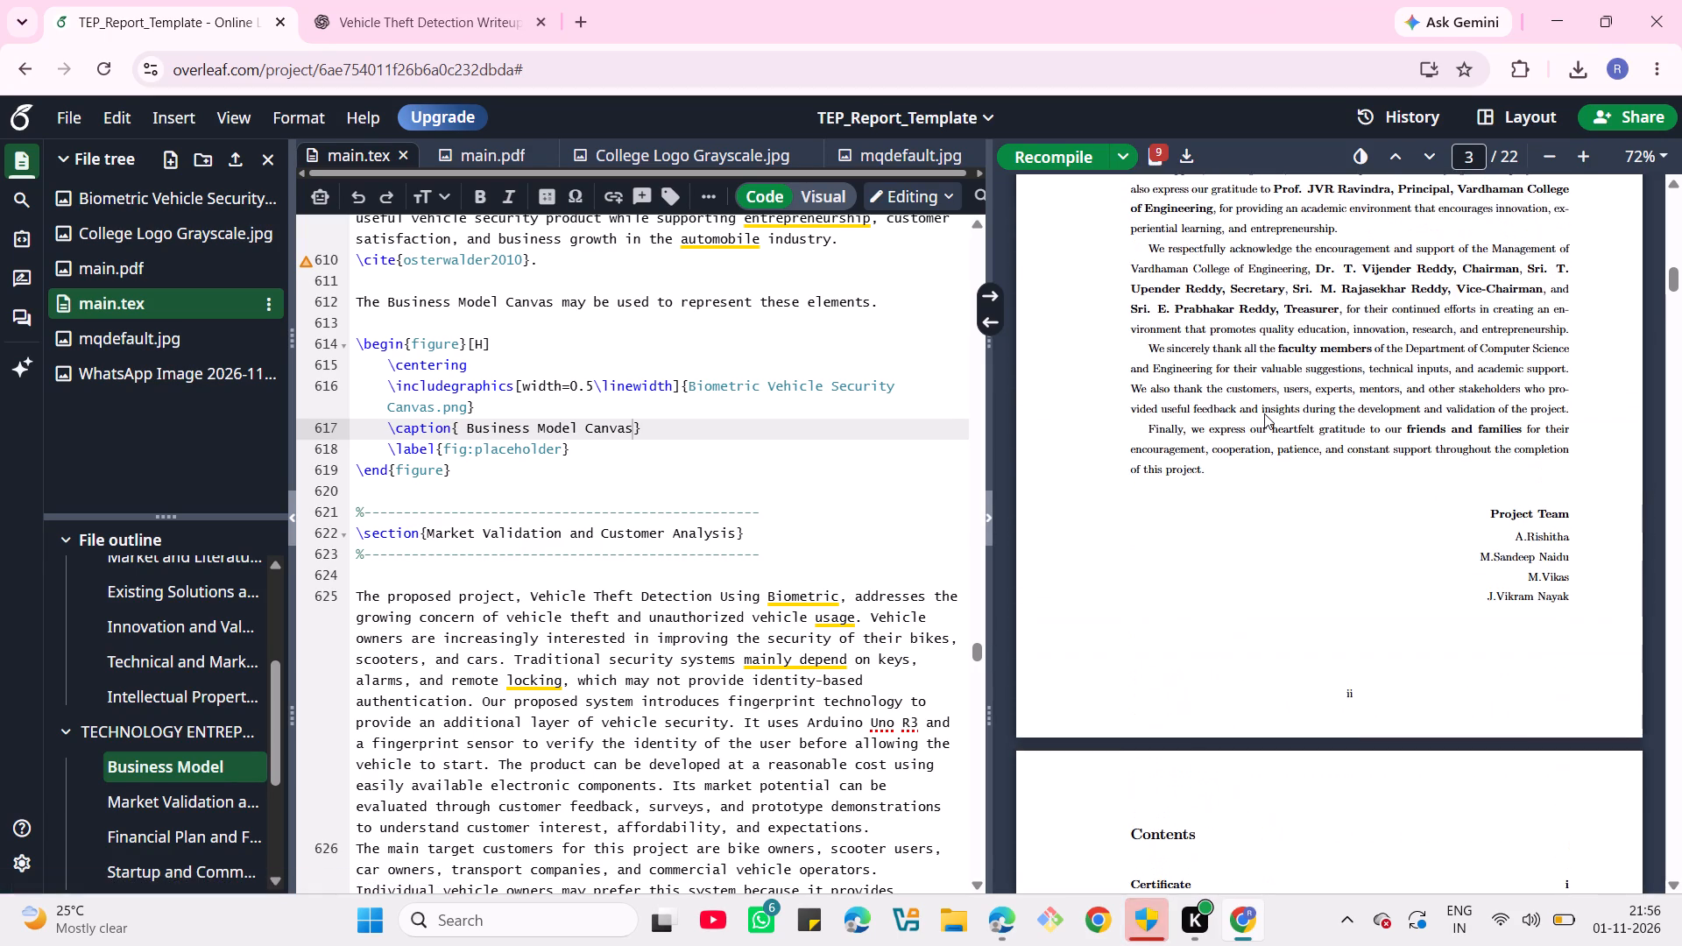
scroll(1264, 413, up, 1)
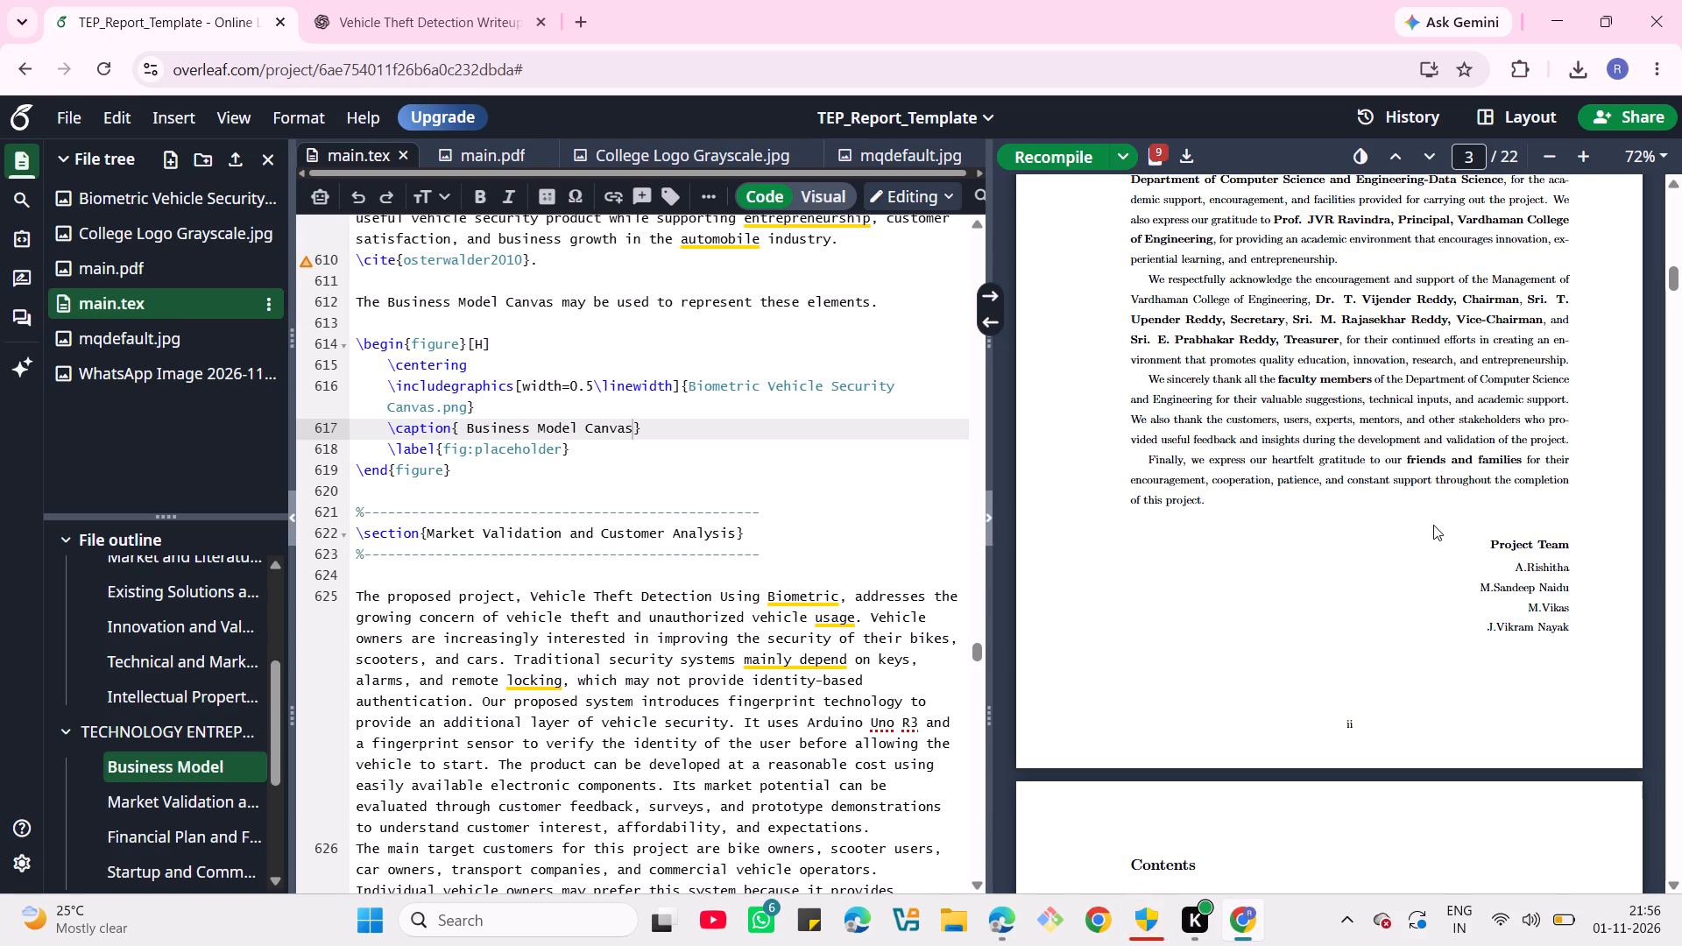
scroll(1414, 488, up, 1)
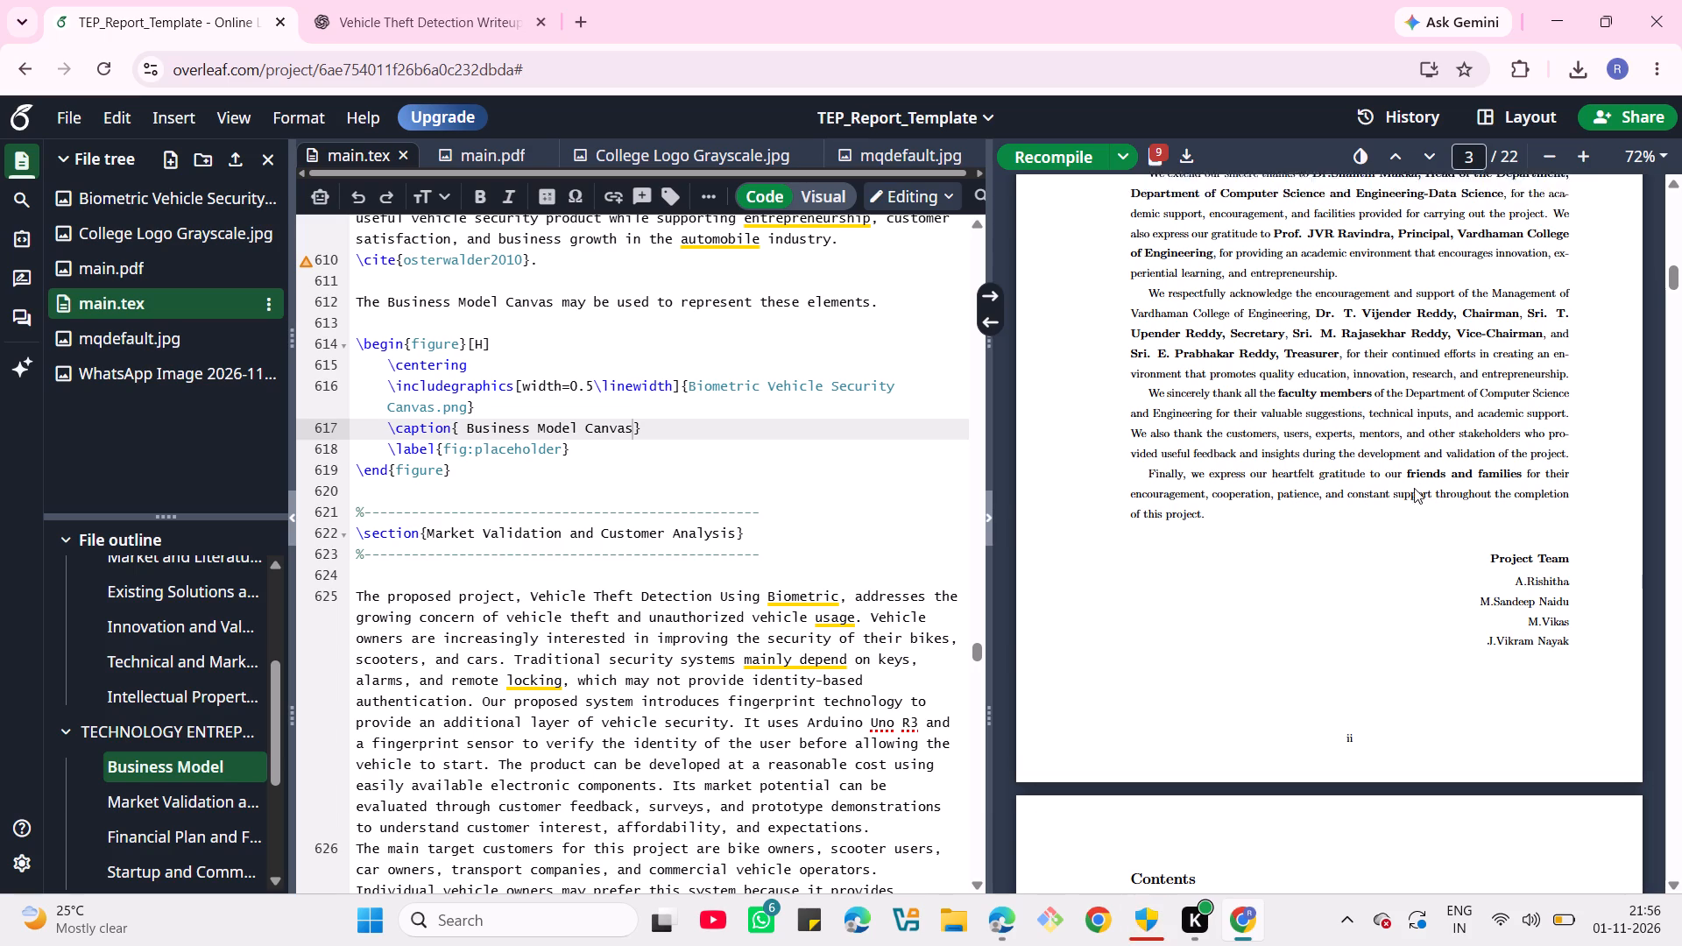
scroll(1414, 488, up, 4)
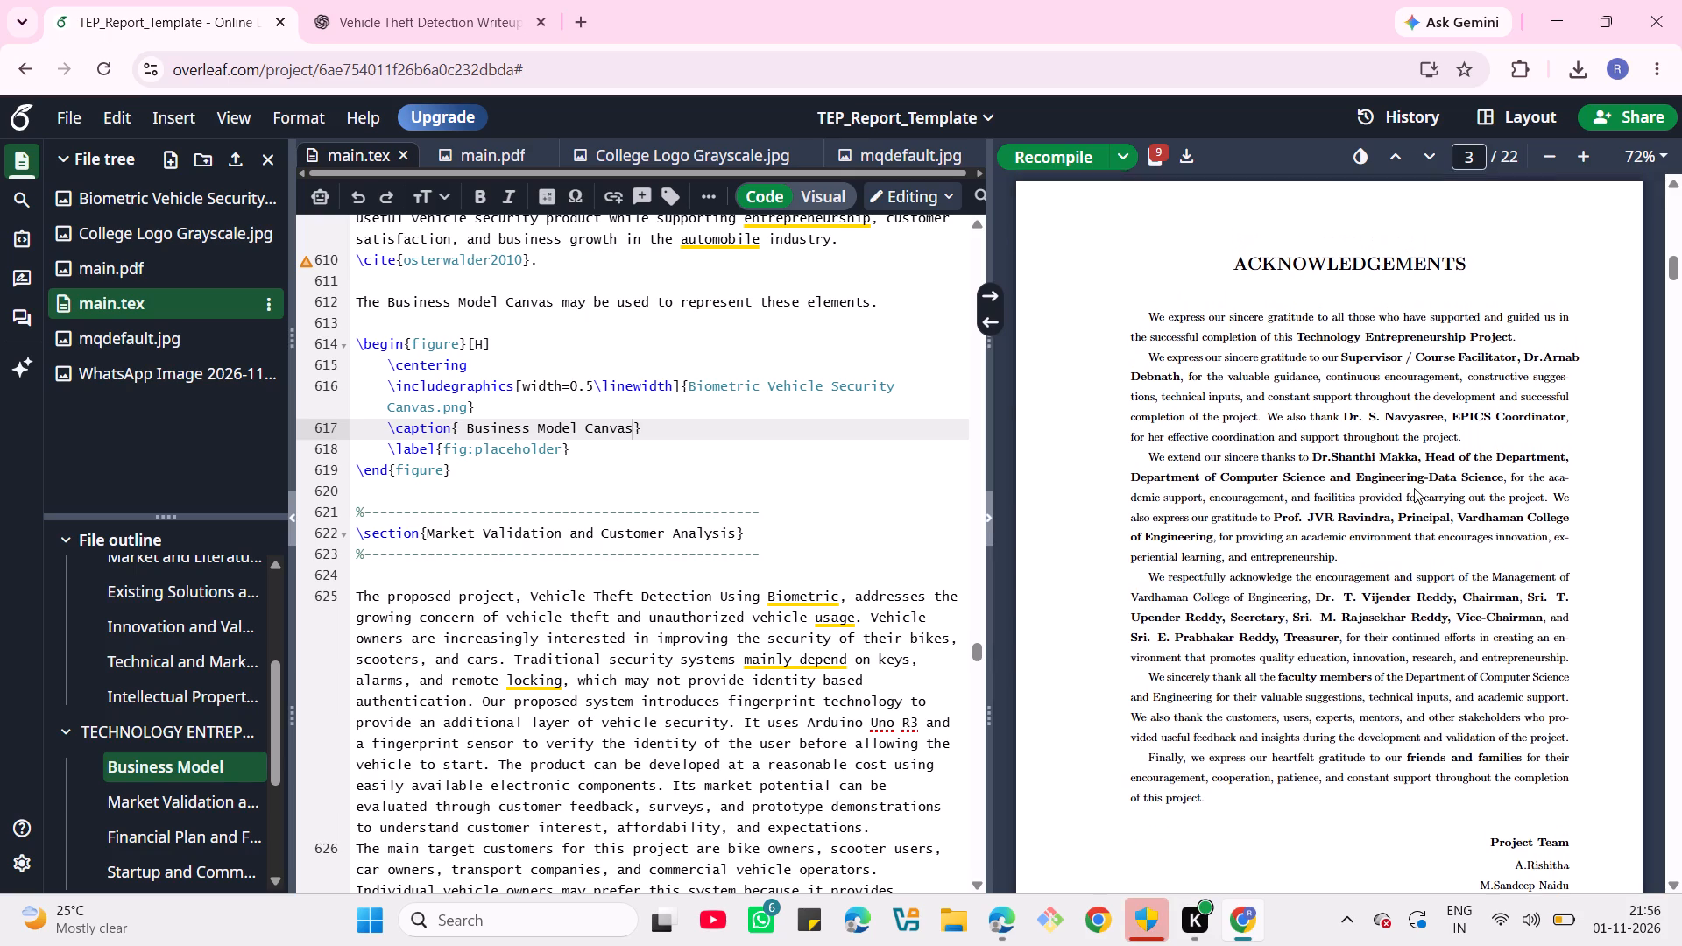
scroll(1414, 488, up, 4)
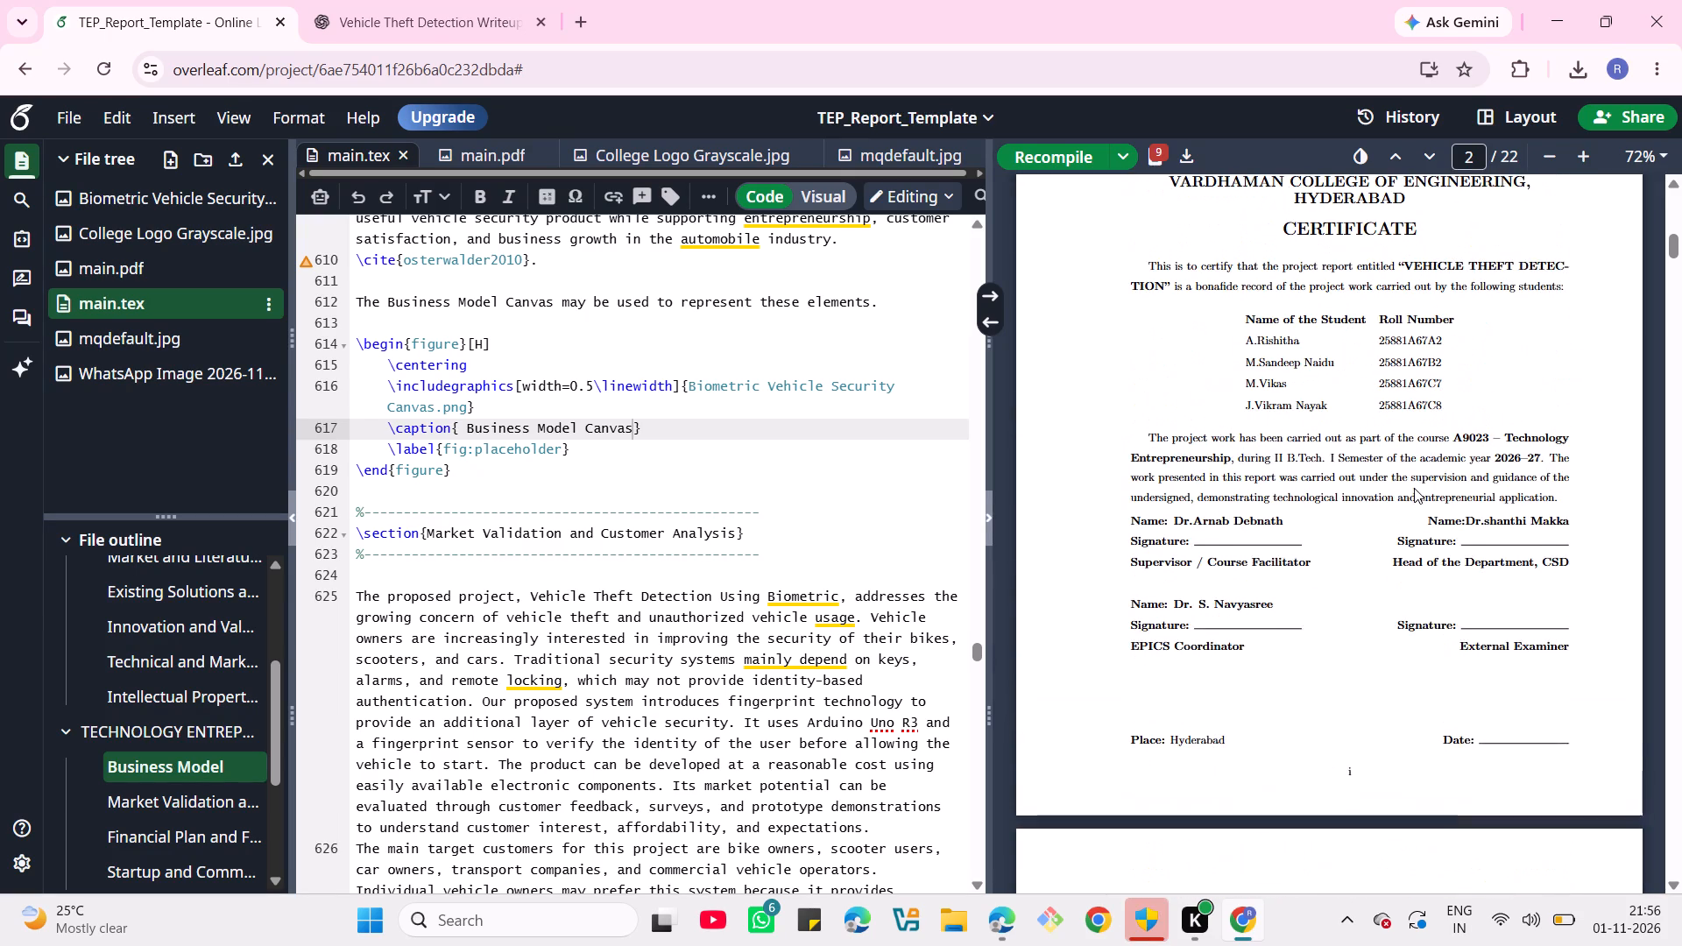
scroll(1414, 488, up, 4)
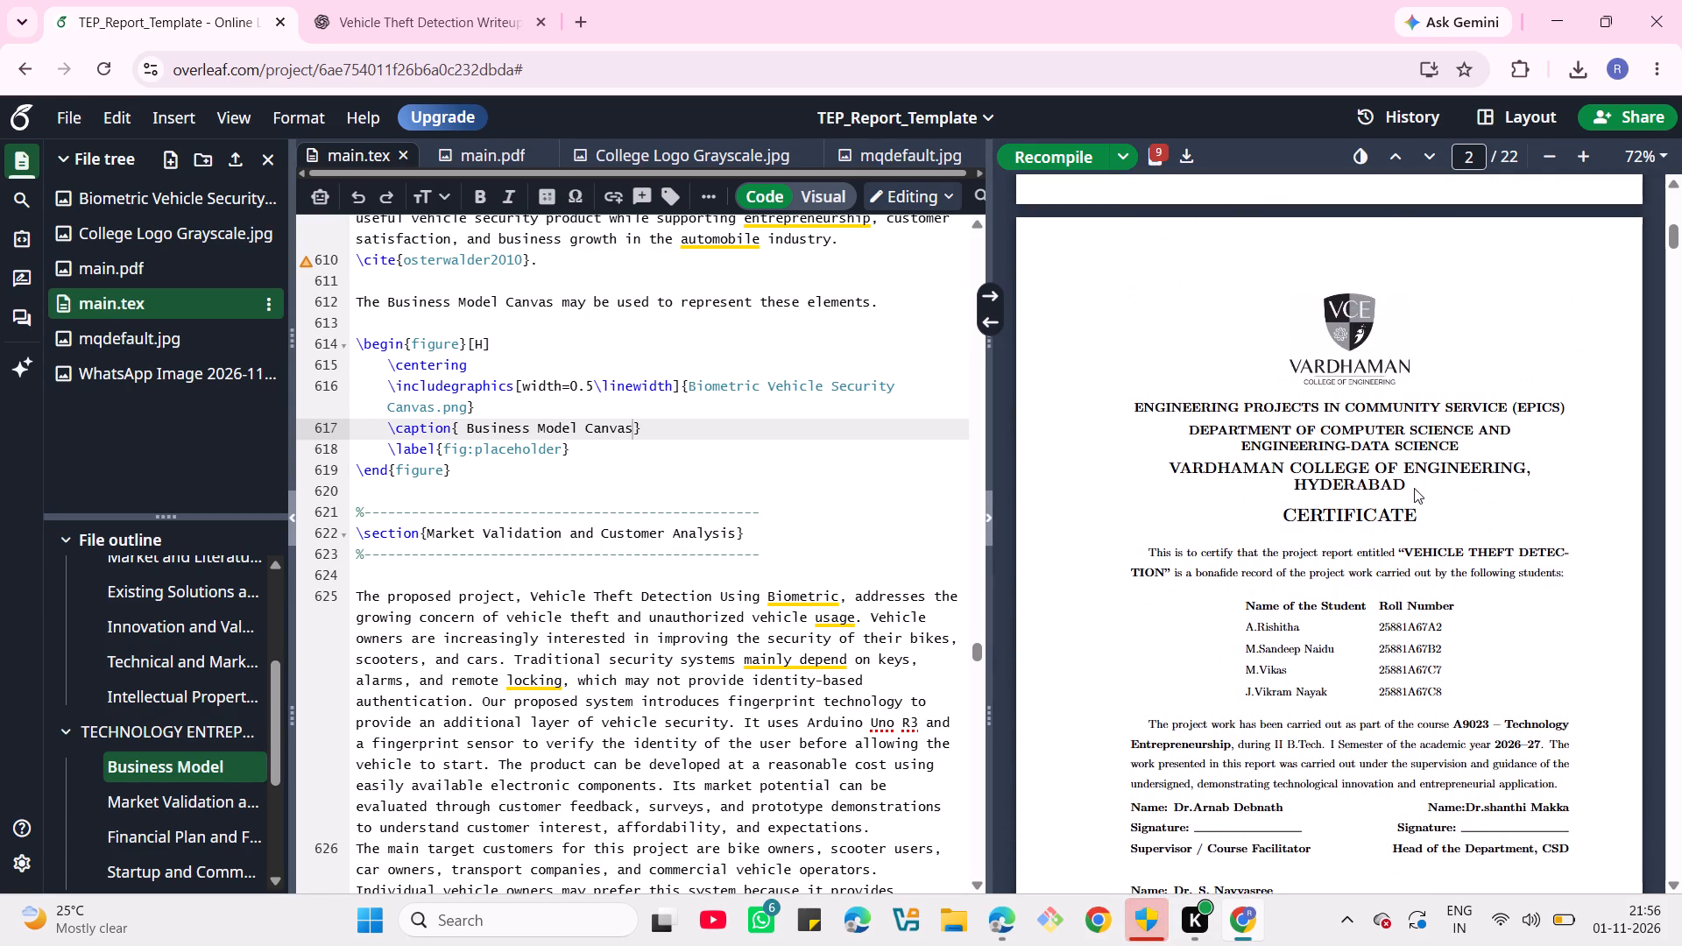
scroll(1414, 488, up, 4)
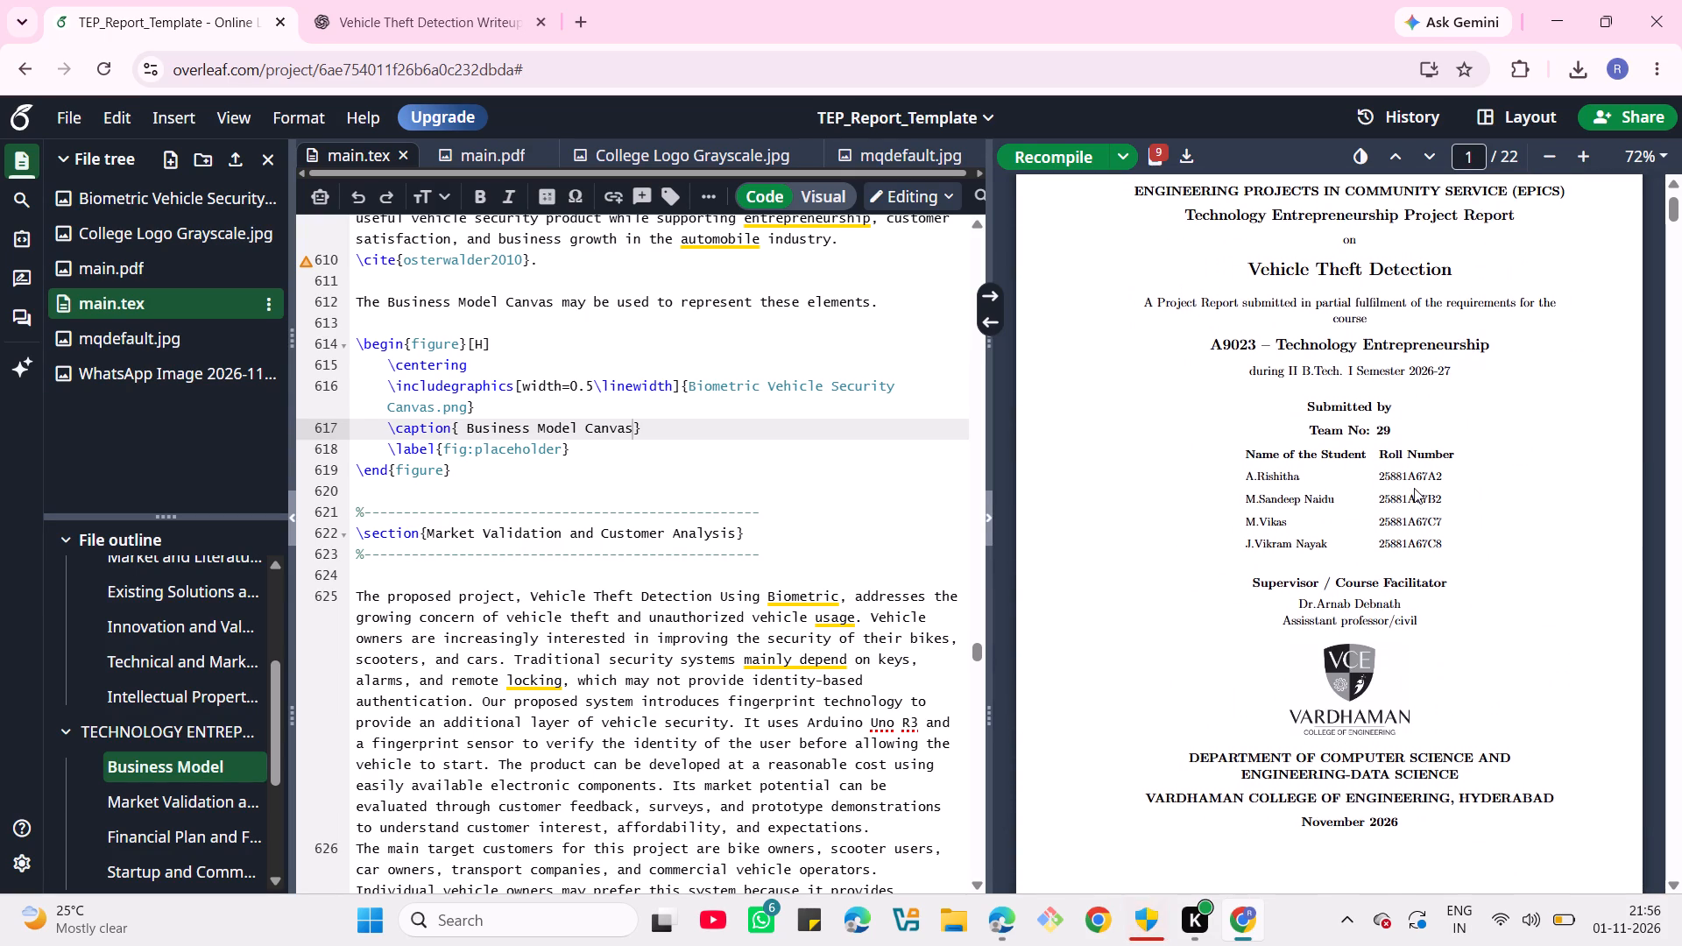
scroll(1414, 488, up, 1)
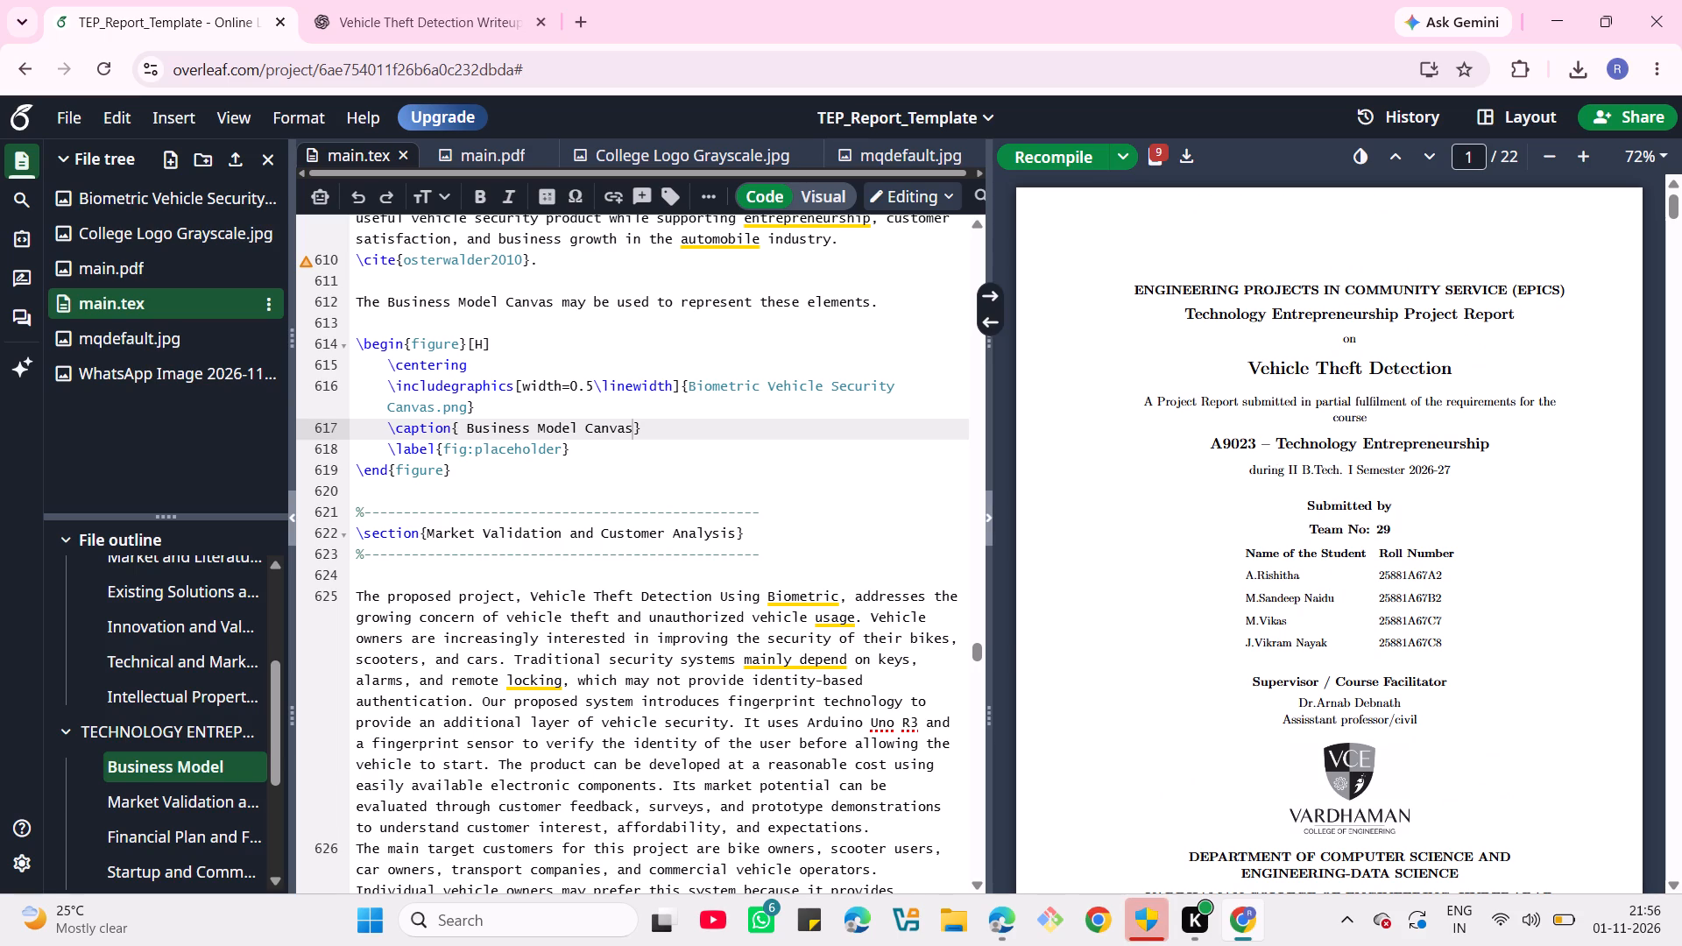
Read through the title page and the certificate page, examining the project, team, supervisor and signature details.
scroll(1417, 454, down, 1)
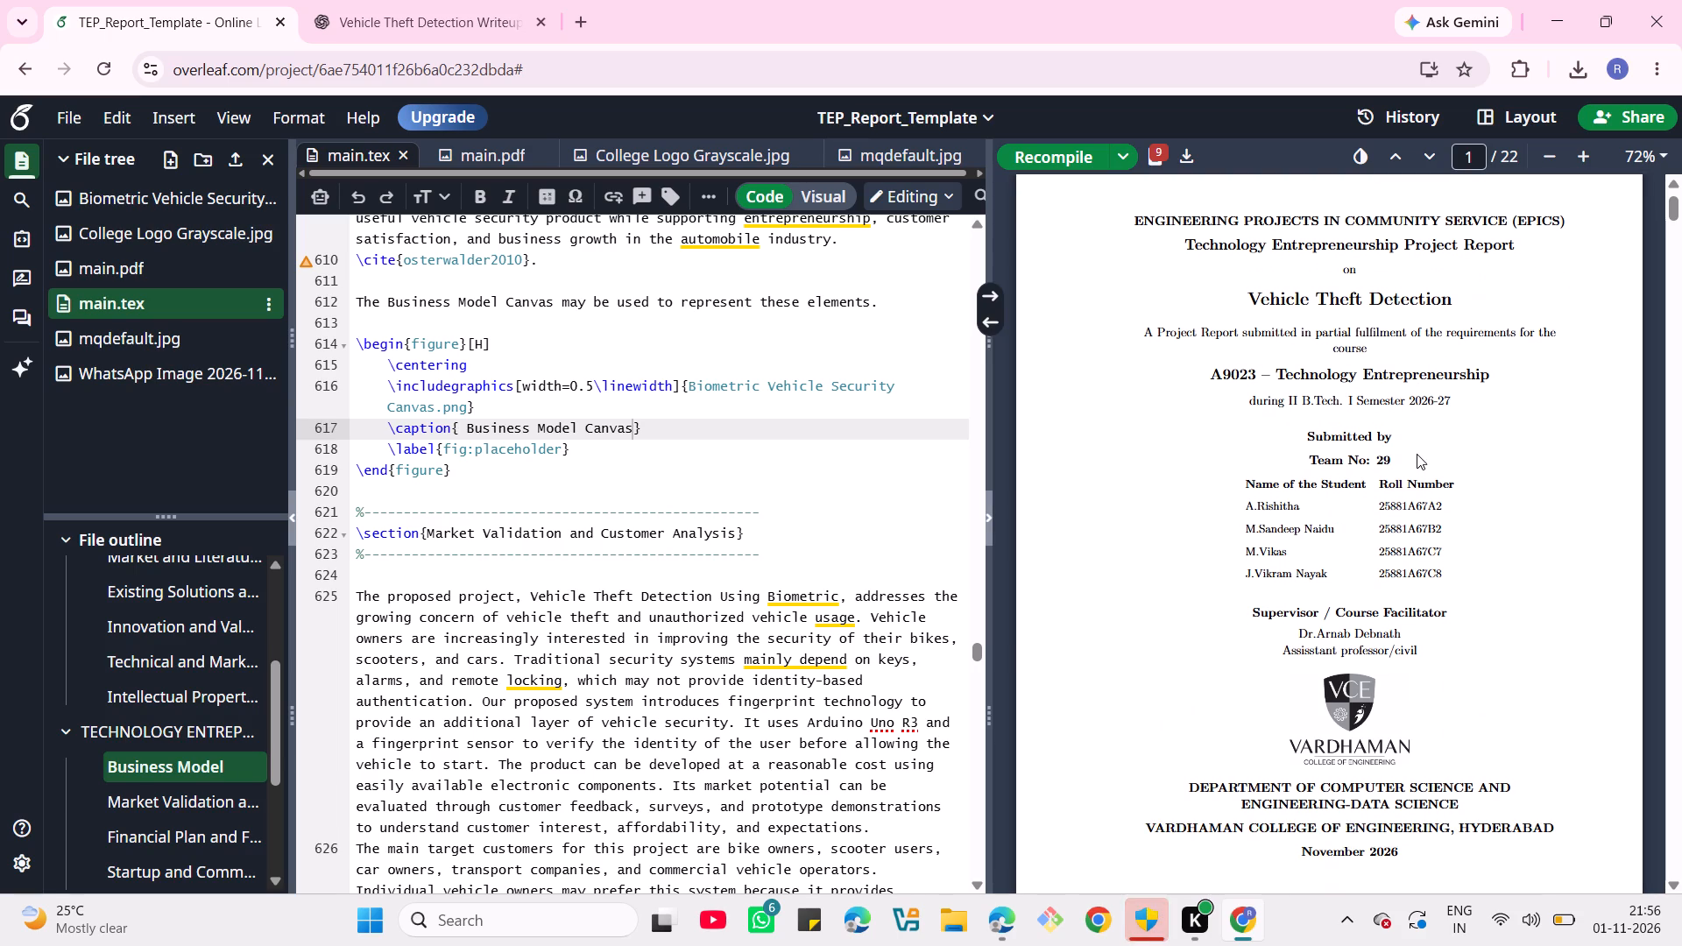
scroll(1417, 454, down, 2)
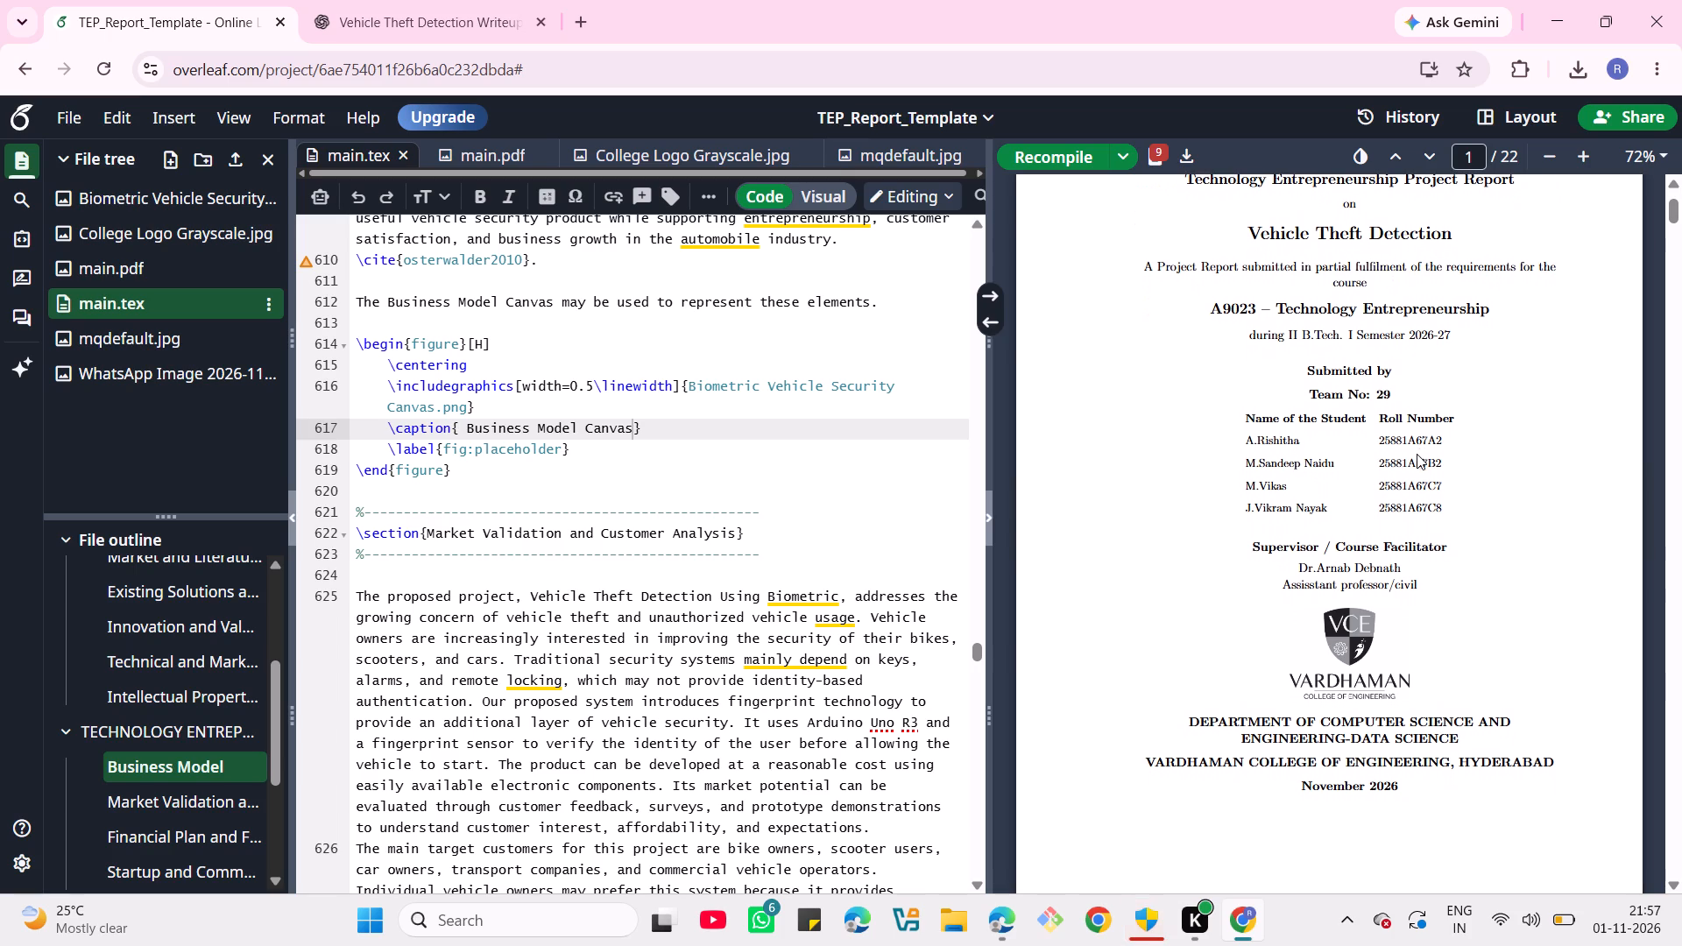
scroll(1417, 454, down, 2)
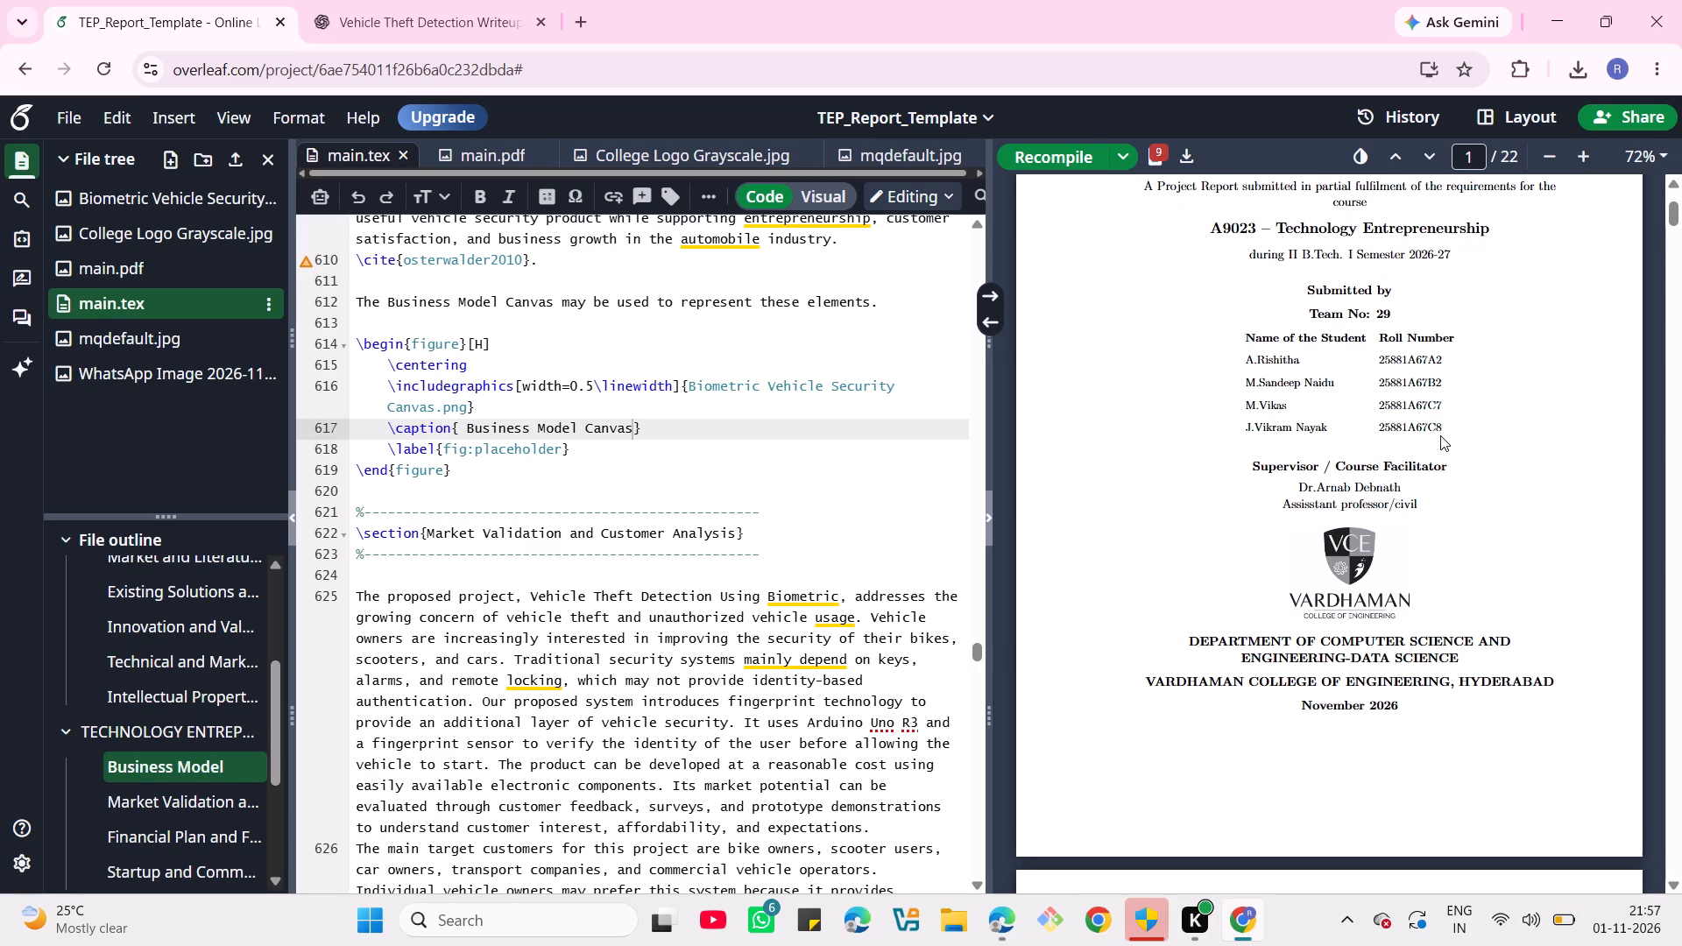
scroll(1440, 435, down, 2)
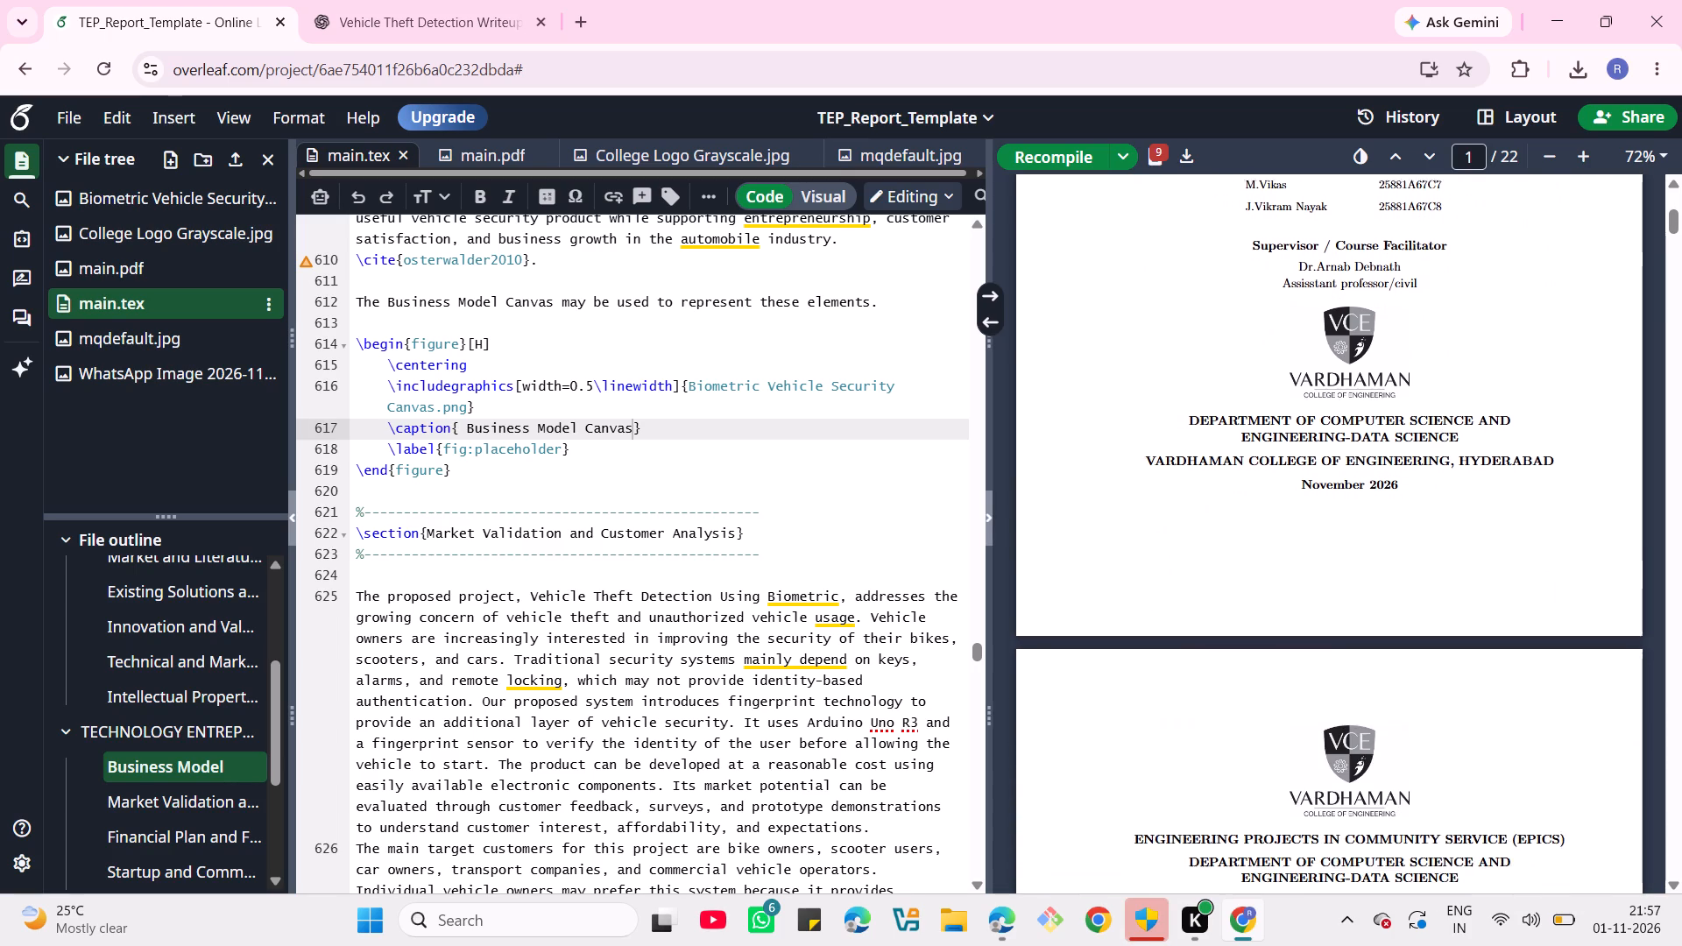
scroll(1440, 435, down, 3)
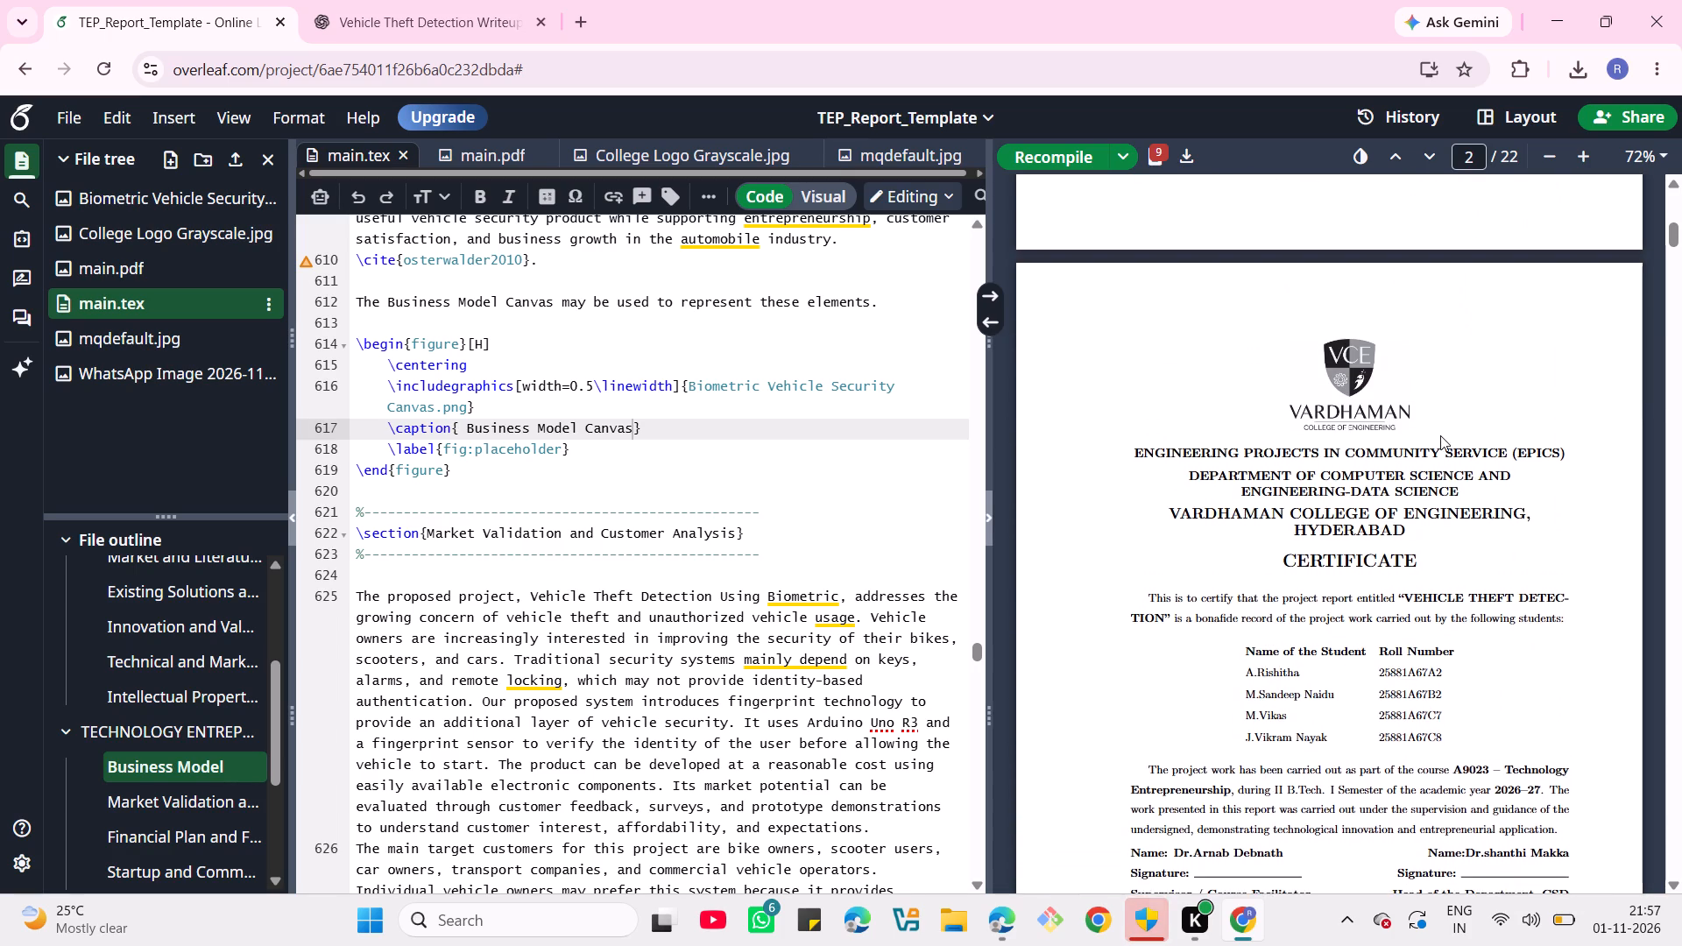
scroll(1440, 435, down, 2)
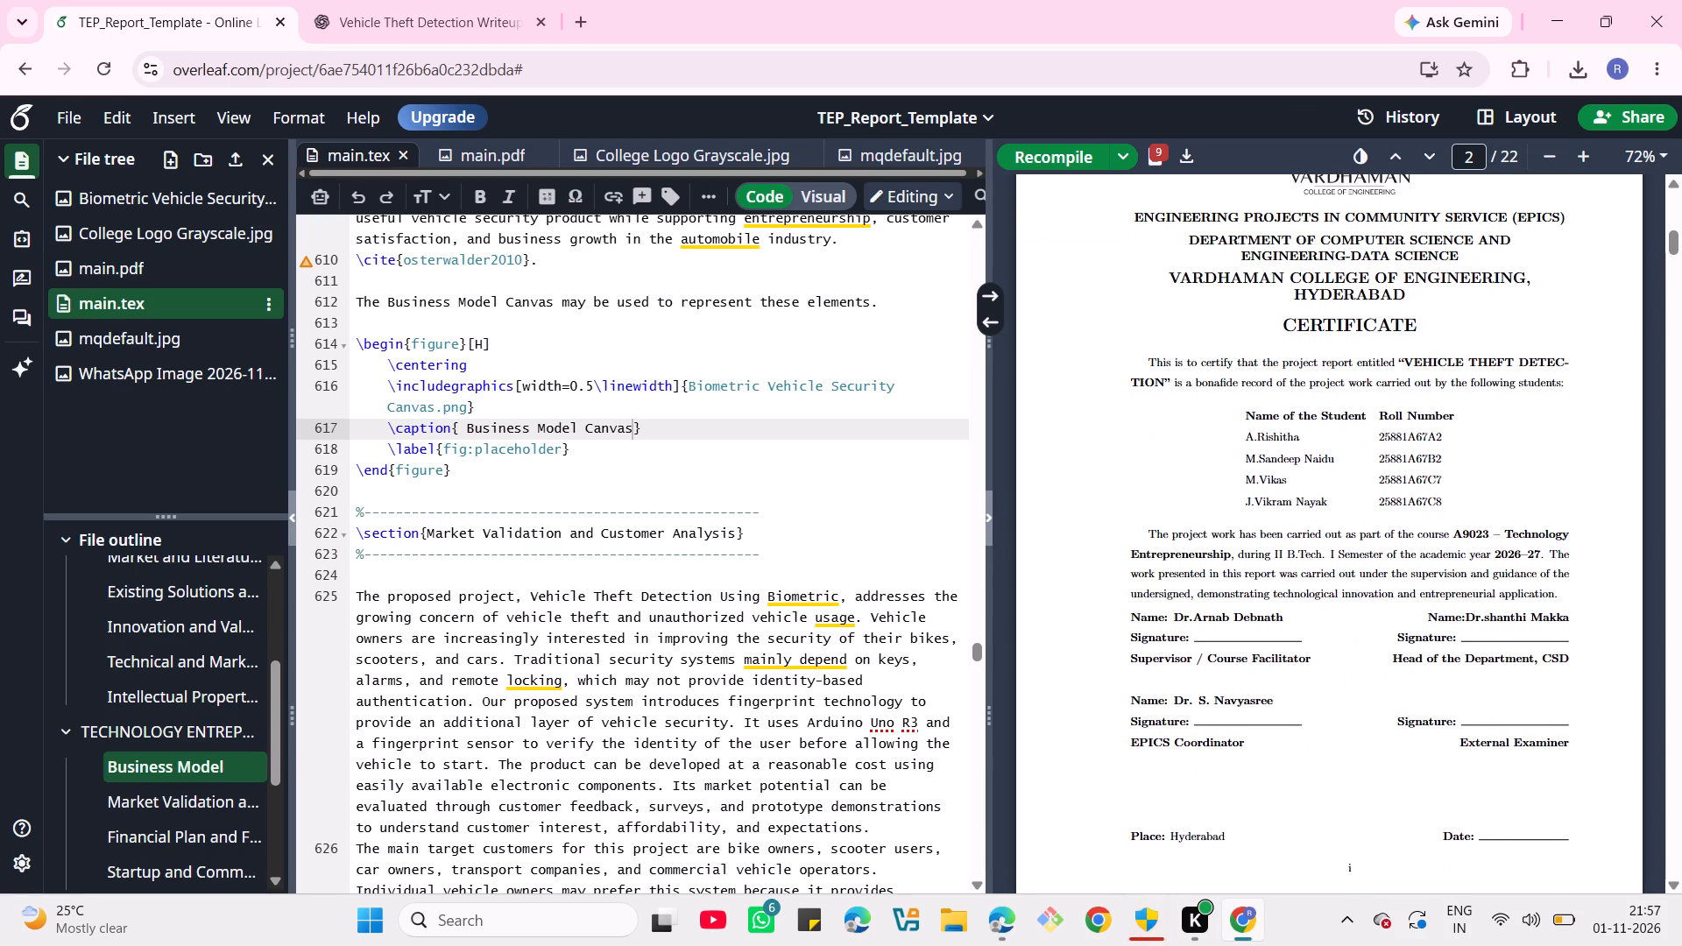
scroll(1440, 435, down, 1)
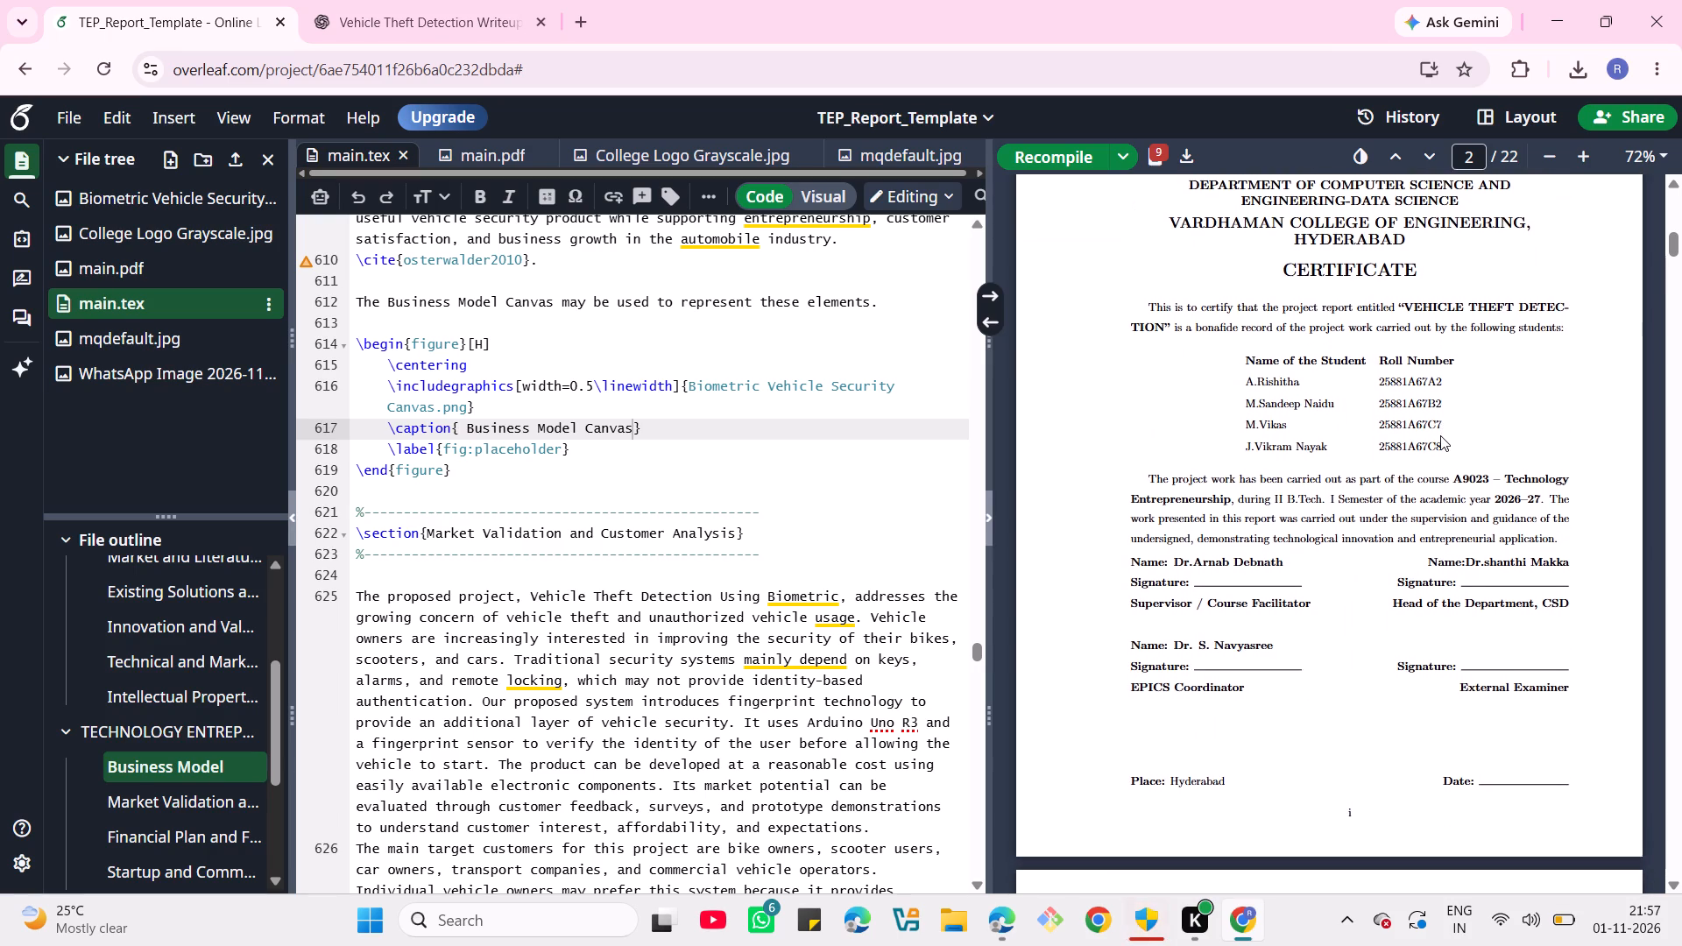
scroll(1440, 435, down, 2)
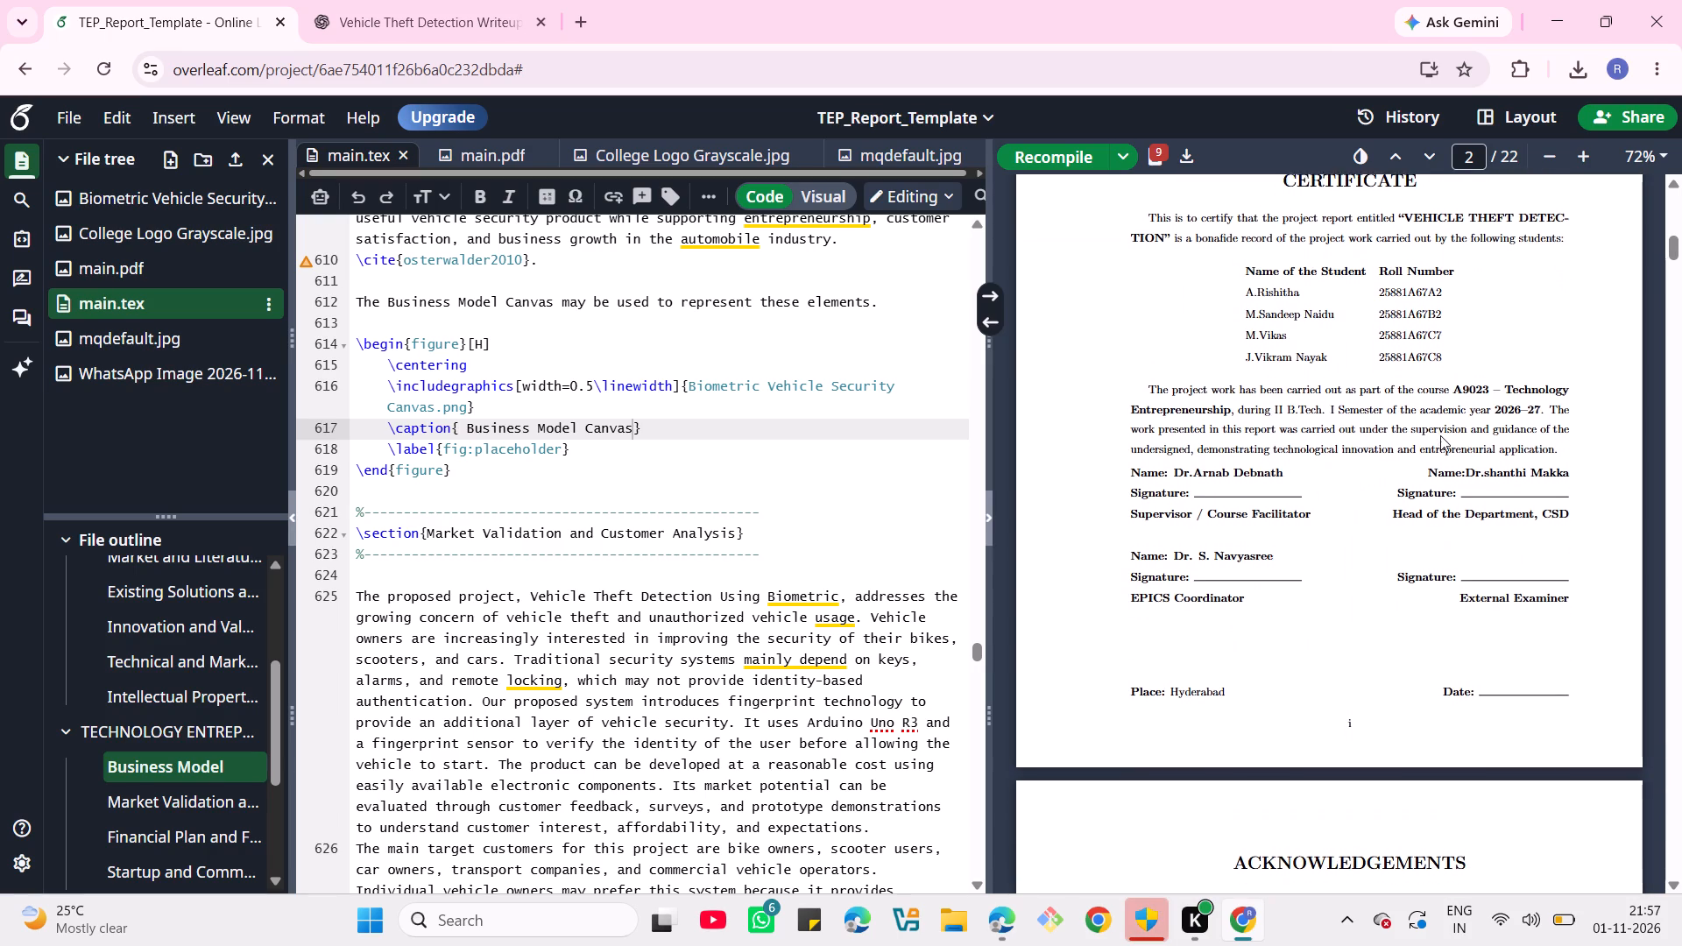
Read through the acknowledgements page down to the project team list.
scroll(1440, 435, down, 3)
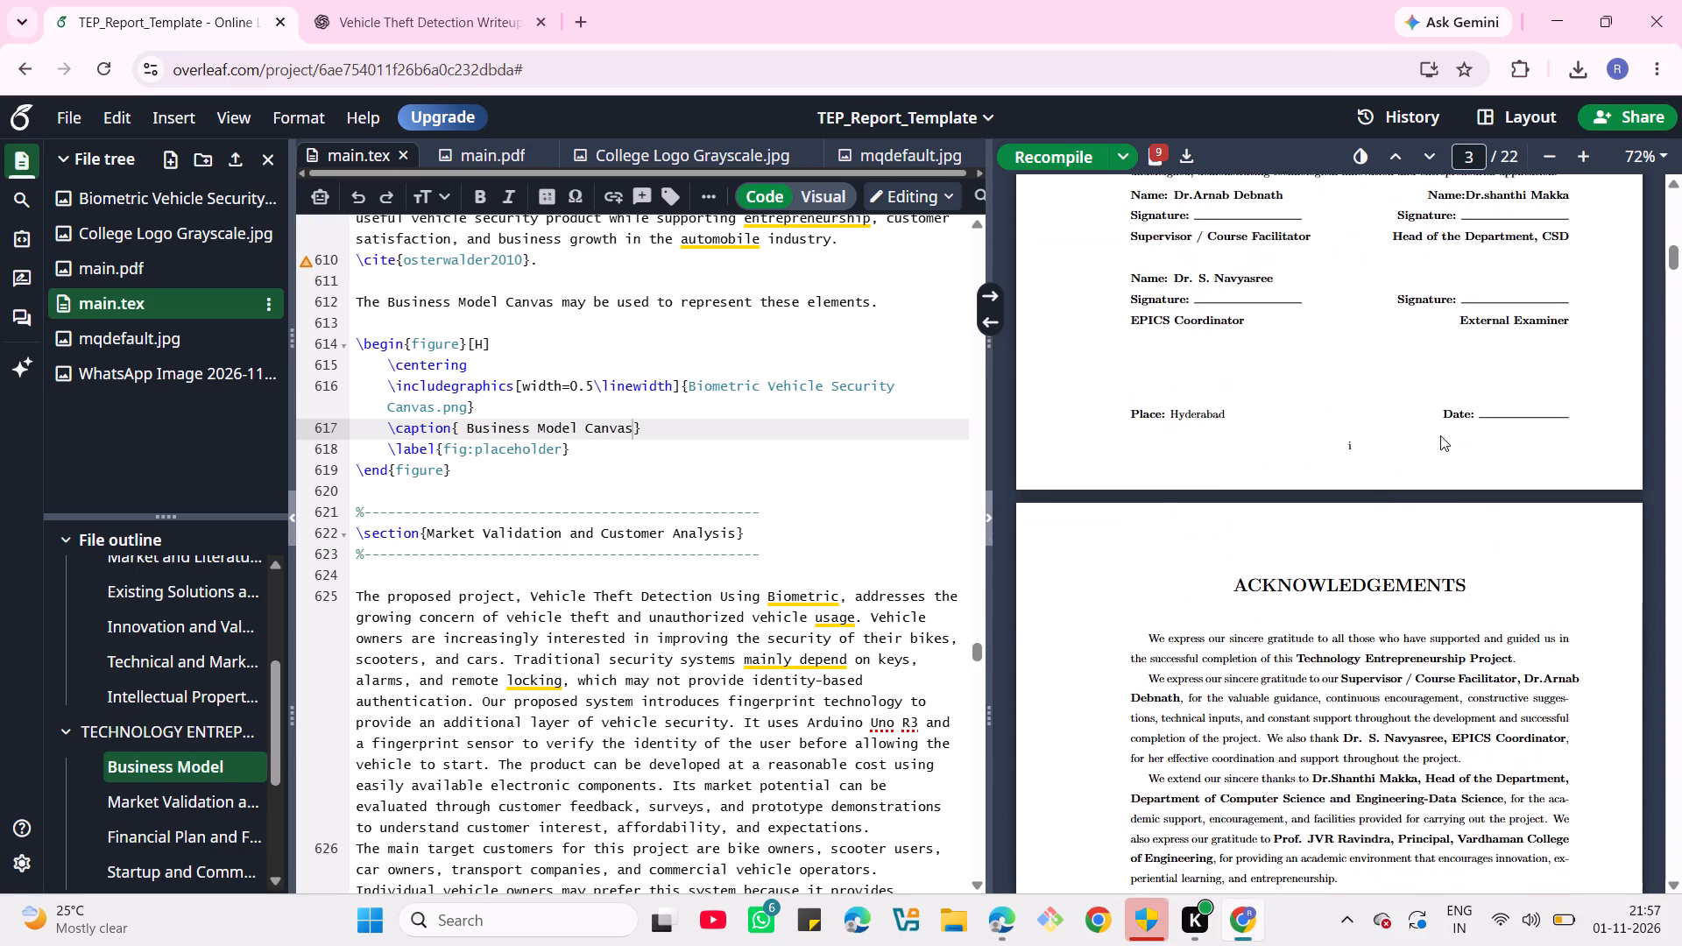
scroll(1440, 435, down, 2)
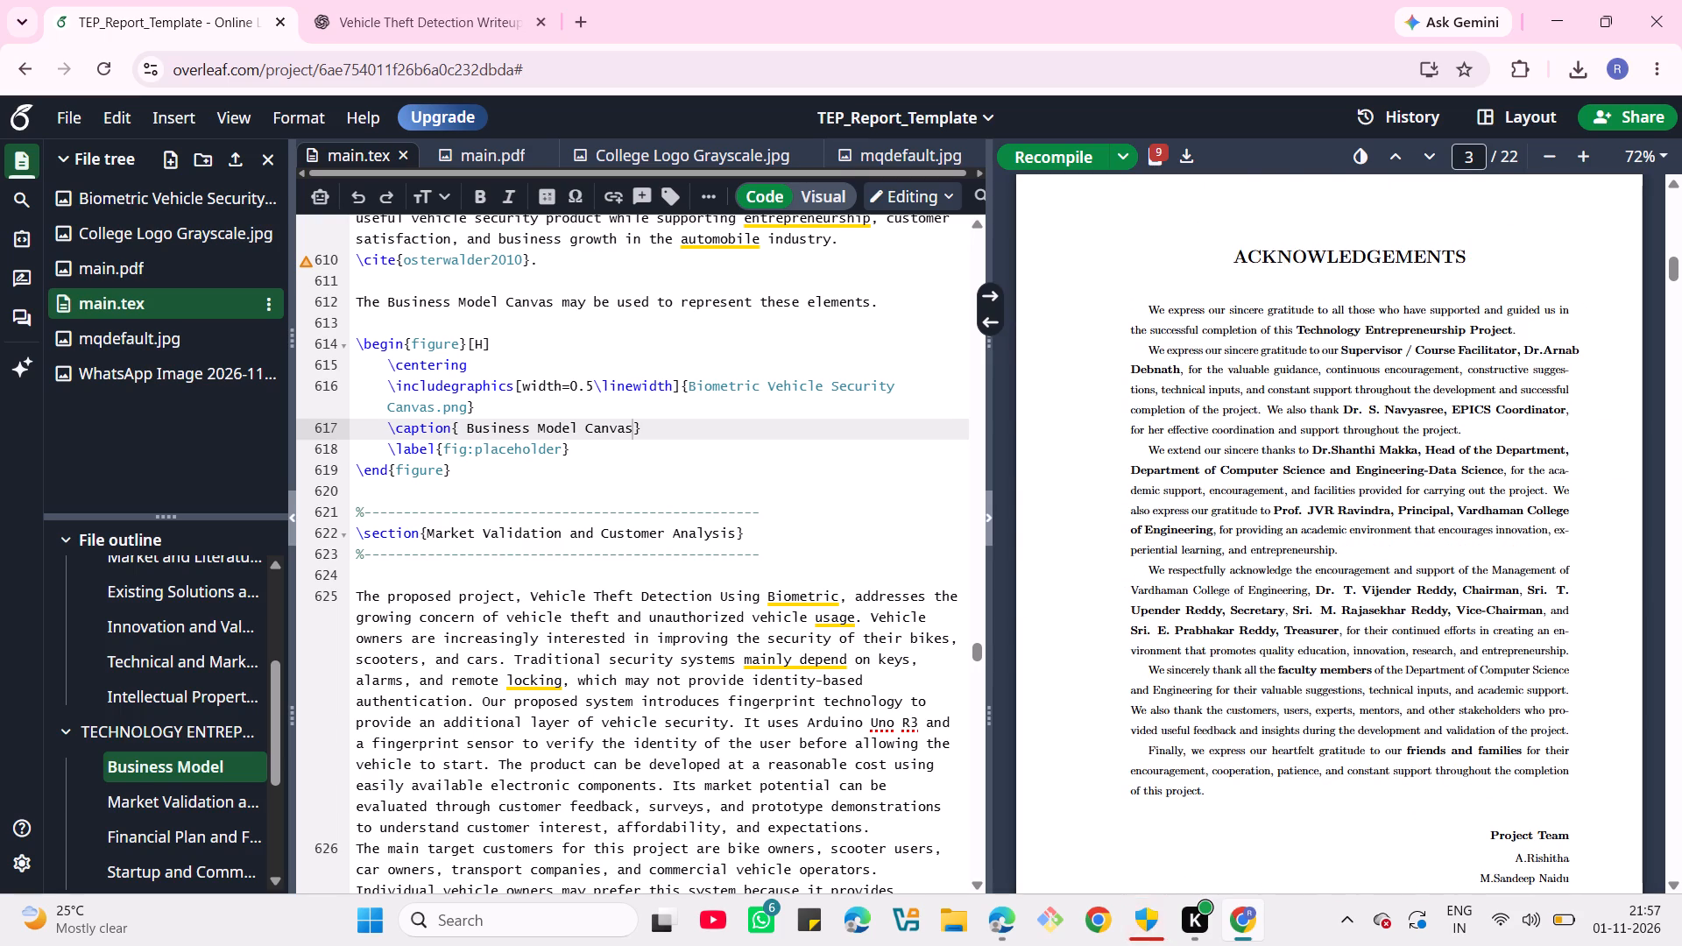
scroll(1469, 512, down, 2)
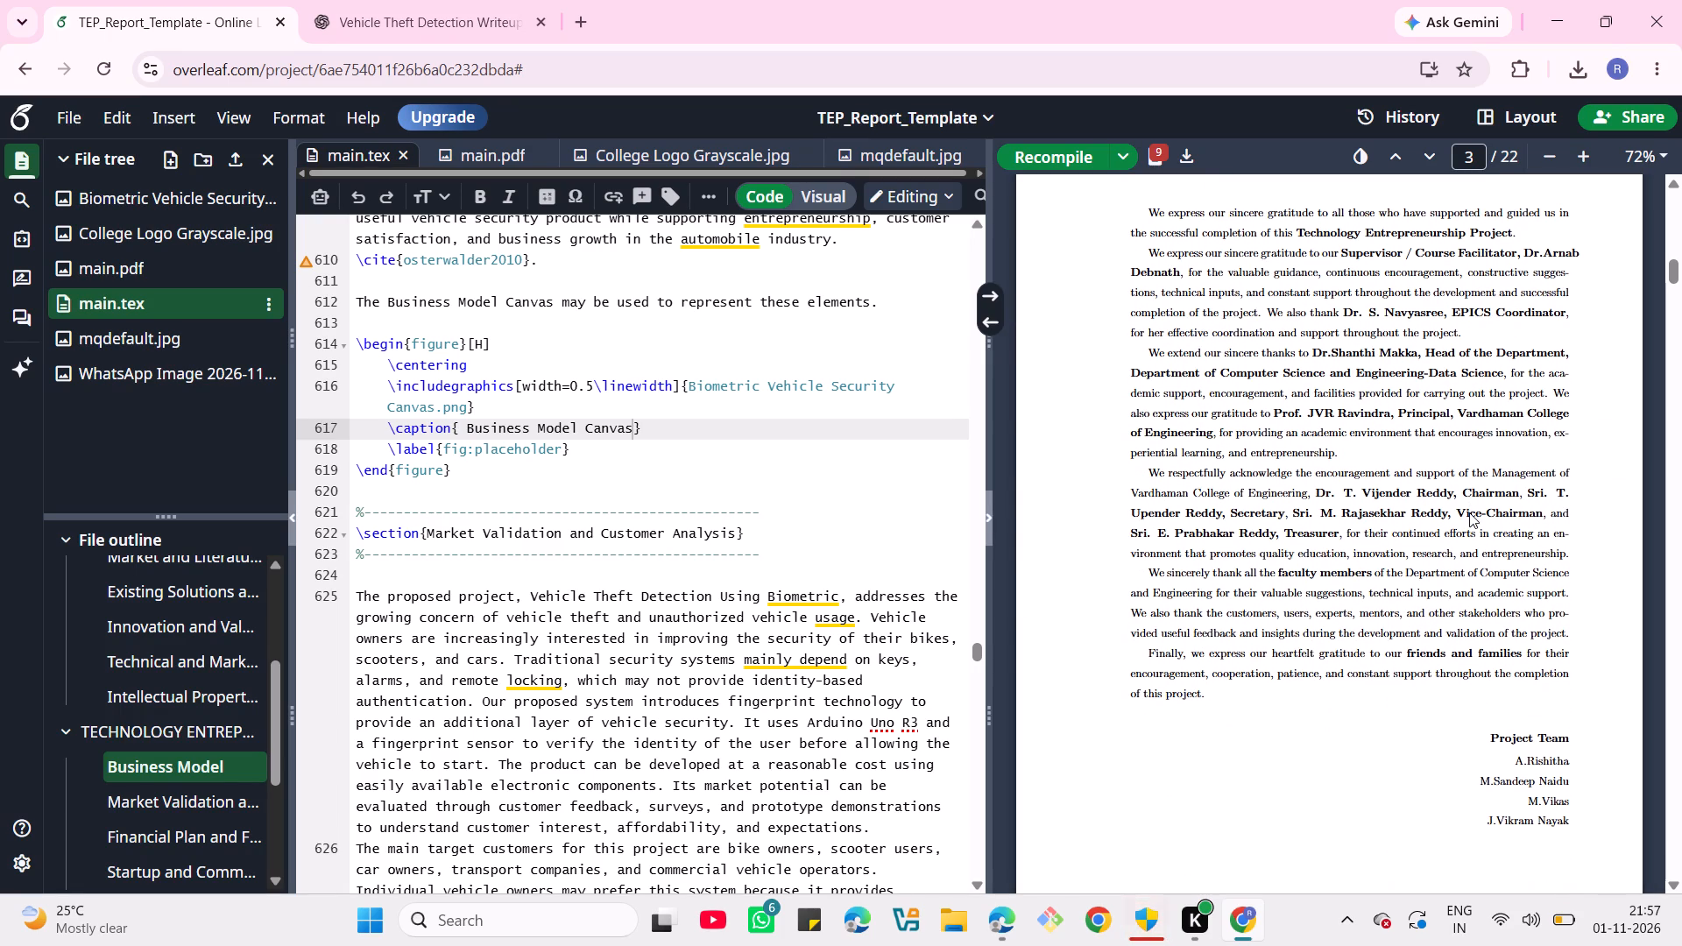
scroll(1469, 512, down, 1)
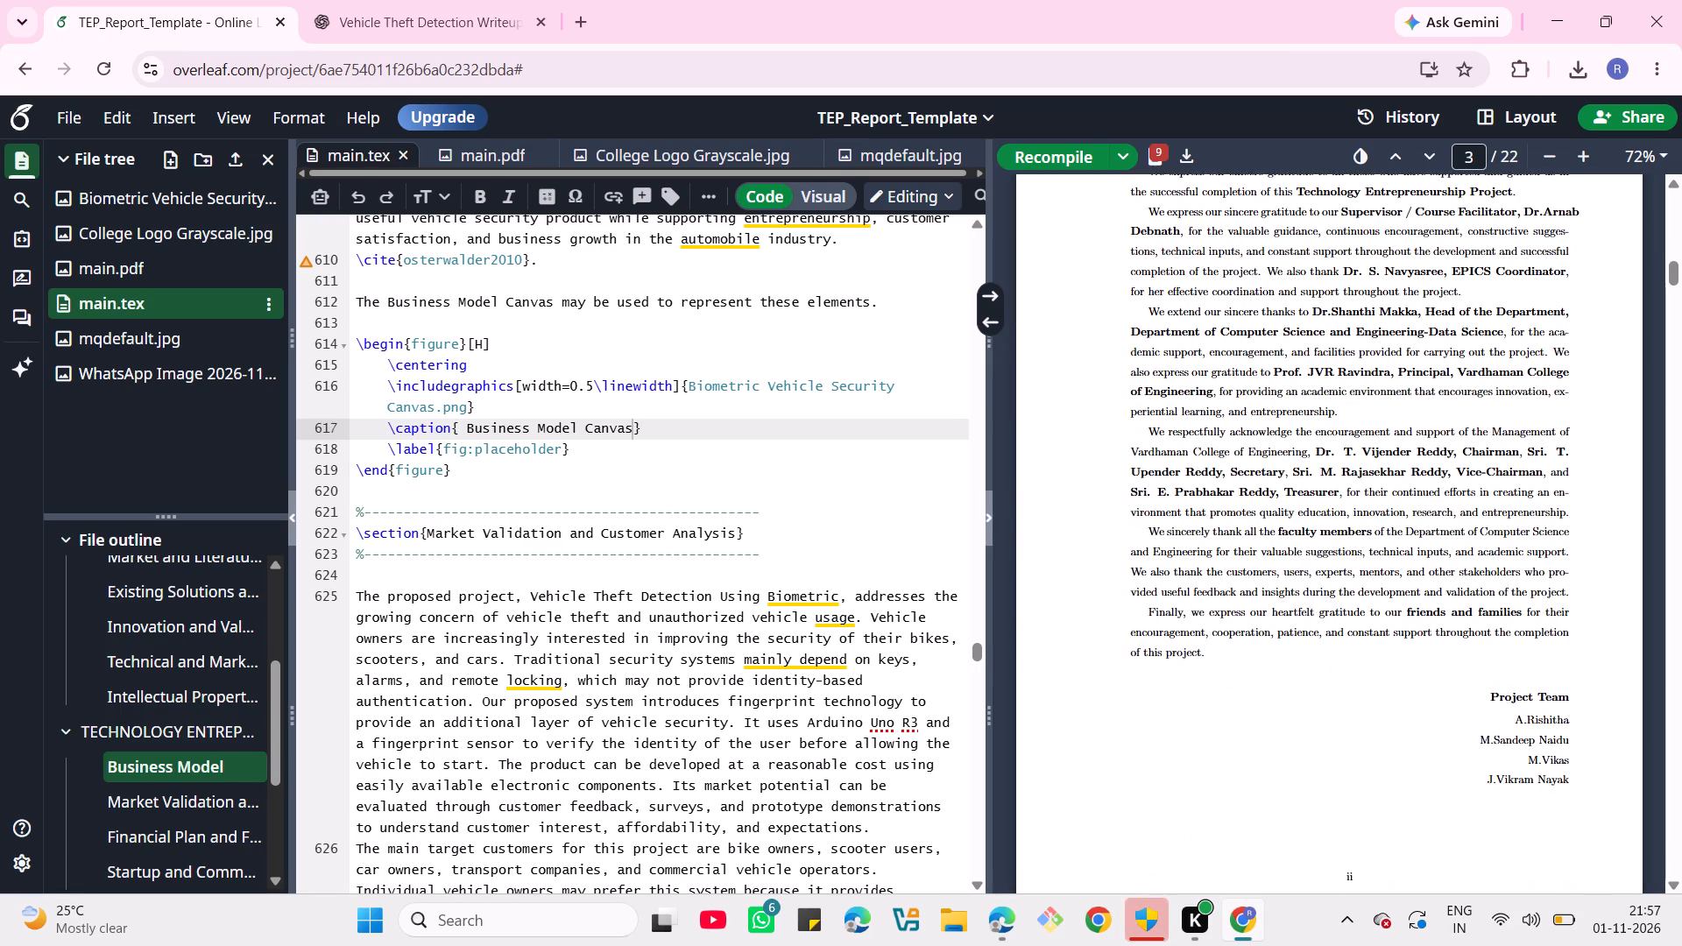
scroll(1469, 512, down, 2)
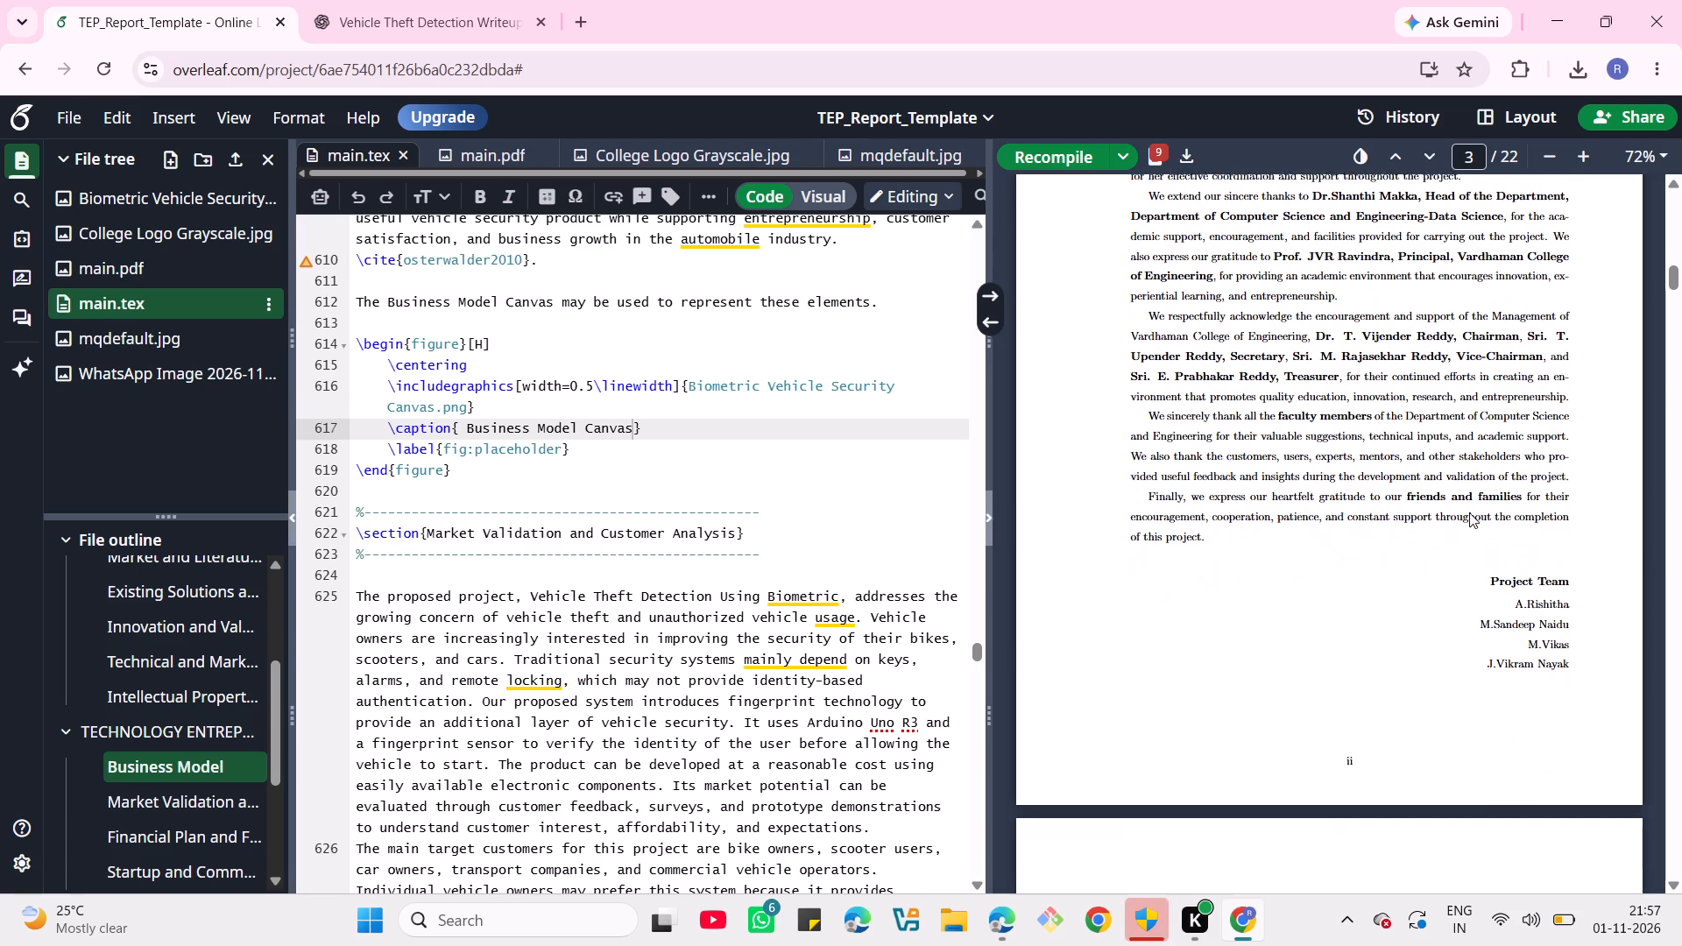
scroll(1469, 512, down, 2)
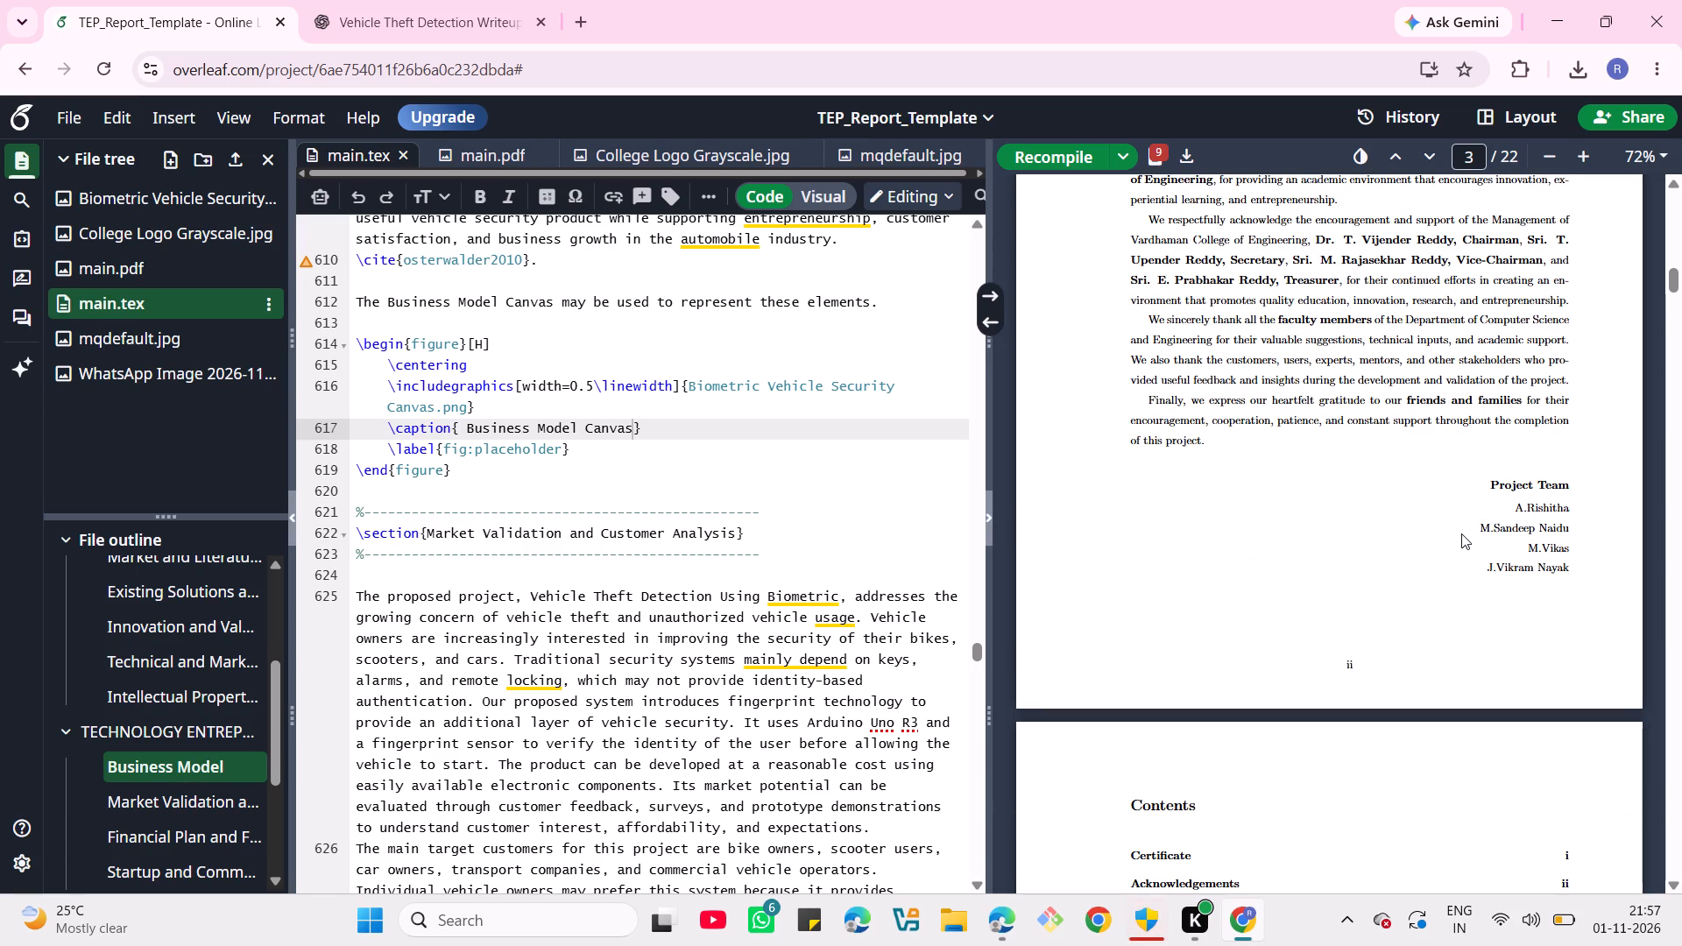
scroll(1478, 493, down, 1)
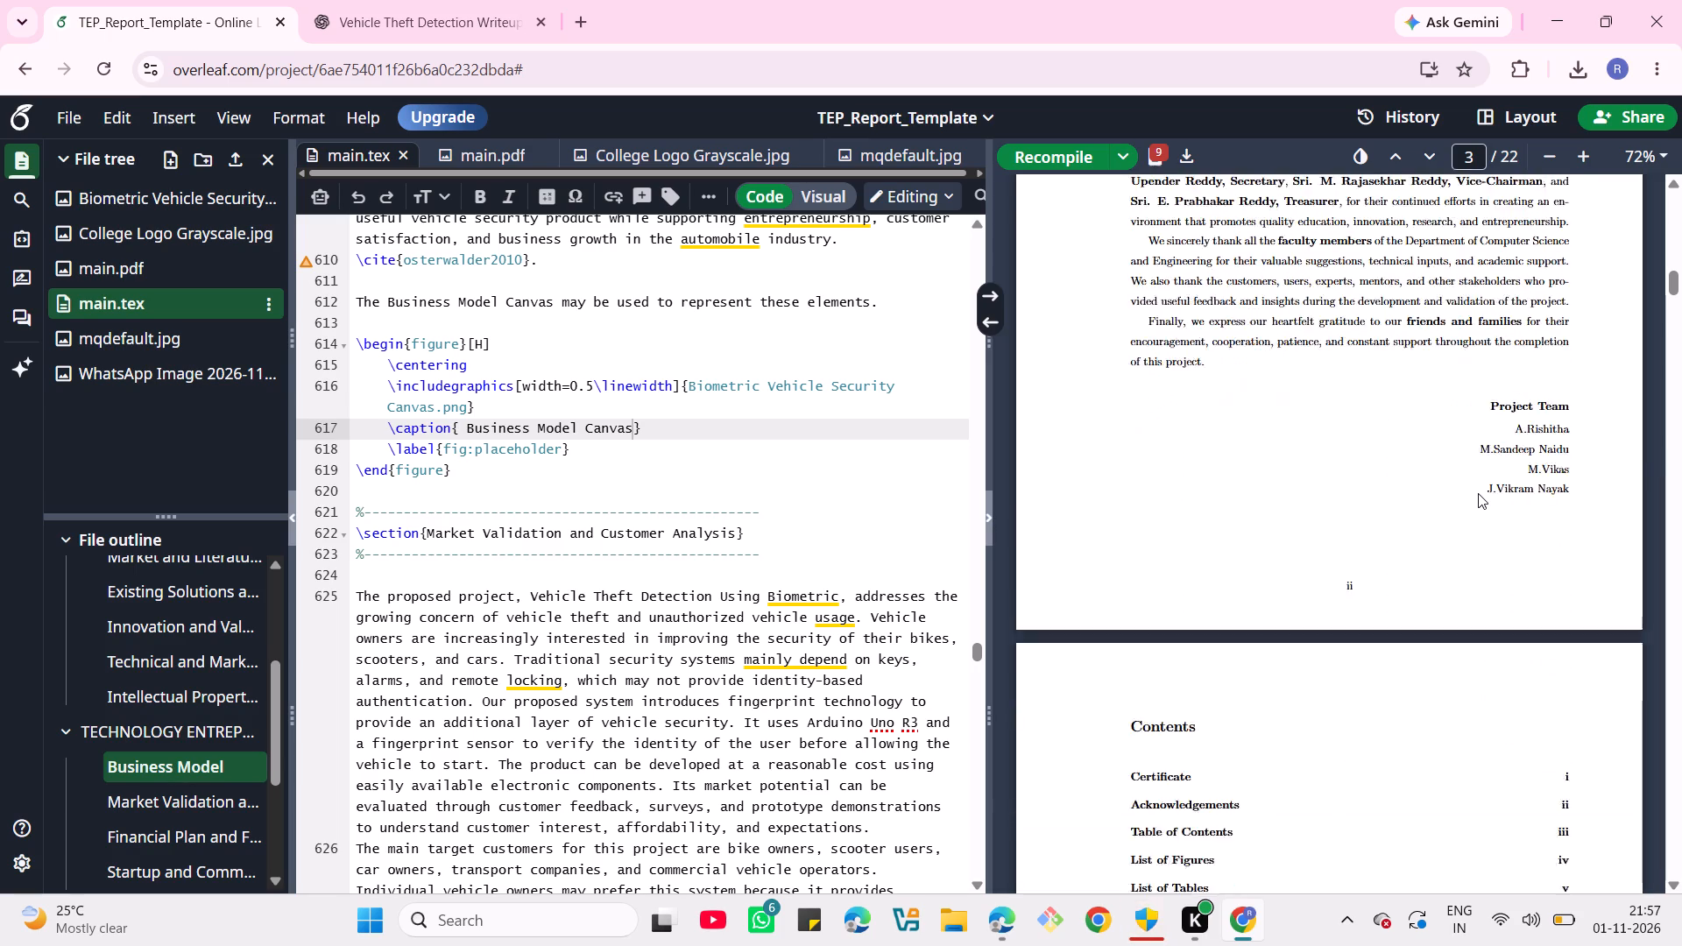
Examine the table of contents, the list of figures and the list of tables in the compiled report.
scroll(1478, 493, down, 5)
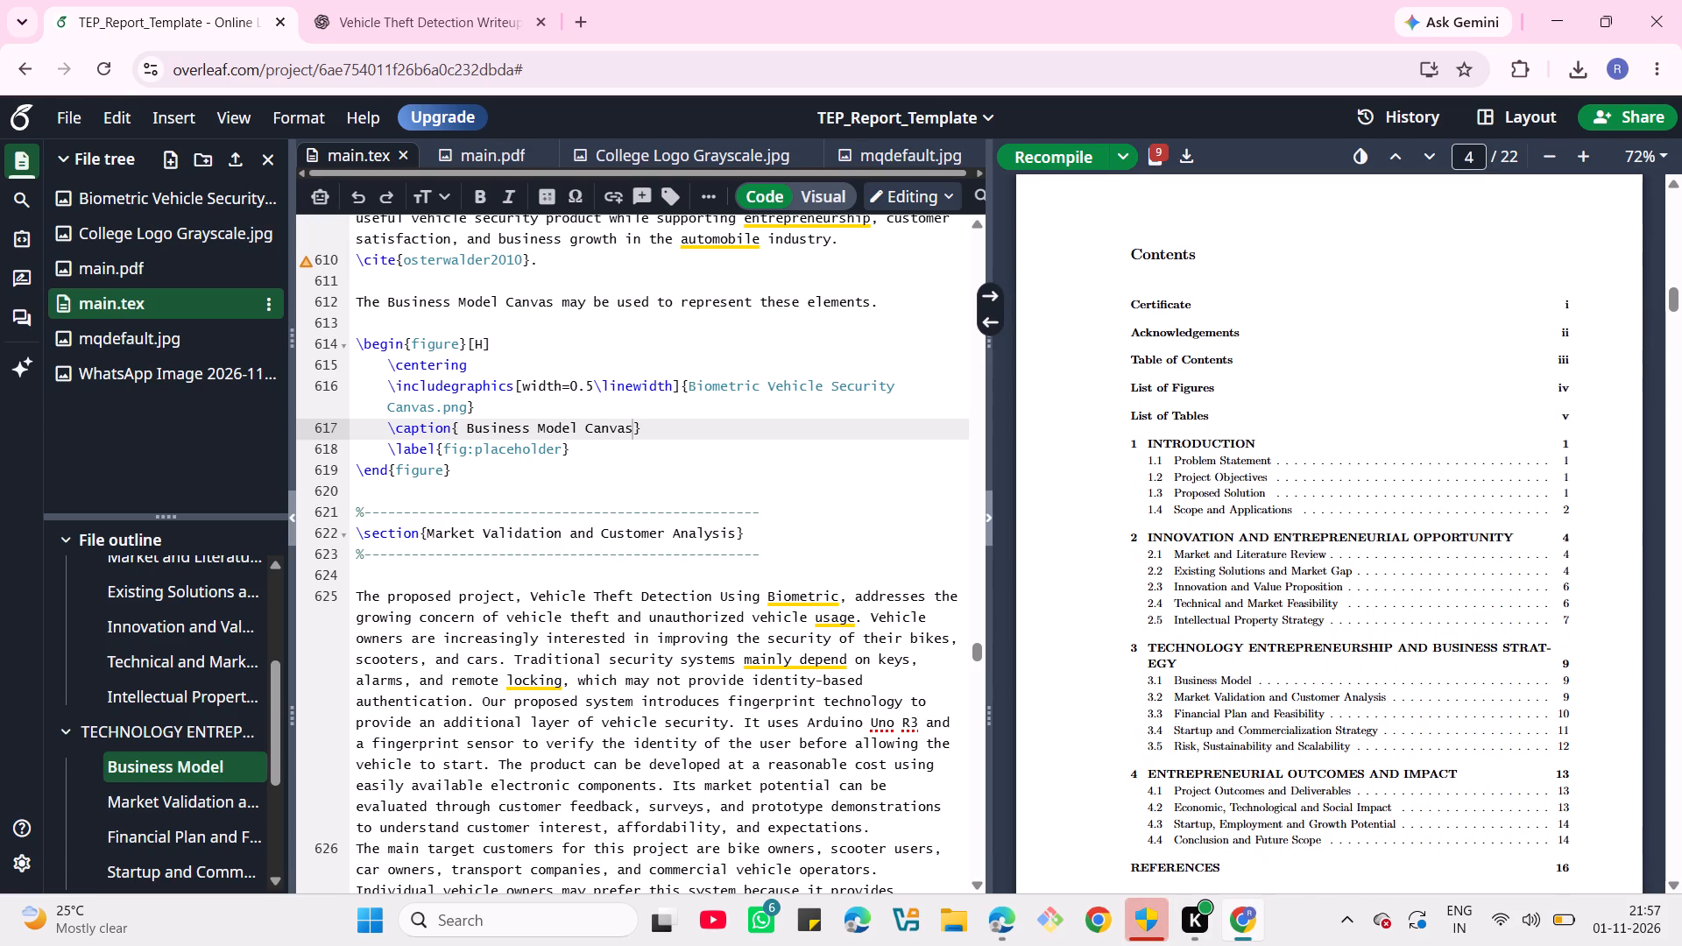
scroll(1478, 493, down, 3)
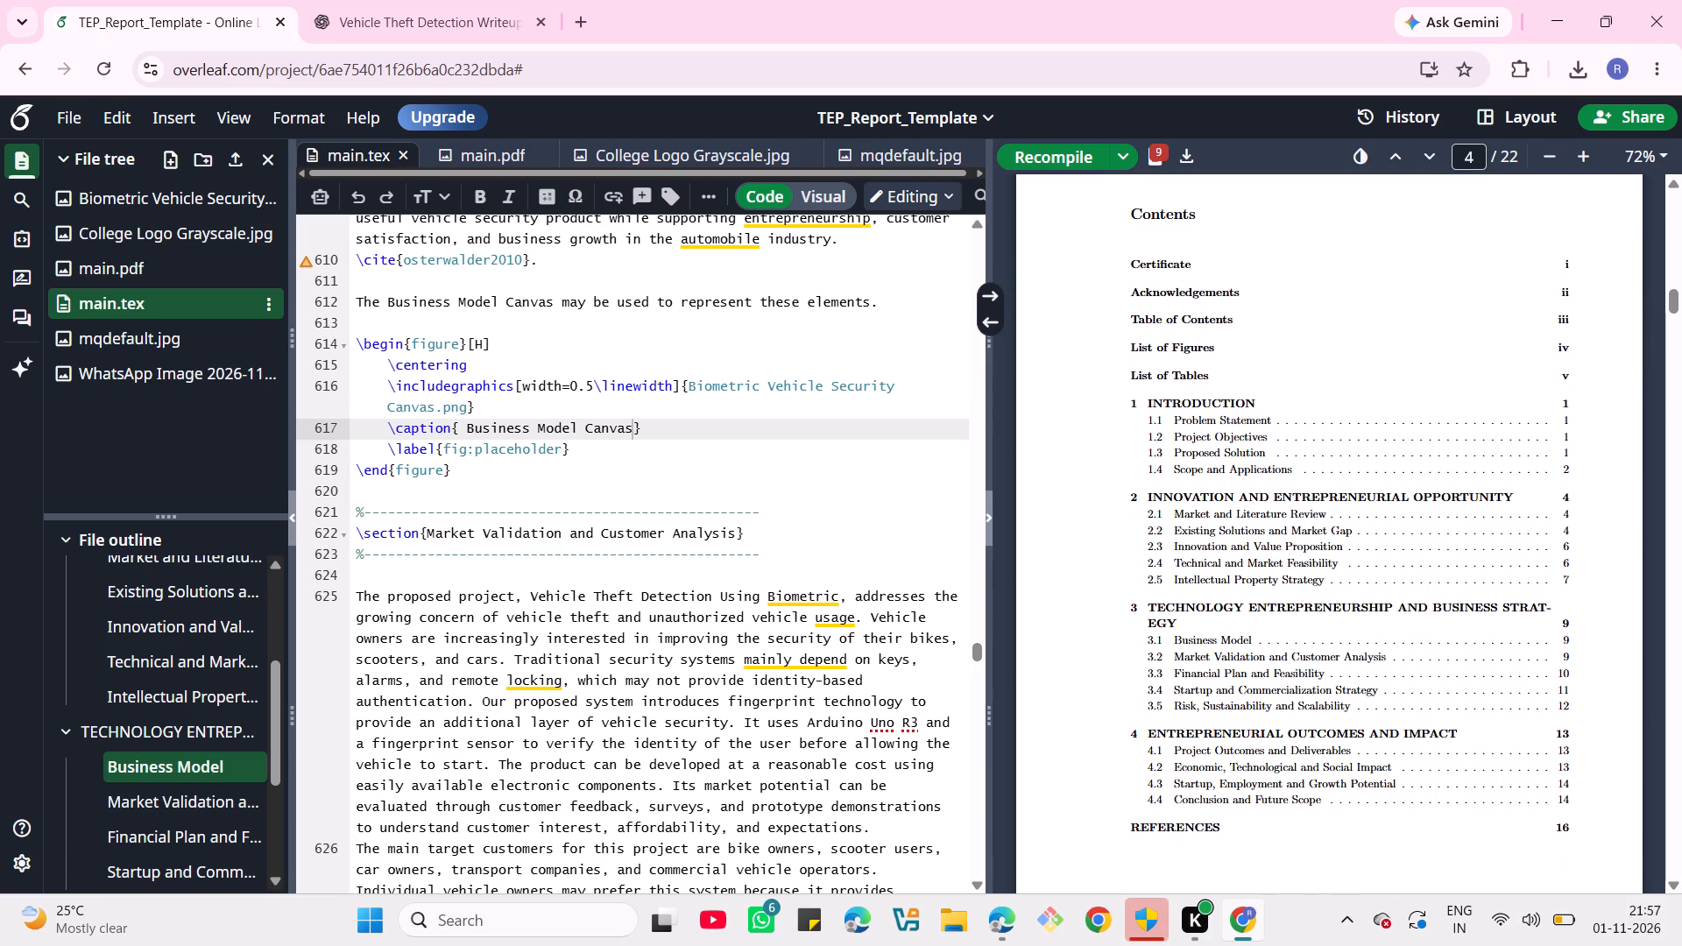
scroll(1478, 493, down, 2)
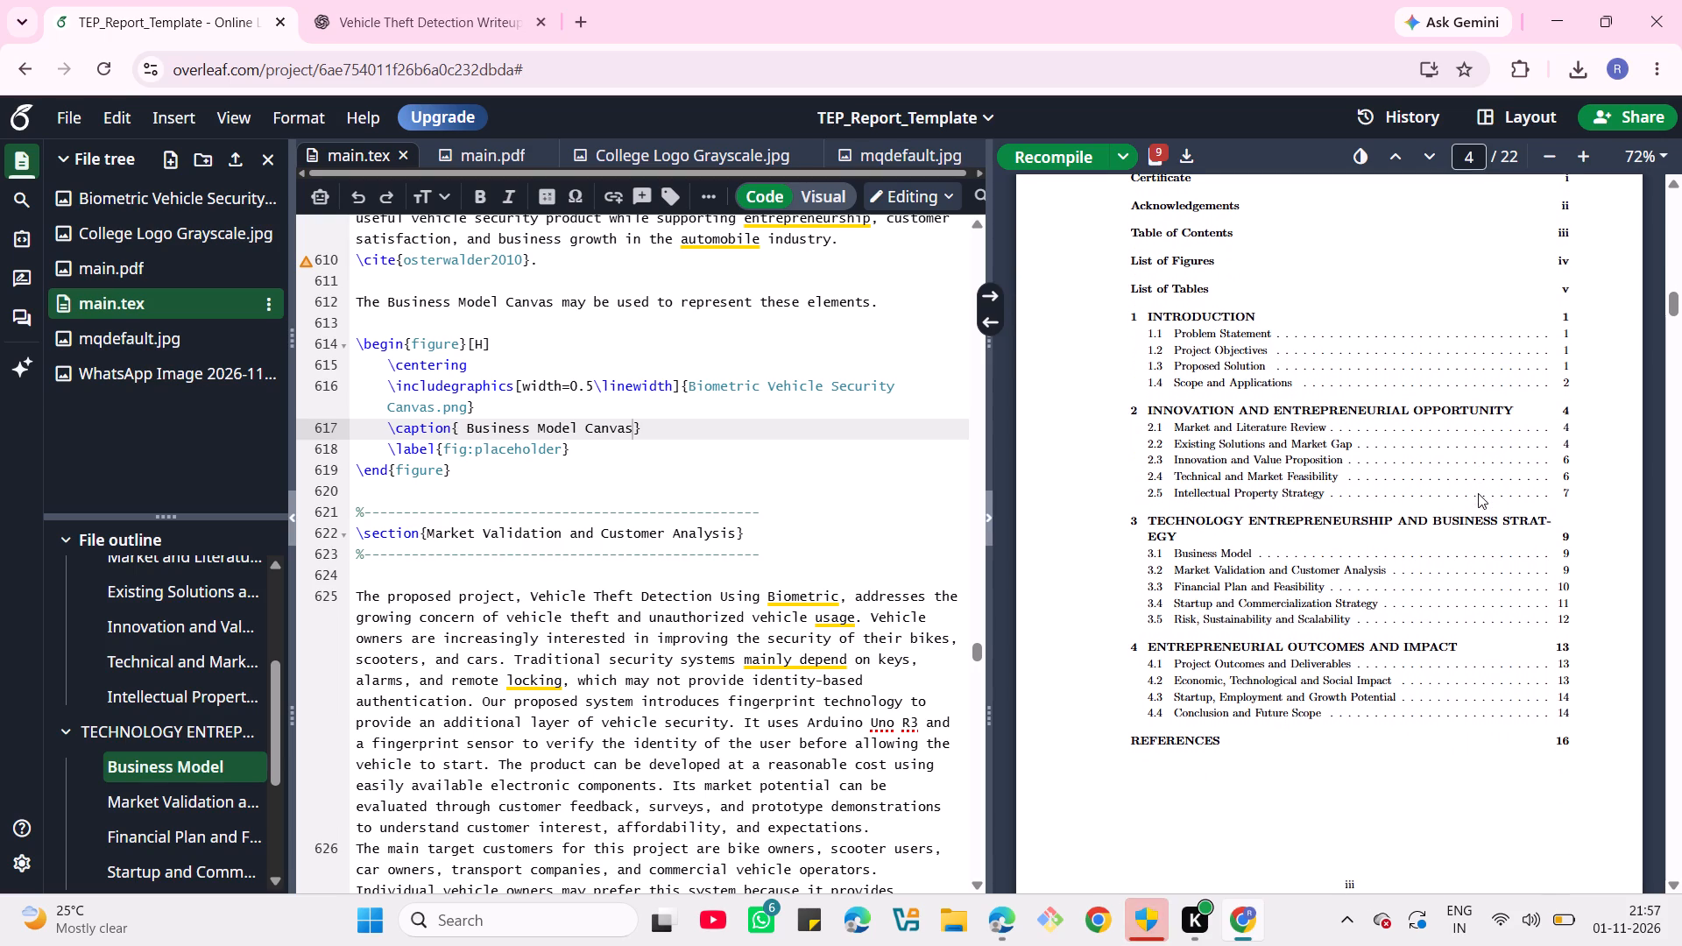
scroll(1478, 493, down, 6)
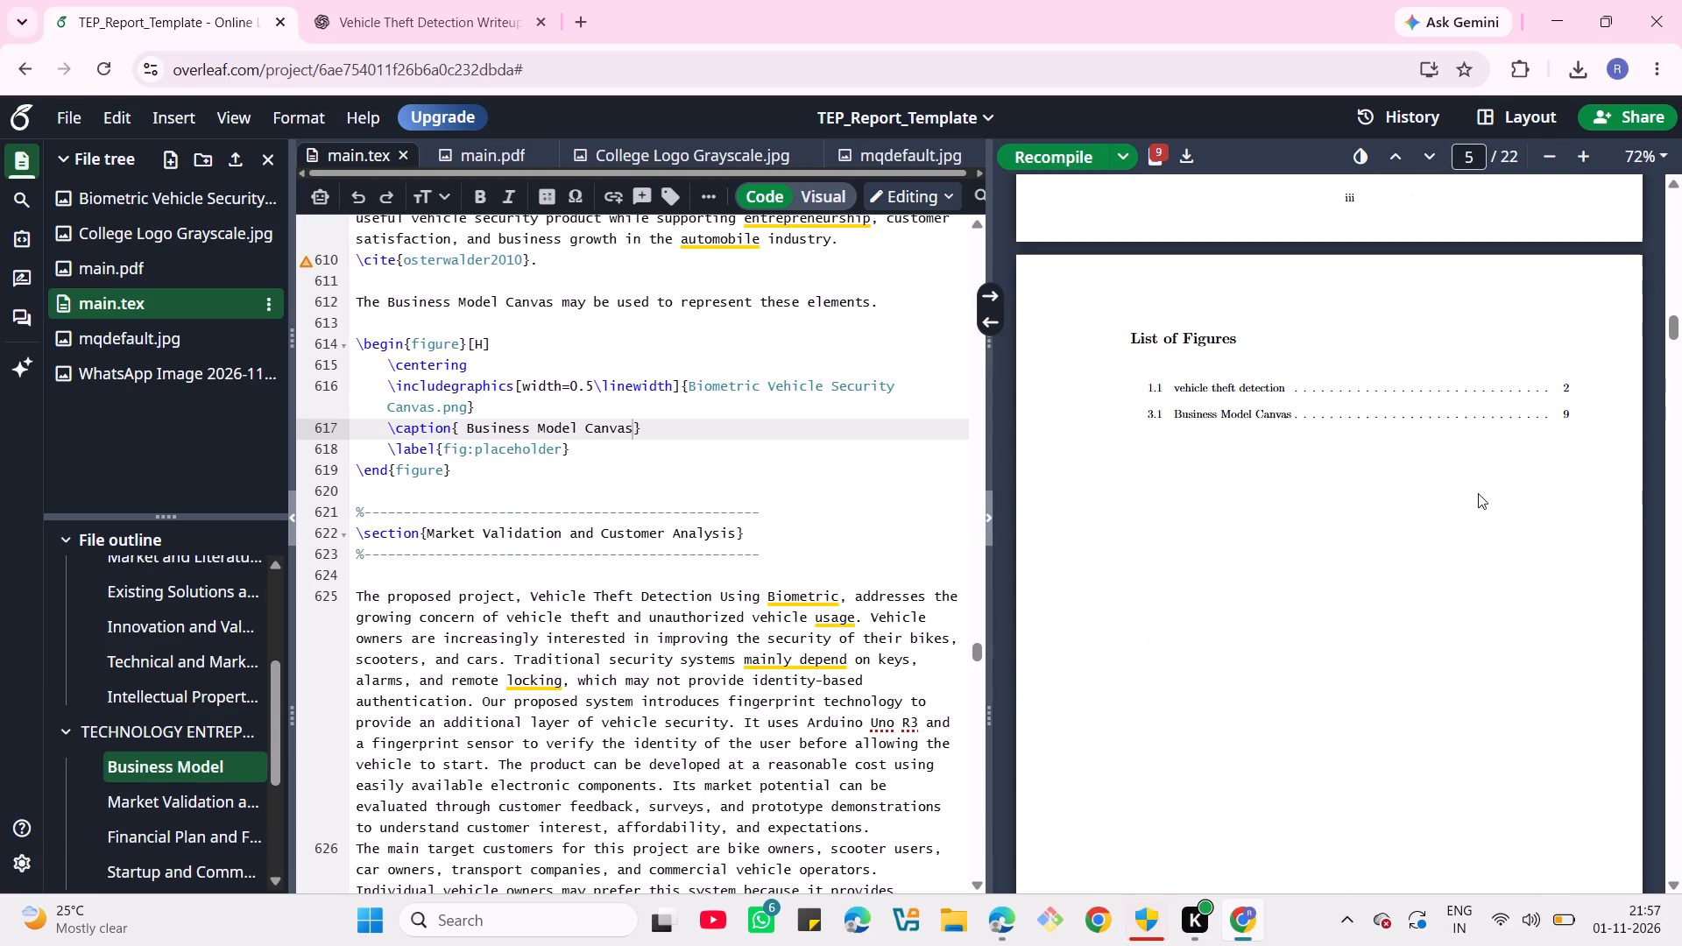
scroll(1478, 493, up, 2)
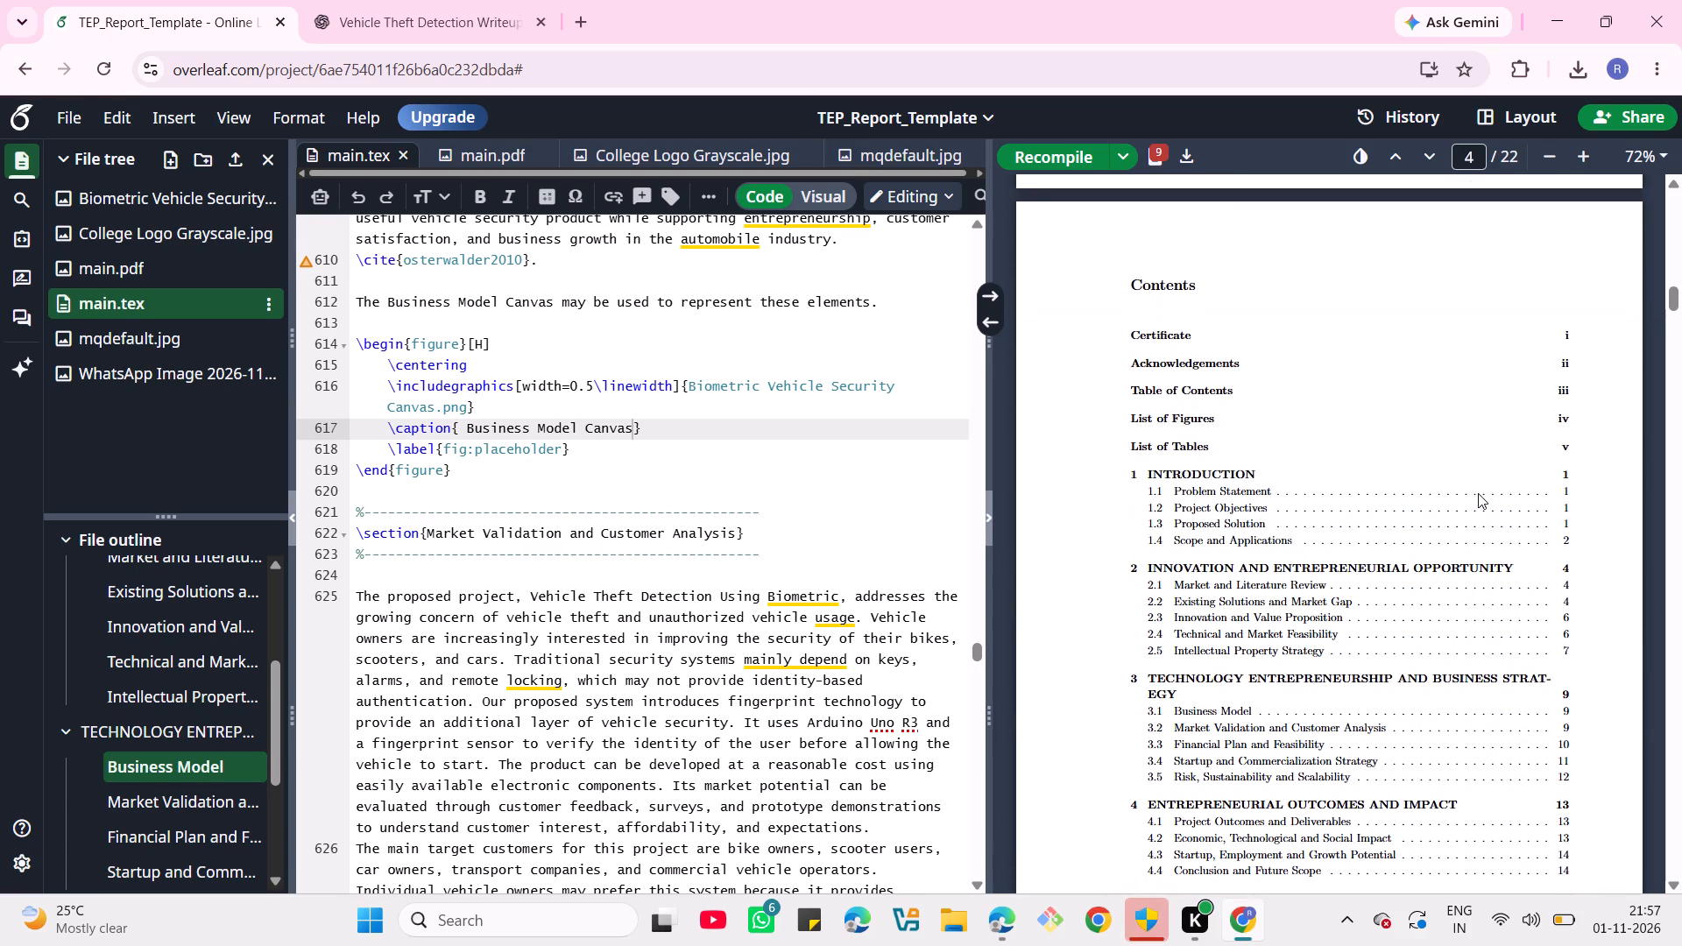
scroll(1478, 493, down, 1)
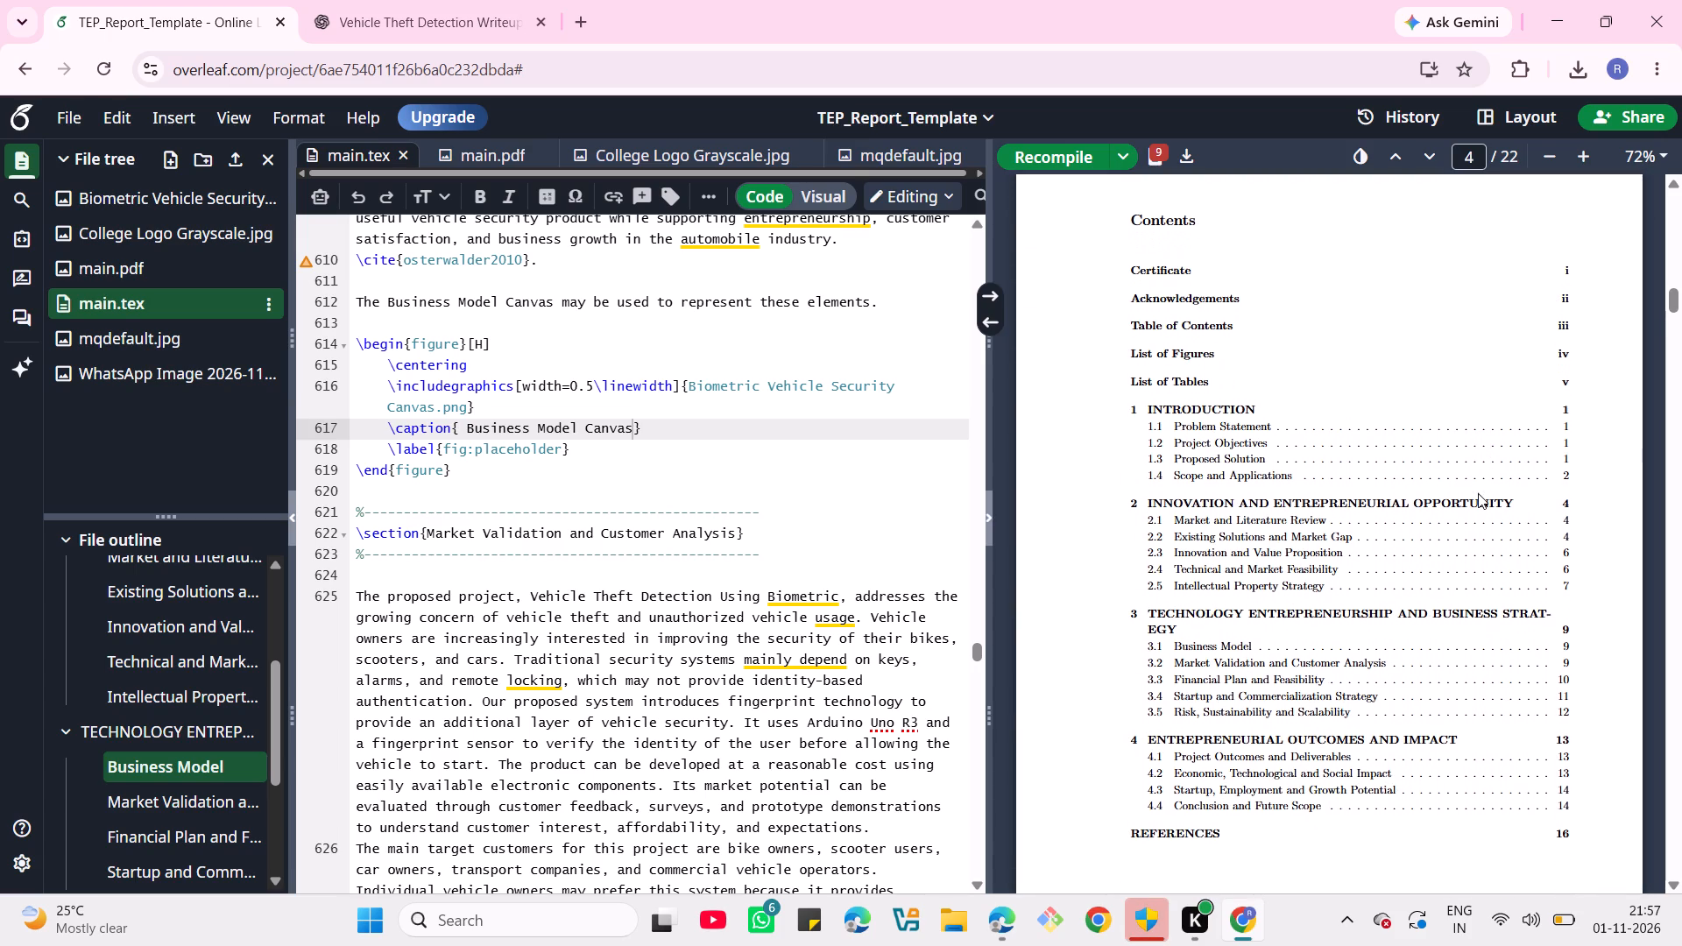
scroll(1478, 493, down, 8)
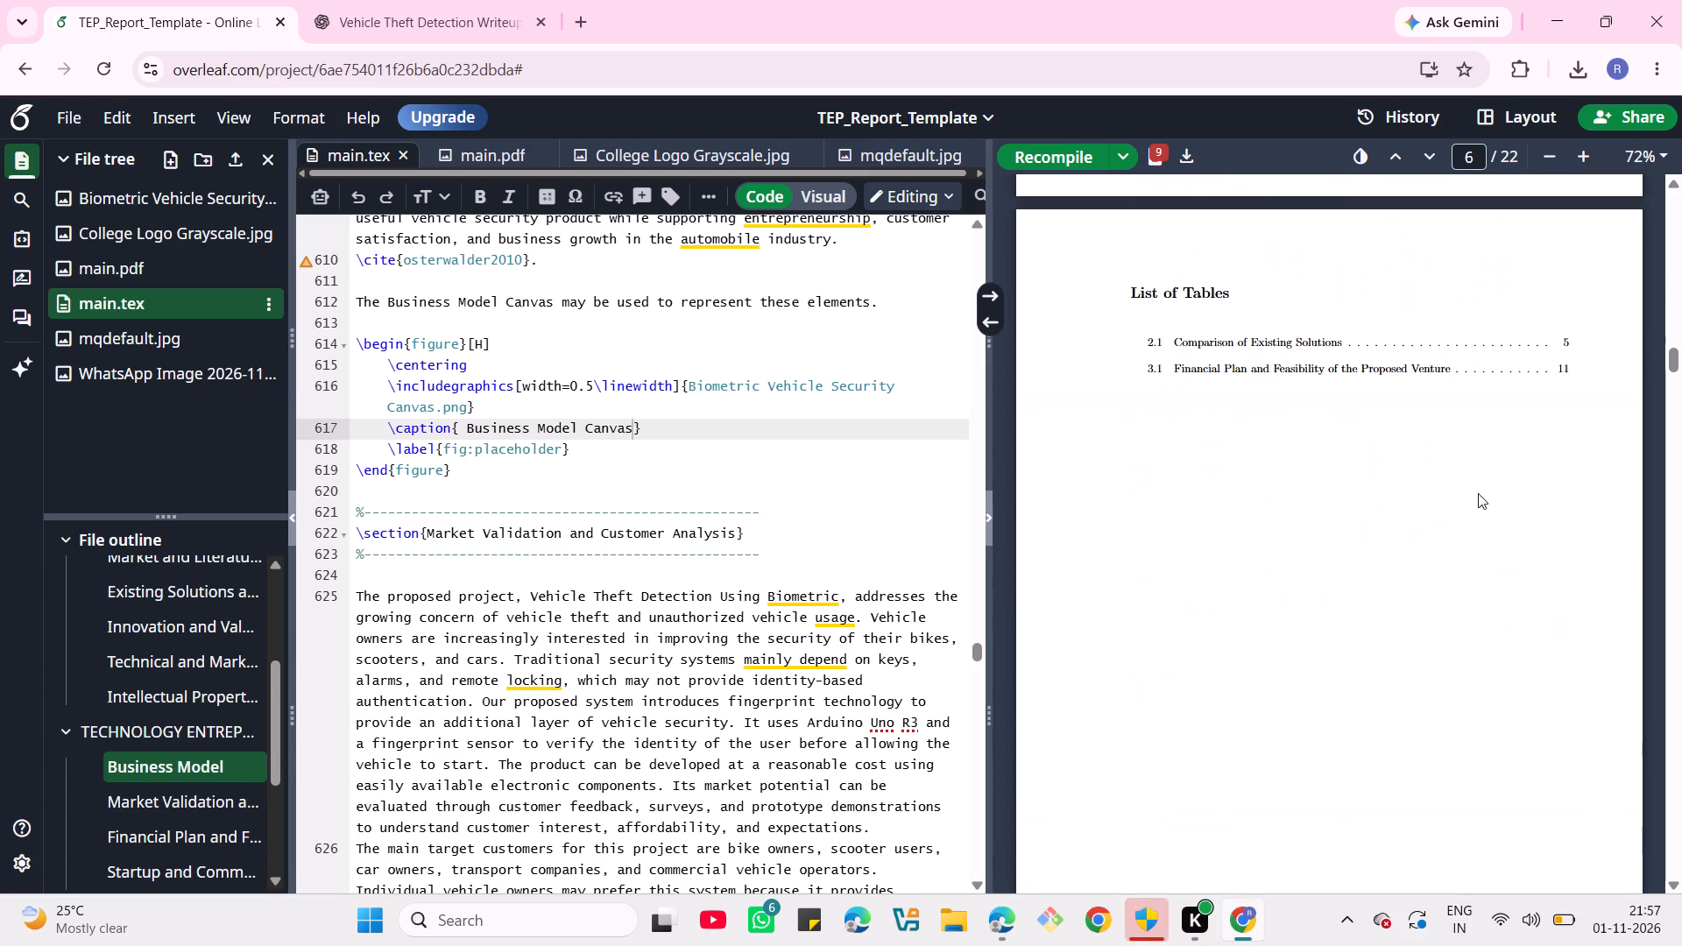
Read through Chapter 1 of the compiled report, from the problem statement to the list of applications under Scope and Applications.
scroll(1478, 493, down, 7)
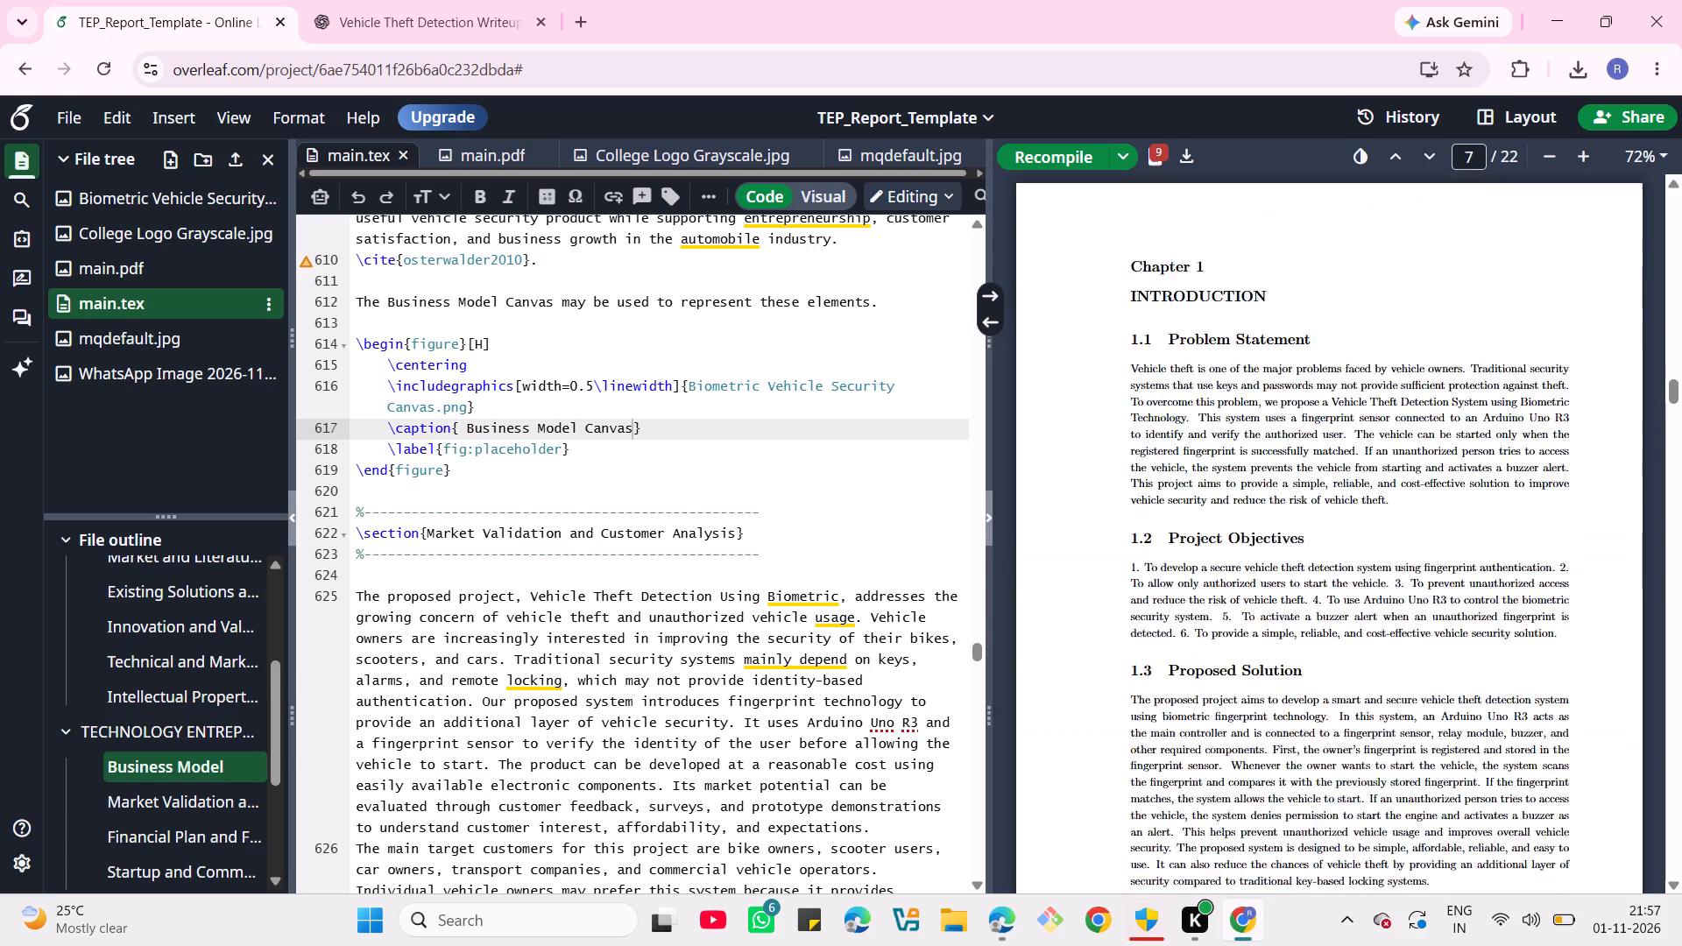
scroll(1478, 493, down, 8)
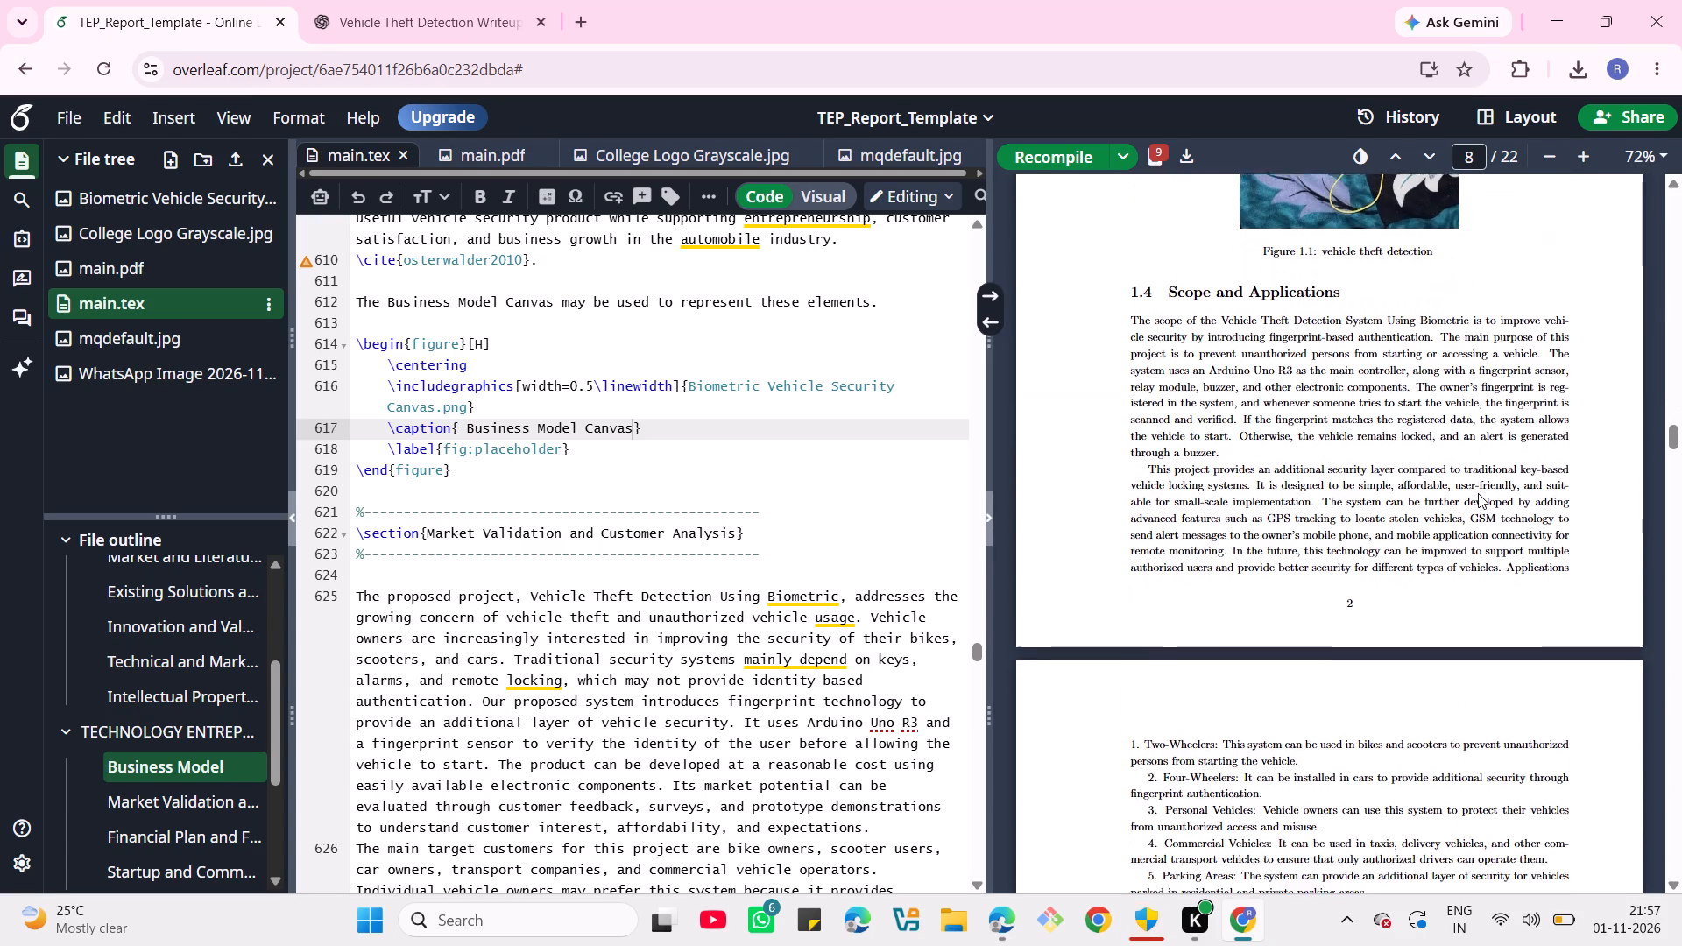
scroll(1478, 493, down, 5)
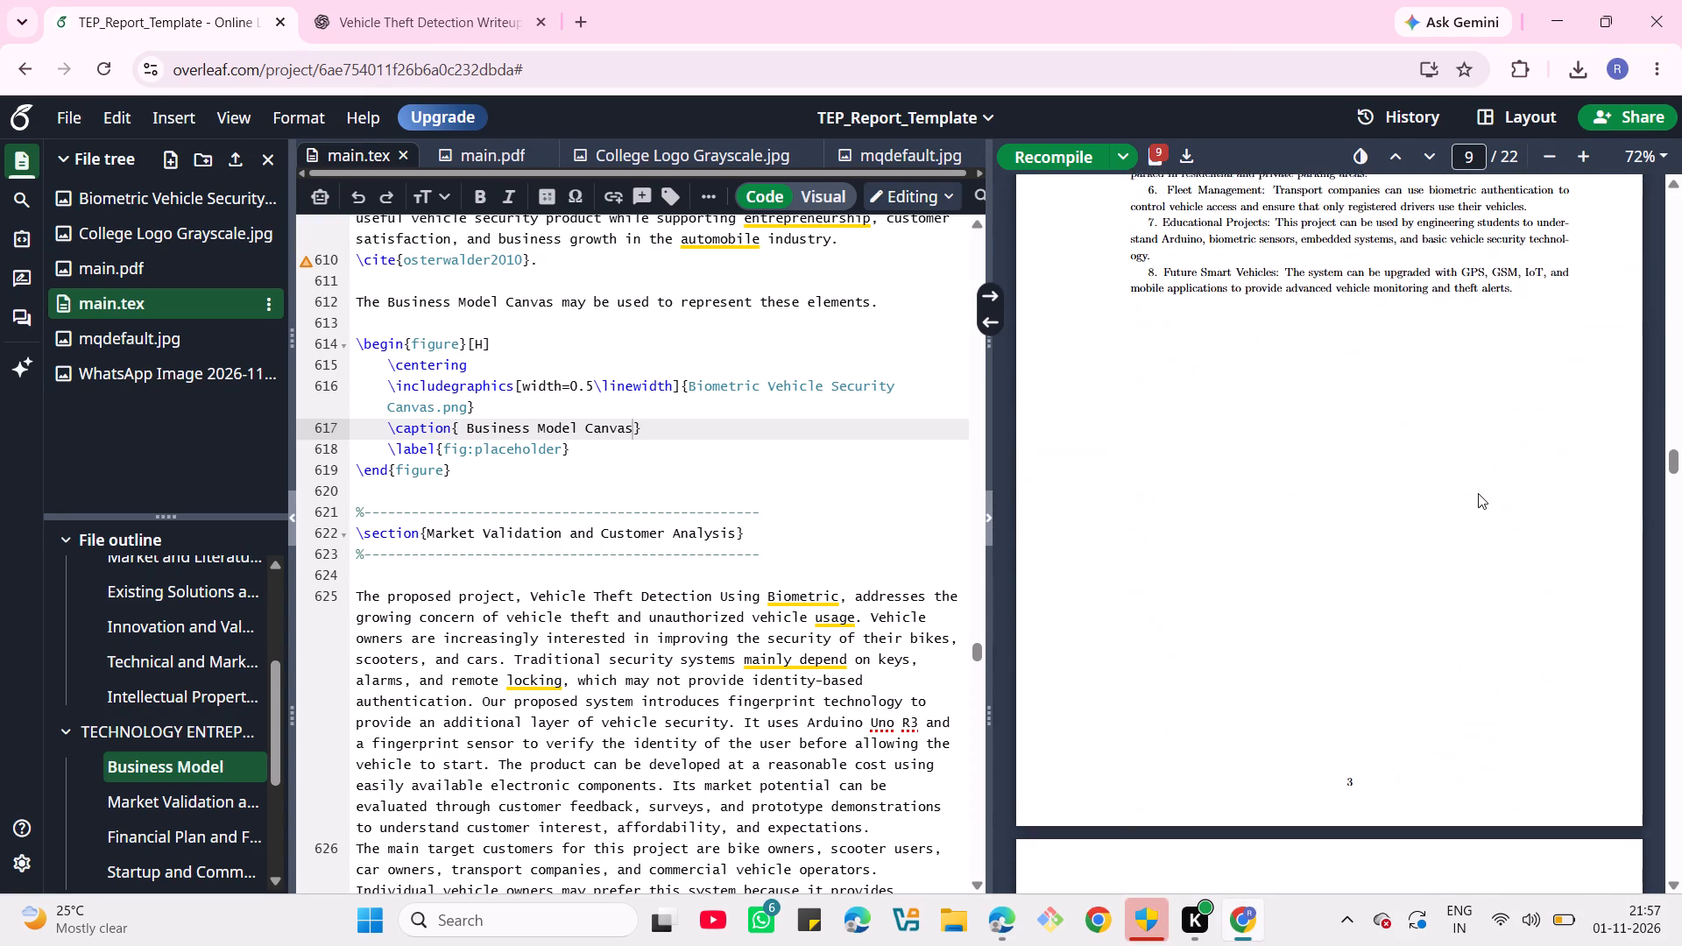
scroll(1478, 493, down, 1)
scroll(1478, 493, up, 6)
scroll(1478, 493, down, 2)
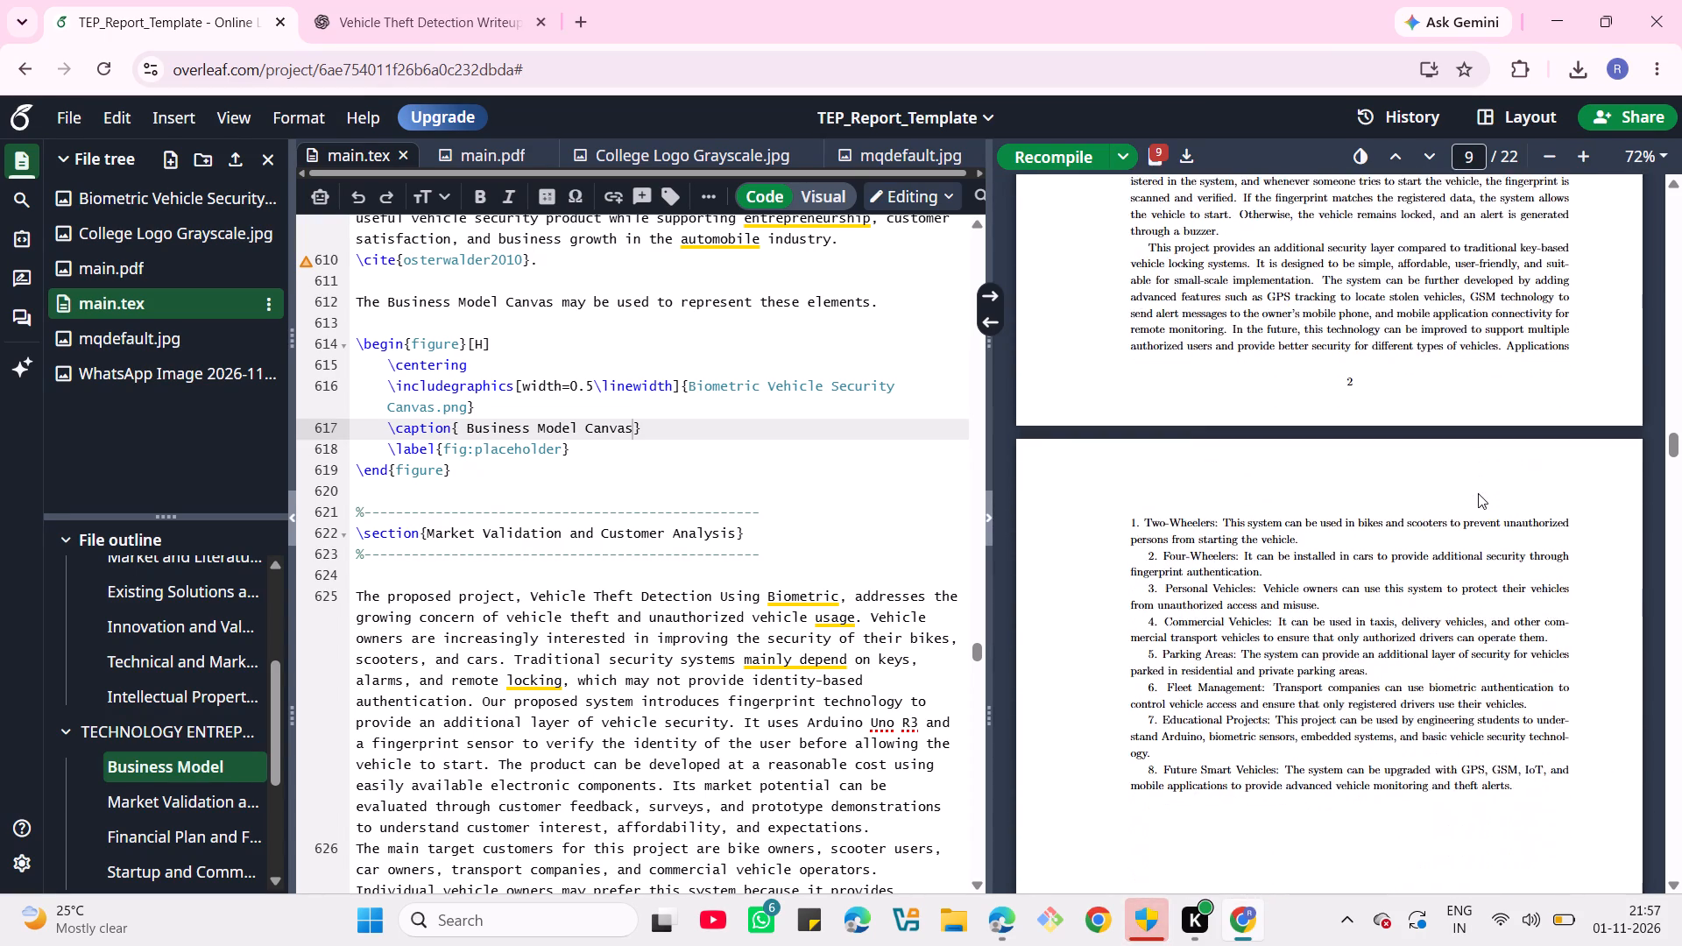
Examine Chapter 2 of the compiled report, covering the market and literature review and the Comparison of Existing Solutions table.
scroll(1478, 493, down, 7)
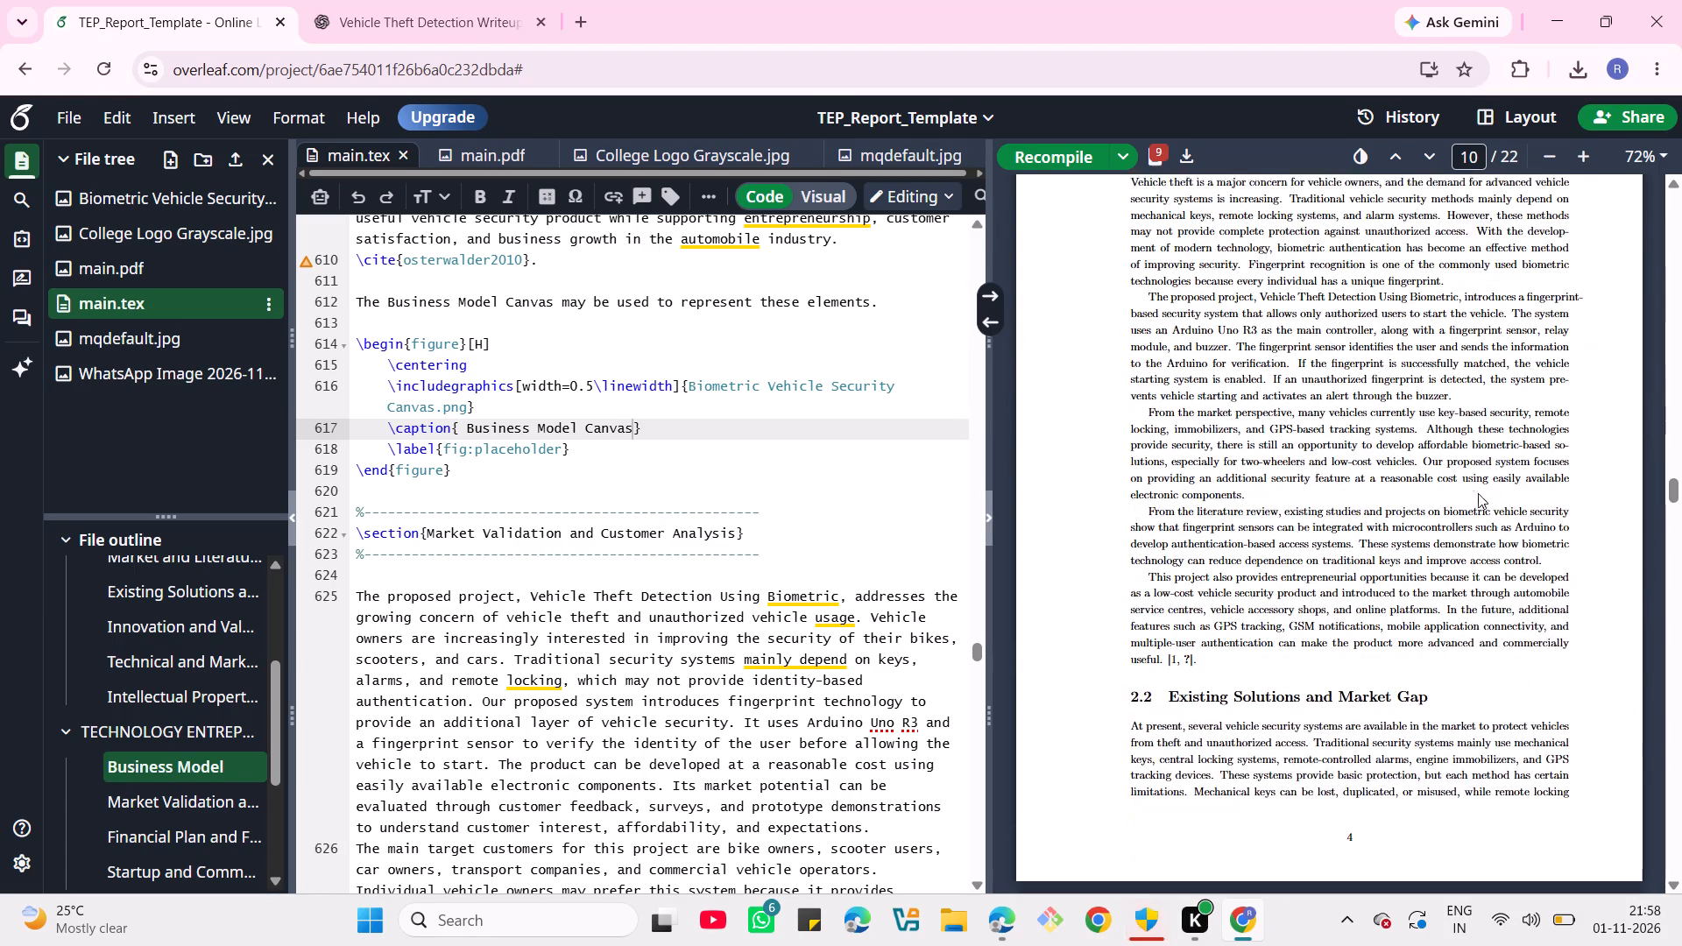
scroll(1478, 493, down, 6)
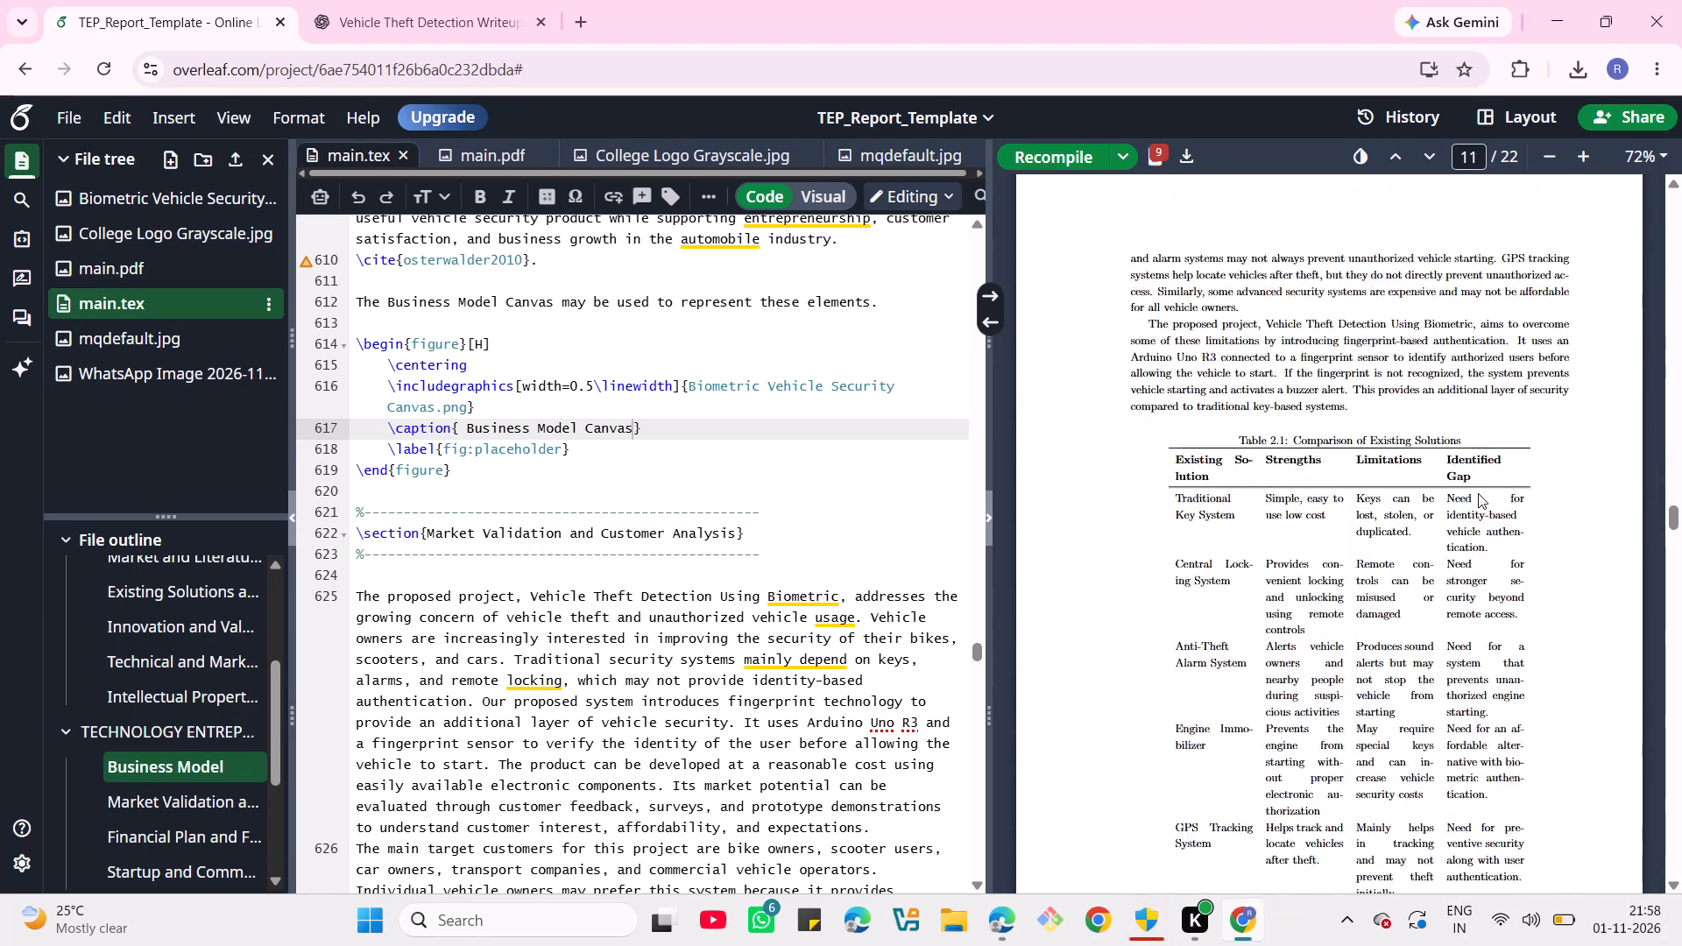
scroll(1478, 493, down, 1)
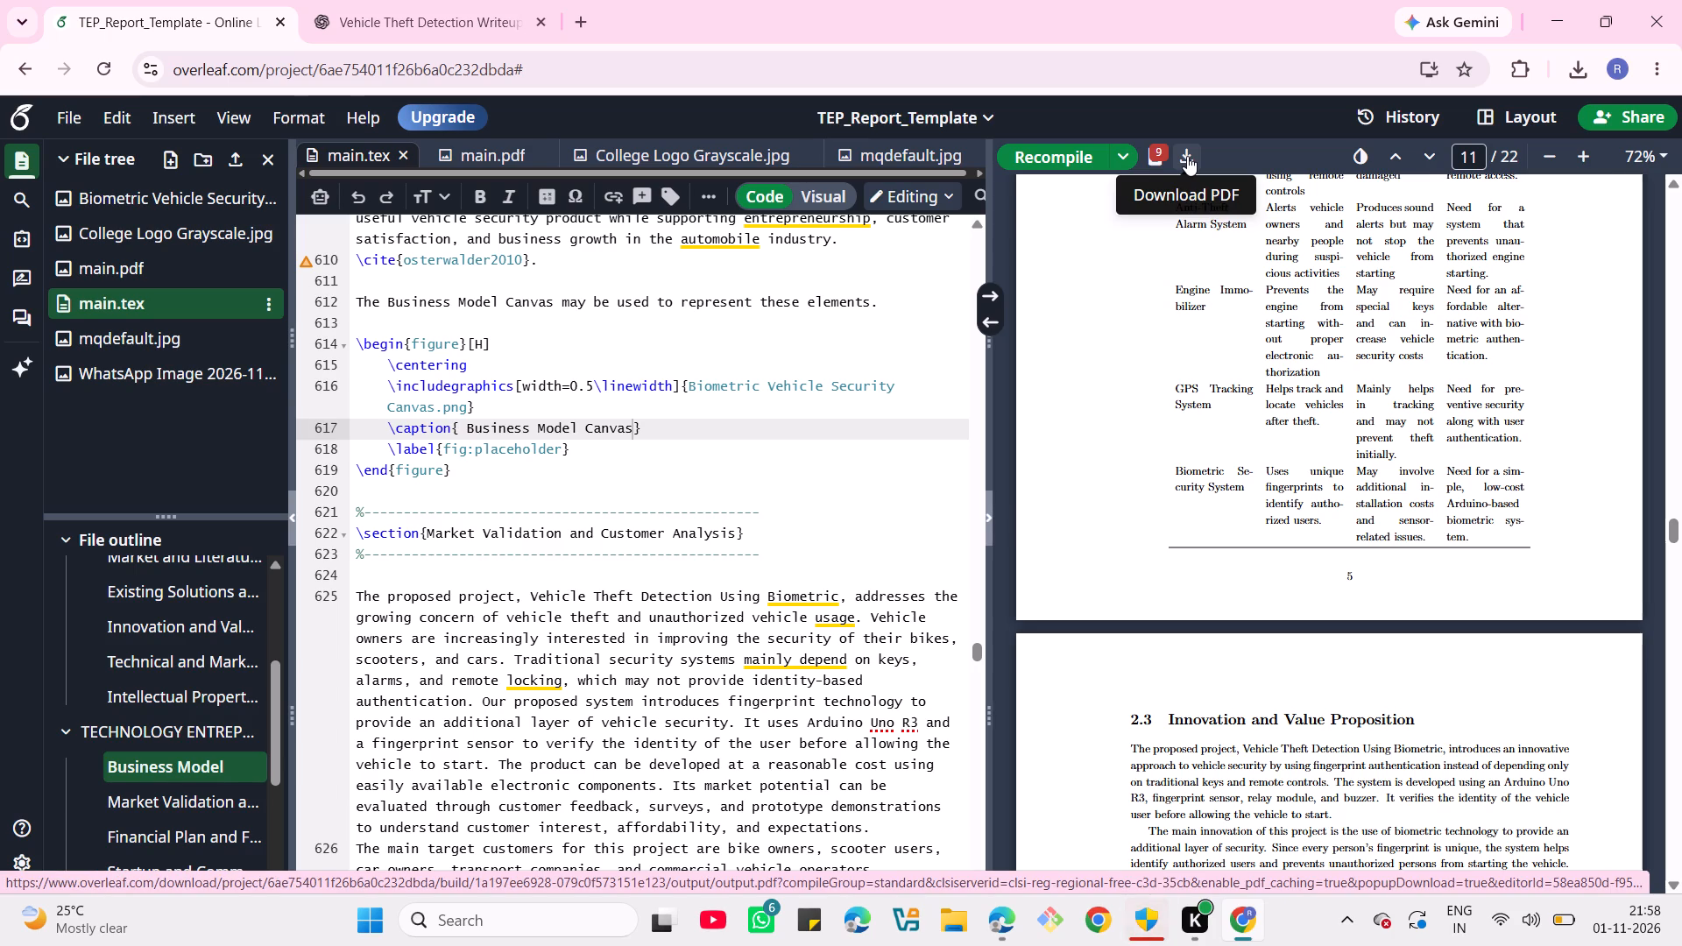
Download the compiled report as a PDF and check for it in the recent download history.
click(1187, 156)
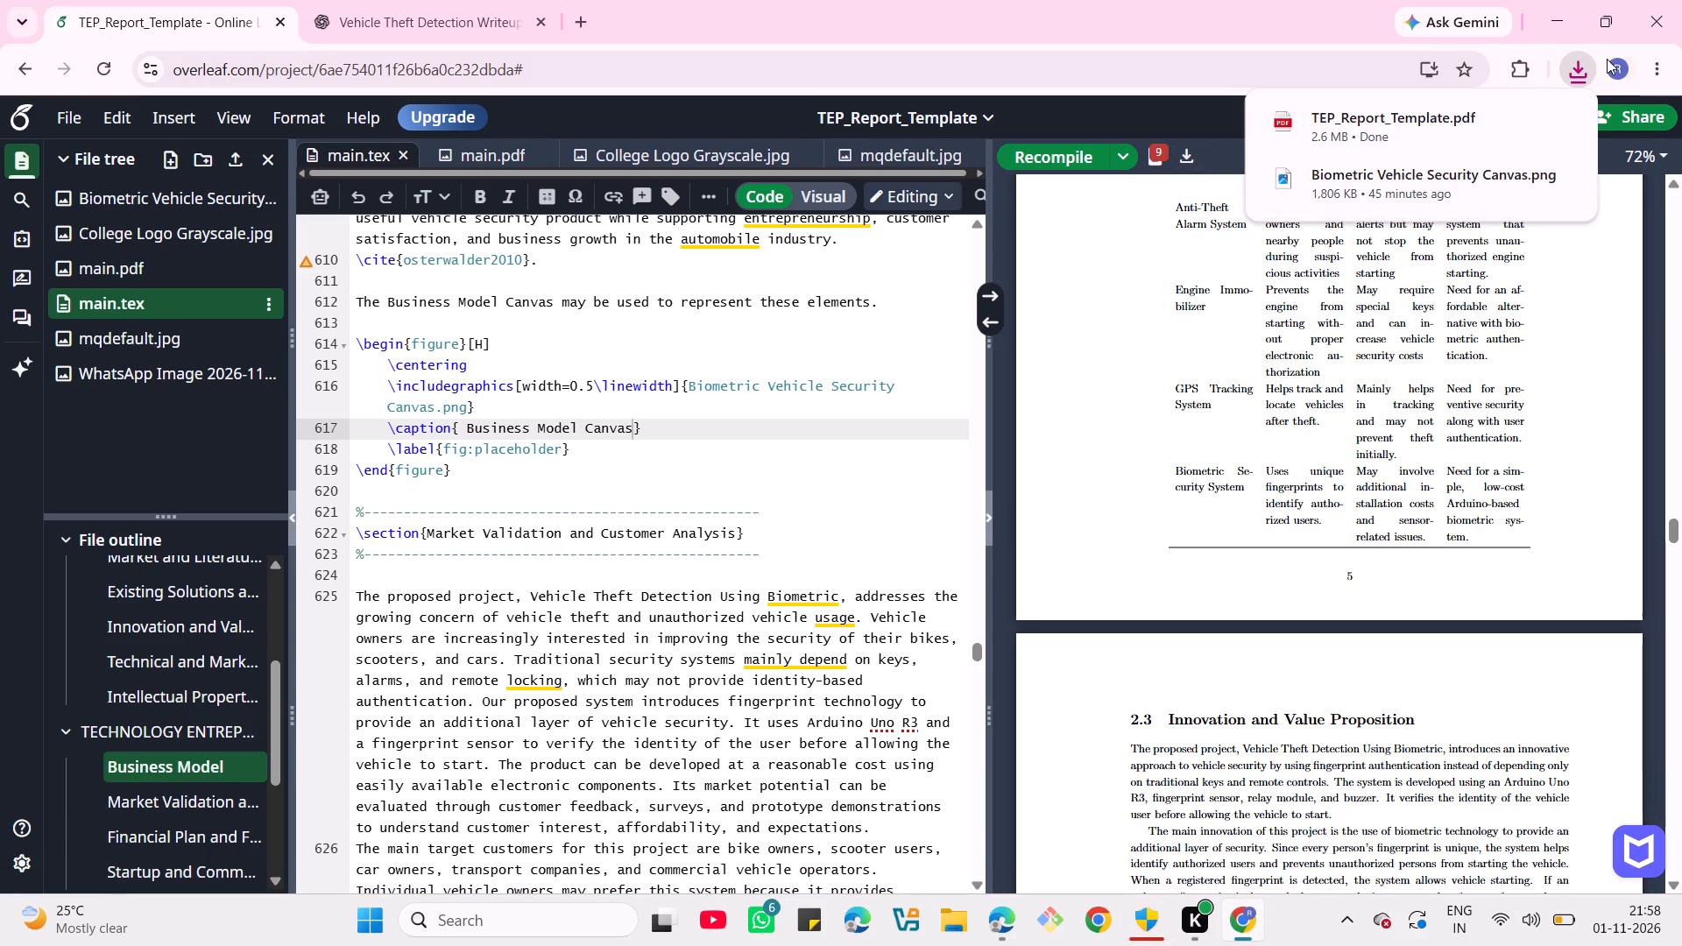
click(1571, 61)
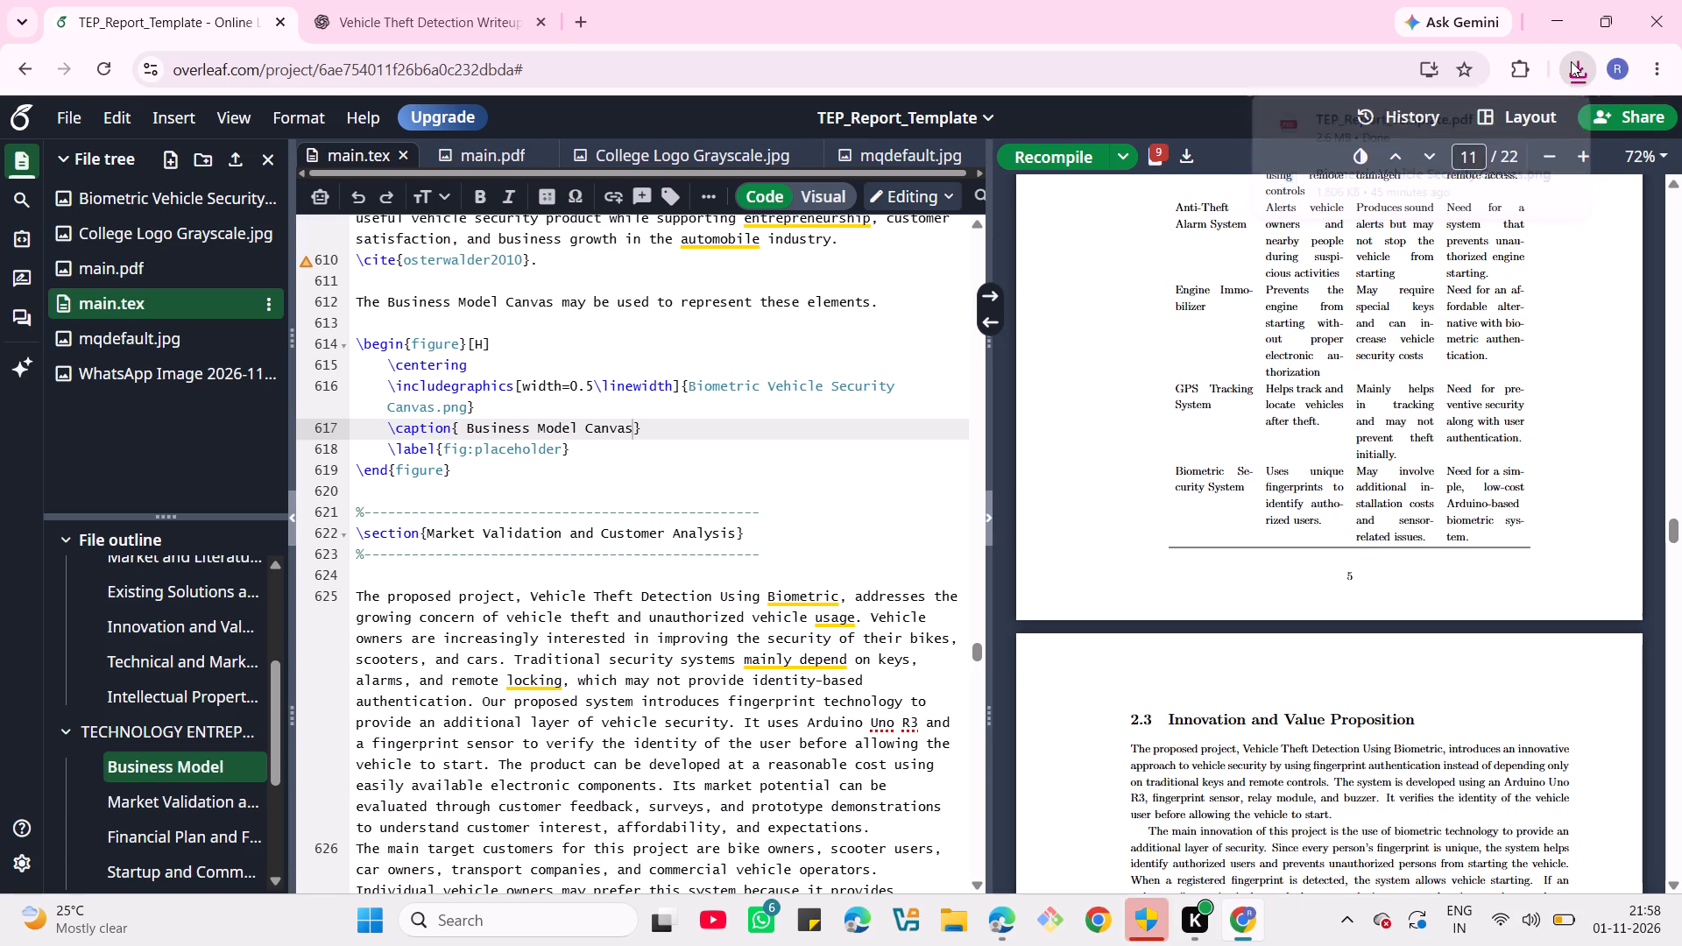
click(1571, 61)
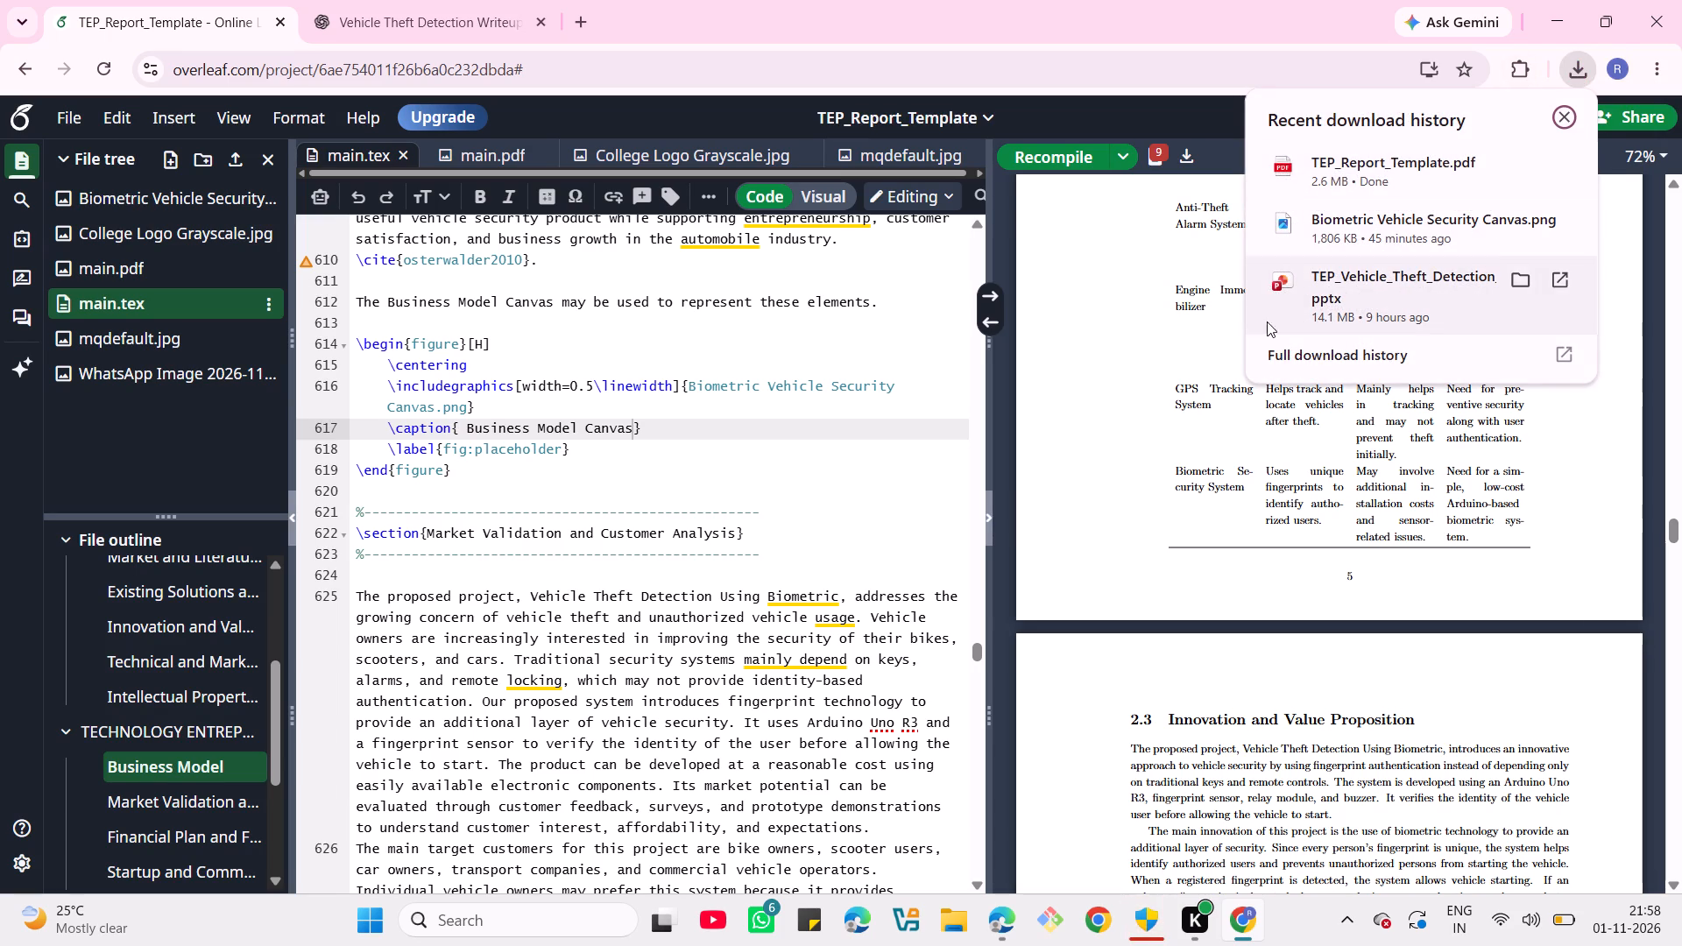
click(1148, 349)
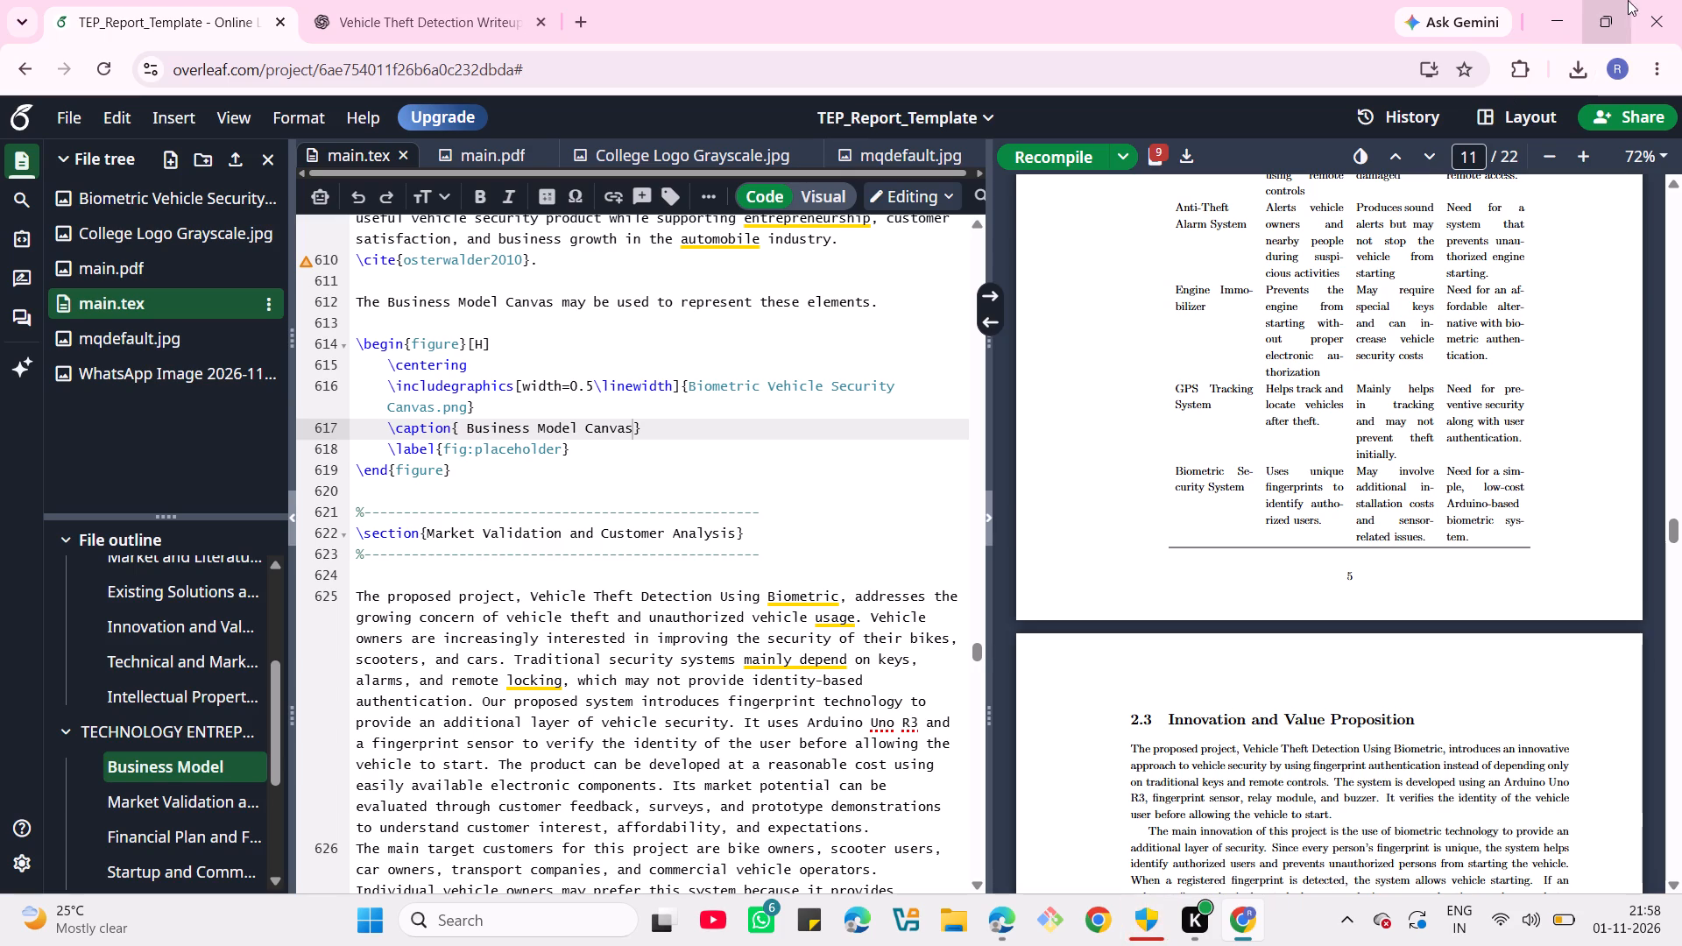
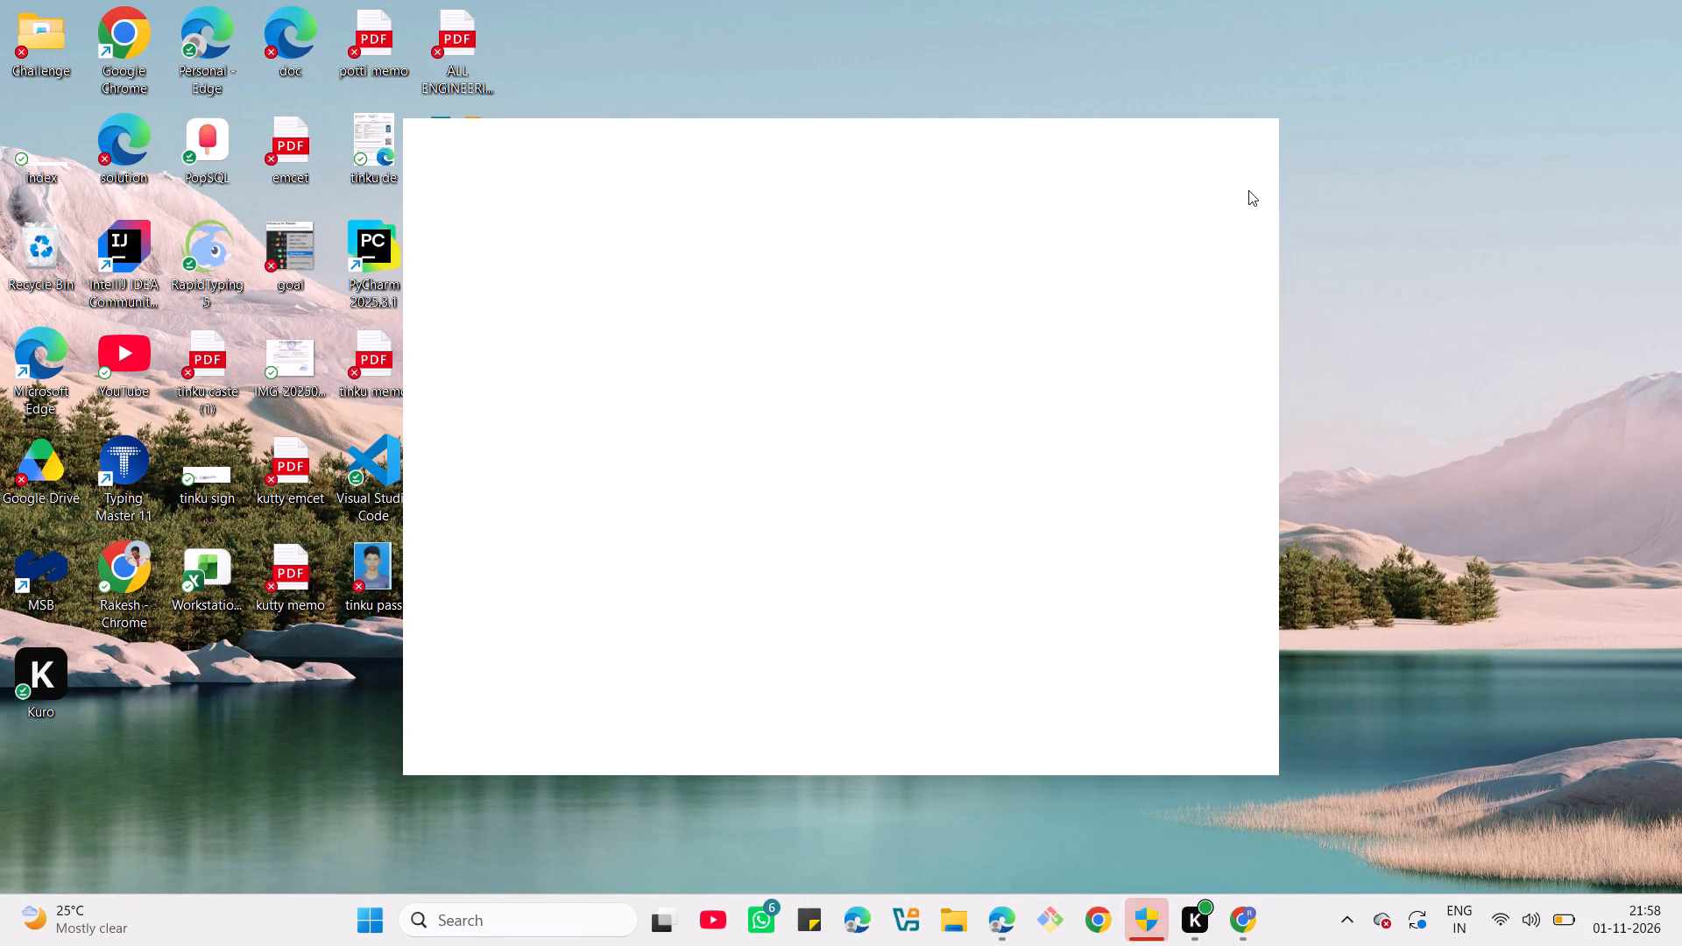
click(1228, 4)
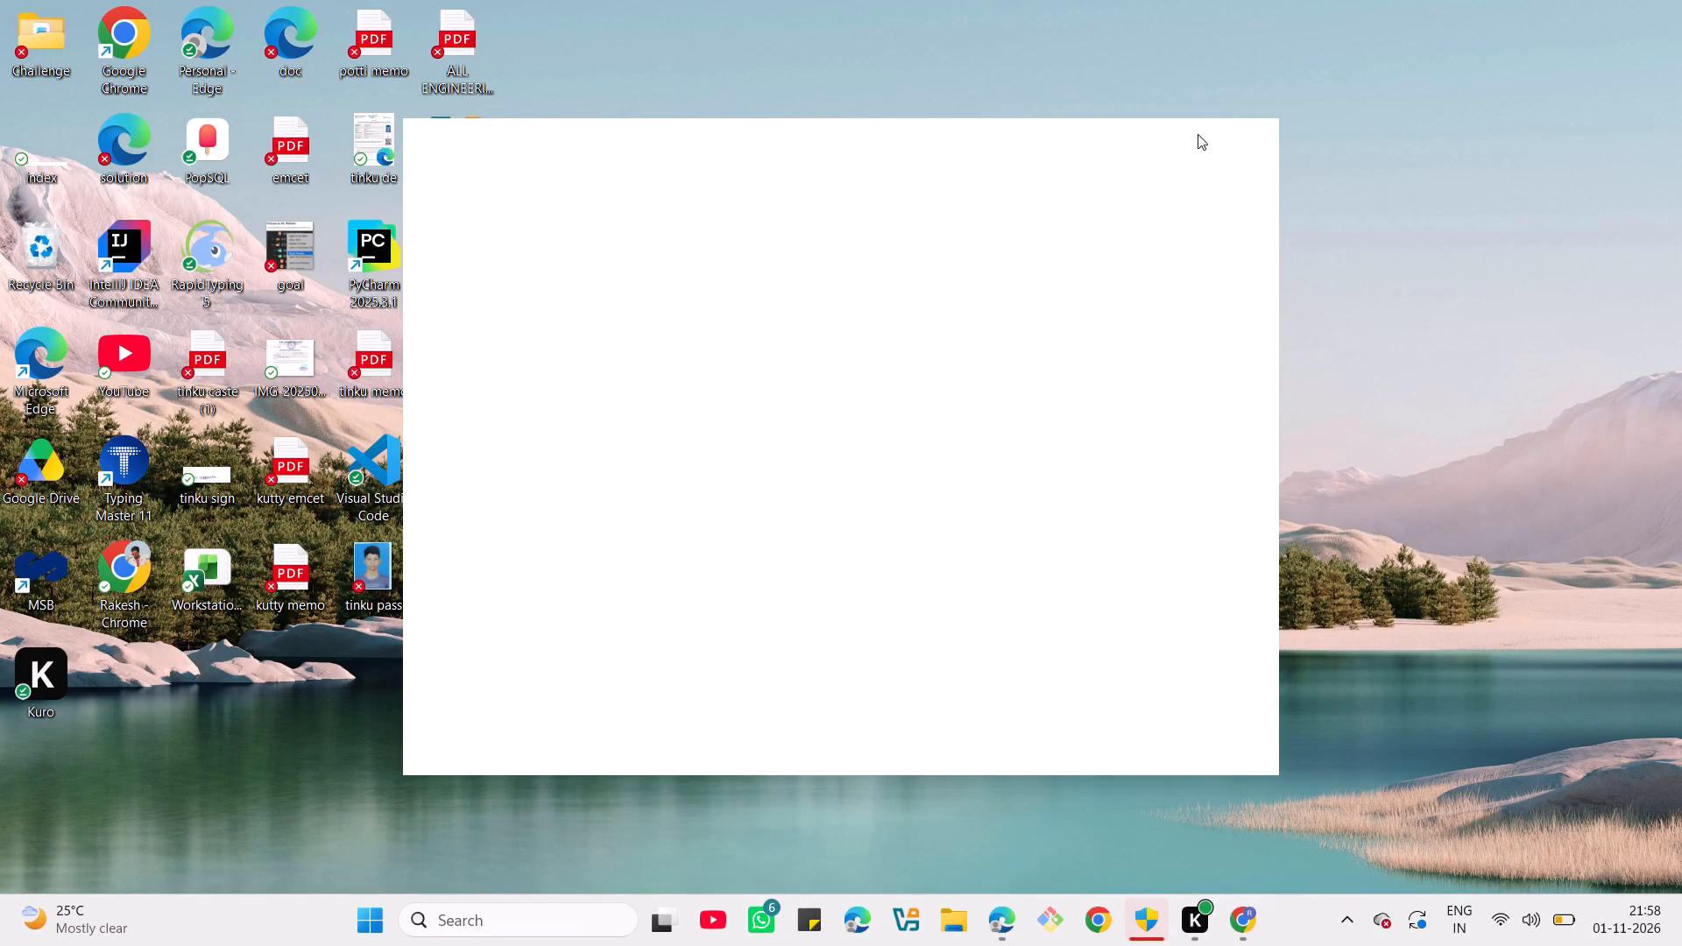
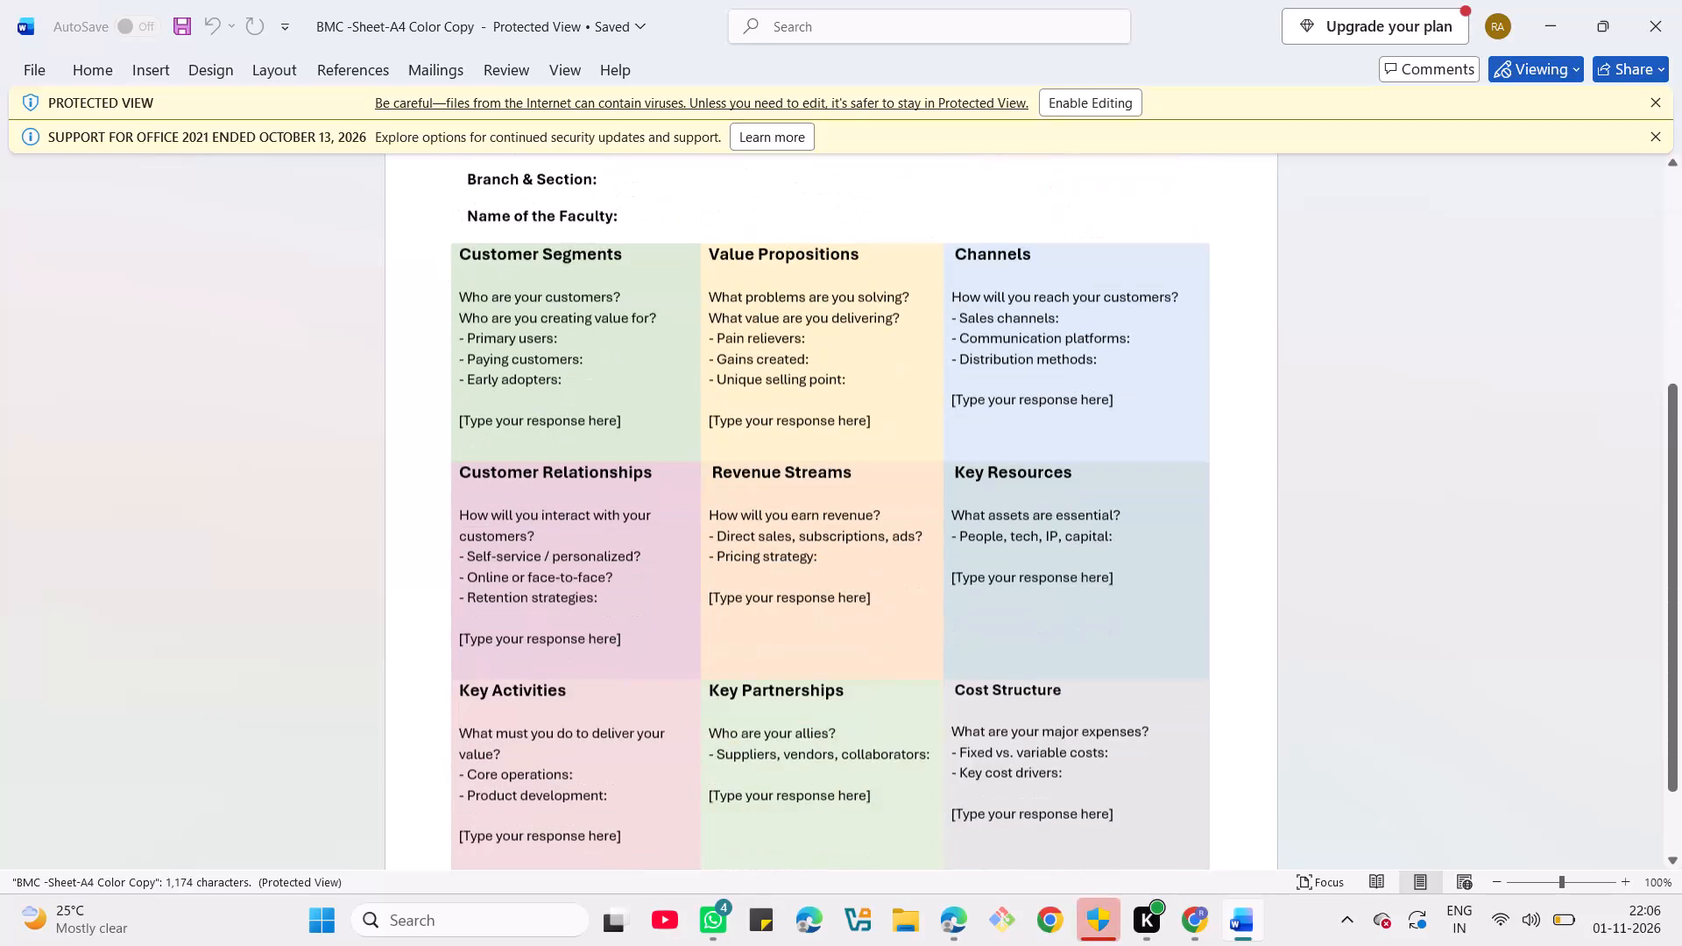
Examine the blank Business Model Canvas template in Word, from the project details through the nine canvas blocks to the team and signature fields.
scroll(824, 702, down, 1)
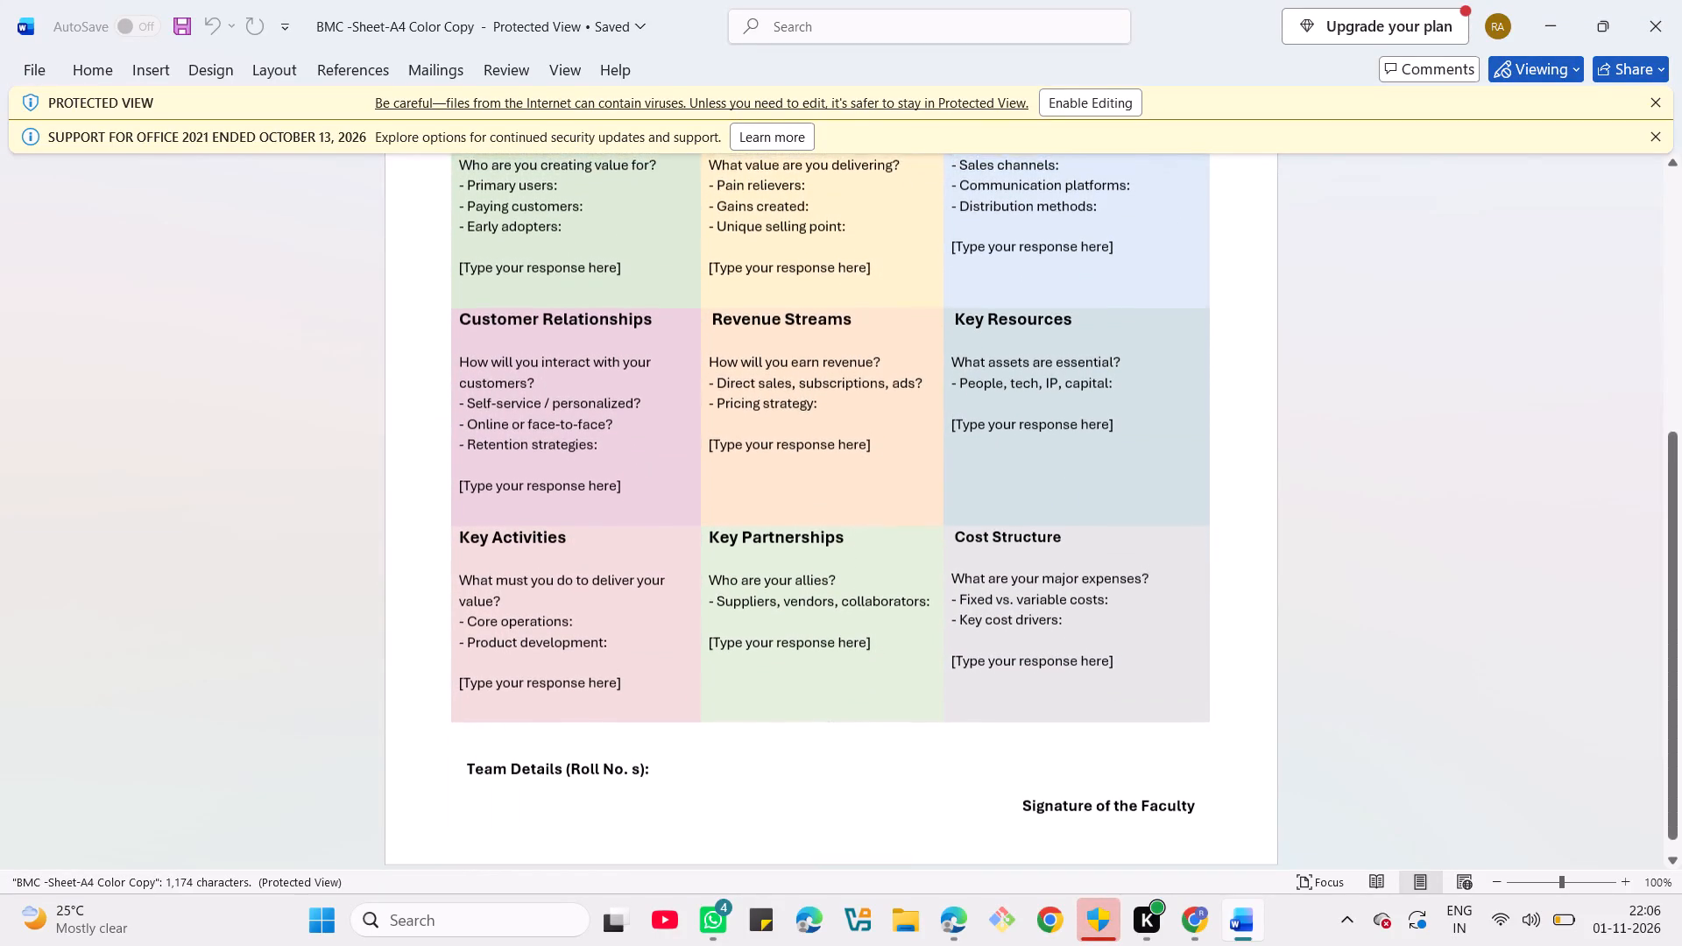
scroll(824, 702, down, 1)
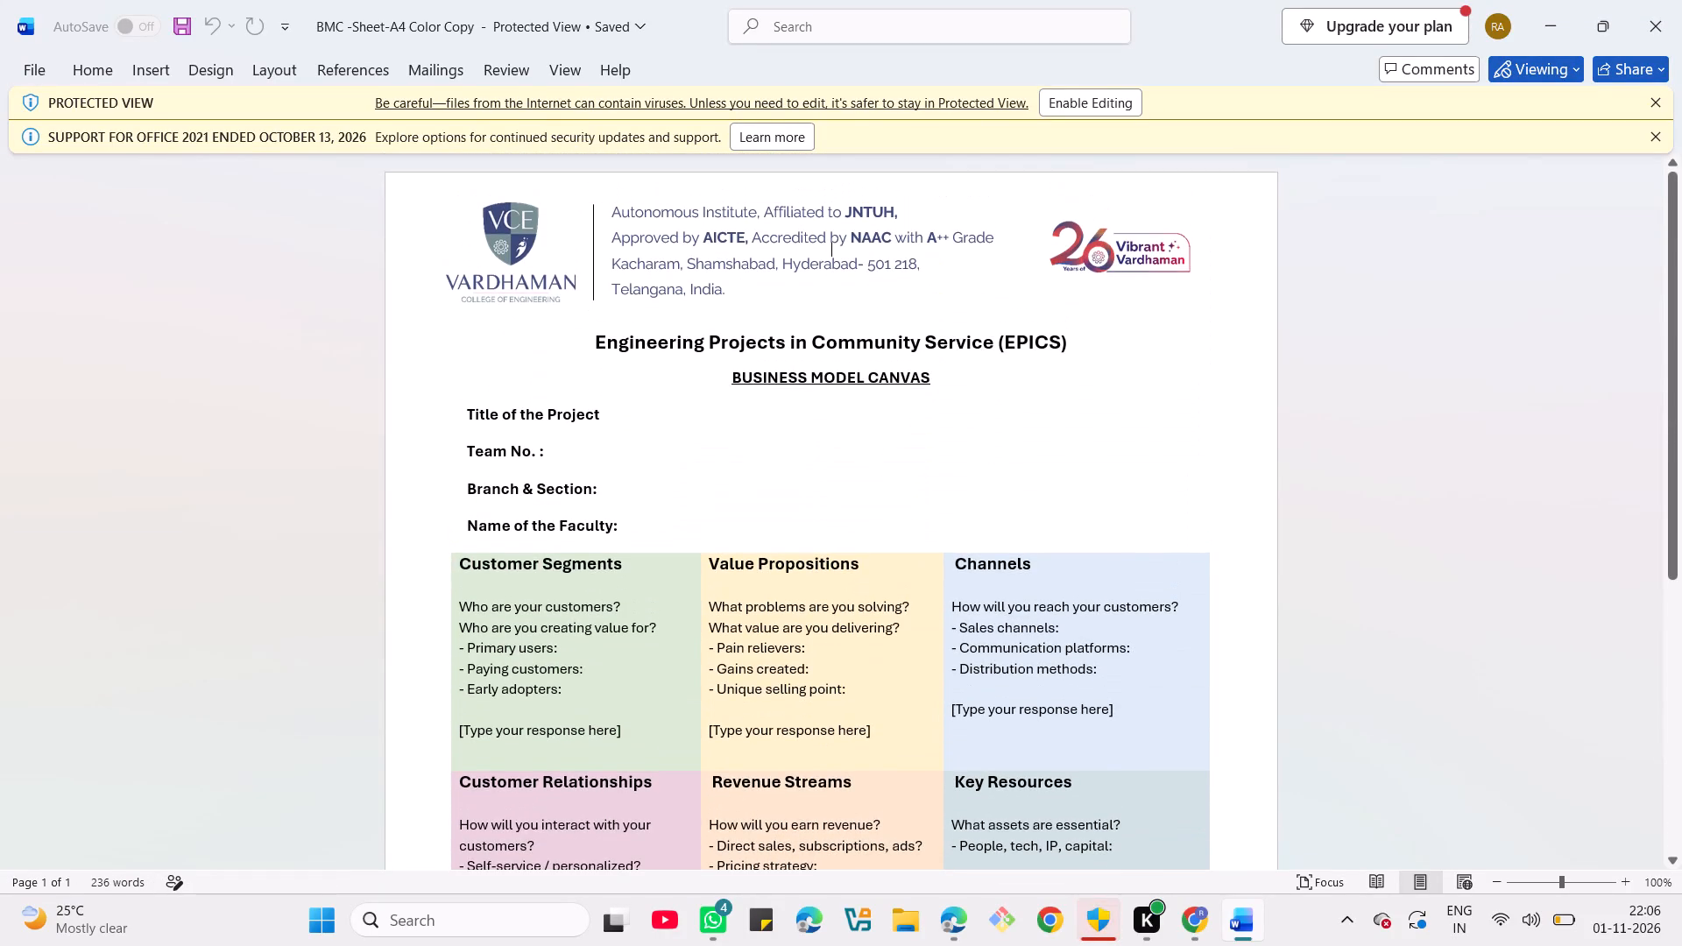
scroll(824, 702, down, 3)
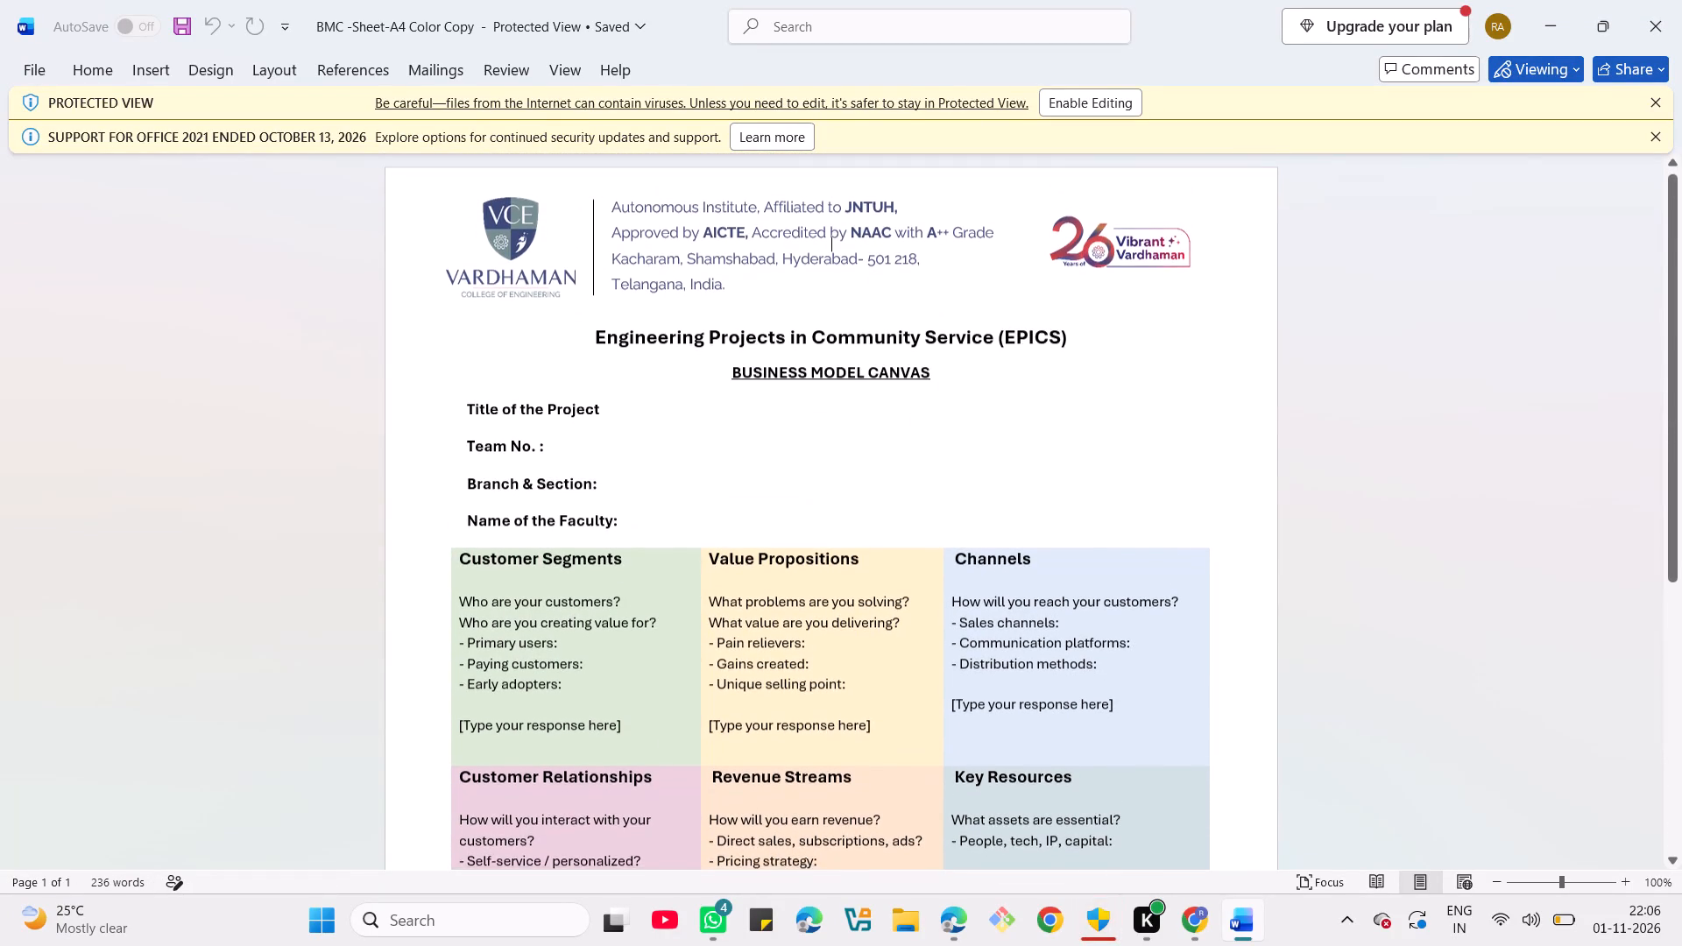
scroll(824, 702, down, 3)
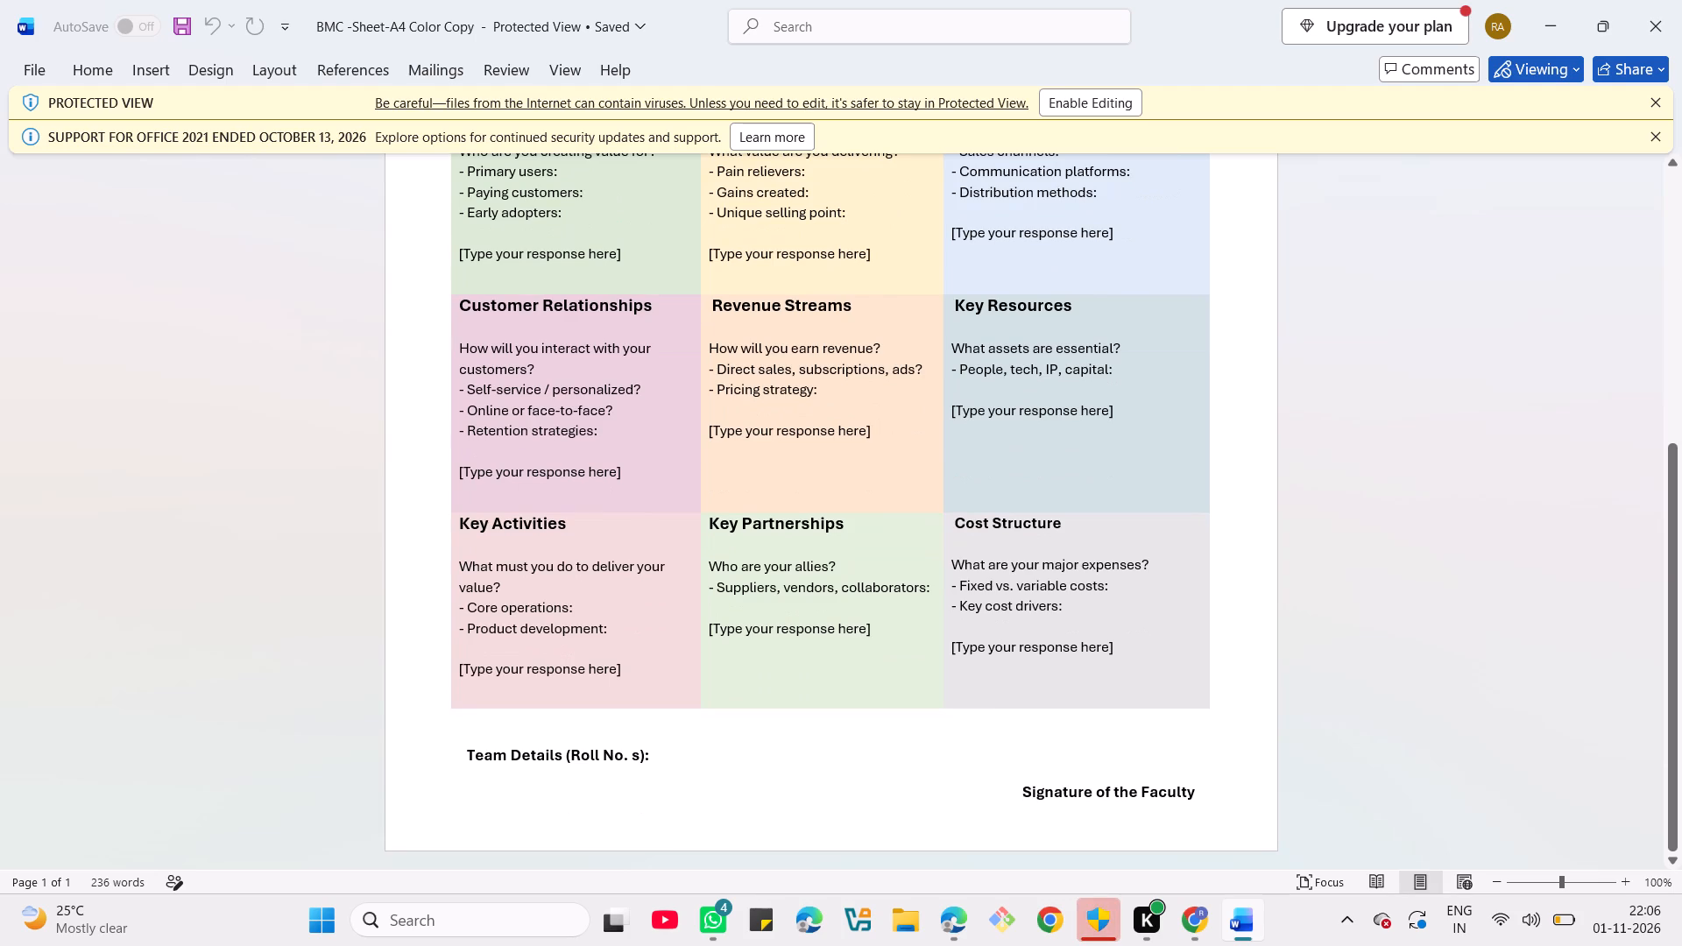
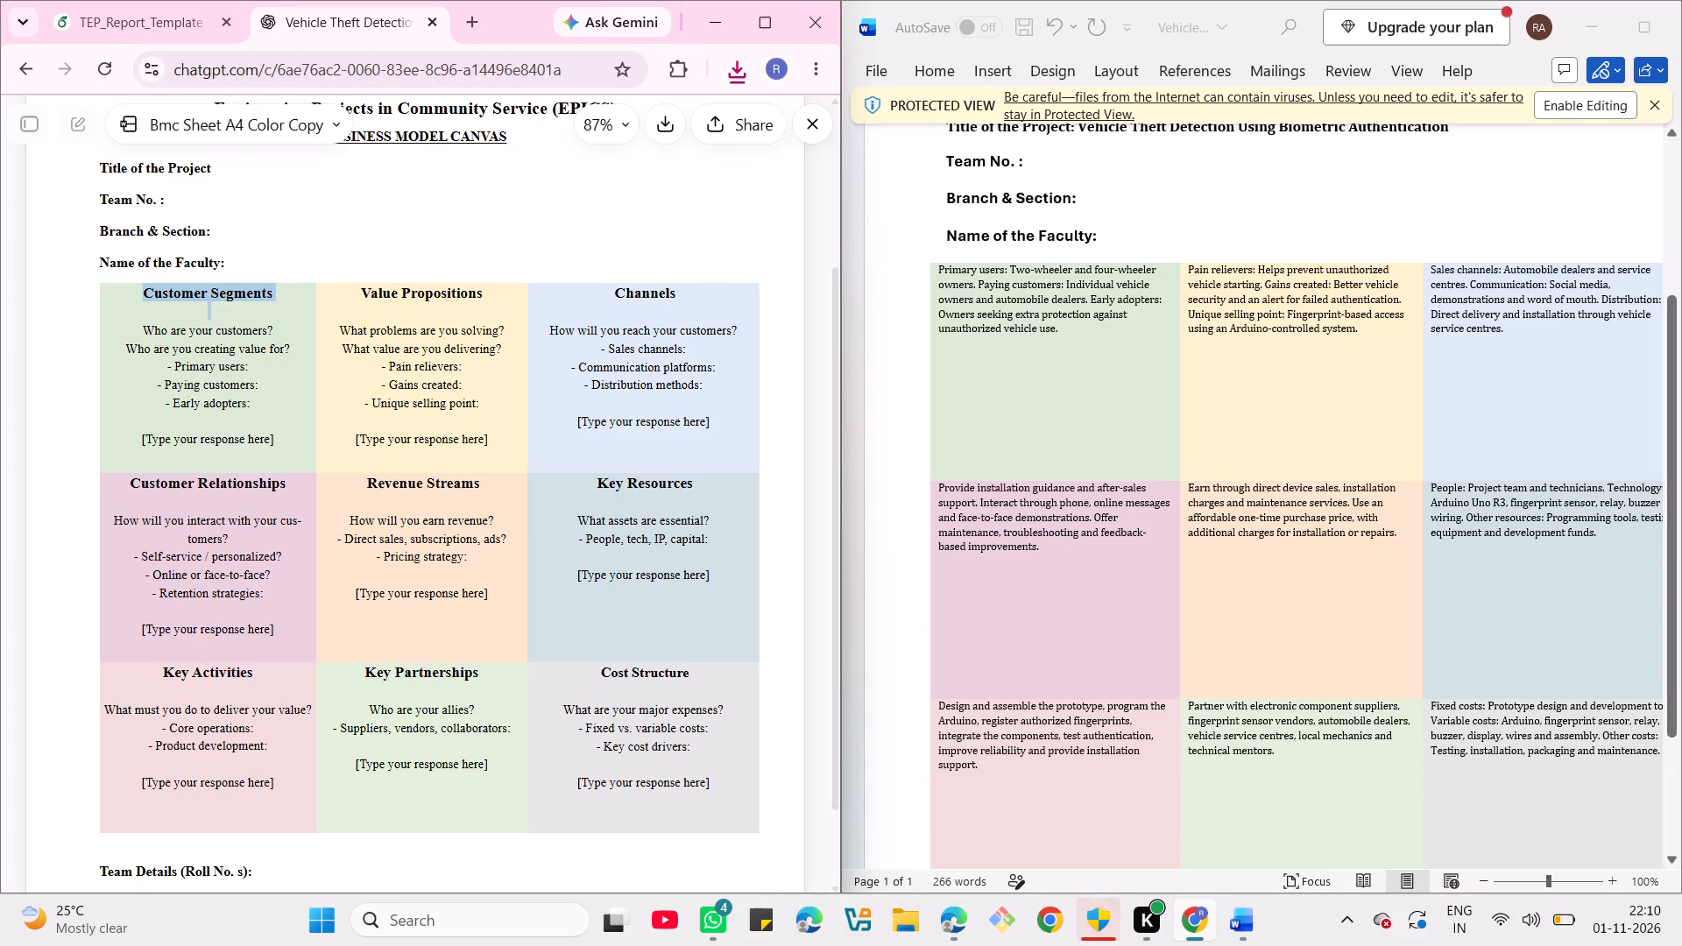
Enable editing for the downloaded Business Model Canvas document in Word.
click(940, 267)
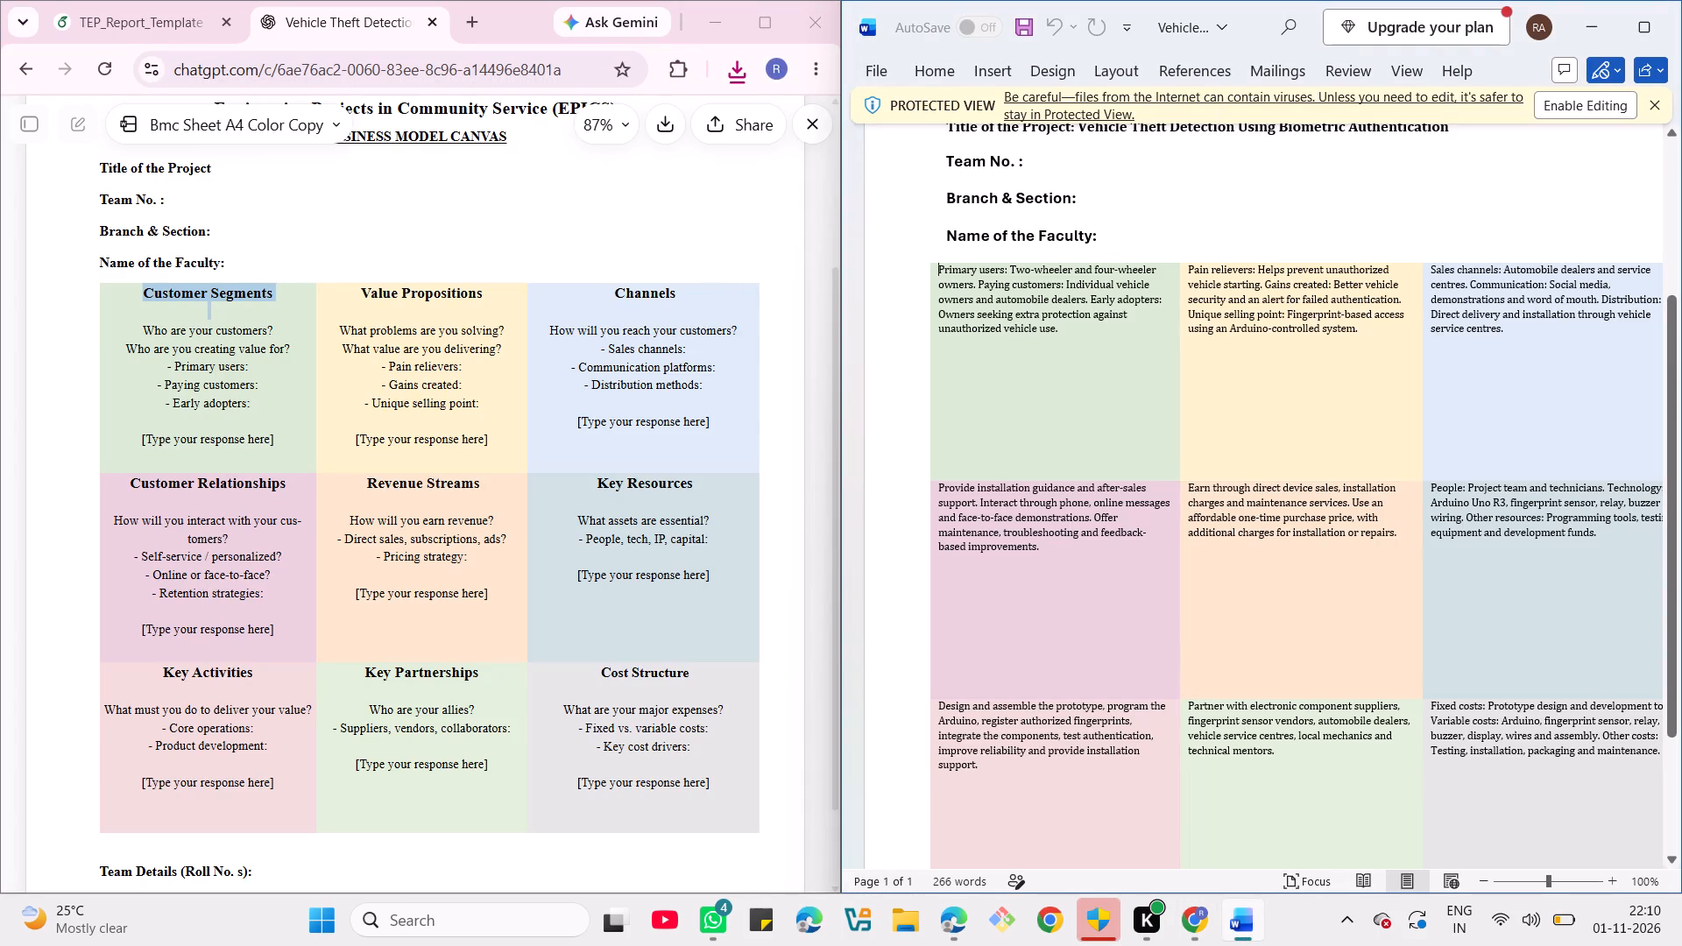
key(ctrl+v)
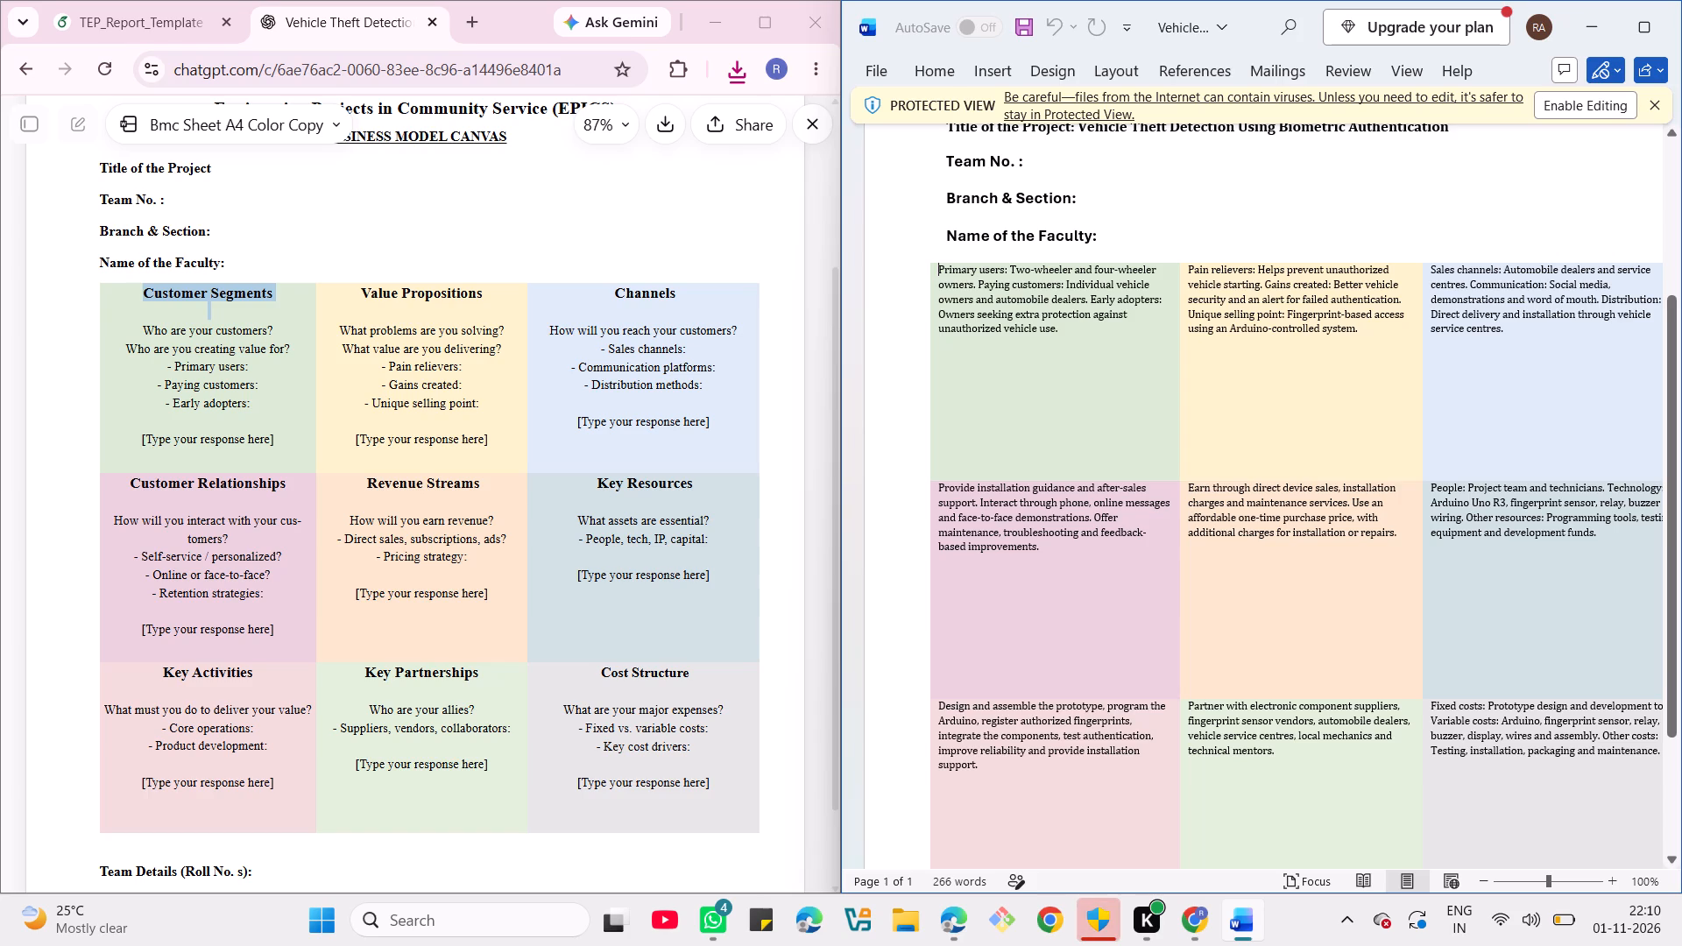
click(1600, 109)
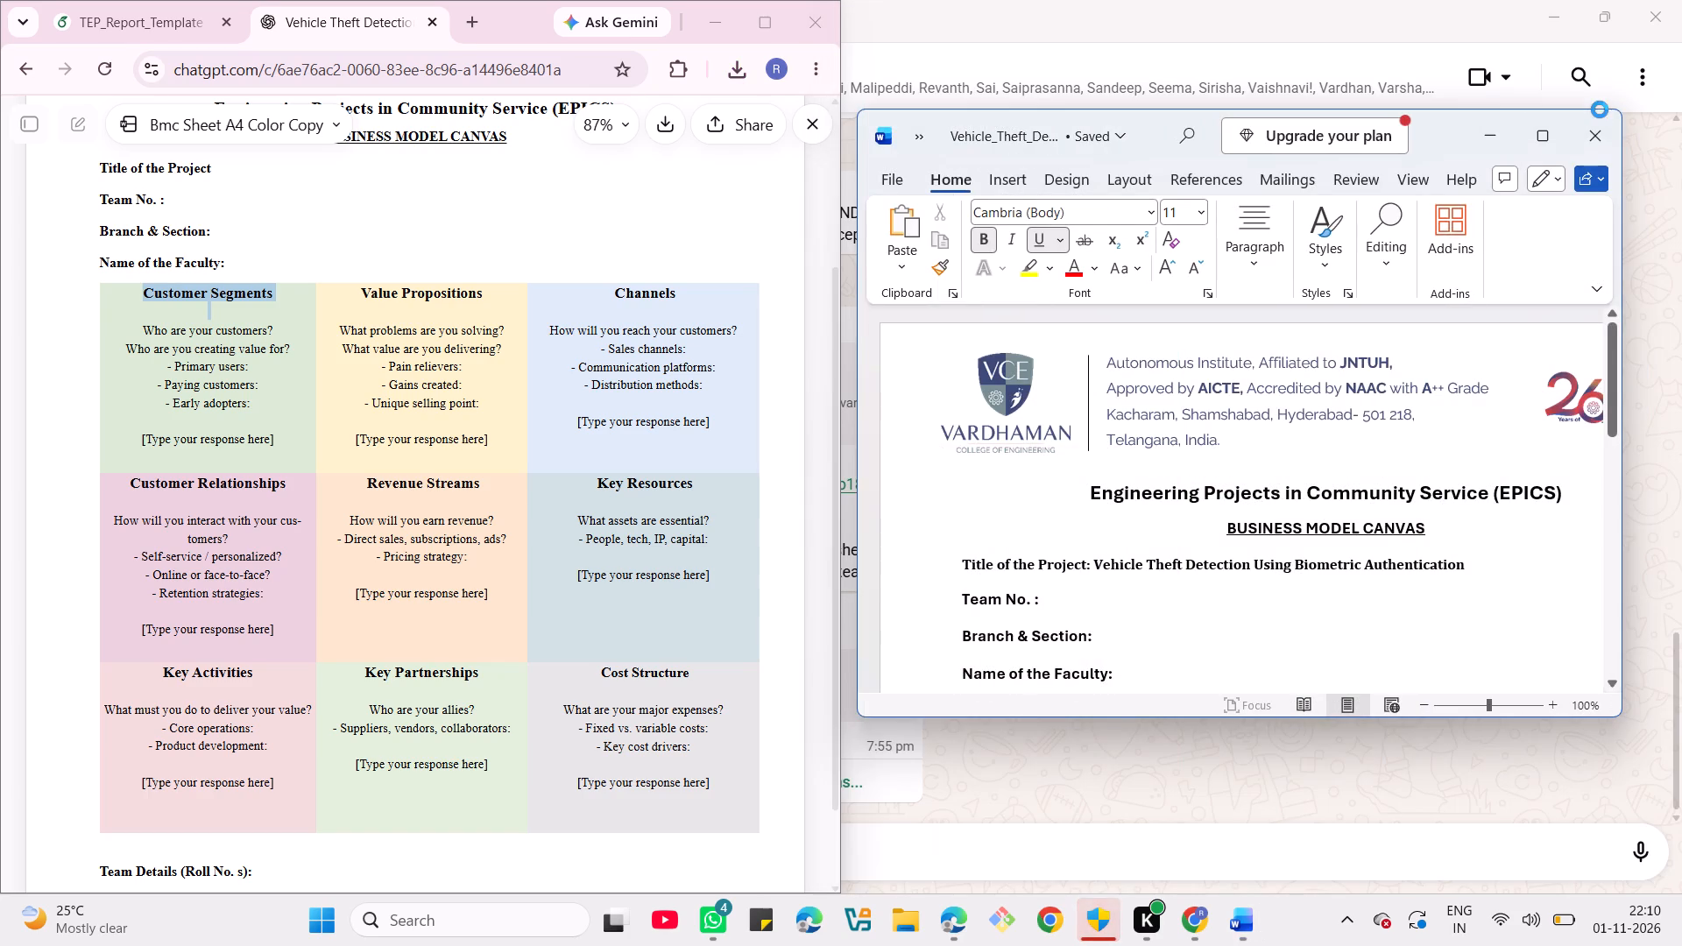
Copy the "Customer Segments" heading from the original sheet preview and paste it above the "Primary users" text in the first canvas cell.
scroll(1349, 436, down, 3)
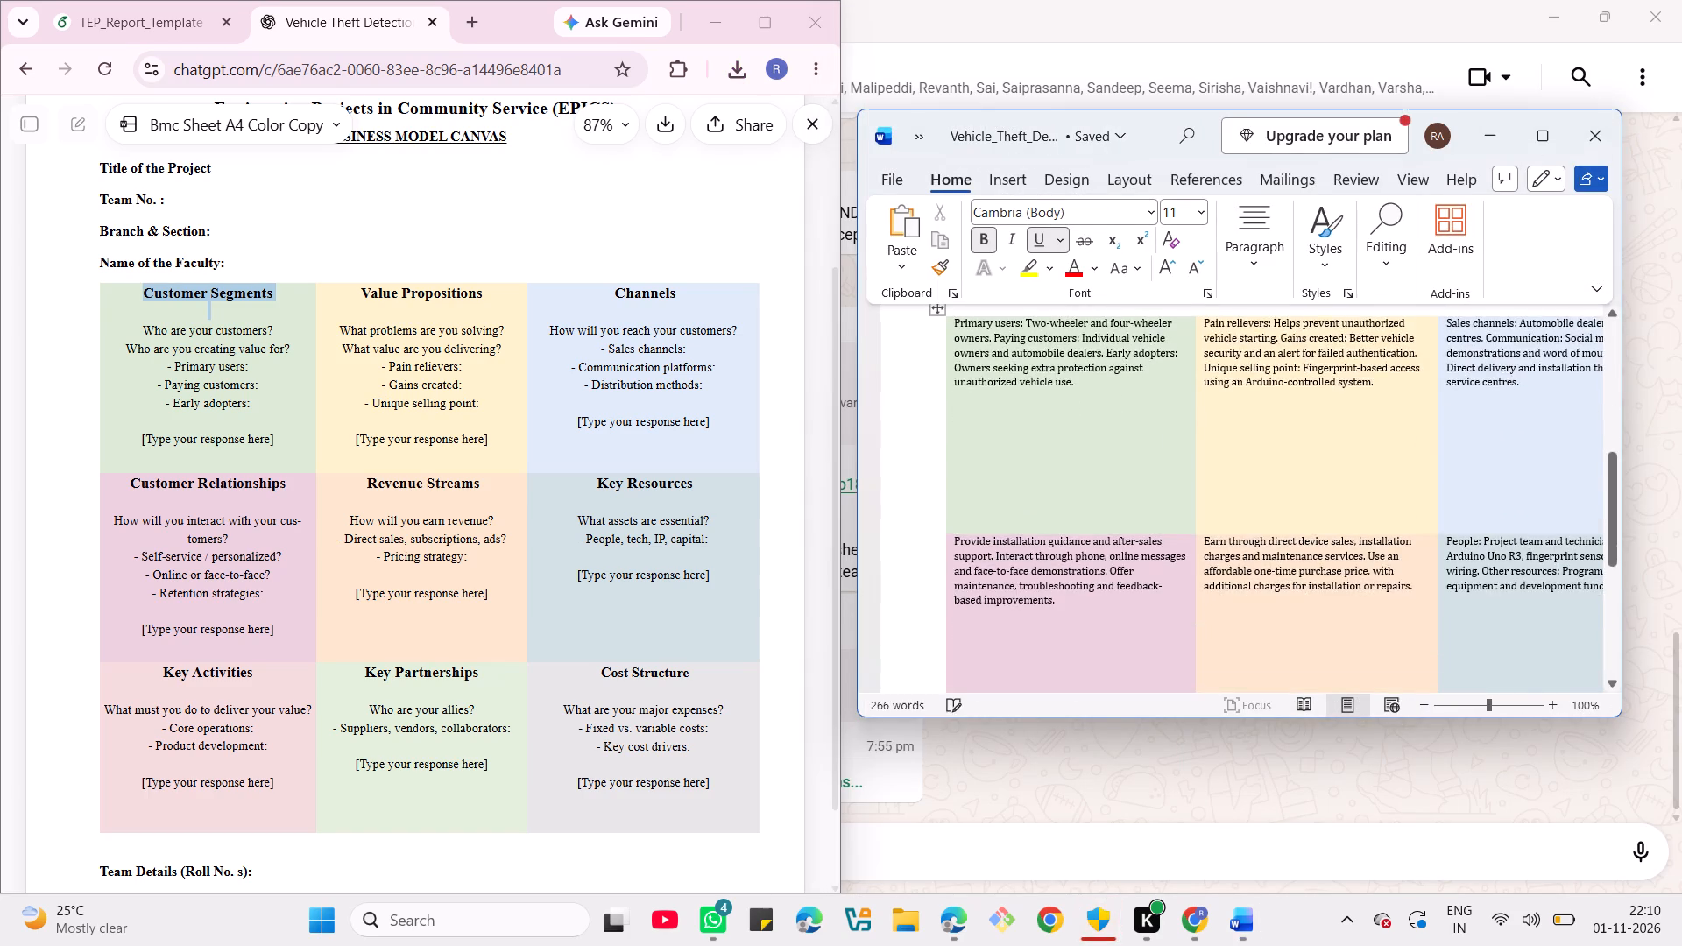
scroll(1349, 436, down, 1)
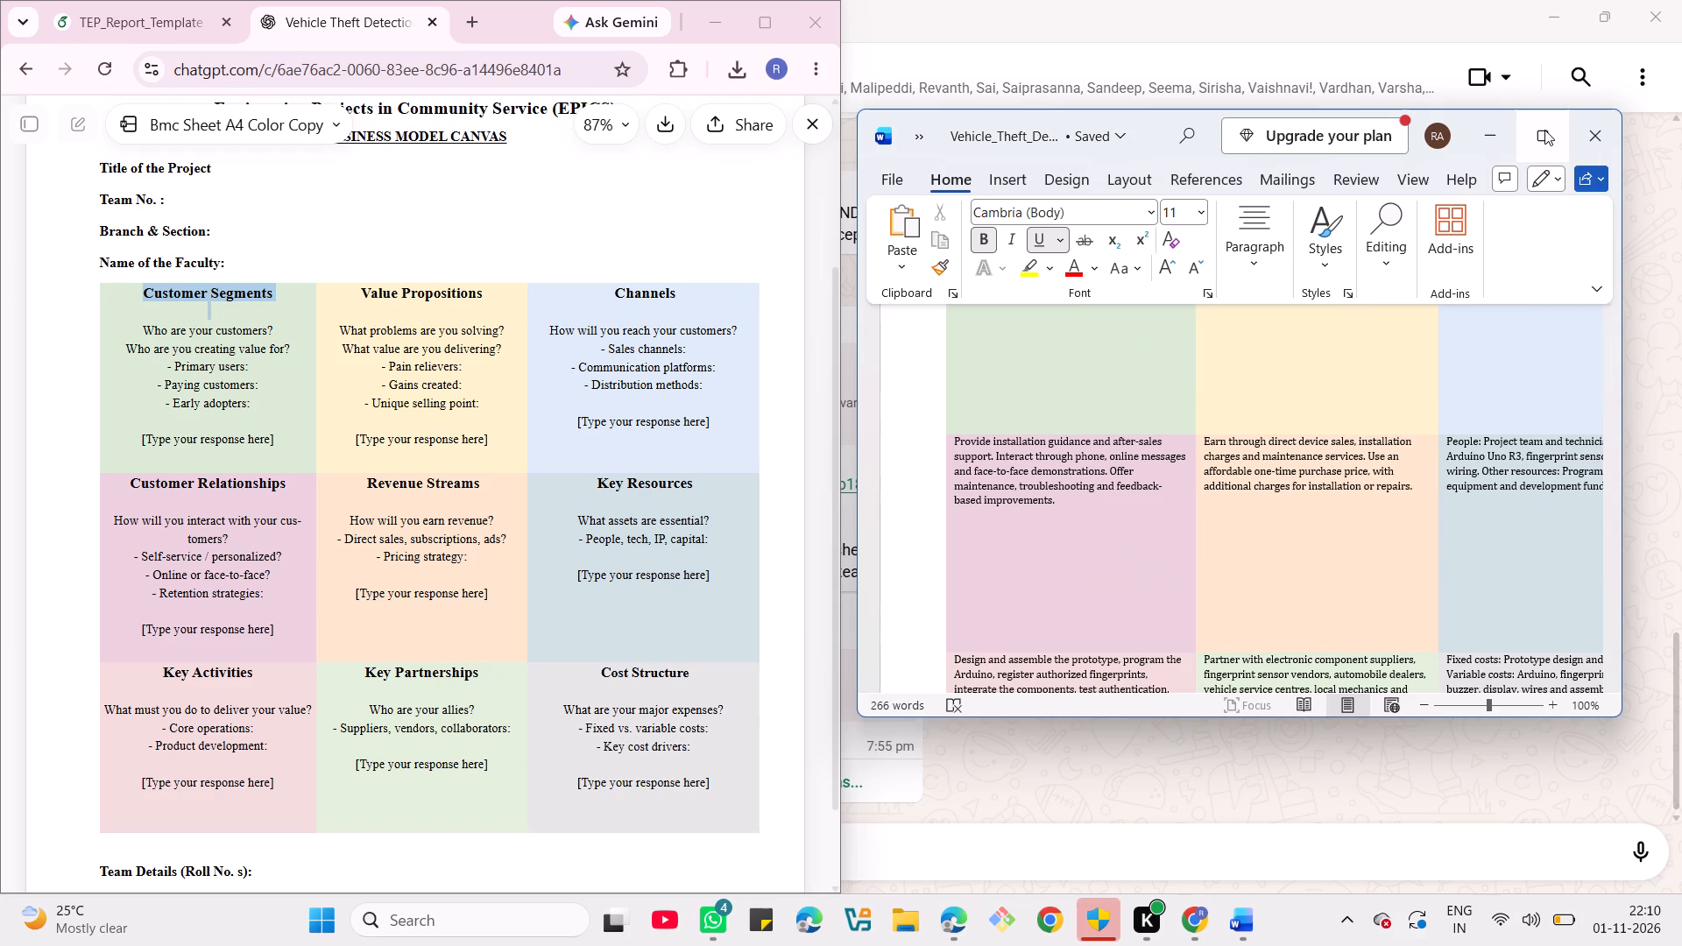
scroll(1329, 416, up, 1)
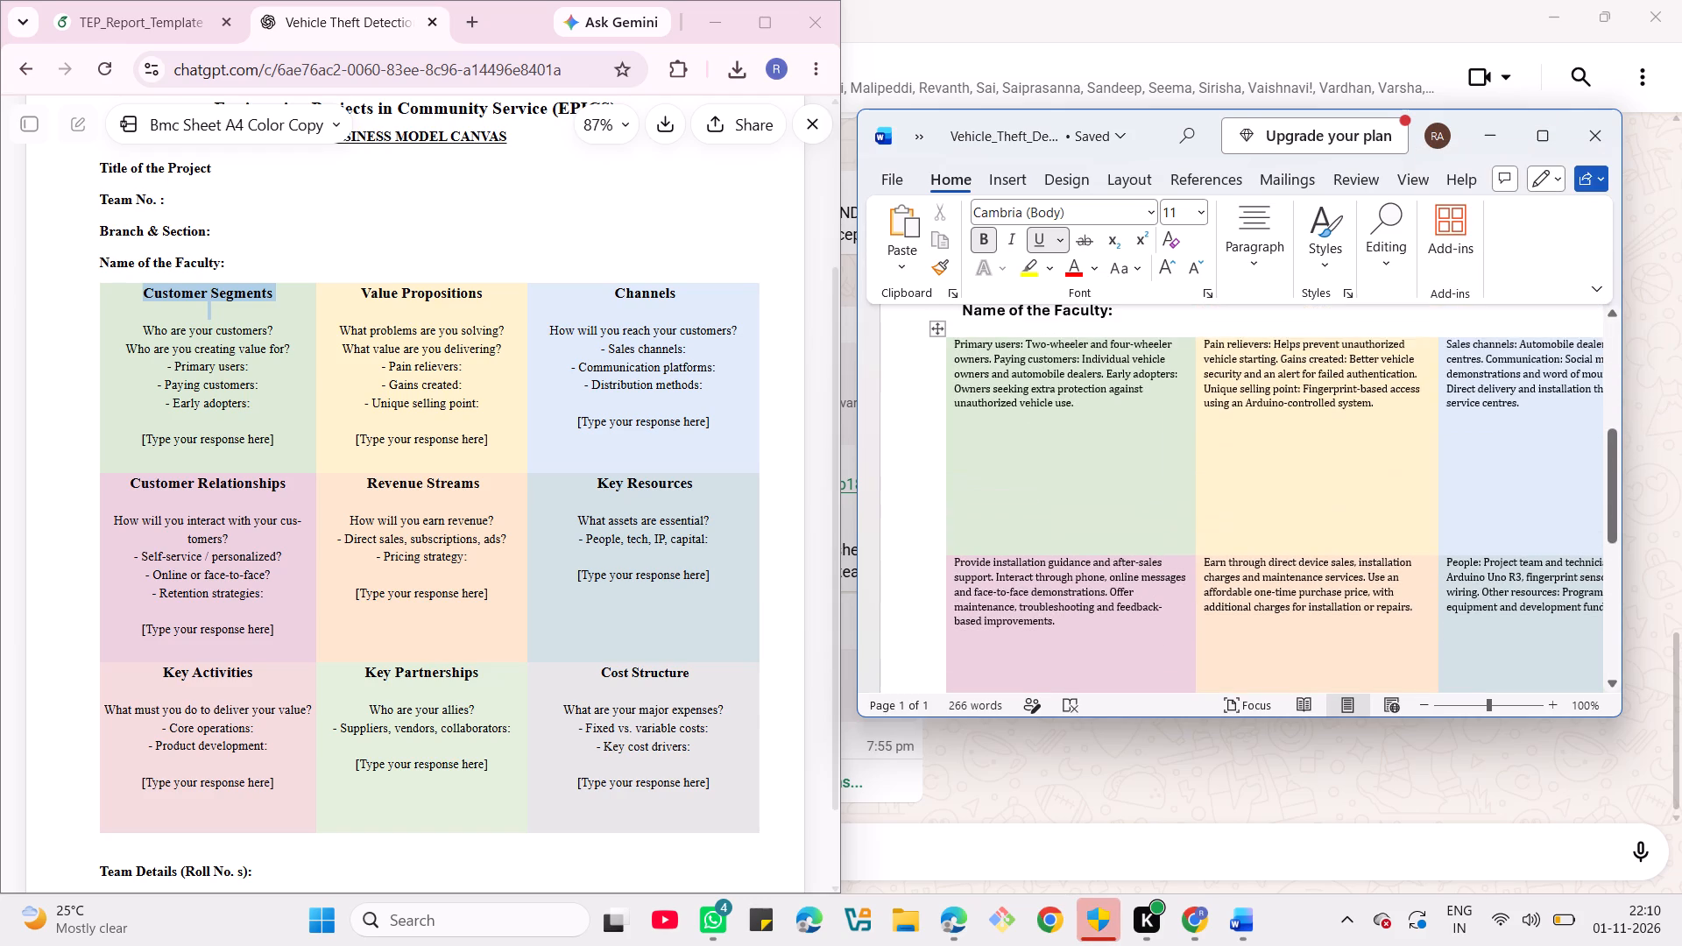
scroll(1329, 416, up, 1)
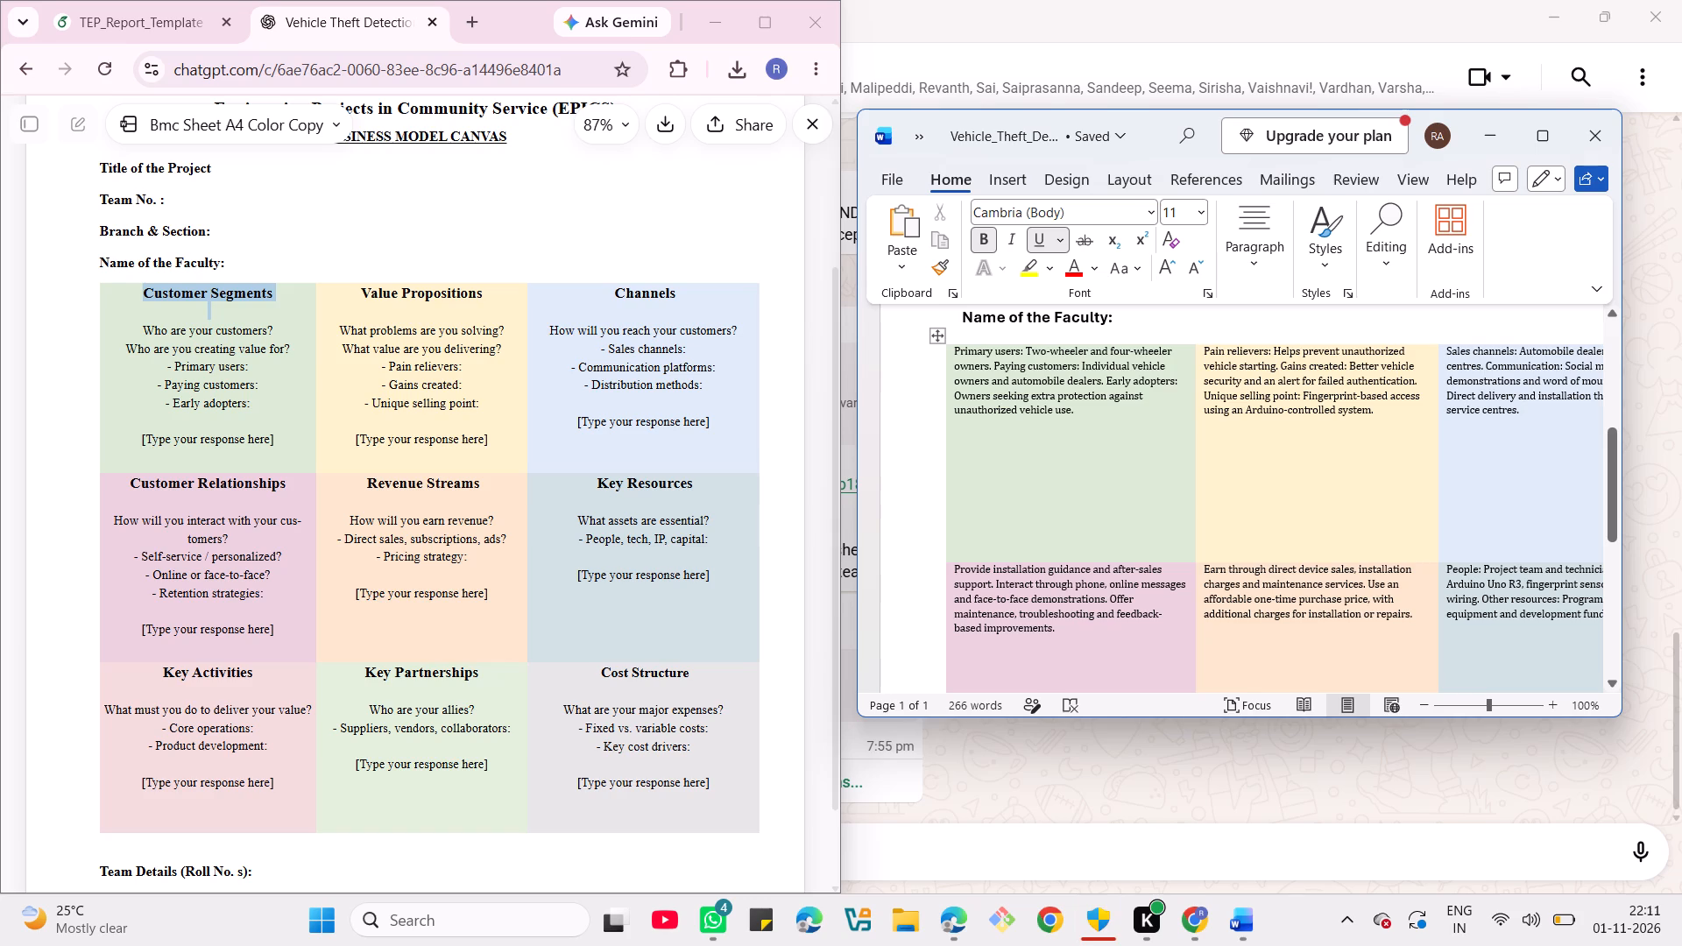
click(955, 352)
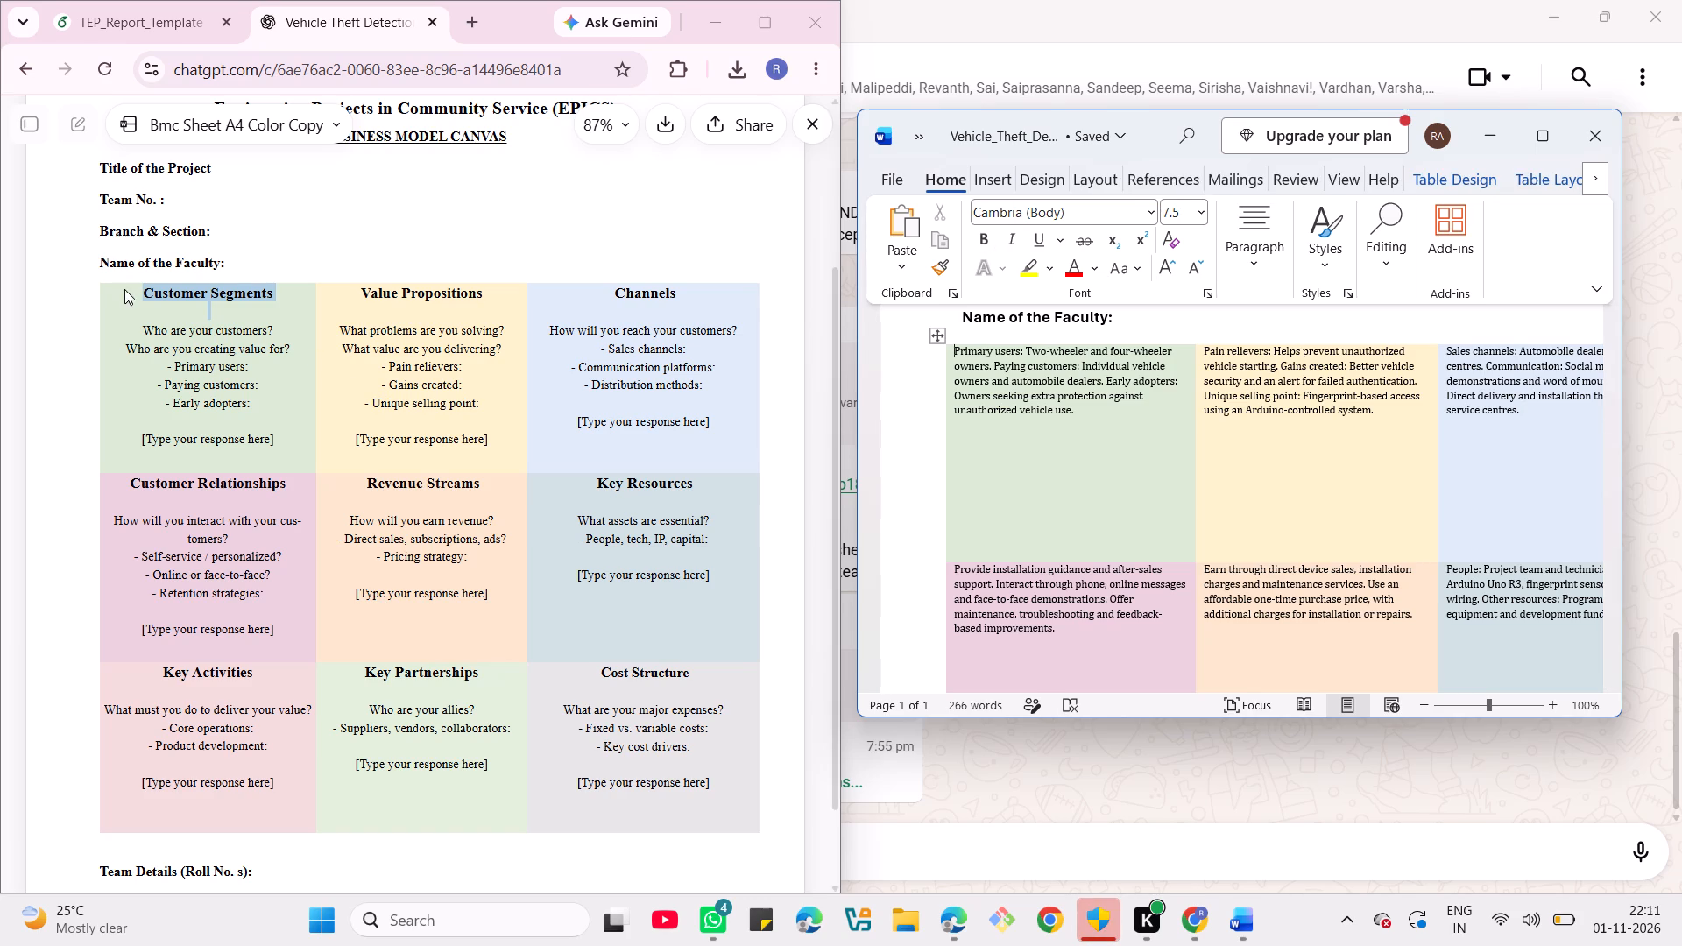
drag(143, 288, 144, 296)
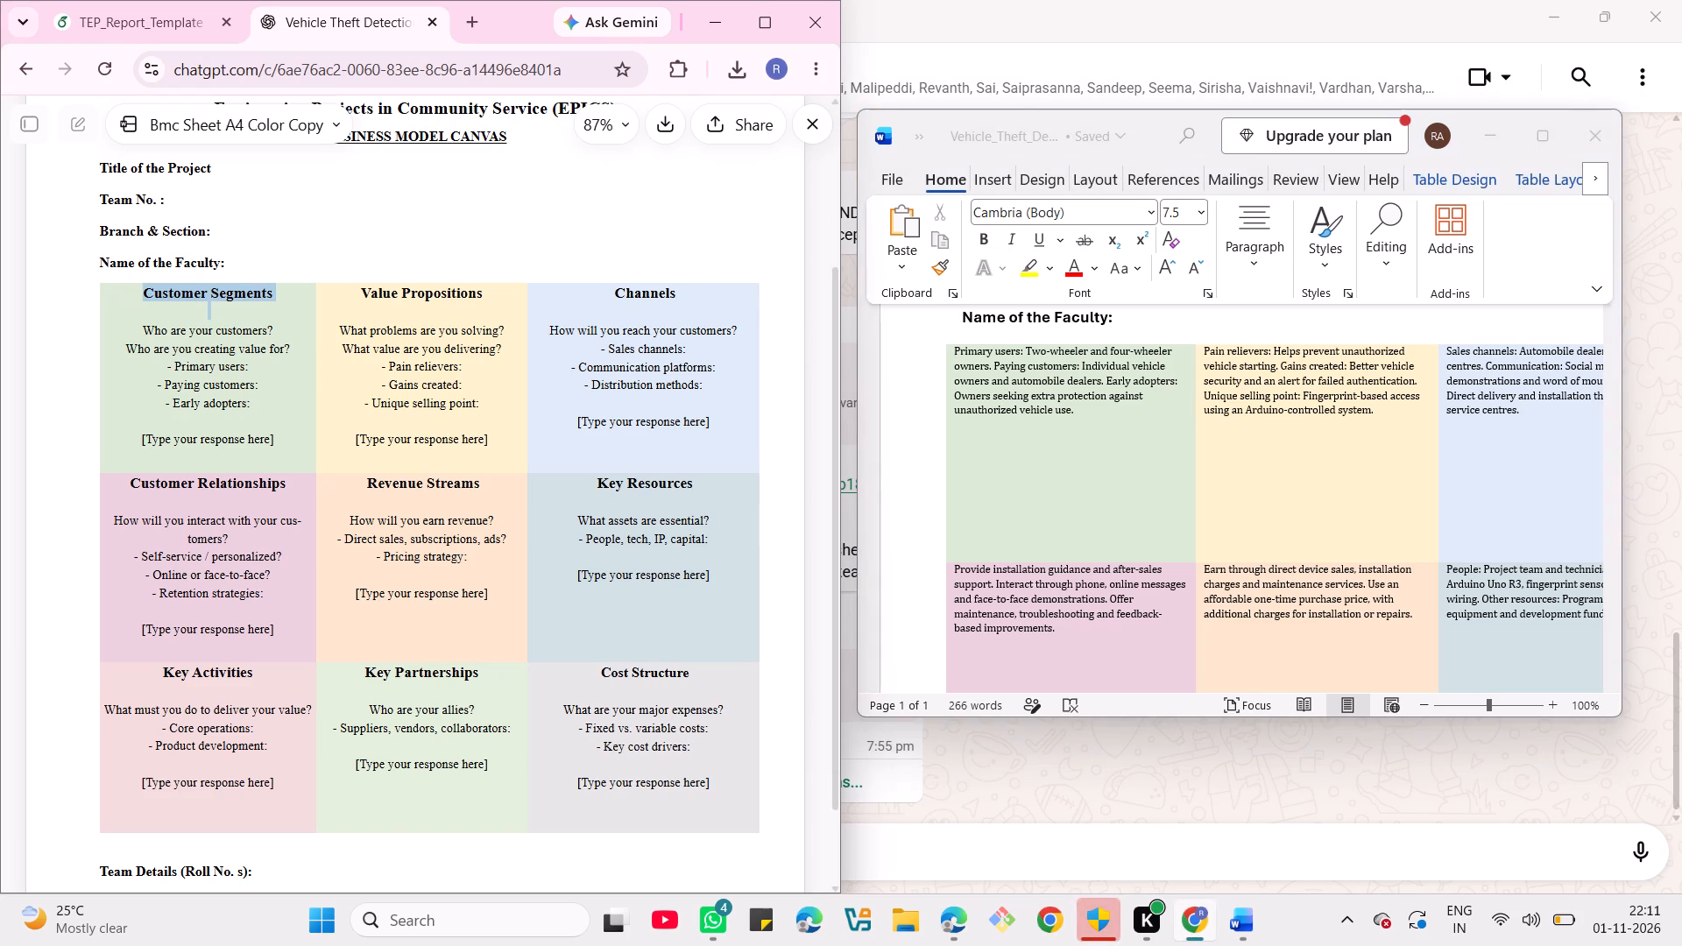
click(145, 291)
drag(145, 291, 146, 291)
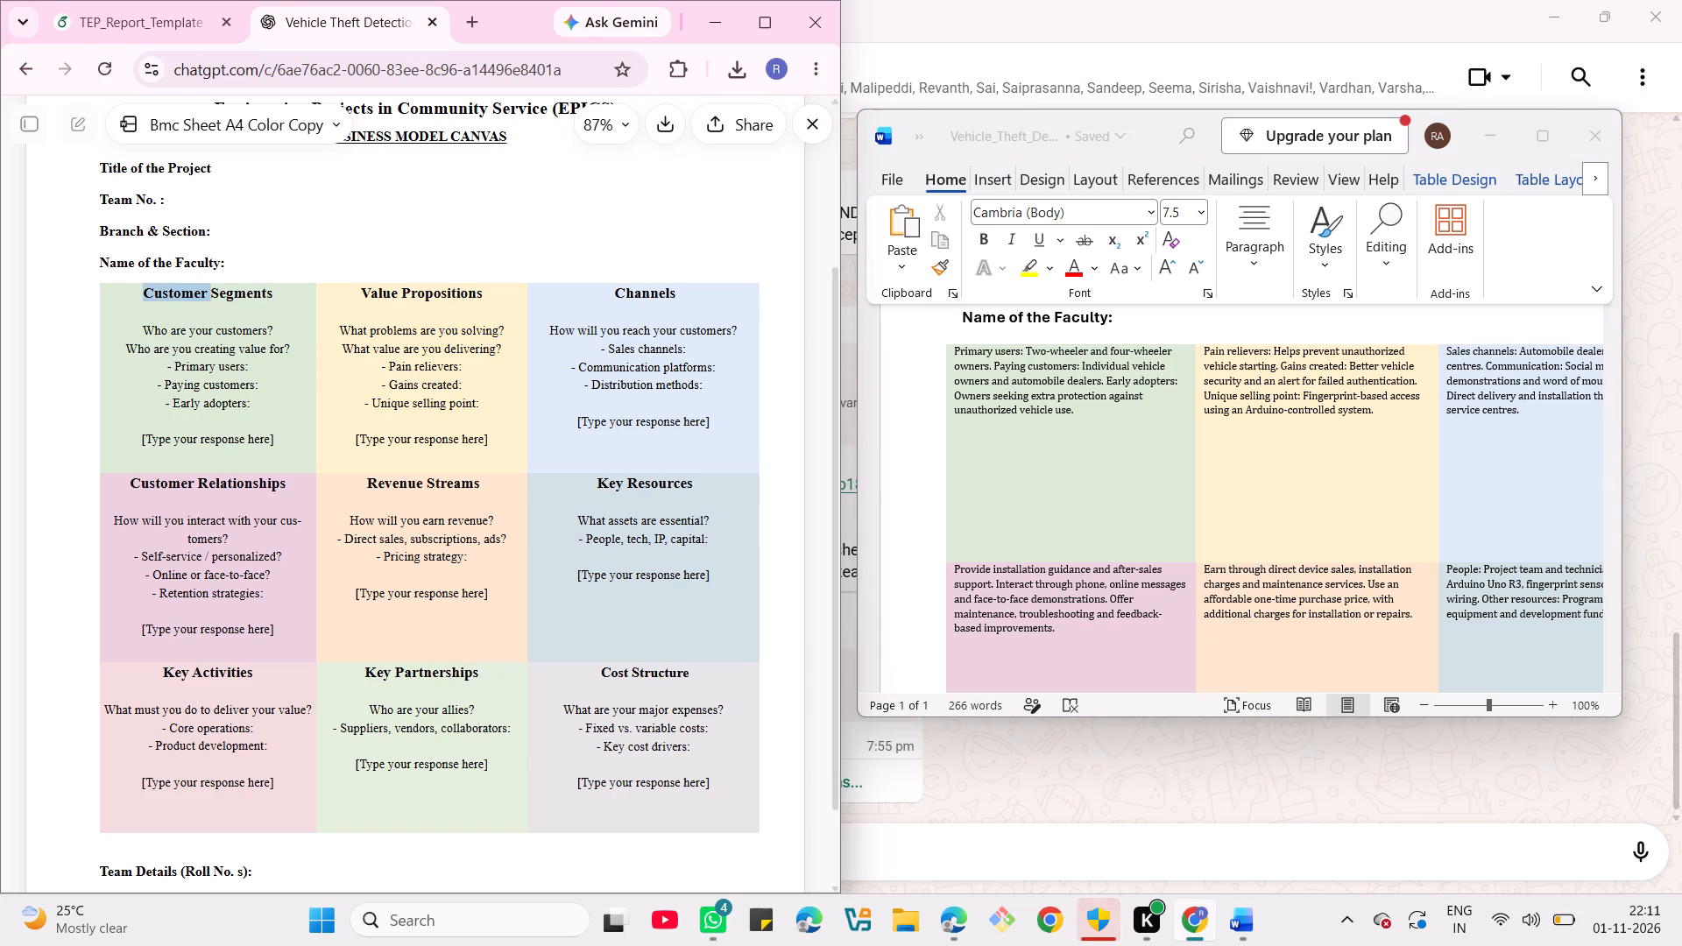
drag(146, 291, 276, 311)
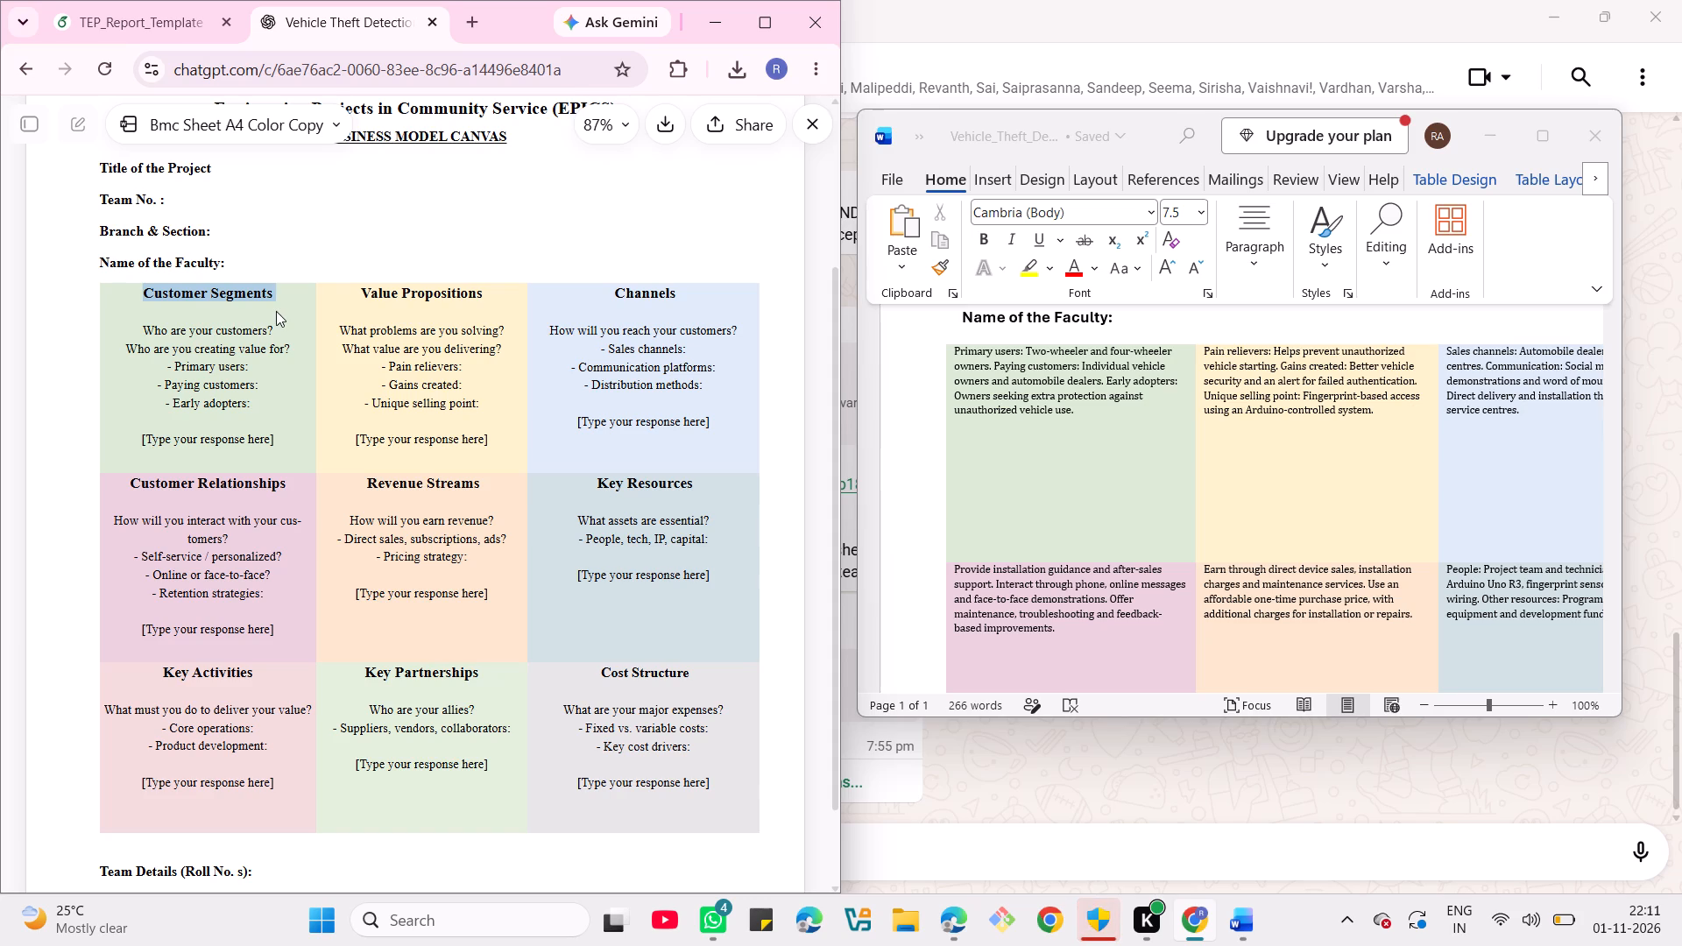
key(ctrl+c)
key(ctrl+c)
key(ctrl+c)
key(ctrl+c)
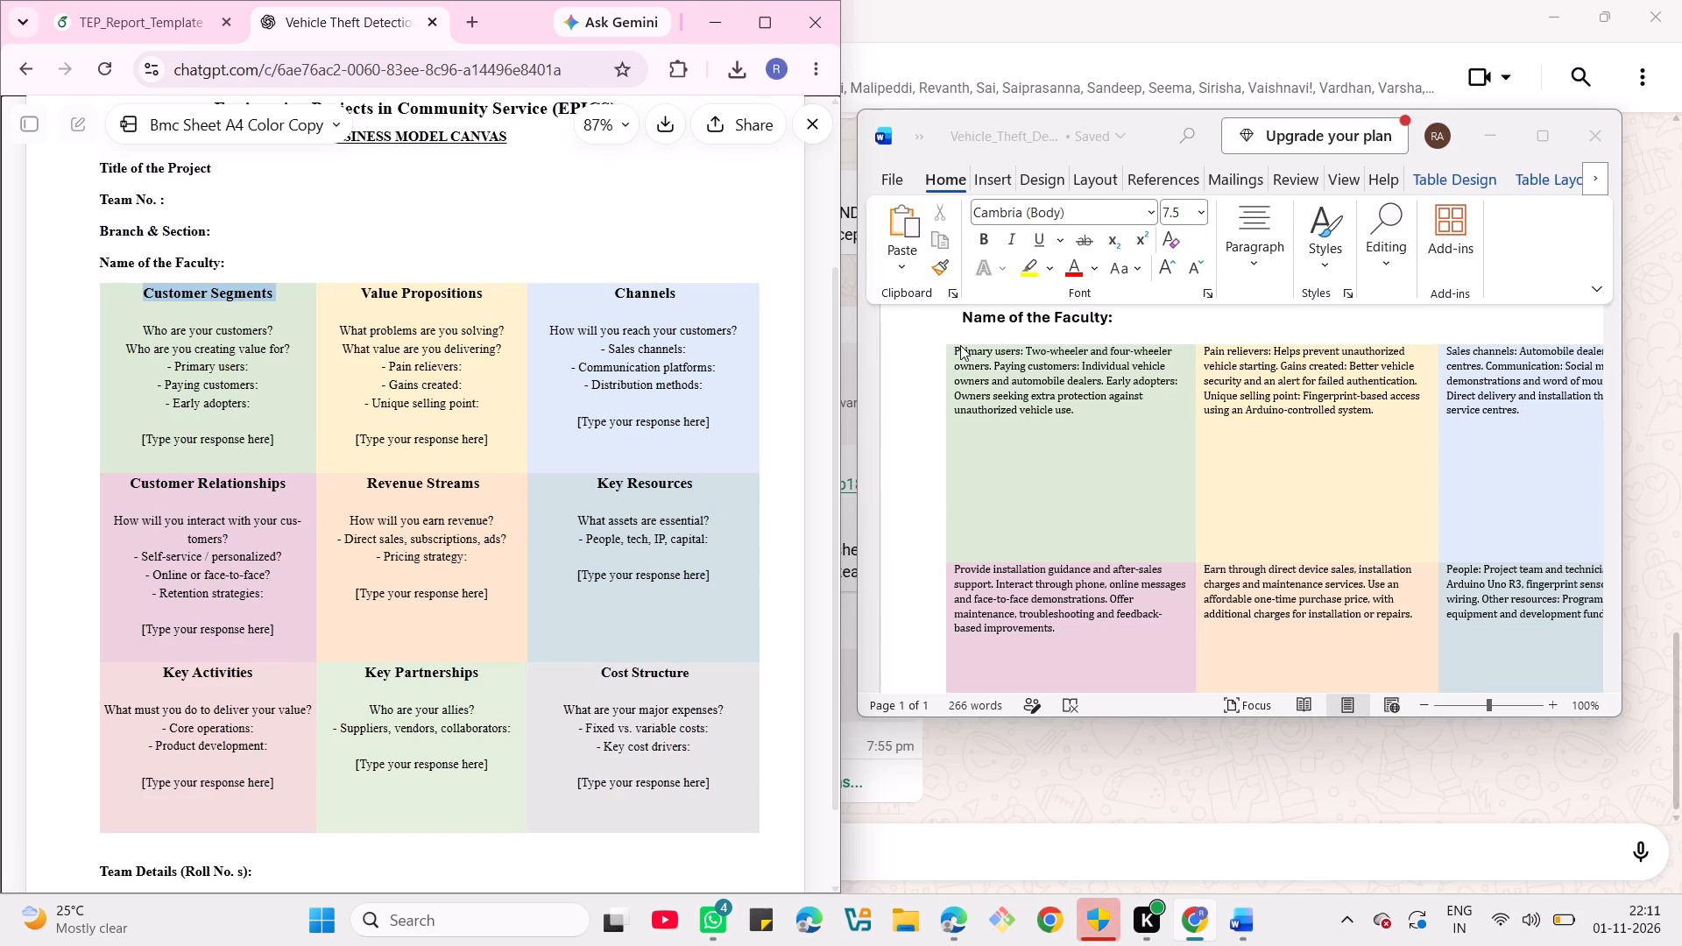
drag(956, 345, 955, 356)
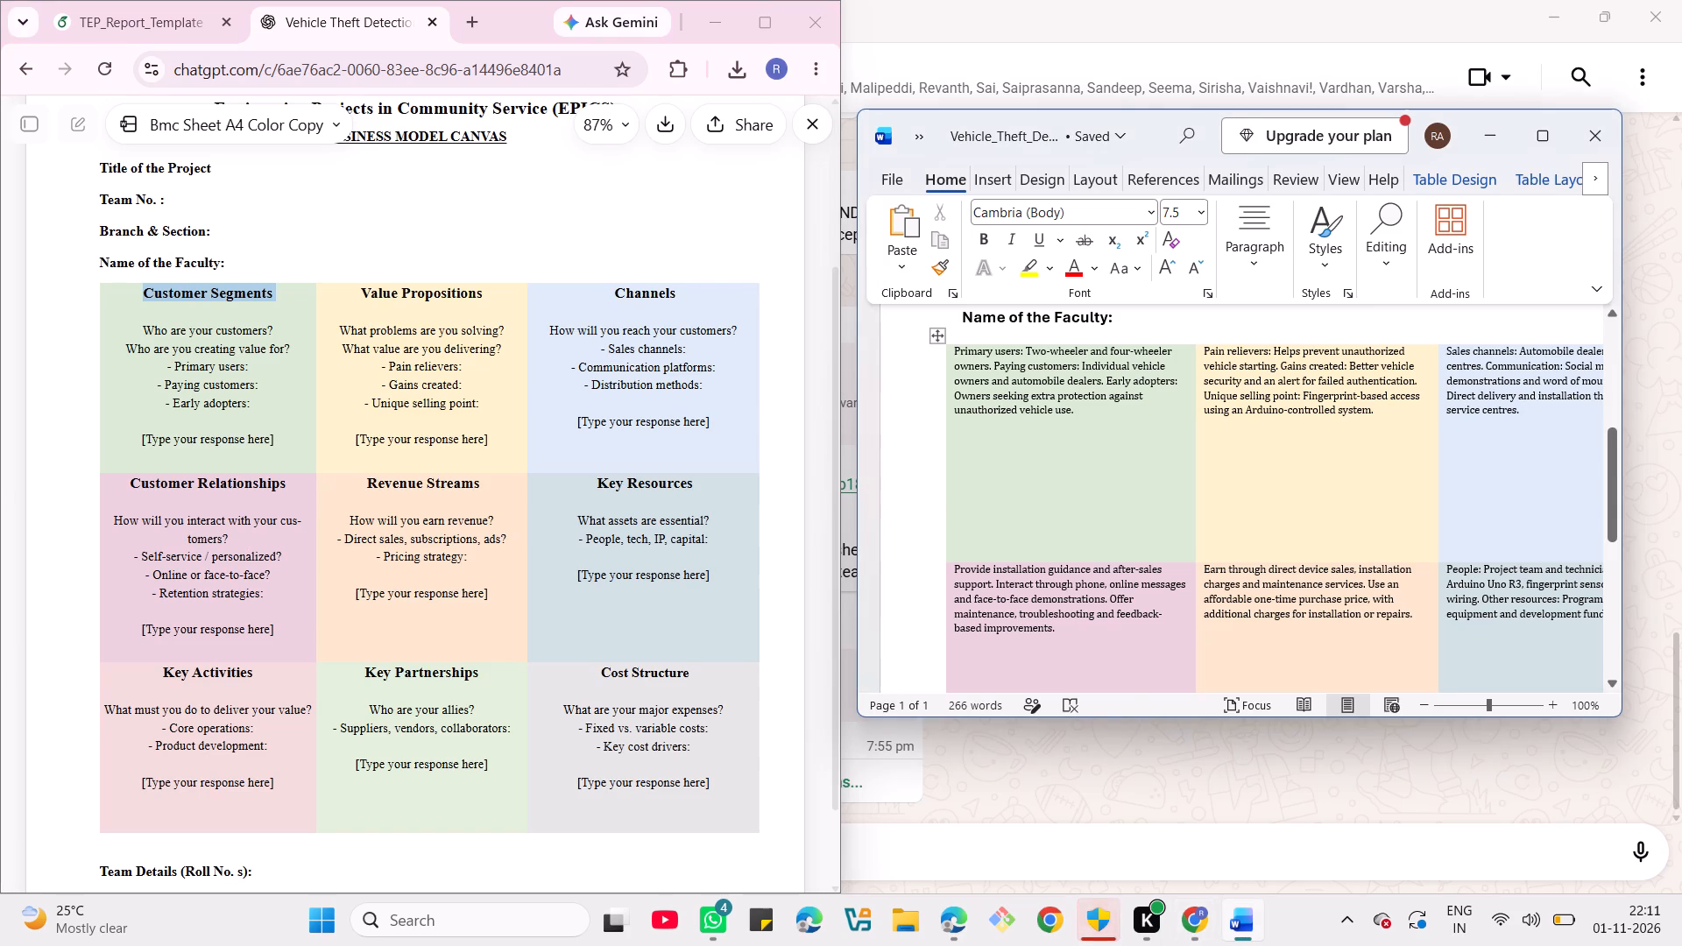
drag(955, 356, 955, 357)
key(ctrl+v)
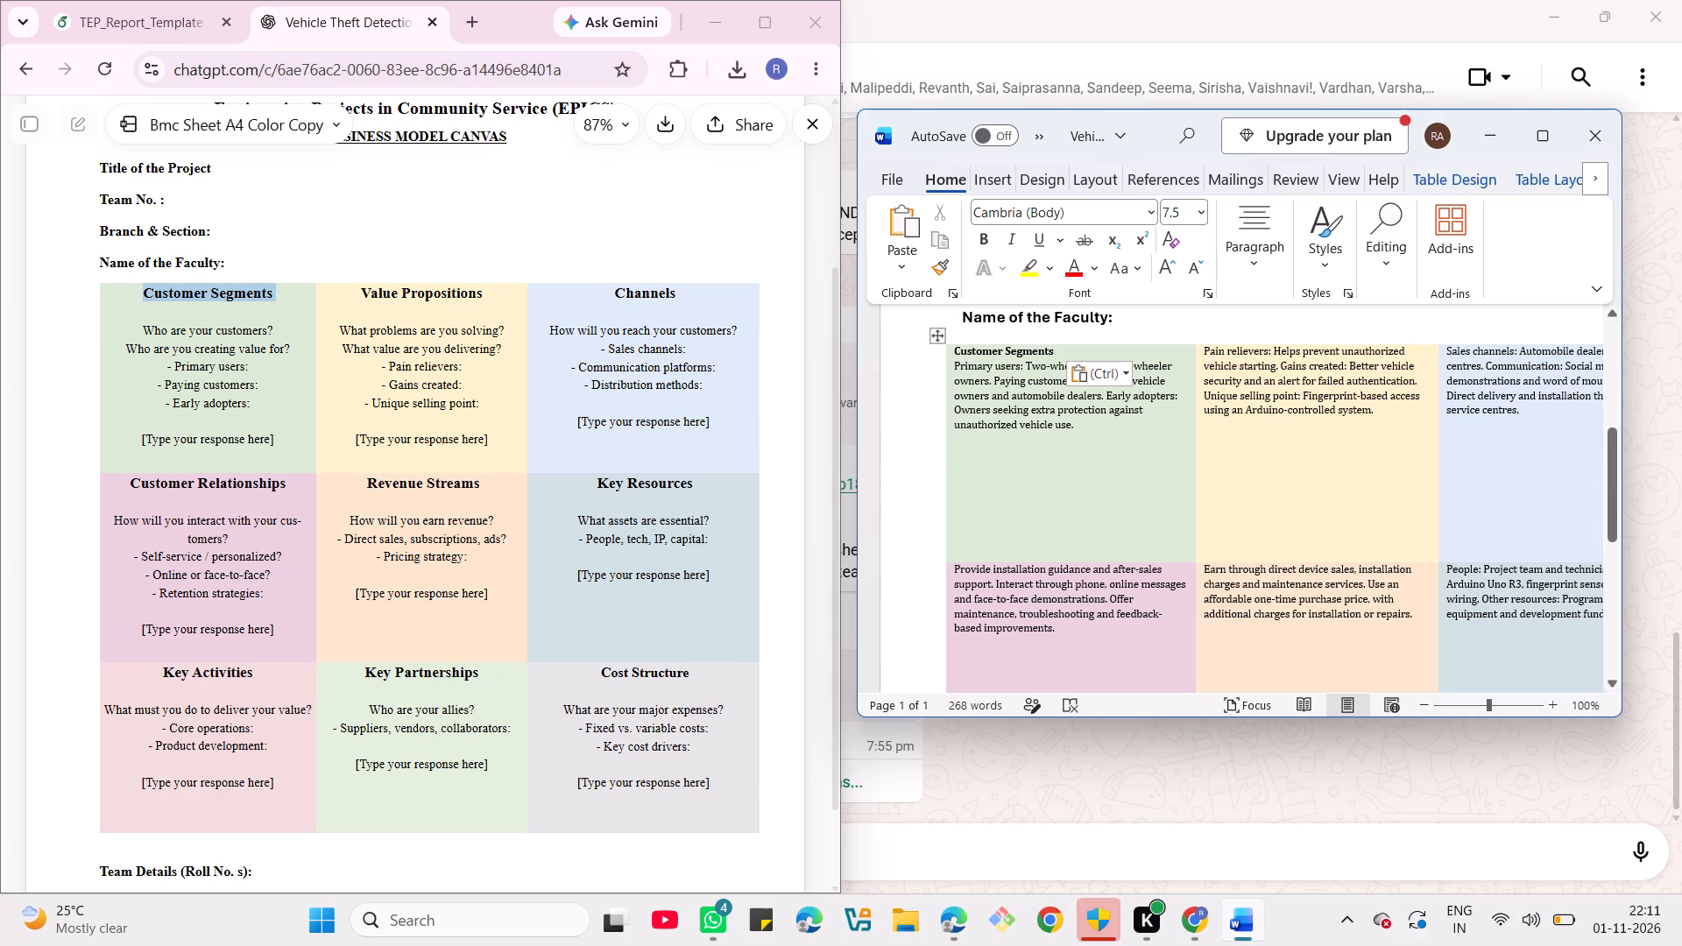
Set the font size of the pasted "Customer Segments" heading to 12.
drag(955, 349, 1065, 359)
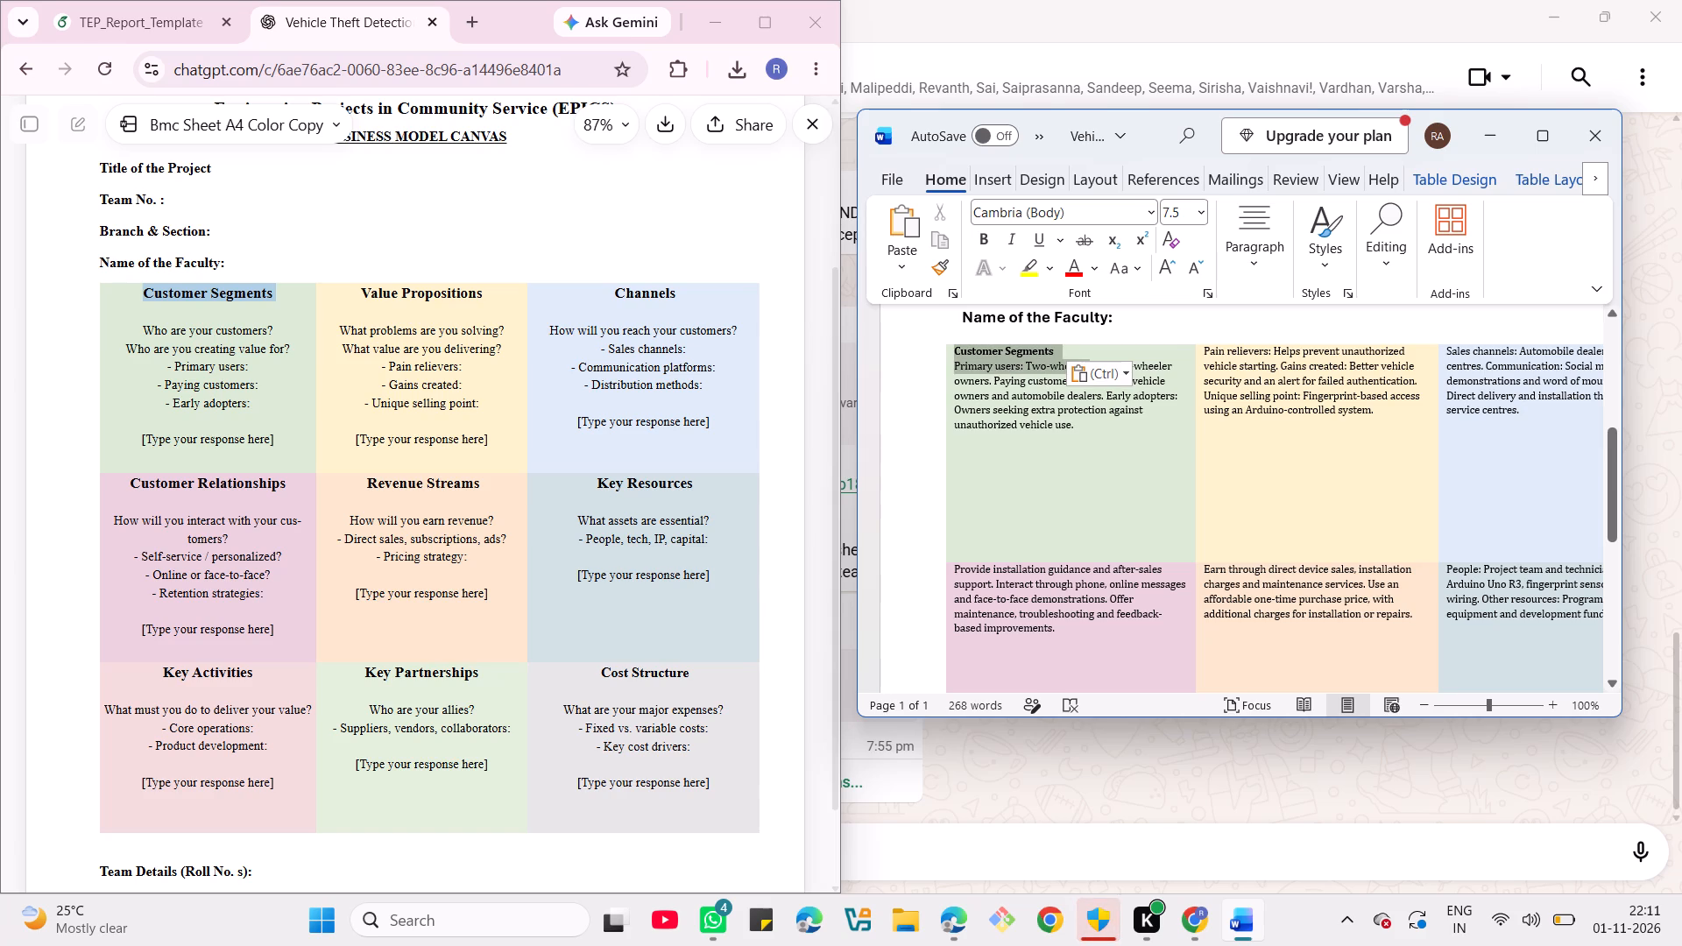
drag(1065, 359, 1060, 350)
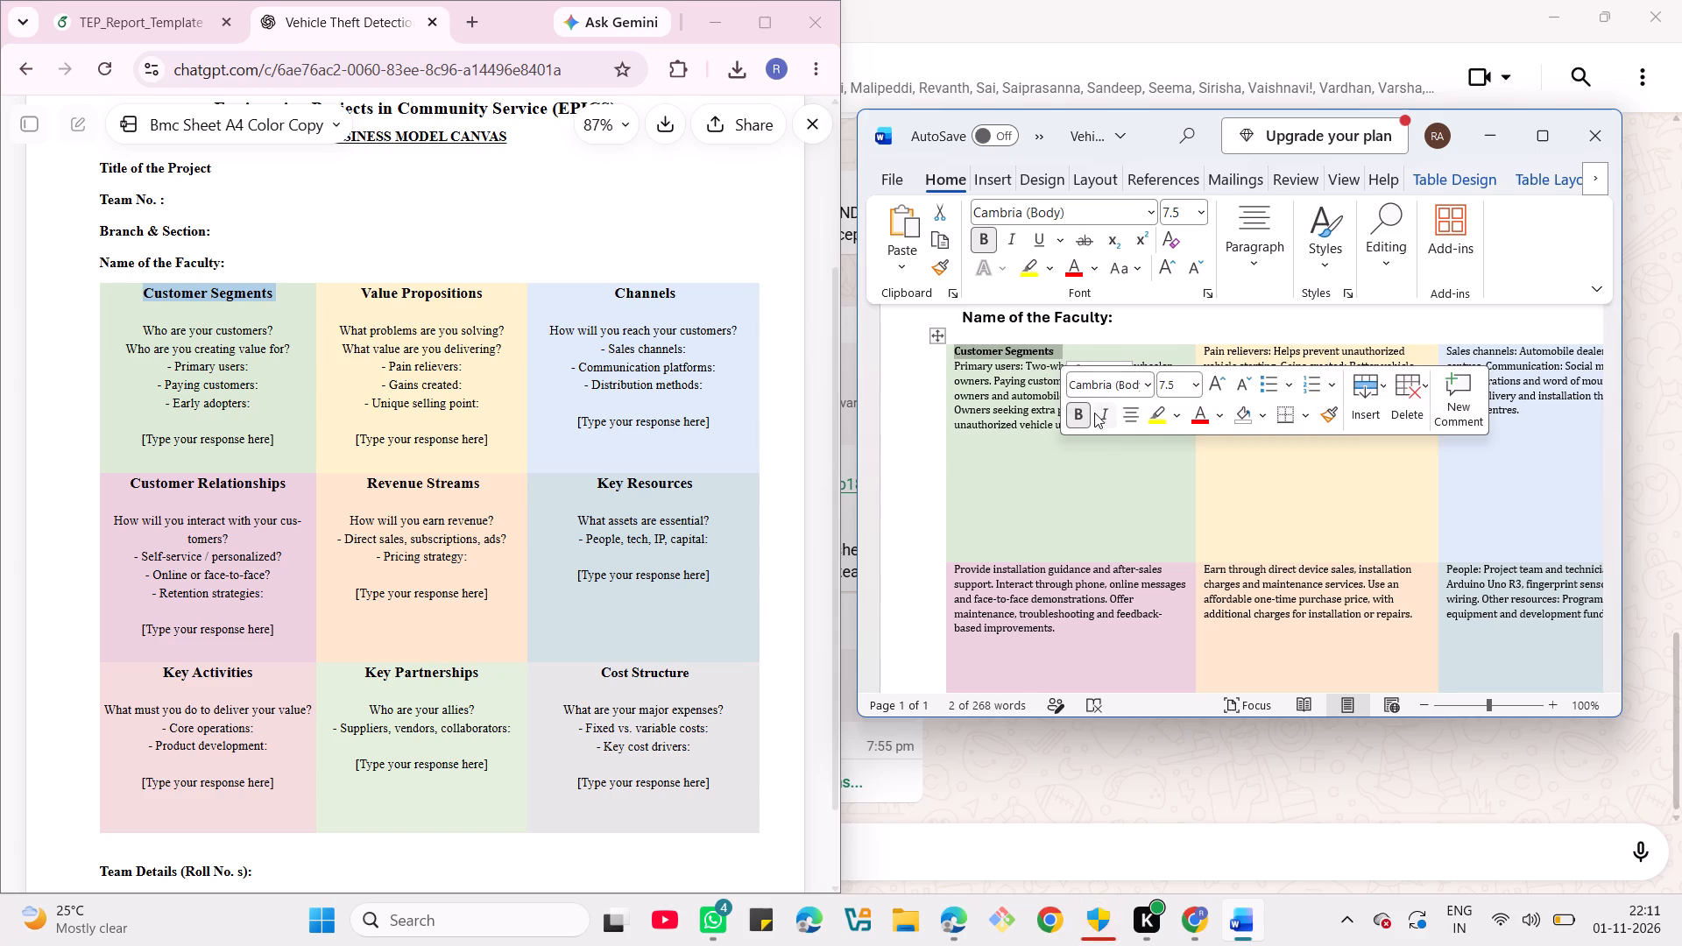
click(1198, 385)
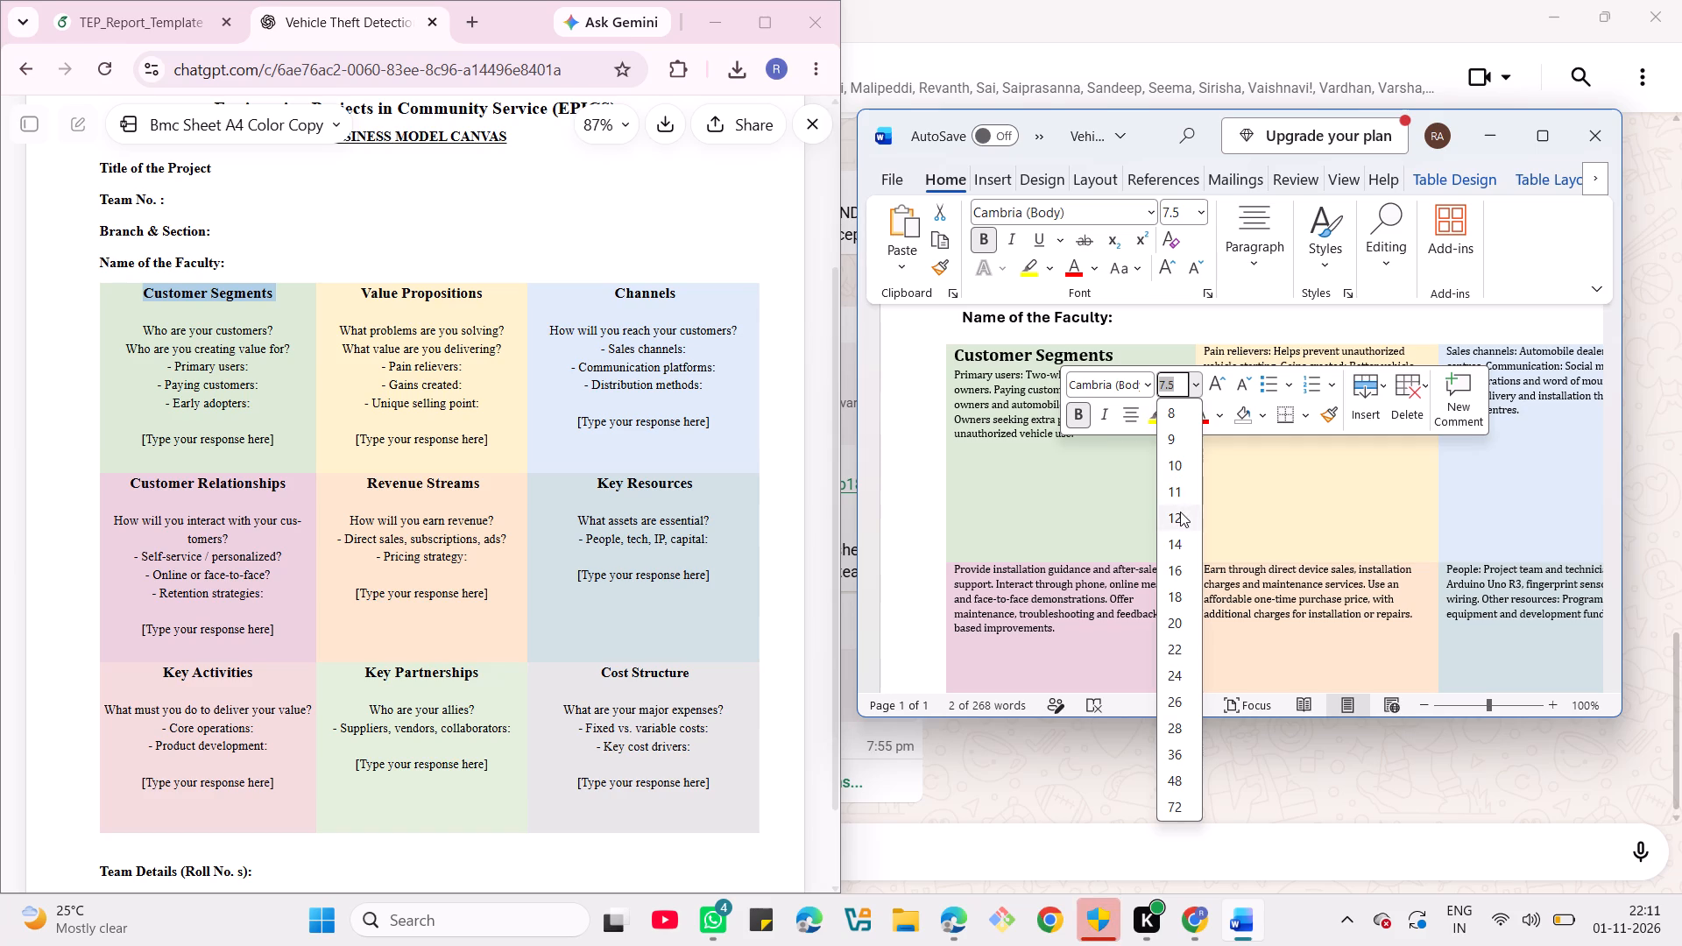
click(1180, 512)
click(969, 473)
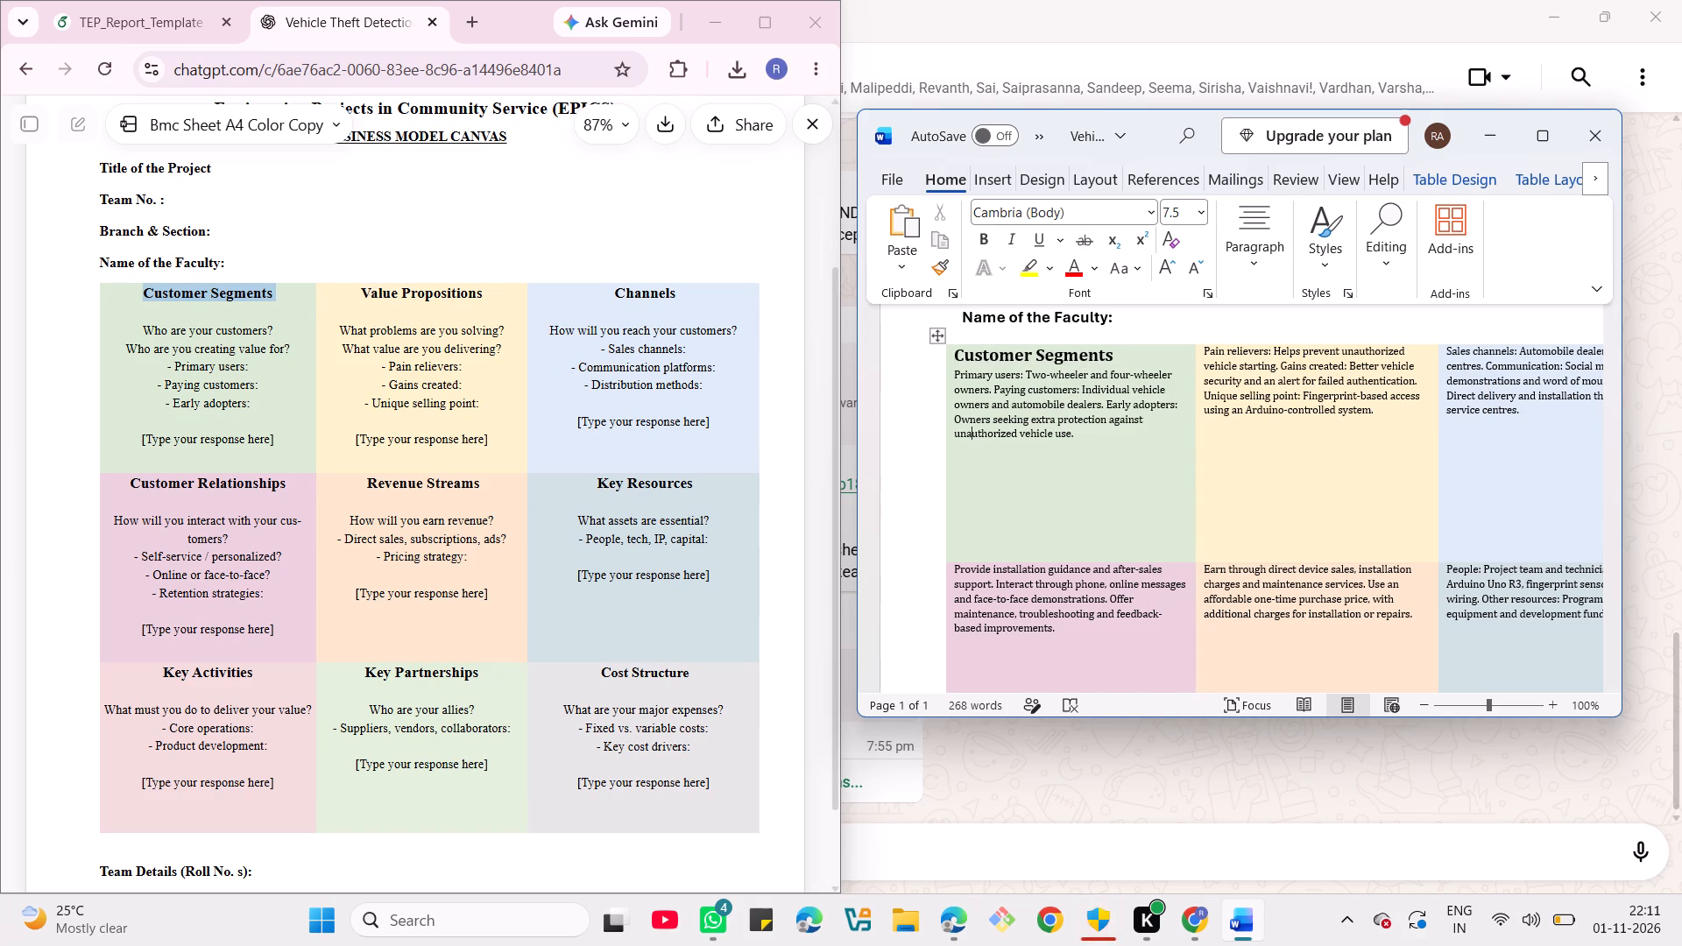
Copy the "Value Propositions" heading from the original sheet preview.
drag(358, 286, 537, 290)
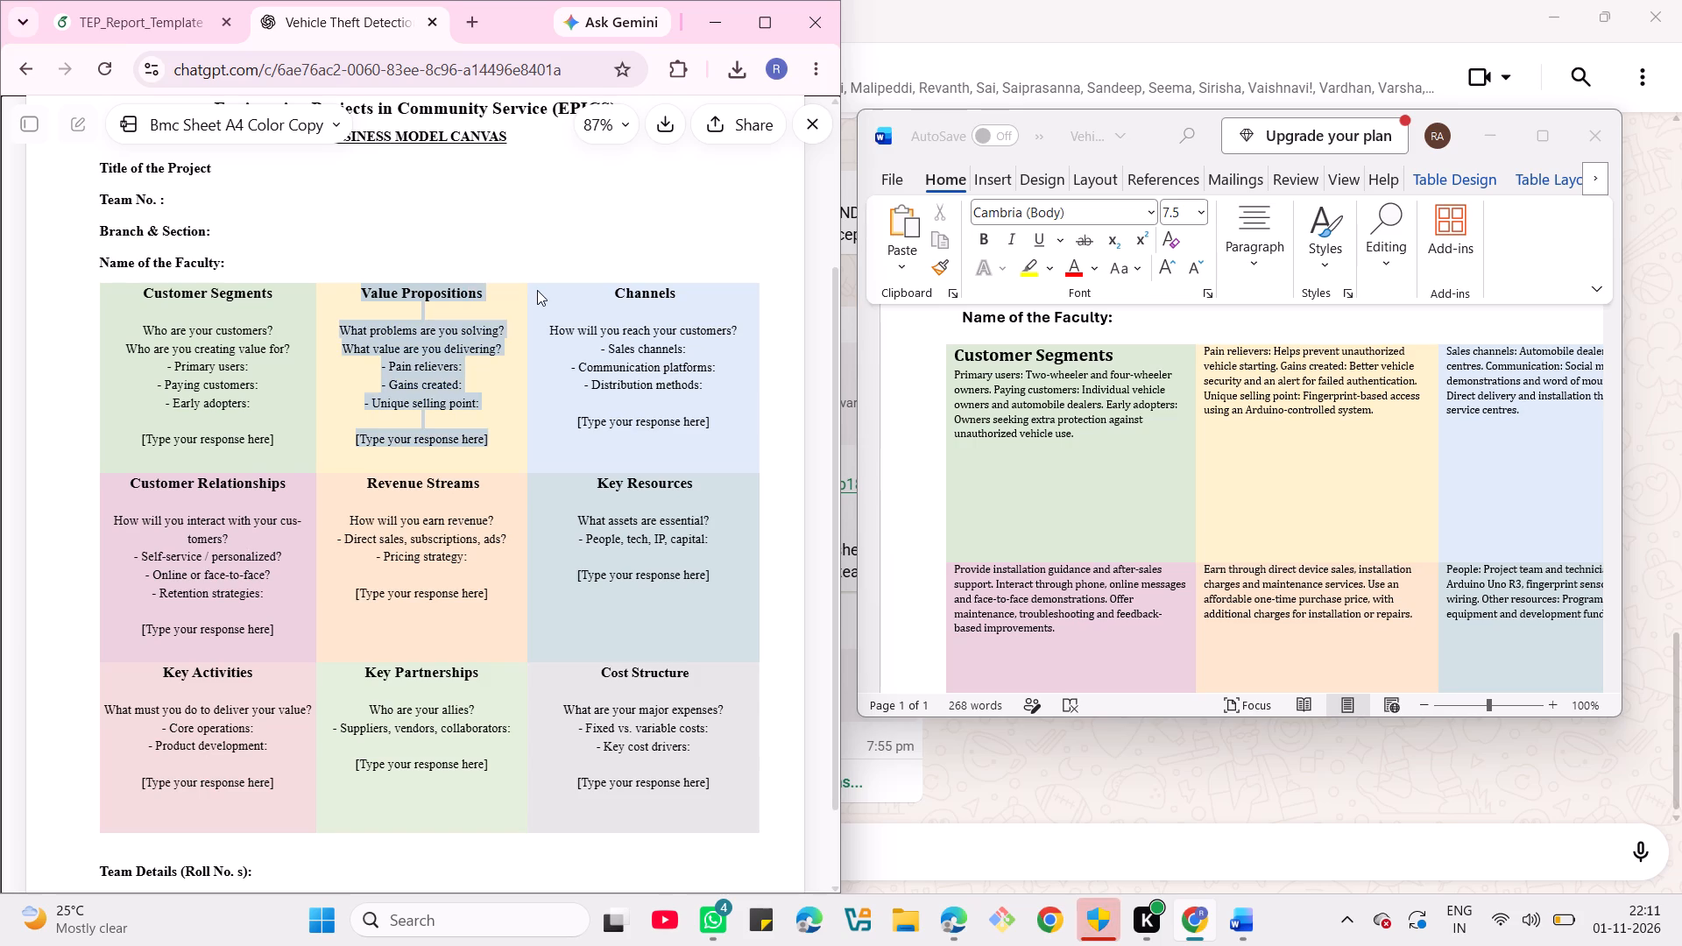
drag(537, 290, 362, 314)
key(ctrl+c)
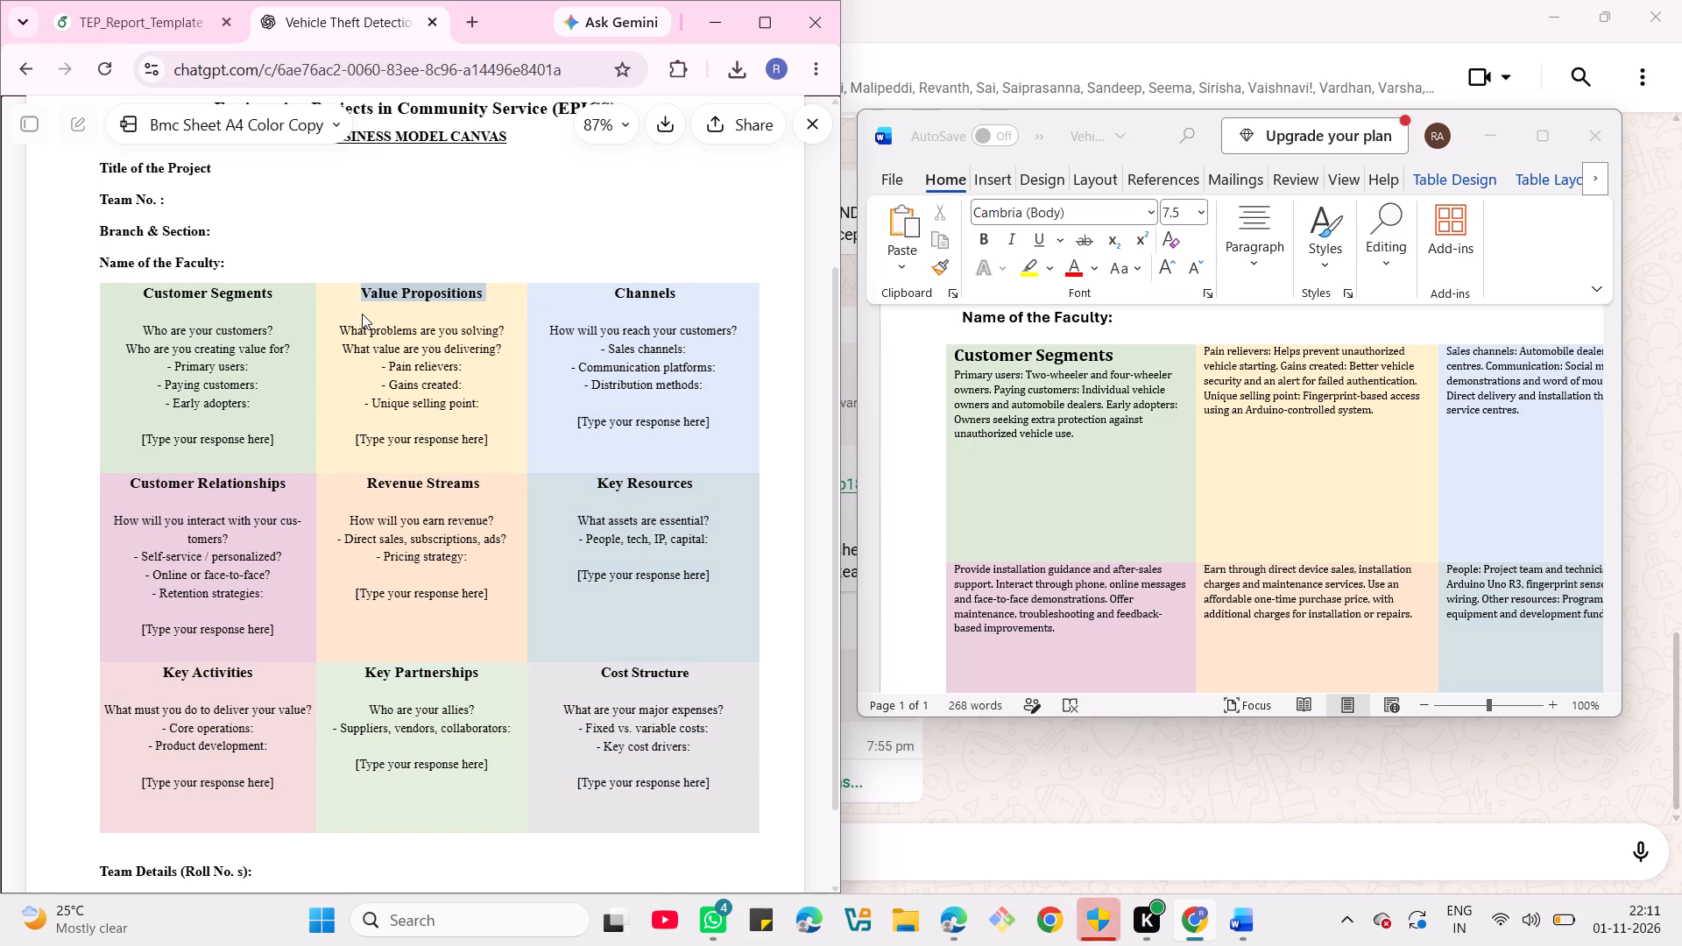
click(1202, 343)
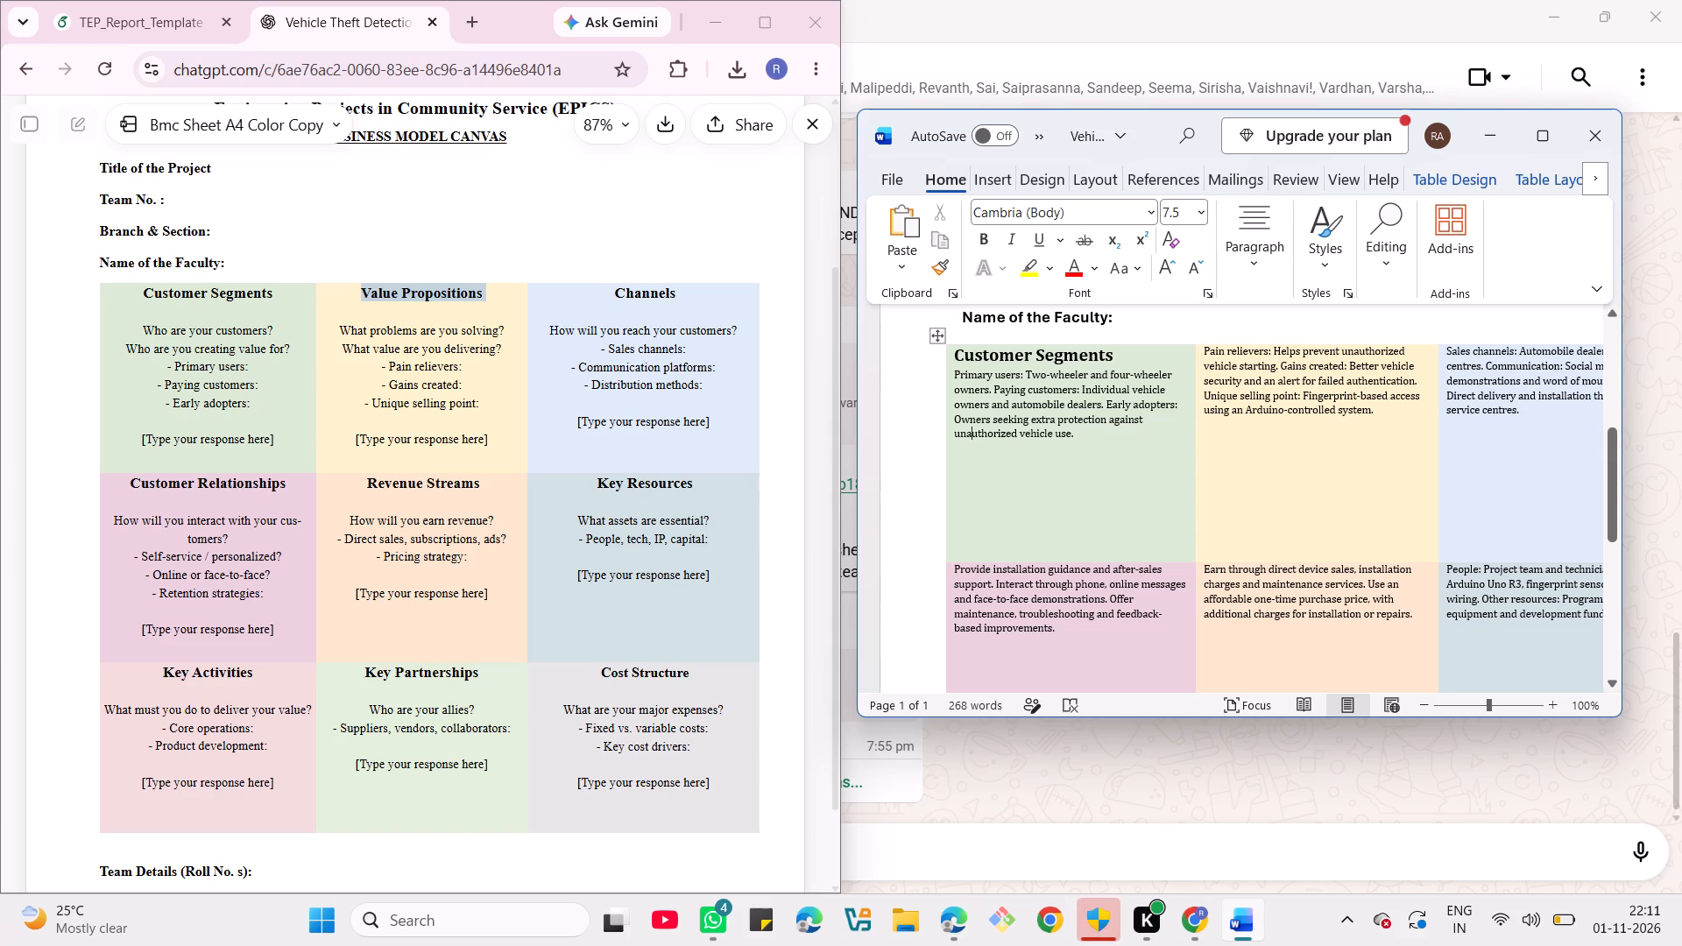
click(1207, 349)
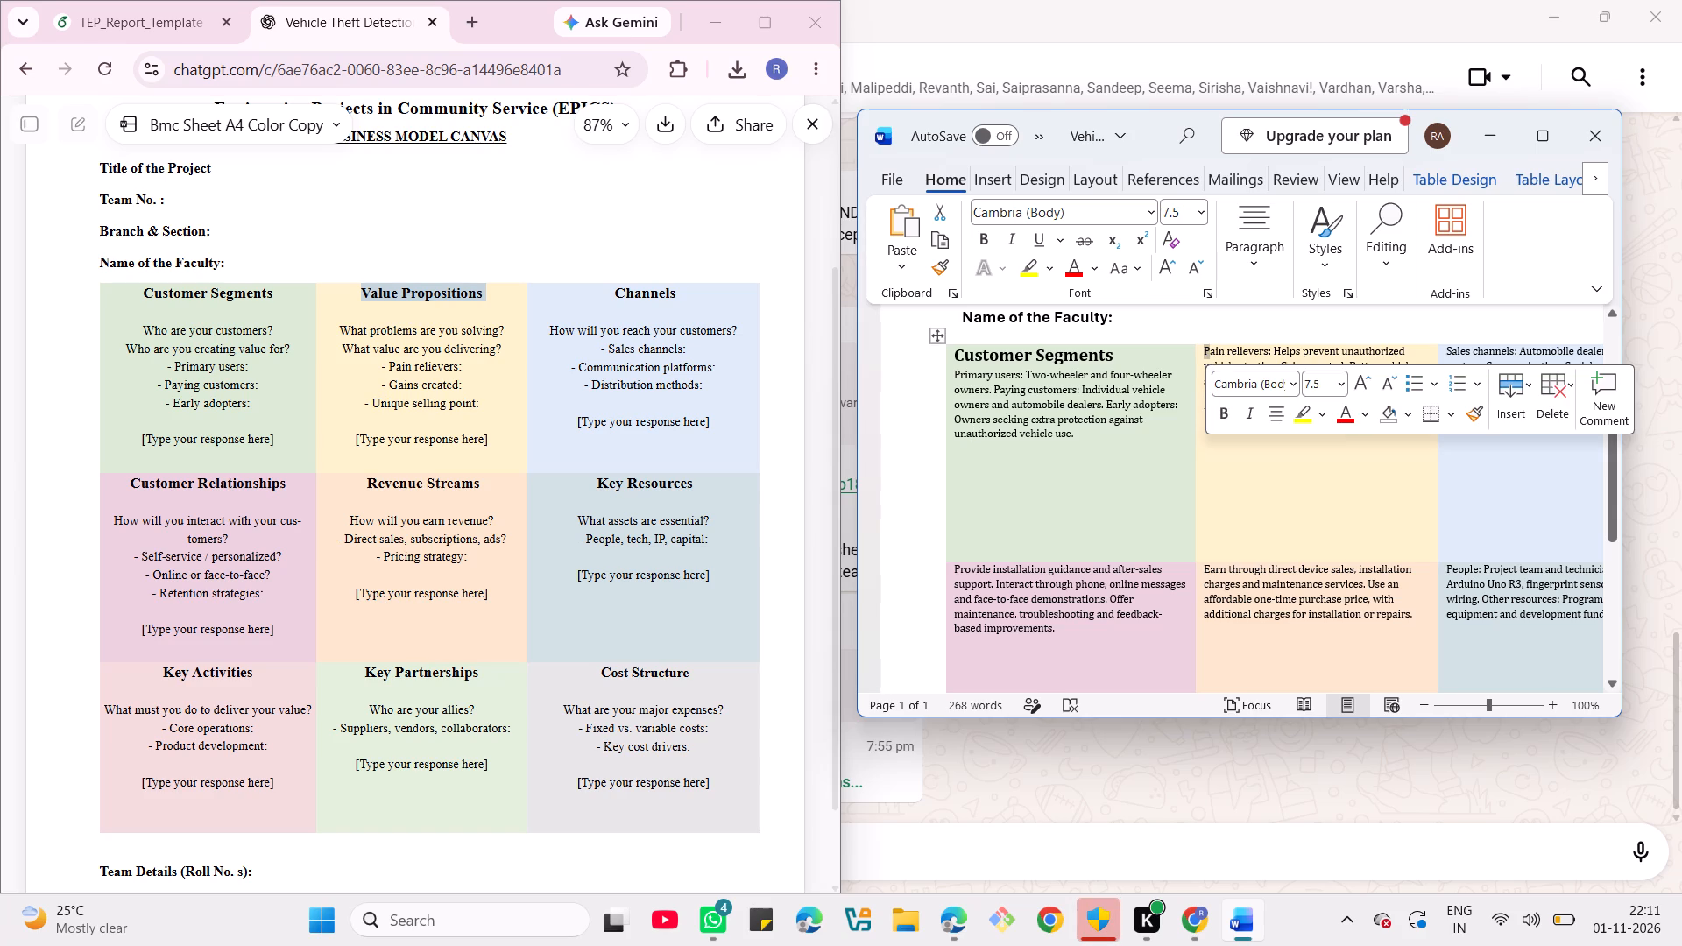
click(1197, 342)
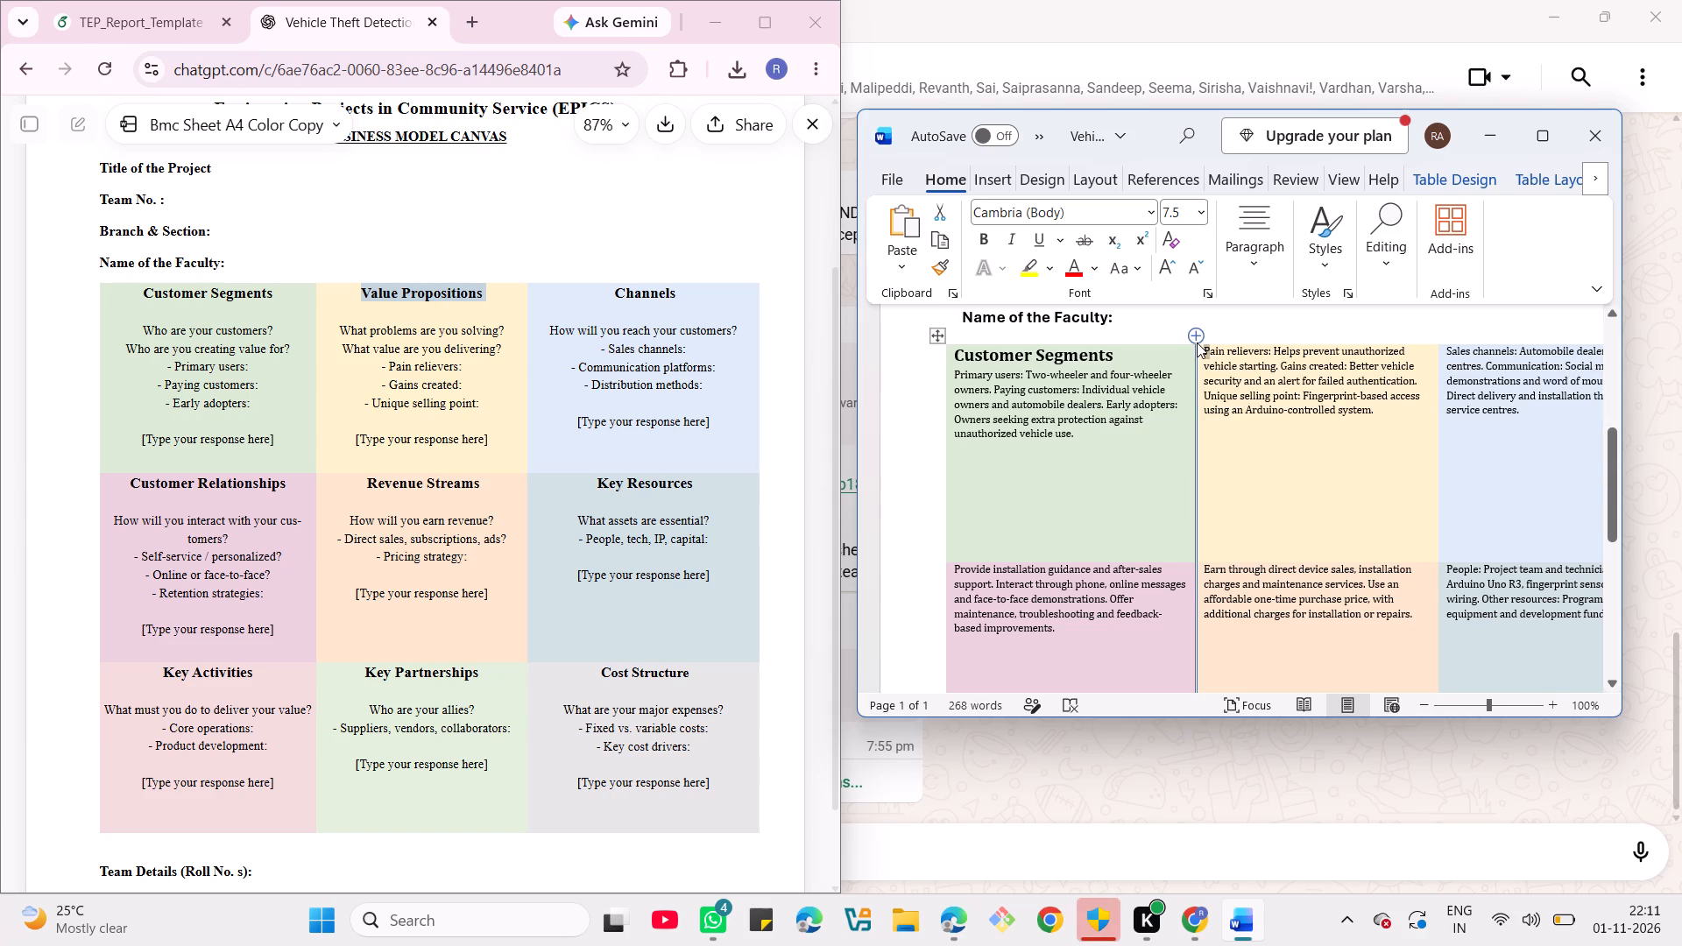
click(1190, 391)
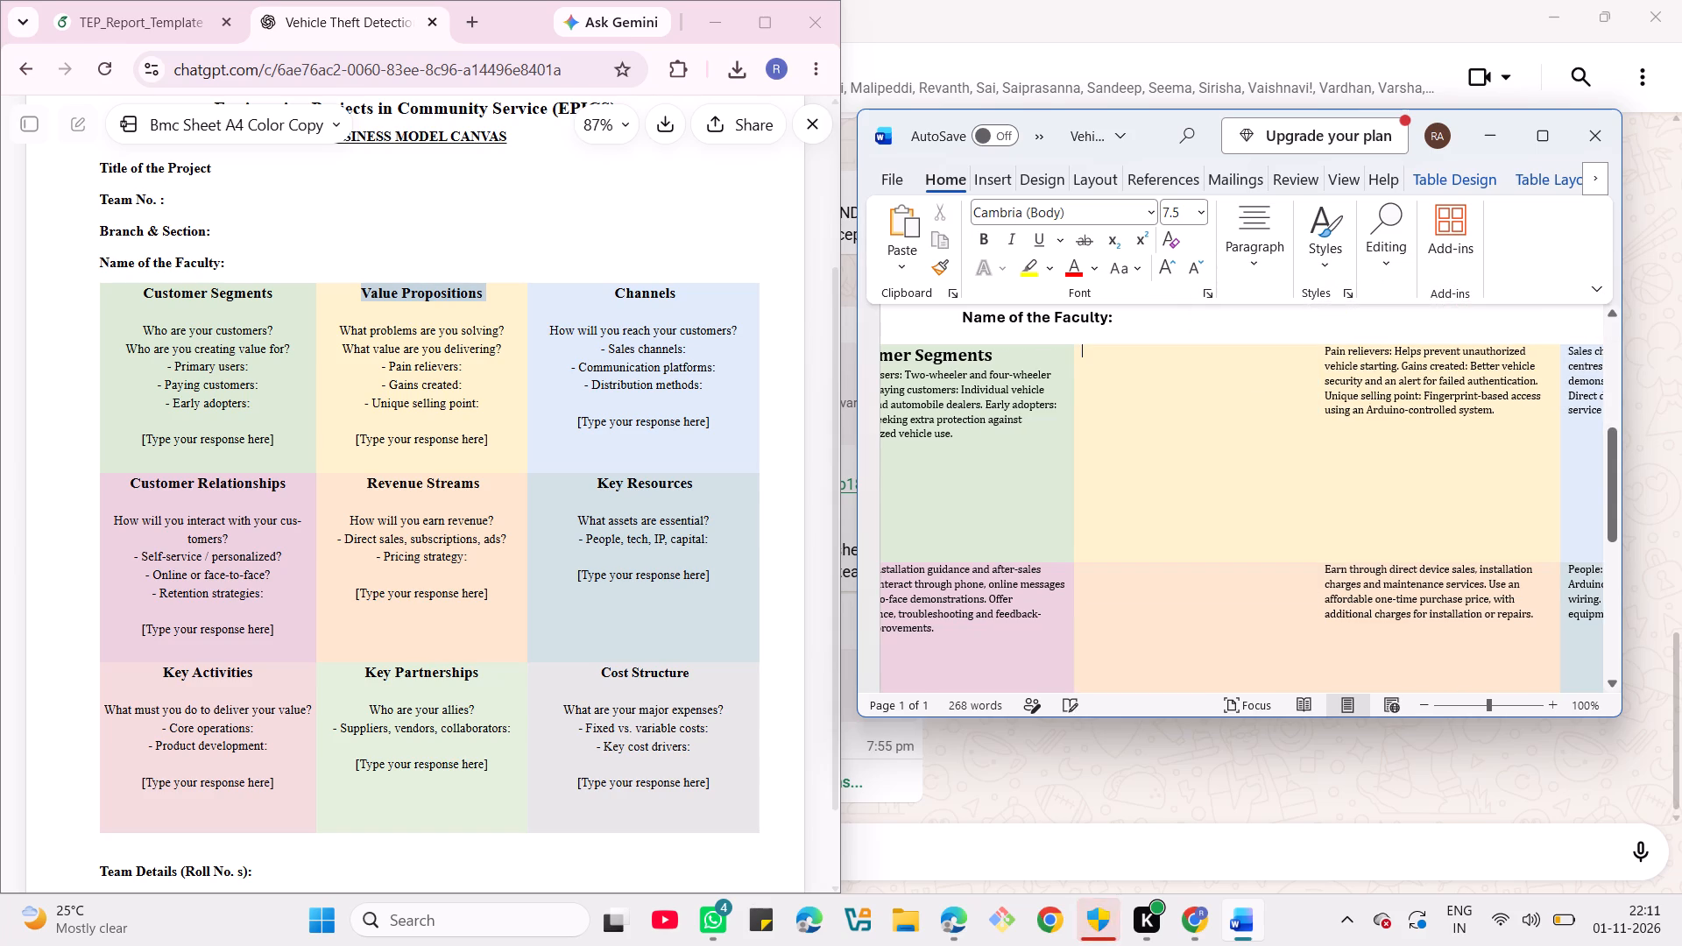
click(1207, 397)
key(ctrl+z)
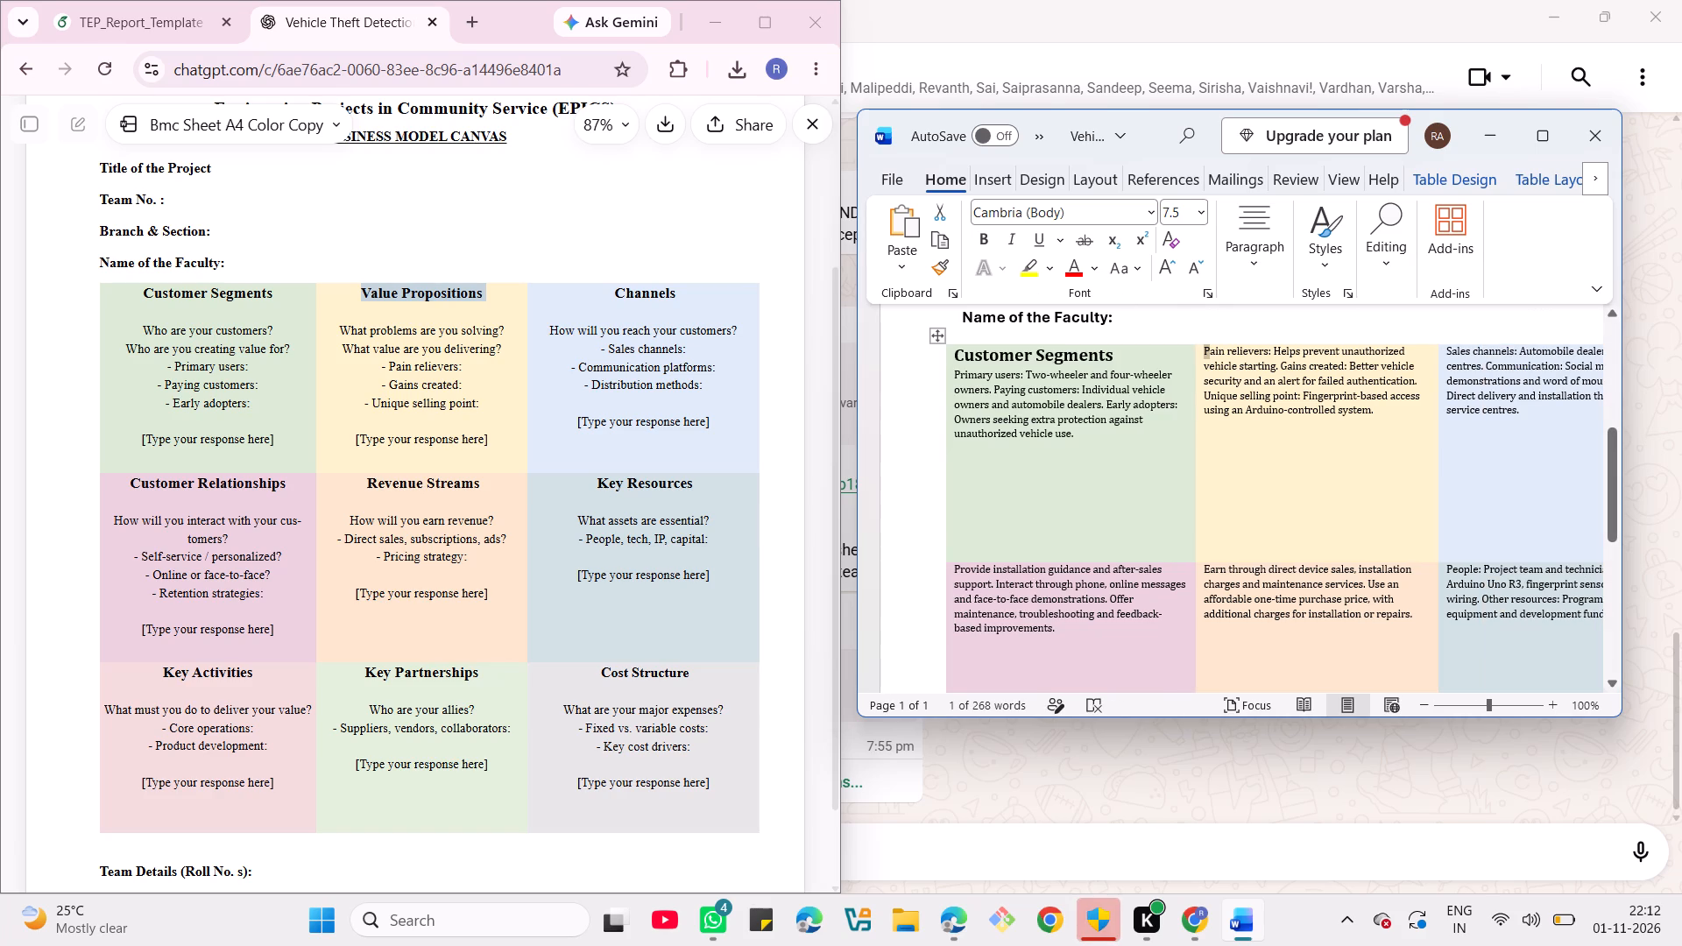
Paste the "Value Propositions" heading above the "Pain relievers" text in the second cell of the Word canvas.
click(1241, 350)
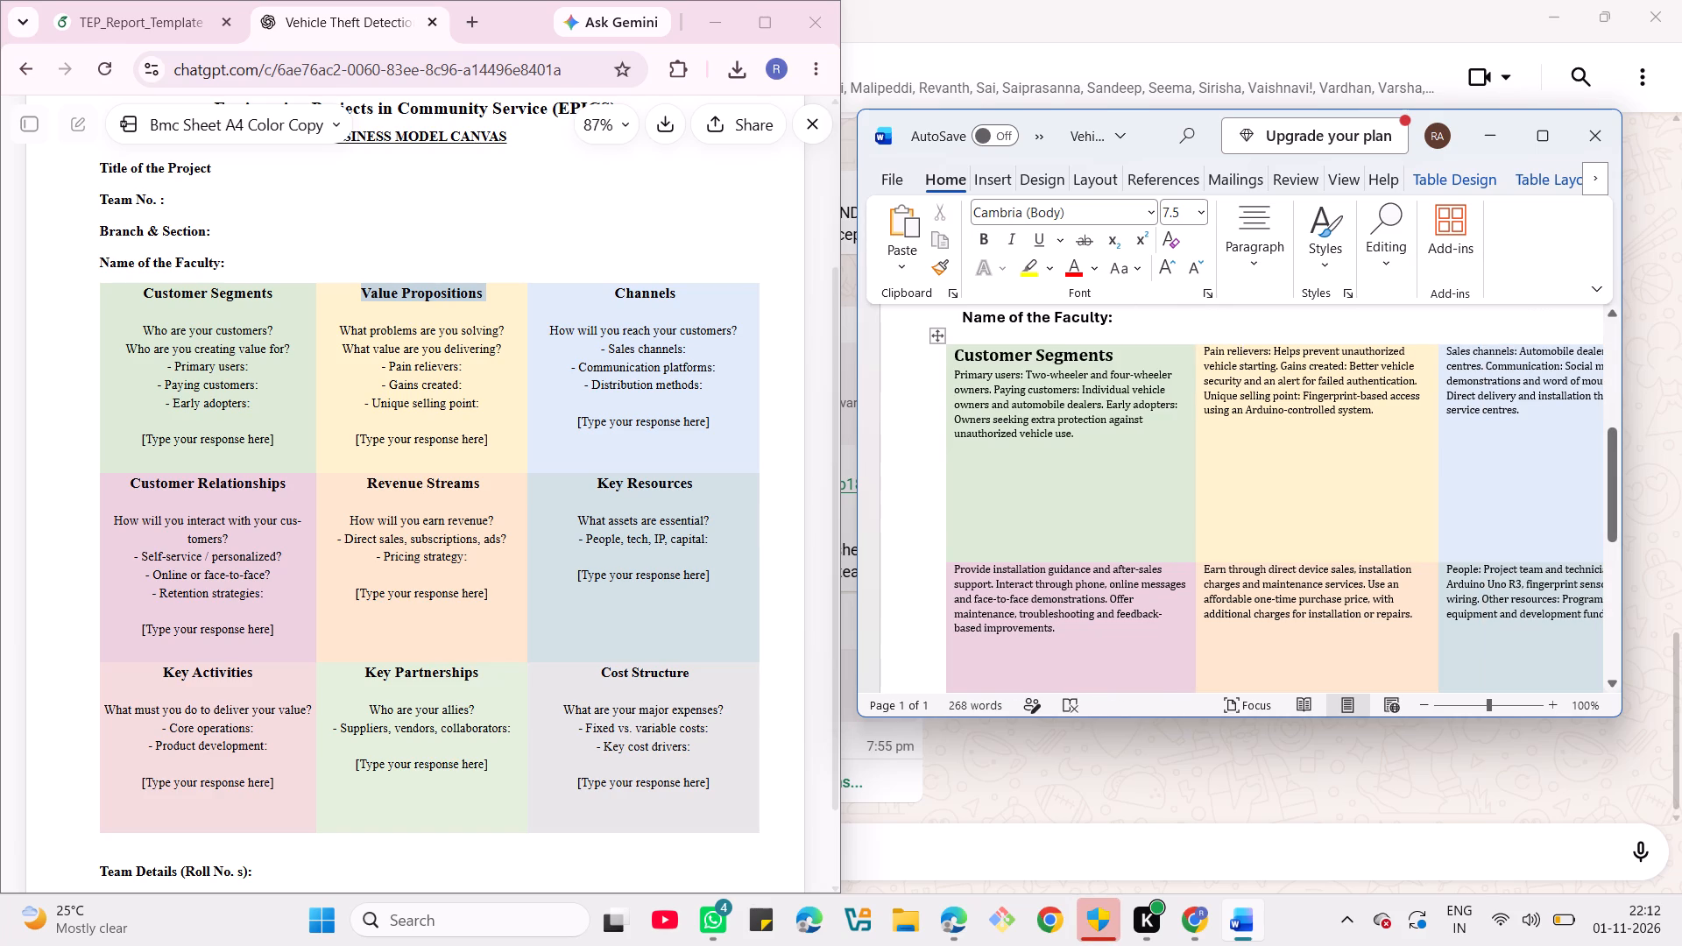
key(Left)
key(Left)
key(Left)
key(Left)
key(Left)
key(Left)
key(Left)
key(Left)
key(Left)
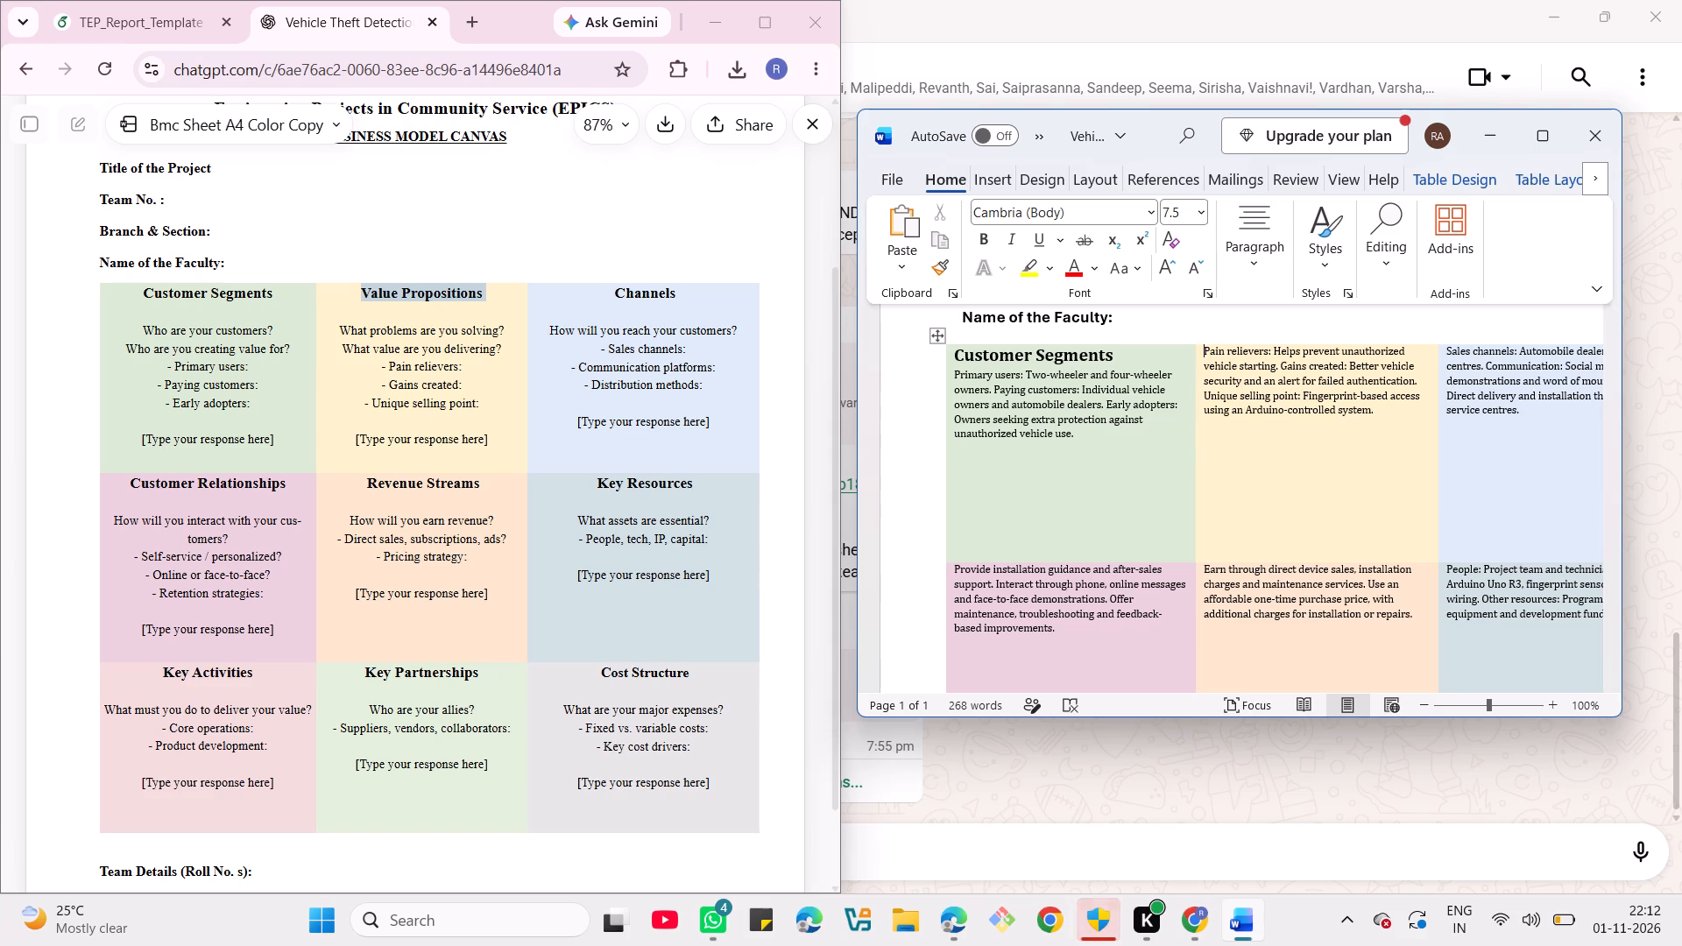
key(ctrl+v)
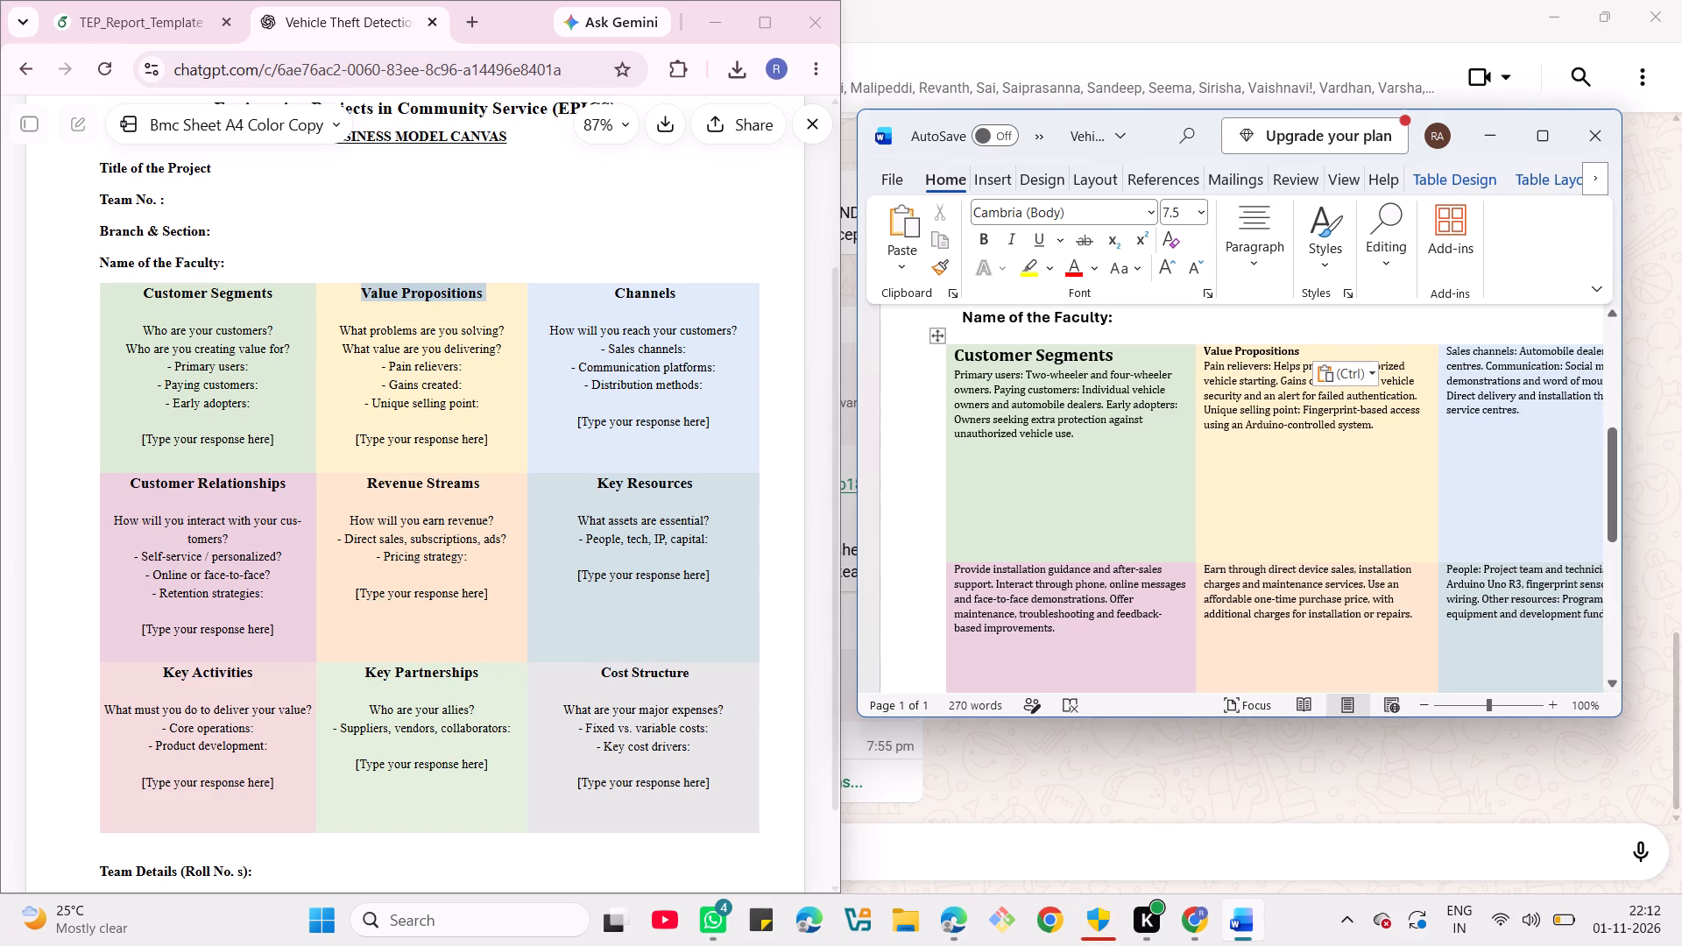
Set the font size of the whole pasted "Value Propositions" heading to 12.
click(1092, 349)
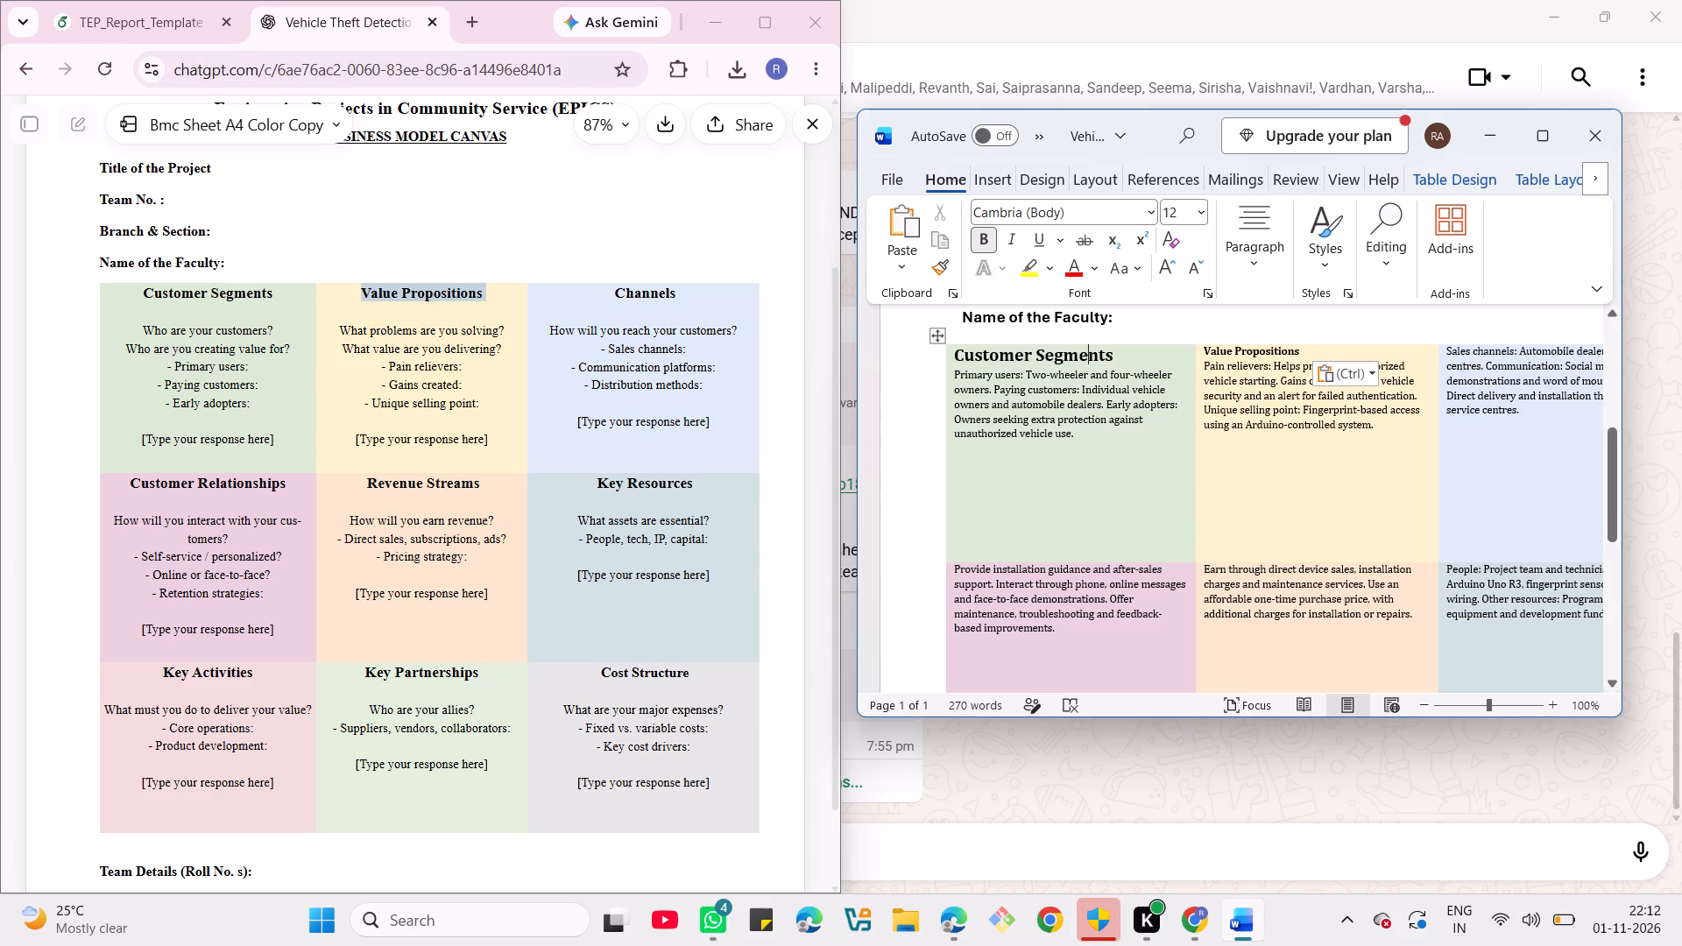
drag(1204, 348, 1290, 359)
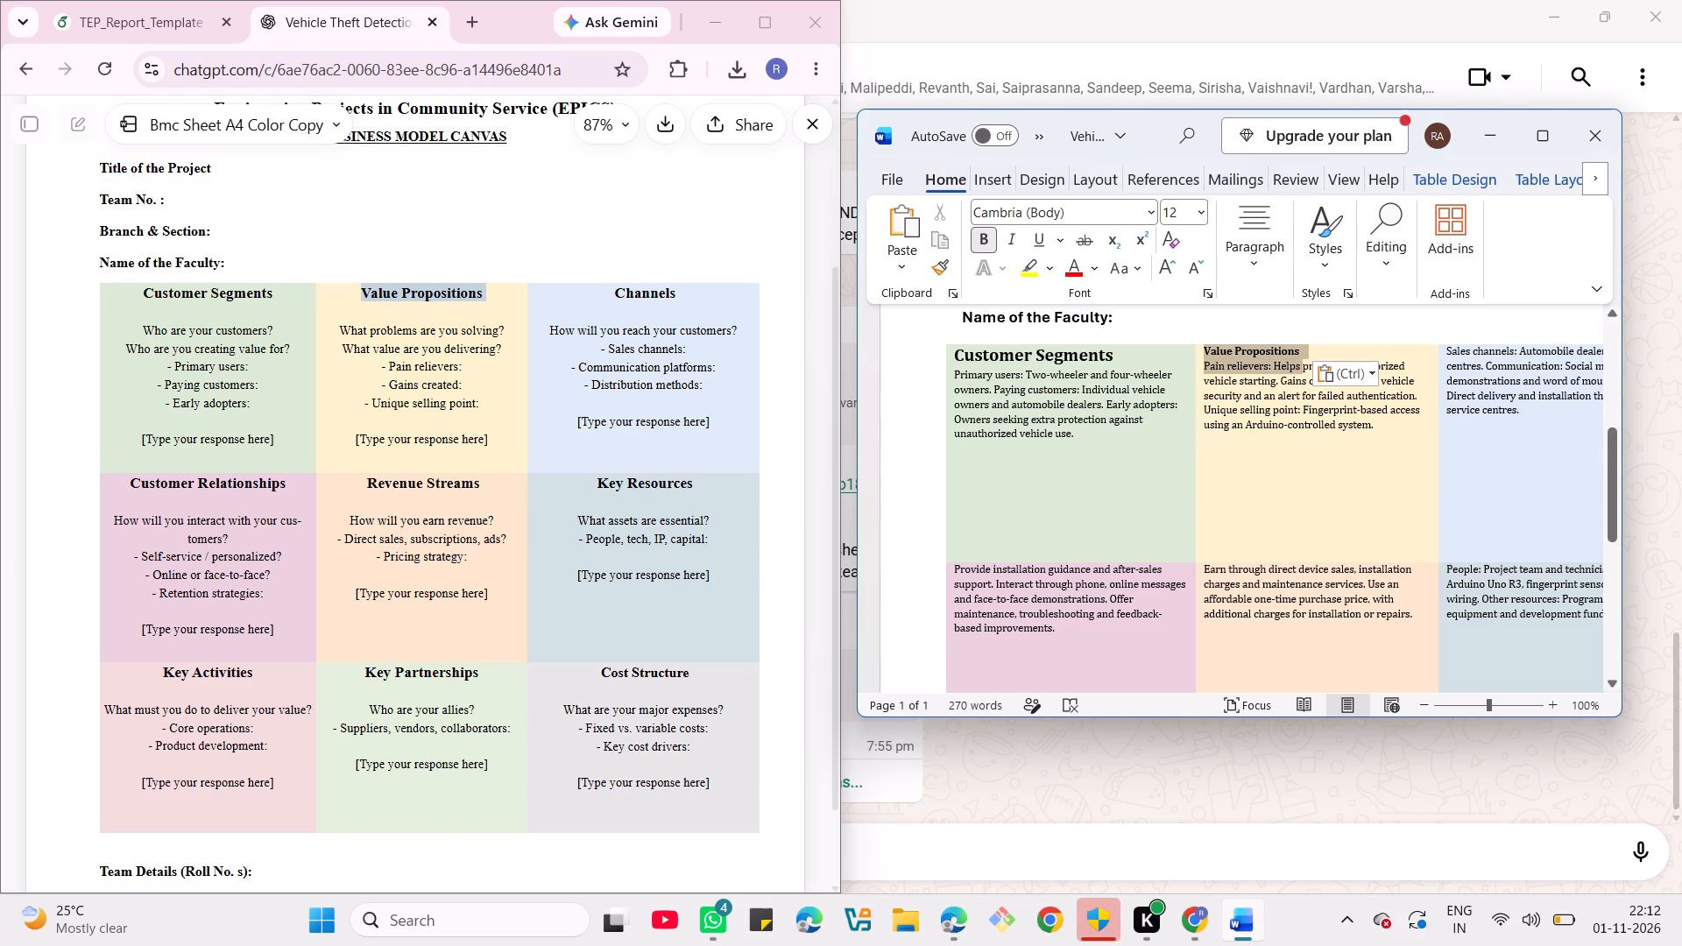
drag(1290, 359, 1290, 352)
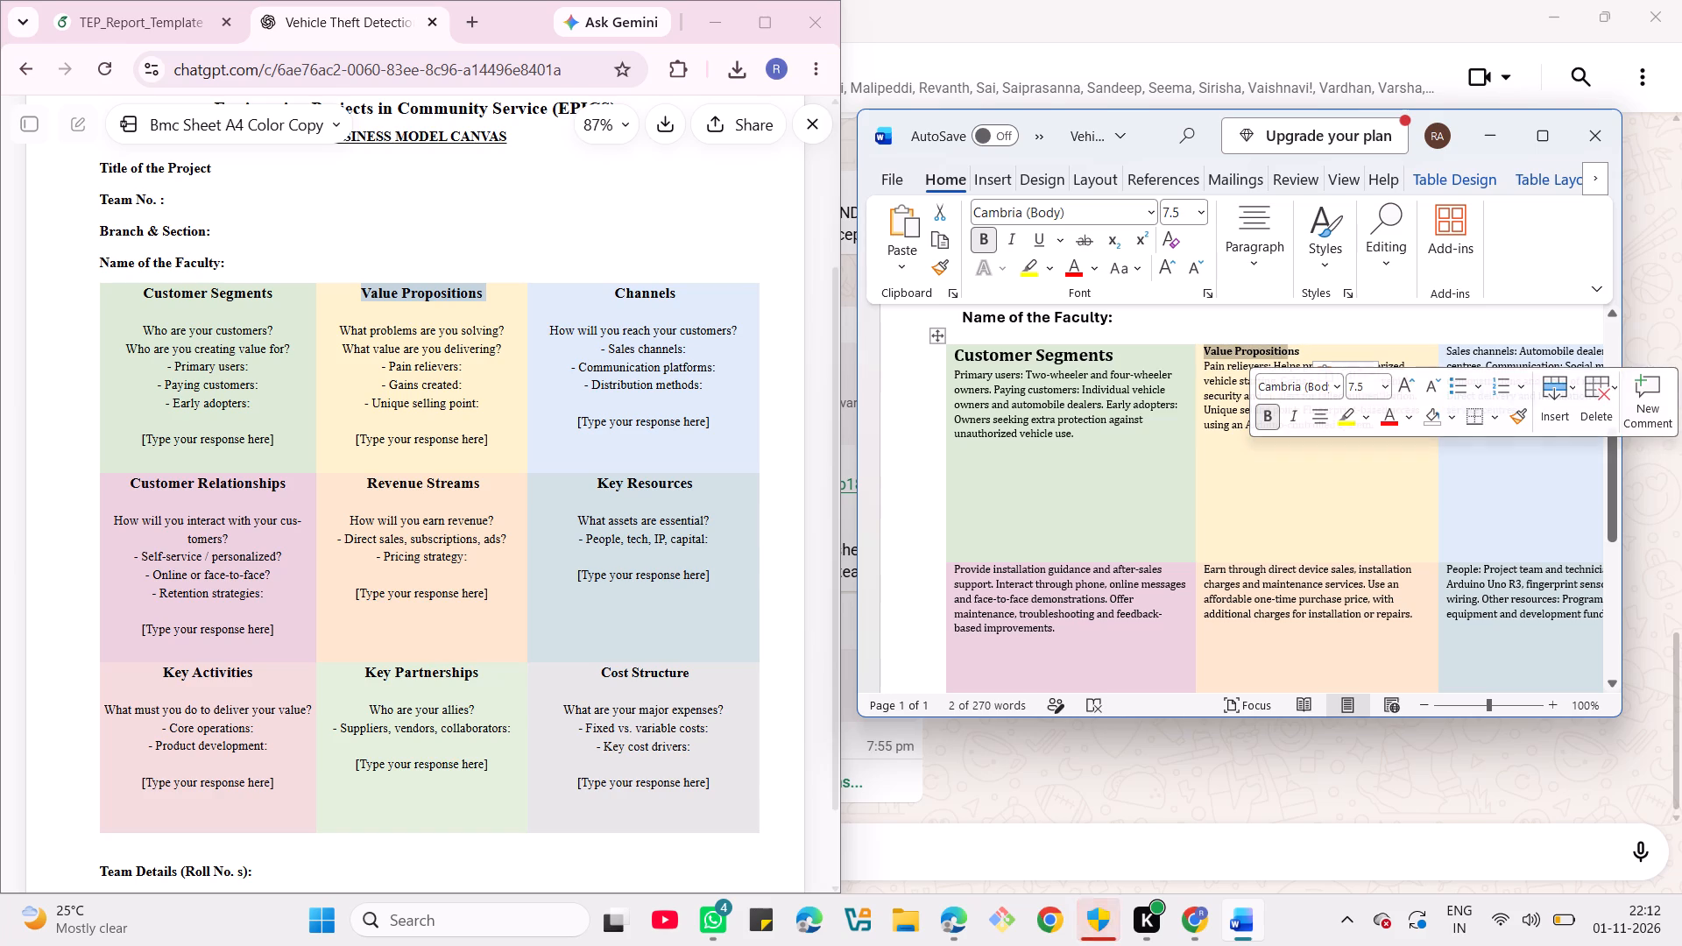
click(1388, 387)
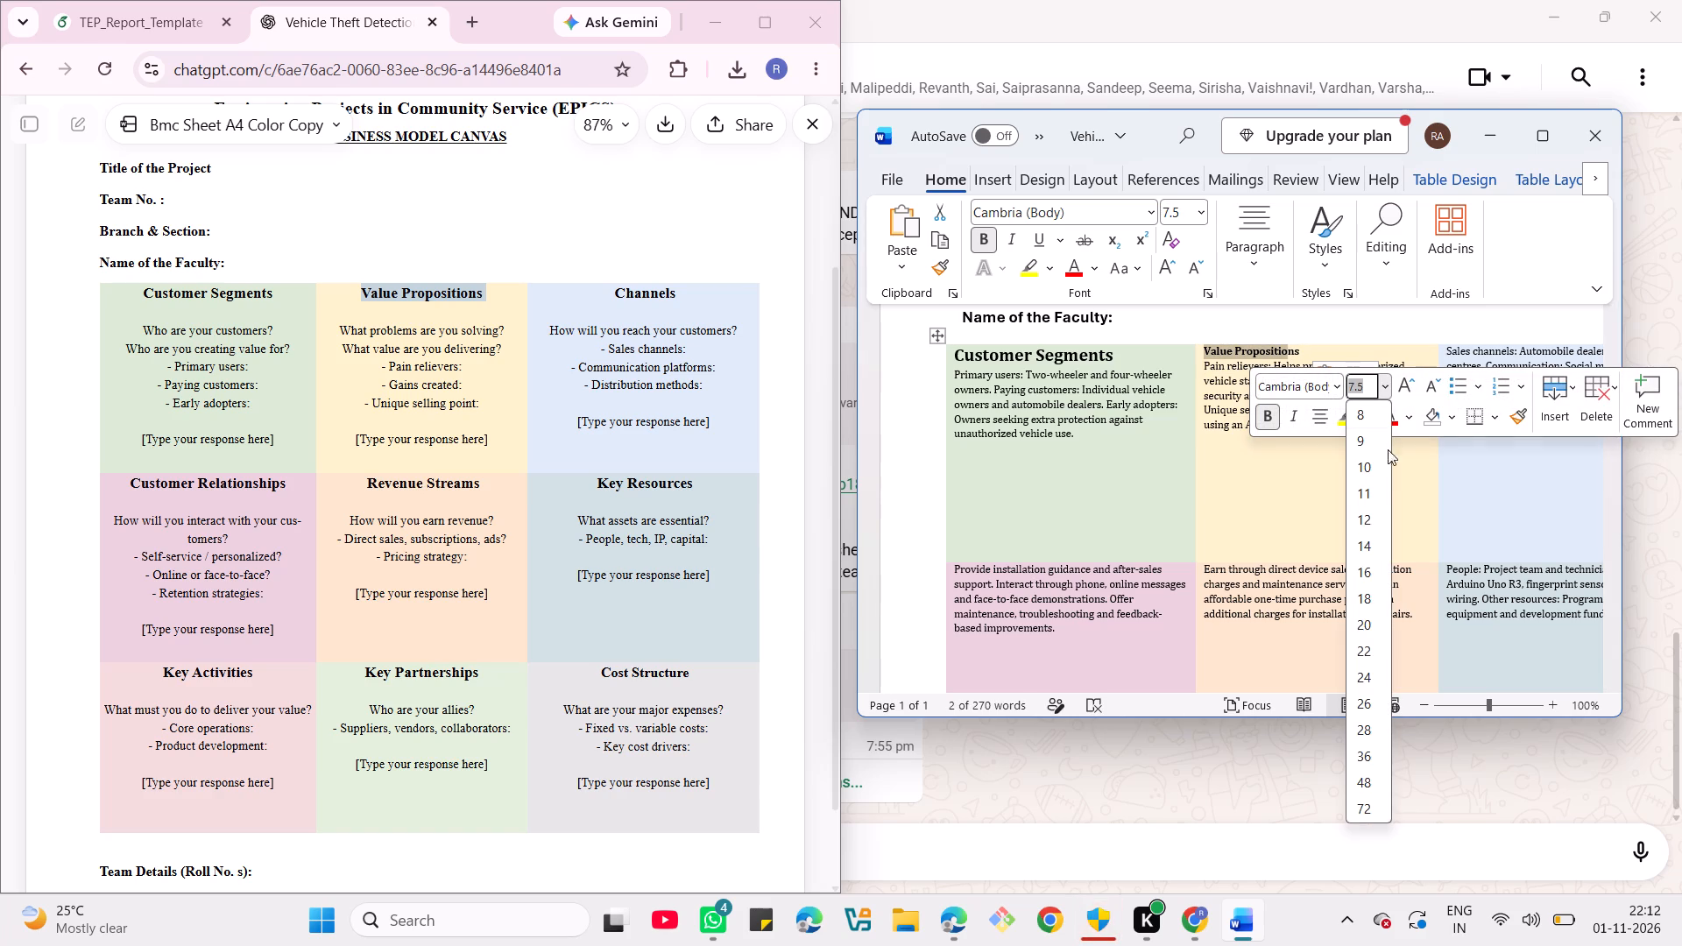
click(1362, 528)
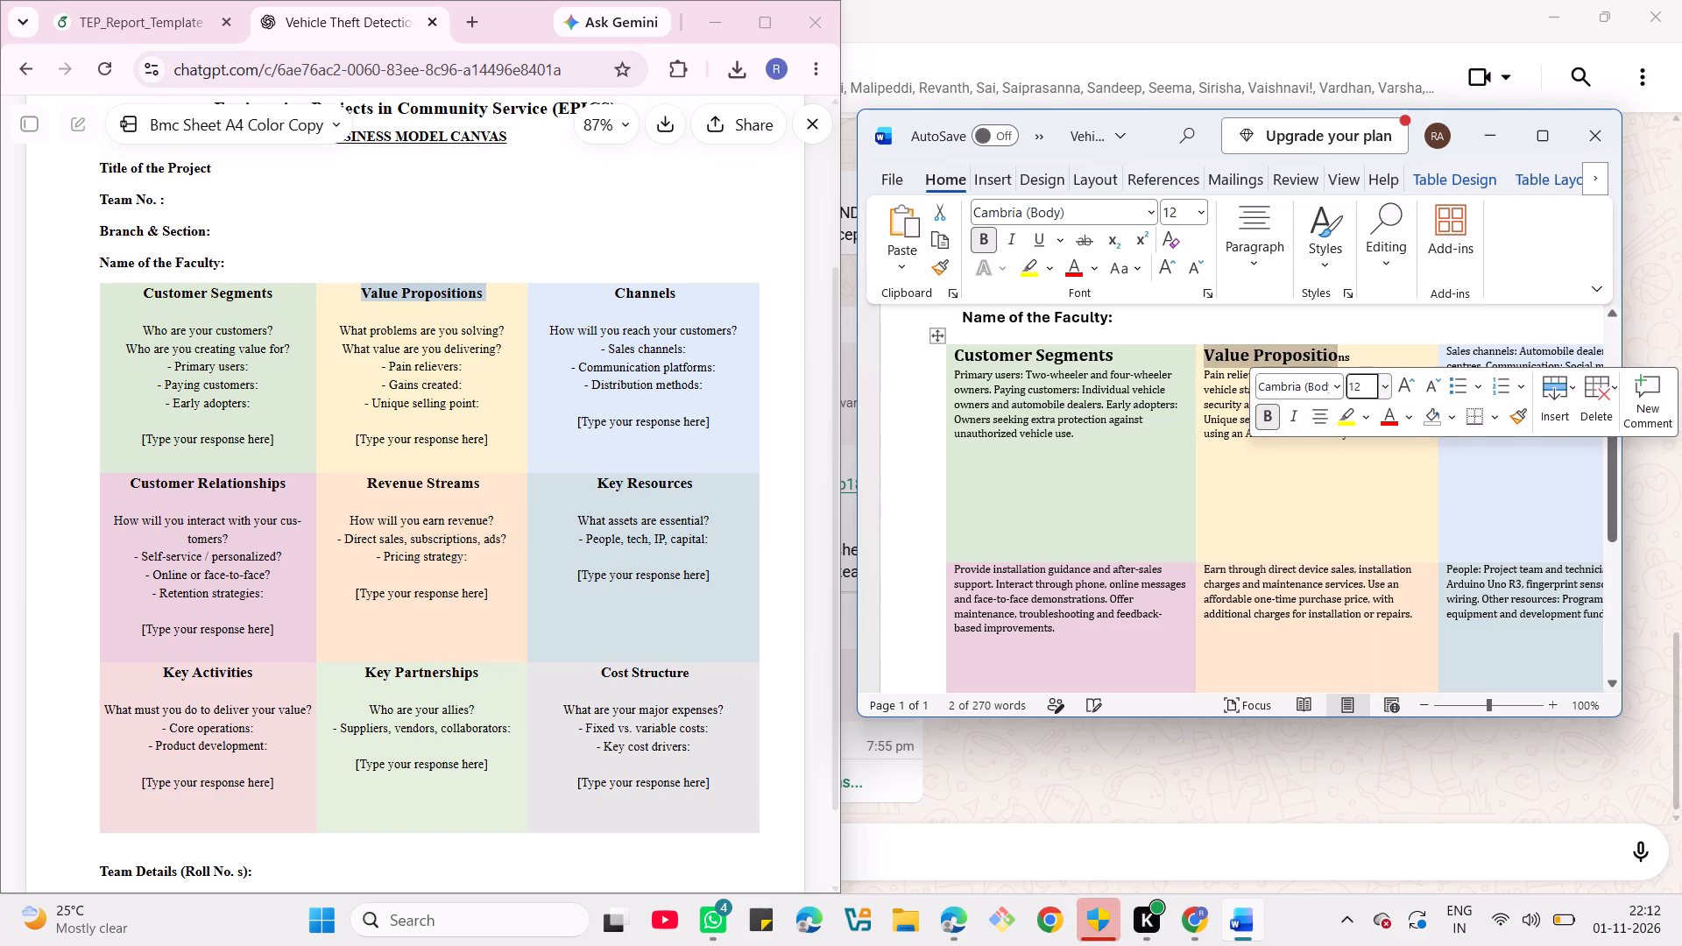
drag(1355, 363, 1337, 365)
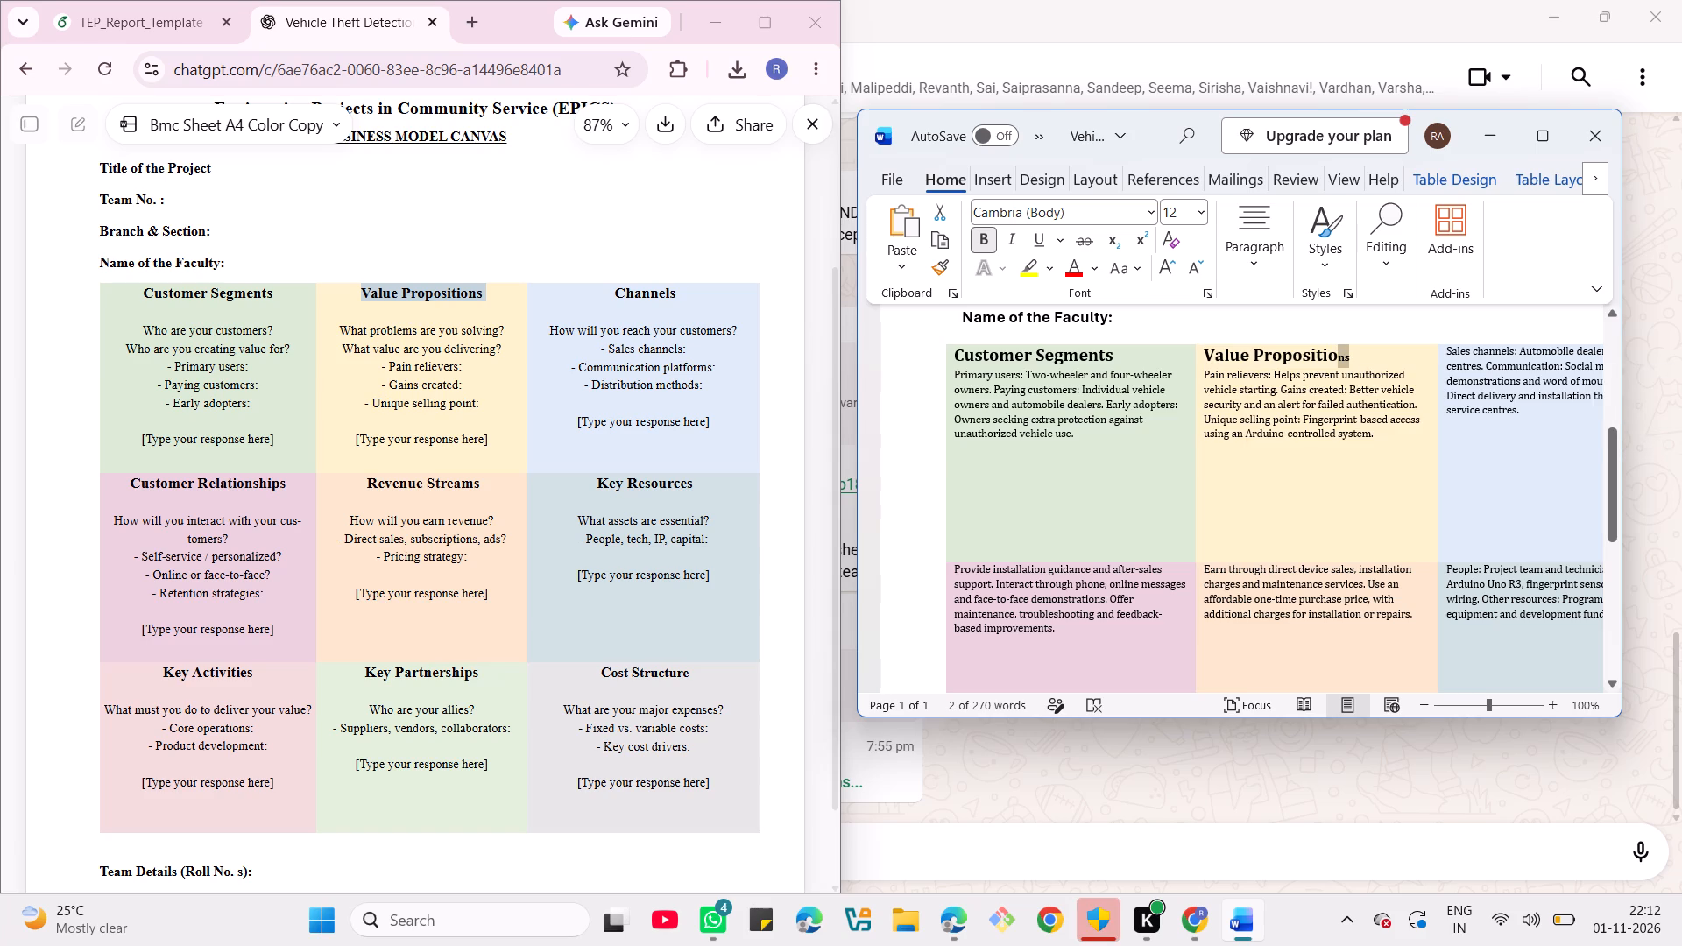
drag(1337, 365, 1338, 365)
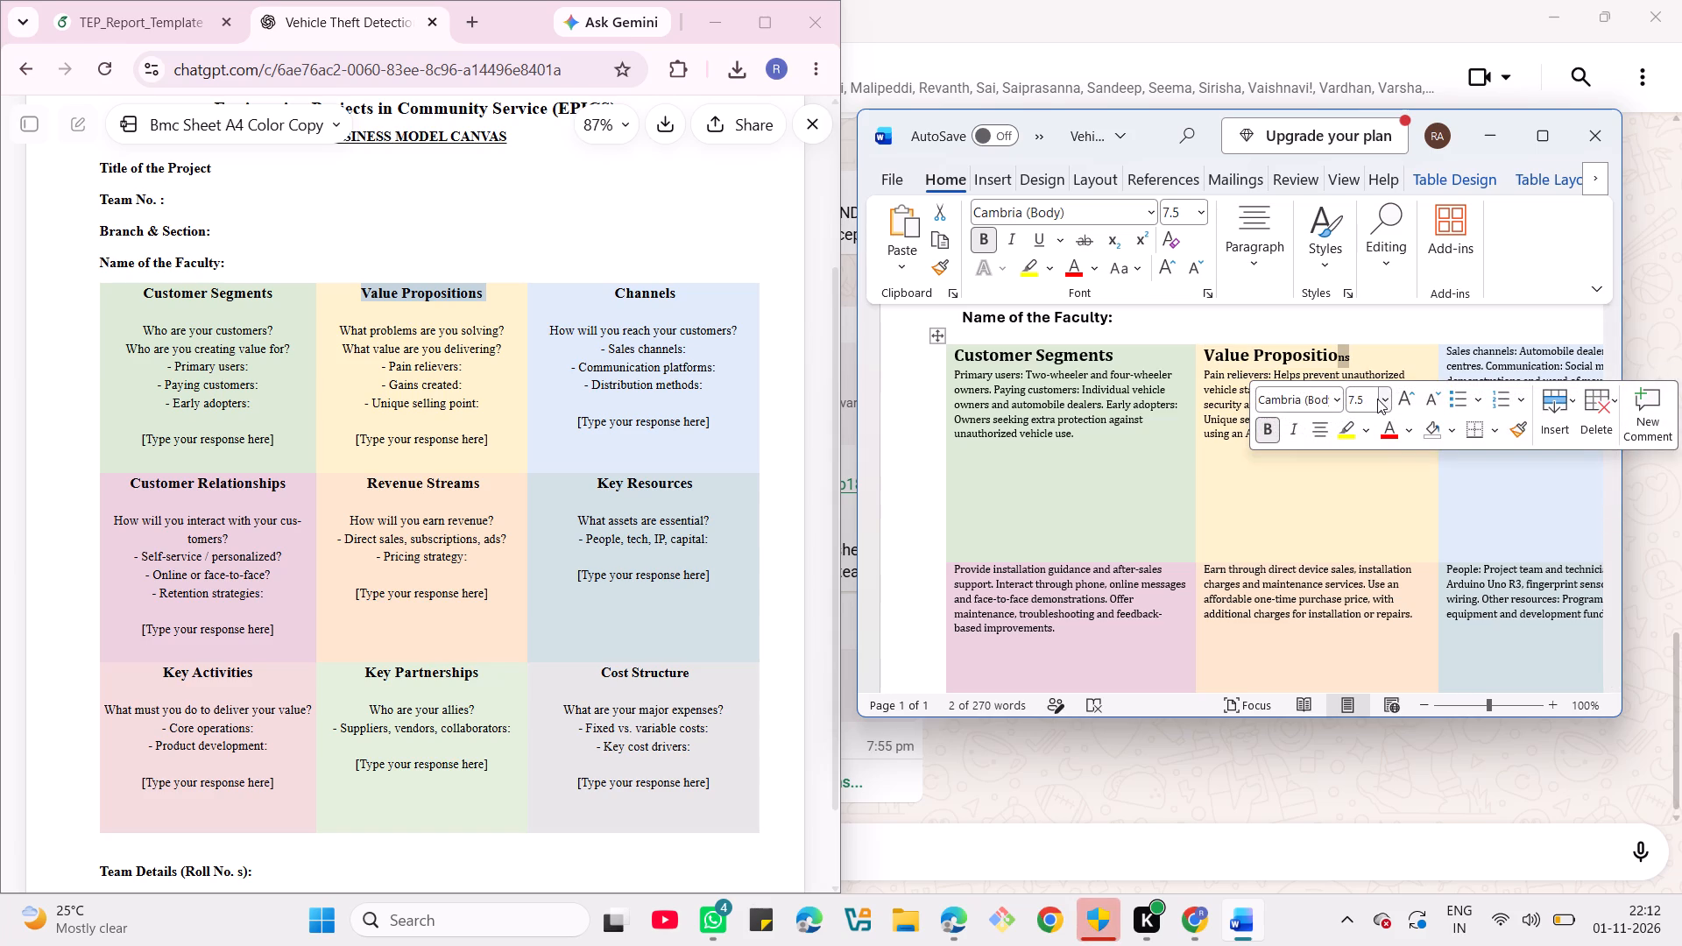
click(1388, 401)
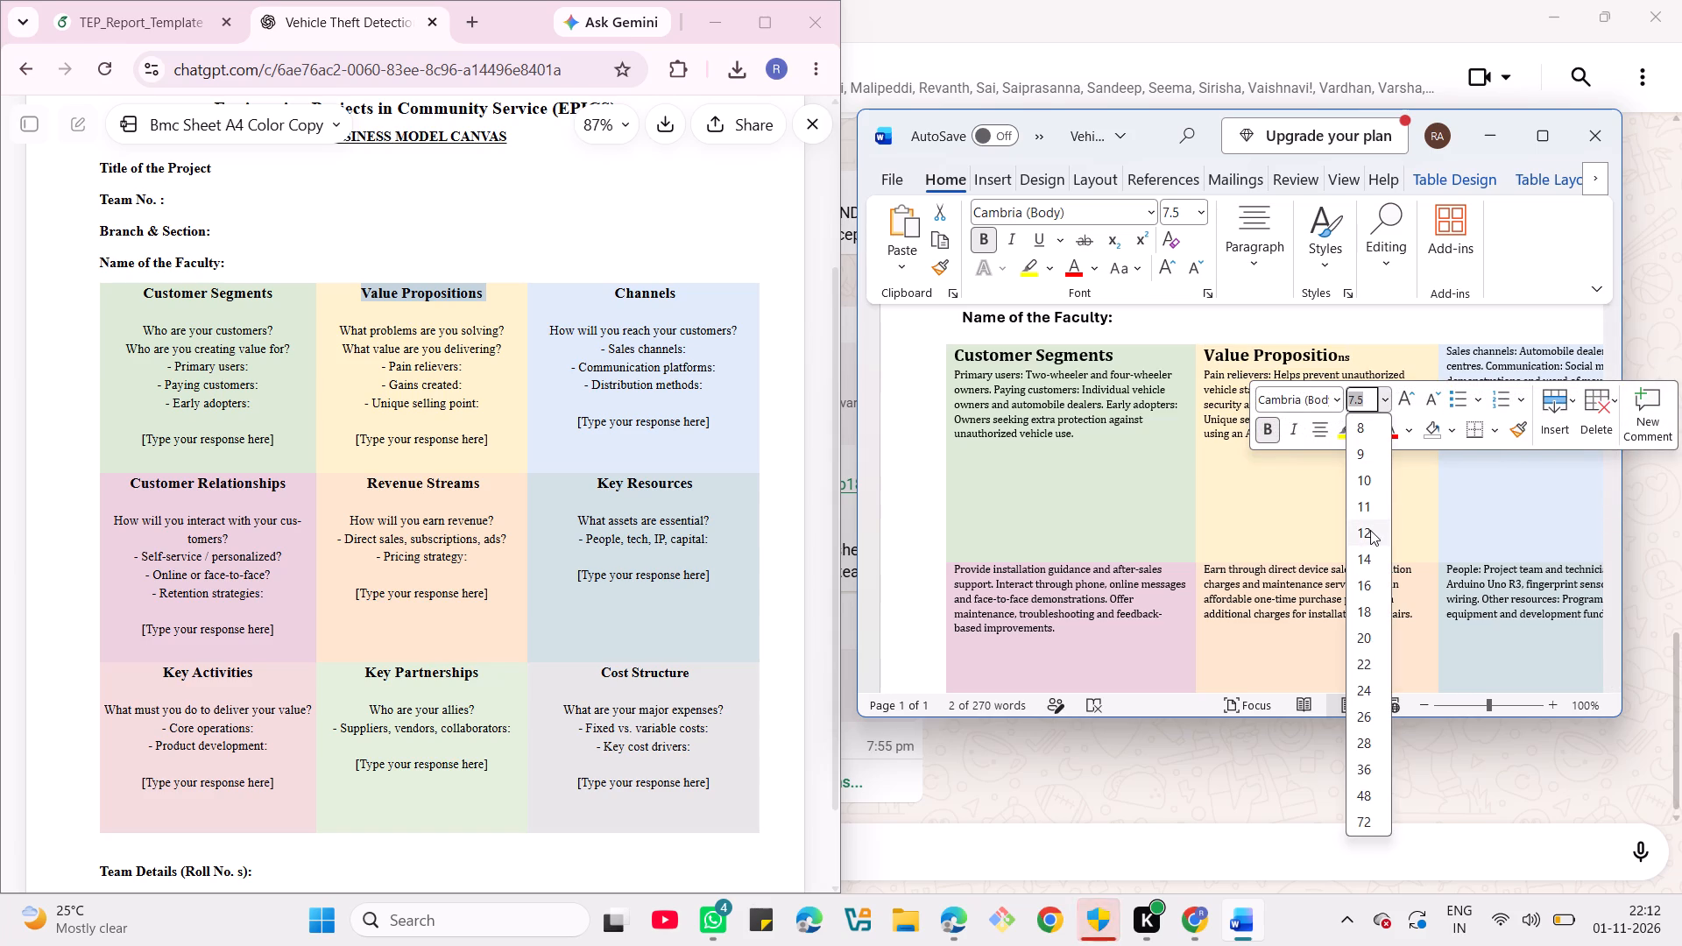
click(1370, 530)
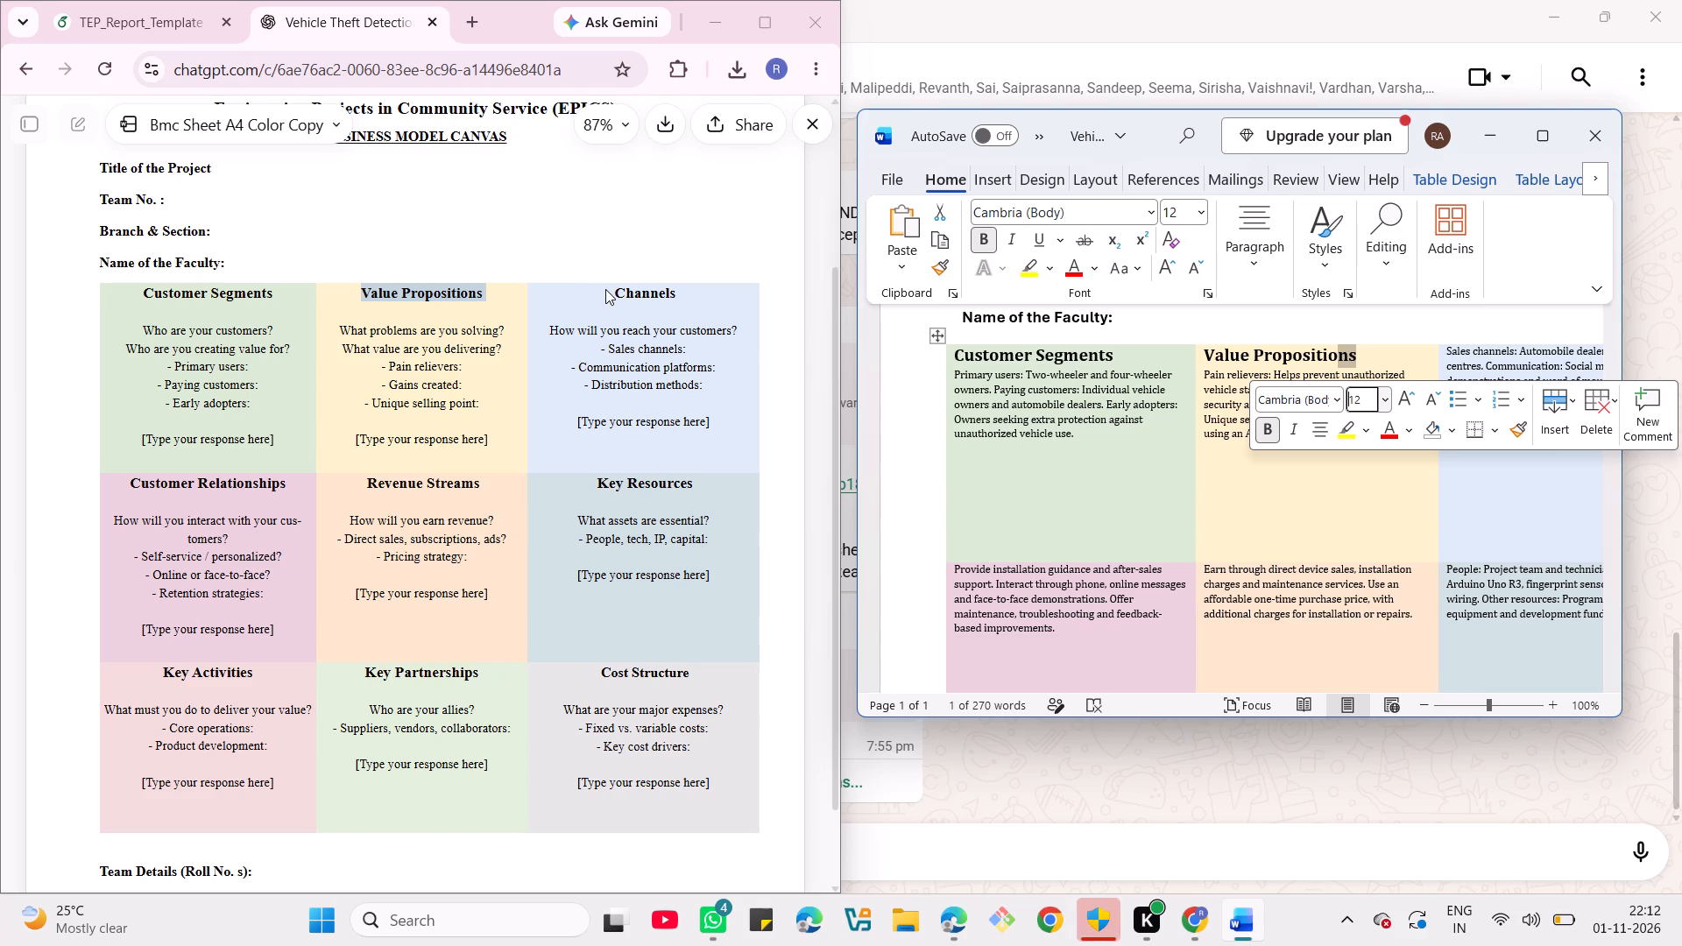
Copy the "Channels" heading from the original sheet preview and paste it above the "Sales channels" text in the Word canvas.
drag(611, 288, 702, 302)
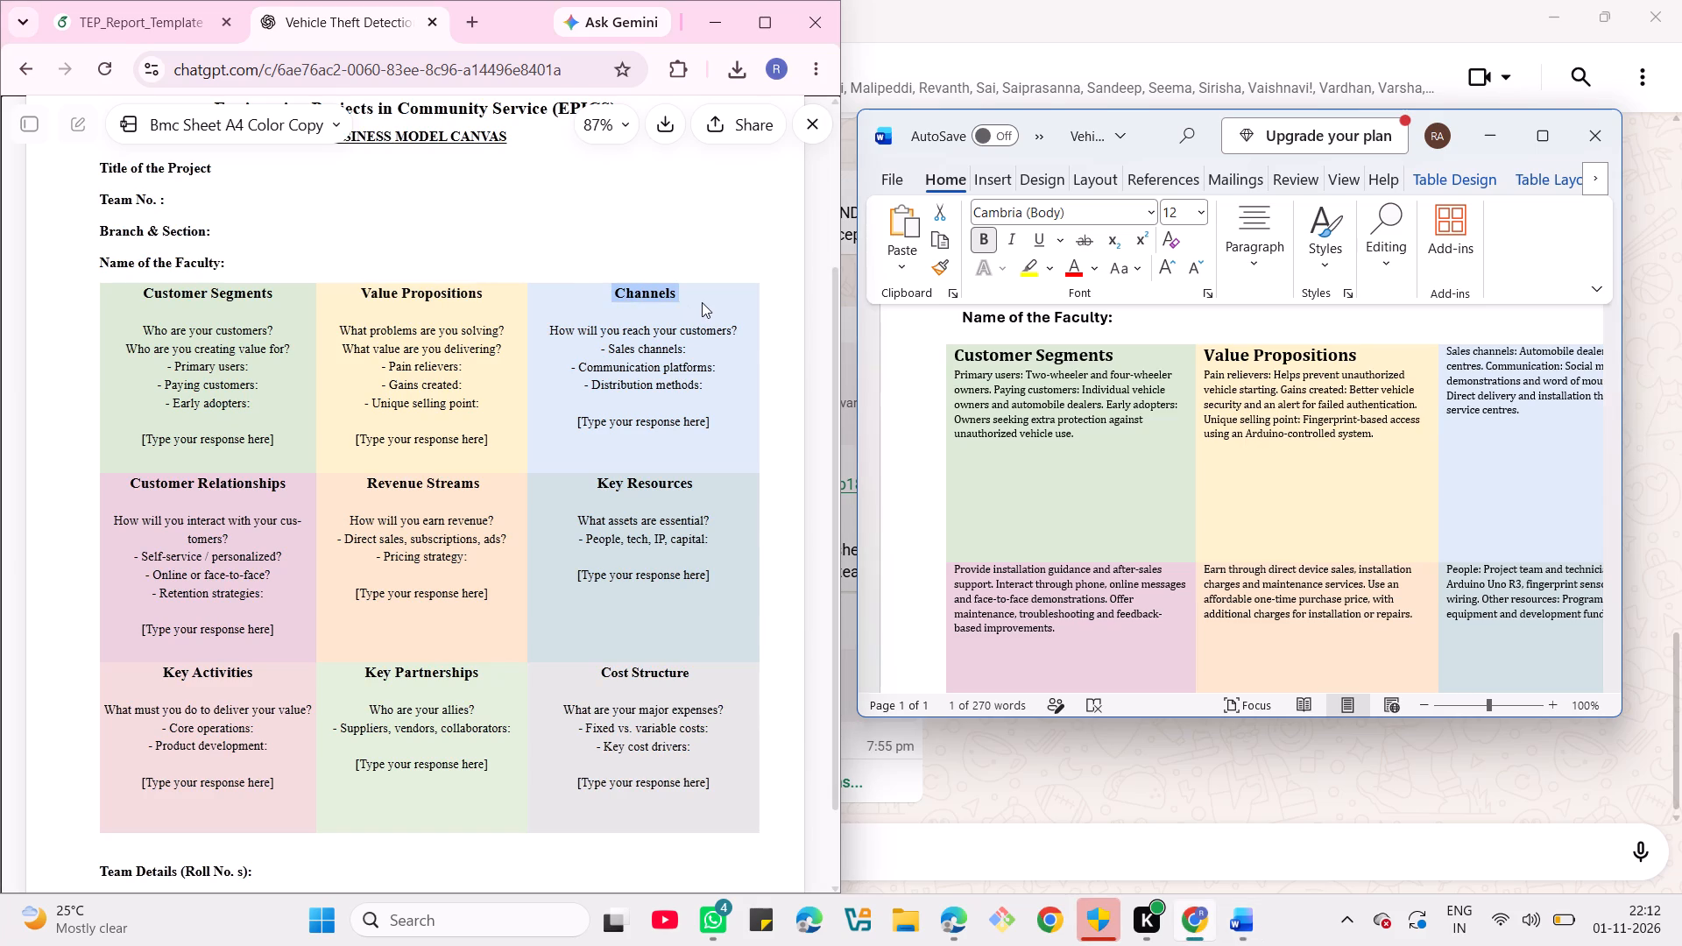
key(ctrl+c)
click(1447, 346)
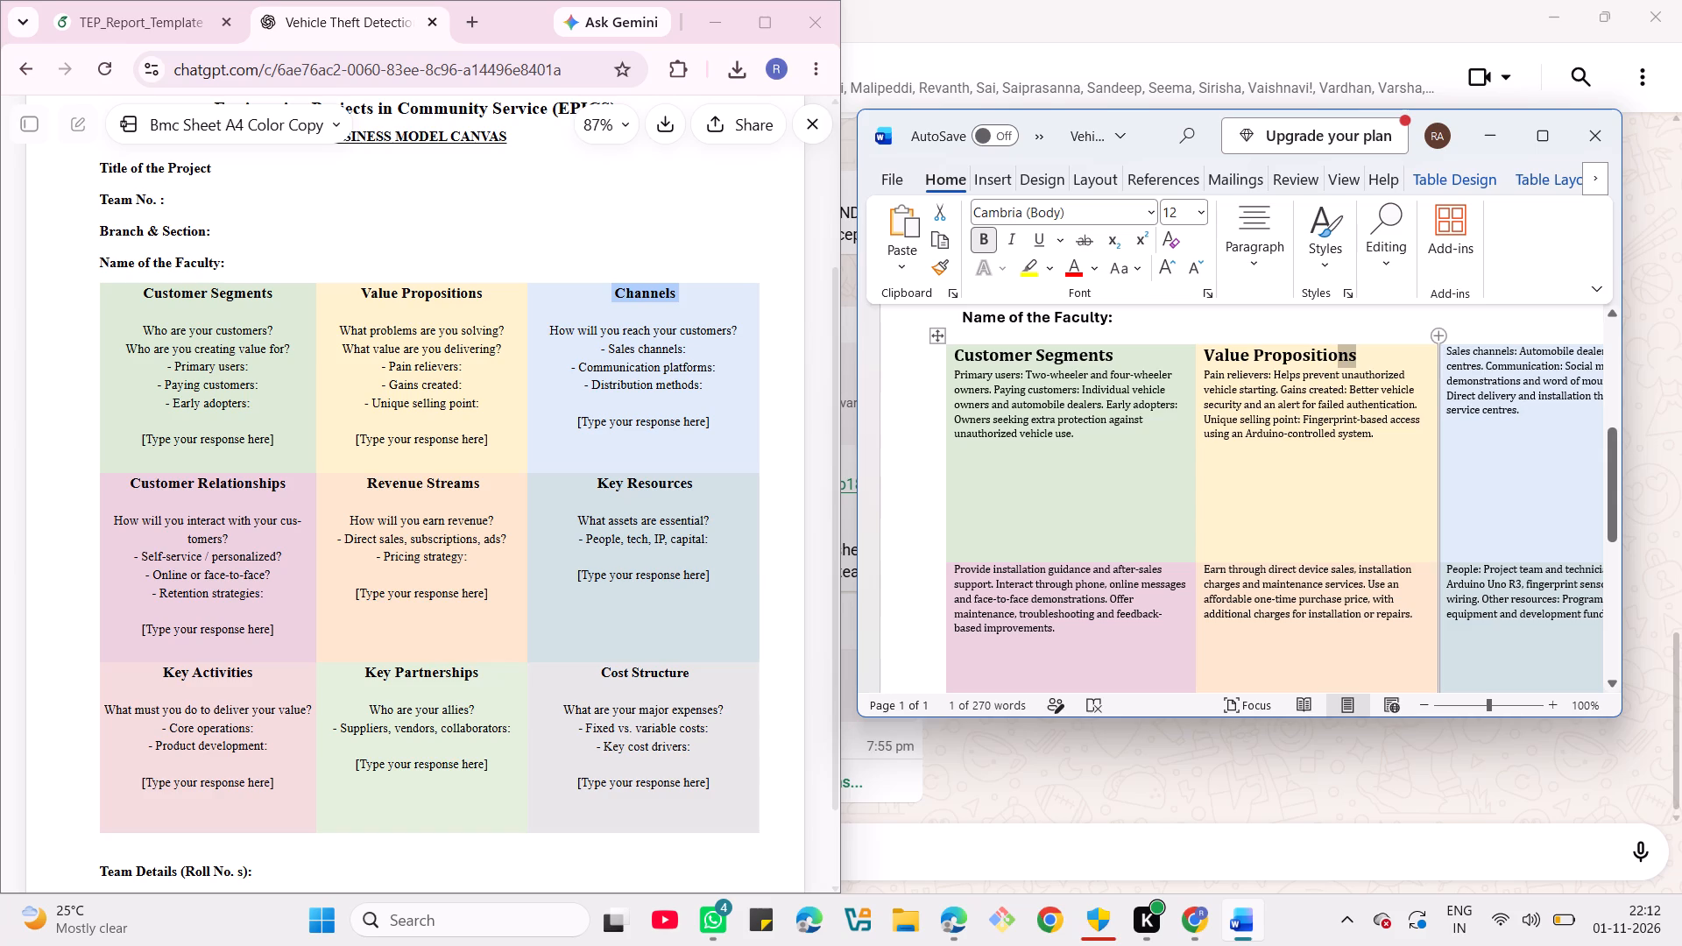
click(1447, 354)
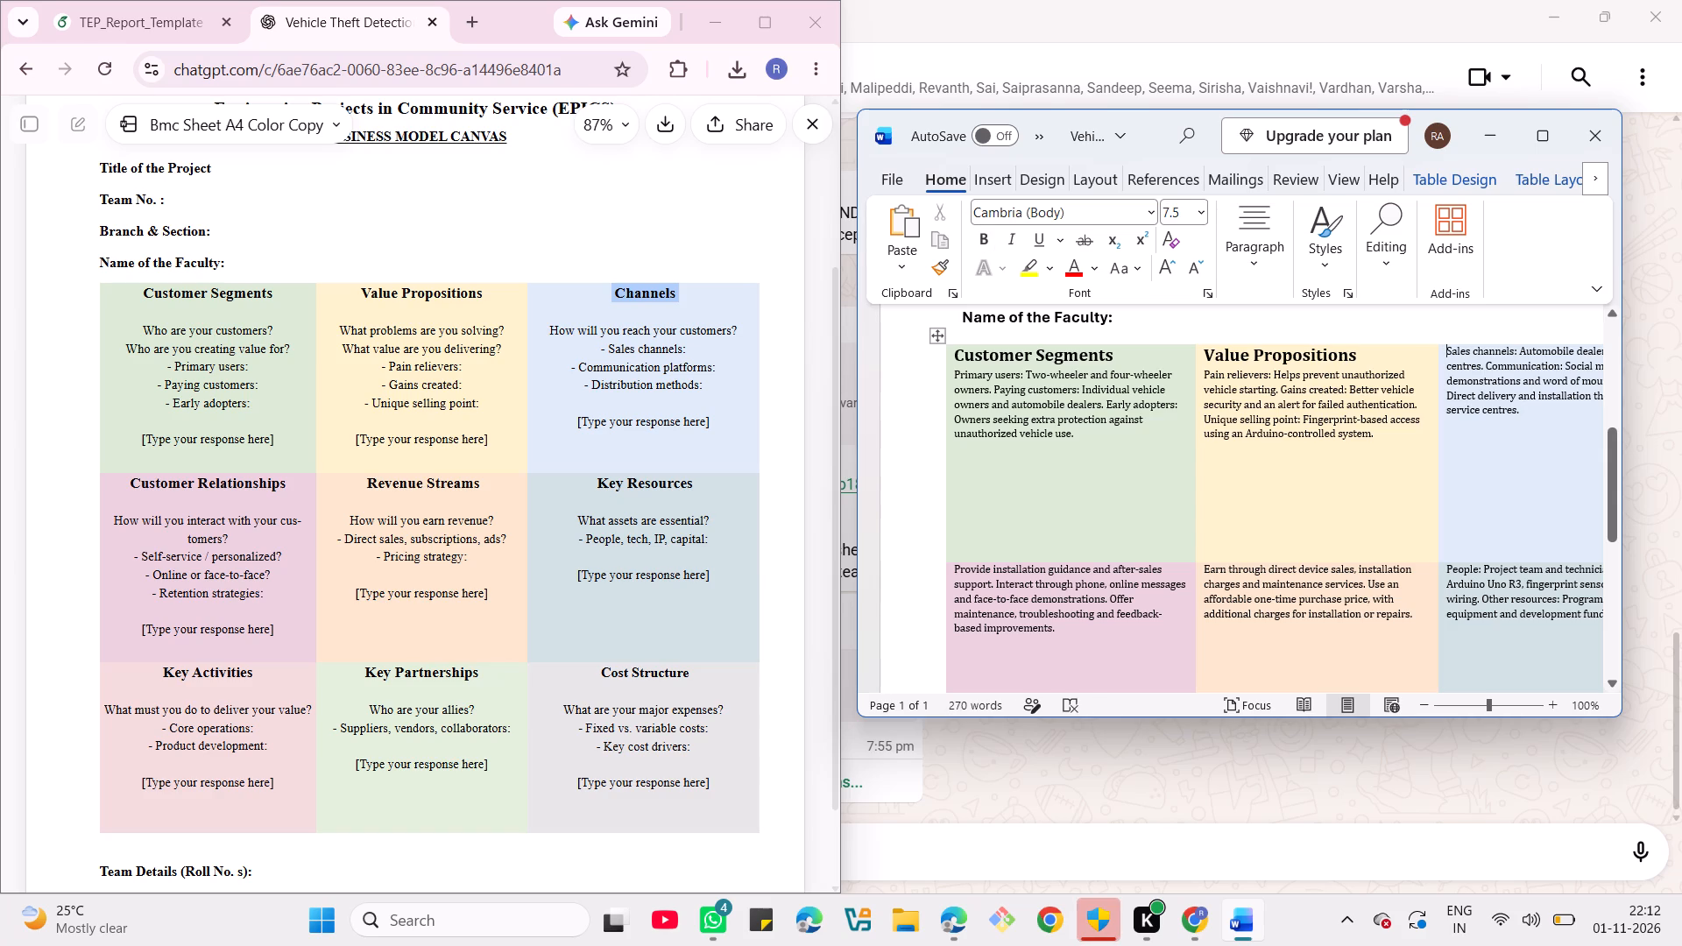
key(ctrl+v)
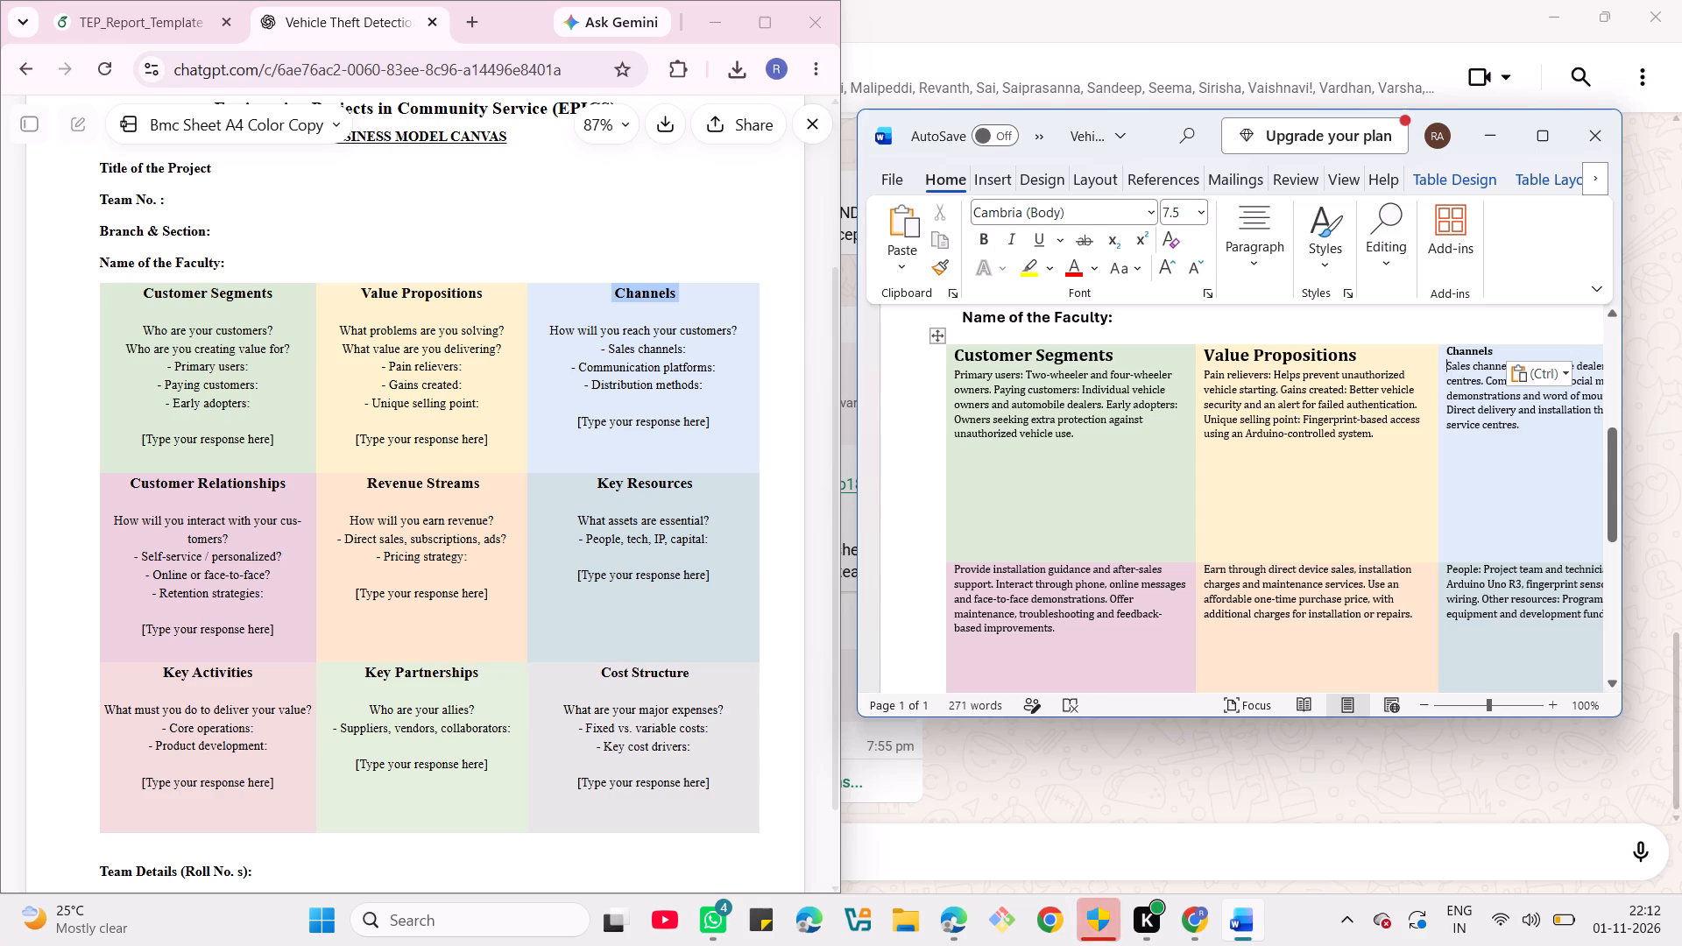
Set the font size of the canvas's third column, including the "Channels" heading, to 12.
drag(1508, 350, 1442, 355)
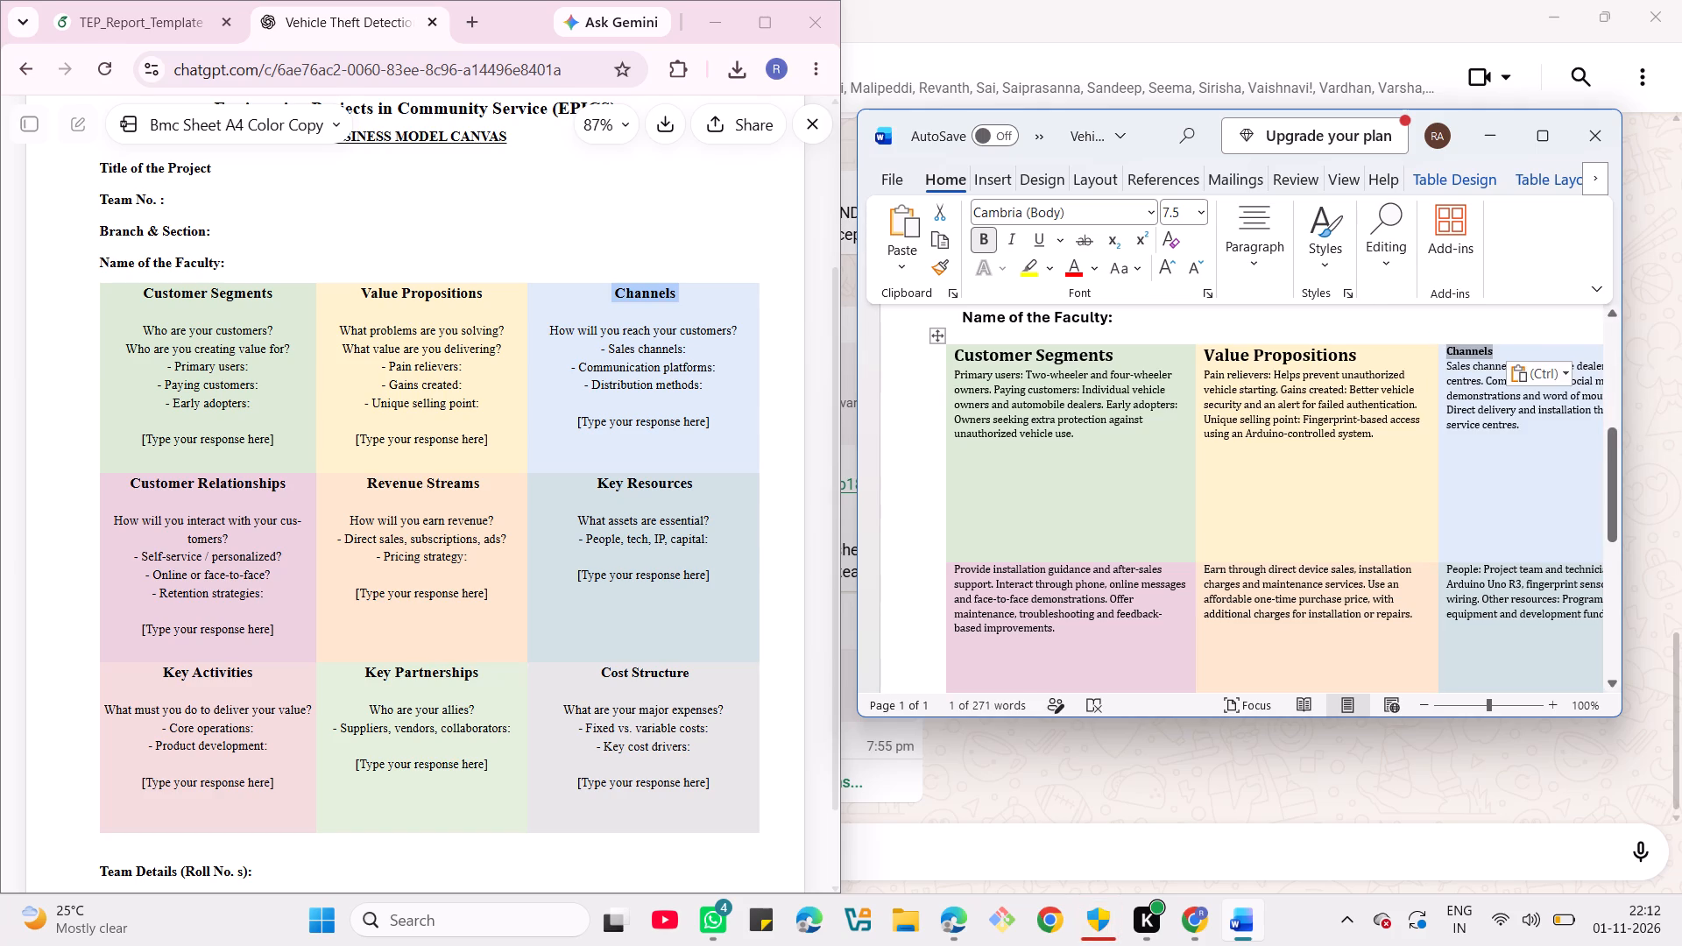
click(1490, 345)
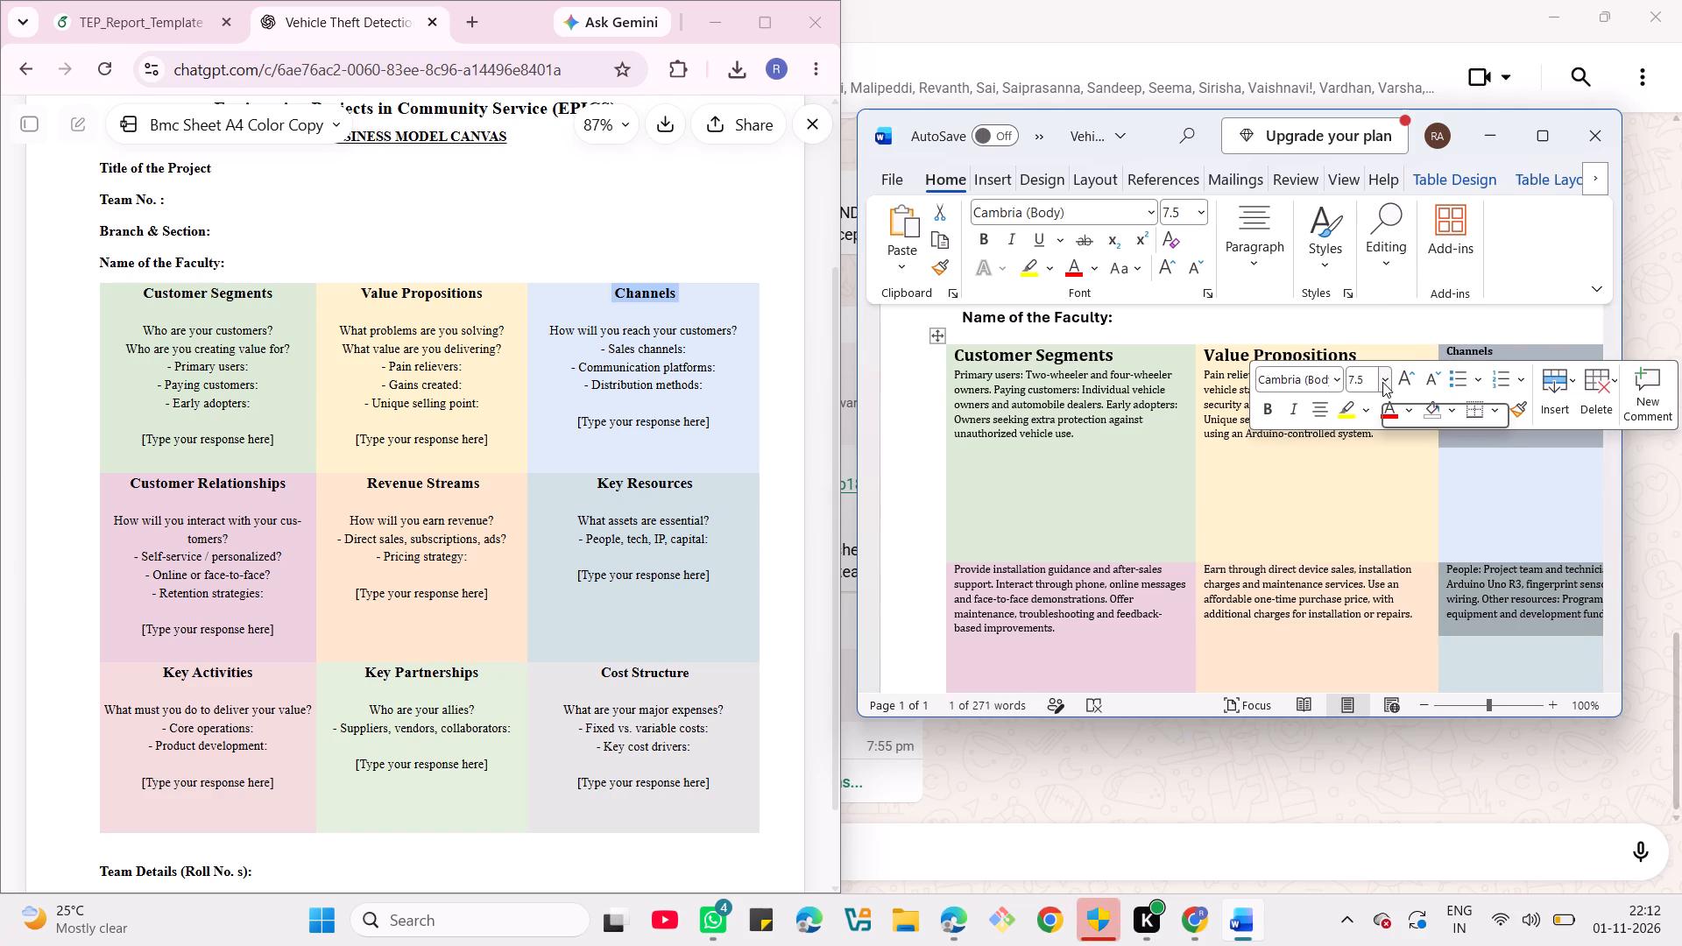
click(1383, 382)
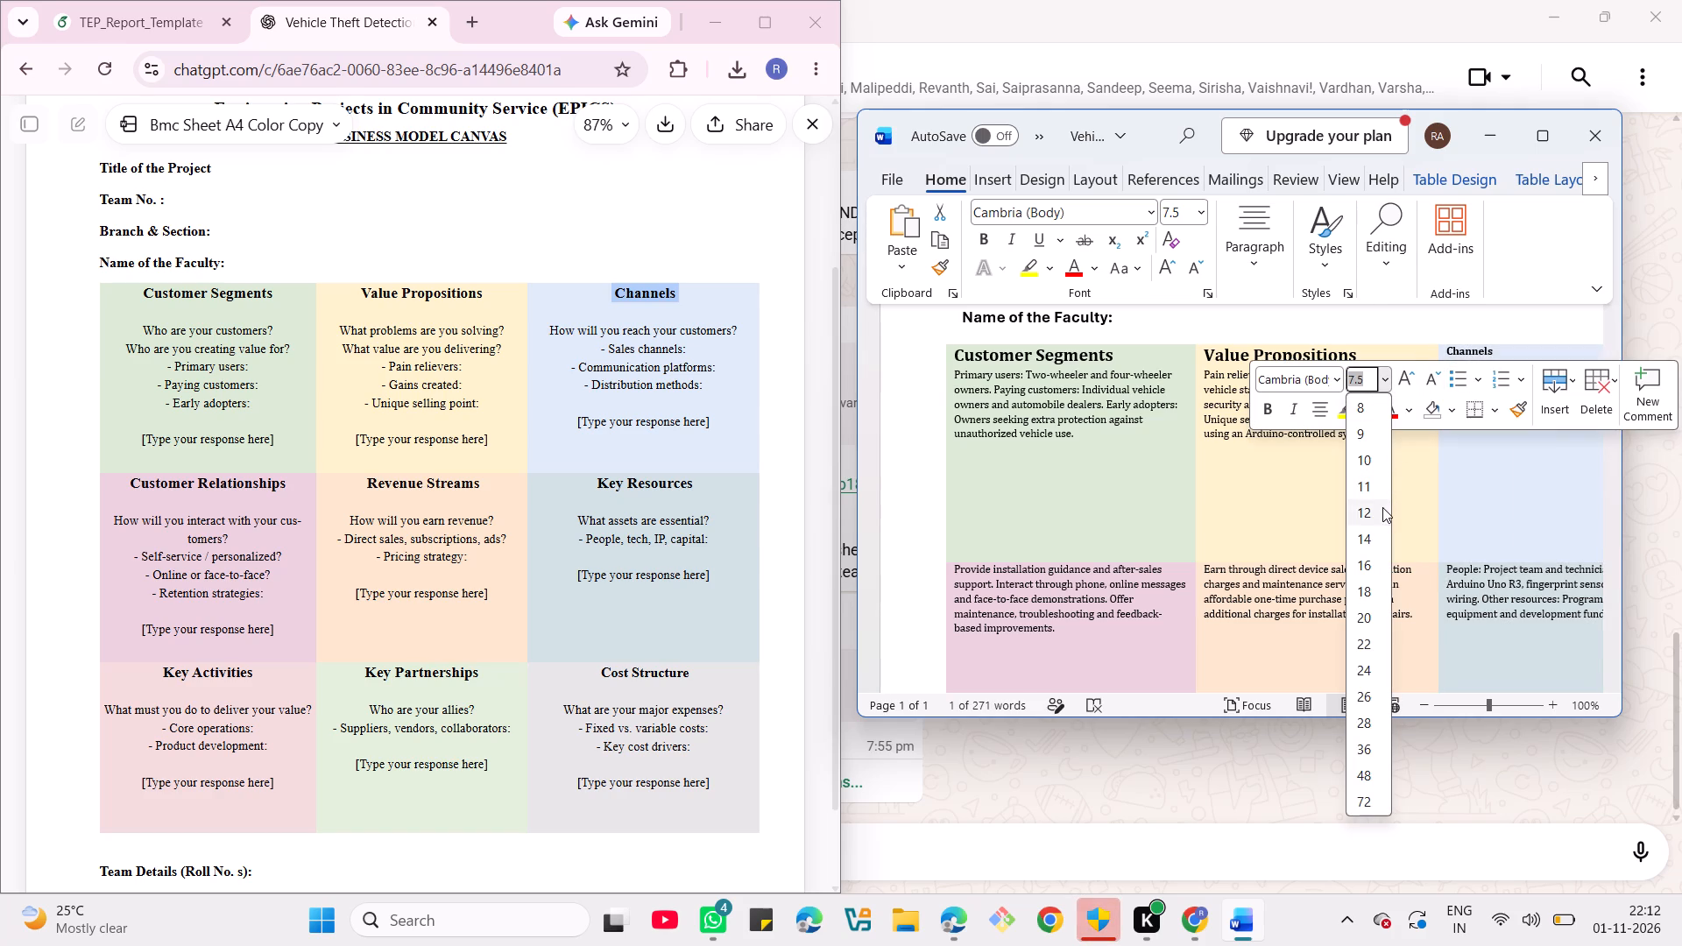
click(1382, 507)
scroll(1188, 479, down, 1)
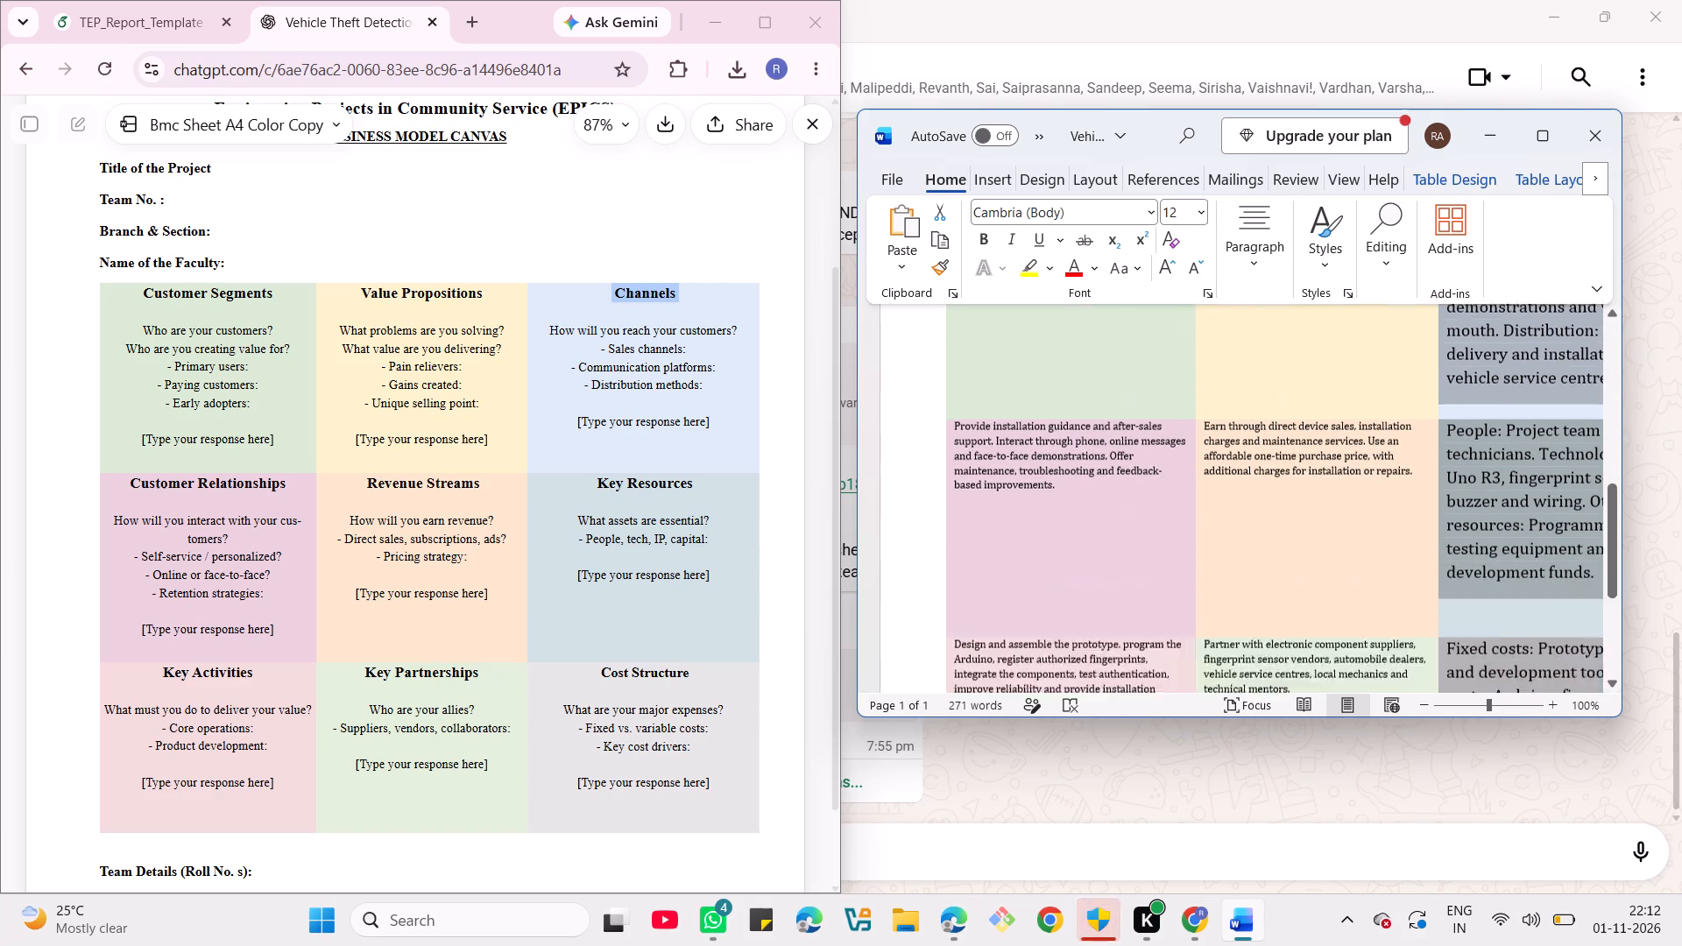
scroll(1188, 479, down, 1)
scroll(1188, 479, up, 2)
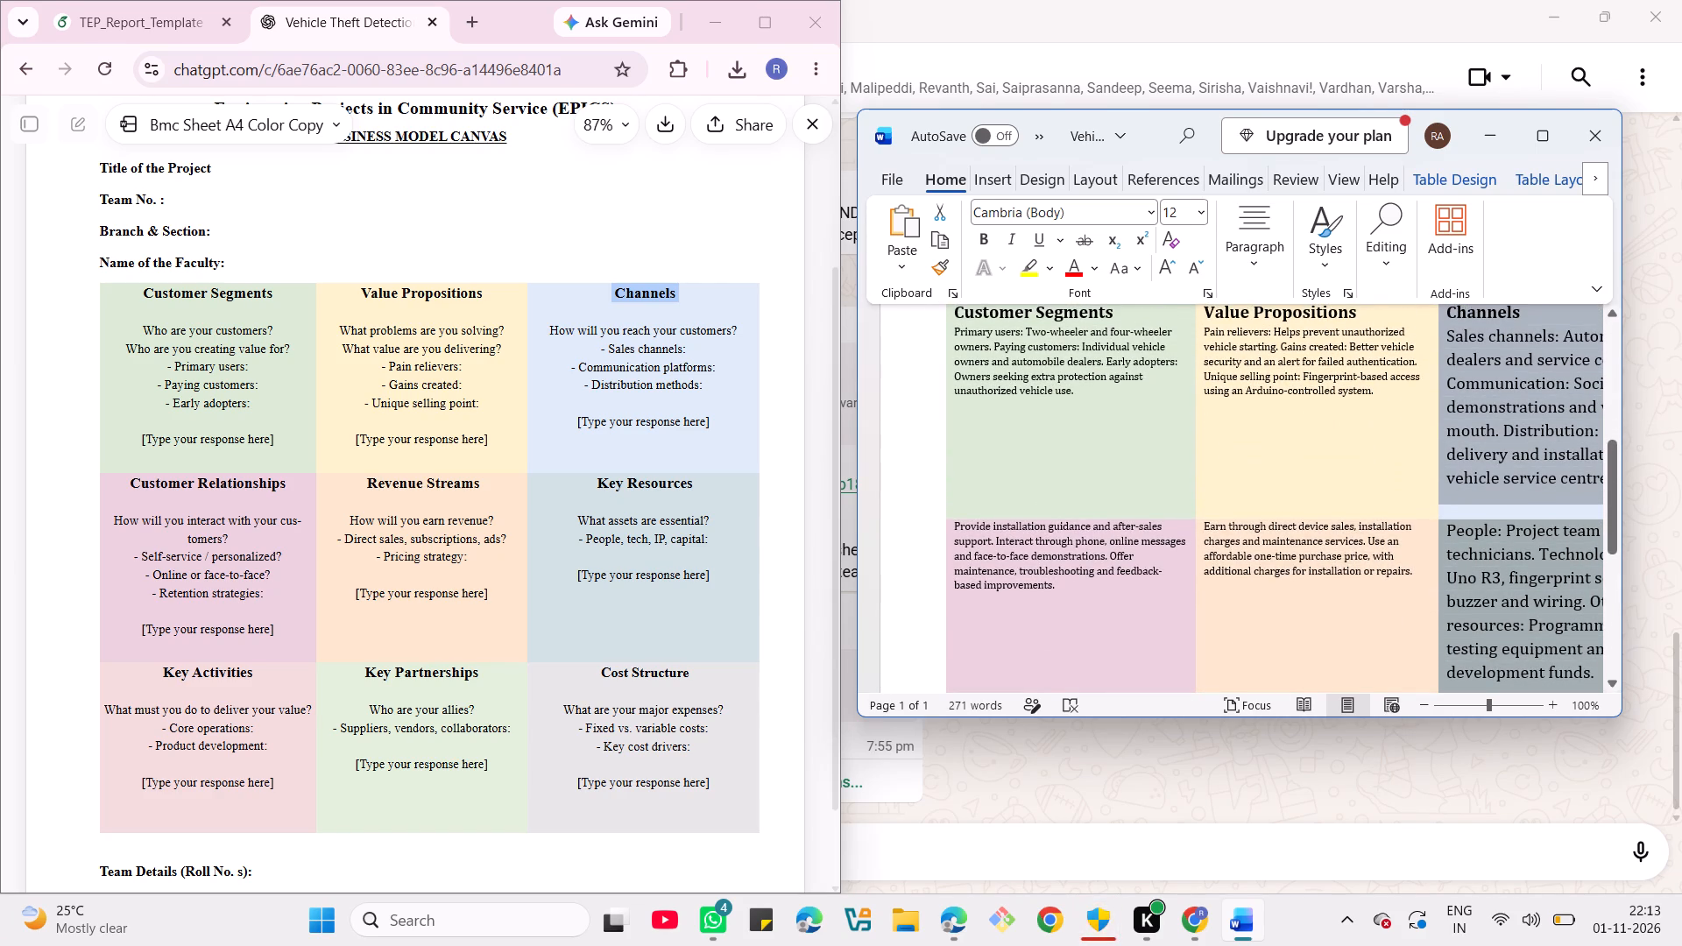
click(1054, 523)
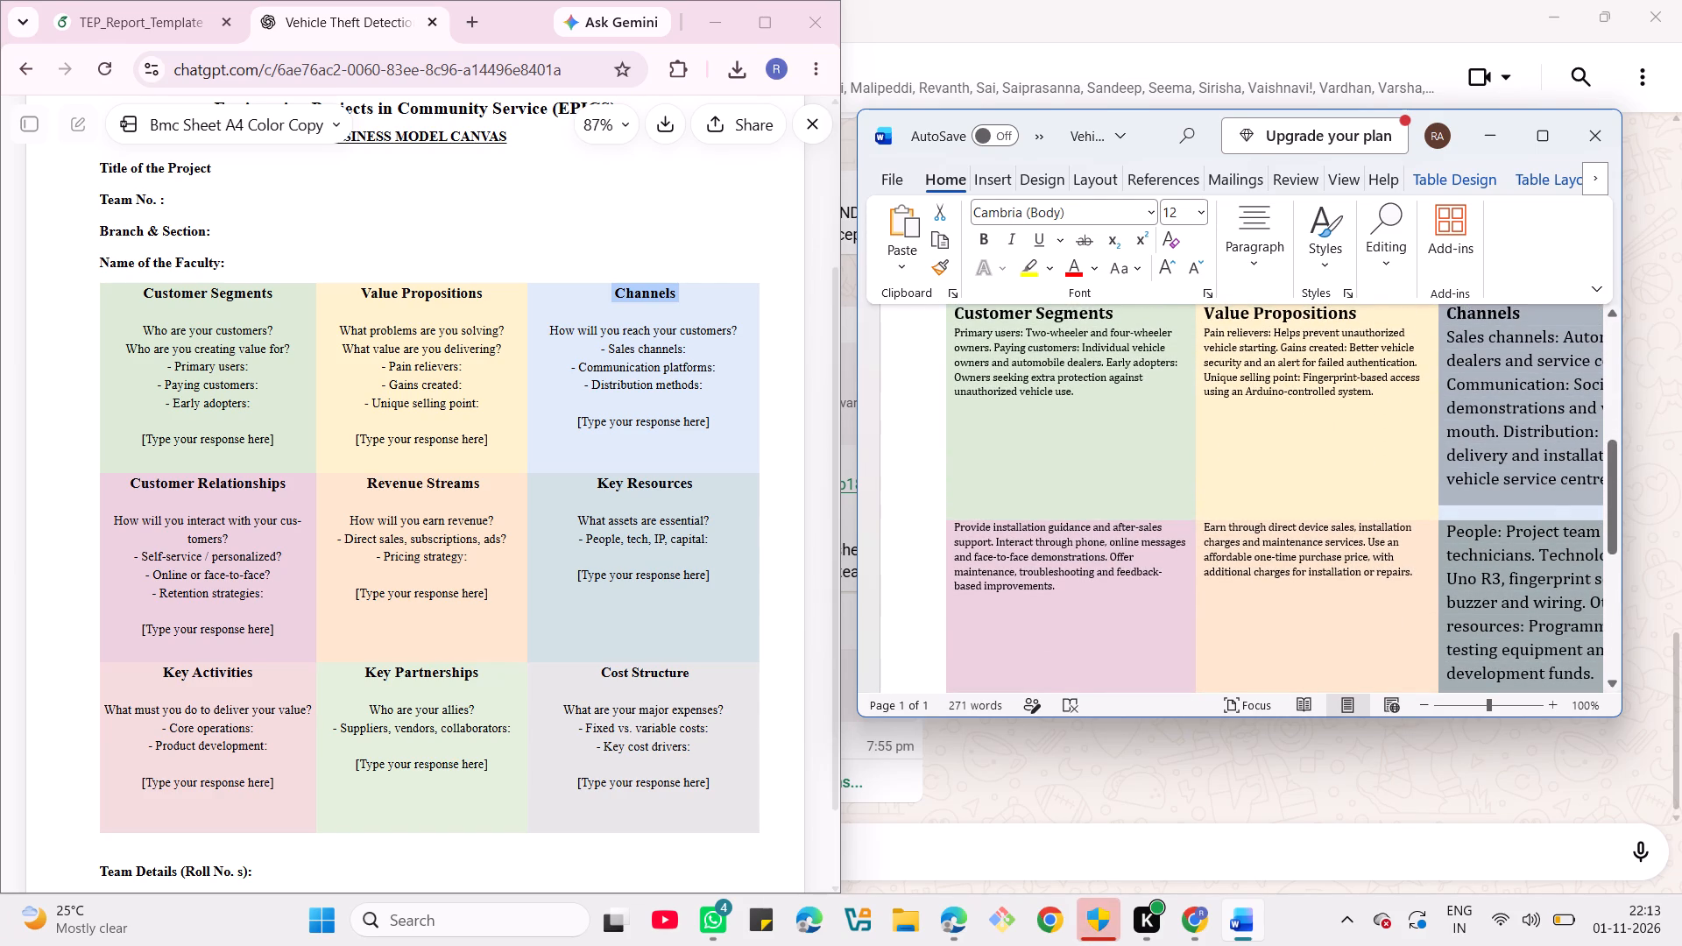
click(1268, 472)
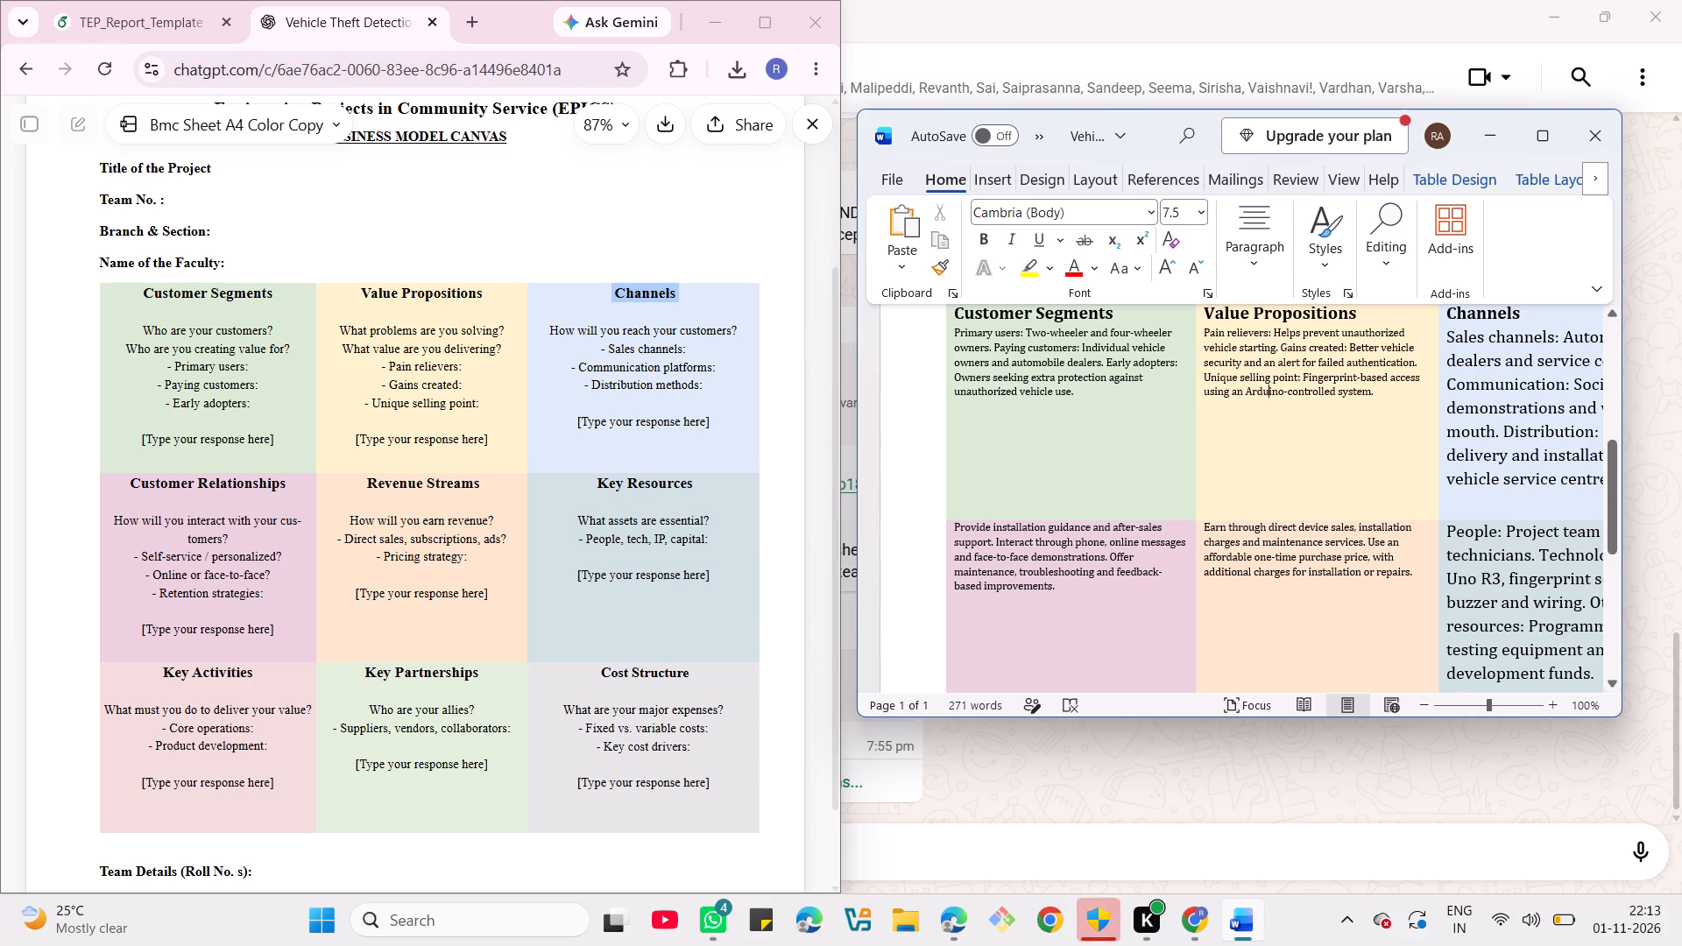
Set the font size of the Word canvas's "Channels" cell and the "People" cell below it to 8.
drag(1449, 335, 1536, 582)
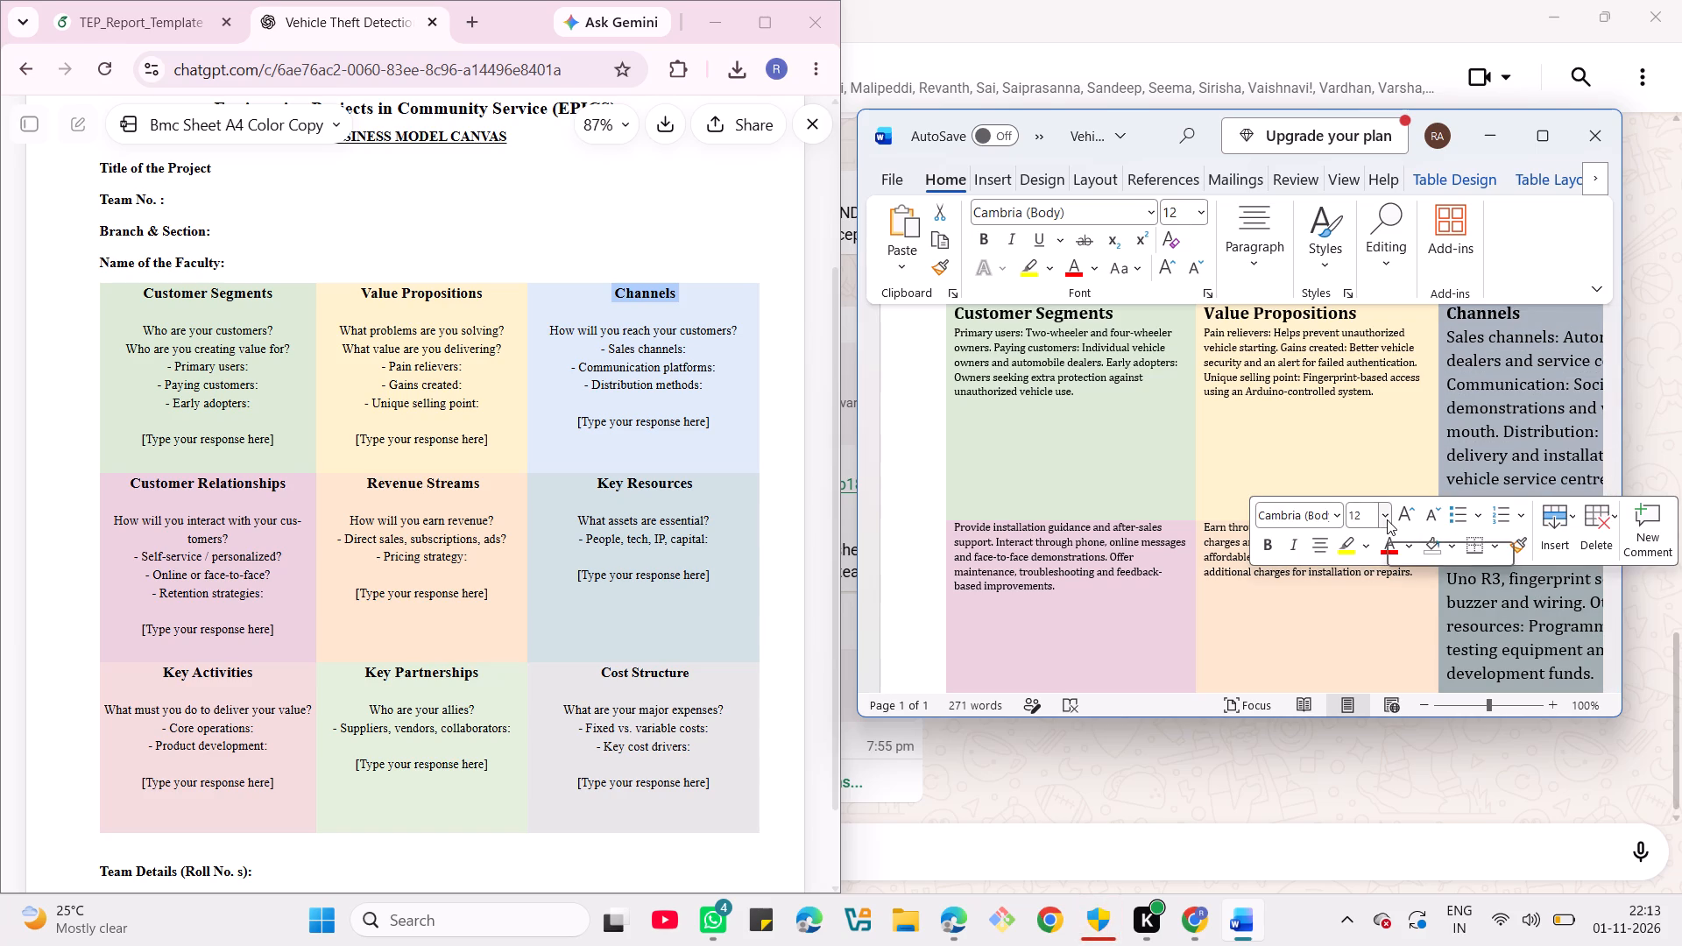
click(1387, 519)
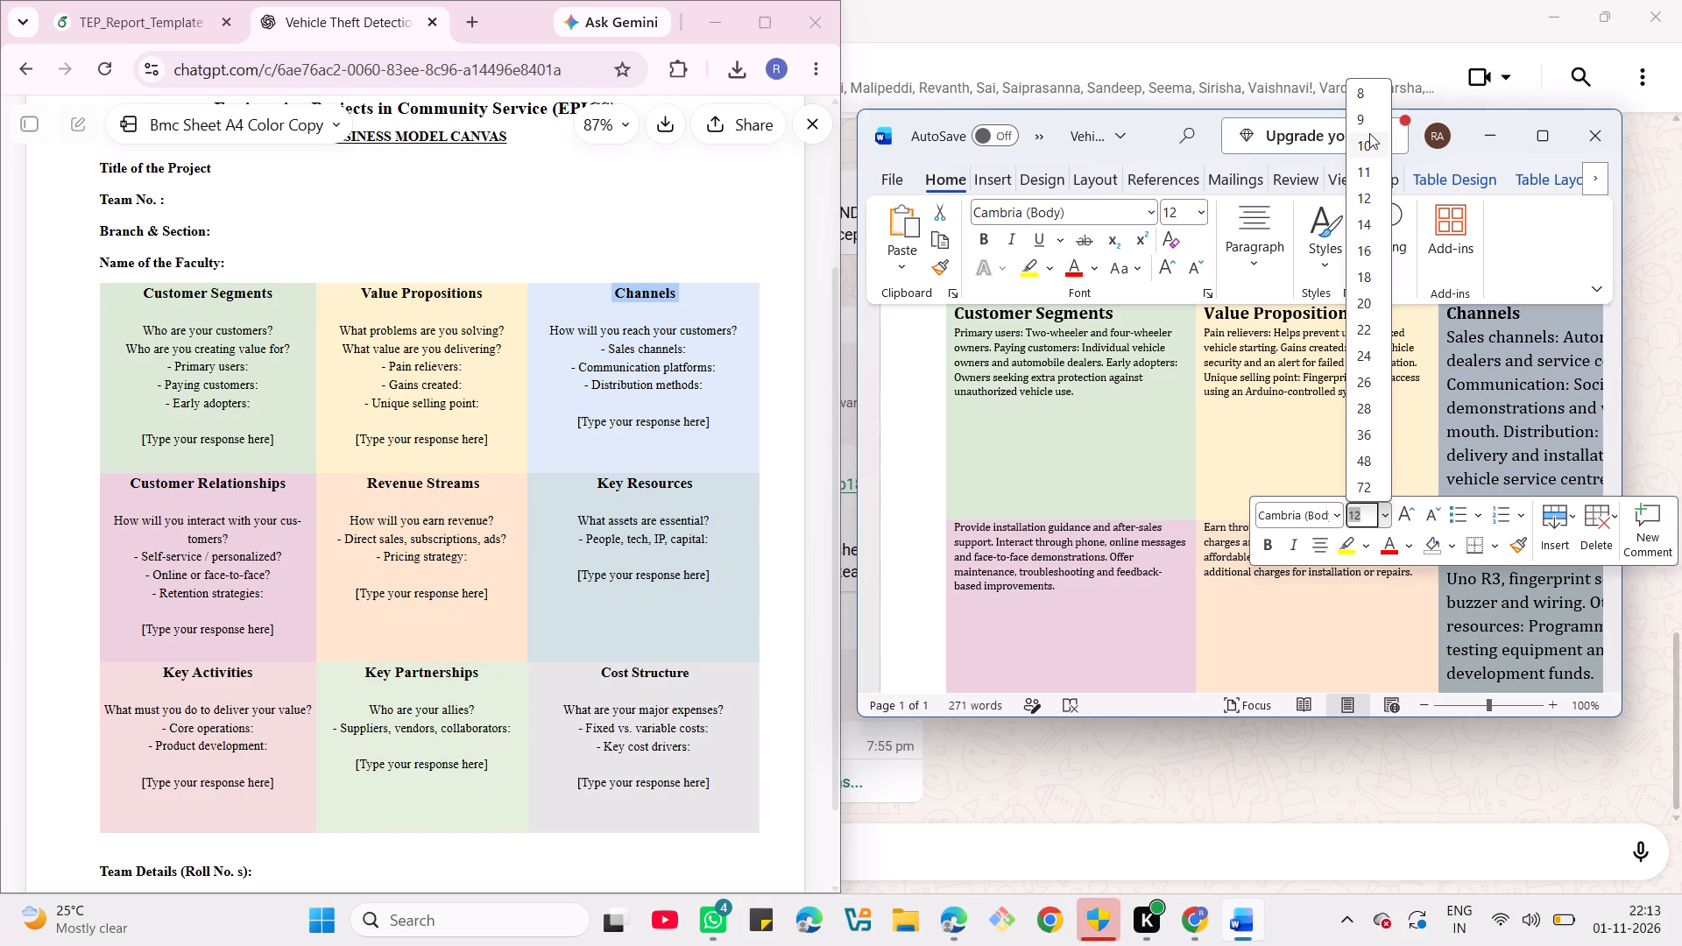
scroll(1369, 131, up, 1)
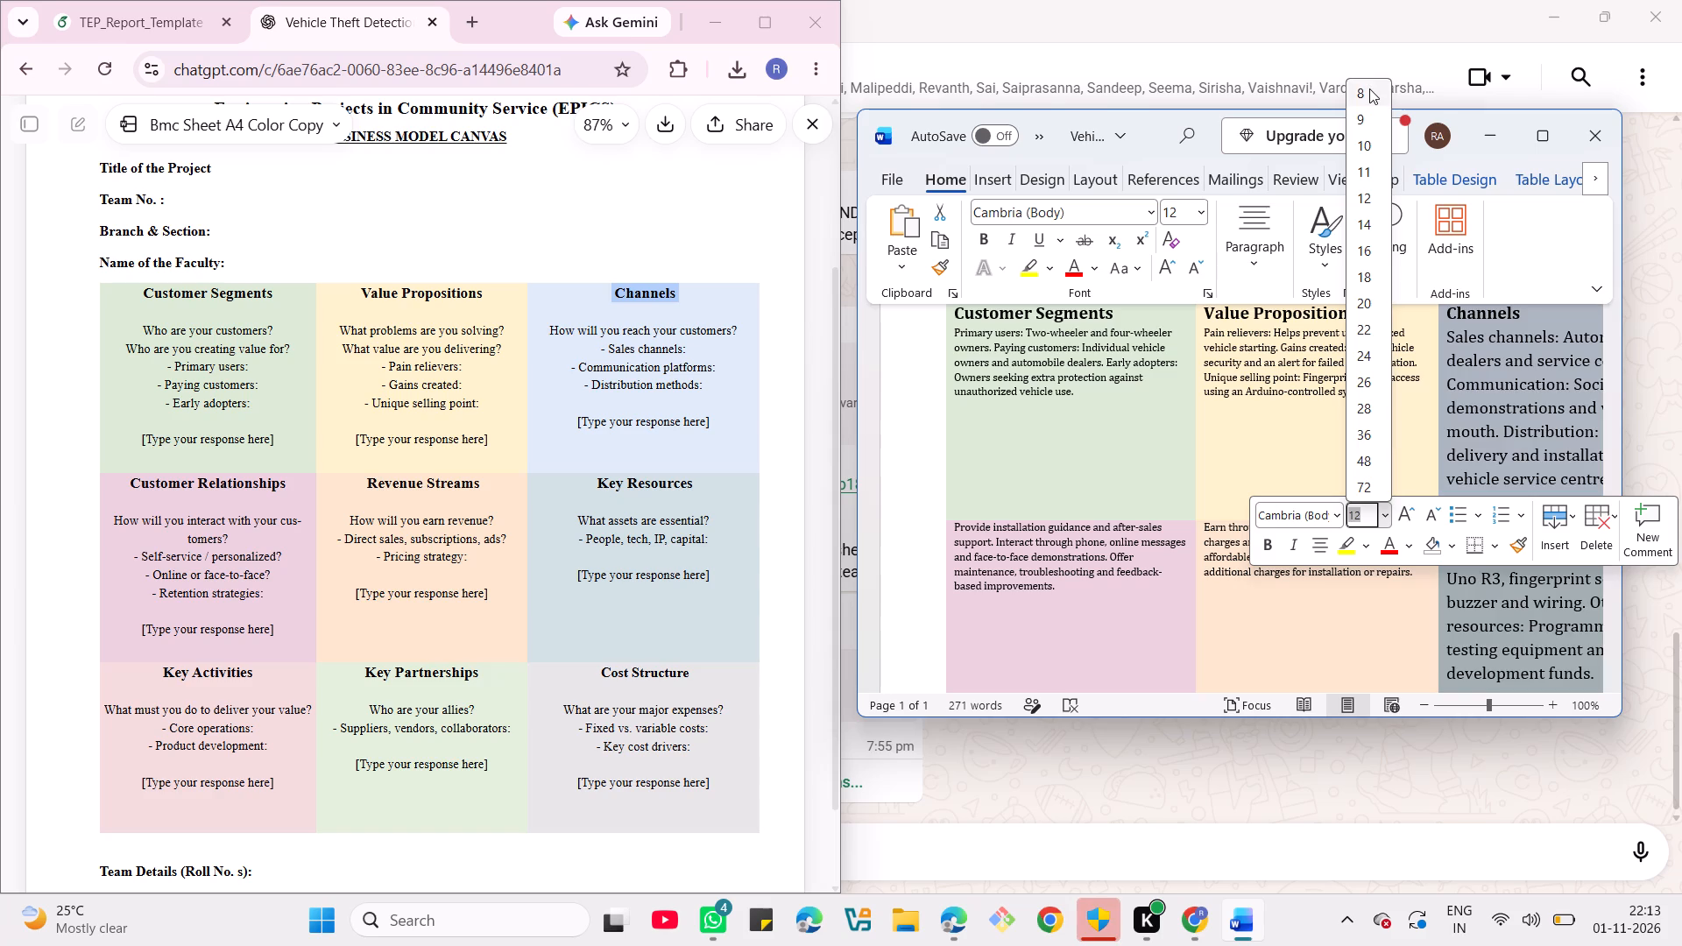
click(1369, 88)
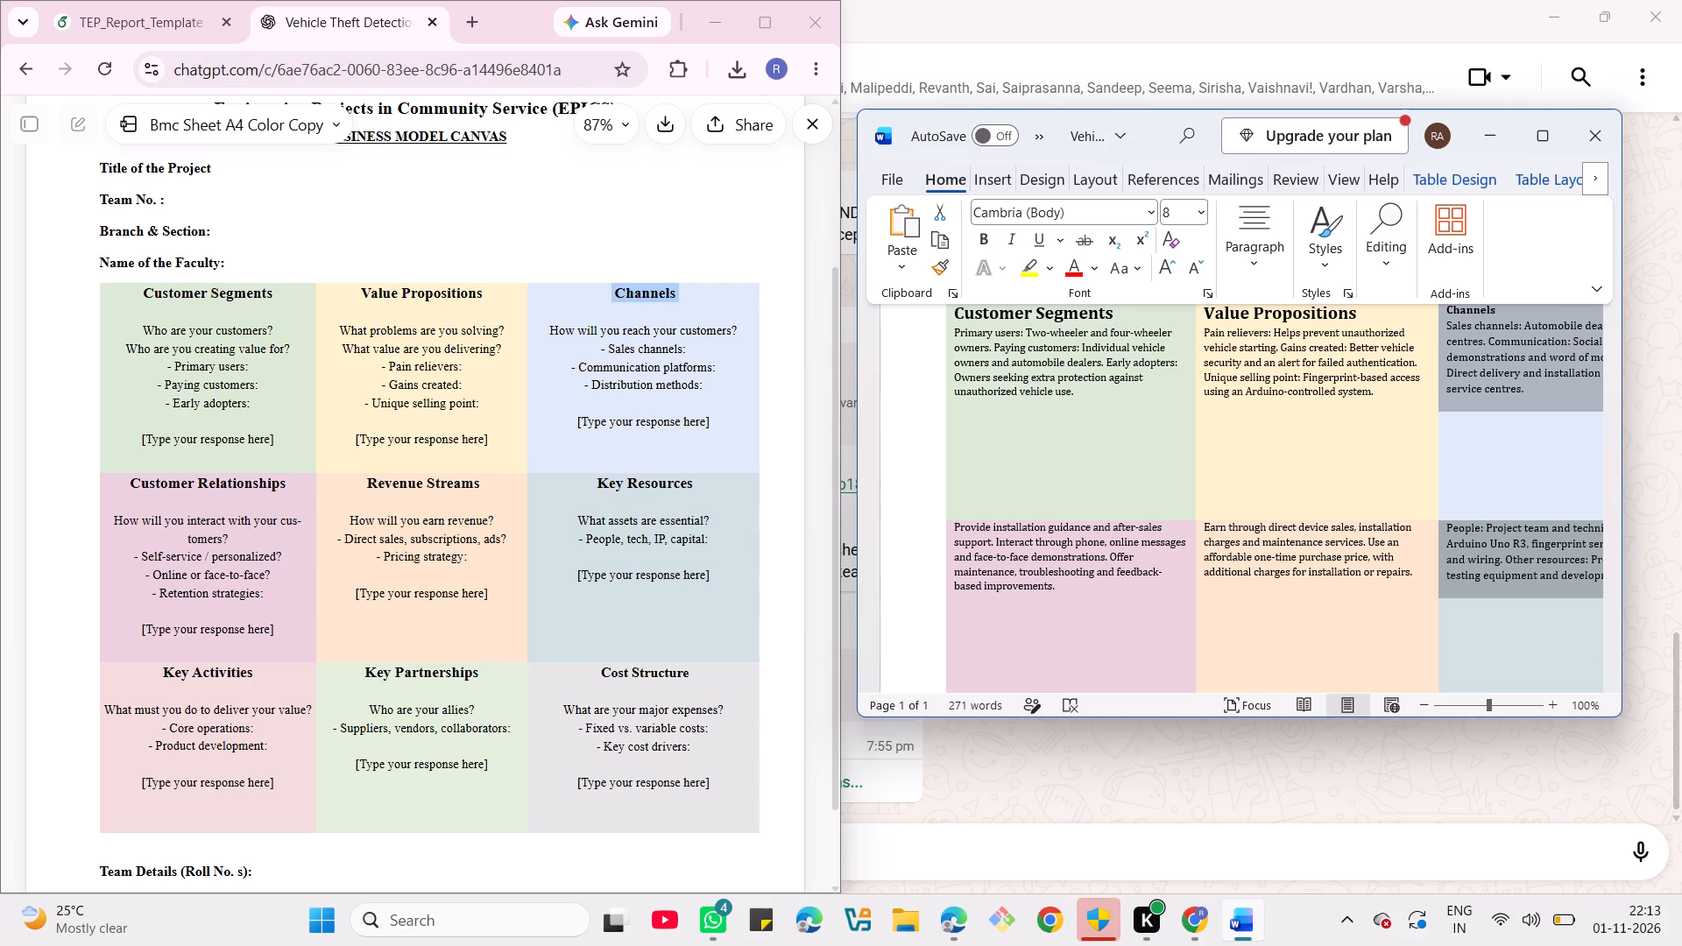
Copy the "Customer Relationships" heading from the original sheet preview and paste it above the "Provide installation guidance" text in the Word canvas.
drag(131, 477, 294, 495)
key(ctrl+c)
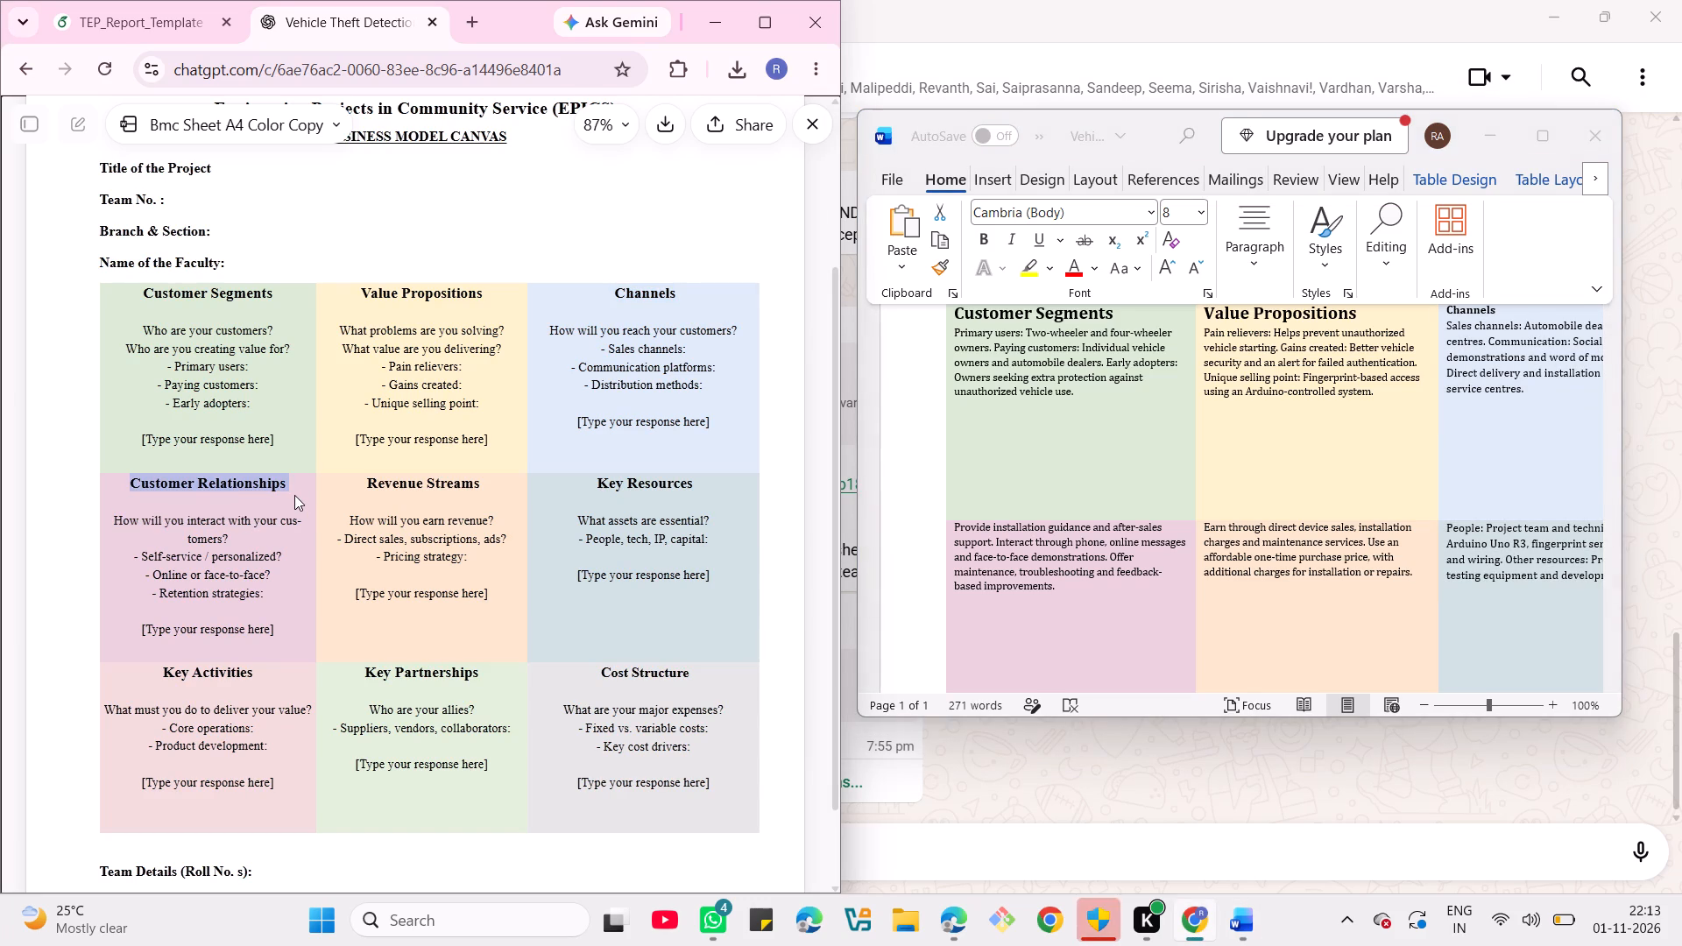
click(960, 519)
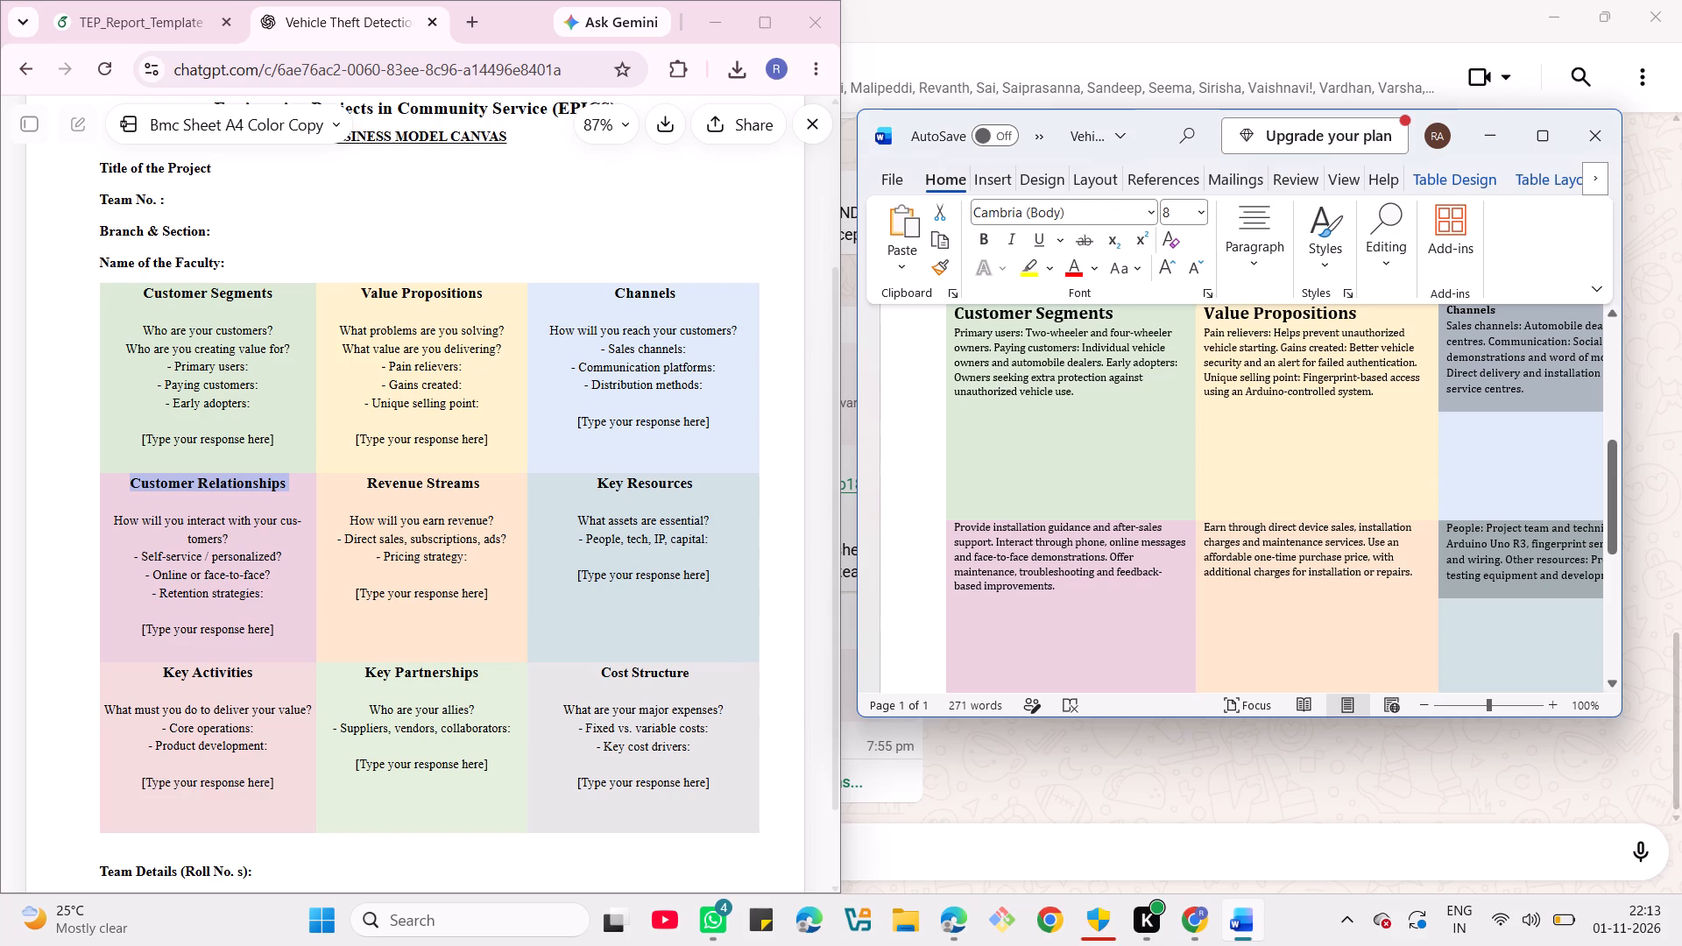
click(969, 534)
key(Left)
key(Left)
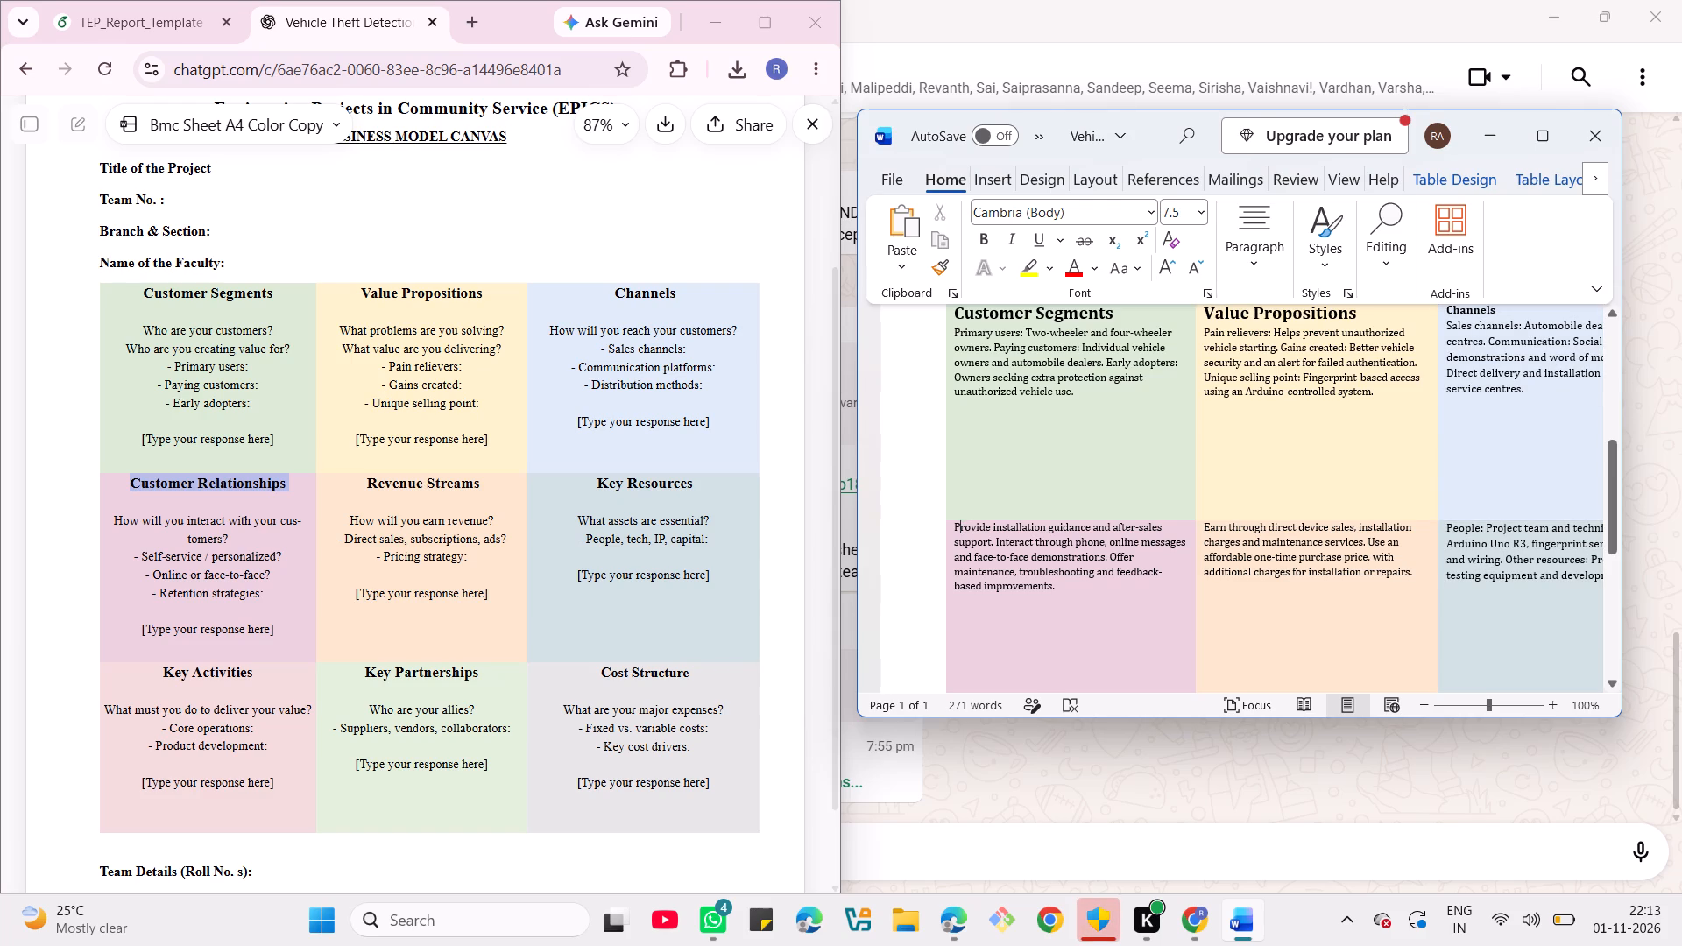
key(Left)
key(Left)
key(Right)
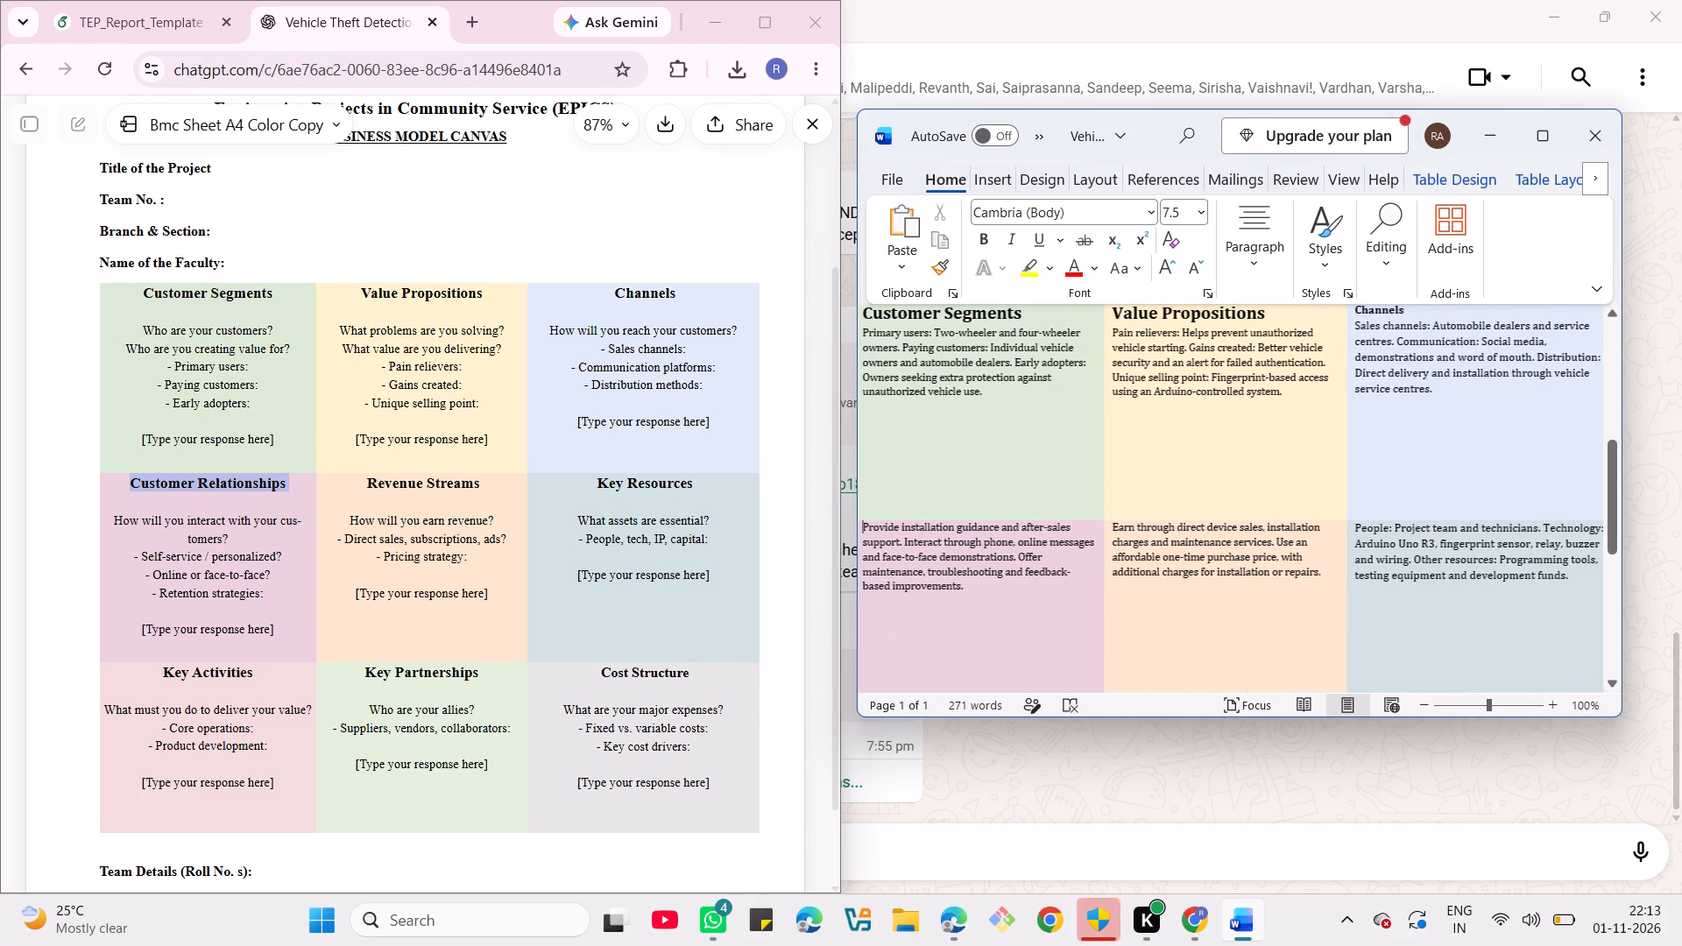
key(ctrl+v)
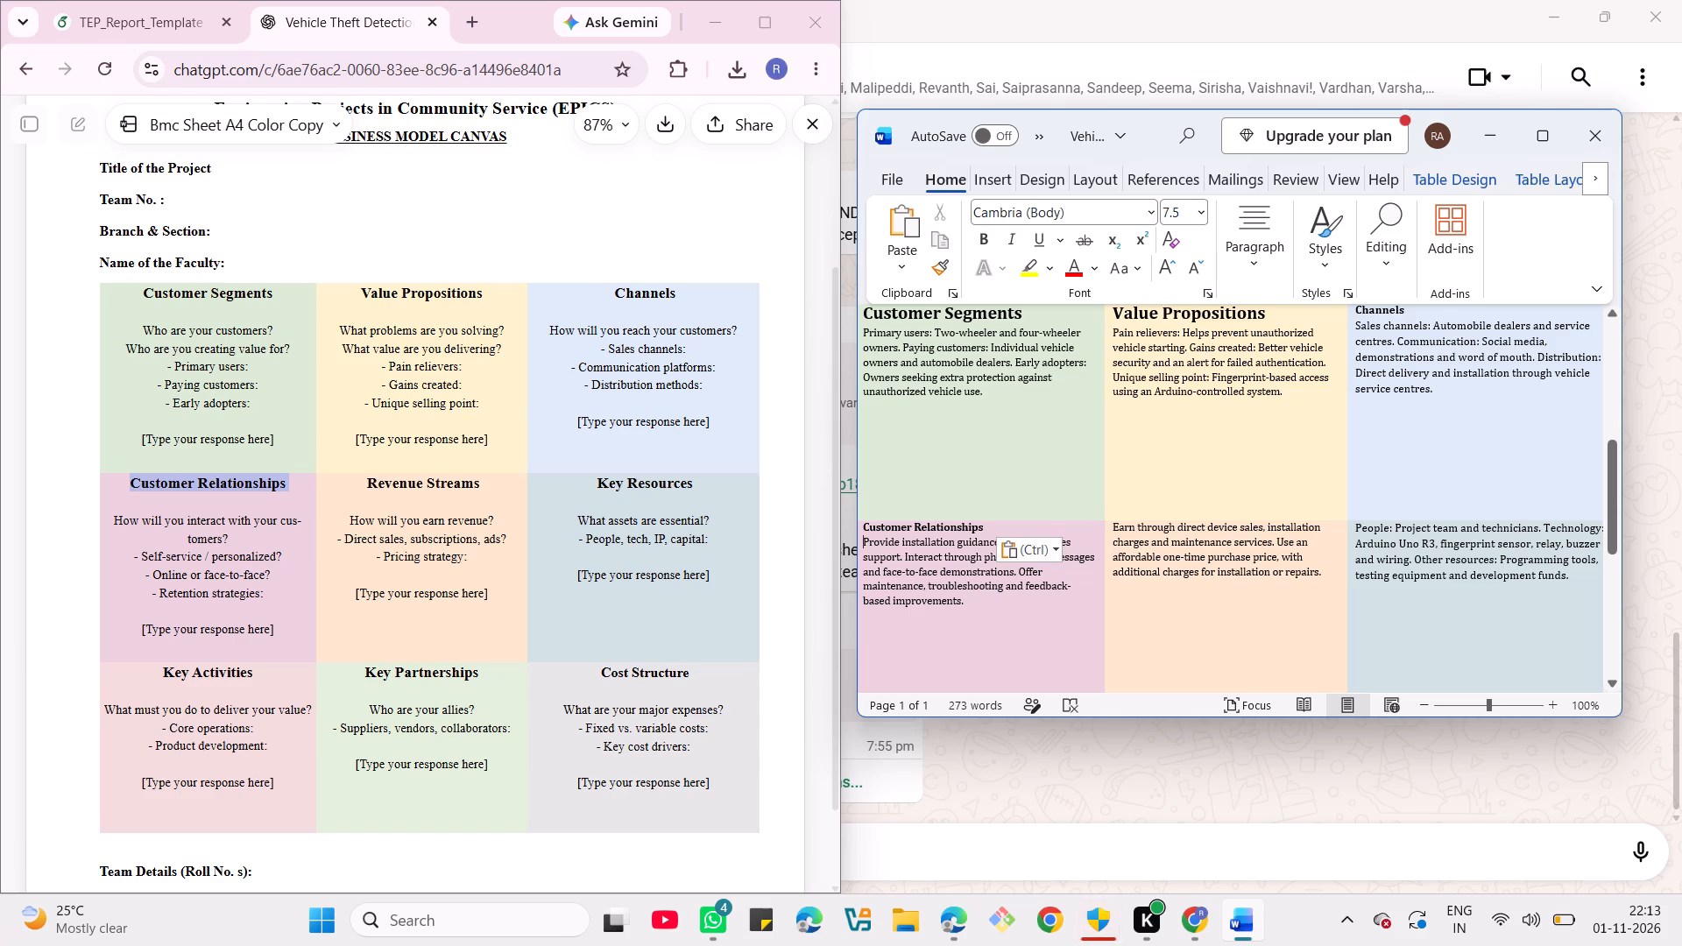
Set the font size of the pasted "Customer Relationships" heading to 12.
drag(865, 526, 978, 528)
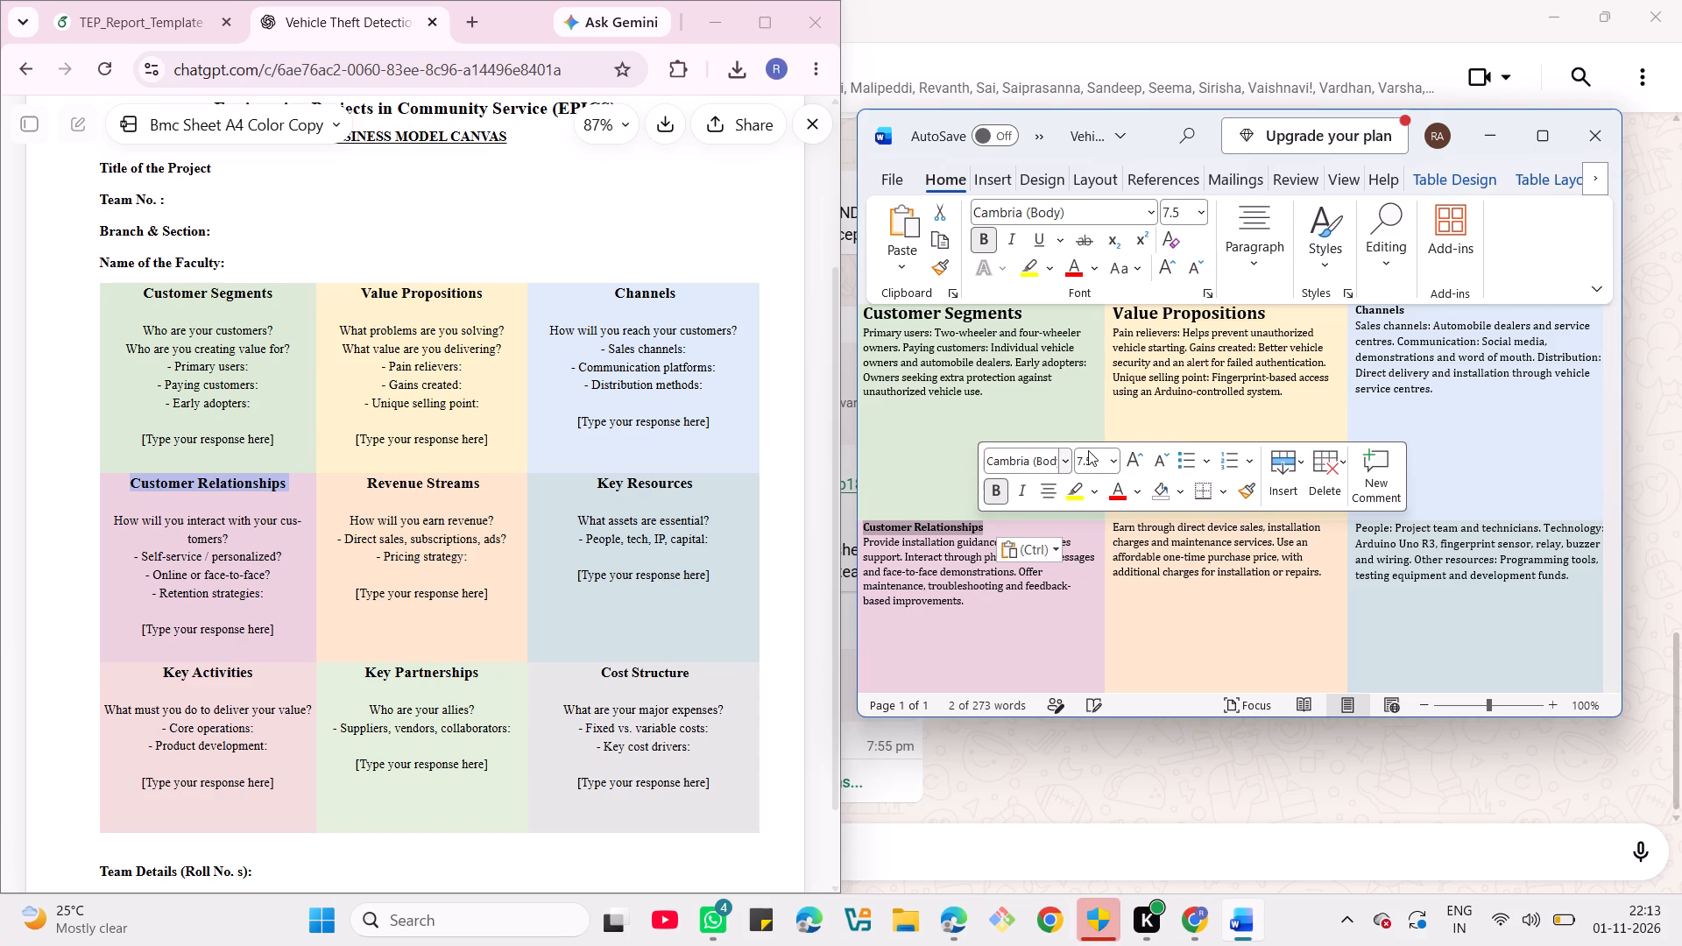
click(1111, 455)
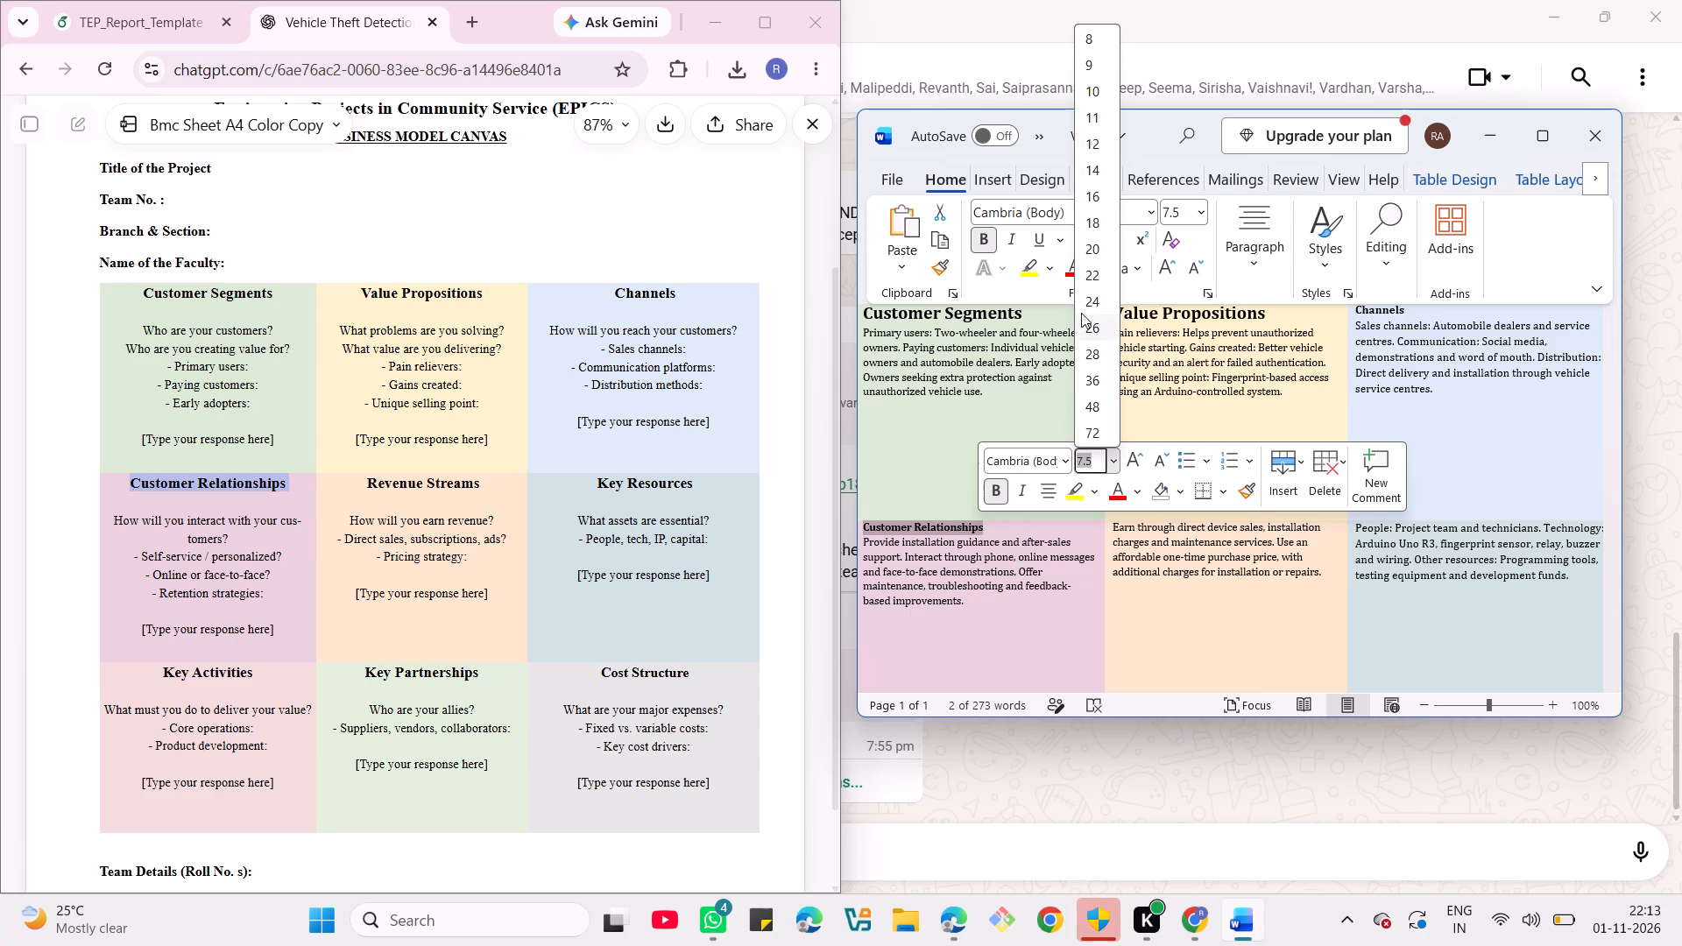
click(1107, 143)
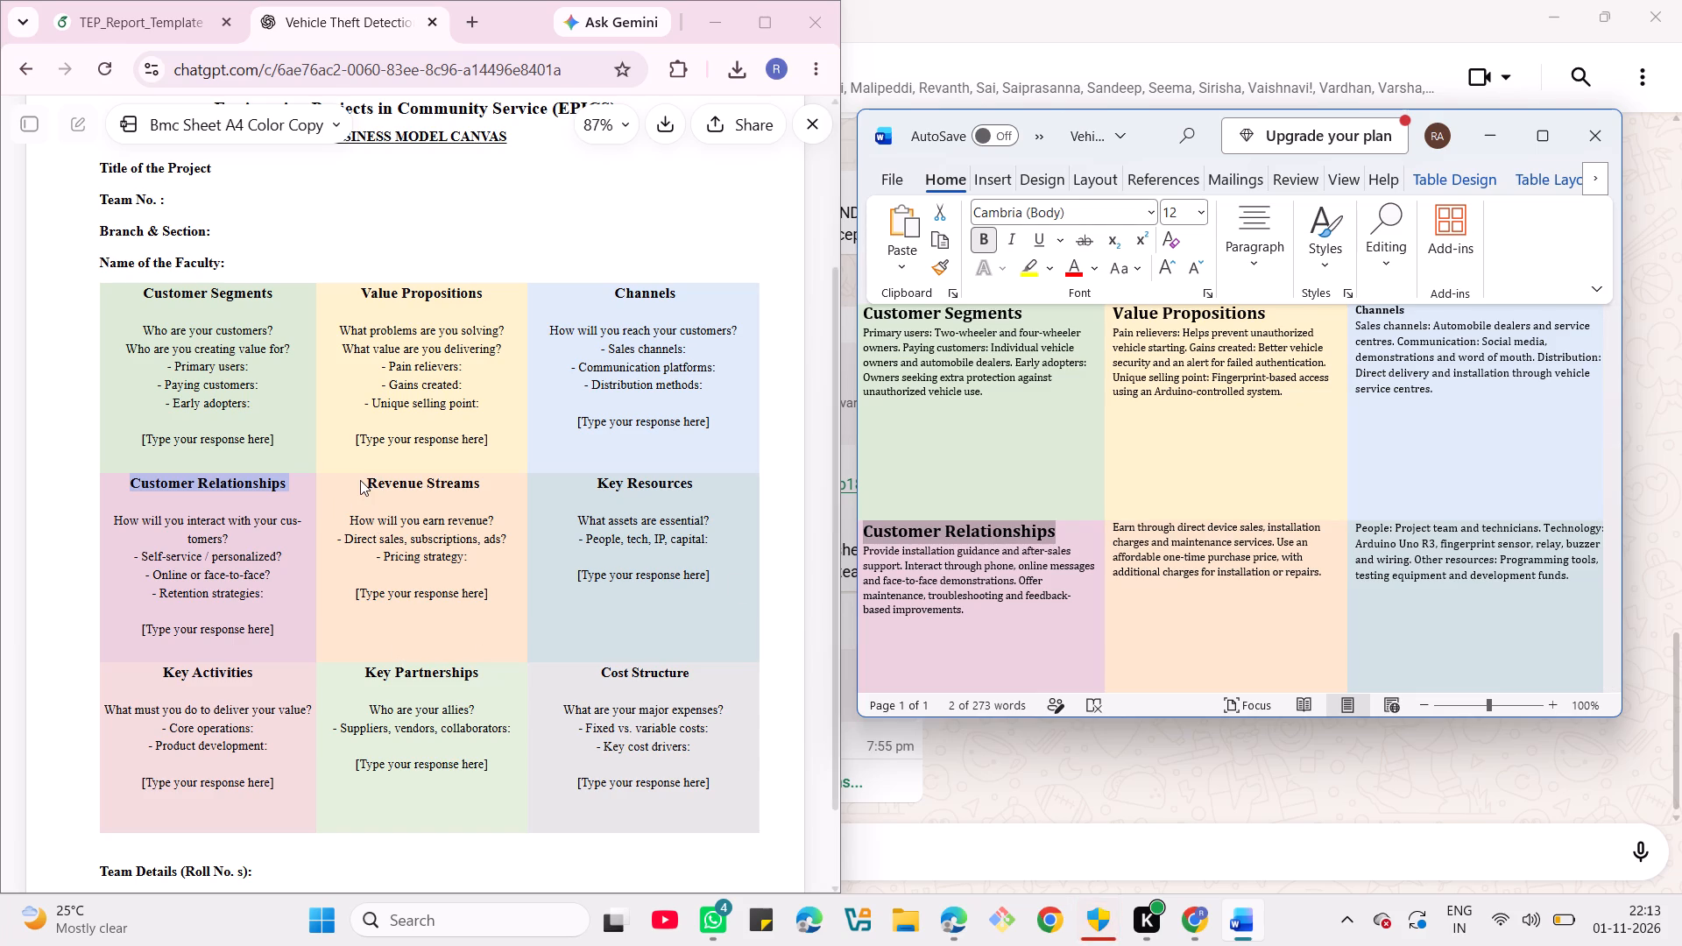
Copy the "Revenue Streams" heading from the original sheet preview and paste it above the "Earn through direct device sales" text in the Word canvas.
drag(365, 480, 464, 493)
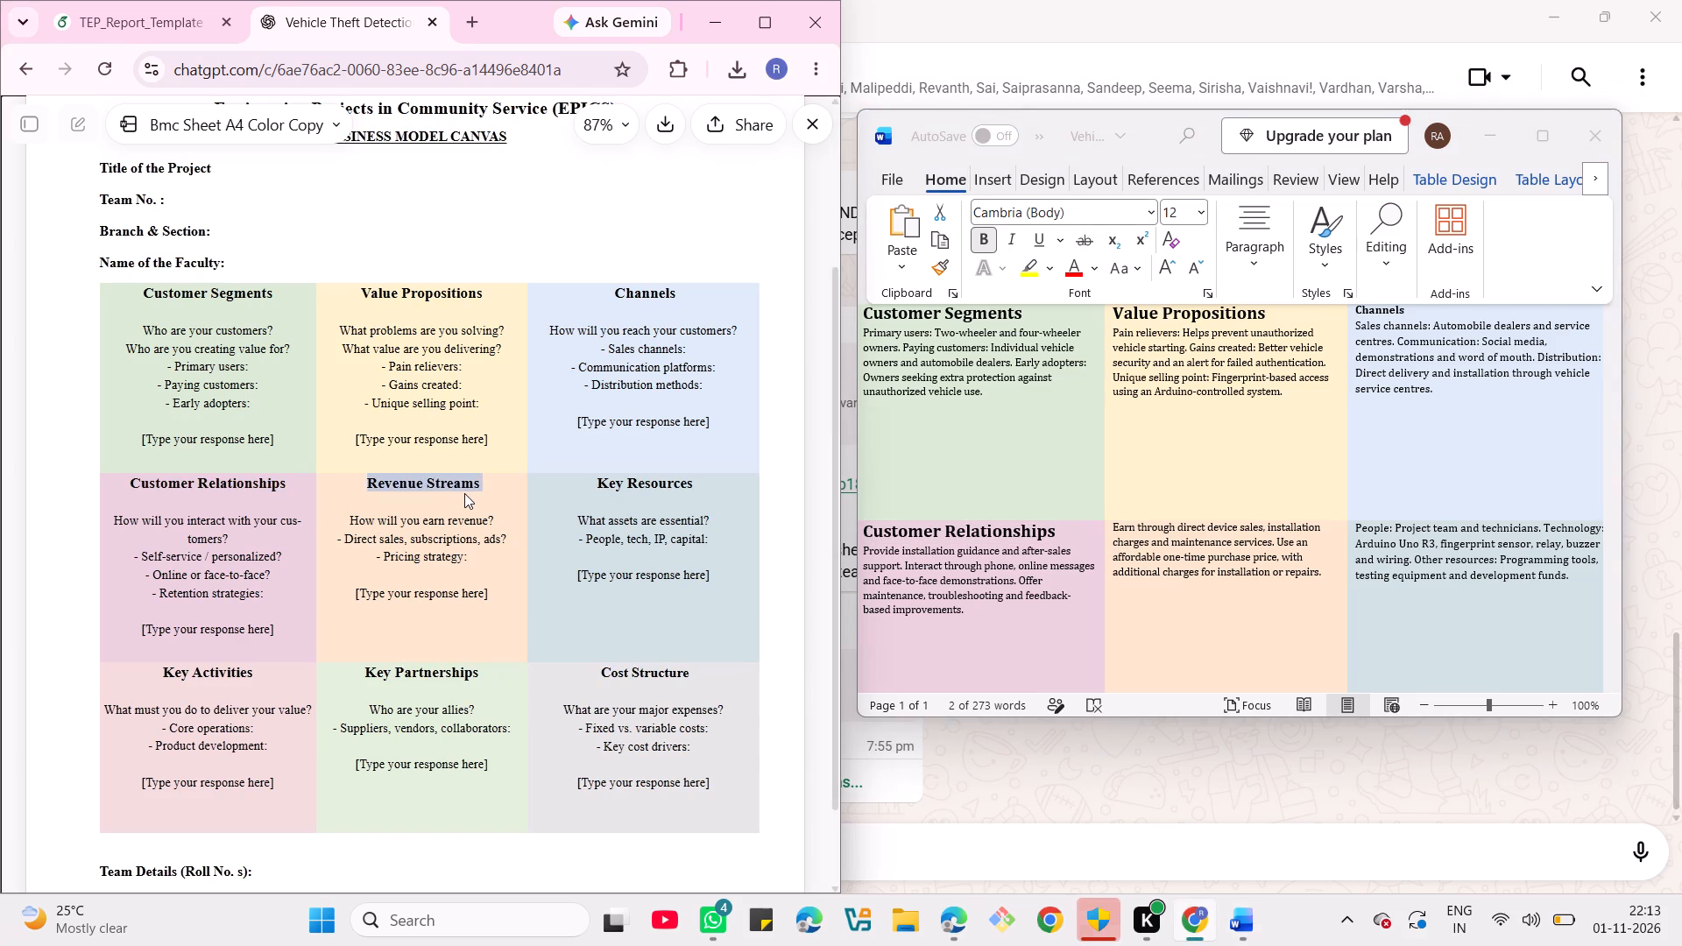
drag(464, 493, 467, 493)
key(ctrl+c)
click(1119, 526)
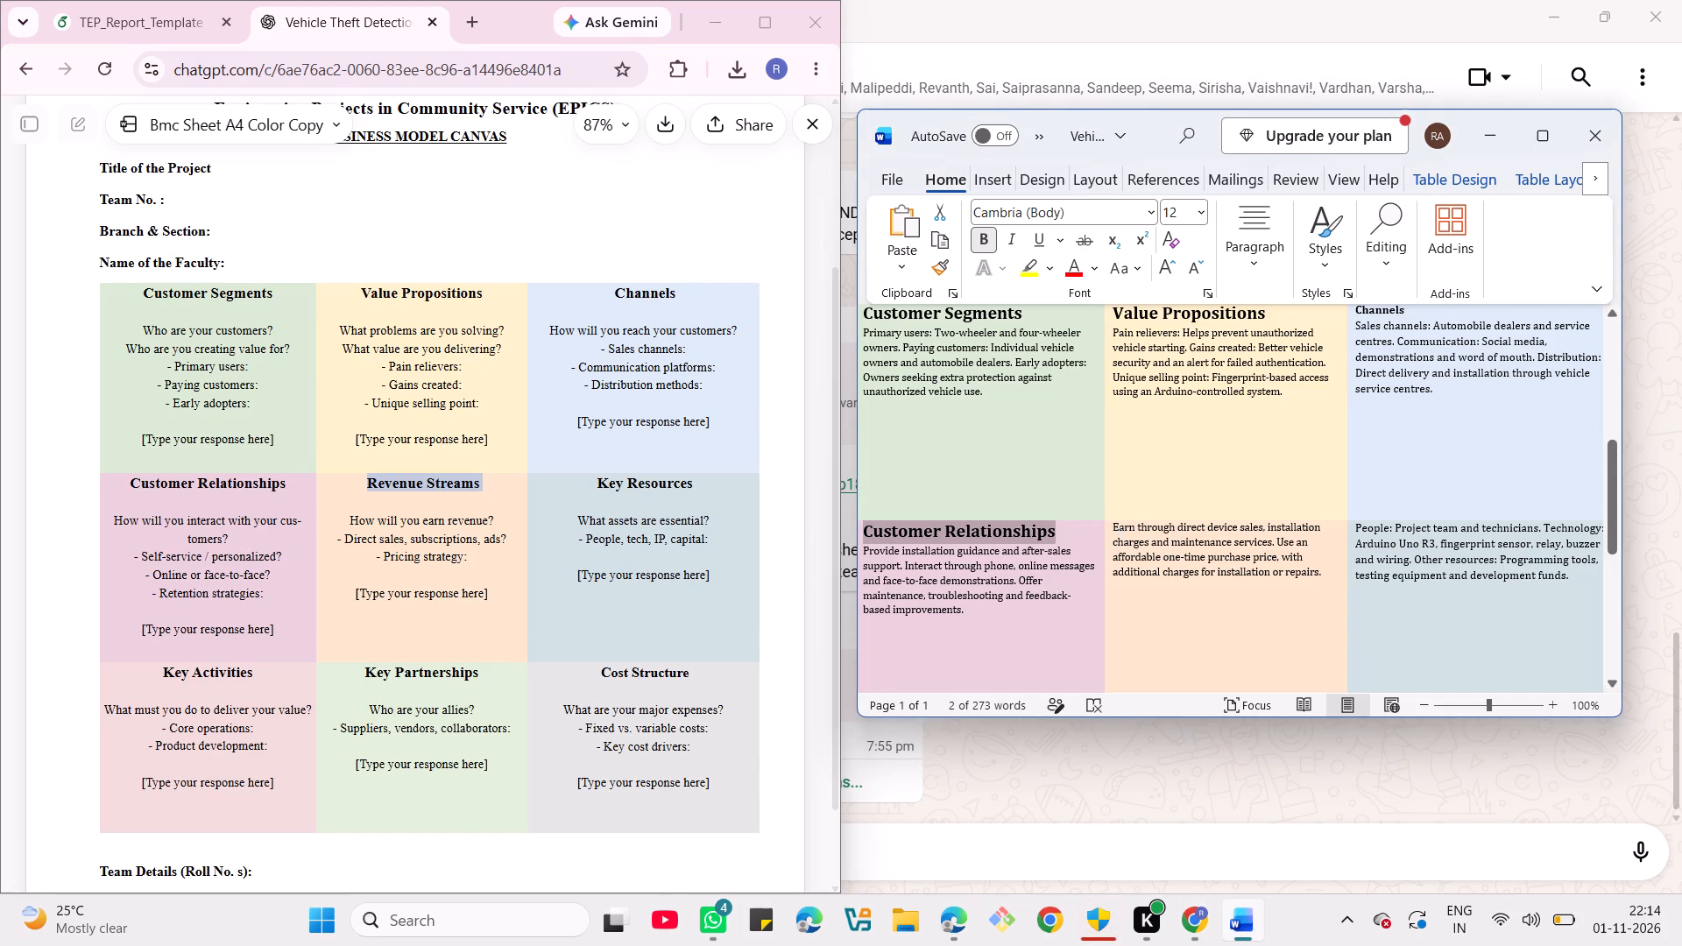
click(1134, 550)
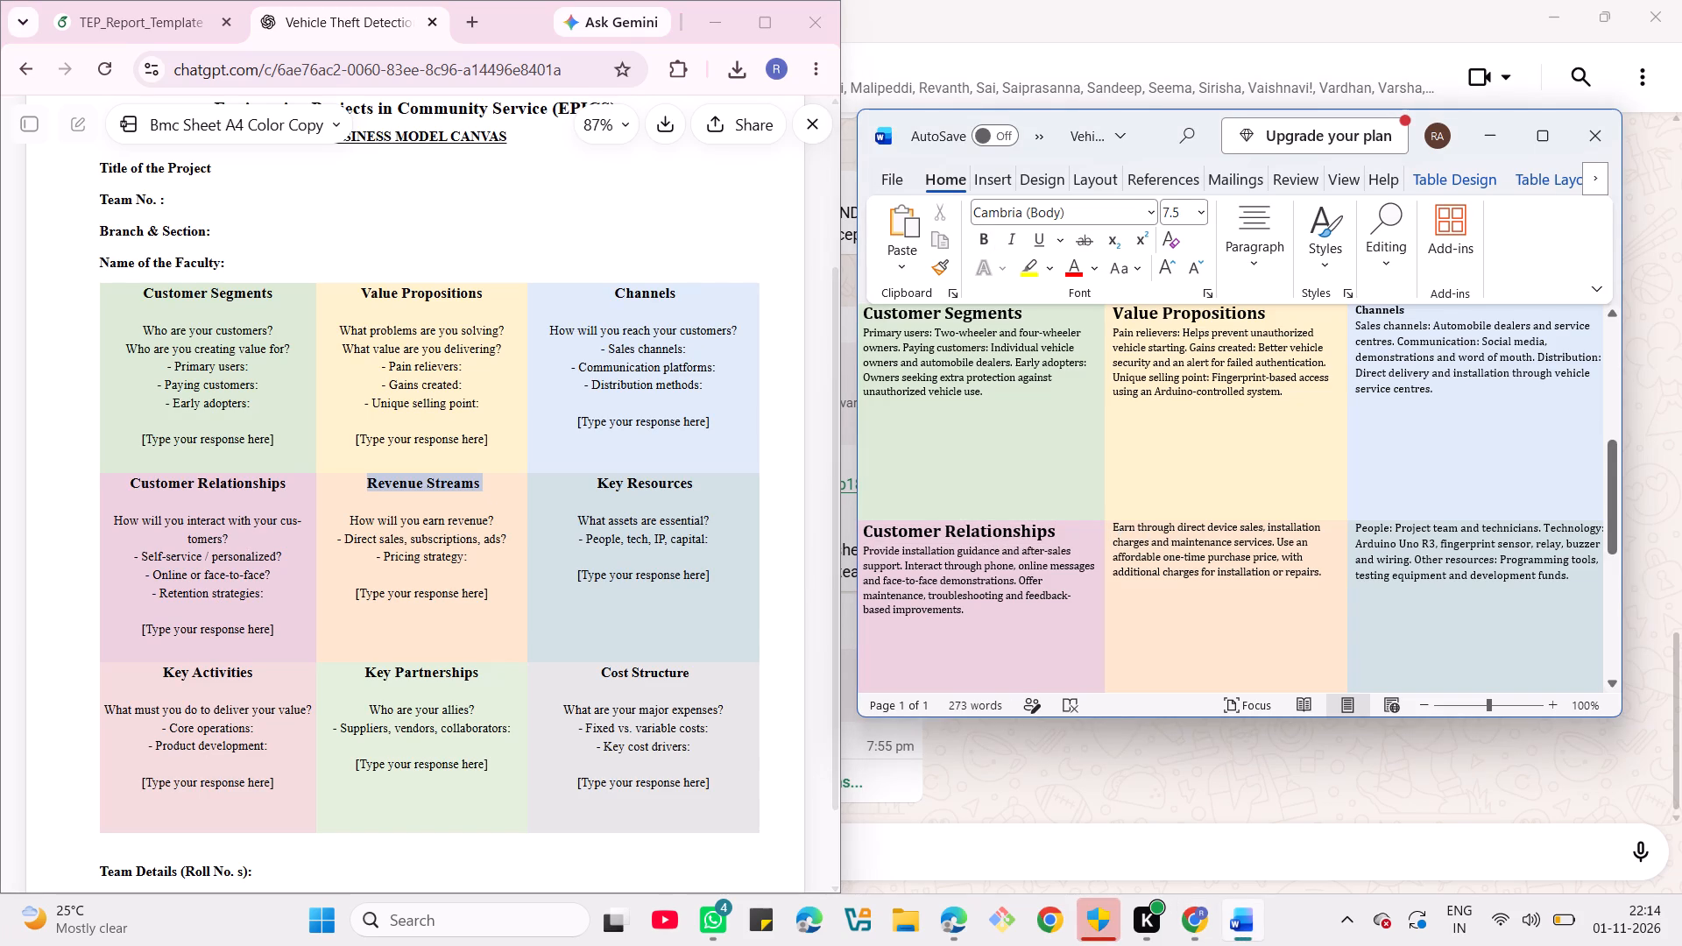
click(1118, 526)
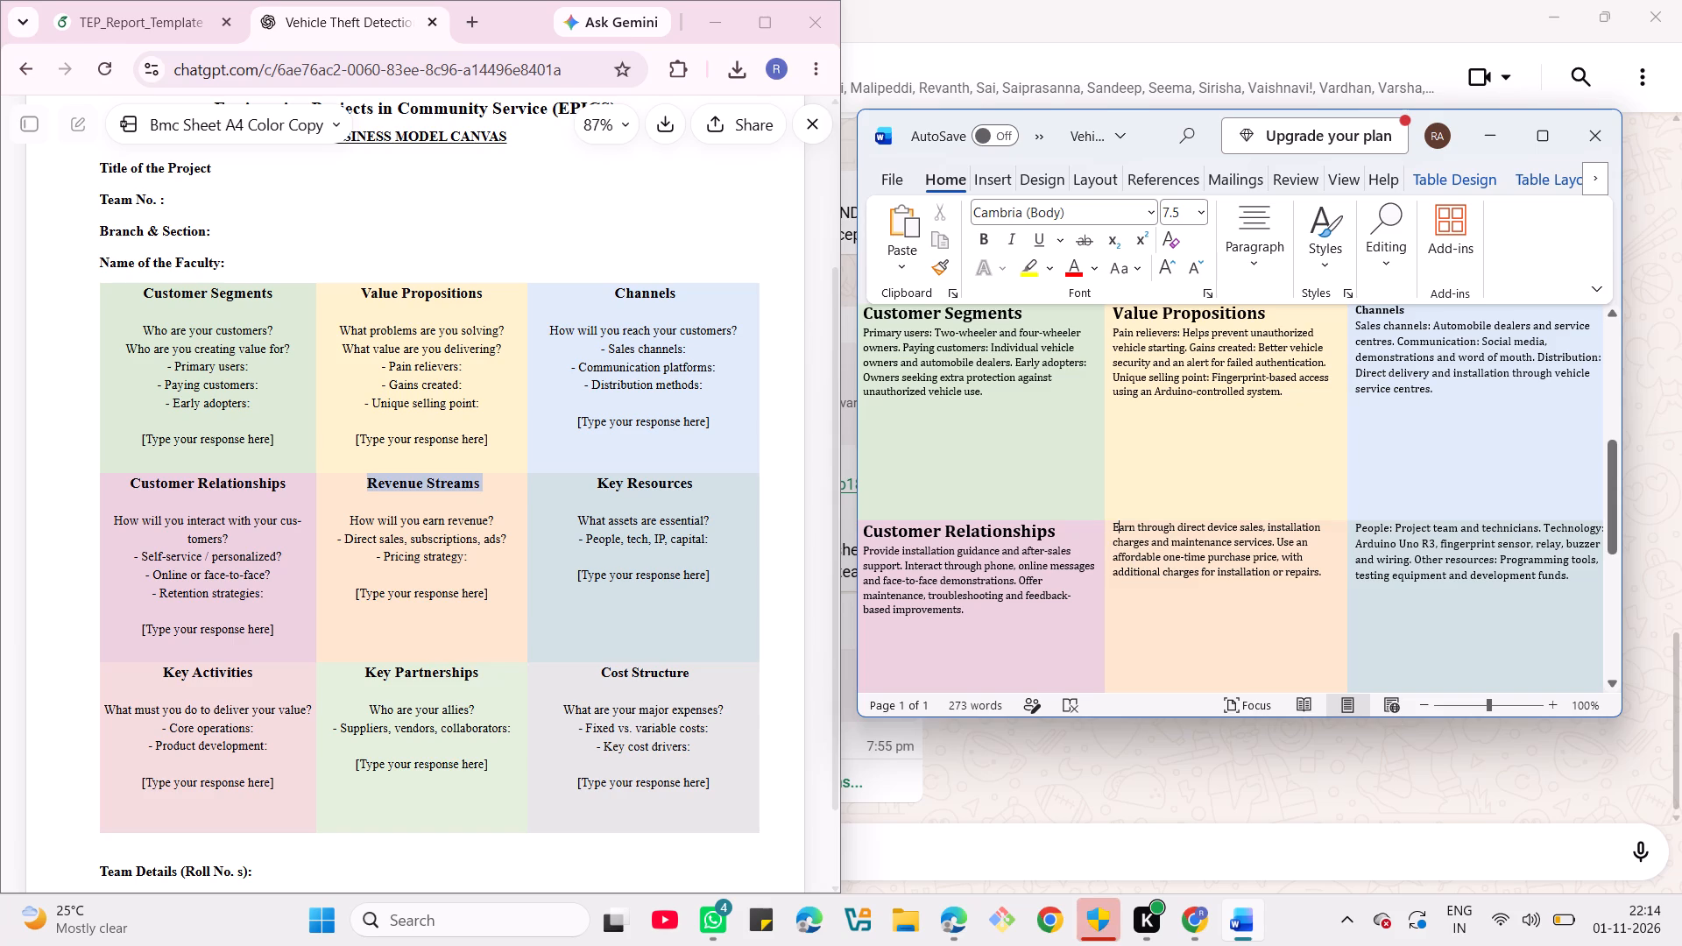
key(Left)
key(ctrl+v)
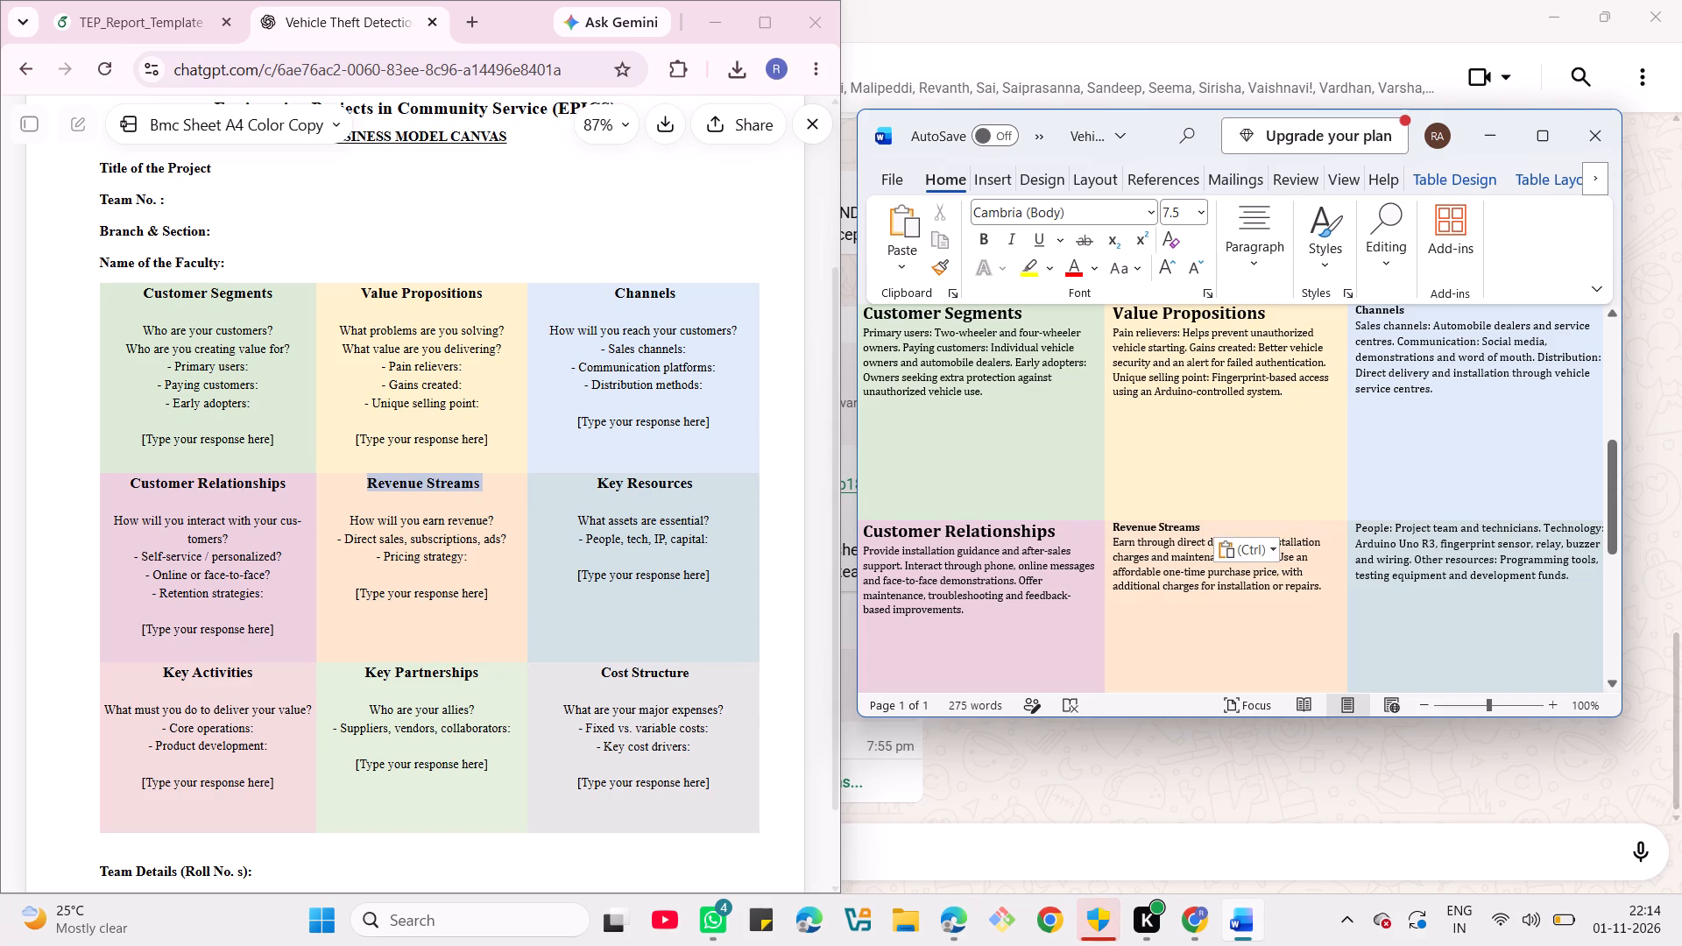
Set the font size of the pasted "Revenue Streams" heading to 12.
drag(1204, 533, 1173, 529)
drag(1173, 529, 1110, 527)
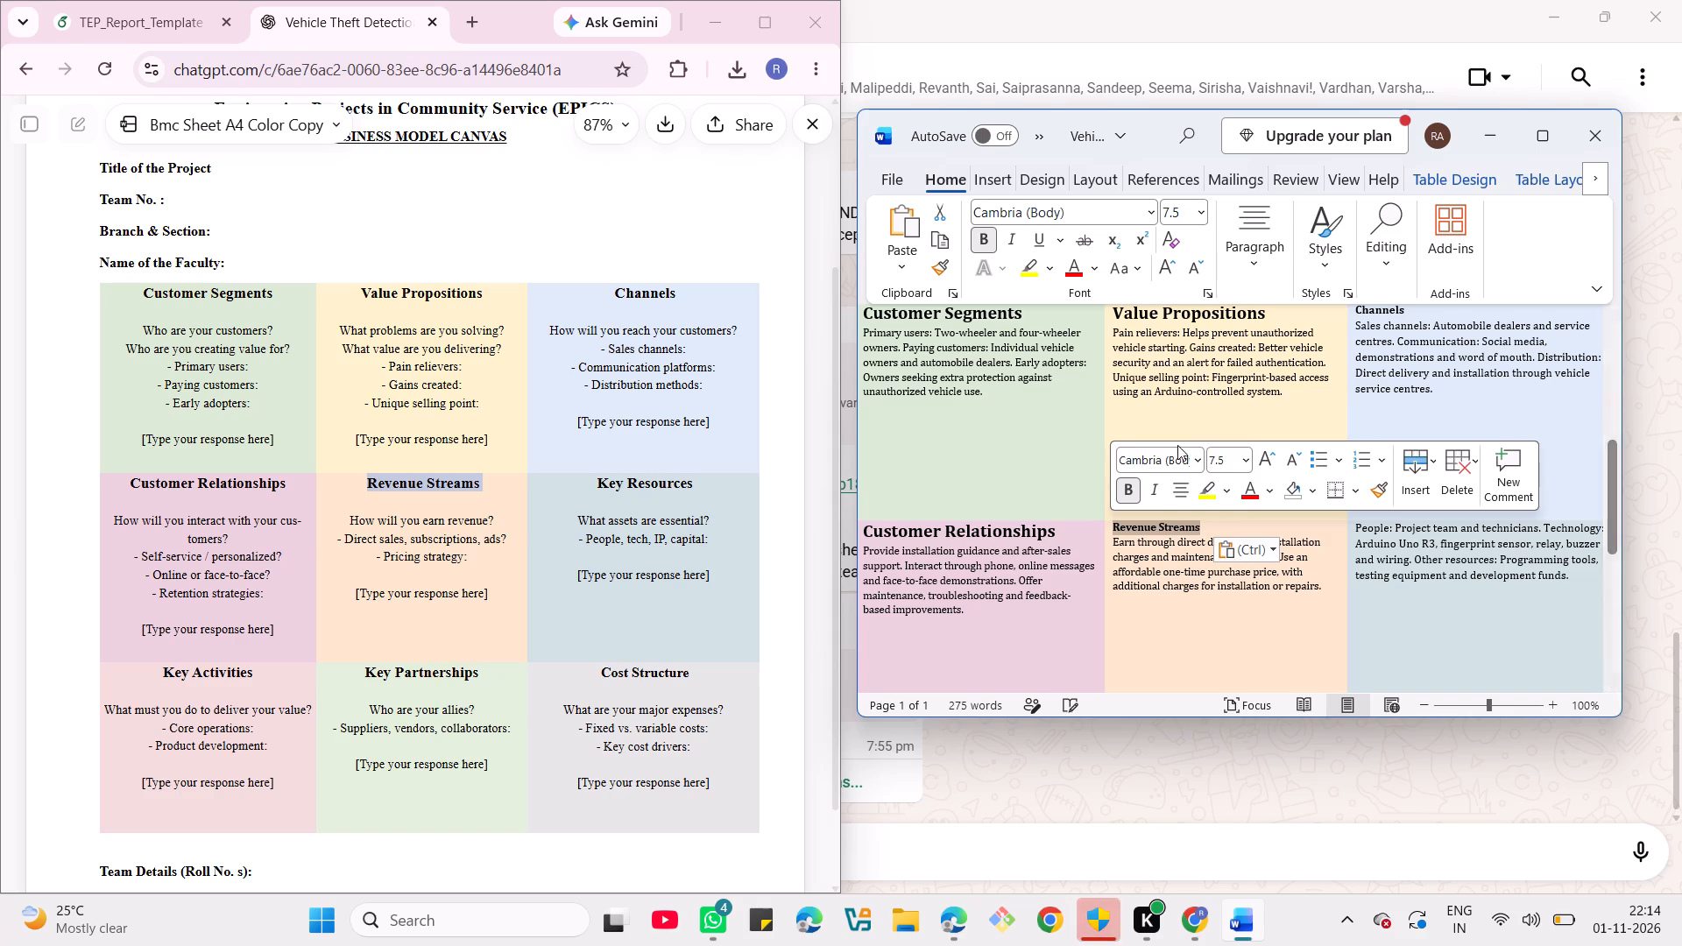
click(1242, 456)
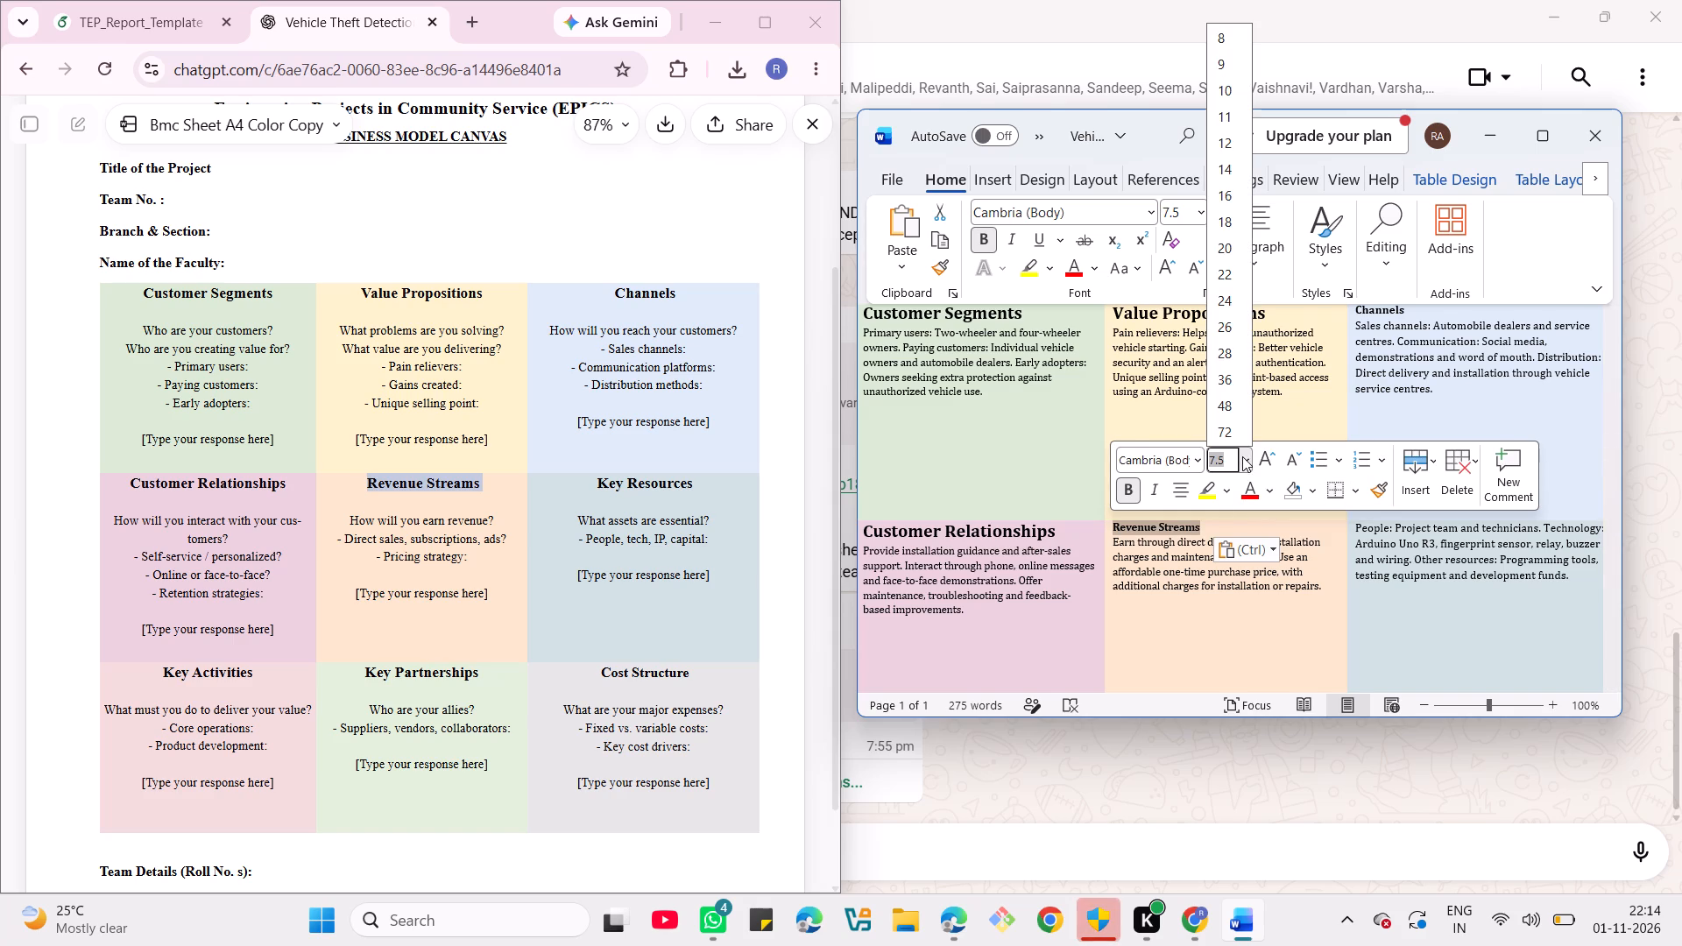
click(1232, 146)
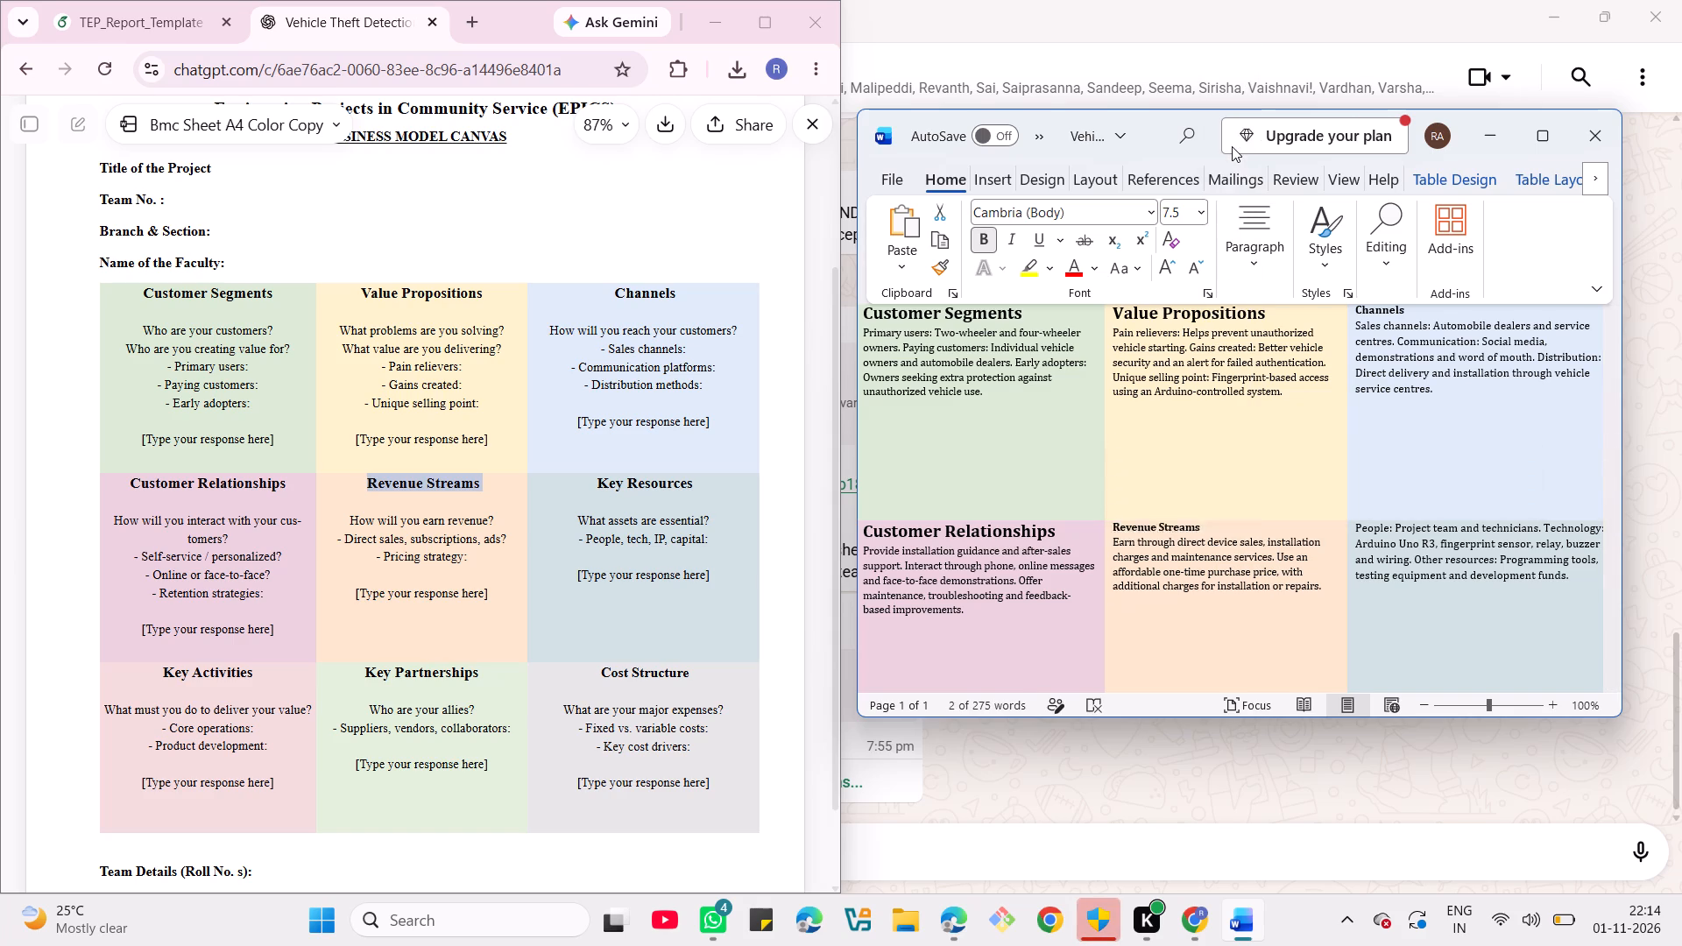
click(1226, 437)
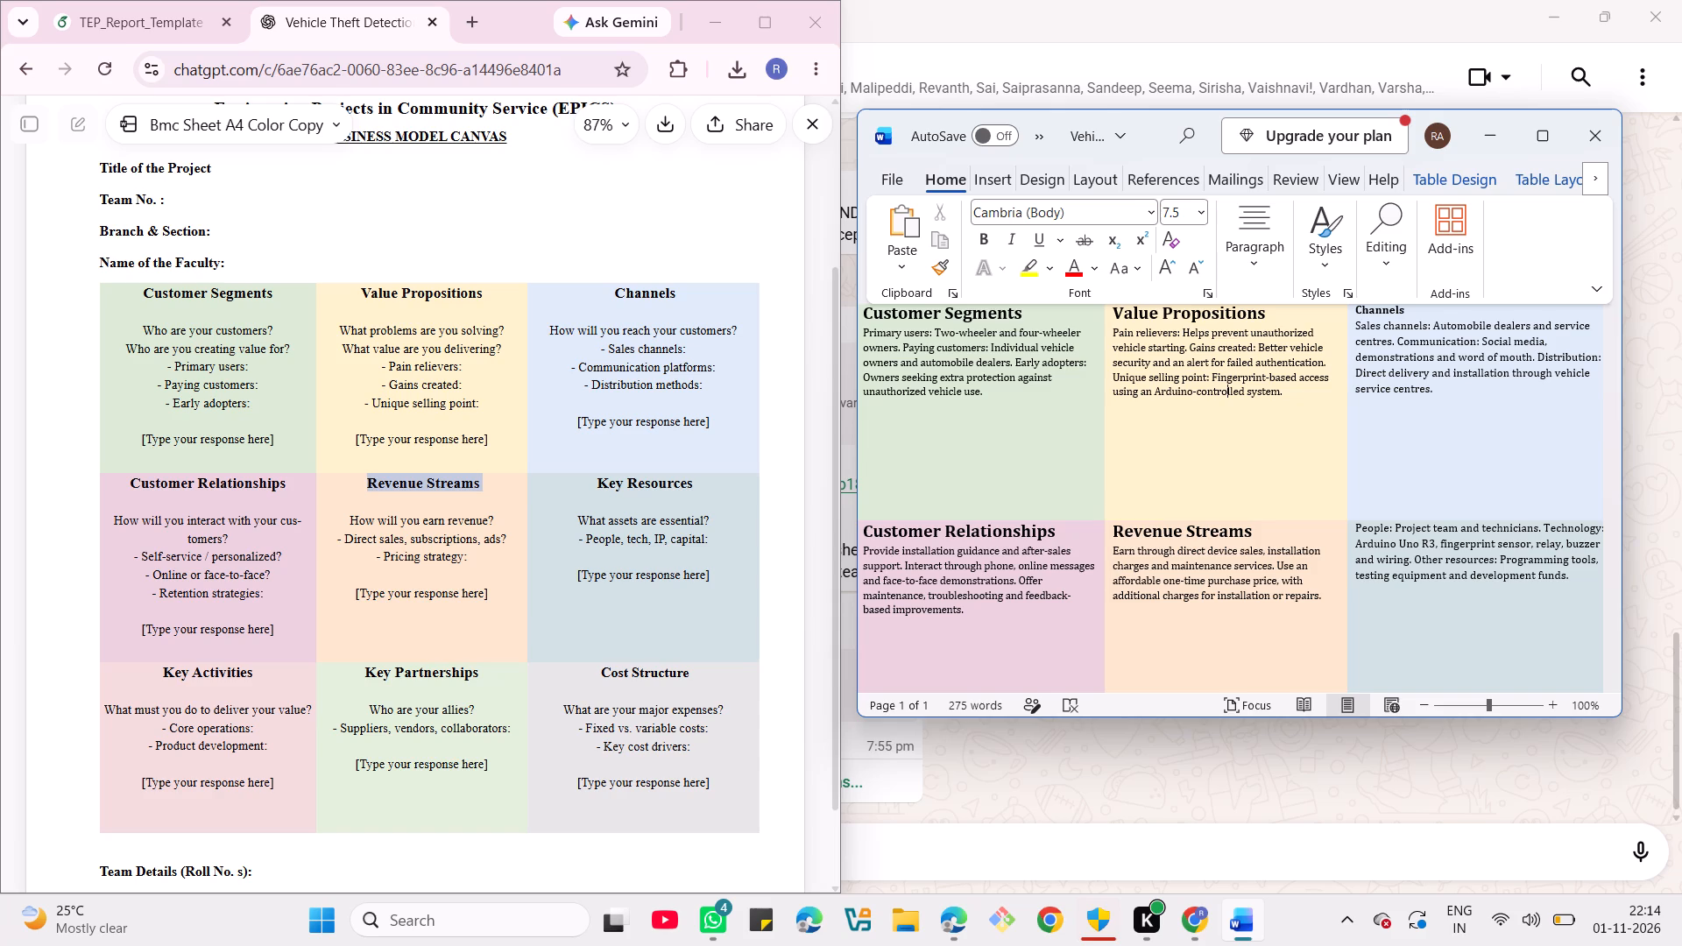
Copy the "Key Resources" heading from the original sheet preview and paste it on its own line above the "People" text in Word.
drag(597, 481, 702, 490)
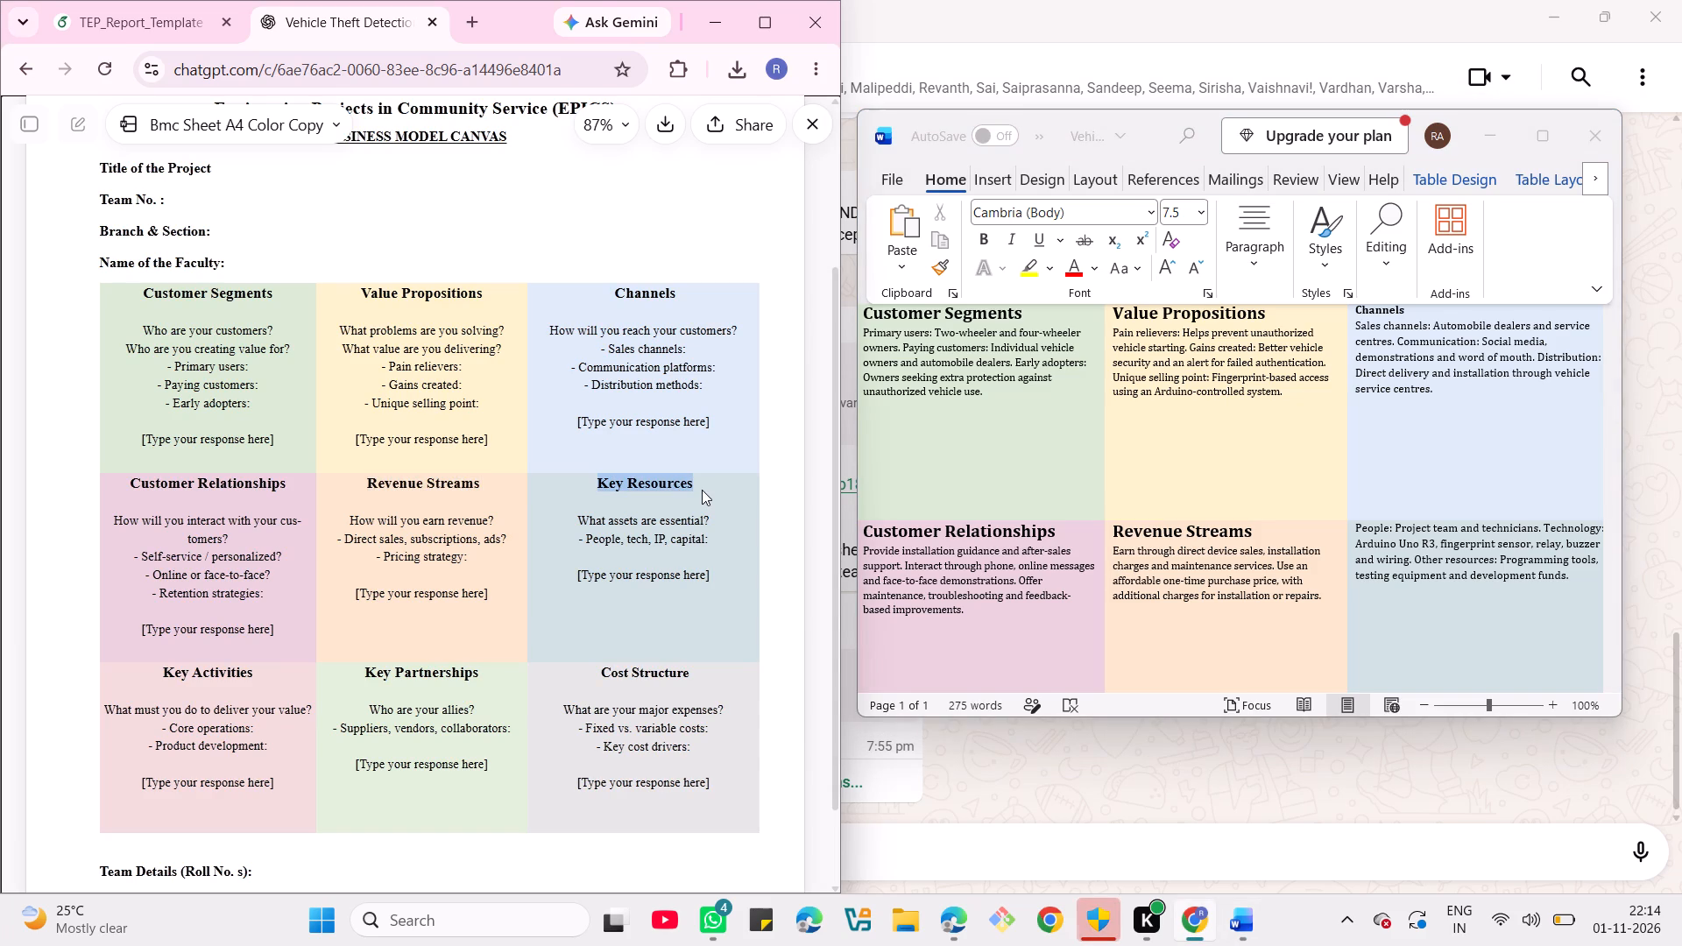
key(ctrl+c)
click(1362, 525)
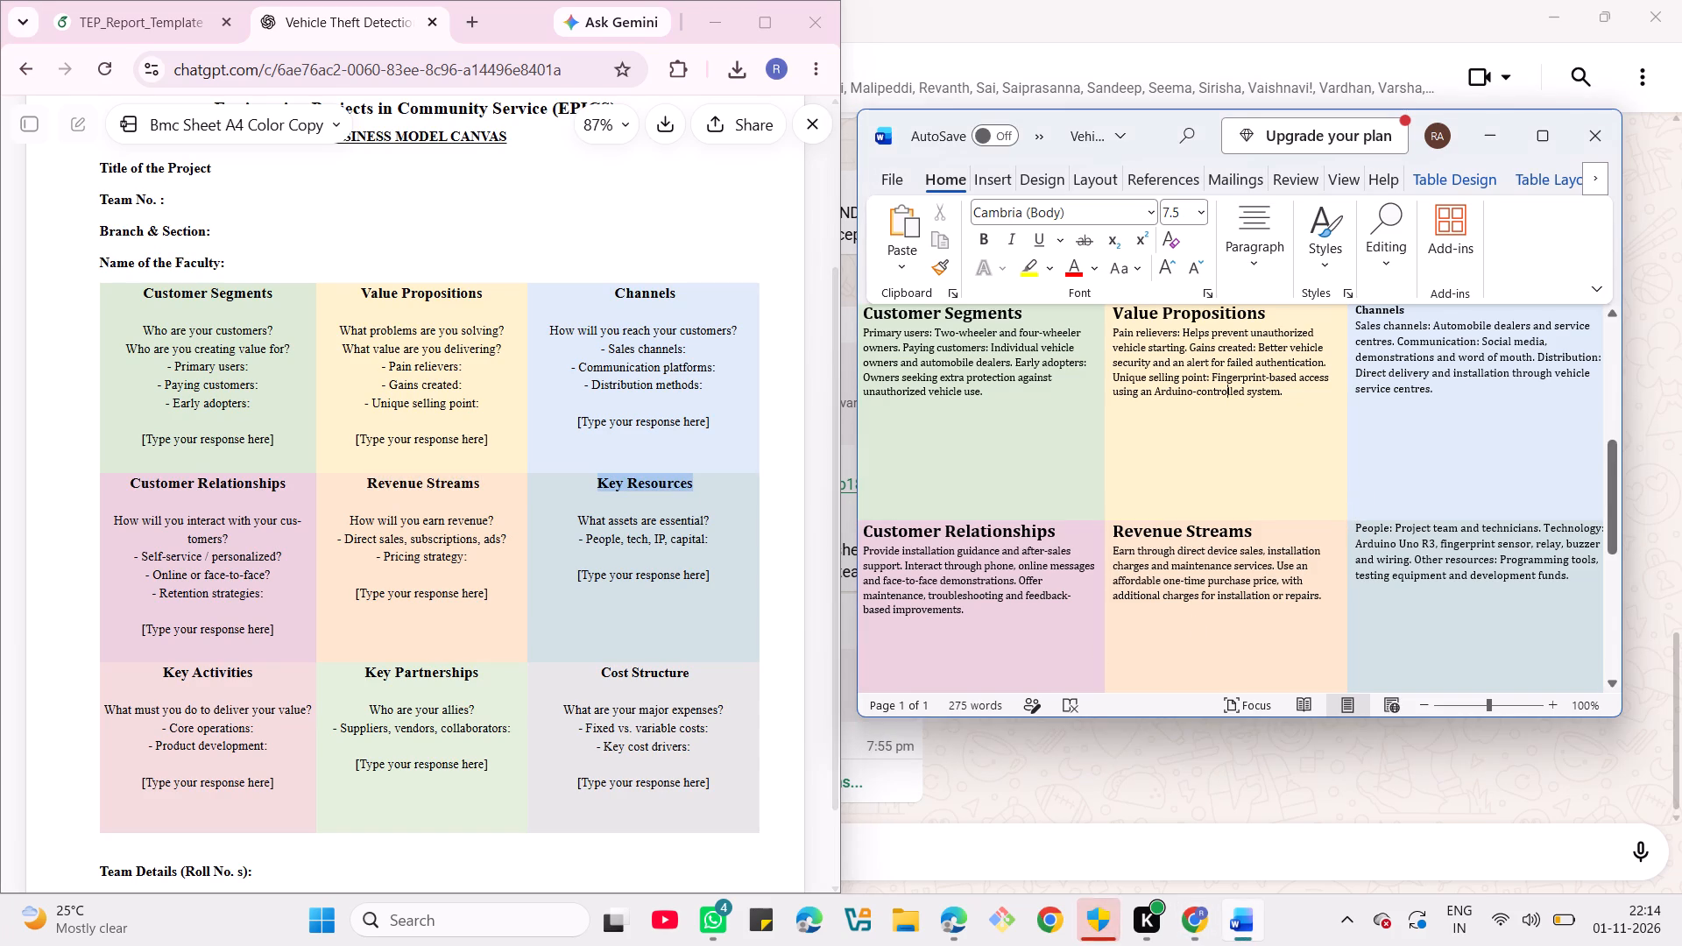
click(1355, 535)
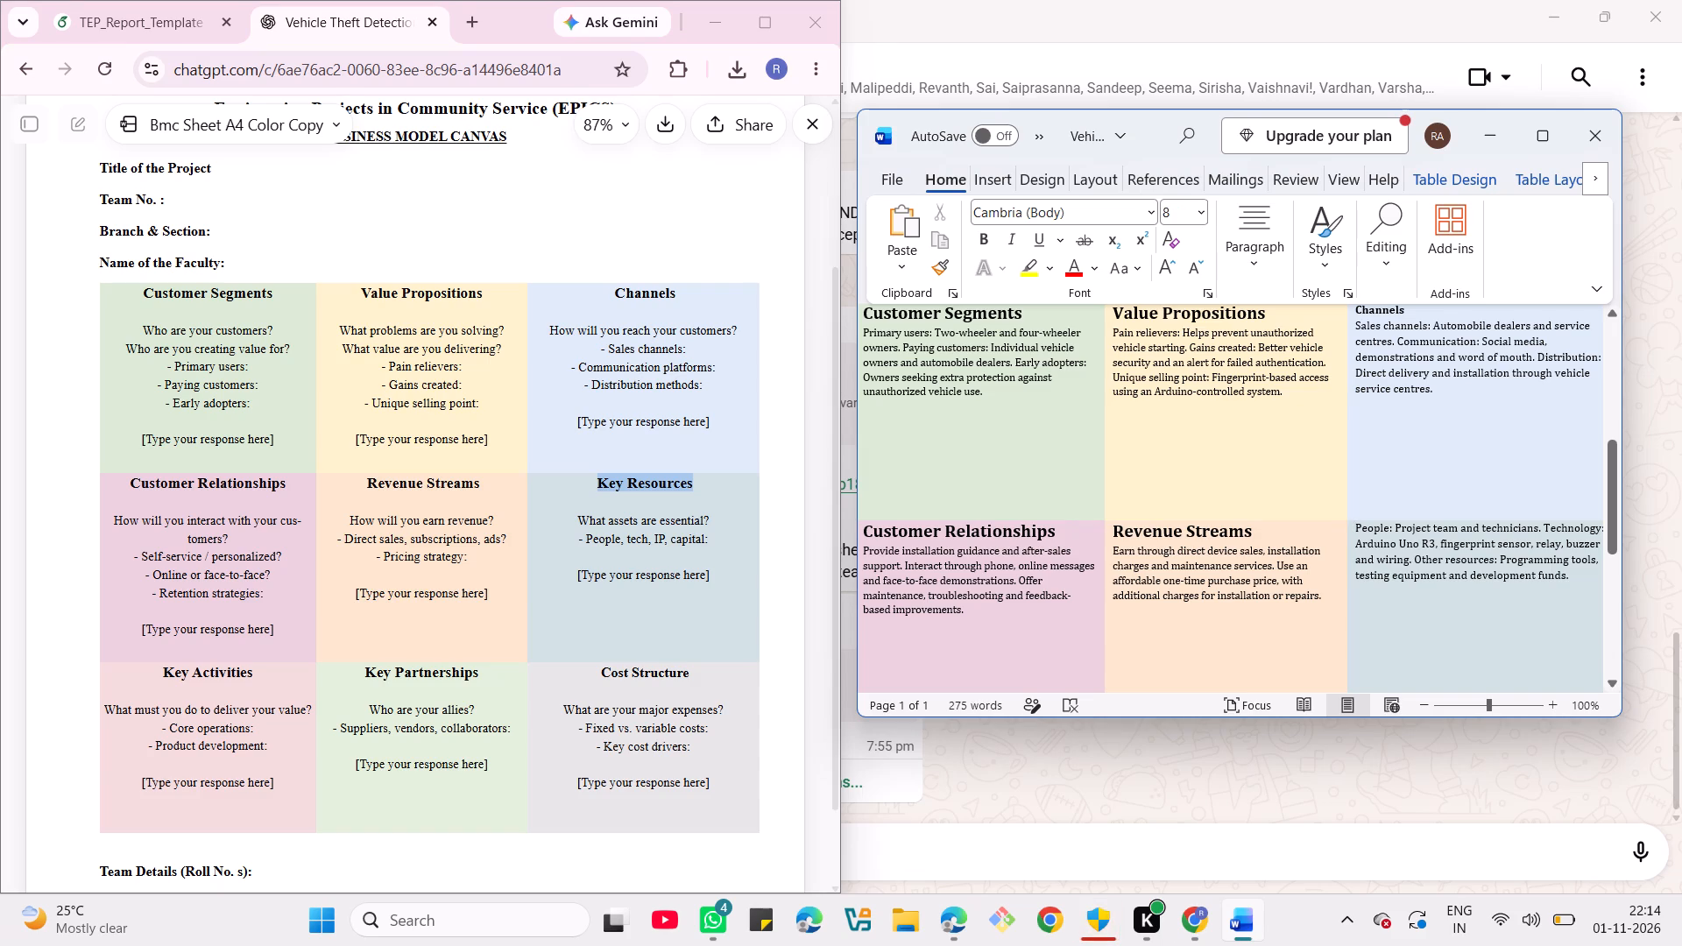
key(ctrl+v)
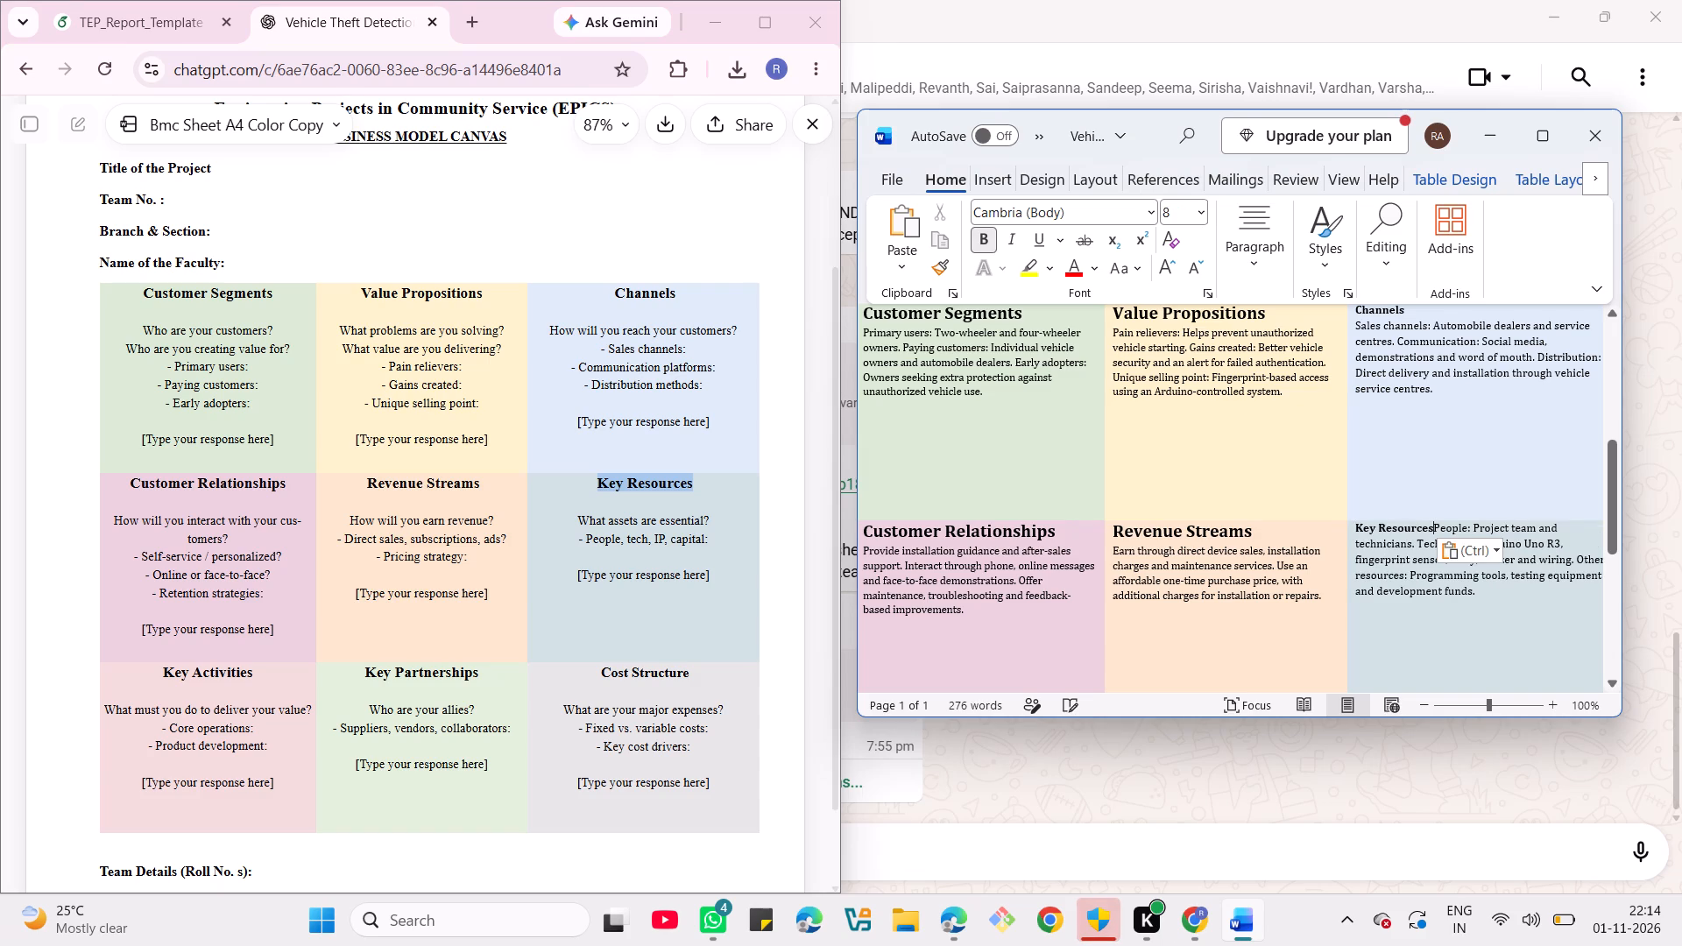
key(Return)
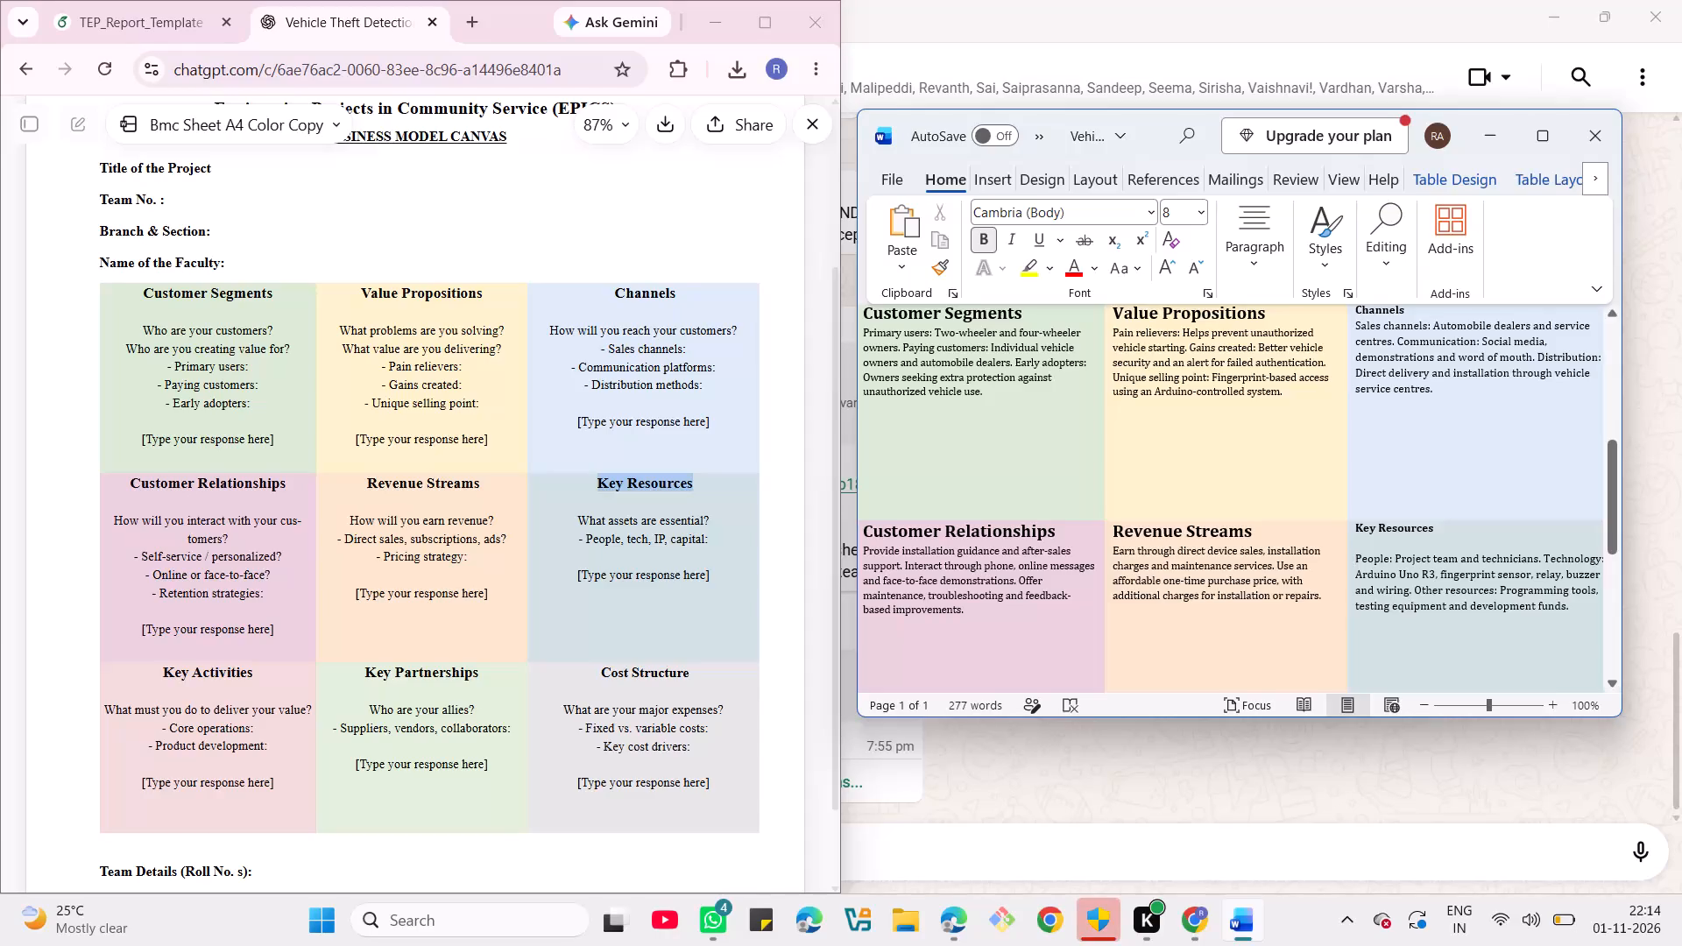
Set the font size of the pasted "Key Resources" heading to 12.
click(1374, 549)
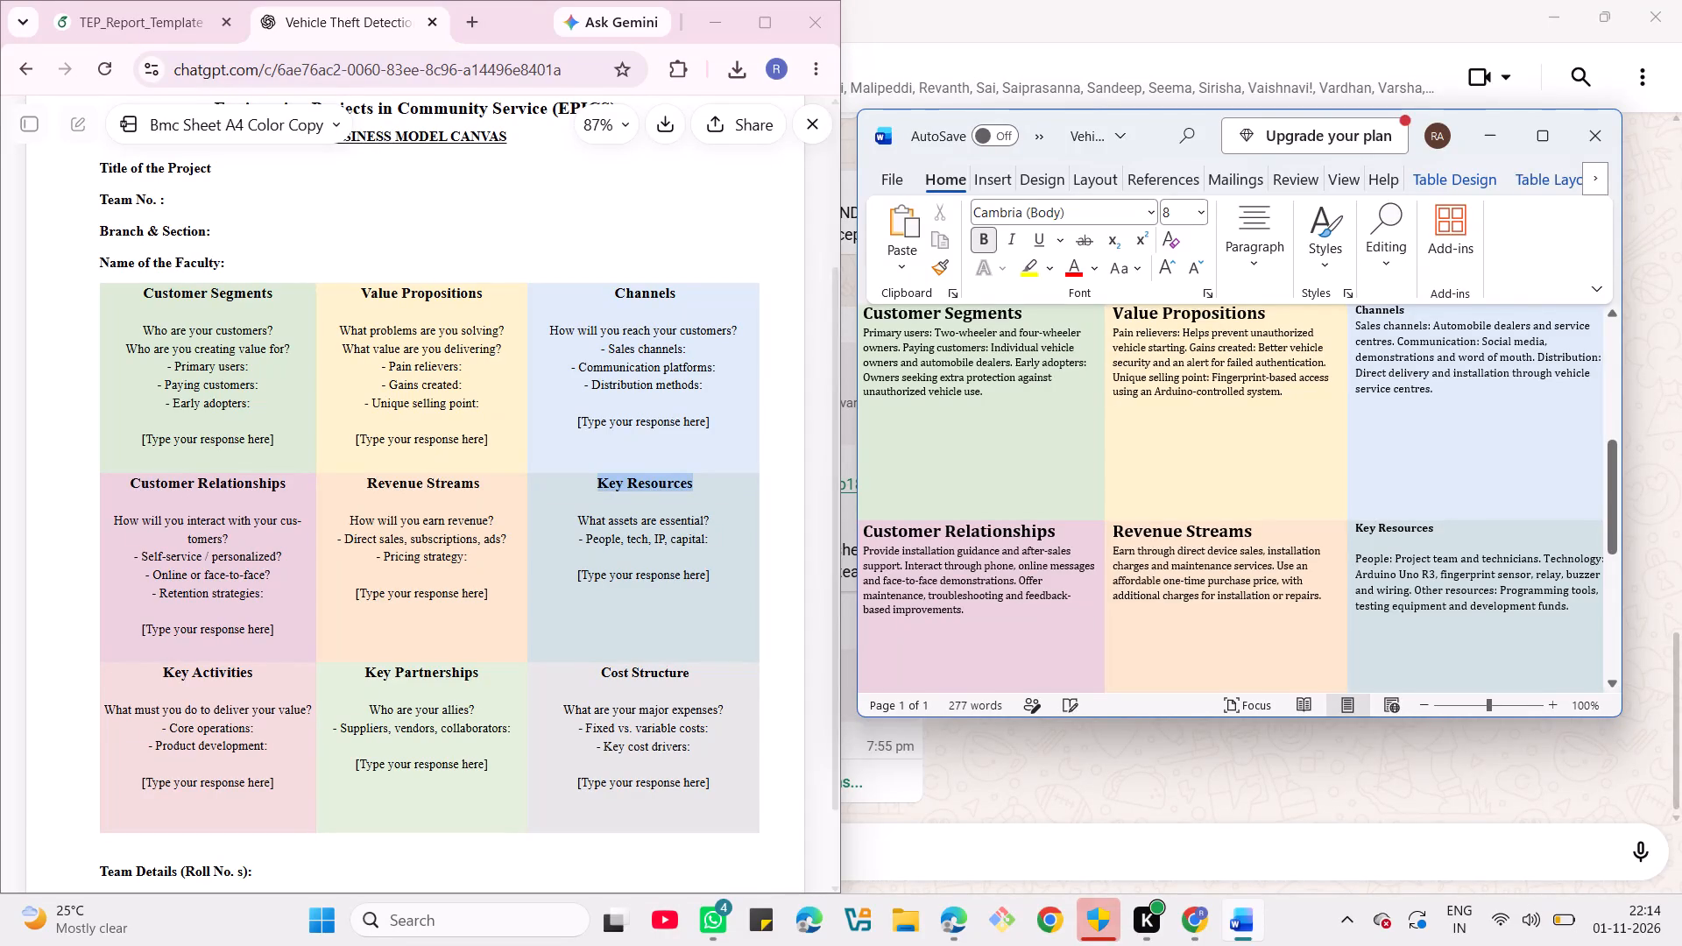
key(Right)
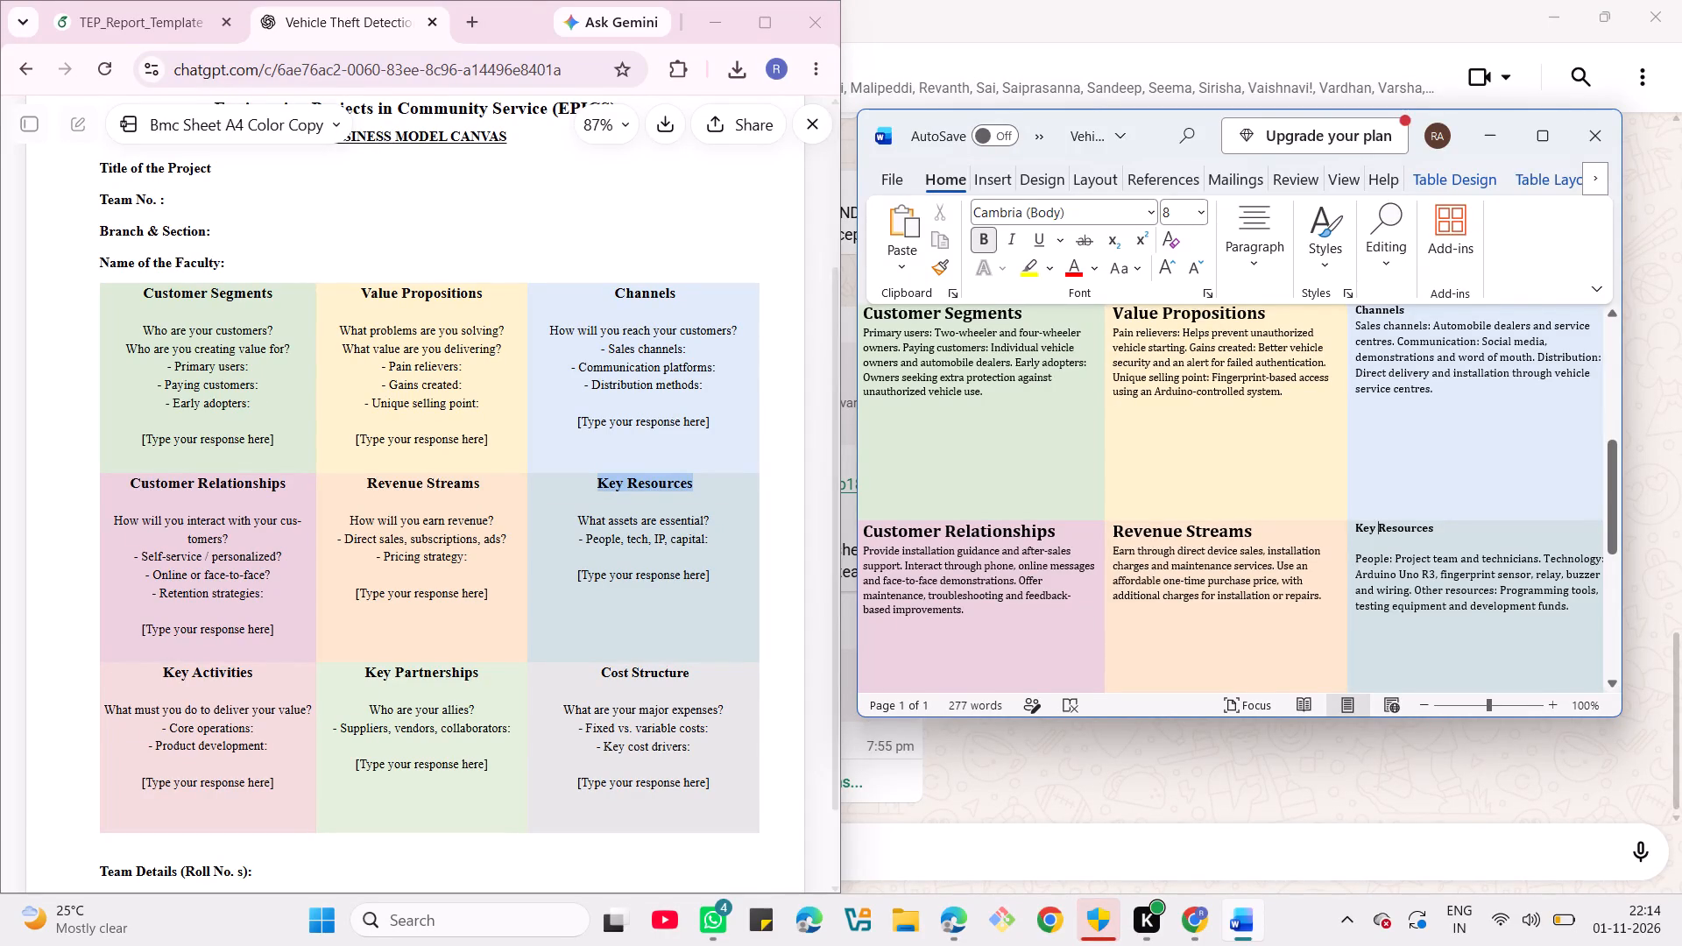
key(Down)
key(Up)
key(Down)
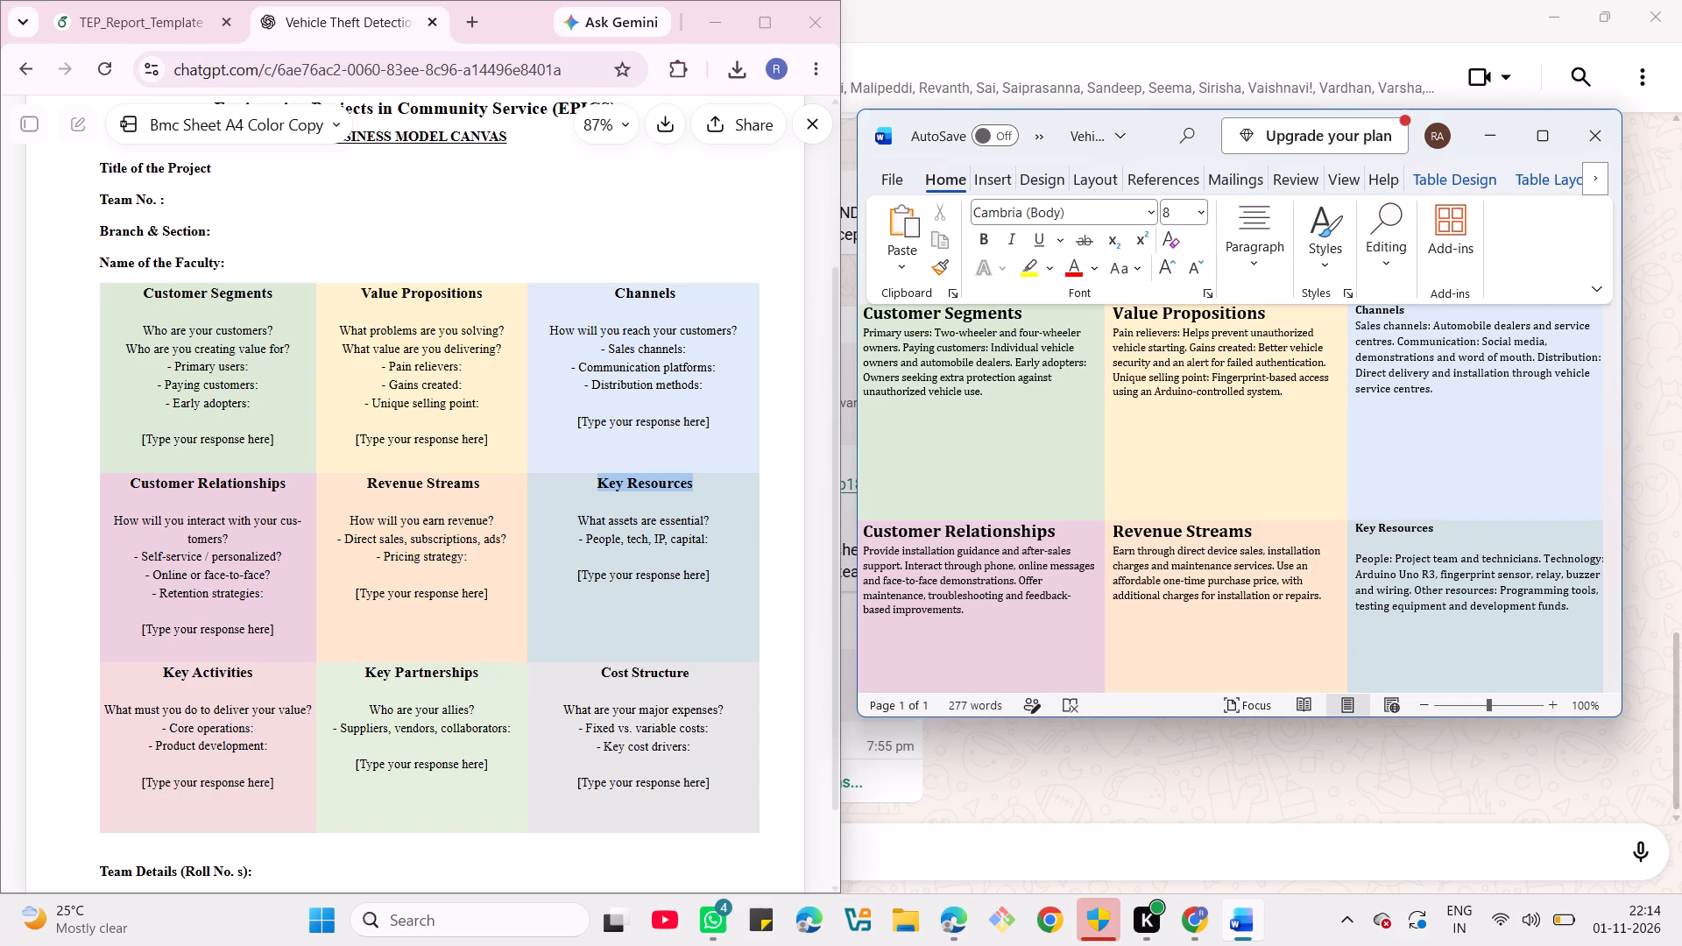
key(Left)
key(Left)
key(Left)
key(Left)
key(Left)
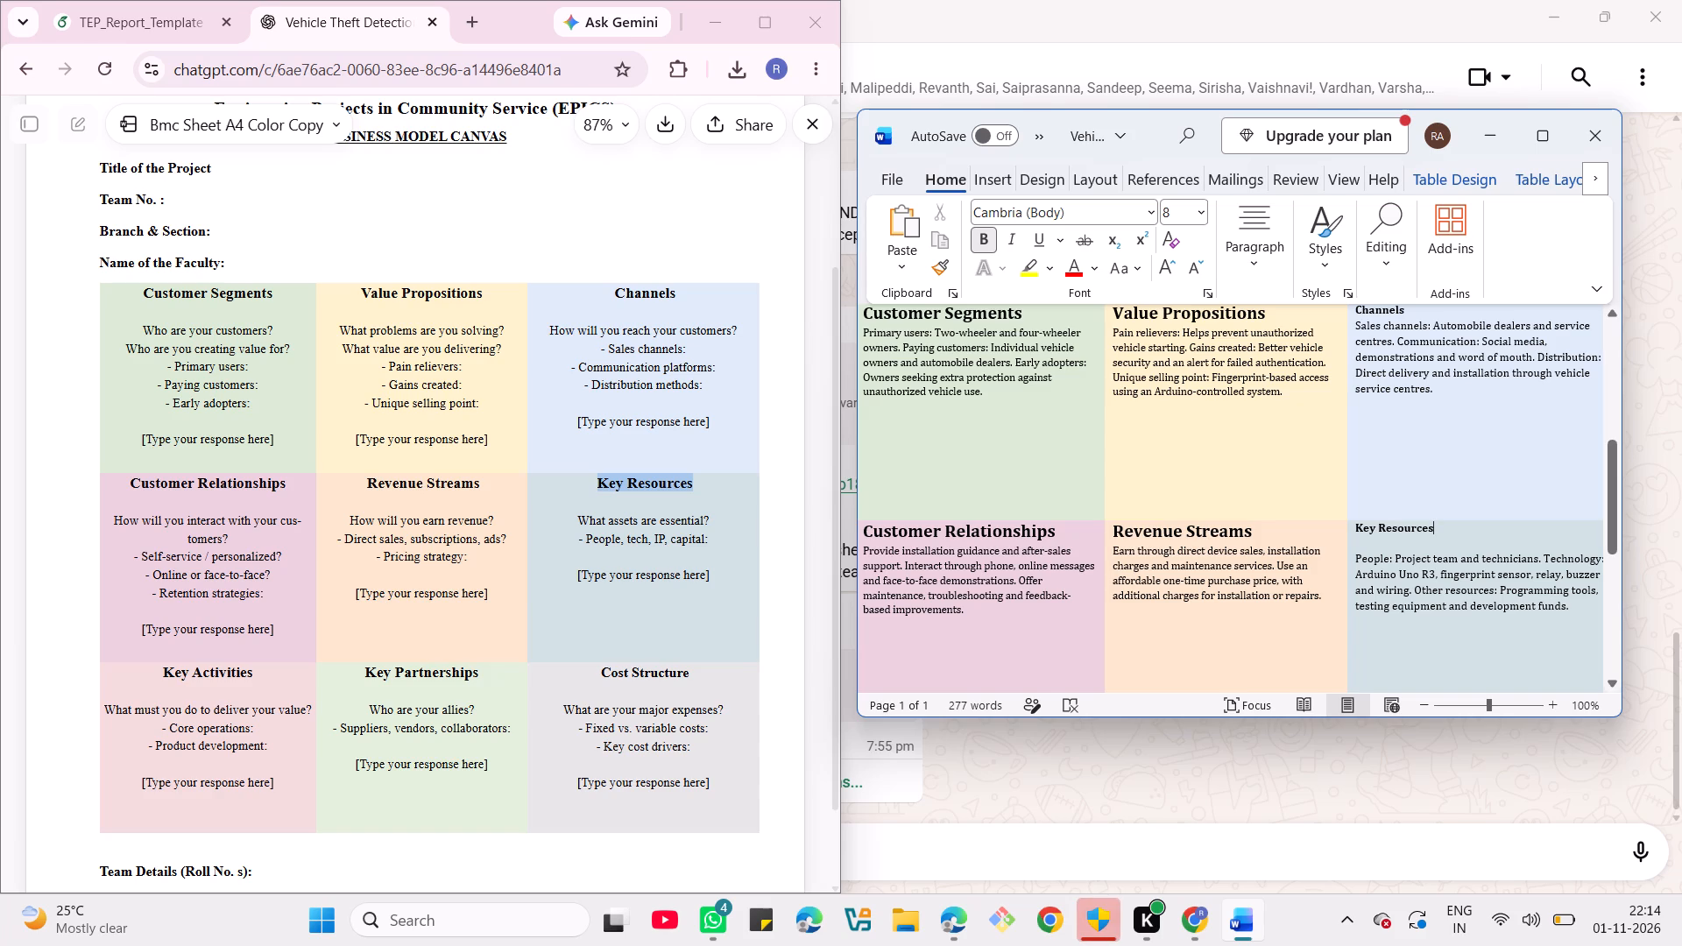
drag(1355, 532, 1440, 533)
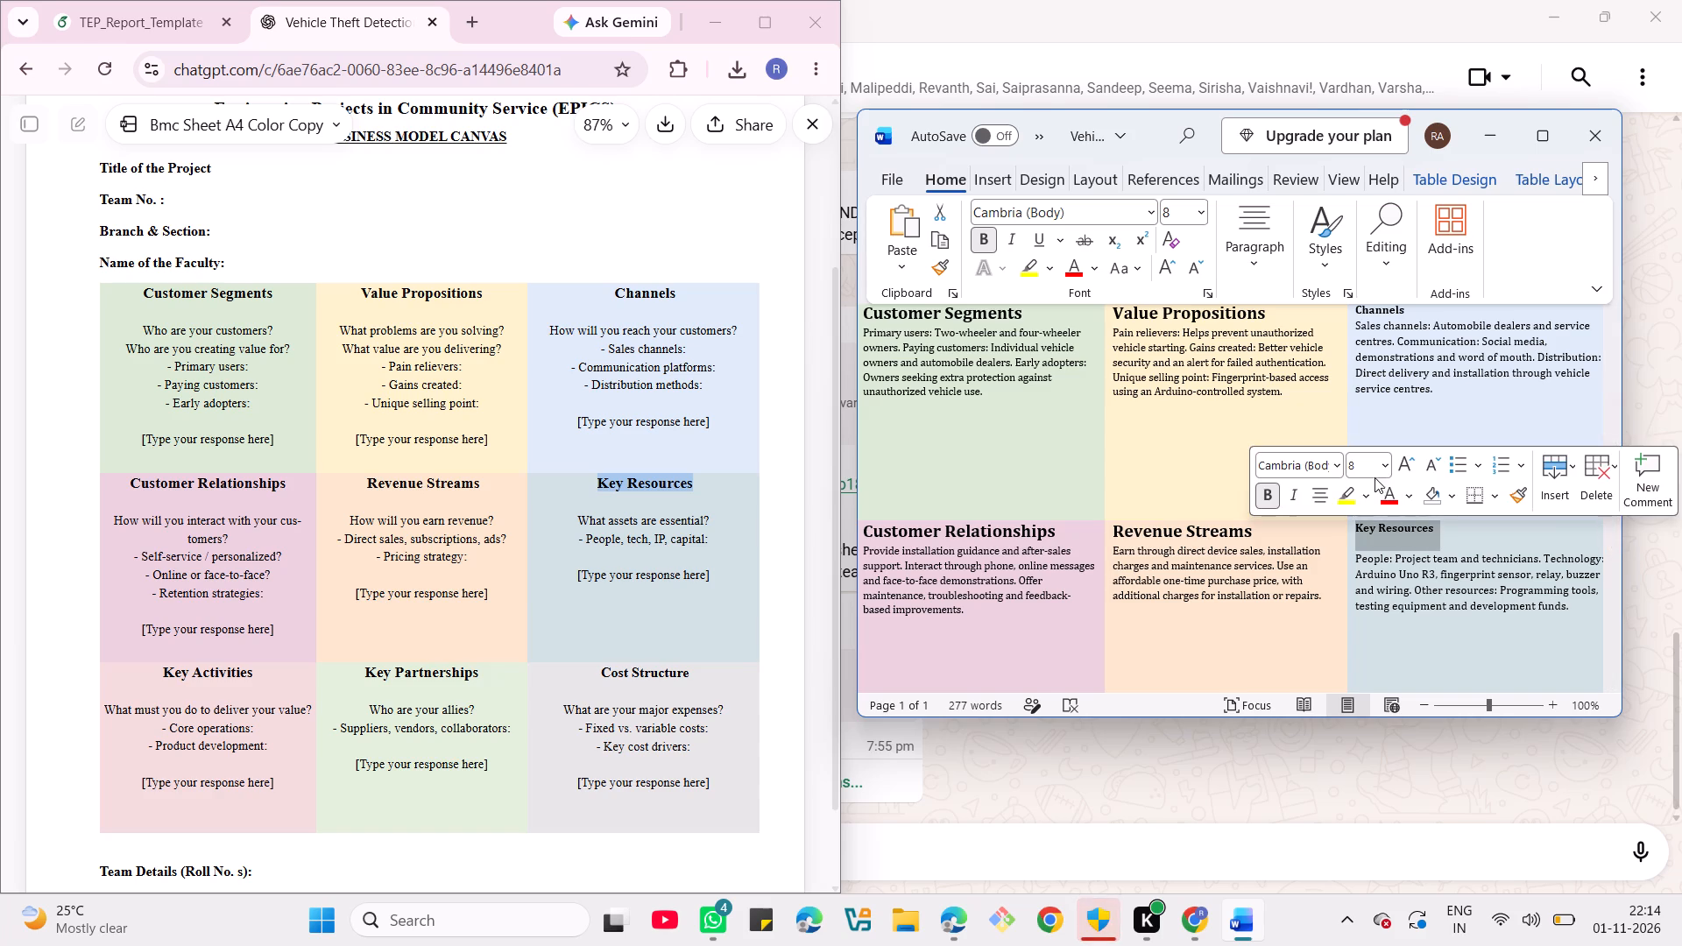
click(1385, 465)
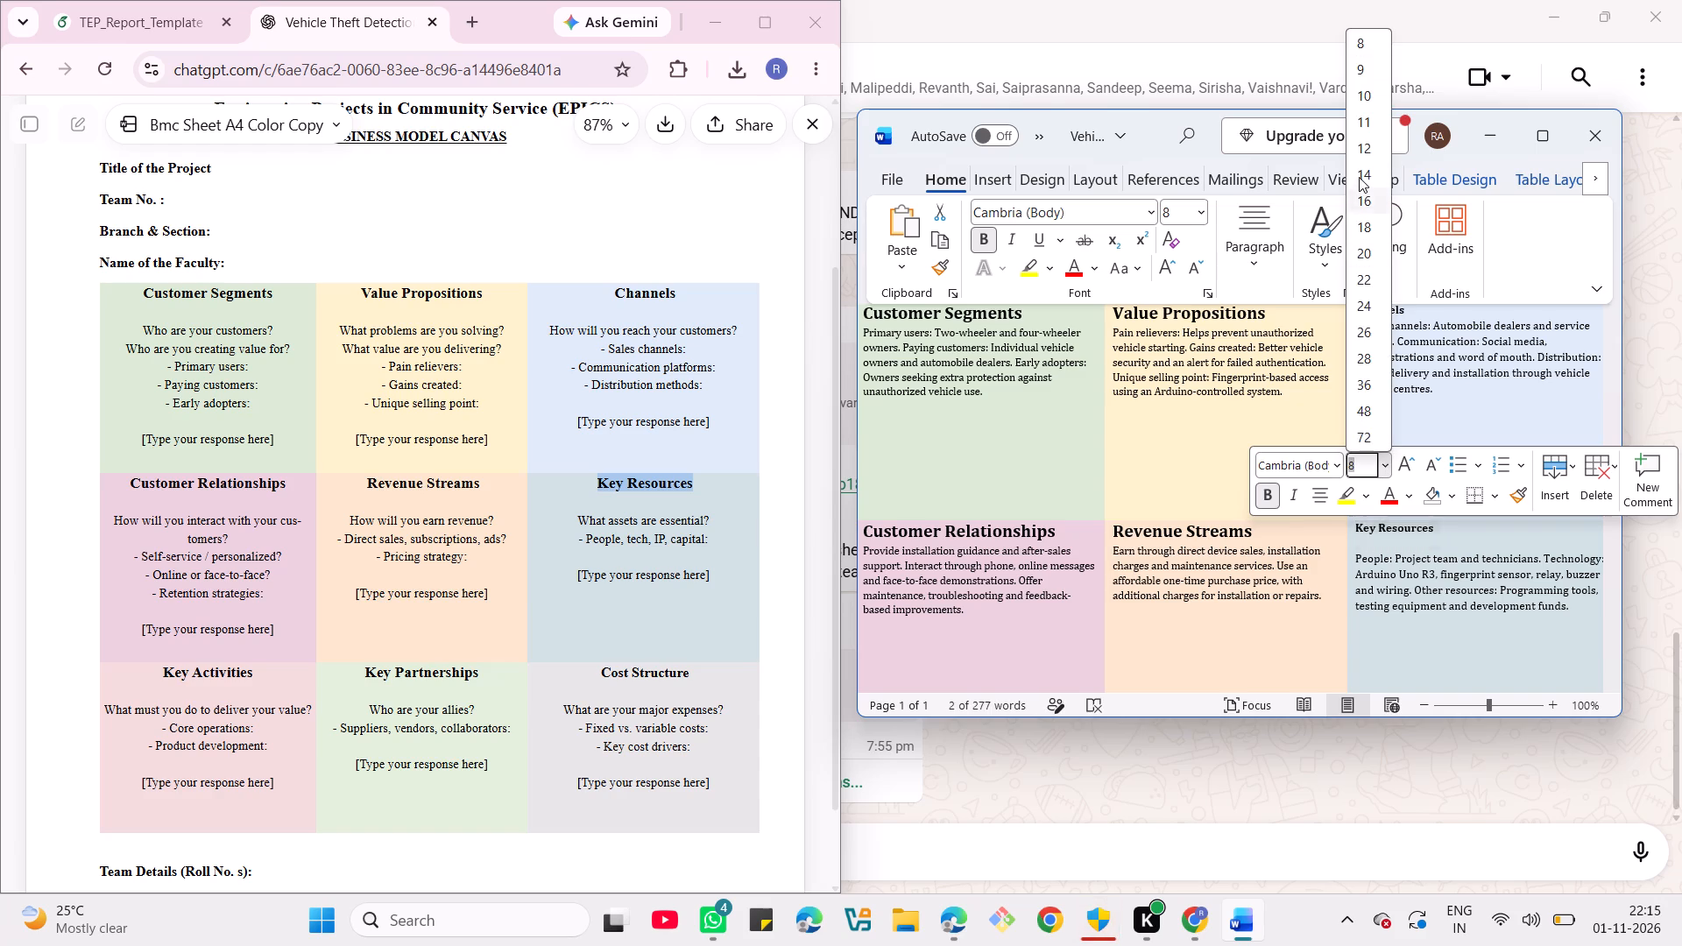
click(1362, 153)
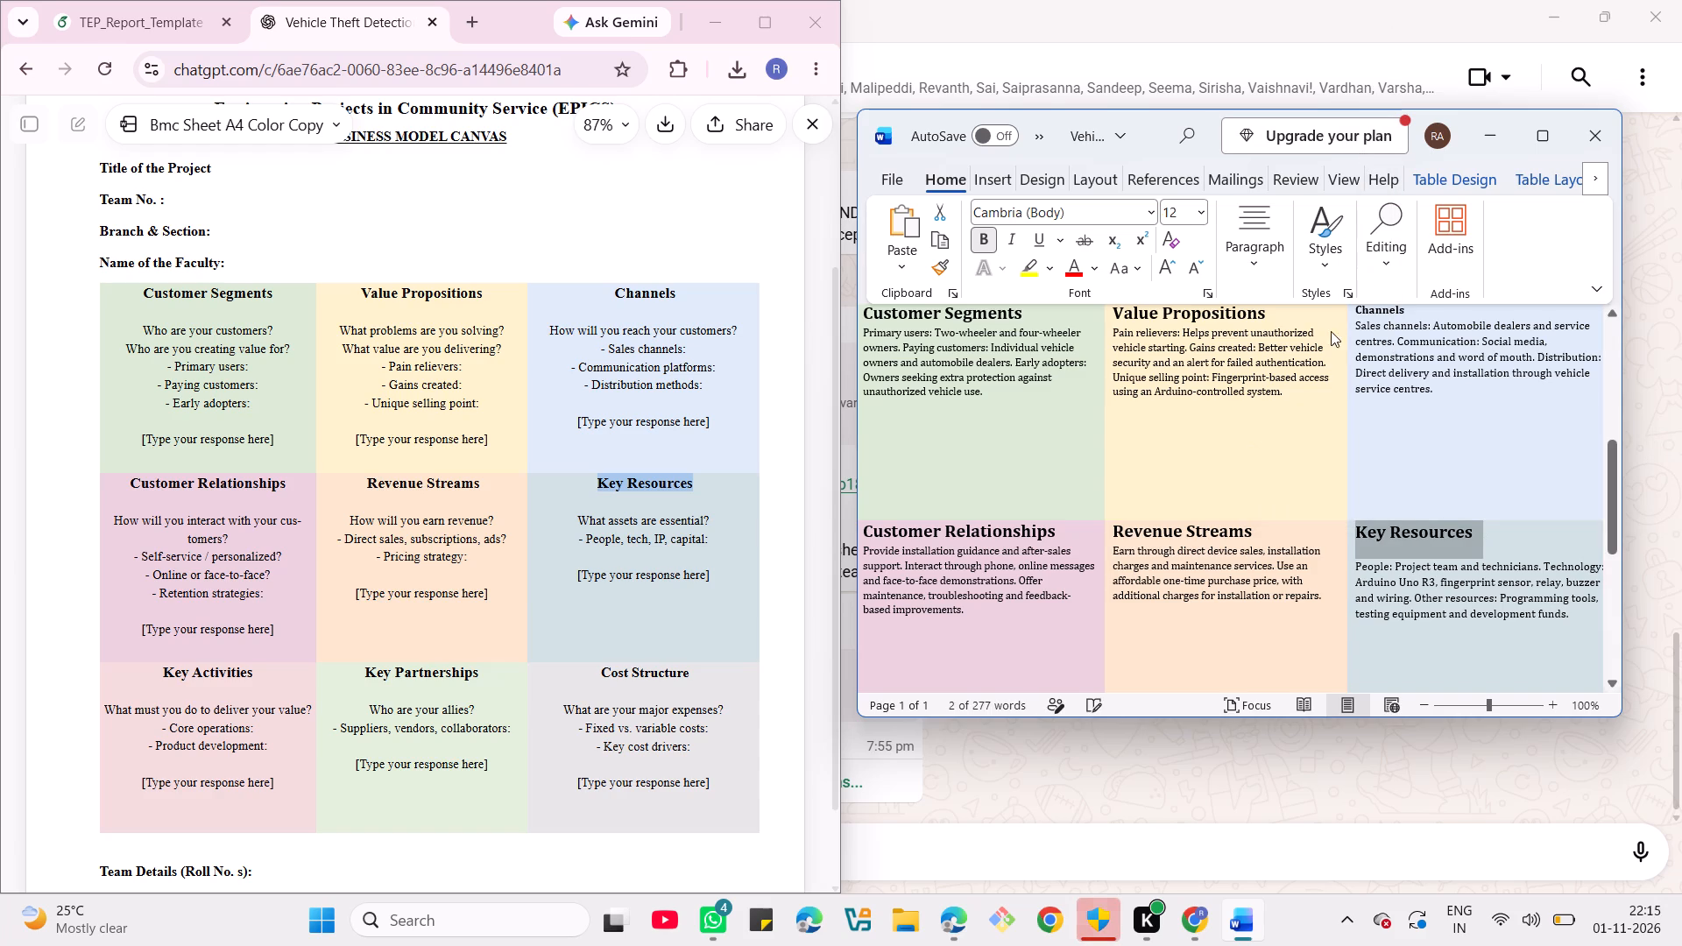
Copy the "Key Activities" heading from the original sheet preview and paste it above the "Design and assemble the prototype" text in Word.
scroll(1286, 443, down, 1)
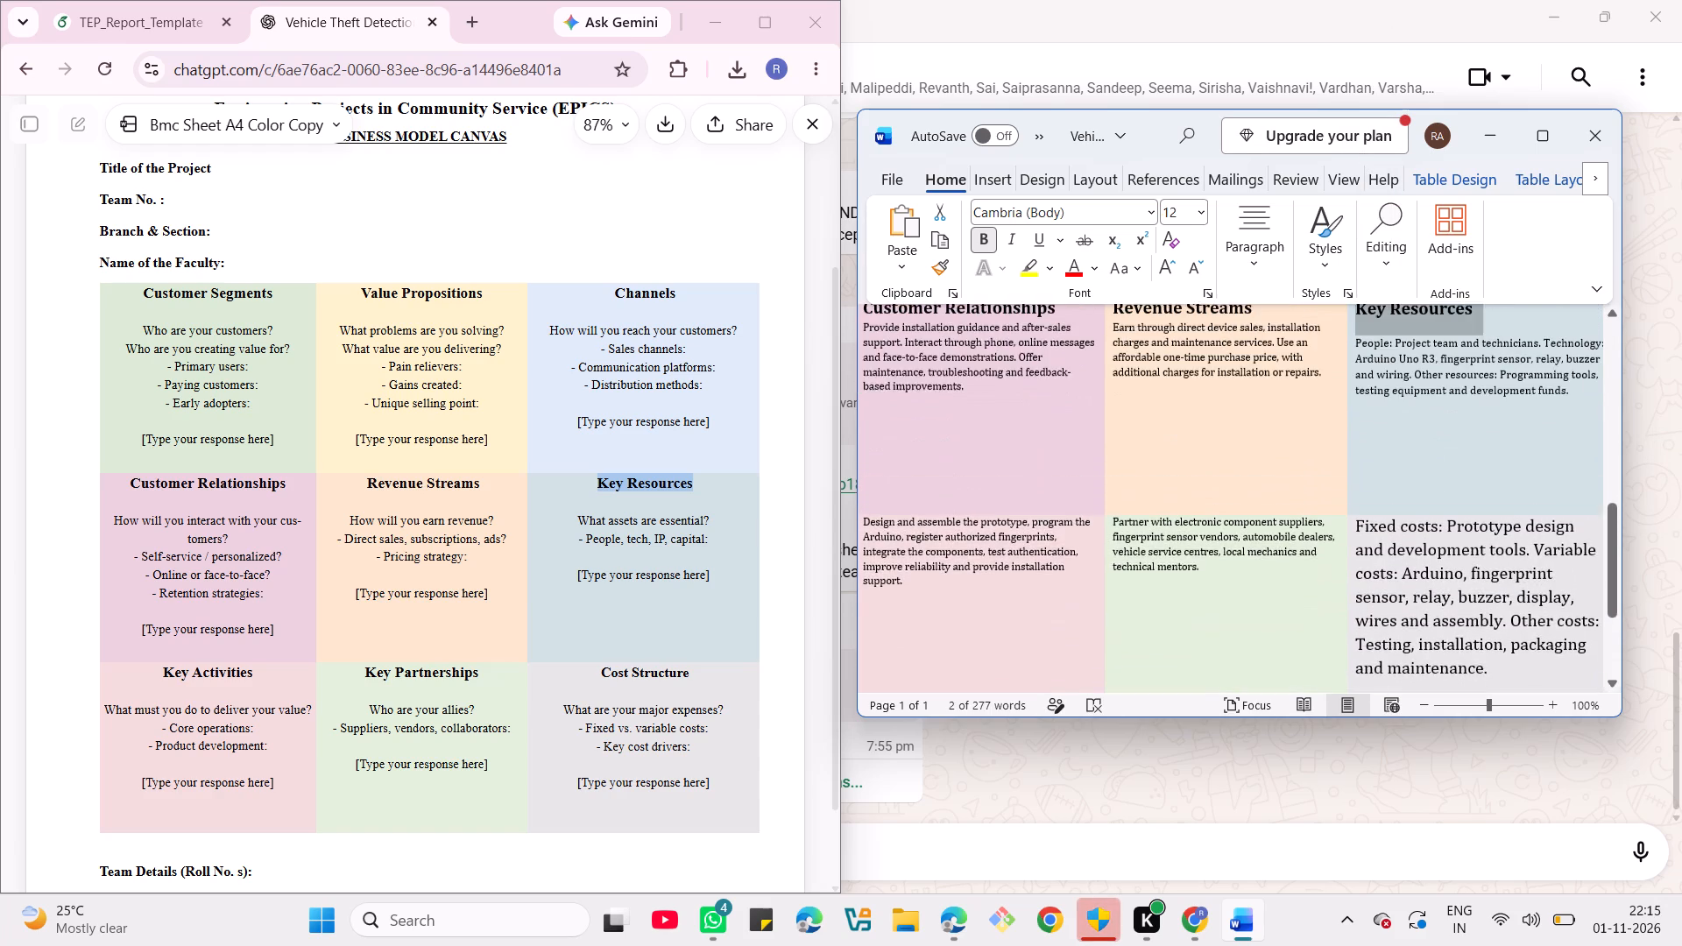
scroll(1286, 443, down, 1)
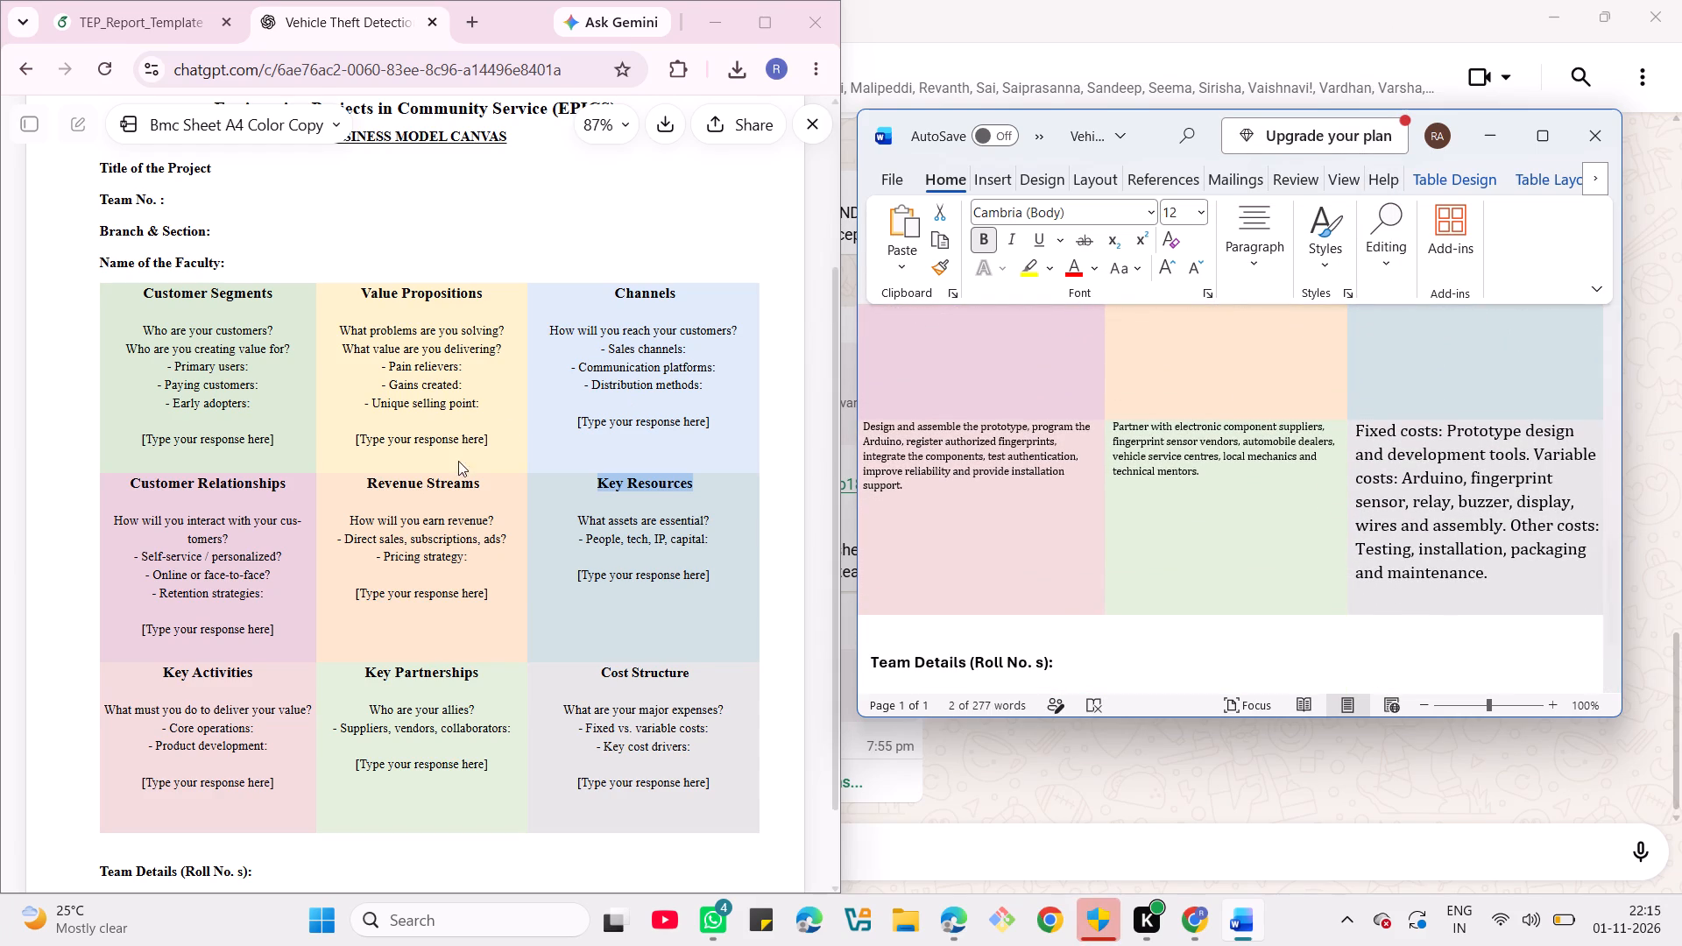
scroll(405, 477, down, 1)
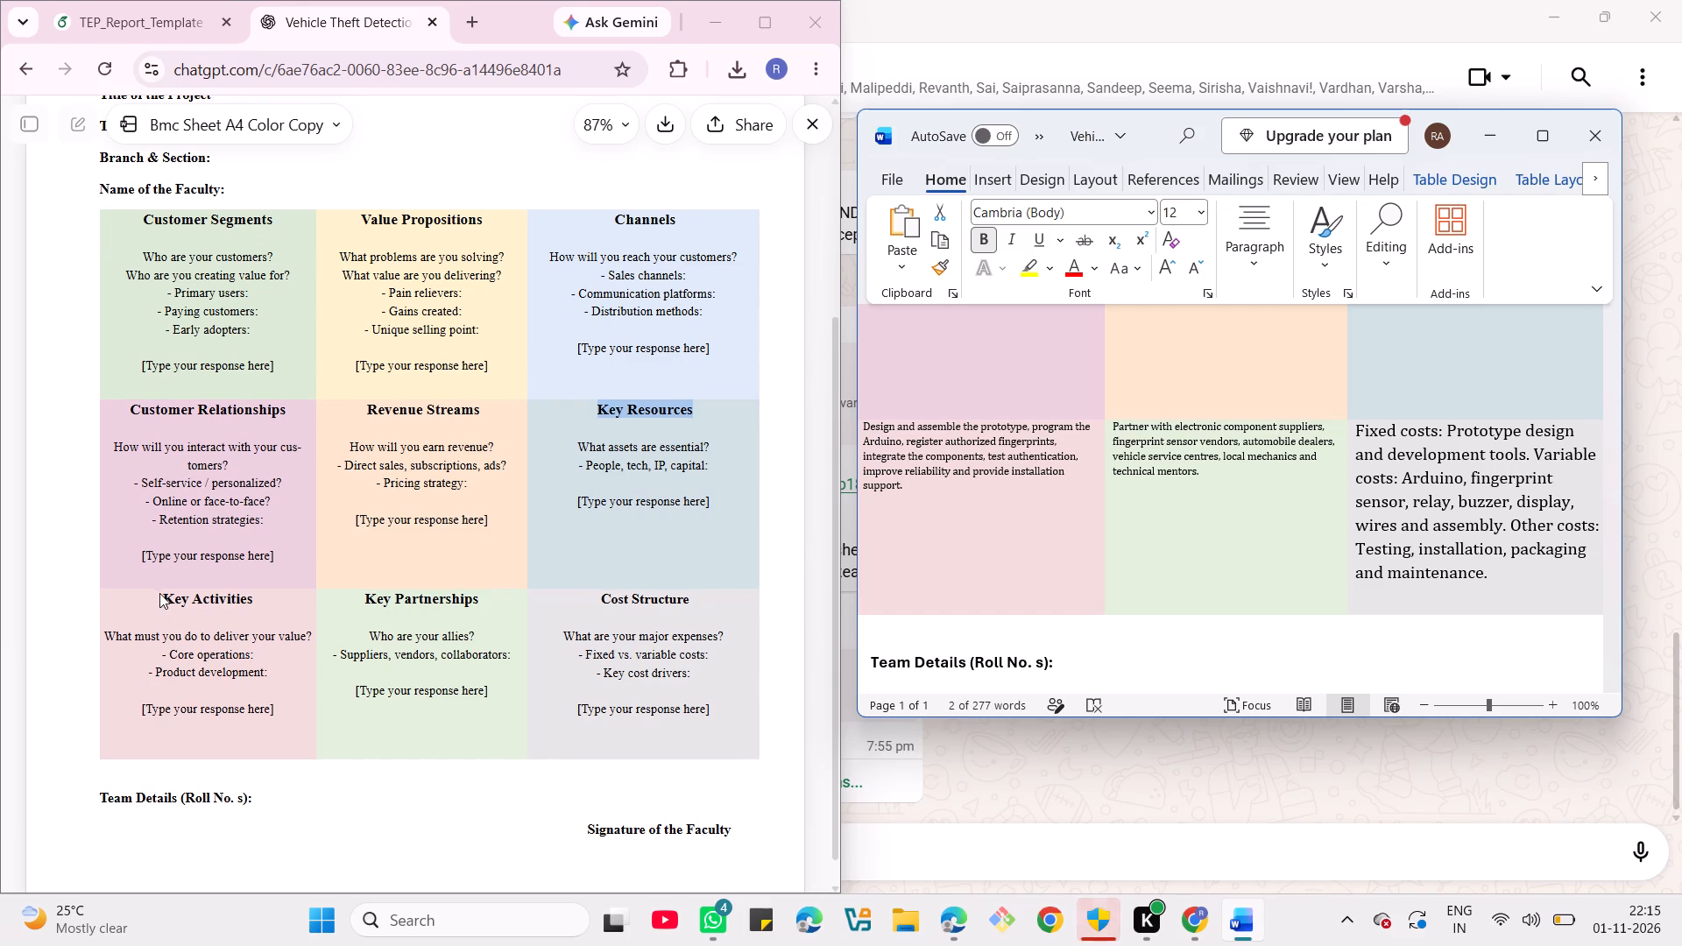
drag(162, 597, 265, 611)
key(ctrl+c)
key(ctrl+c)
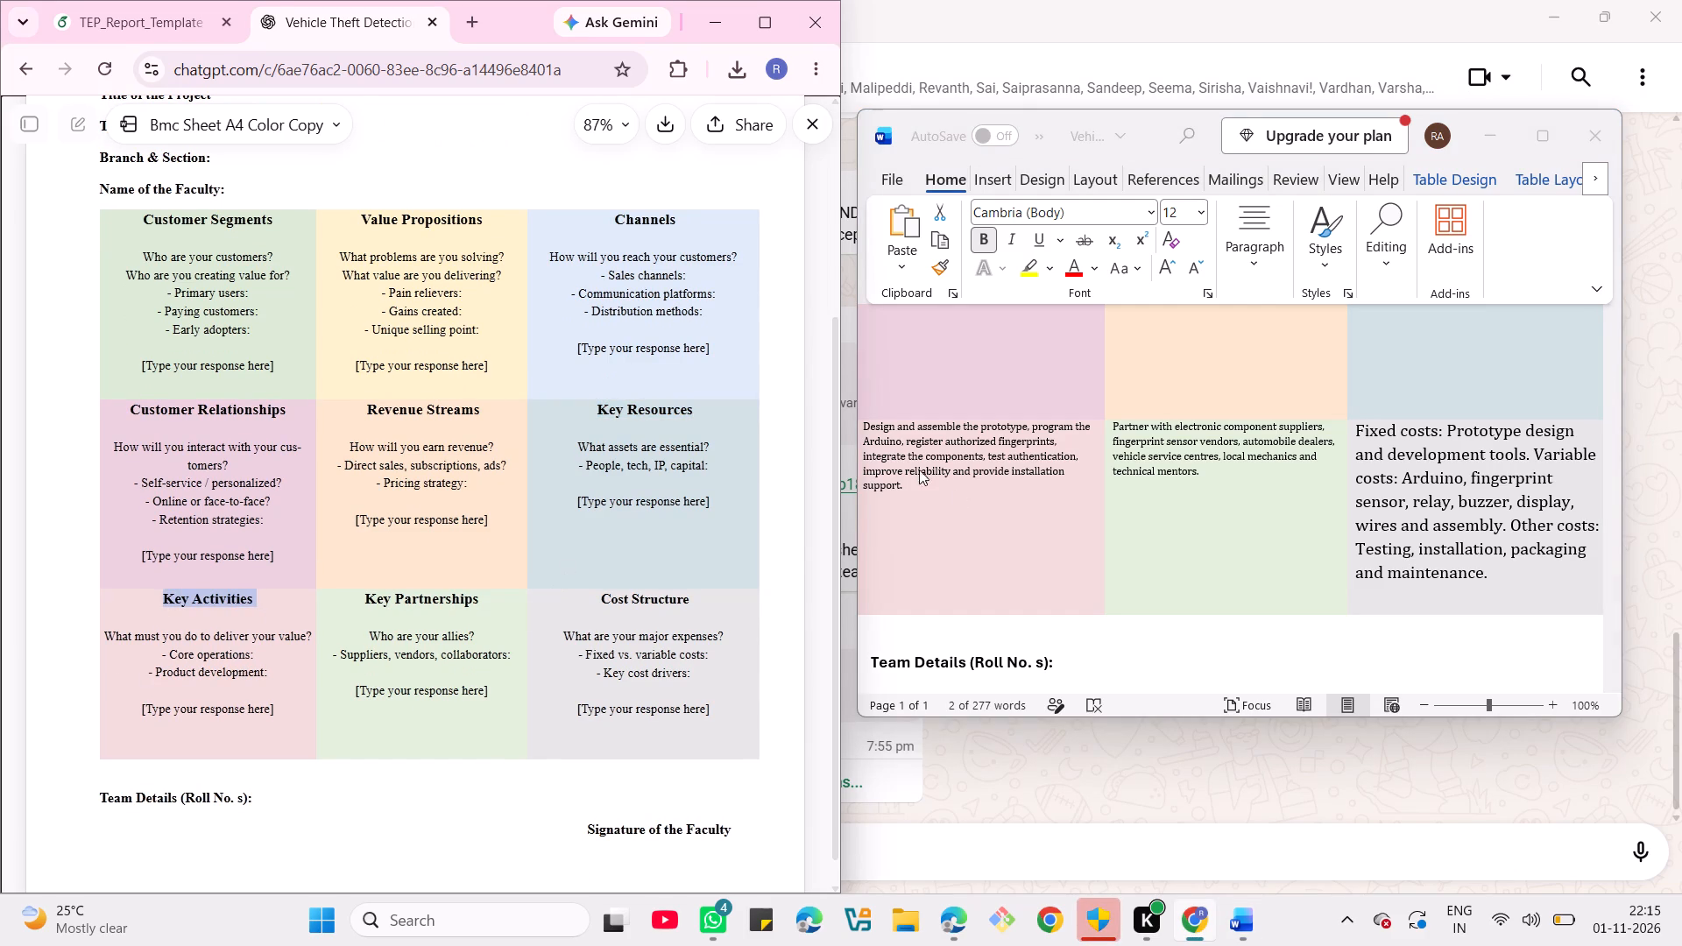
click(870, 423)
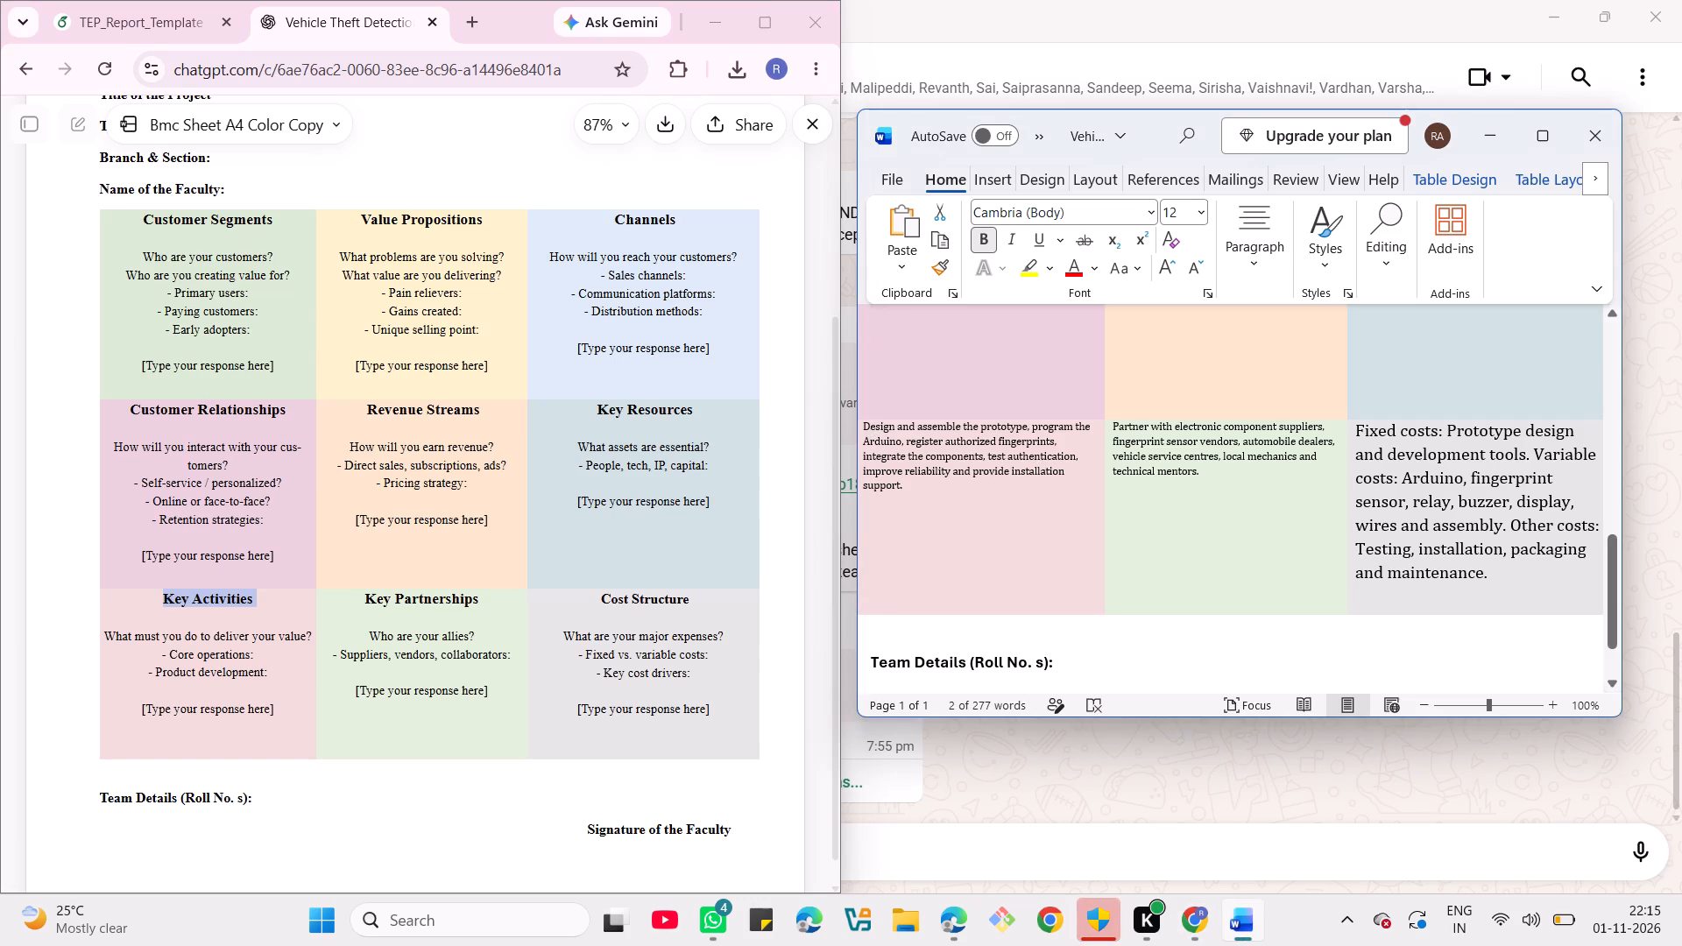
key(Left)
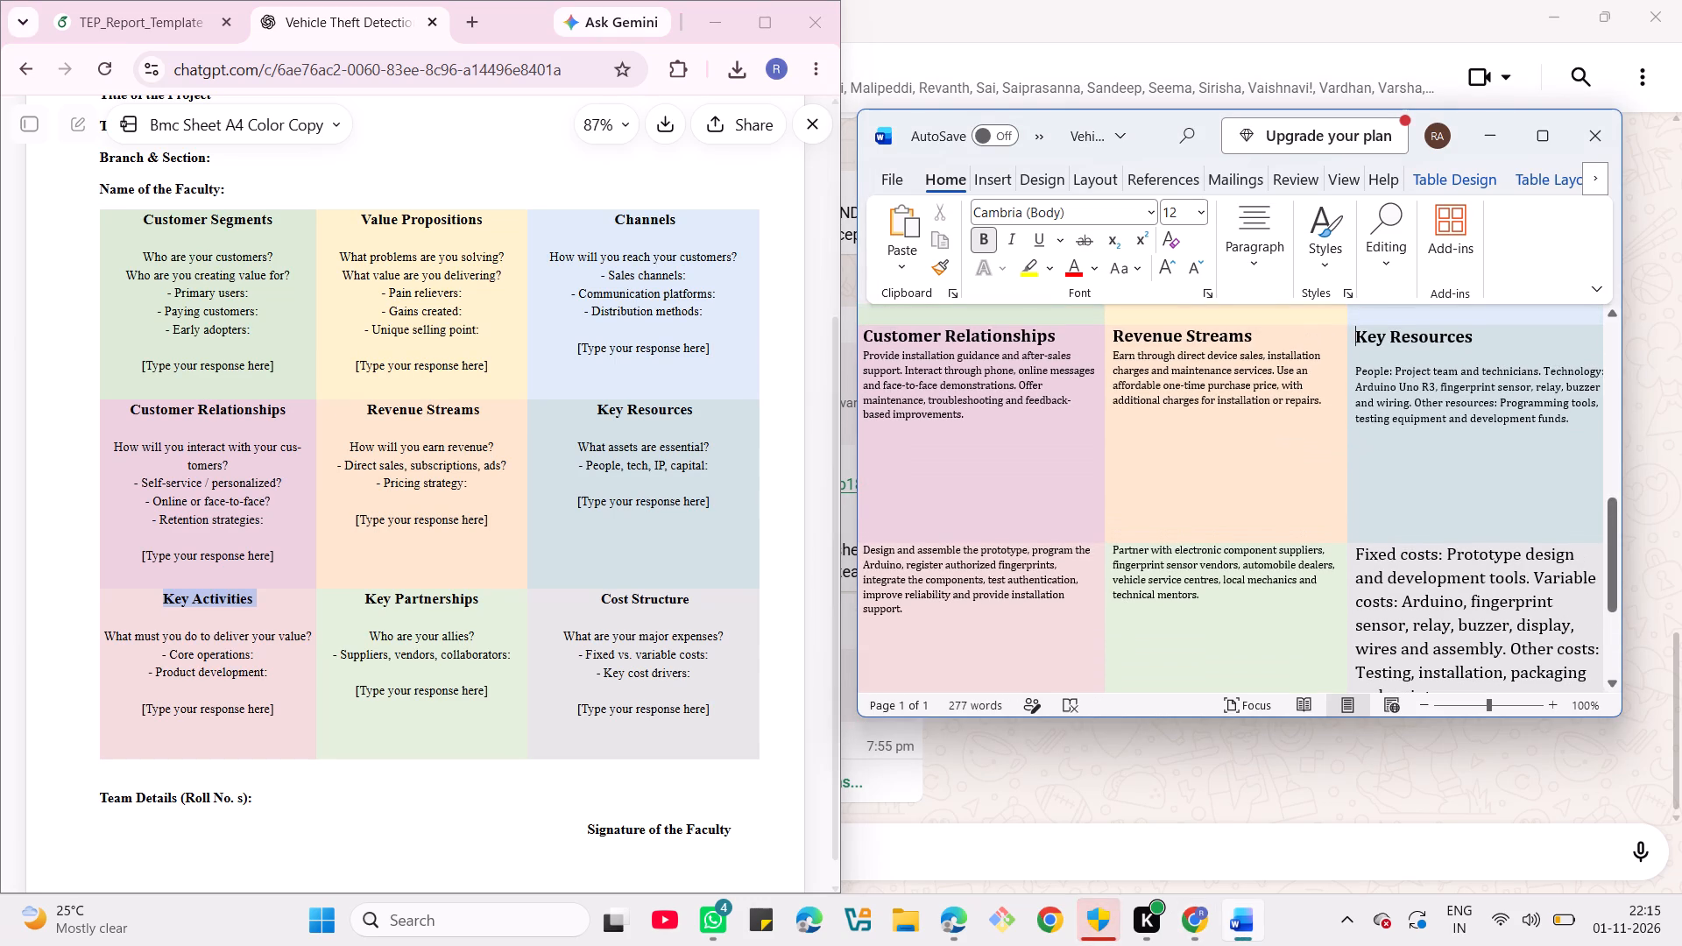
key(Down)
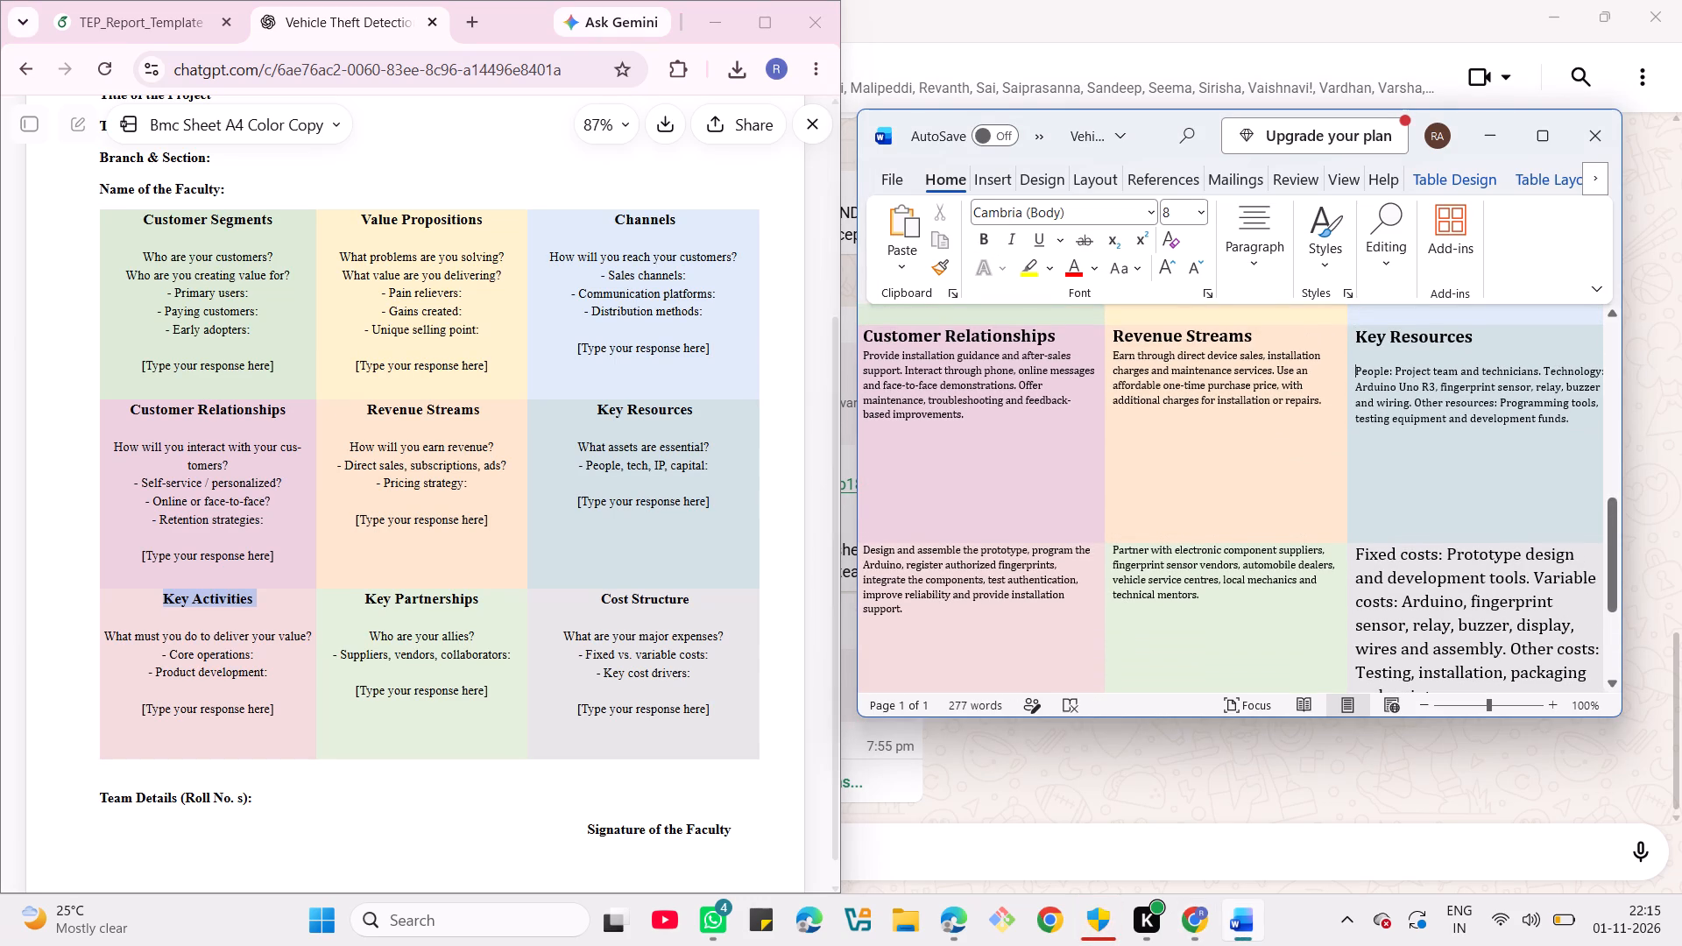
click(922, 549)
key(Left)
key(Left)
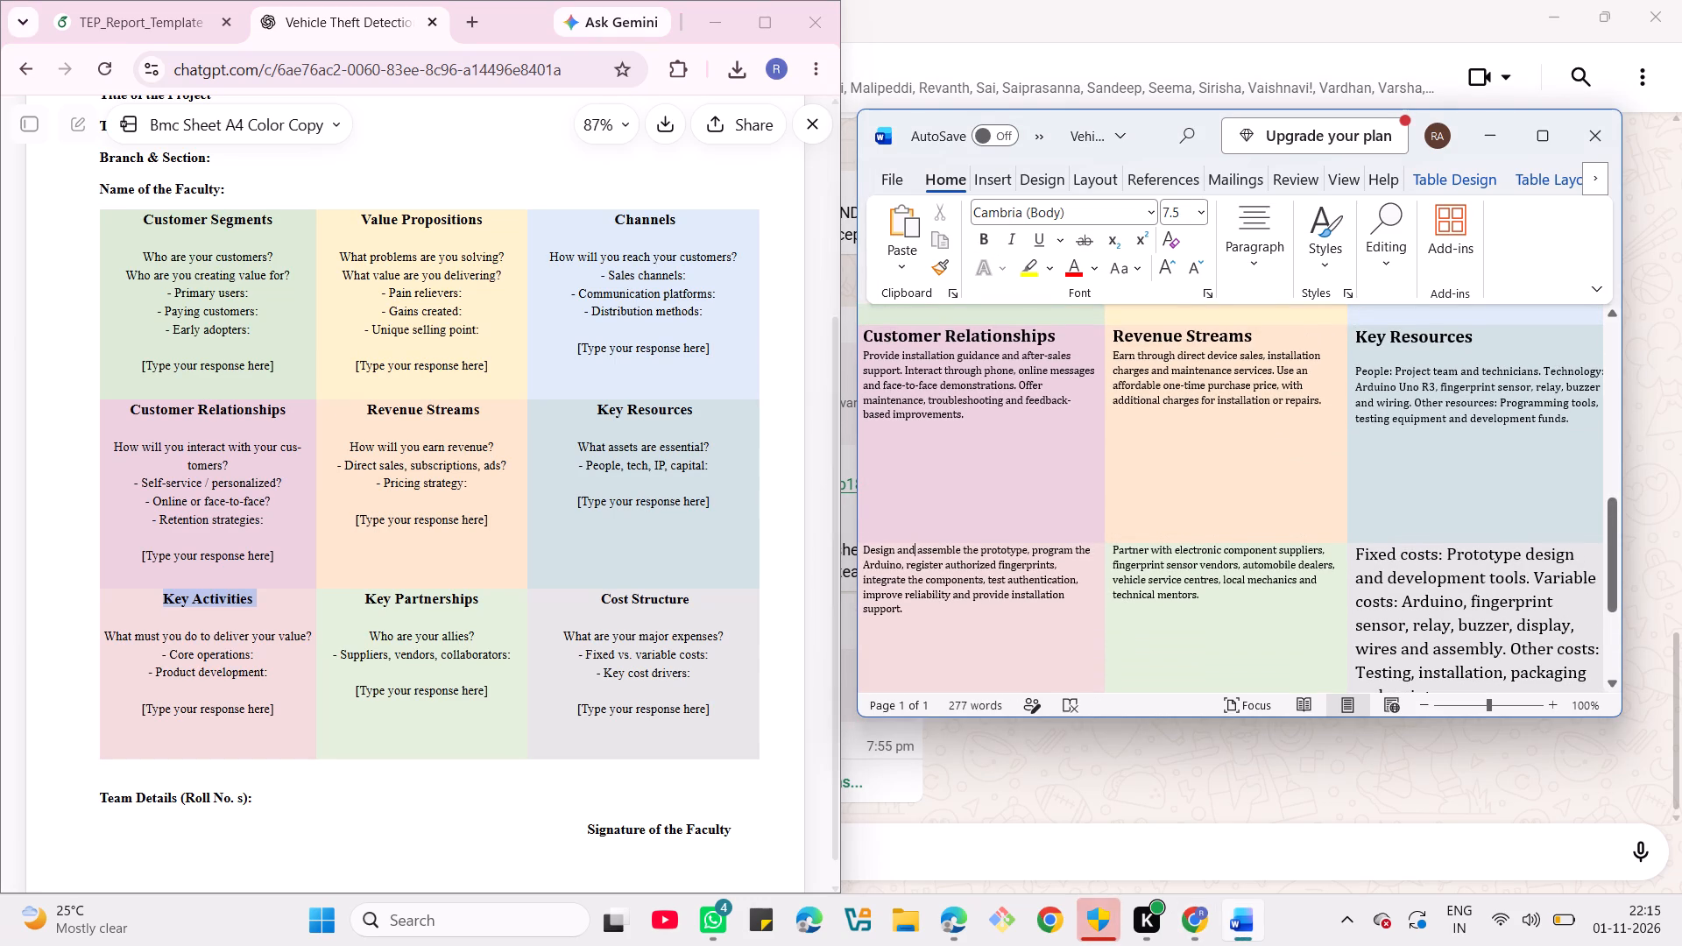
key(Left)
key(Left)
key(Left)
key(Left)
key(Left)
key(Left)
key(Left)
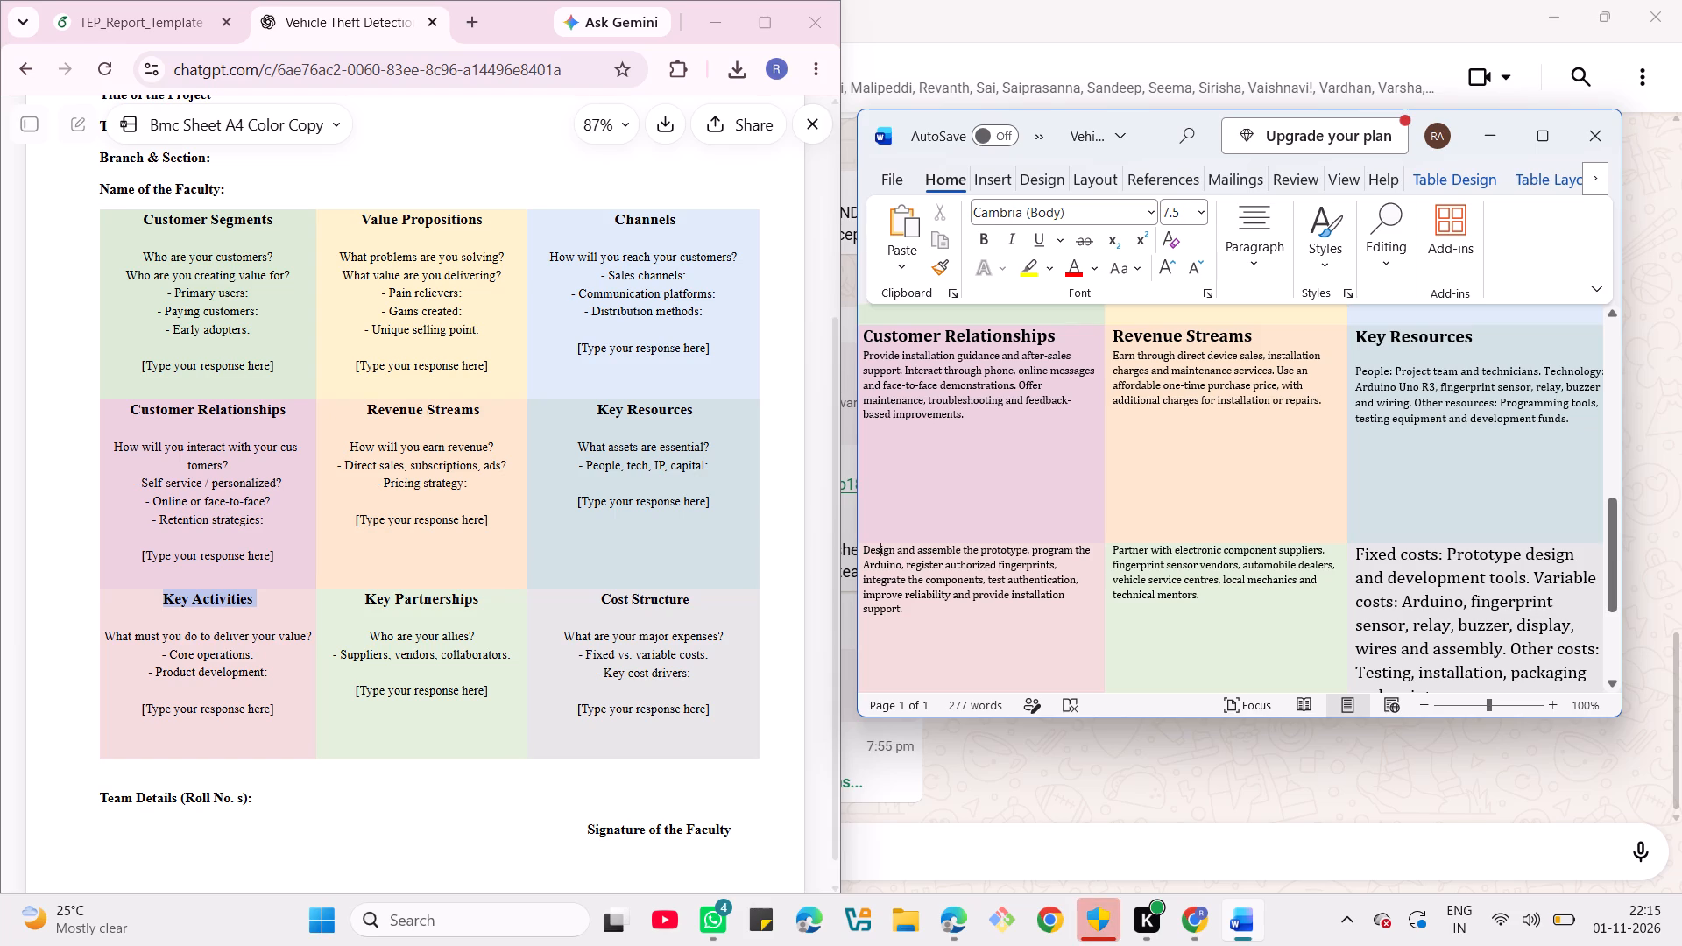
key(Left)
key(Left)
key(Left)
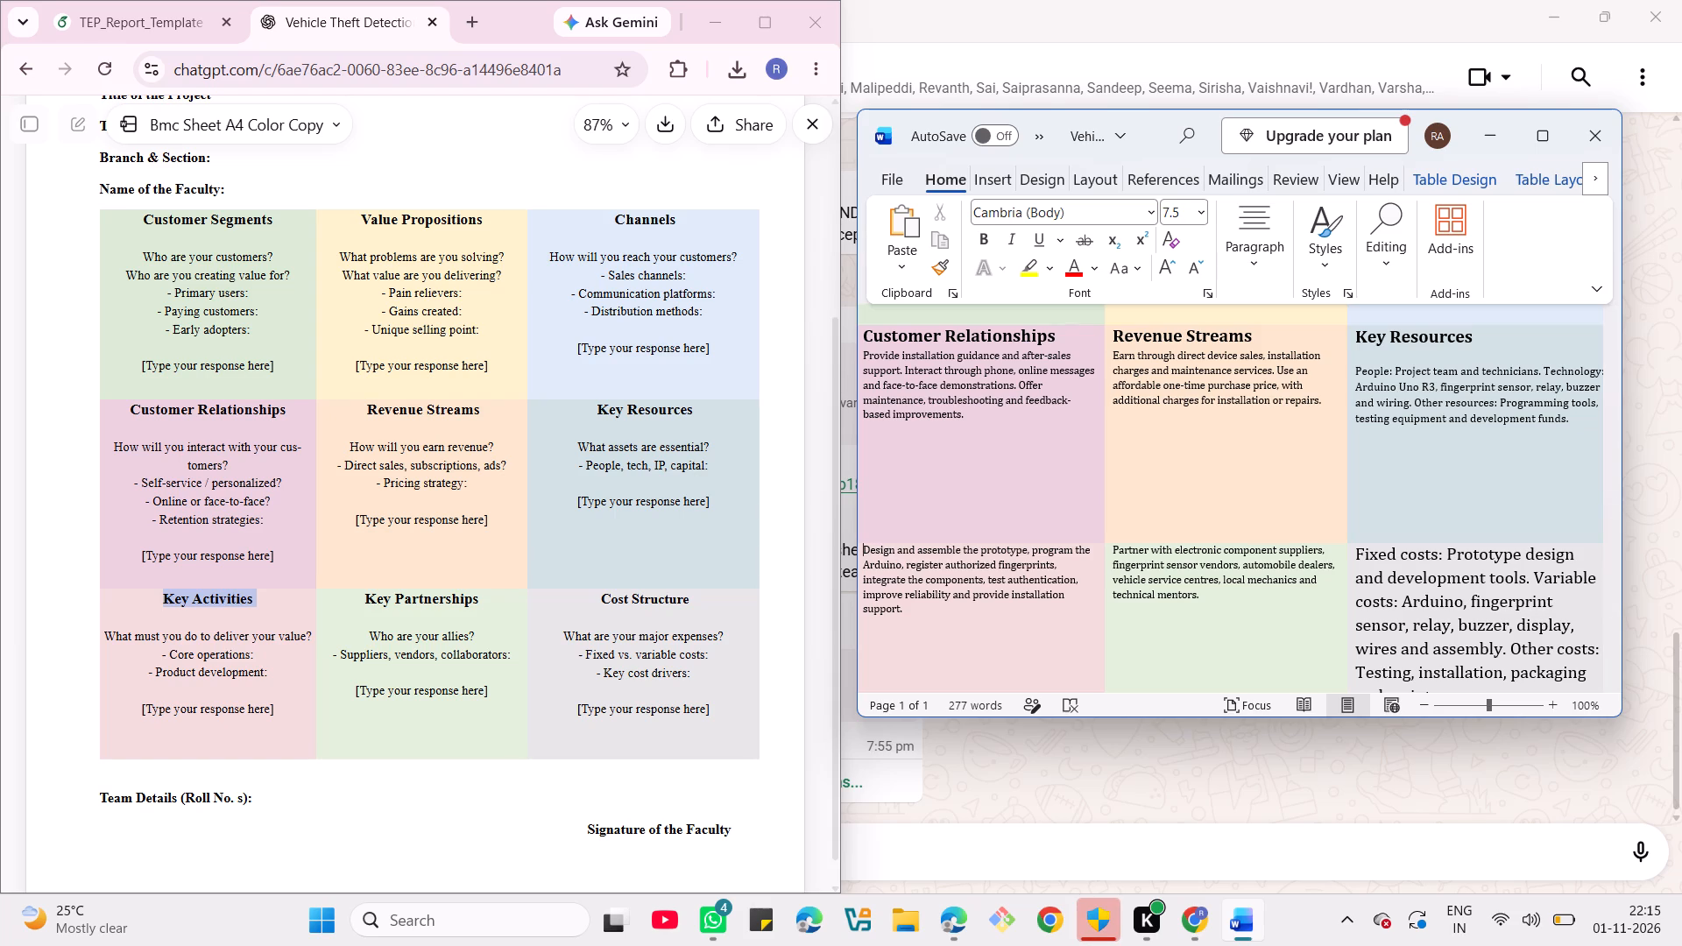
key(ctrl+v)
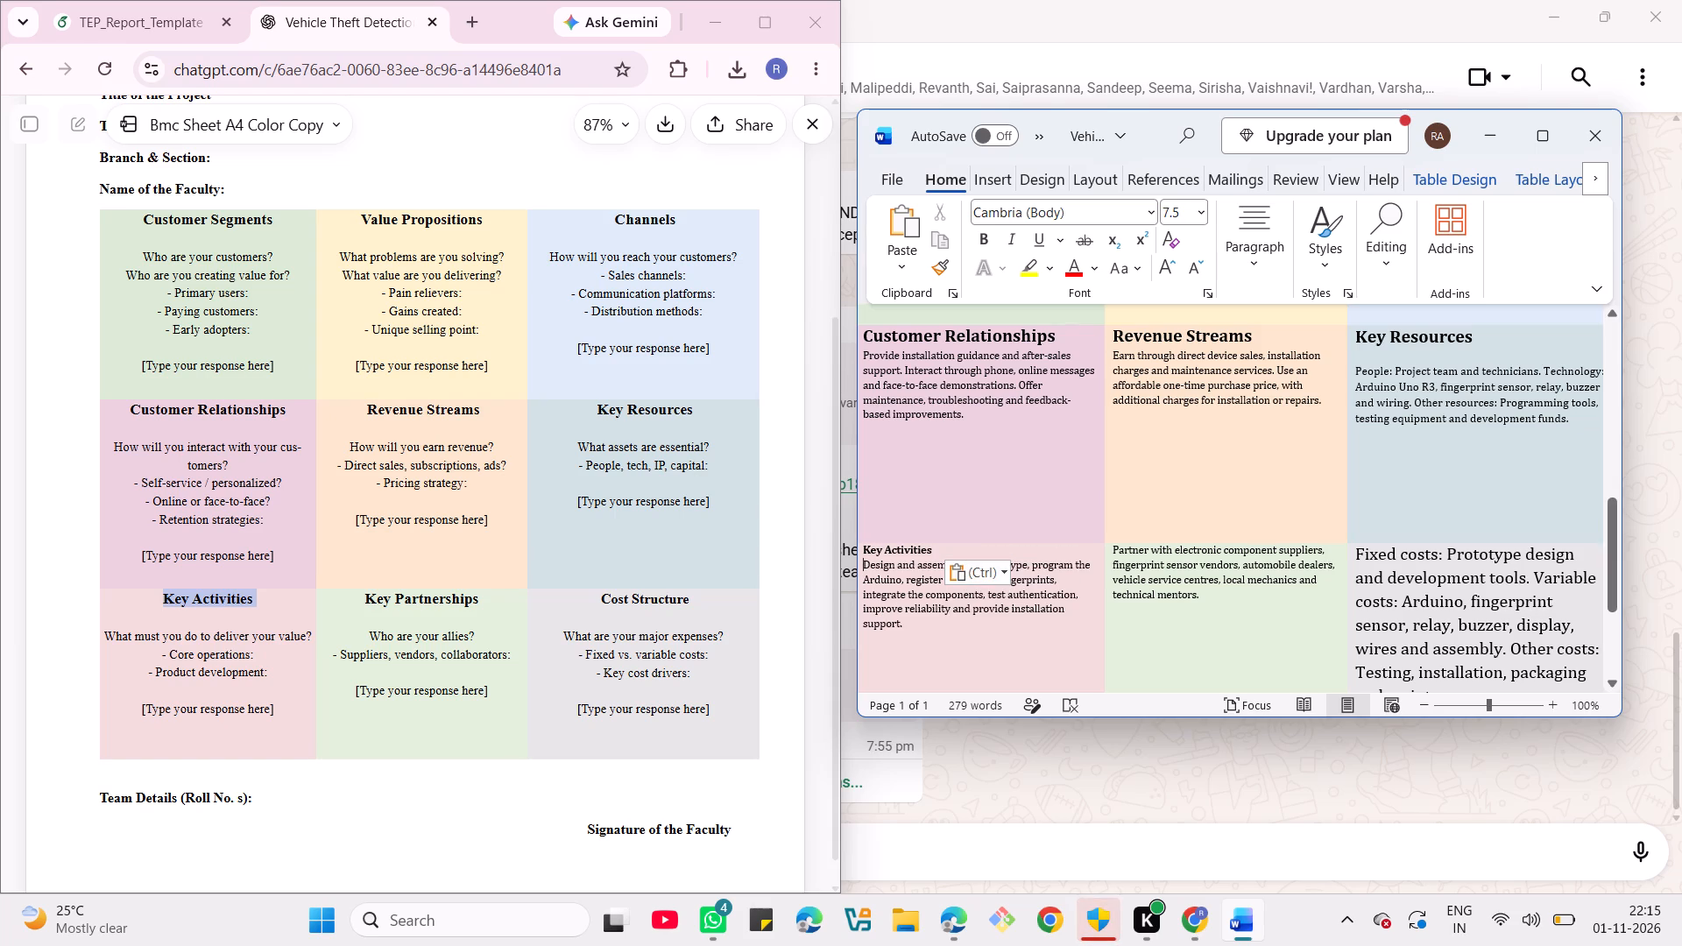
Set the font size of the pasted "Key Activities" heading to 12.
drag(943, 549, 864, 552)
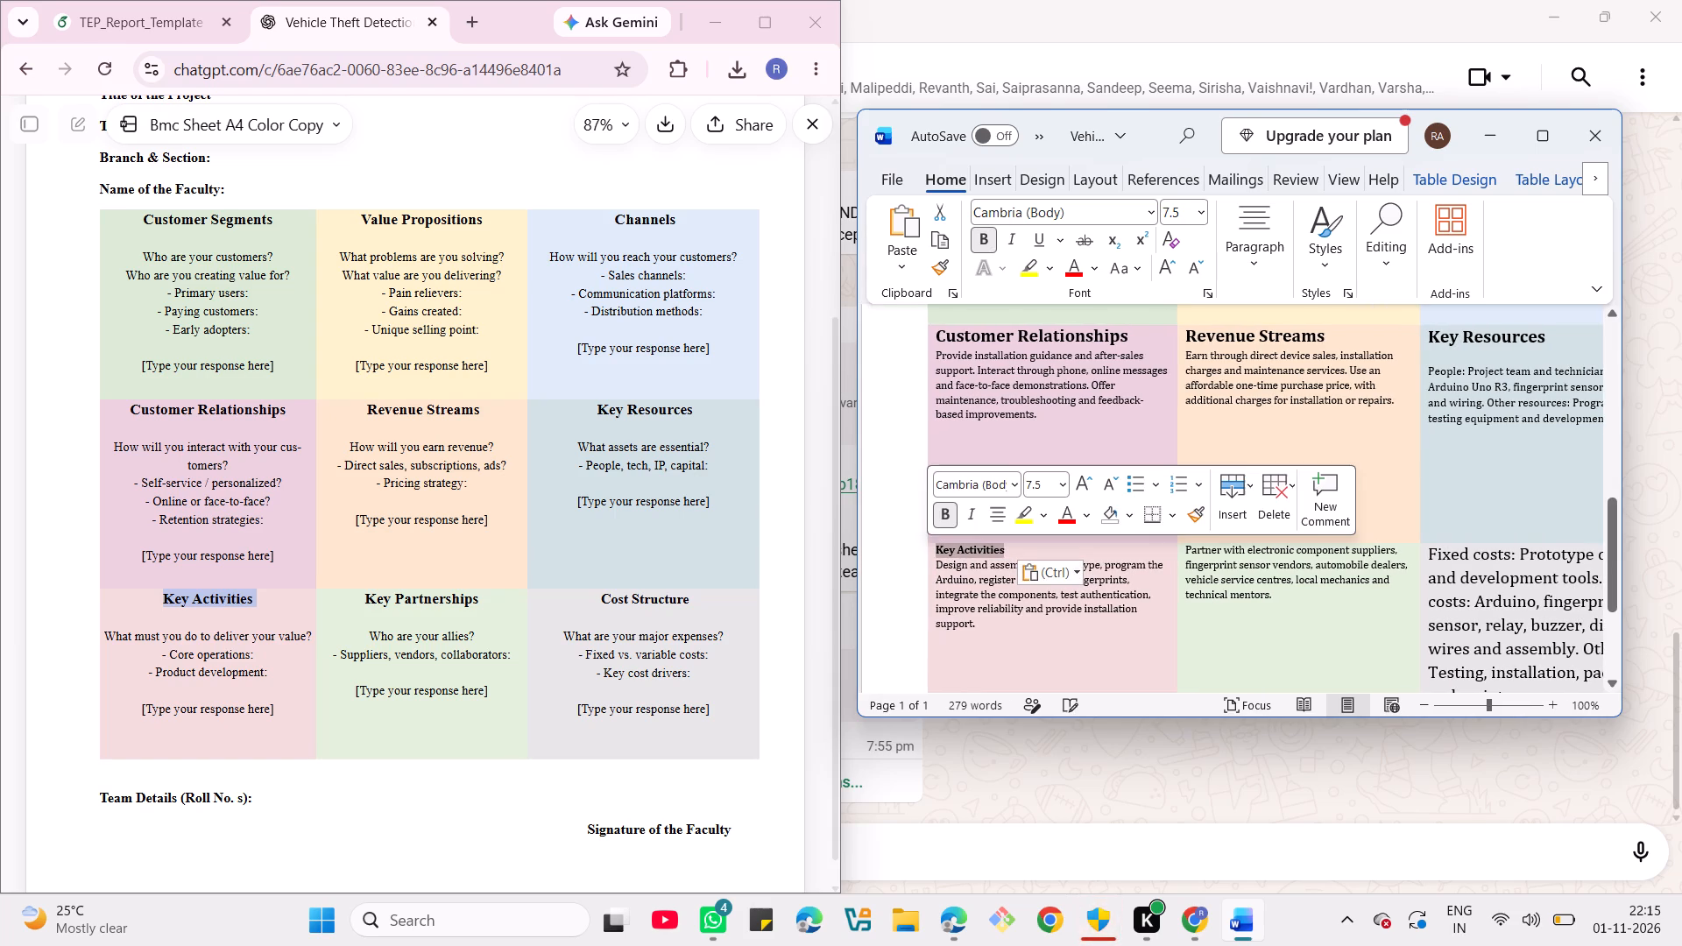
click(1066, 483)
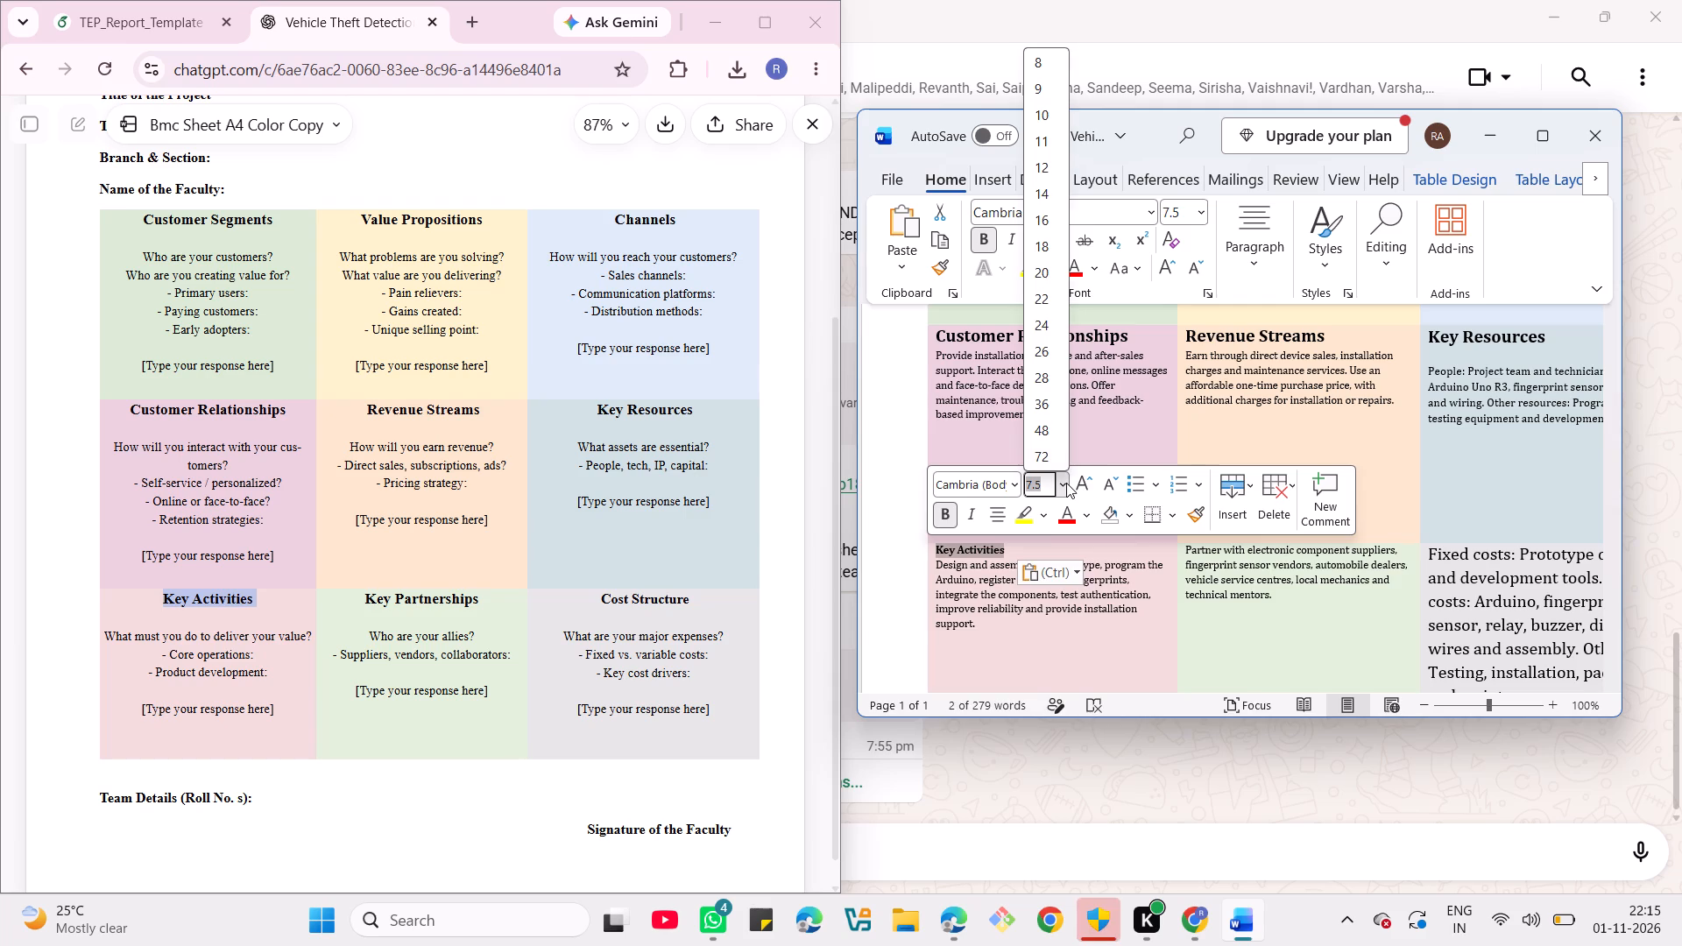
click(1035, 178)
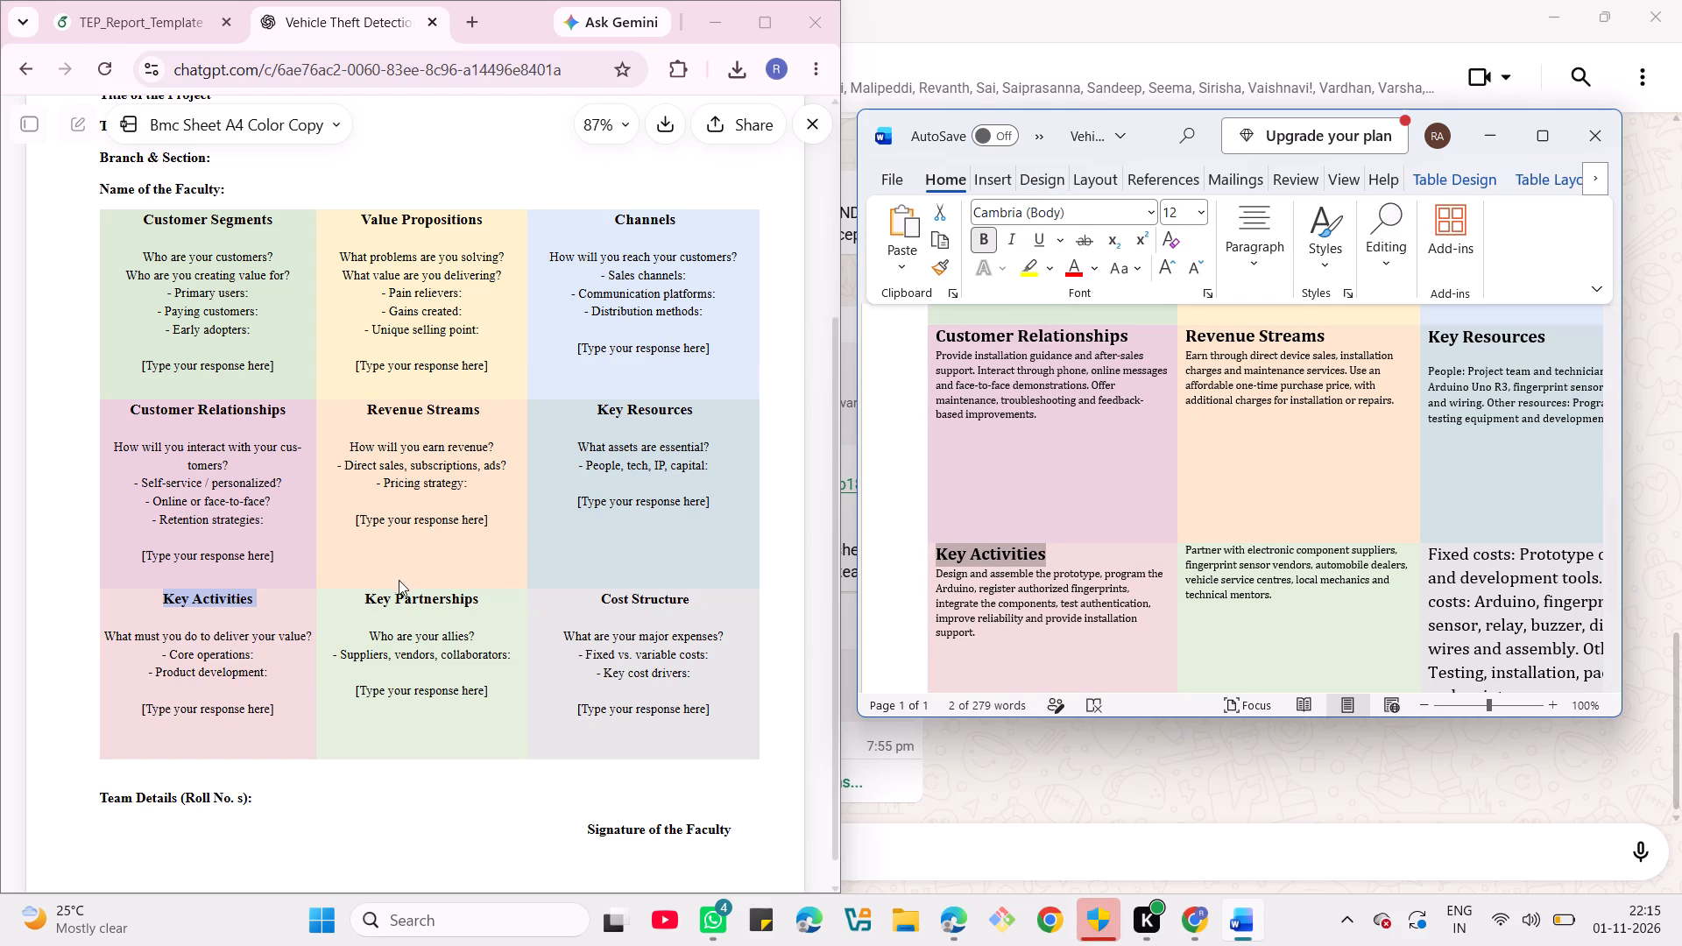
Copy the "Key Partnerships" heading from the original sheet preview and paste it on its own line above the "Partner with electronic component suppliers" text.
drag(477, 597, 456, 563)
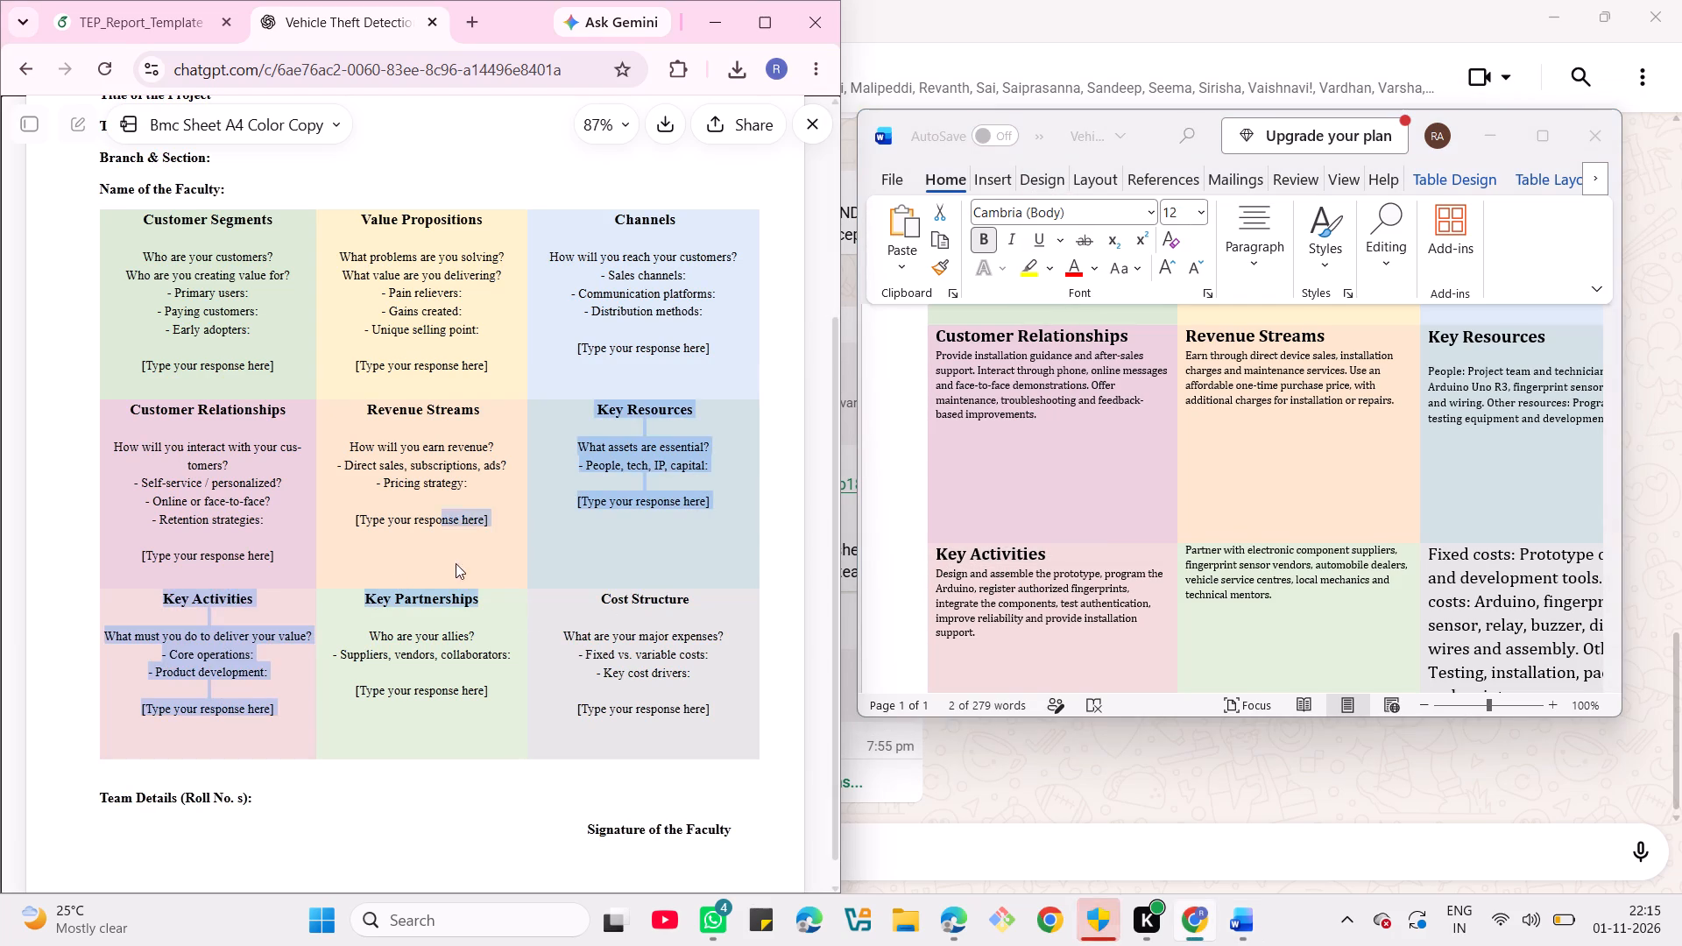
drag(456, 563, 350, 593)
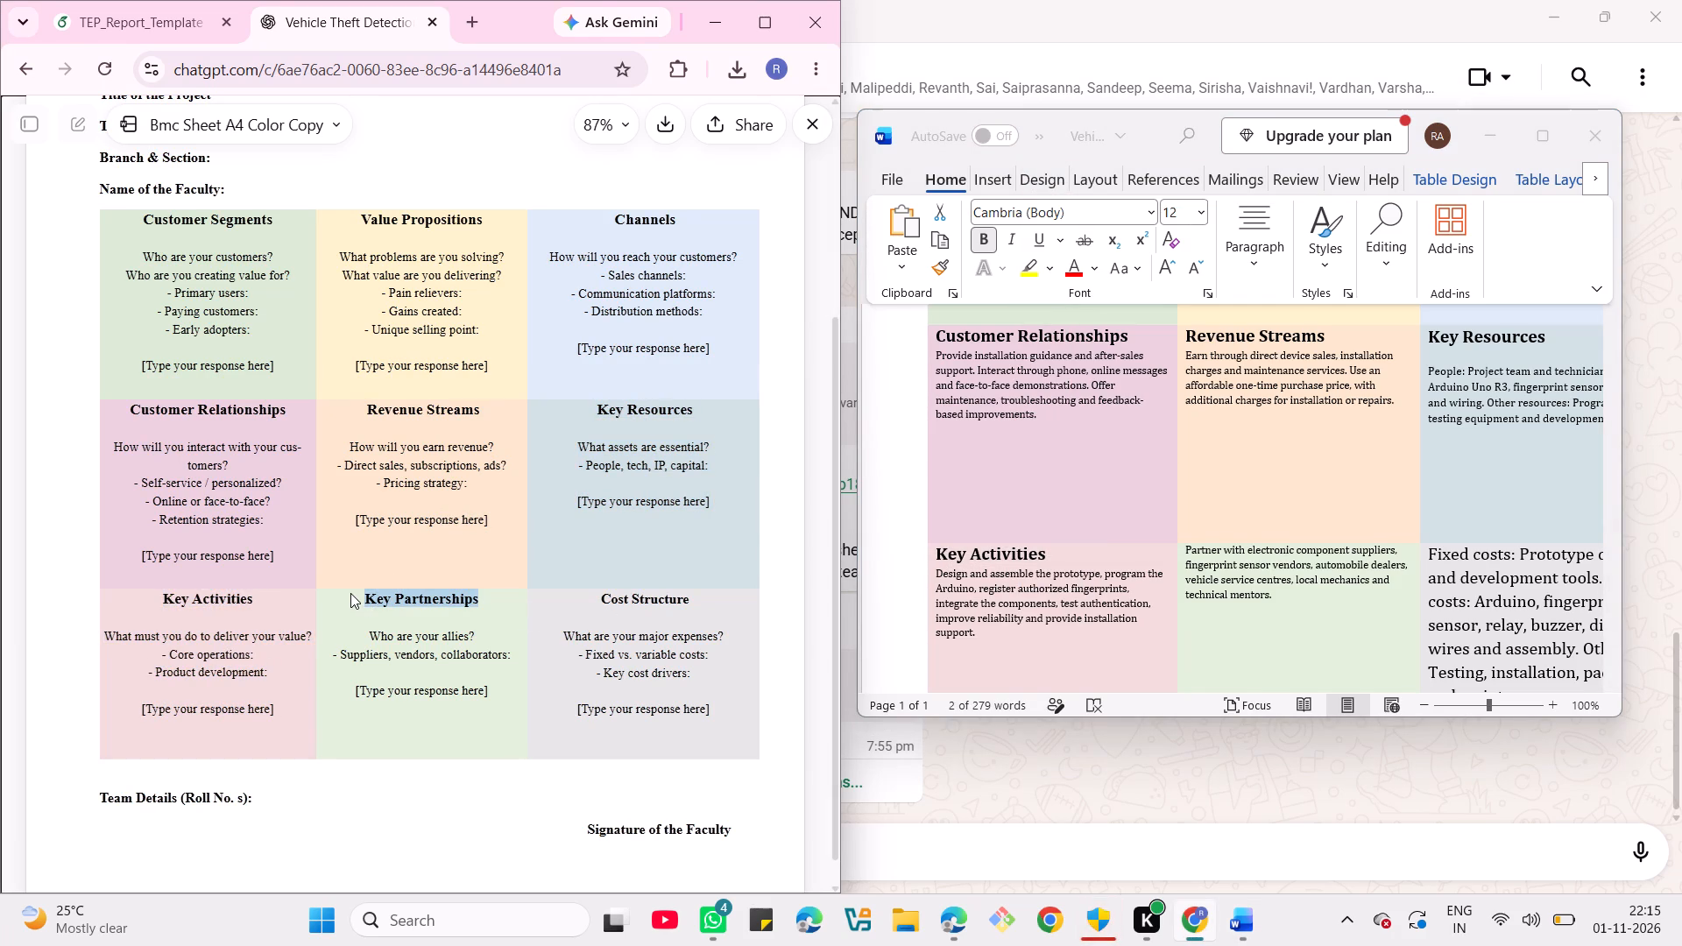
key(ctrl+c)
key(ctrl+c)
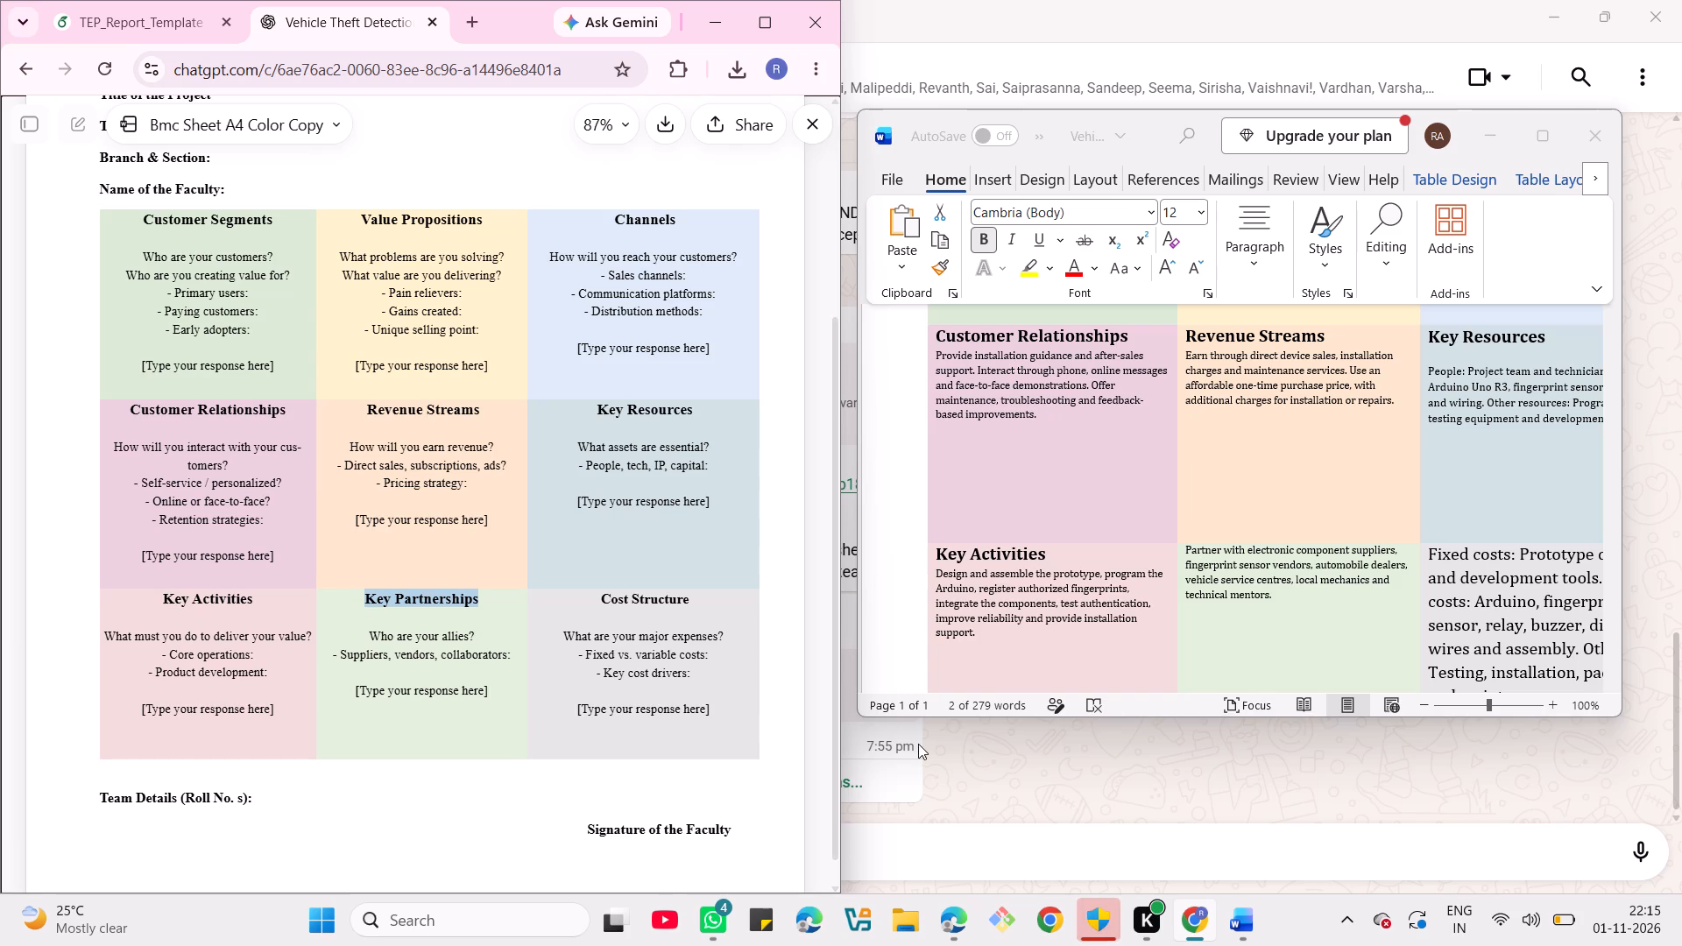
click(1193, 547)
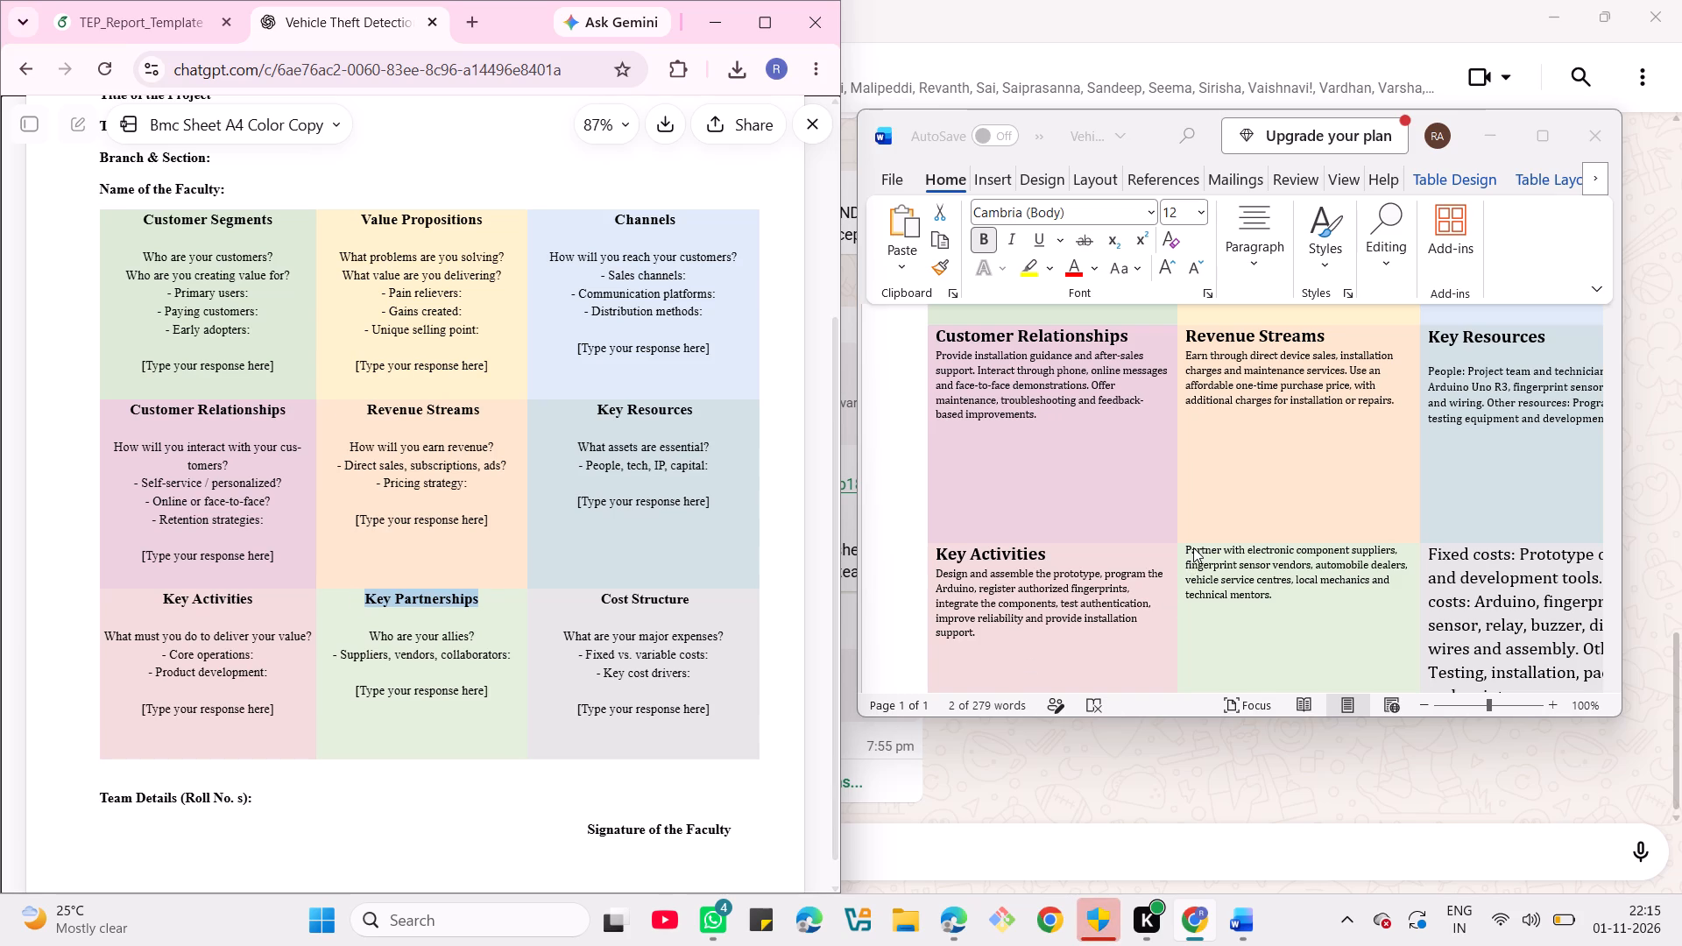
click(1192, 551)
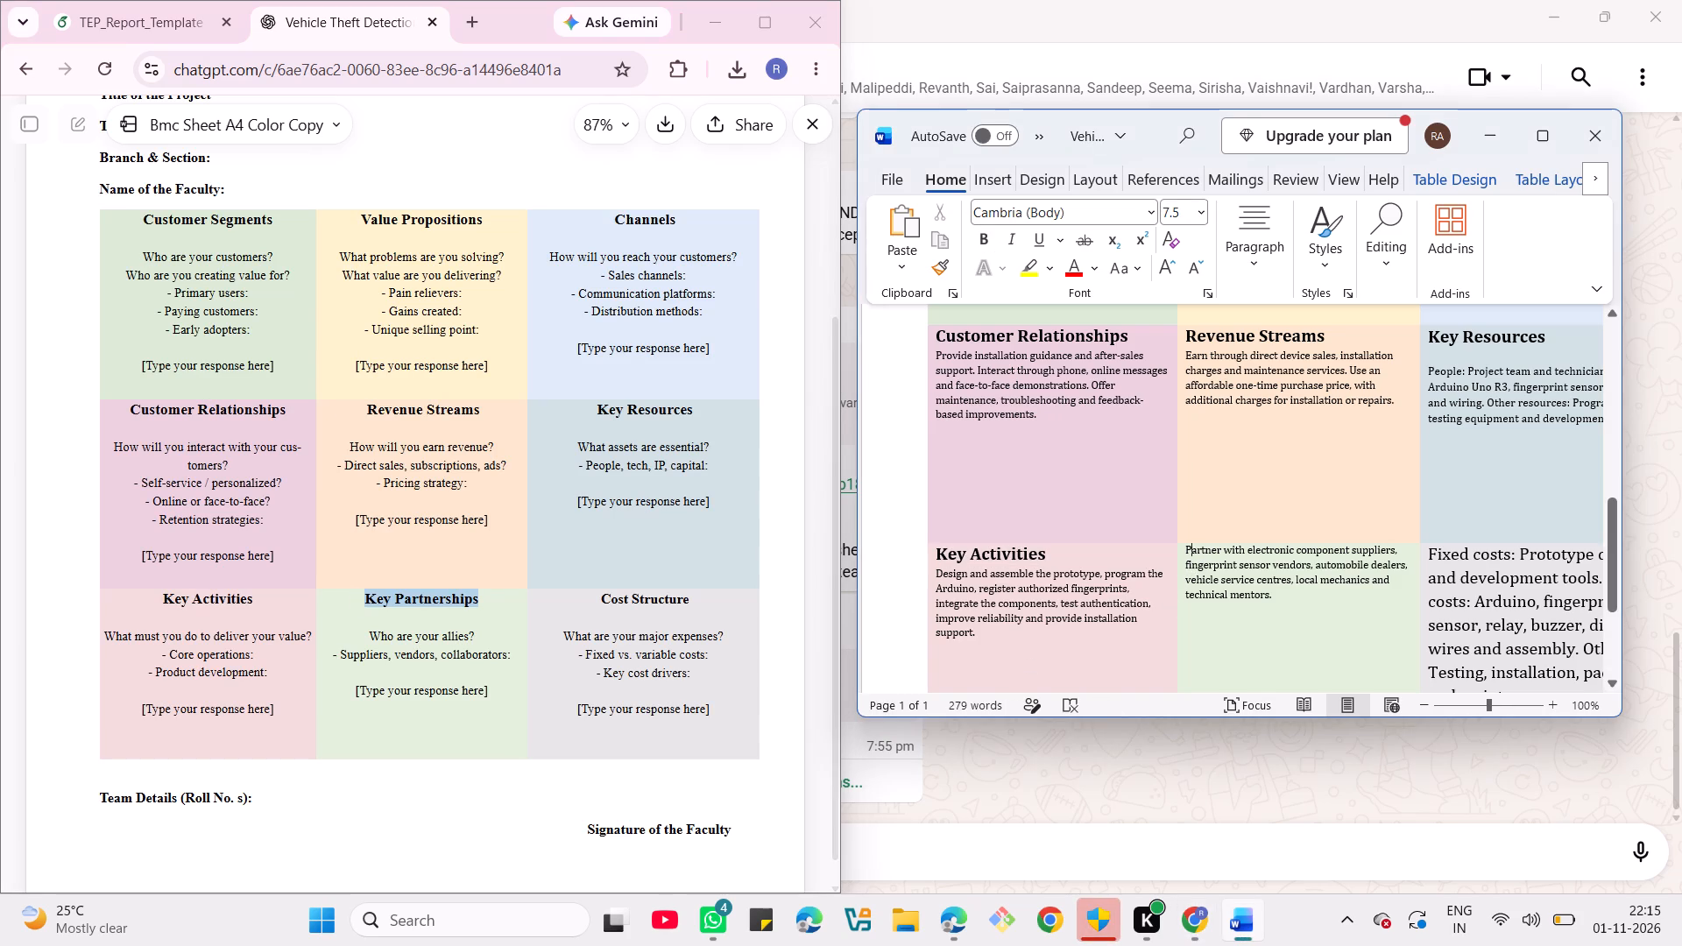
key(Left)
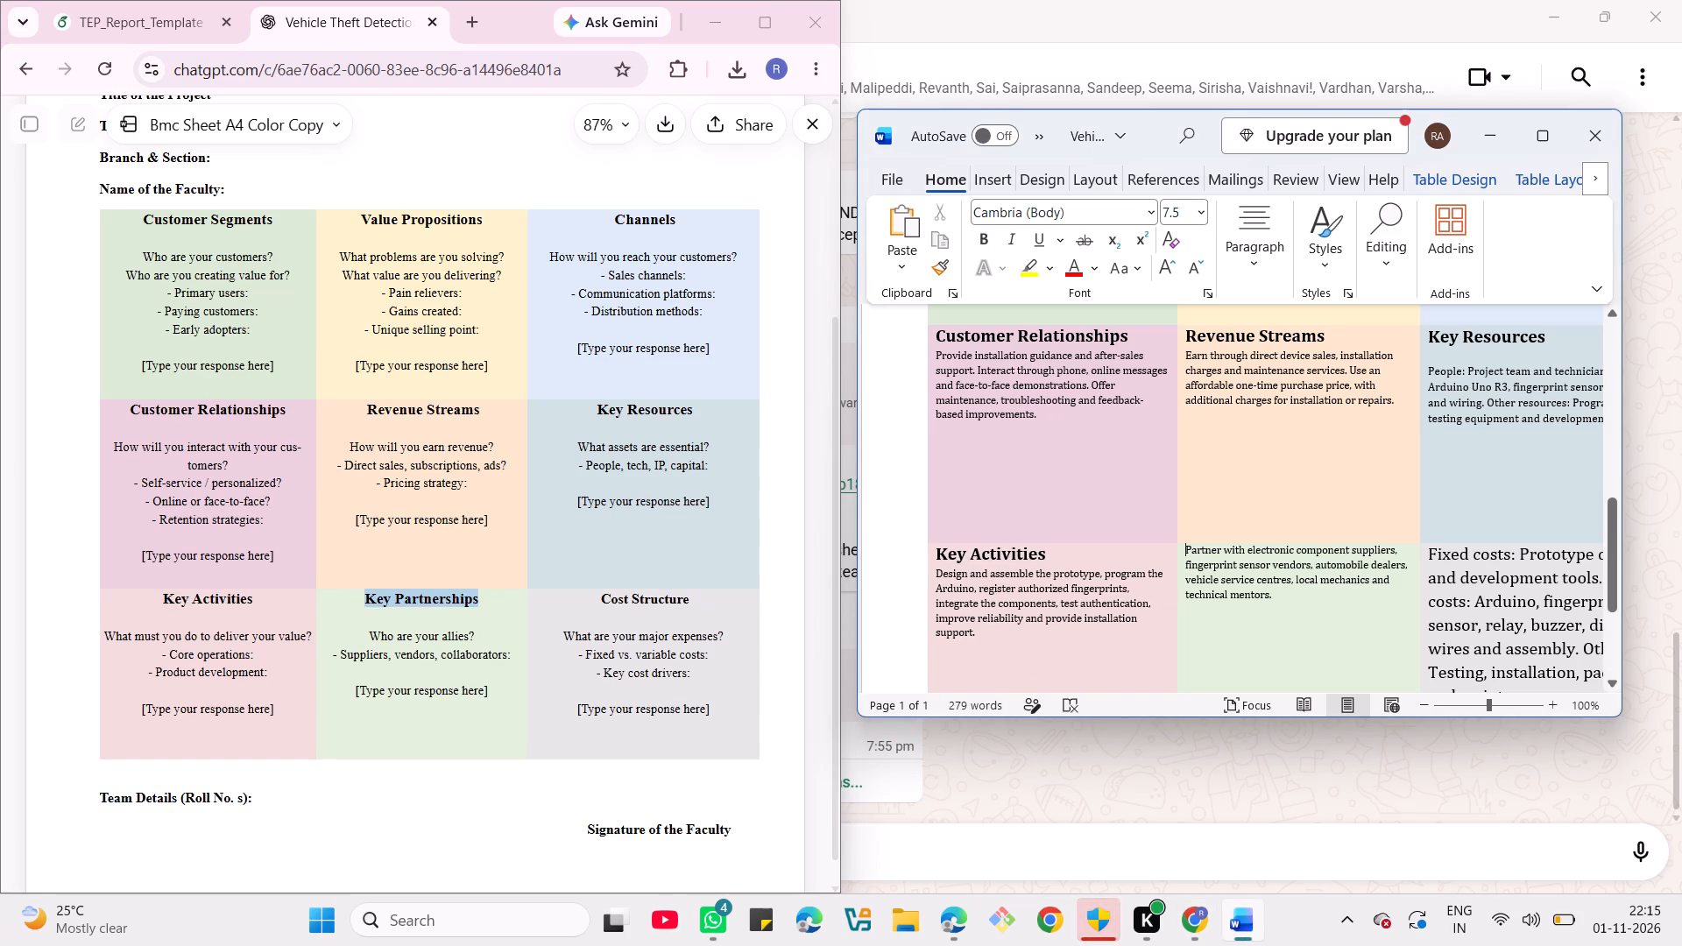
key(ctrl+v)
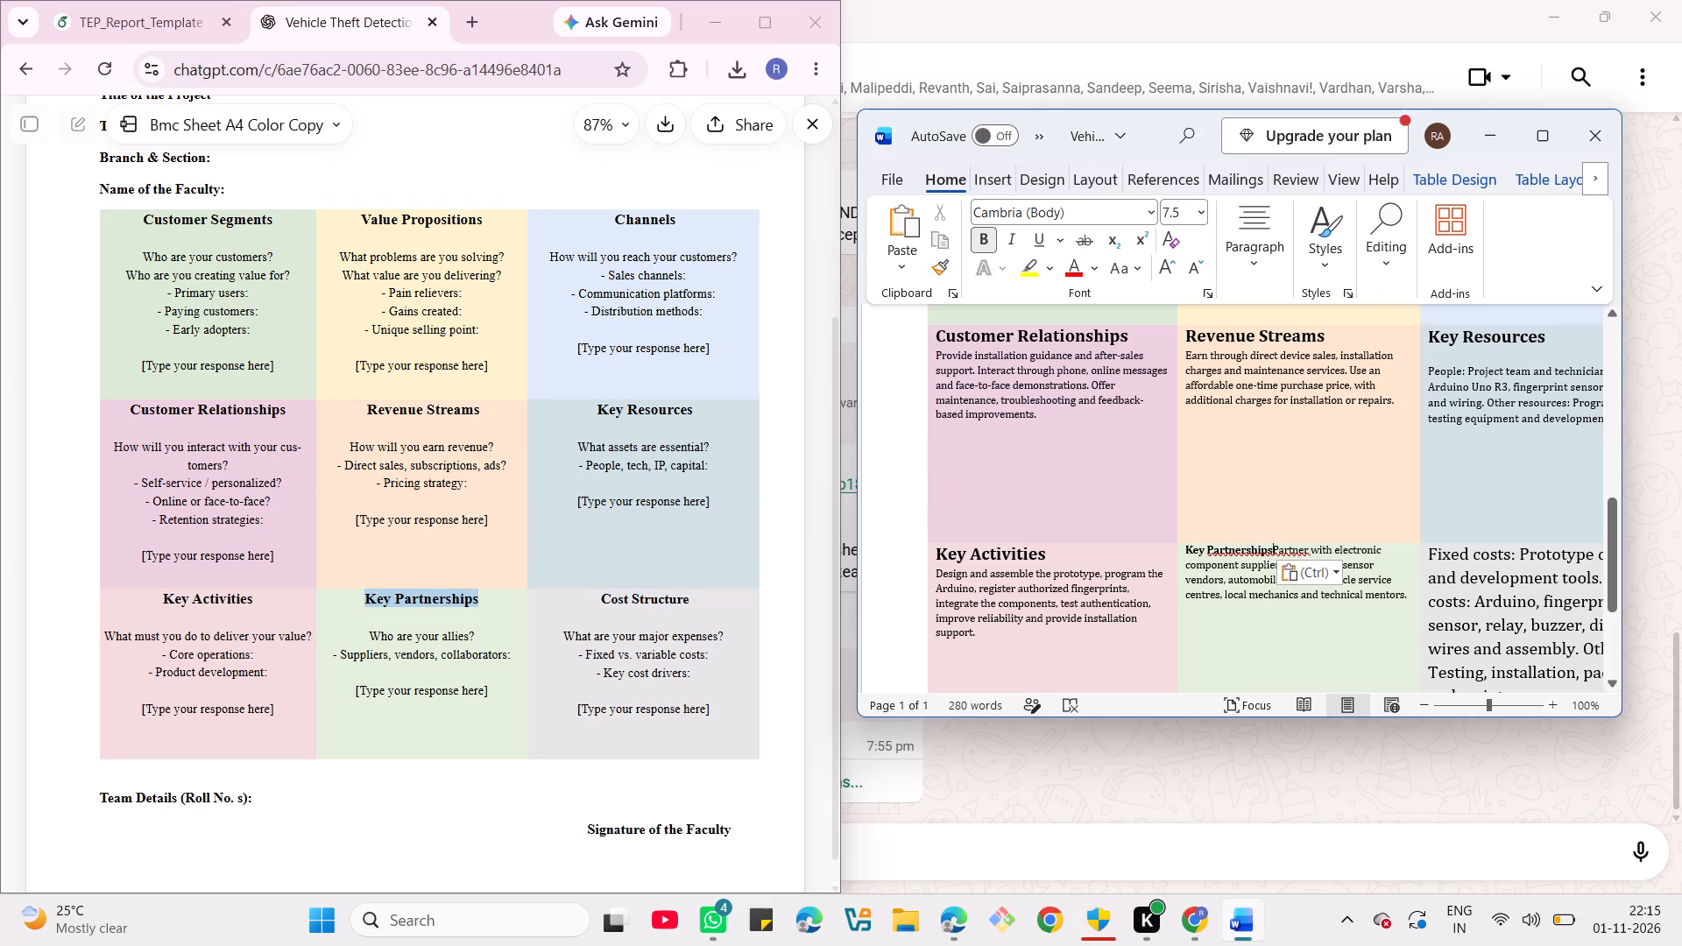
key(Return)
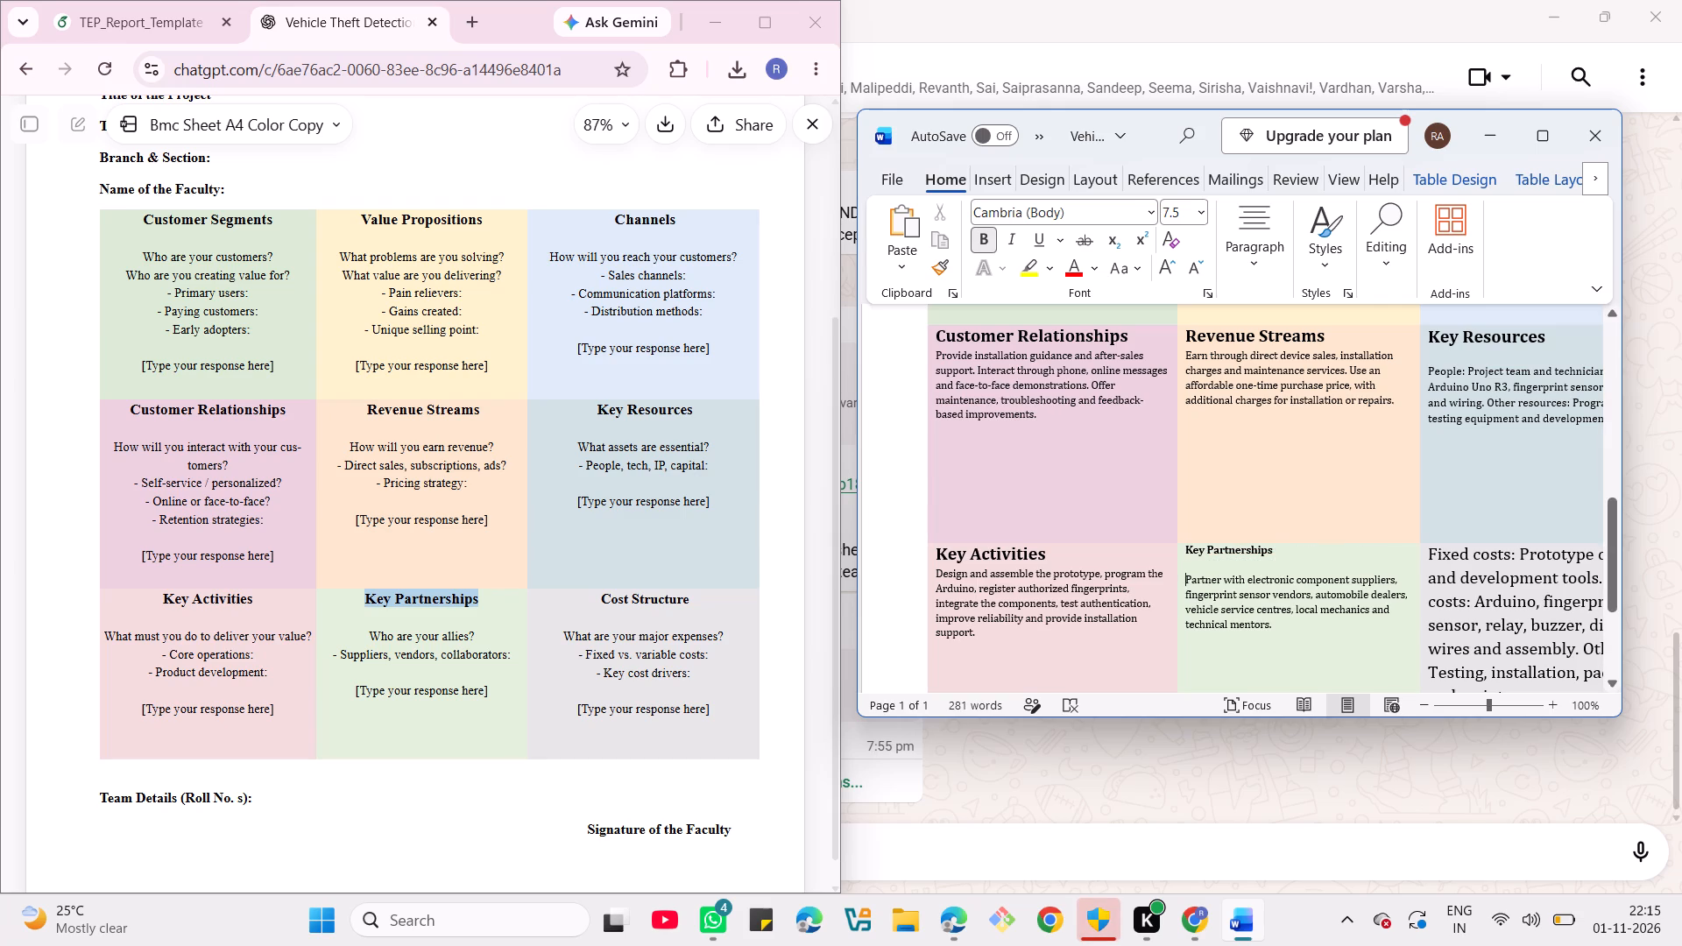
Set the font size of the pasted "Key Partnerships" heading to 12.
drag(1270, 547, 1183, 554)
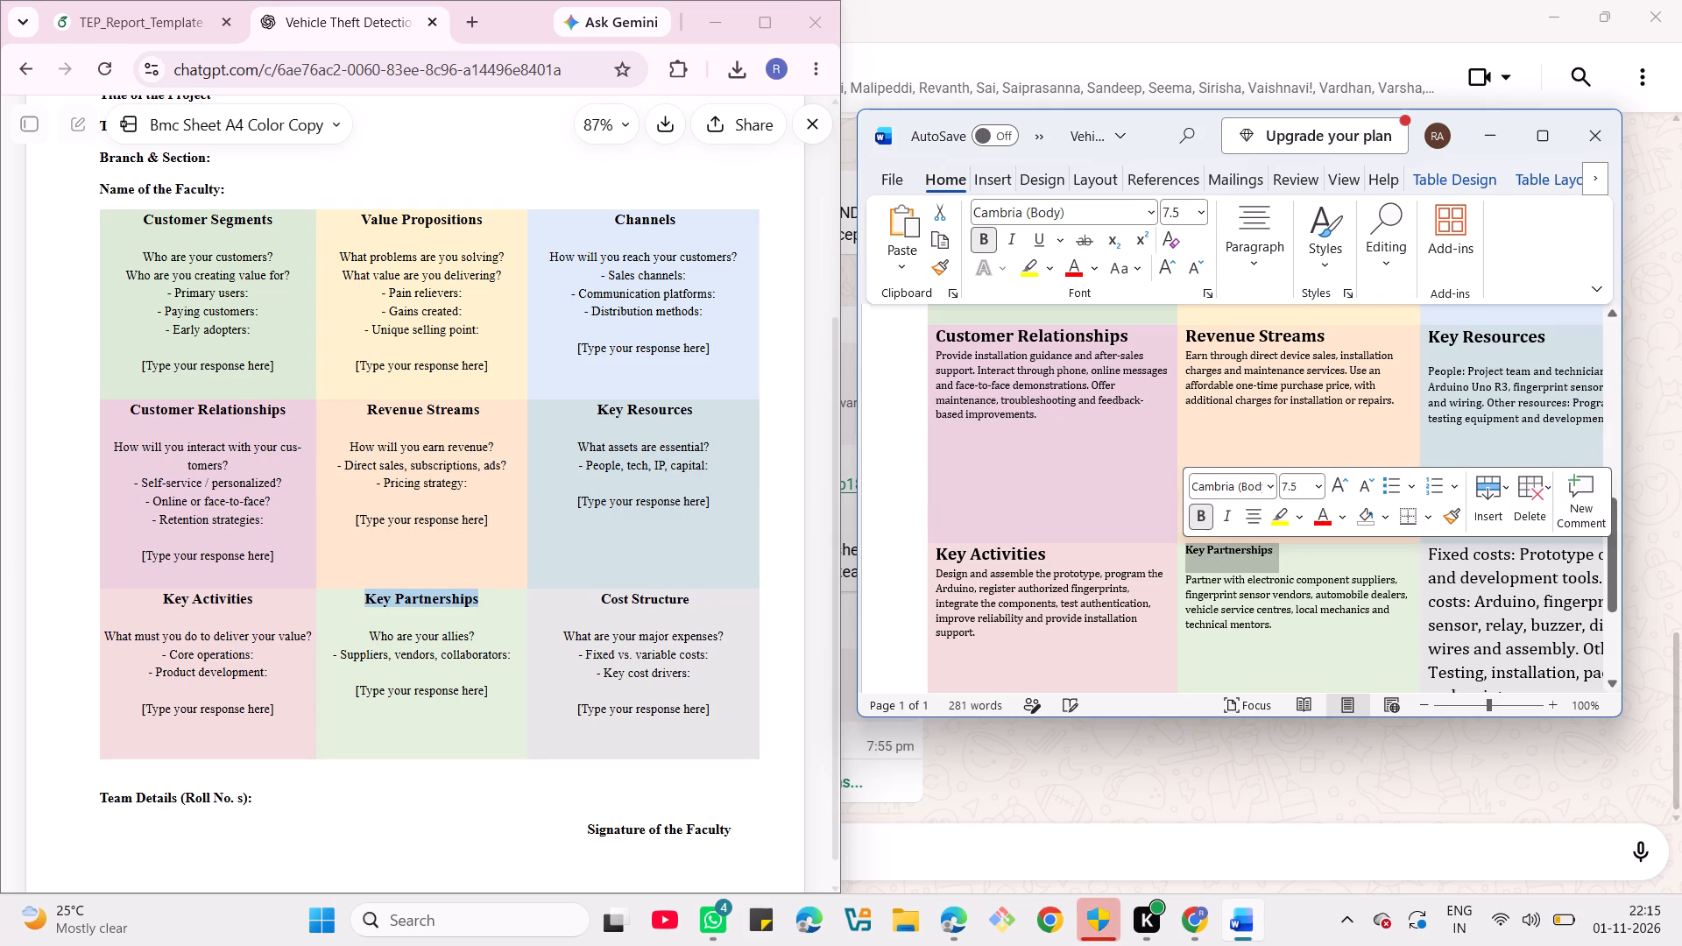
click(1323, 491)
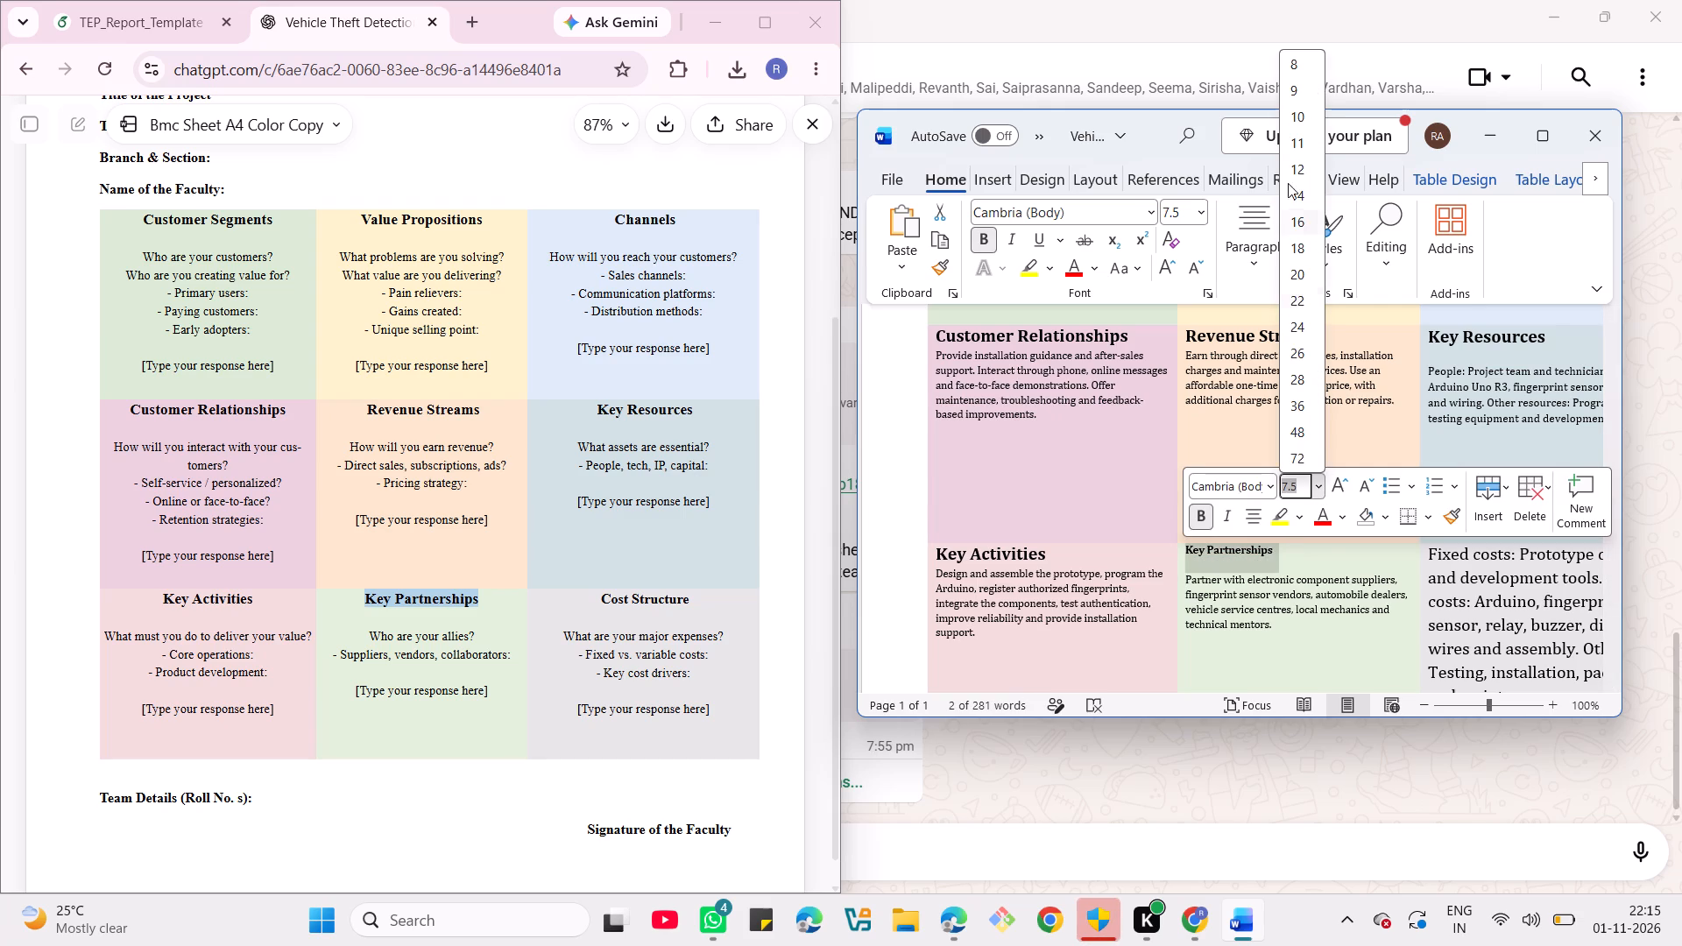
click(1297, 171)
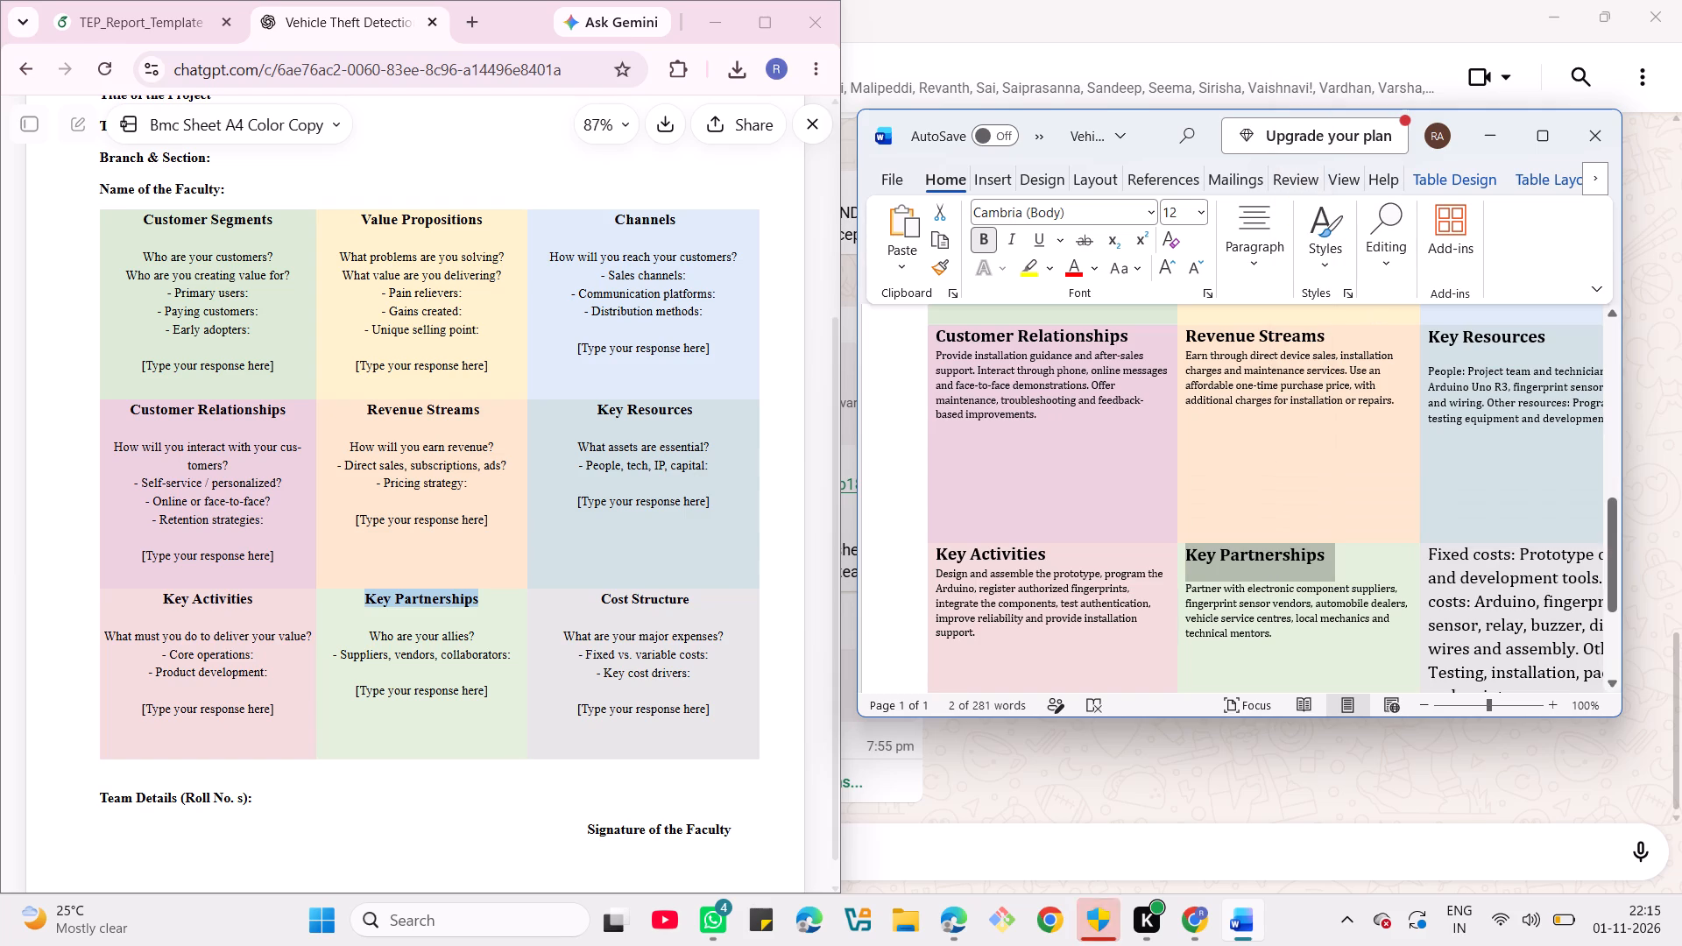
scroll(1488, 516, left, 2)
scroll(1443, 591, down, 1)
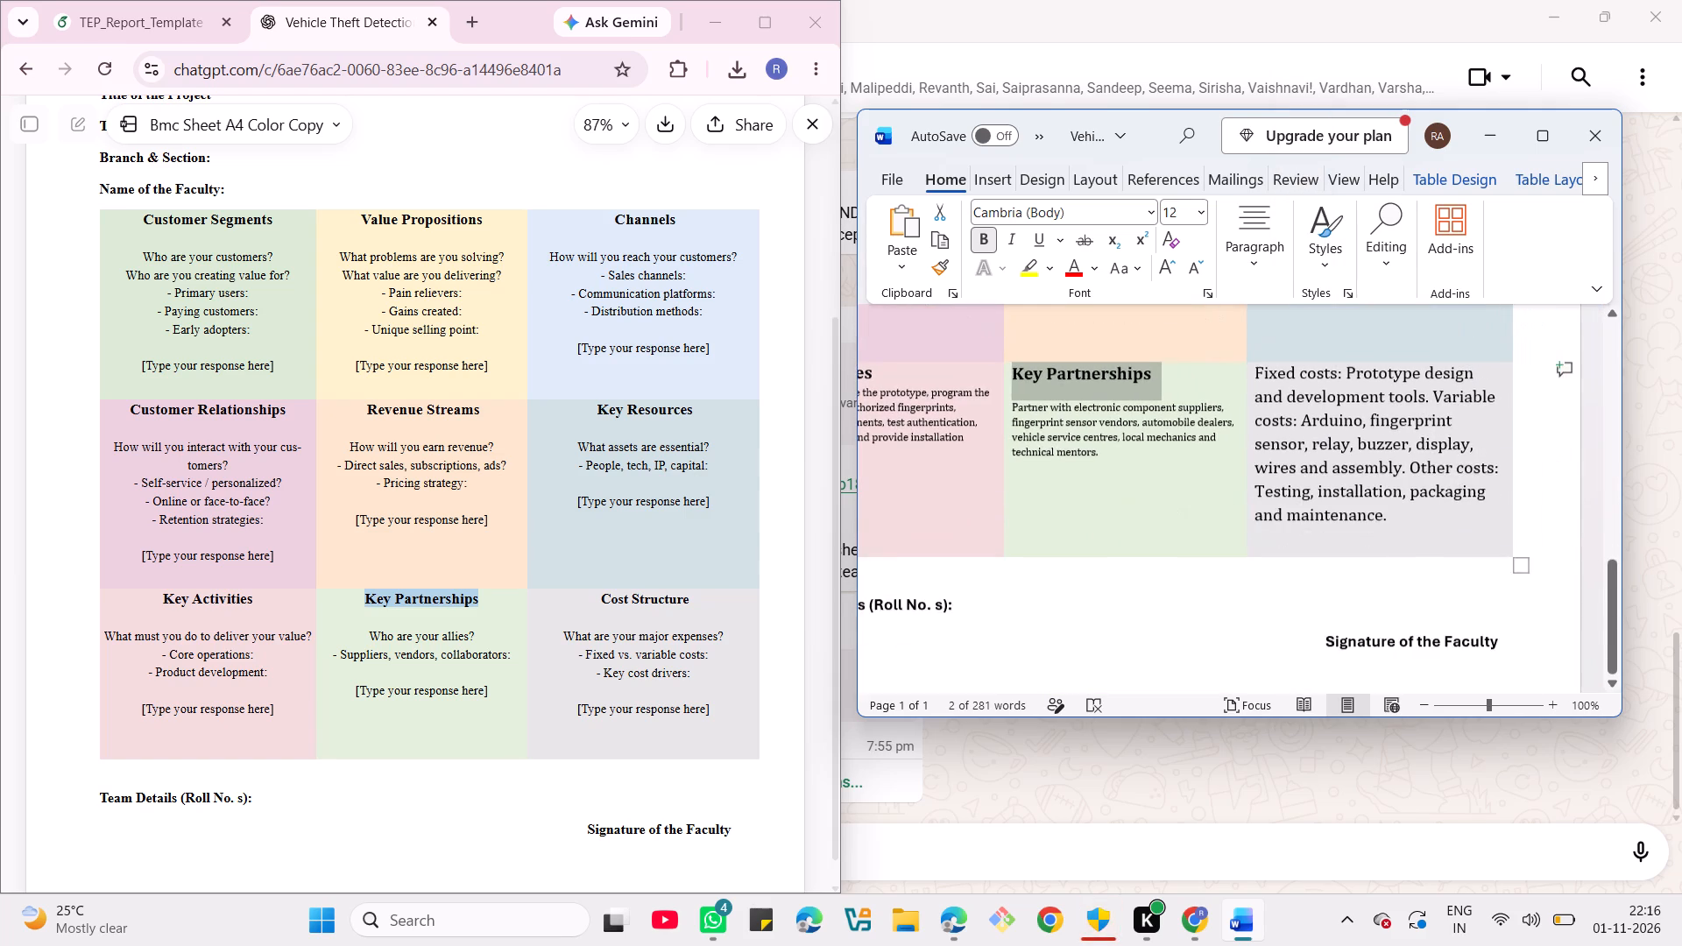
Set the font size of the "Fixed costs" text in the last canvas cell to 10.
scroll(1443, 591, down, 1)
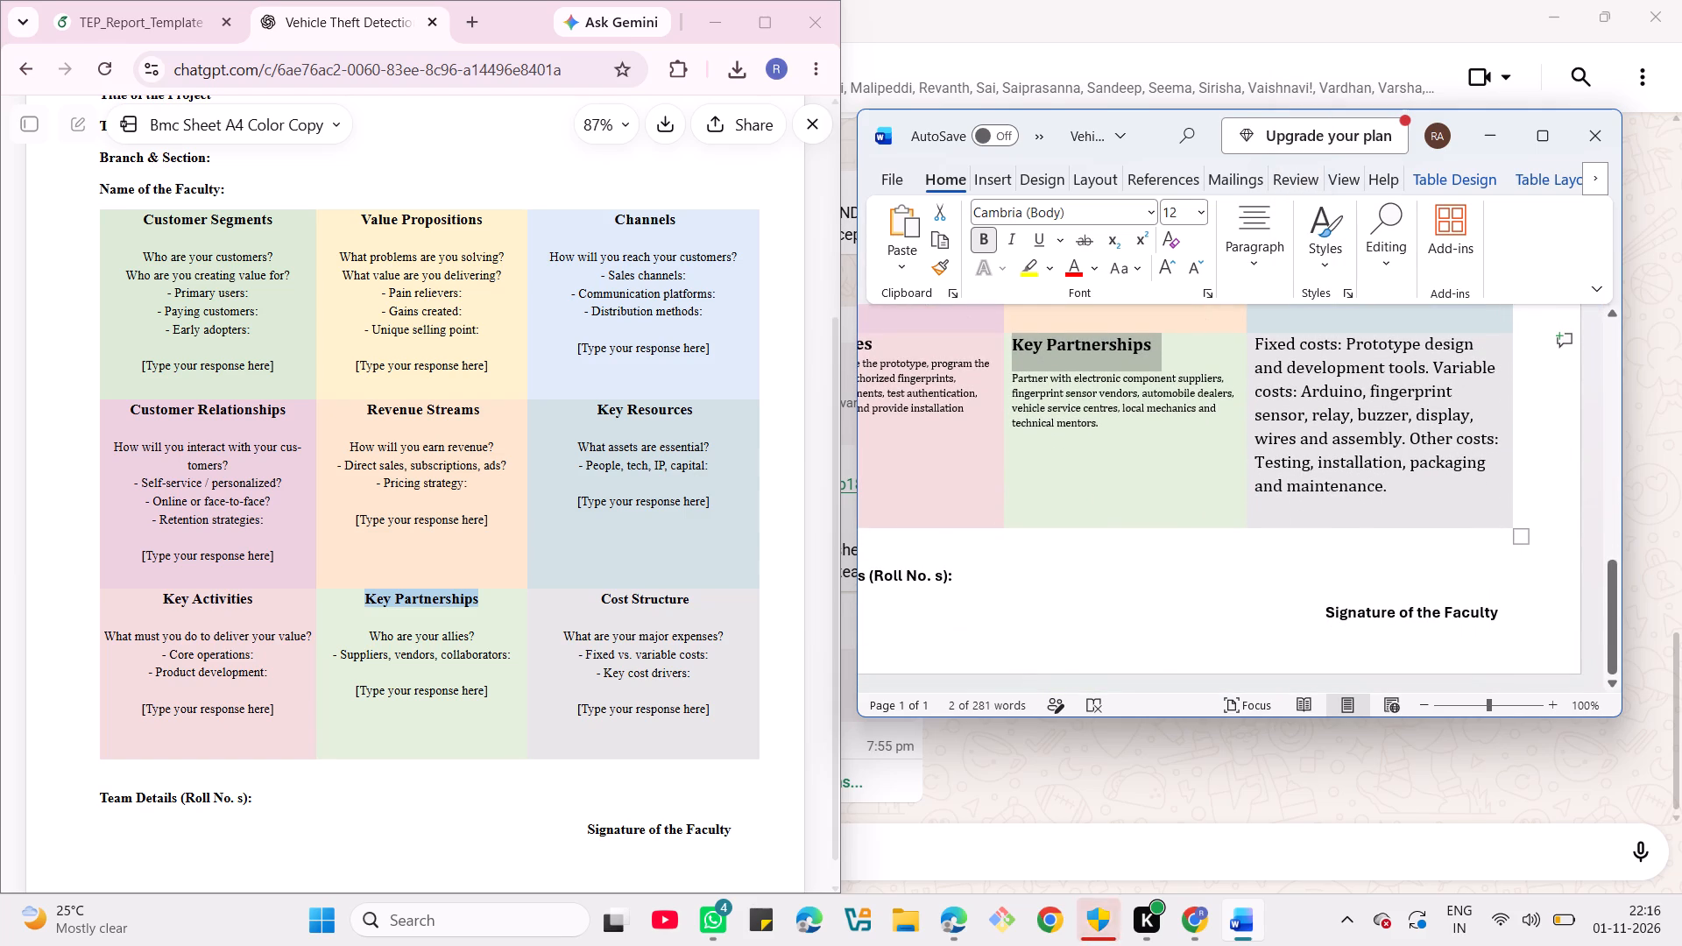
drag(1257, 339, 1363, 498)
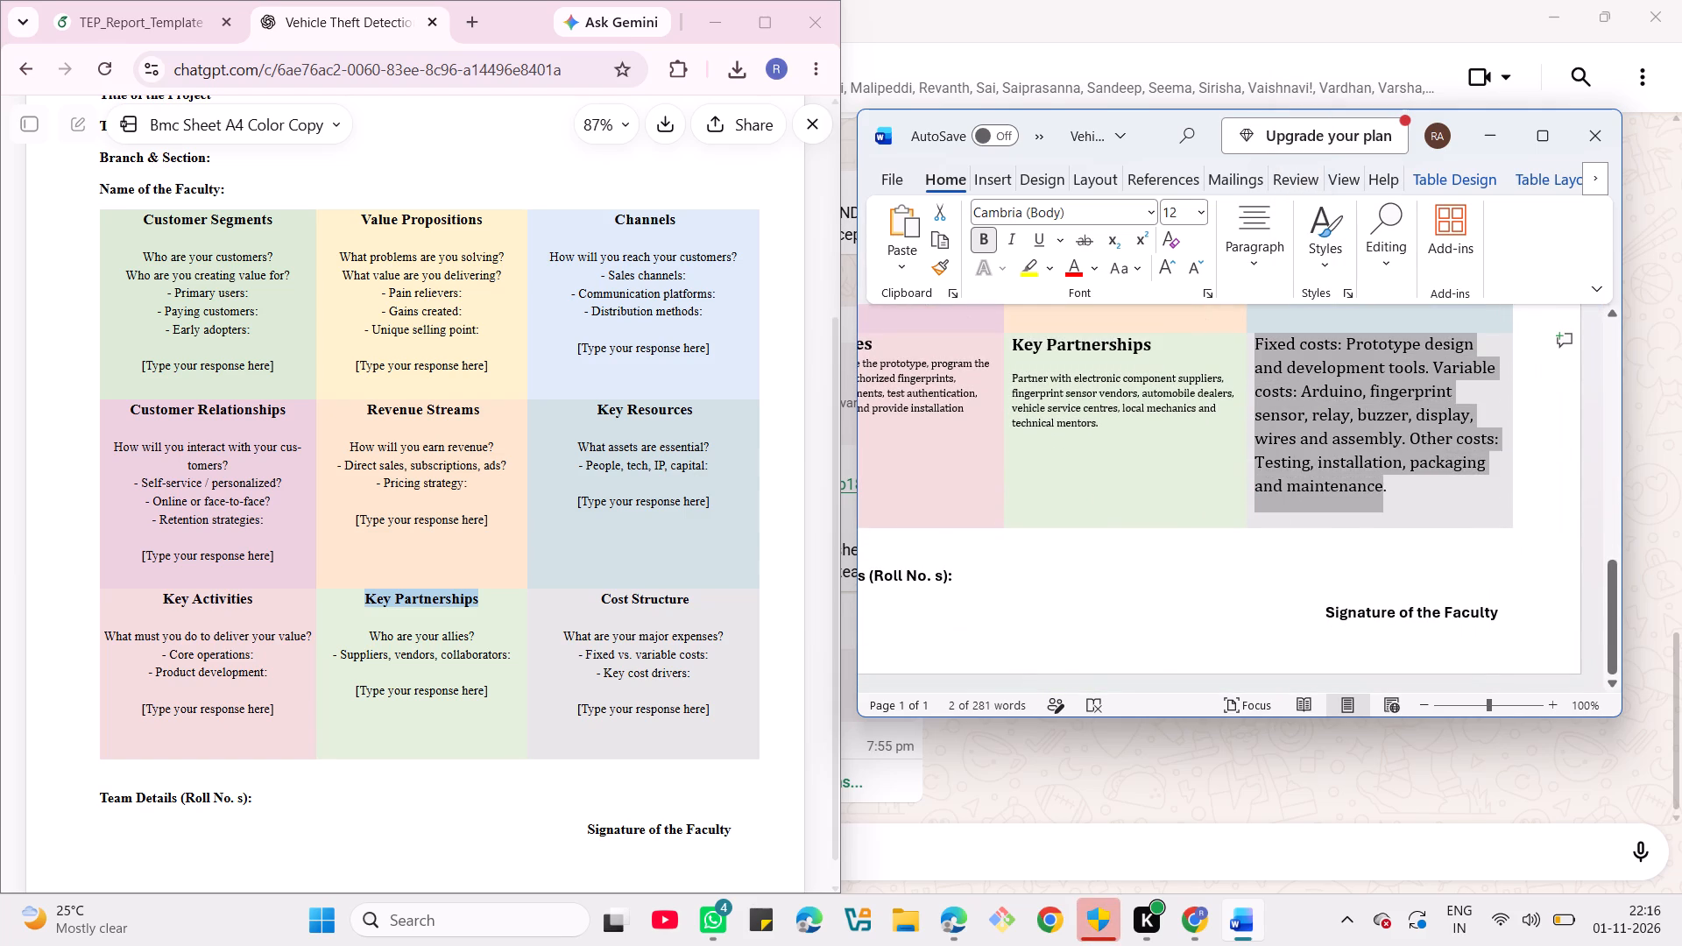
drag(1363, 498, 1376, 499)
click(1388, 423)
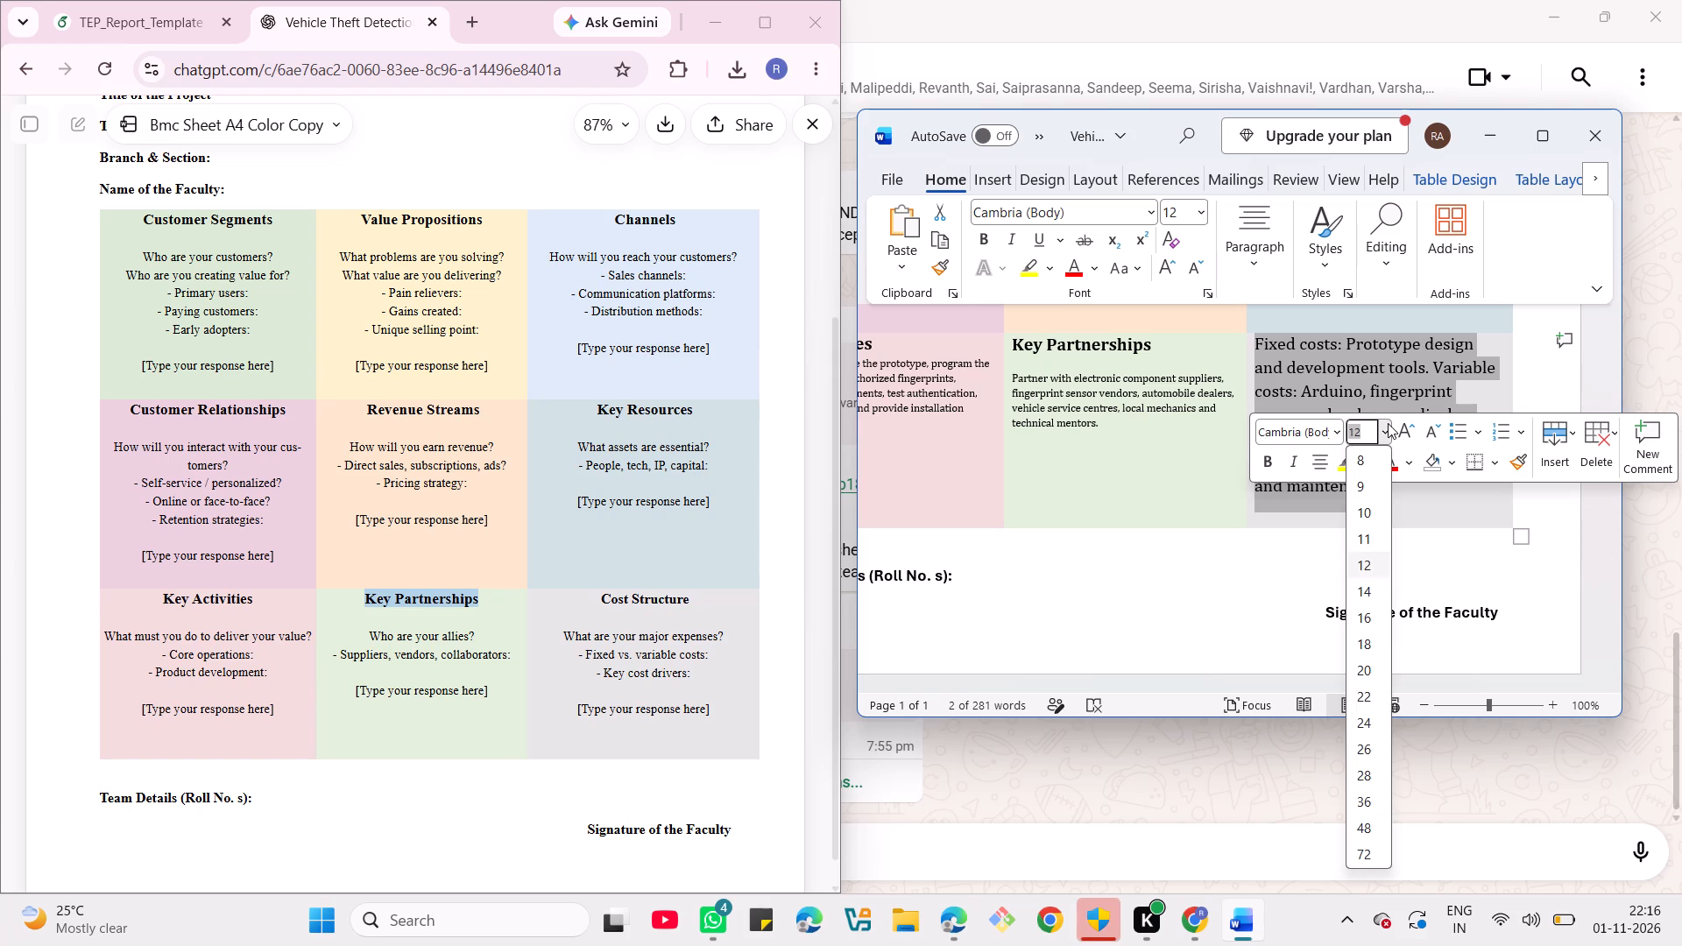
click(1369, 513)
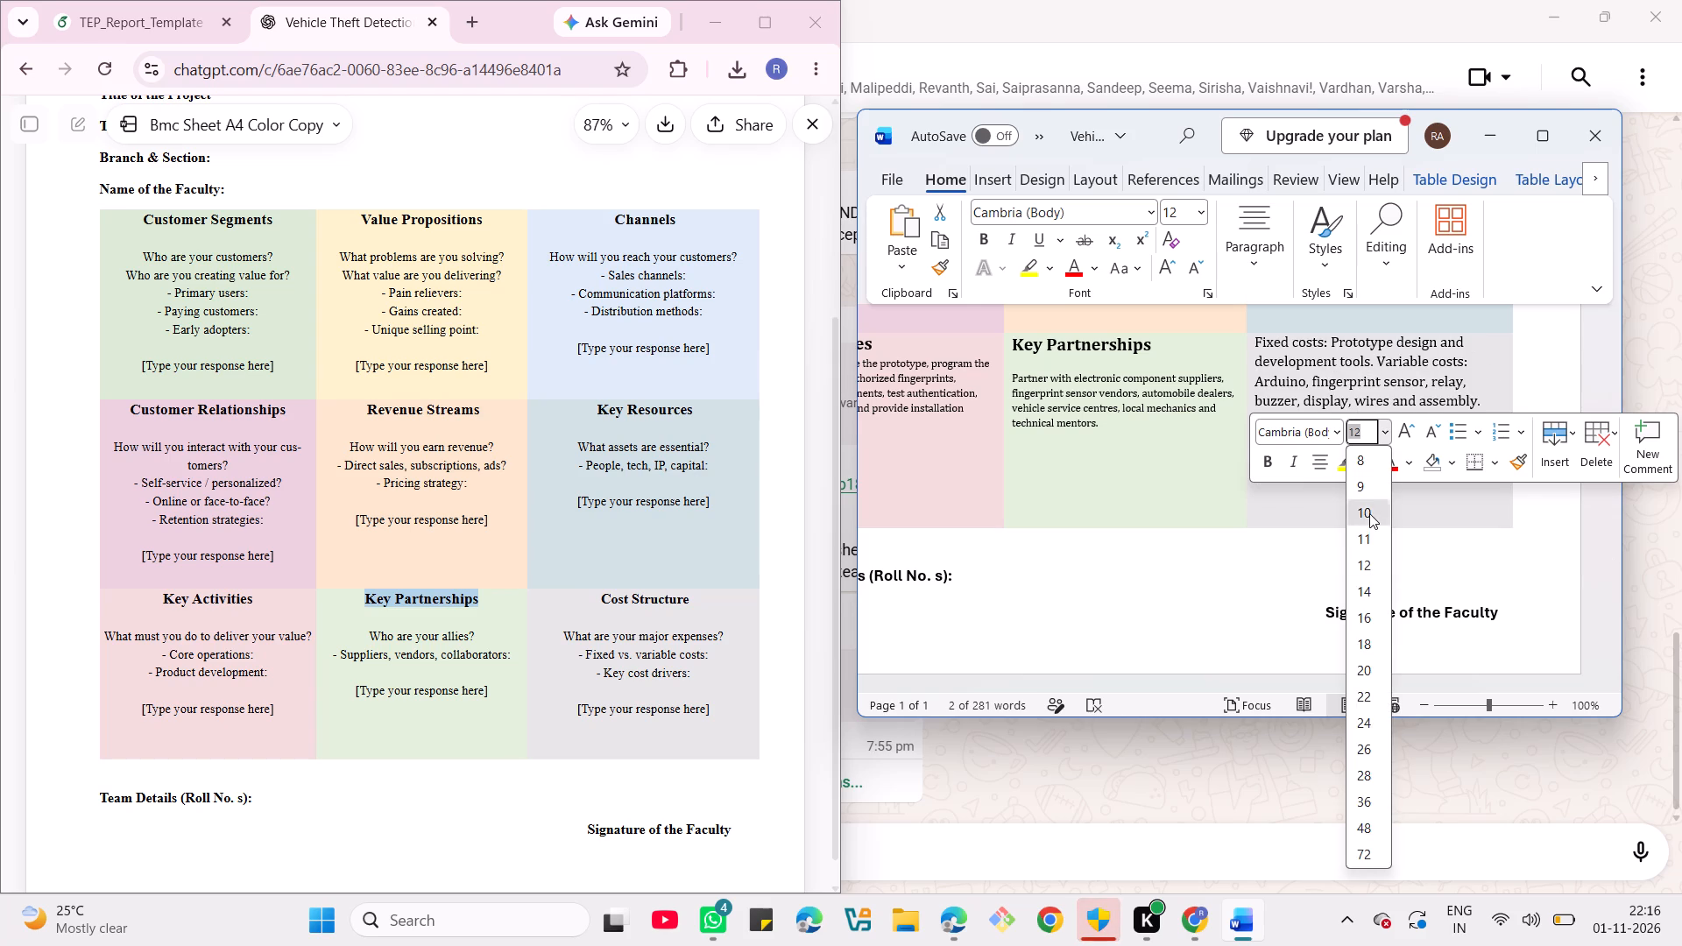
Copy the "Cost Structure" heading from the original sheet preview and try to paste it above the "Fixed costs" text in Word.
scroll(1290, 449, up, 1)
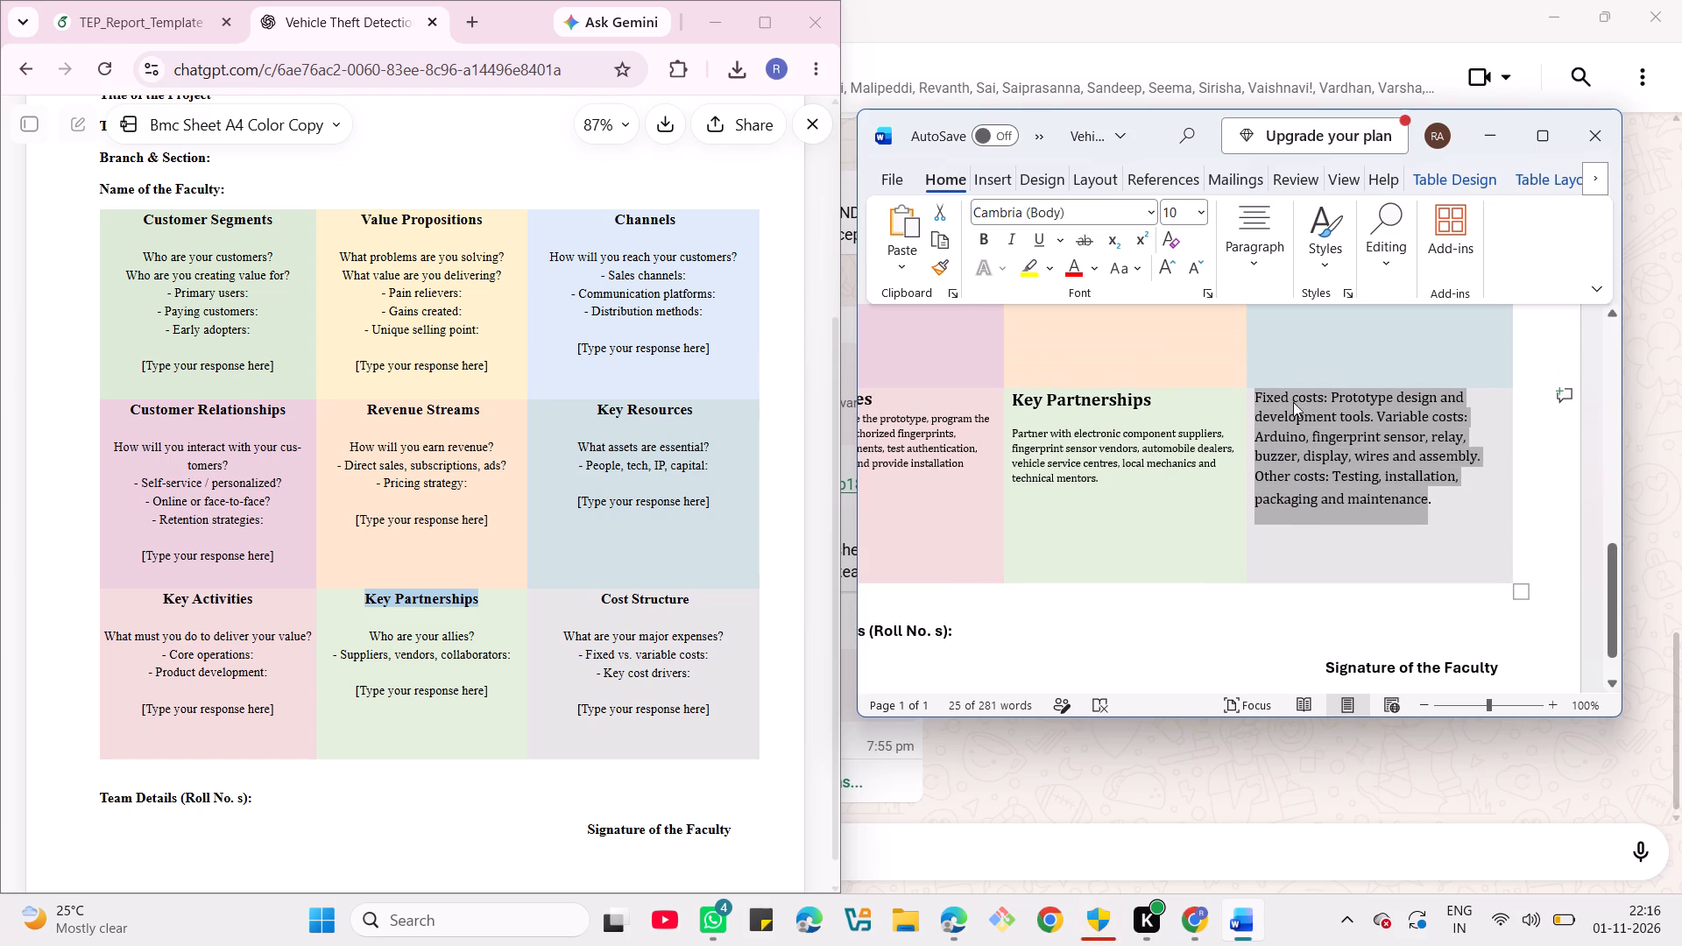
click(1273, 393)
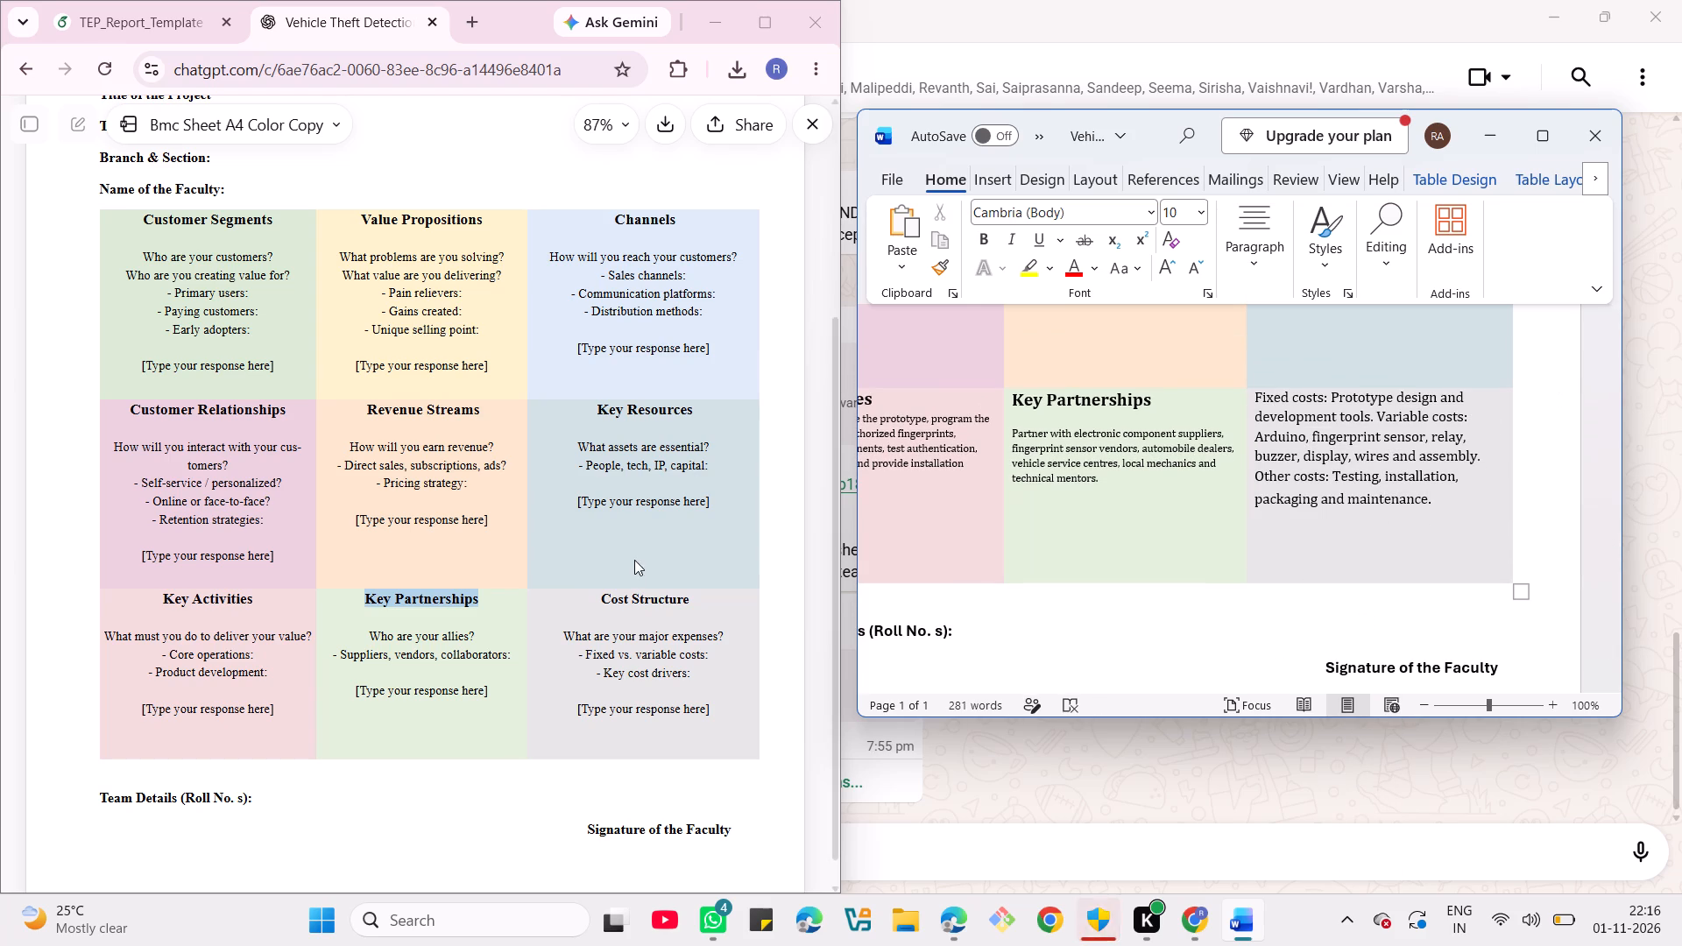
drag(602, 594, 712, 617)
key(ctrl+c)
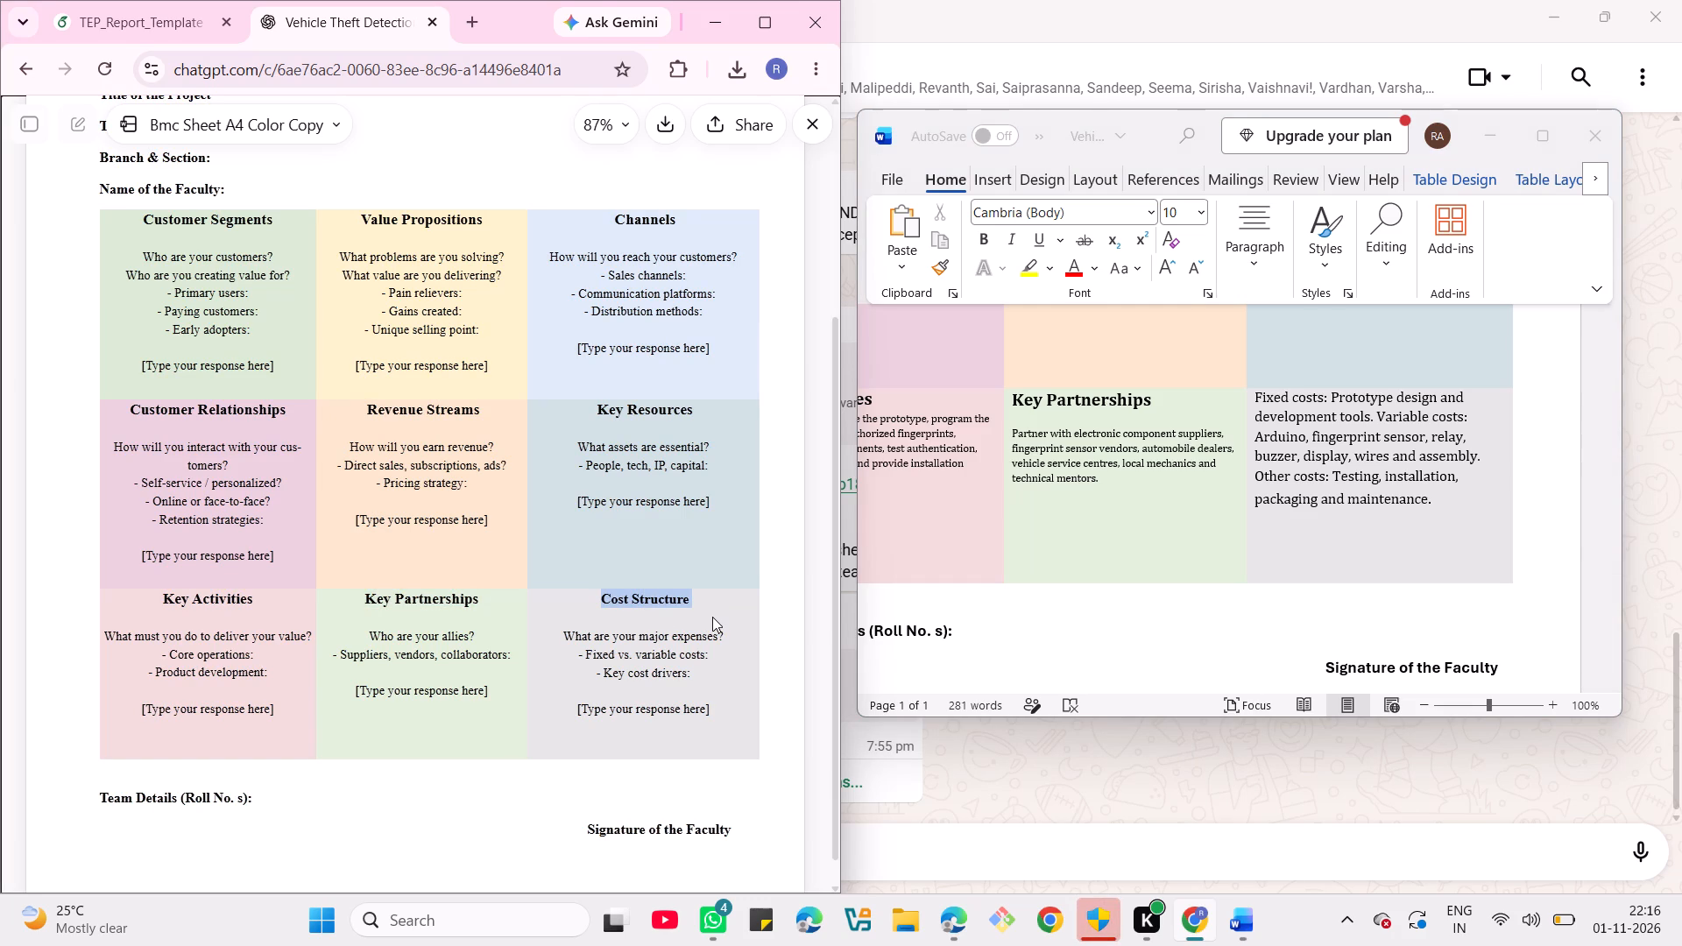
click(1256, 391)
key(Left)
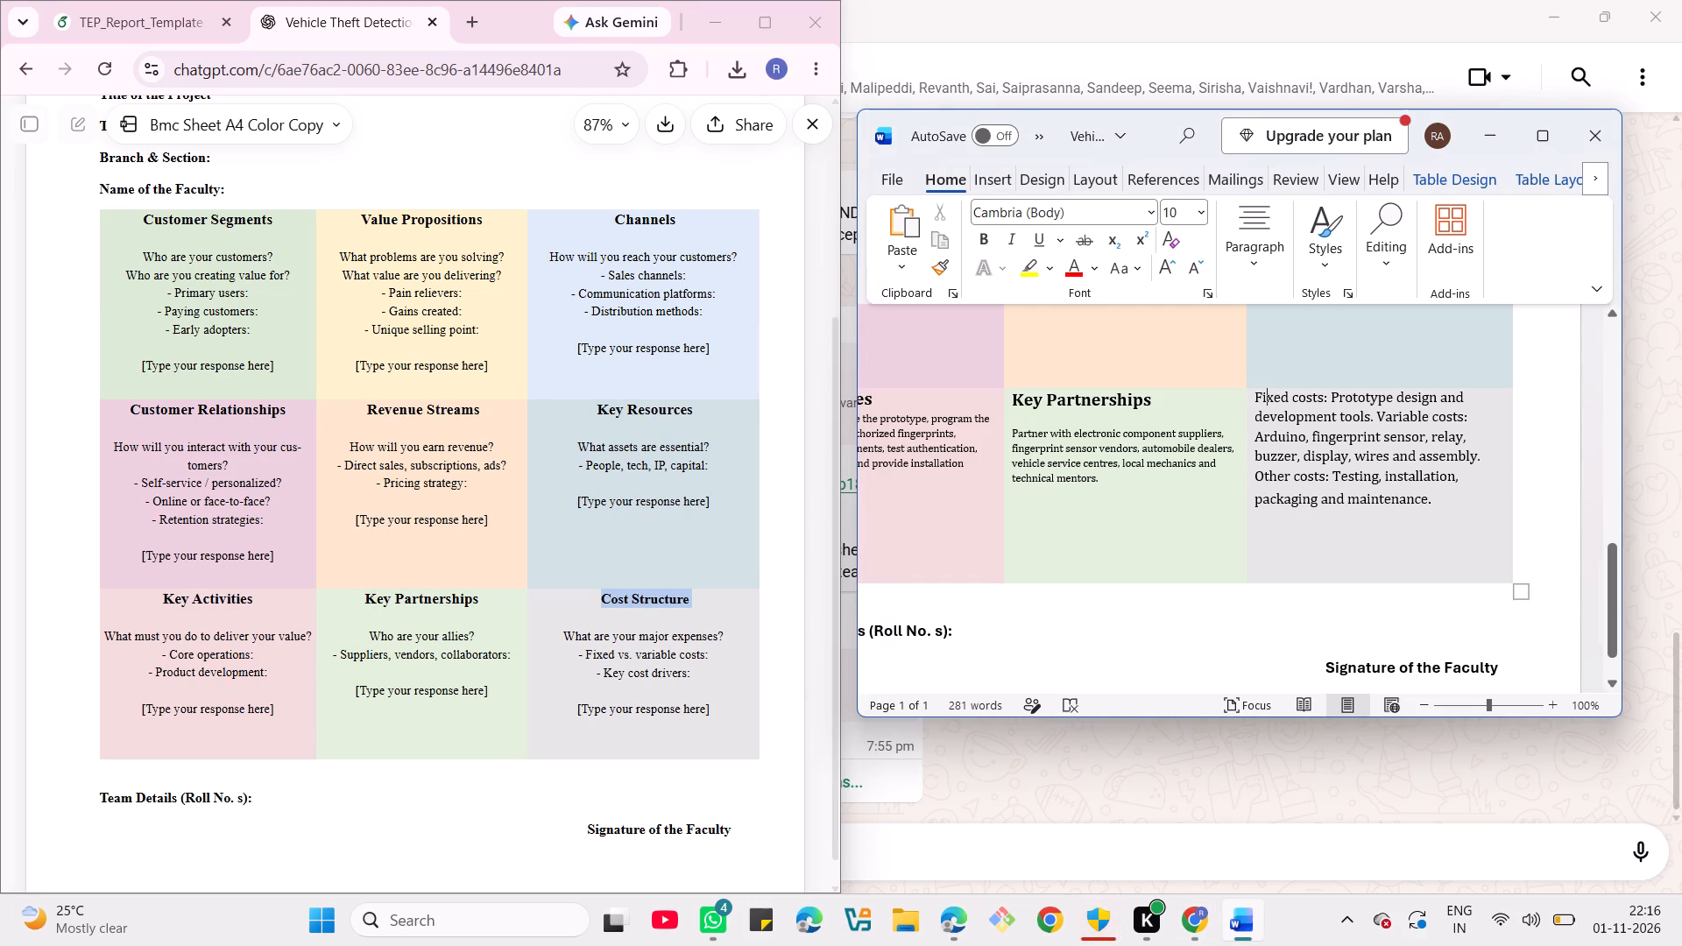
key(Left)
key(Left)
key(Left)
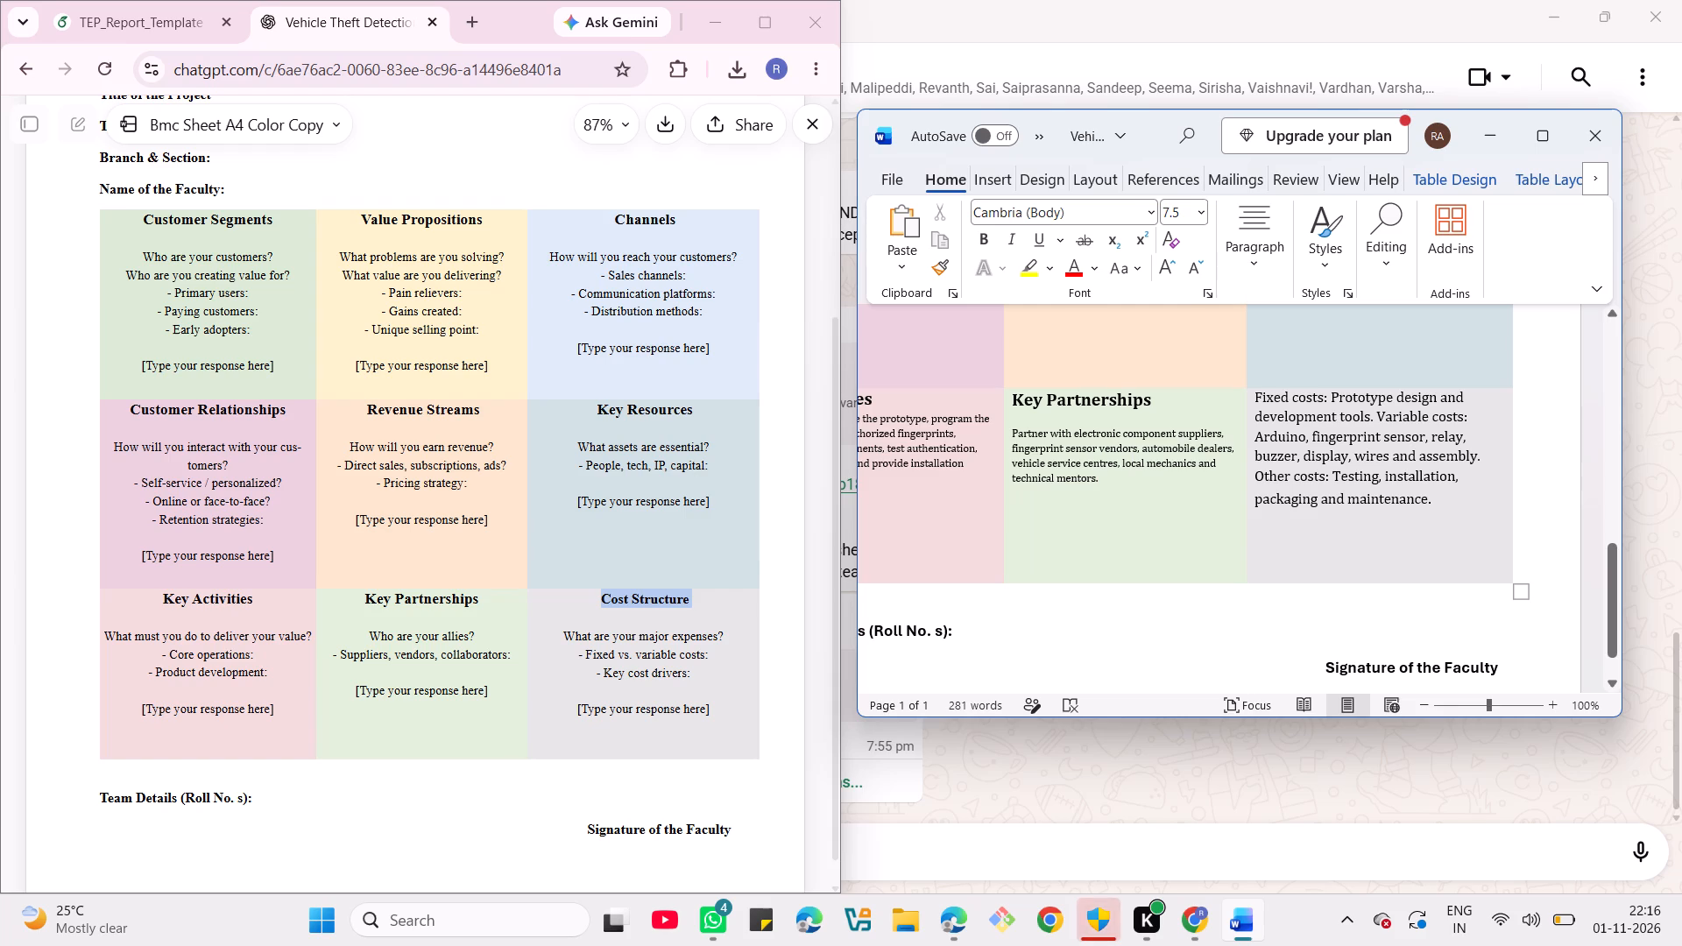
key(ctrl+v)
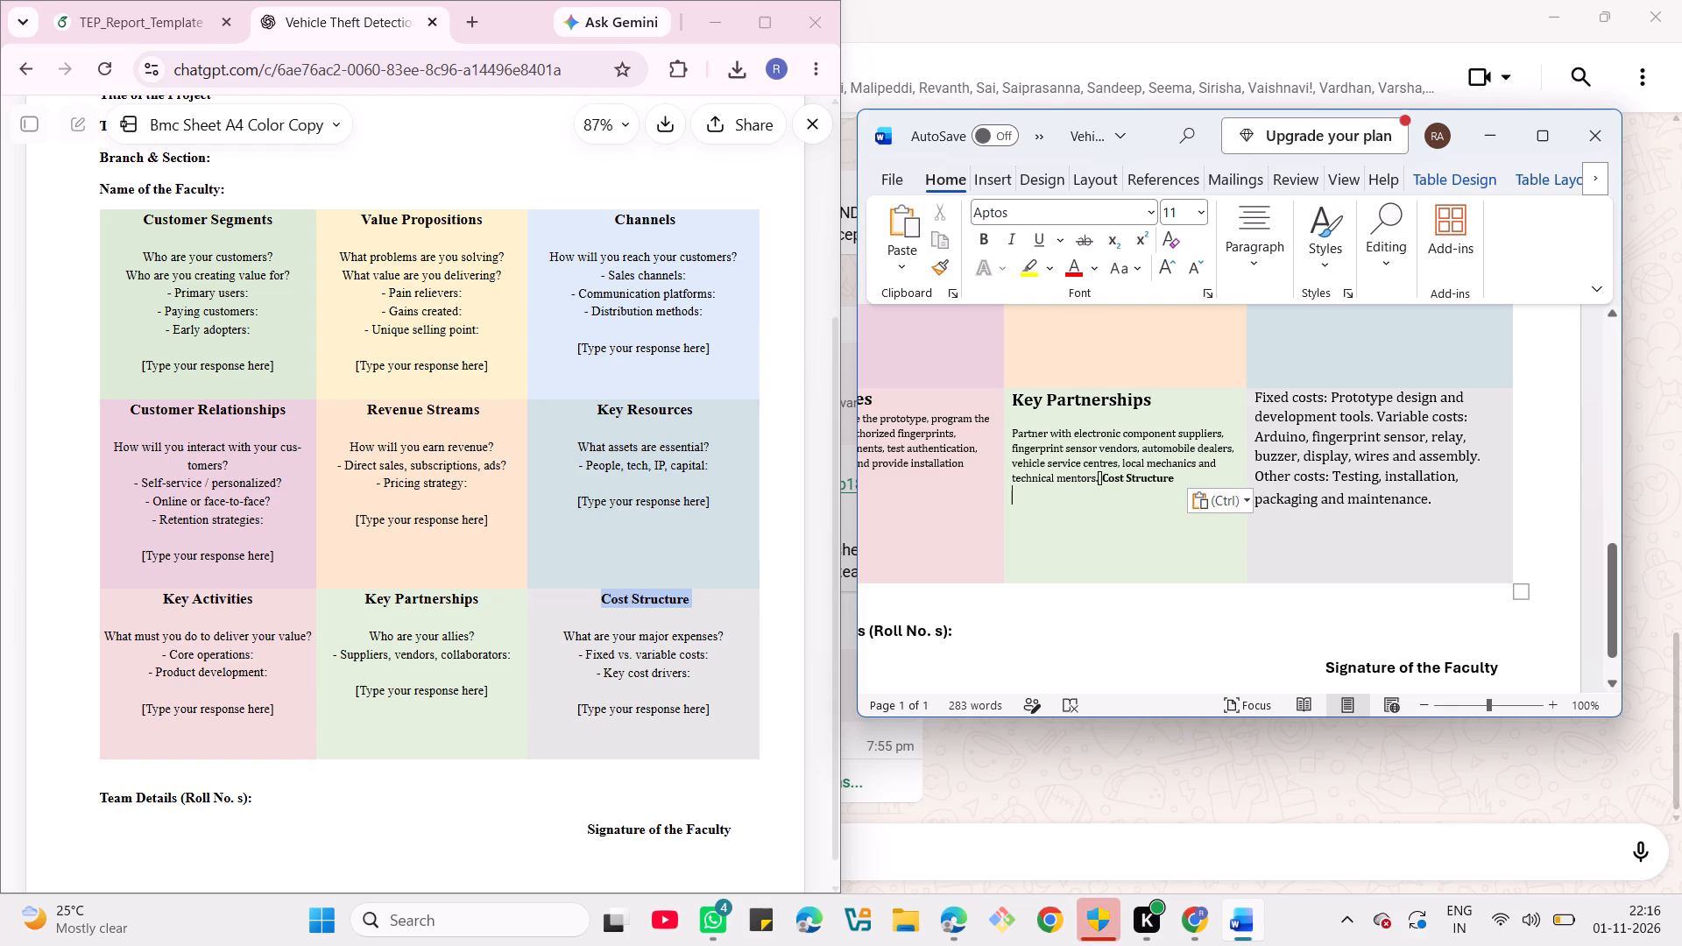
Copy the "Cost Structure" heading from the original sheet preview again and paste it directly above the "Fixed costs" text.
click(1265, 392)
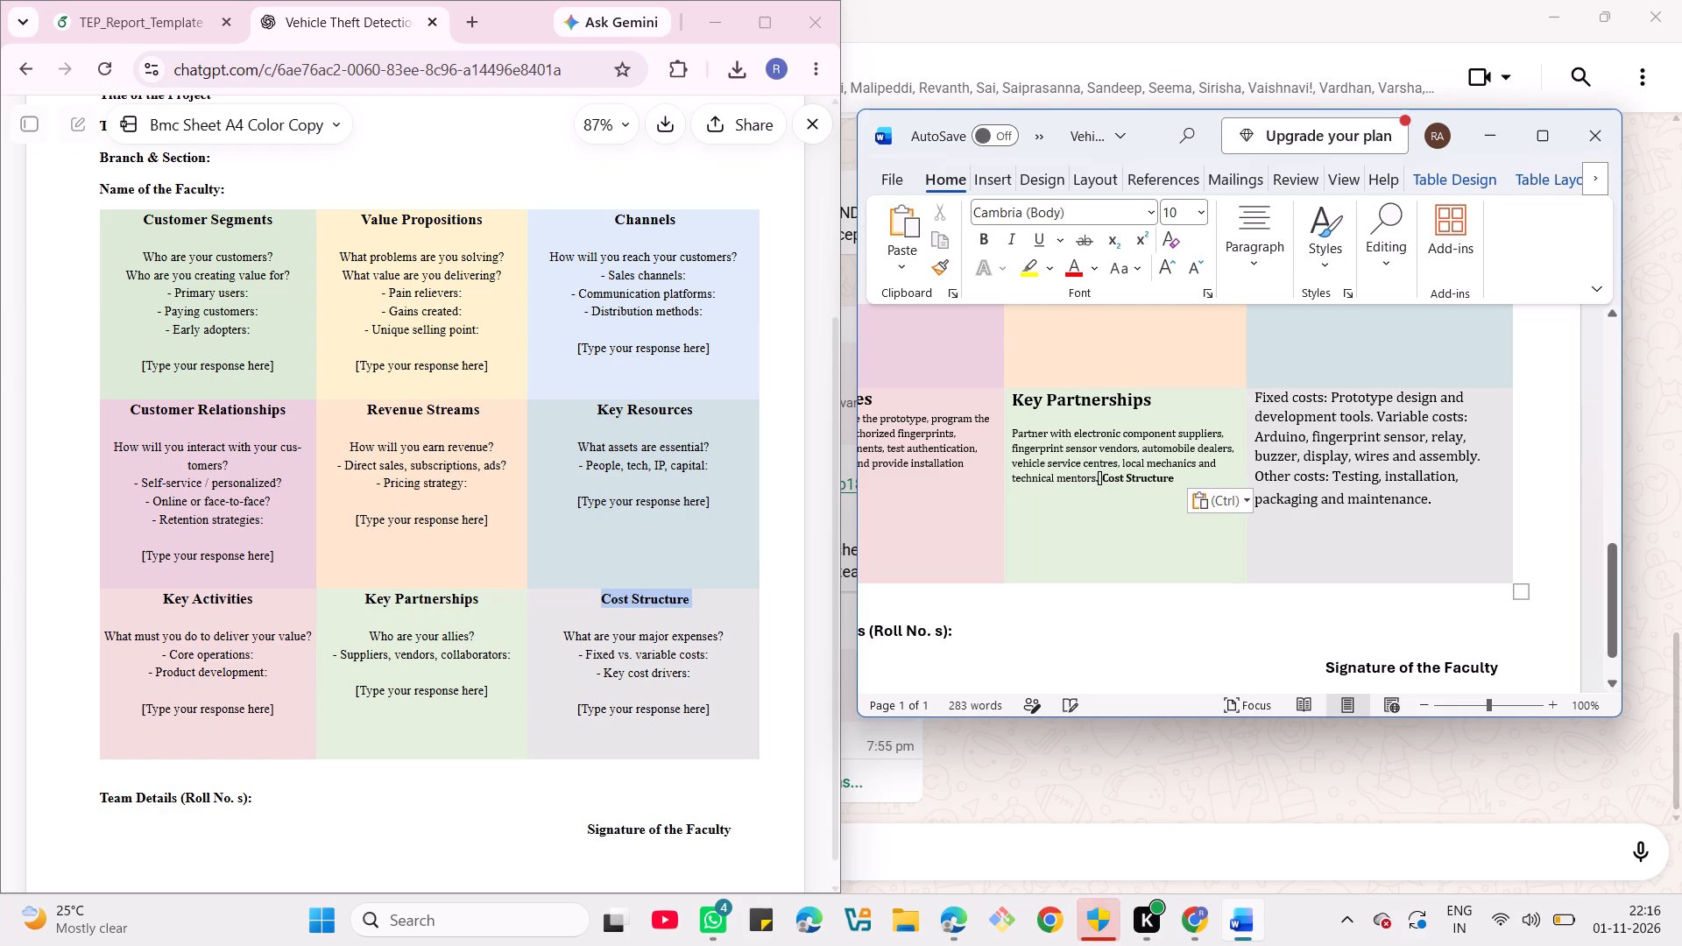
key(Left)
key(Left)
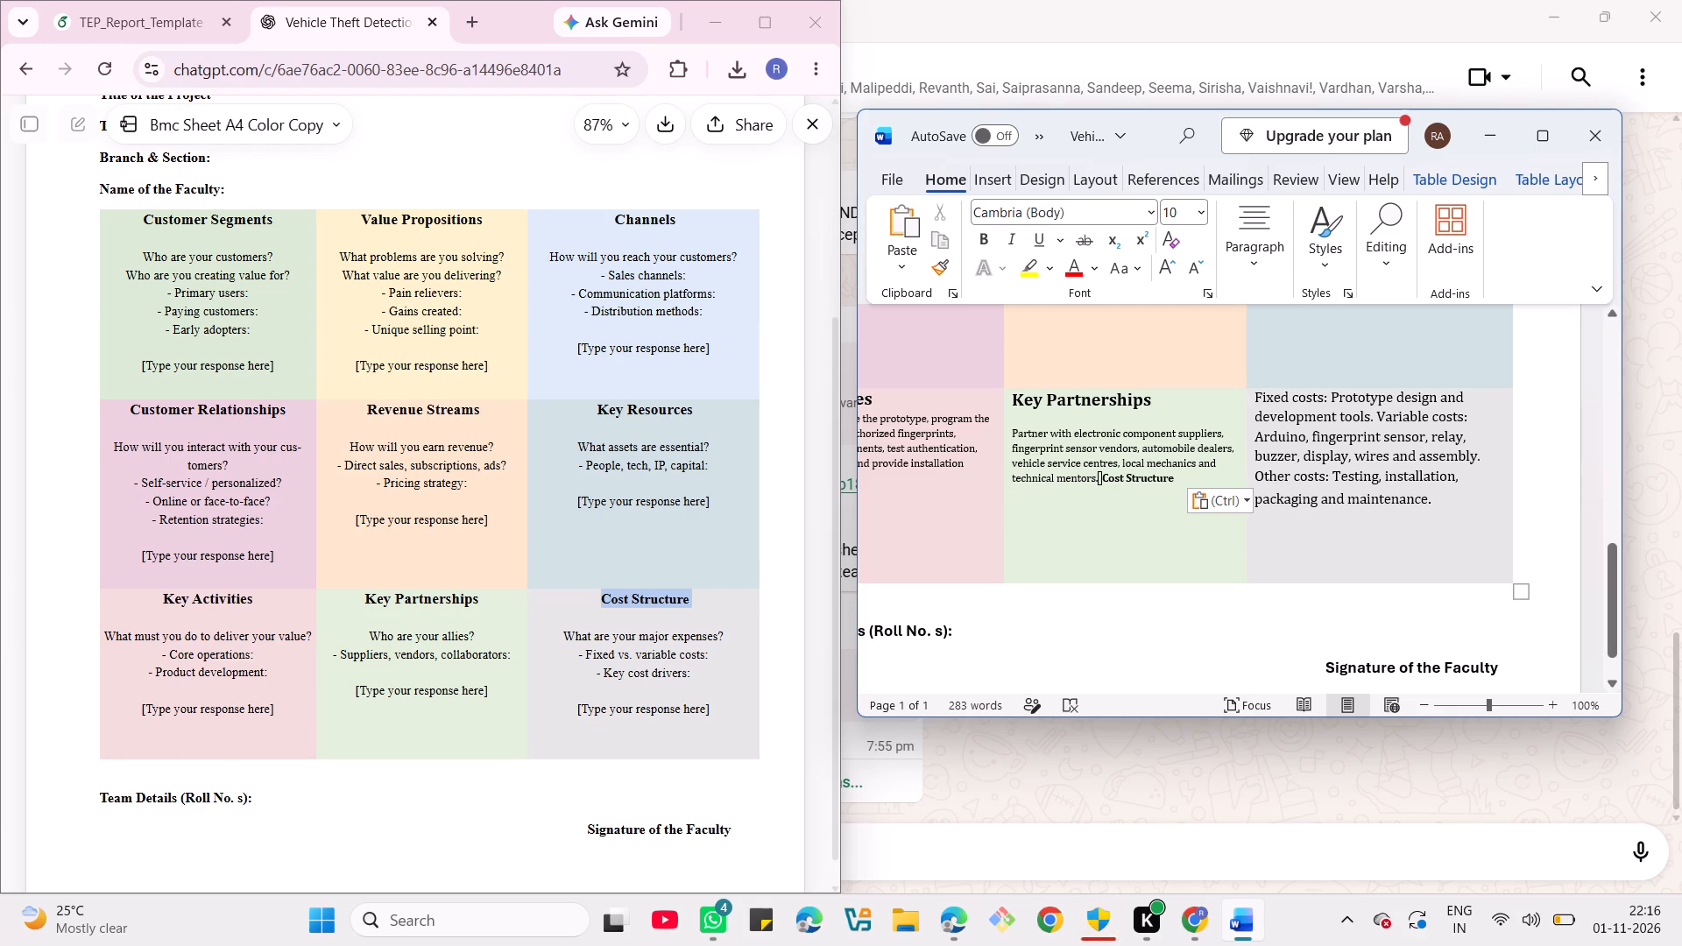
click(722, 615)
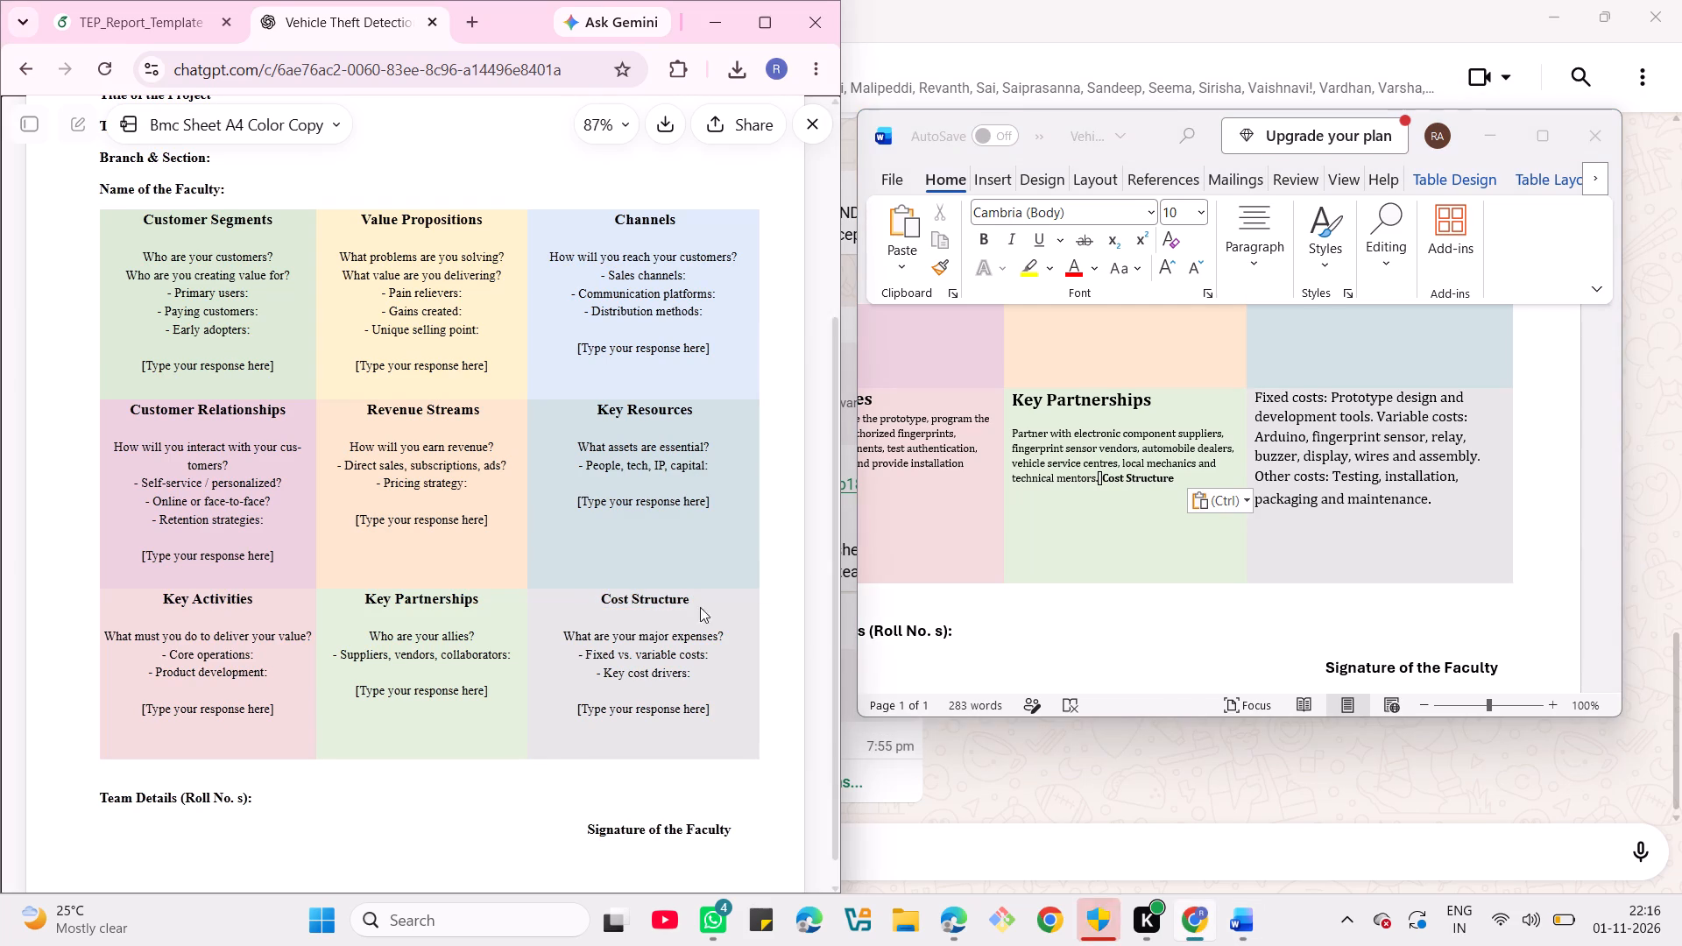
drag(599, 594, 702, 610)
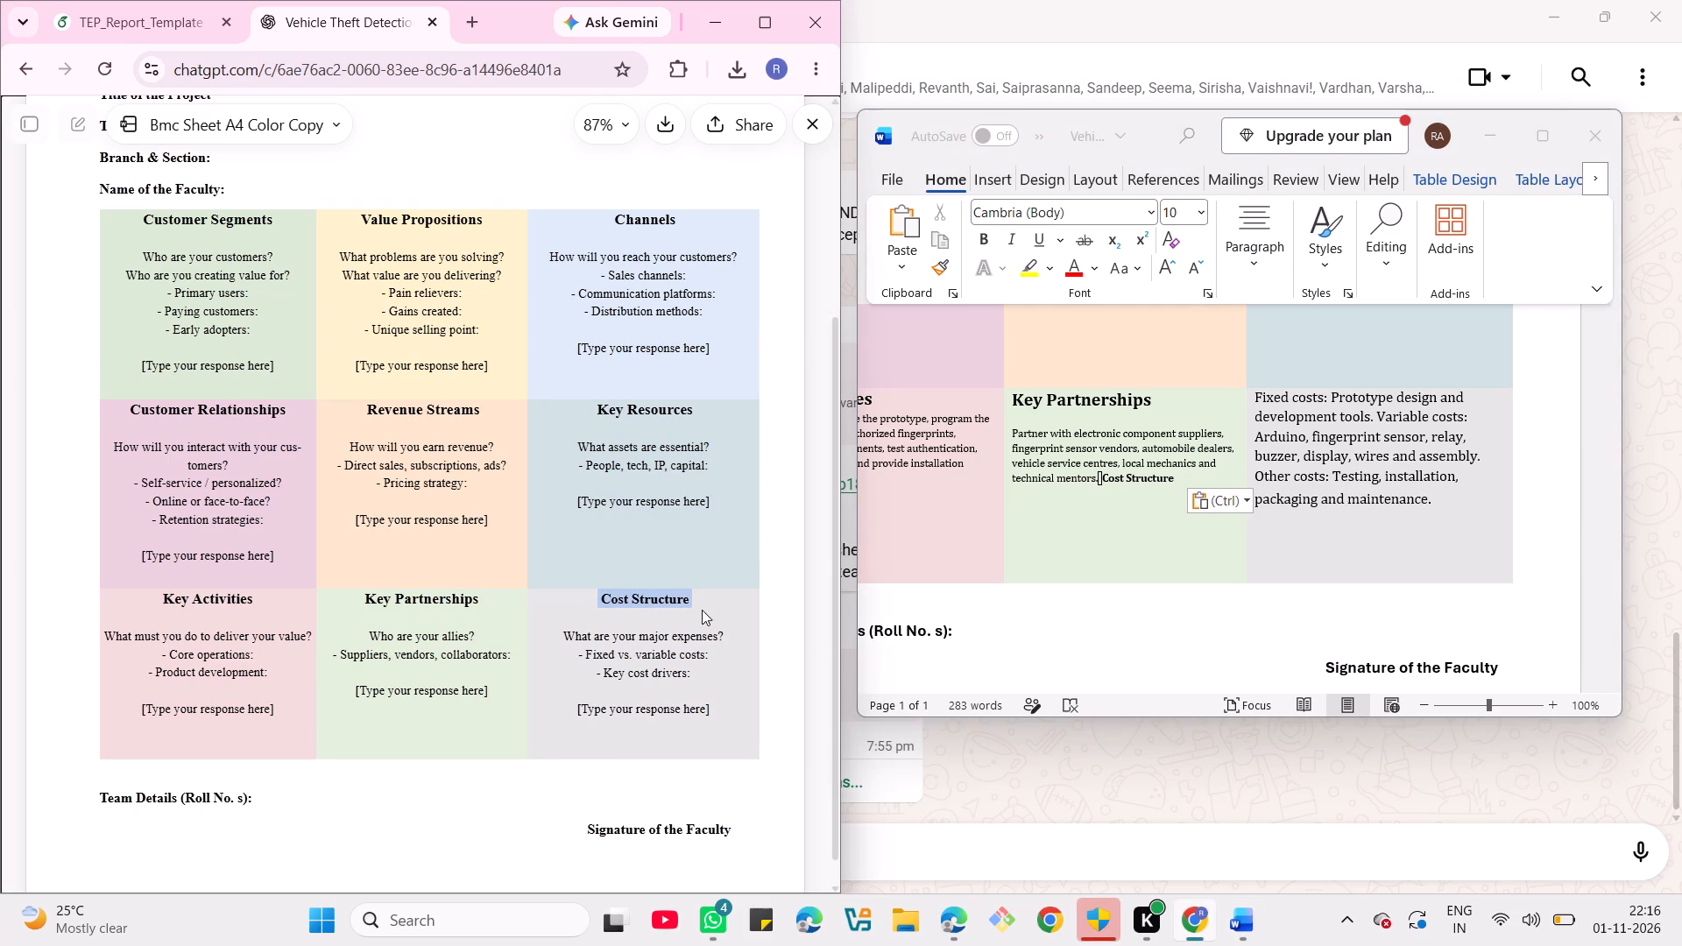
drag(702, 610, 709, 609)
key(ctrl+c)
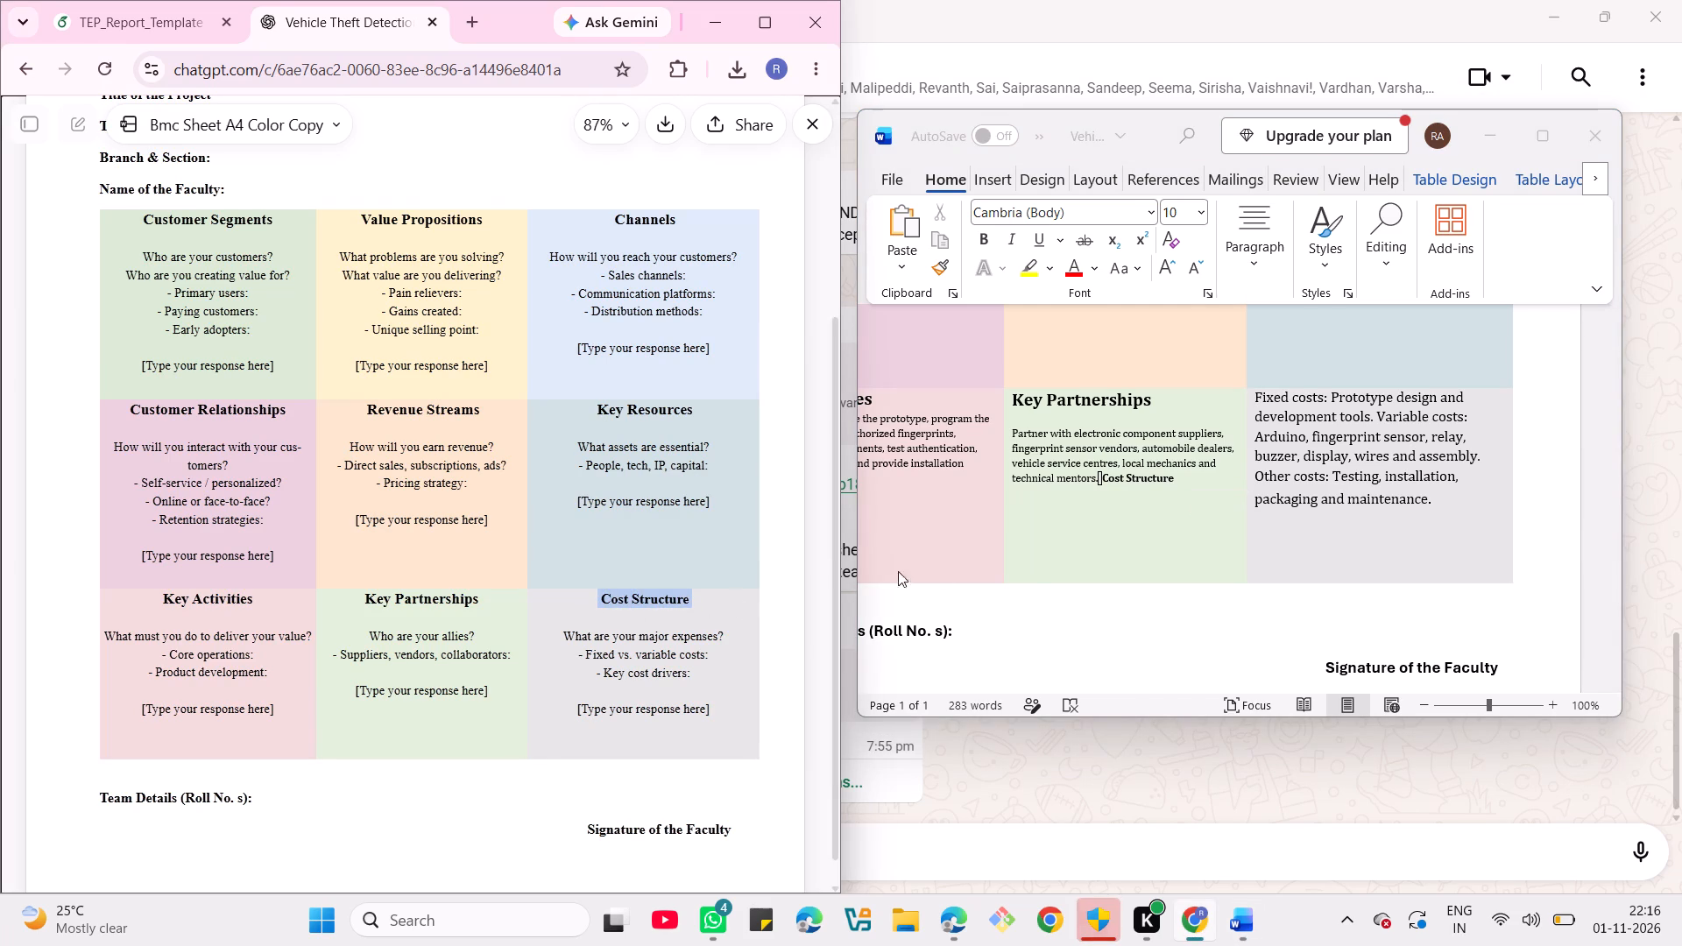
drag(1254, 388, 1279, 388)
key(ctrl+v)
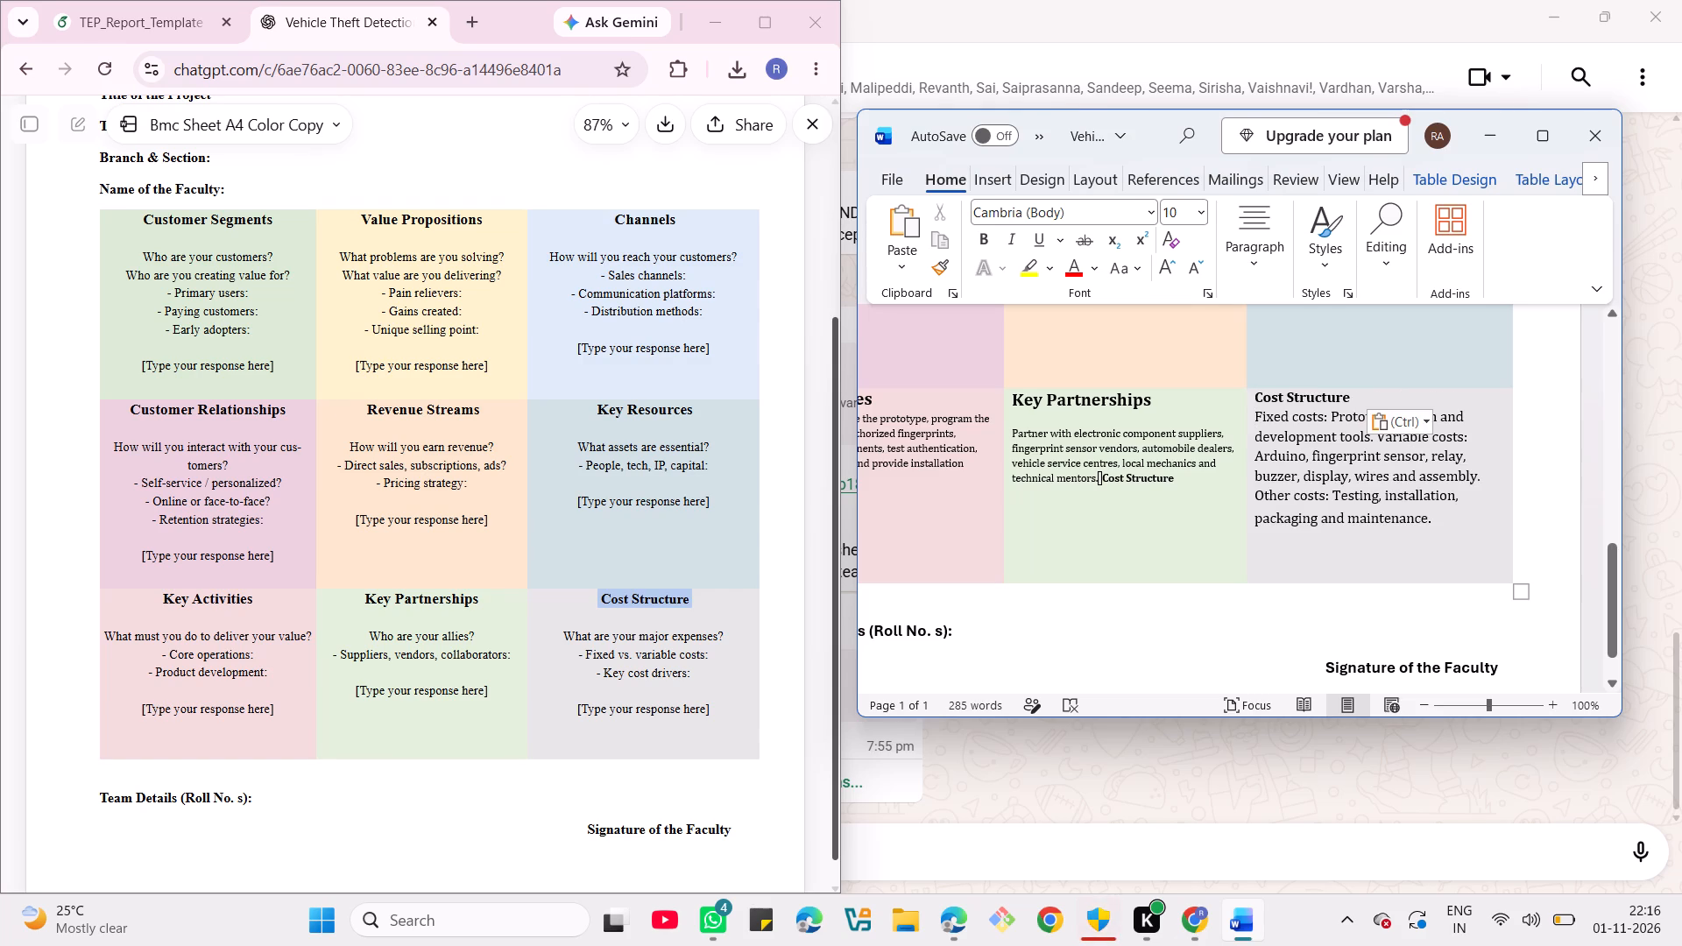
Set the font size of the "Cost Structure" heading above the "Fixed costs" text to 12.
drag(1257, 393, 1325, 394)
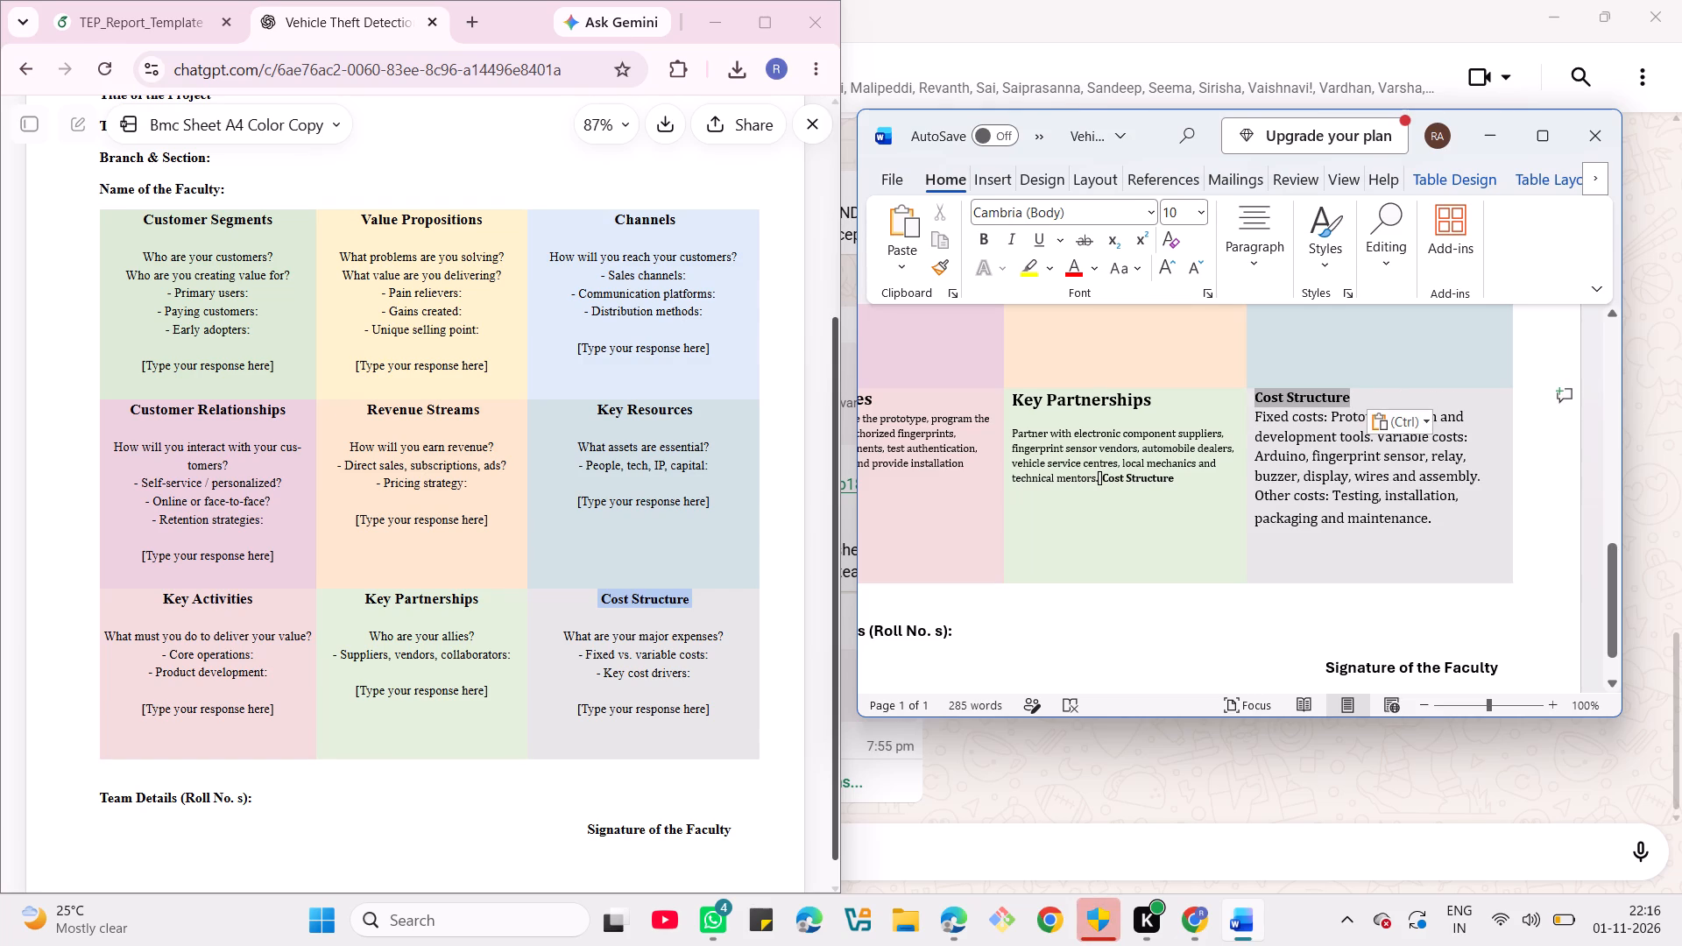
drag(1325, 394, 1351, 395)
click(1384, 330)
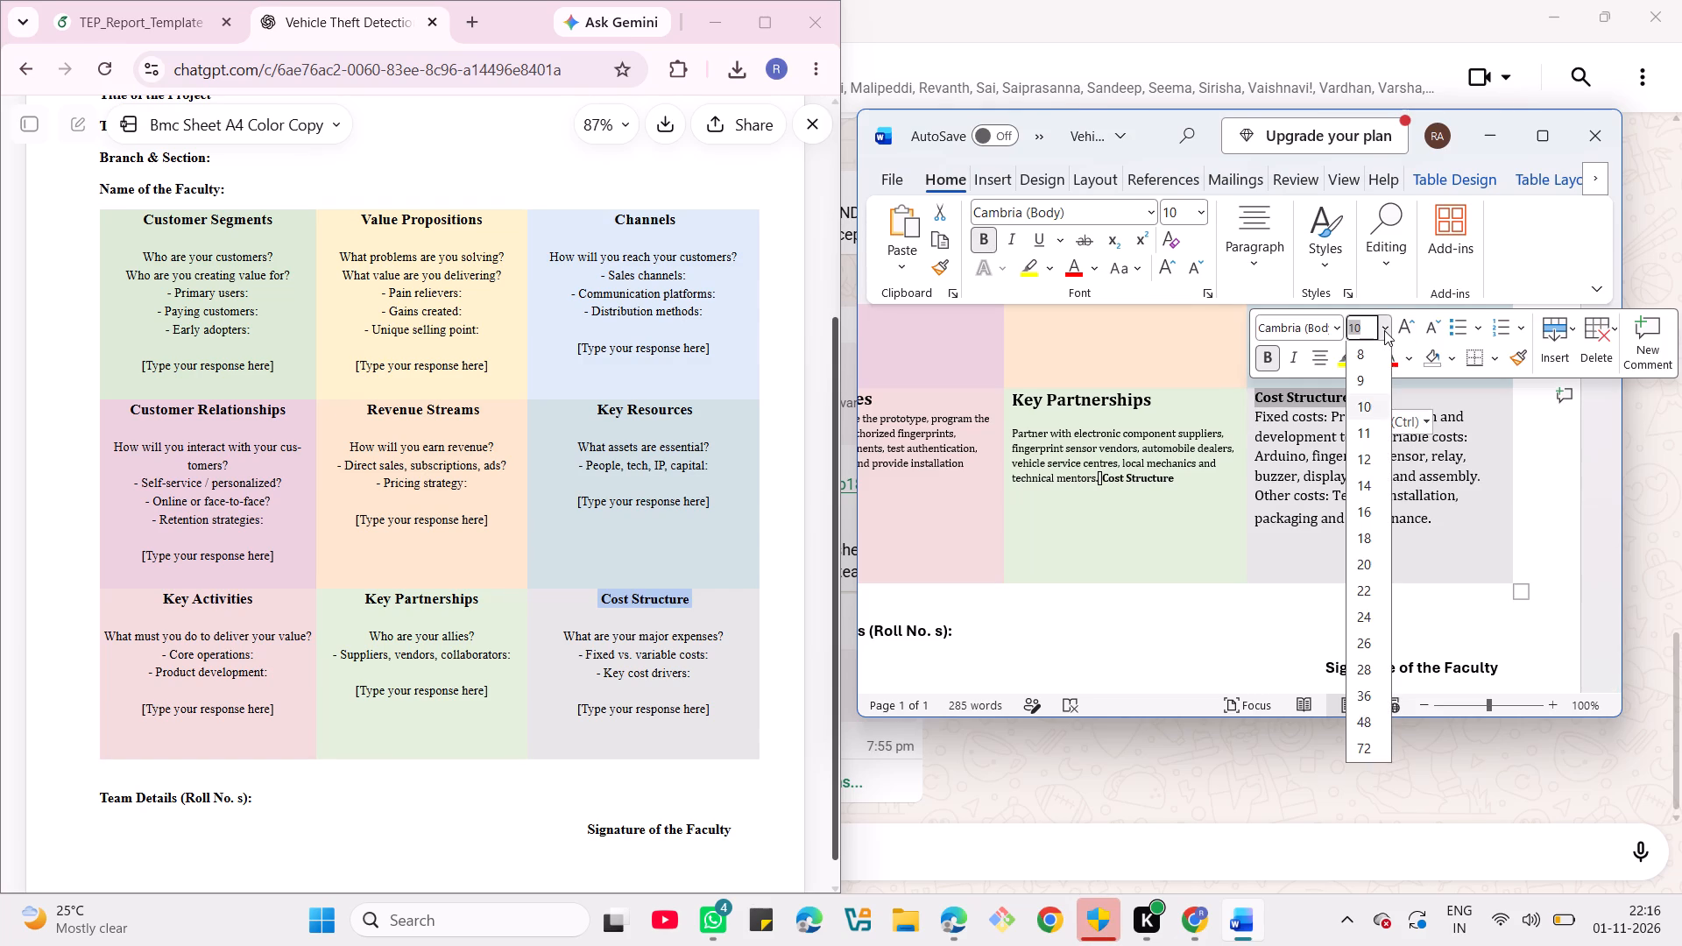
click(1379, 467)
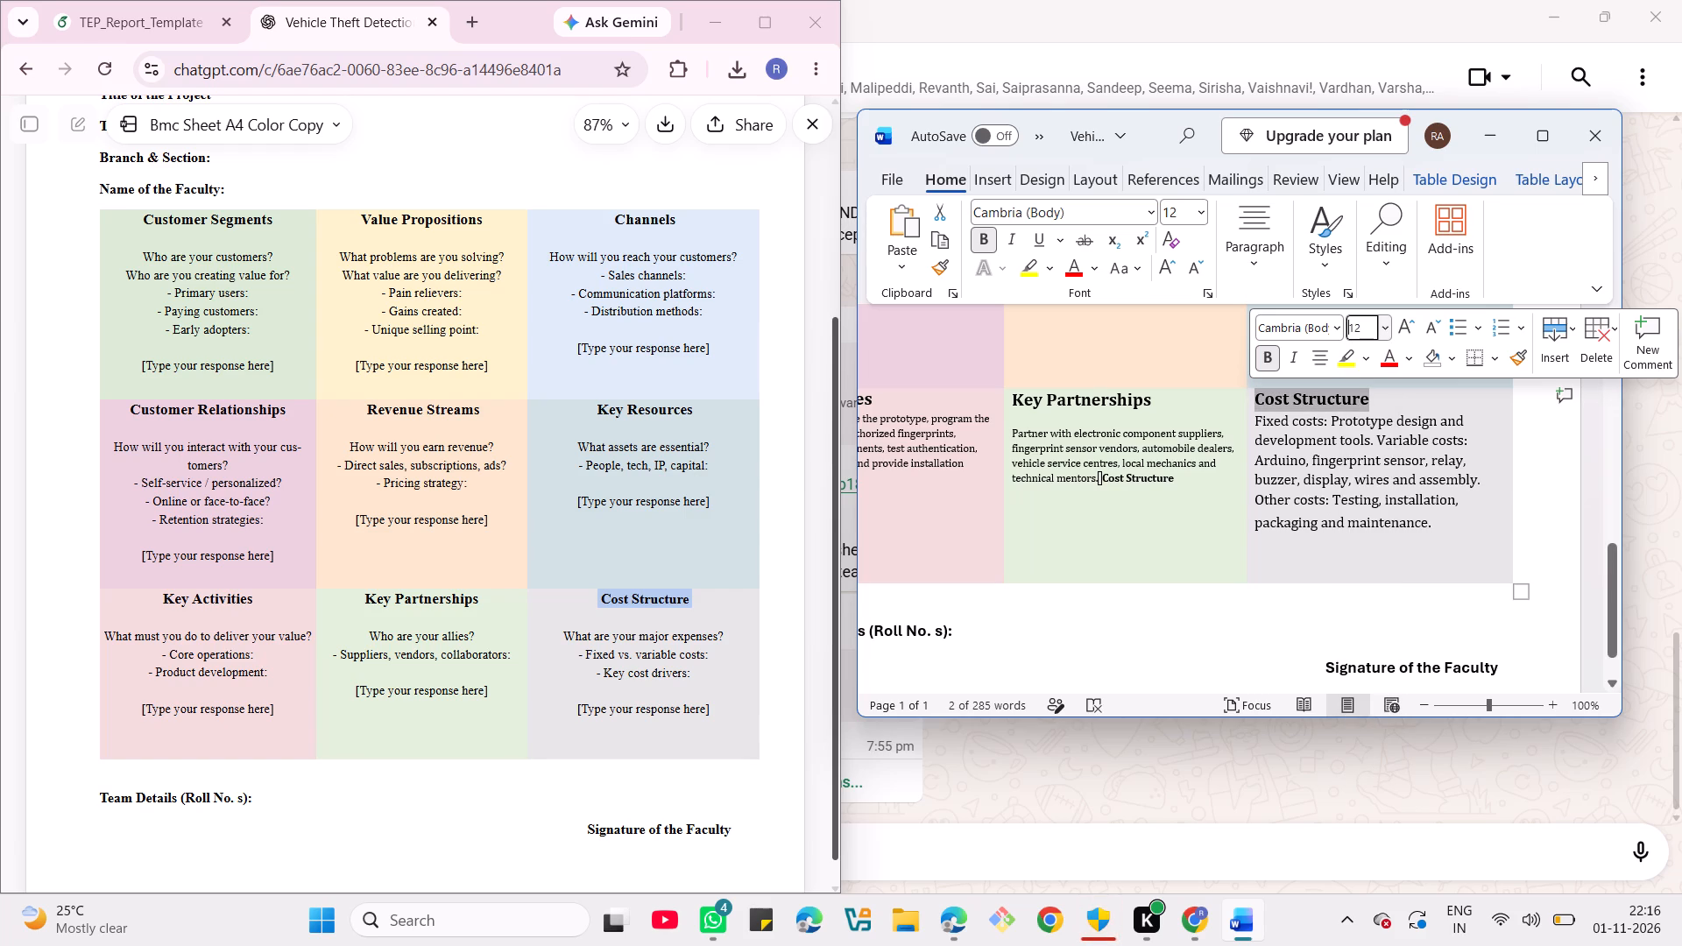
Set the font size of the "Partner with electronic component suppliers" text under Key Partnerships to 10.
drag(1014, 428, 1157, 472)
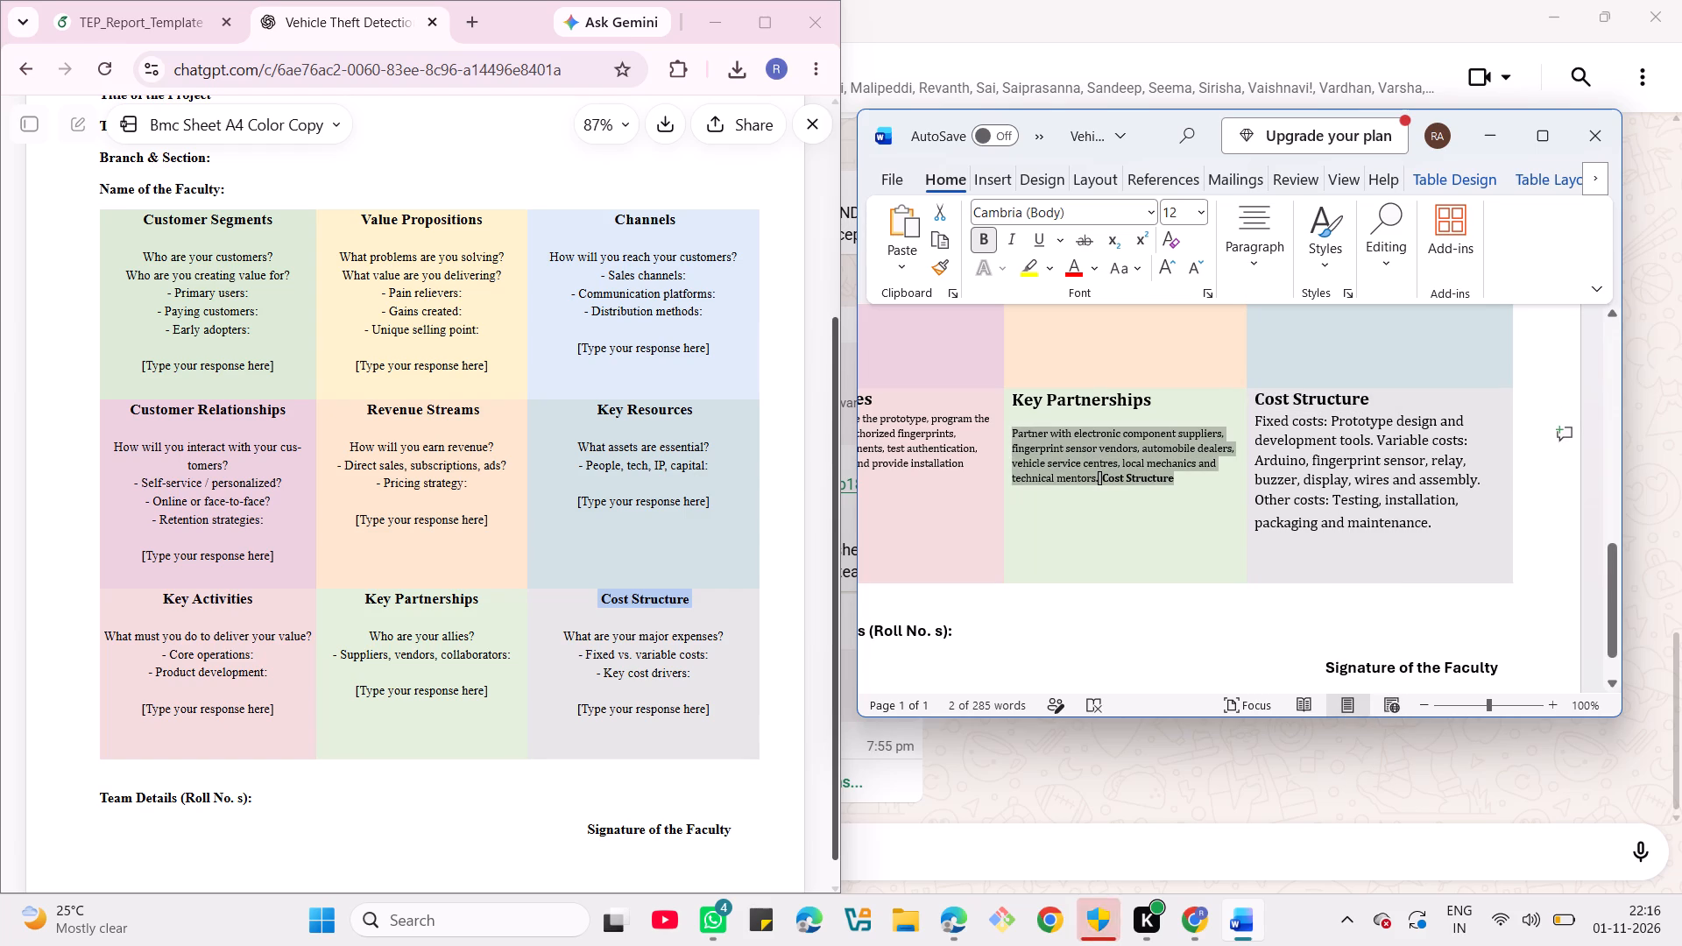
drag(1157, 472, 1098, 481)
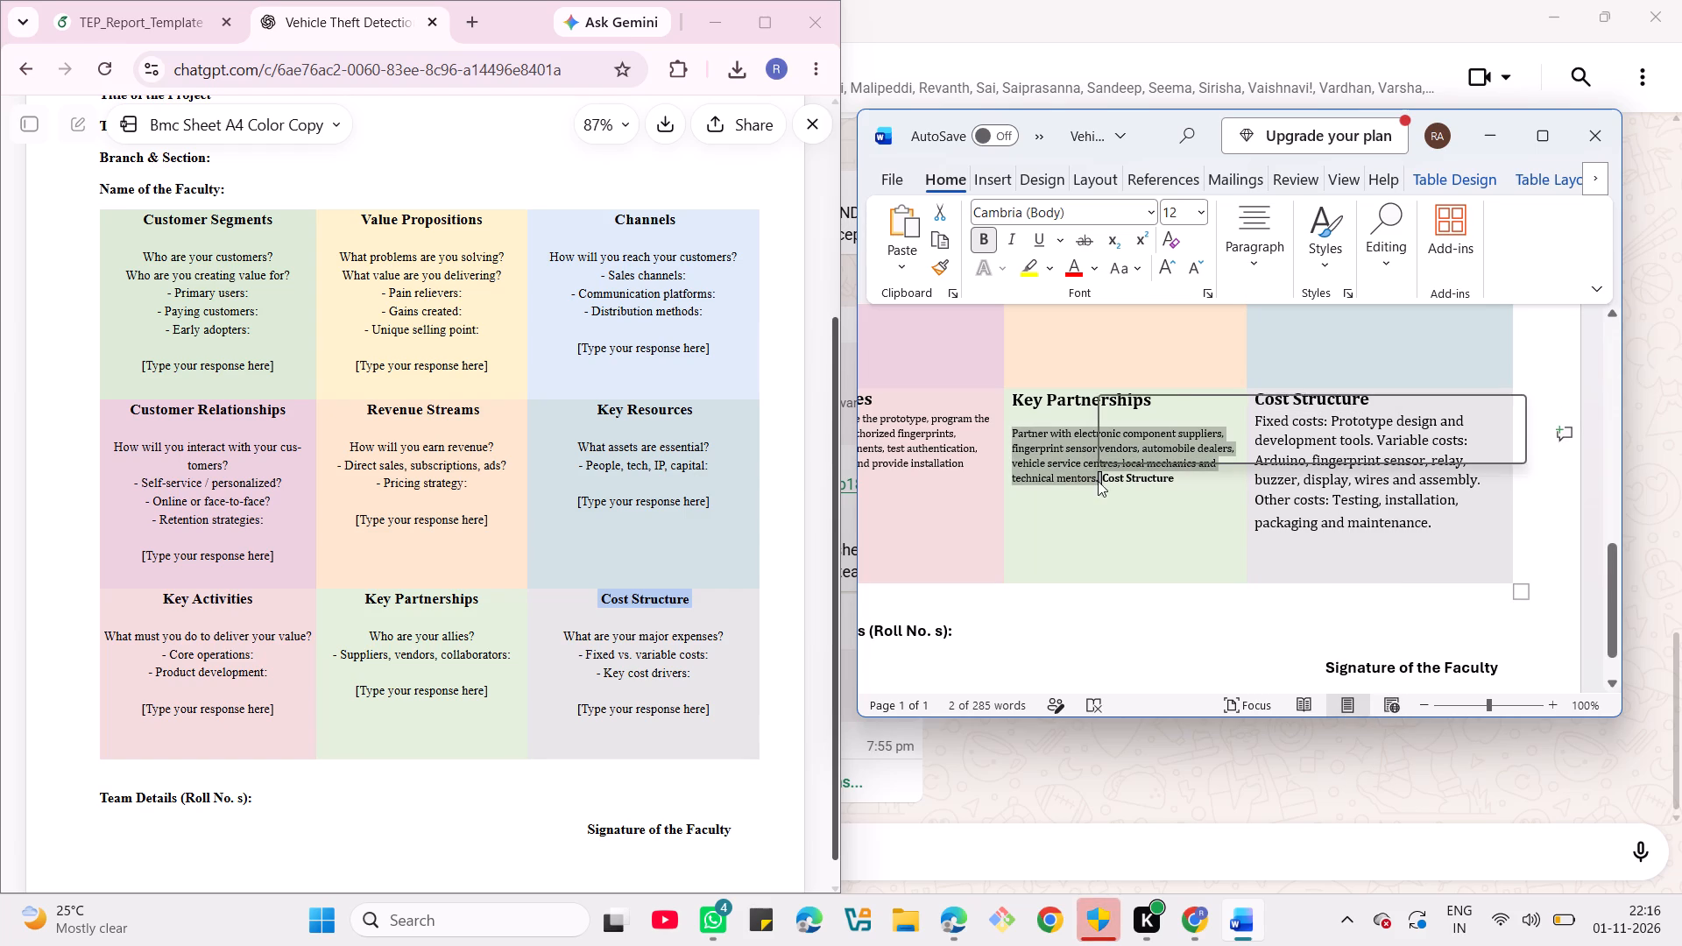
click(1231, 407)
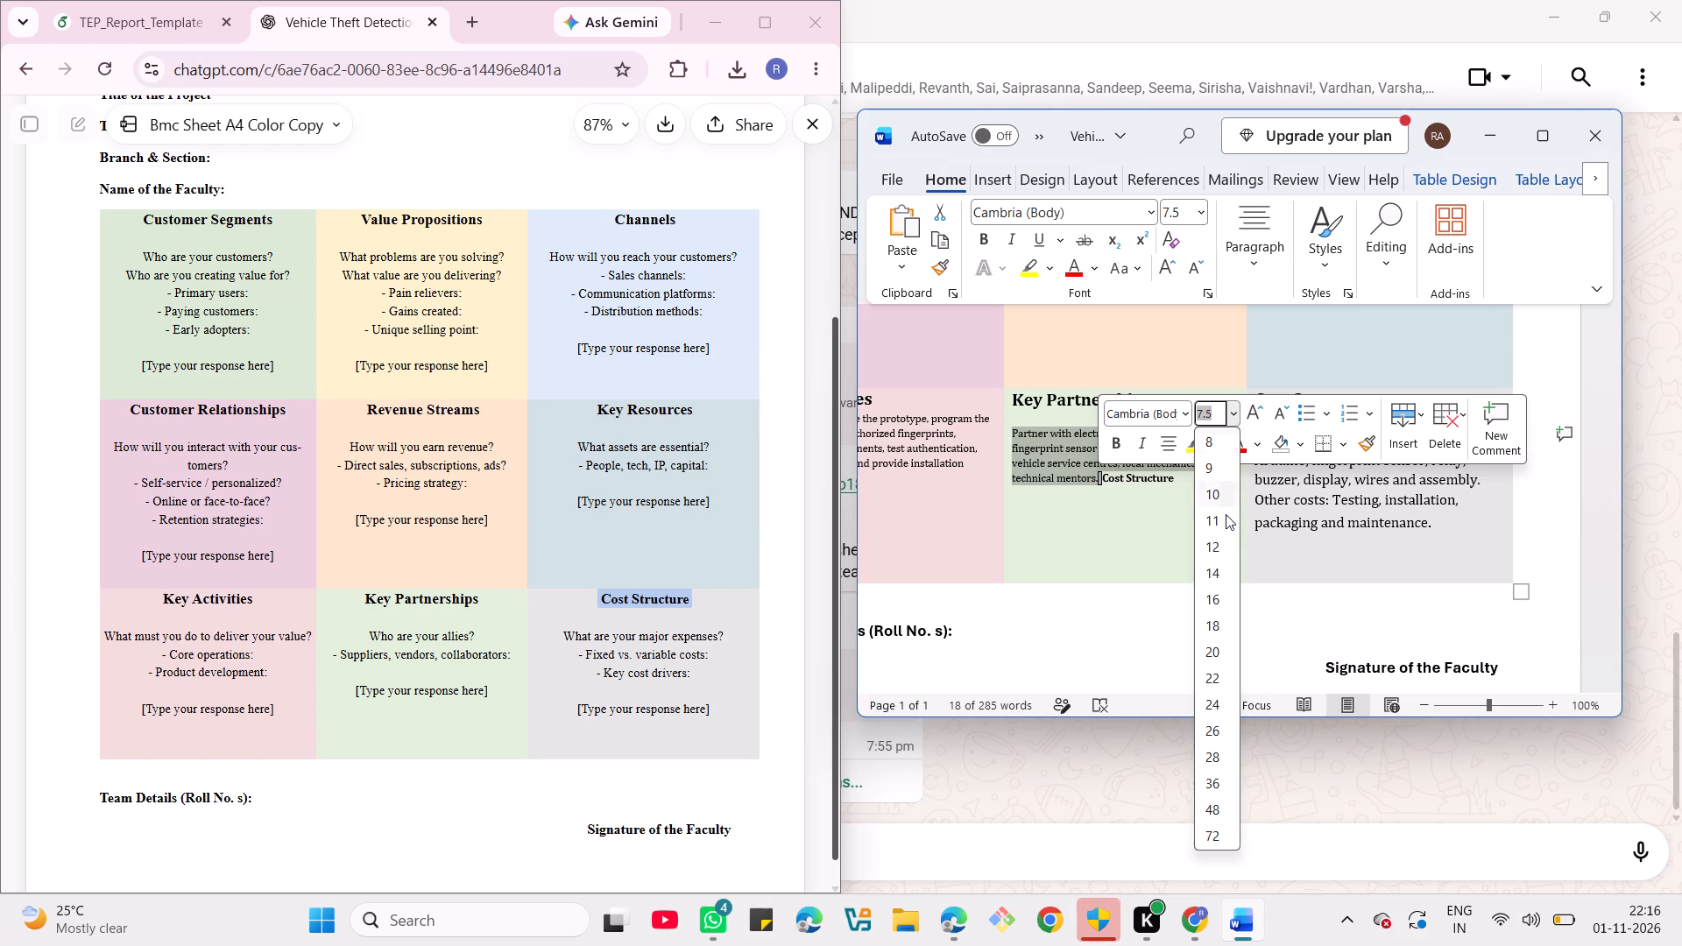
click(1219, 491)
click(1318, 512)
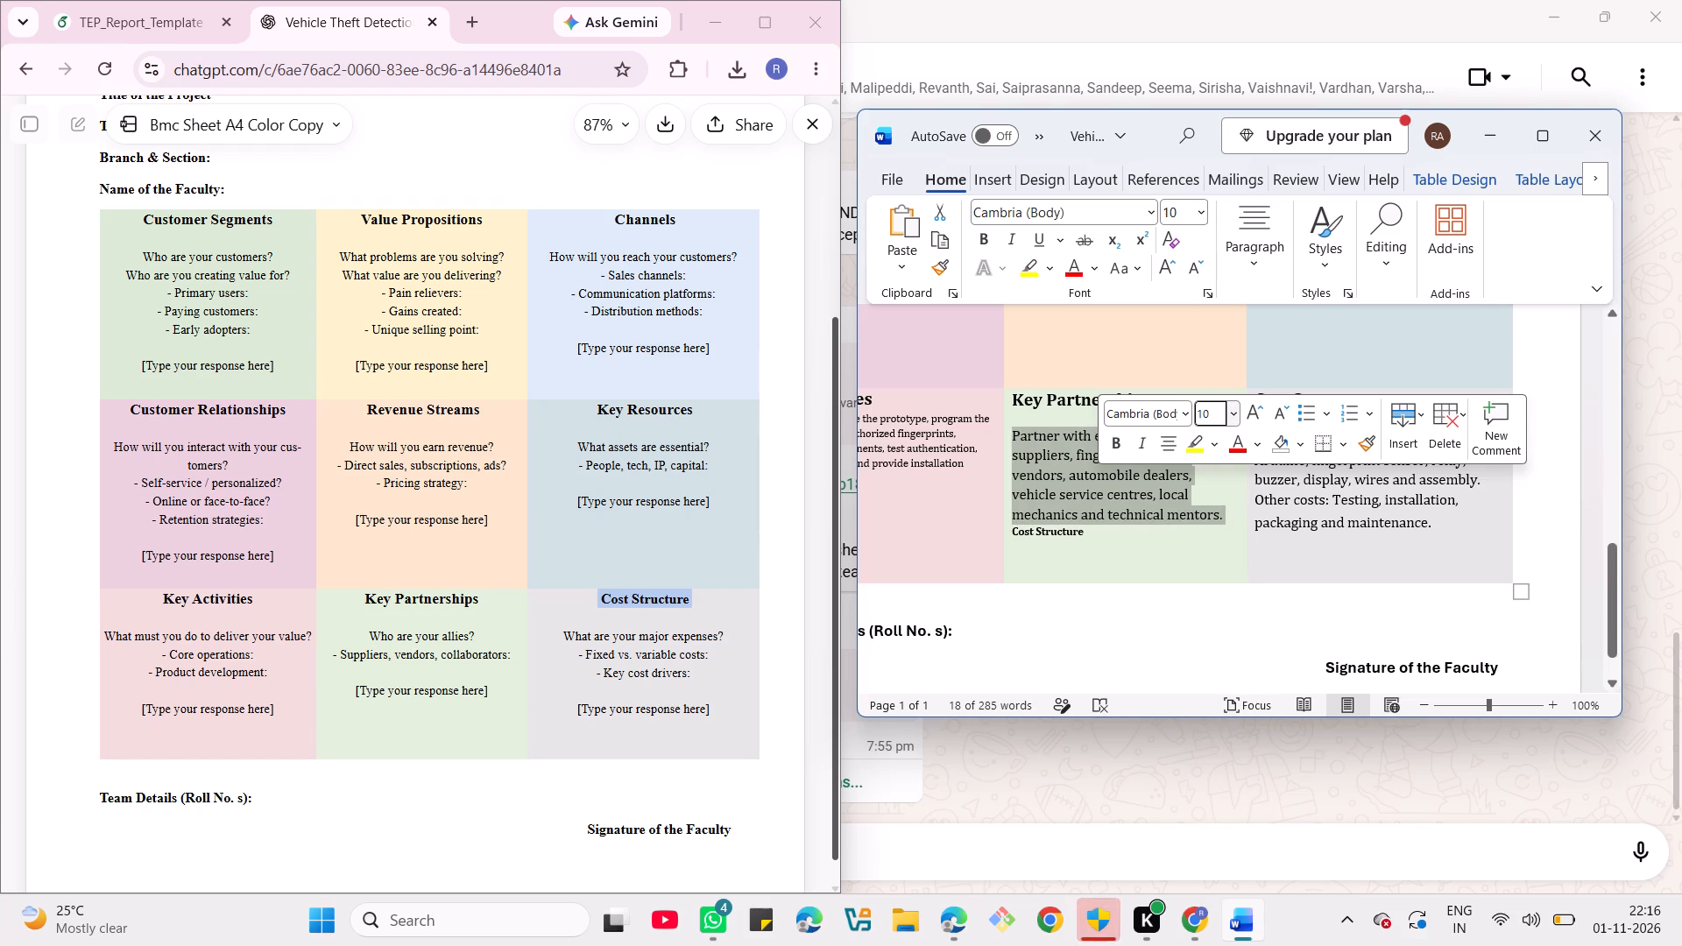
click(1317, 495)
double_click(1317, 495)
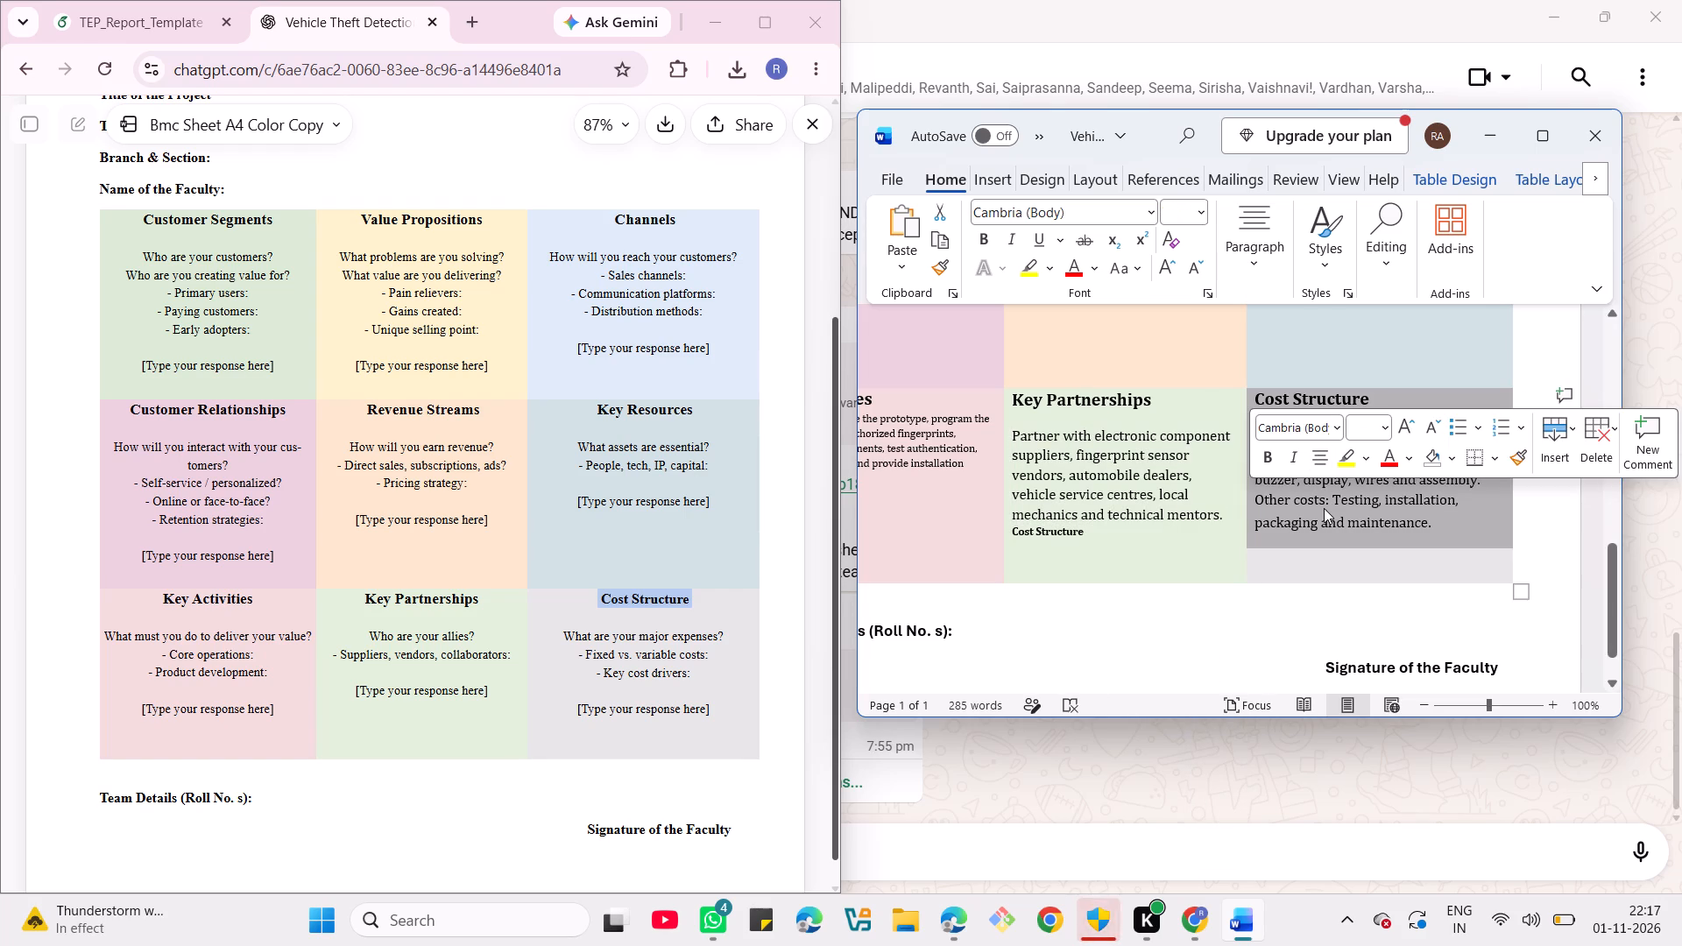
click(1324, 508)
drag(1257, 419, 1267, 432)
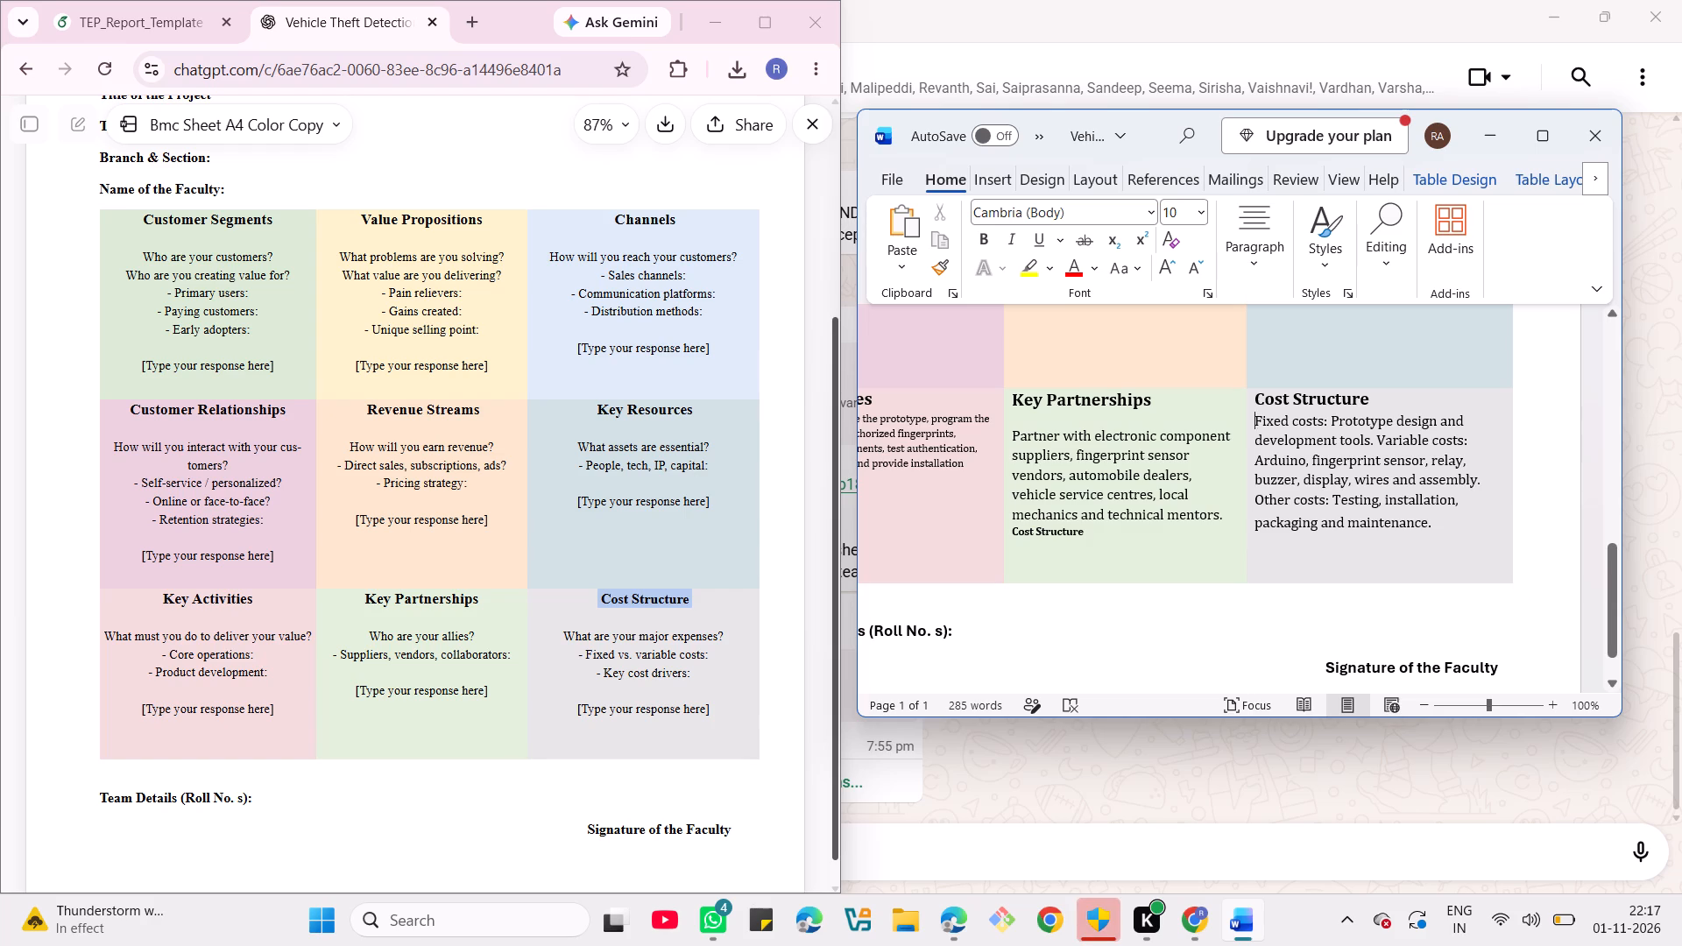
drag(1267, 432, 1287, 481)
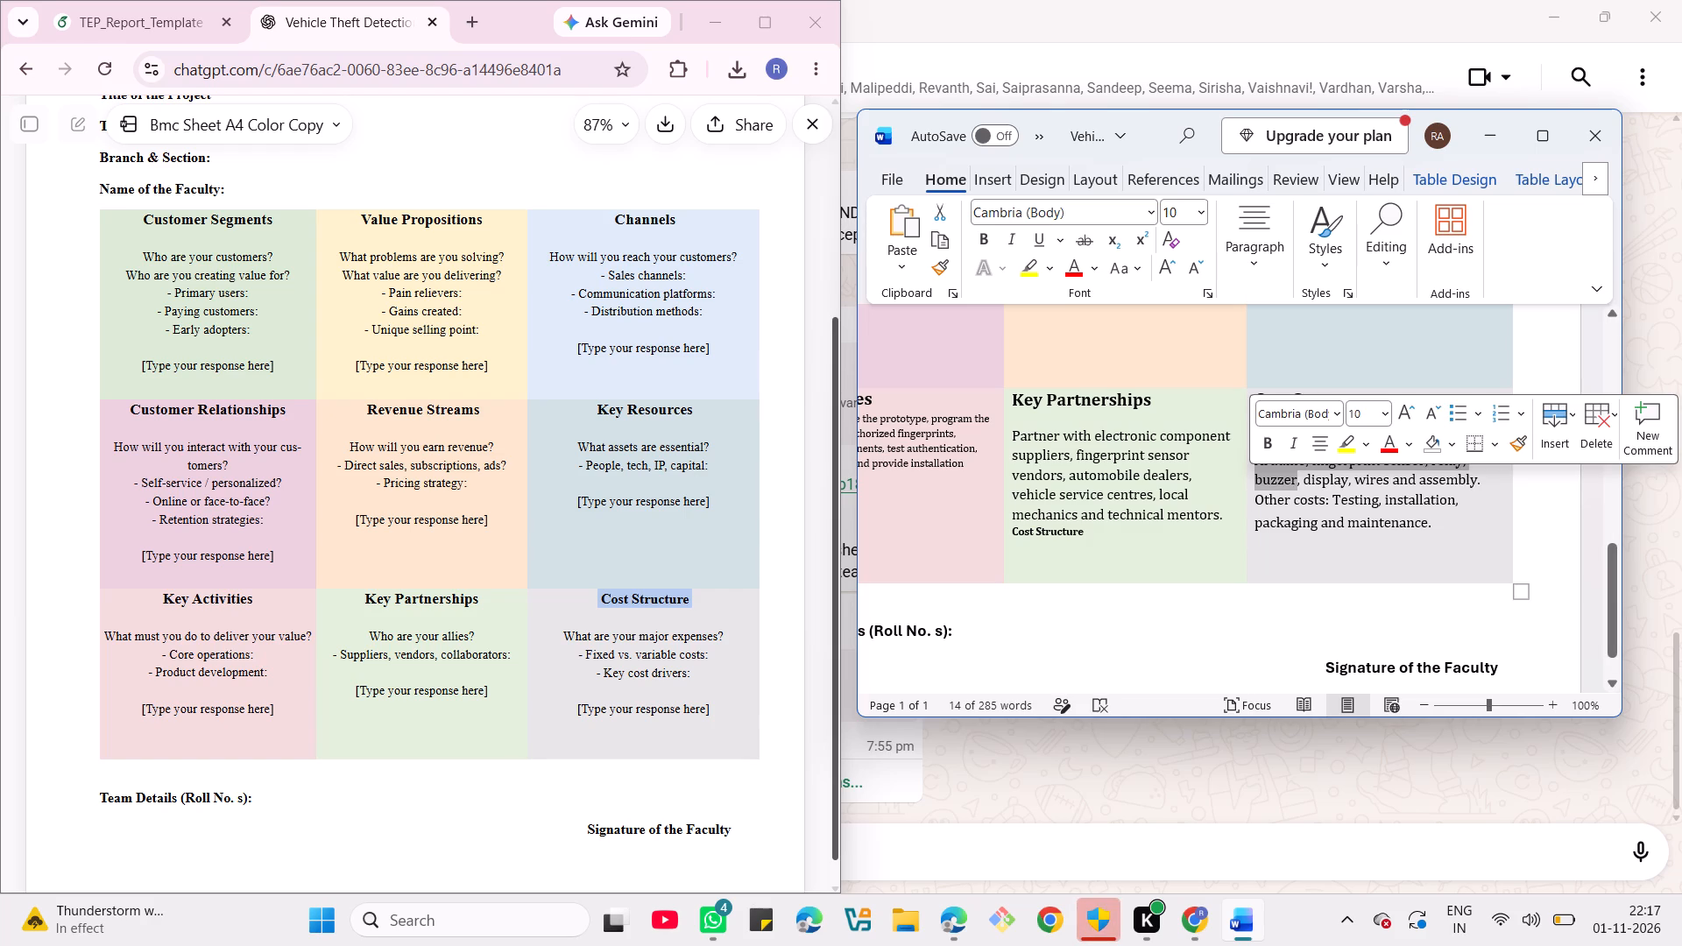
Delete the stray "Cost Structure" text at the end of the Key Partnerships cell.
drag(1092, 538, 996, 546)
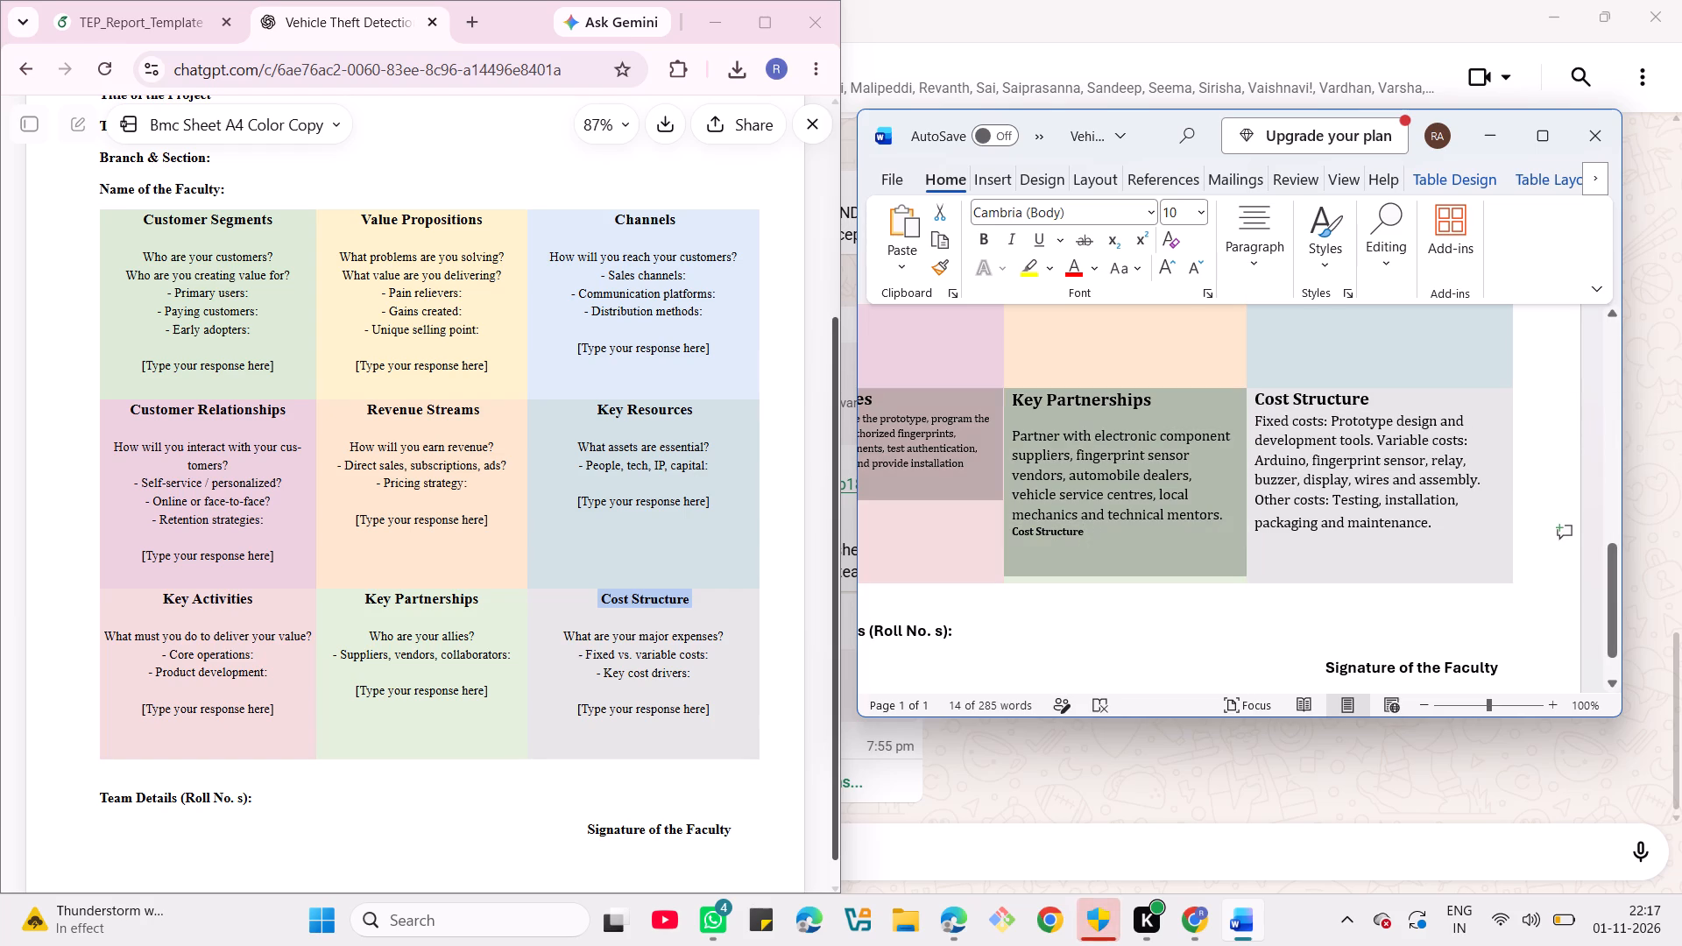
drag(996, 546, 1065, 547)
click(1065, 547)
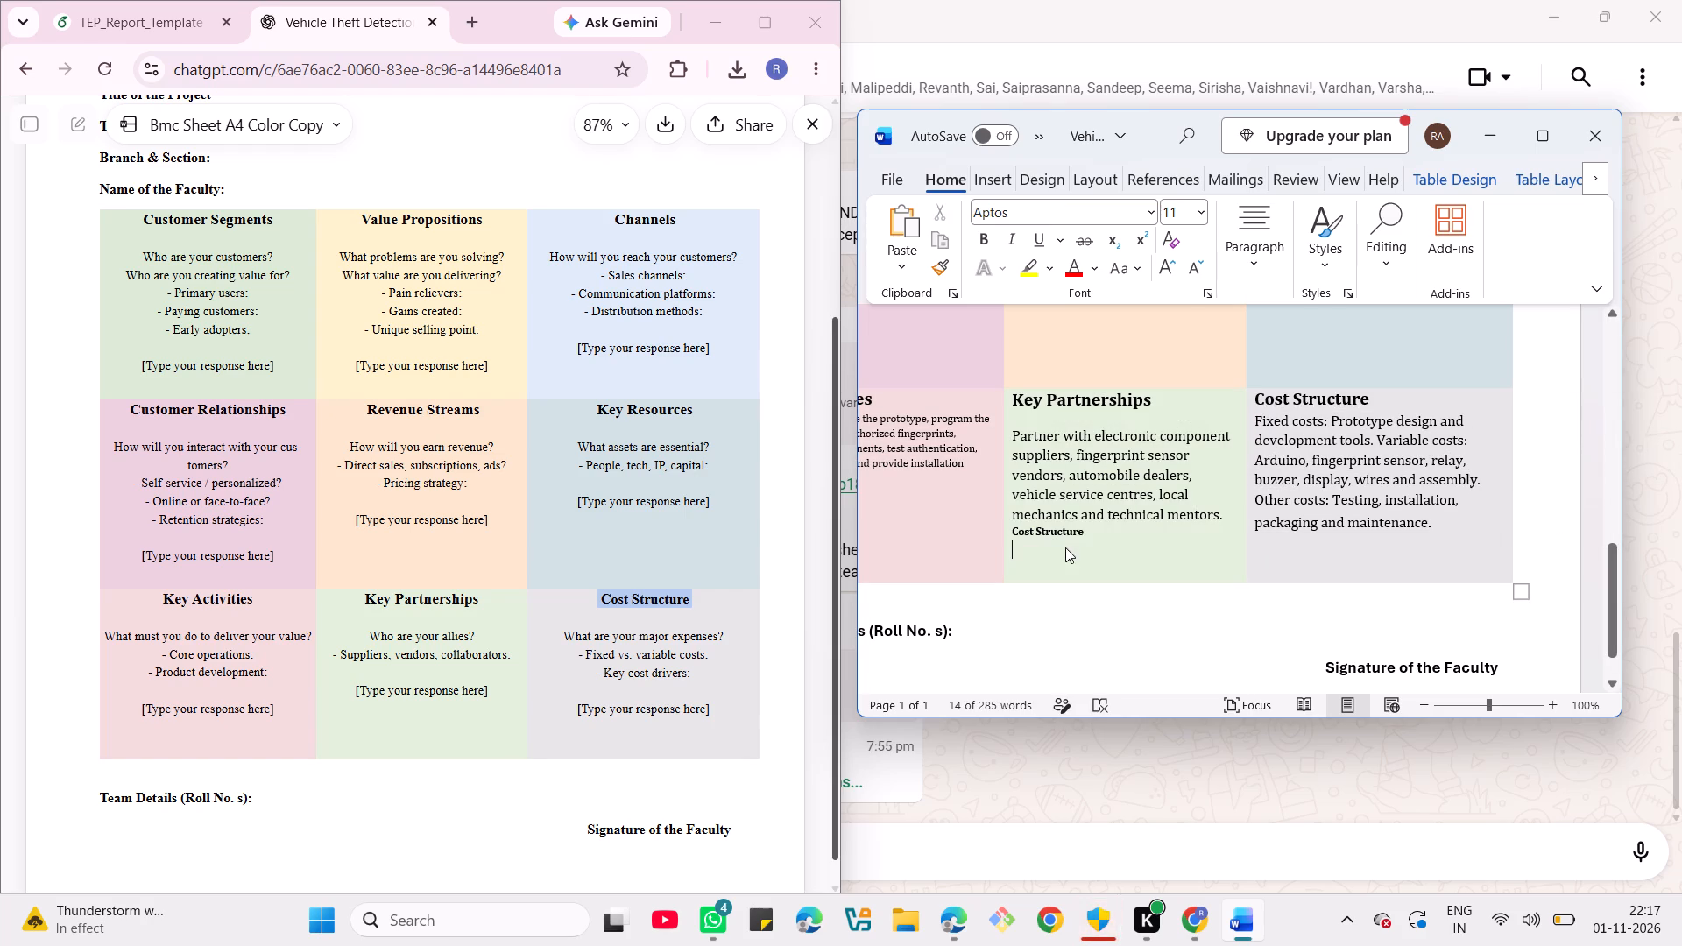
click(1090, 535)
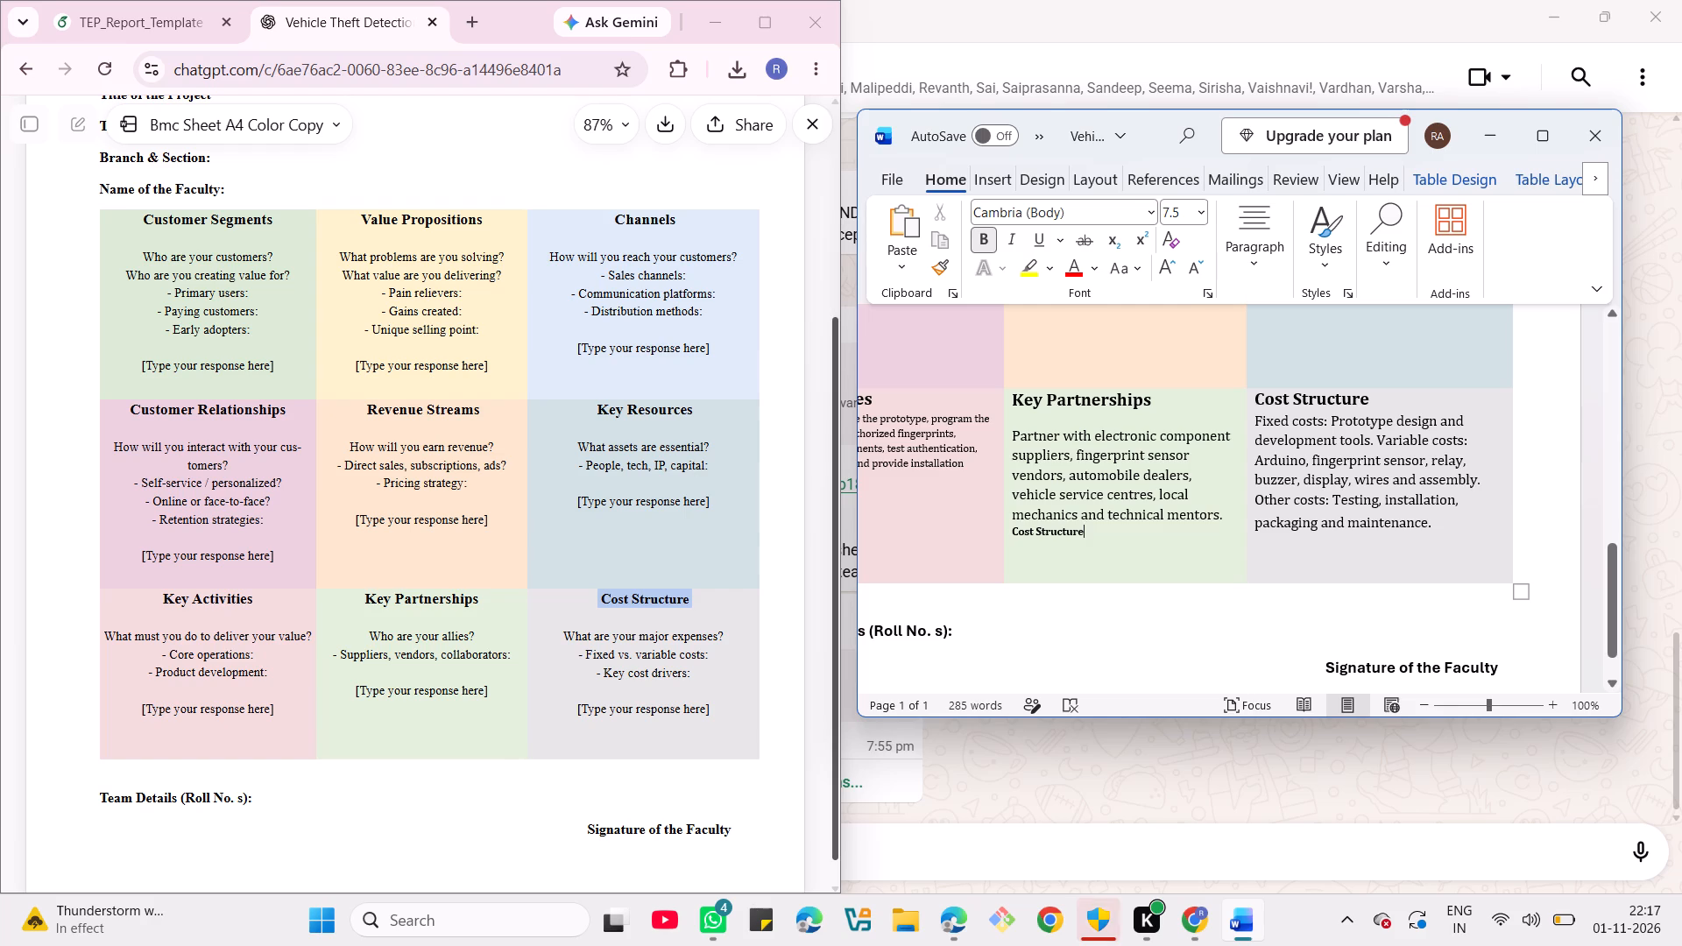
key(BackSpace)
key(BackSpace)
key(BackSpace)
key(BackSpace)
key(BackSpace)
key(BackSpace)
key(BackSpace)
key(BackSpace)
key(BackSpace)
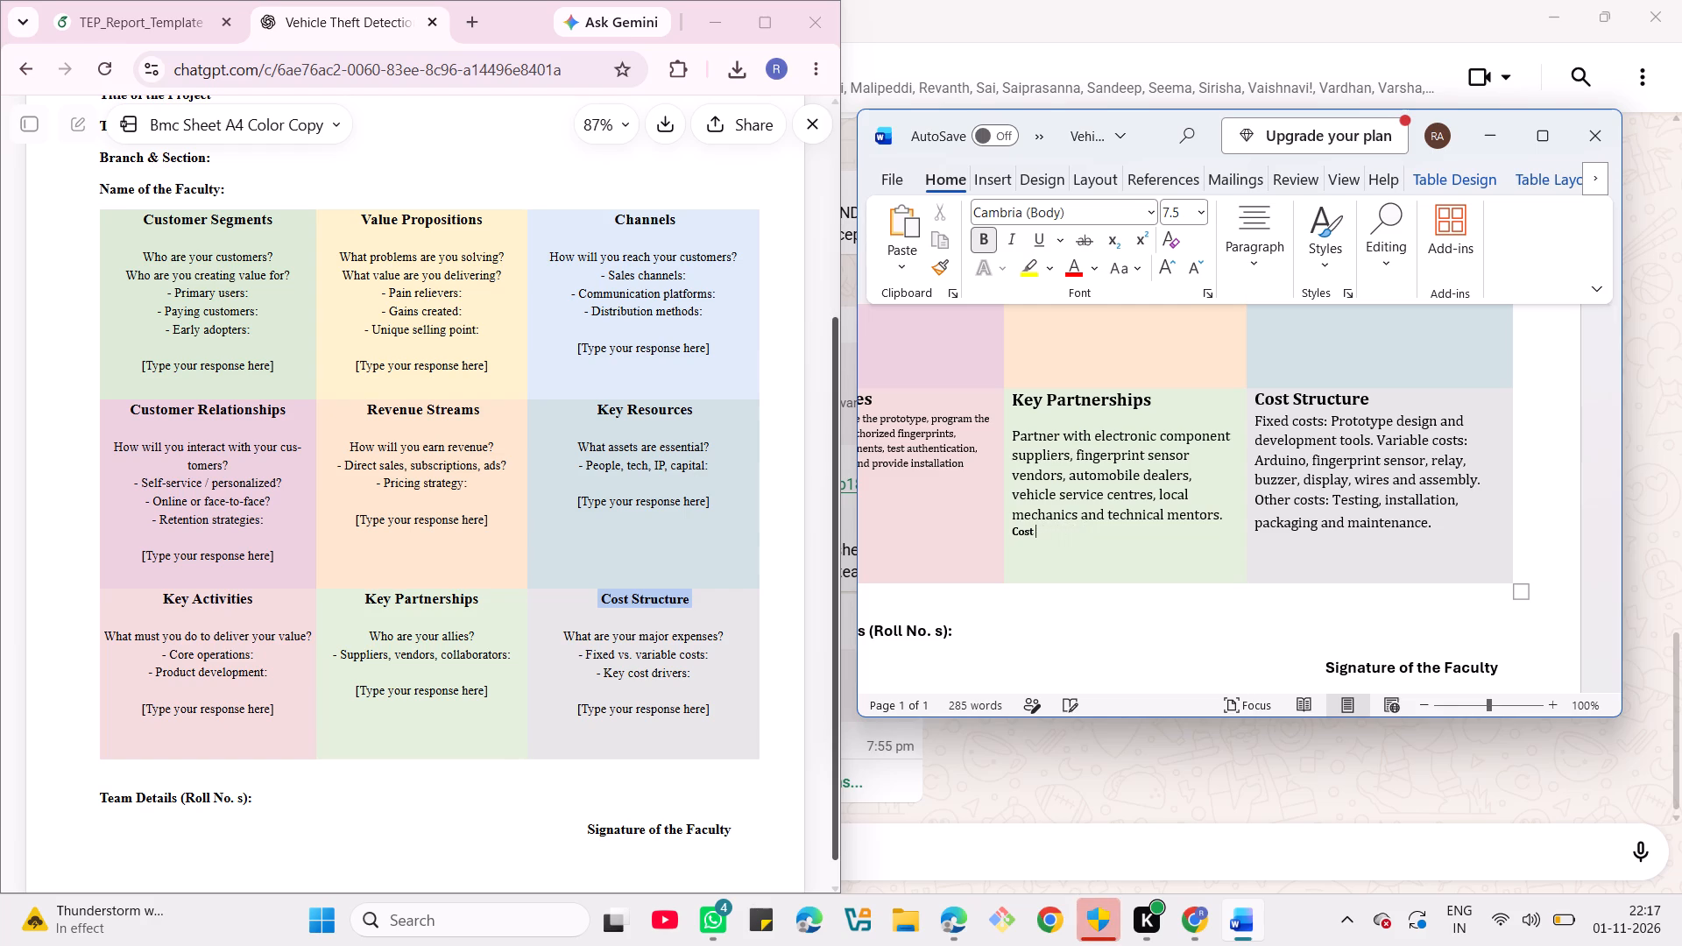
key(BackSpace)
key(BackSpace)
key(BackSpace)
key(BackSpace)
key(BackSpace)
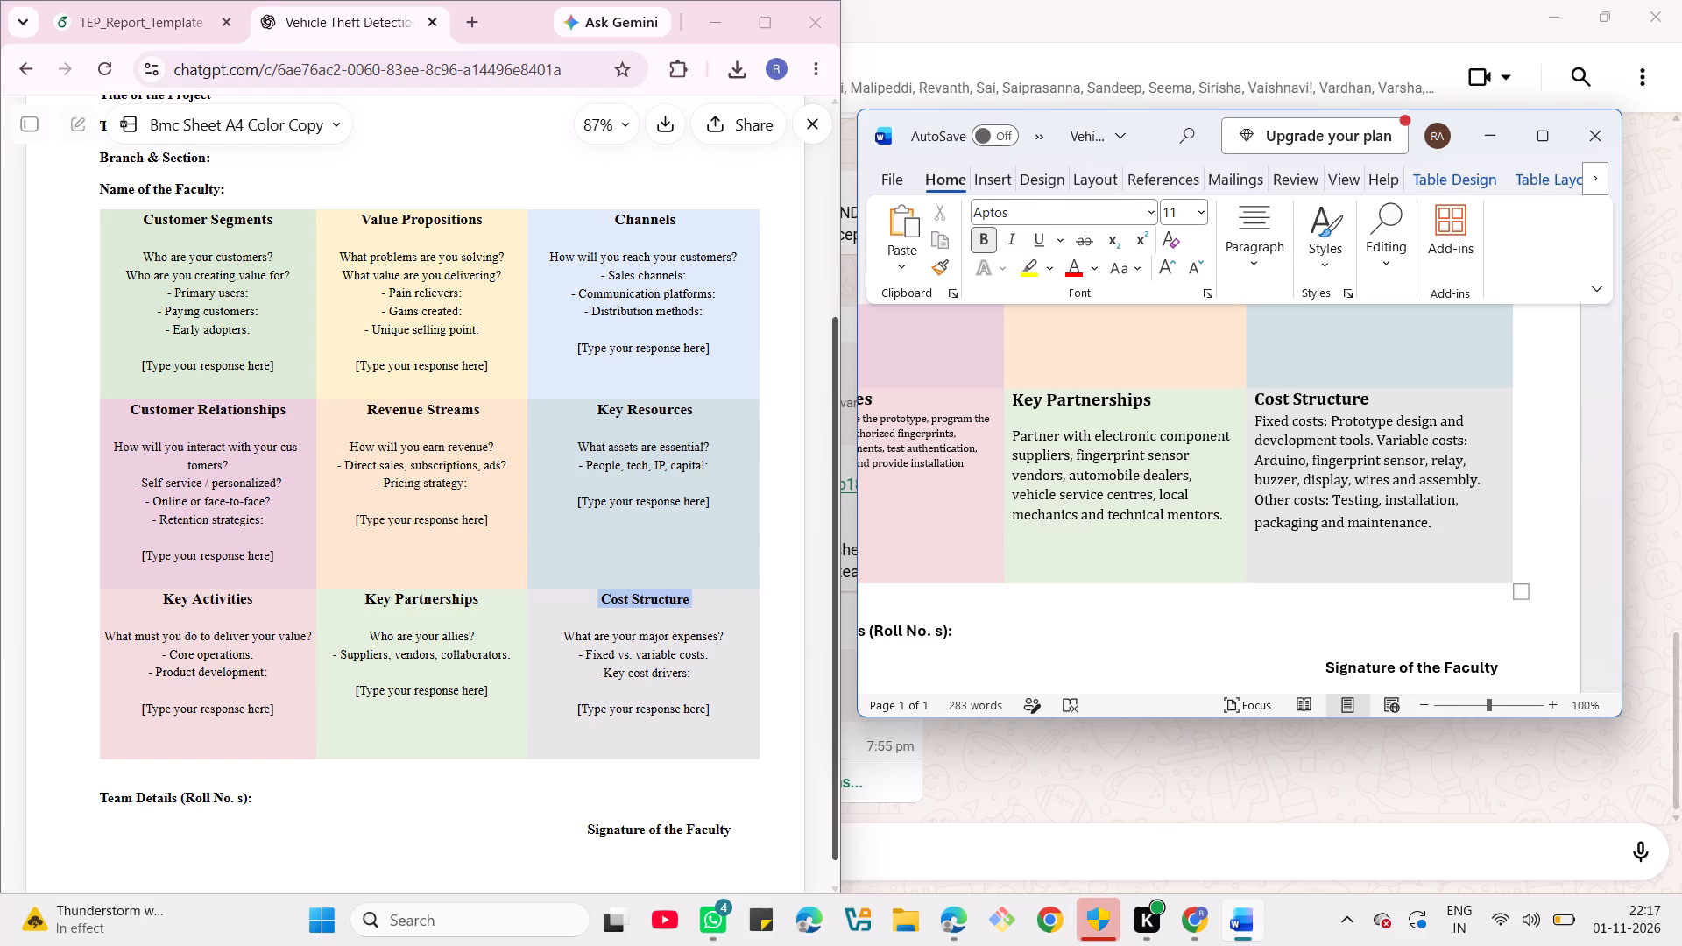
Set the font size of the "Design and assemble the prototype" text under Key Activities to 10.
scroll(925, 464, right, 2)
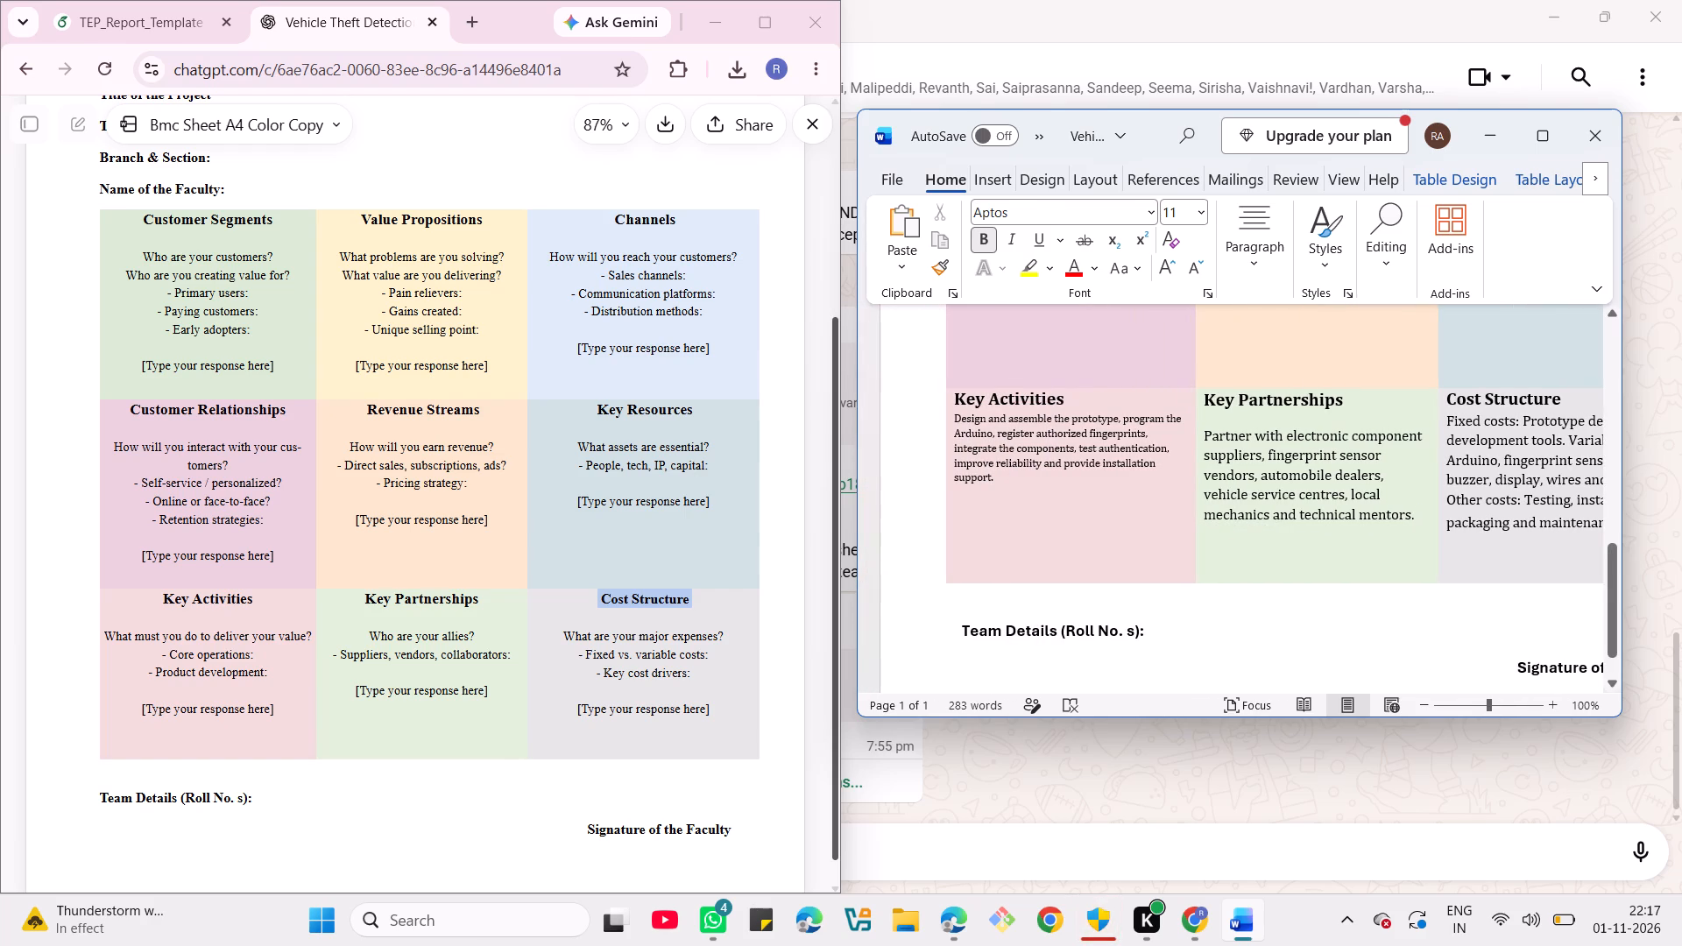
drag(958, 416, 981, 462)
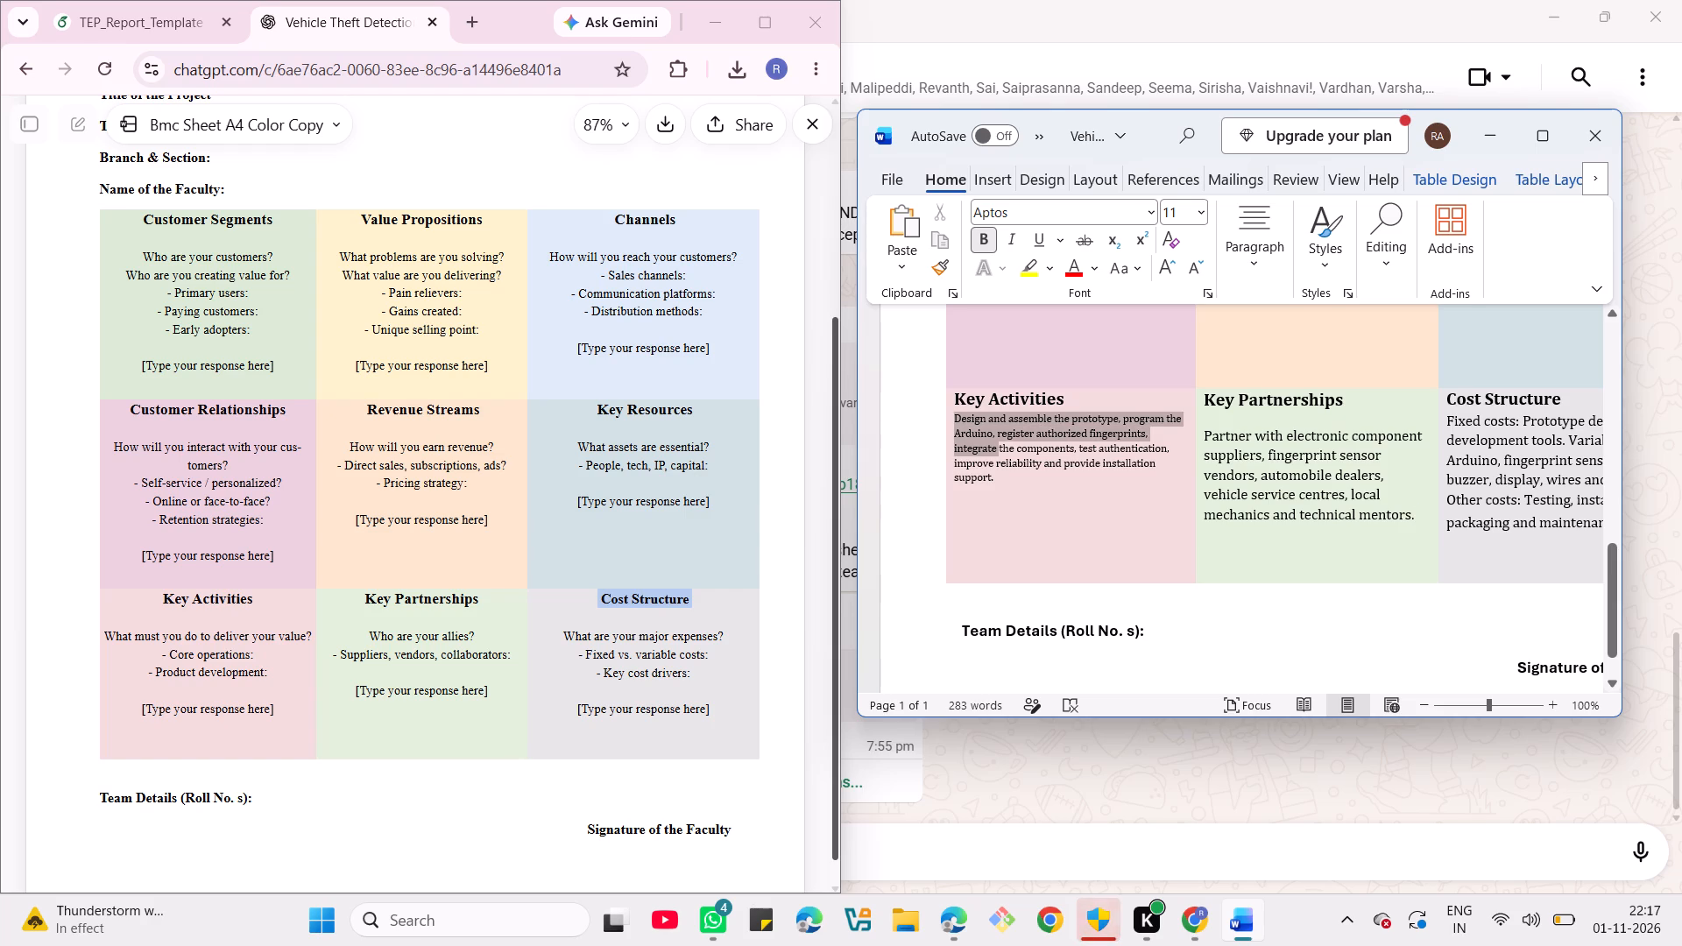
drag(981, 462, 986, 478)
click(1122, 415)
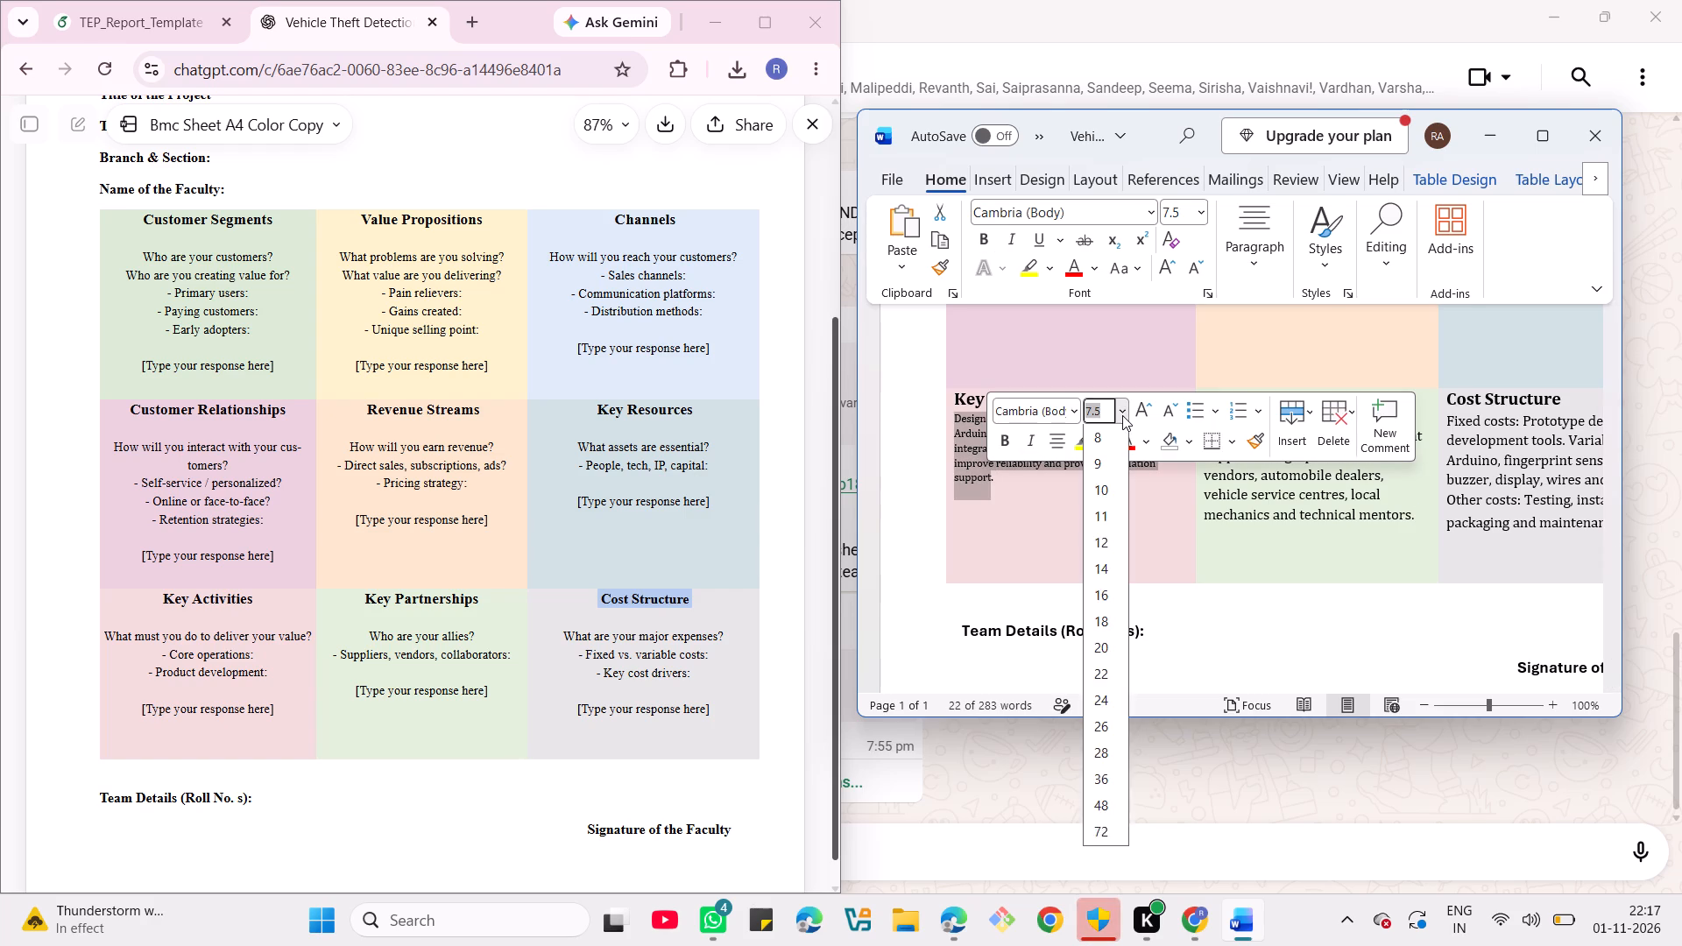
click(1105, 488)
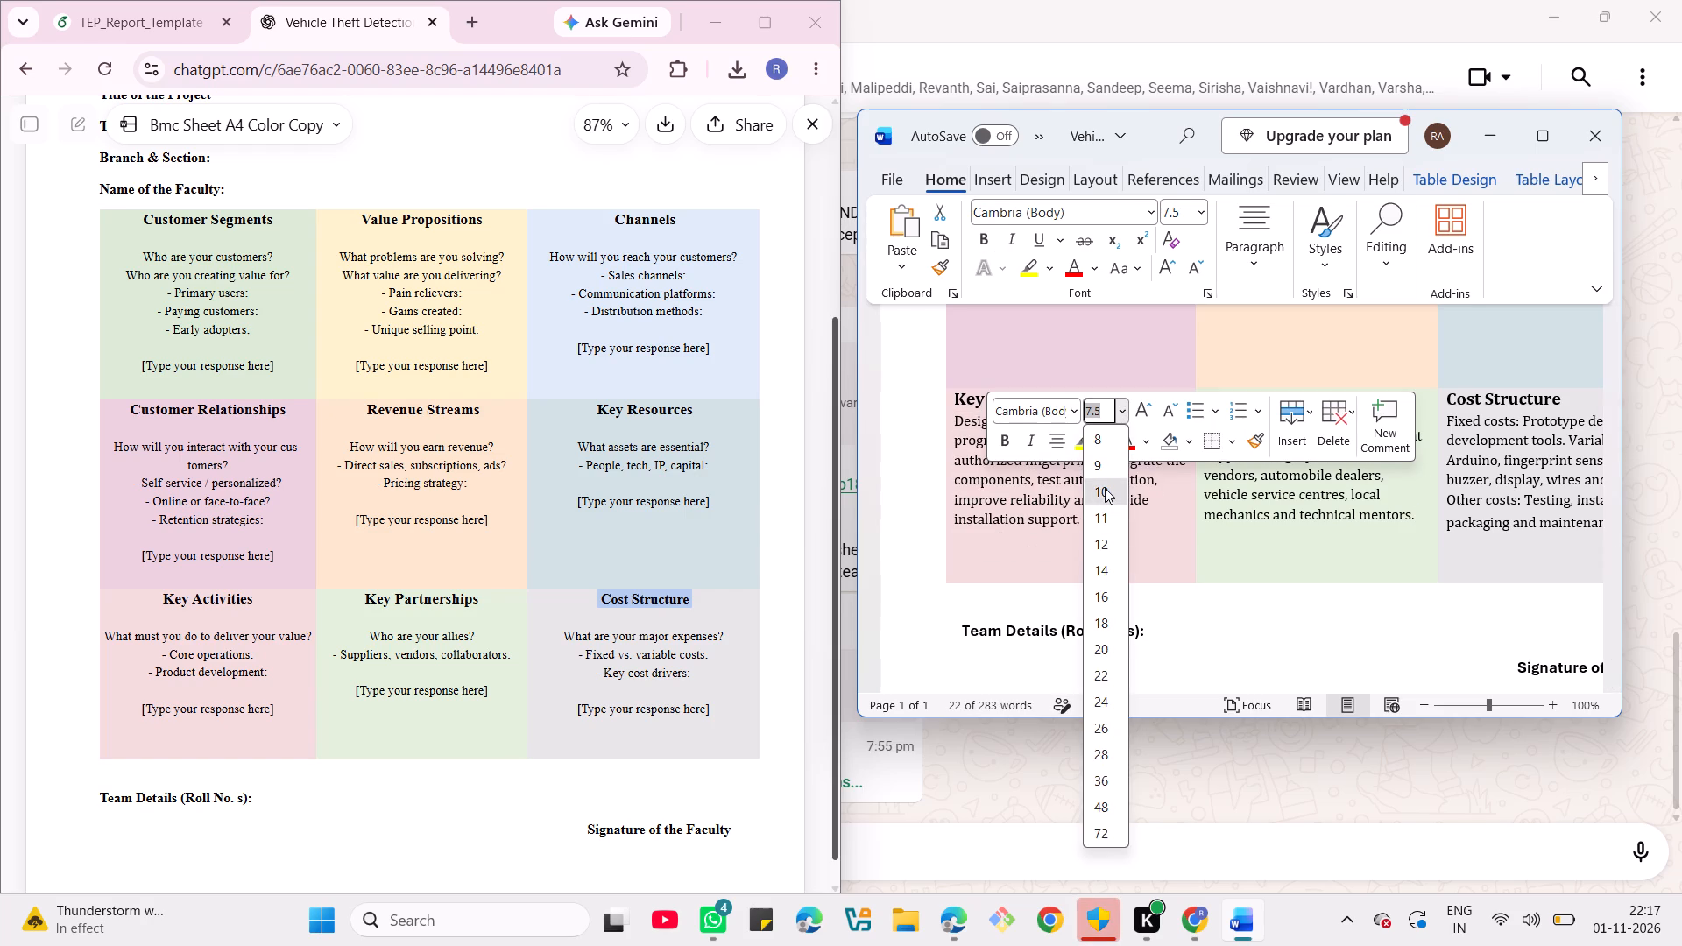
Set the font size of the "Provide installation guidance" text under Customer Relationships to 10.
scroll(1095, 456, up, 3)
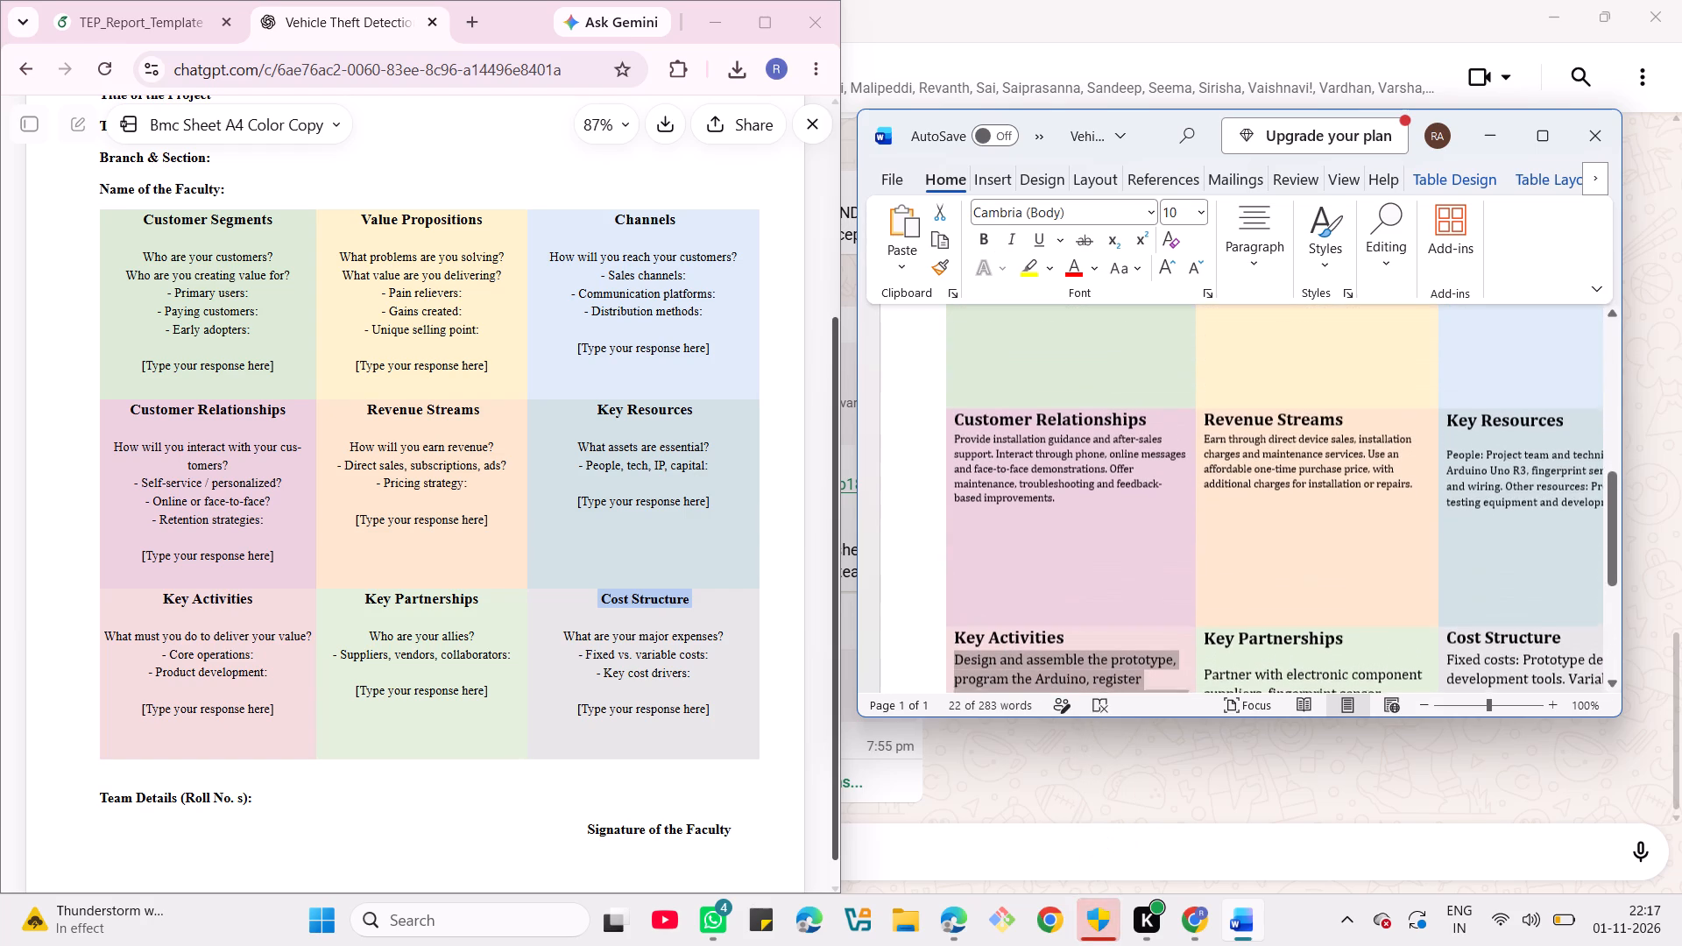
scroll(1095, 456, up, 1)
drag(955, 447, 1049, 507)
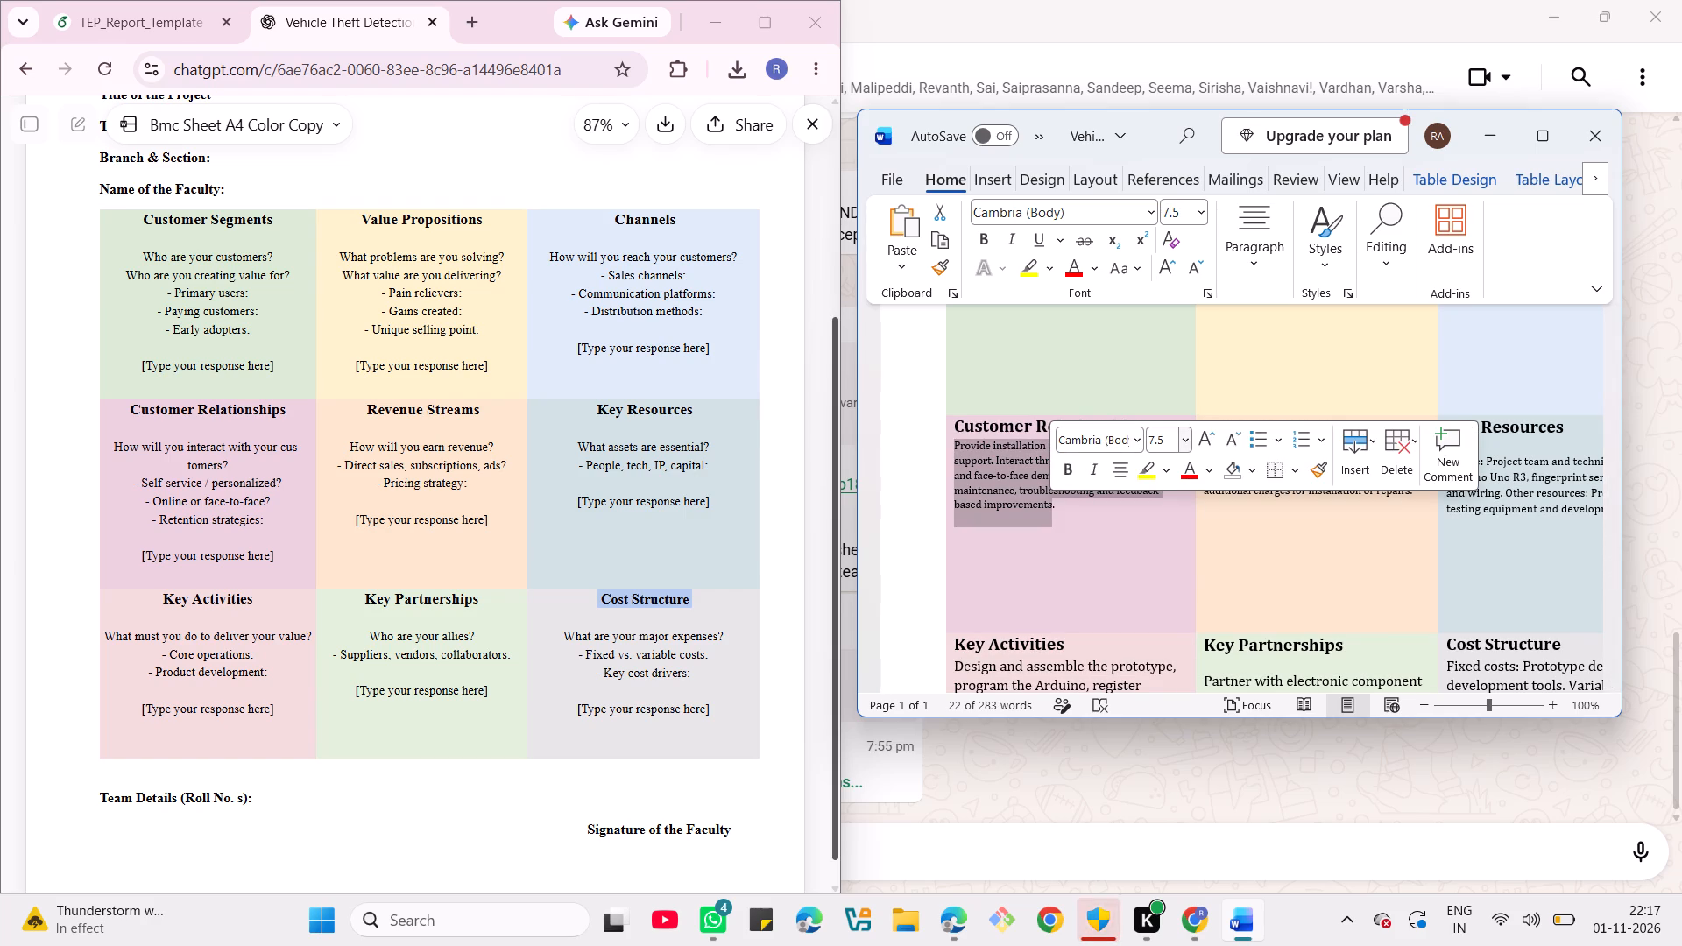
click(1184, 445)
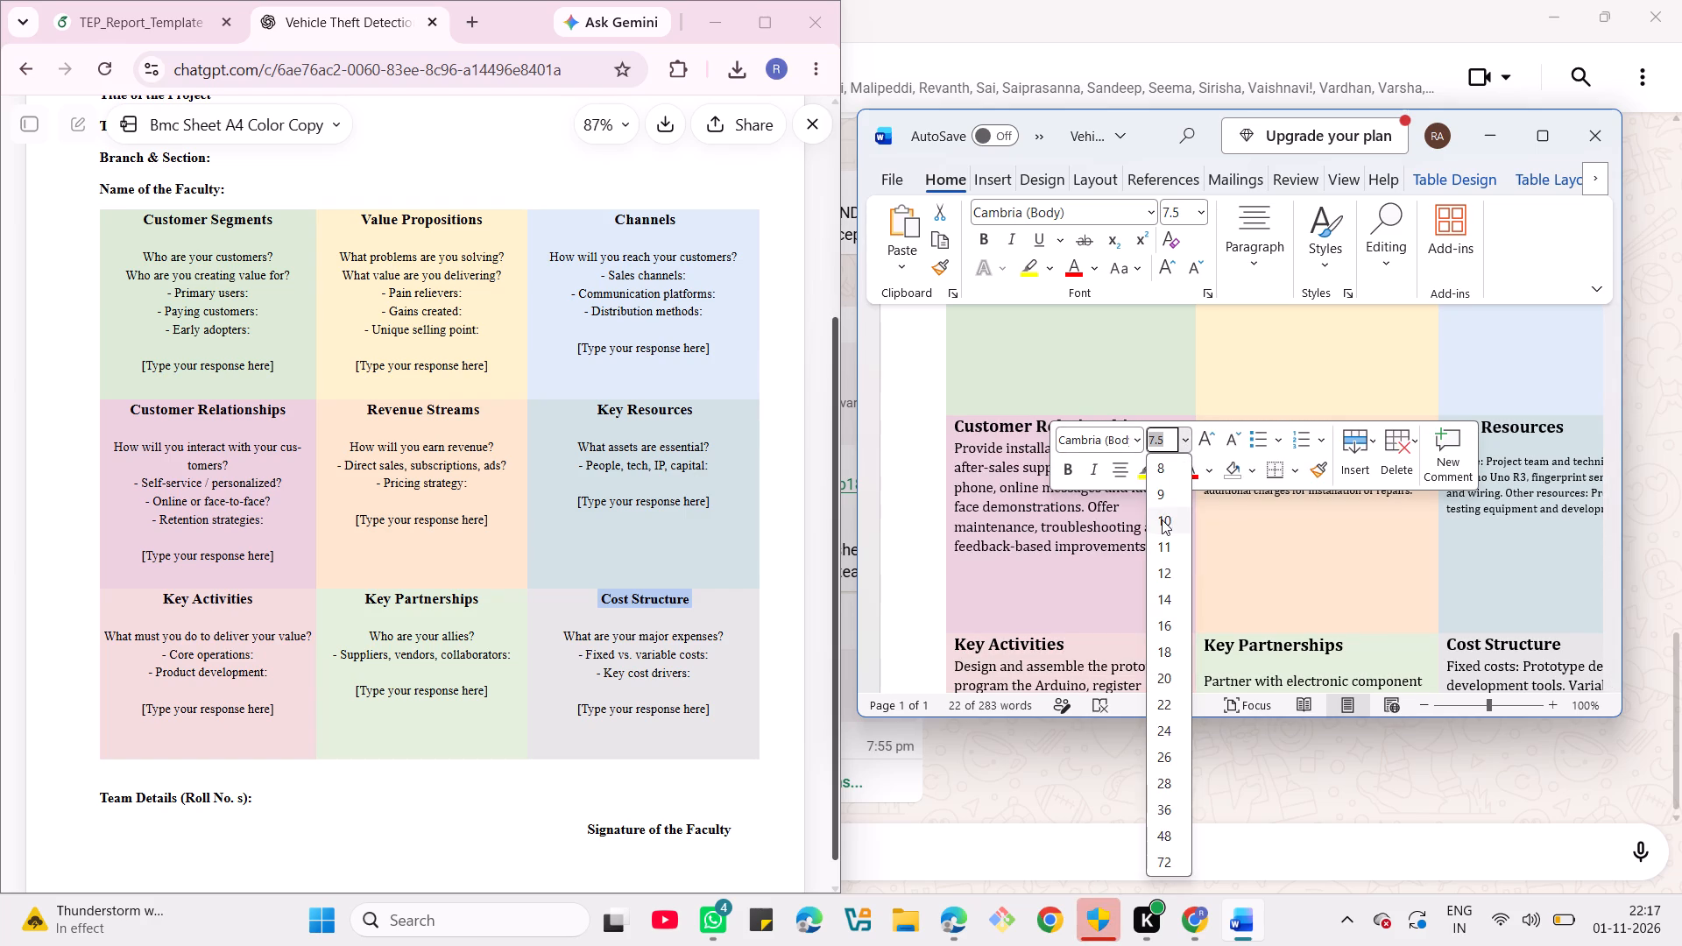
click(1162, 519)
Set the font size of the whole "Earn through direct device sales" text under Revenue Streams to 10.
drag(1265, 544, 1226, 480)
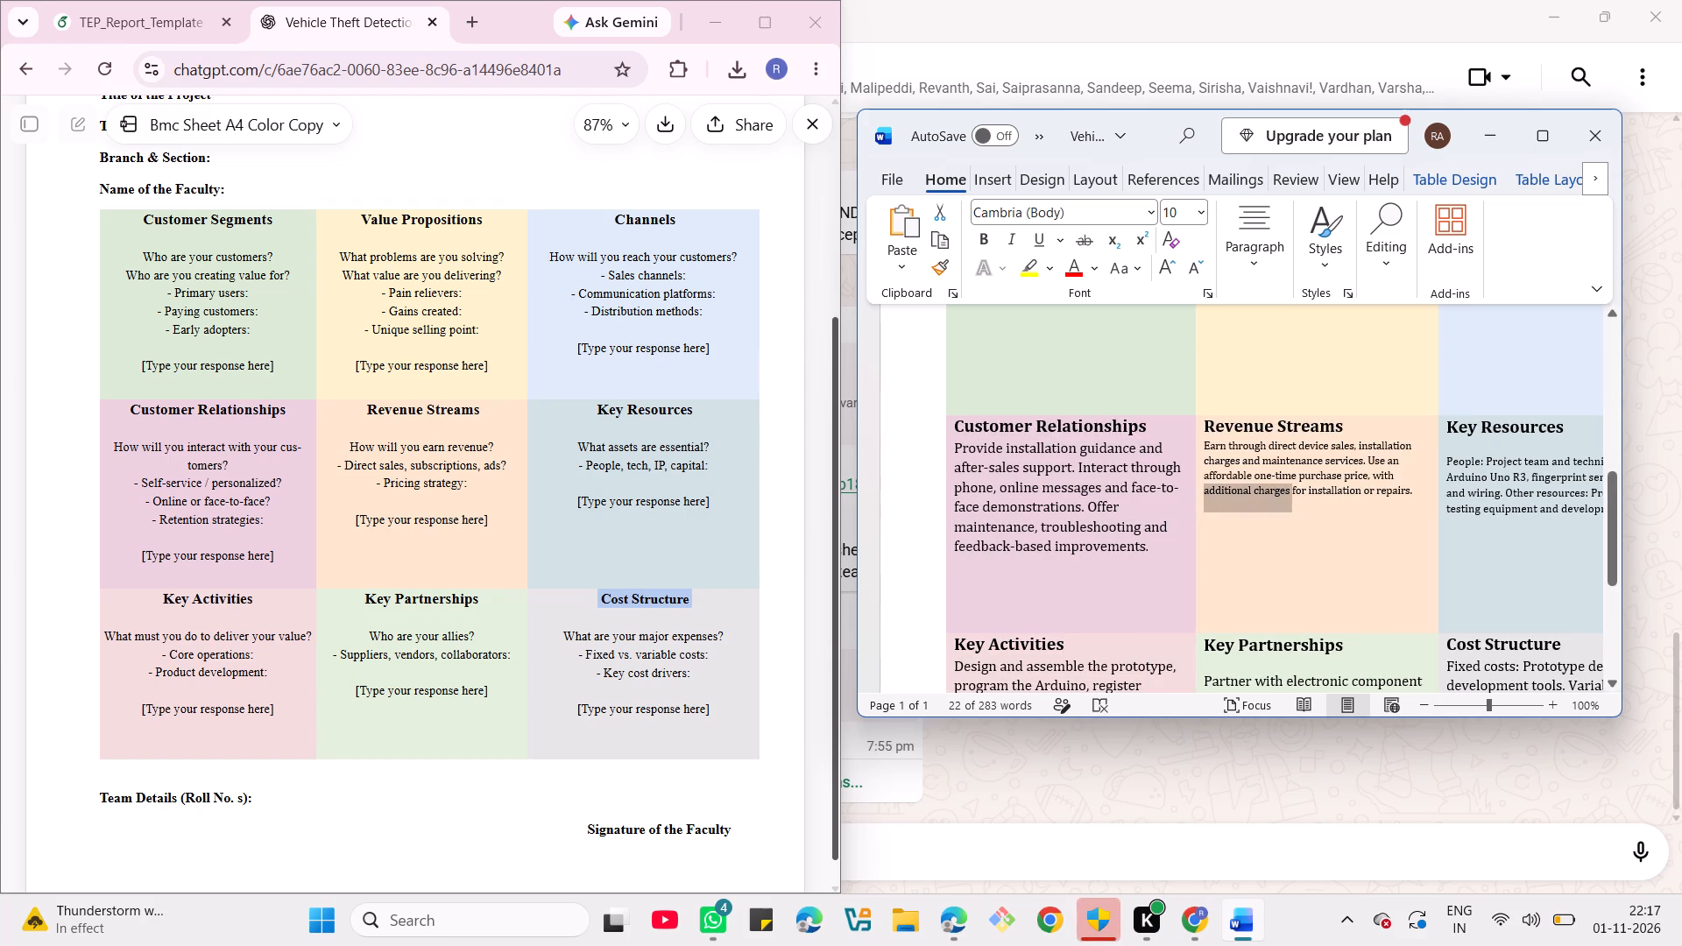
drag(1226, 480, 1215, 448)
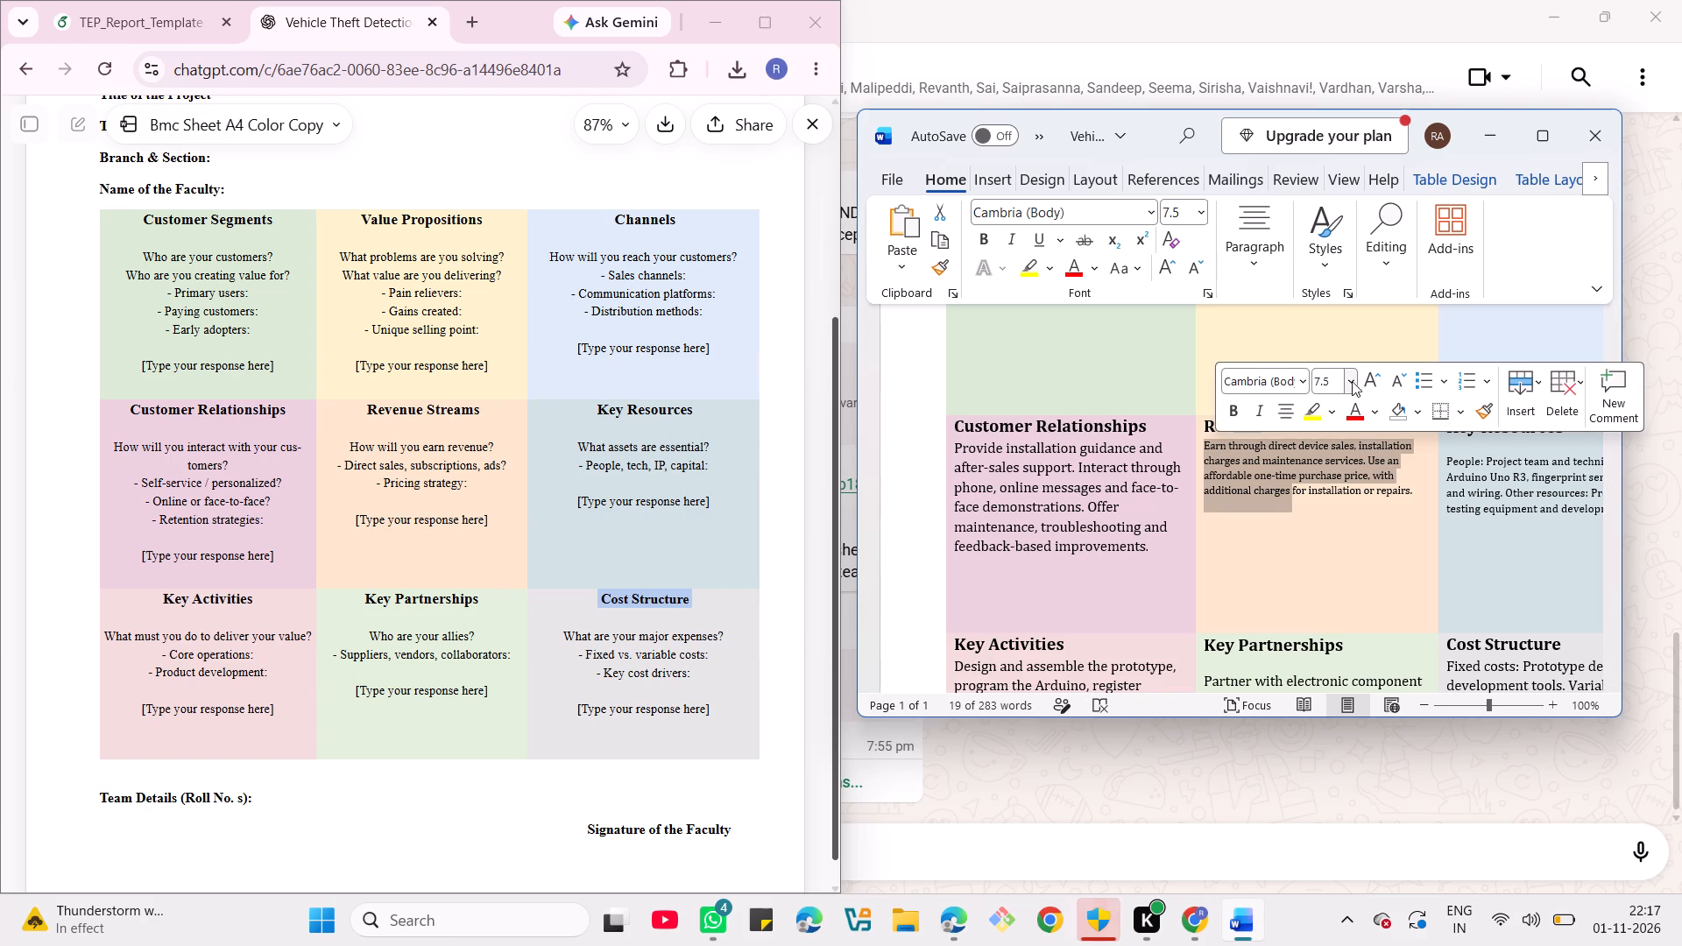
click(1350, 383)
click(1333, 455)
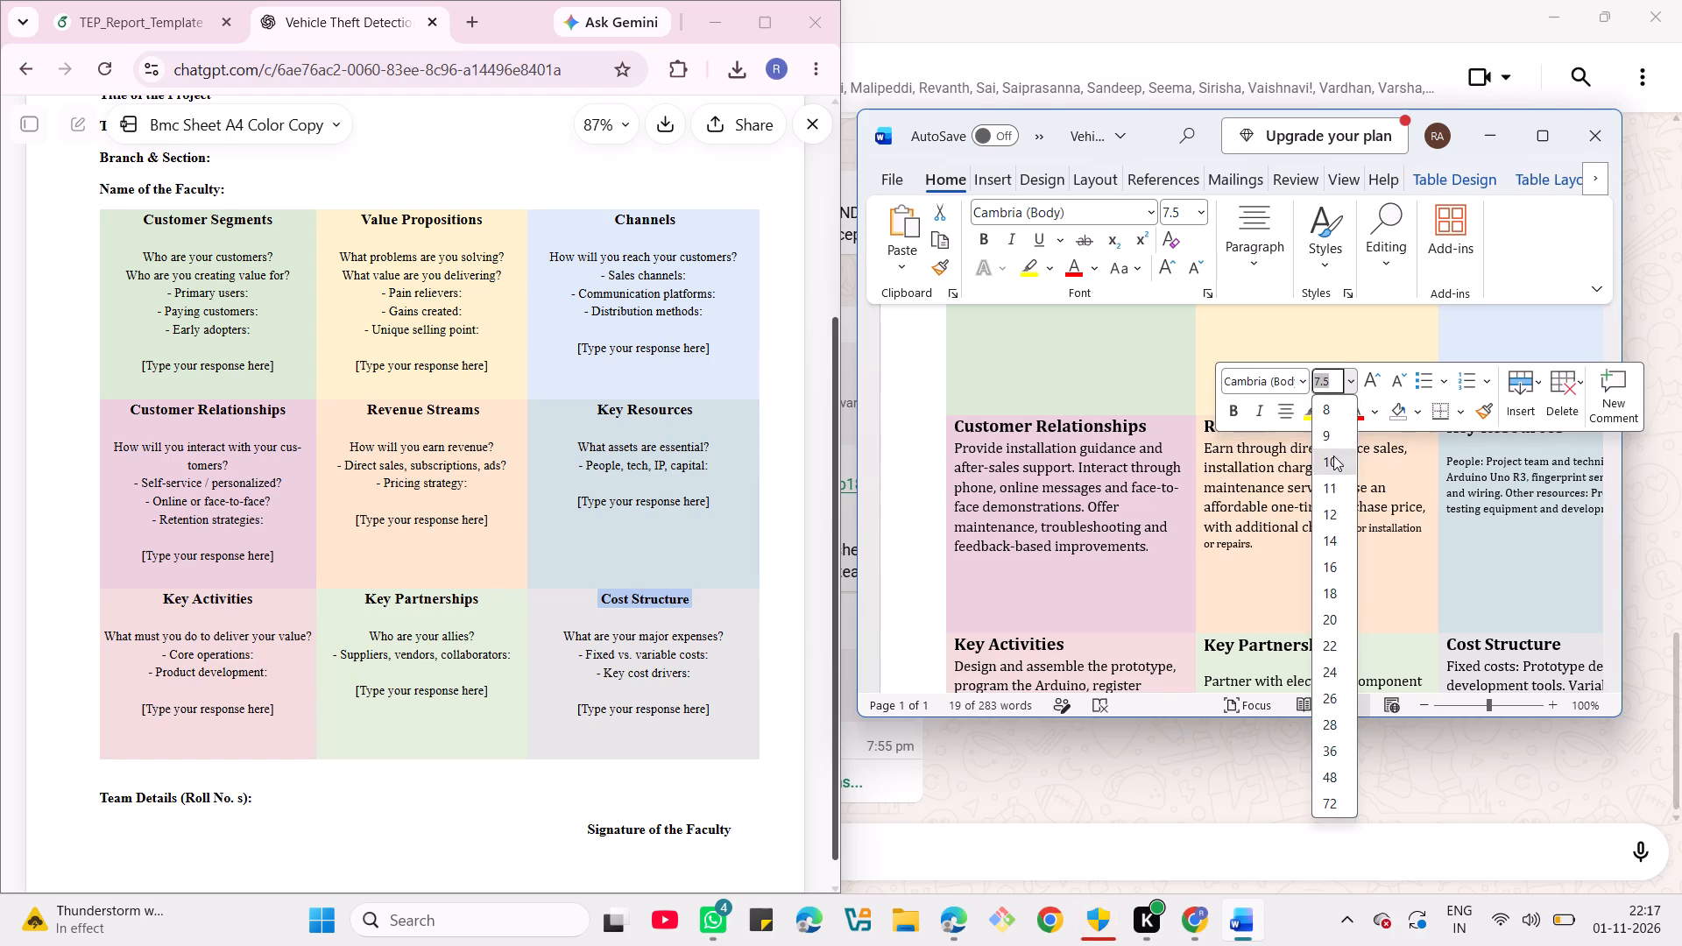
drag(1353, 526, 1360, 573)
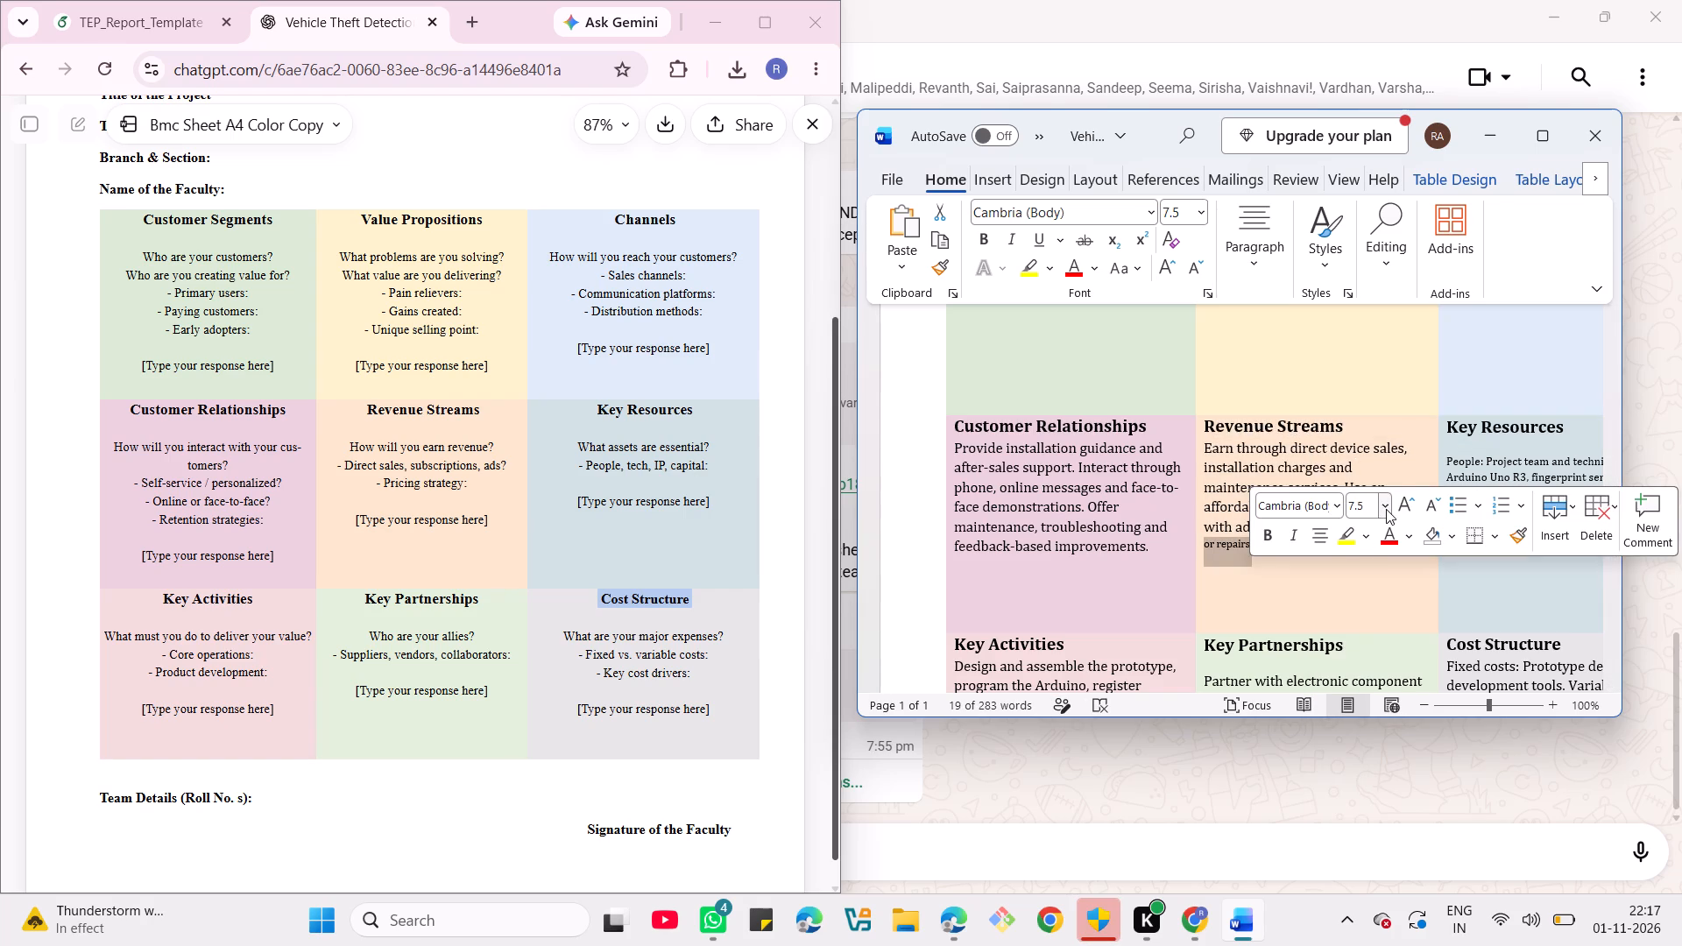
click(1386, 509)
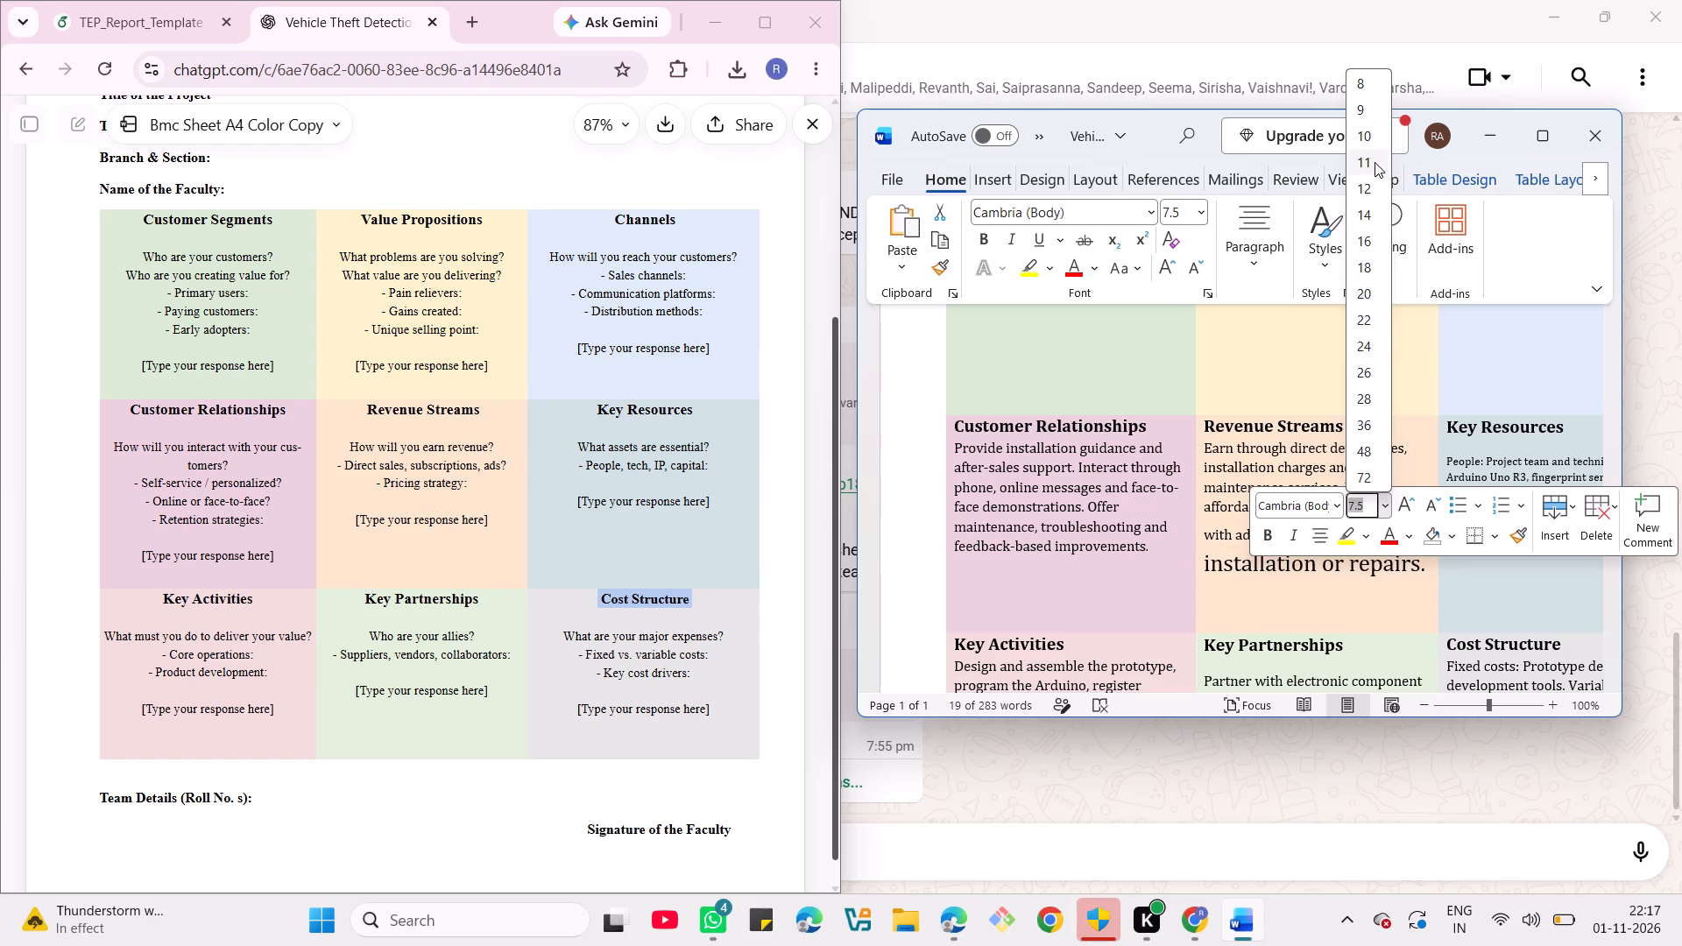
click(1373, 141)
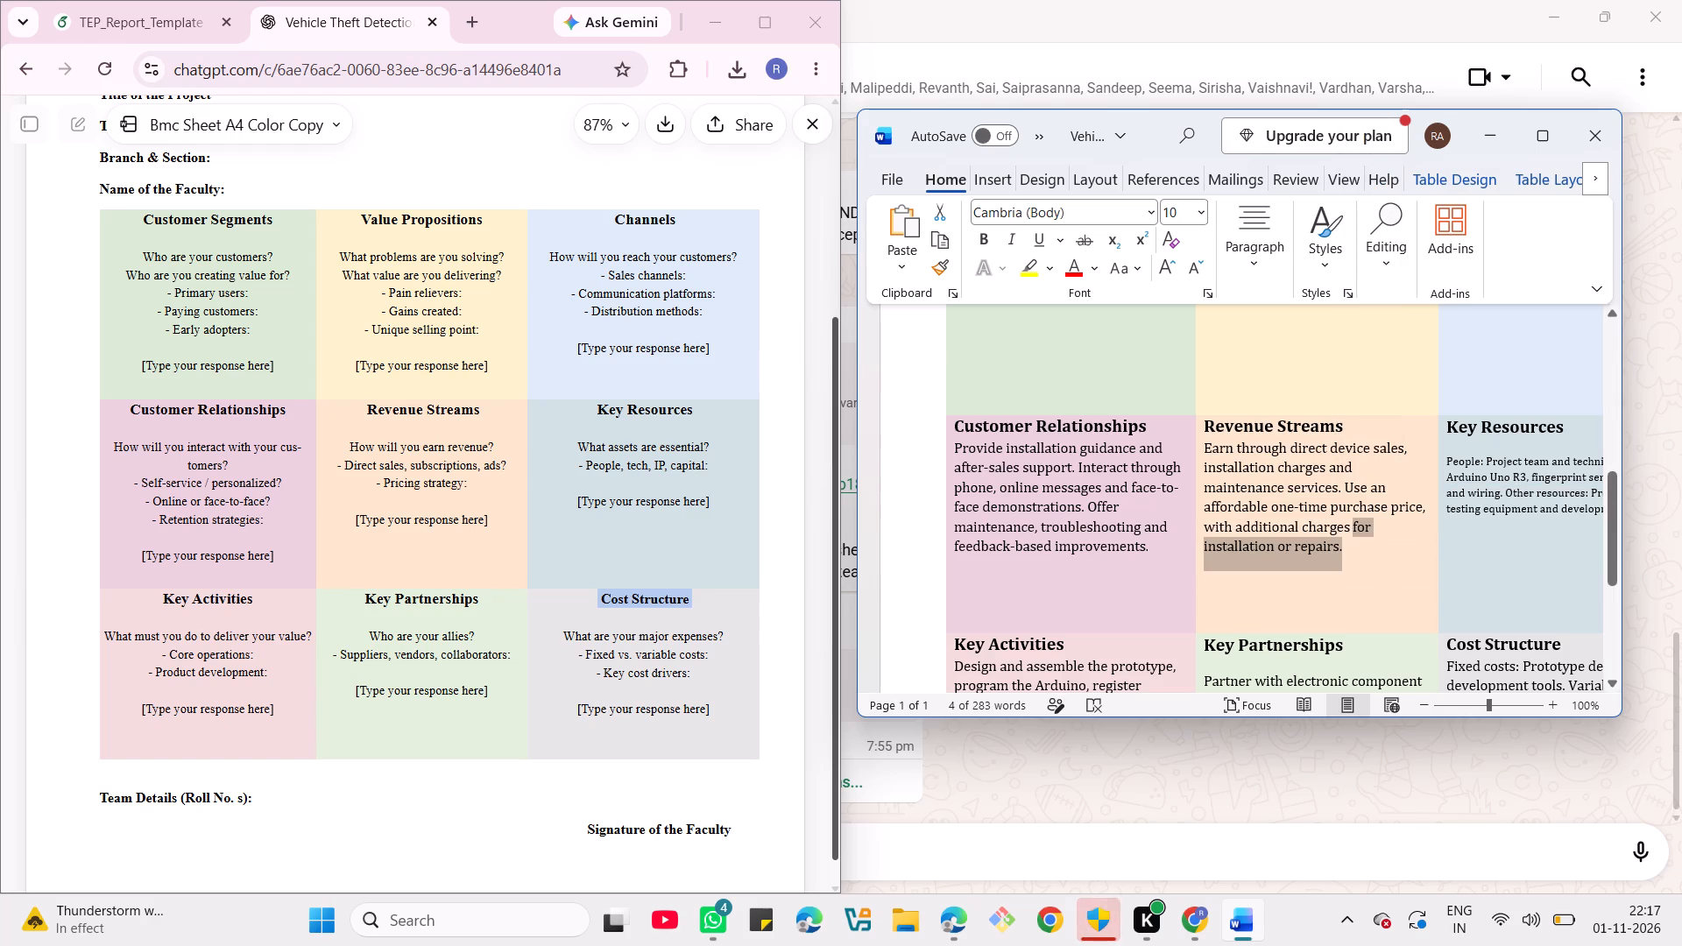
Set the font size of the "People: Project team and technicians" text under Key Resources to 10.
scroll(1395, 459, left, 1)
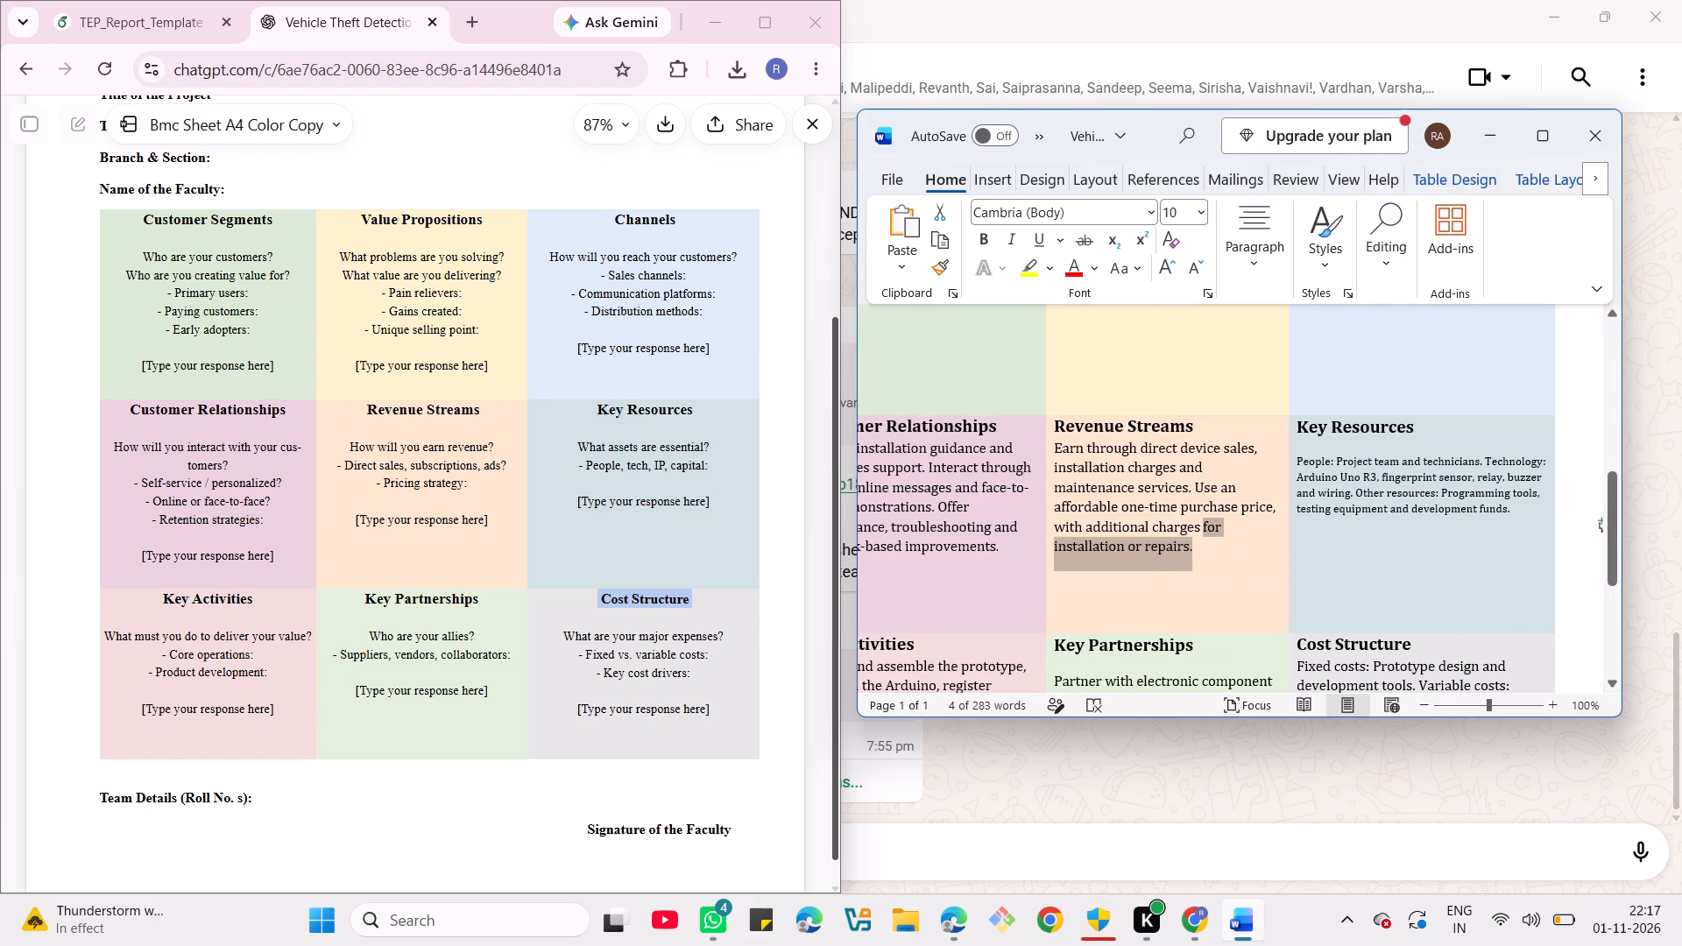
drag(1299, 461, 1396, 530)
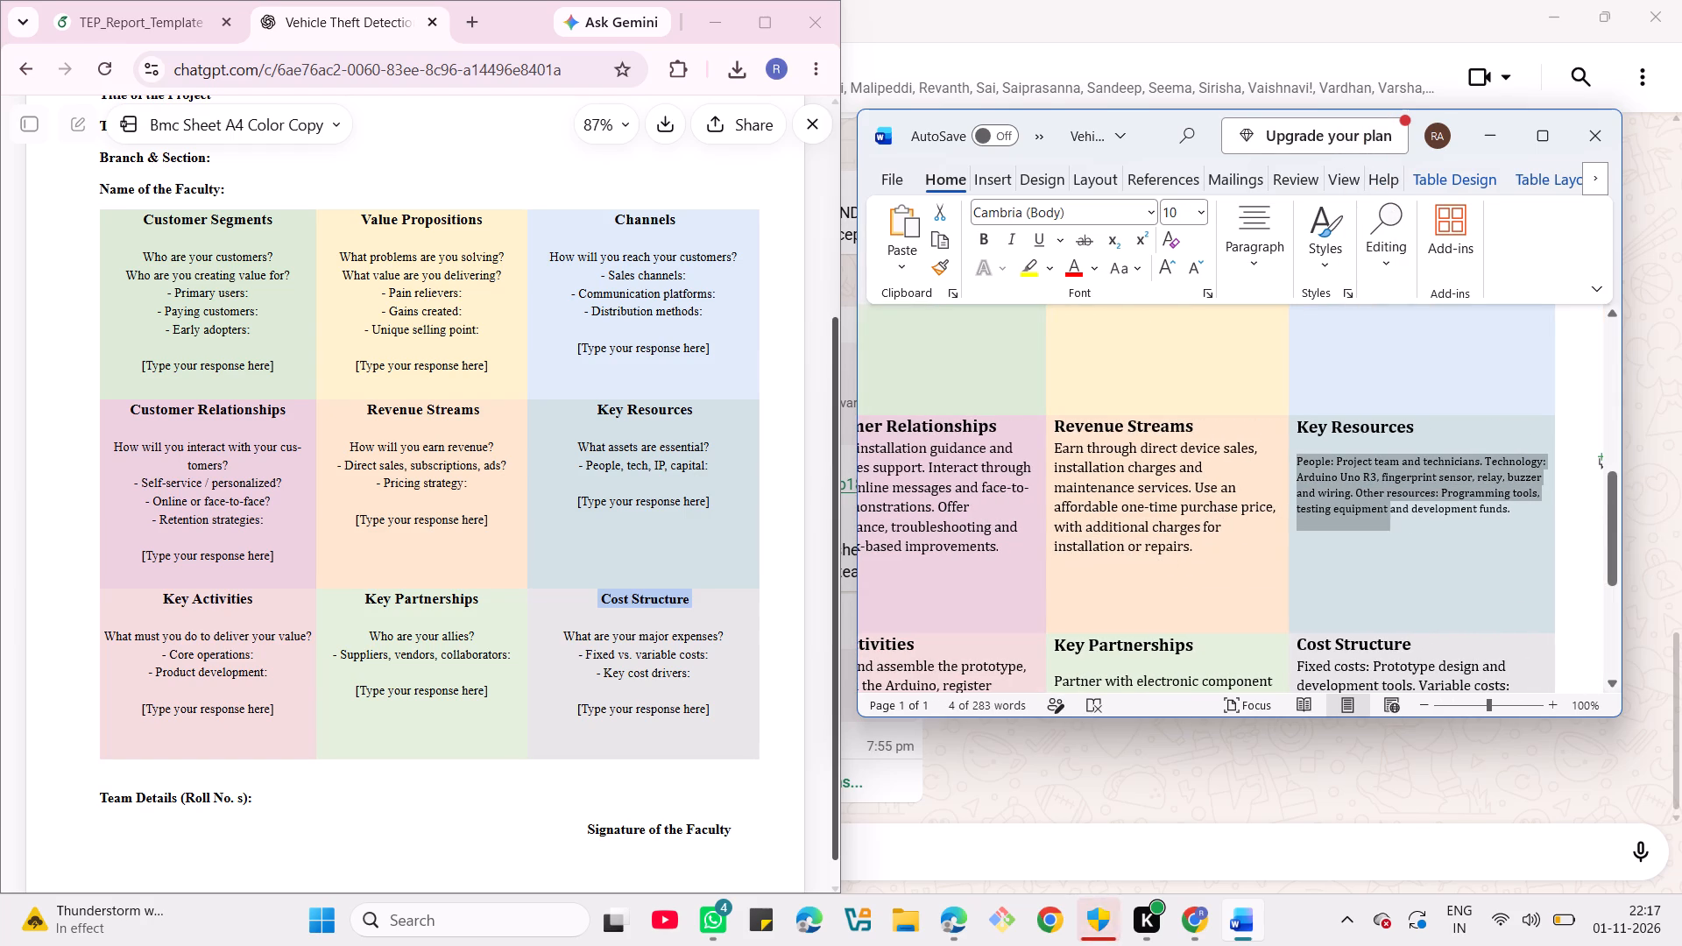
drag(1396, 530, 1518, 531)
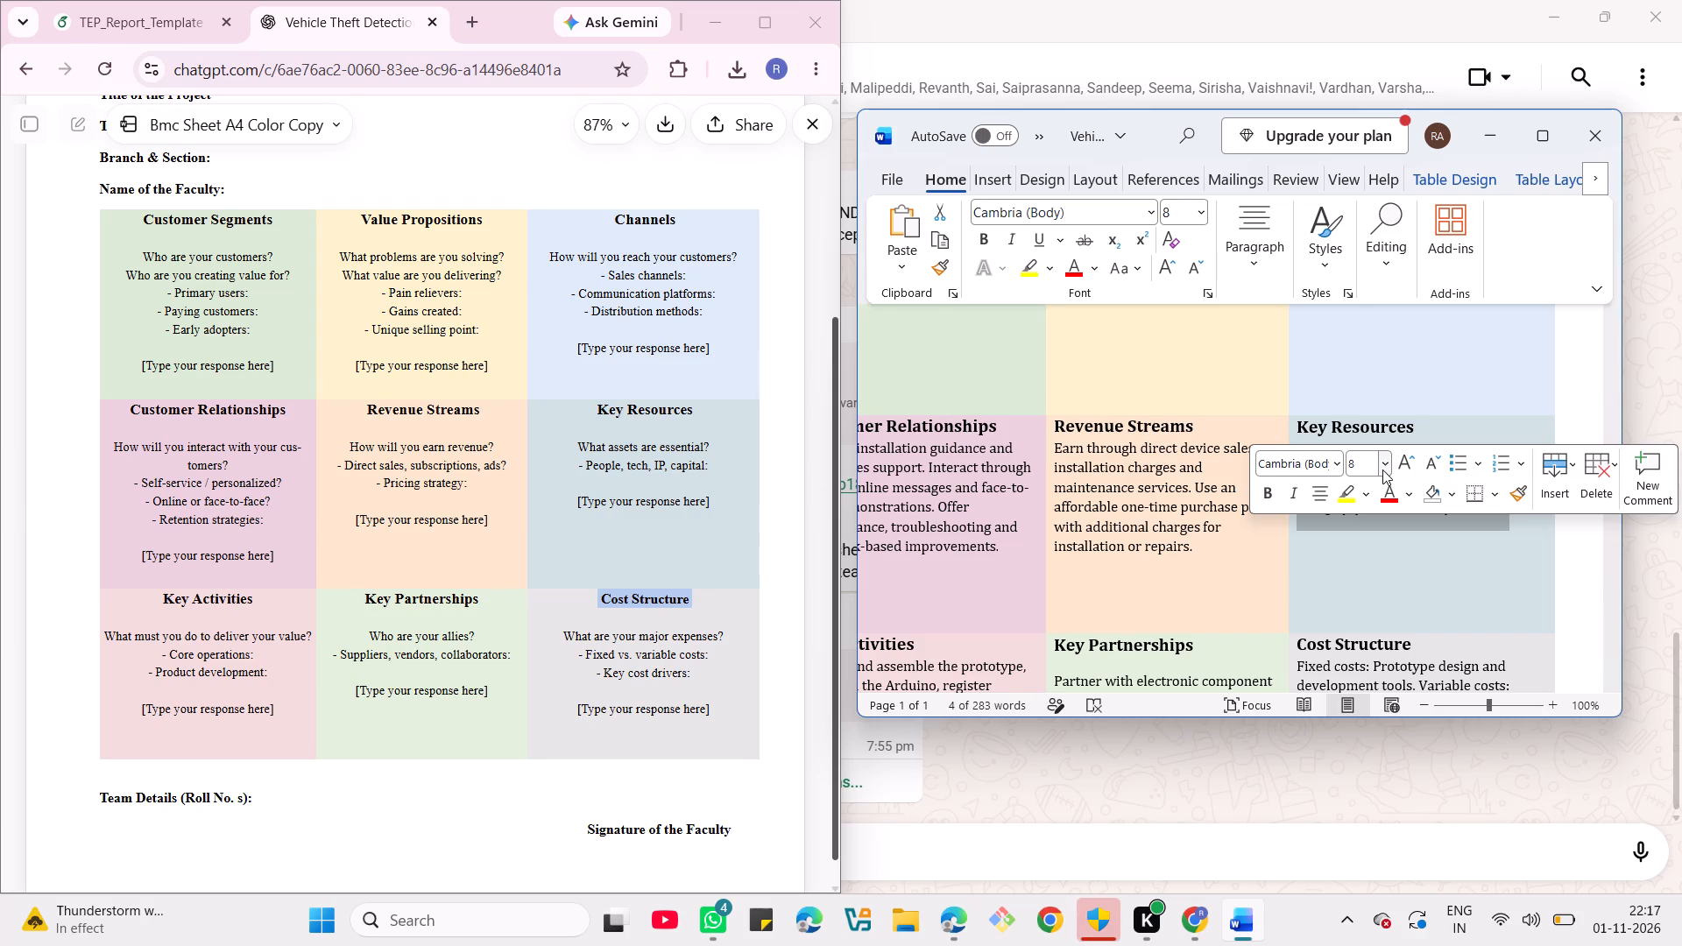
click(1382, 469)
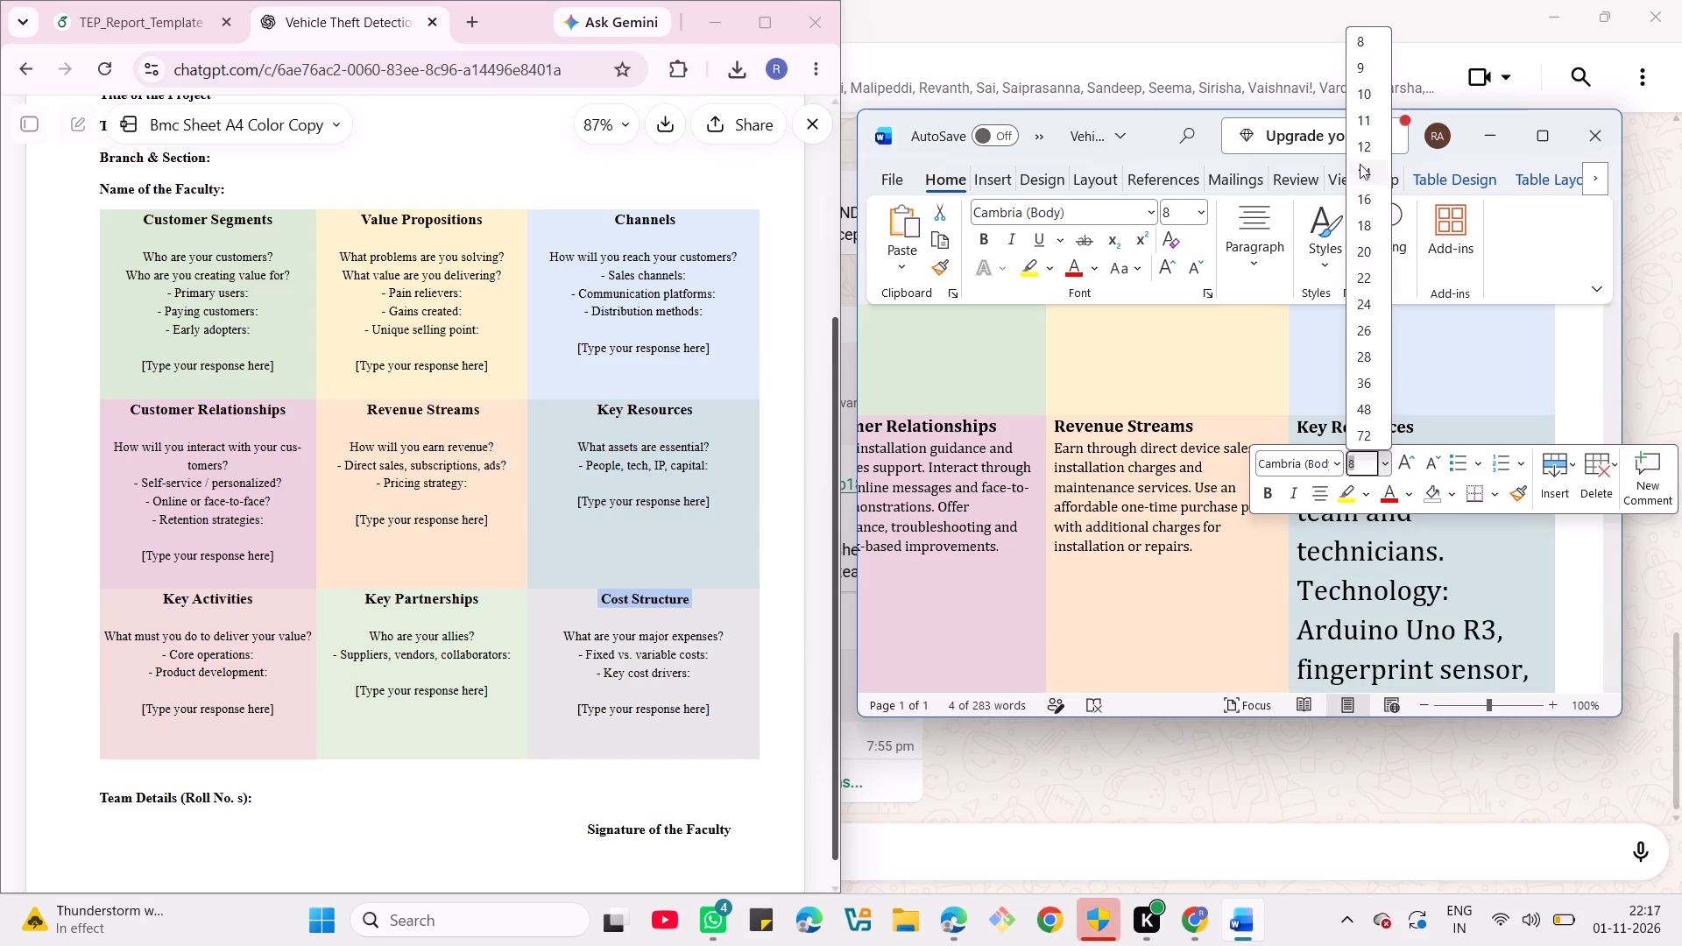
click(1370, 94)
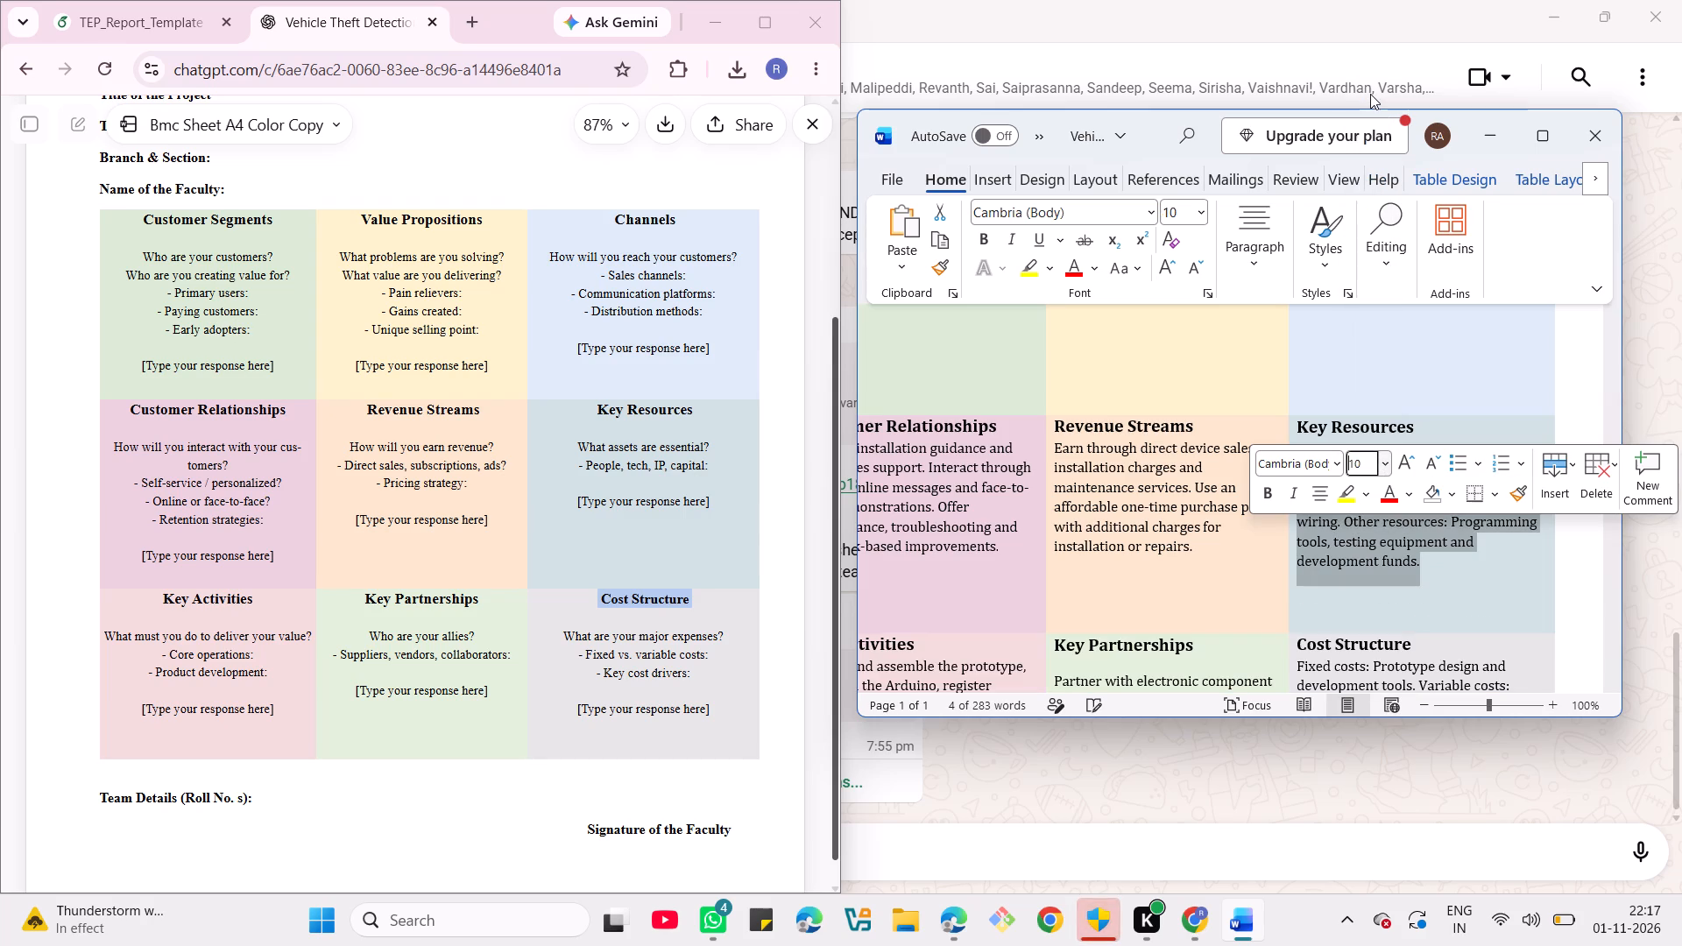
click(1242, 413)
Set the font size of the "Primary users" text under Customer Segments to 10.
scroll(1242, 413, up, 1)
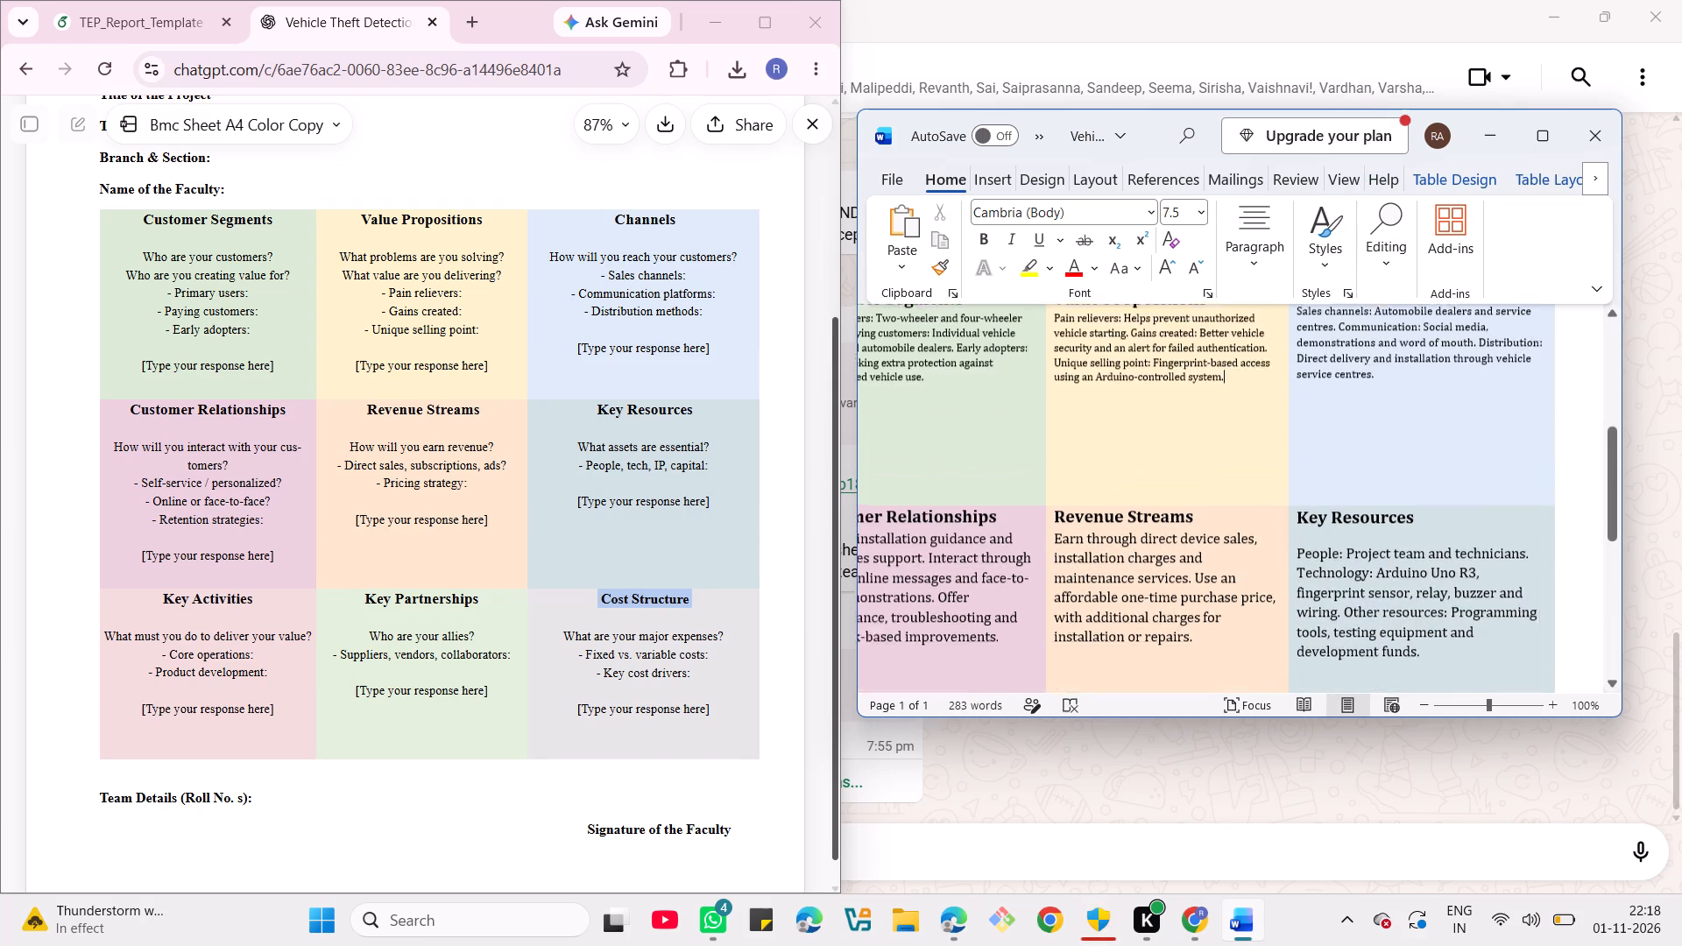
scroll(1242, 413, up, 1)
scroll(1242, 413, right, 1)
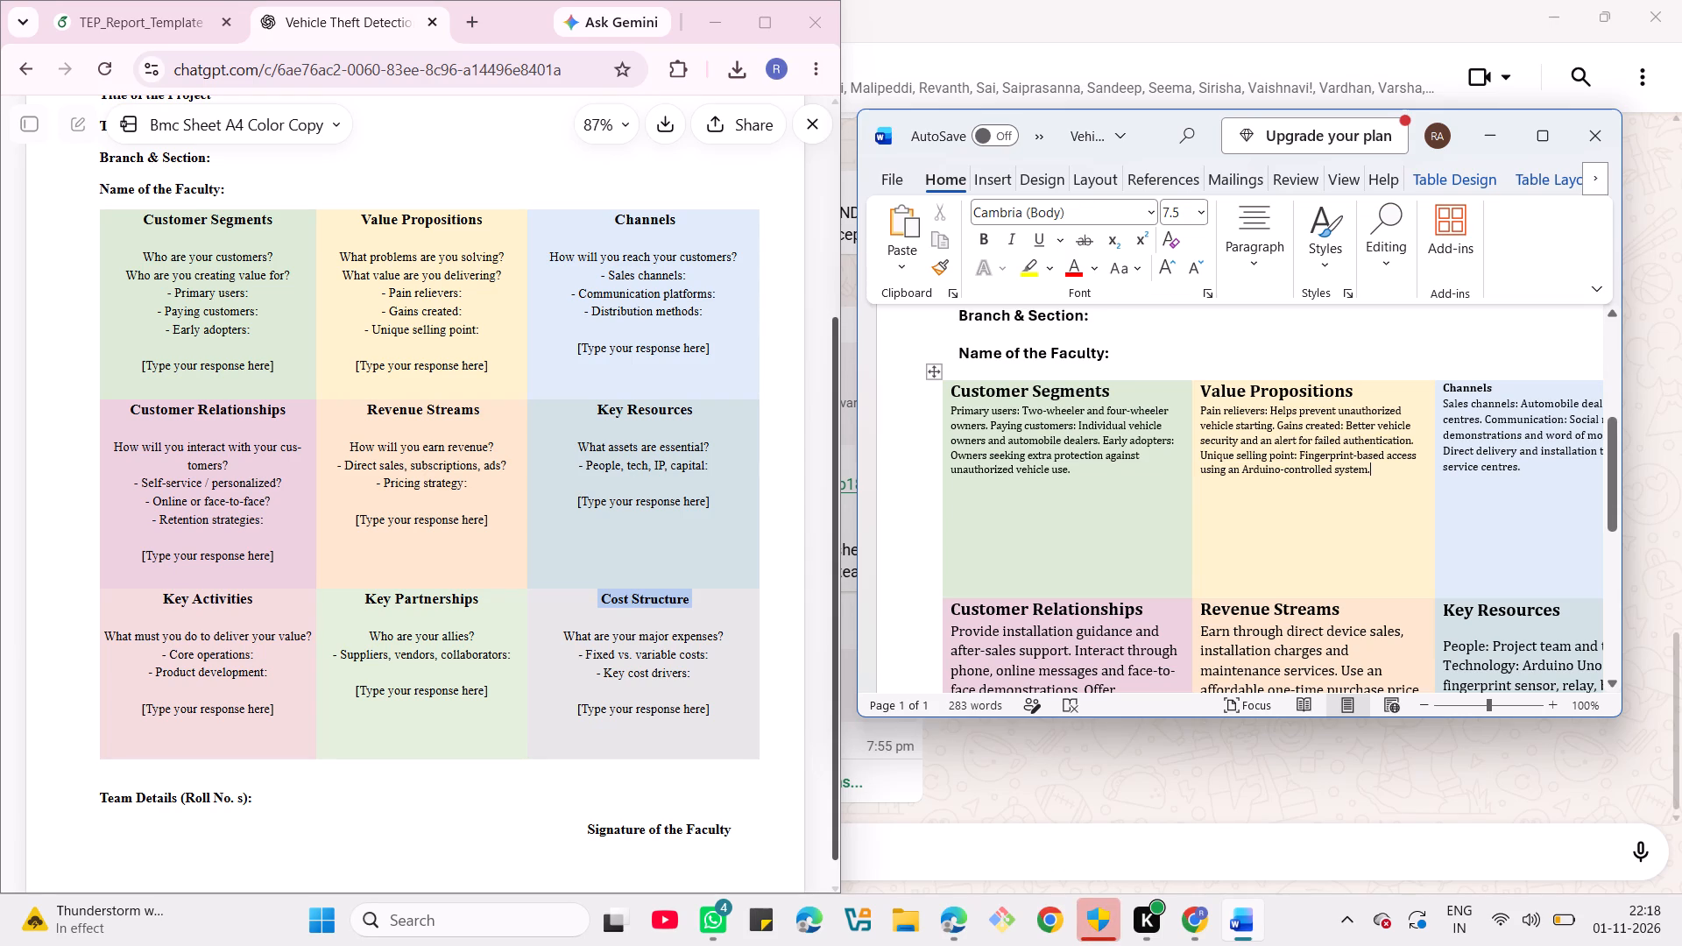
drag(950, 409, 983, 437)
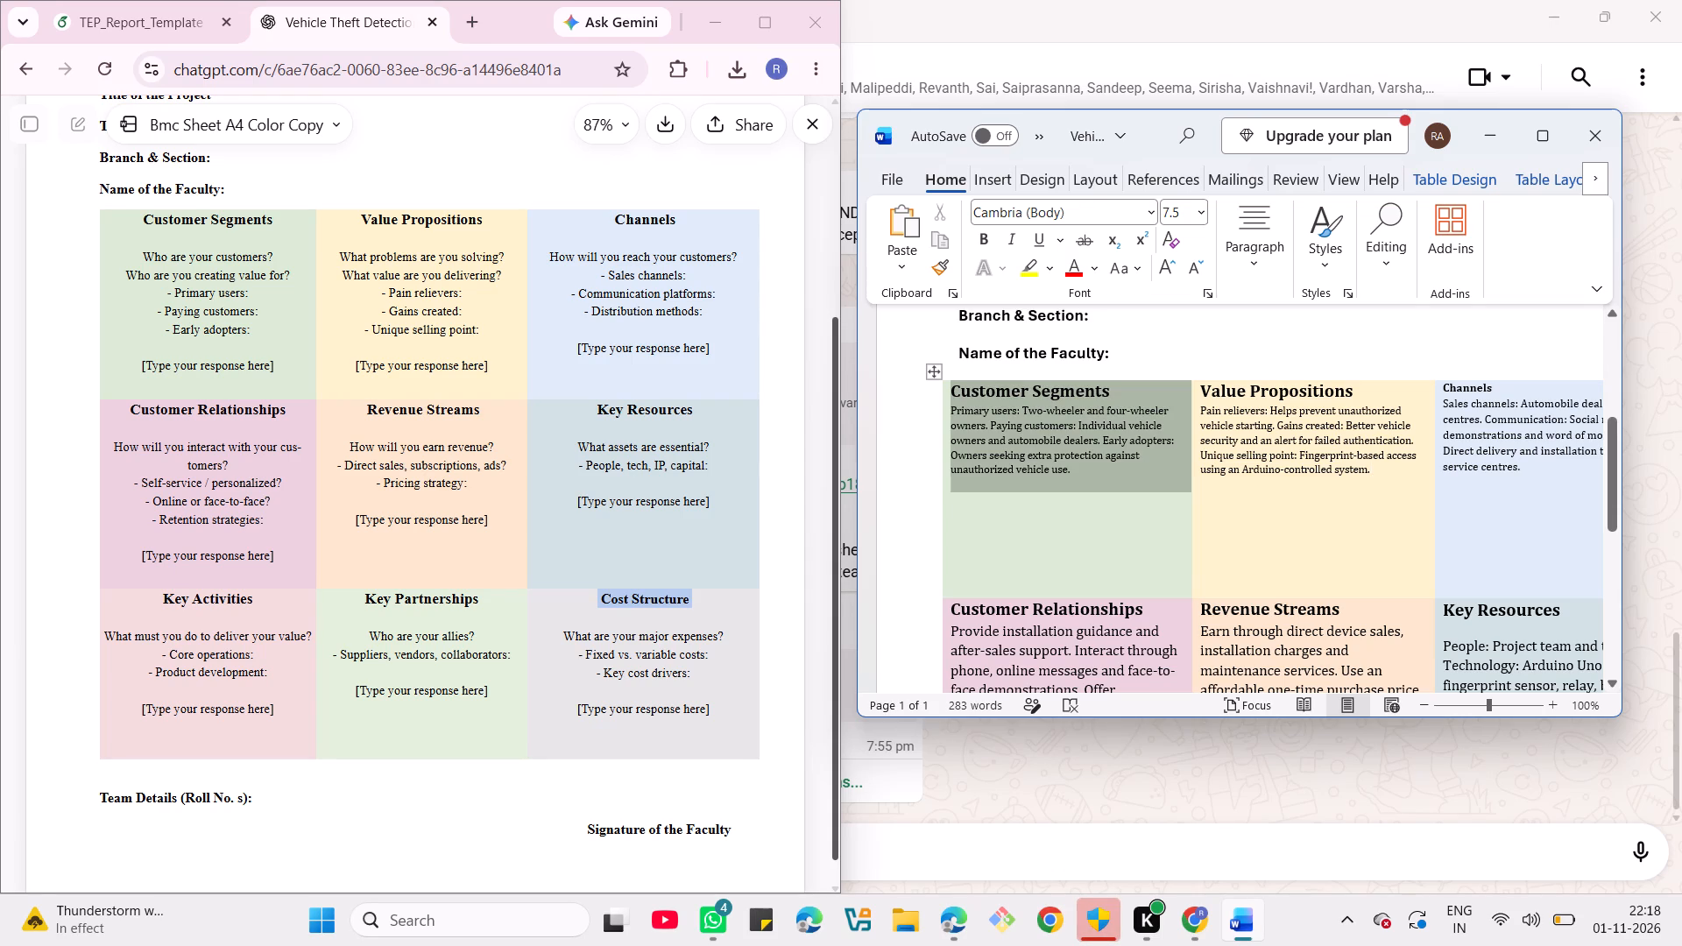
drag(983, 437, 998, 459)
click(997, 455)
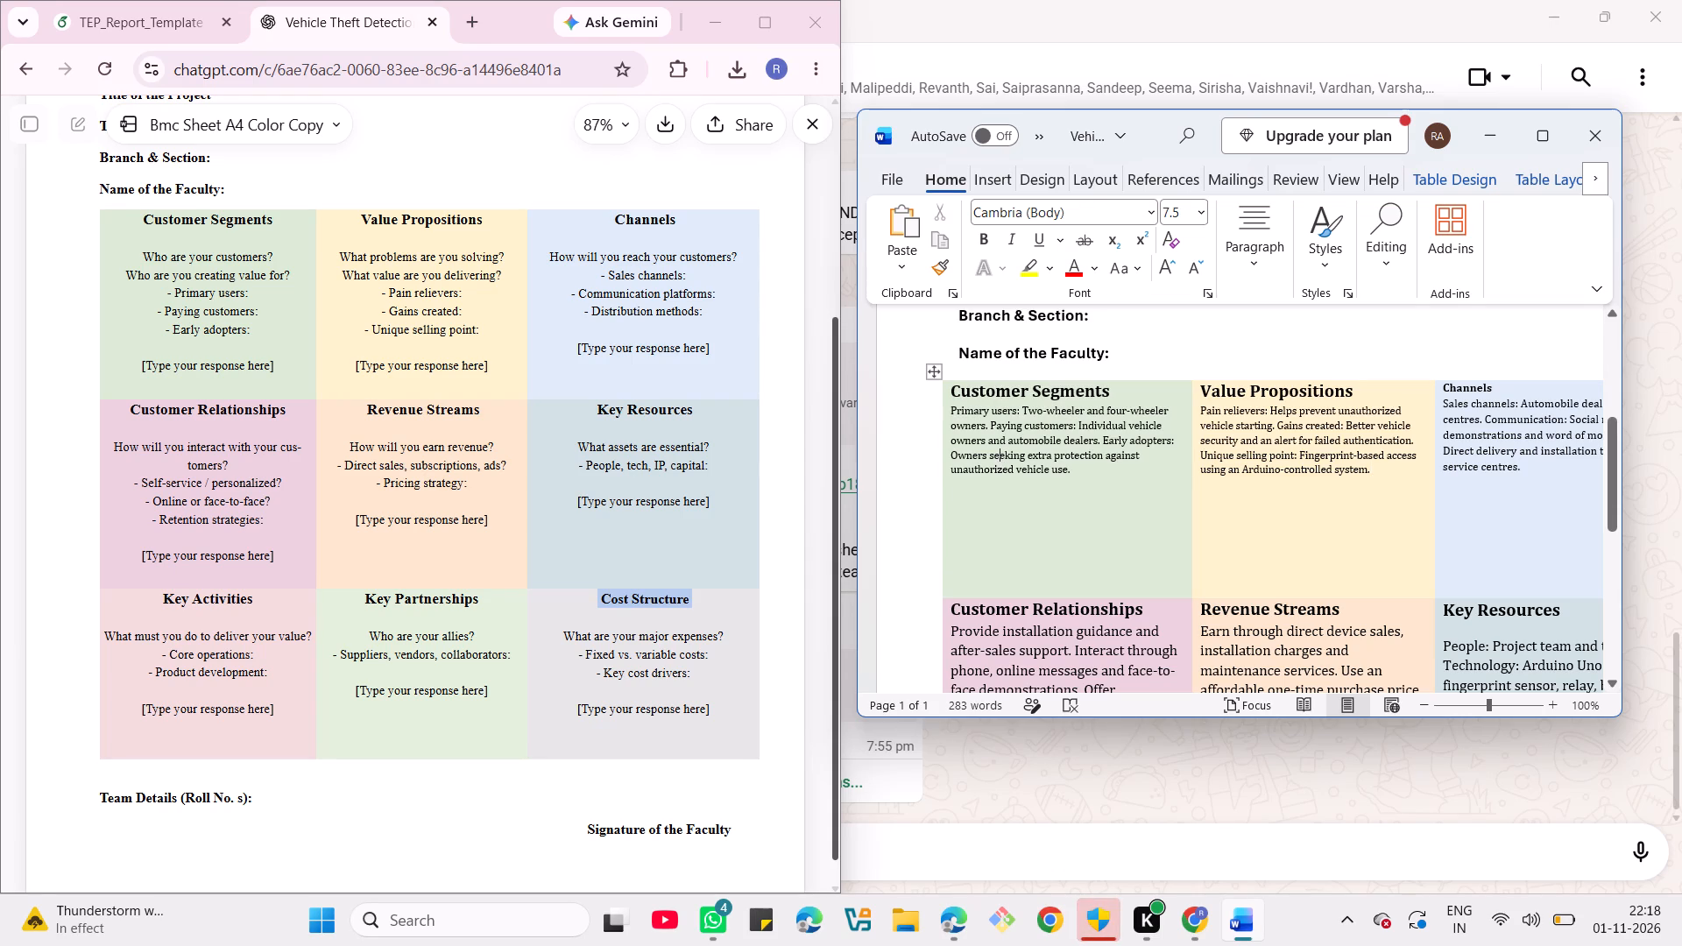
drag(951, 411, 1046, 506)
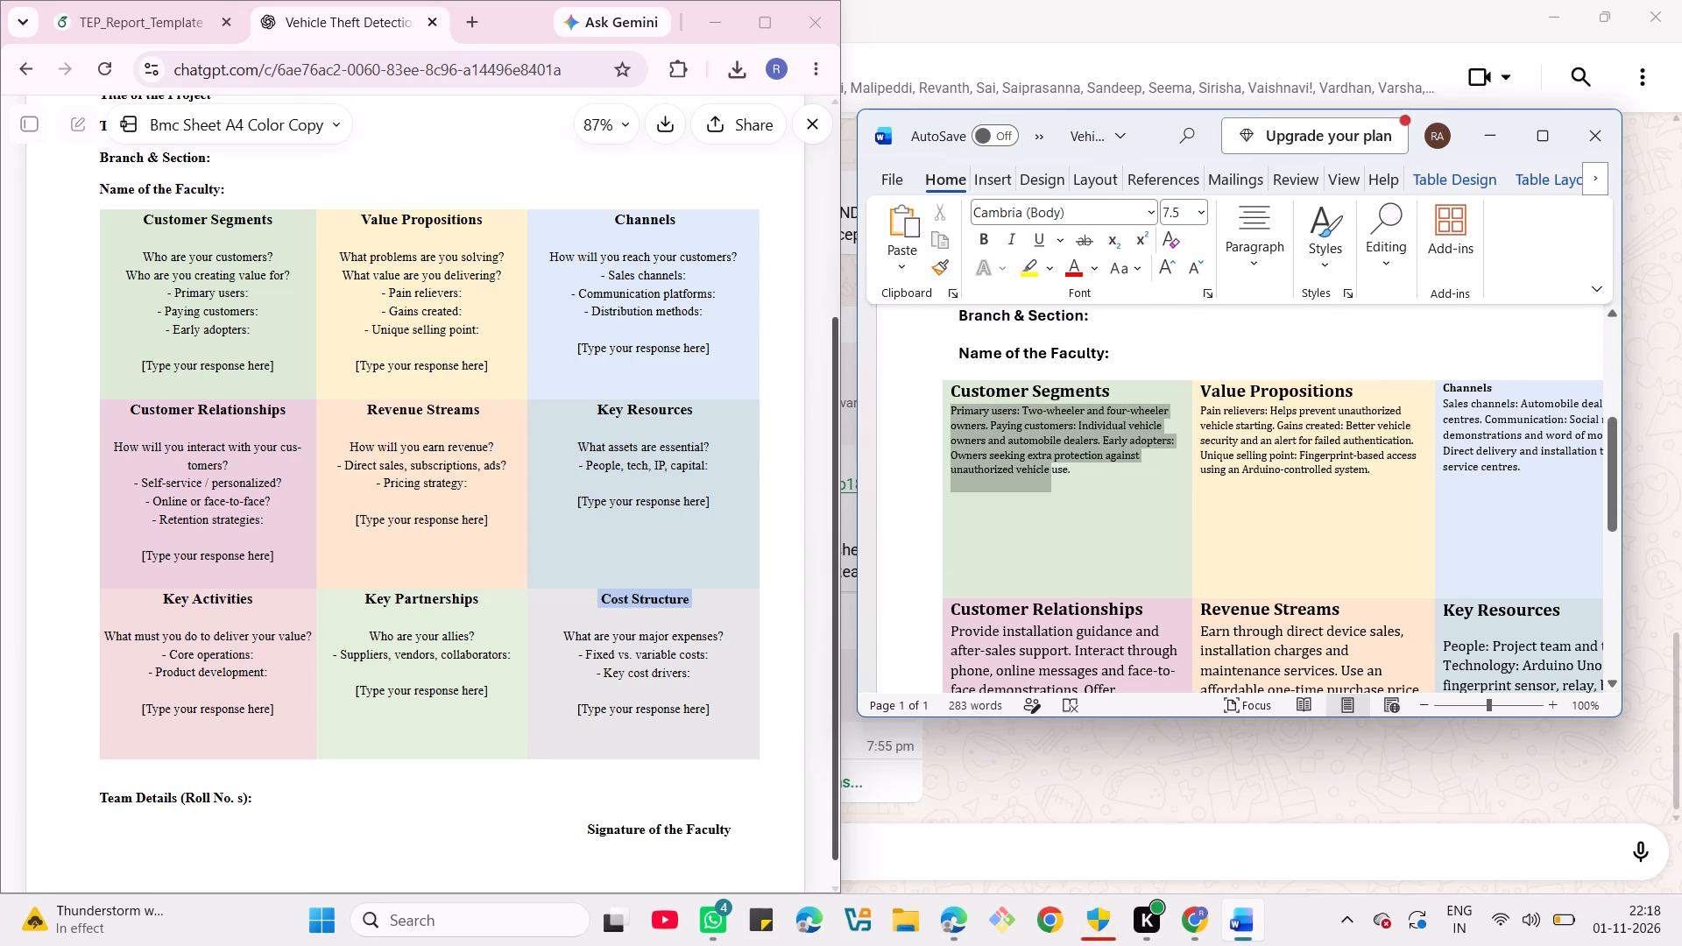
drag(1046, 506, 1067, 506)
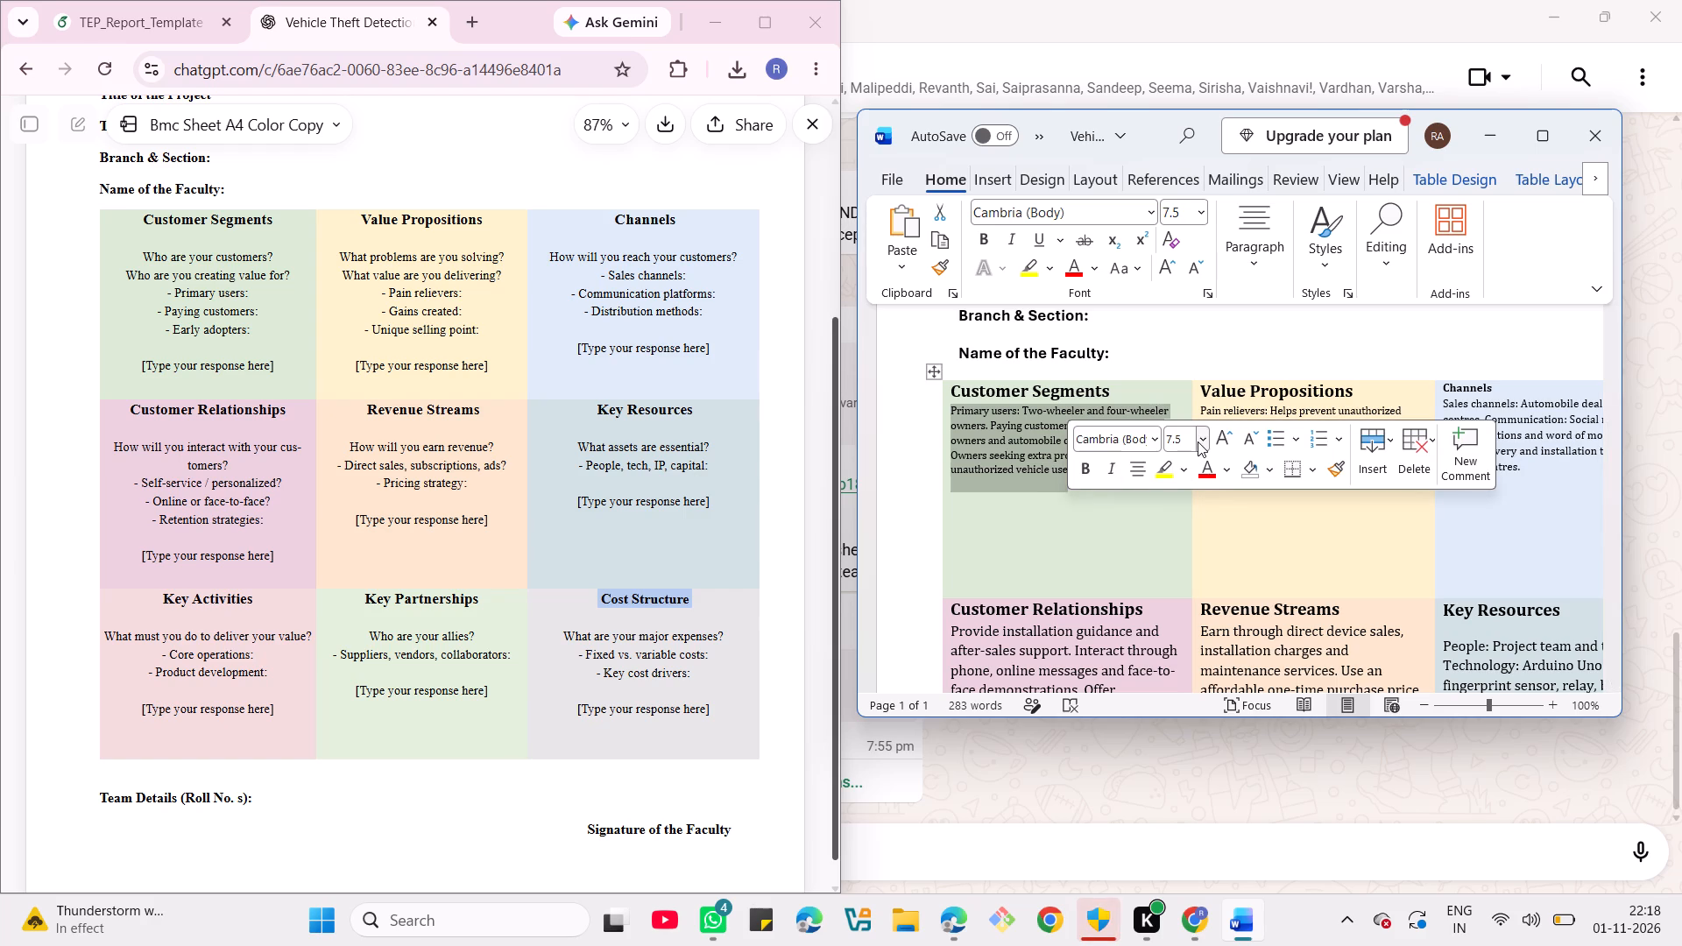
click(1198, 441)
click(1181, 511)
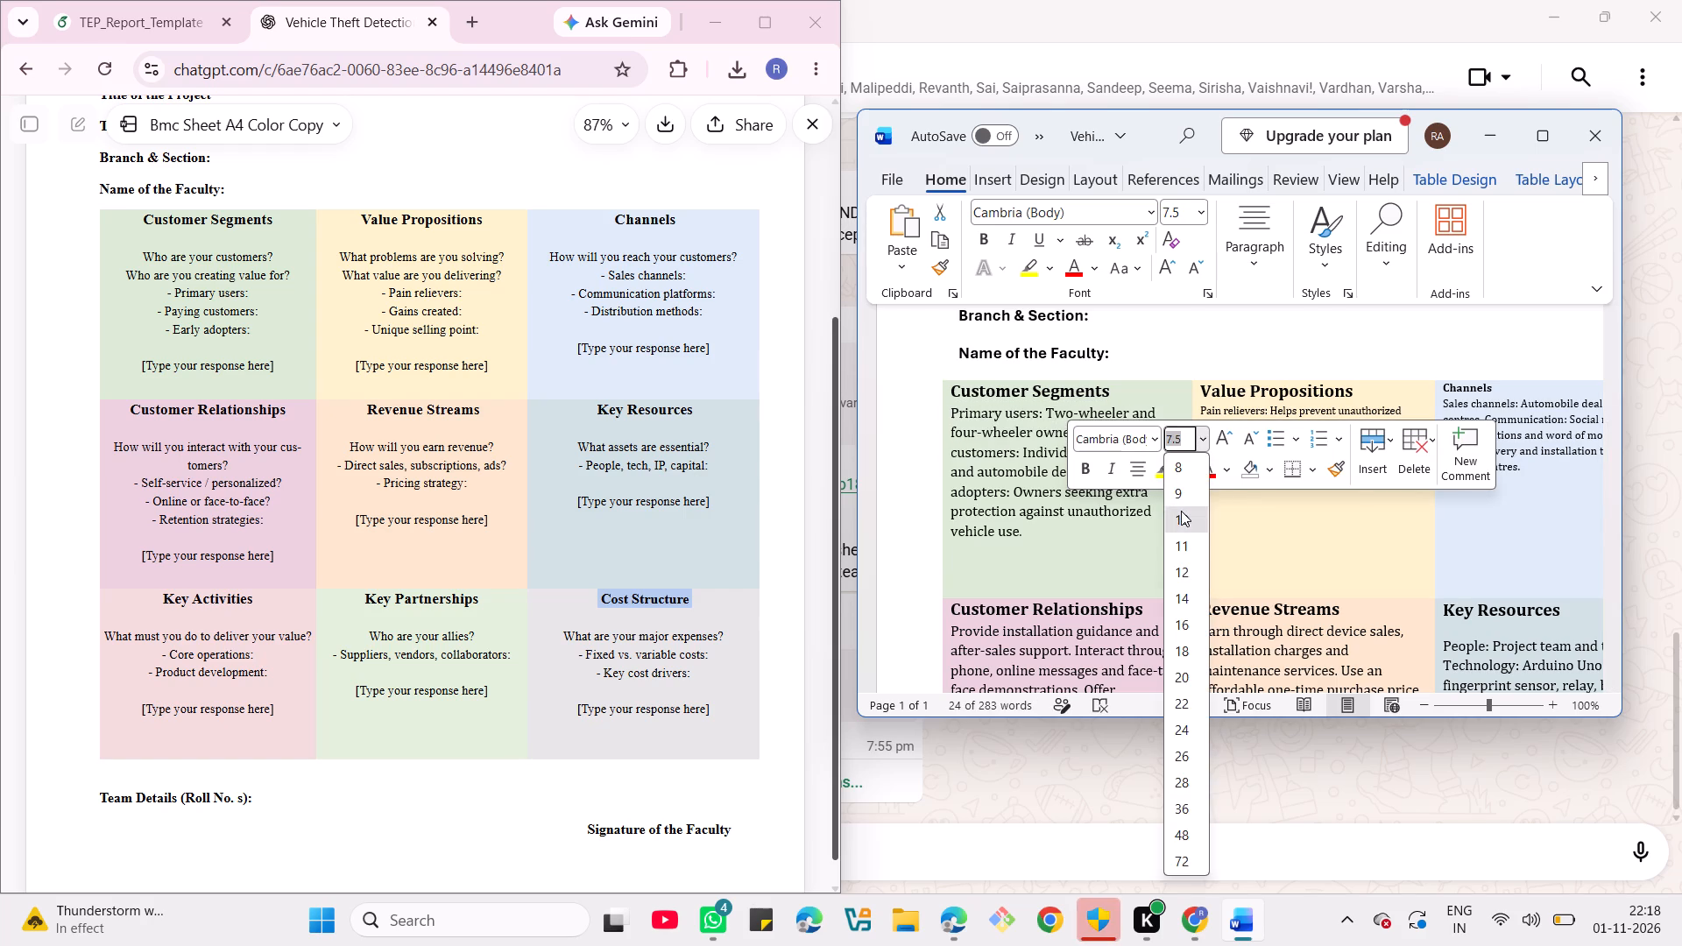
click(1267, 506)
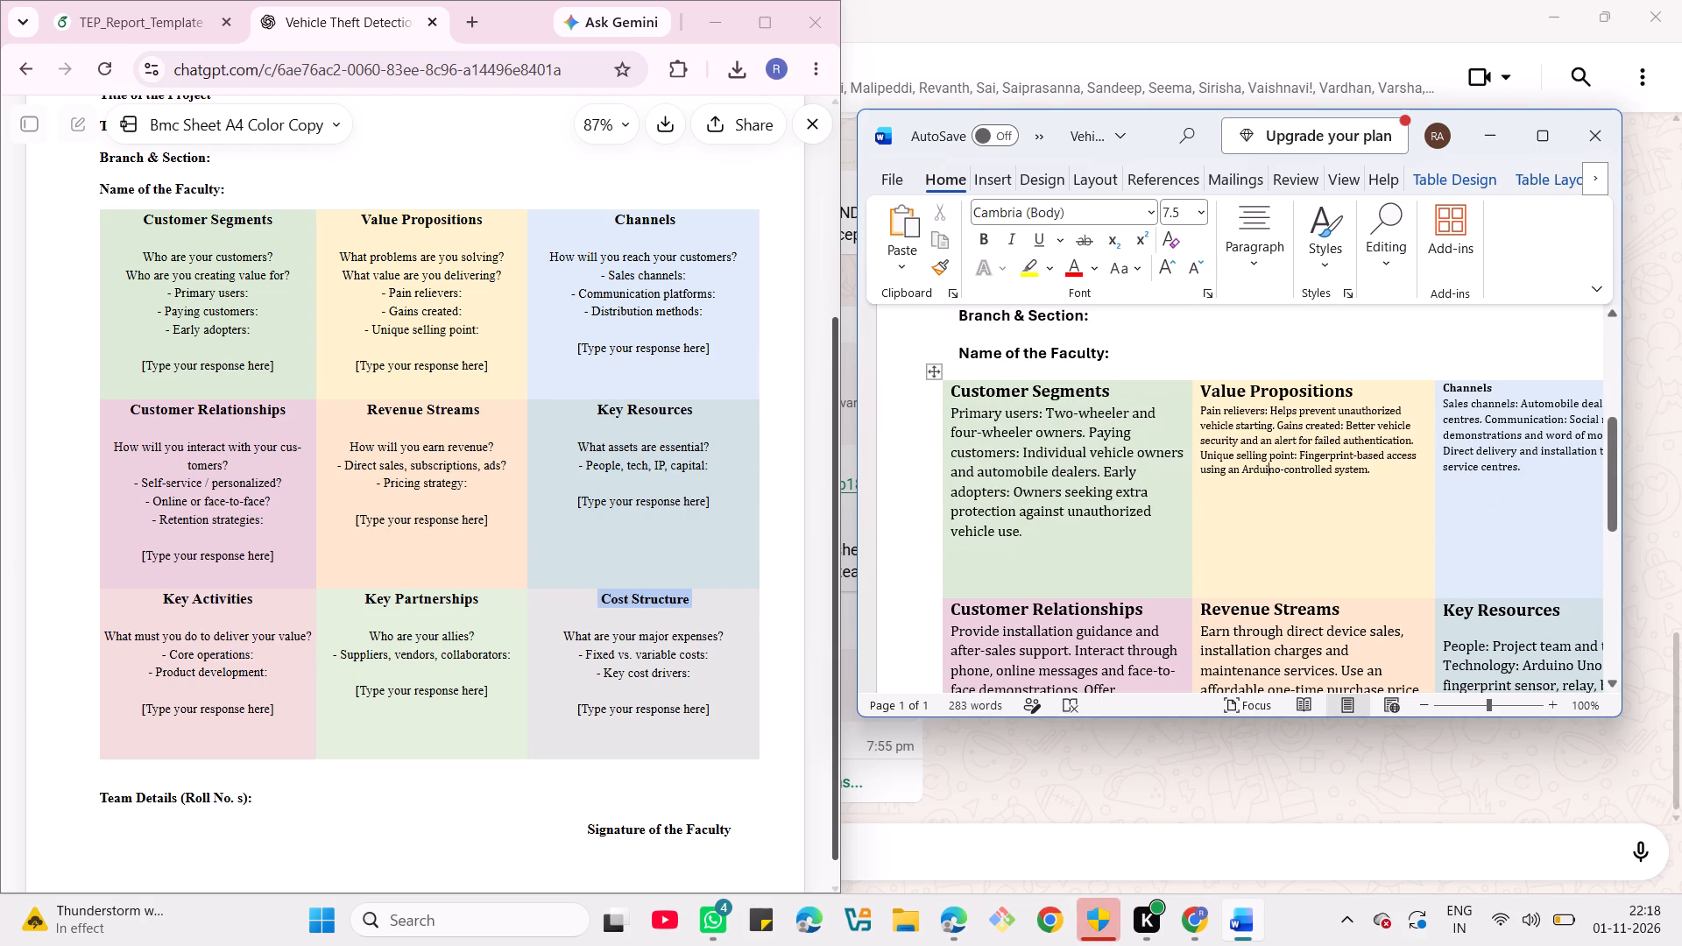
Set the font size of the "Pain relievers" text under Value Propositions to 10.
drag(1203, 407, 1226, 432)
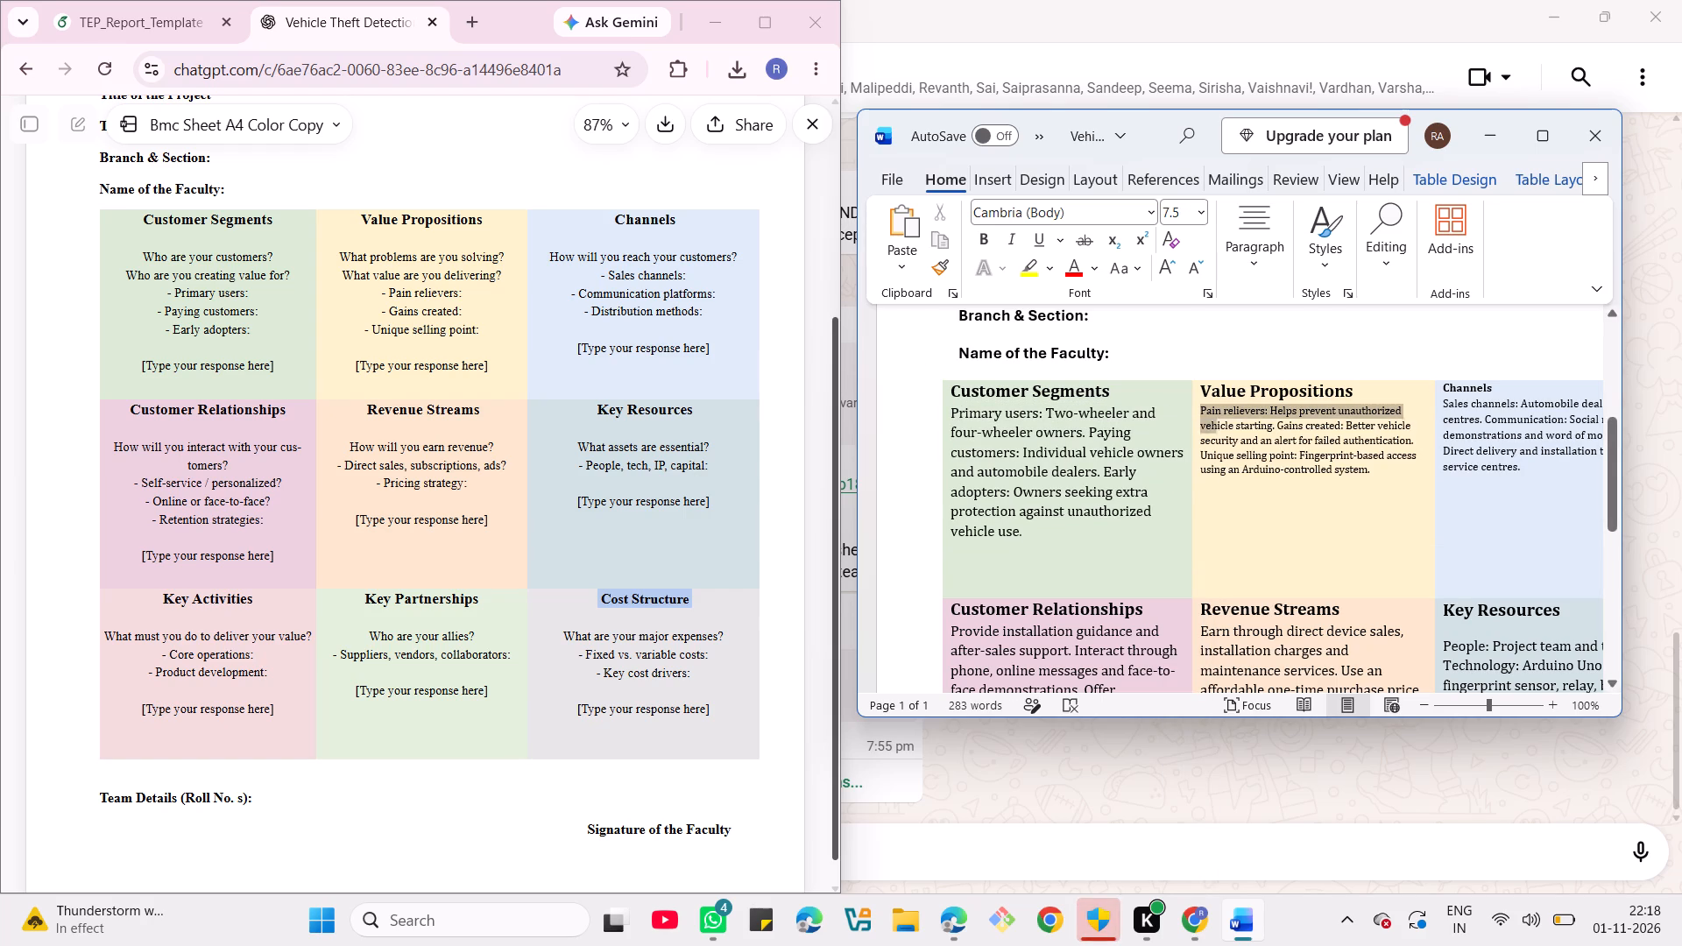
drag(1226, 432, 1363, 476)
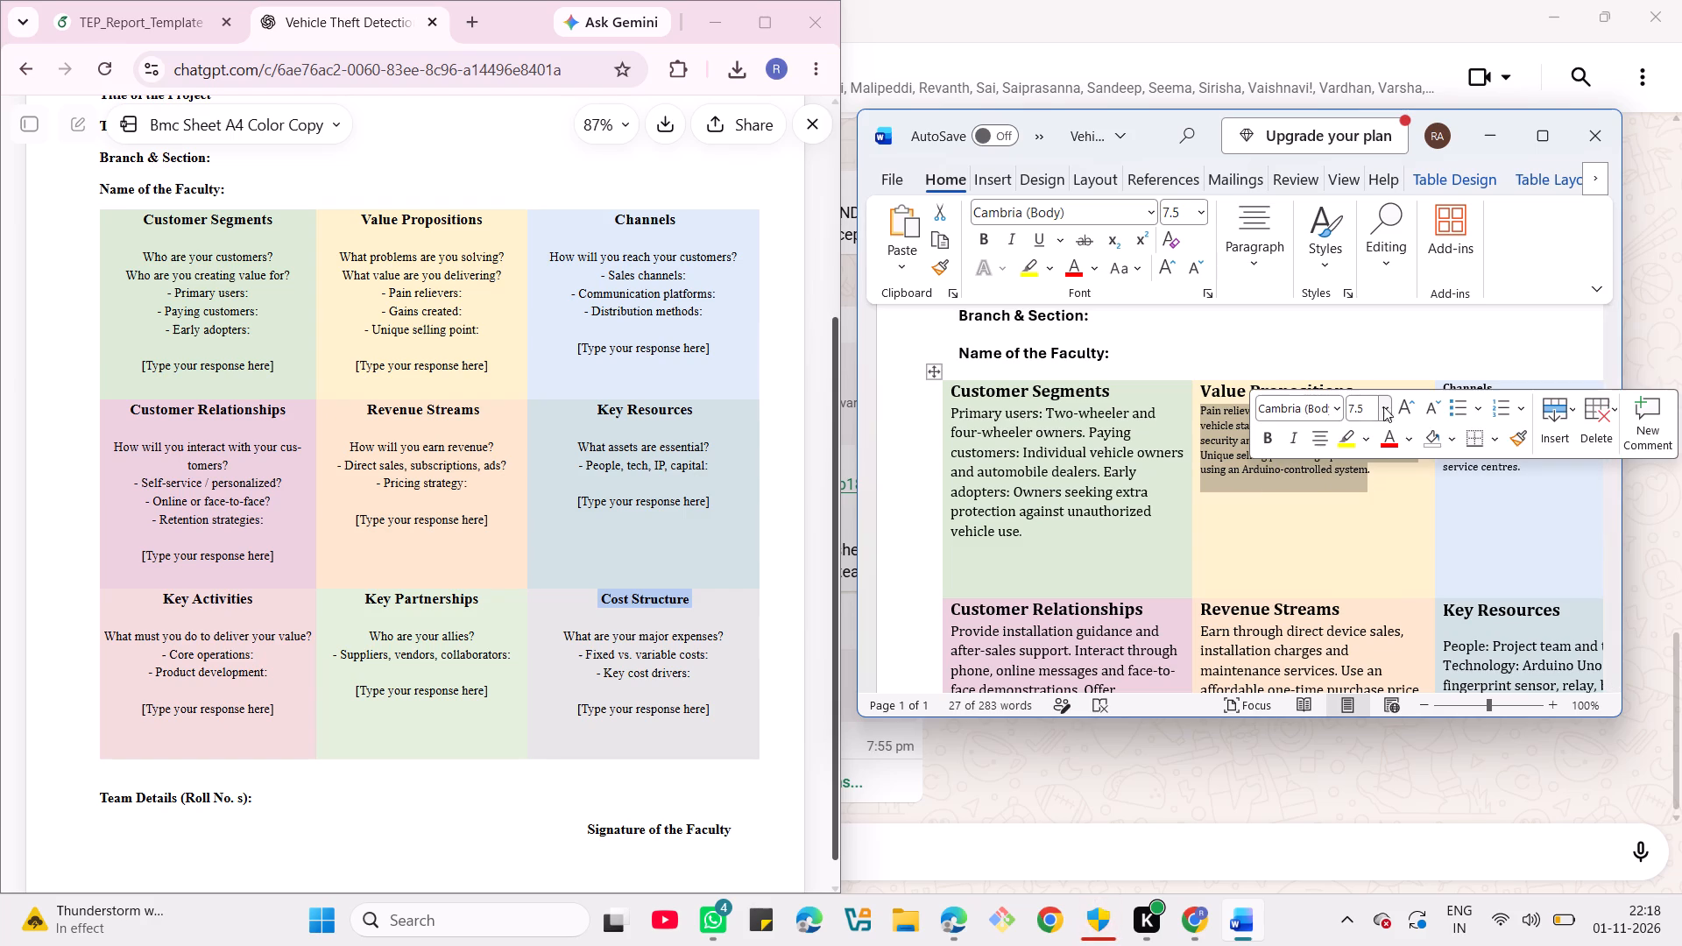
click(1384, 406)
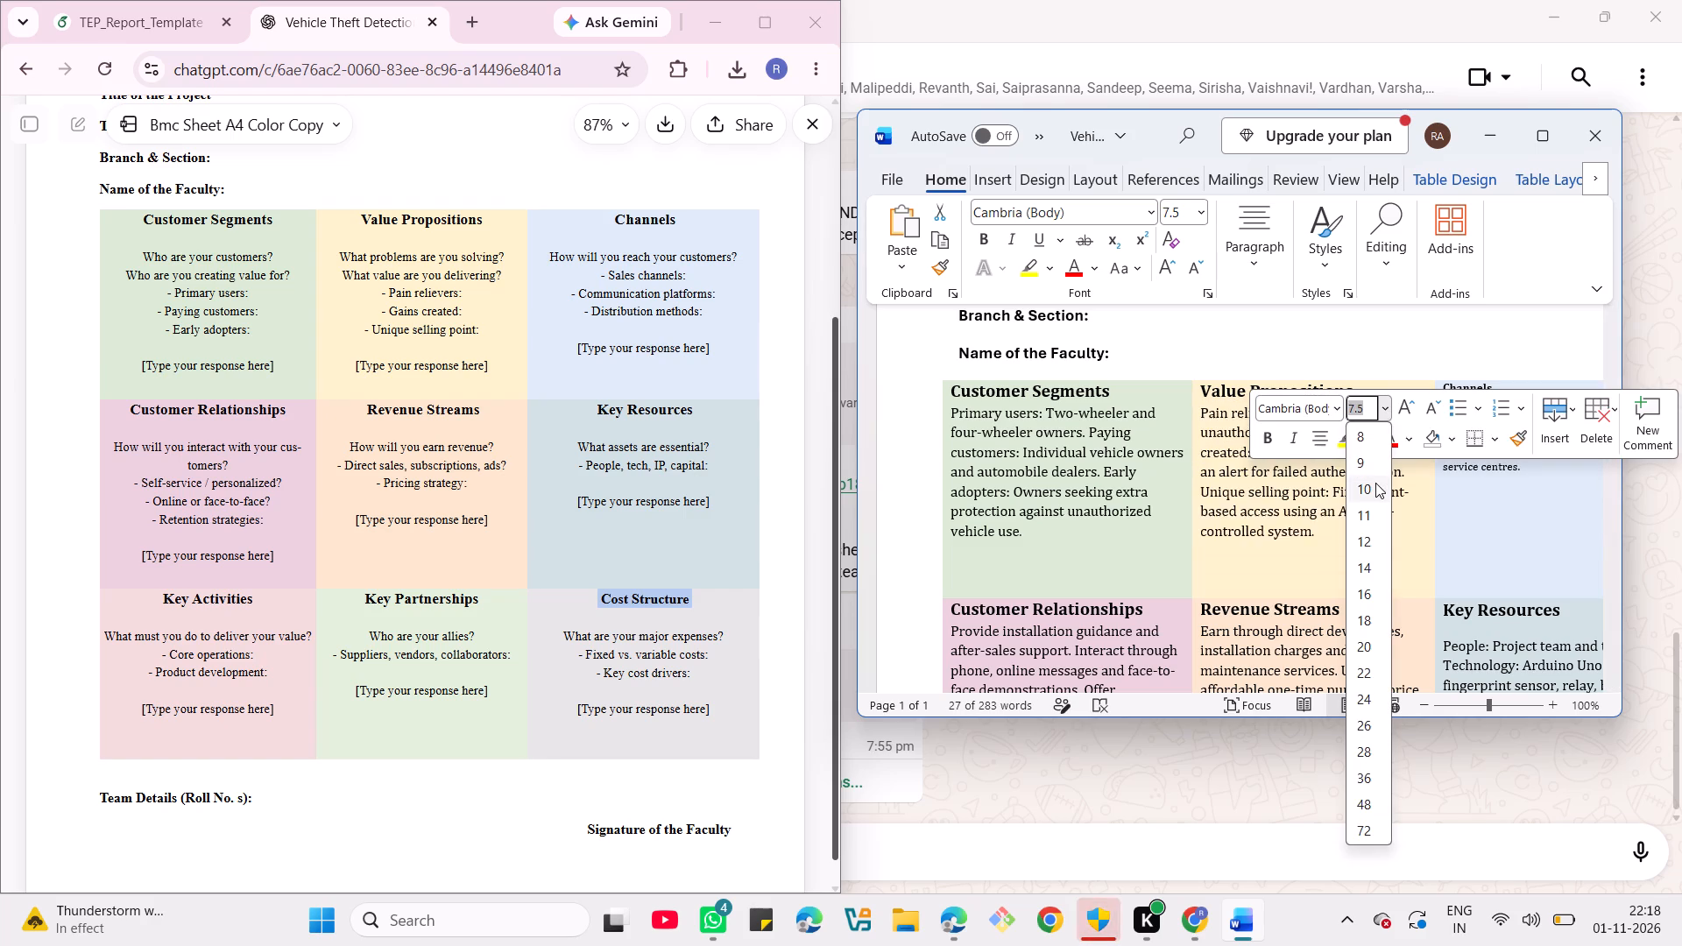
click(1375, 483)
click(1512, 534)
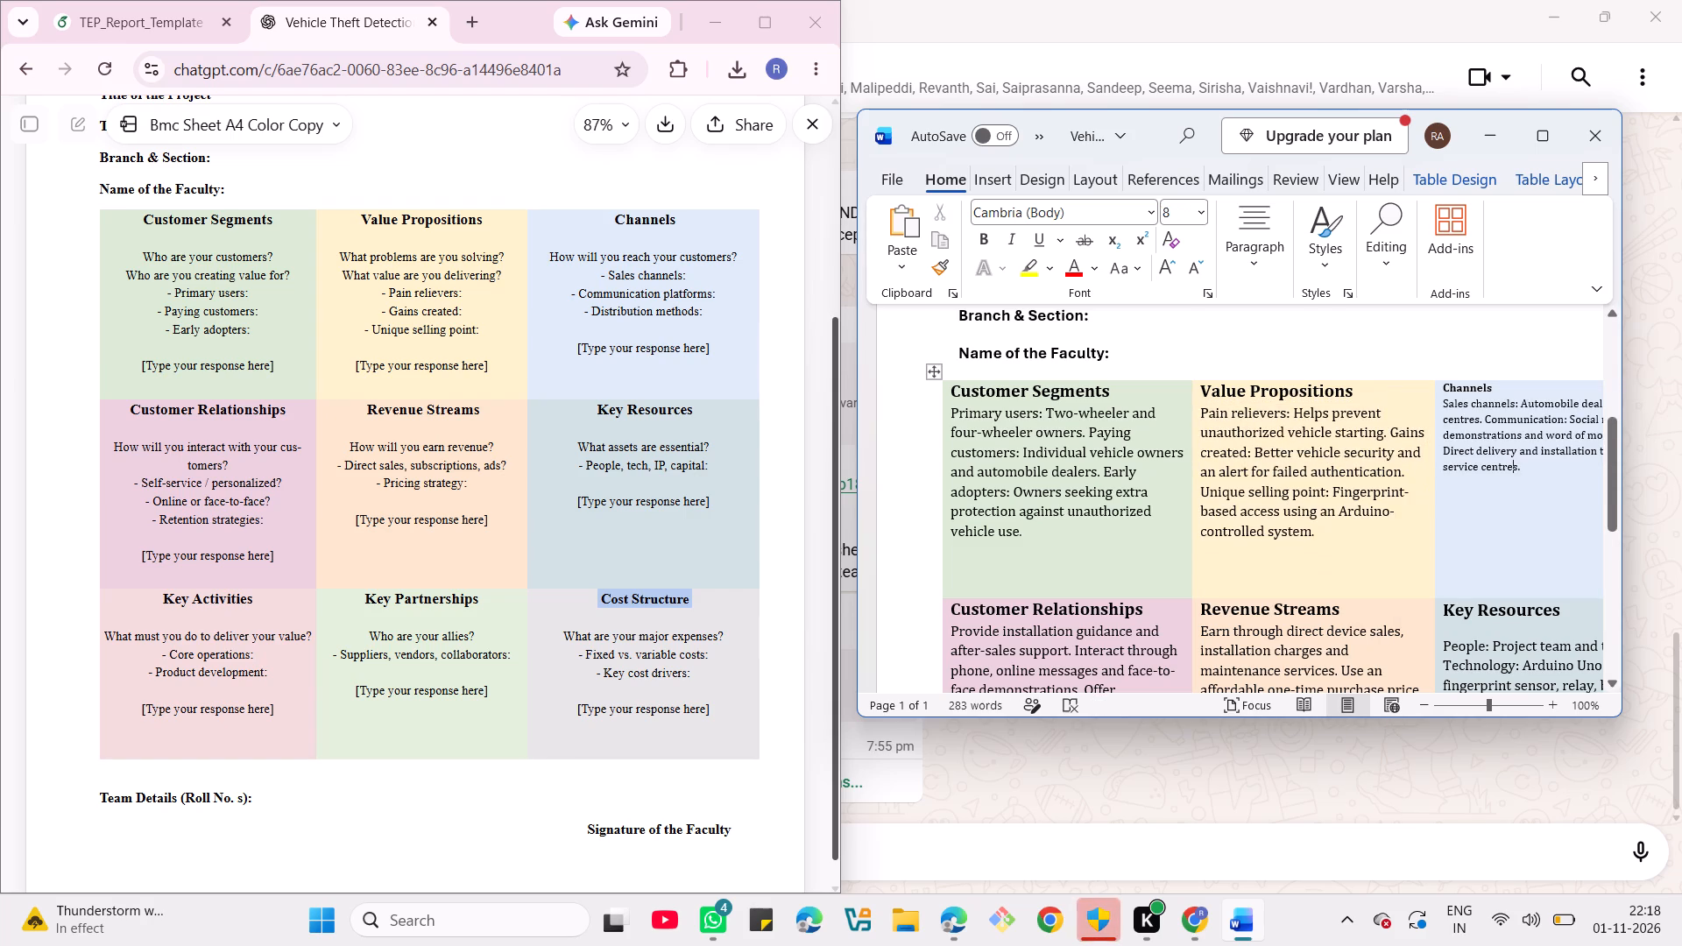
Set the font size of the "Sales channels" text under the Channels heading to 10.
drag(1444, 406, 1519, 469)
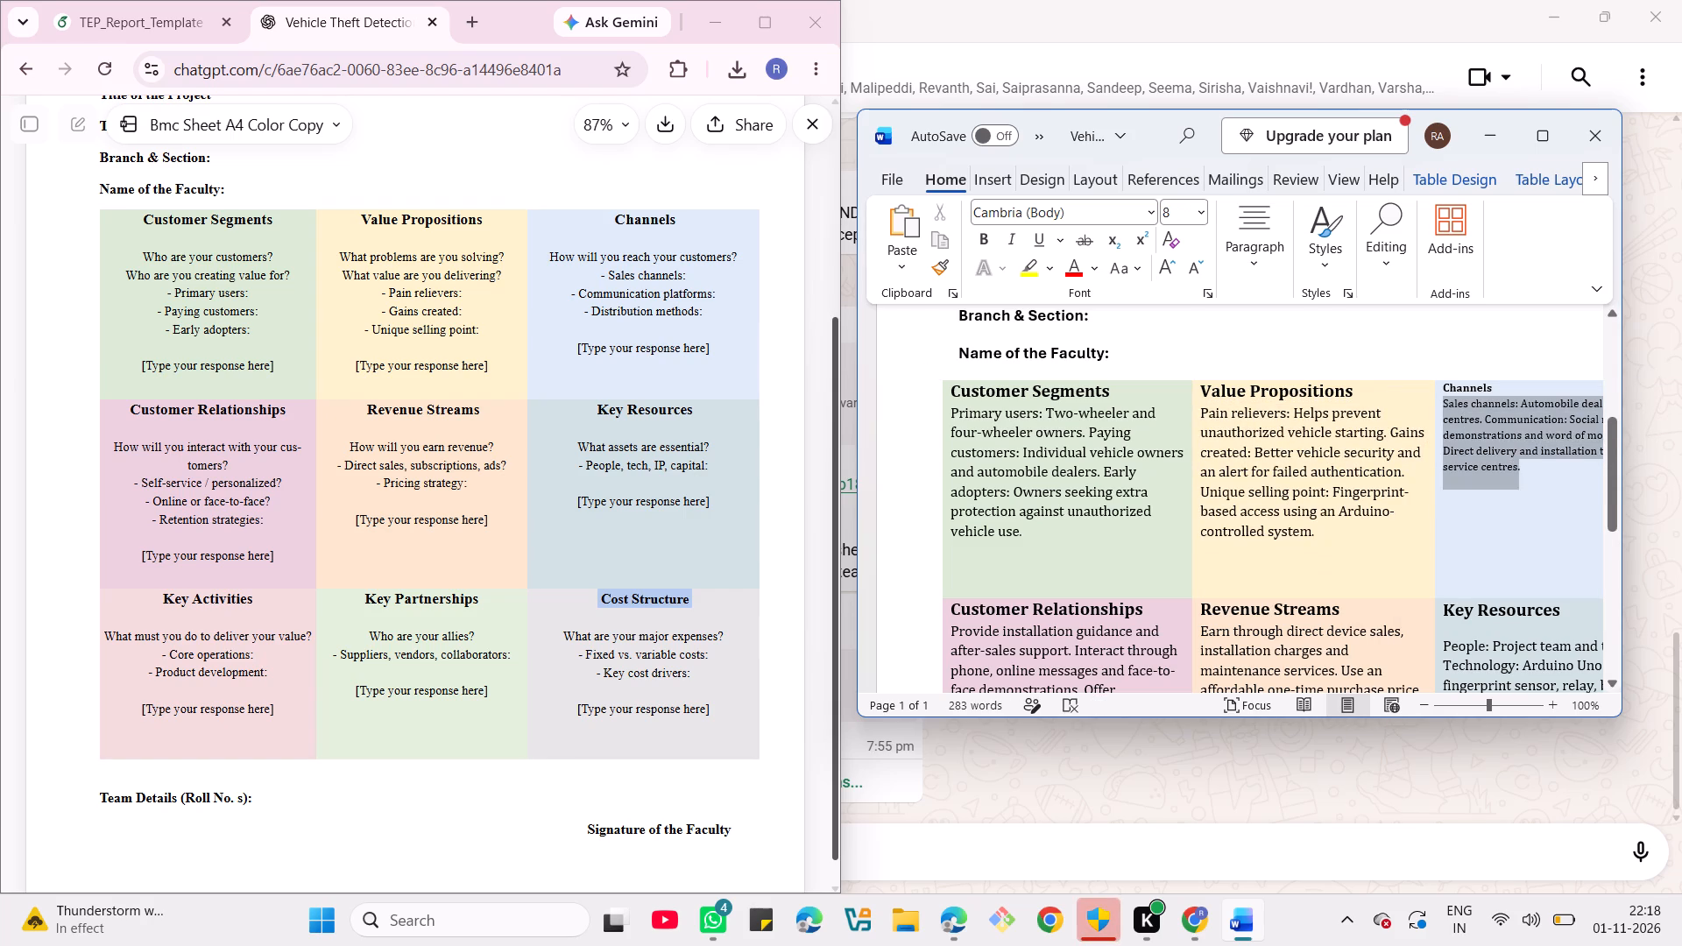
drag(1519, 469, 1520, 470)
click(1386, 401)
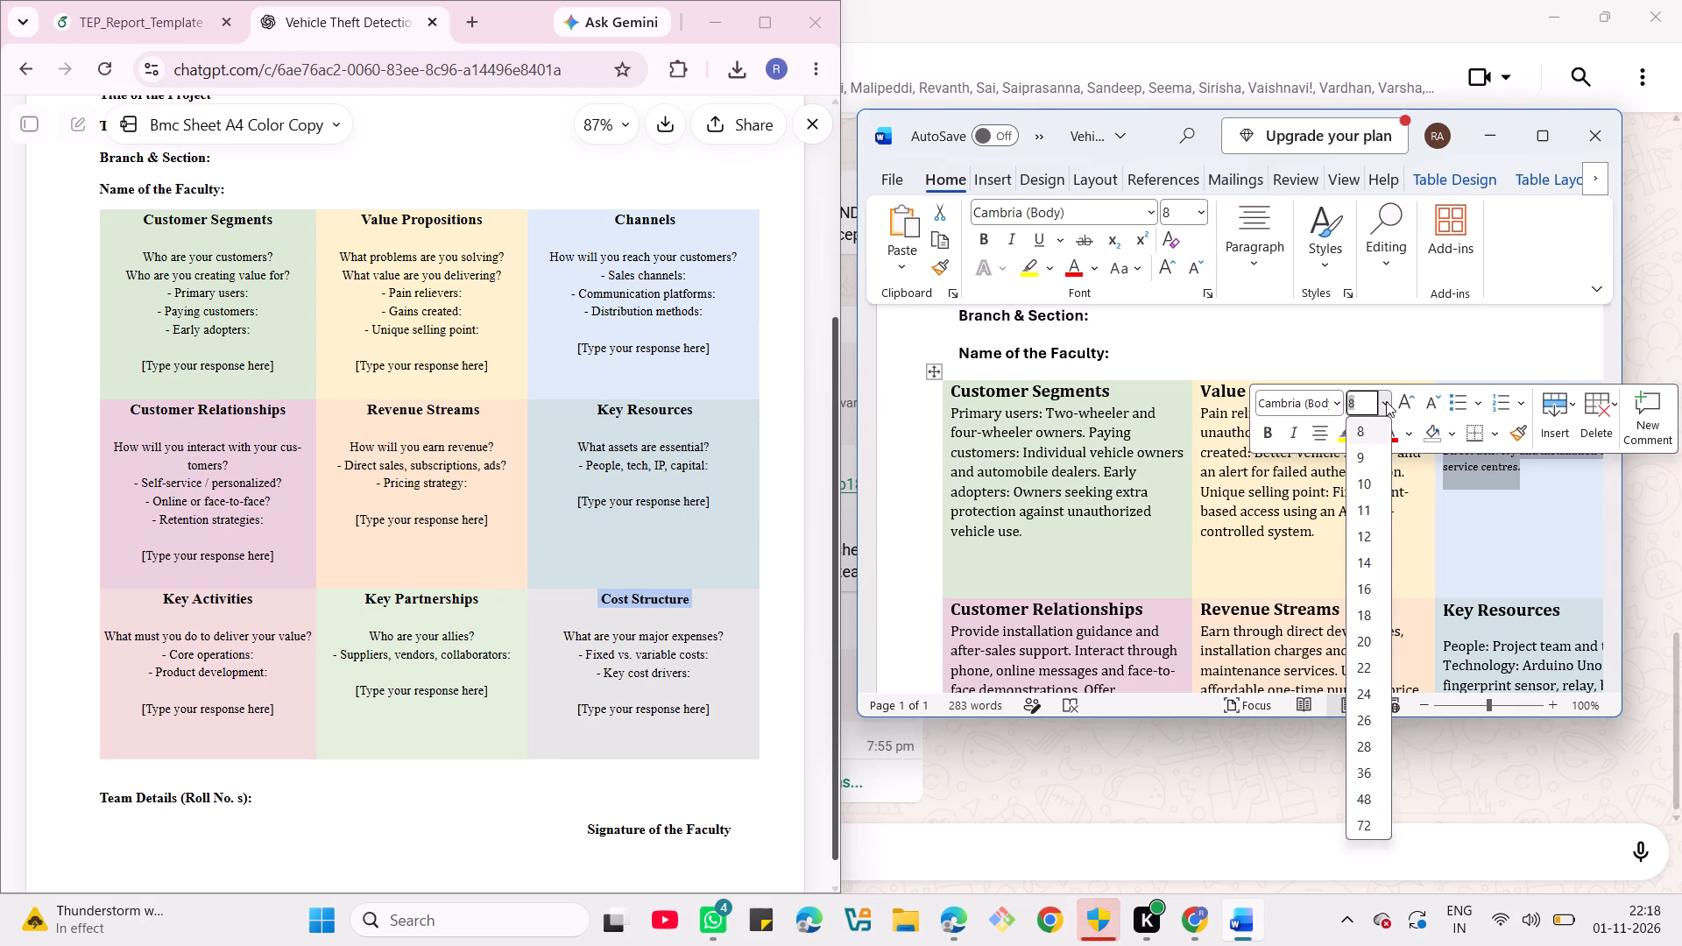
click(1375, 482)
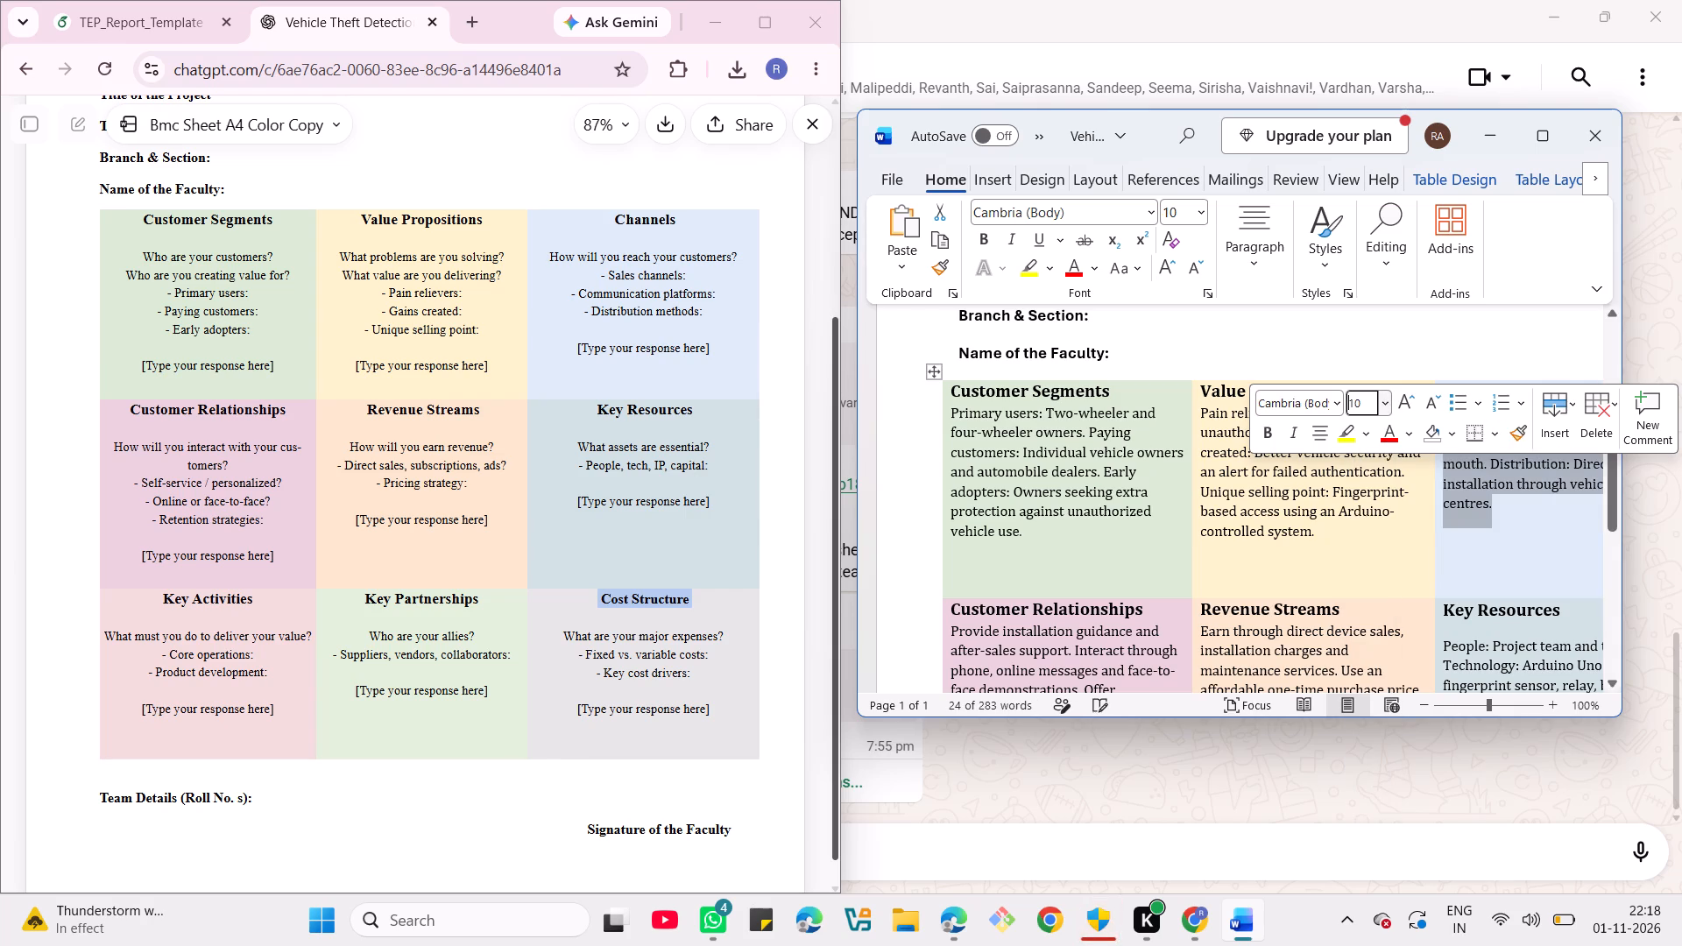
Enter 29 as the team number after "Team No. :" above the canvas table.
scroll(1256, 431, up, 1)
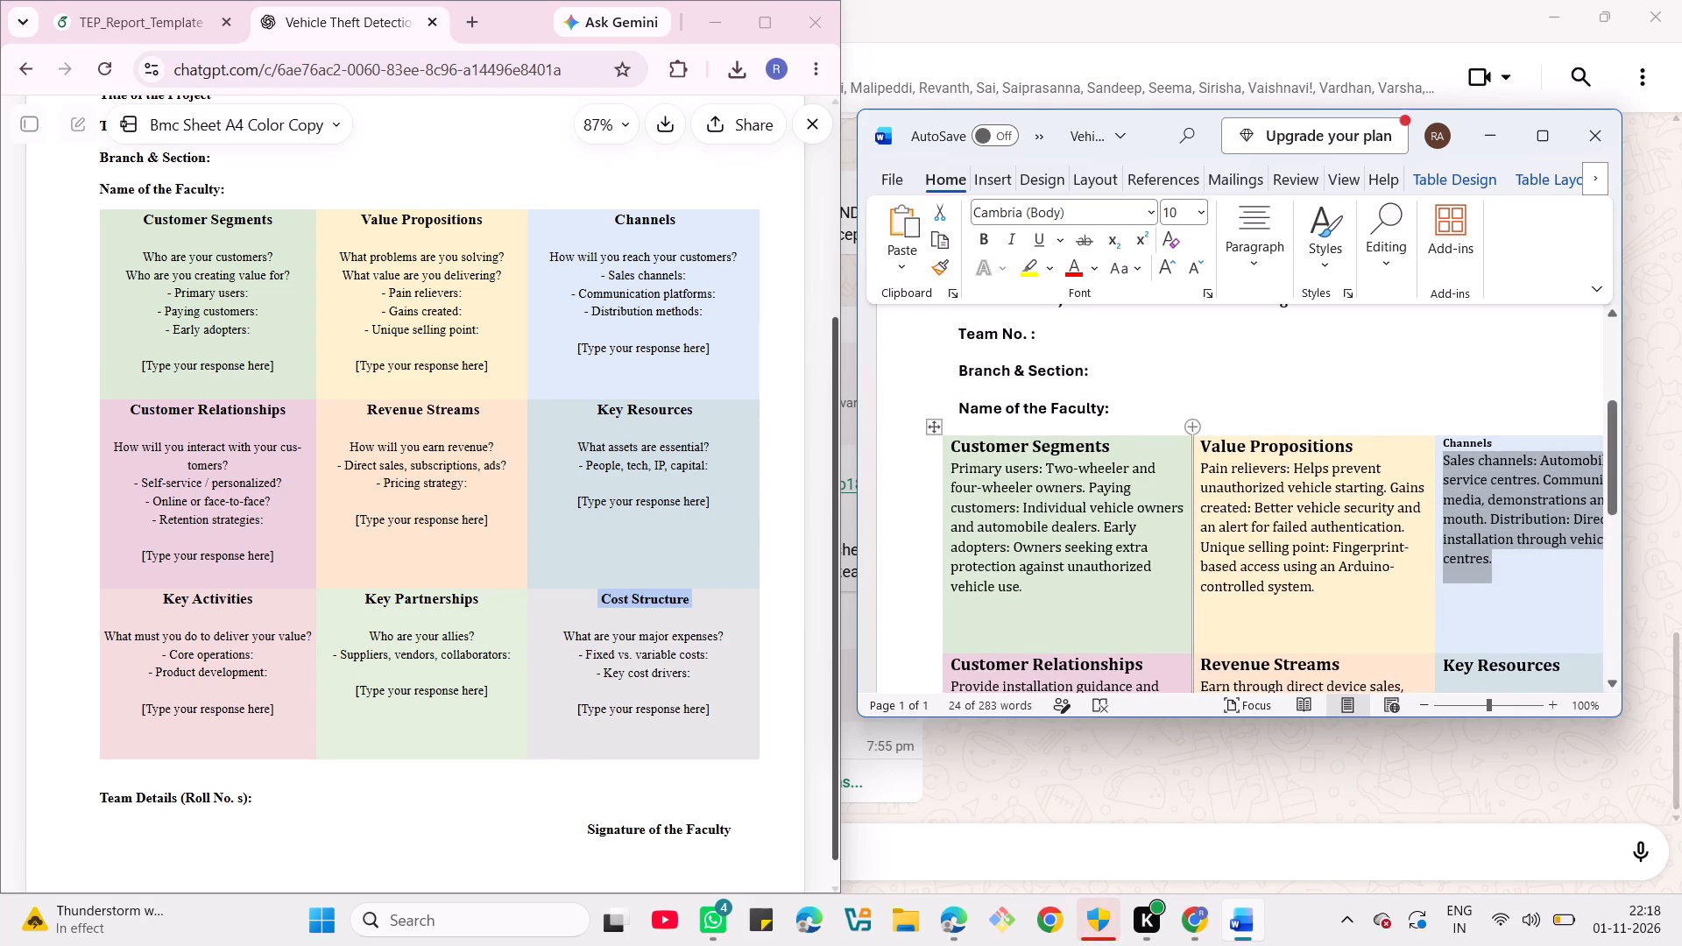
scroll(1183, 434, up, 1)
scroll(1183, 434, down, 2)
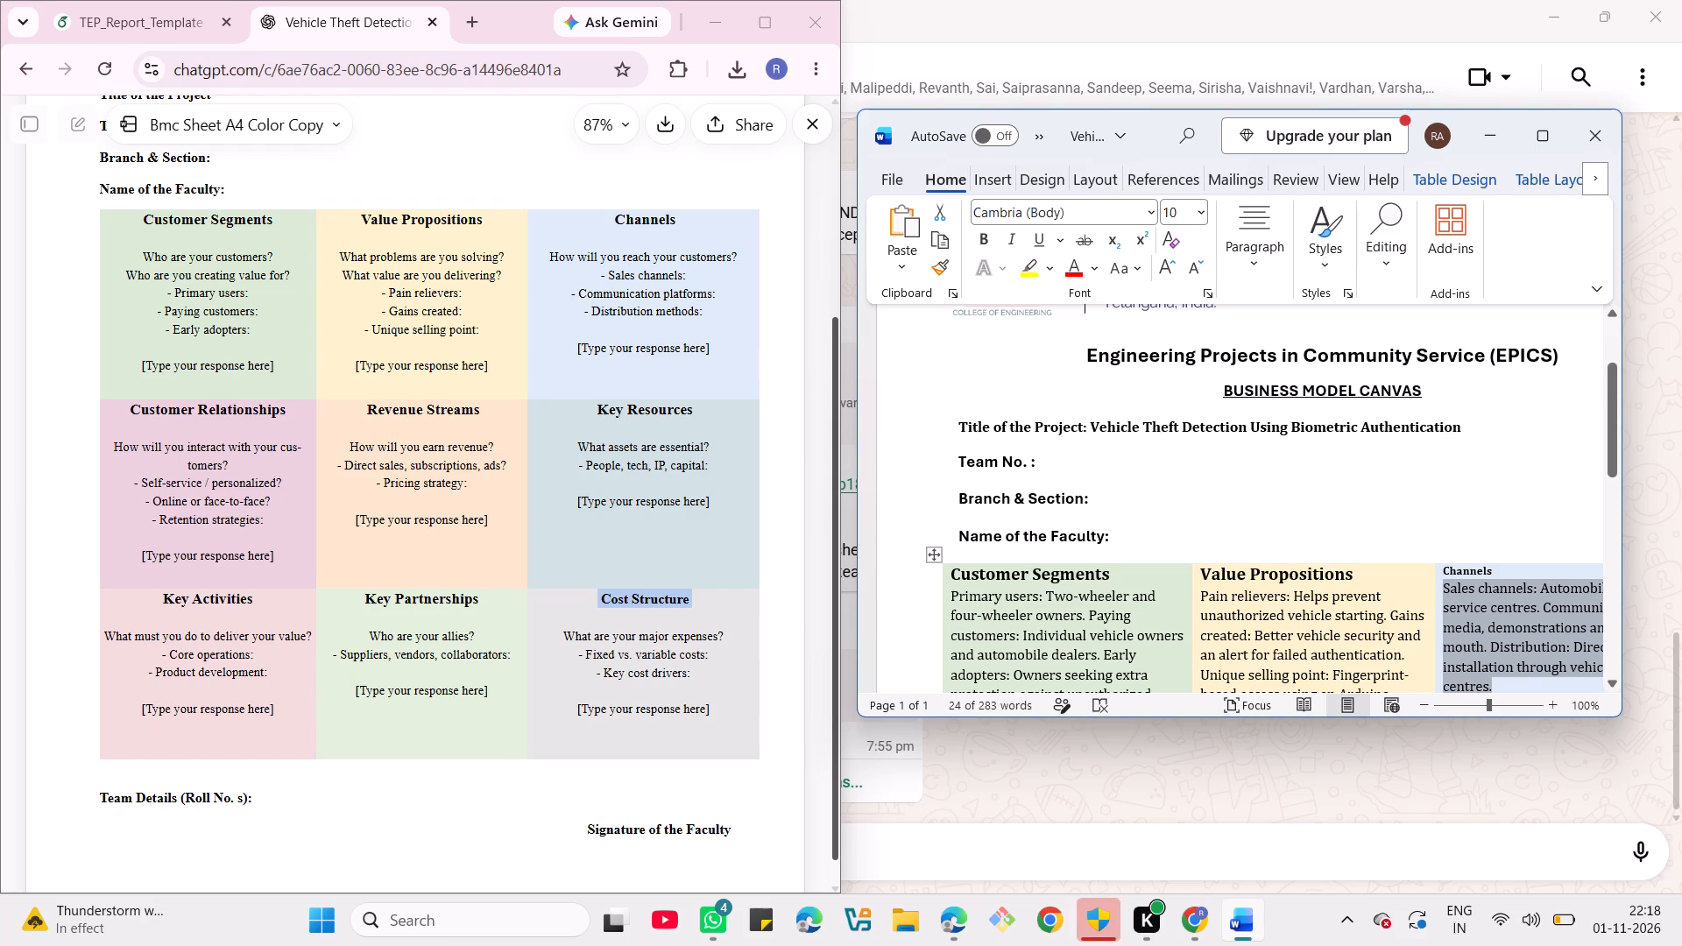
click(1051, 455)
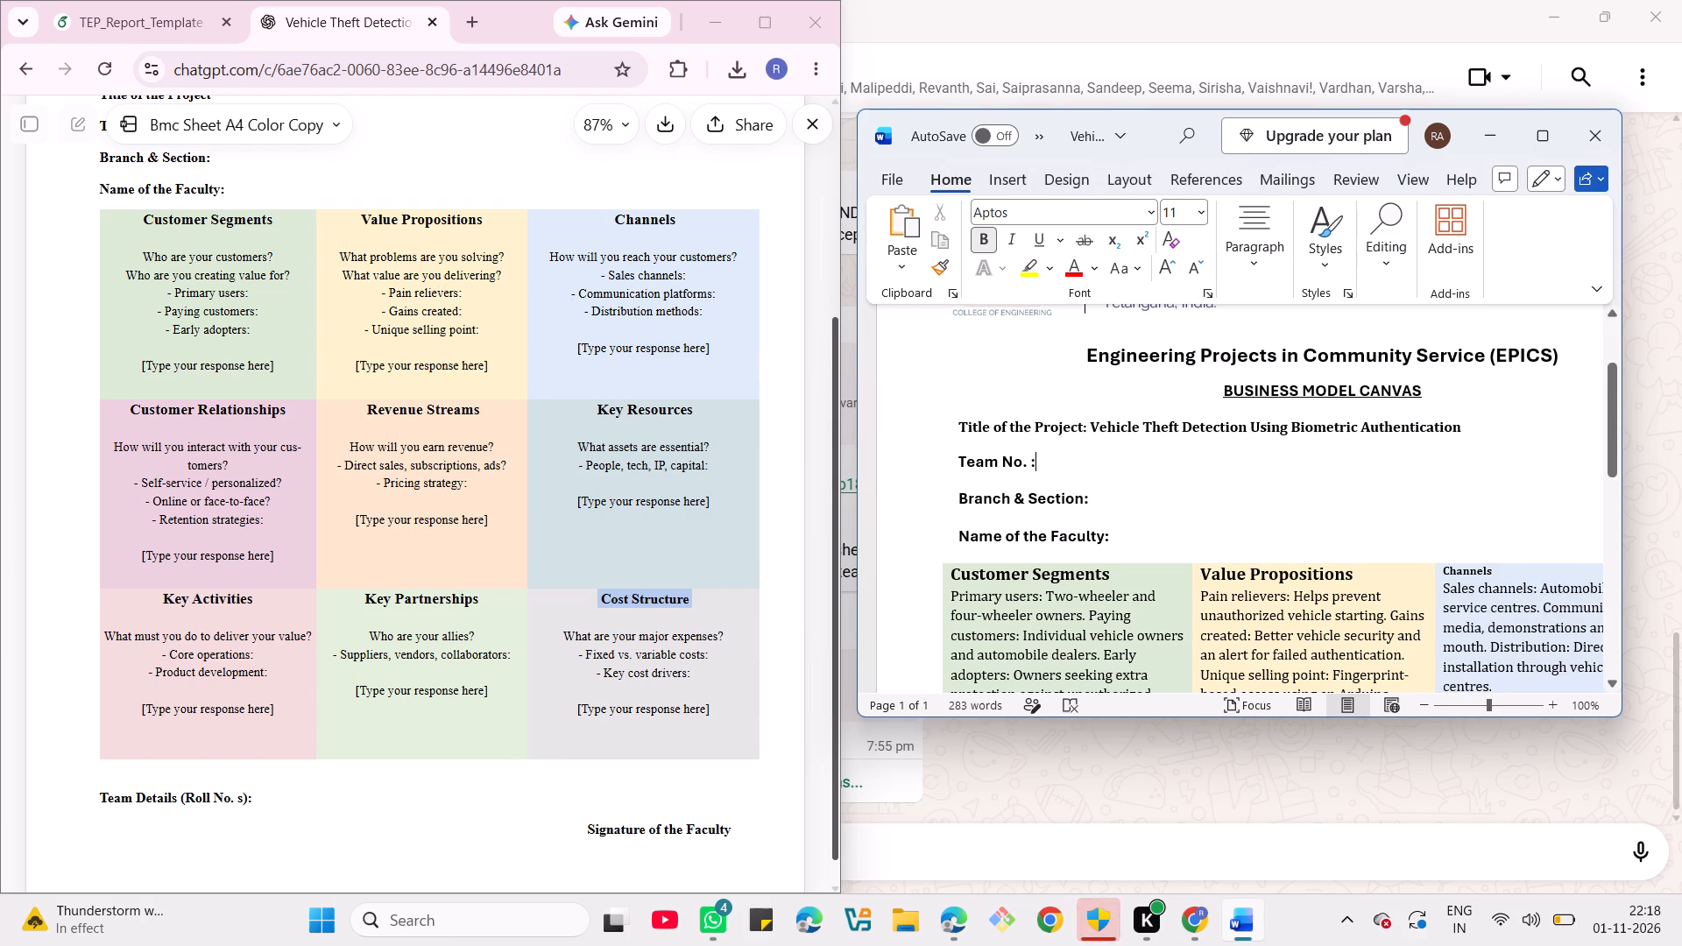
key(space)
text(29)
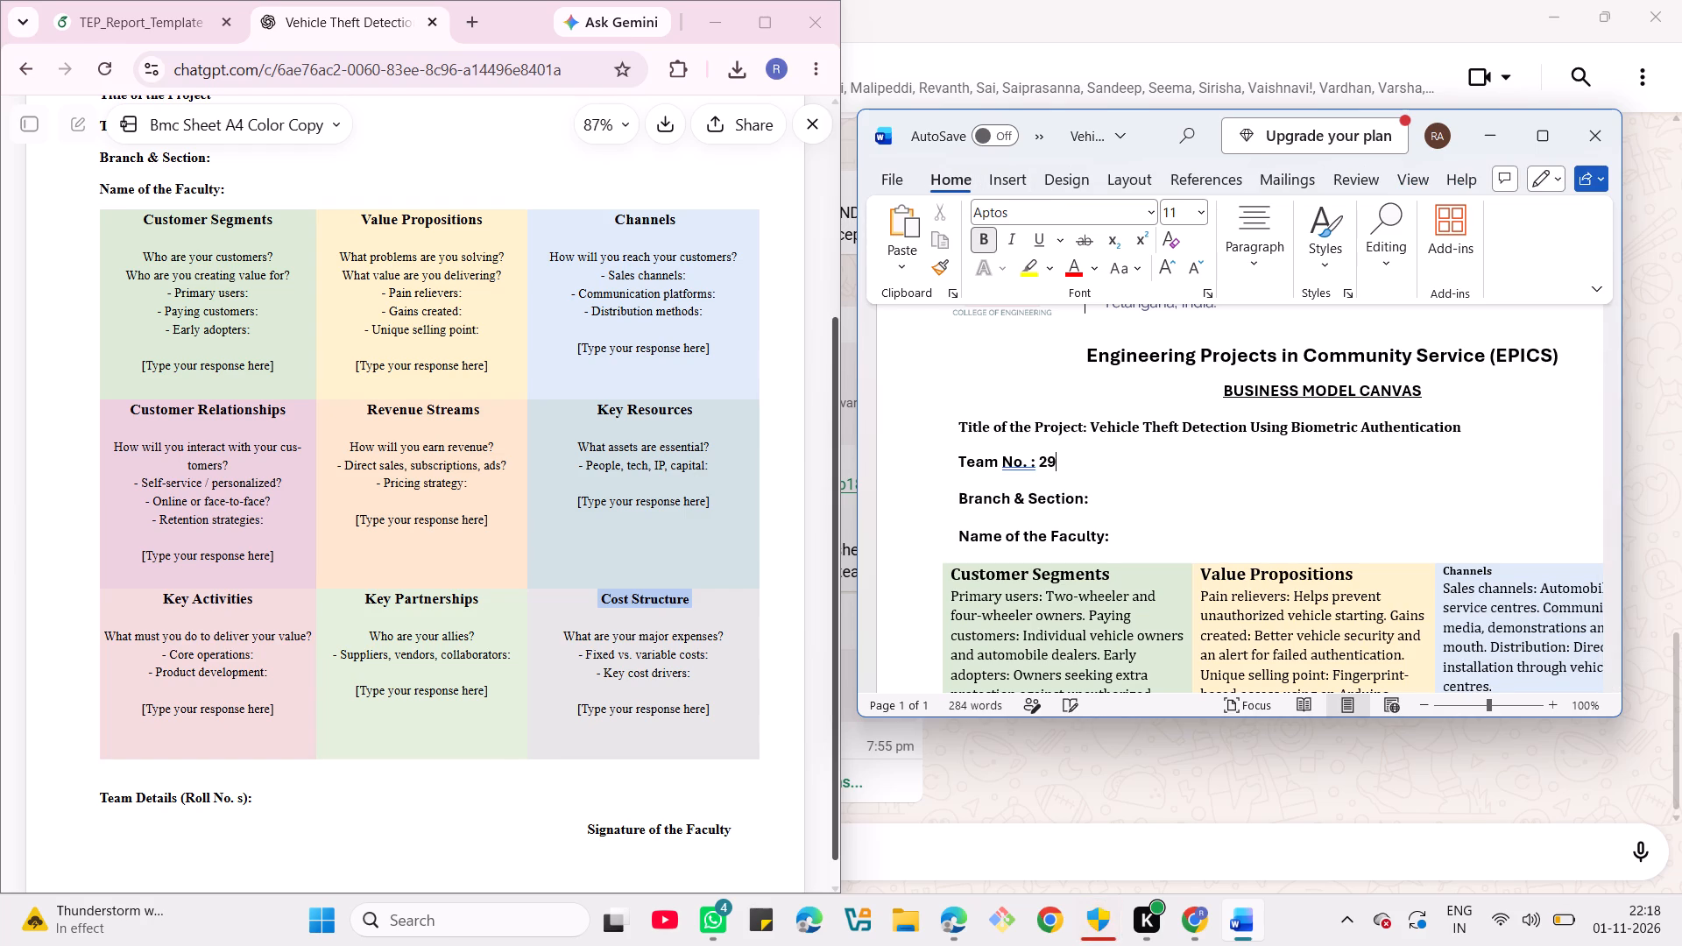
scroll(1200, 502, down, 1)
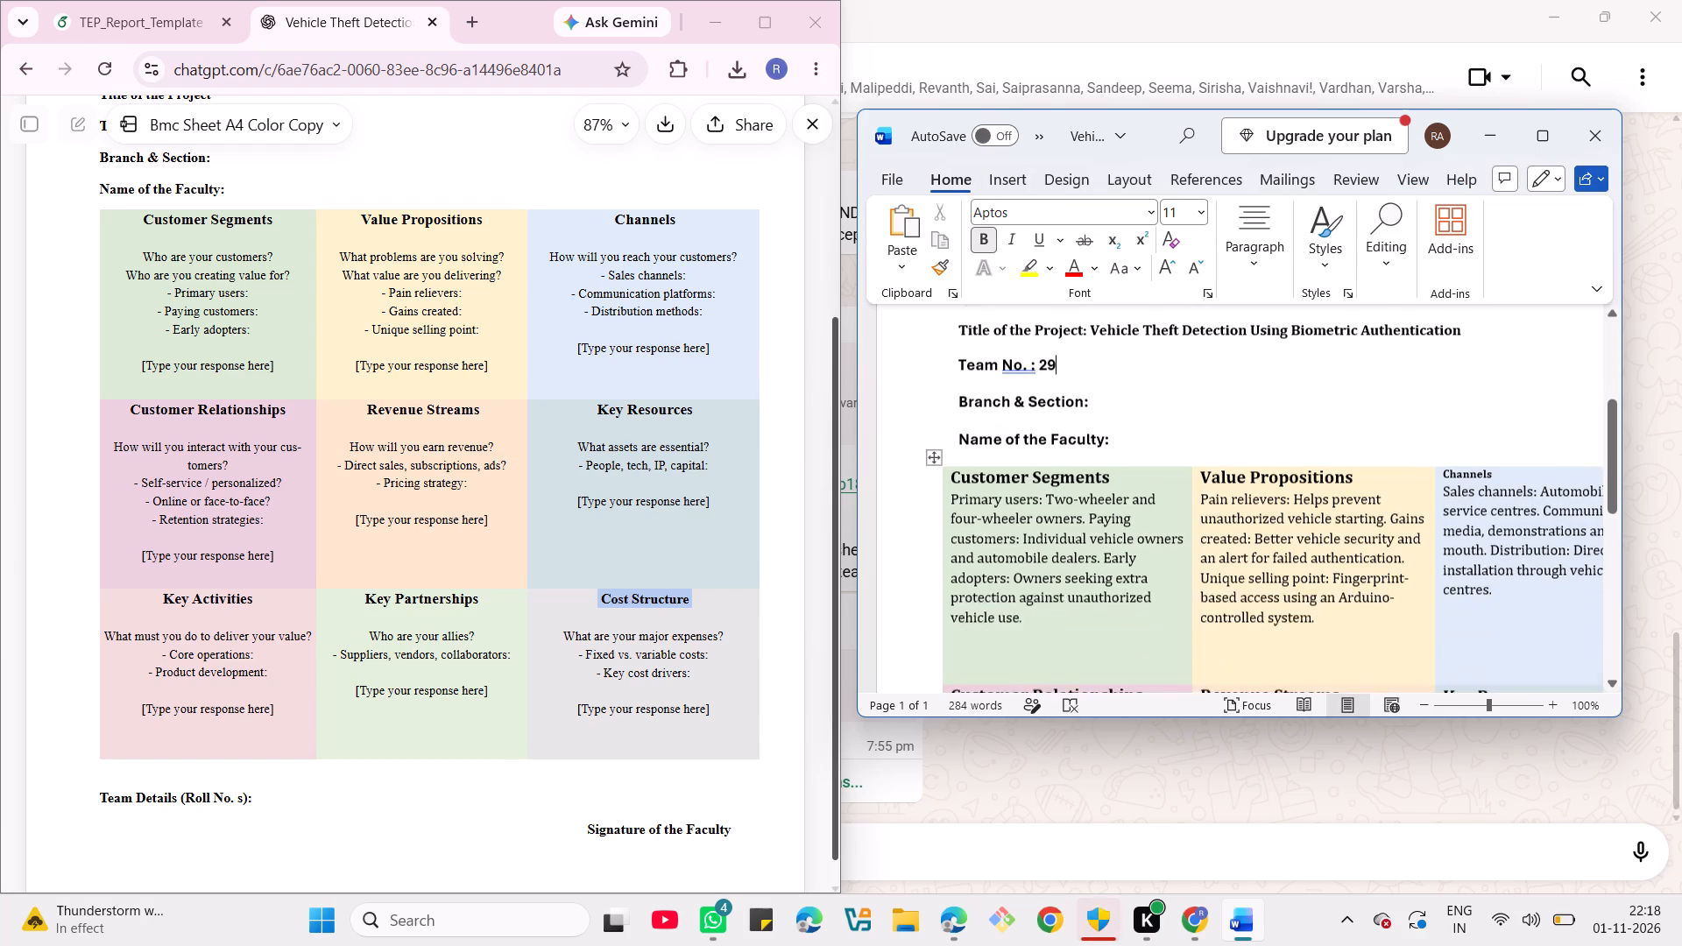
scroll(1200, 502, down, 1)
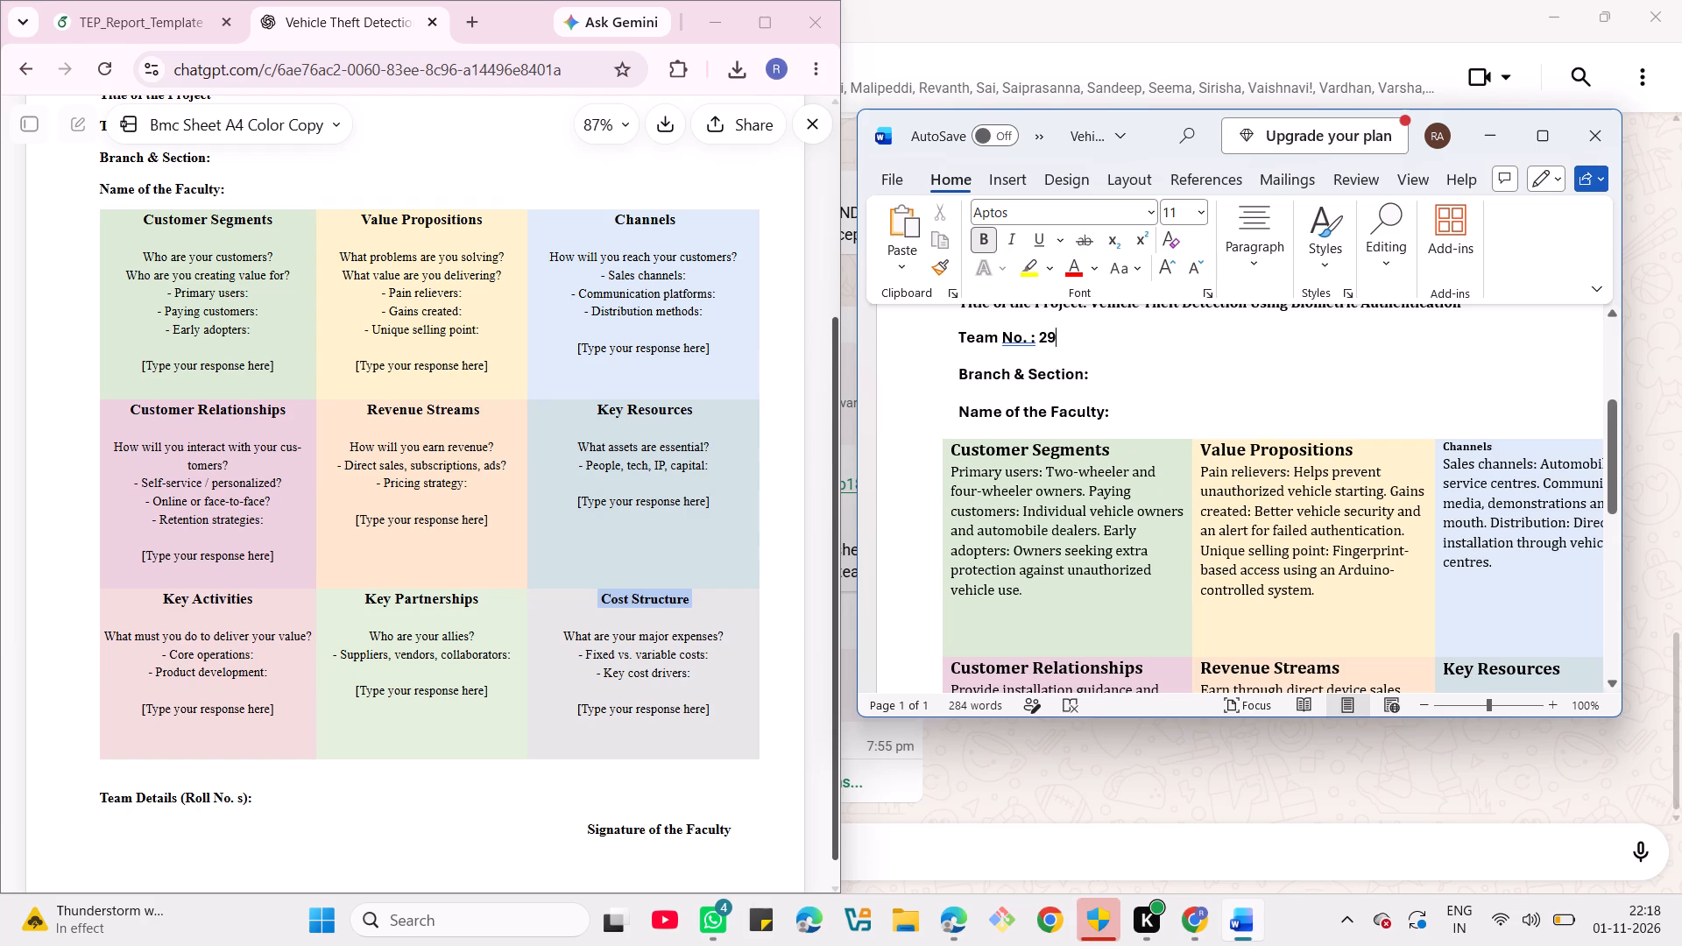
Enter "computer science and engineering-Data Science" after "Branch & Section:" above the canvas table.
click(1120, 369)
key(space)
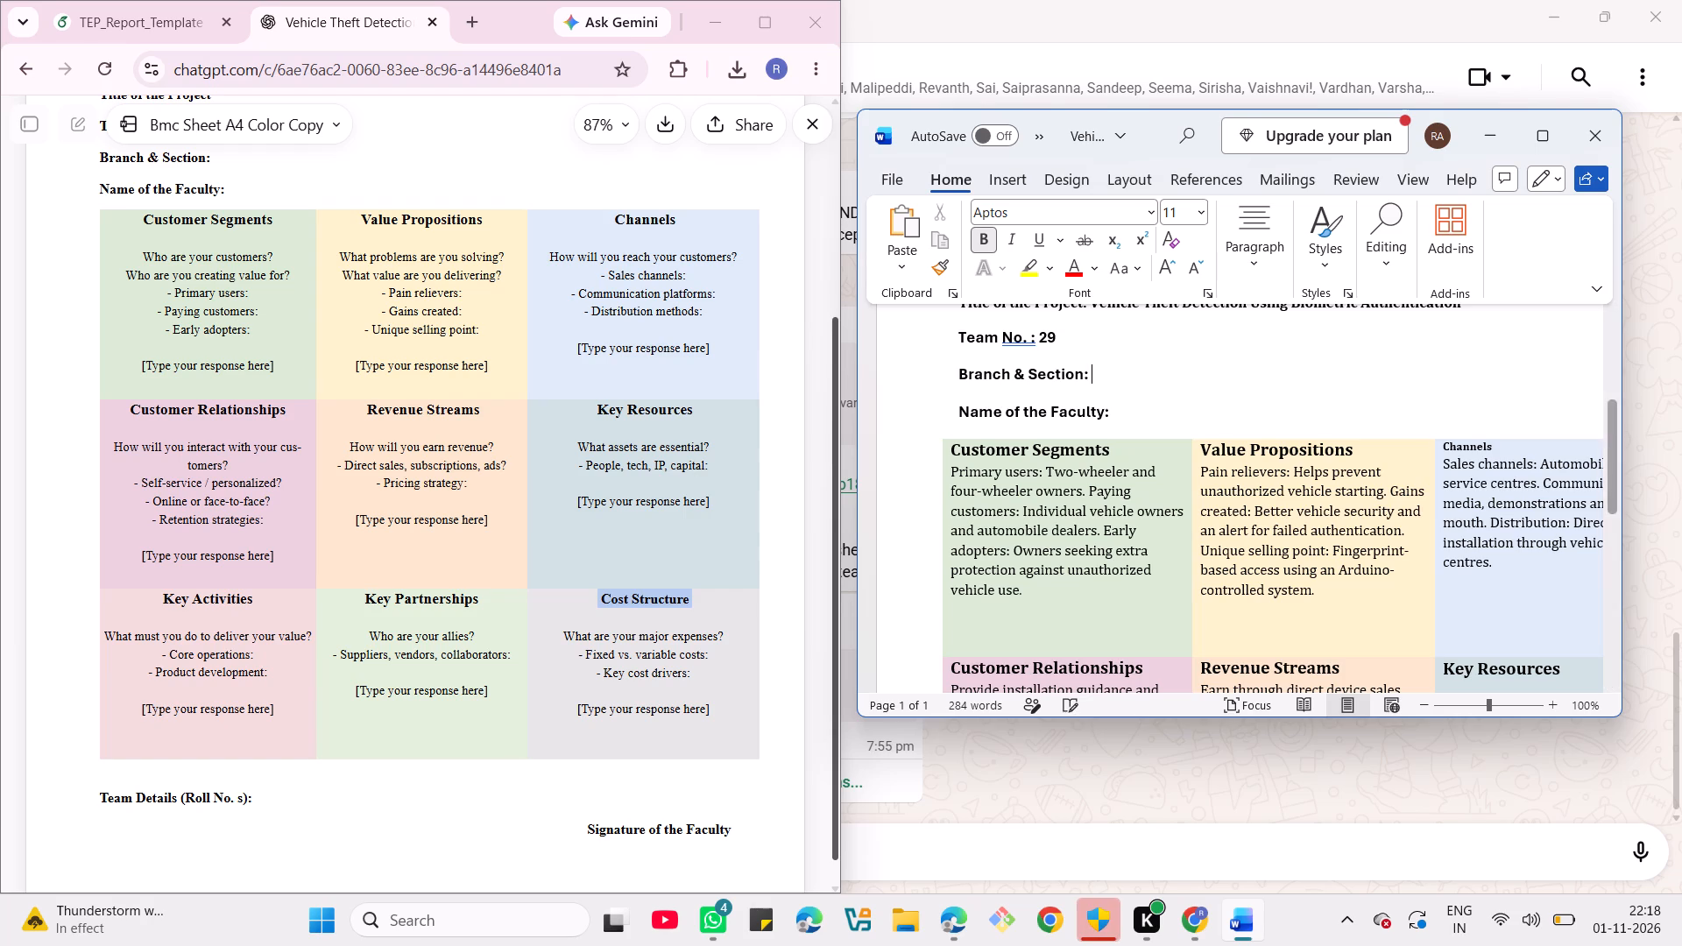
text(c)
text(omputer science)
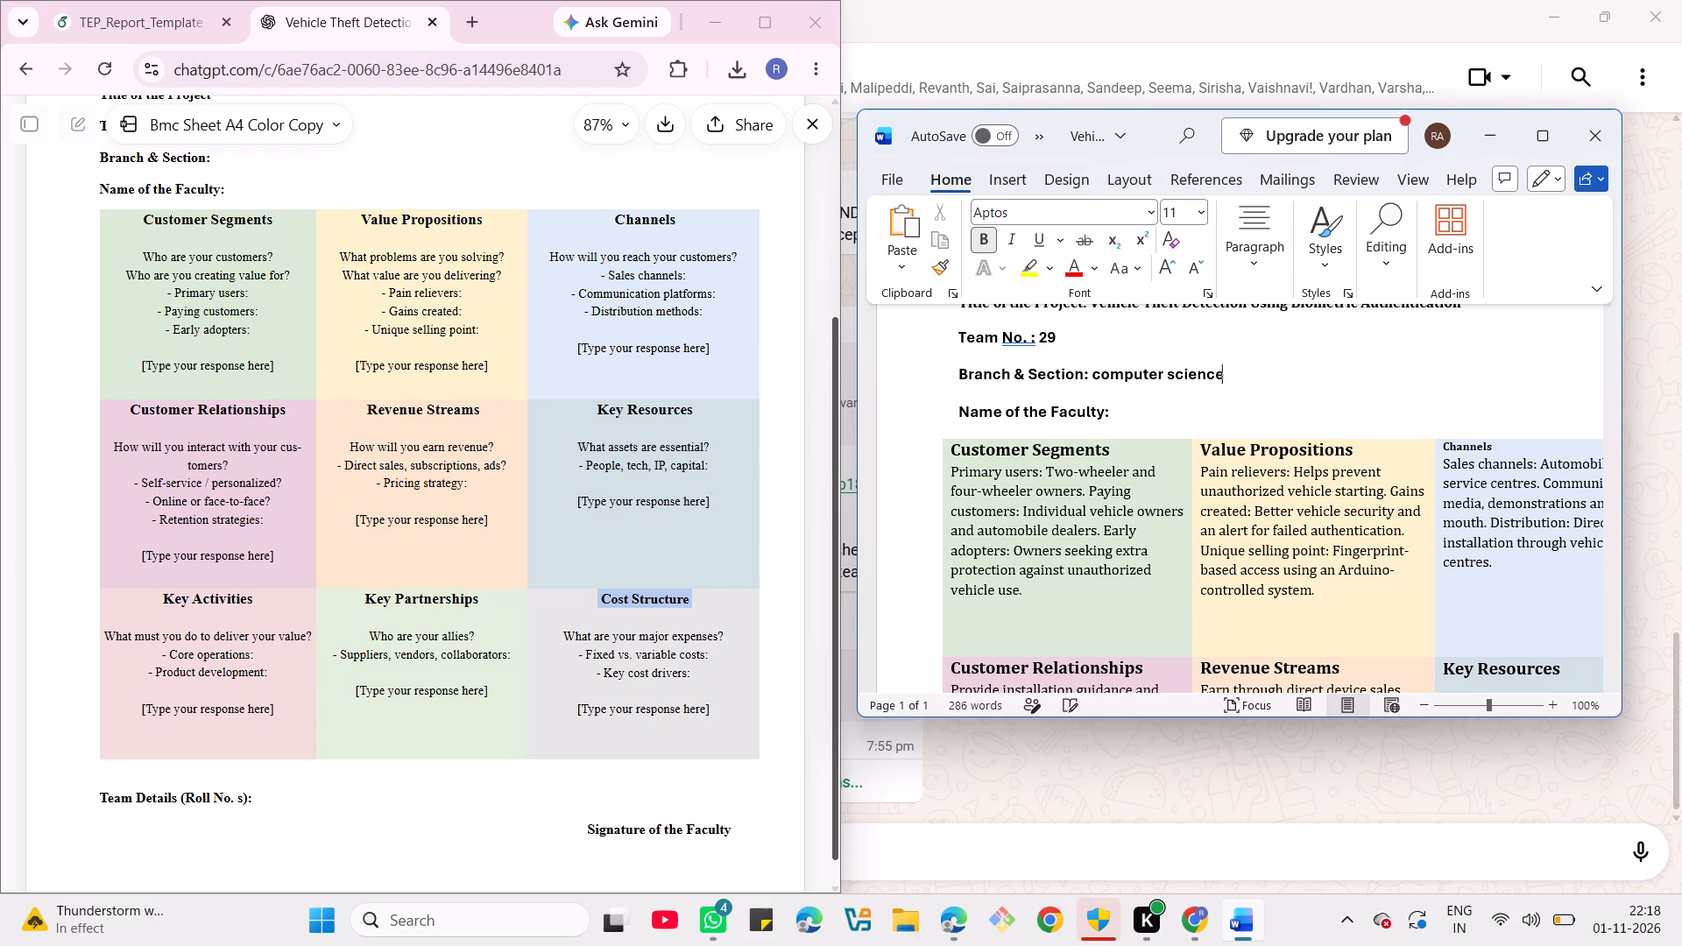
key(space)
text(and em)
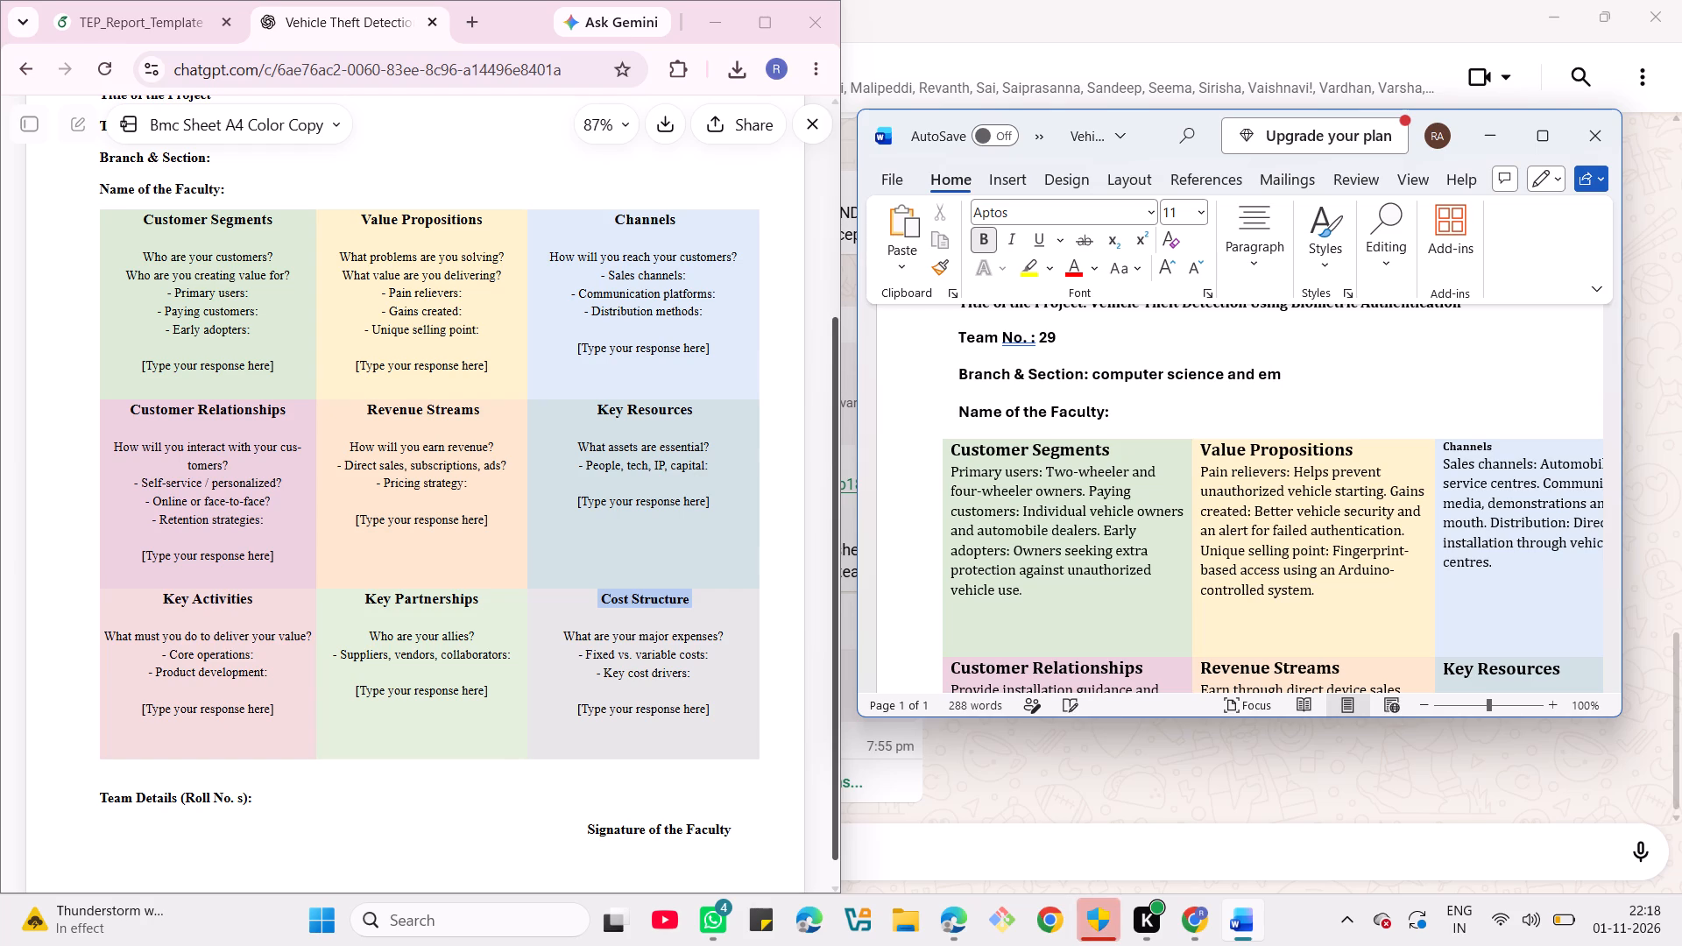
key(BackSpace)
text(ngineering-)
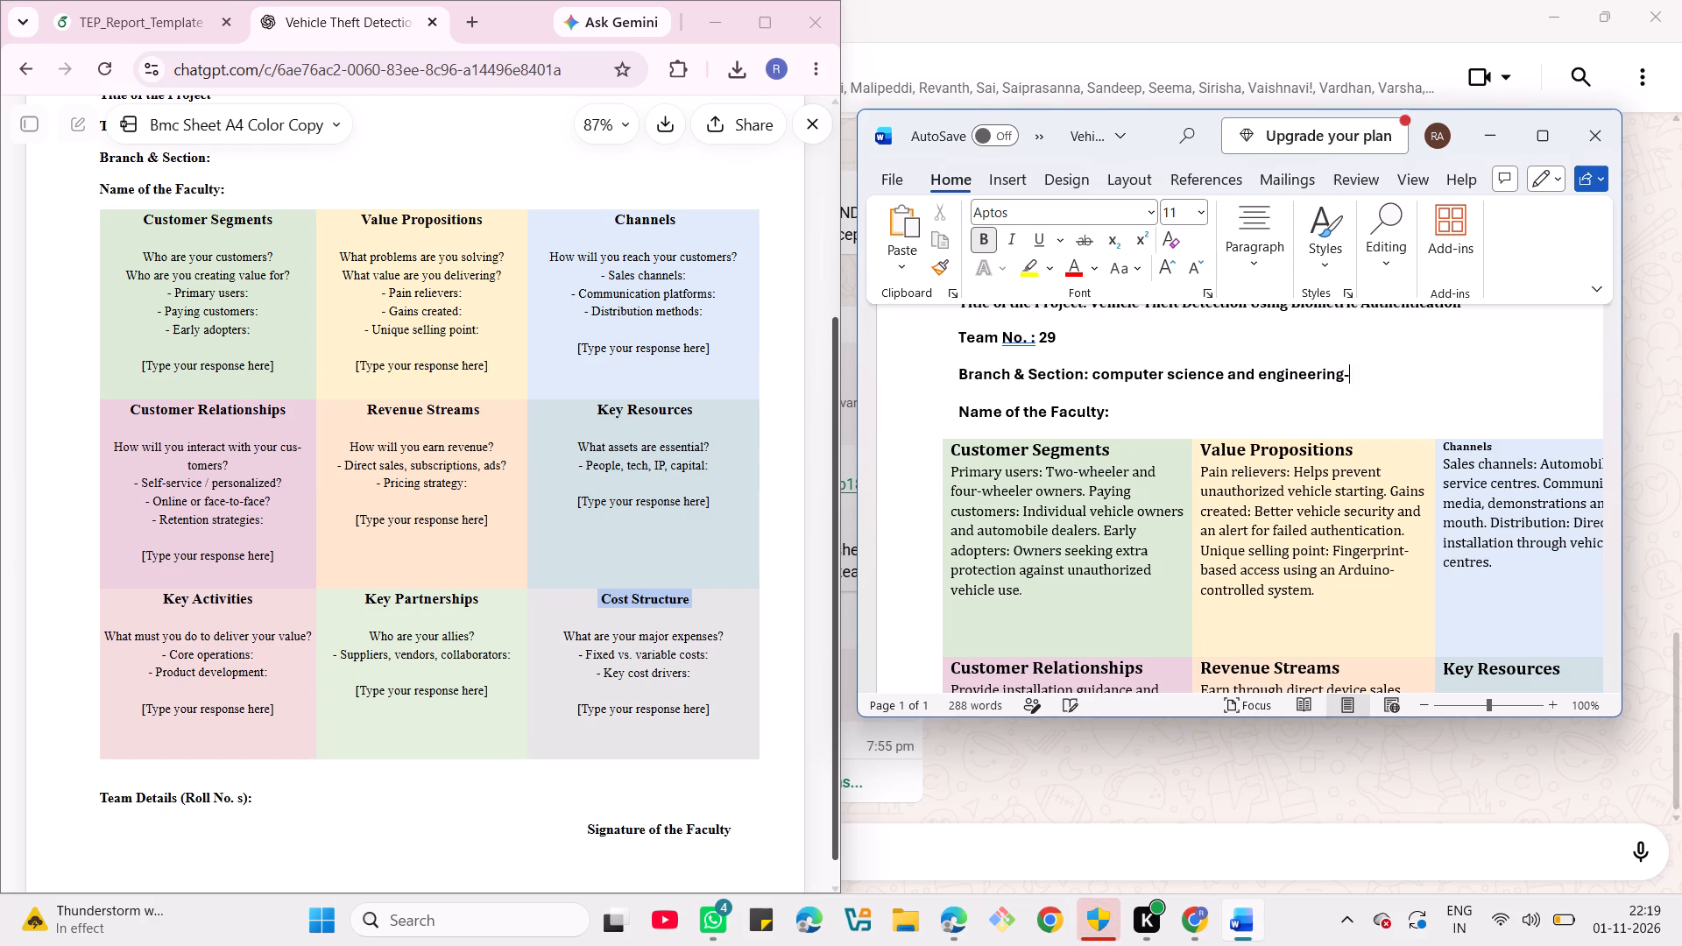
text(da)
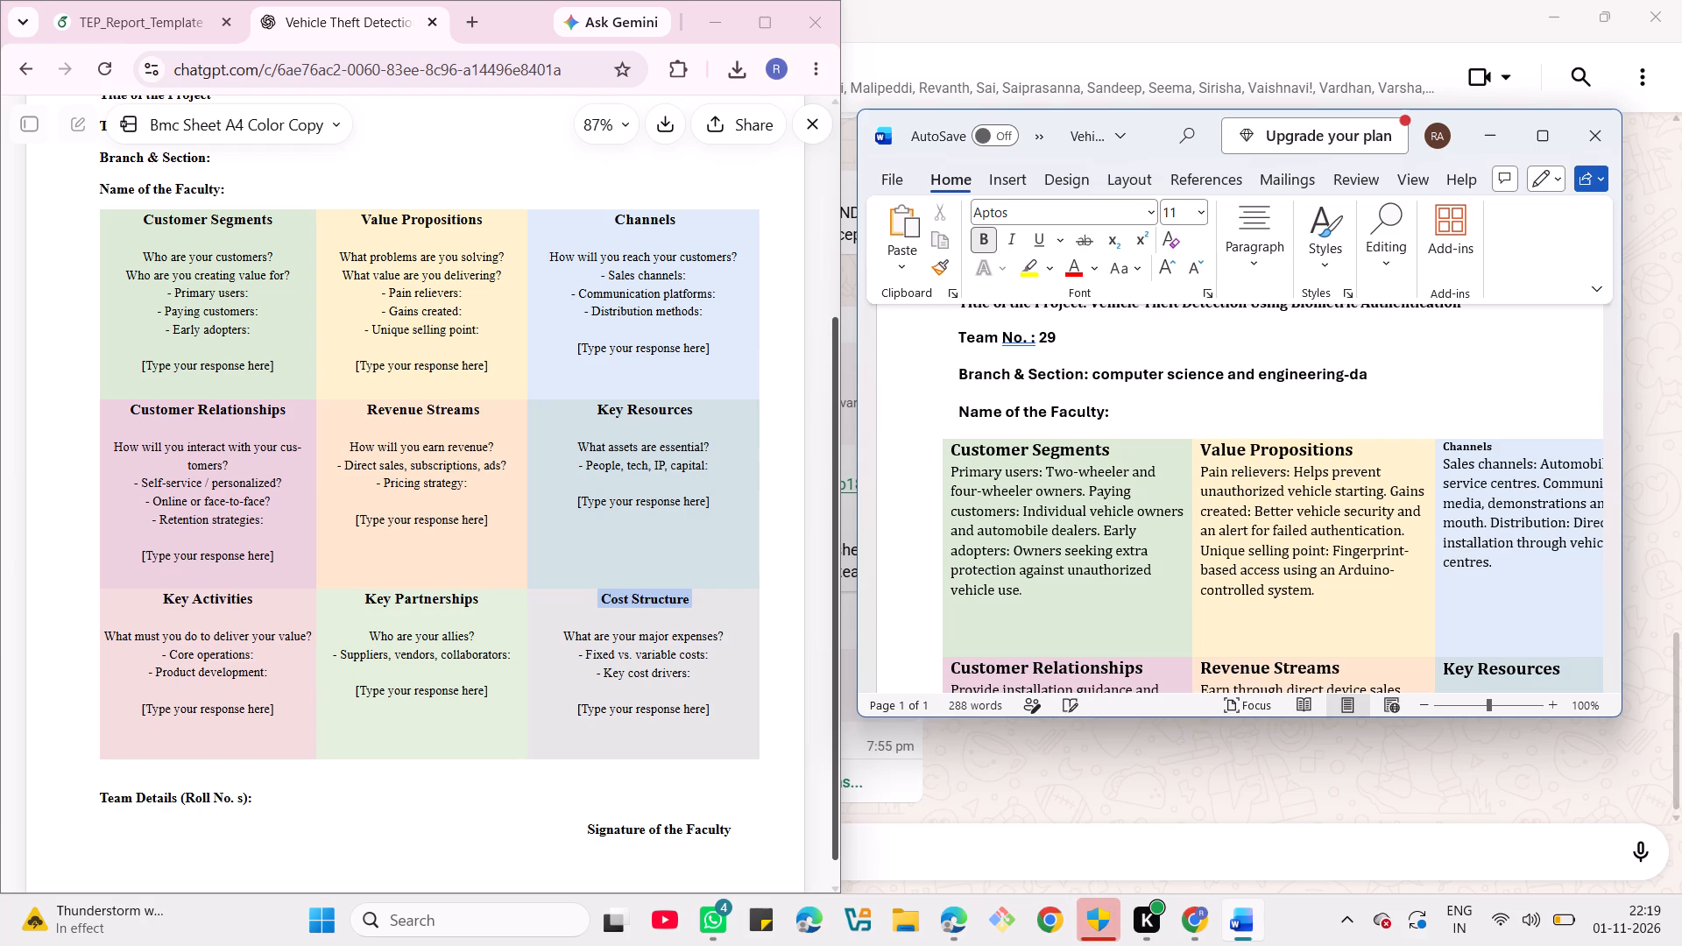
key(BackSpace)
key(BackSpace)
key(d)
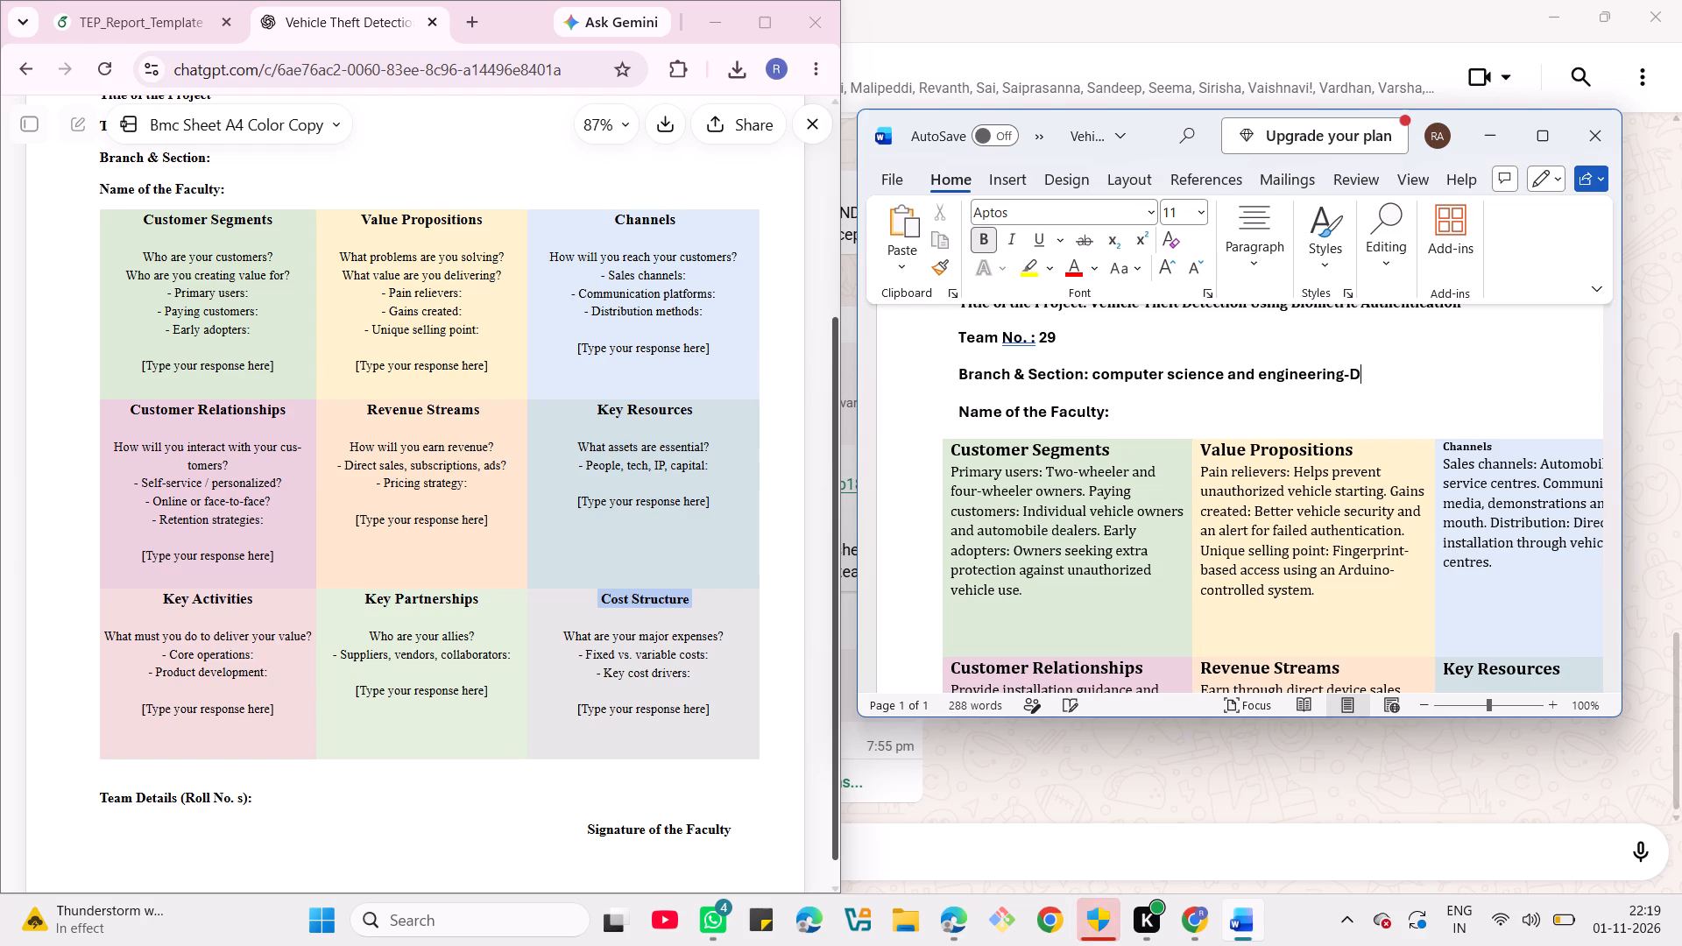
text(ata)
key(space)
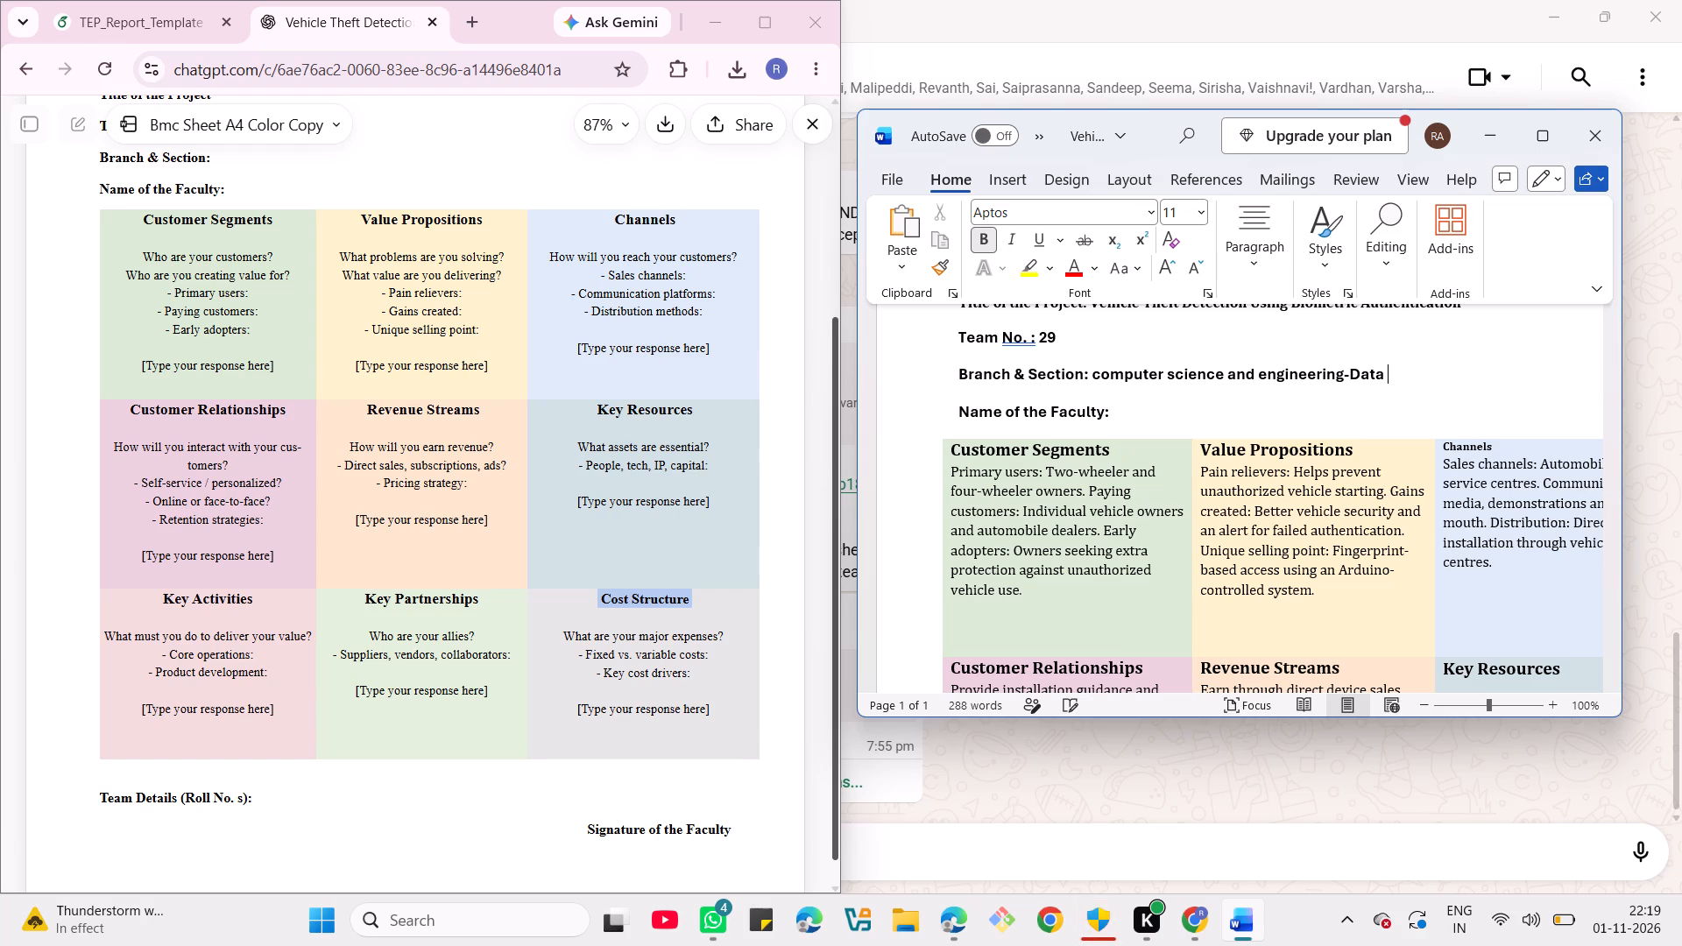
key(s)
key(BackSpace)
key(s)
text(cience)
Enter the faculty member's name, with the title Dr., after "Name of the Faculty:" above the canvas table.
click(1155, 415)
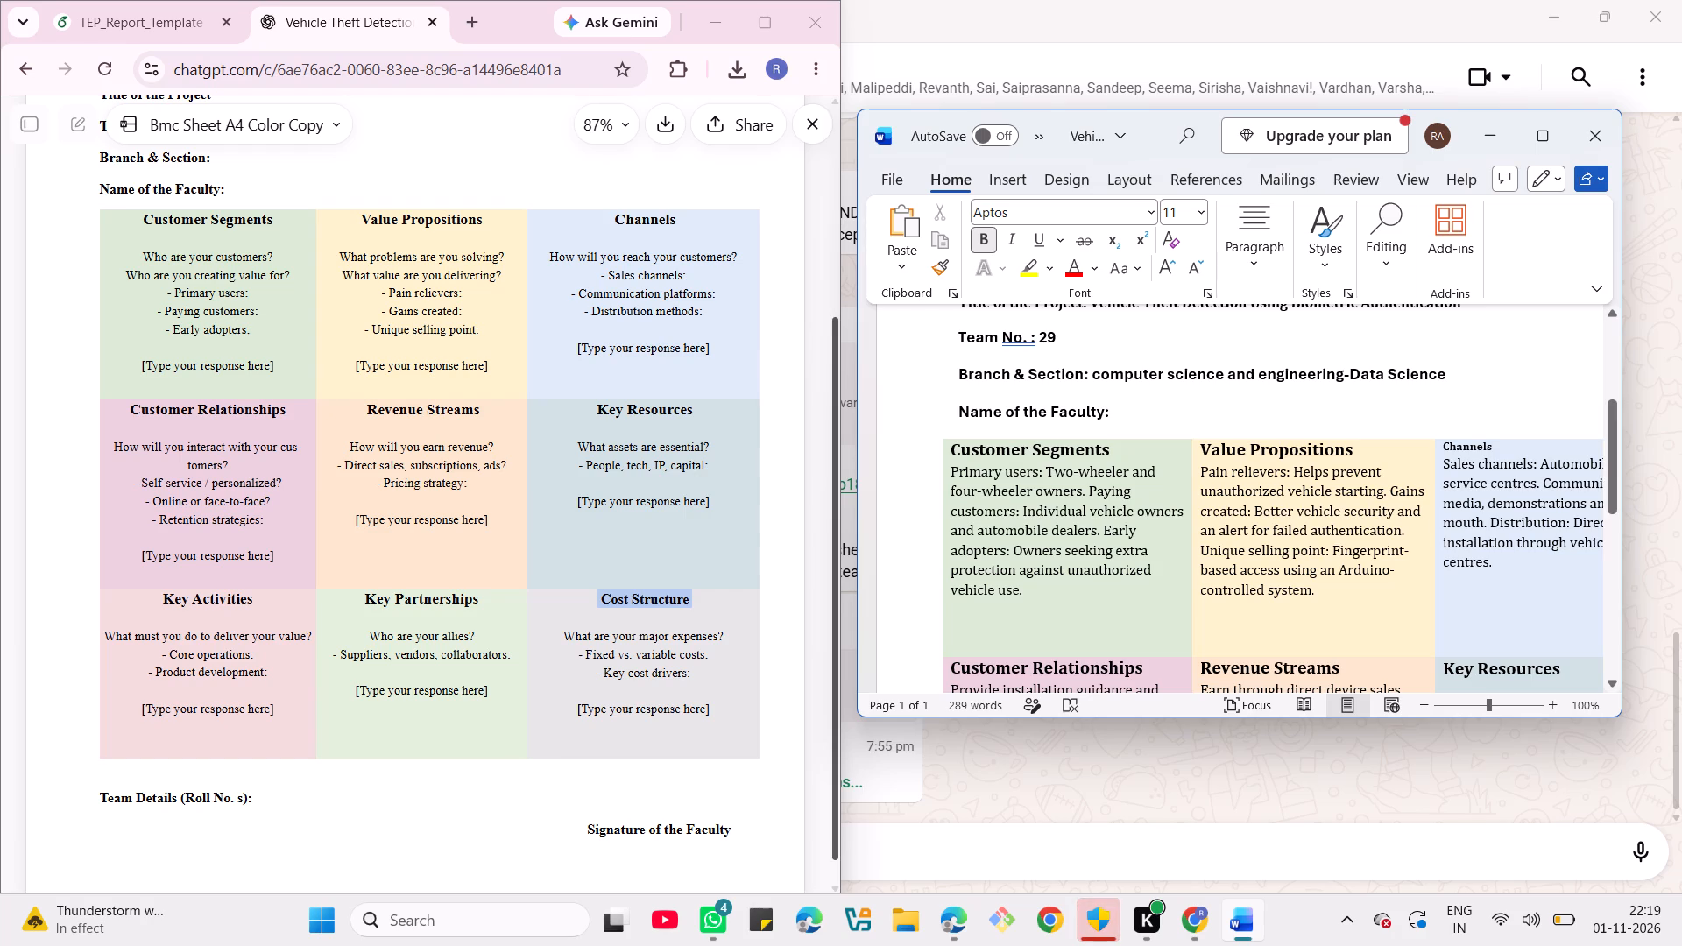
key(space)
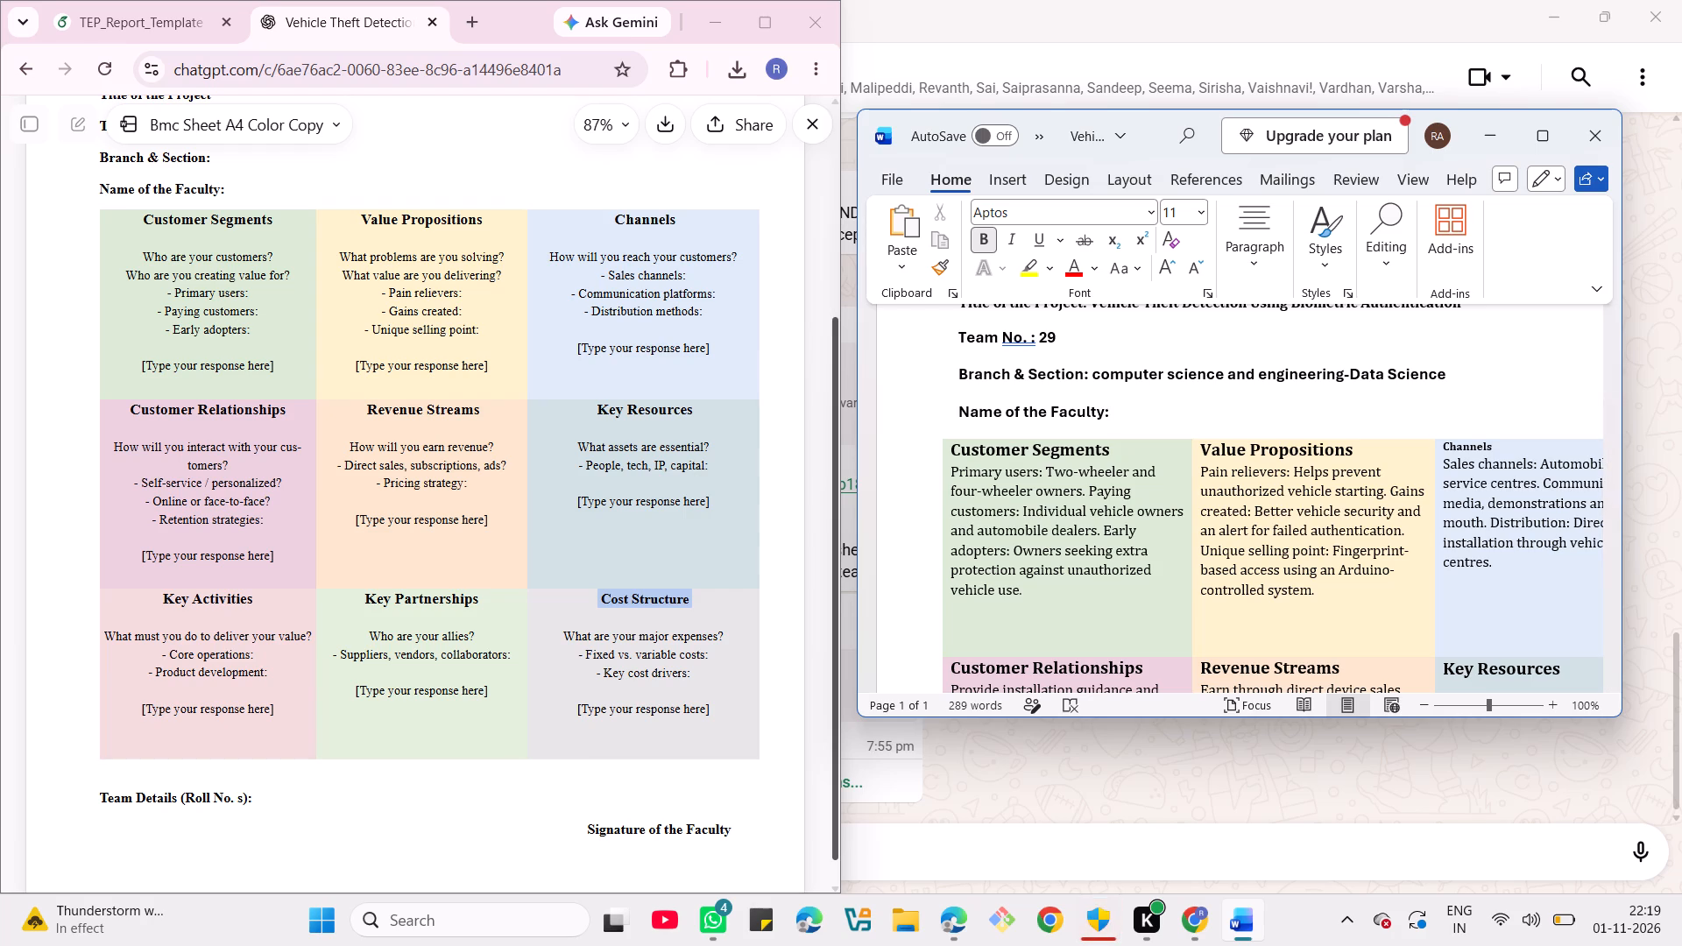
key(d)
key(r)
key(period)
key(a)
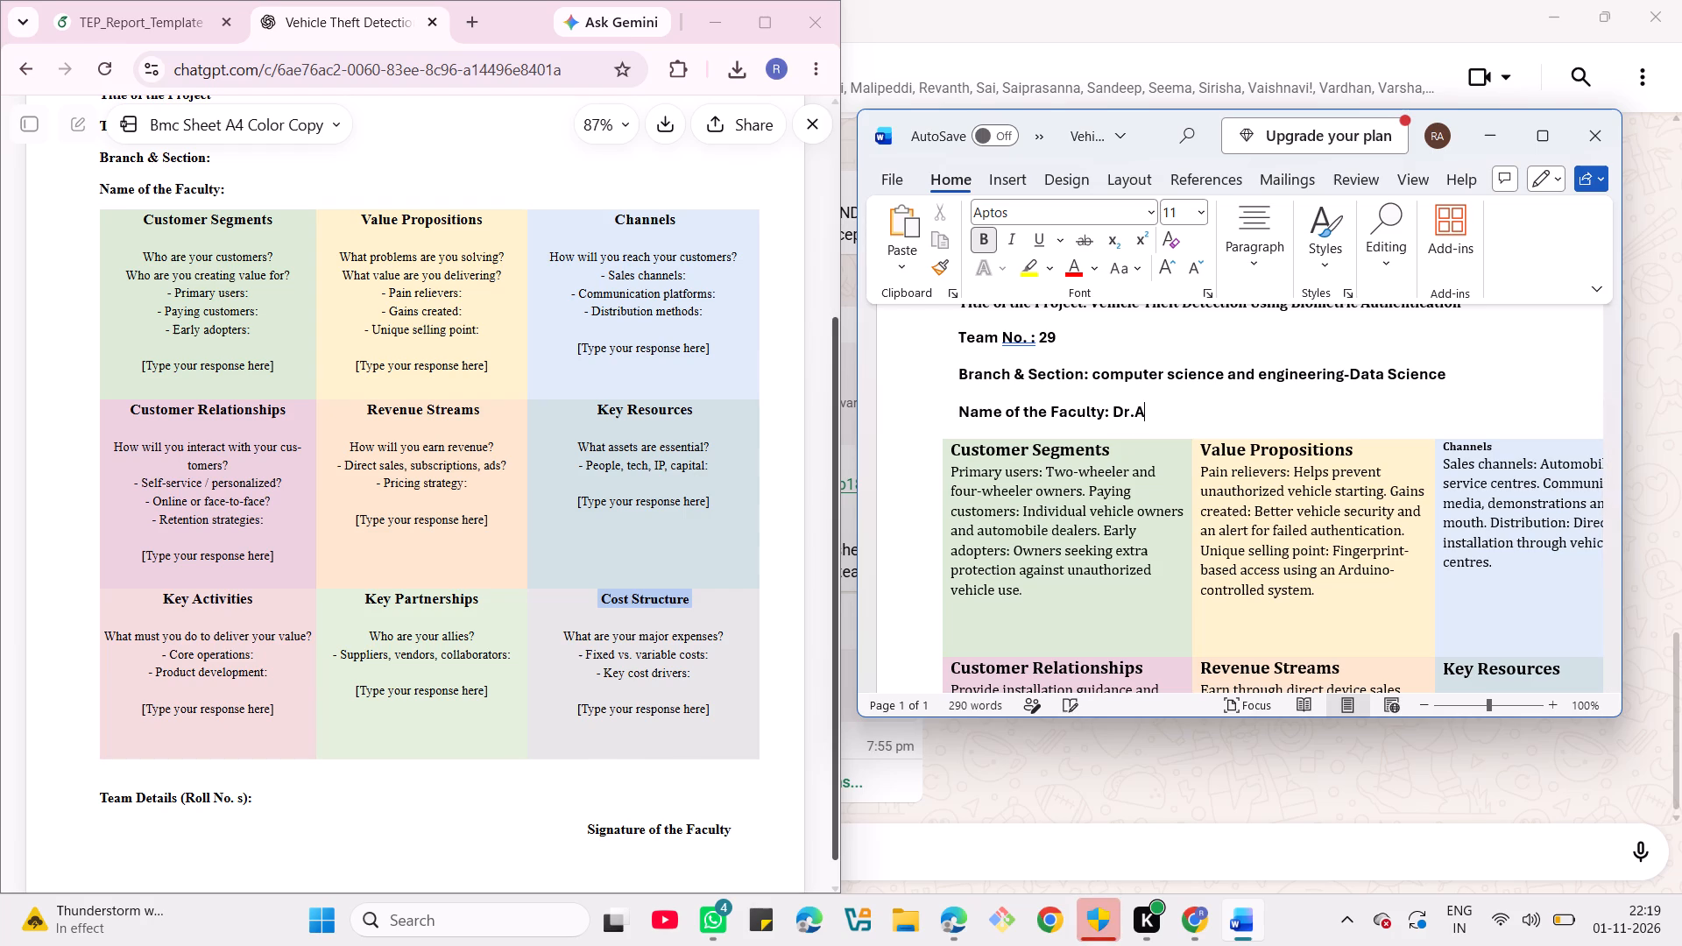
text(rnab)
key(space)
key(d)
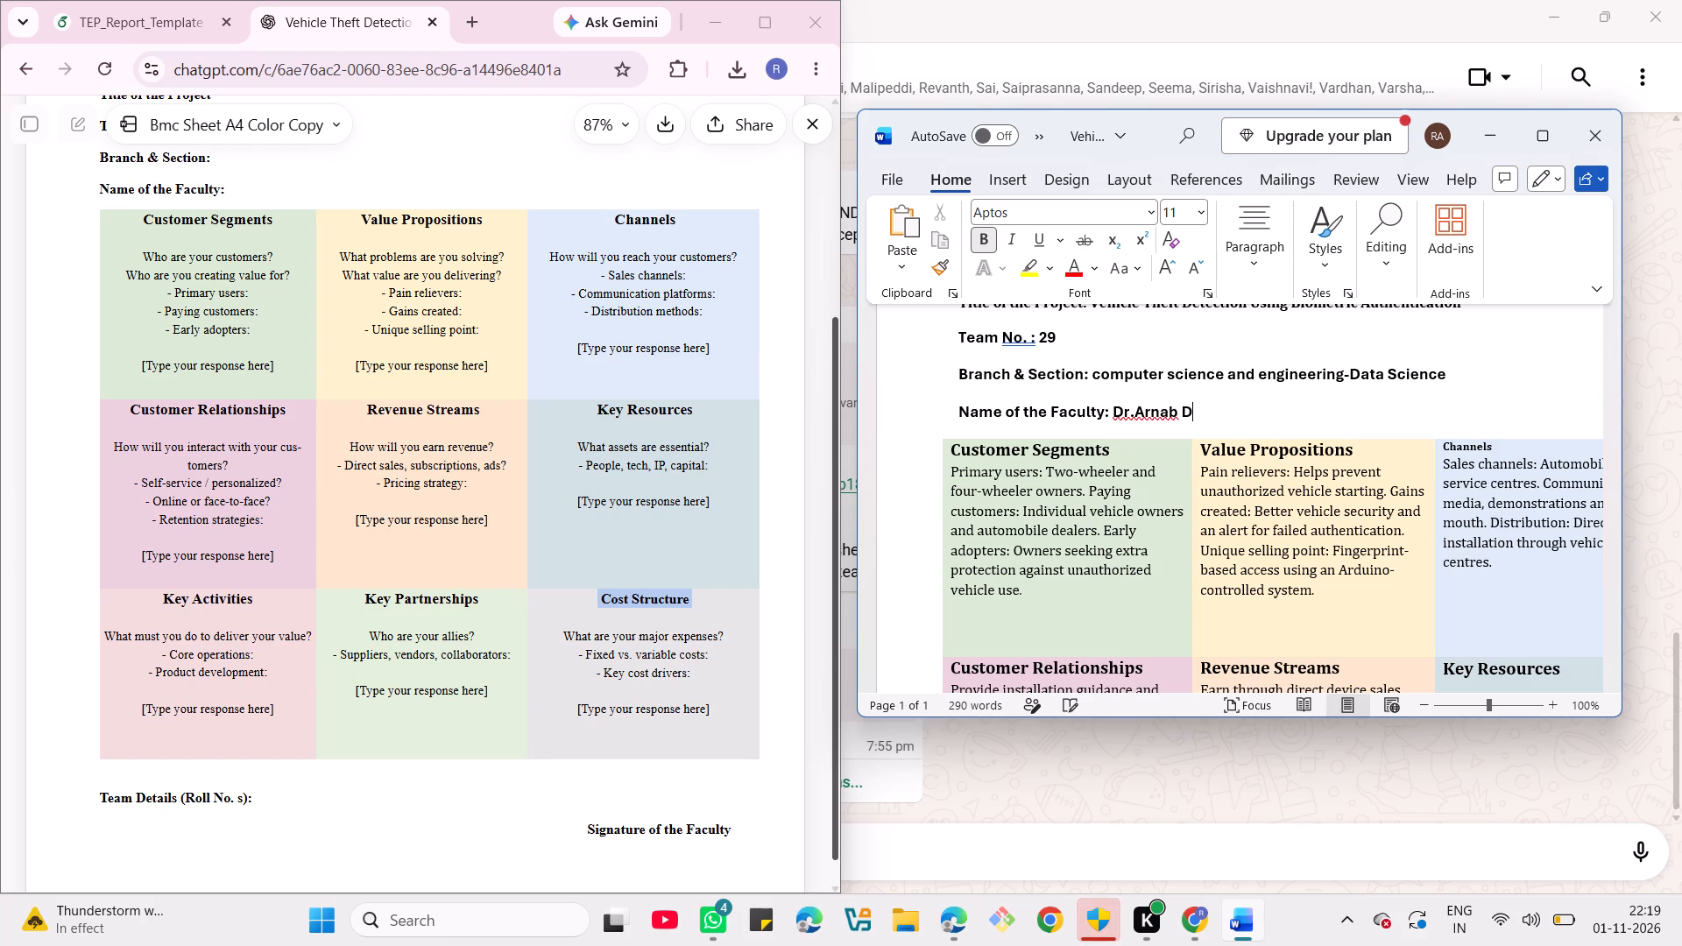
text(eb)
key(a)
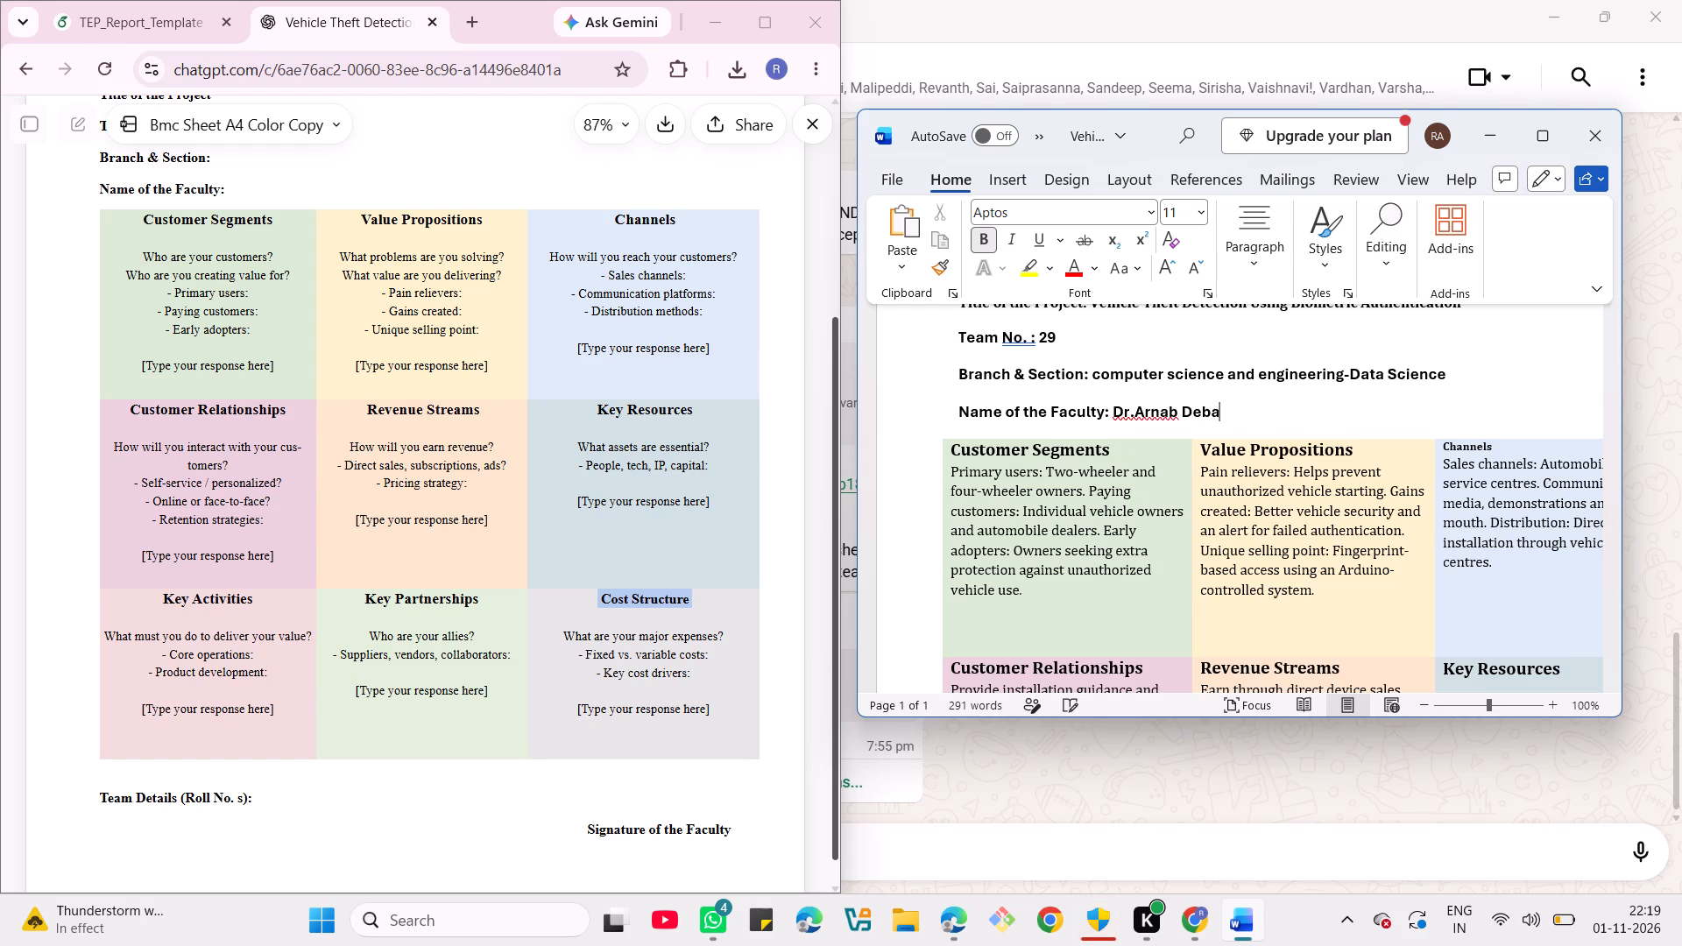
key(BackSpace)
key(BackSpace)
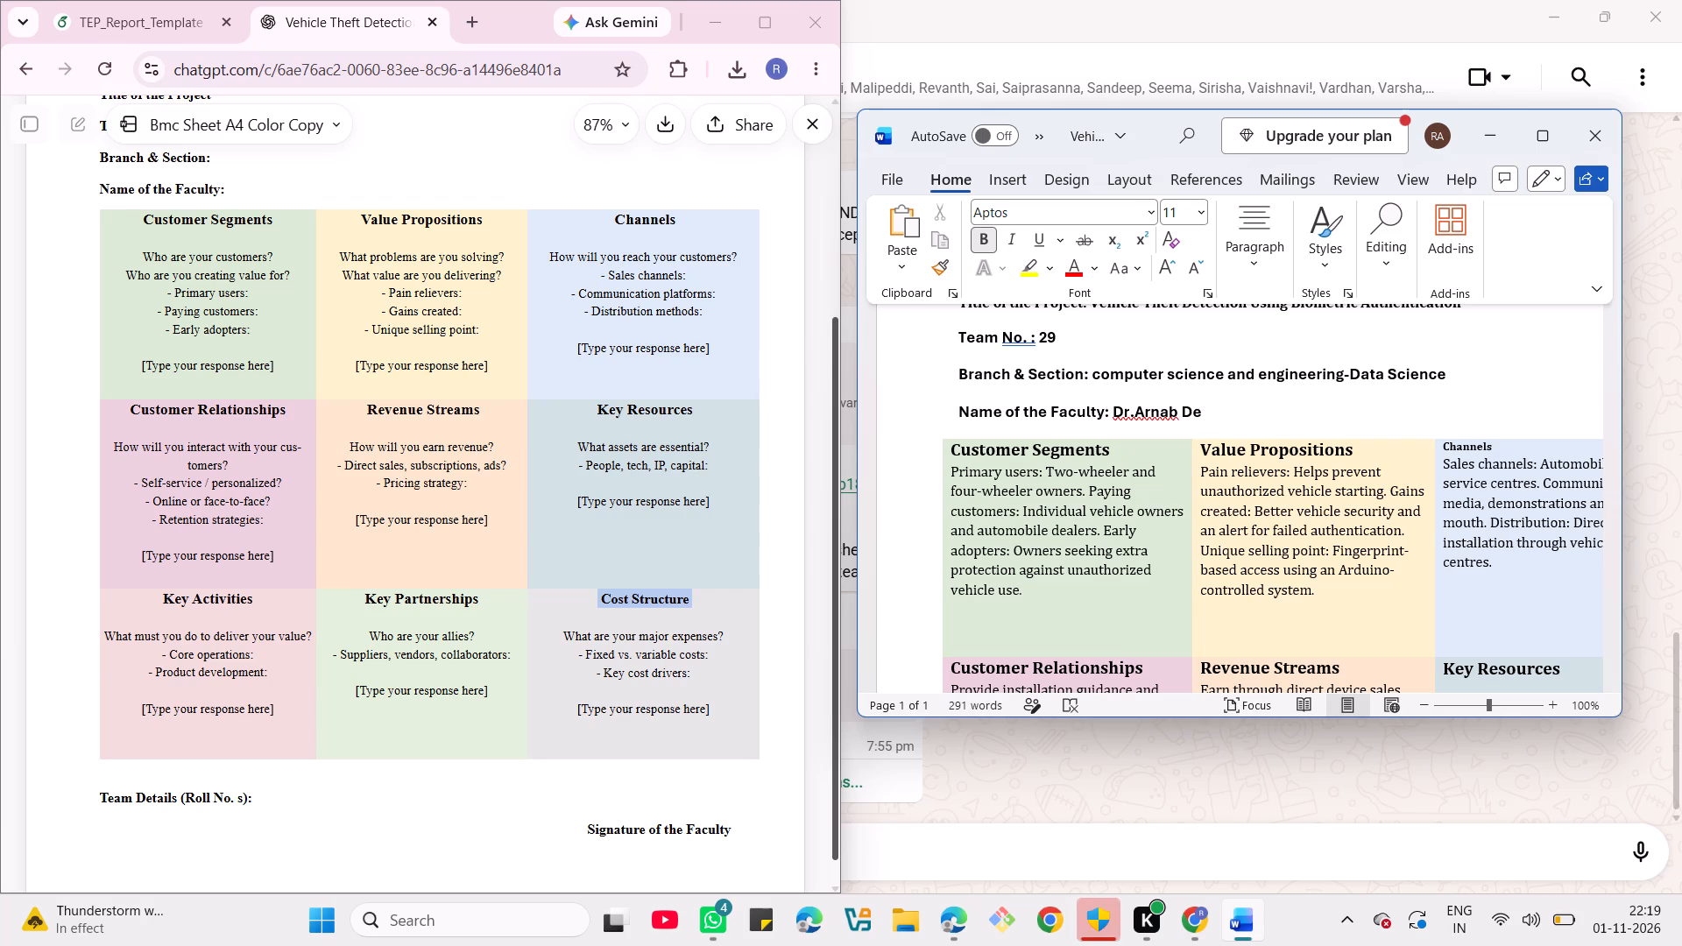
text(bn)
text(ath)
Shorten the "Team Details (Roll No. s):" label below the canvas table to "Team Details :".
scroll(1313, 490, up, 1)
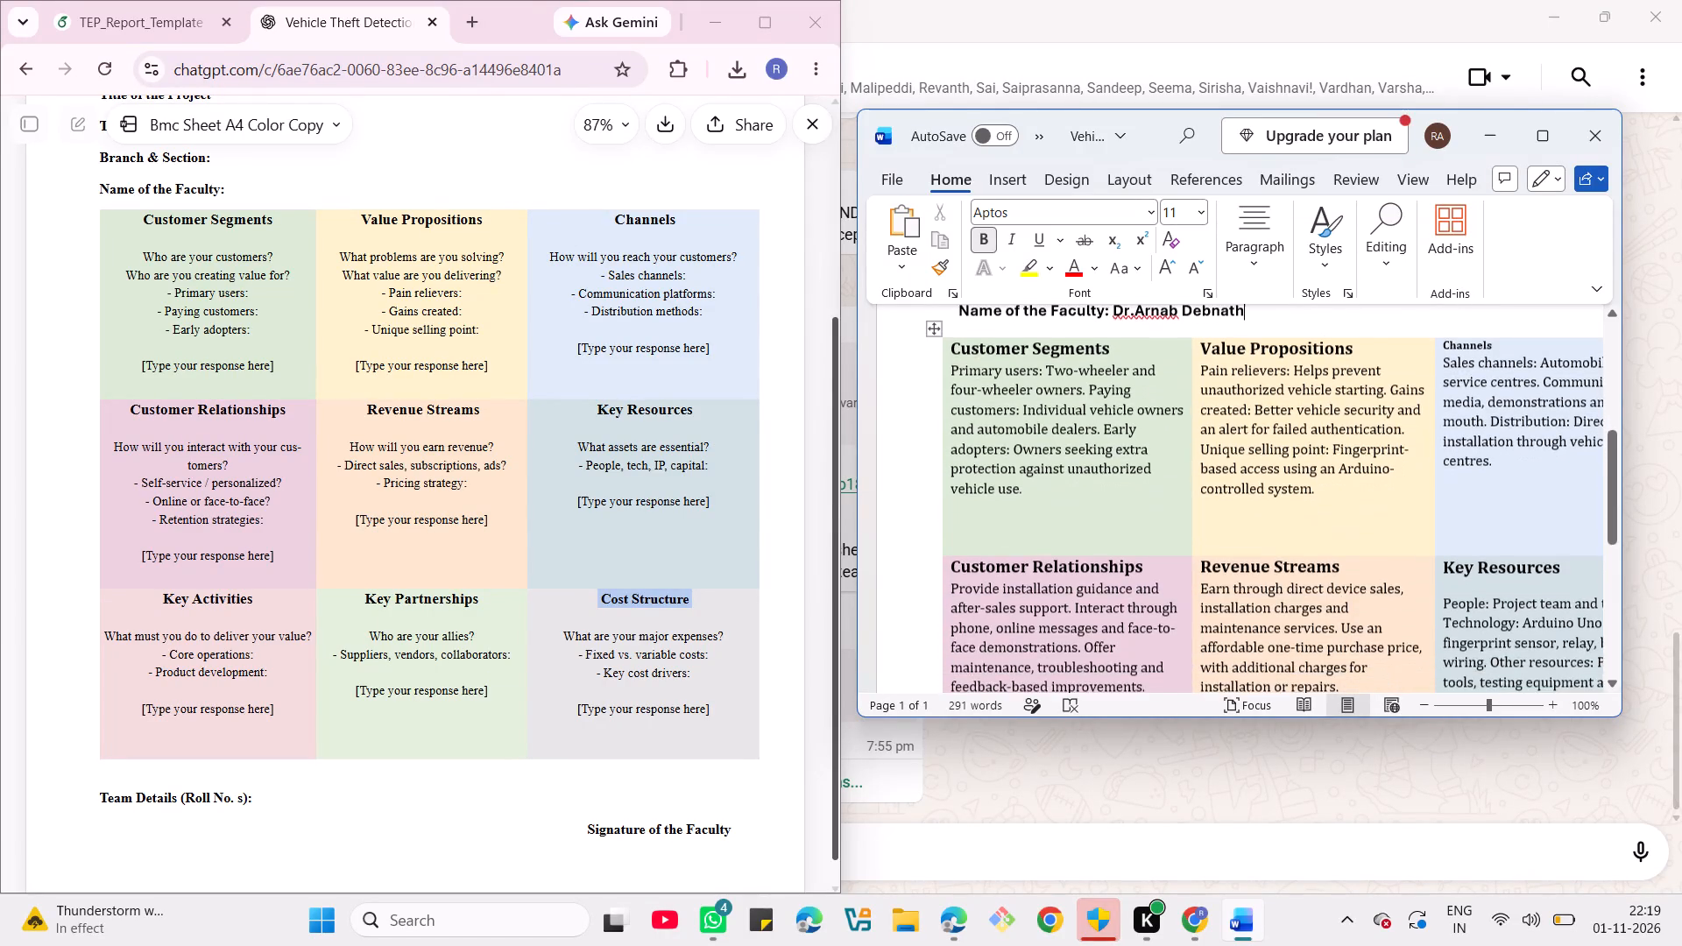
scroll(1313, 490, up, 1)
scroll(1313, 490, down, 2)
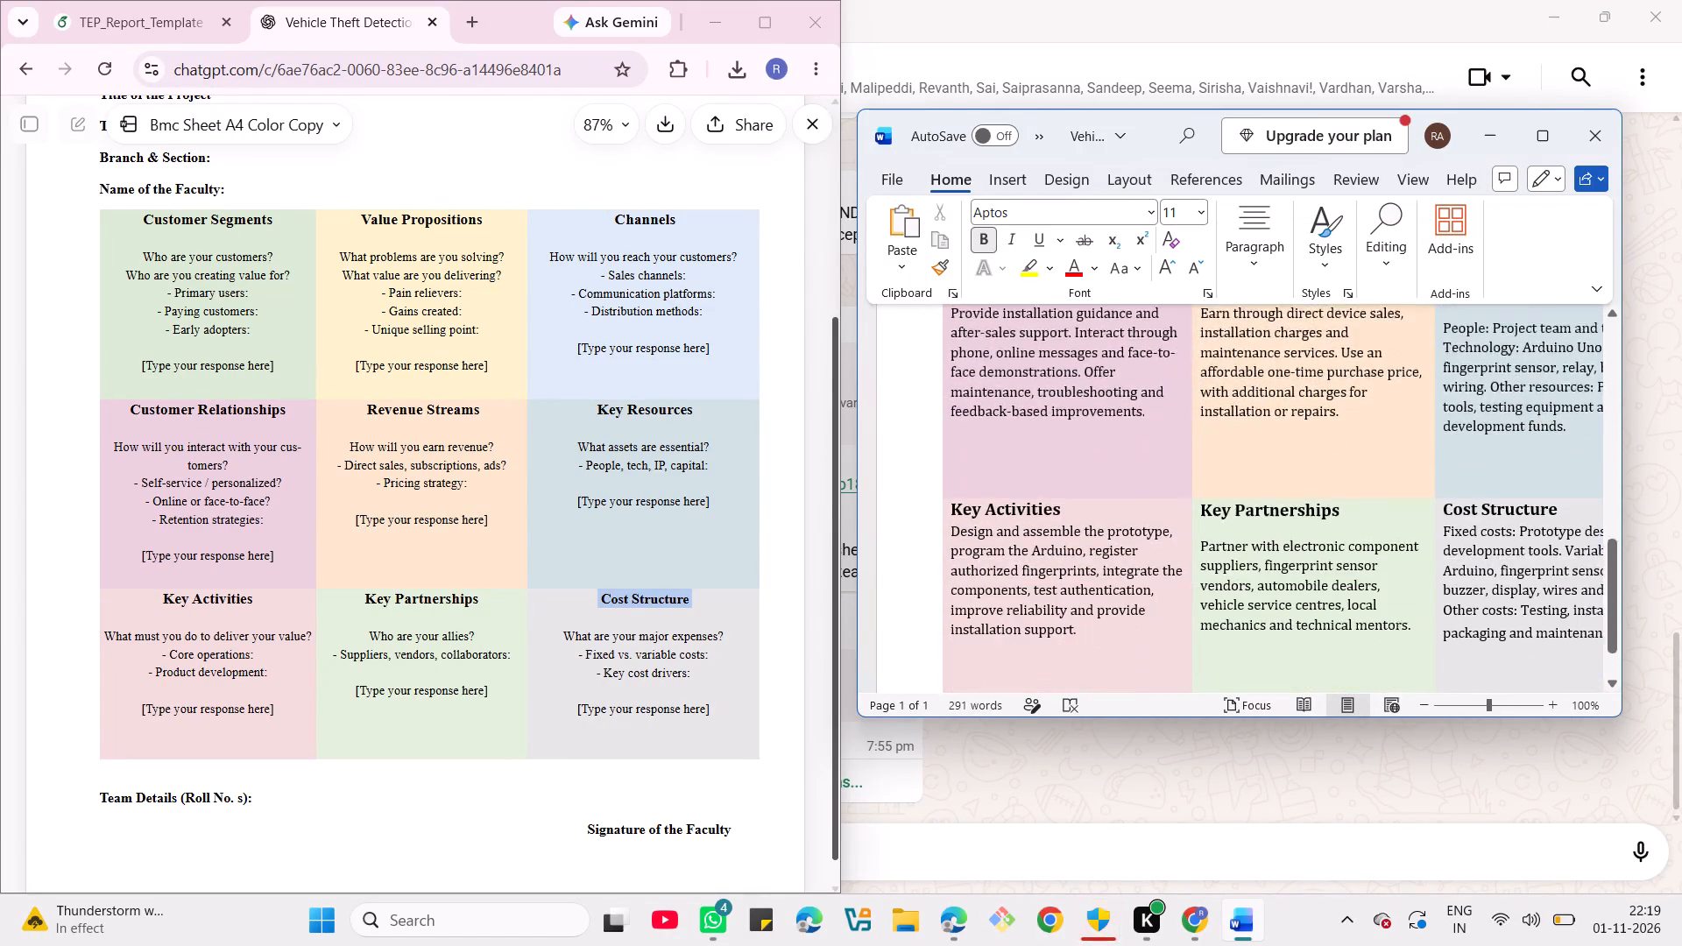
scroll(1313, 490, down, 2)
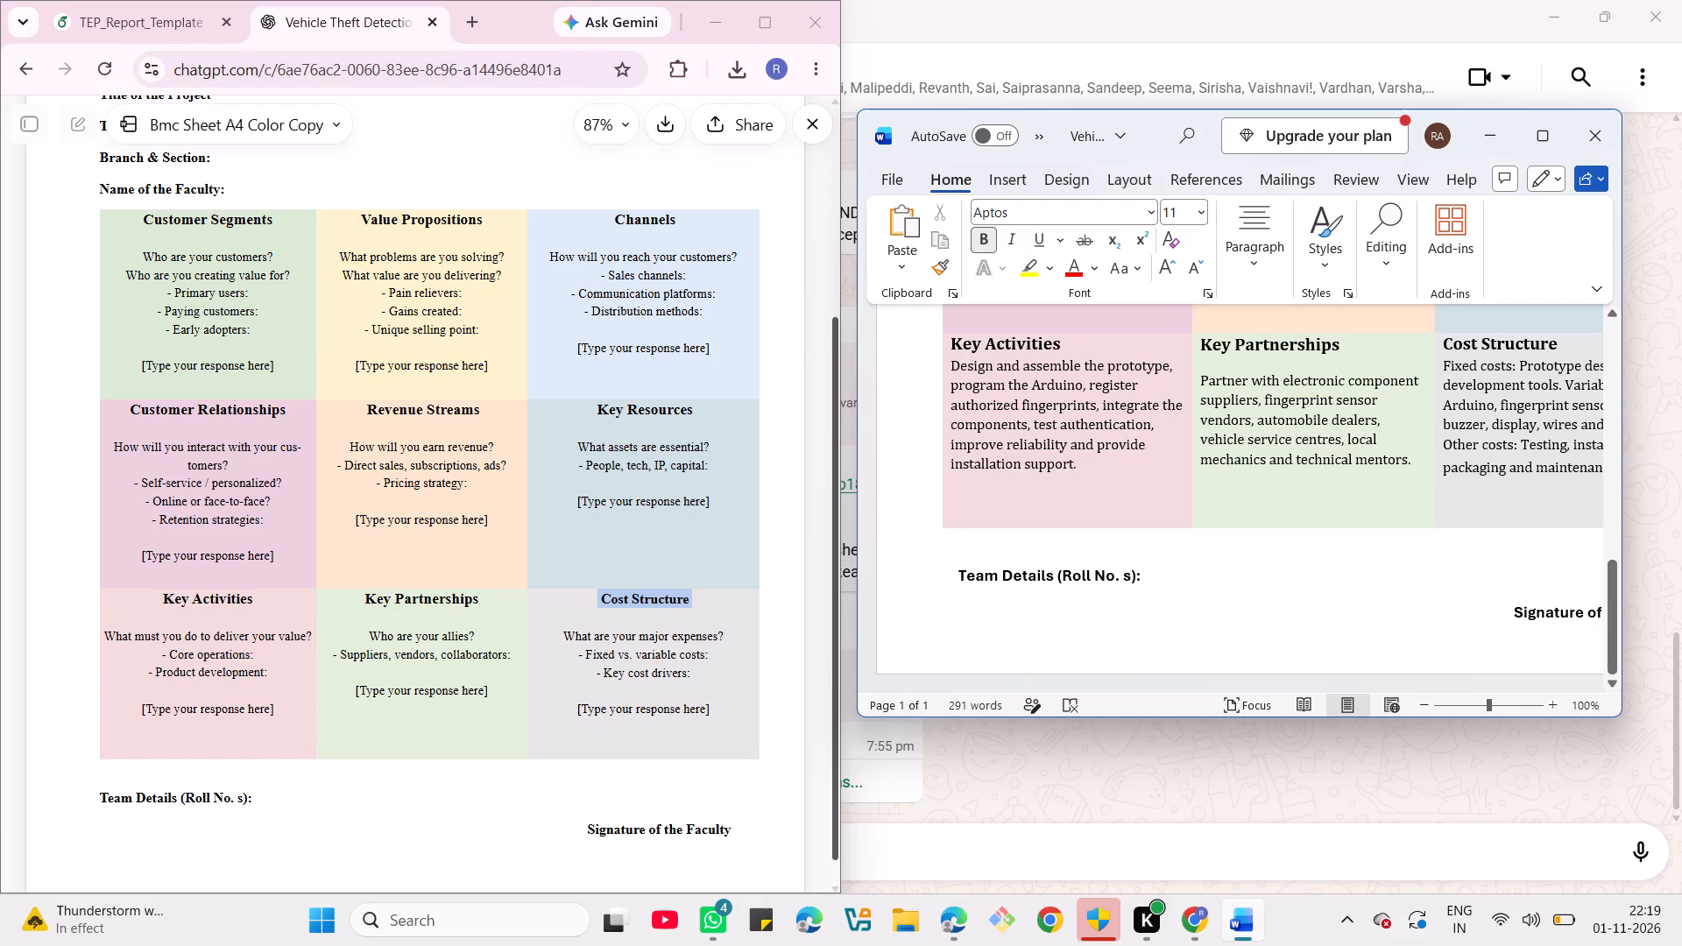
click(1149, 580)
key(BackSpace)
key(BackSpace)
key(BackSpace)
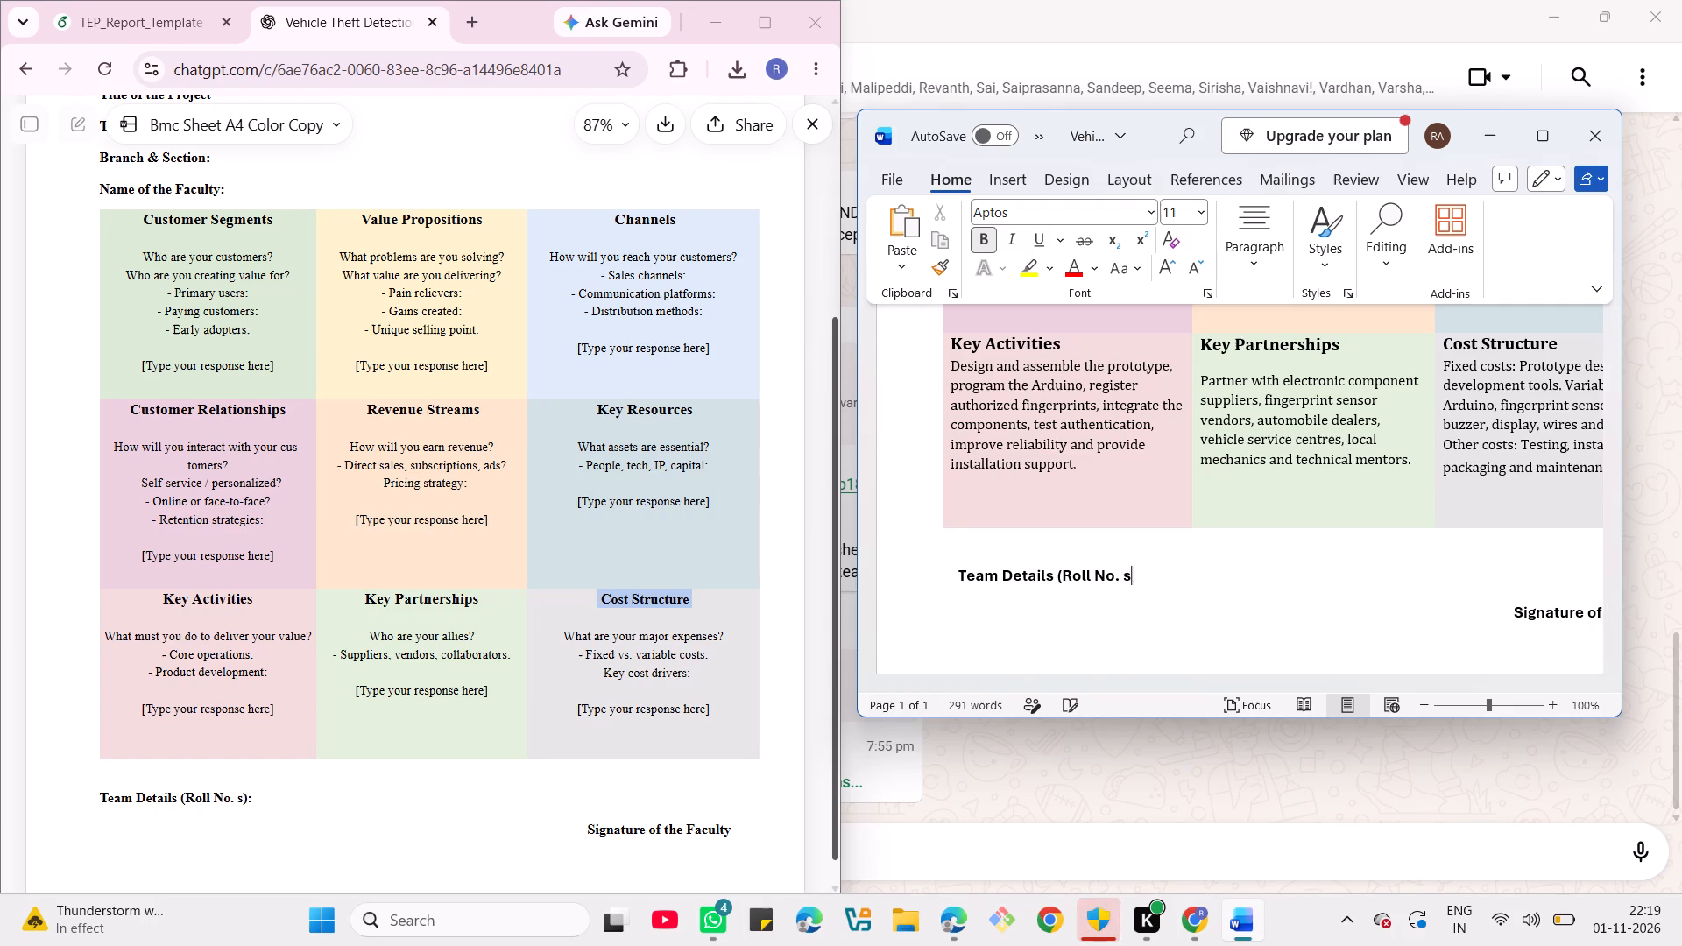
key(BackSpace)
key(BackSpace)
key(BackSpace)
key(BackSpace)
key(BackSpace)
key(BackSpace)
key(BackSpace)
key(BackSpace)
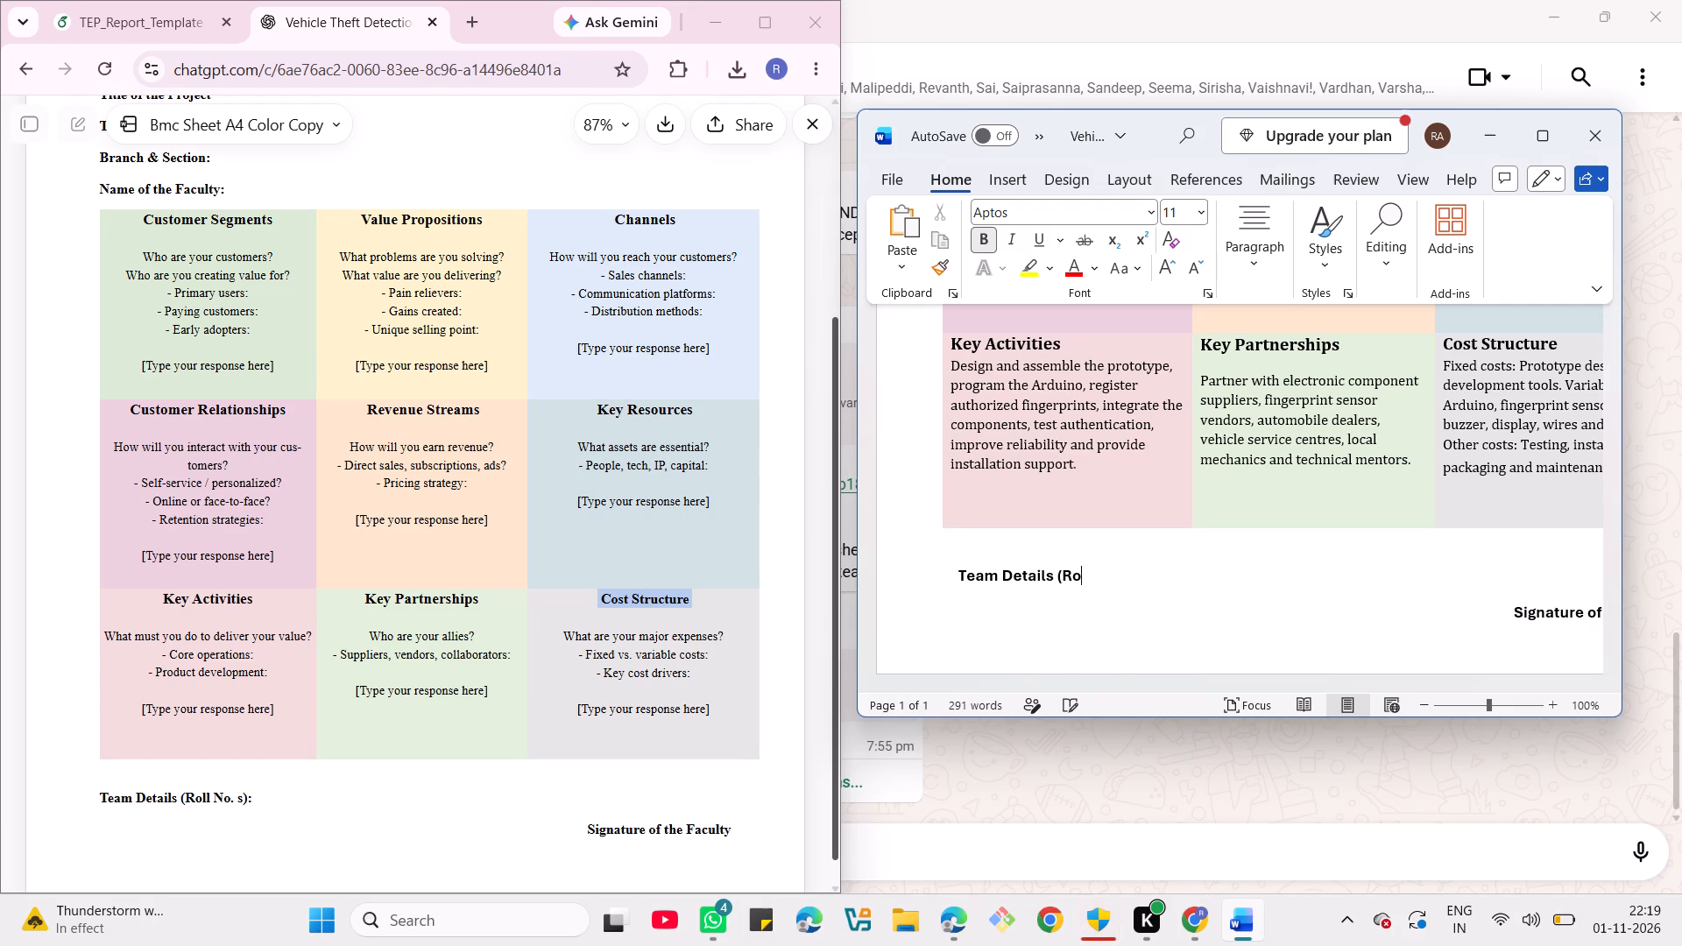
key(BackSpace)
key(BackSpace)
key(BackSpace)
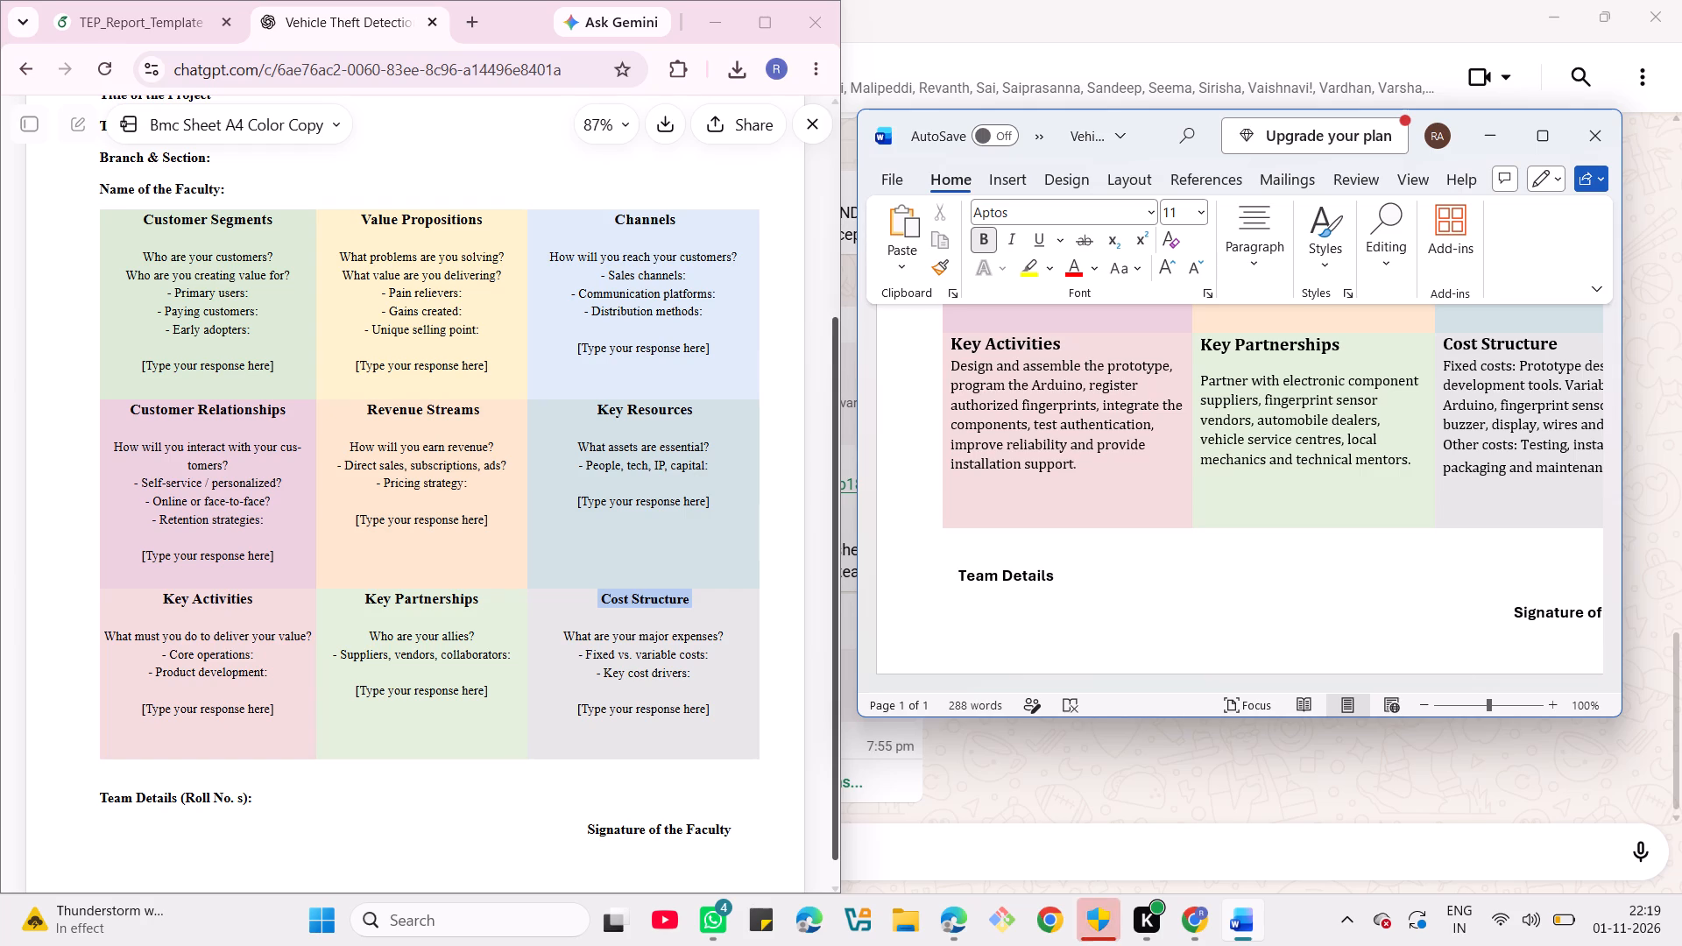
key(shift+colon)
Add an empty line below the "Team Details :" label and delete the label together with the empty line above it.
key(Return)
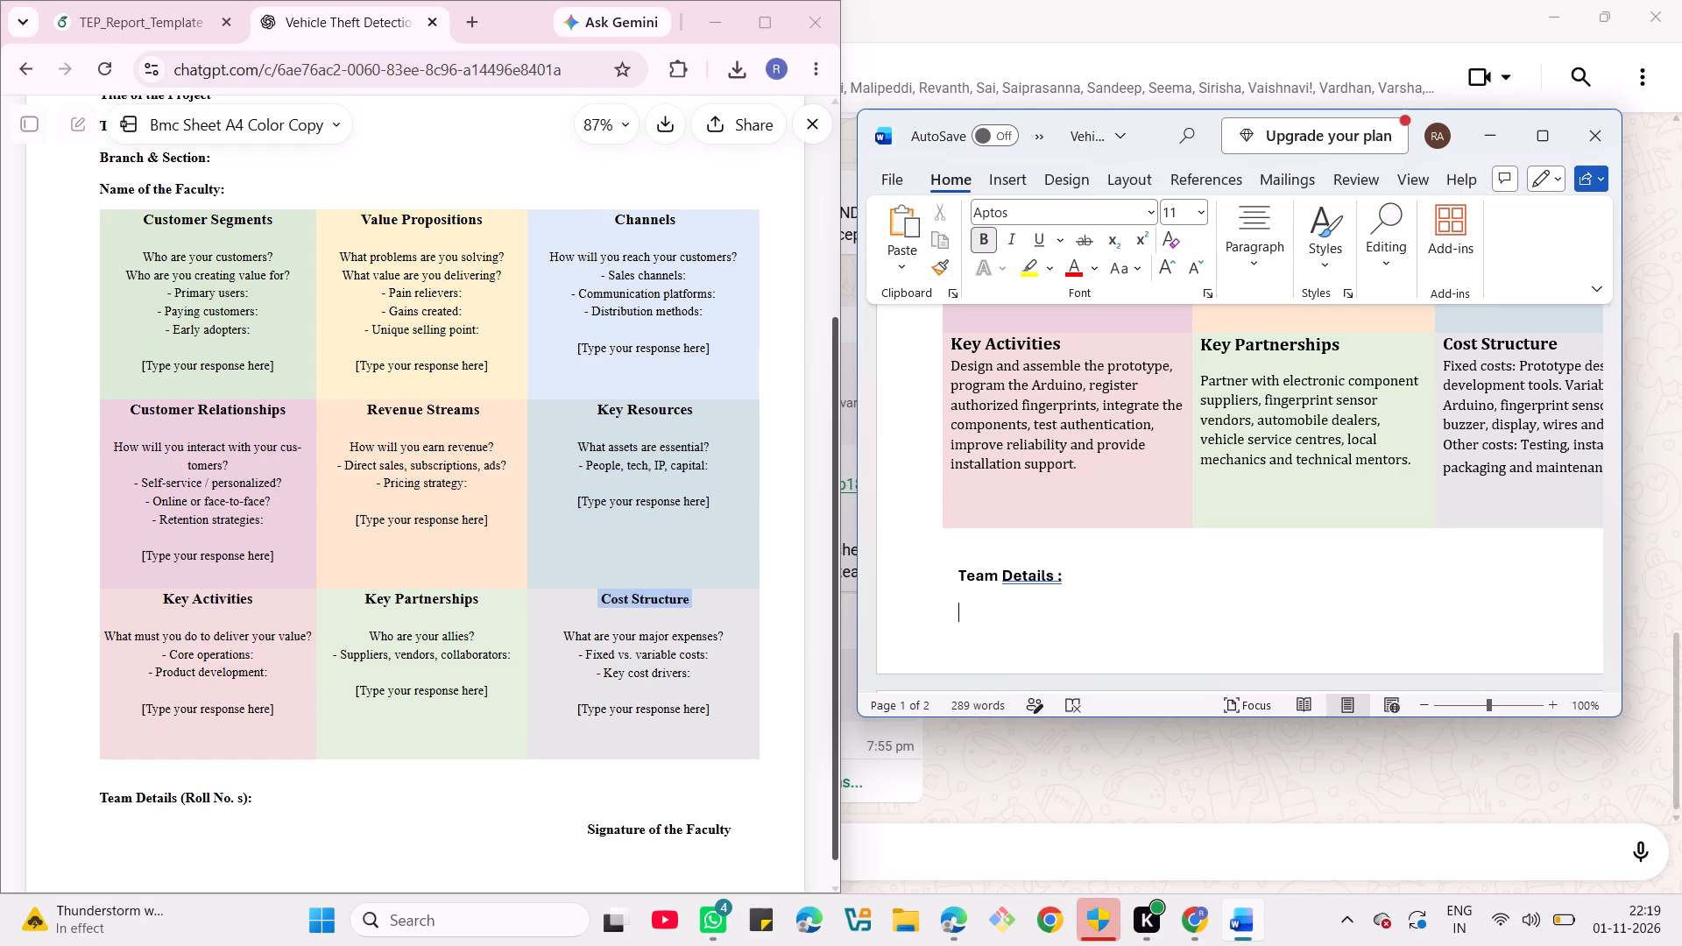
scroll(1585, 507, left, 1)
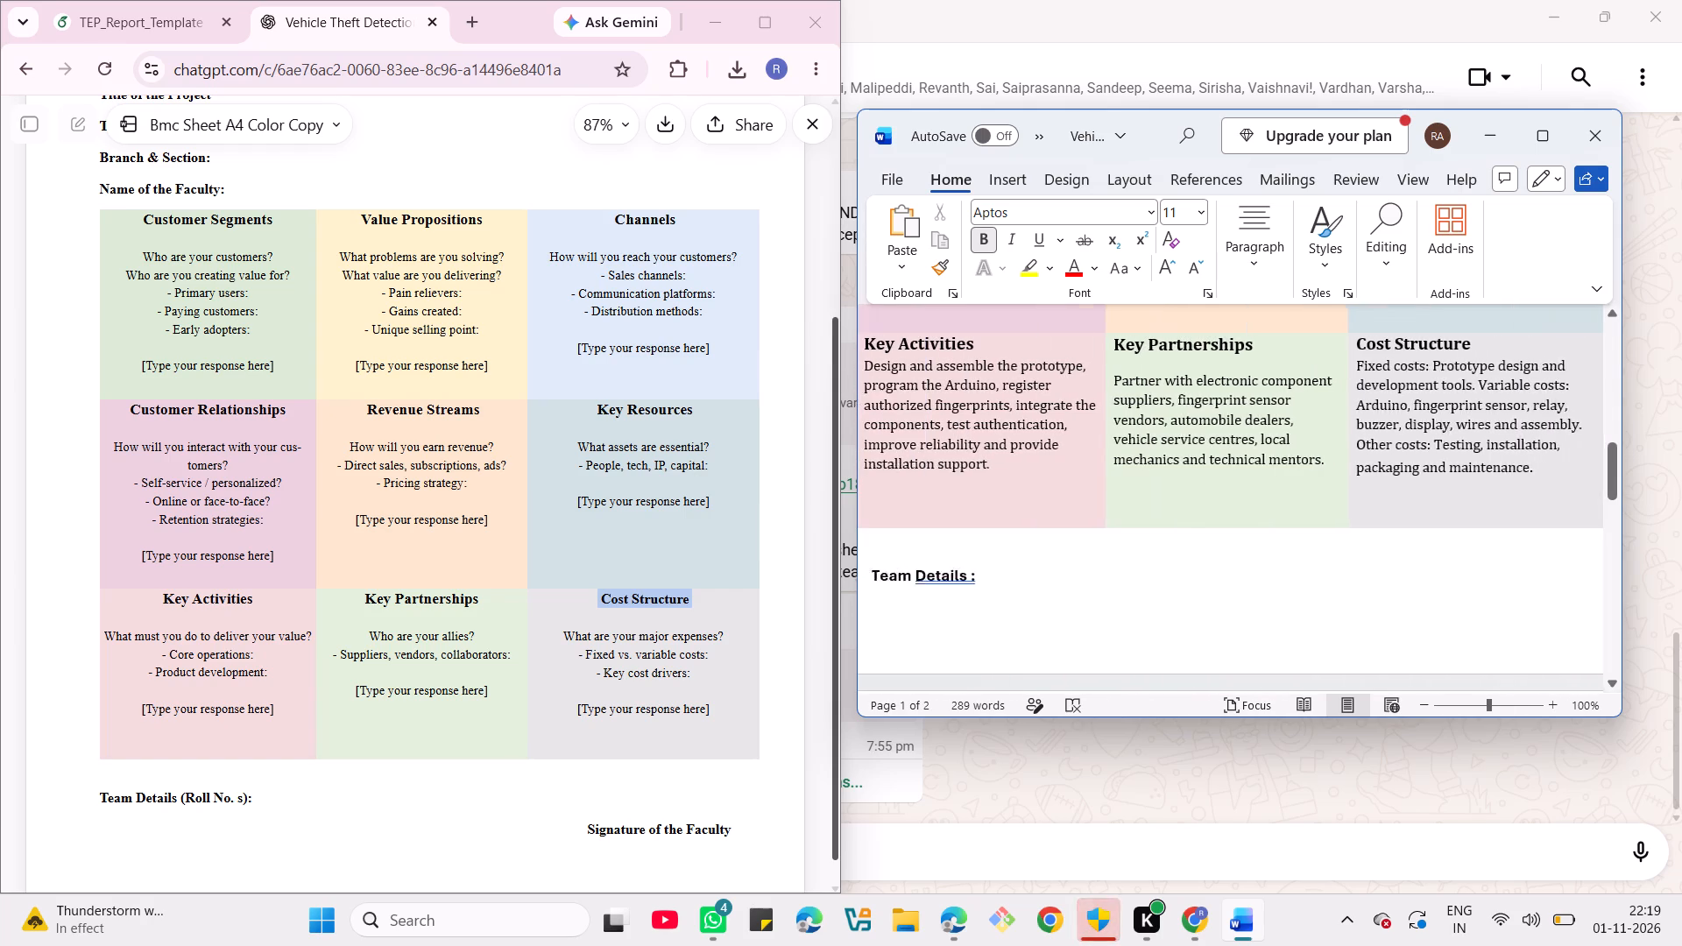
scroll(1585, 507, left, 1)
scroll(1526, 558, down, 1)
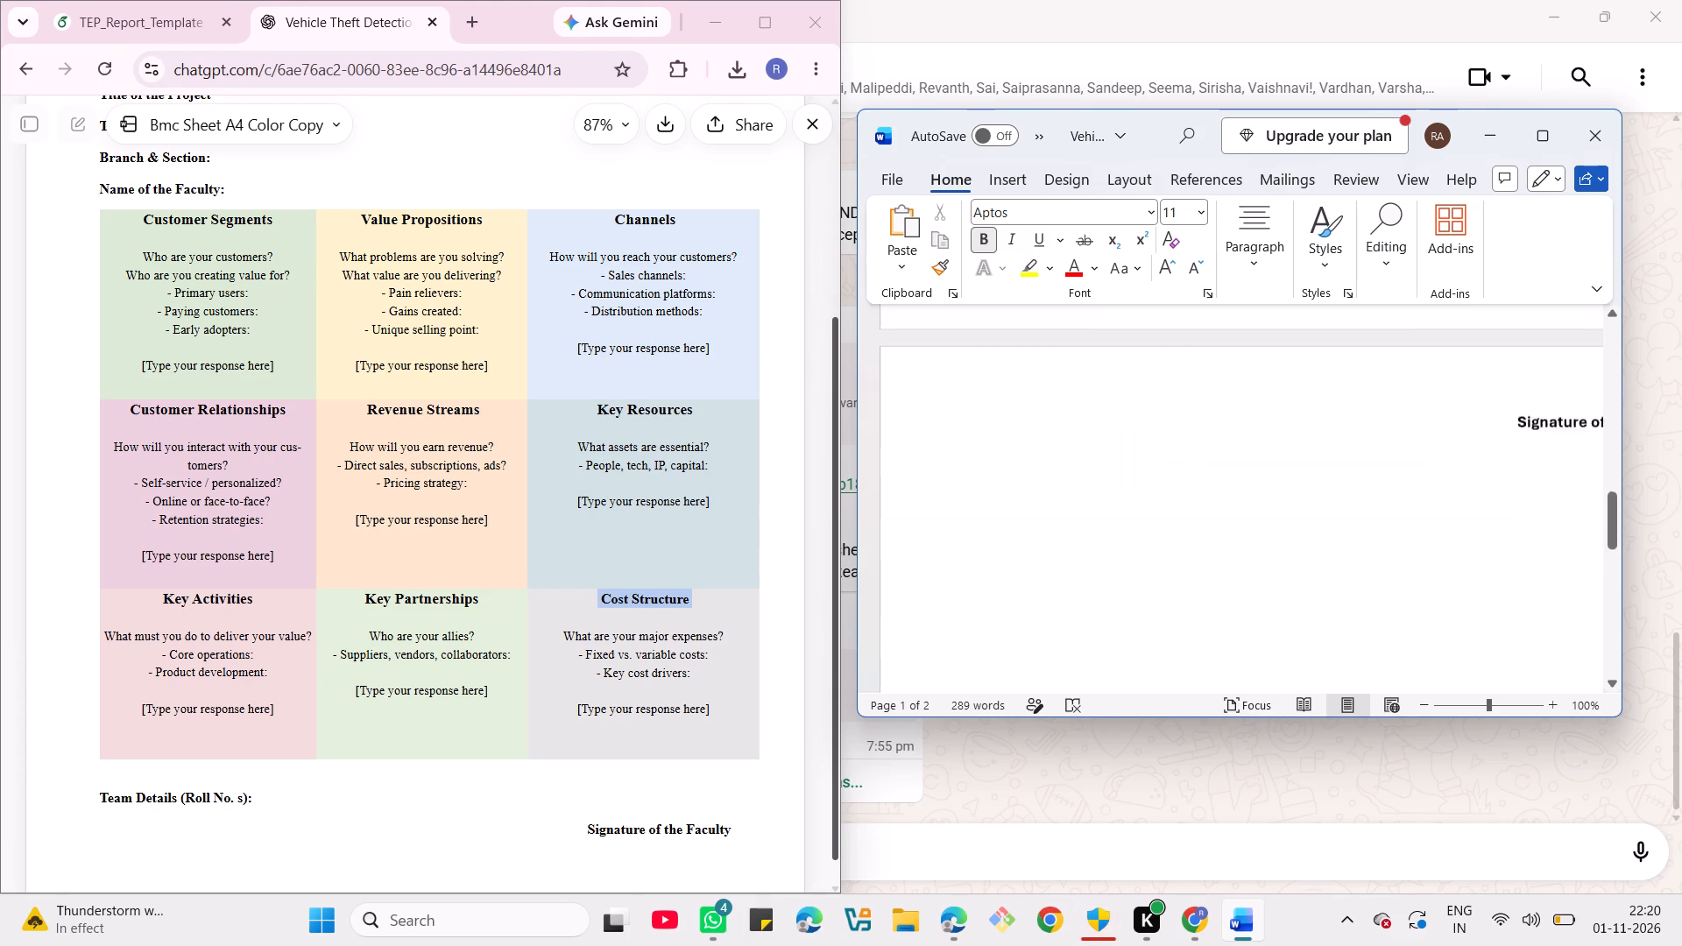
scroll(1526, 558, up, 1)
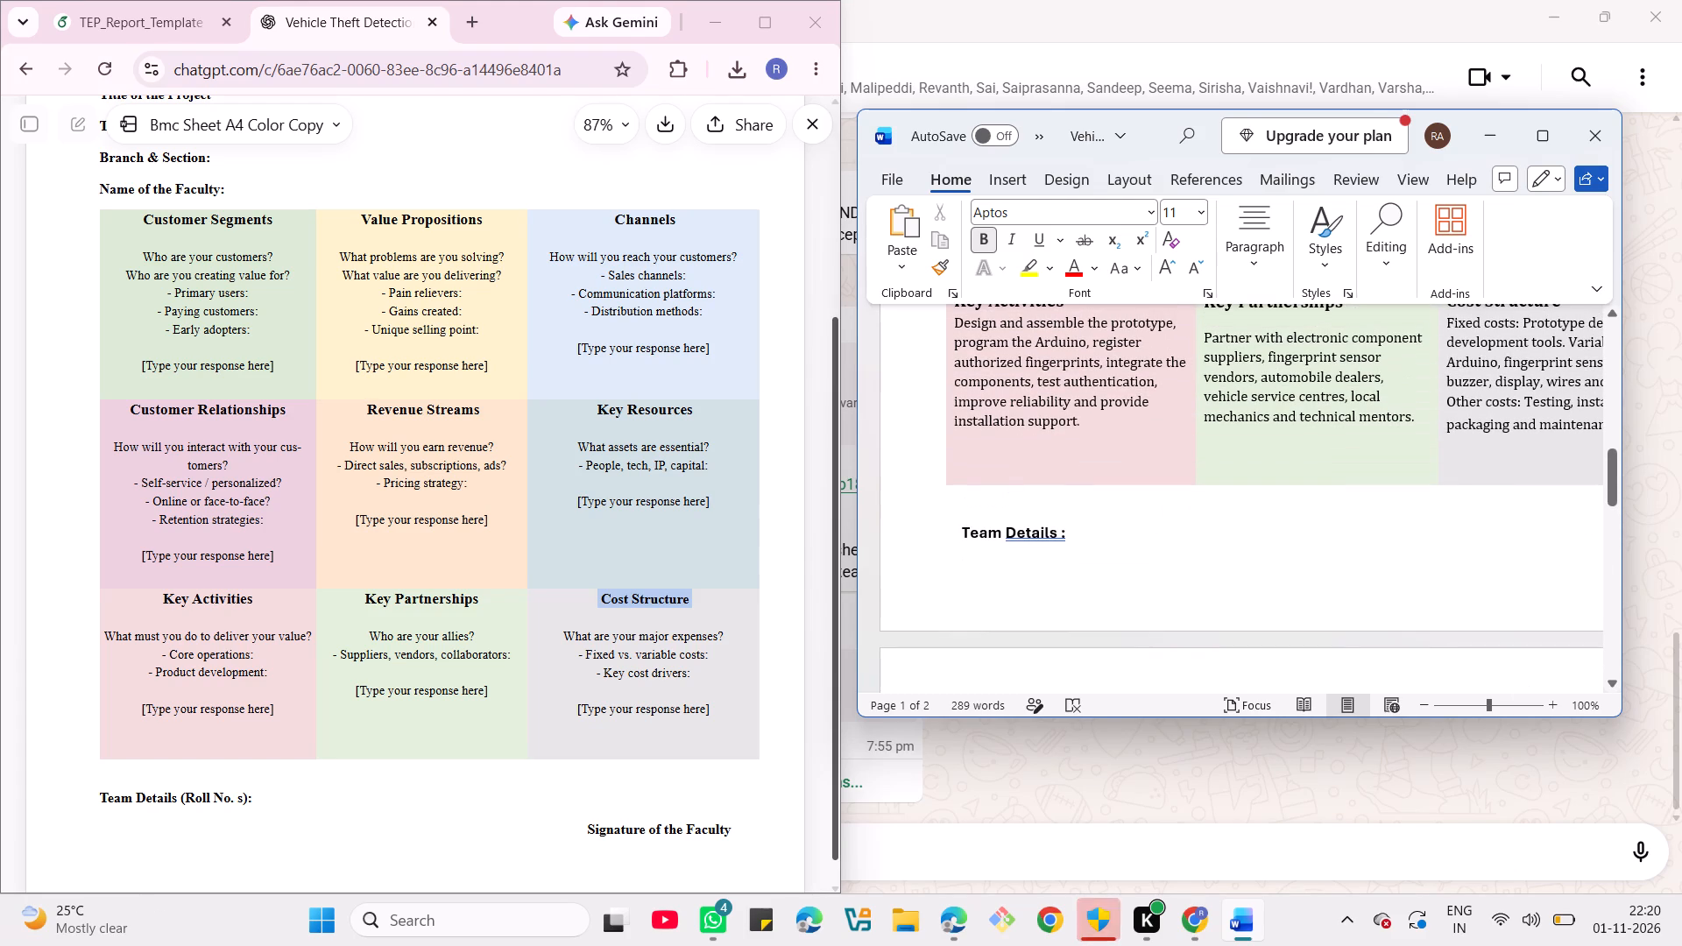
click(1136, 540)
key(BackSpace)
key(BackSpace)
key(BackSpace)
key(BackSpace)
key(BackSpace)
key(BackSpace)
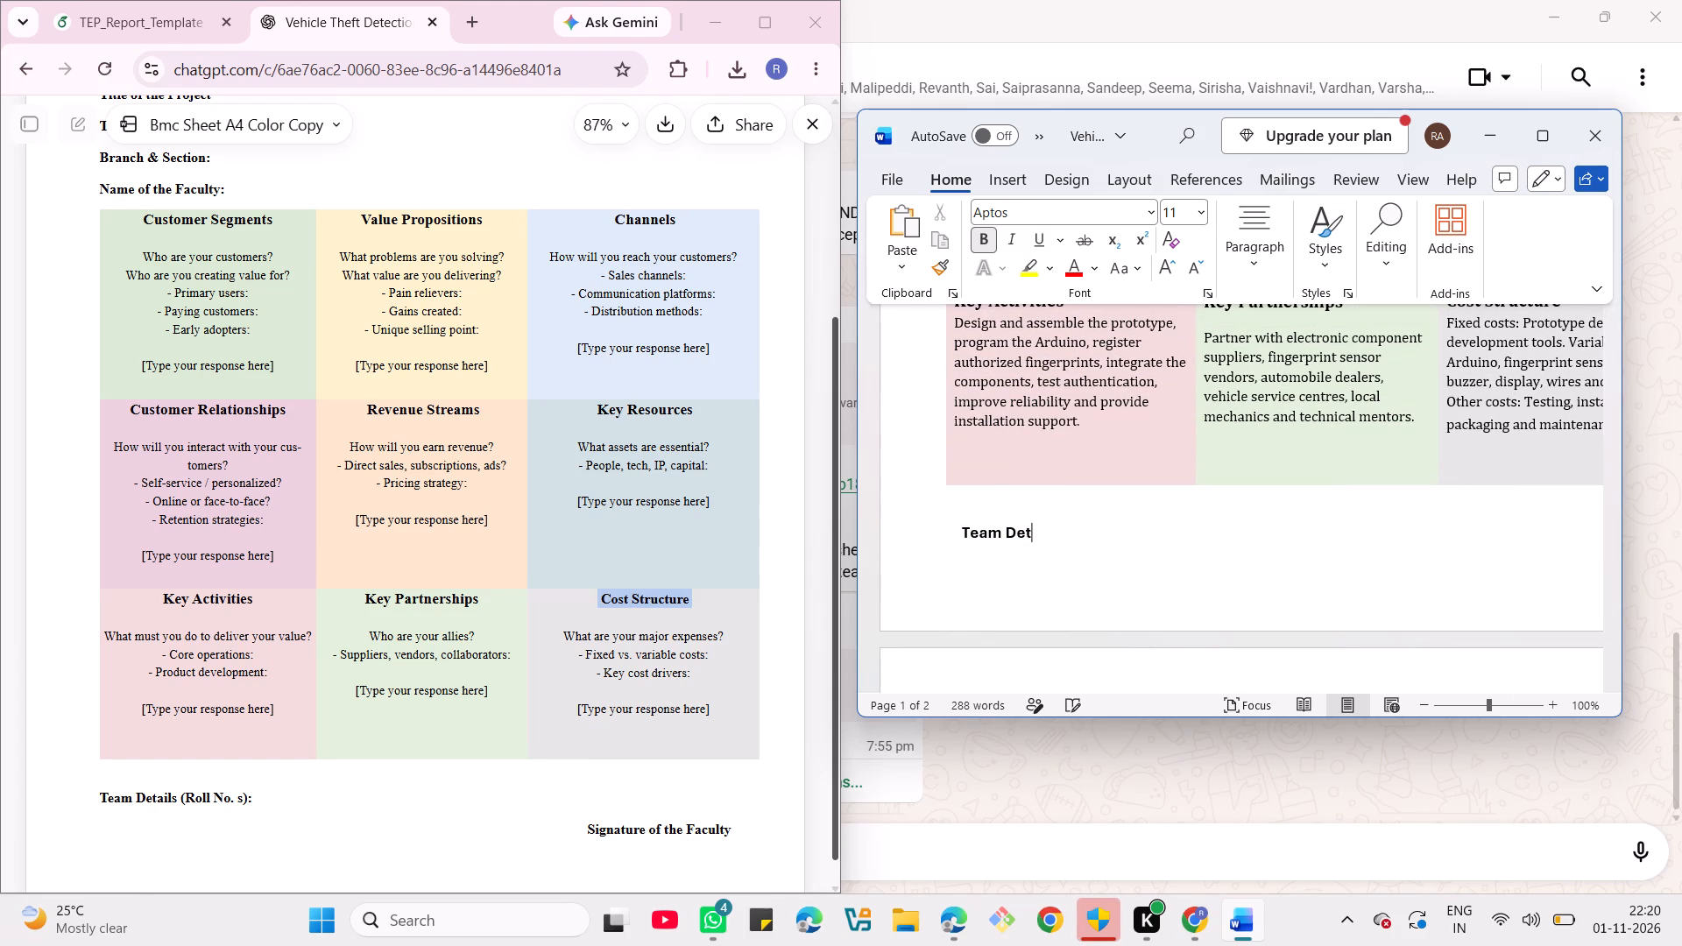
key(BackSpace)
key(BackSpace)
key(BackSpace)
key(BackSpace)
key(BackSpace)
key(BackSpace)
key(BackSpace)
key(BackSpace)
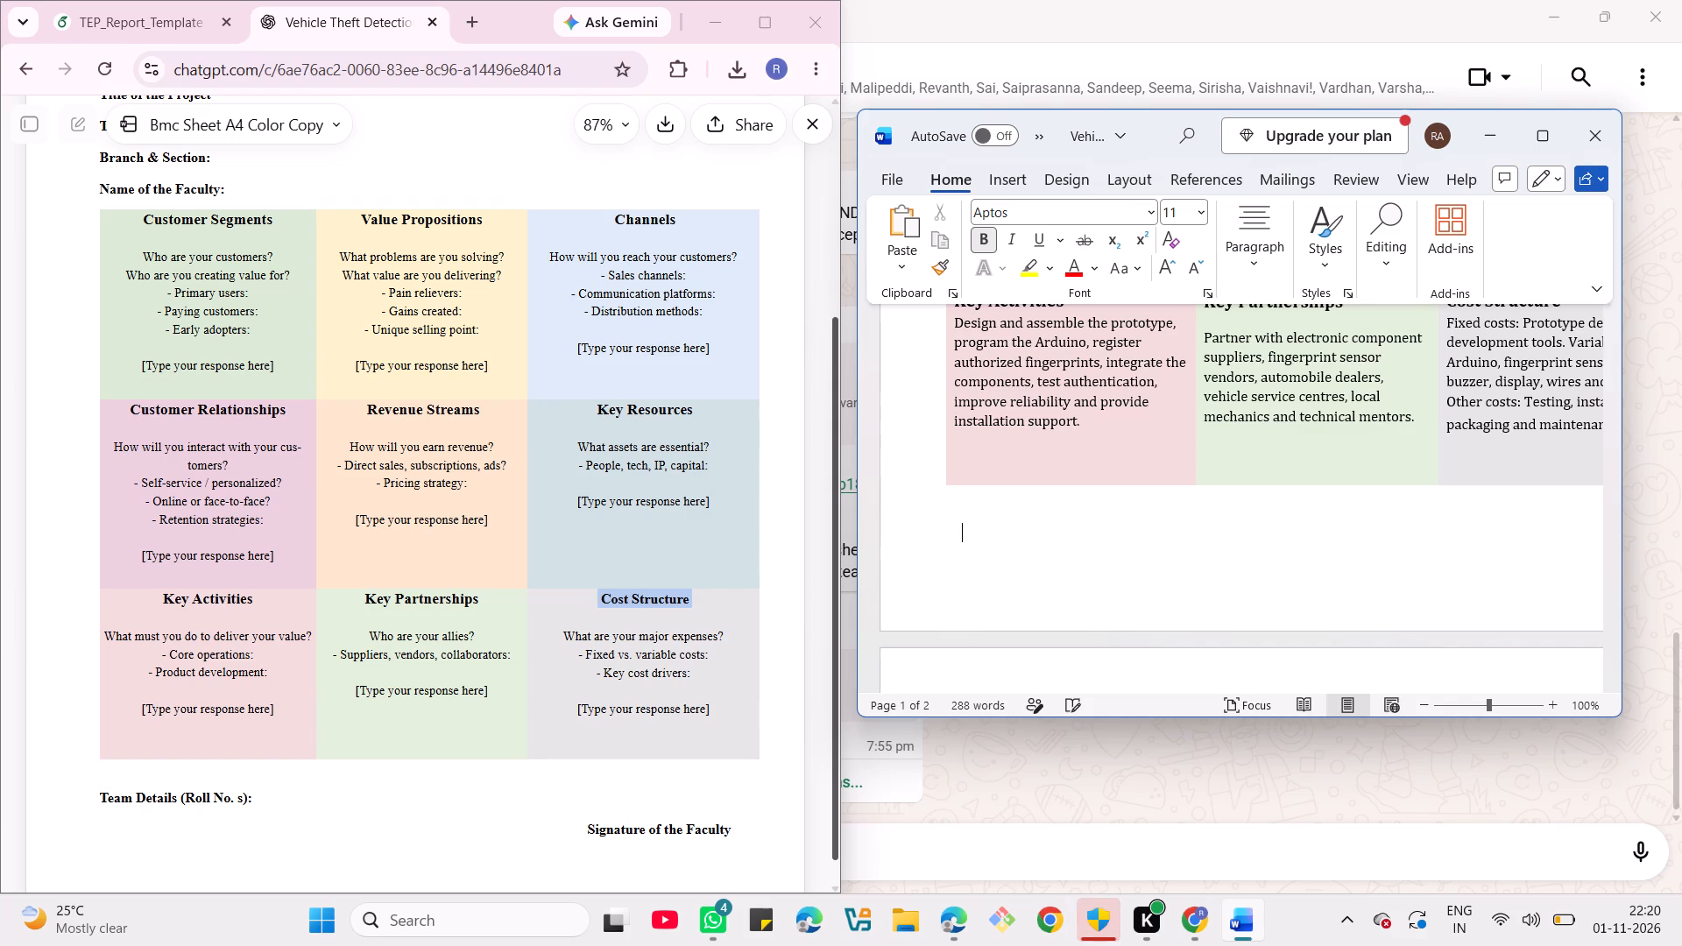
key(BackSpace)
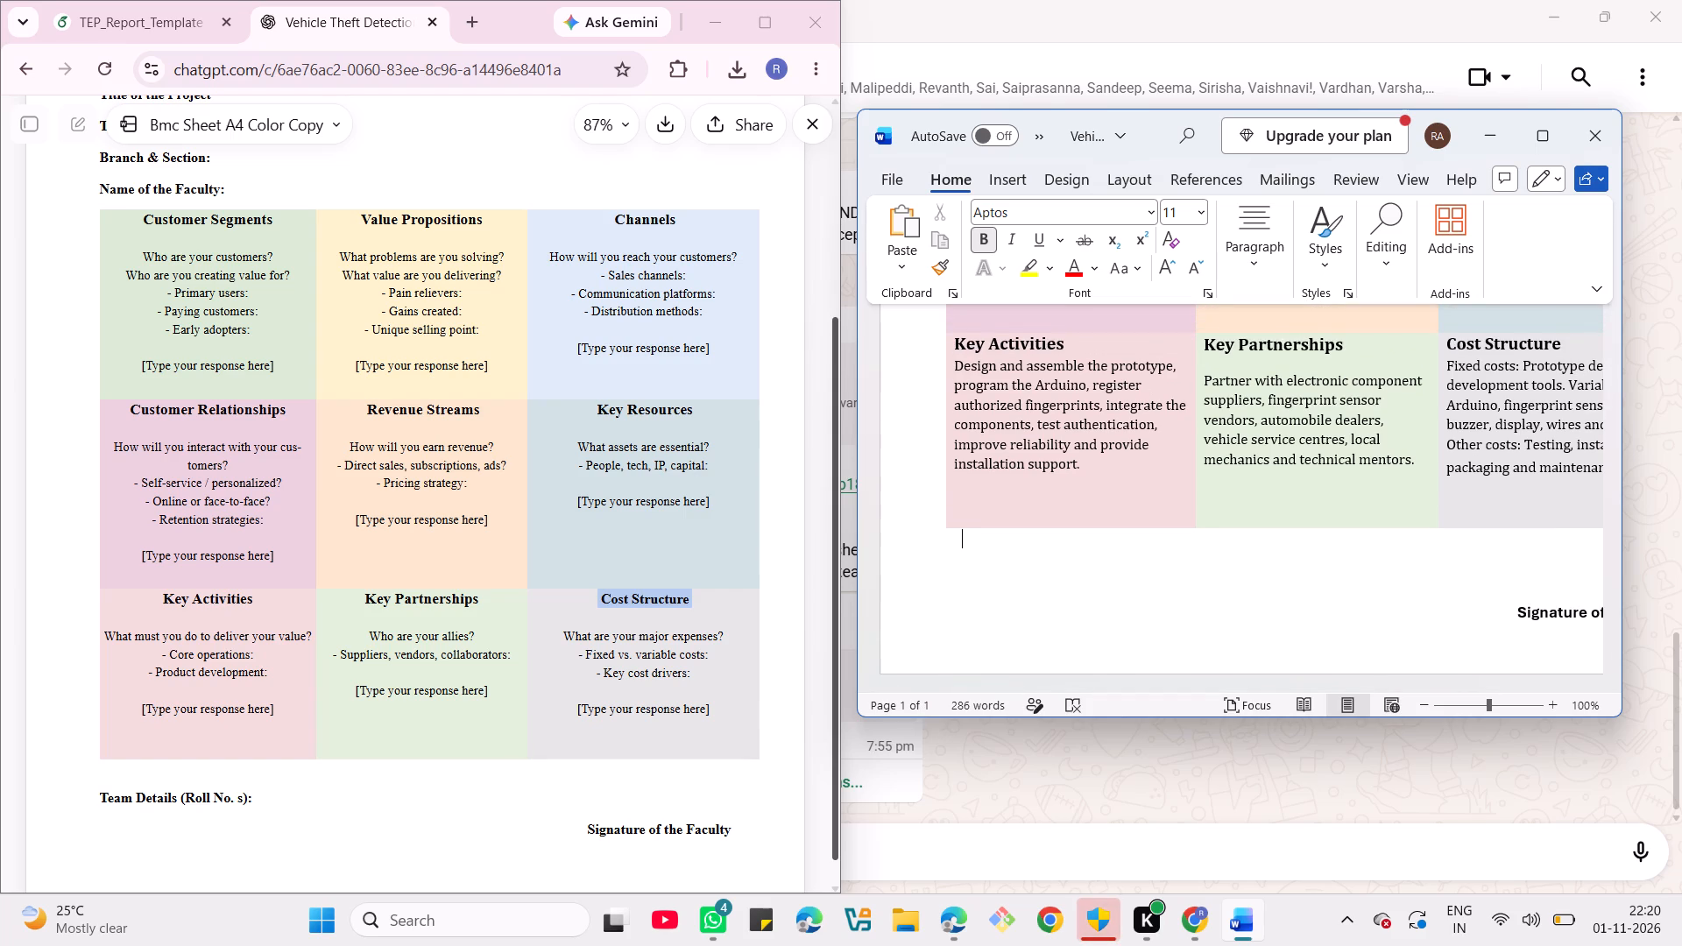
Enter the first team member's name with the roll number in parentheses directly below the canvas table, ending with a new line.
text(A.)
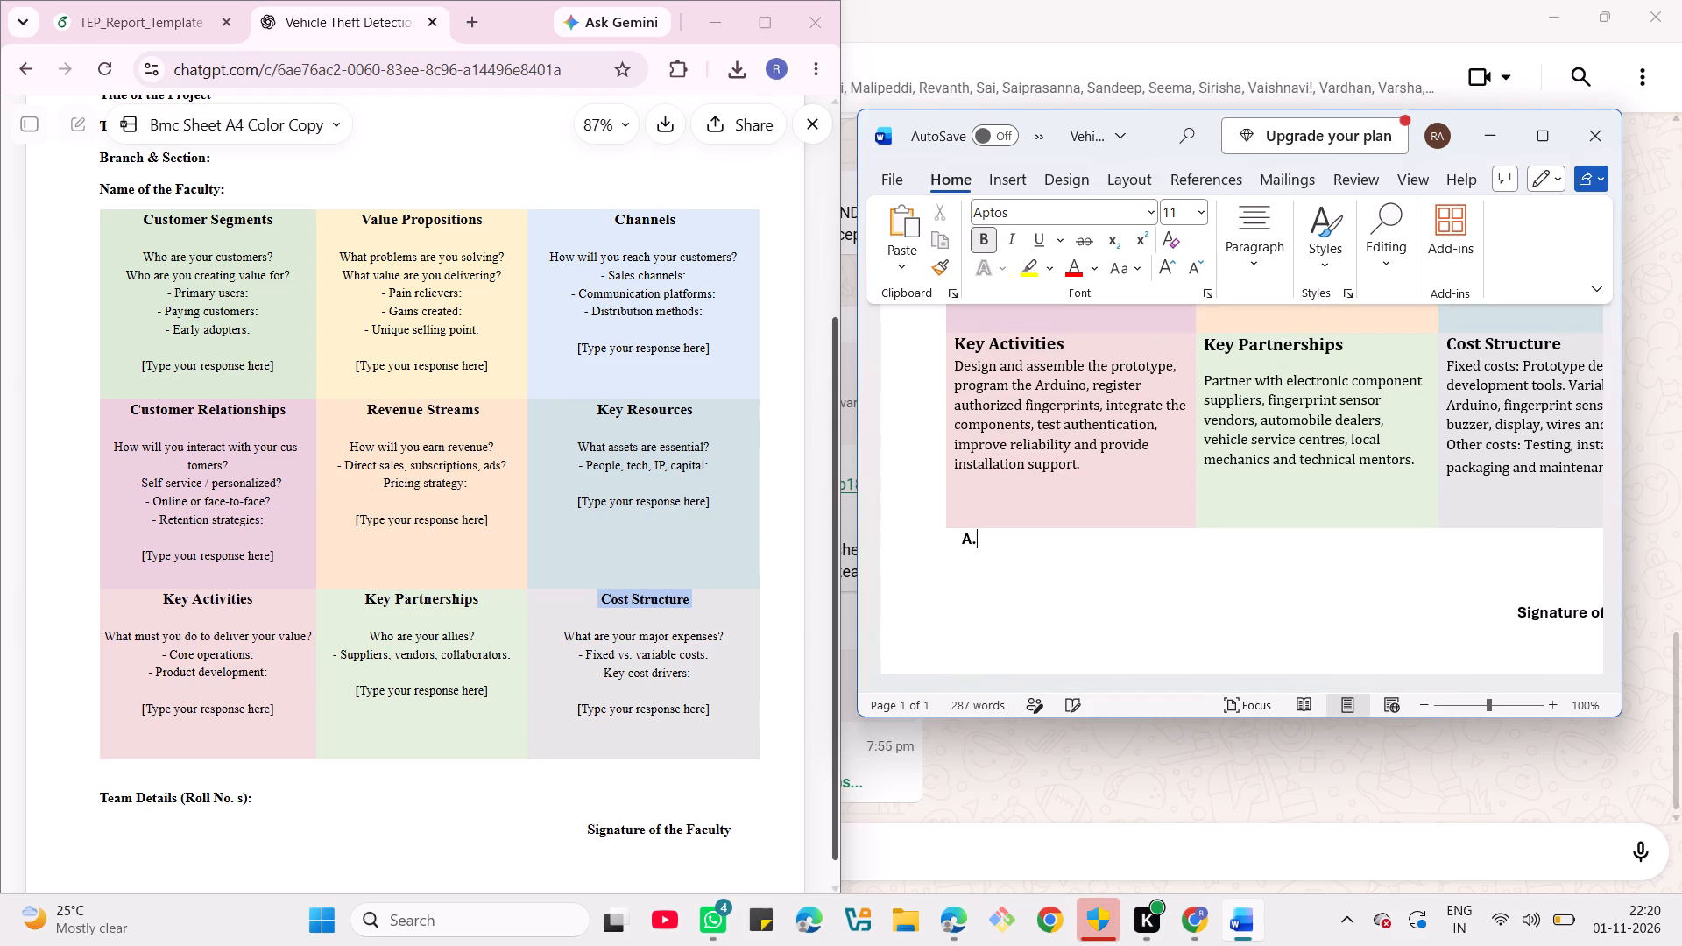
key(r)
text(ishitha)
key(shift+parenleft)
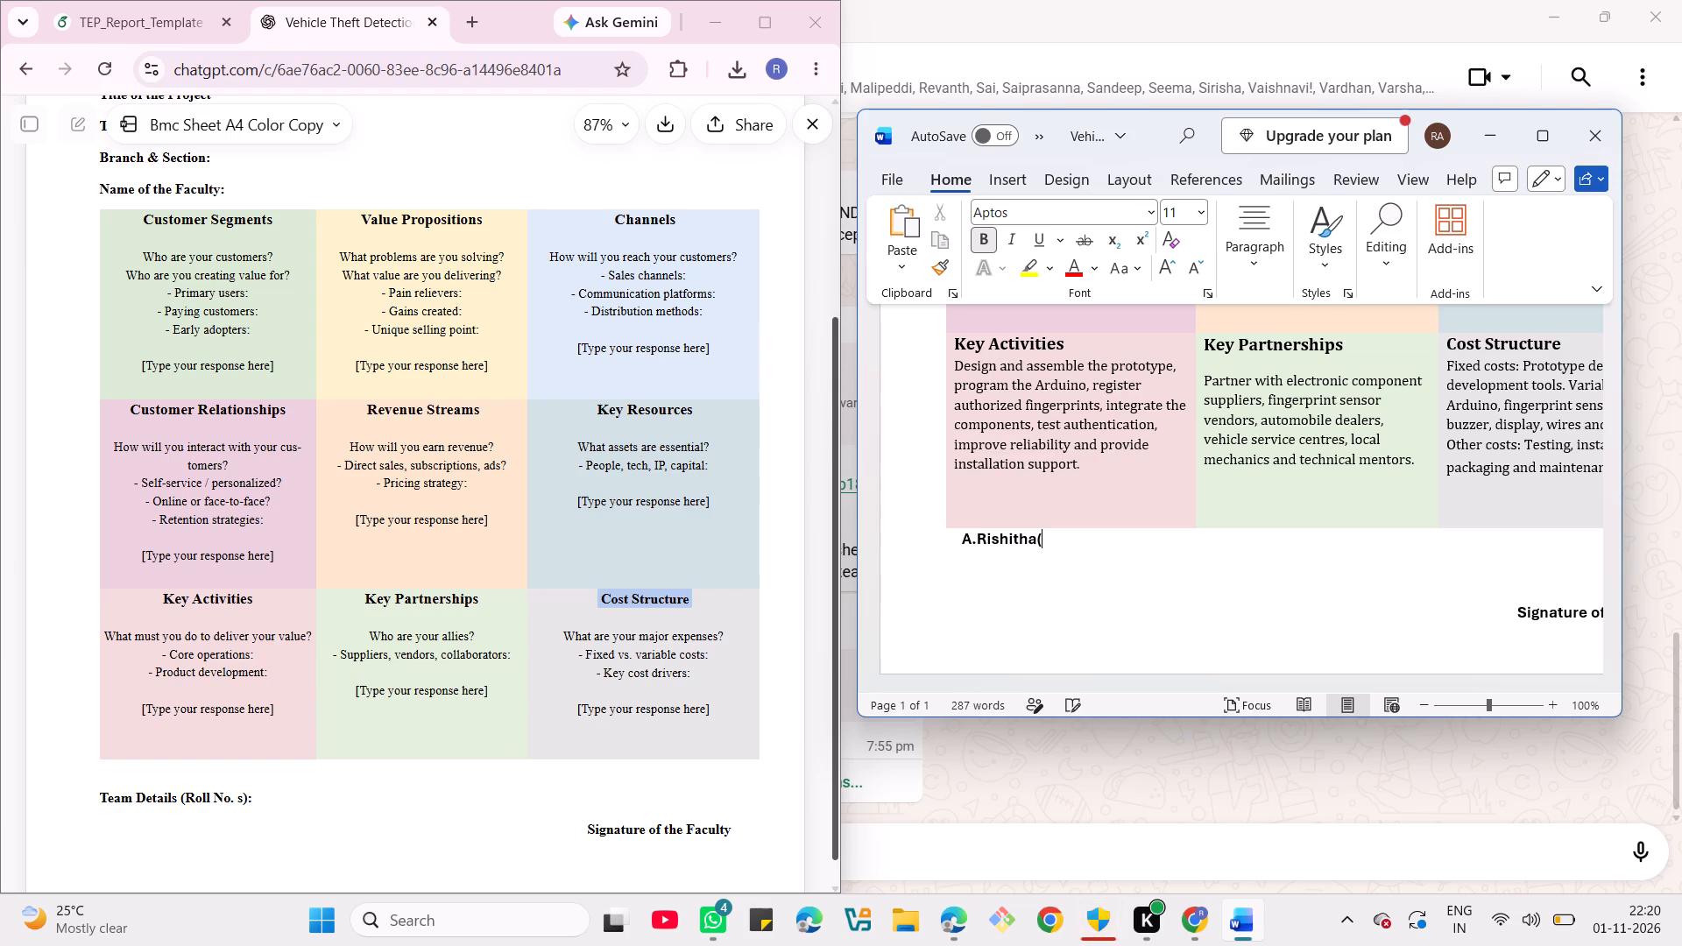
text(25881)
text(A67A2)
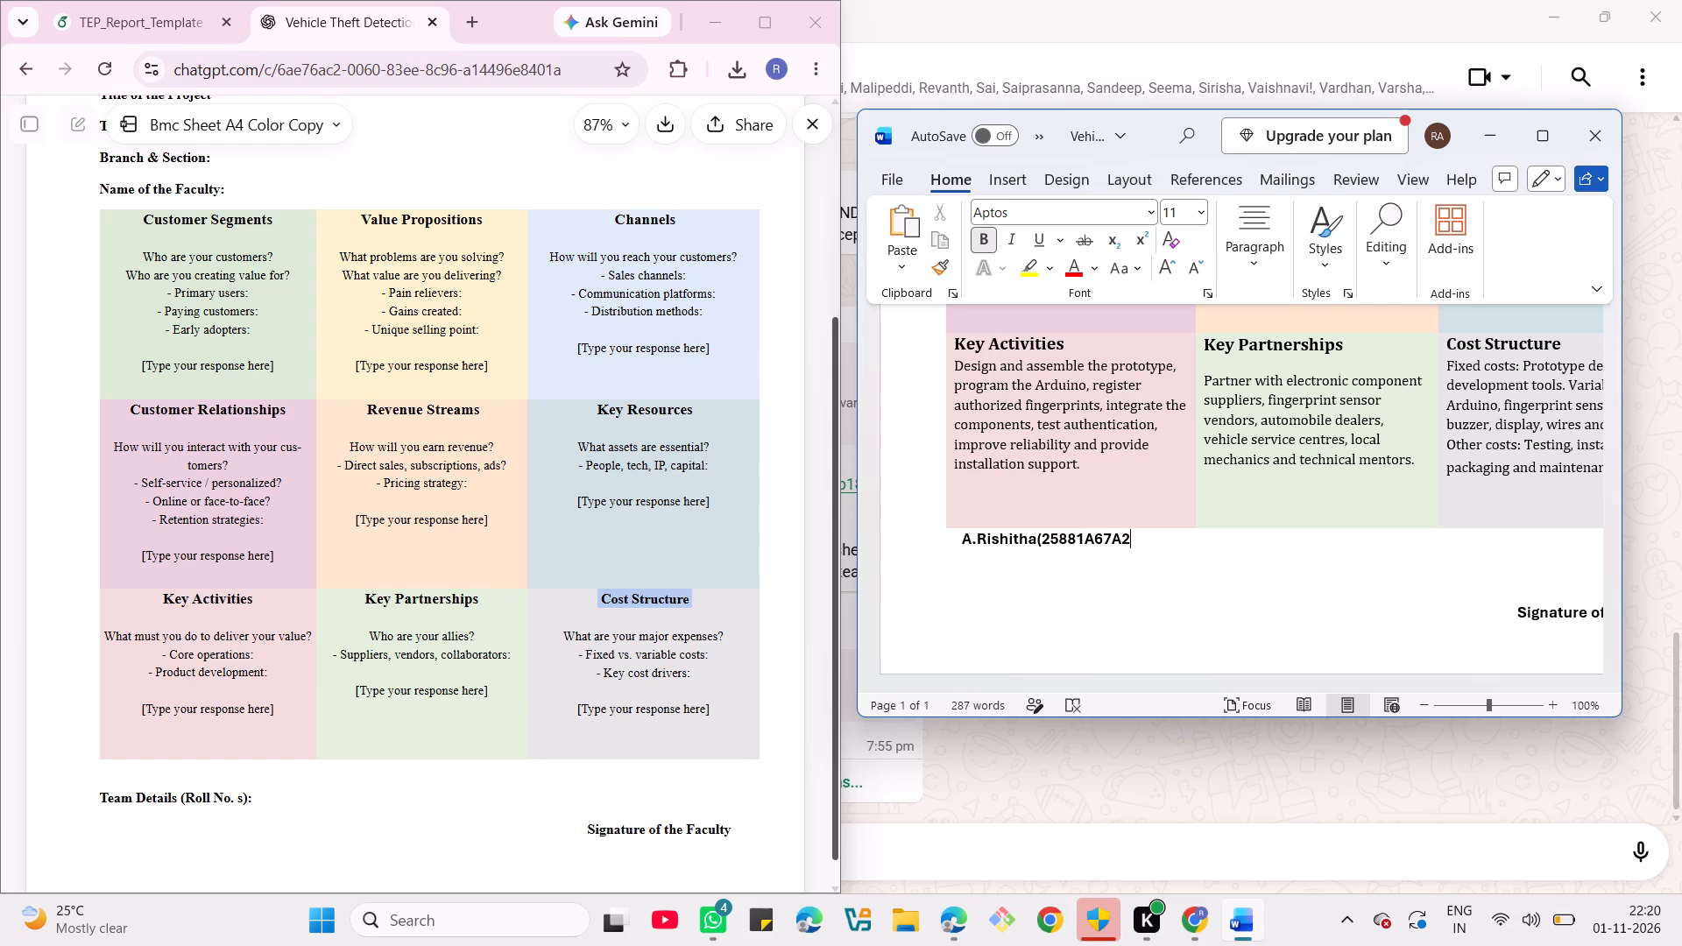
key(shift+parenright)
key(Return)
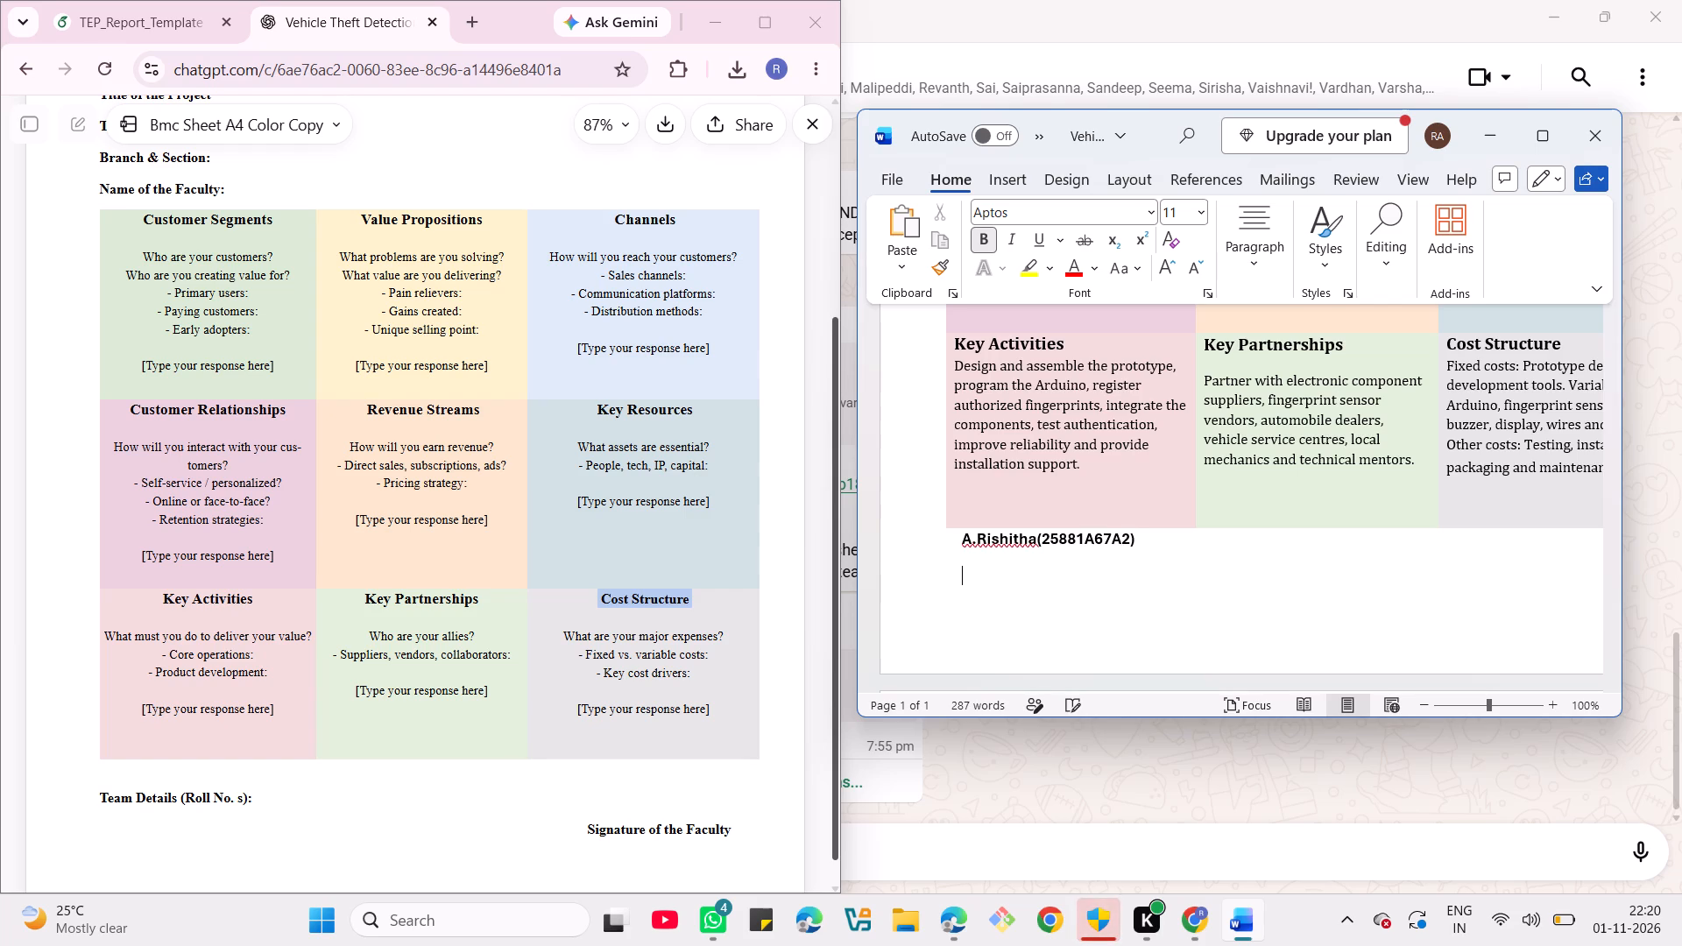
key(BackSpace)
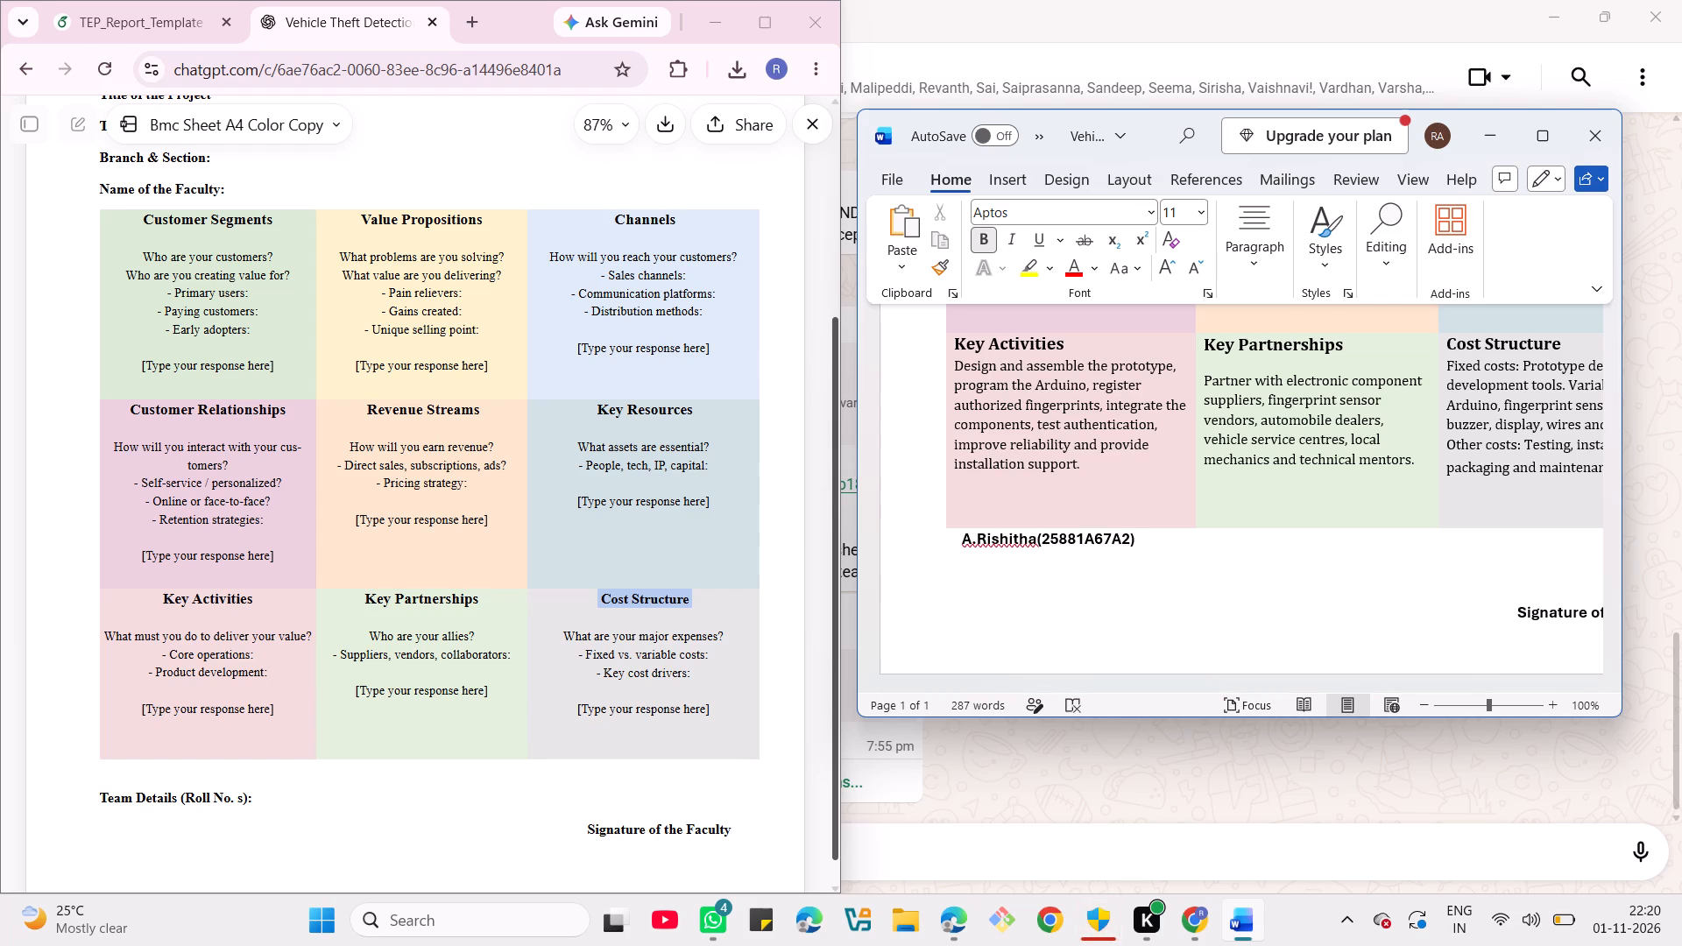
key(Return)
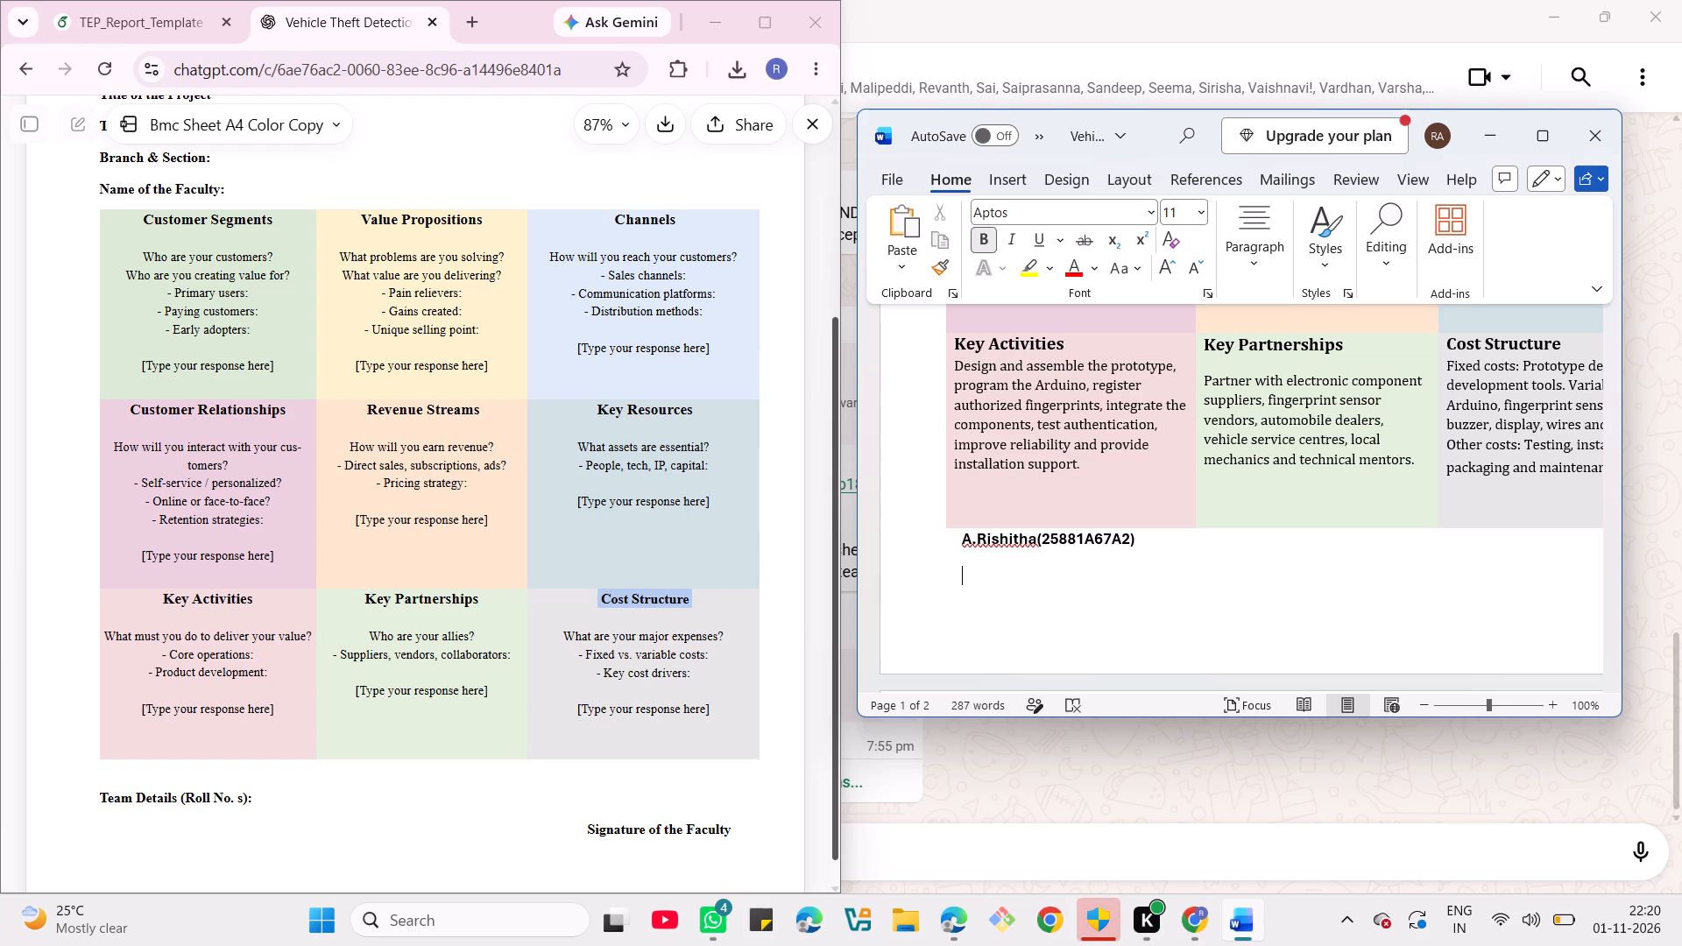
Enter the second team member's name with the roll number in parentheses below the first member, ending with a new line.
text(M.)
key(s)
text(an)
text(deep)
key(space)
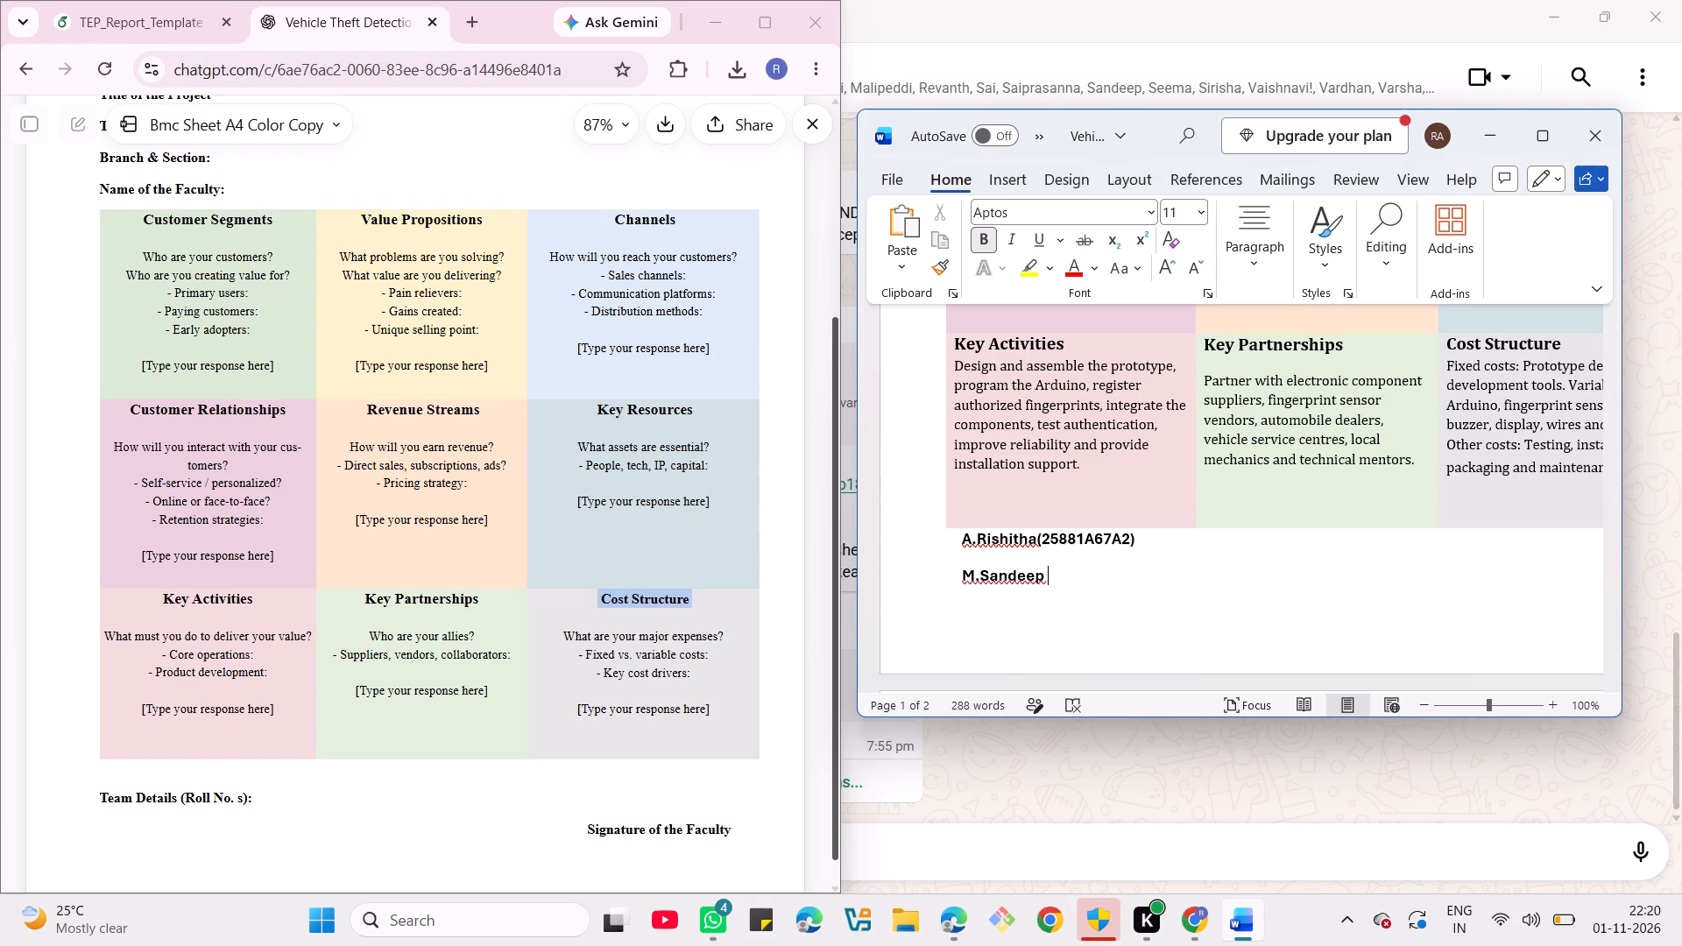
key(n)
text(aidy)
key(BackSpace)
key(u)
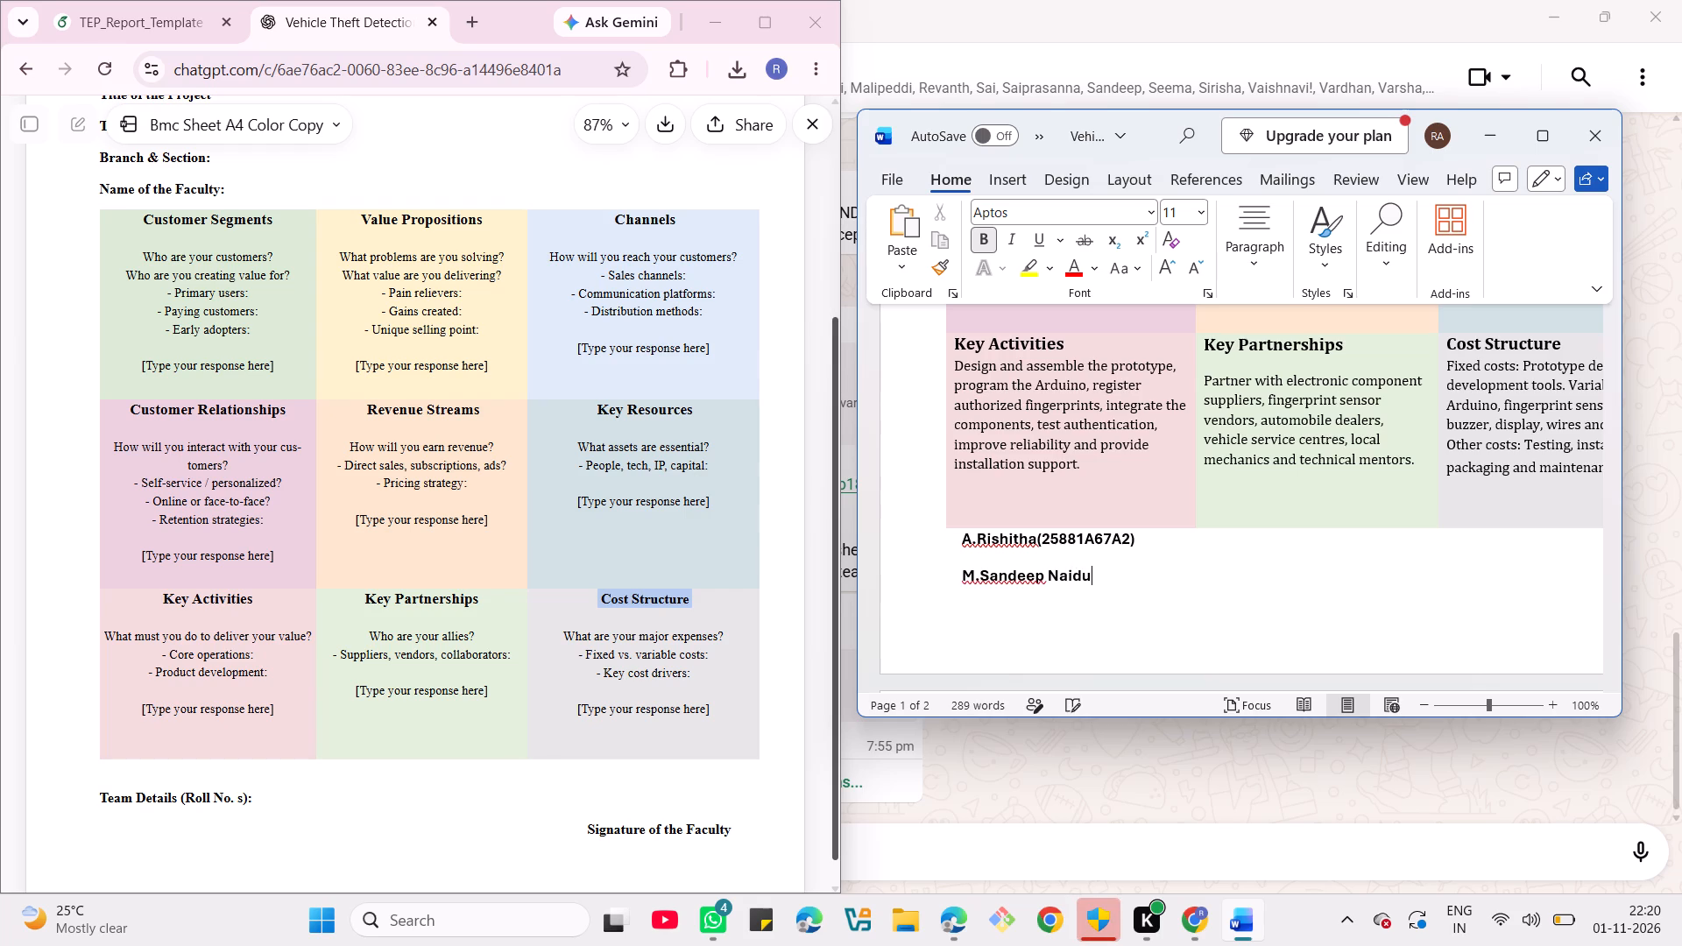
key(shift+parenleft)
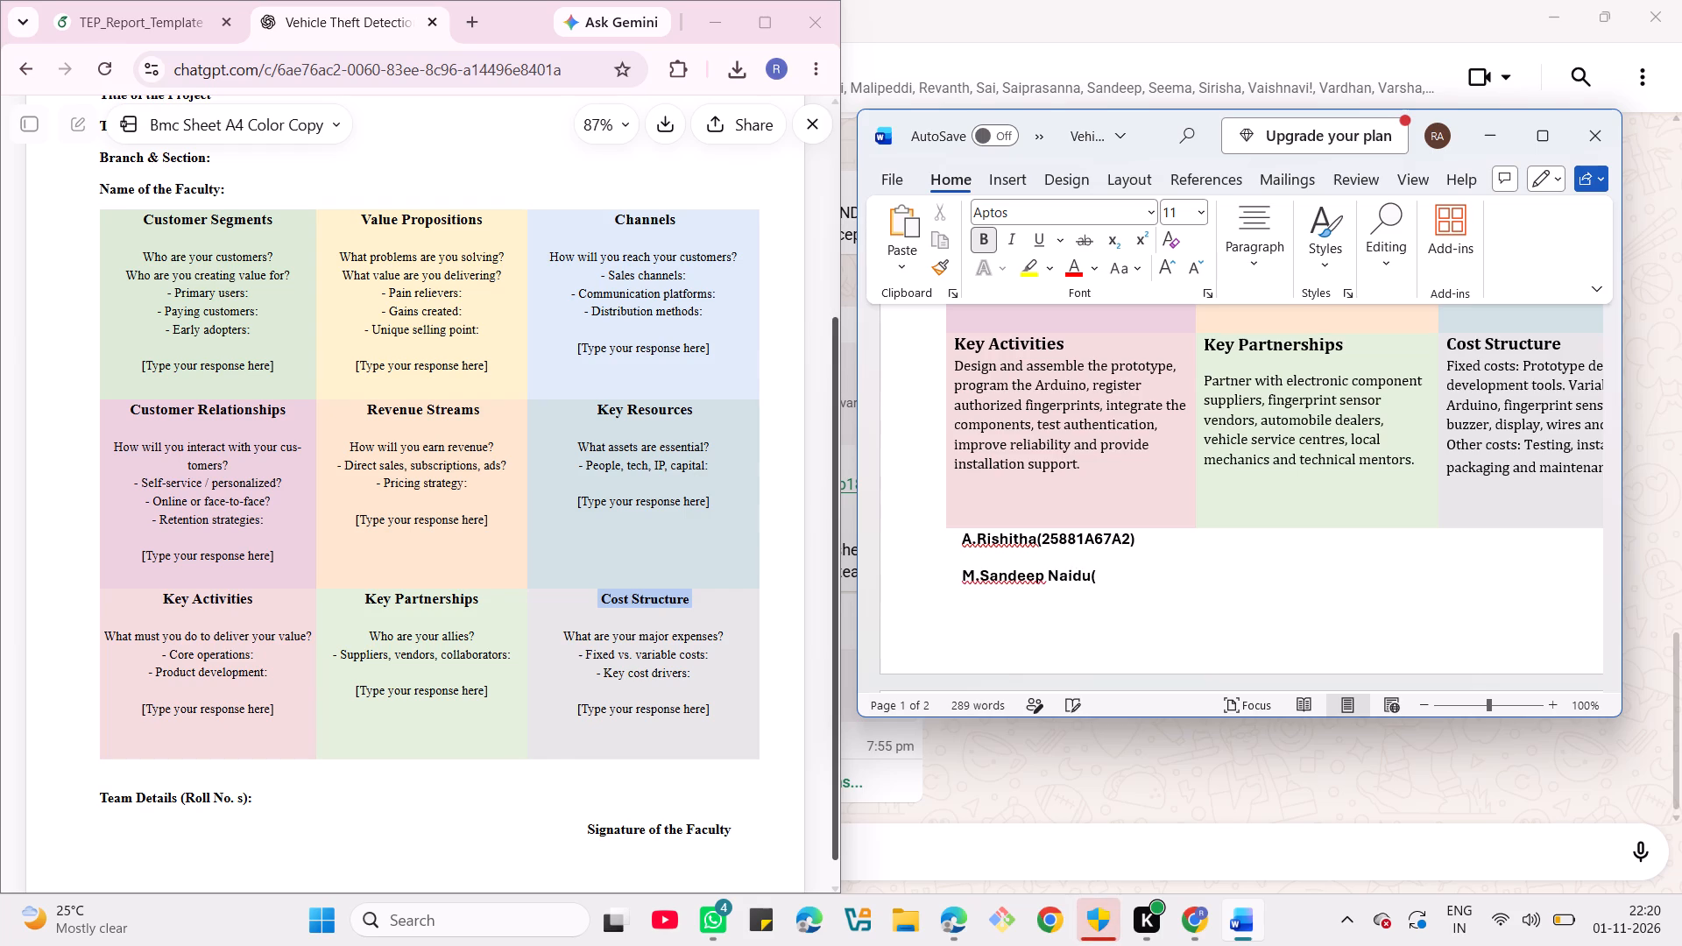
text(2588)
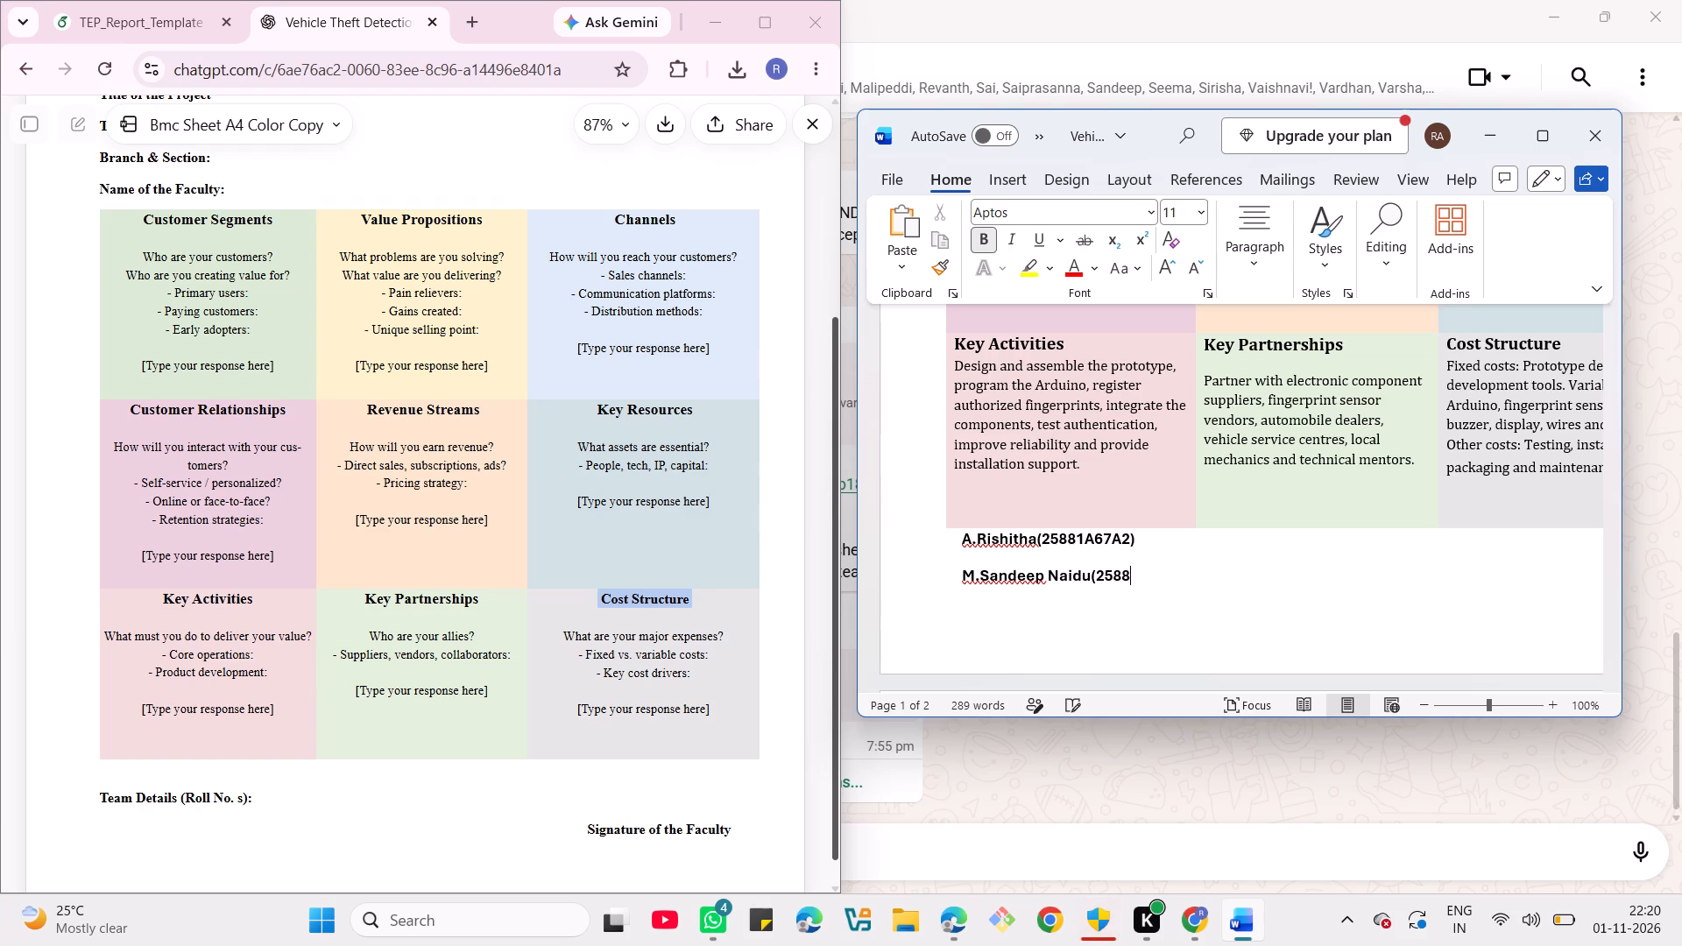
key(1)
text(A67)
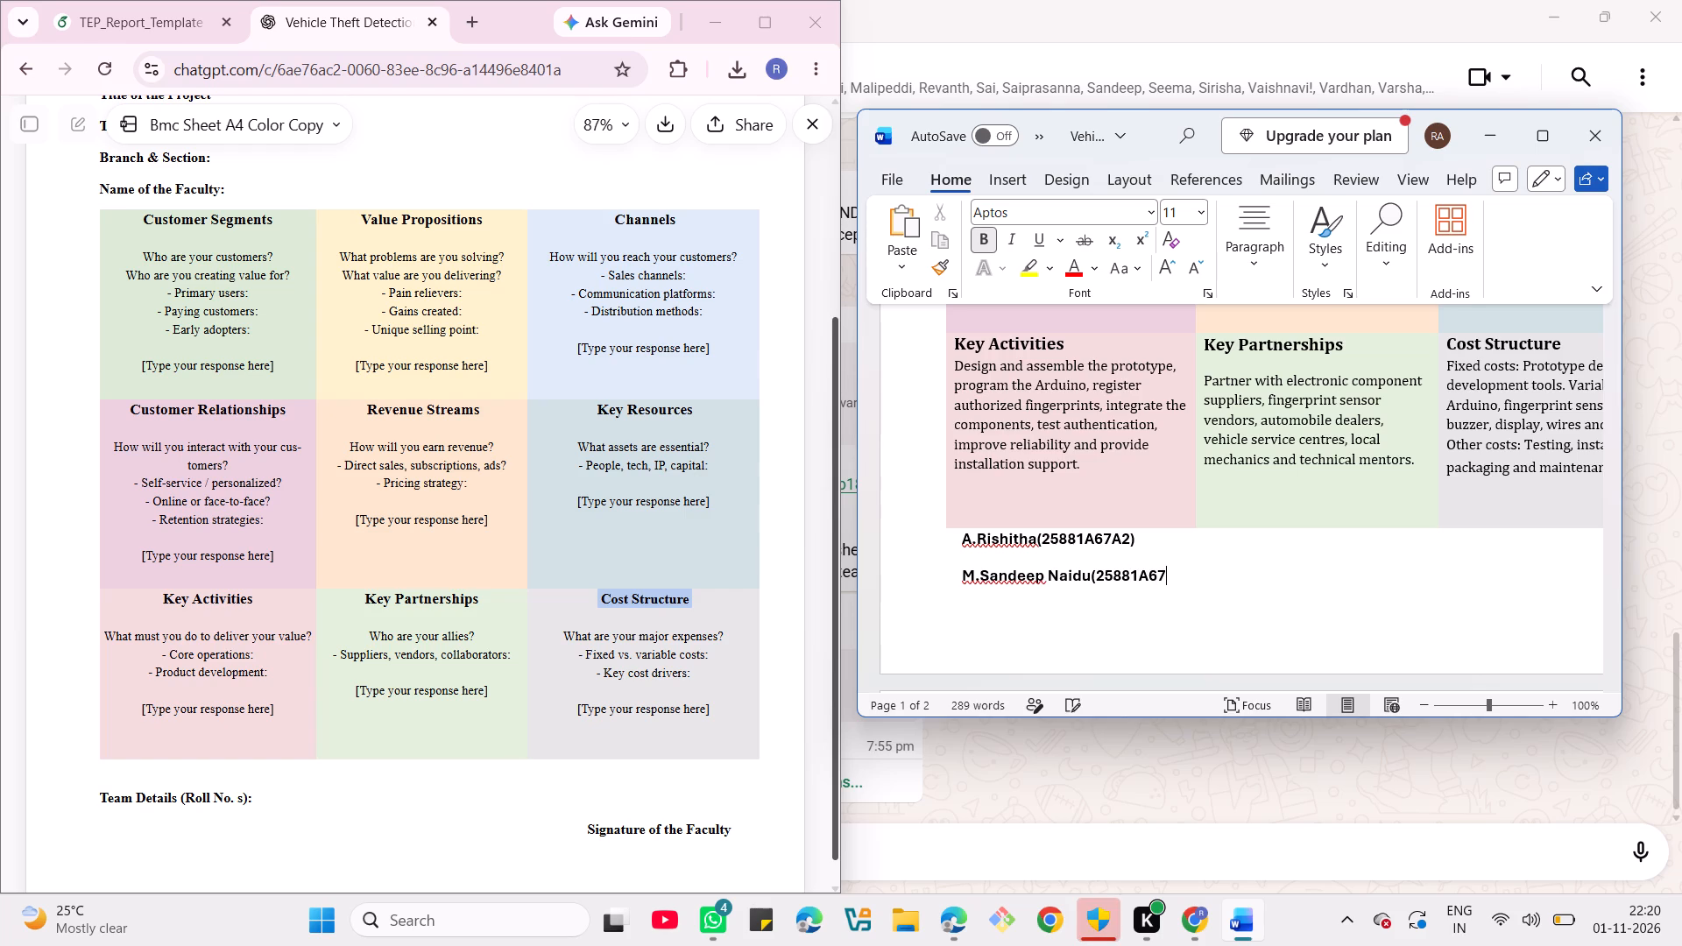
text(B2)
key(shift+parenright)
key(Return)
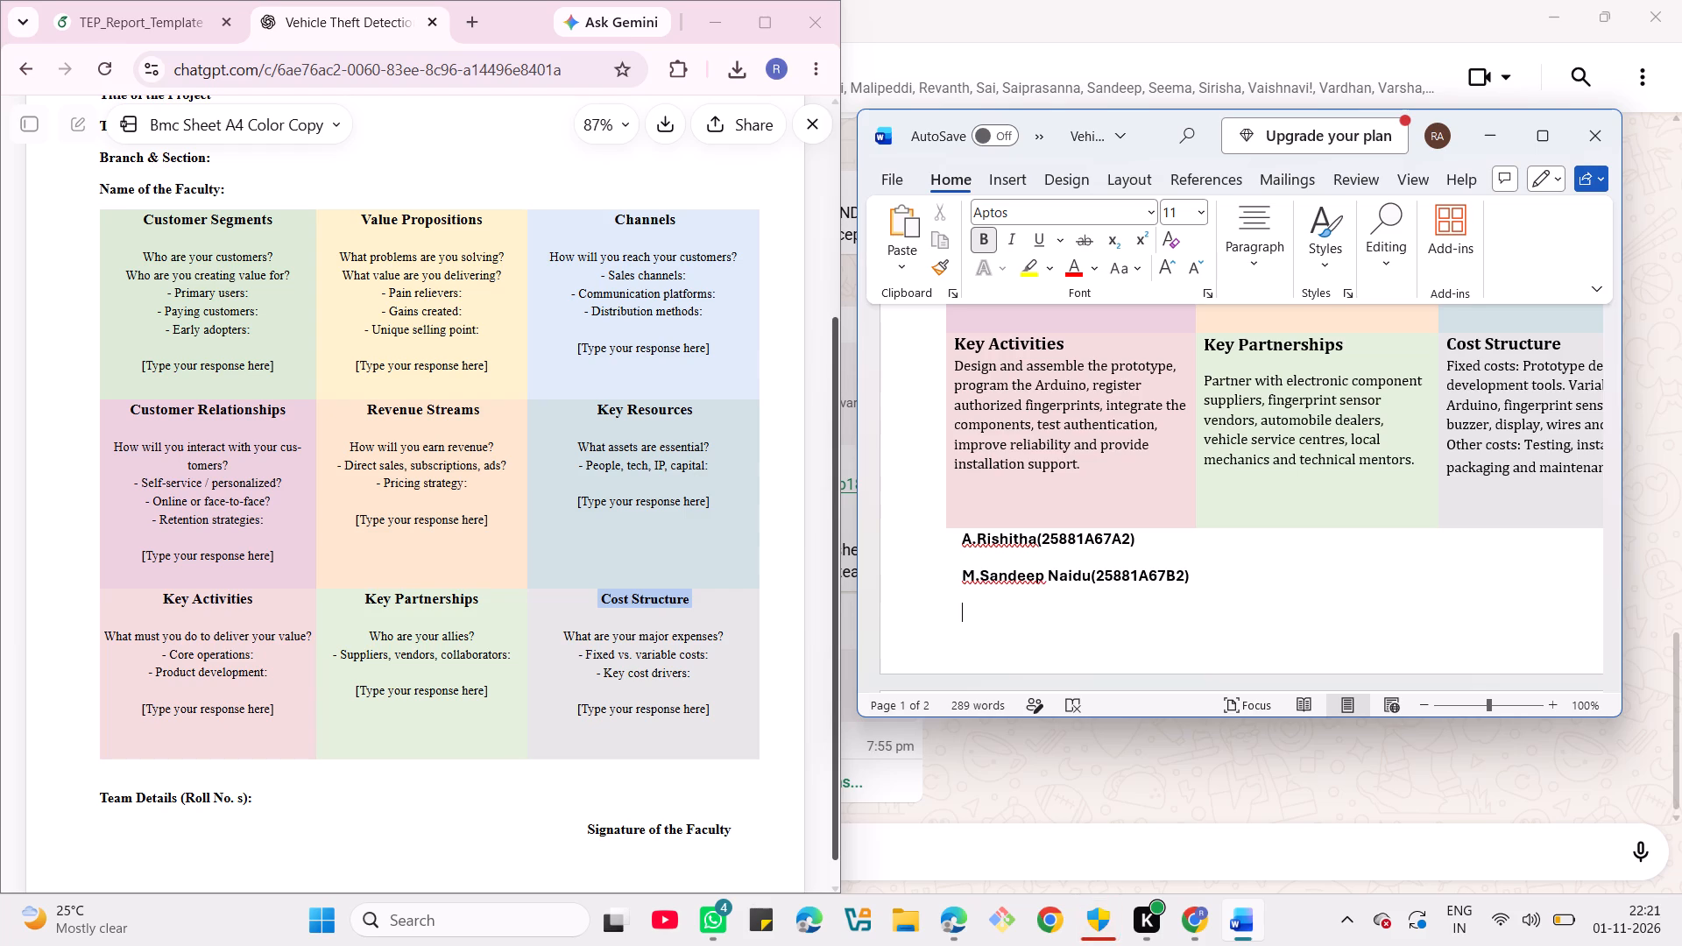
Enter the third team member's name with the roll number in parentheses below the second member, and add empty lines after it.
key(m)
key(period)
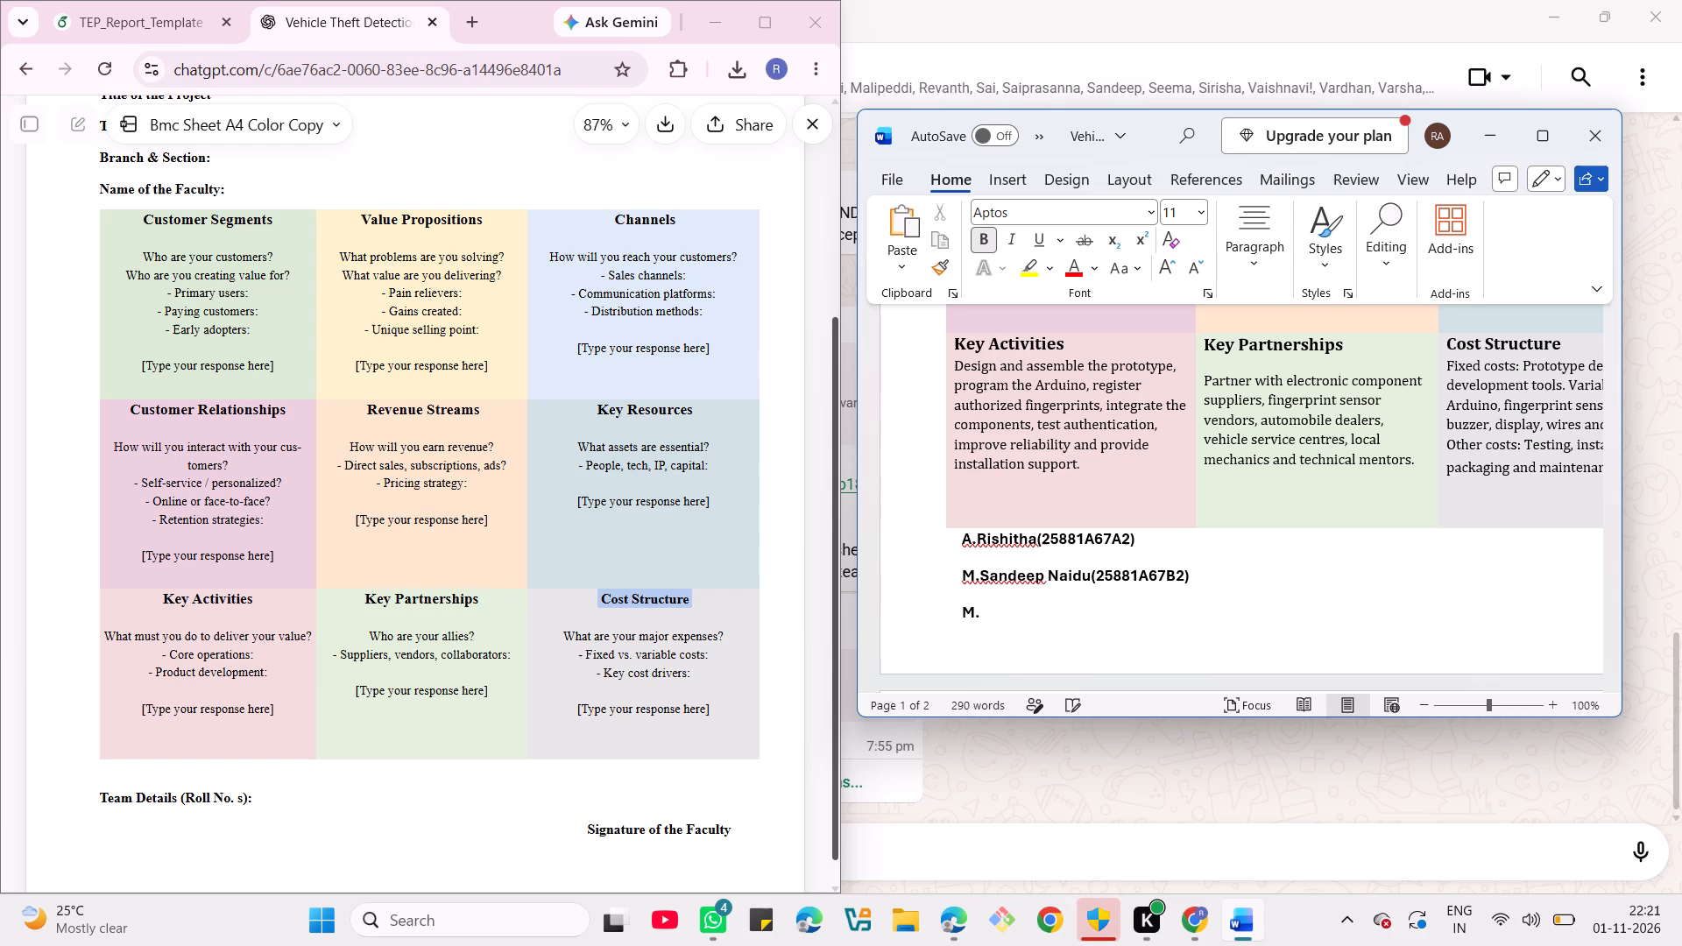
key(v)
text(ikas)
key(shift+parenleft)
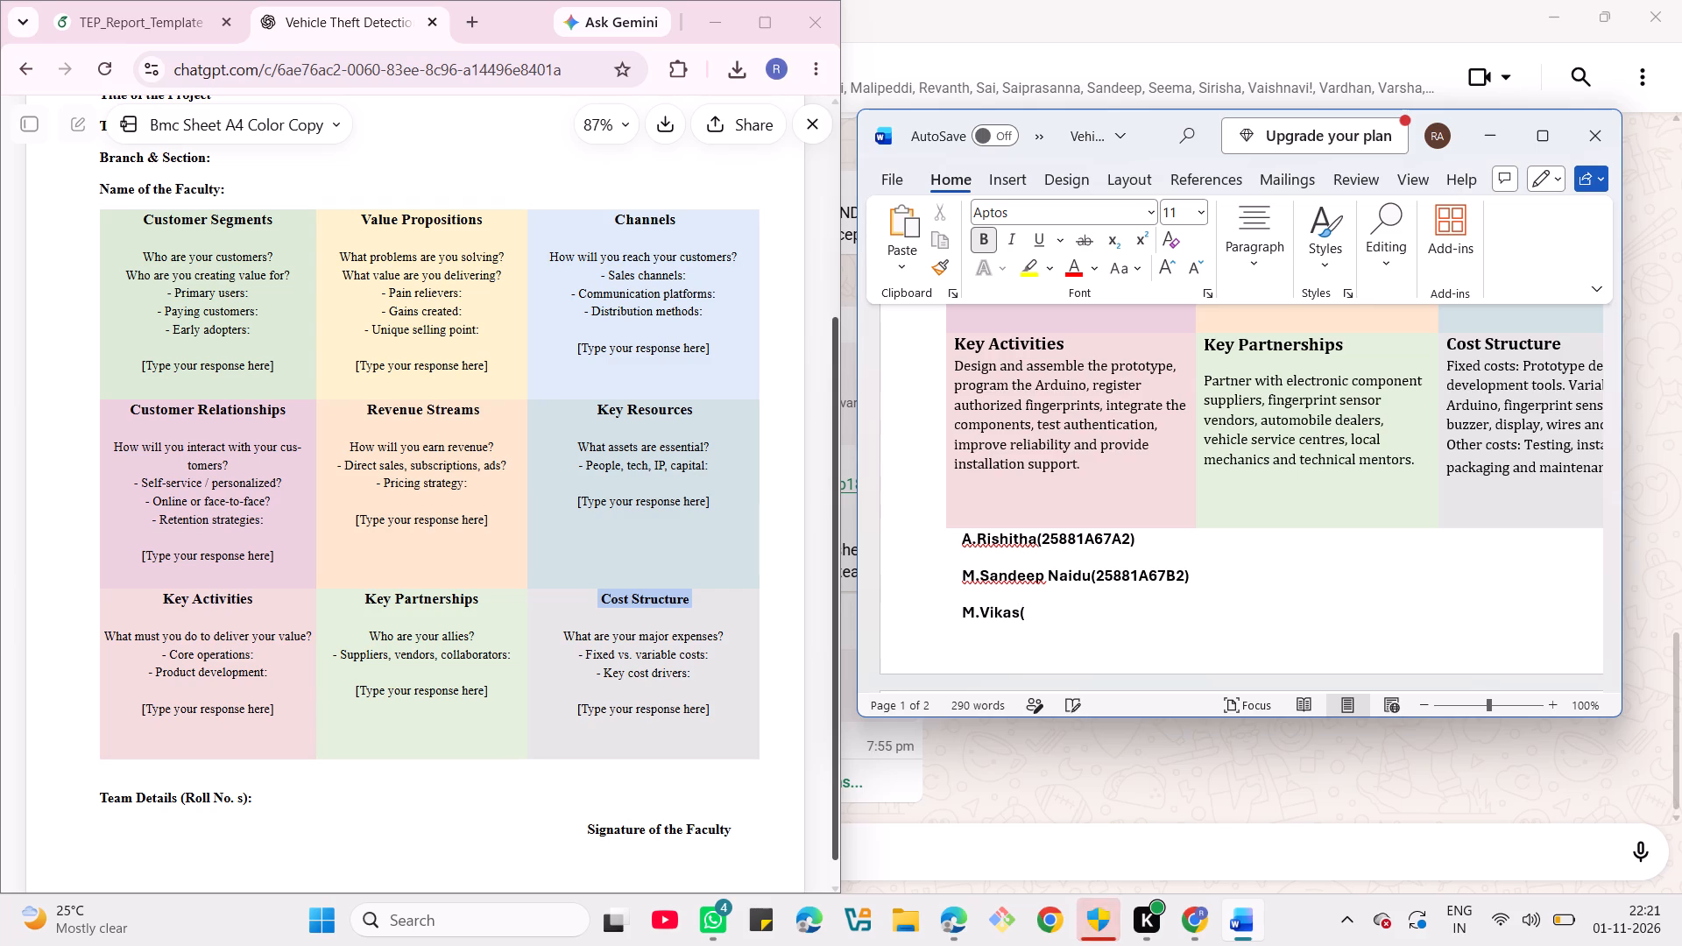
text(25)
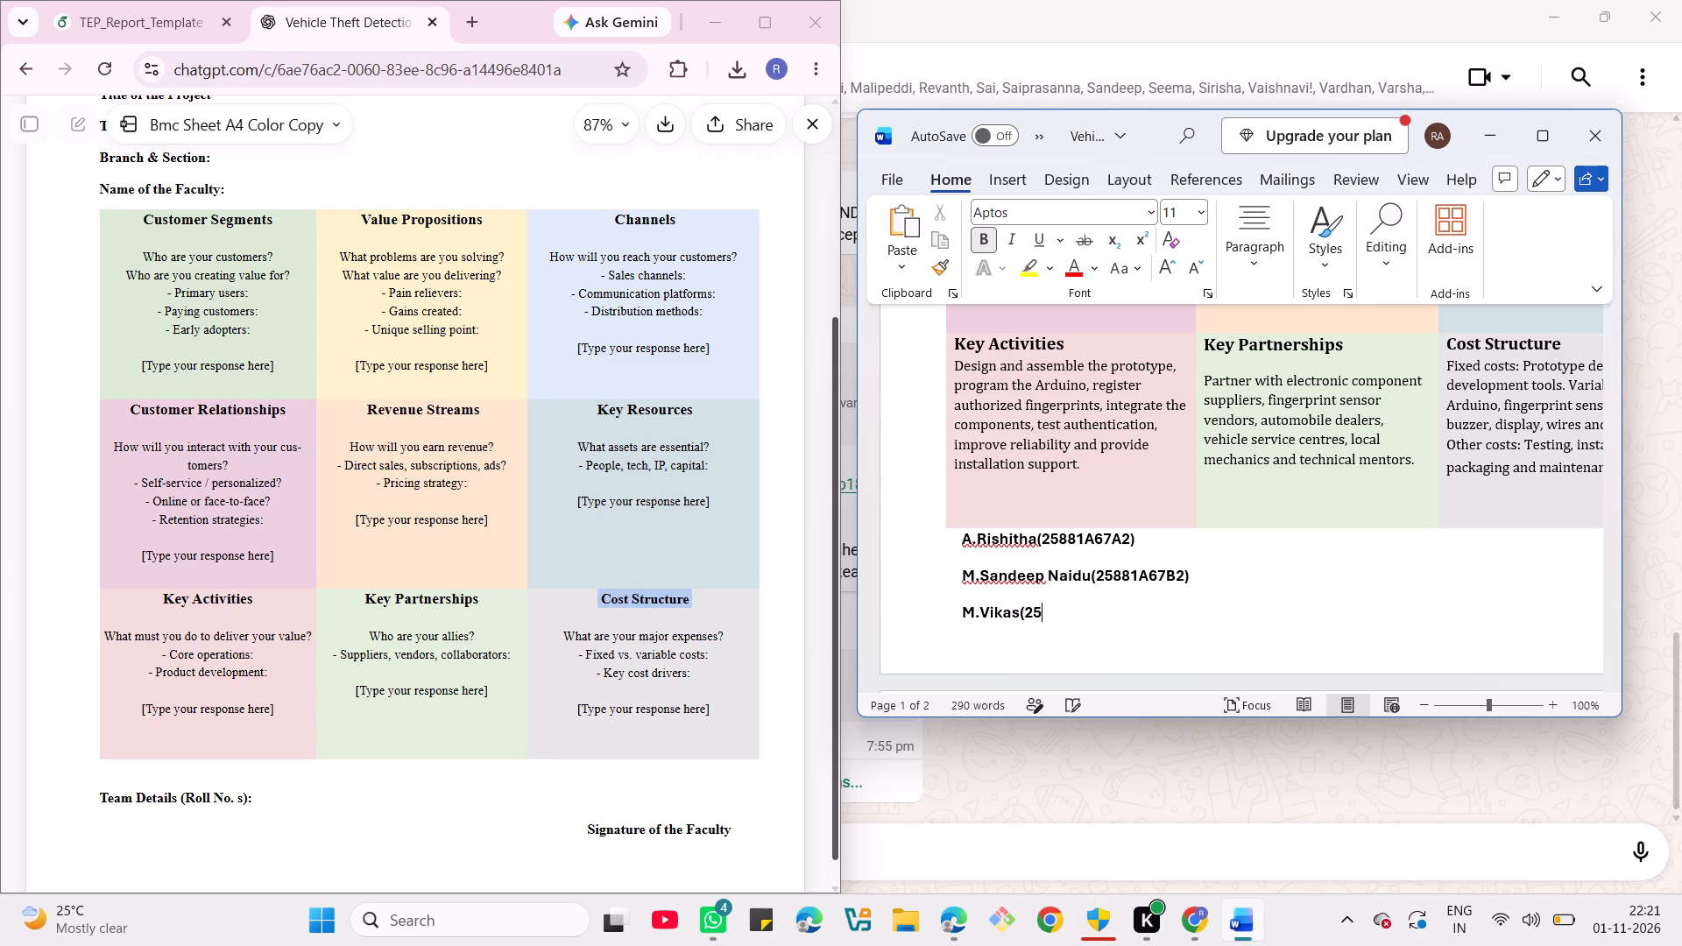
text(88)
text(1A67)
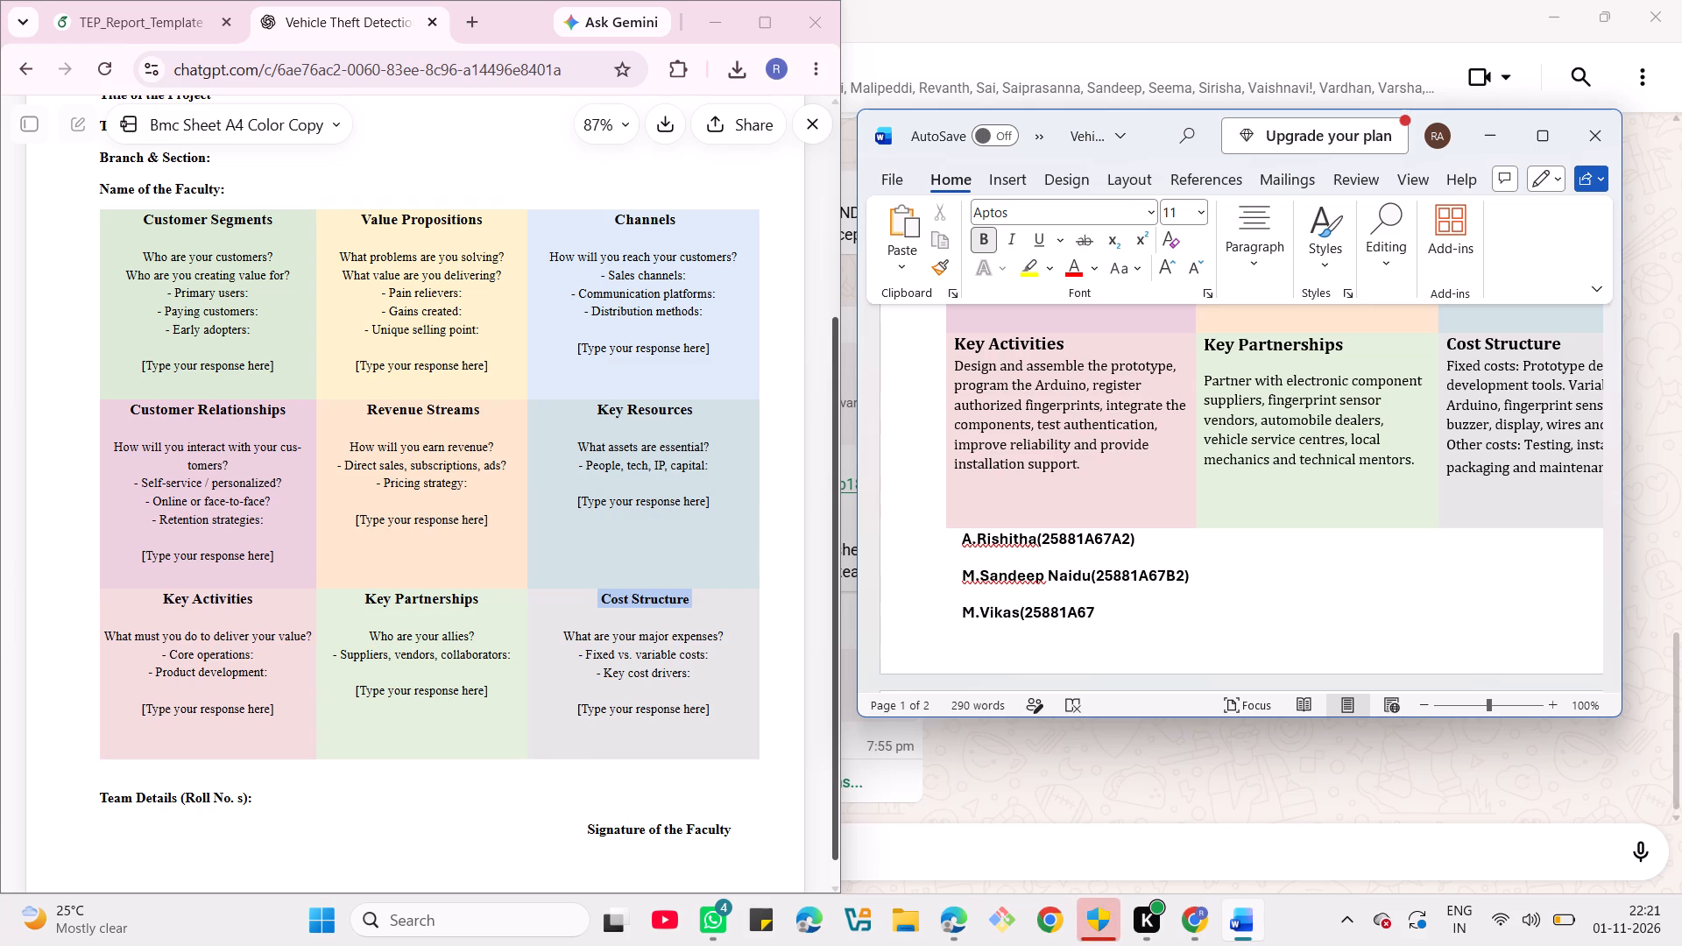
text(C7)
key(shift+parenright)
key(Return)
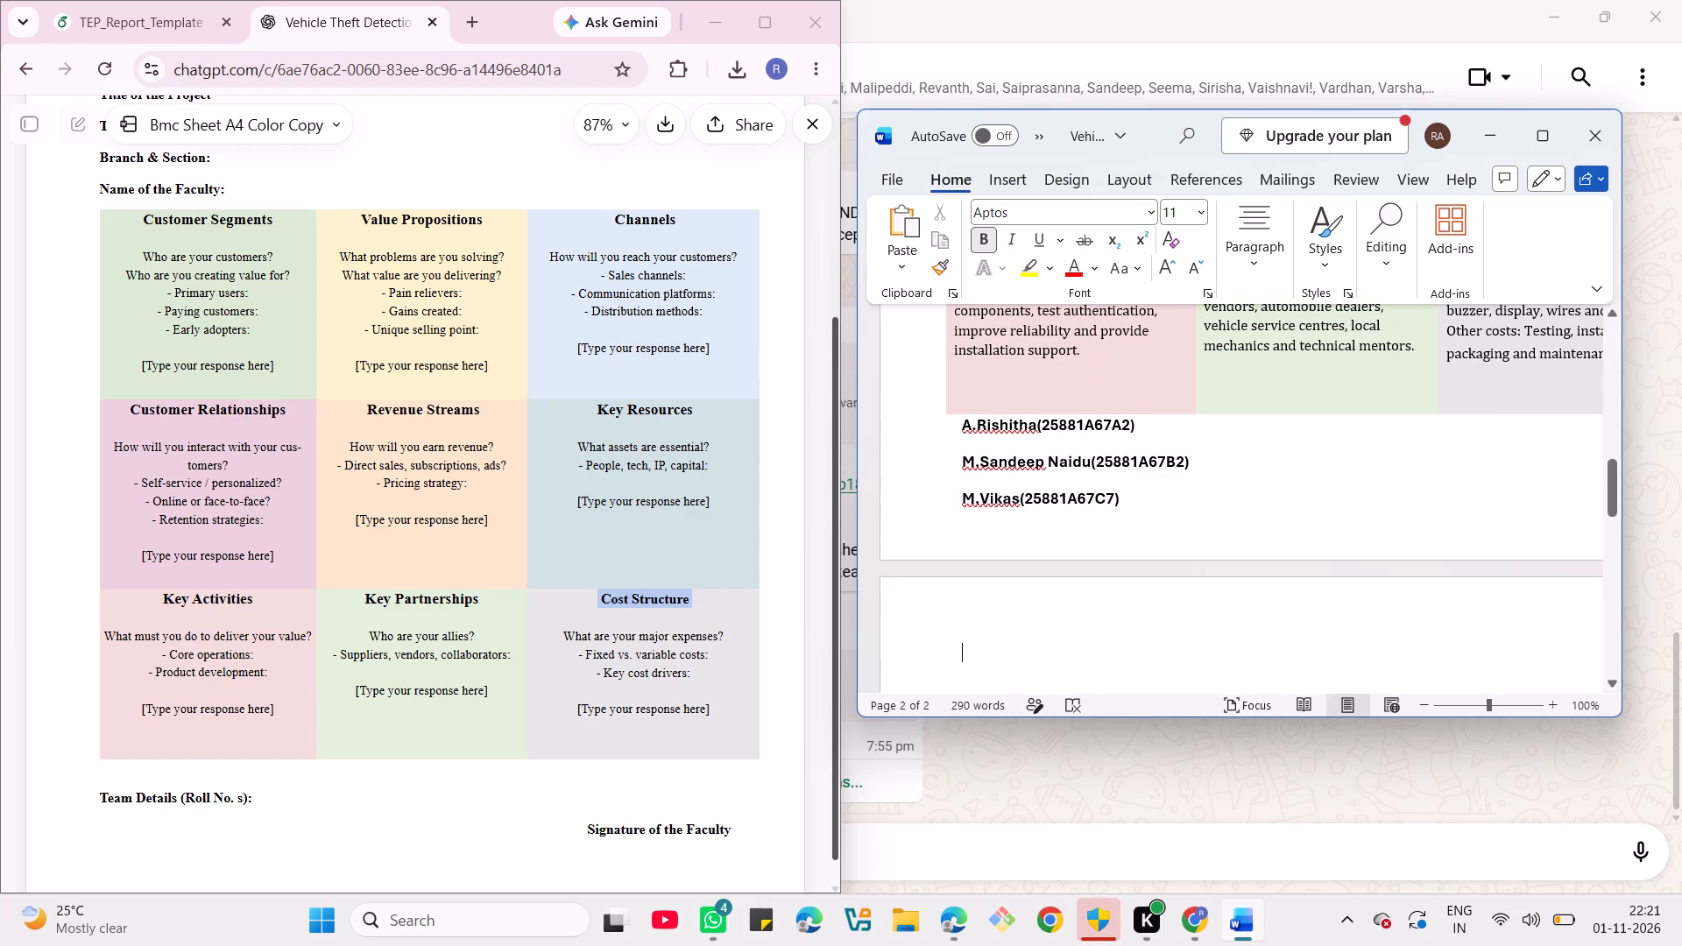
click(1129, 511)
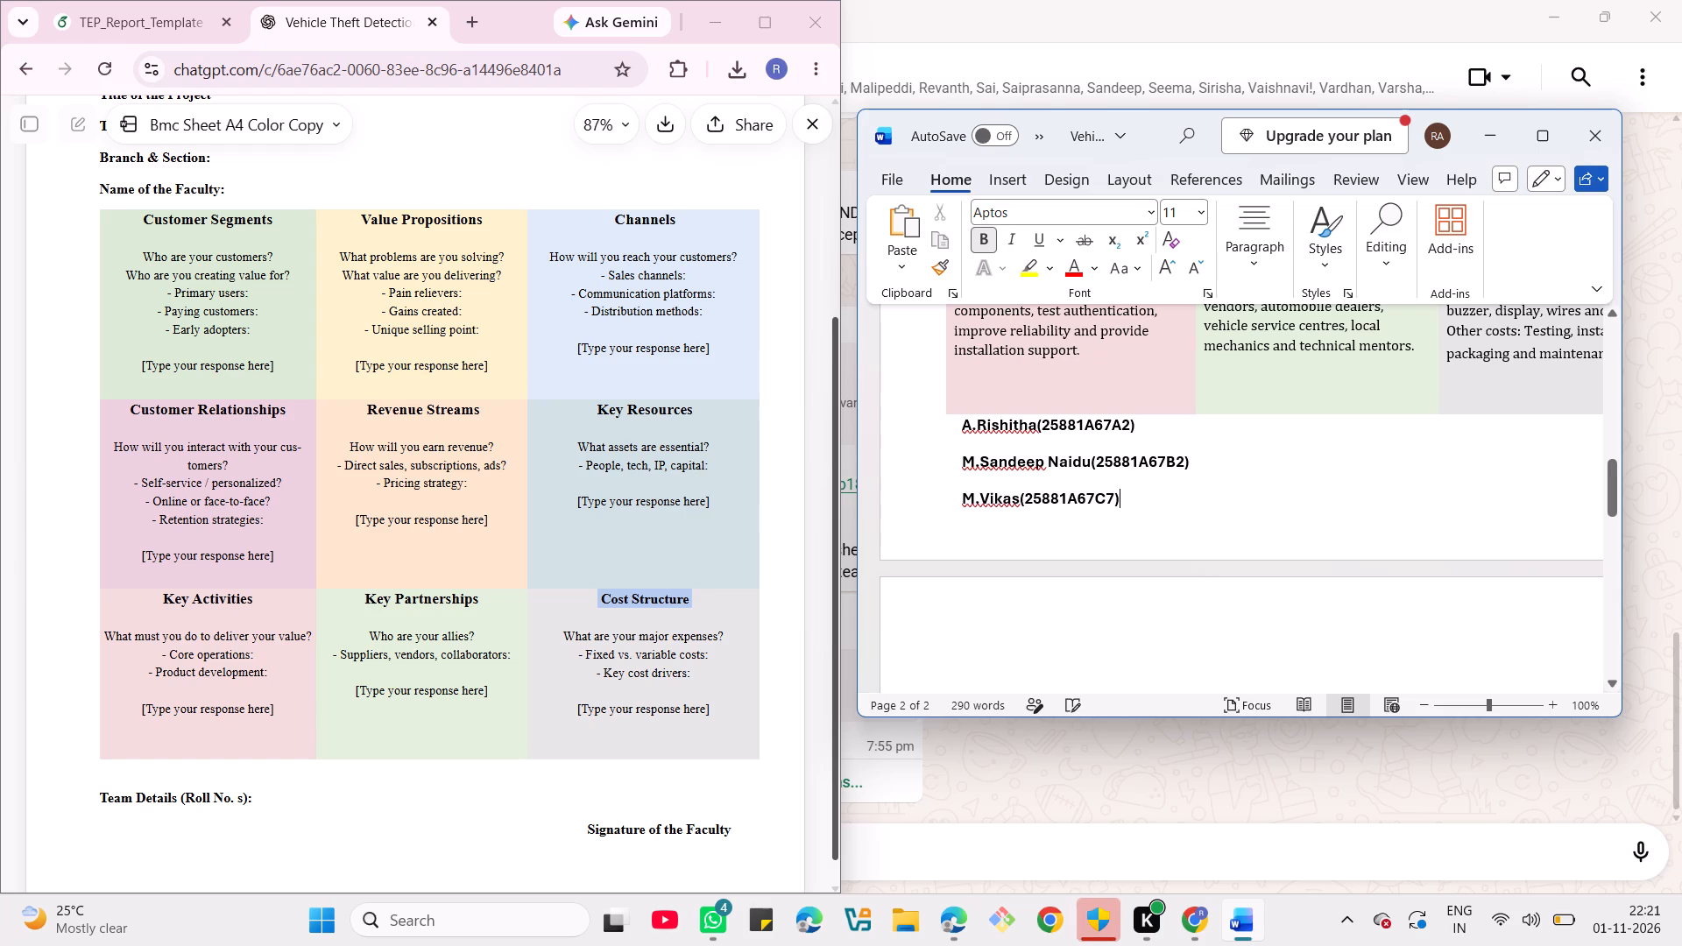
key(Return)
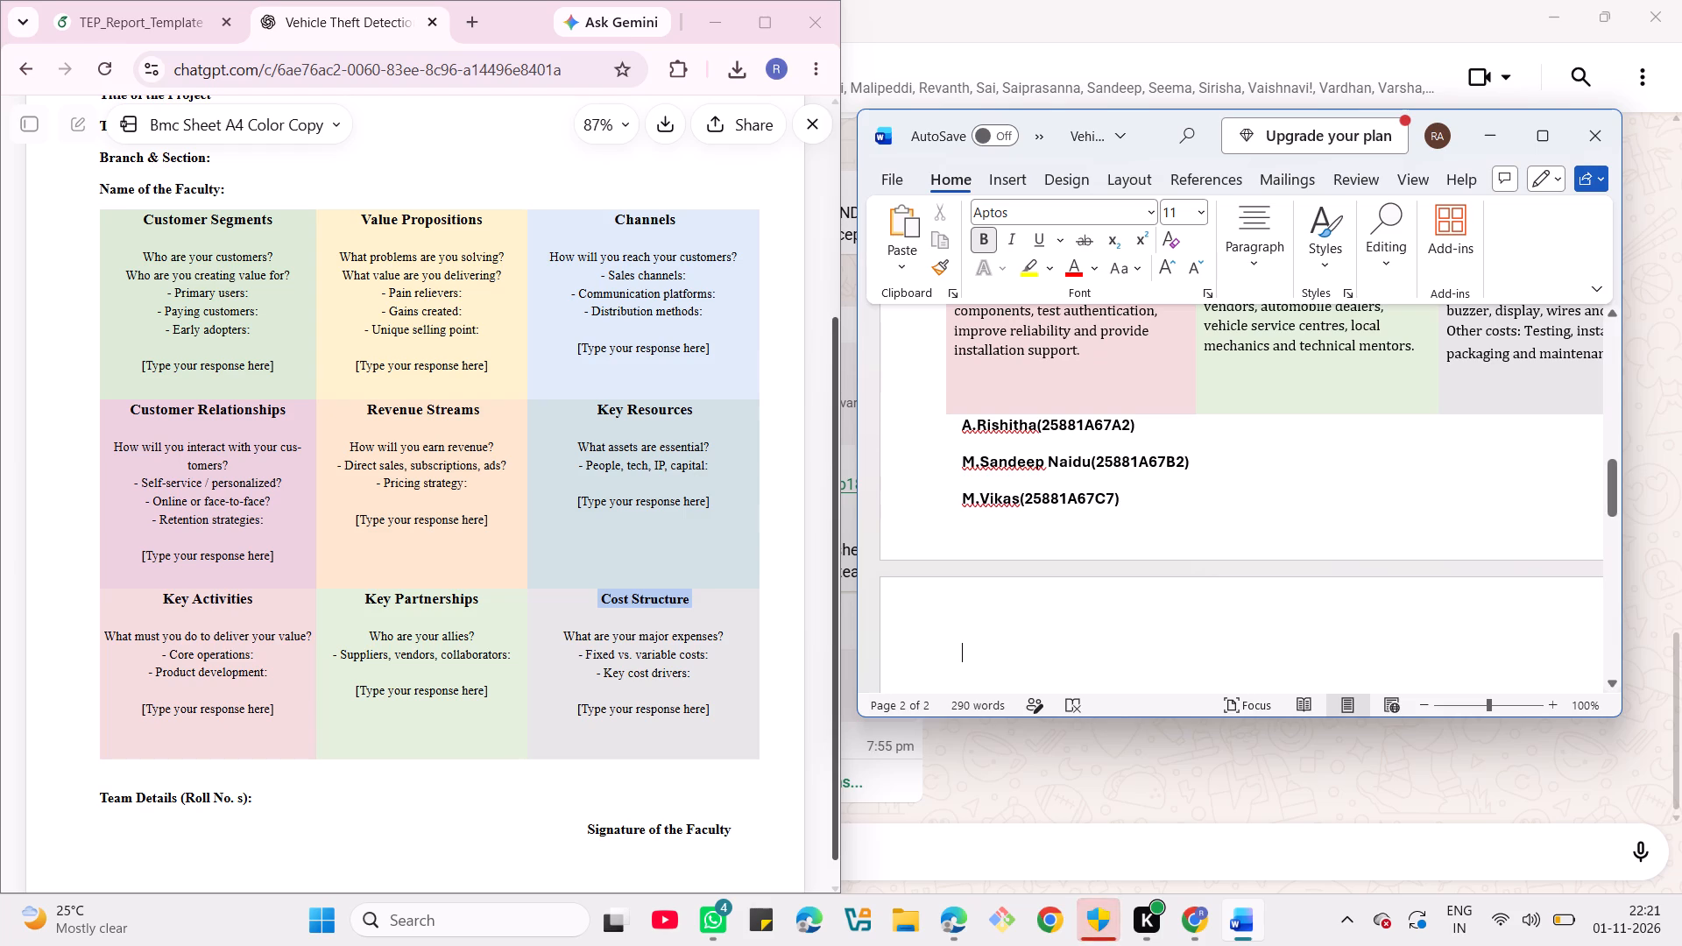
Examine the layout of the team member lines below the canvas table and the header fields above it.
click(1126, 471)
click(1088, 477)
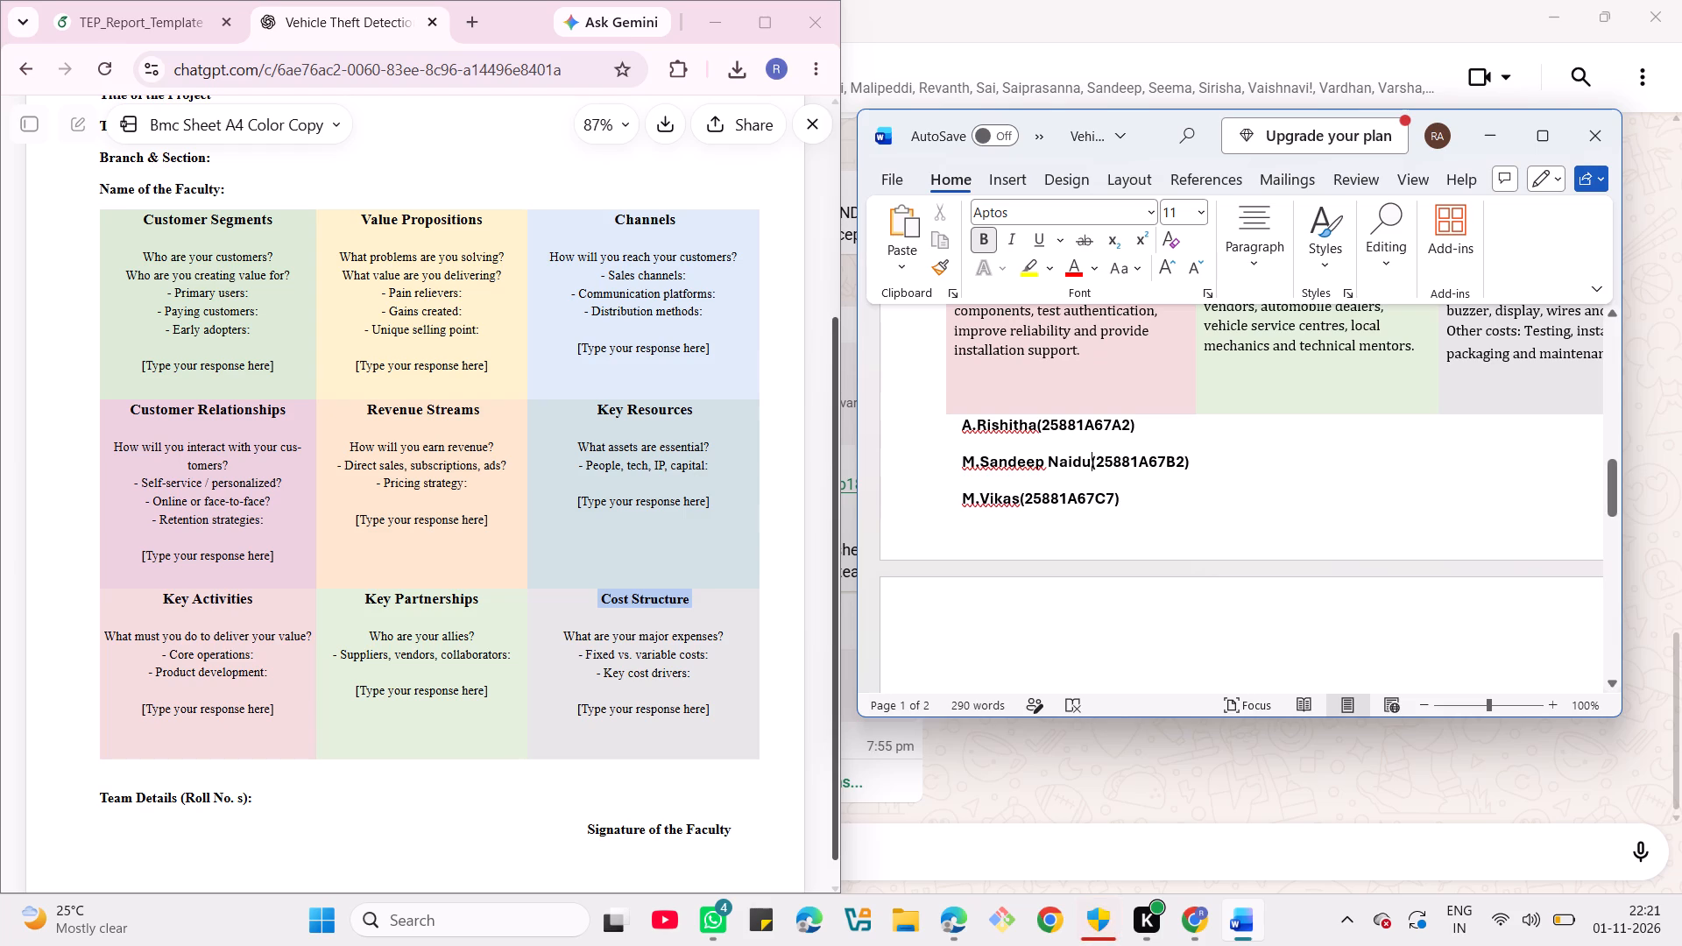
click(1080, 481)
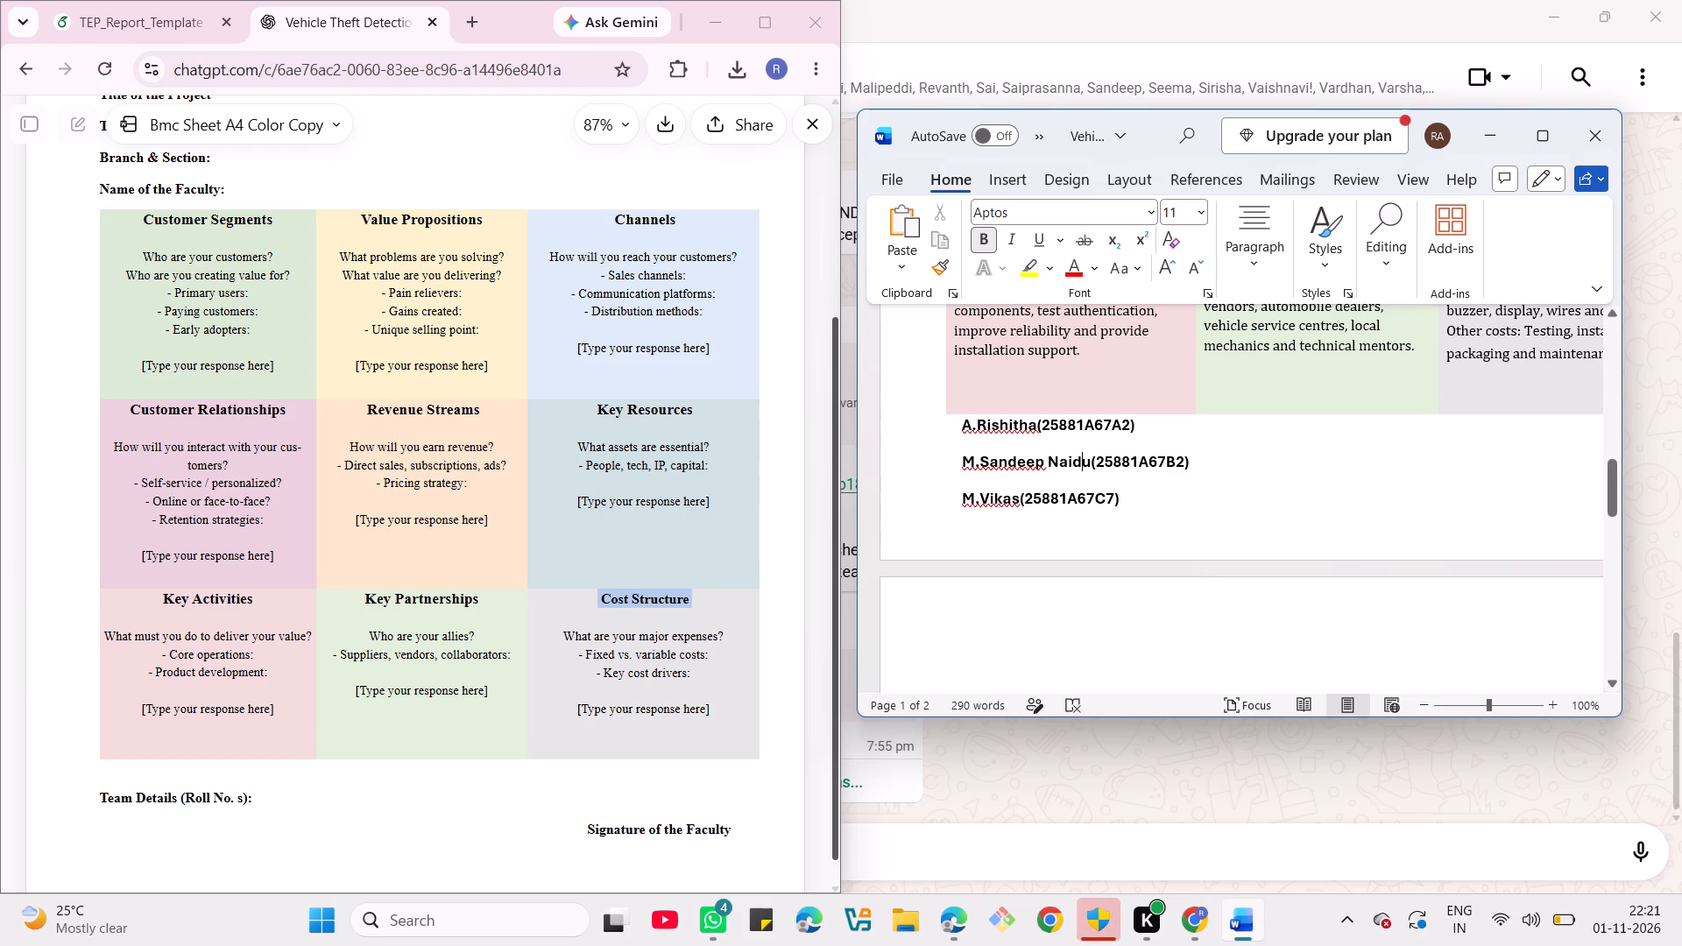
click(964, 498)
click(965, 492)
drag(986, 442, 1023, 586)
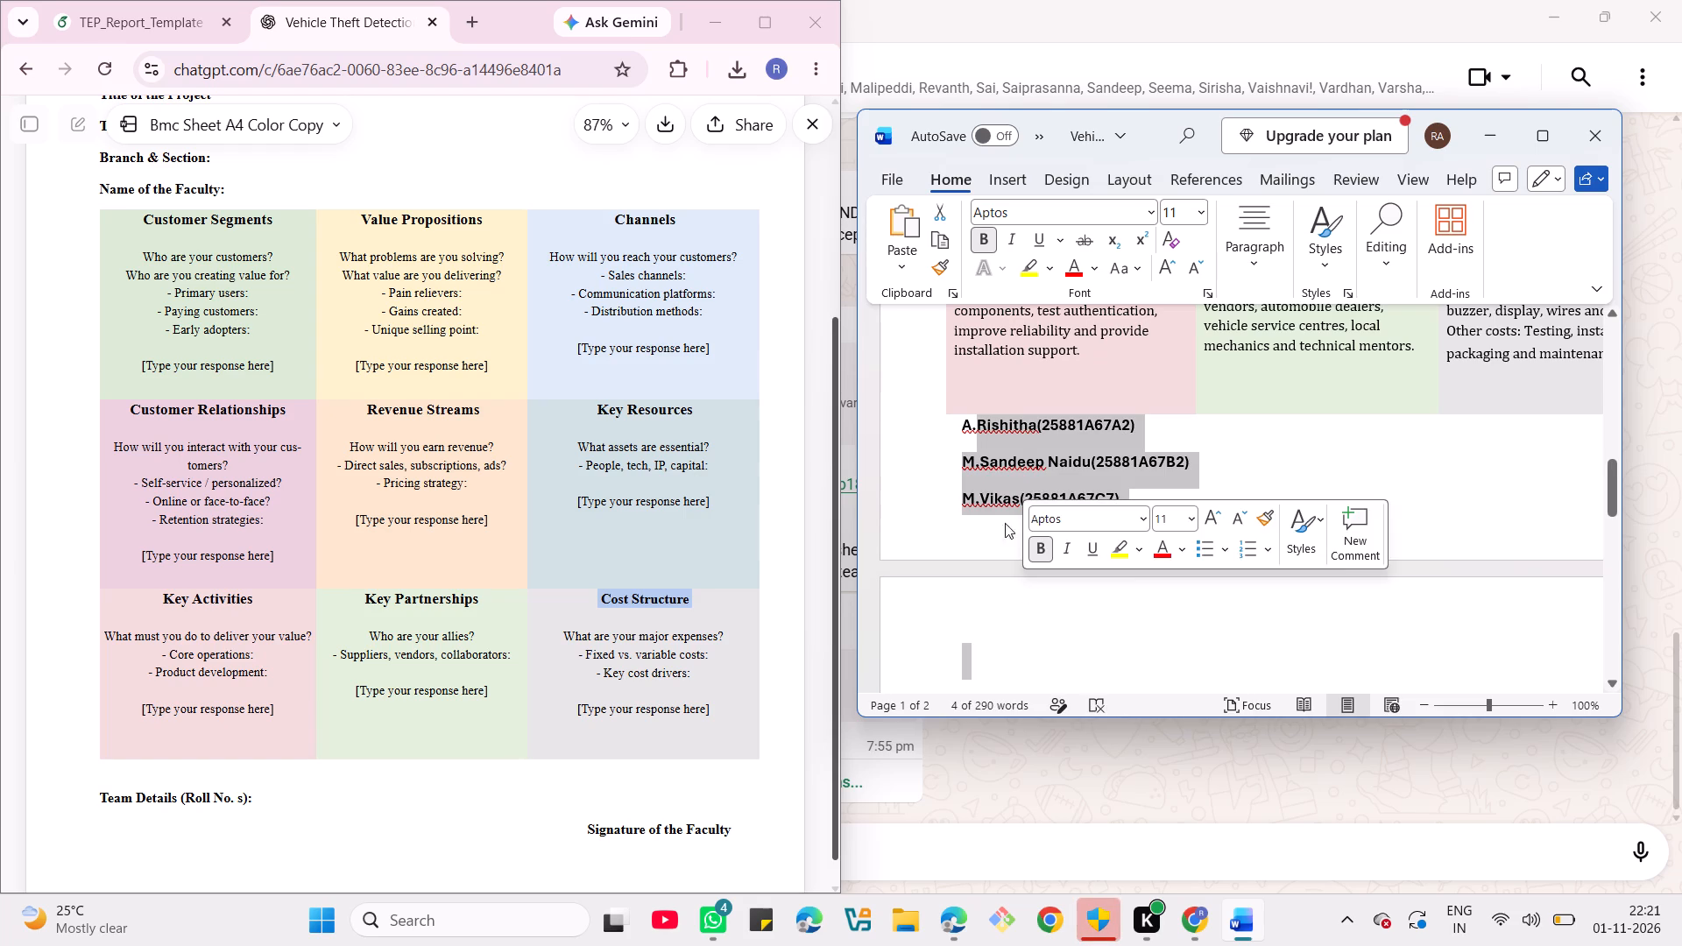
click(1001, 450)
scroll(969, 469, up, 1)
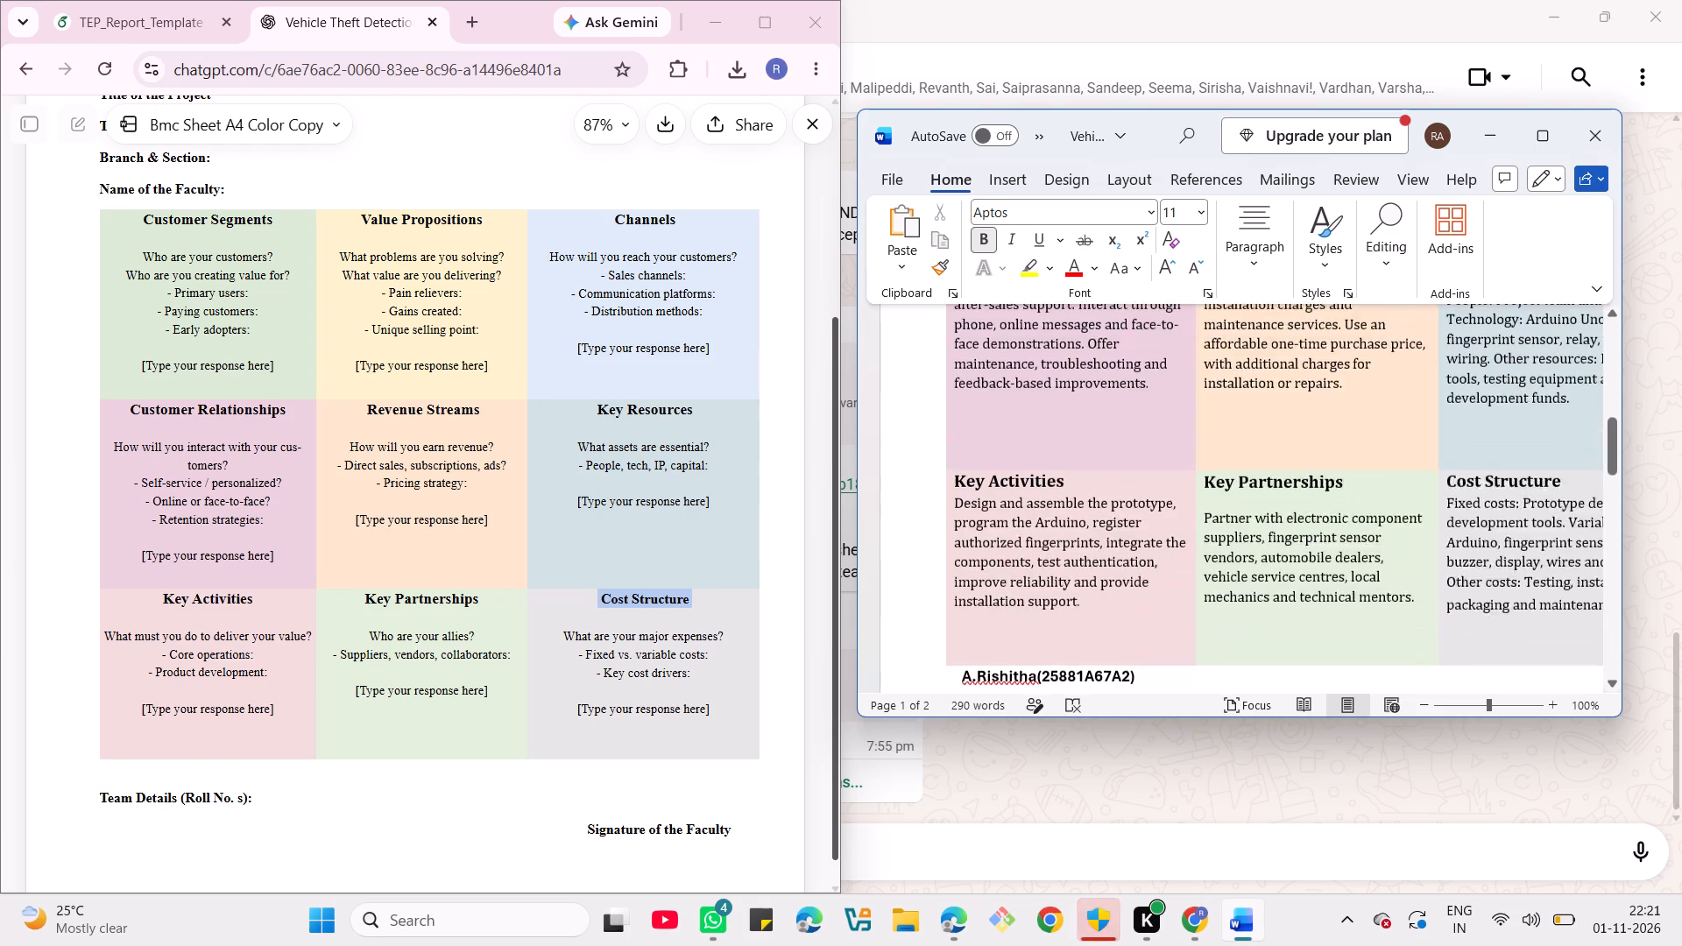
scroll(969, 469, up, 1)
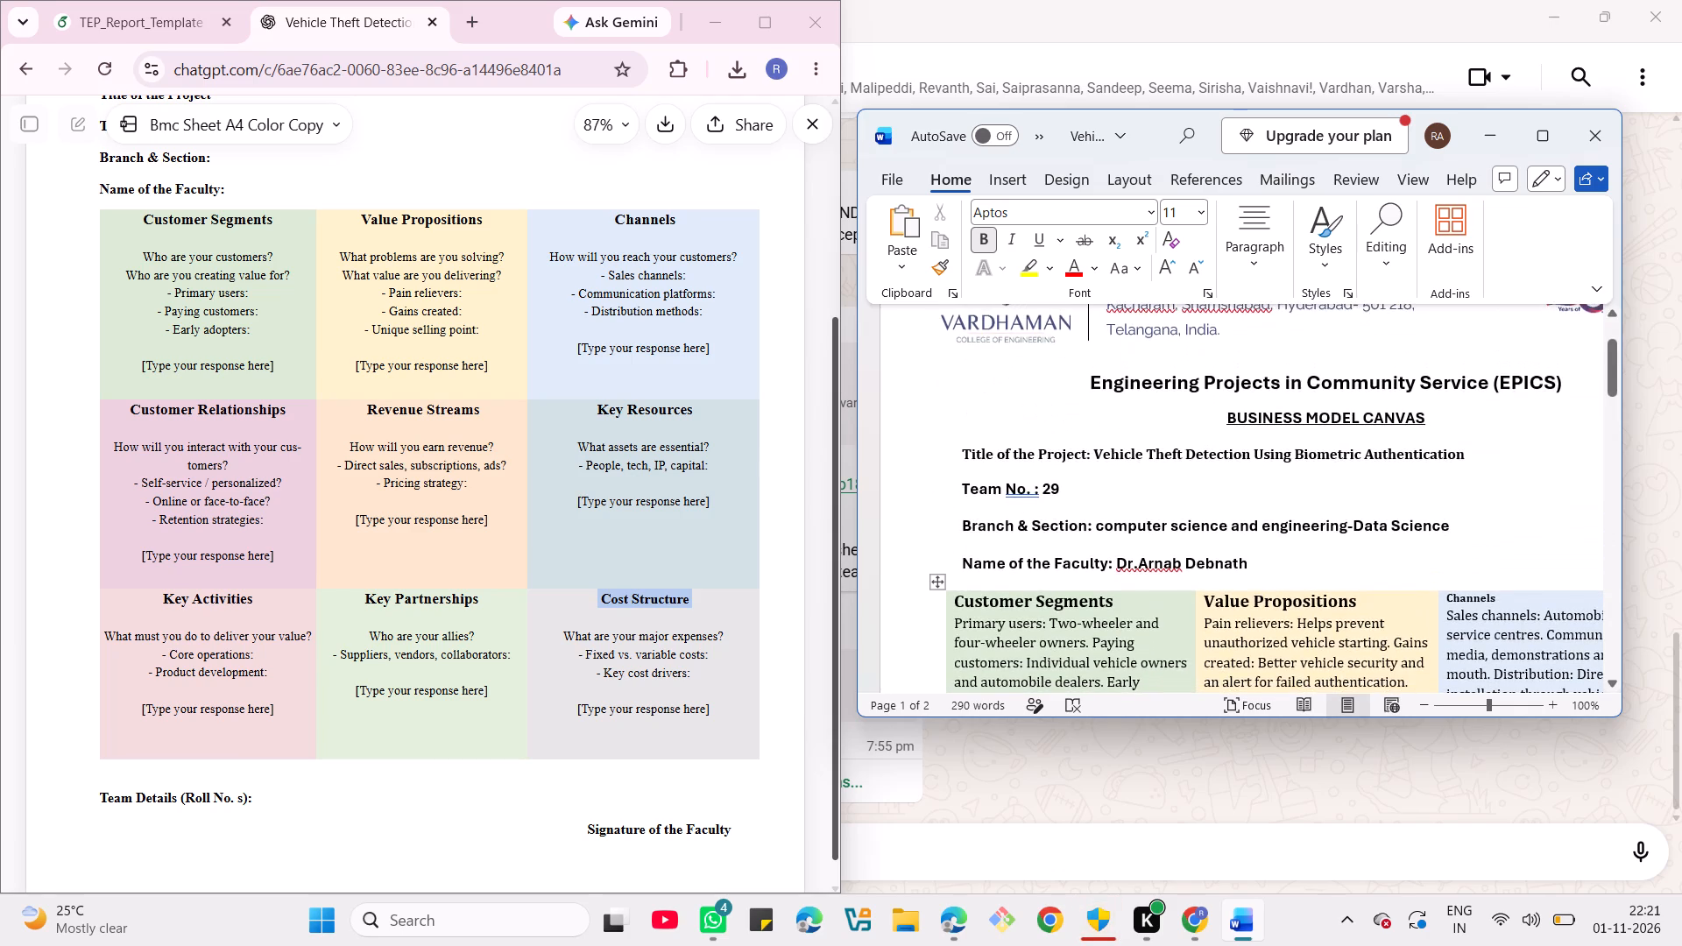
scroll(969, 469, down, 3)
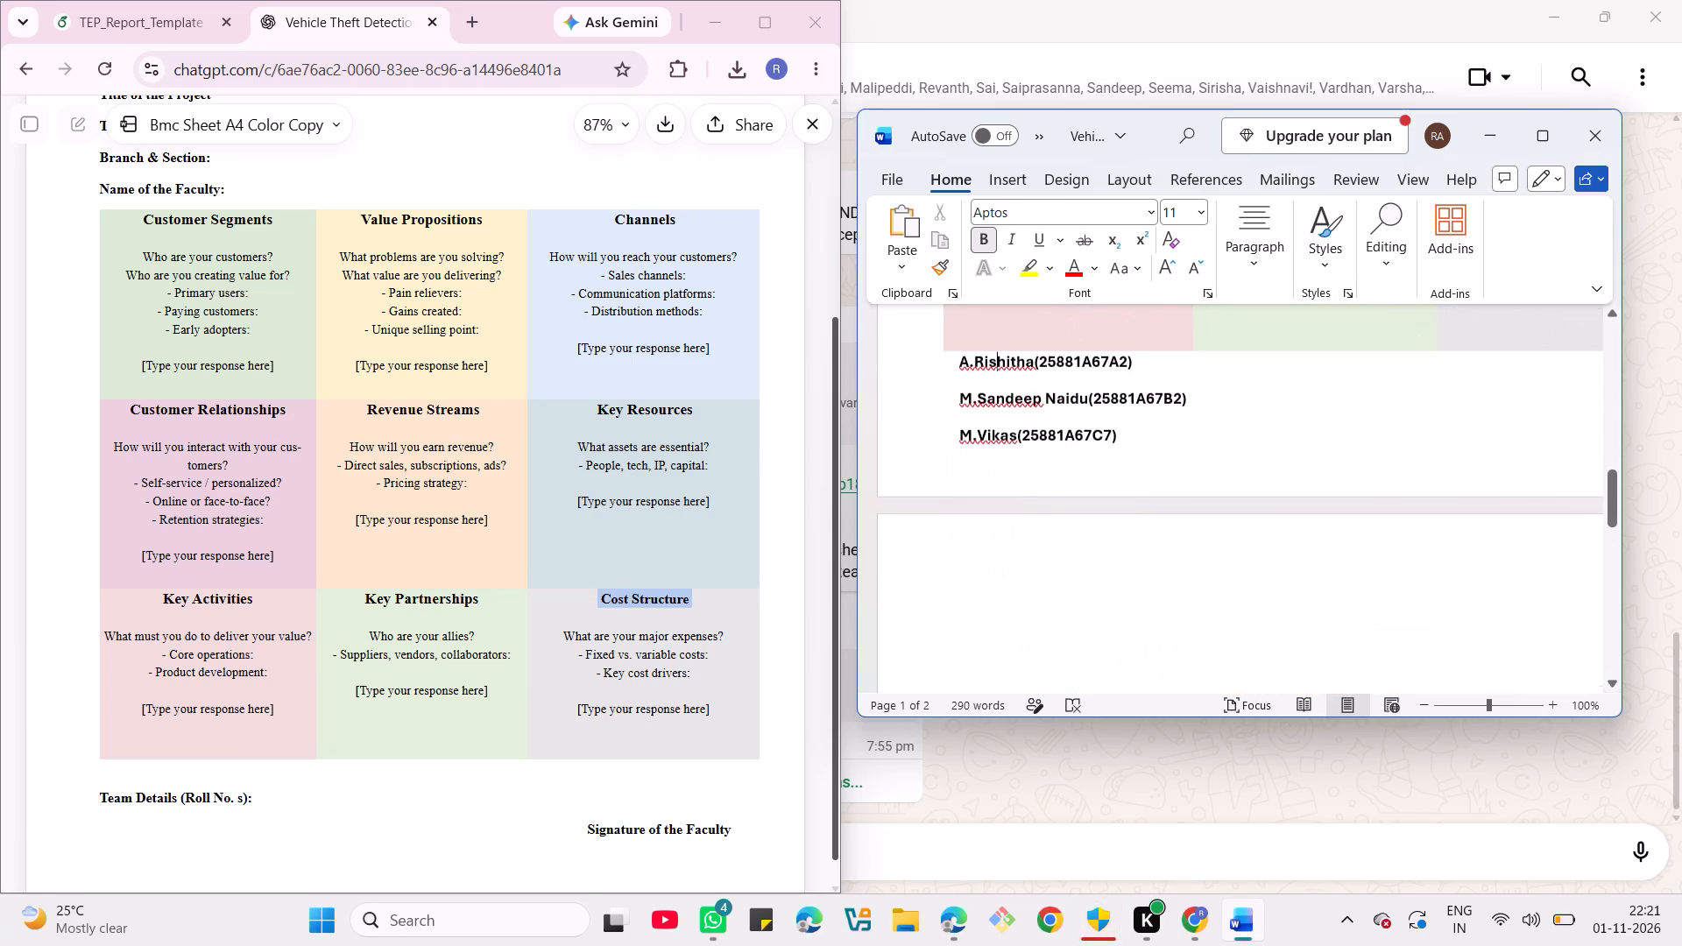
click(978, 449)
Append "-B" after "Data Science" in the Branch & Section line above the canvas table.
scroll(1028, 441, up, 2)
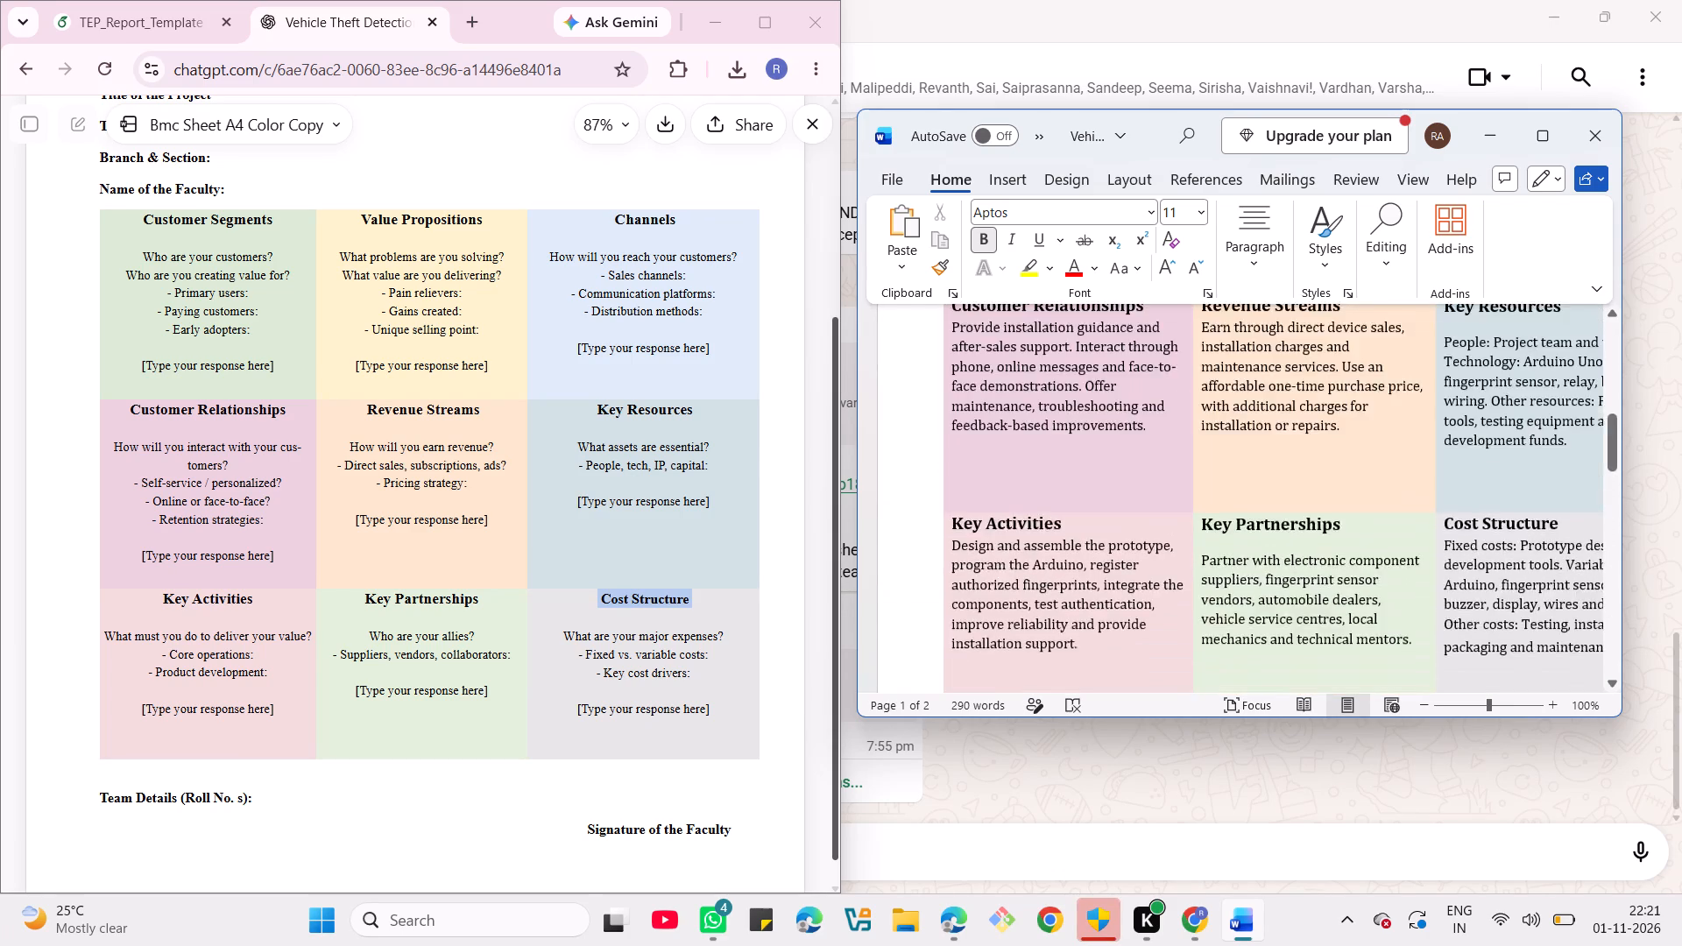
scroll(1028, 441, up, 3)
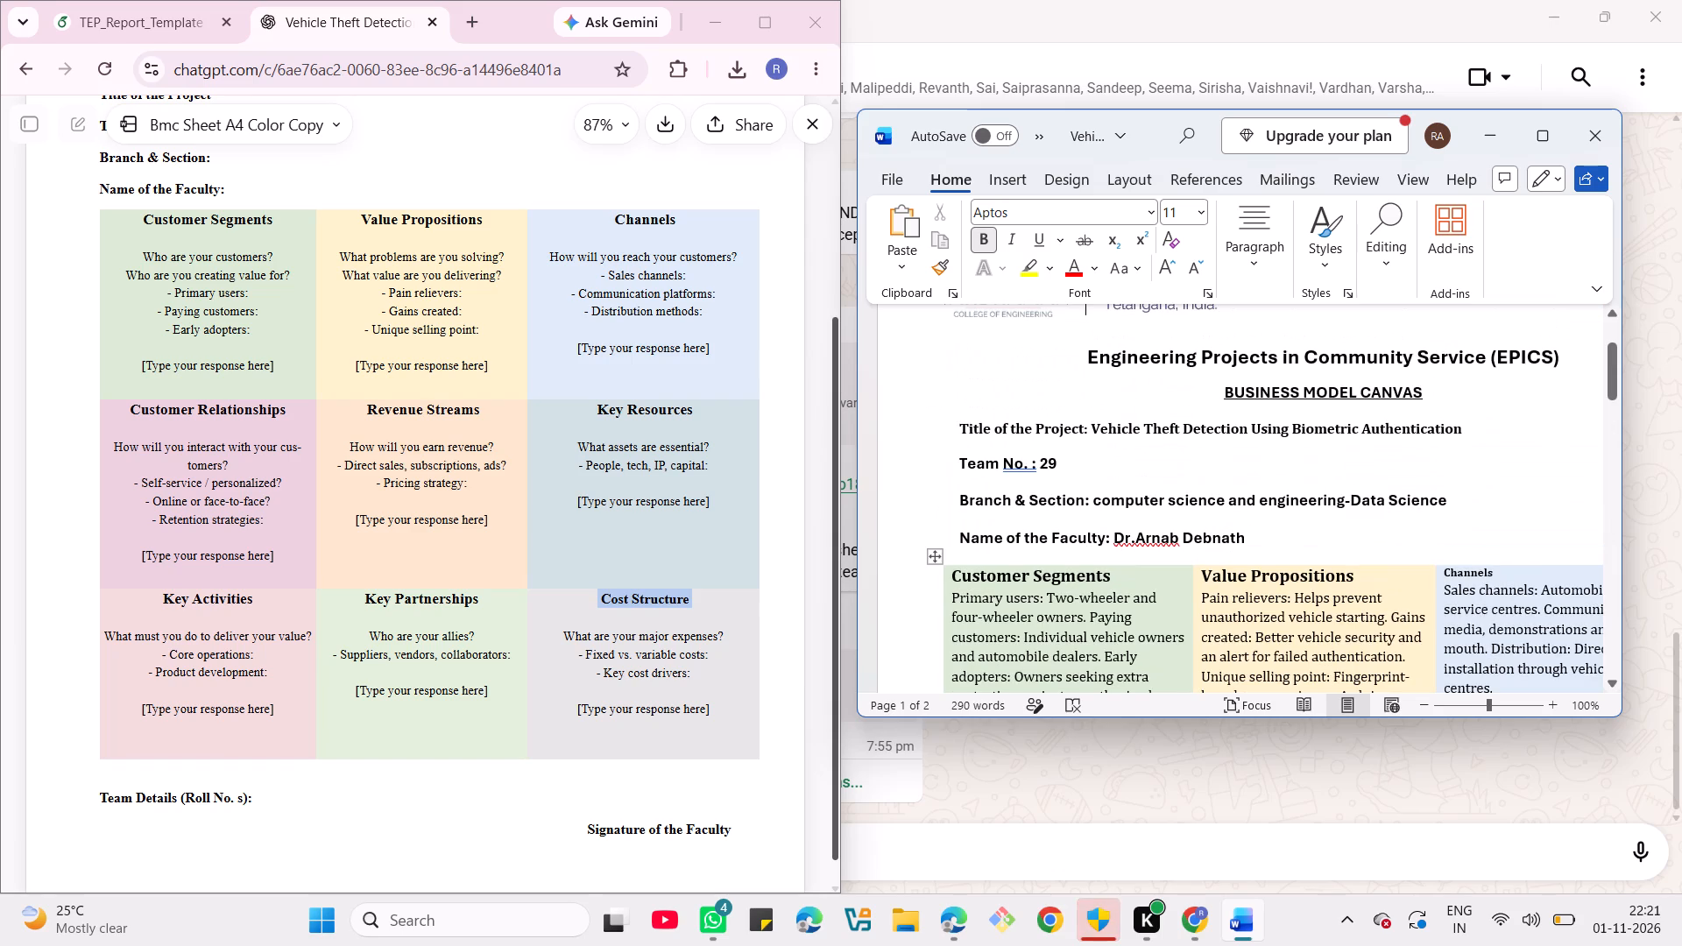
scroll(1028, 441, up, 1)
click(971, 479)
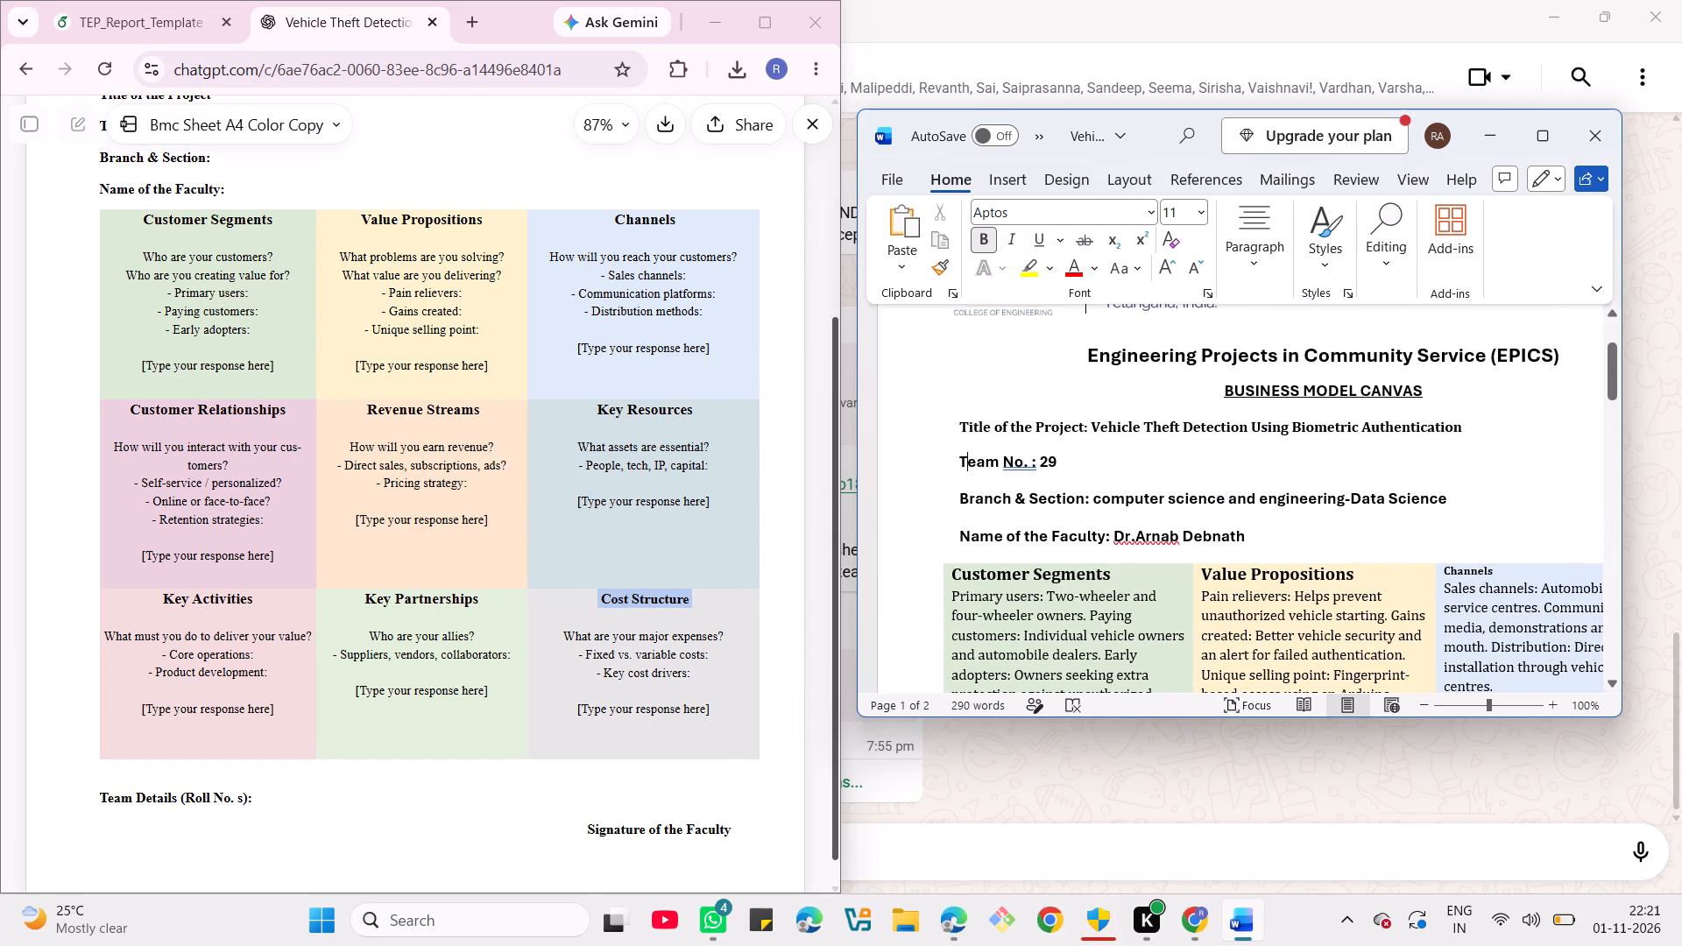
click(1075, 477)
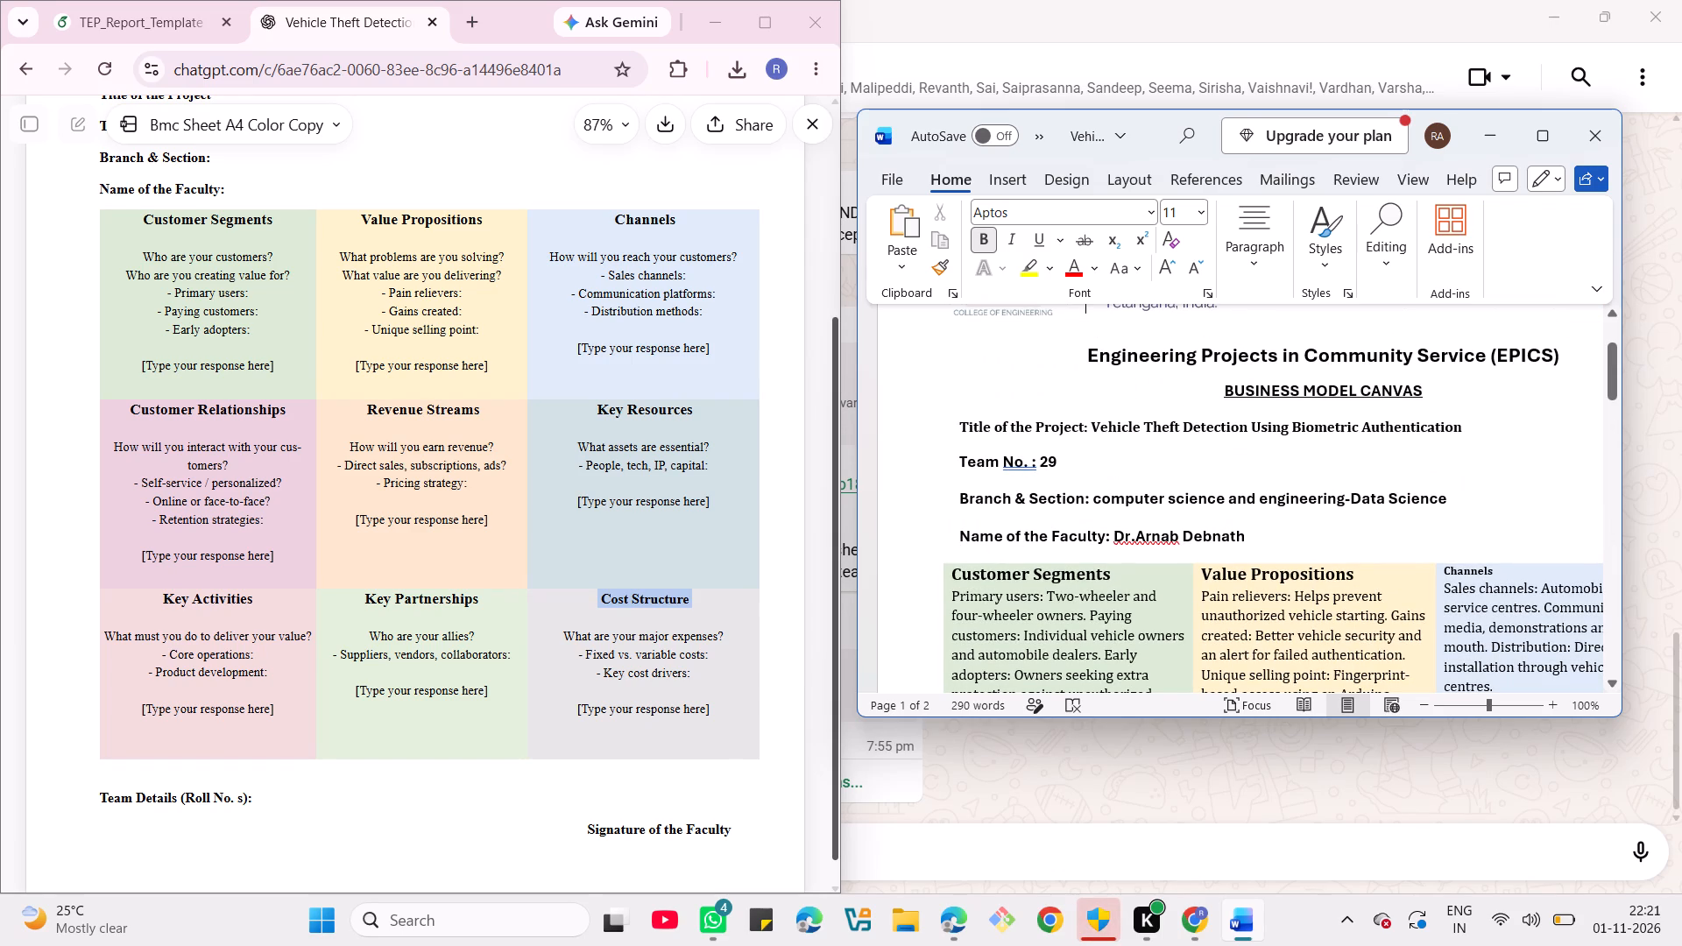
click(1061, 490)
click(1059, 489)
click(959, 486)
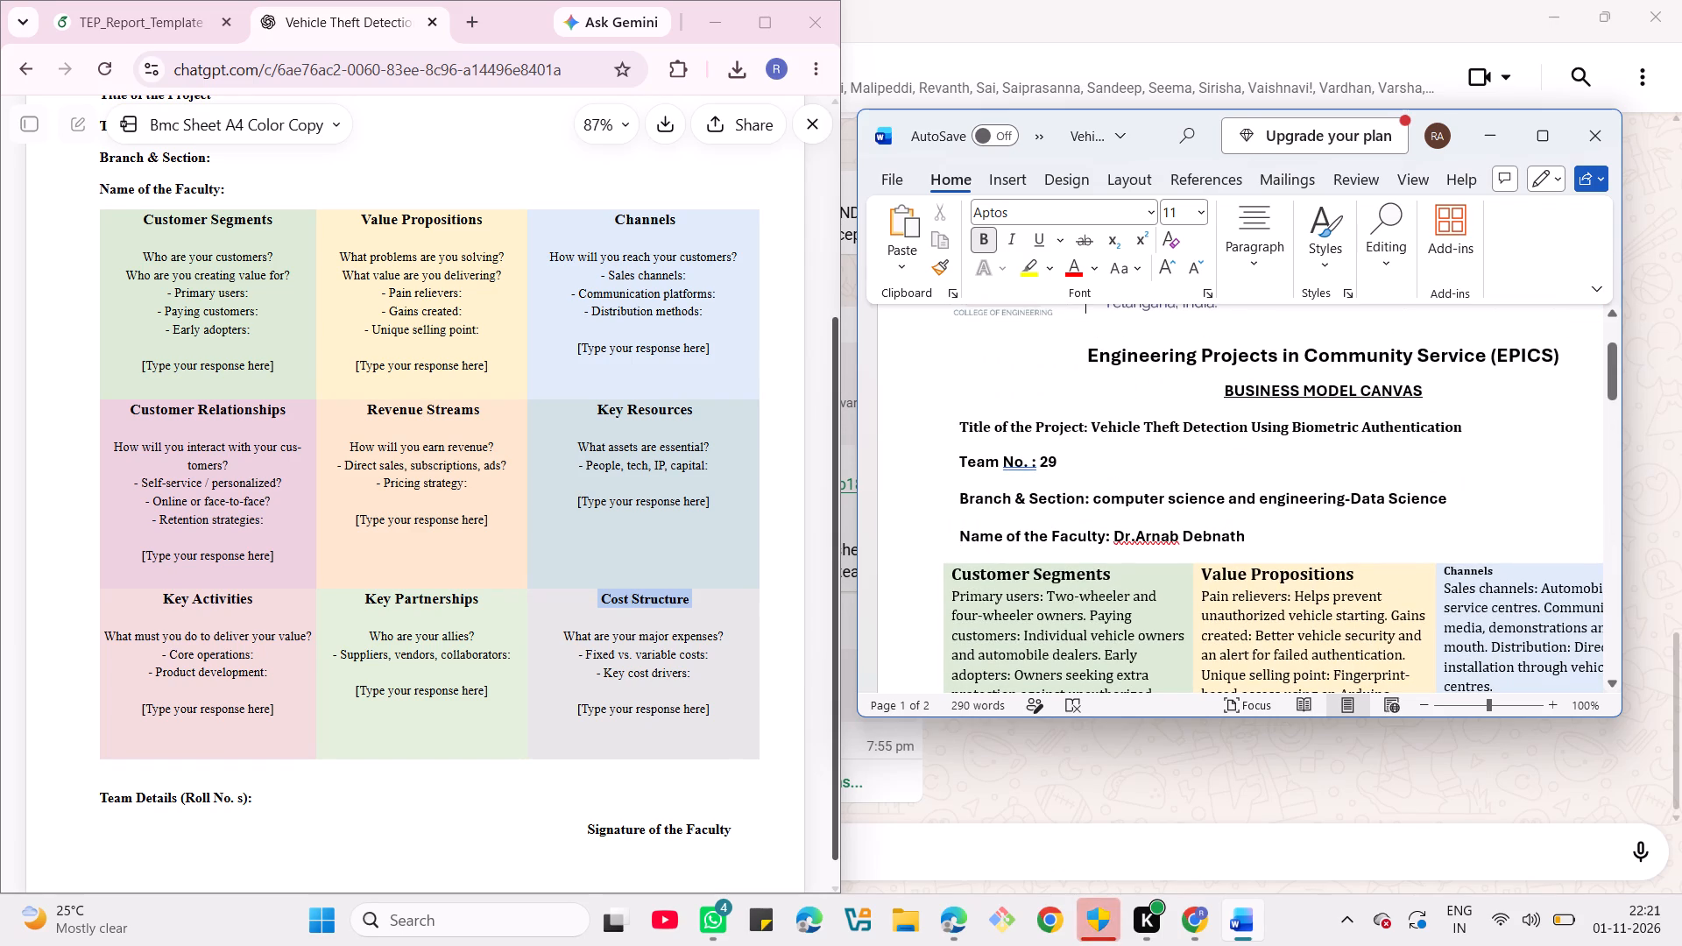
click(975, 491)
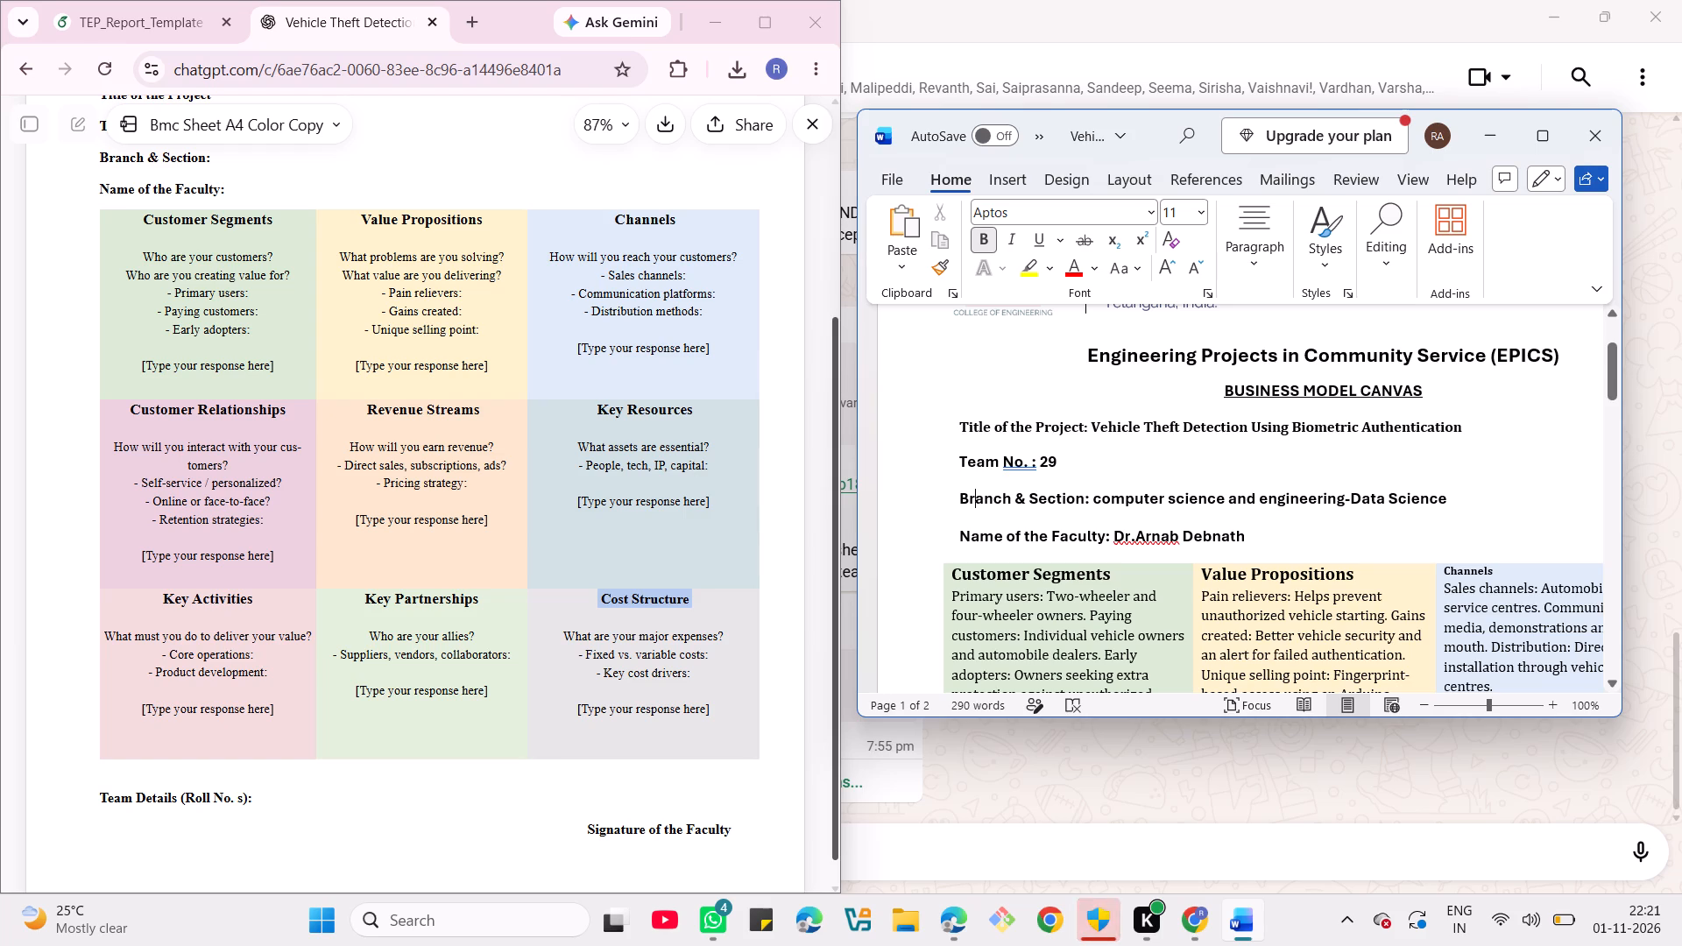
click(954, 445)
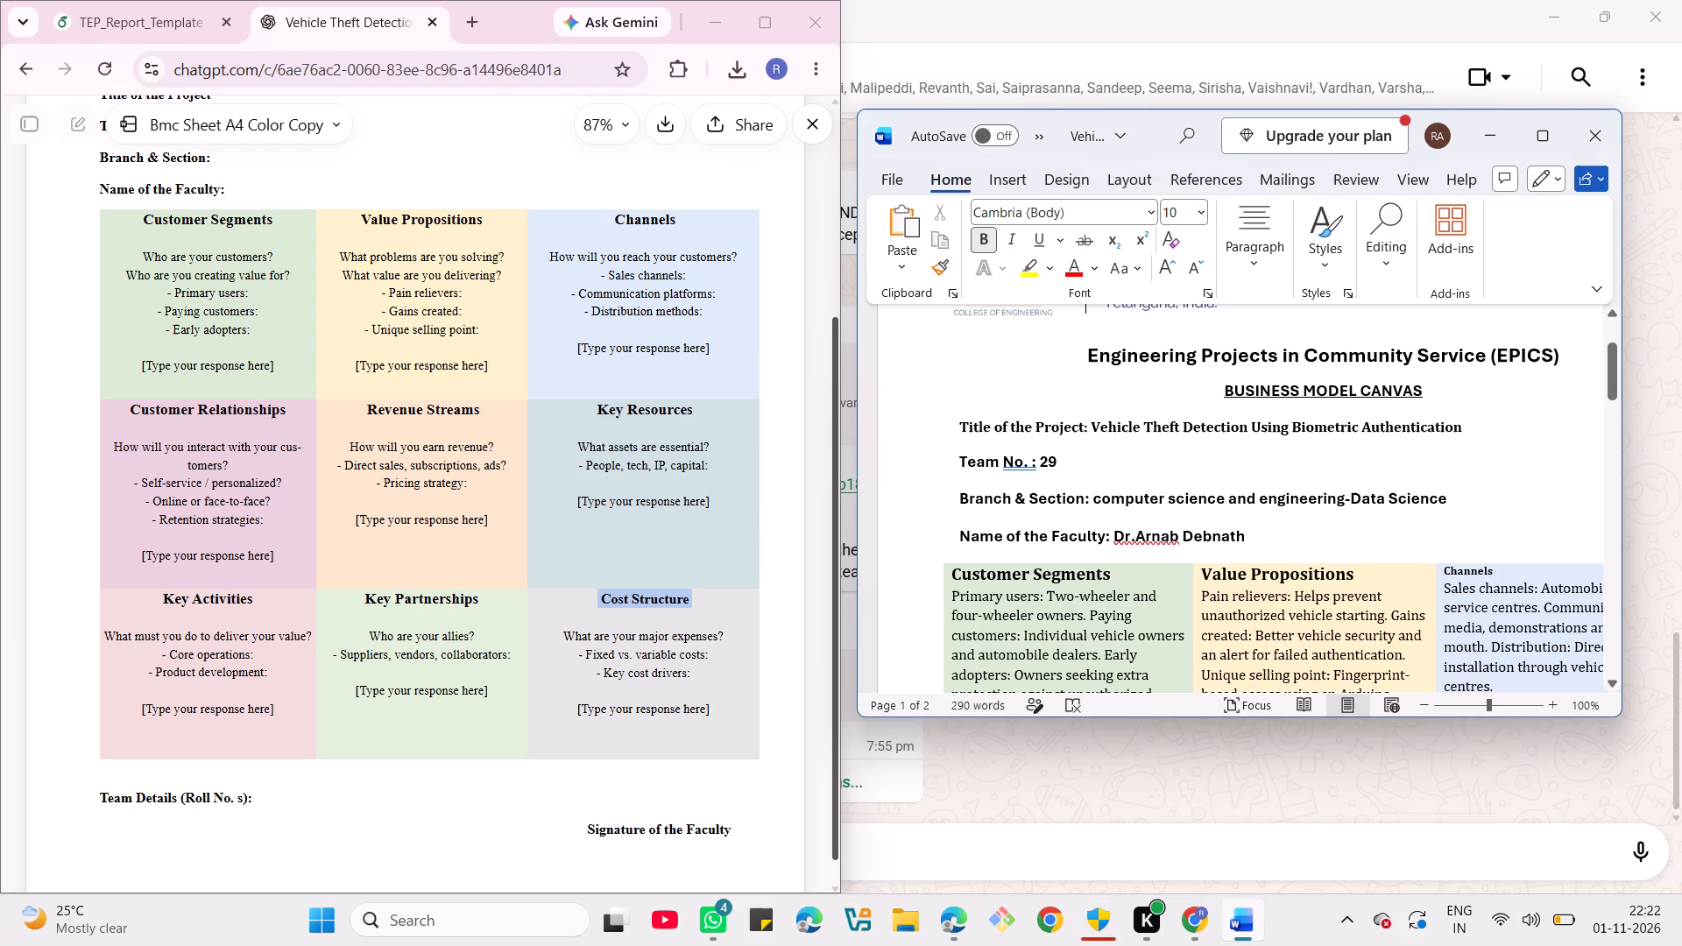
click(986, 491)
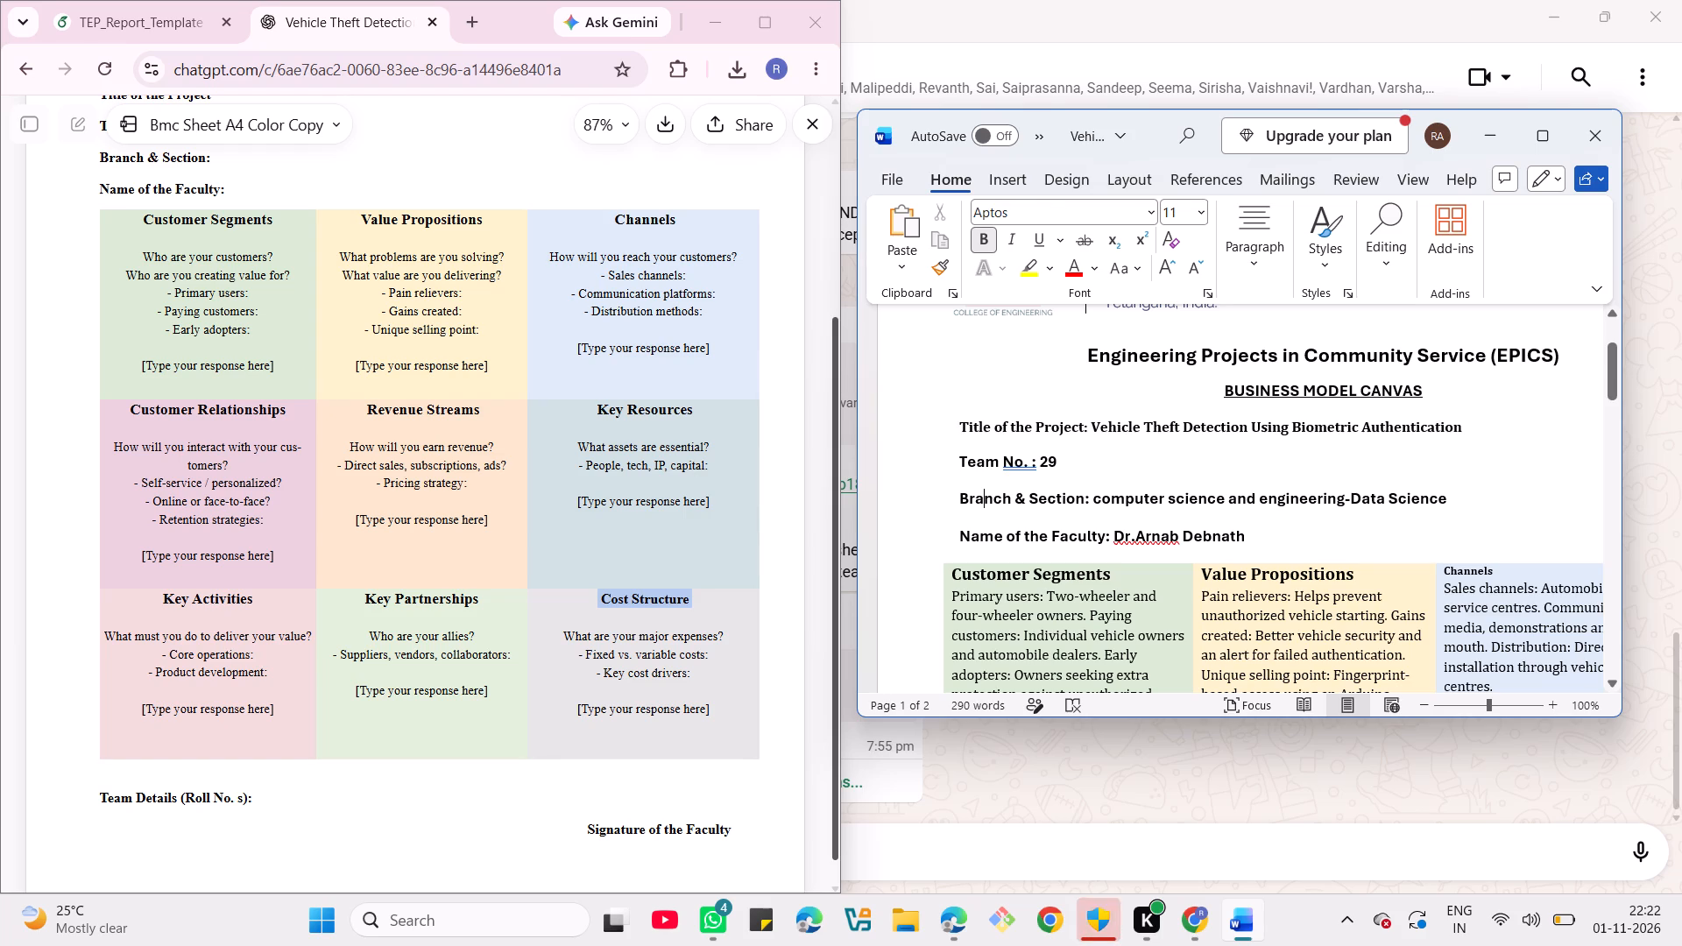
click(959, 497)
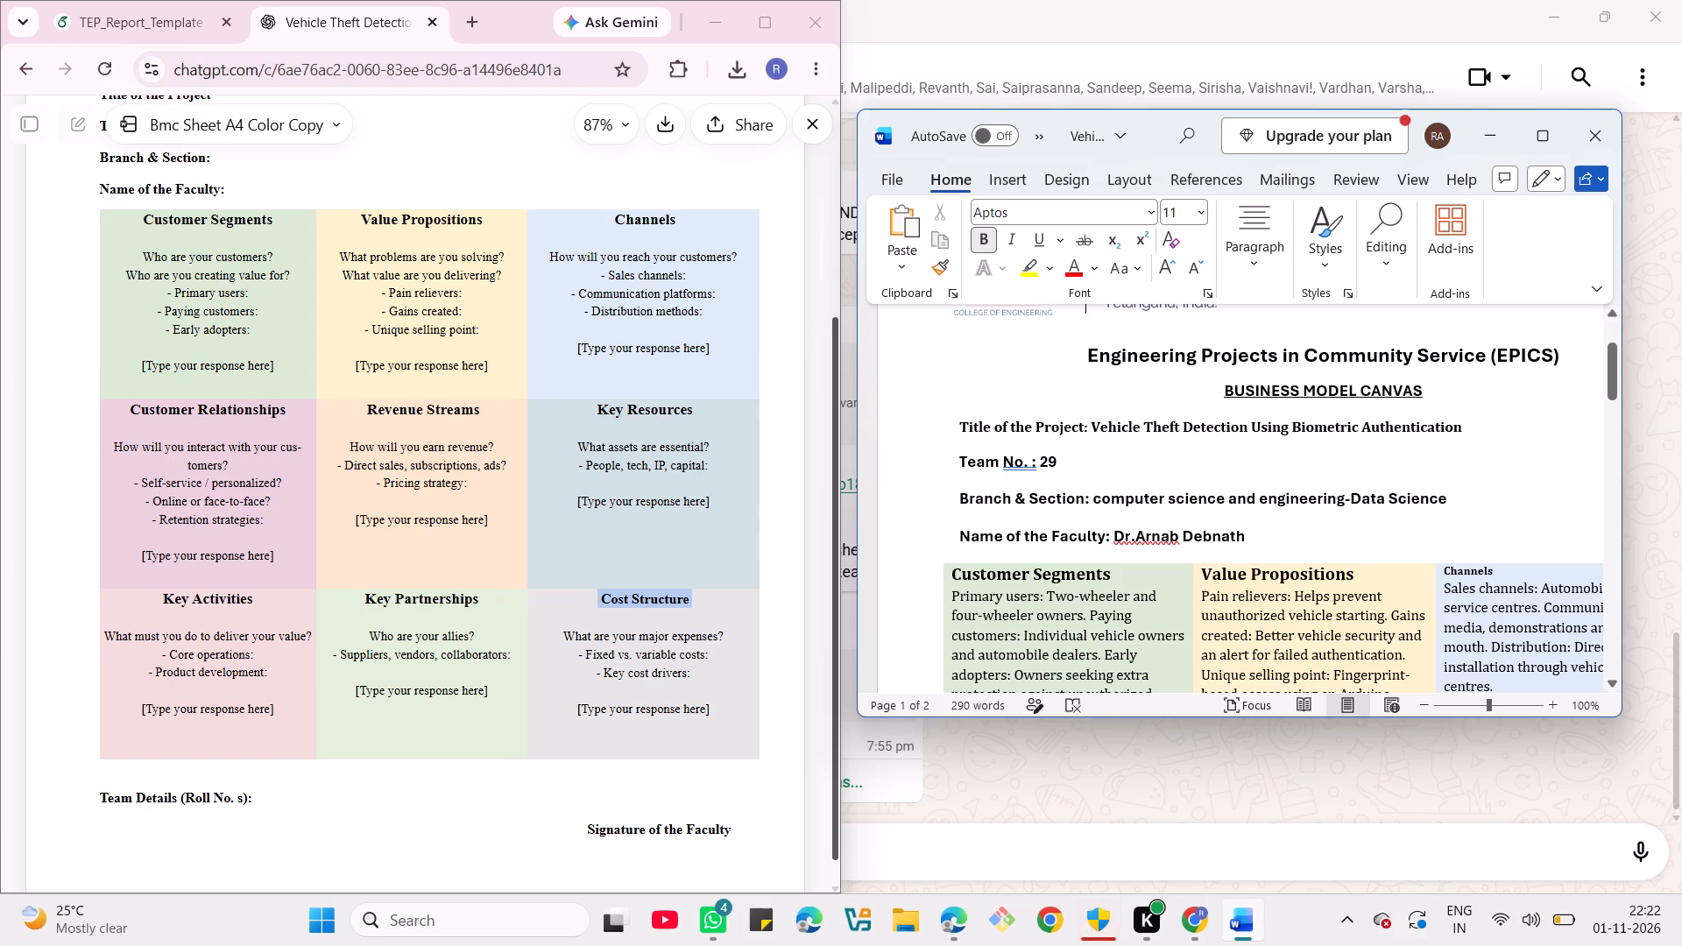
click(1487, 505)
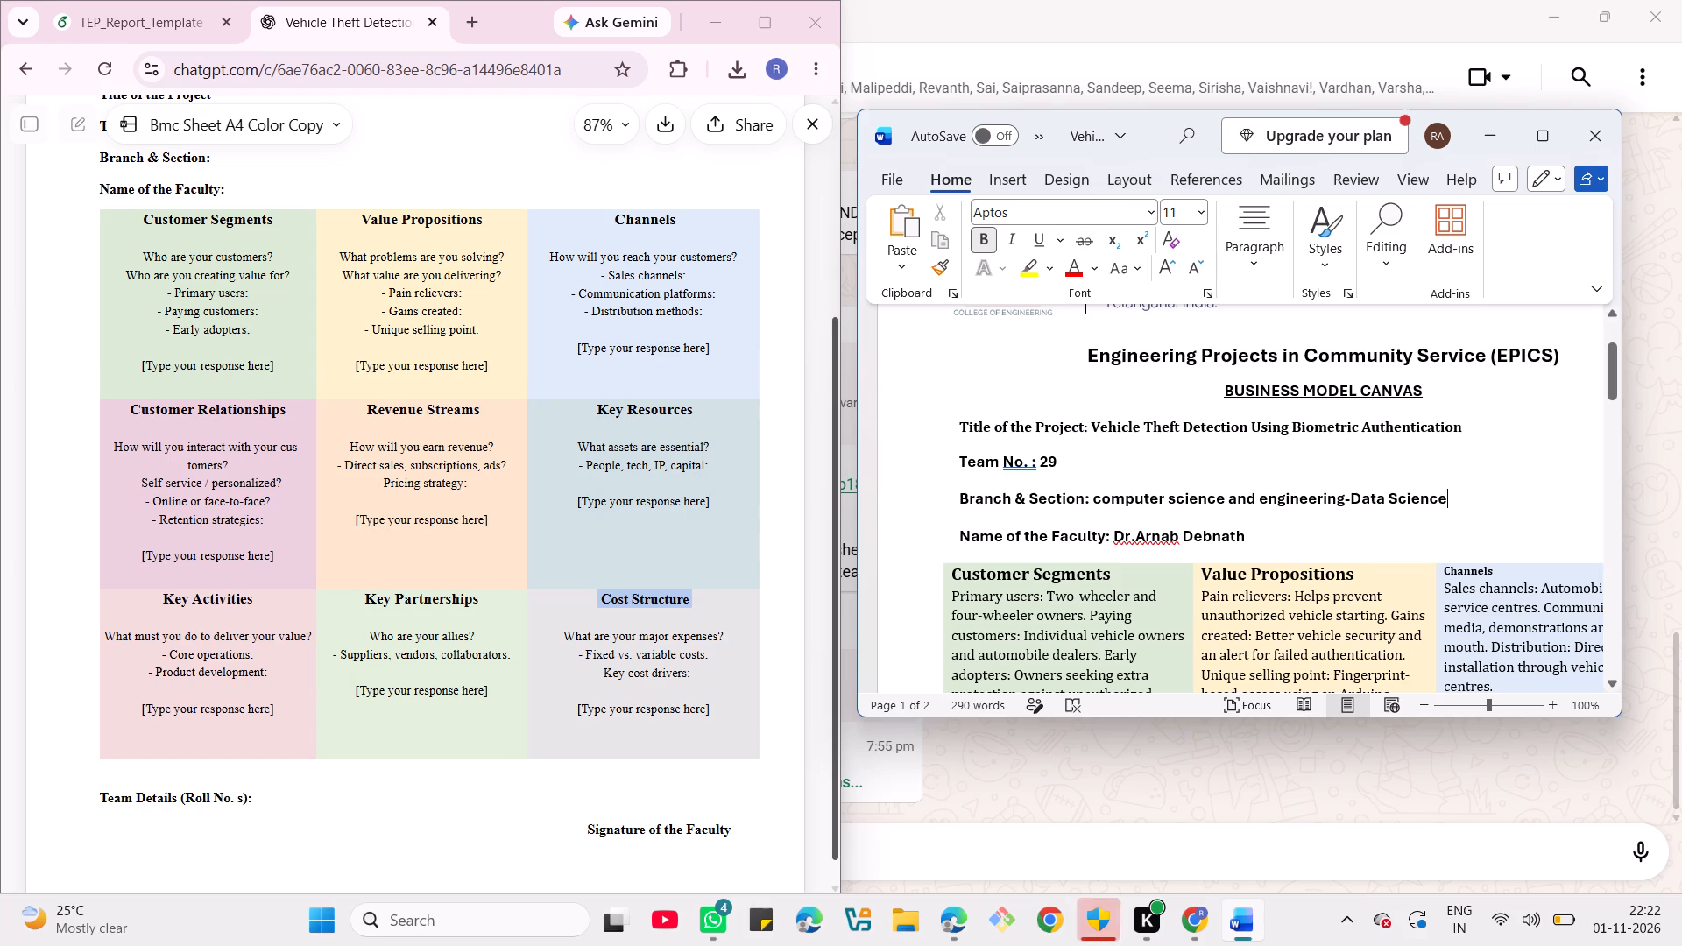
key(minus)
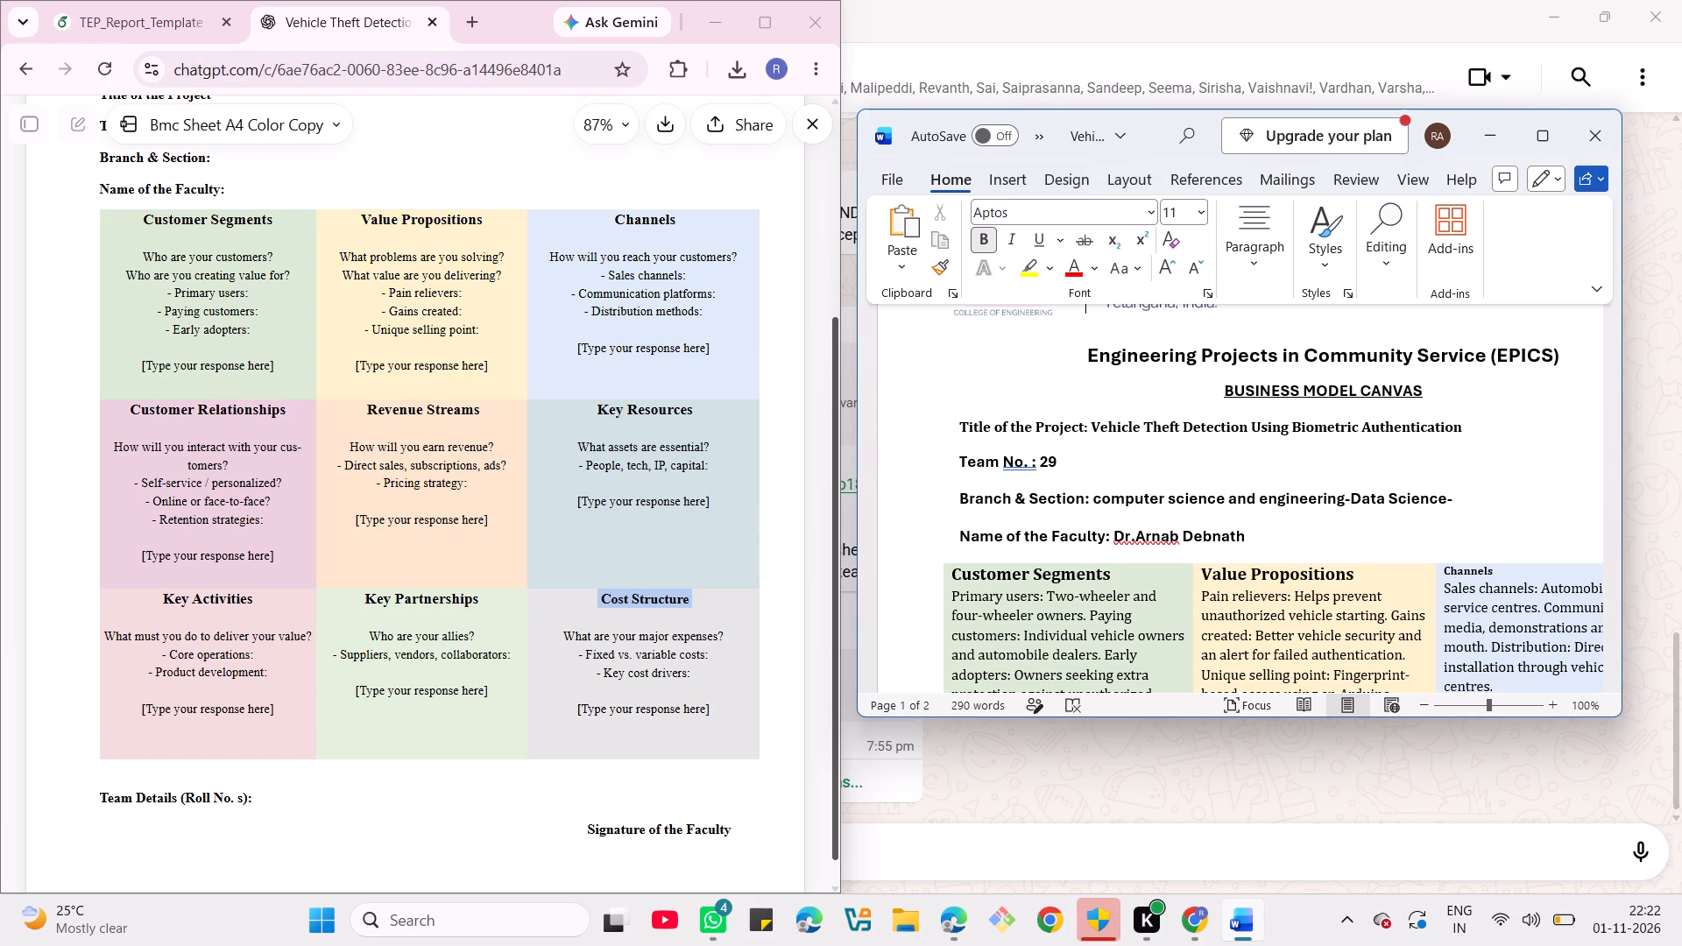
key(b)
click(1254, 534)
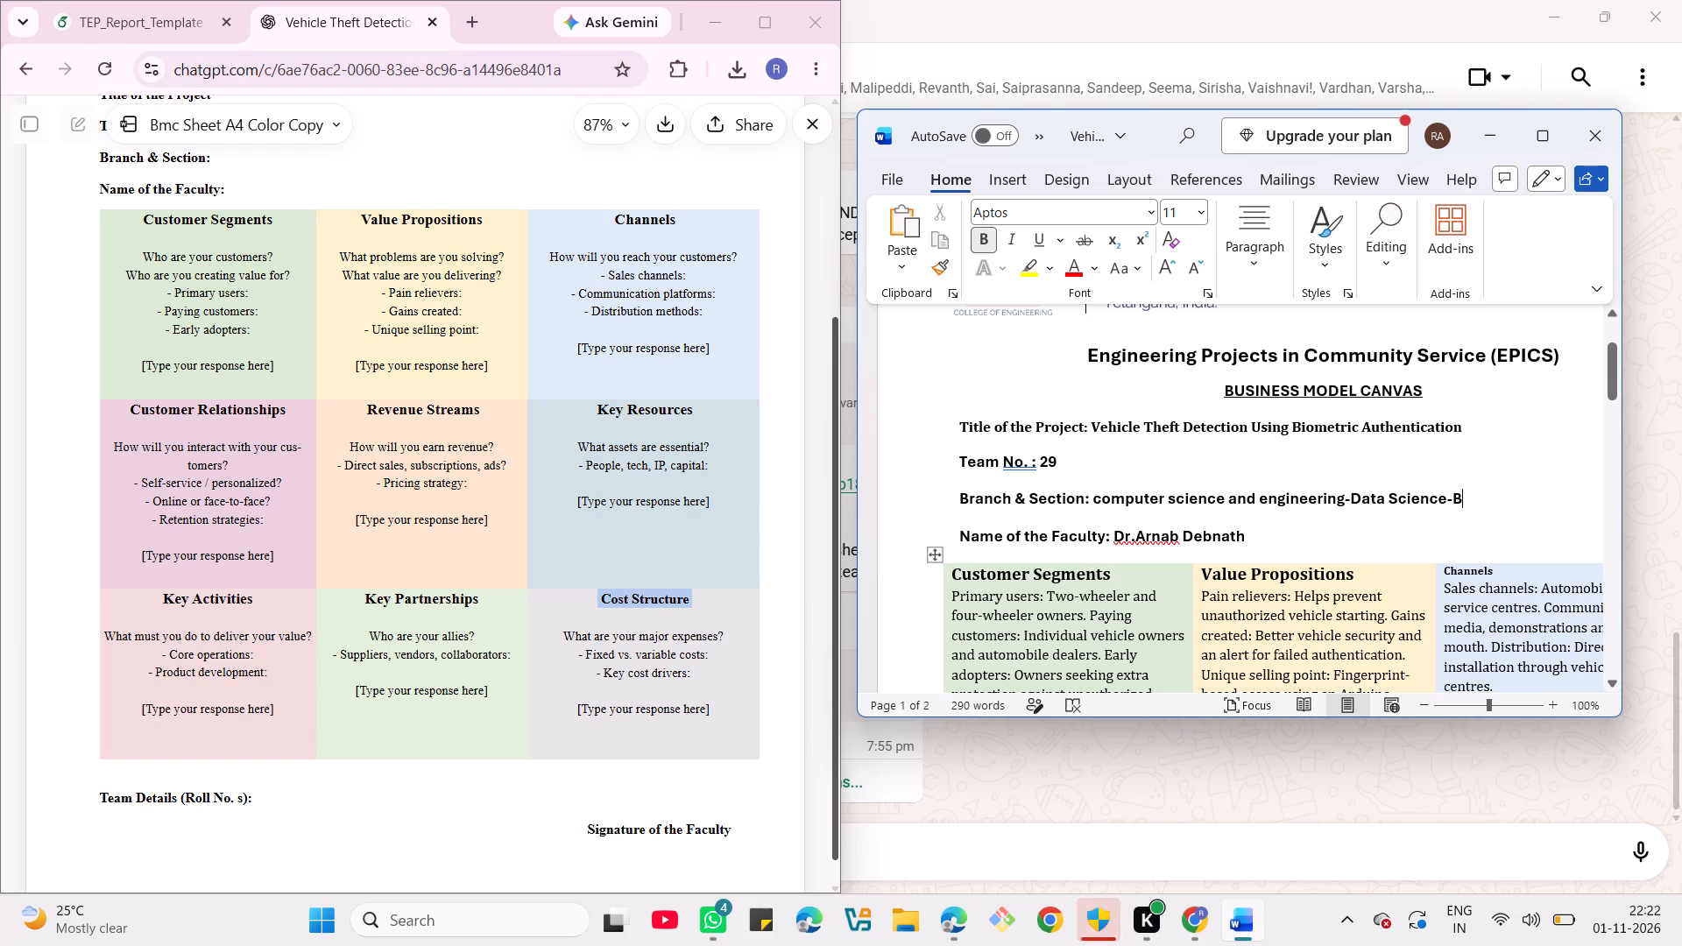
Delete the words "and provide installation support." from the end of the Key Activities cell.
scroll(1254, 534, down, 4)
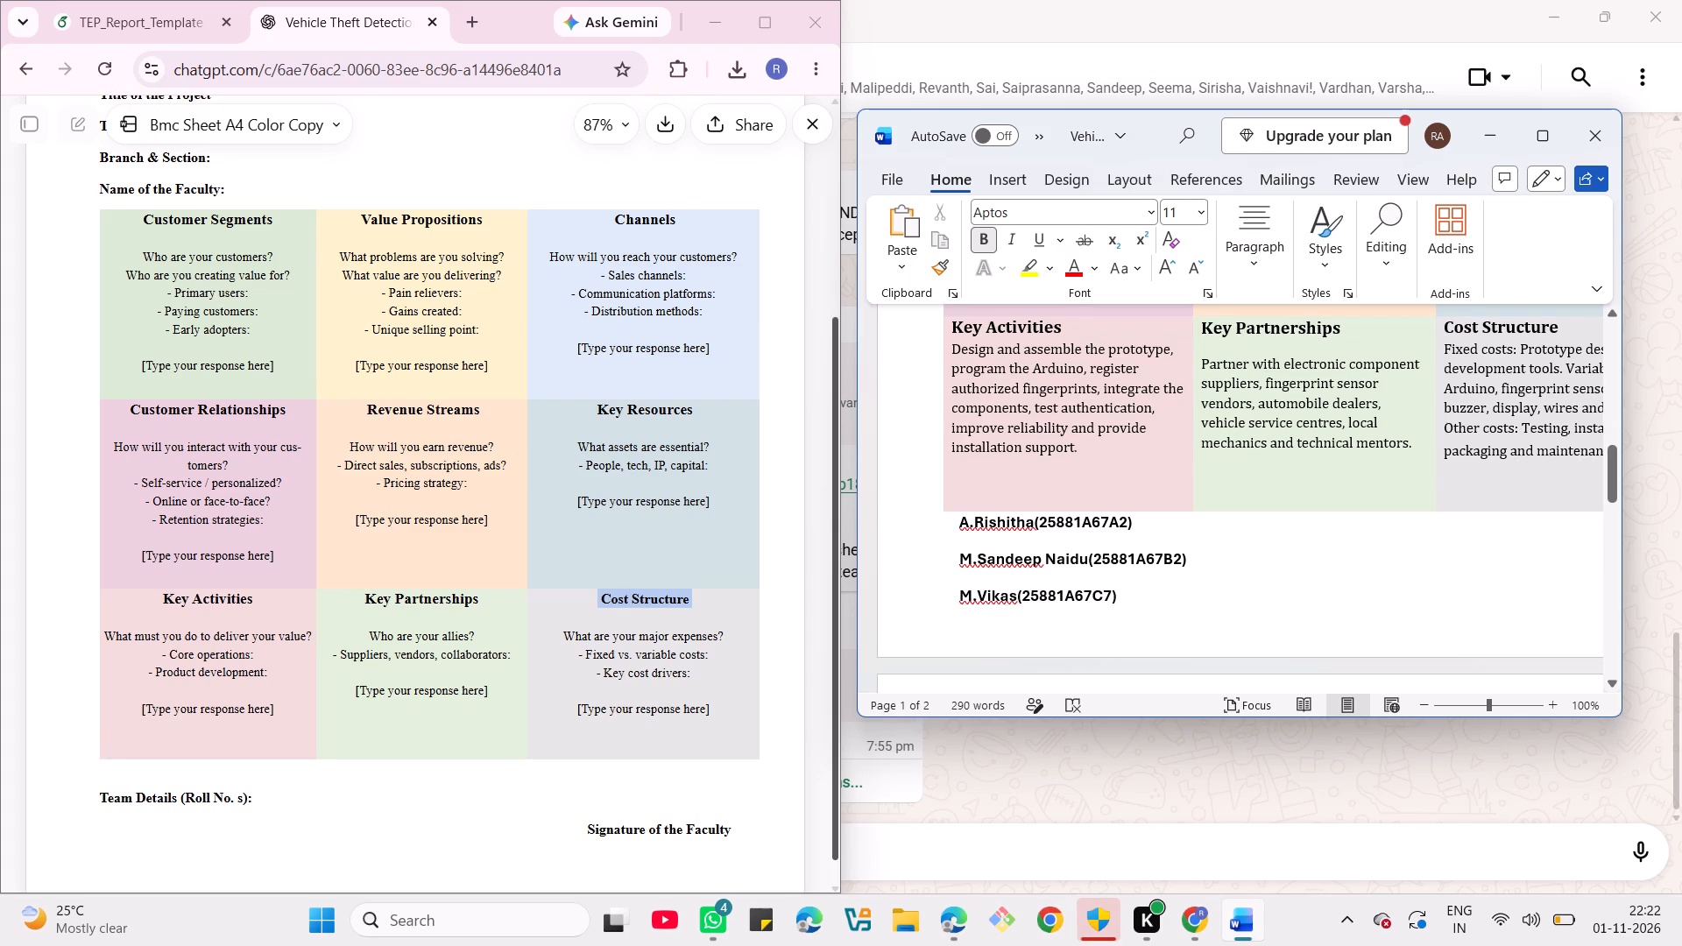
drag(1076, 425, 1113, 424)
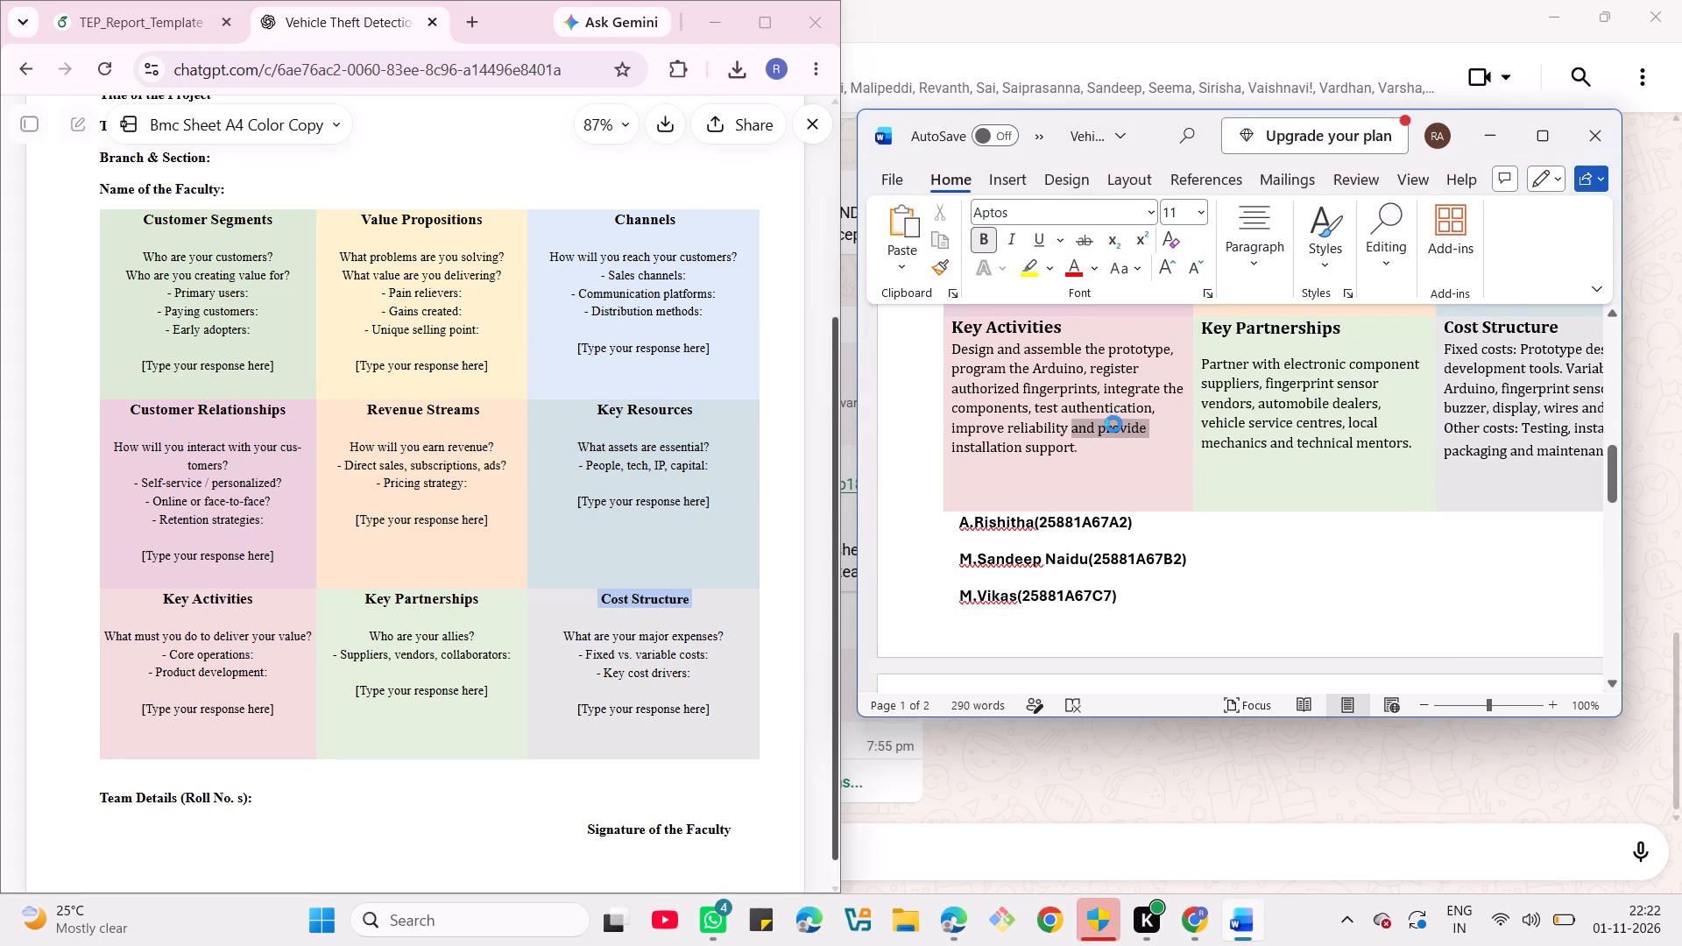
drag(1113, 424, 1097, 479)
key(BackSpace)
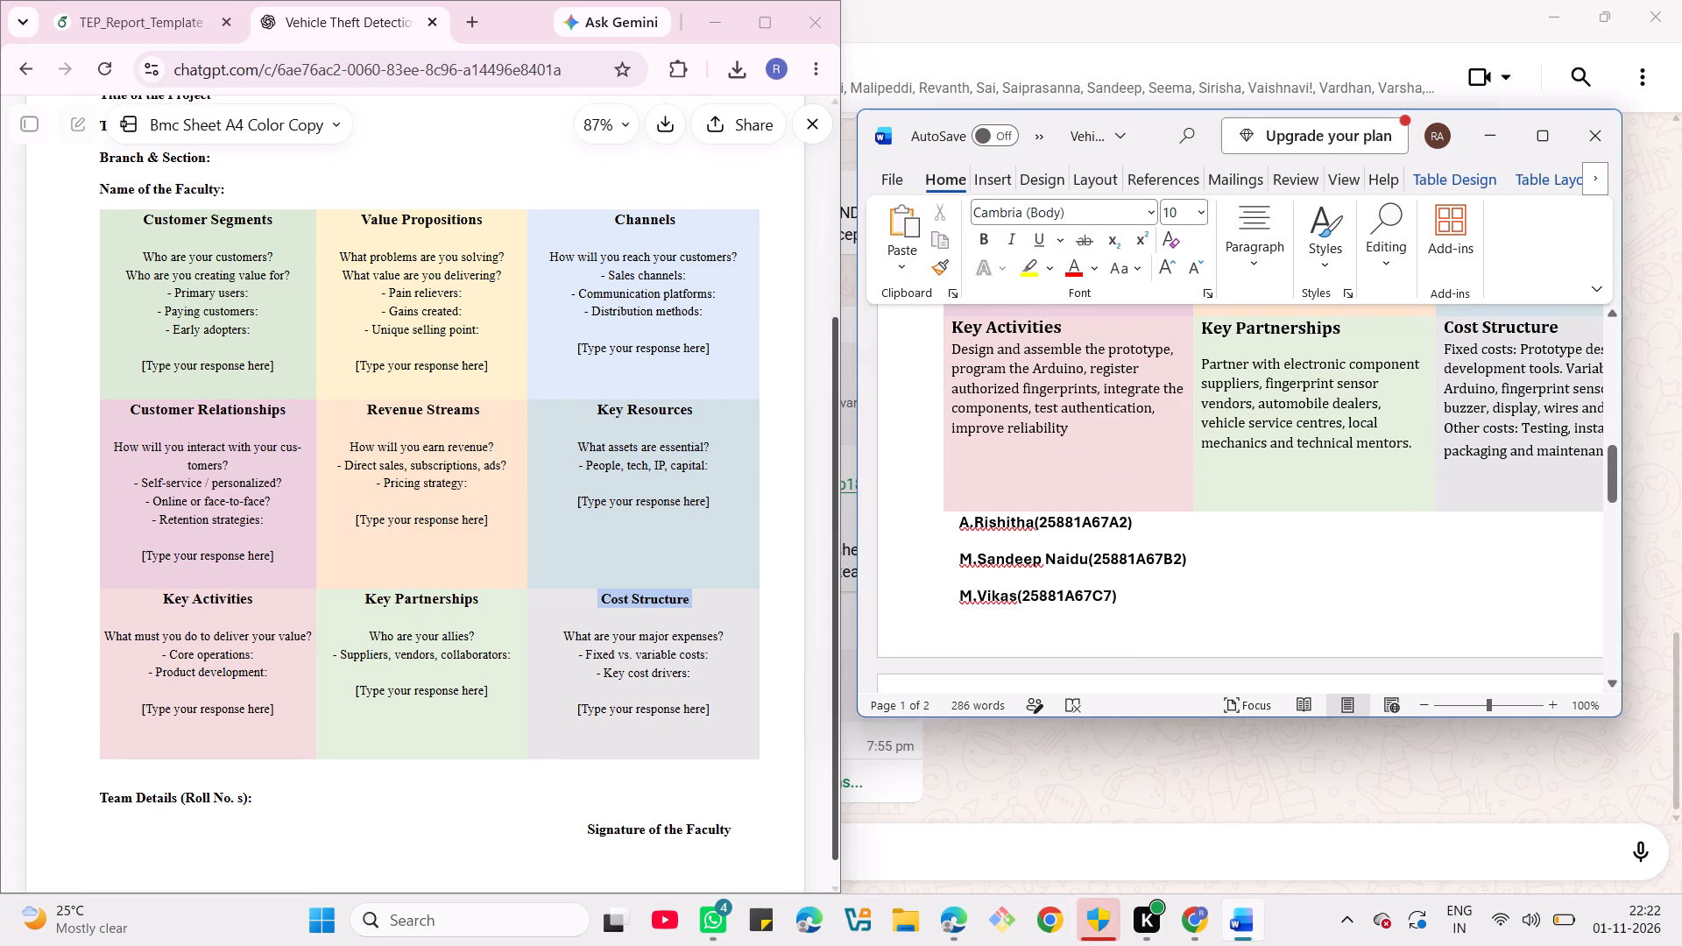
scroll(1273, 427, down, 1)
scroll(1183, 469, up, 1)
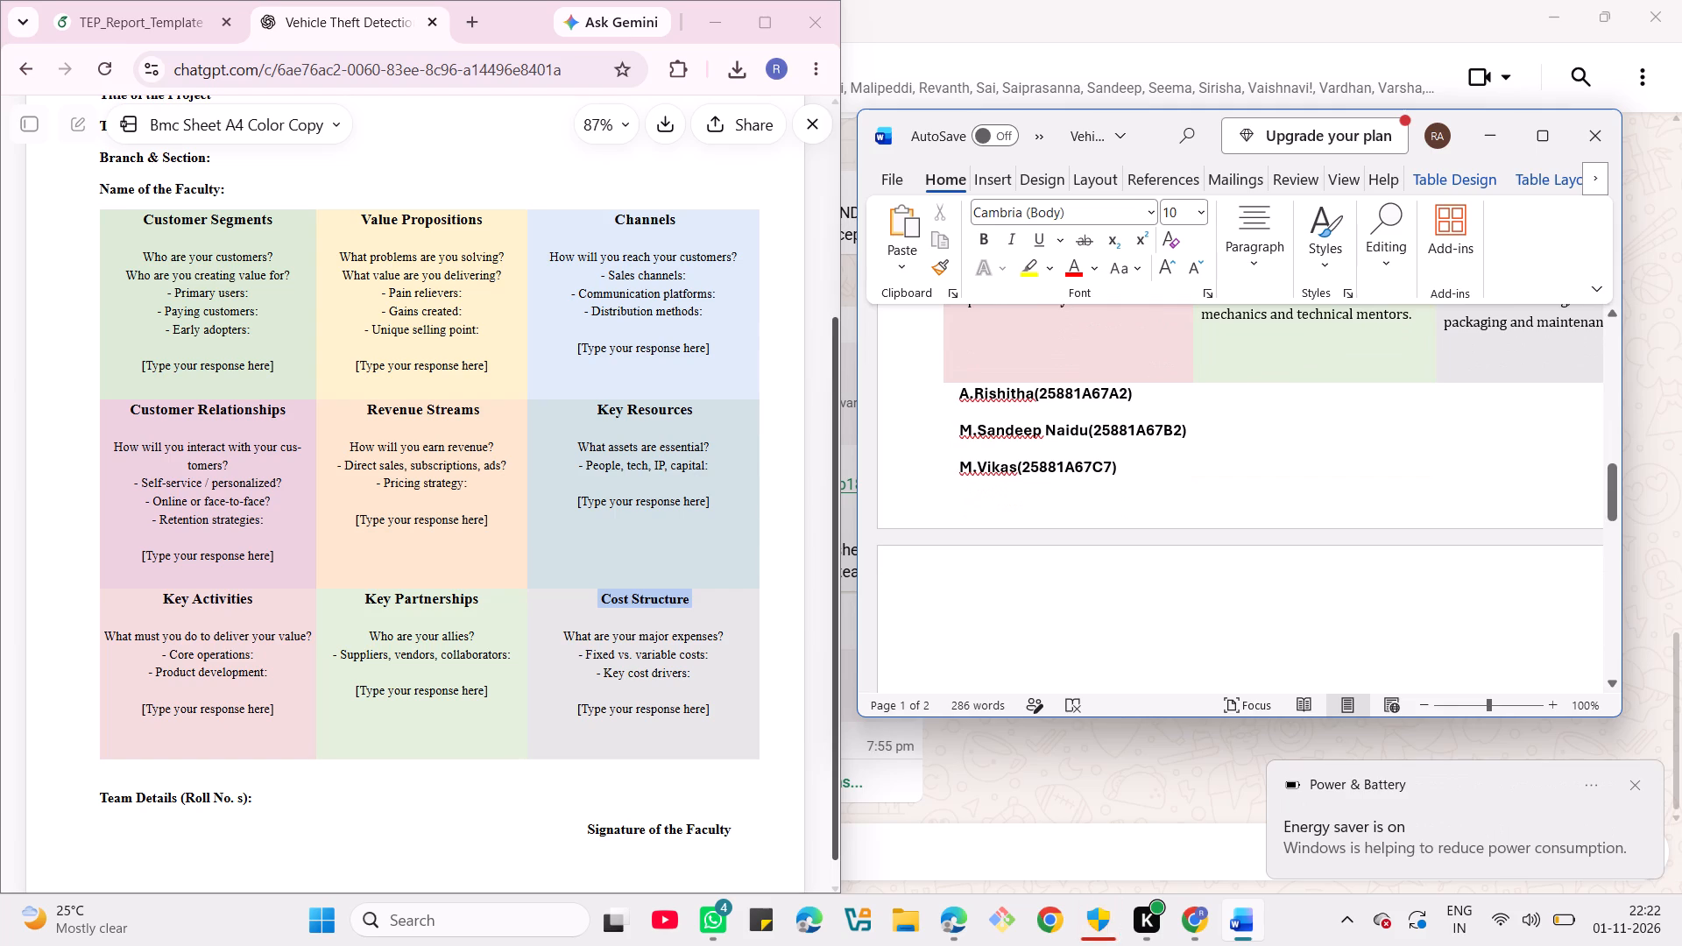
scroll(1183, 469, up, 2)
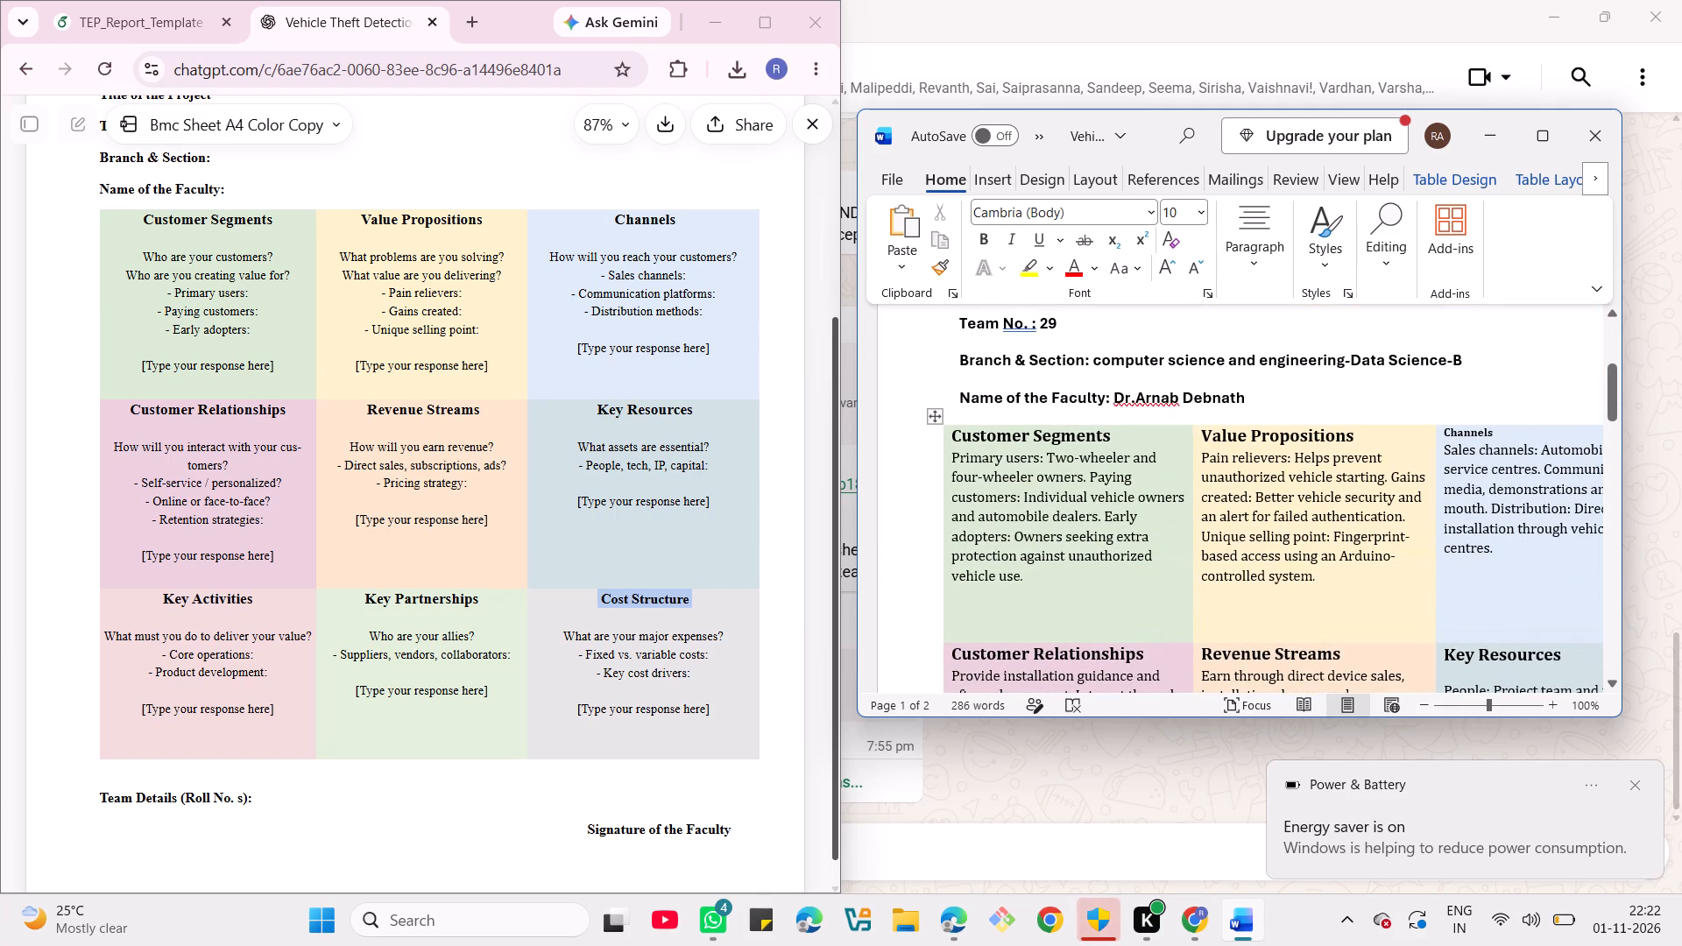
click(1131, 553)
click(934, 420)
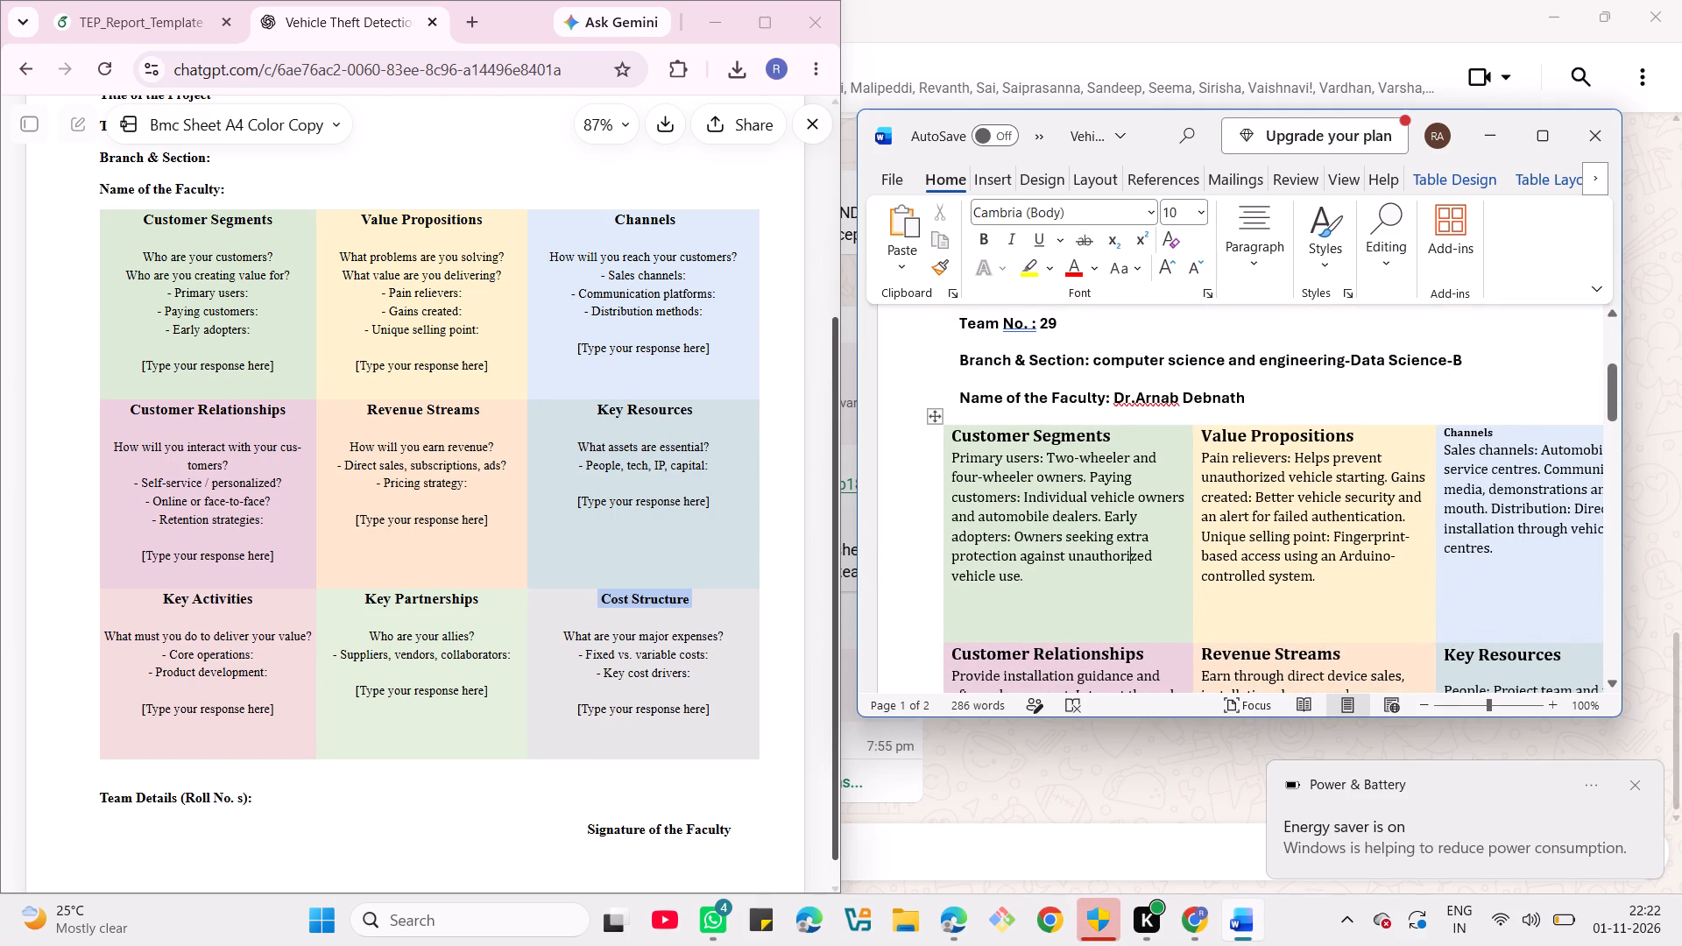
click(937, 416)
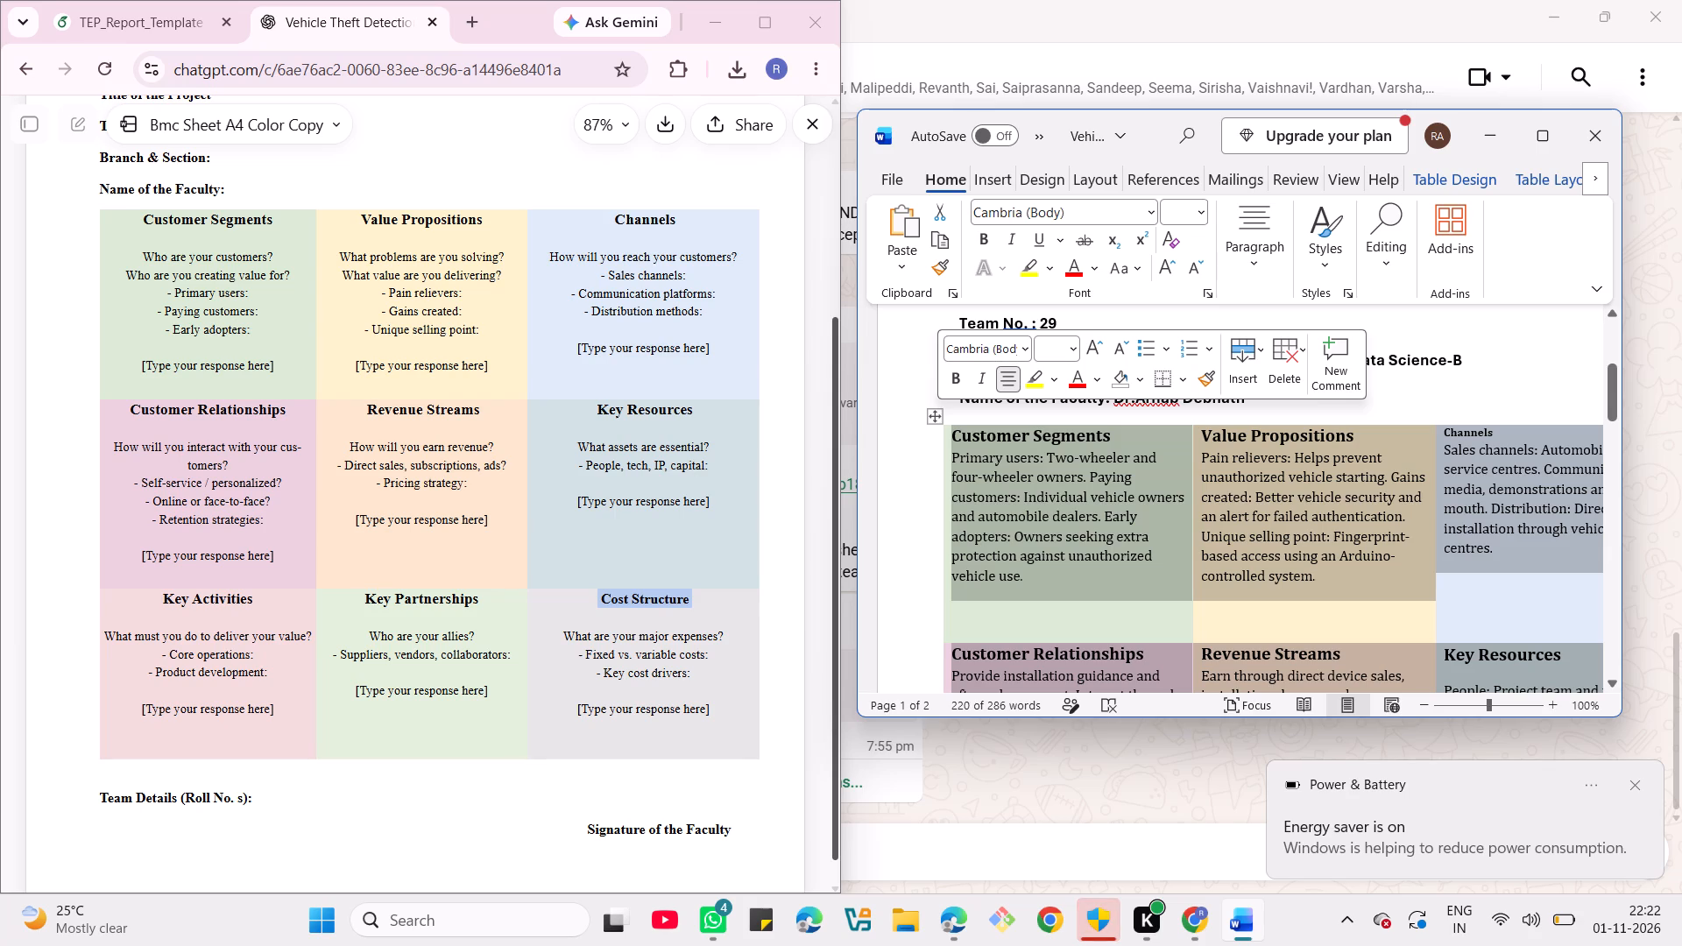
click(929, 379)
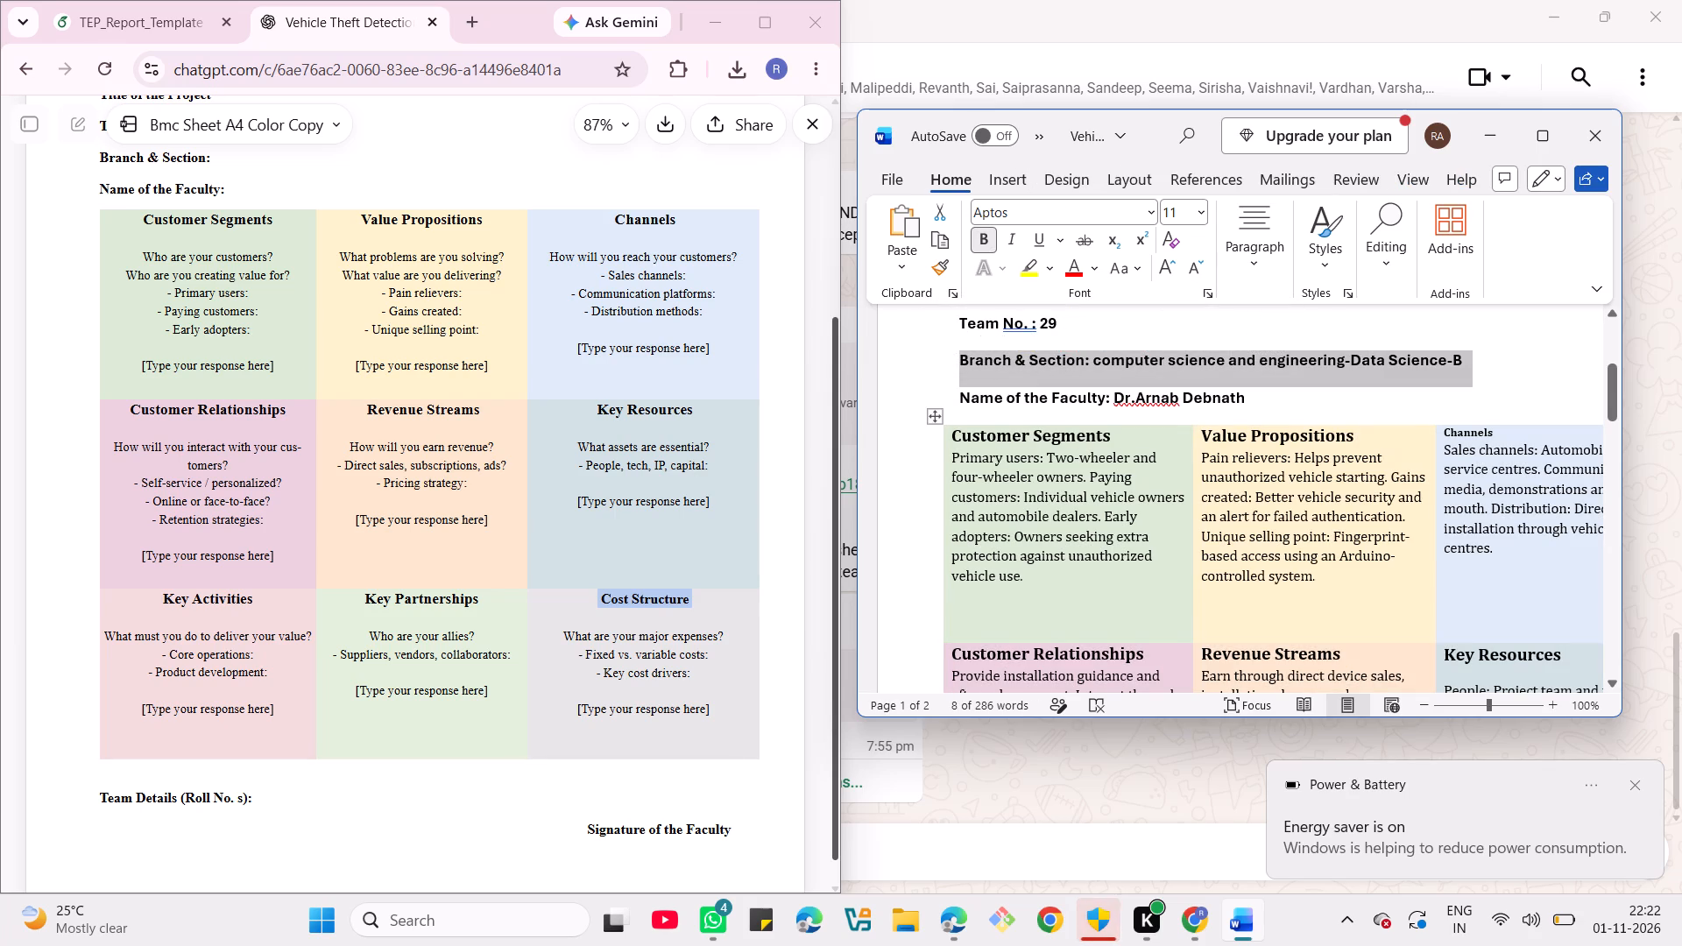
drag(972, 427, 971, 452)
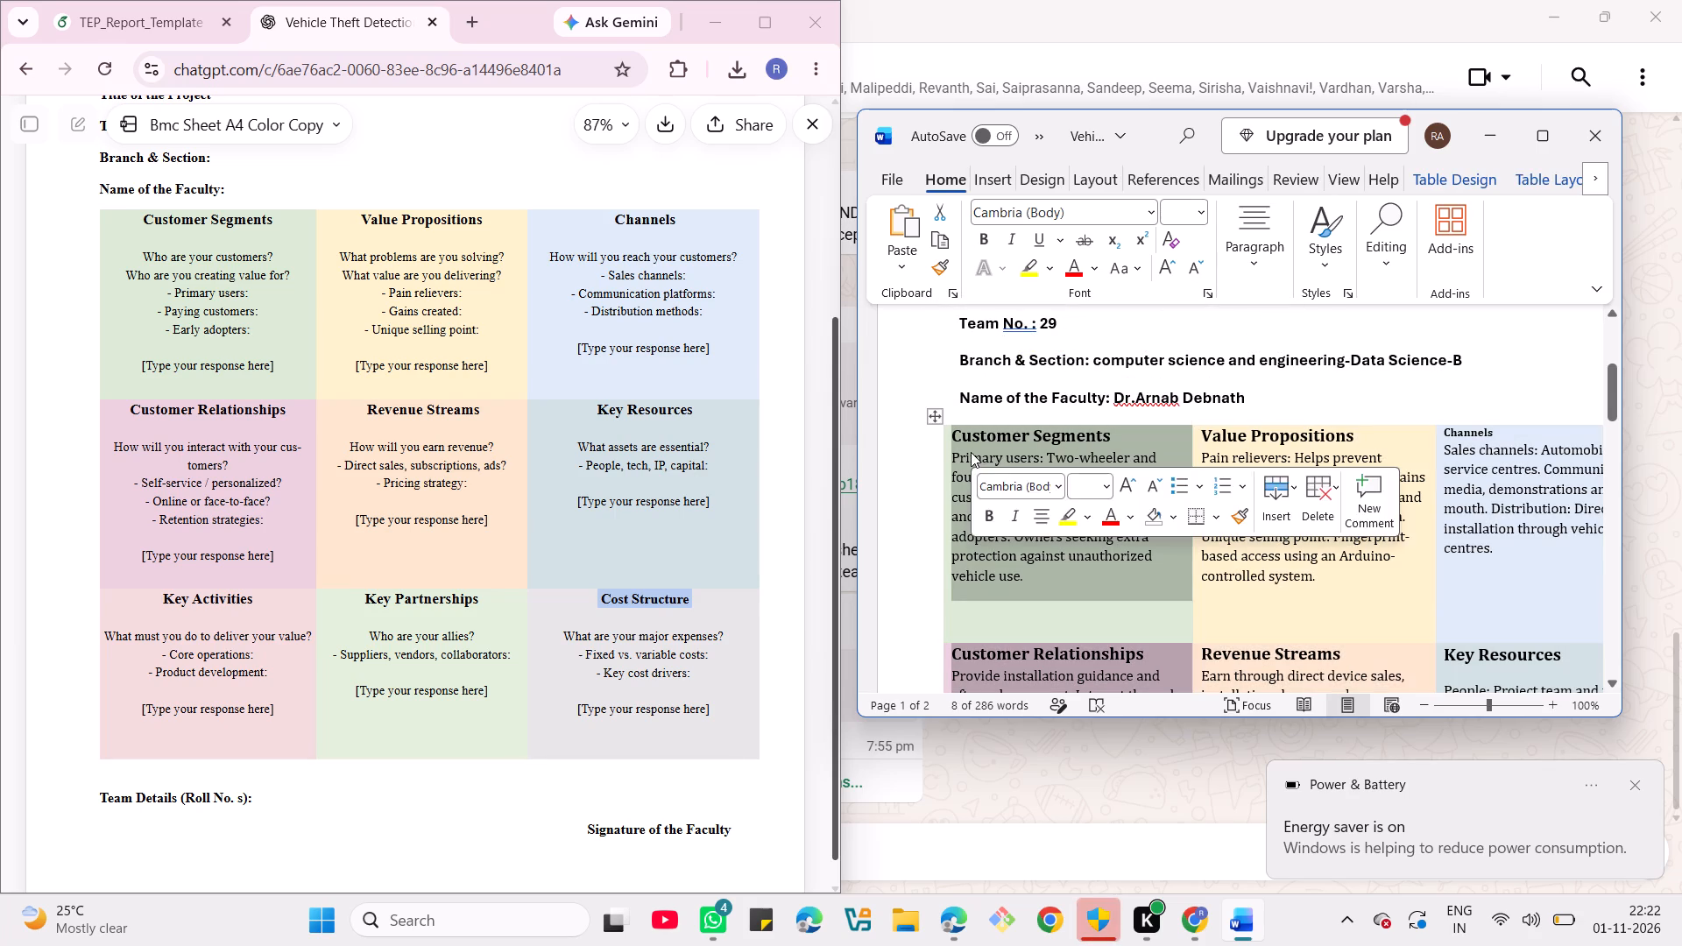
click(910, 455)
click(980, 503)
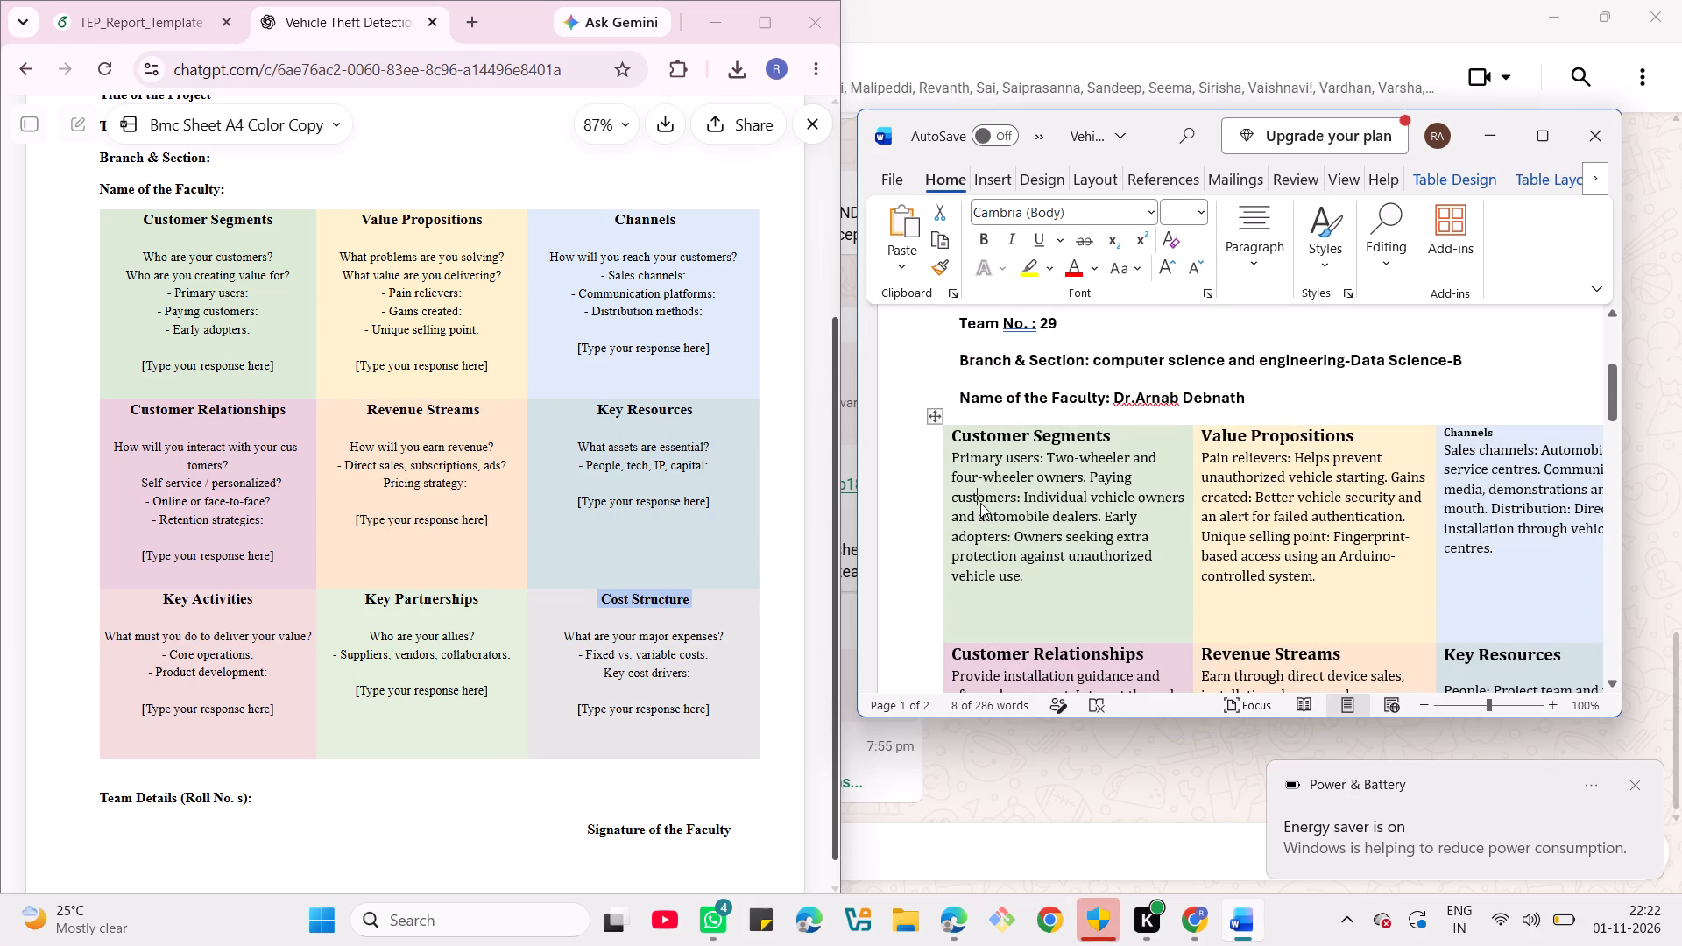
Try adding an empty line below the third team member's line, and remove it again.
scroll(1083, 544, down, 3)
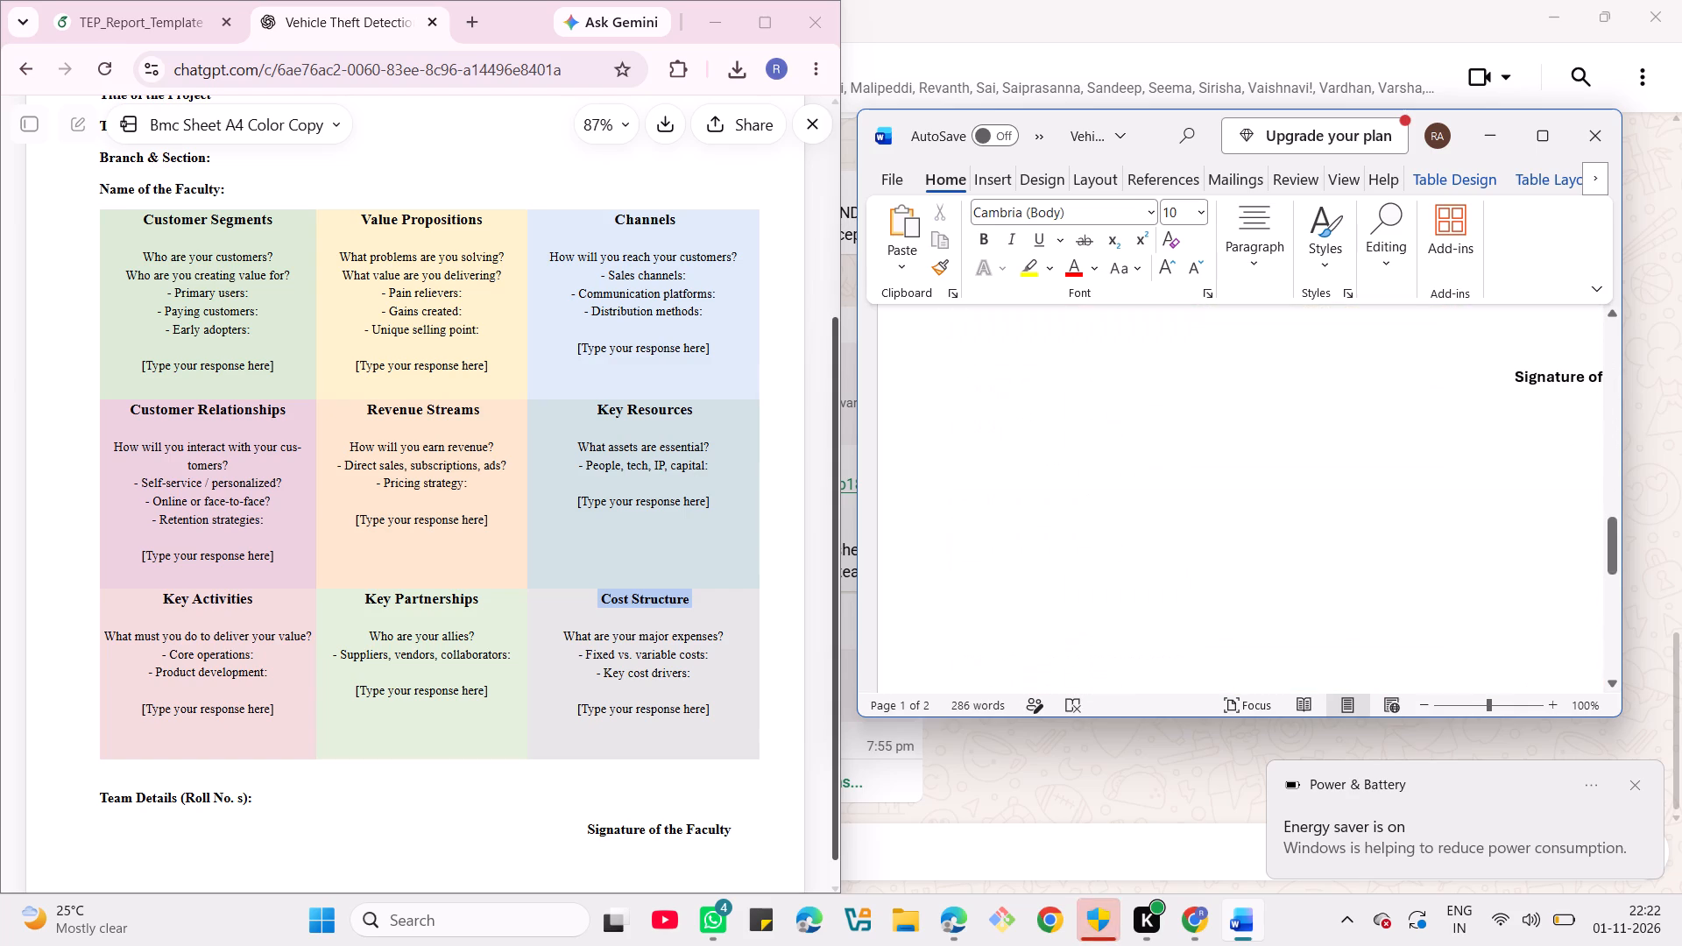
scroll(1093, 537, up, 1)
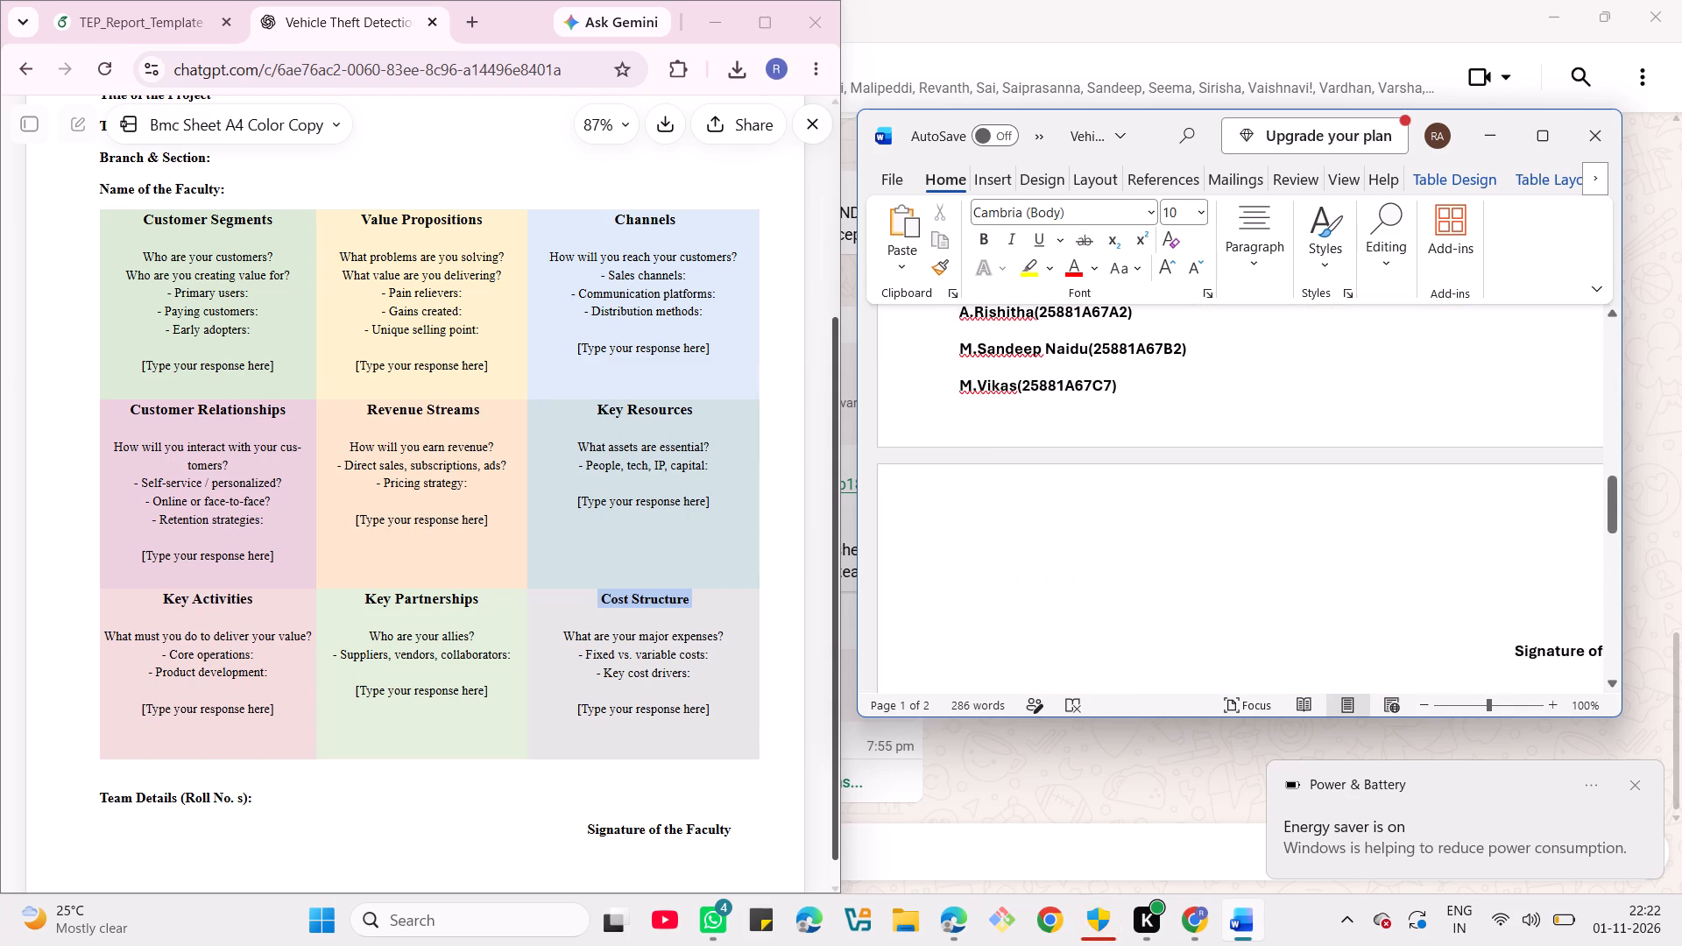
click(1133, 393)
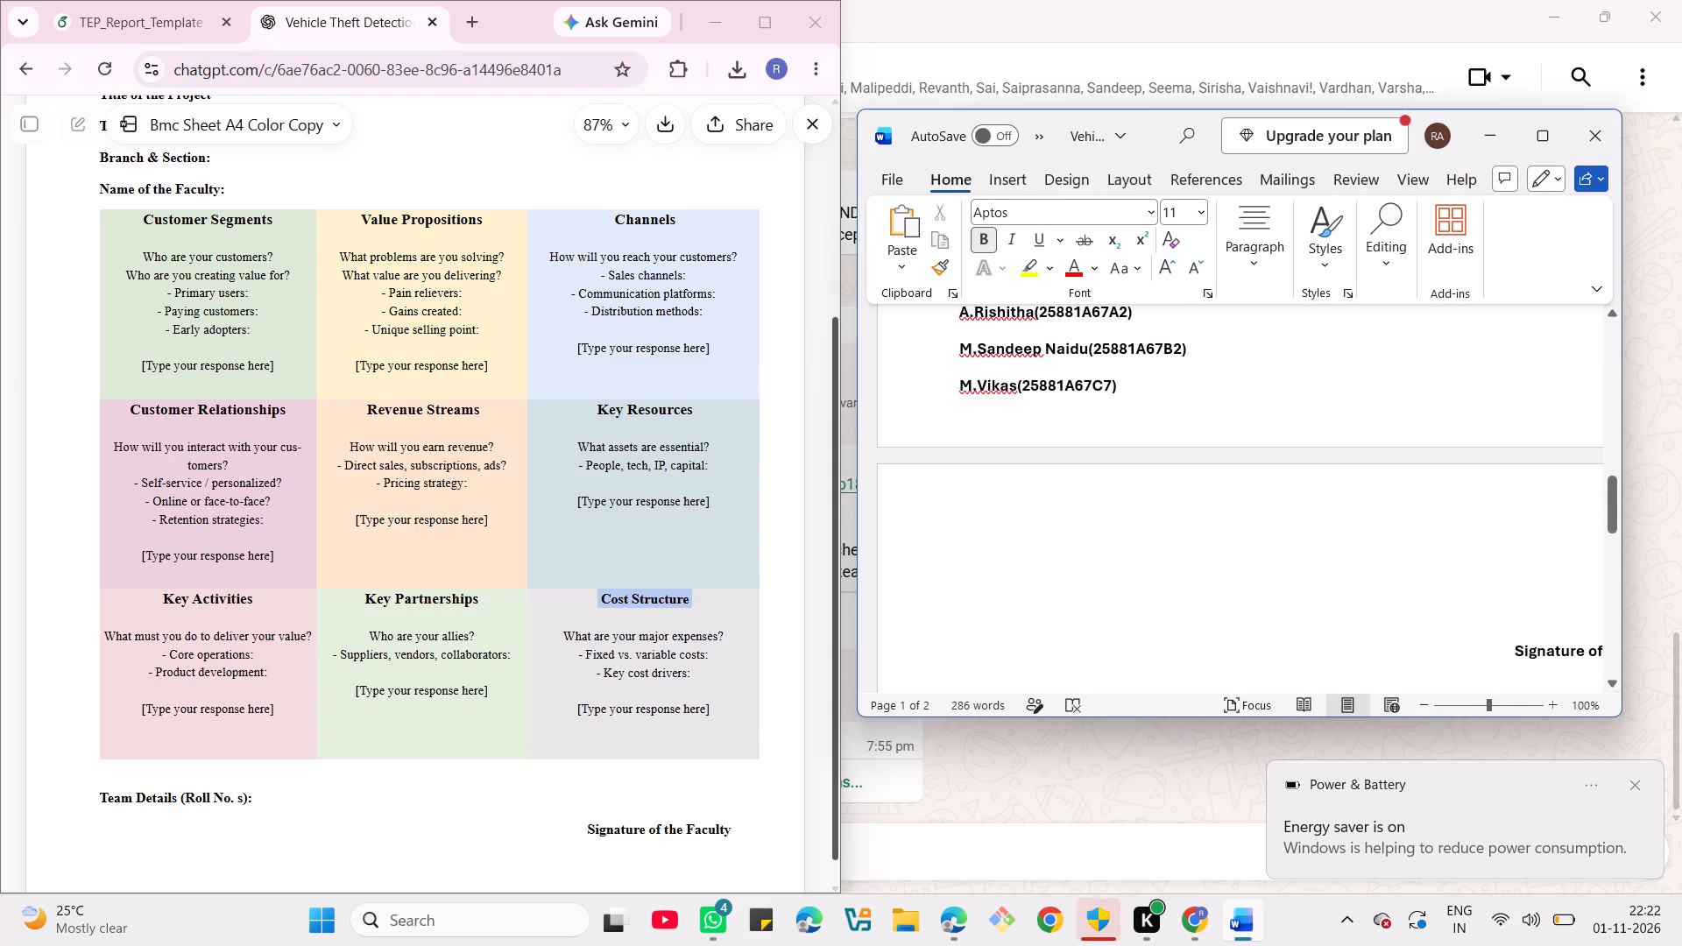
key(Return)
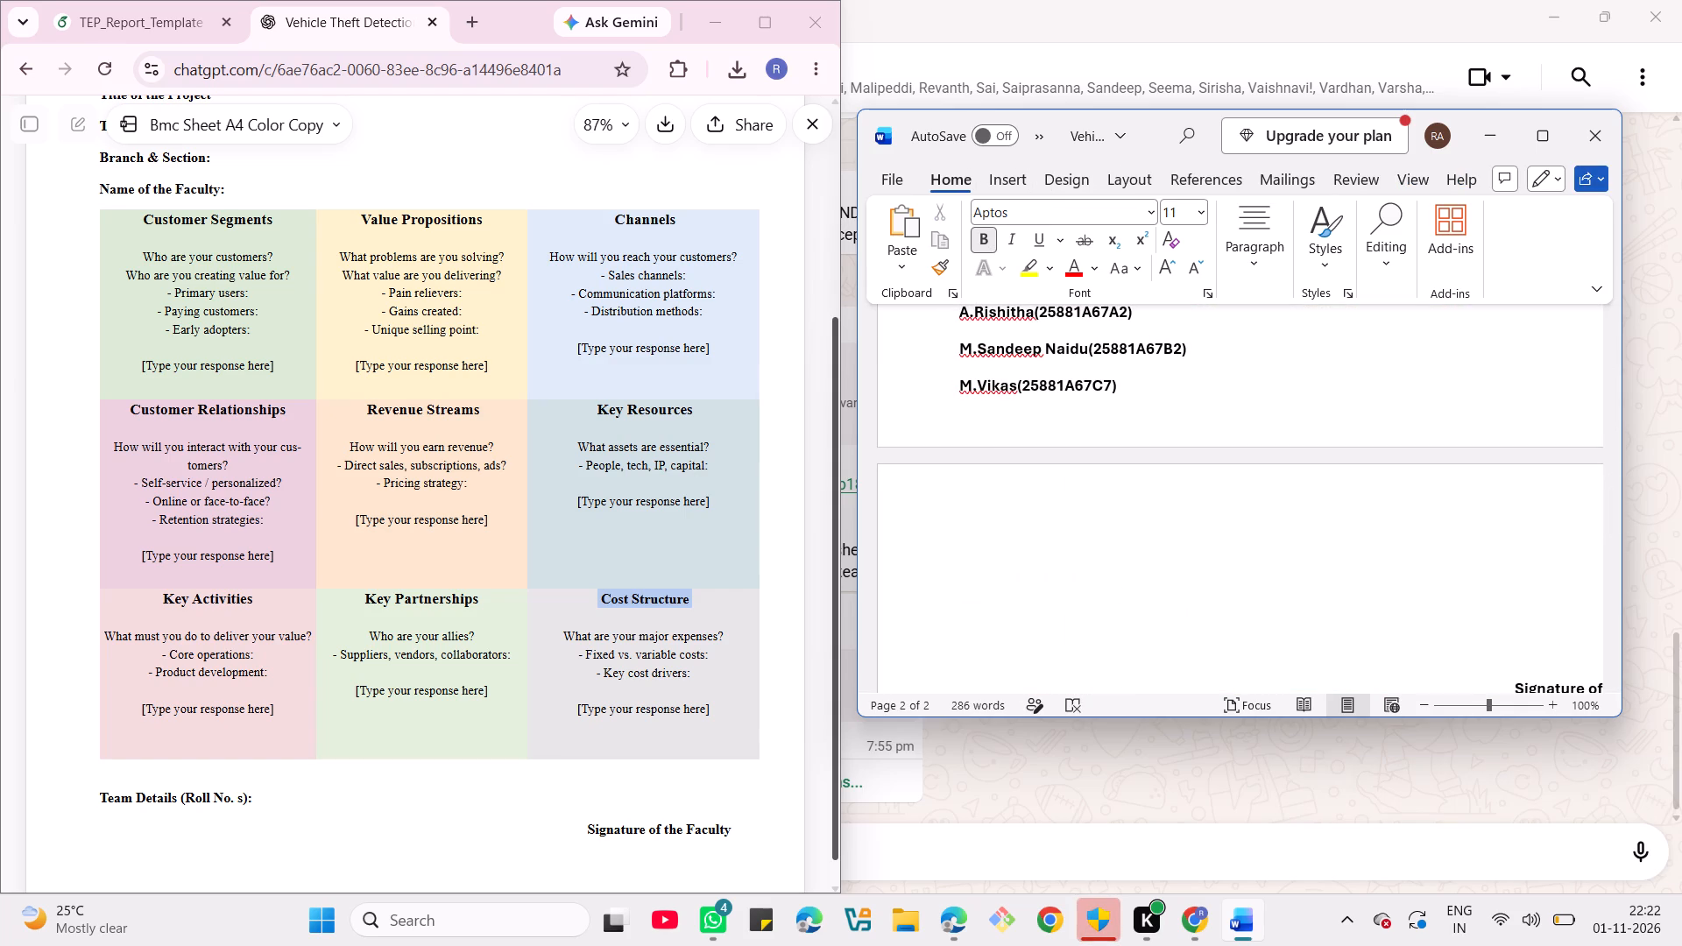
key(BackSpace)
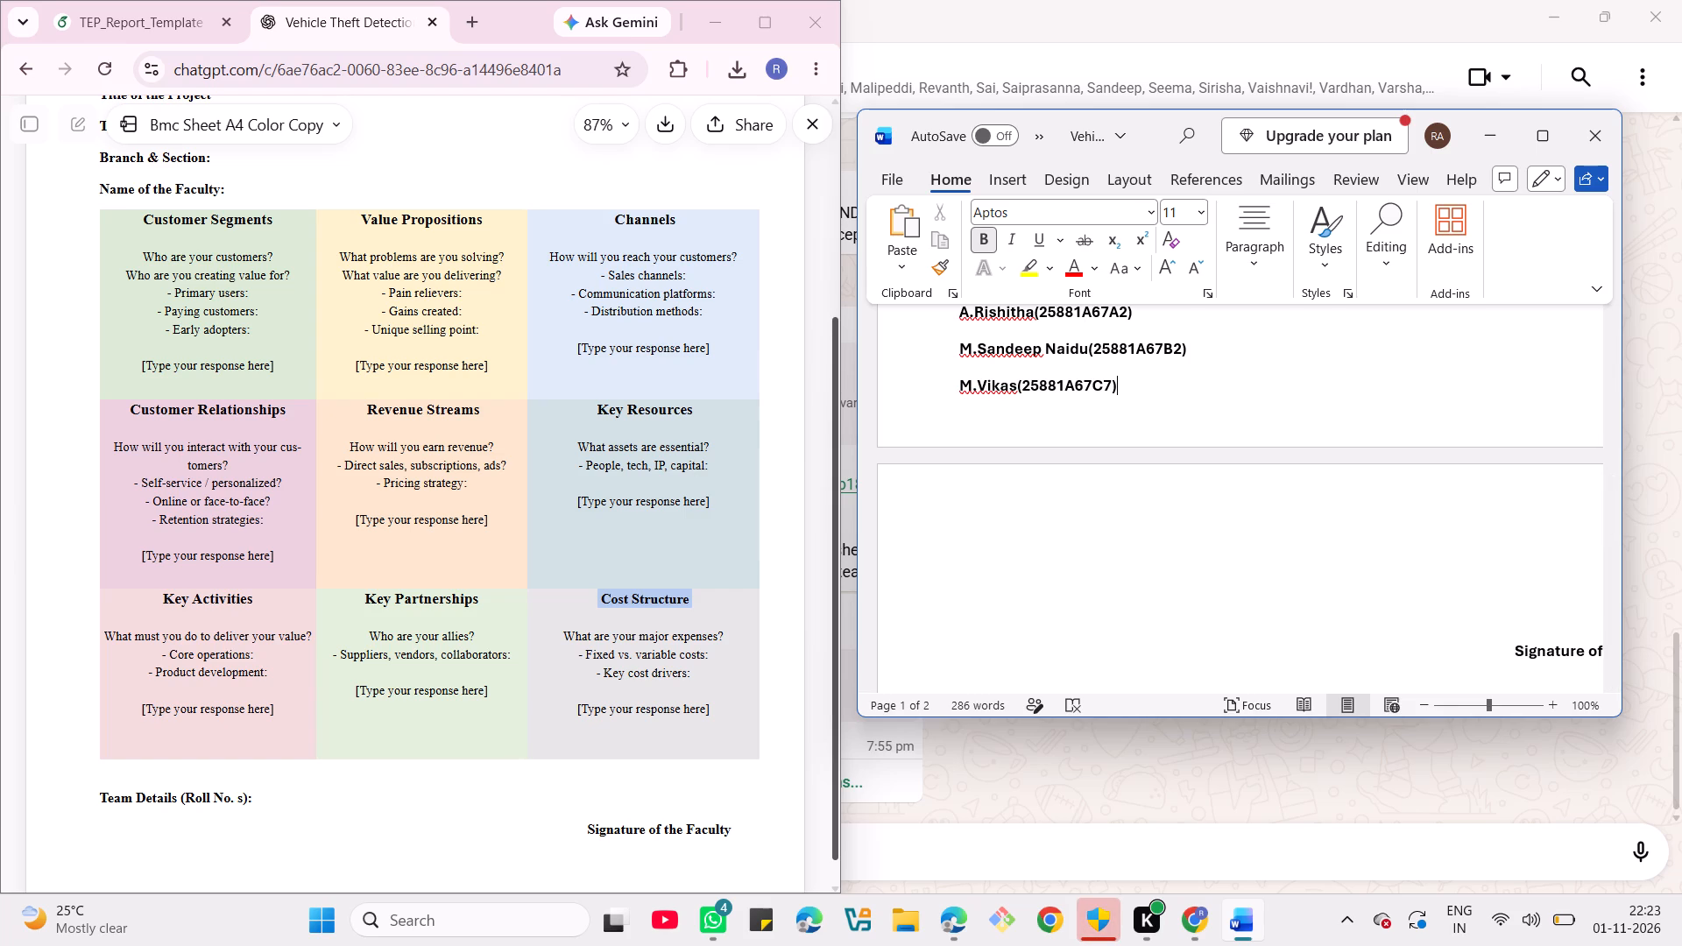
Remove the closing parenthesis at the end of the third team member's line.
click(1099, 377)
key(Right)
key(Right)
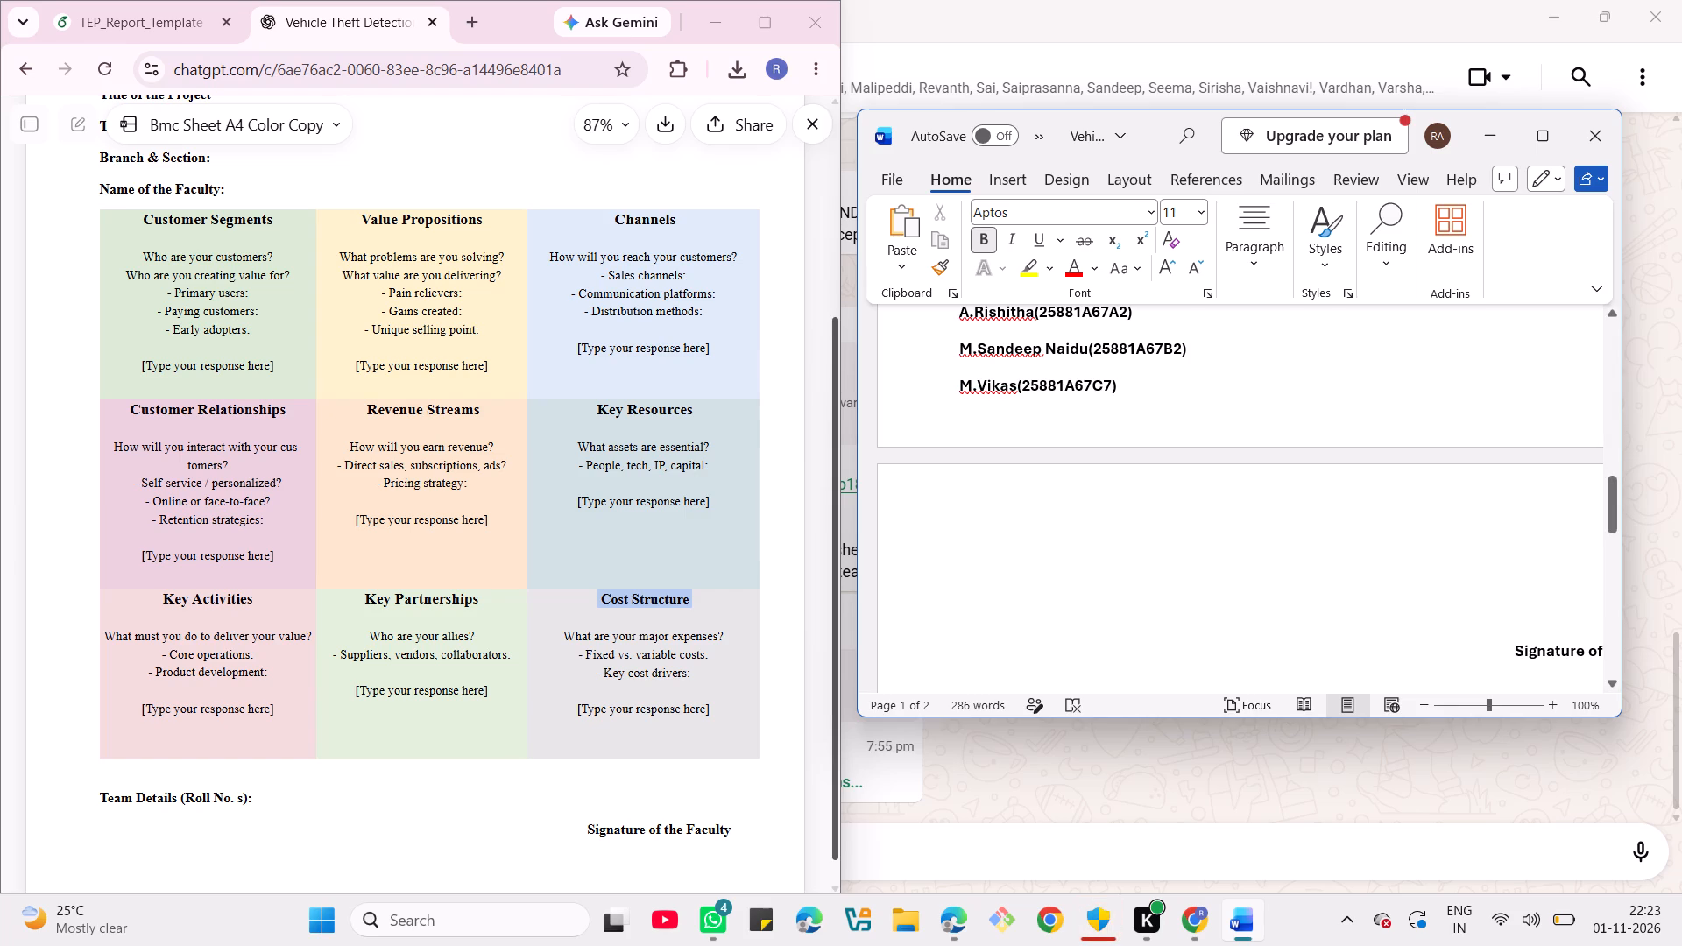
key(BackSpace)
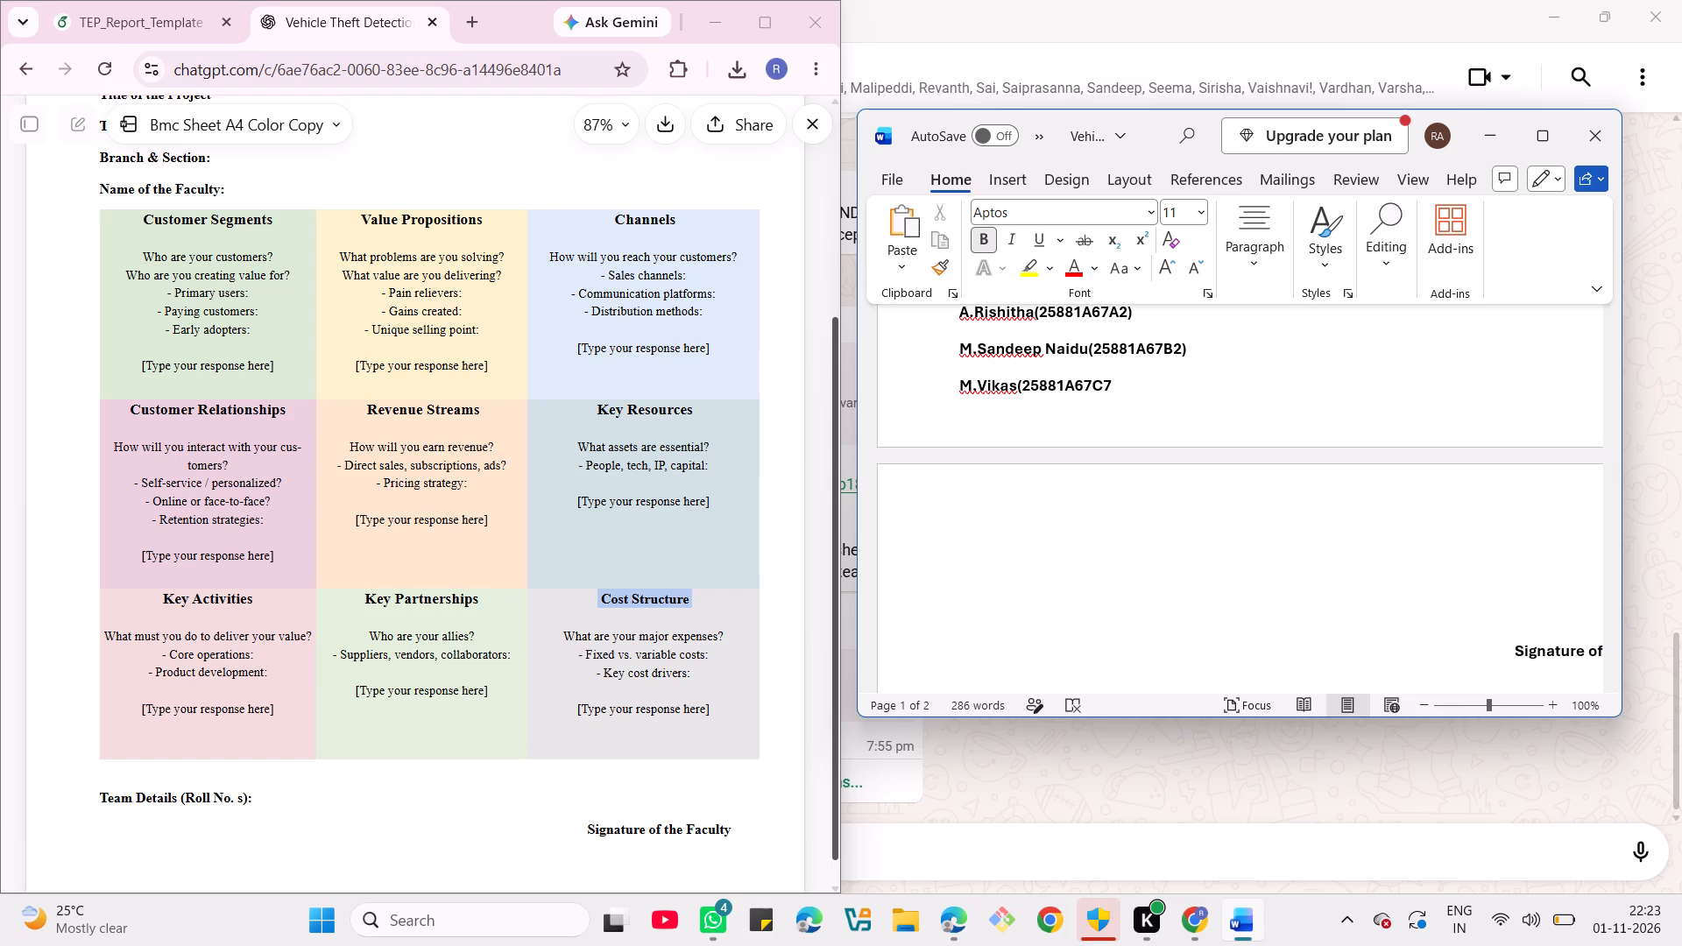
Enter the fourth team member's name with the roll number in parentheses on a new line below the third member.
key(Return)
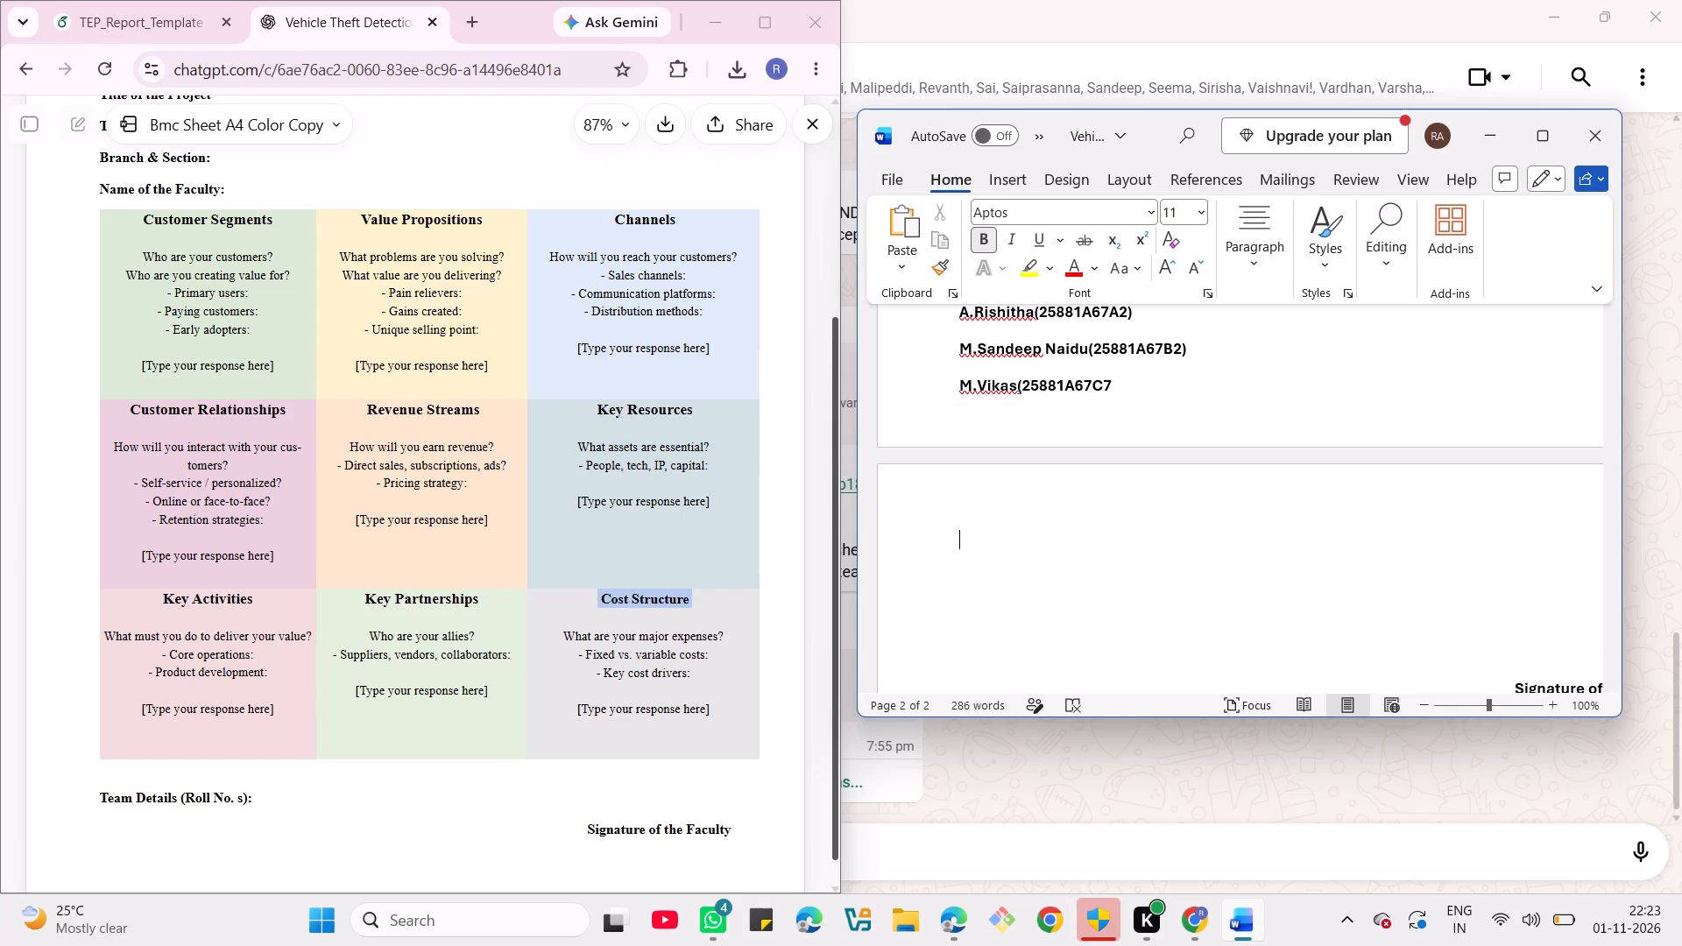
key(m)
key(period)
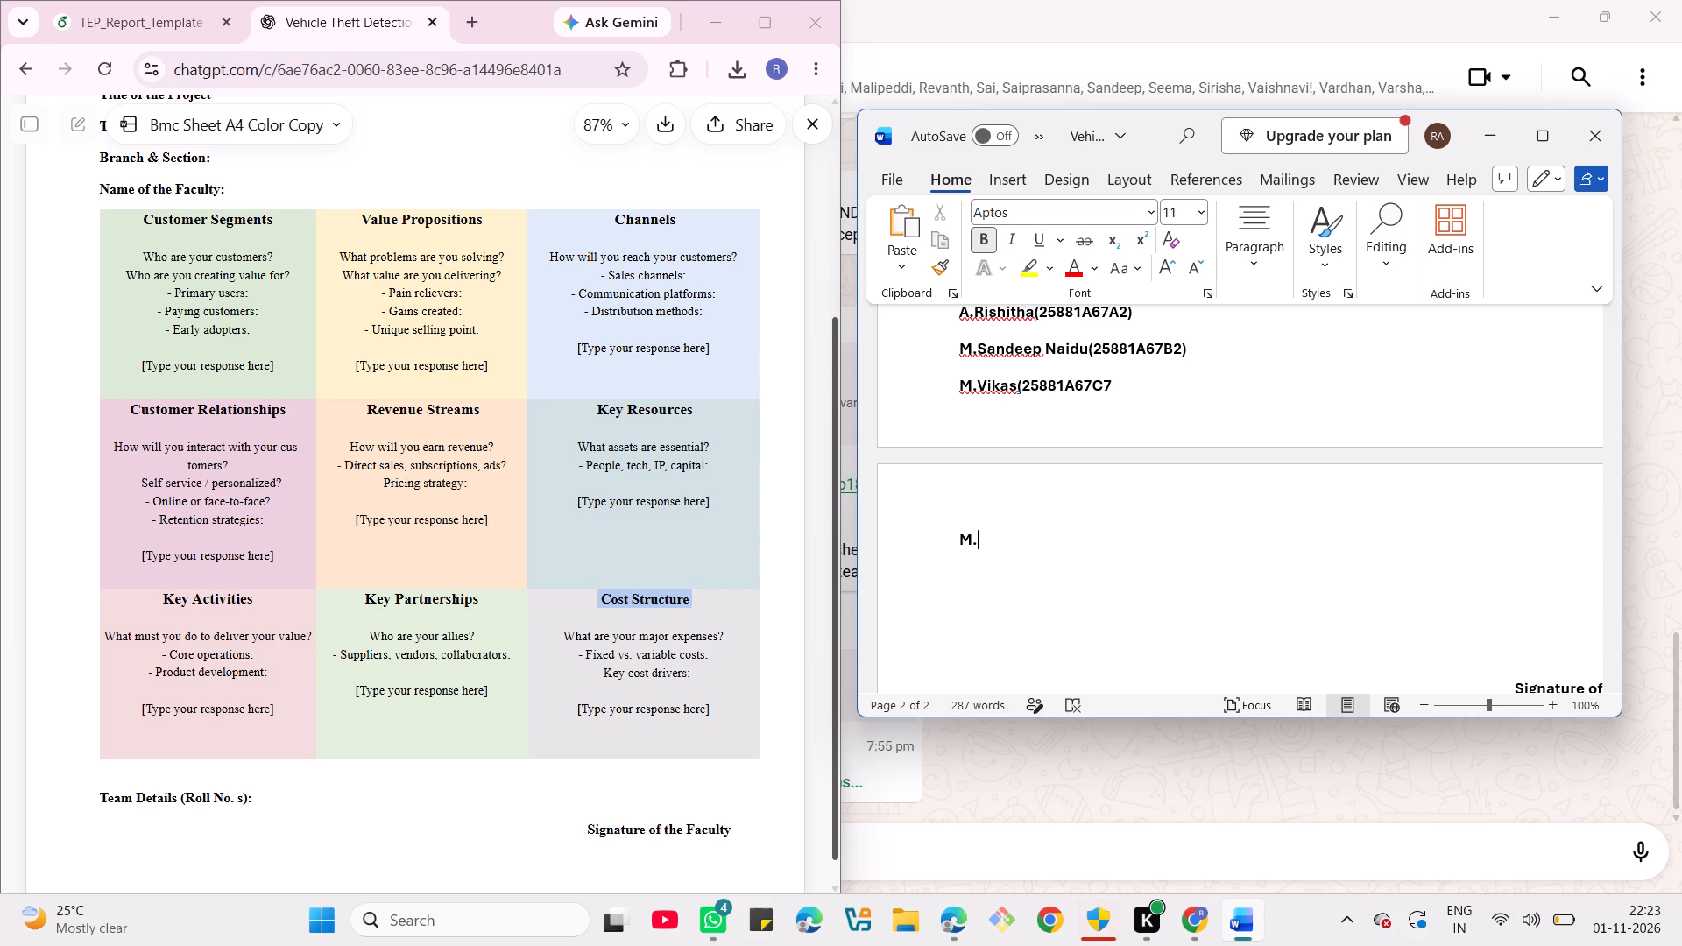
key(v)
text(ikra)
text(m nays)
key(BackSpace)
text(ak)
scroll(1221, 368, up, 1)
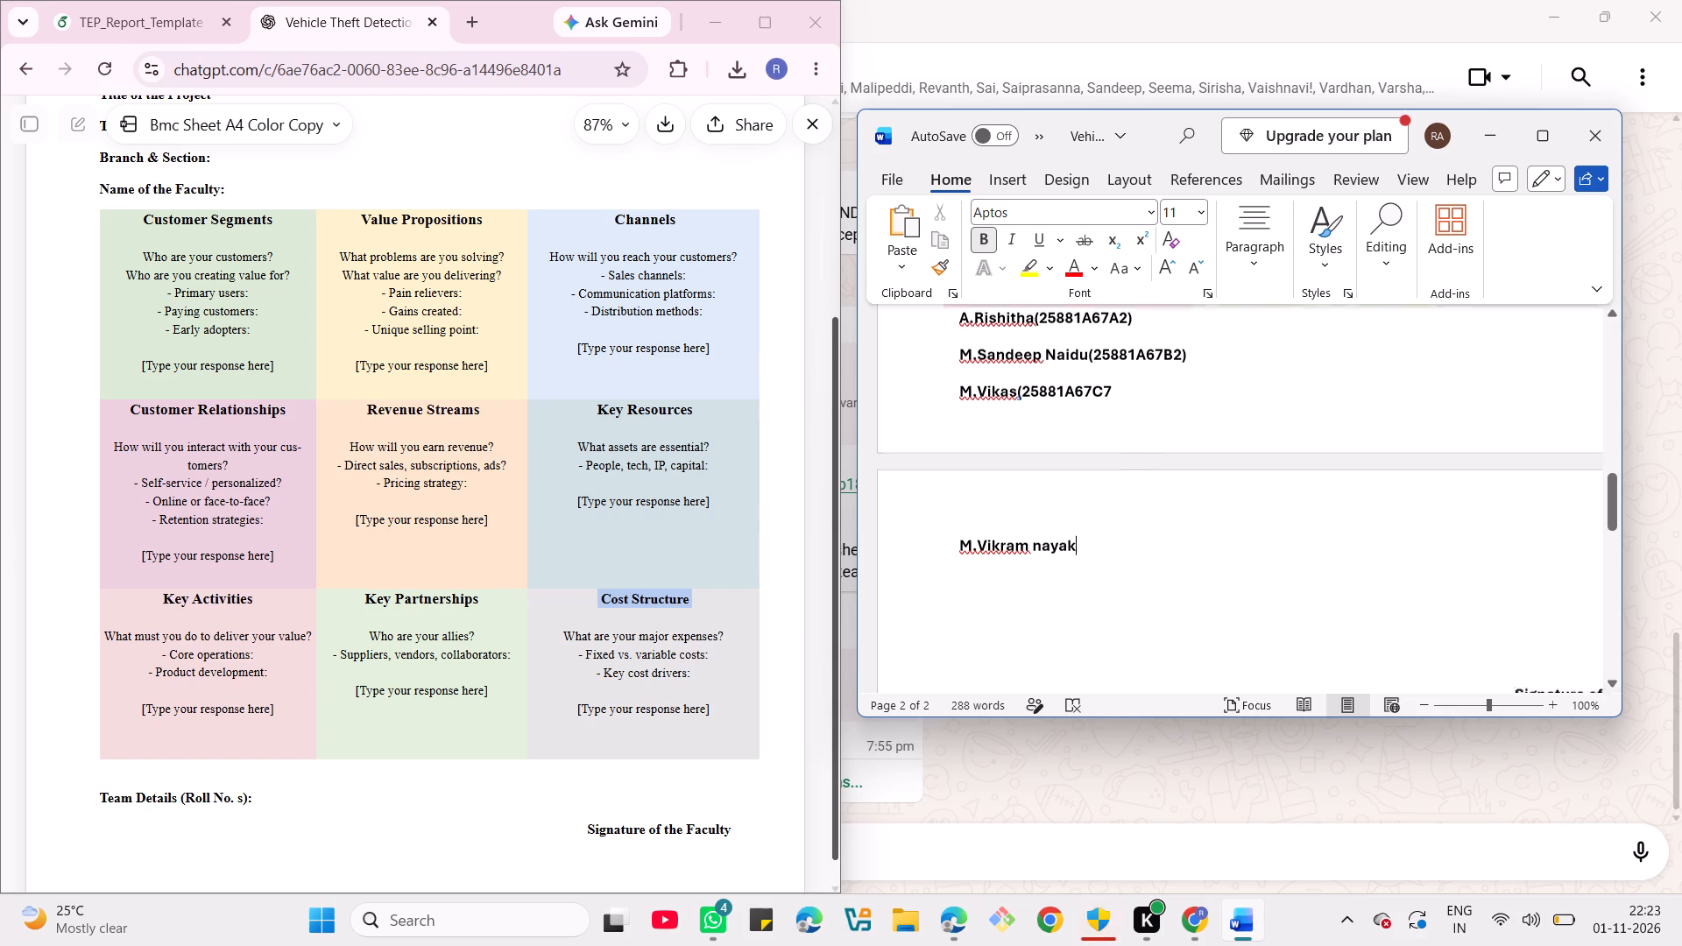
scroll(1221, 368, up, 1)
key(shift+parenleft)
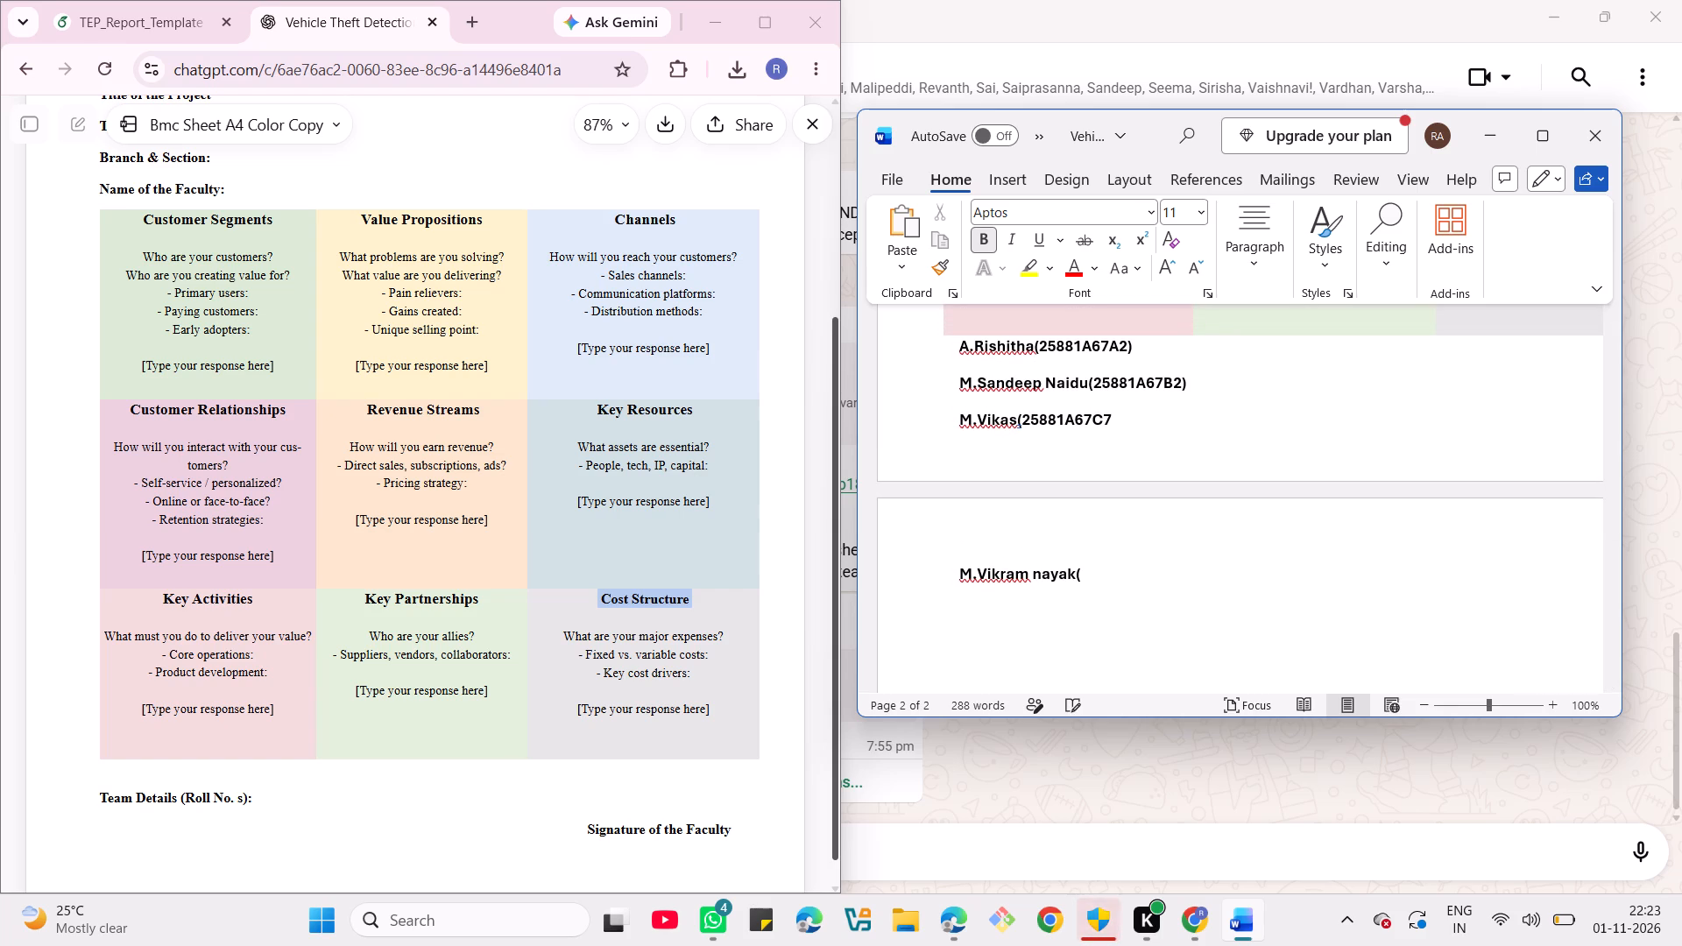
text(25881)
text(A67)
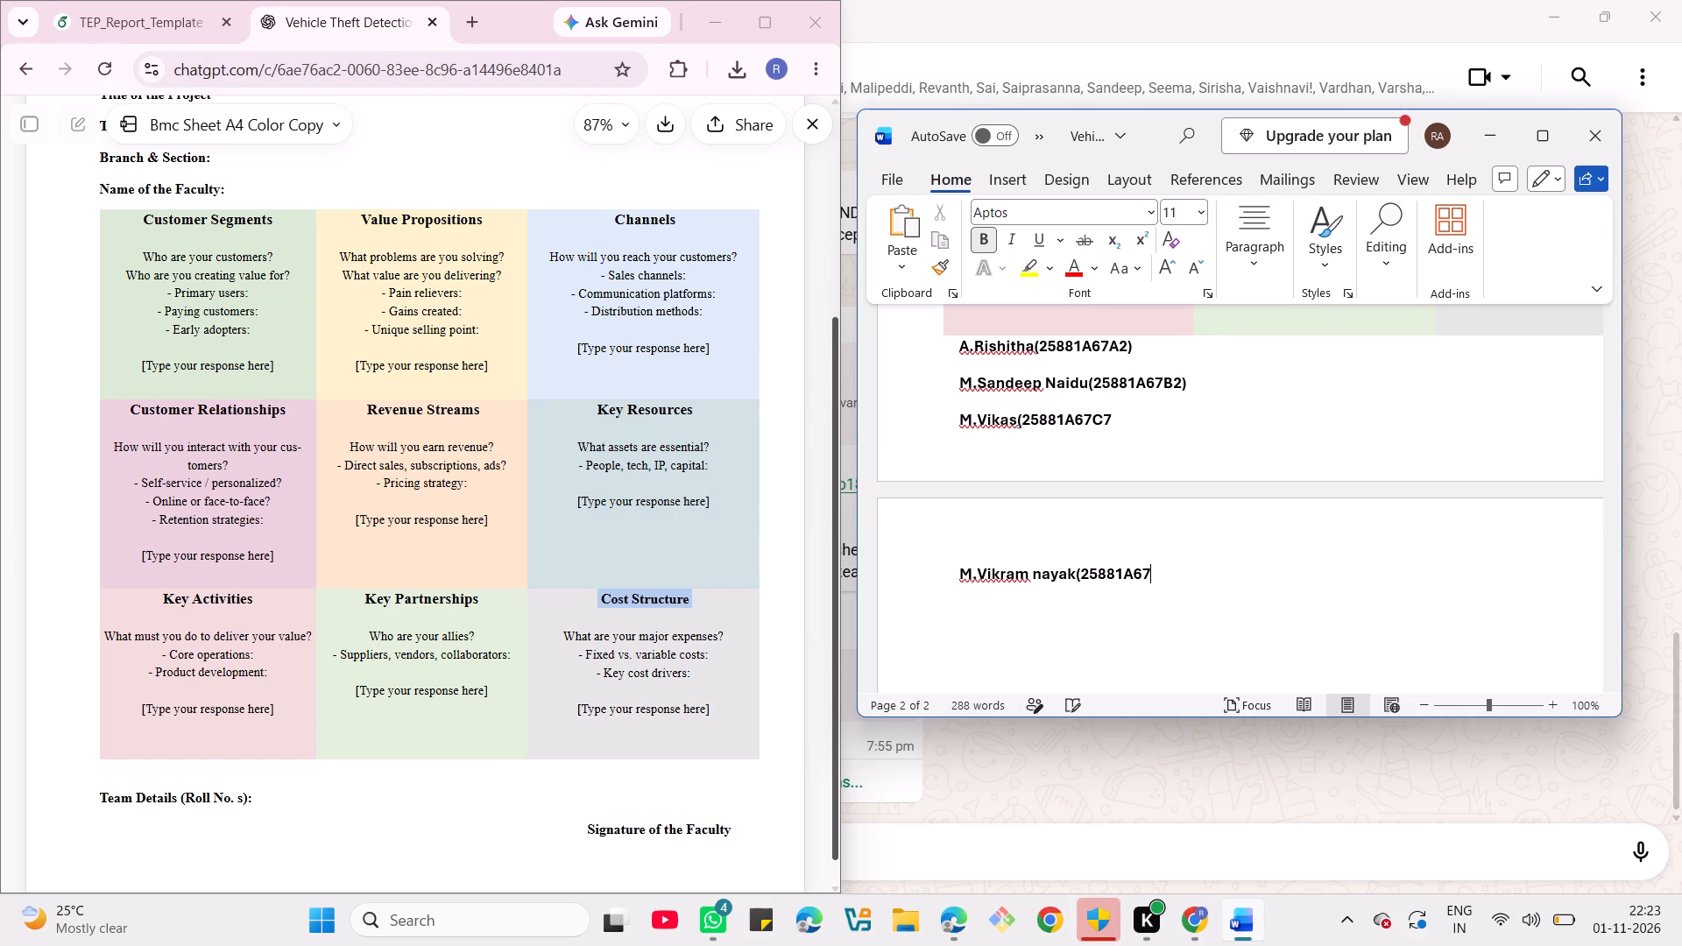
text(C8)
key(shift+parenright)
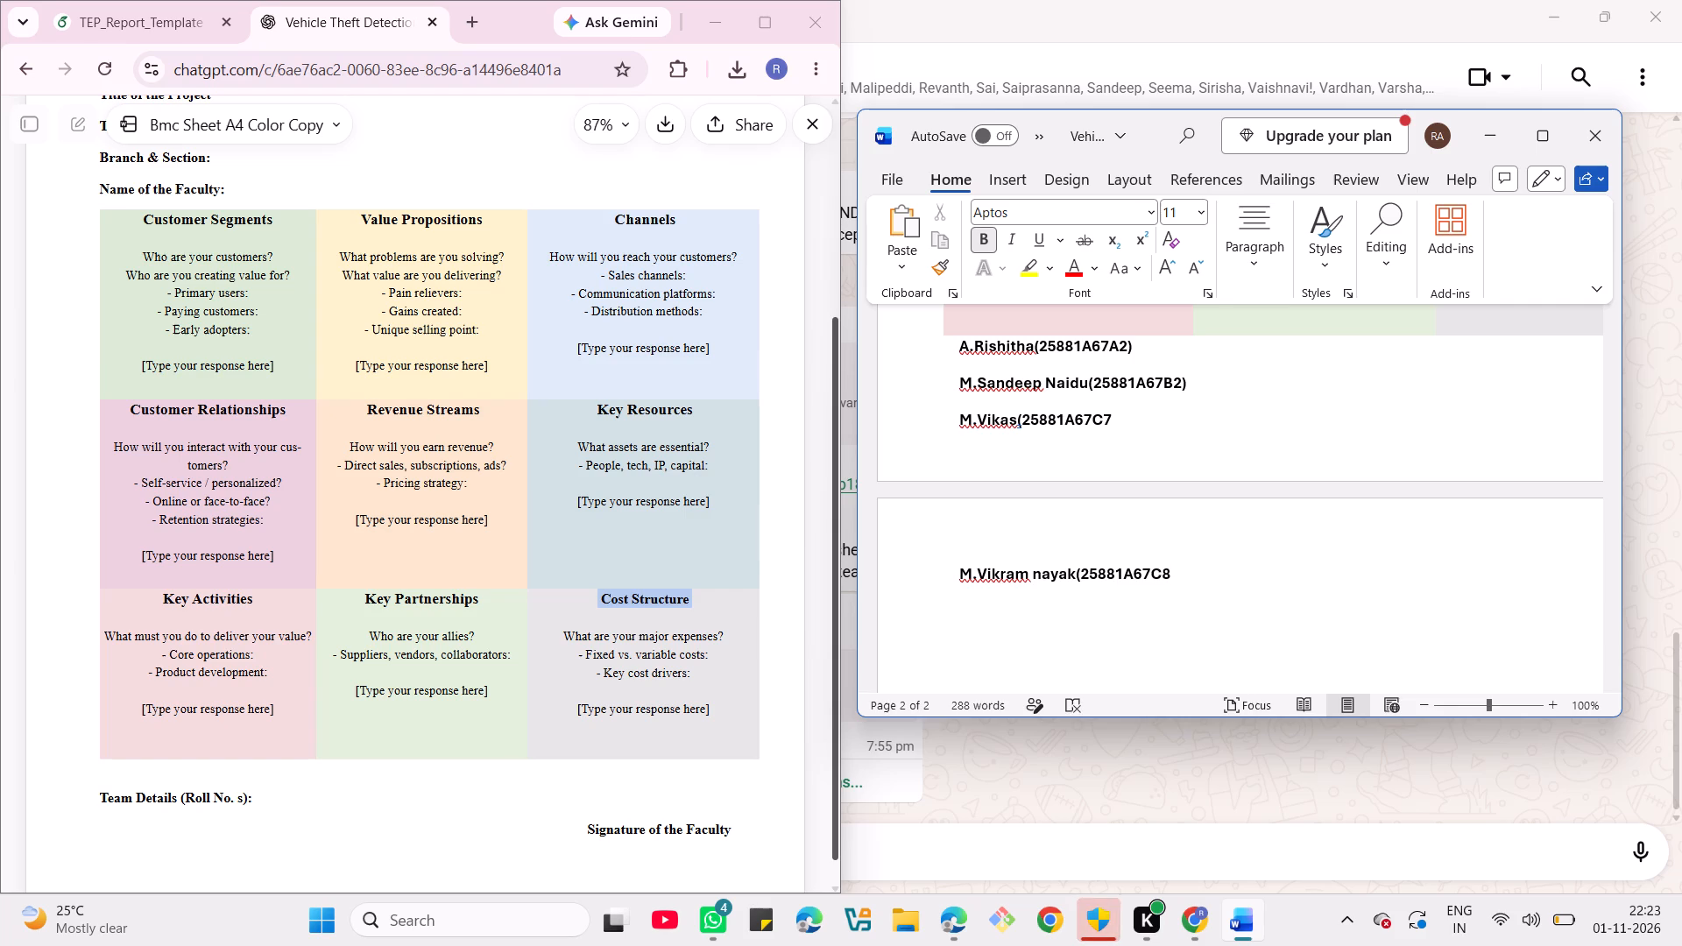
Add the missing closing parenthesis after the roll number at the end of the third team member's line.
click(1182, 394)
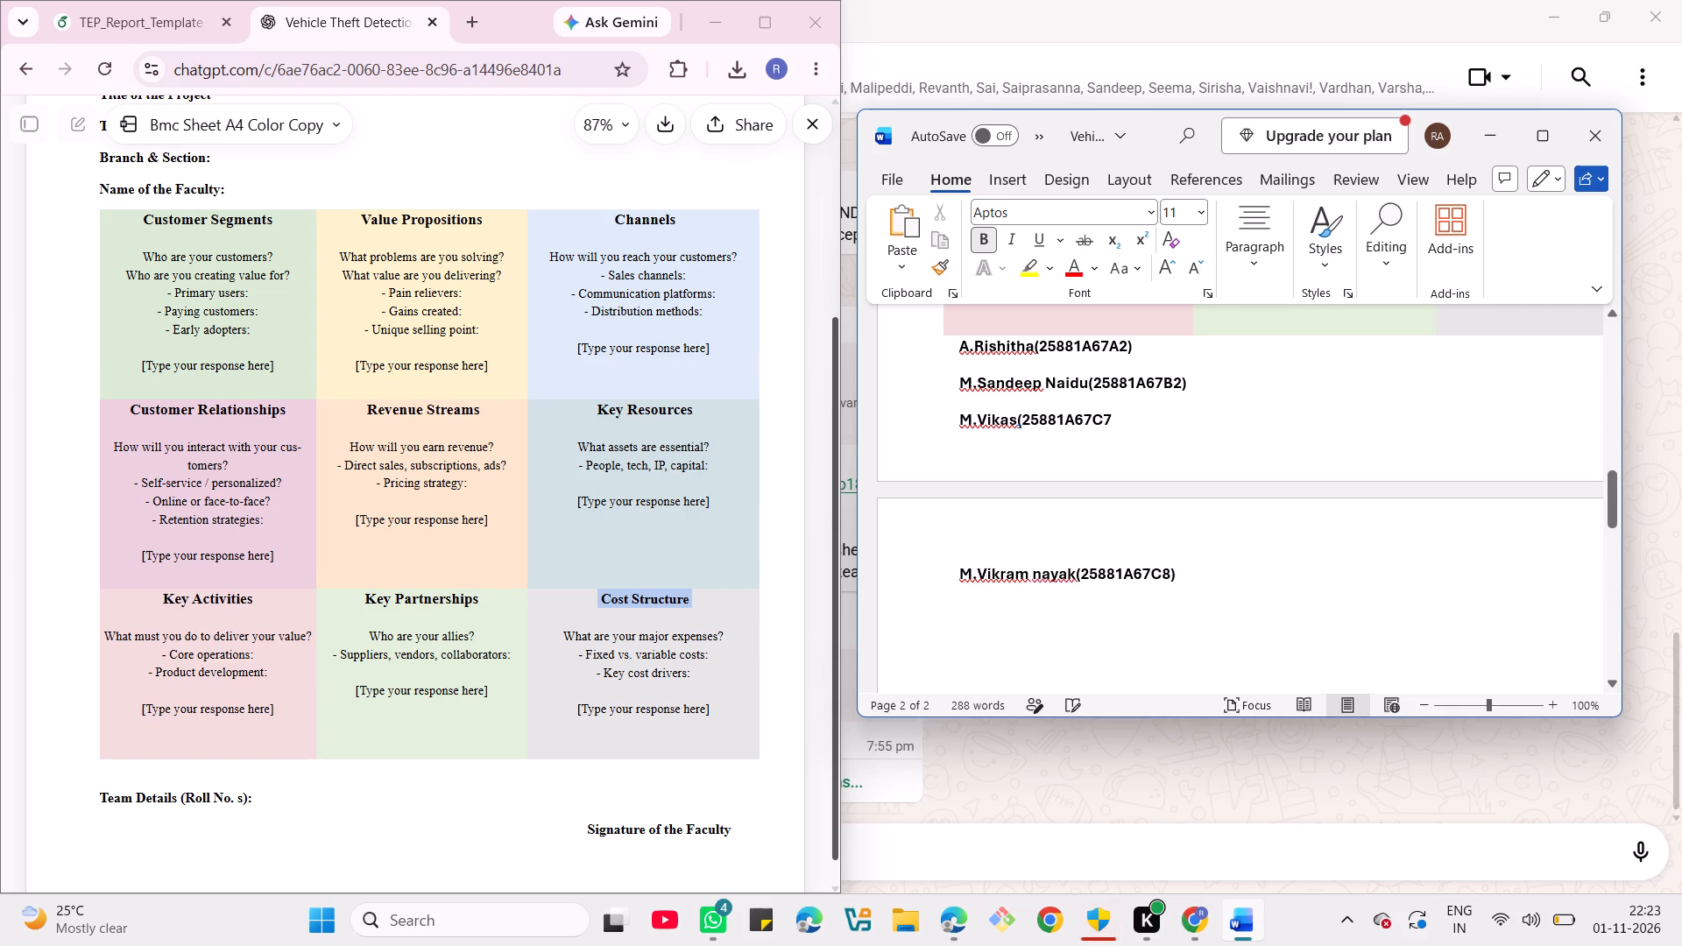
click(1155, 410)
key(shift+parenright)
Review the completed Business Model Canvas, from the team member lines and canvas cells back up to the title and project details.
scroll(1206, 401, up, 1)
scroll(1206, 401, down, 1)
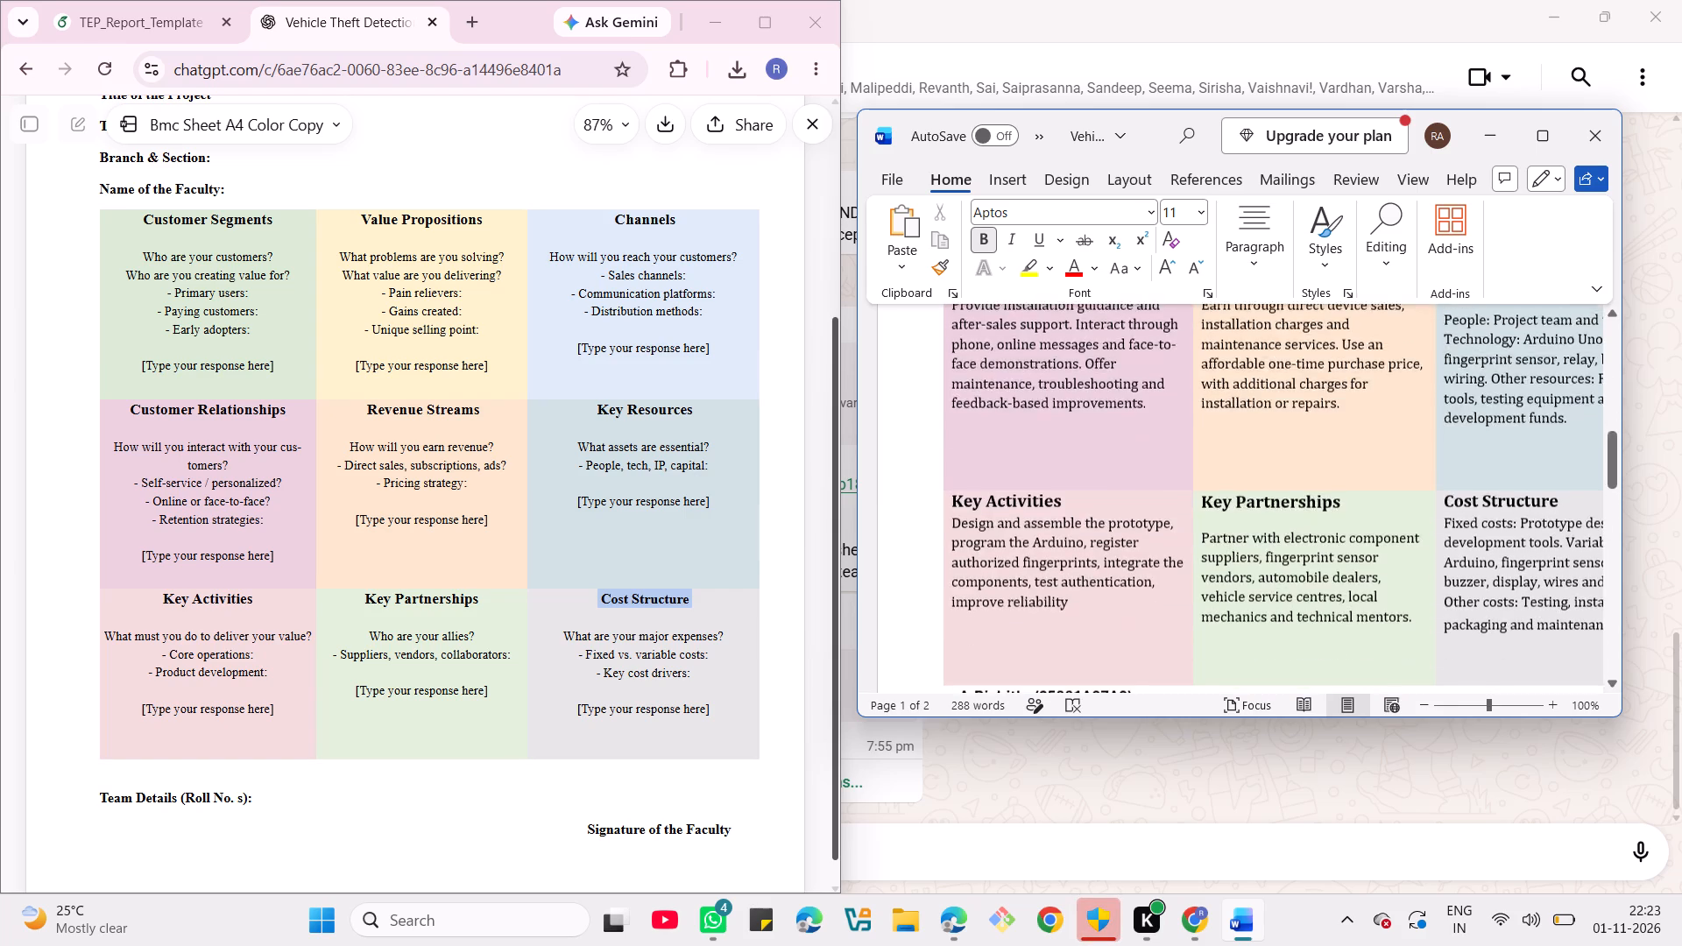
scroll(1206, 401, down, 1)
scroll(1206, 401, left, 1)
scroll(1206, 401, down, 1)
scroll(1206, 401, left, 1)
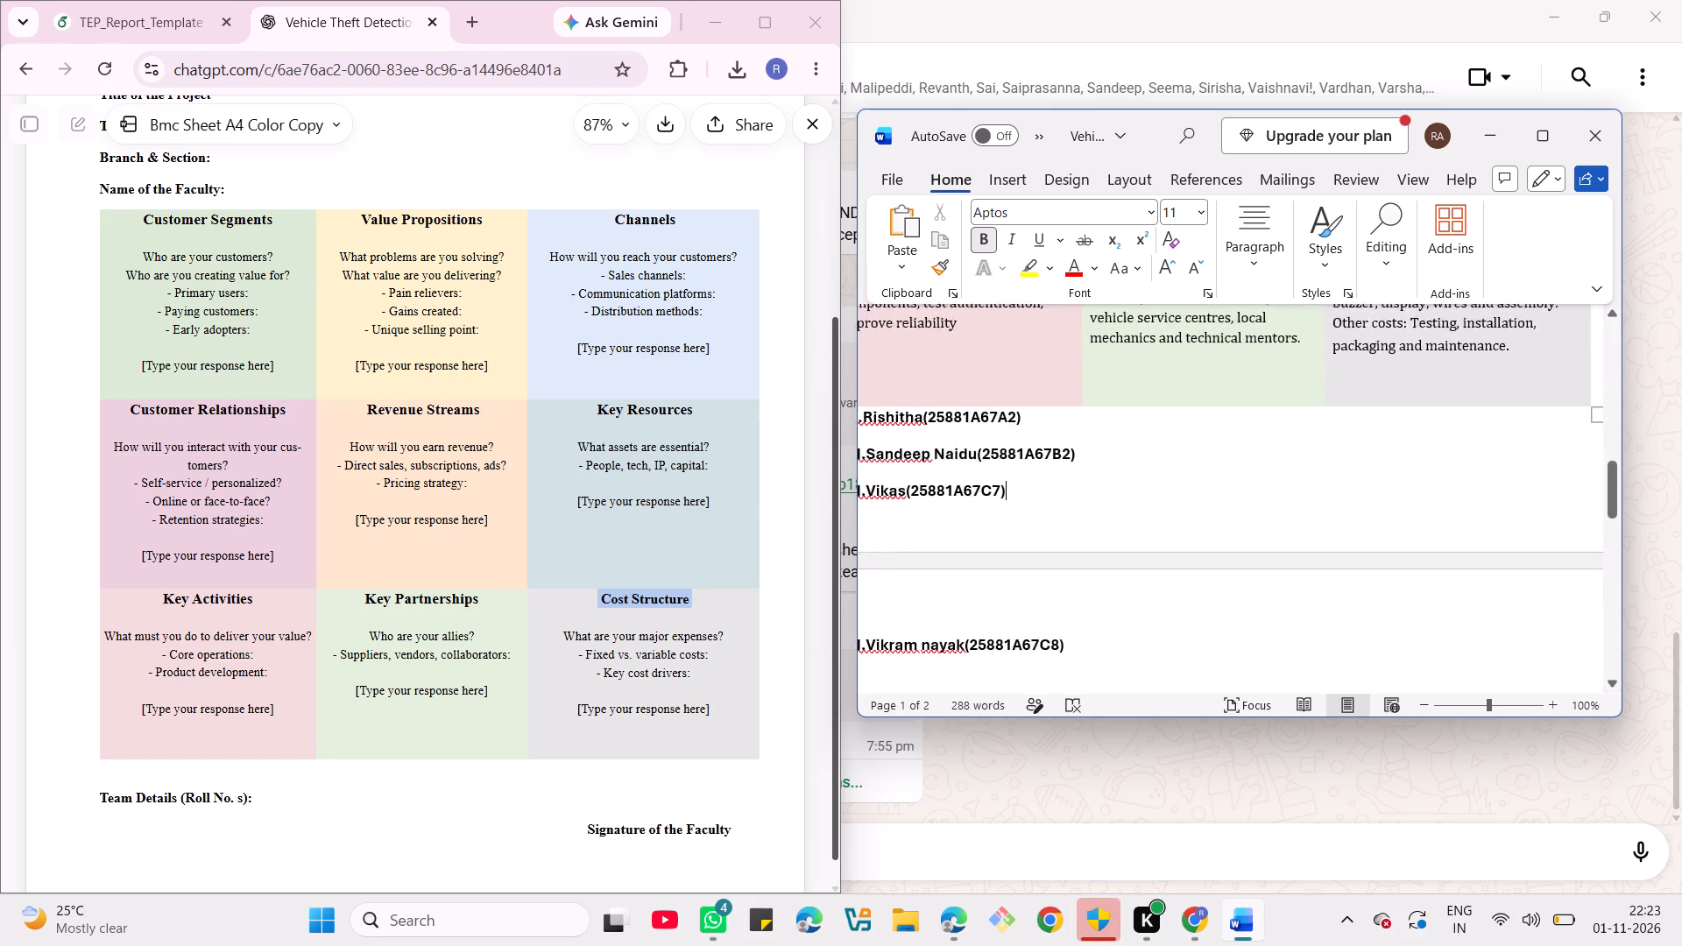
scroll(1206, 401, left, 1)
scroll(1206, 401, up, 1)
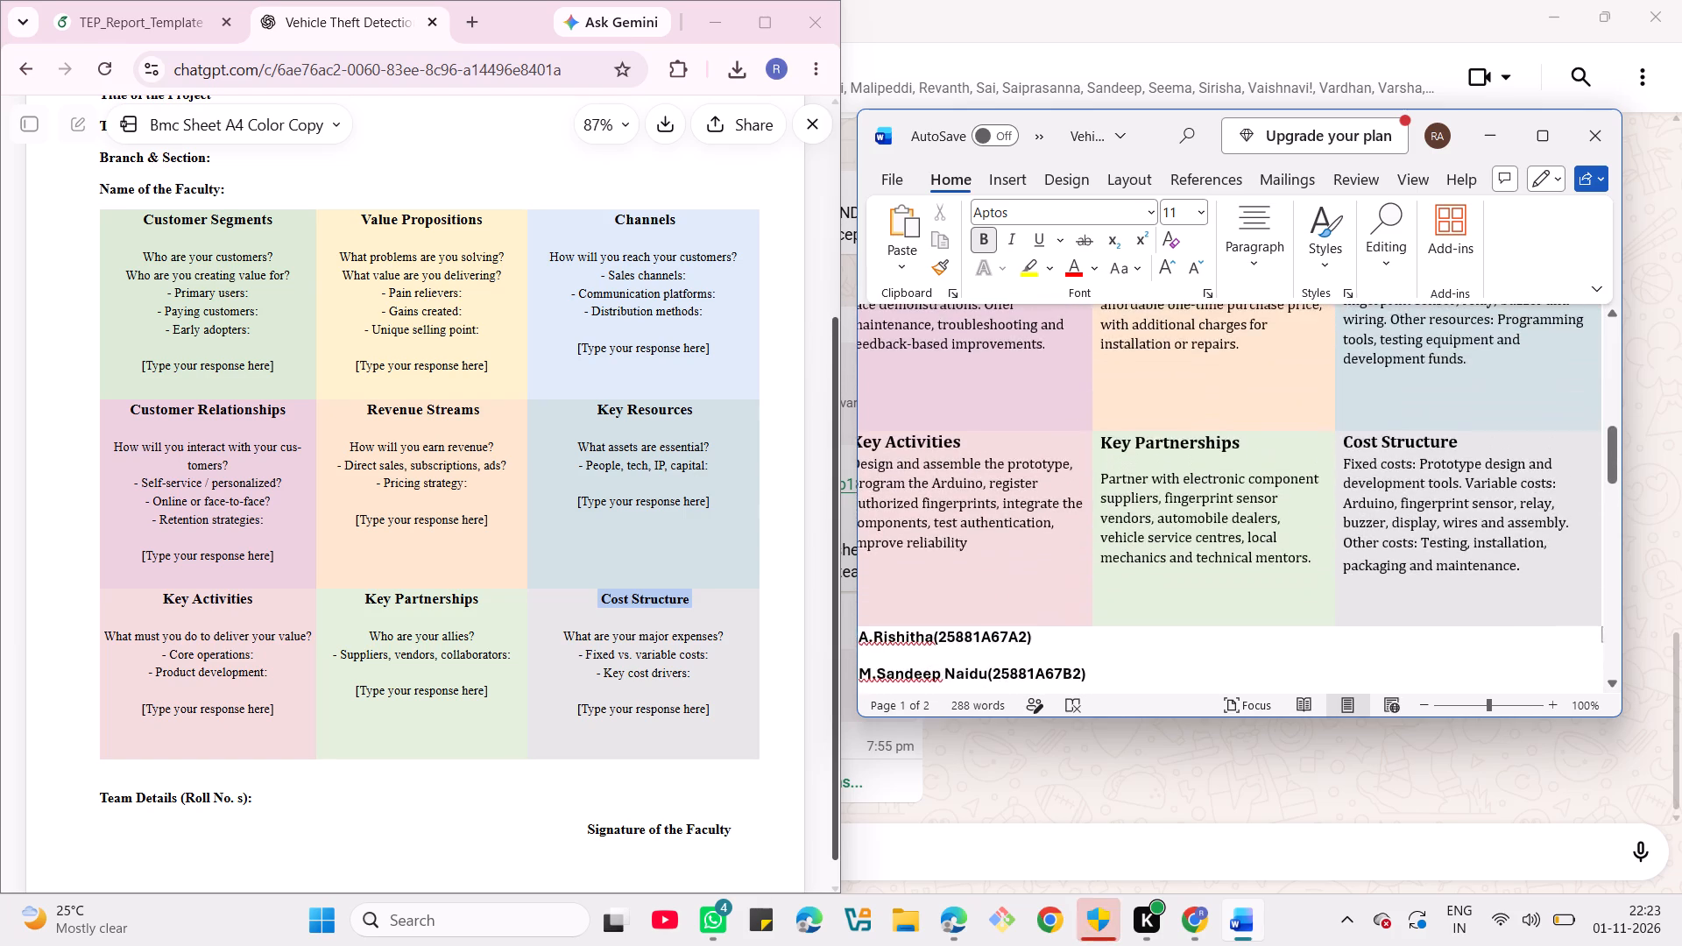
scroll(1206, 401, up, 4)
scroll(1206, 401, right, 1)
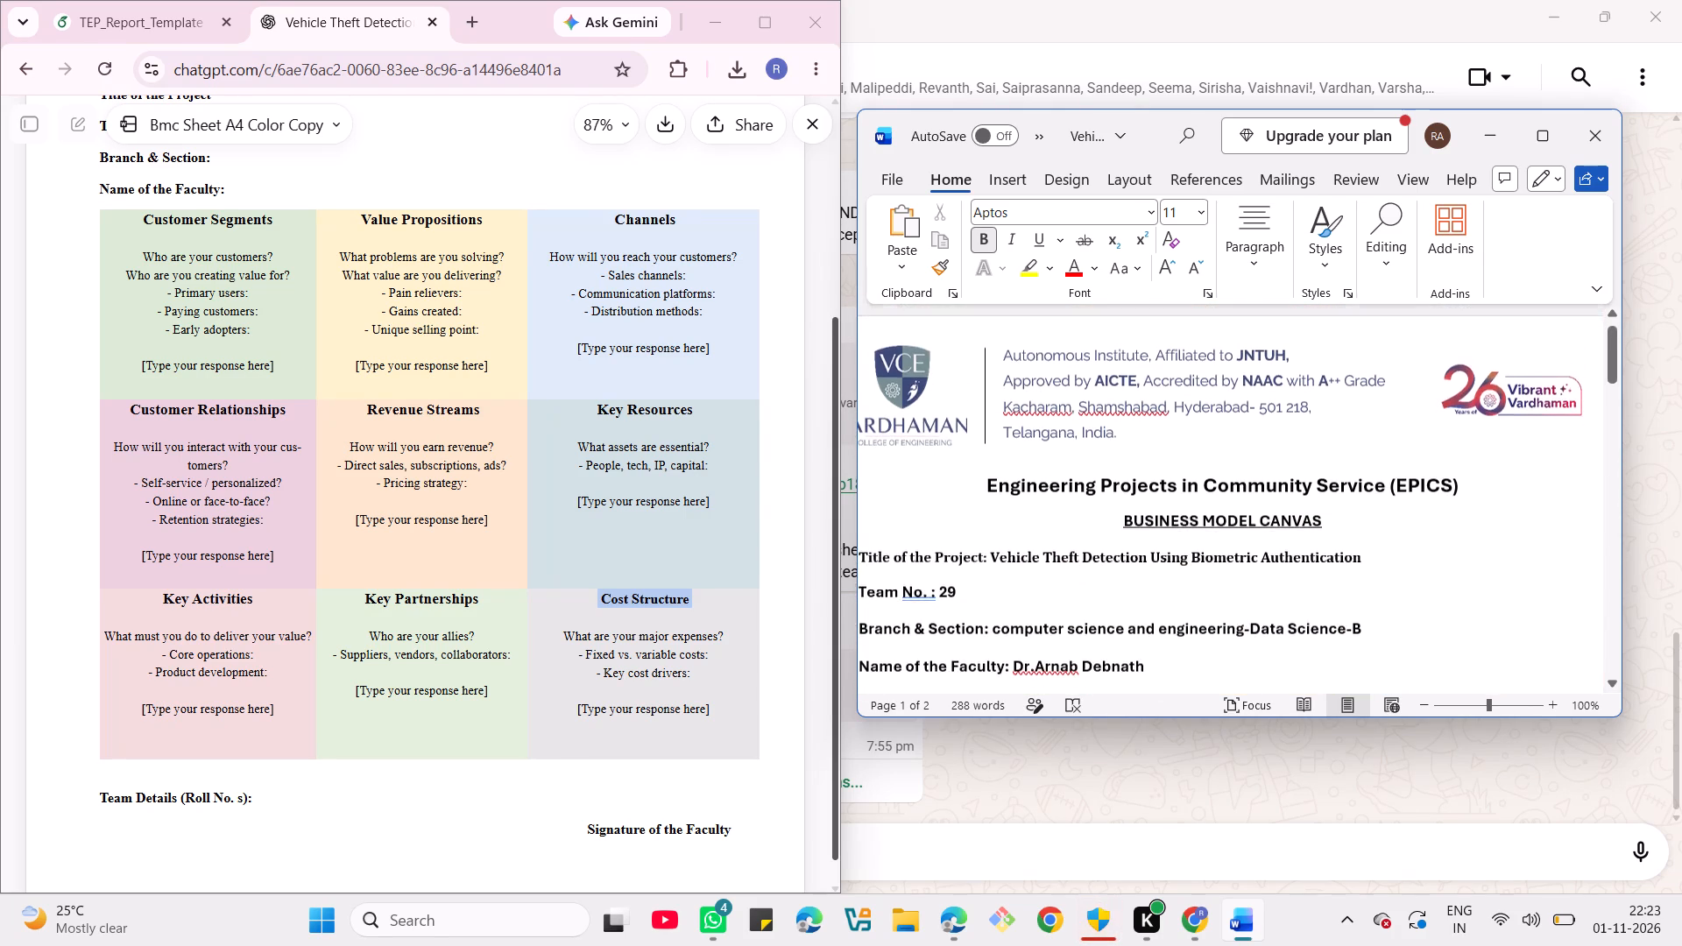
scroll(1206, 401, right, 2)
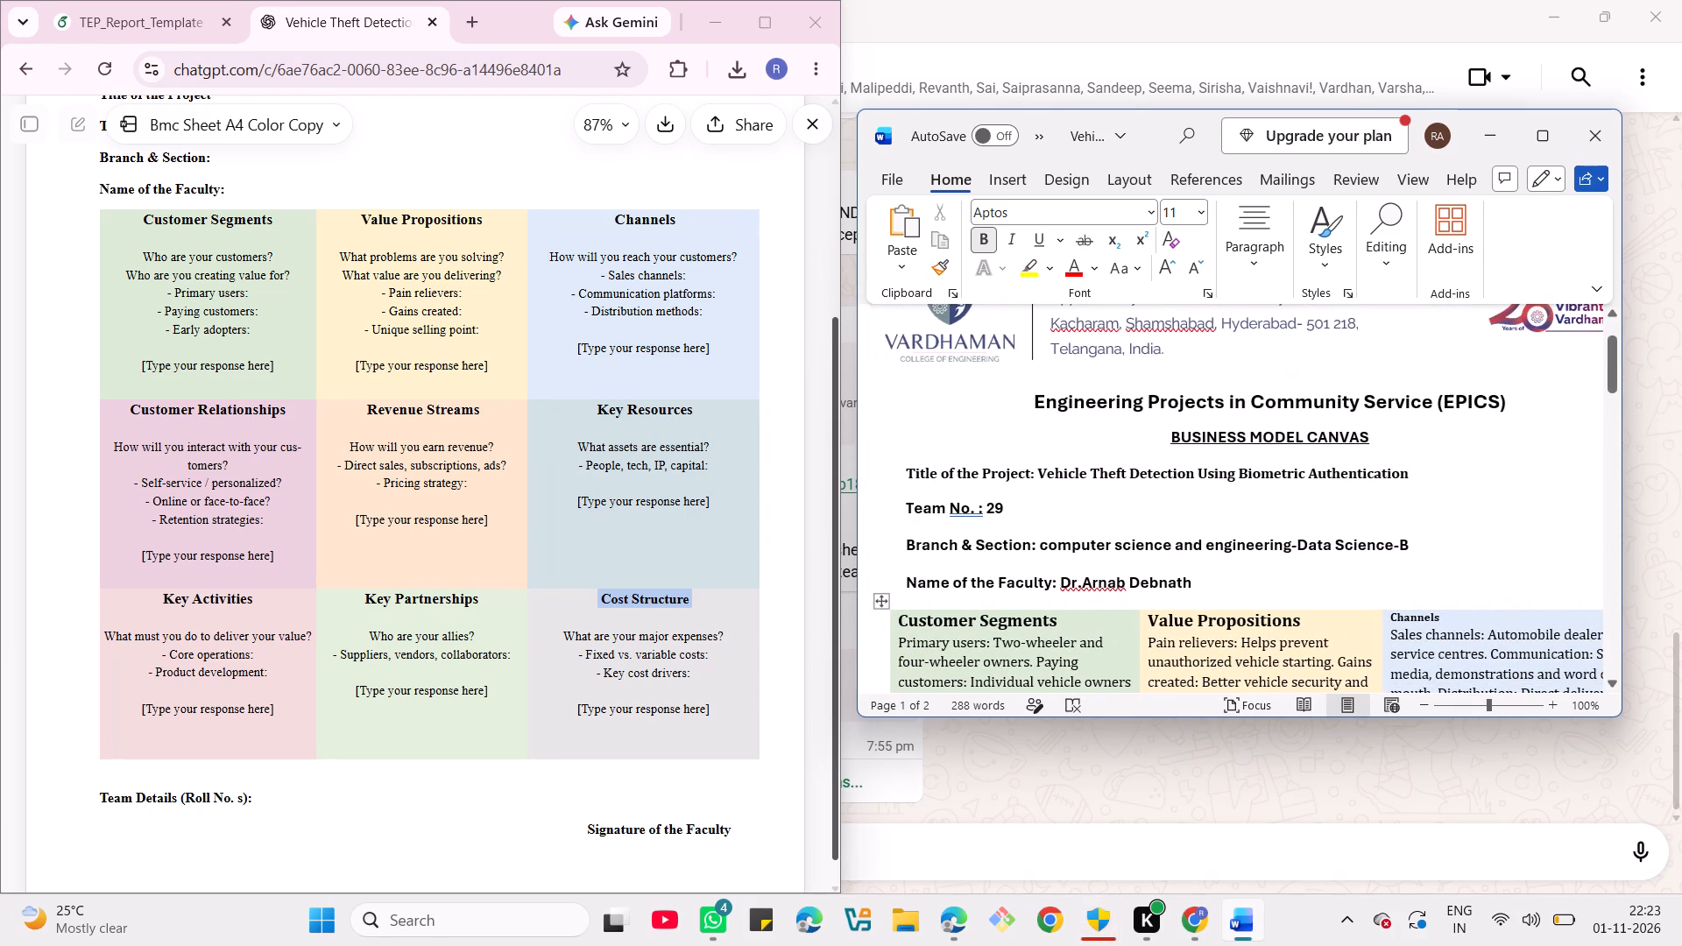
Save the canvas as a Word Document named Vehicle_Theft_Detection_Business_Model_Canvas in the Downloads folder, accepting the upgrade to the newest file format.
click(899, 182)
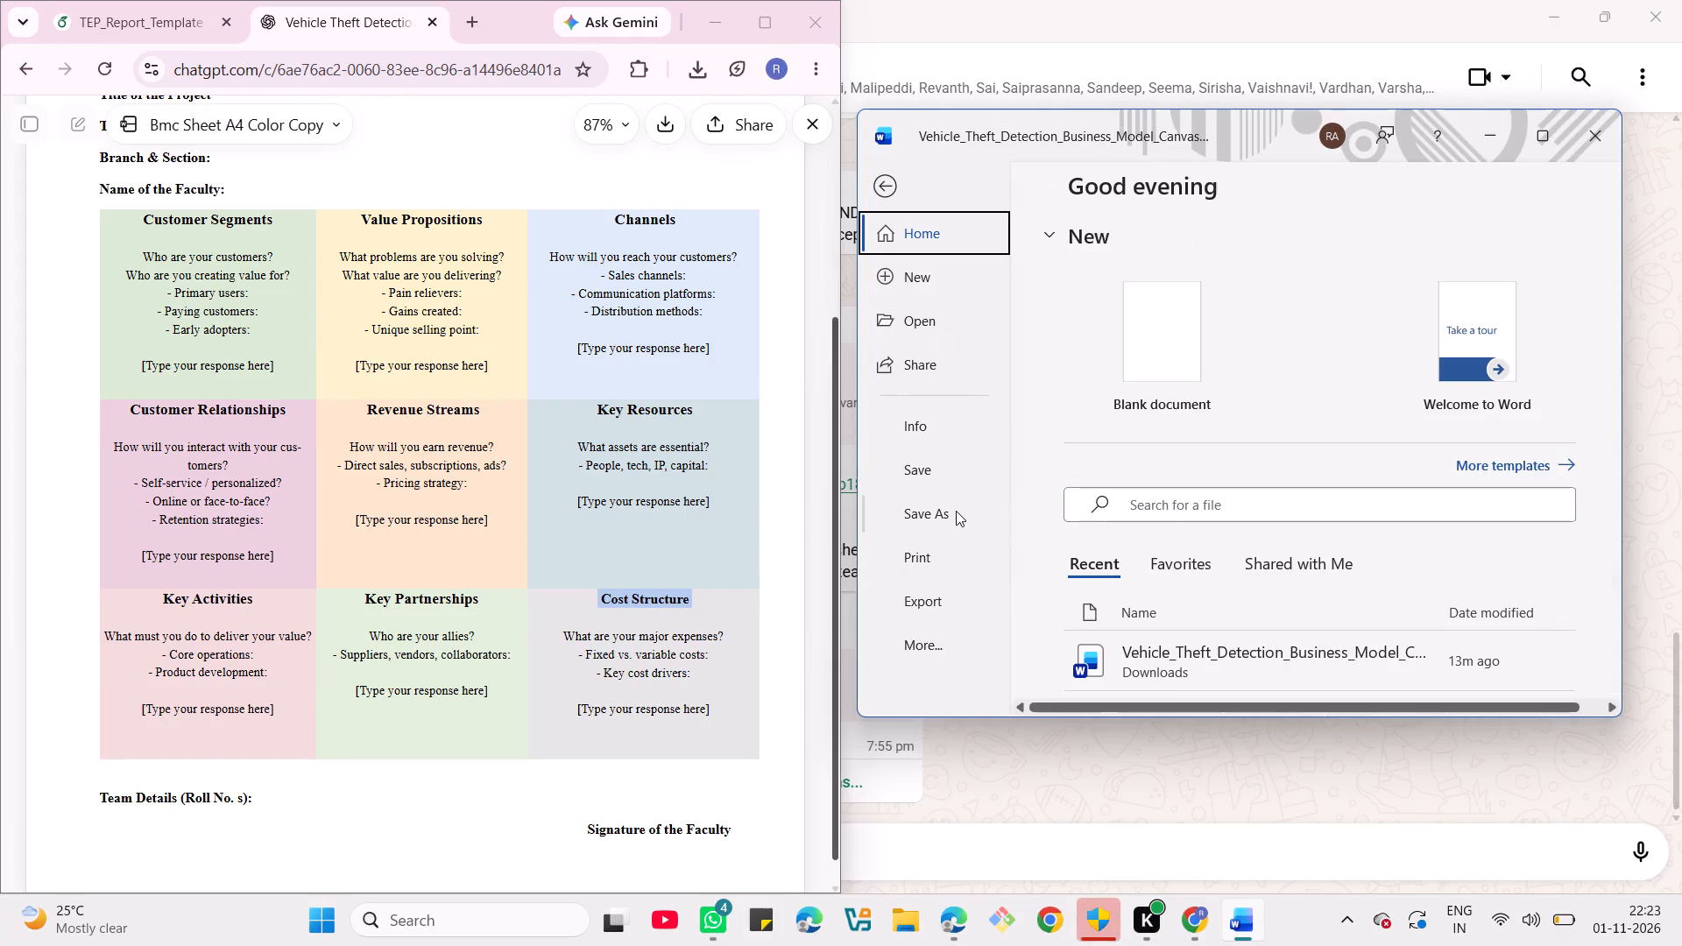
click(956, 511)
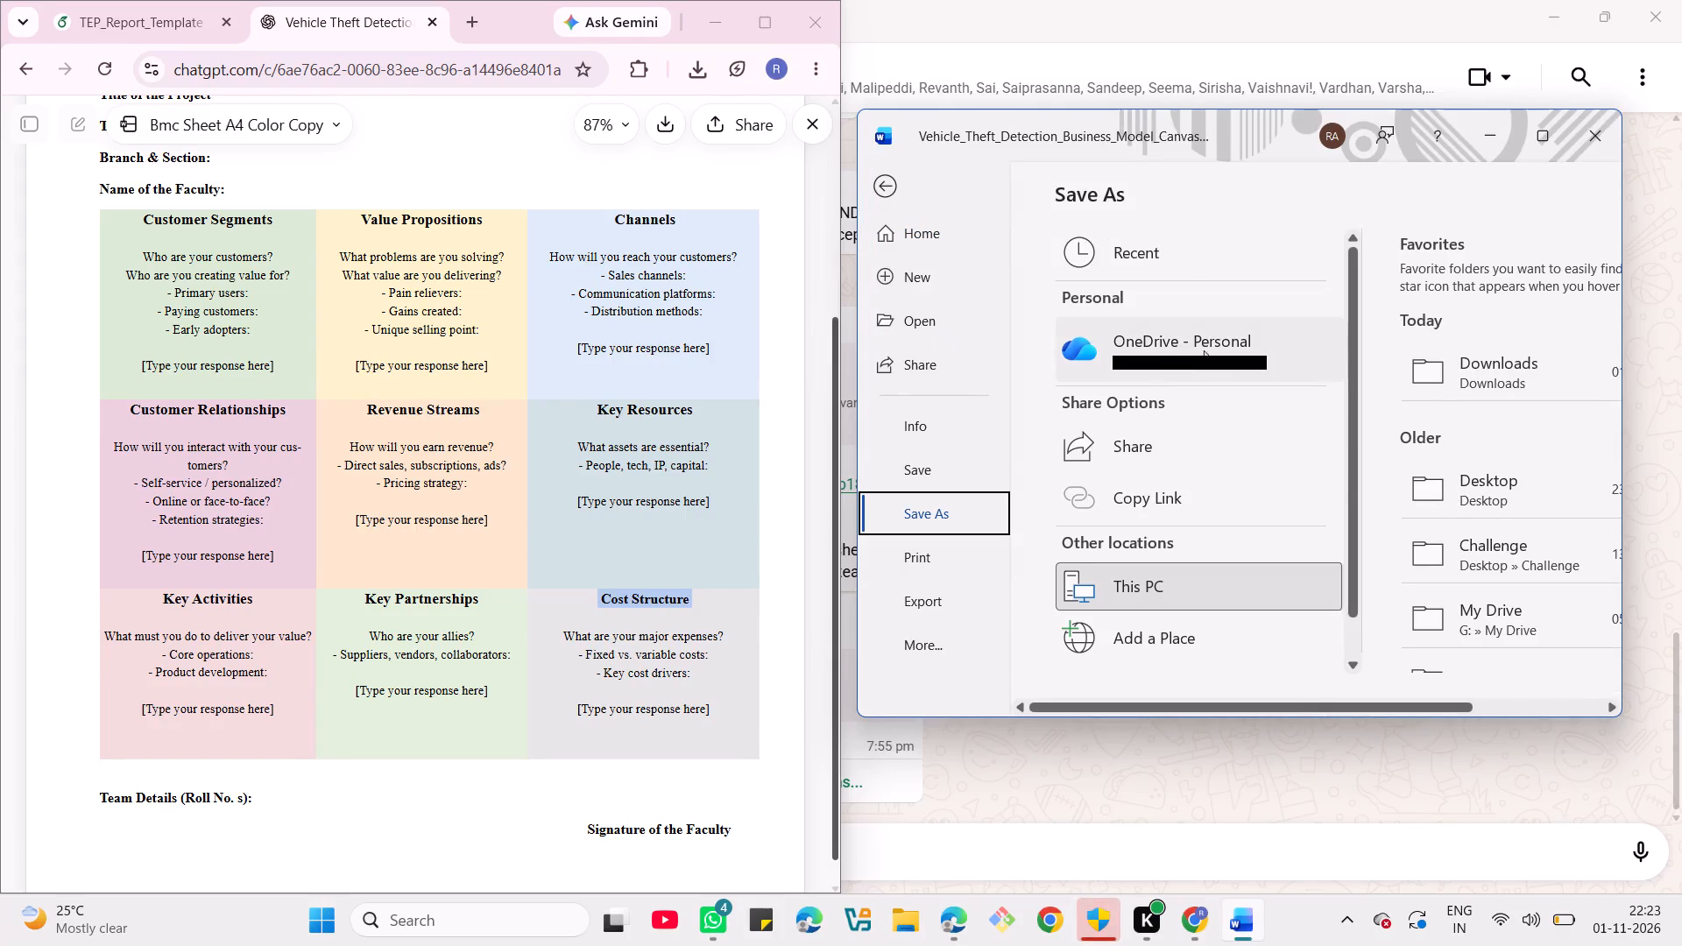
click(1446, 362)
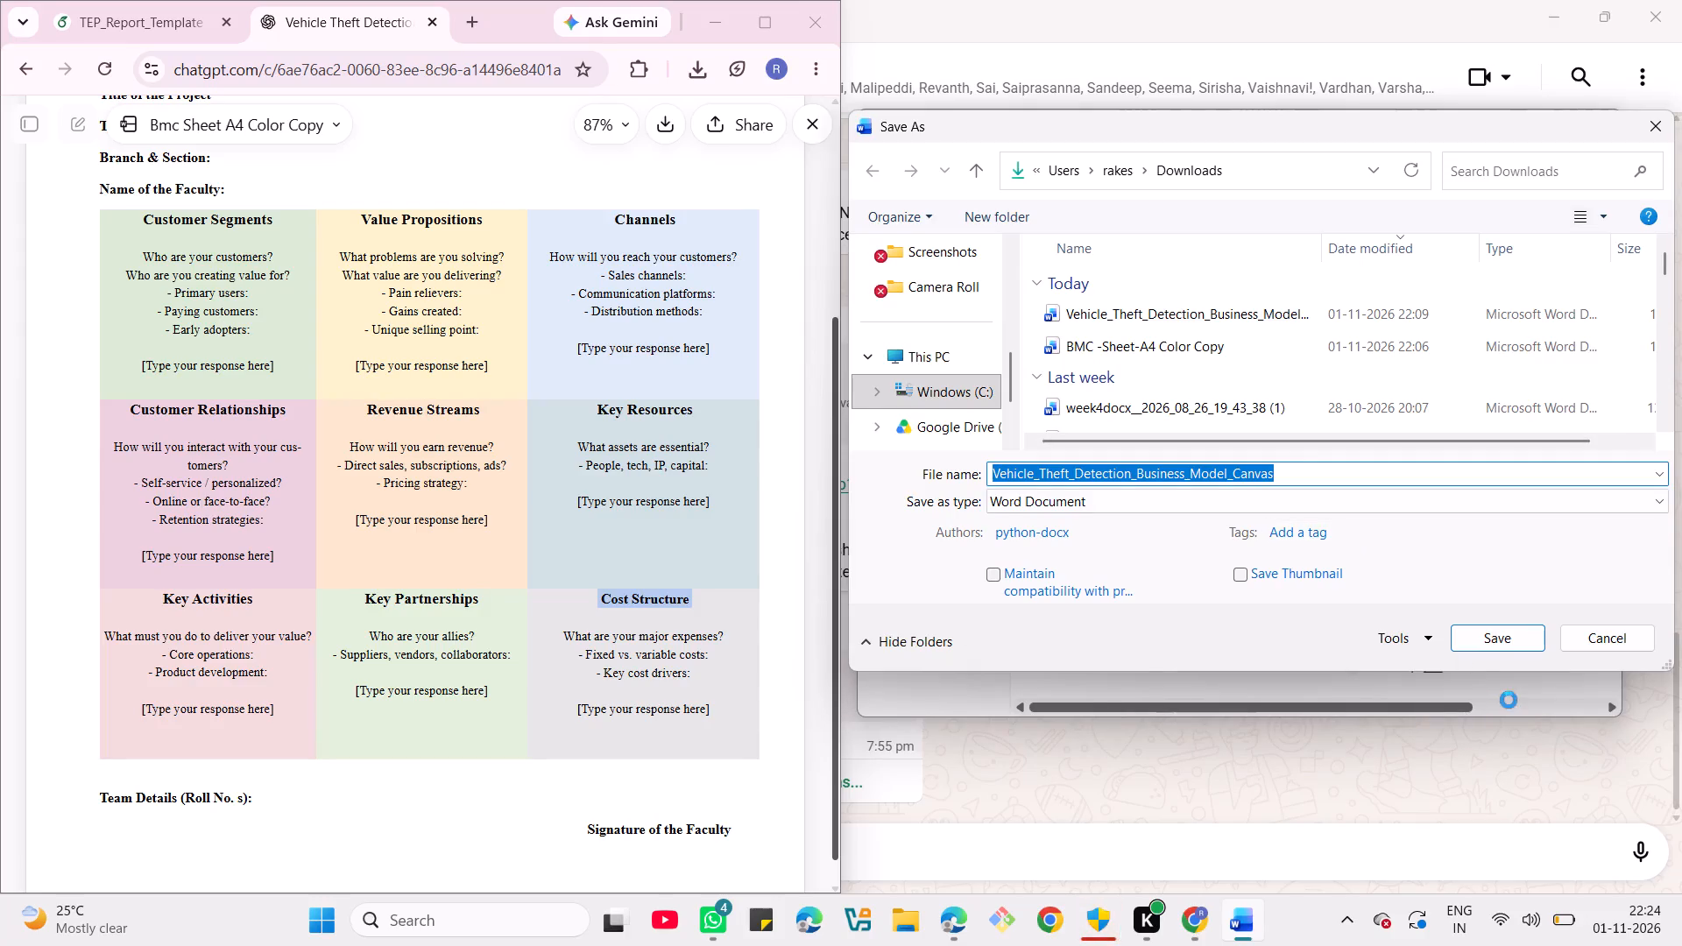
click(1505, 640)
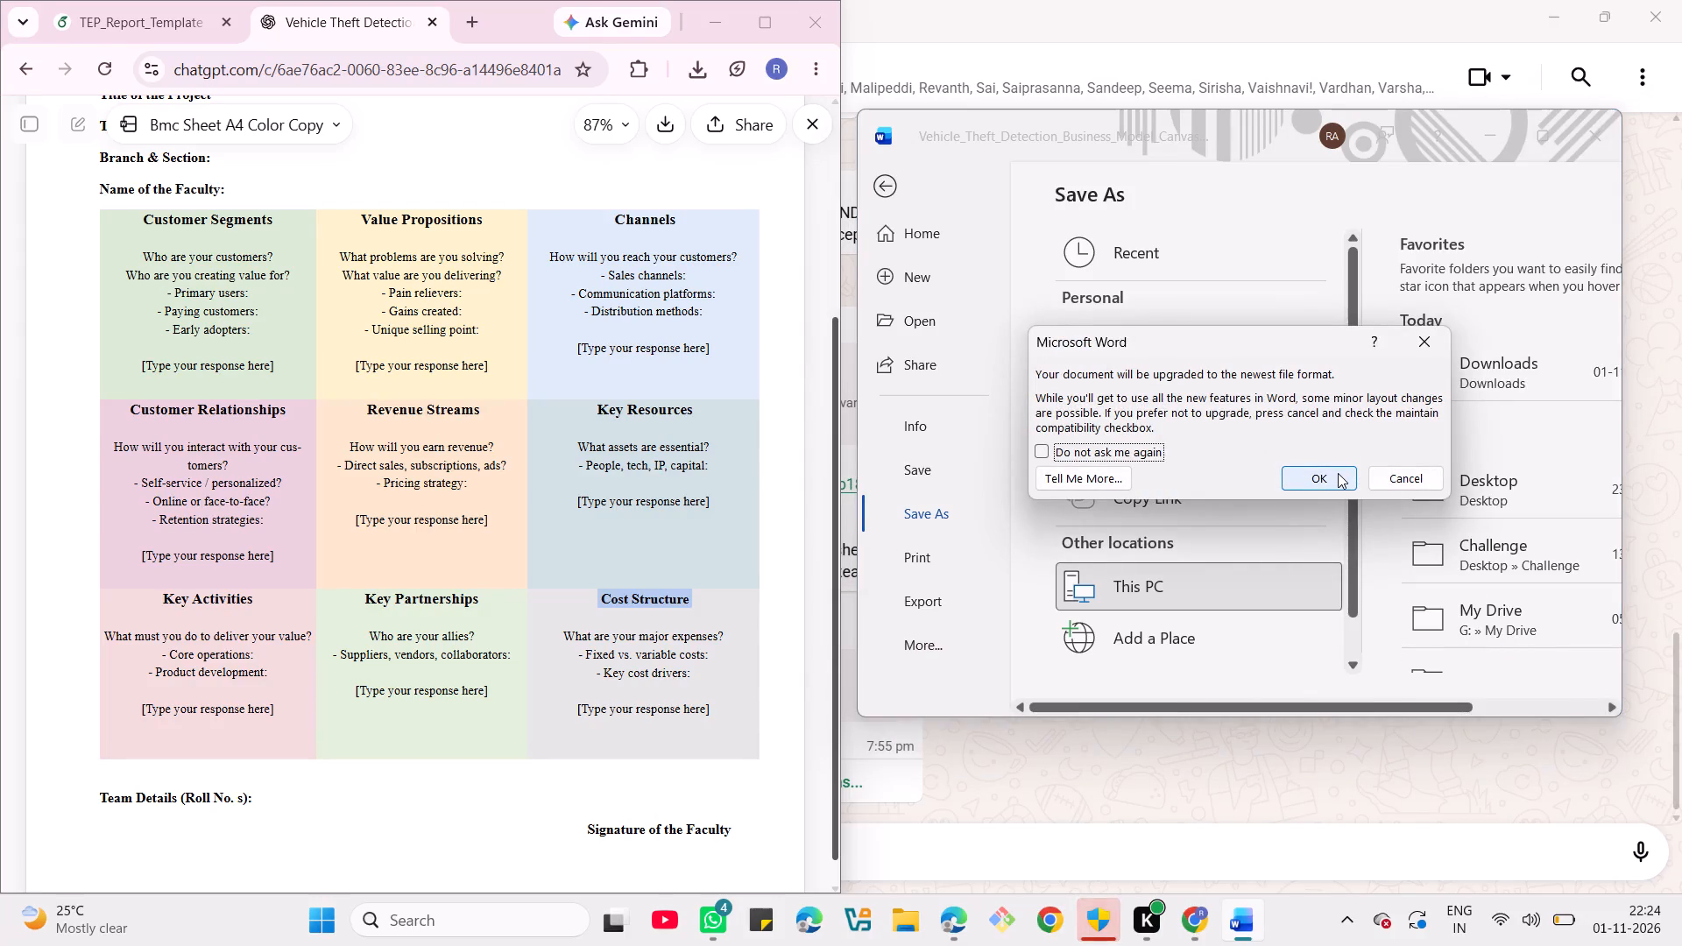
click(1338, 473)
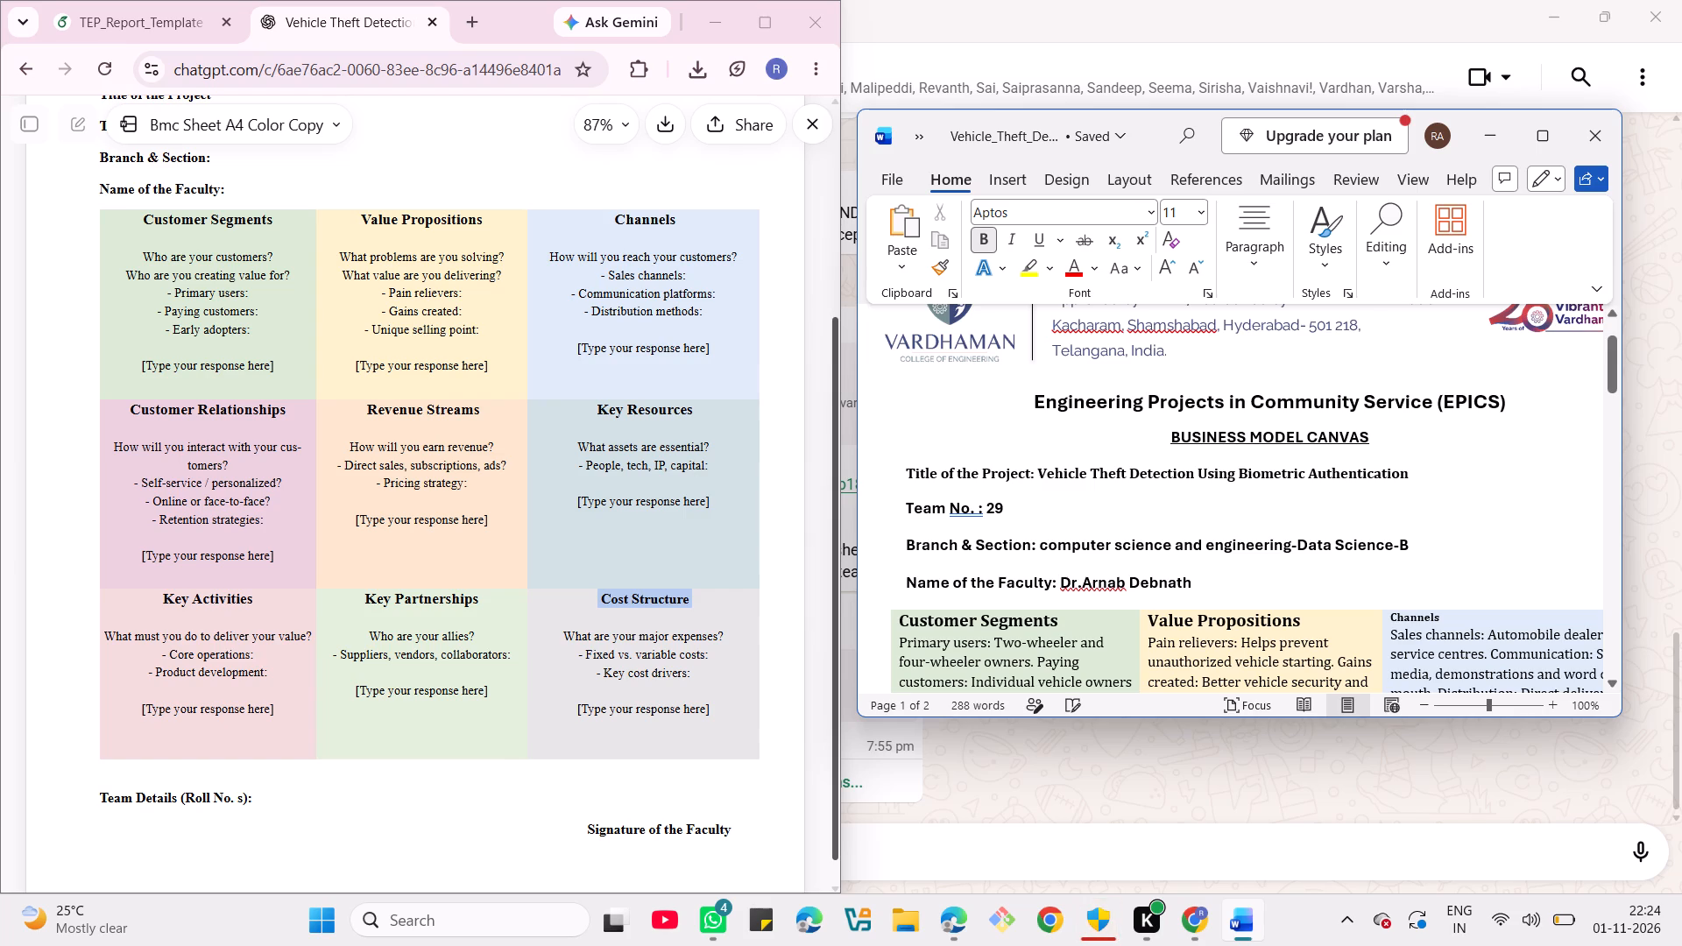